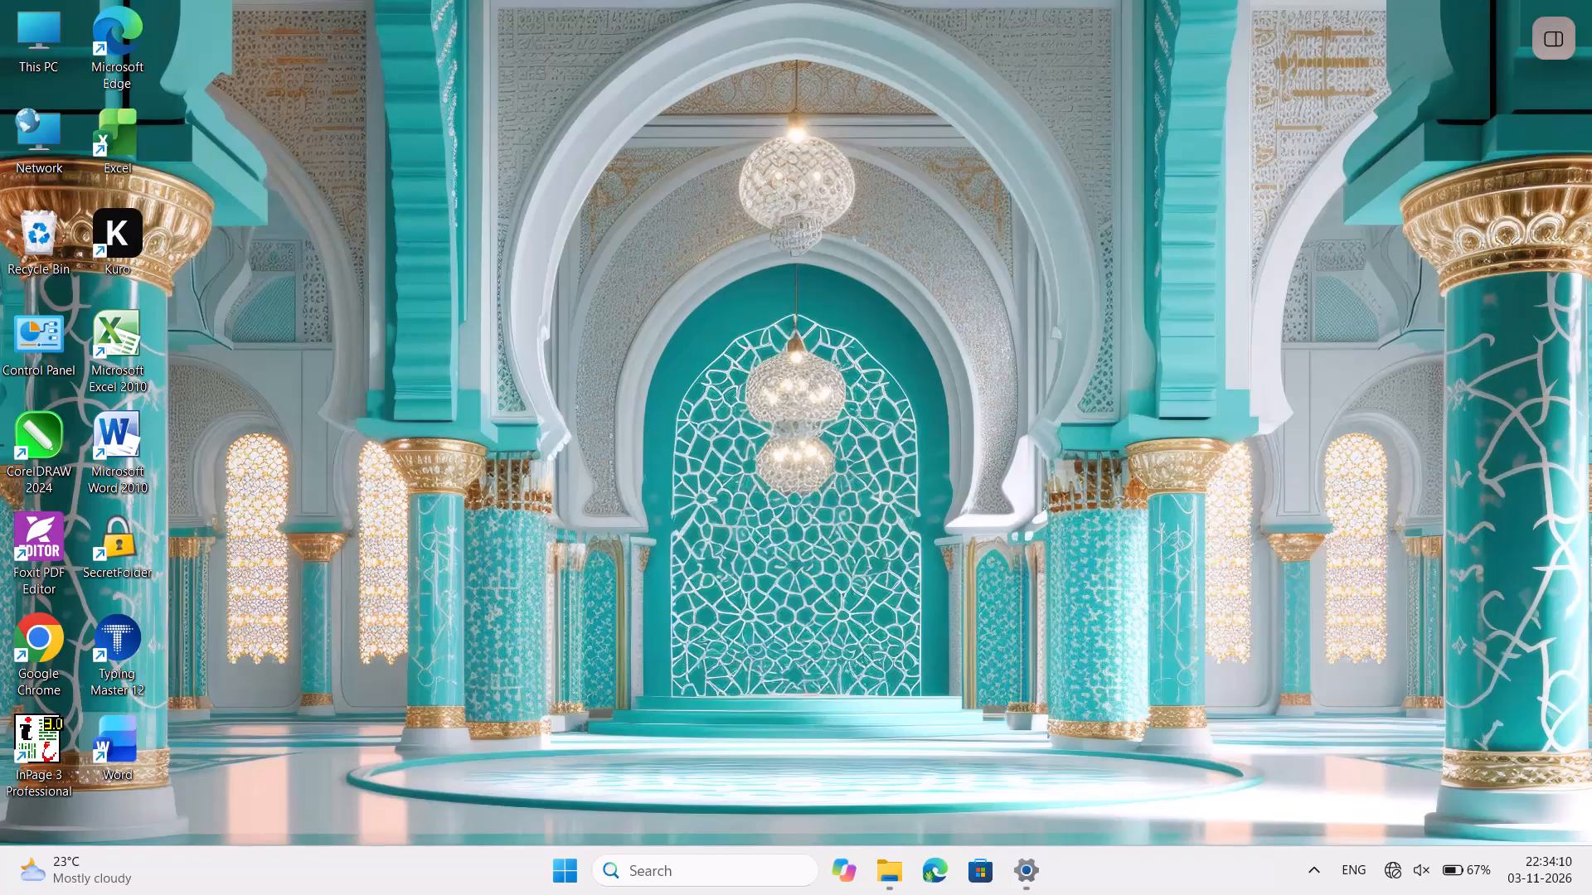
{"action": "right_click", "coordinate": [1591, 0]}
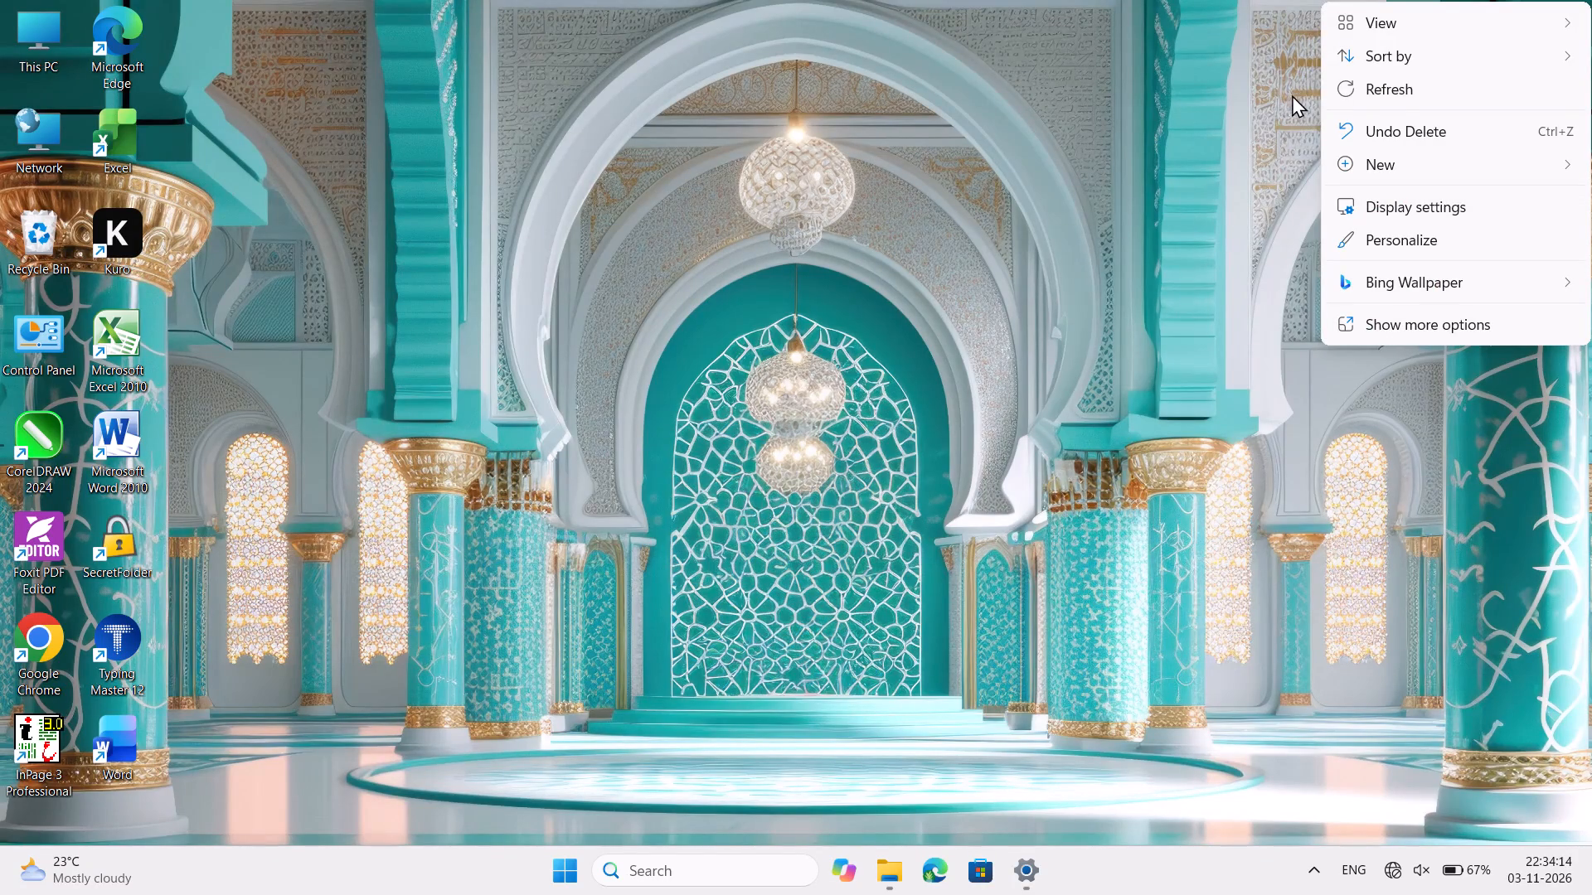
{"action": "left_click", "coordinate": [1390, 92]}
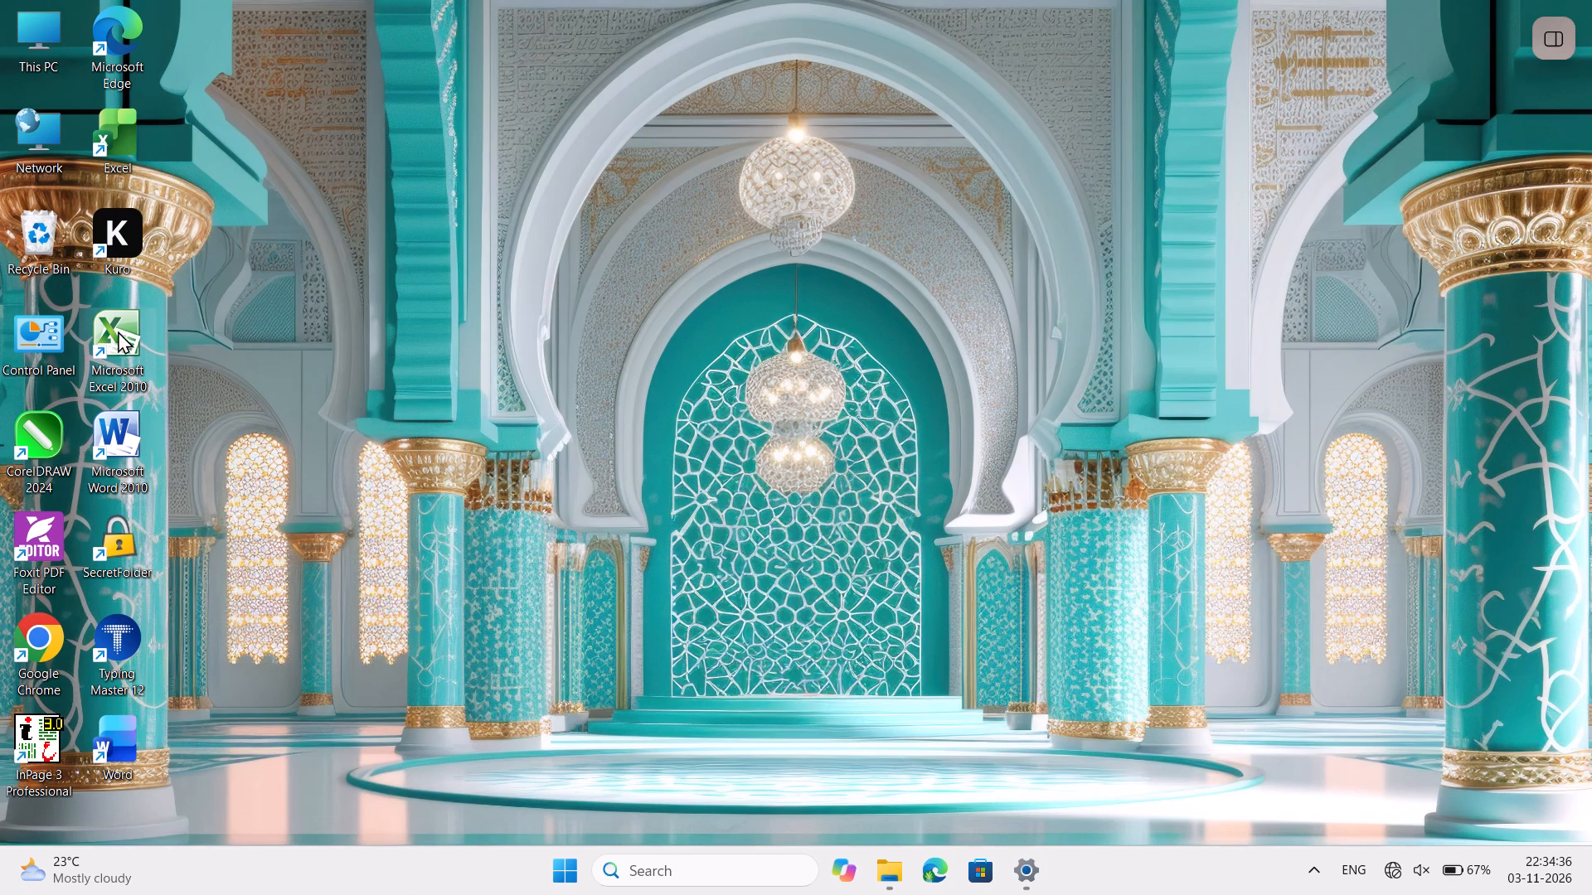
Open the recent Call LIST workbook in Excel.
{"action": "double_click", "coordinate": [104, 160]}
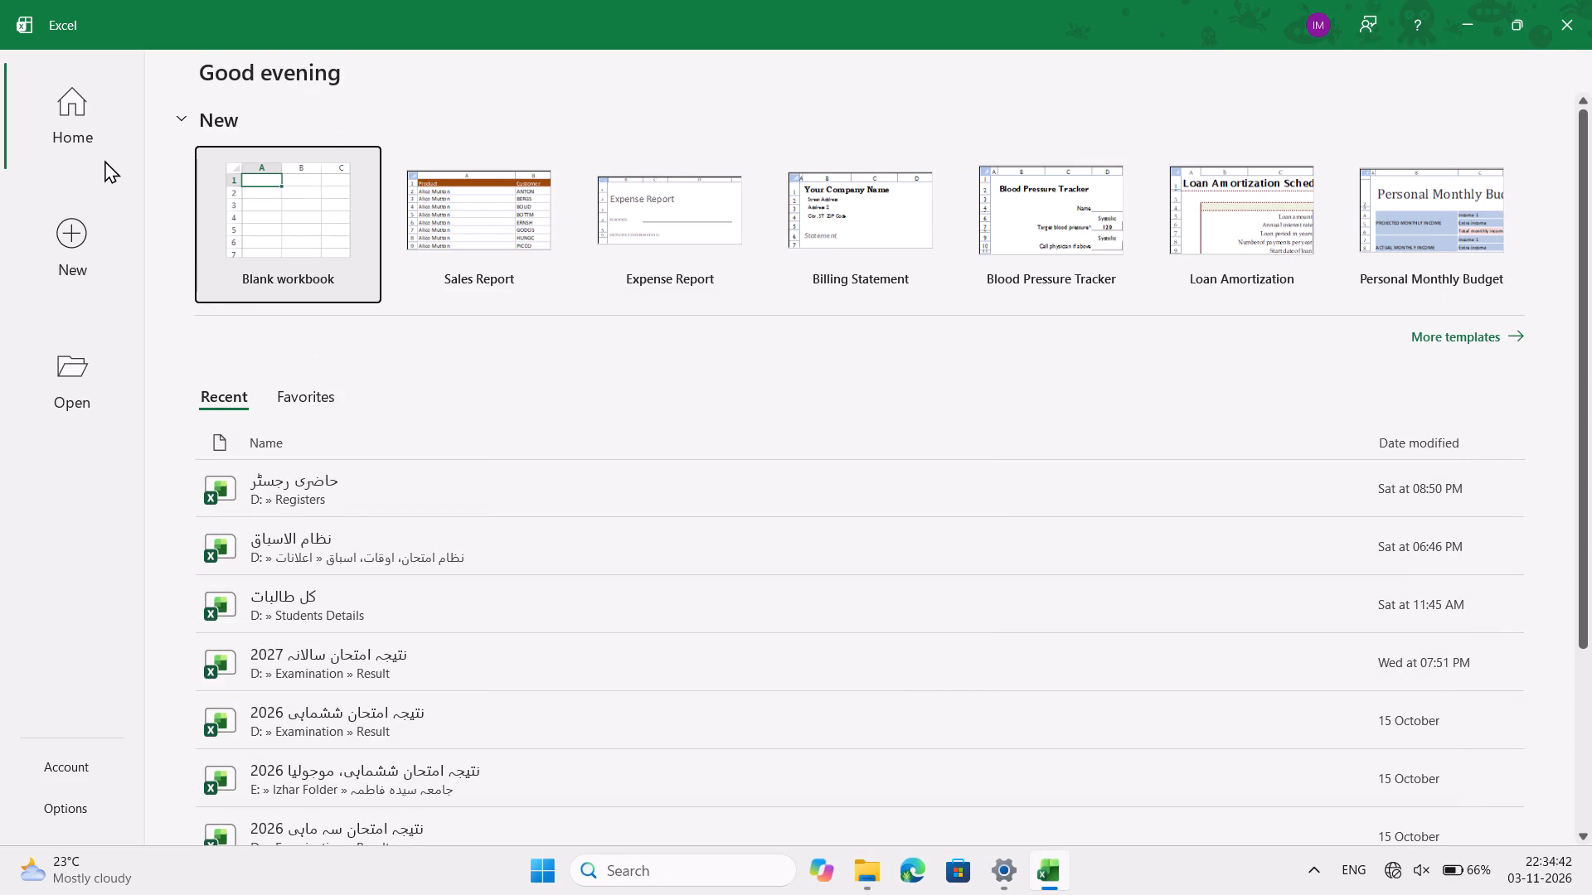
{"action": "scroll", "coordinate": [455, 692], "scroll_direction": "down", "scroll_amount": 1}
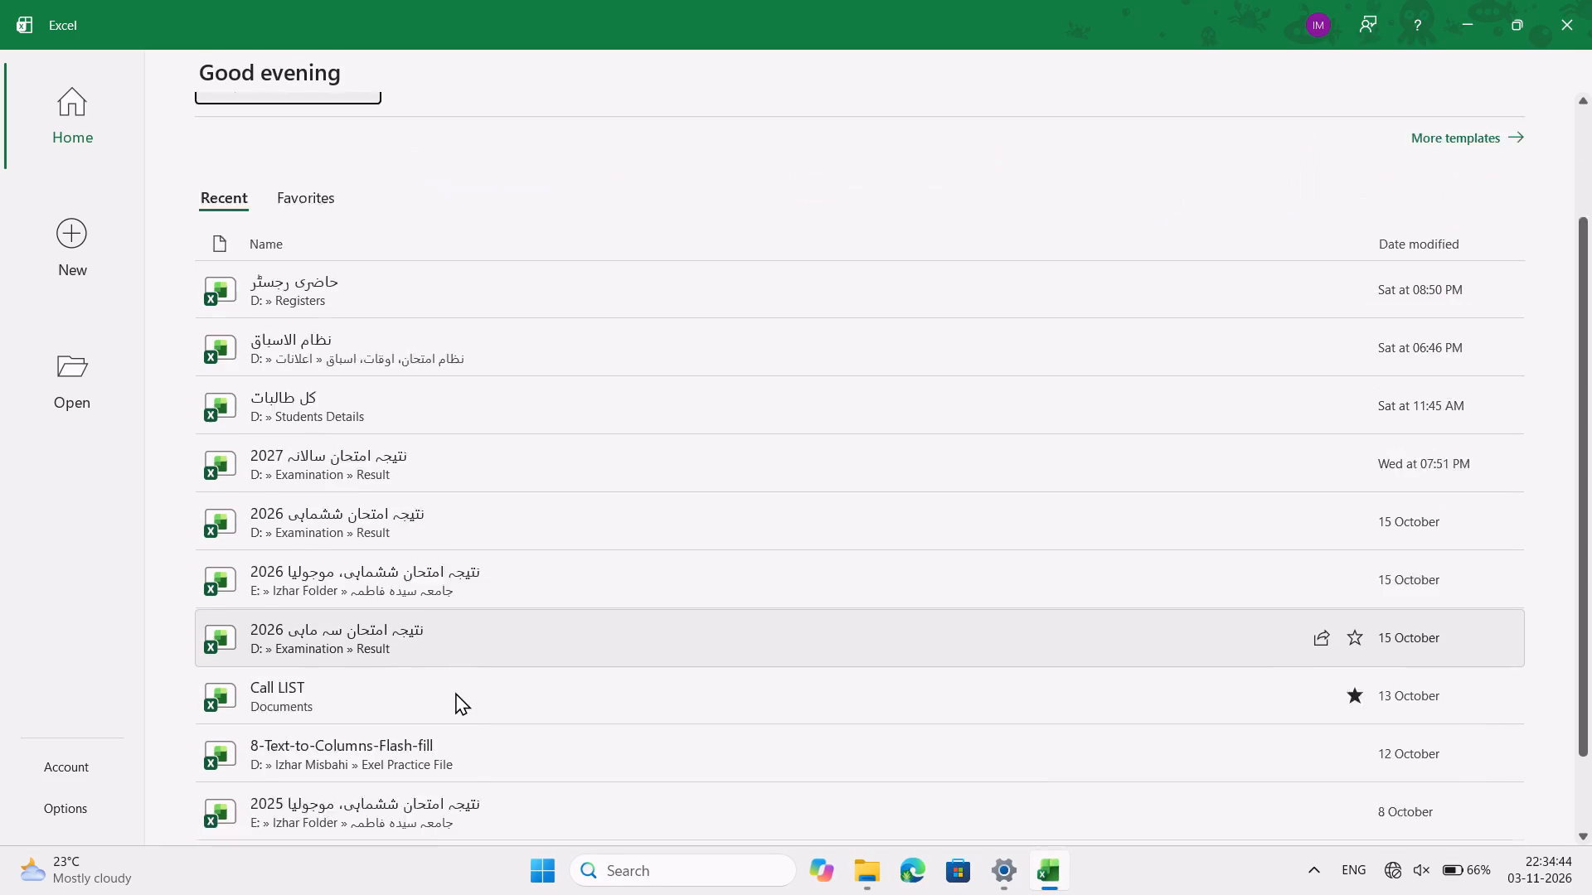
{"action": "scroll", "coordinate": [455, 692], "scroll_direction": "down", "scroll_amount": 1}
{"action": "left_click", "coordinate": [371, 633]}
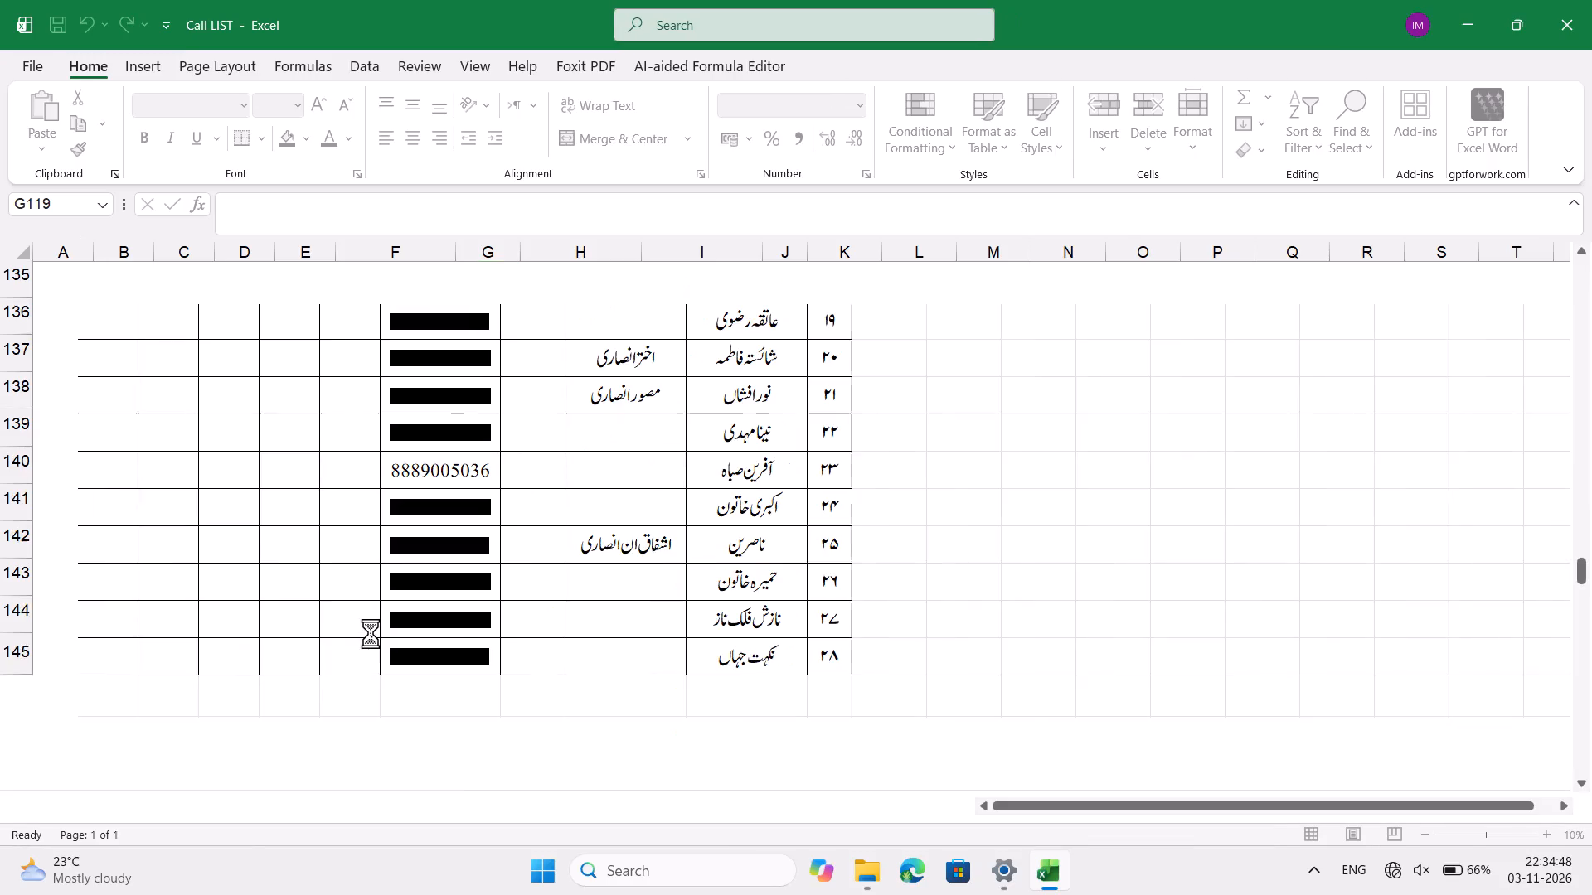
Look through the student lists on Sheet1 and examine the month in their header rows.
{"action": "scroll", "coordinate": [371, 633], "scroll_direction": "up", "scroll_amount": 3}
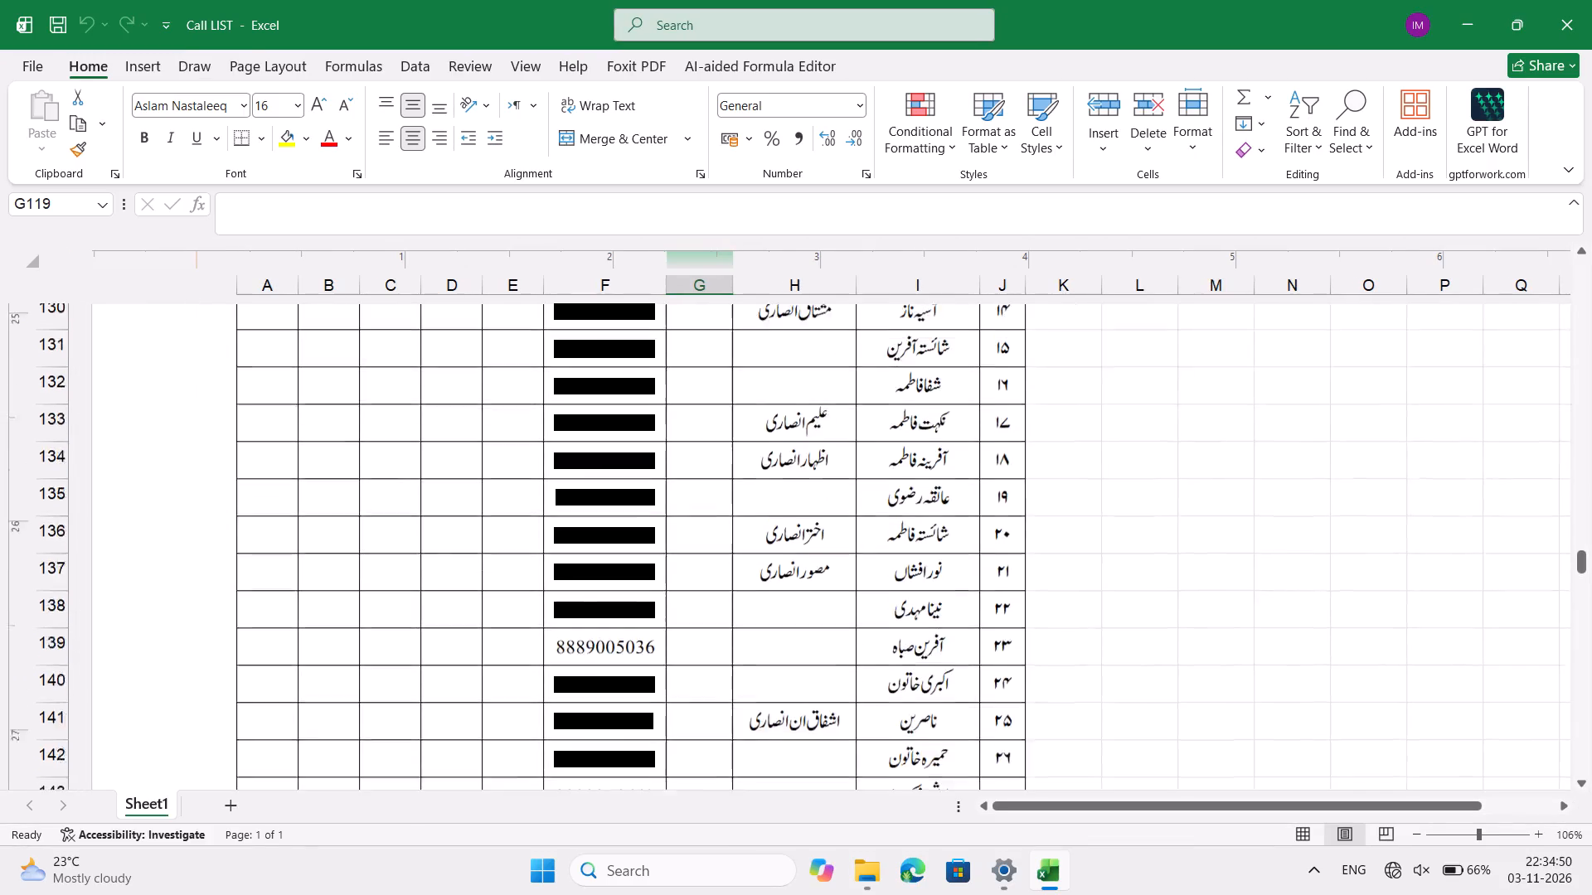
{"action": "scroll", "coordinate": [371, 633], "scroll_direction": "up", "scroll_amount": 5}
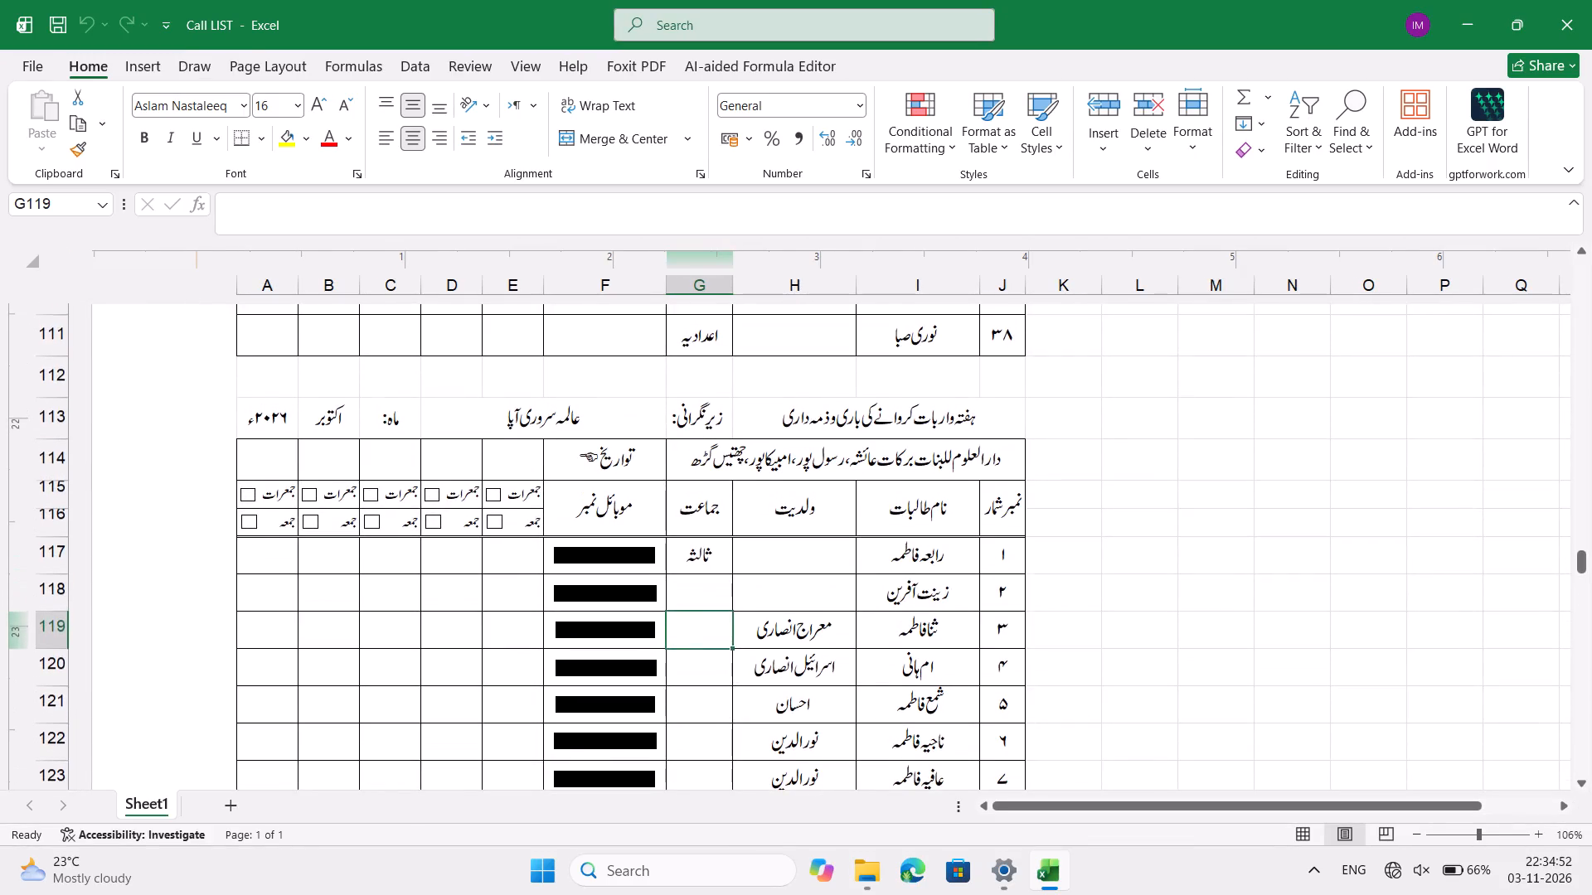
{"action": "scroll", "coordinate": [371, 633], "scroll_direction": "up", "scroll_amount": 9}
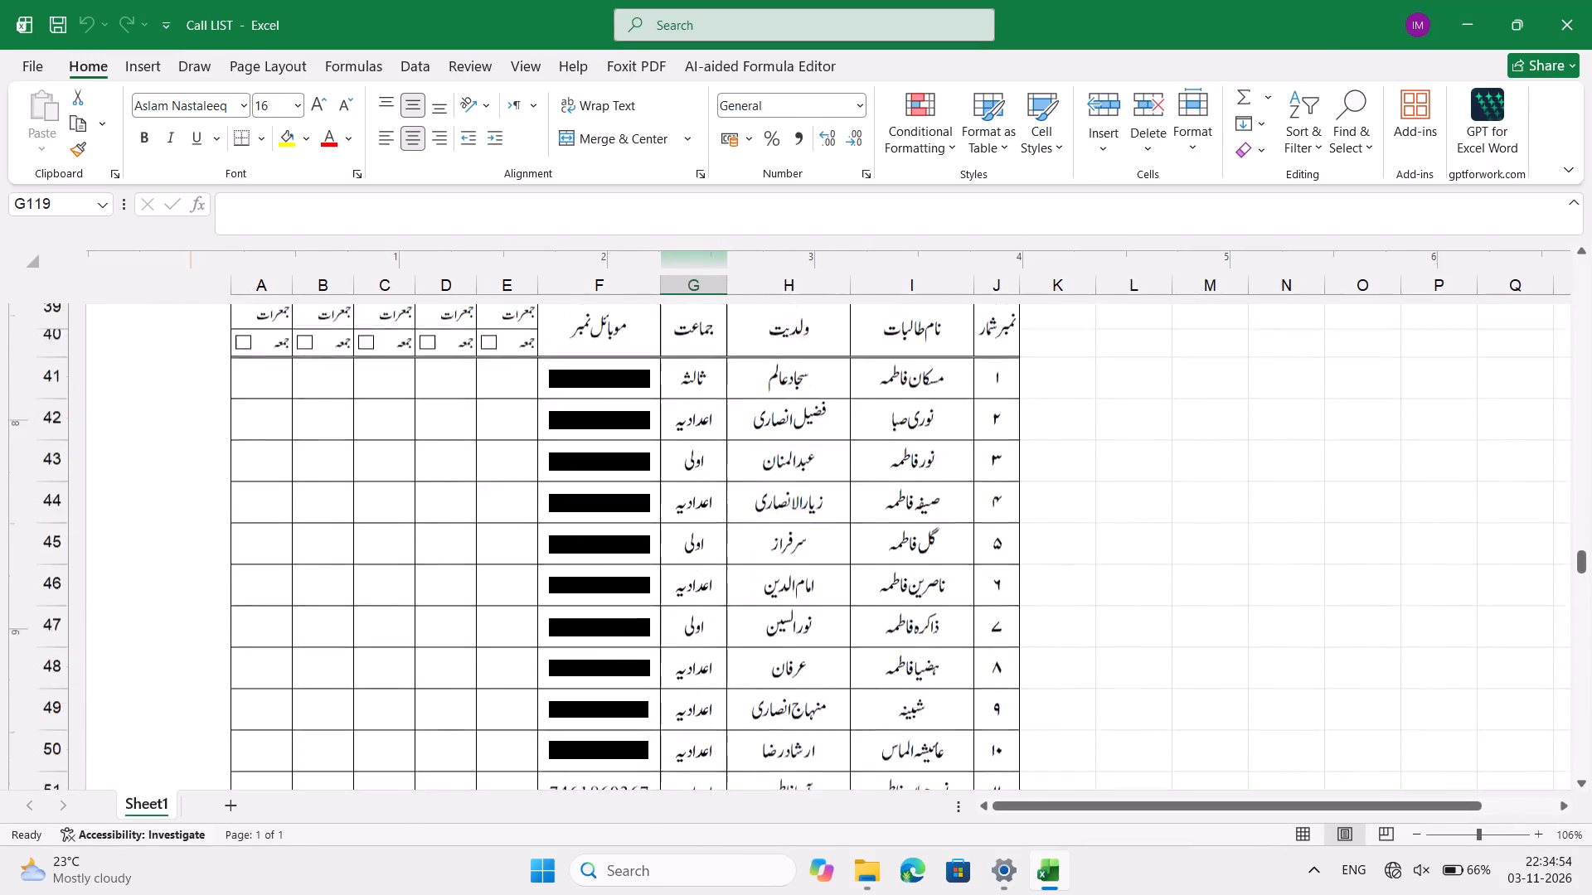
{"action": "scroll", "coordinate": [371, 633], "scroll_direction": "up", "scroll_amount": 3}
{"action": "scroll", "coordinate": [371, 633], "scroll_direction": "down", "scroll_amount": 1}
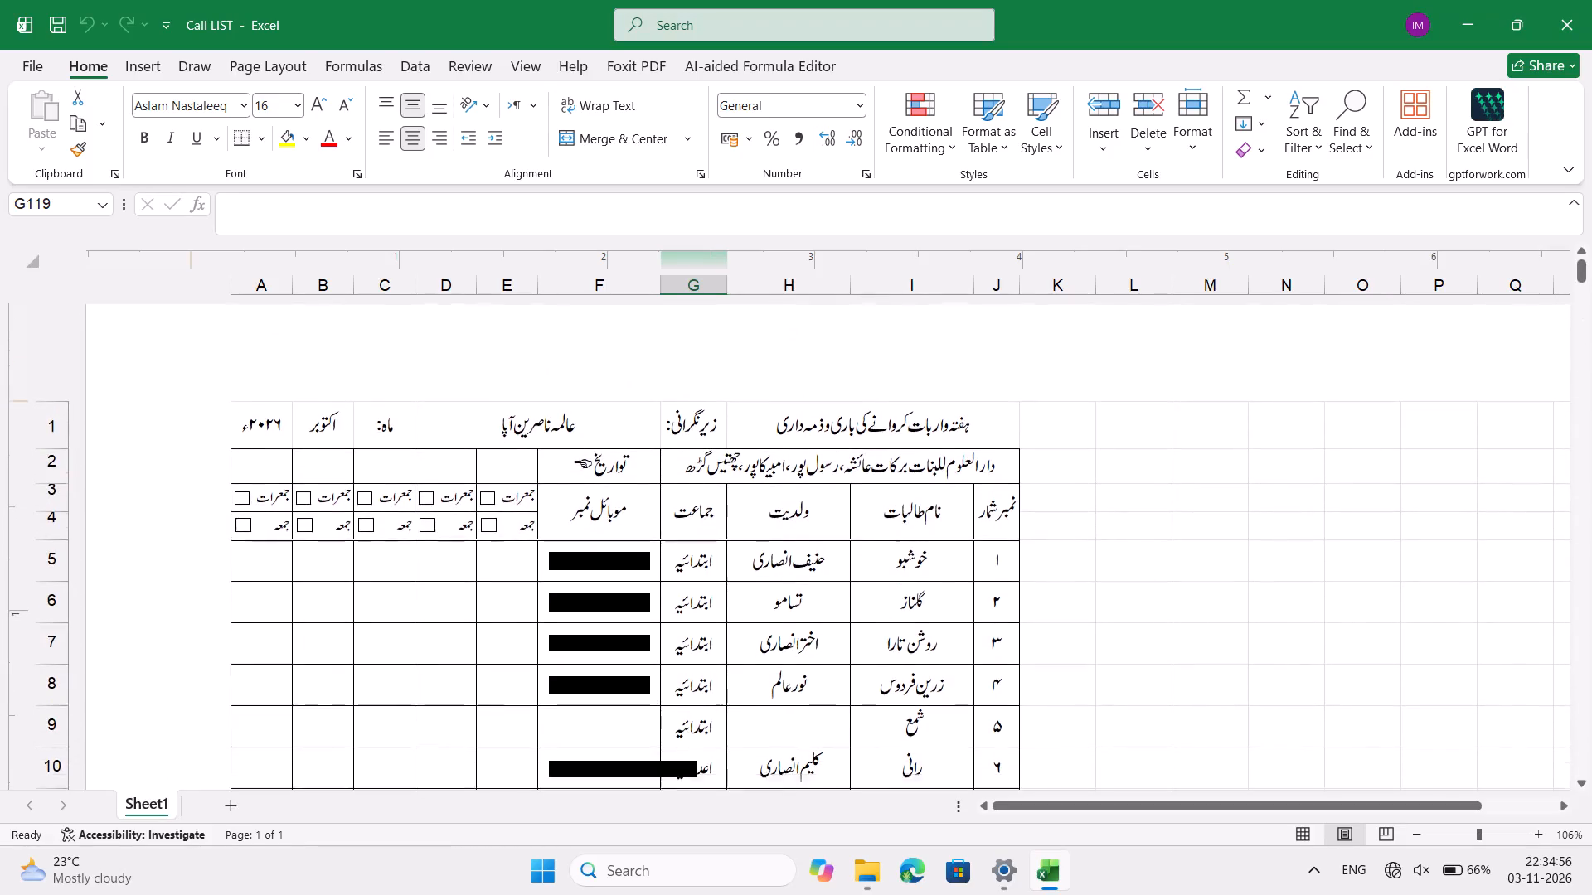
{"action": "scroll", "coordinate": [371, 633], "scroll_direction": "down", "scroll_amount": 2}
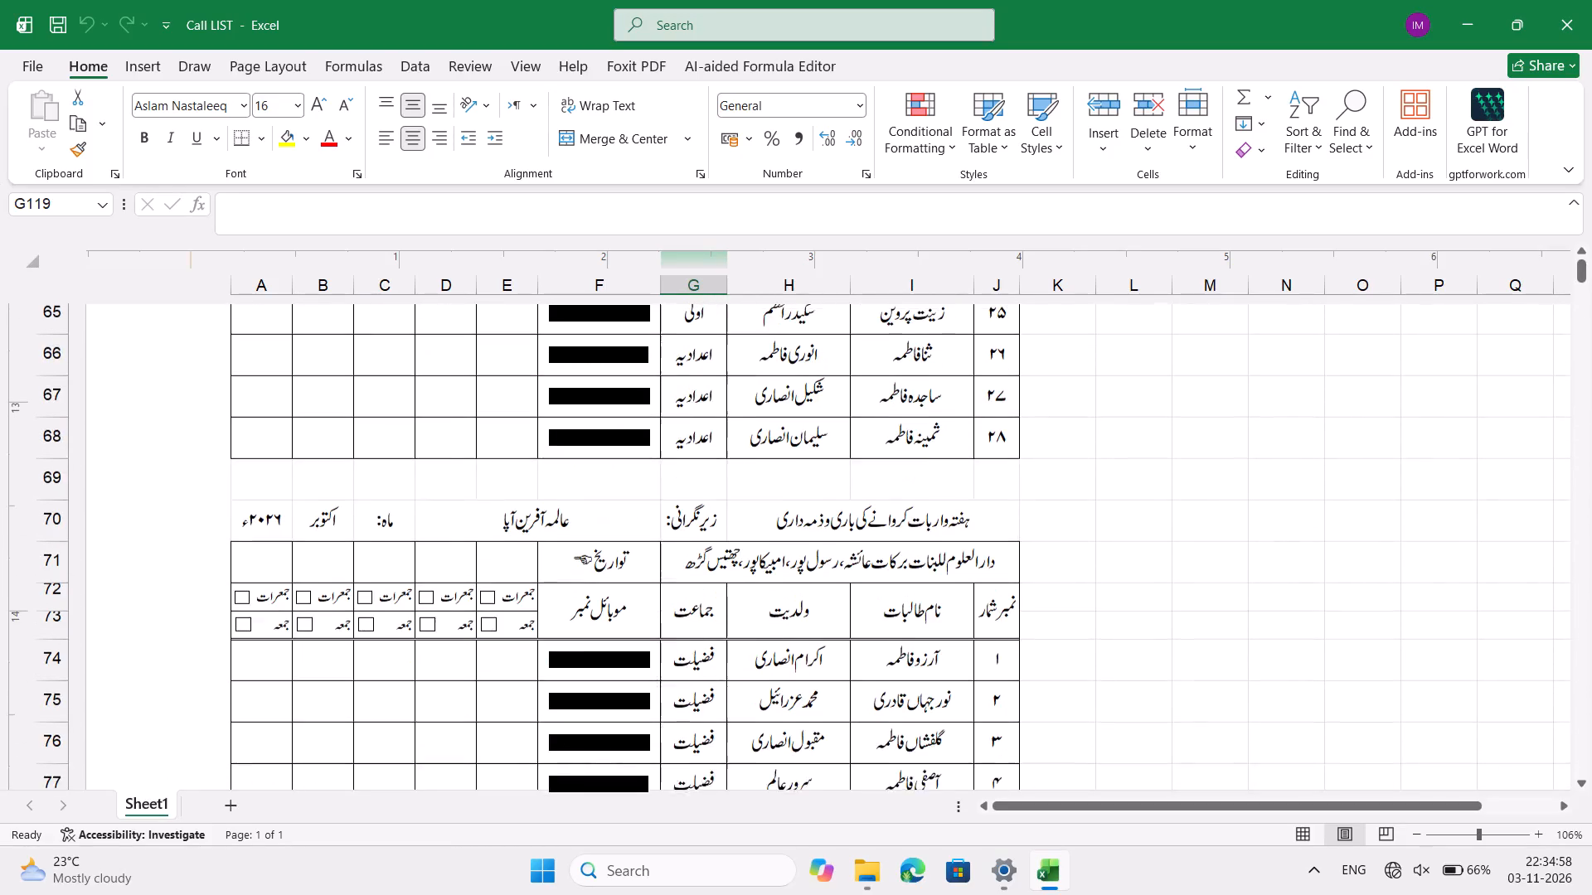
{"action": "scroll", "coordinate": [371, 633], "scroll_direction": "up", "scroll_amount": 12}
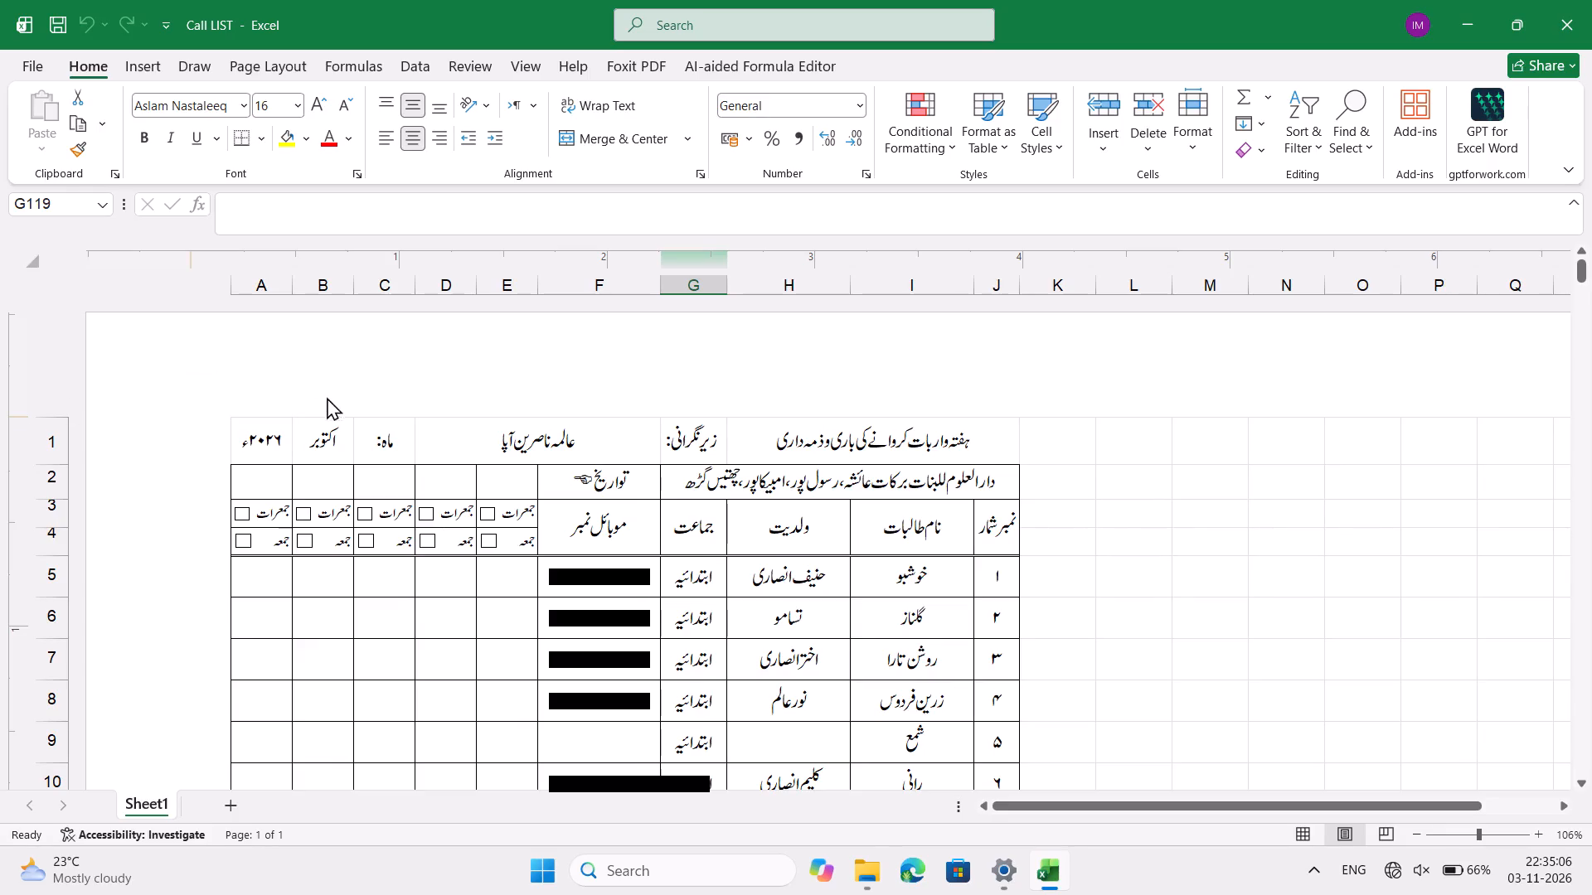
Replace the month in cell B1 of the first list's header with نومبر in Urdu script.
{"action": "double_click", "coordinate": [309, 457]}
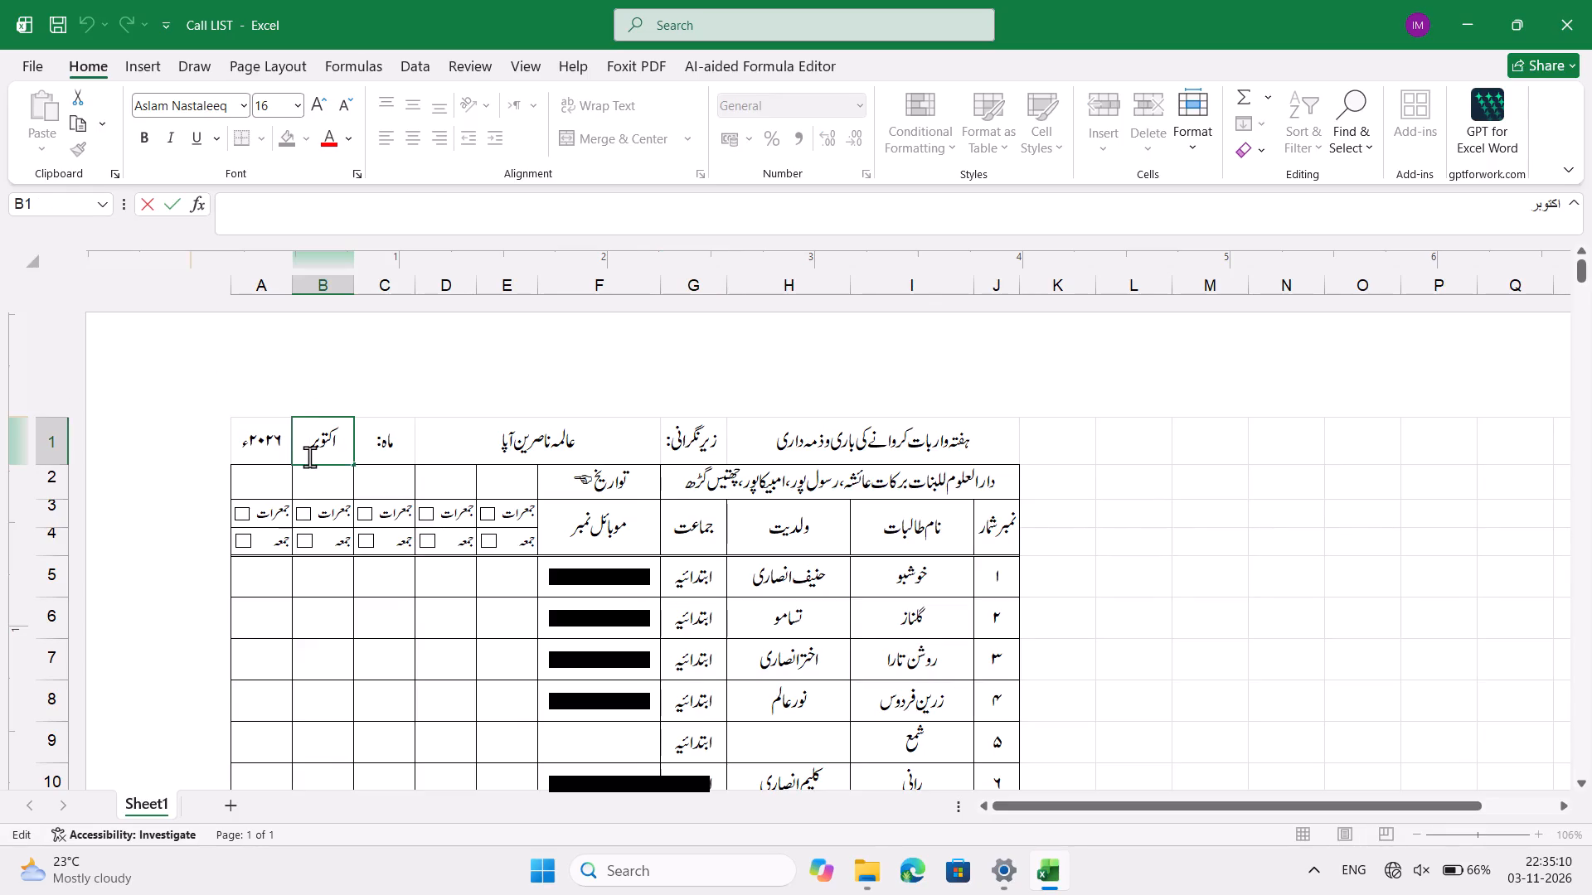
{"action": "double_click", "coordinate": [309, 457]}
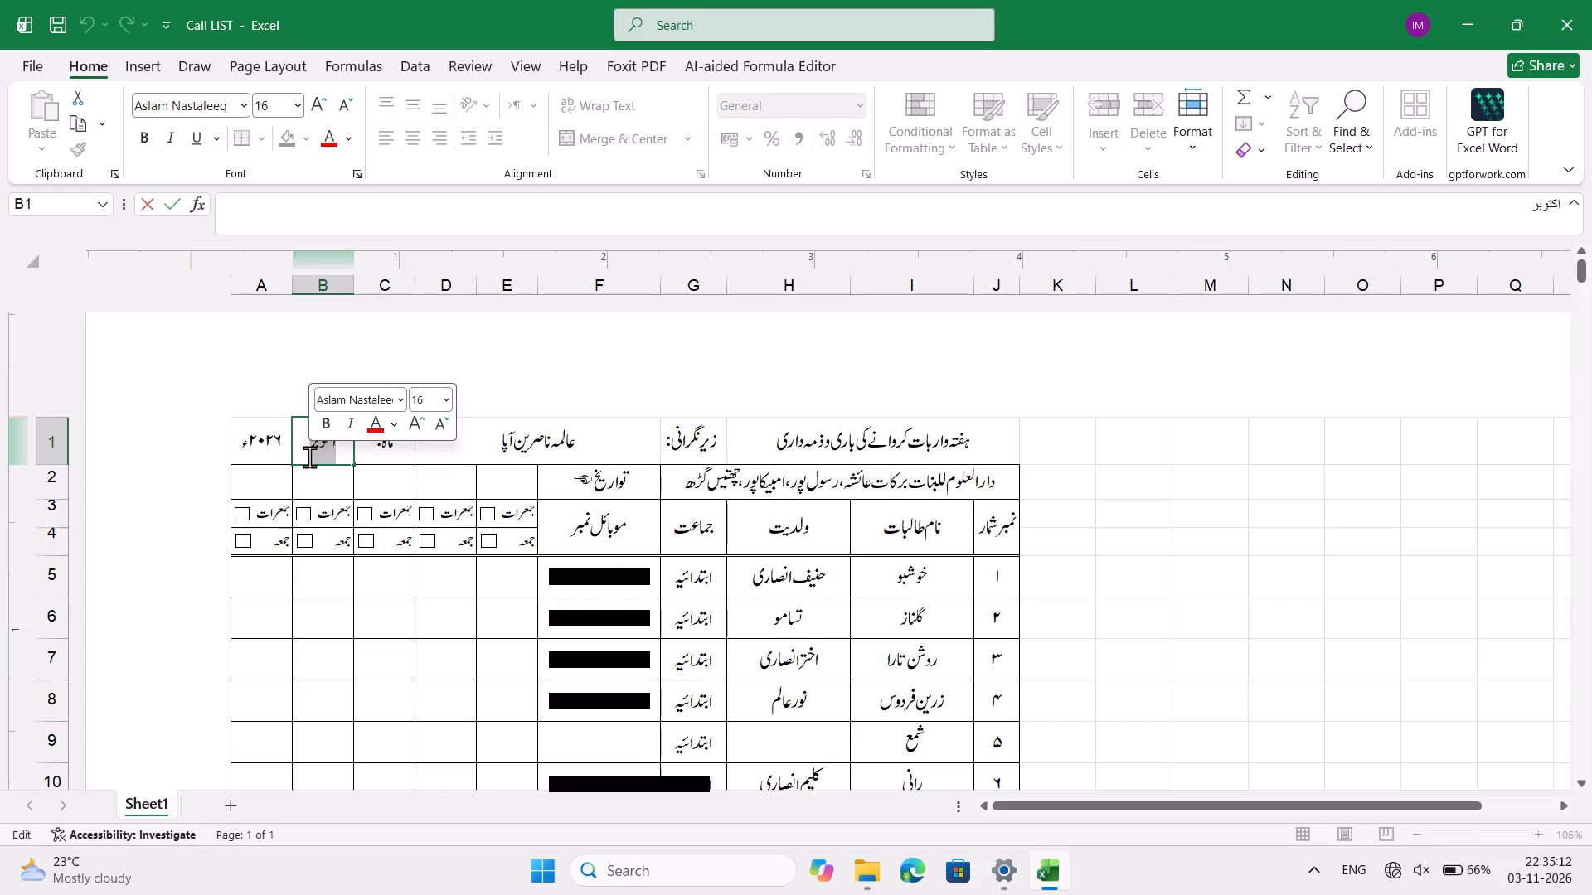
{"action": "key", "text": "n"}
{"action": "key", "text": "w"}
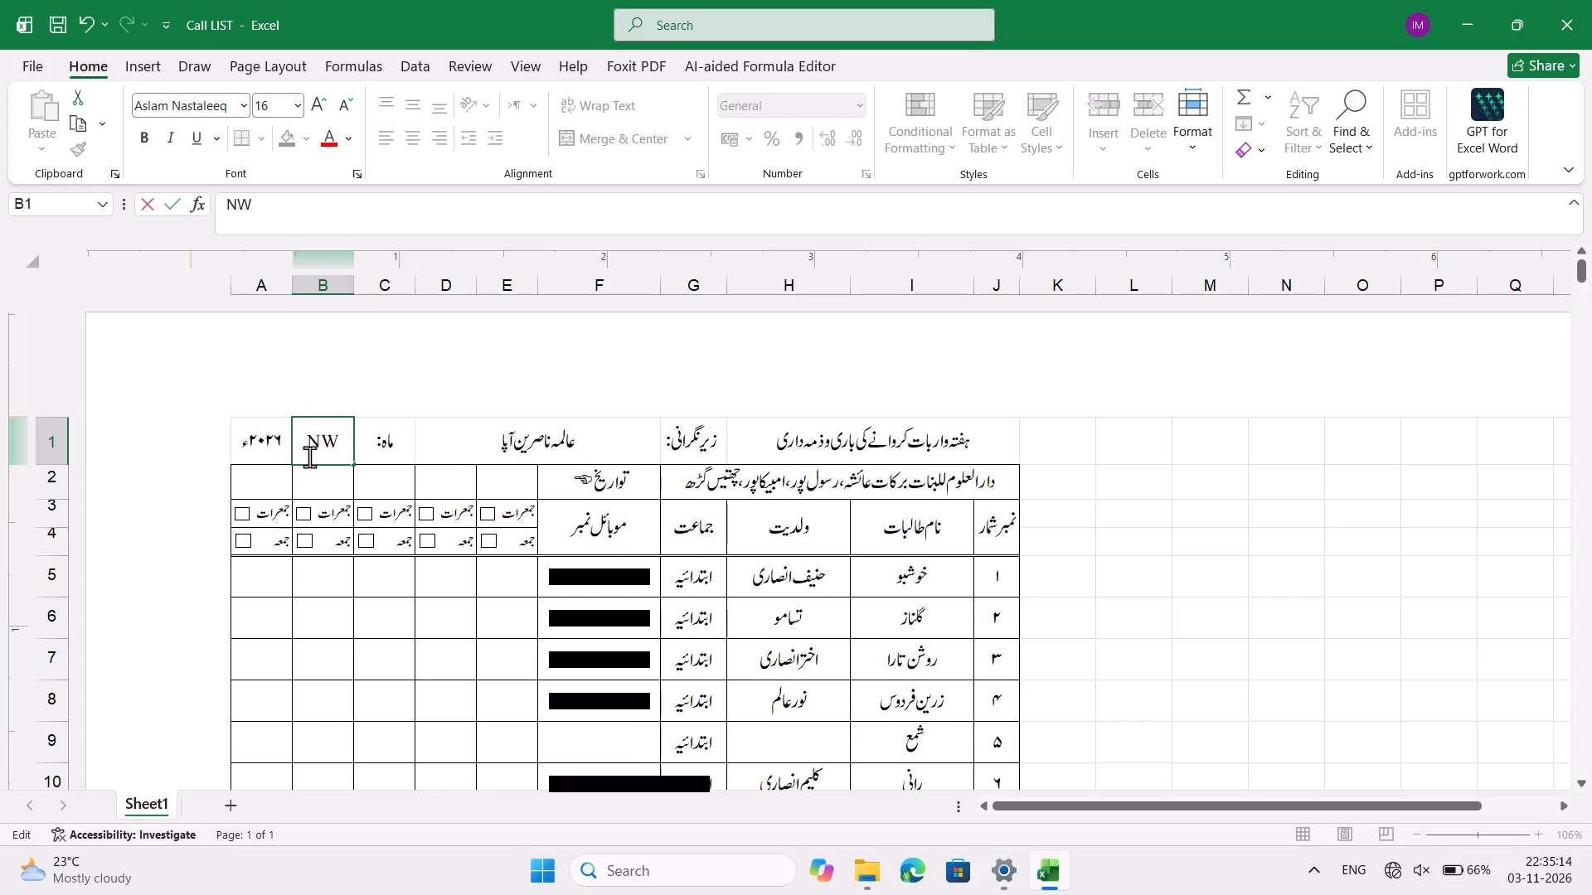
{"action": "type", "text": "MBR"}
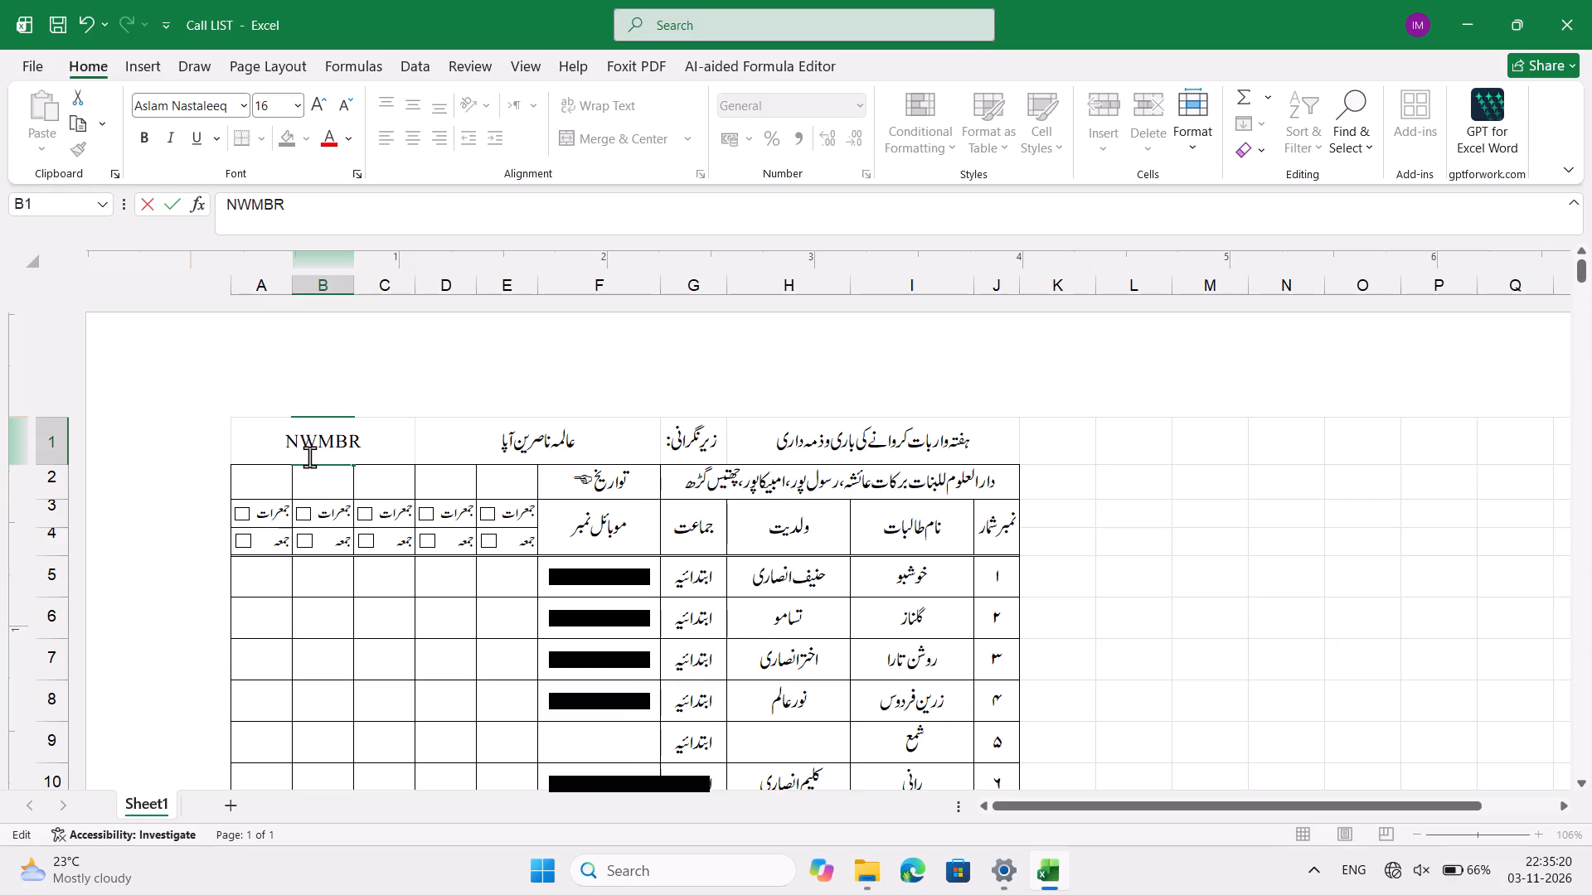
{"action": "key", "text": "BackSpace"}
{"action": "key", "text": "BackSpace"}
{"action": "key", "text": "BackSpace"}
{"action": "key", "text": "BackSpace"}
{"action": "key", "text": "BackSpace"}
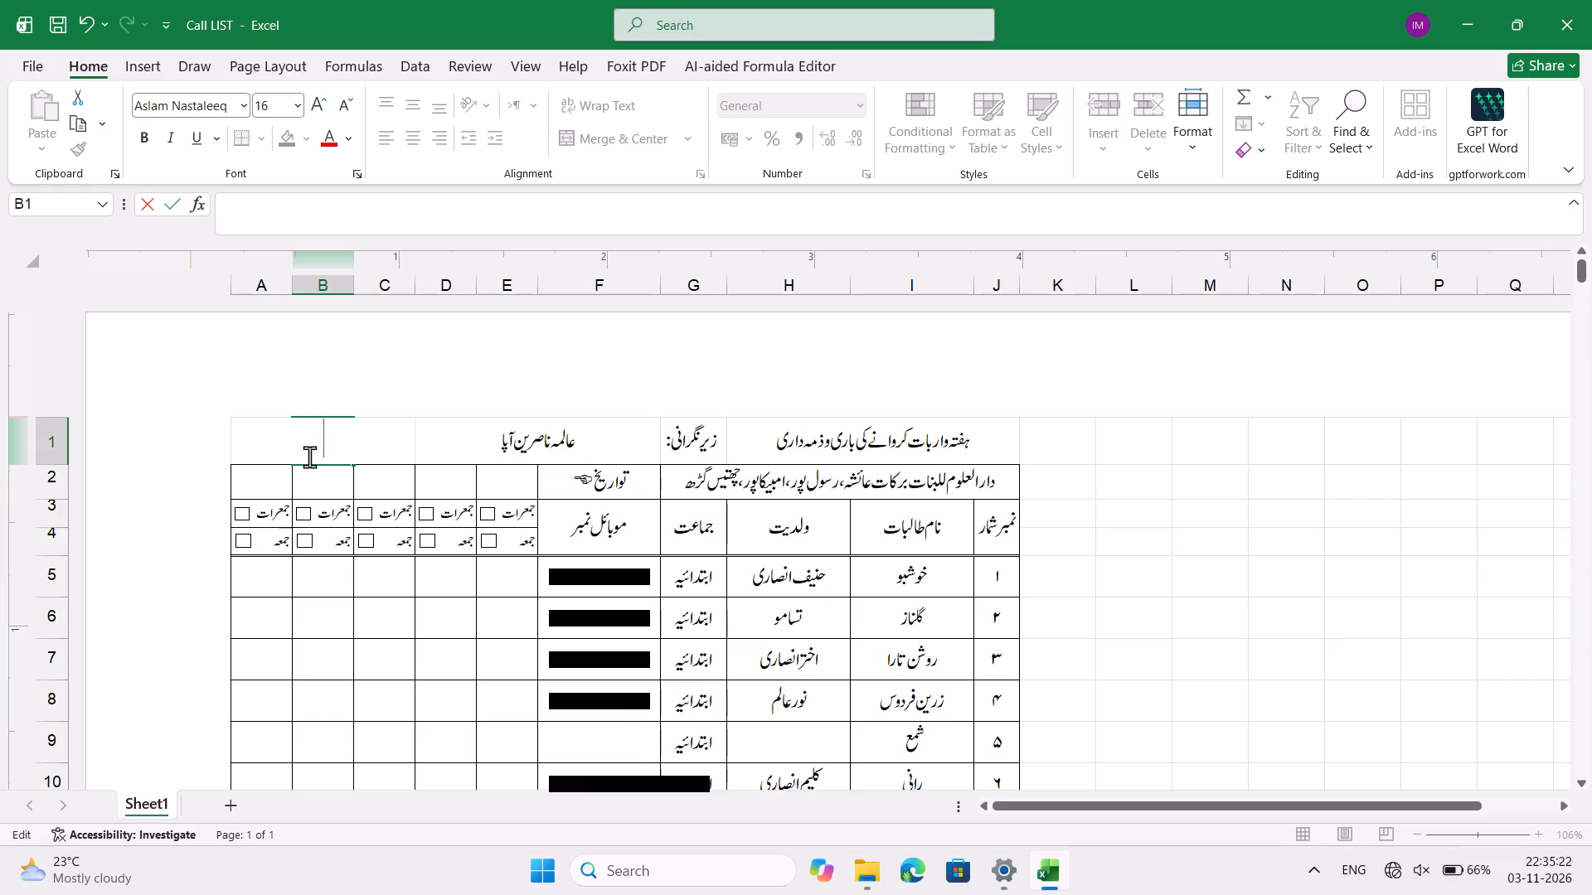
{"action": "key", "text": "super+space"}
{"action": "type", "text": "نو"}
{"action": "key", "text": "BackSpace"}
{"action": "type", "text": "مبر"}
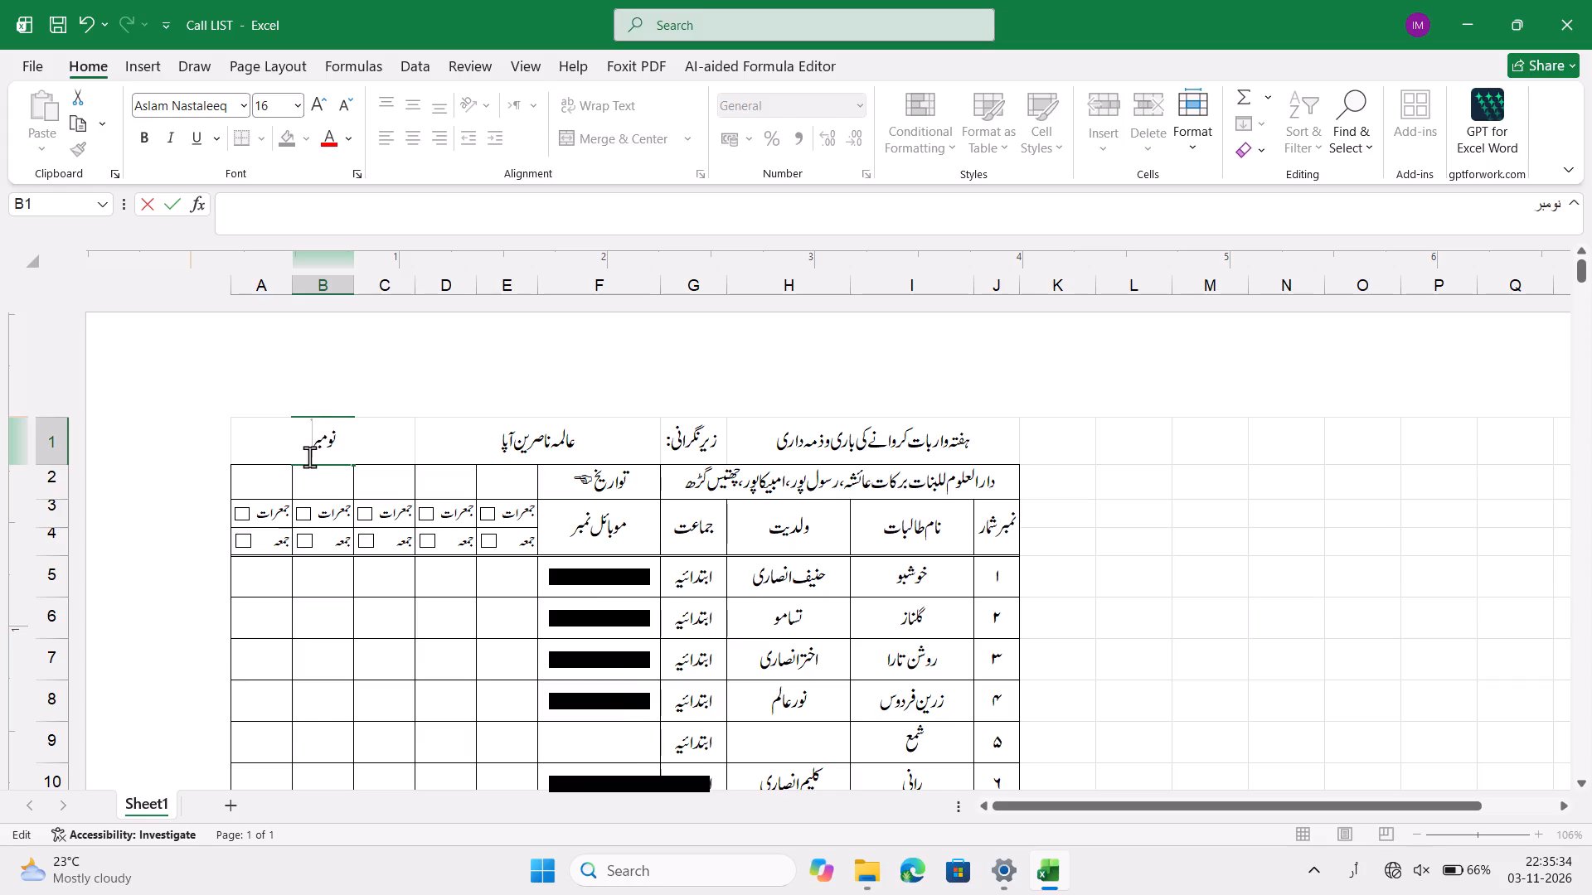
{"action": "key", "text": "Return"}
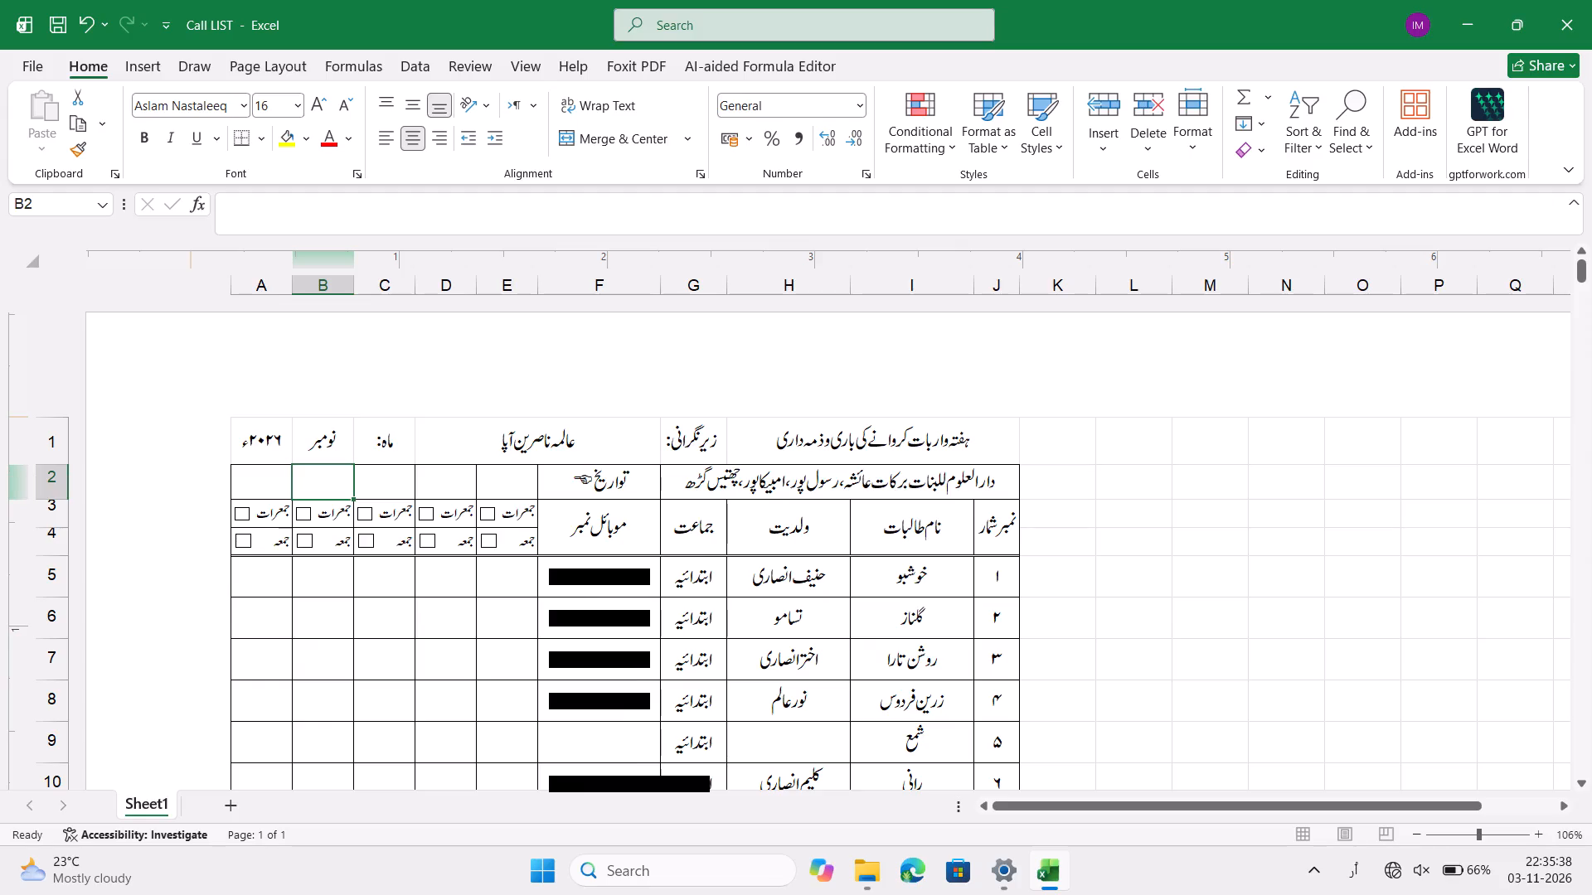
Save the workbook.
{"action": "left_click", "coordinate": [293, 620]}
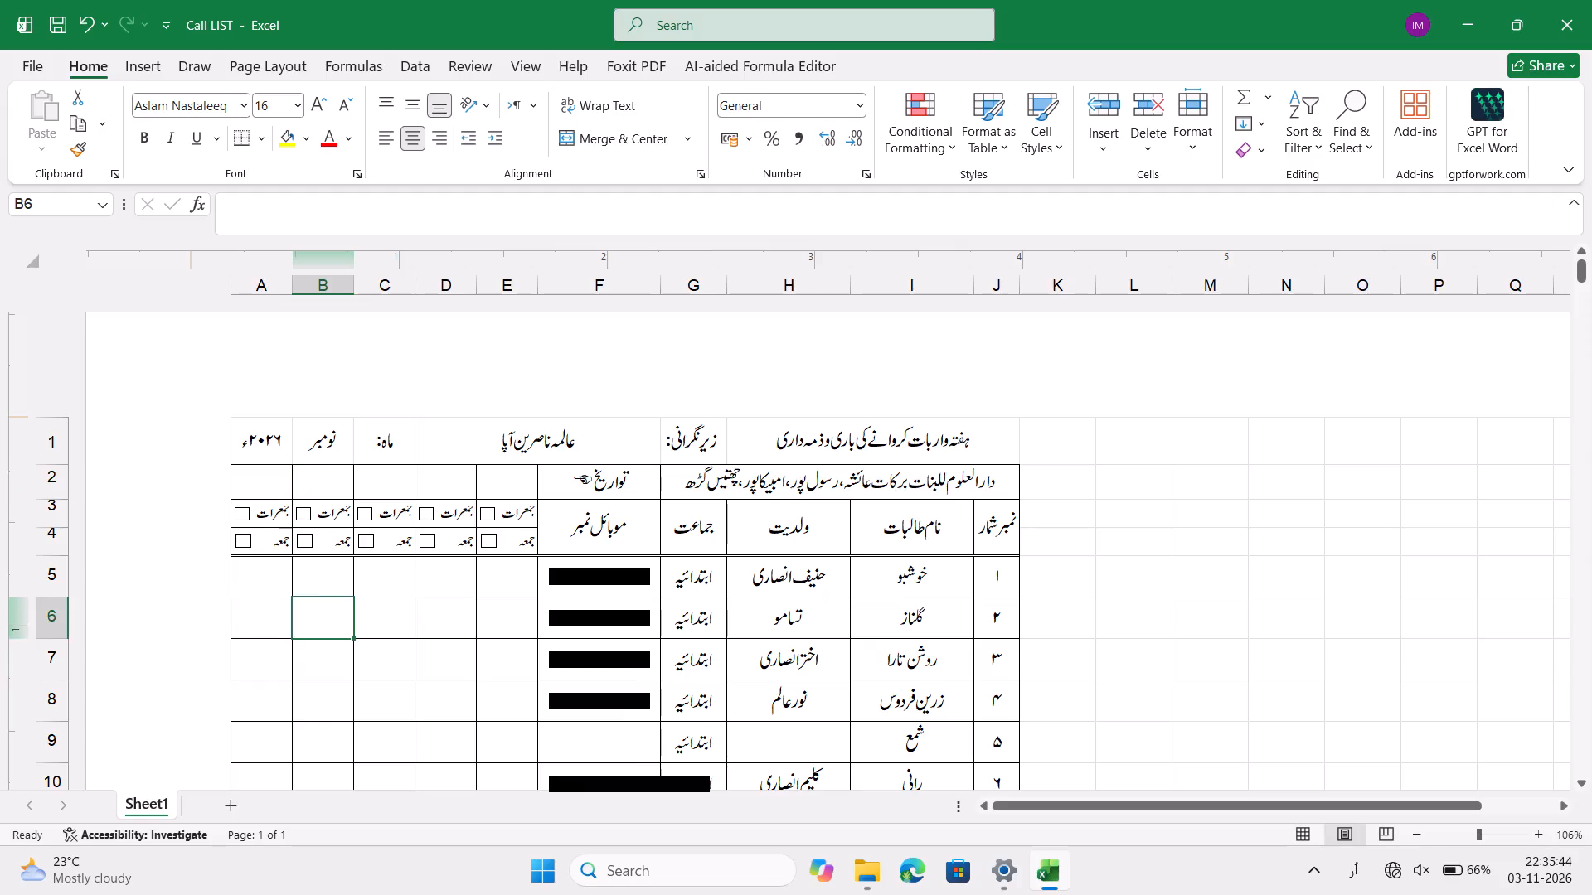
{"action": "key", "text": "ctrl+s"}
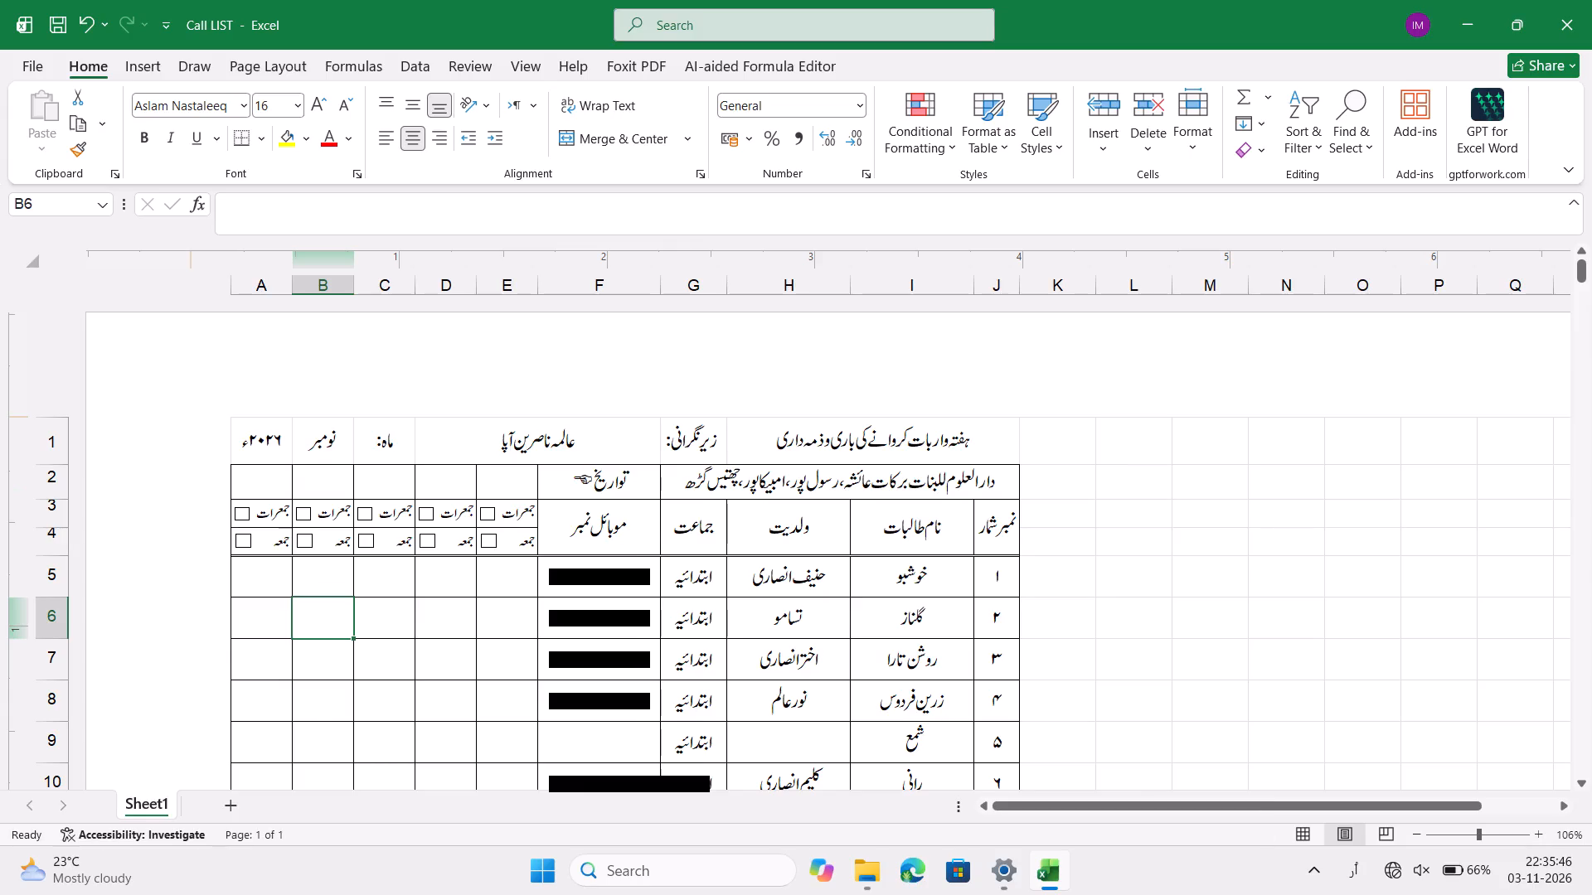
Copy the month نومبر from cell B1 into cell B37 of the second list's header.
{"action": "left_click", "coordinate": [312, 455]}
{"action": "key", "text": "ctrl+c"}
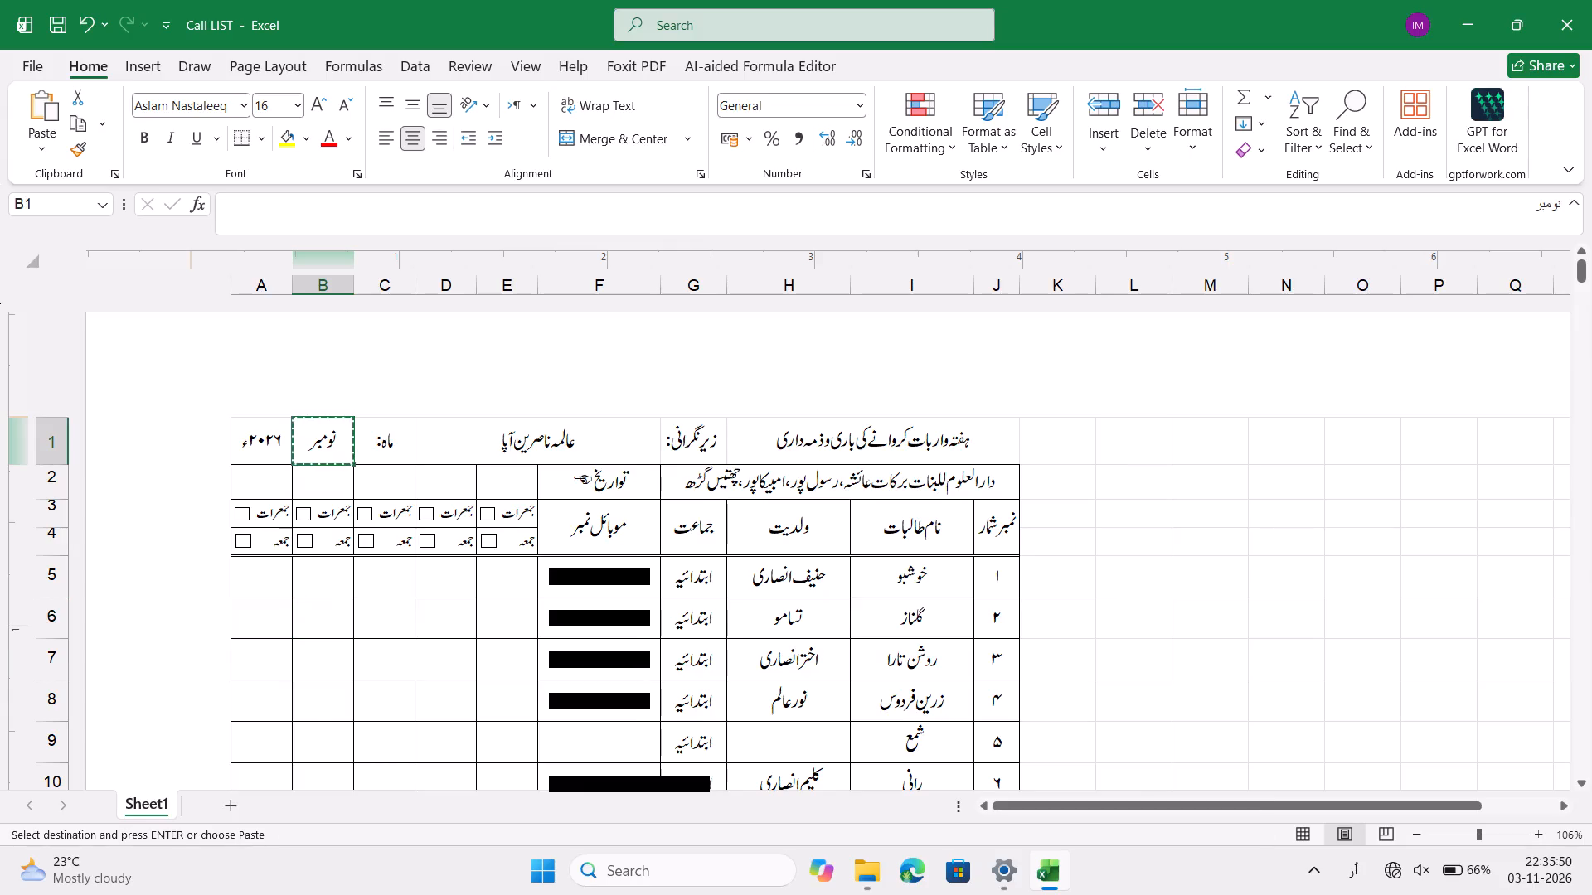
{"action": "scroll", "coordinate": [329, 559], "scroll_direction": "down", "scroll_amount": 1}
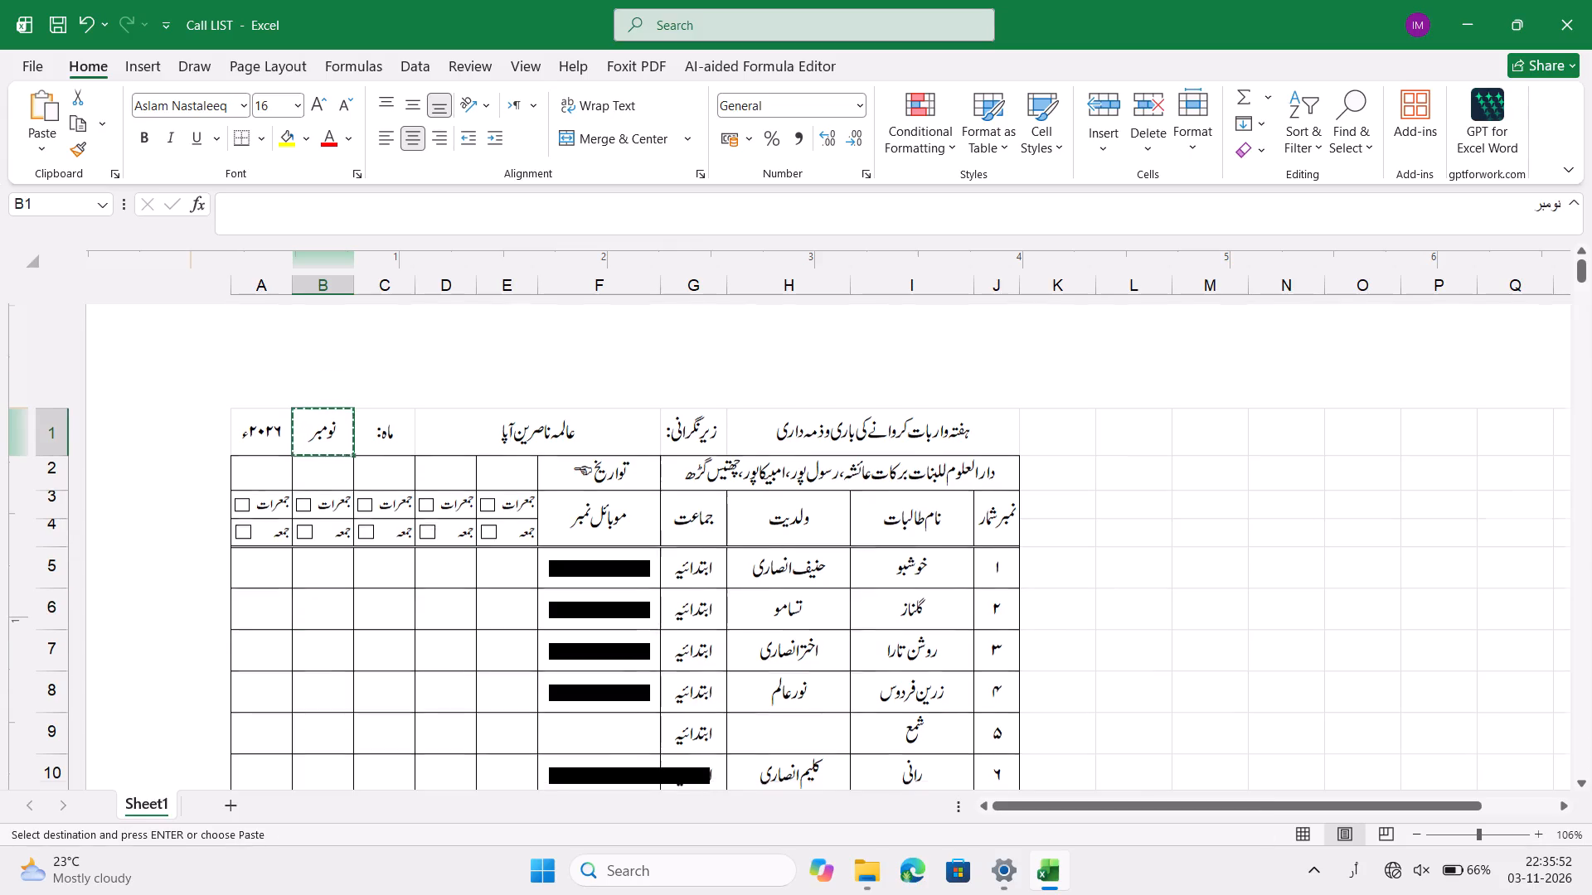
{"action": "scroll", "coordinate": [329, 559], "scroll_direction": "down", "scroll_amount": 6}
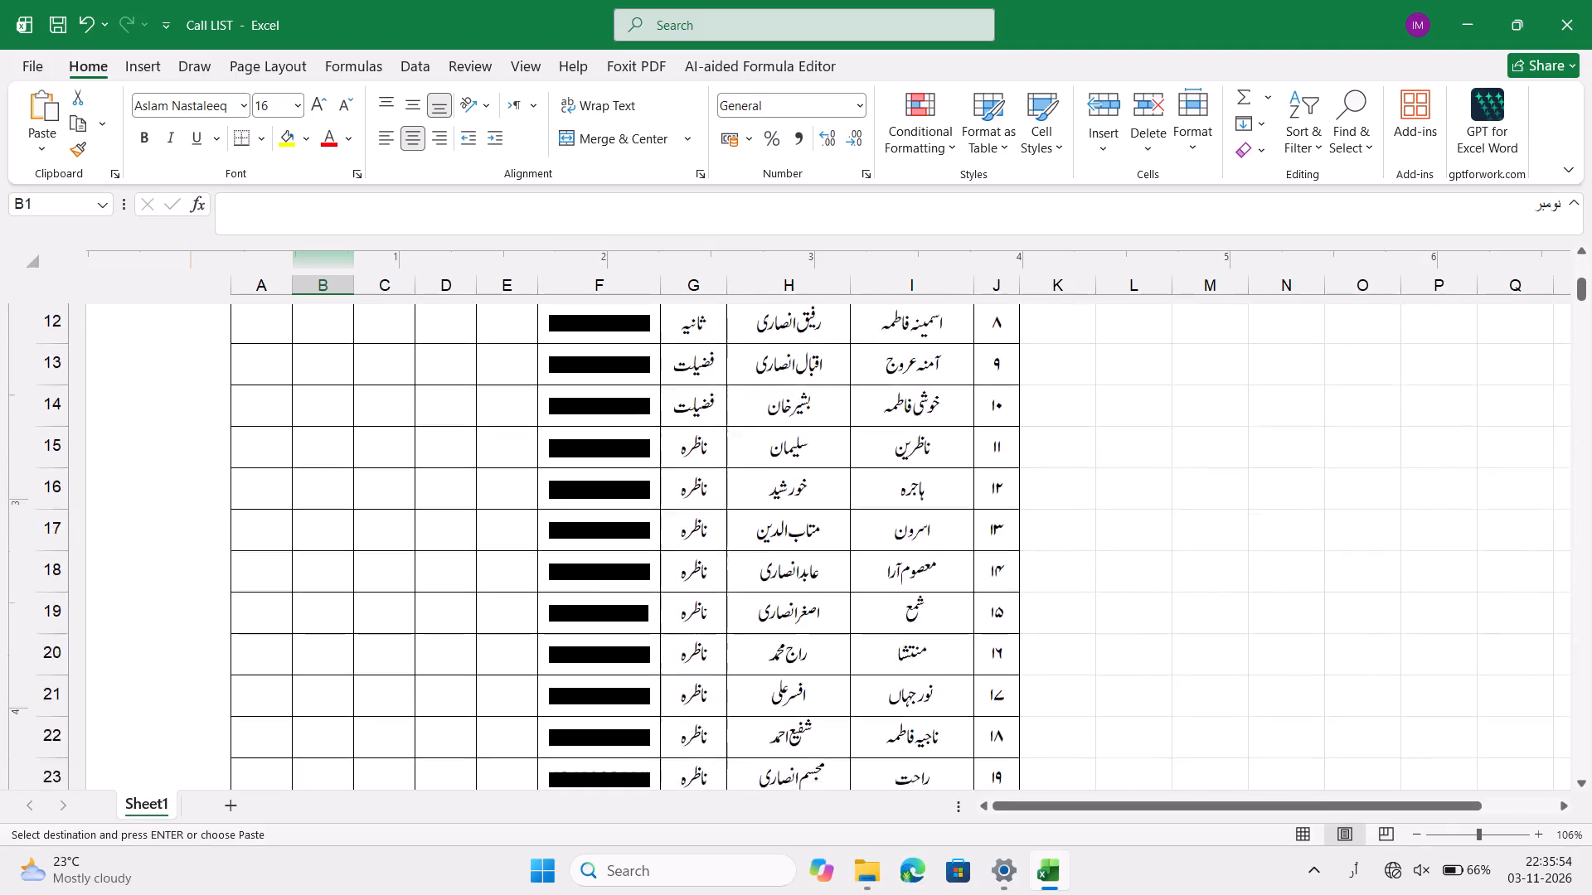
{"action": "scroll", "coordinate": [329, 559], "scroll_direction": "down", "scroll_amount": 7}
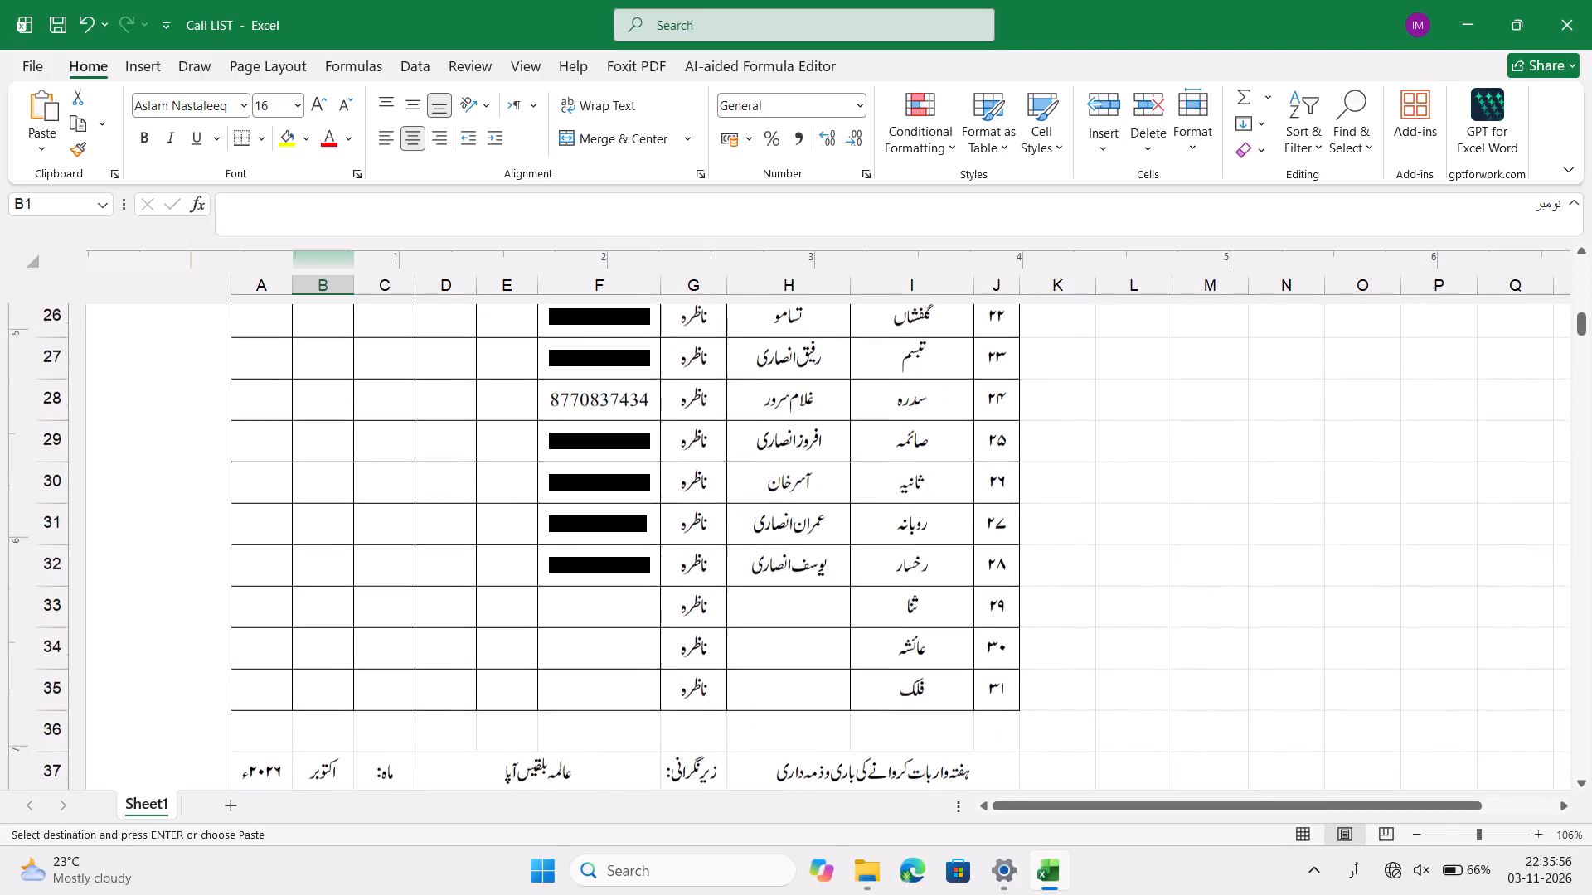
{"action": "scroll", "coordinate": [329, 559], "scroll_direction": "down", "scroll_amount": 2}
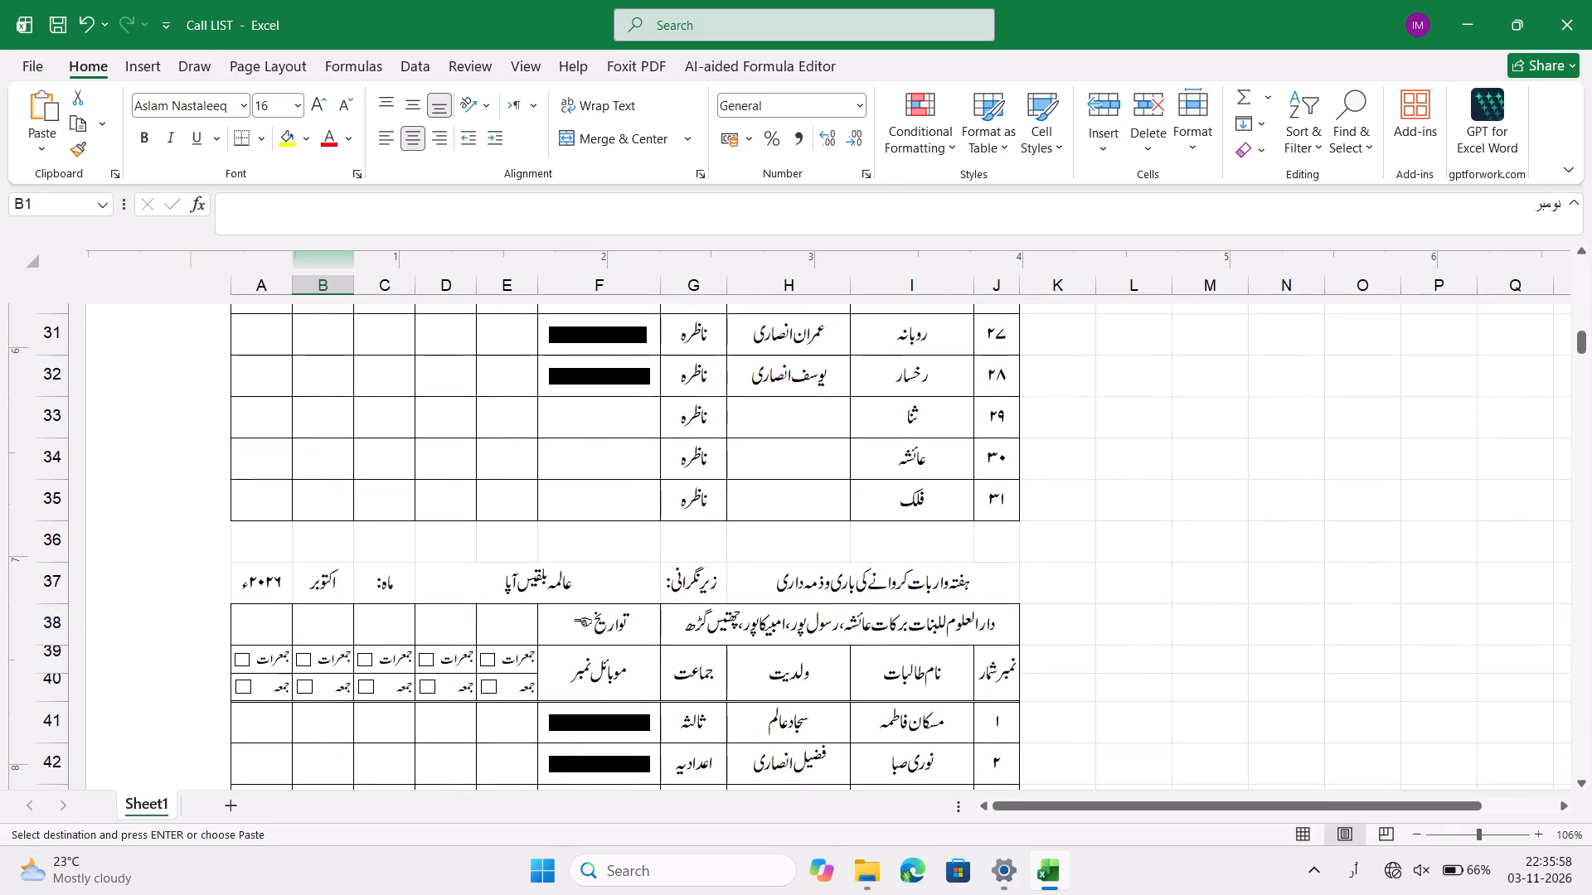
{"action": "left_click", "coordinate": [317, 581]}
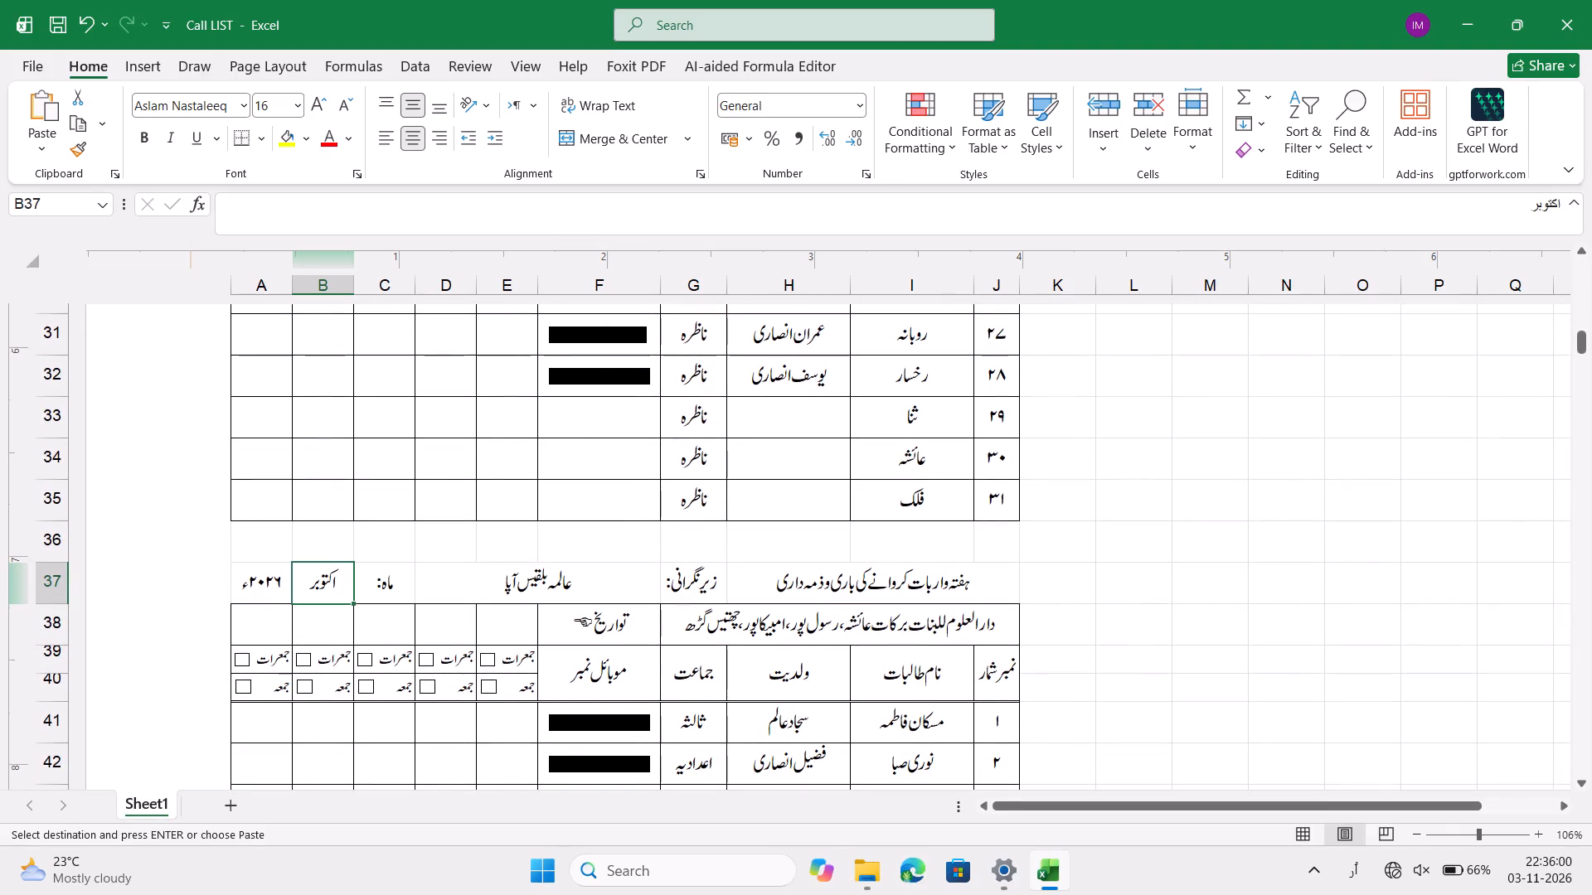
{"action": "key", "text": "ctrl+v"}
Paste the copied month نومبر into cell B70 of the third list's header.
{"action": "scroll", "coordinate": [355, 652], "scroll_direction": "down", "scroll_amount": 1}
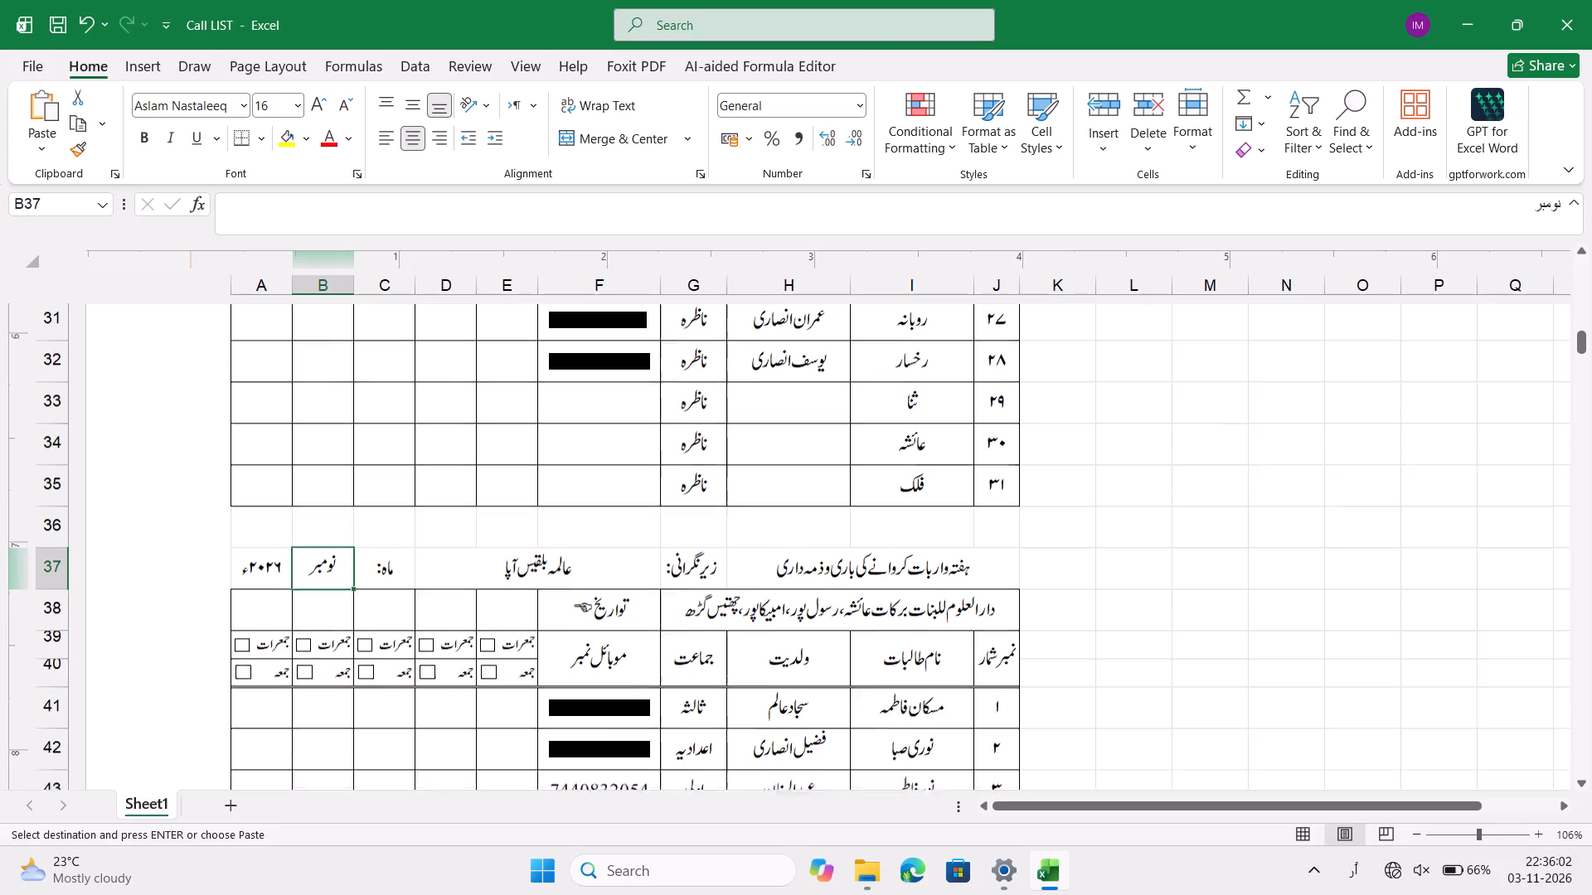
{"action": "scroll", "coordinate": [355, 652], "scroll_direction": "down", "scroll_amount": 3}
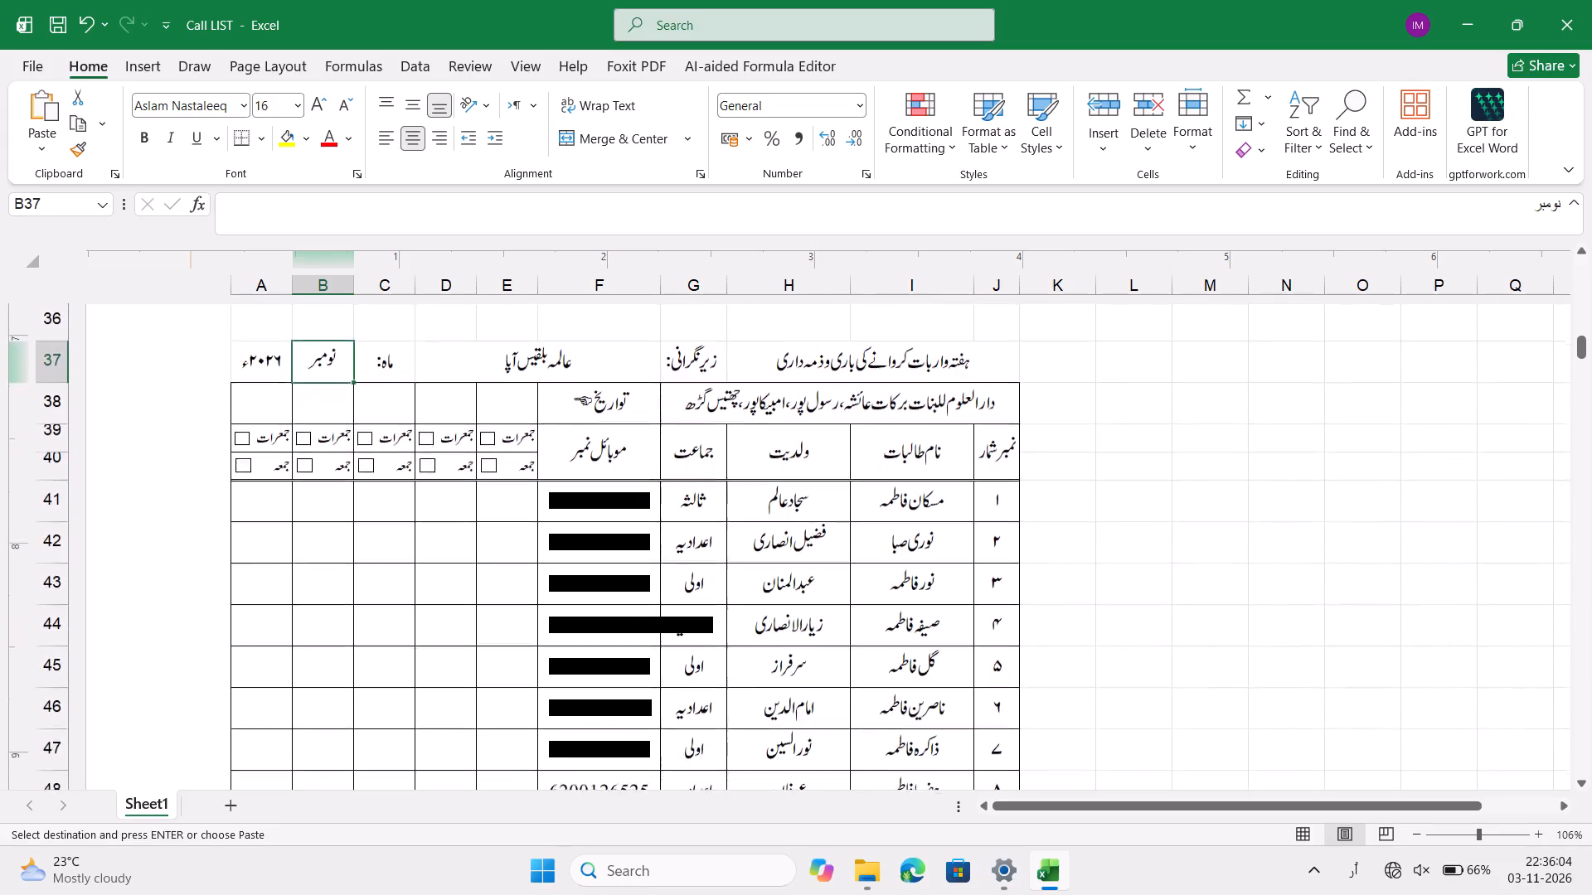
{"action": "scroll", "coordinate": [355, 652], "scroll_direction": "down", "scroll_amount": 3}
{"action": "scroll", "coordinate": [355, 652], "scroll_direction": "up", "scroll_amount": 1}
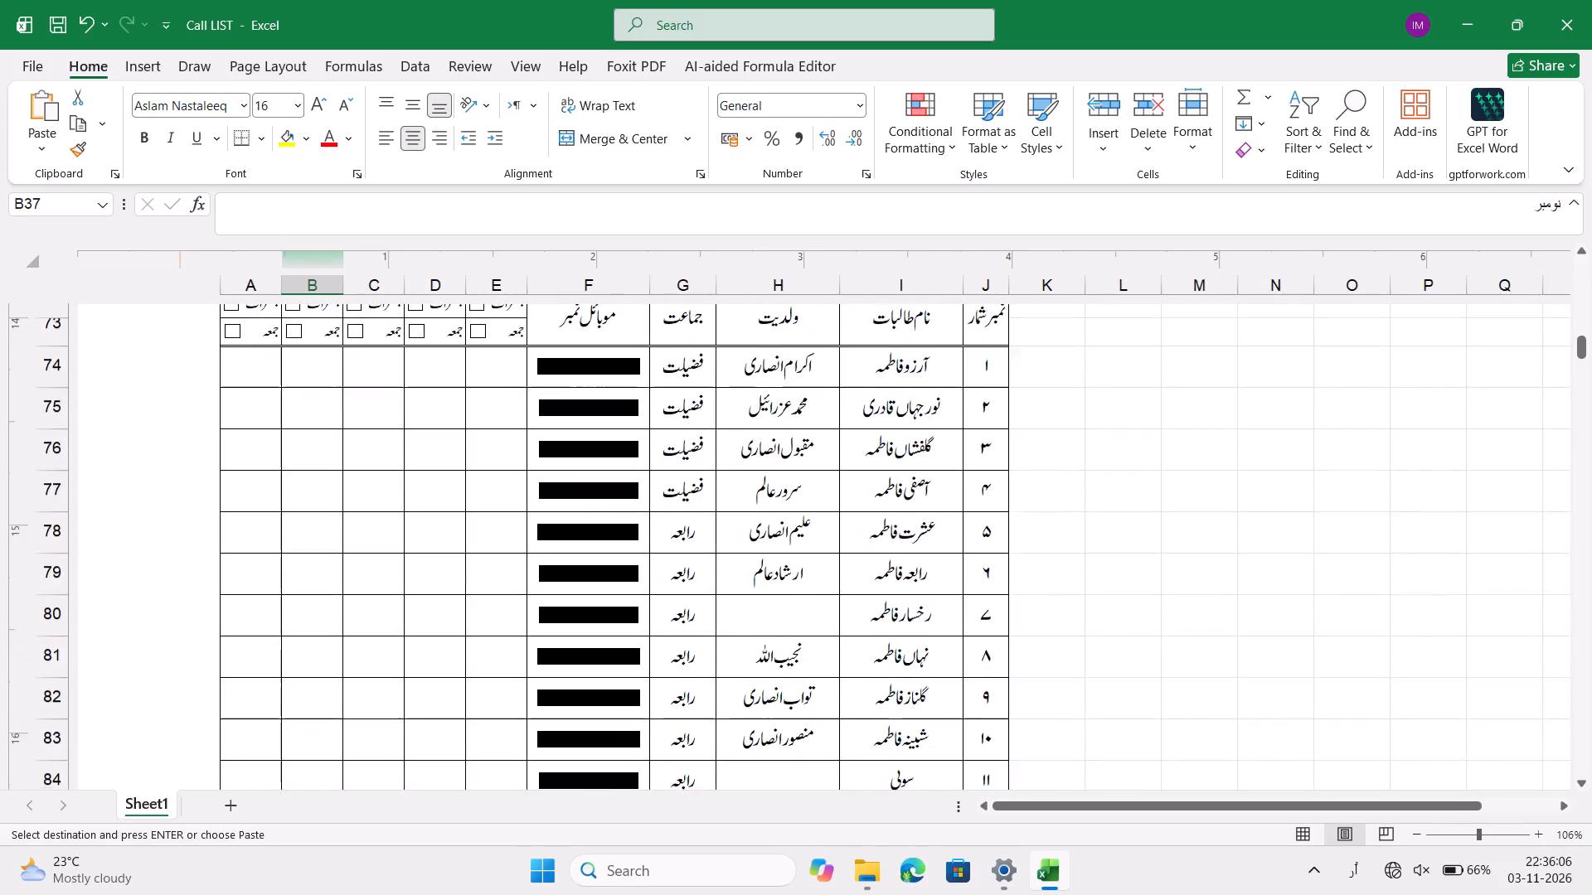
{"action": "scroll", "coordinate": [355, 652], "scroll_direction": "up", "scroll_amount": 2}
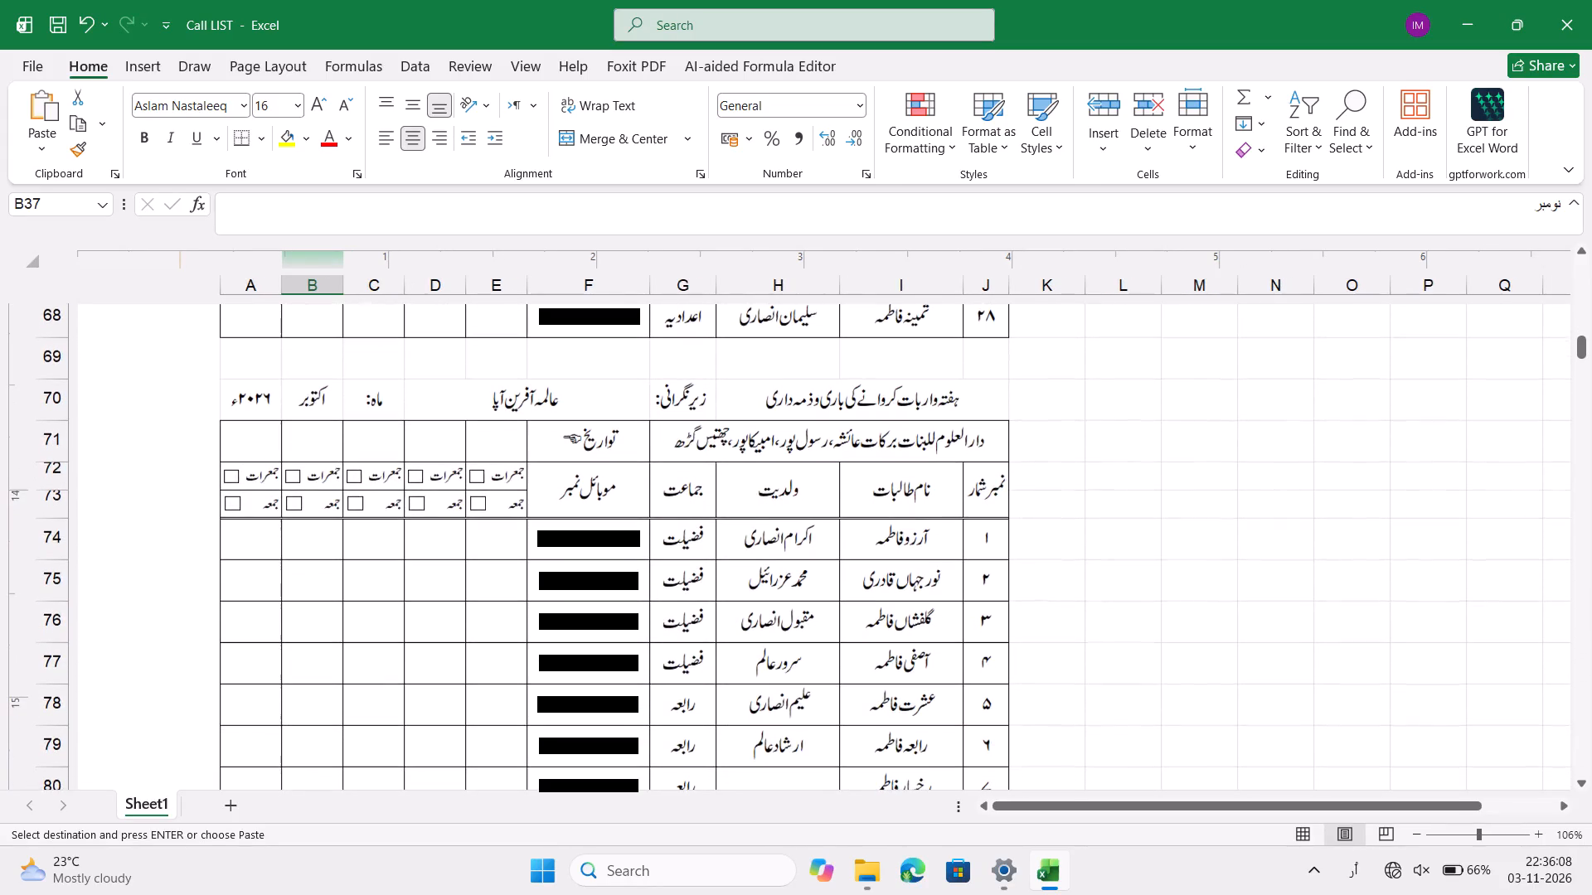
{"action": "left_click", "coordinate": [319, 396]}
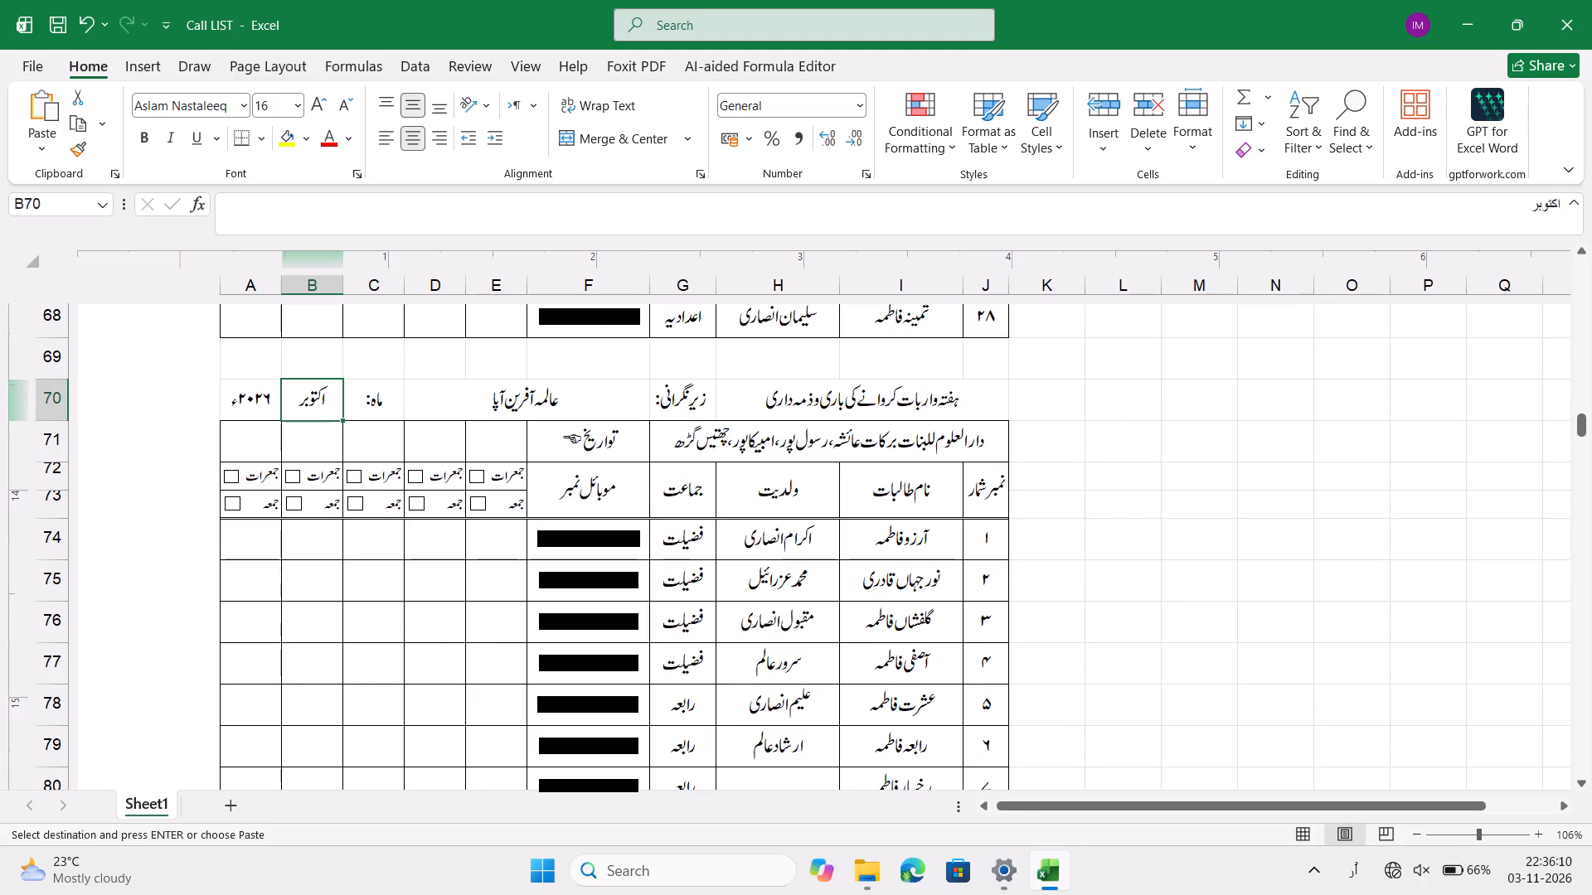
{"action": "key", "text": "ctrl+v"}
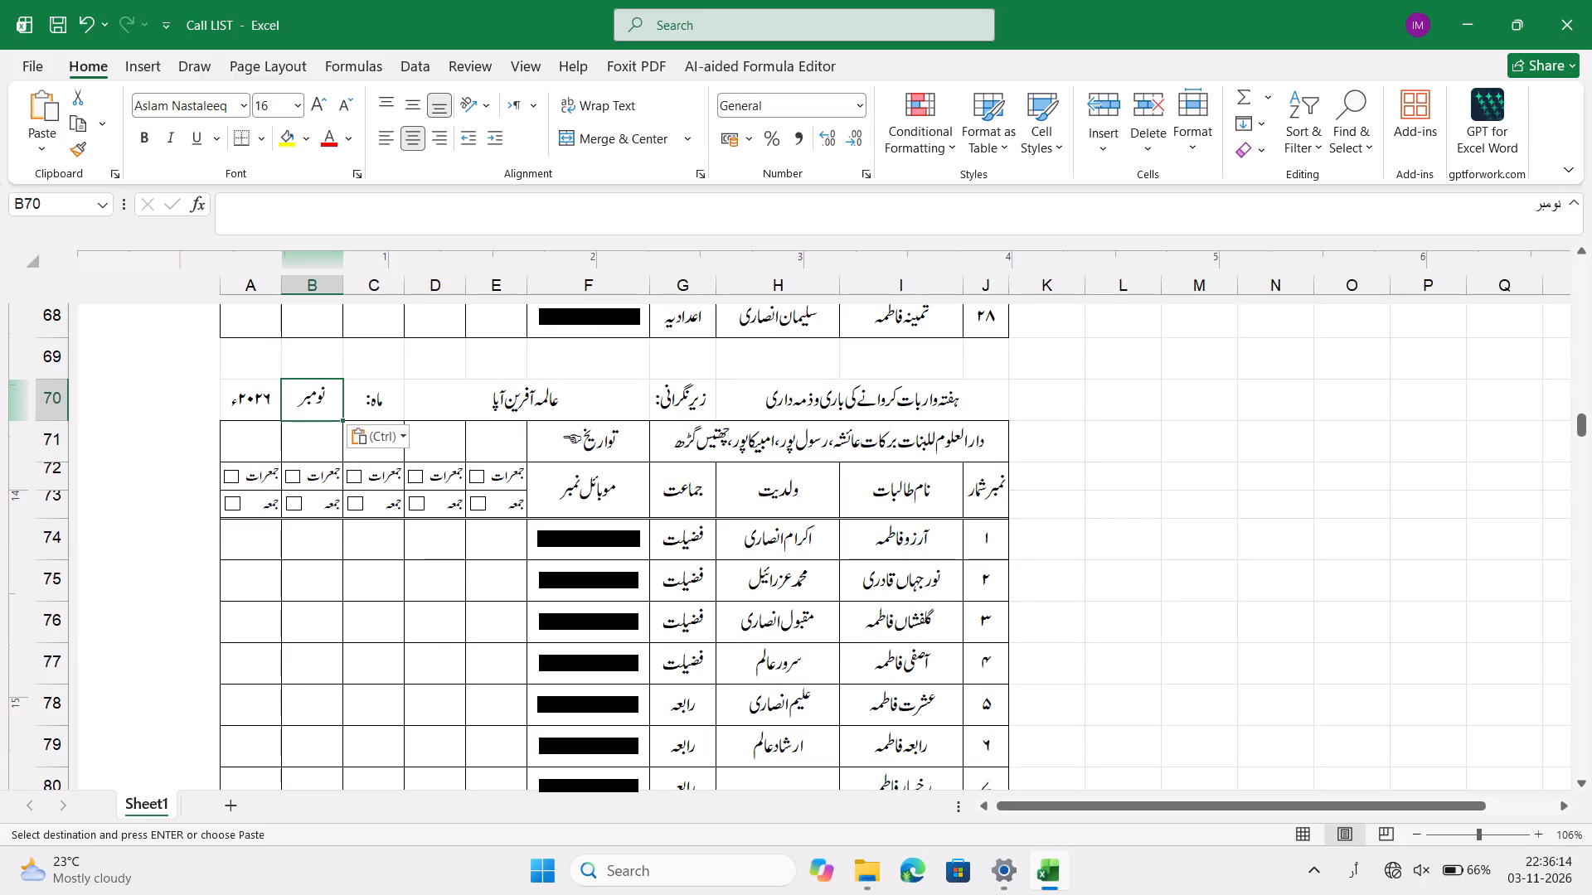
Paste the copied month نومبر into cell B113 of the fourth list's header.
{"action": "scroll", "coordinate": [318, 480], "scroll_direction": "down", "scroll_amount": 2}
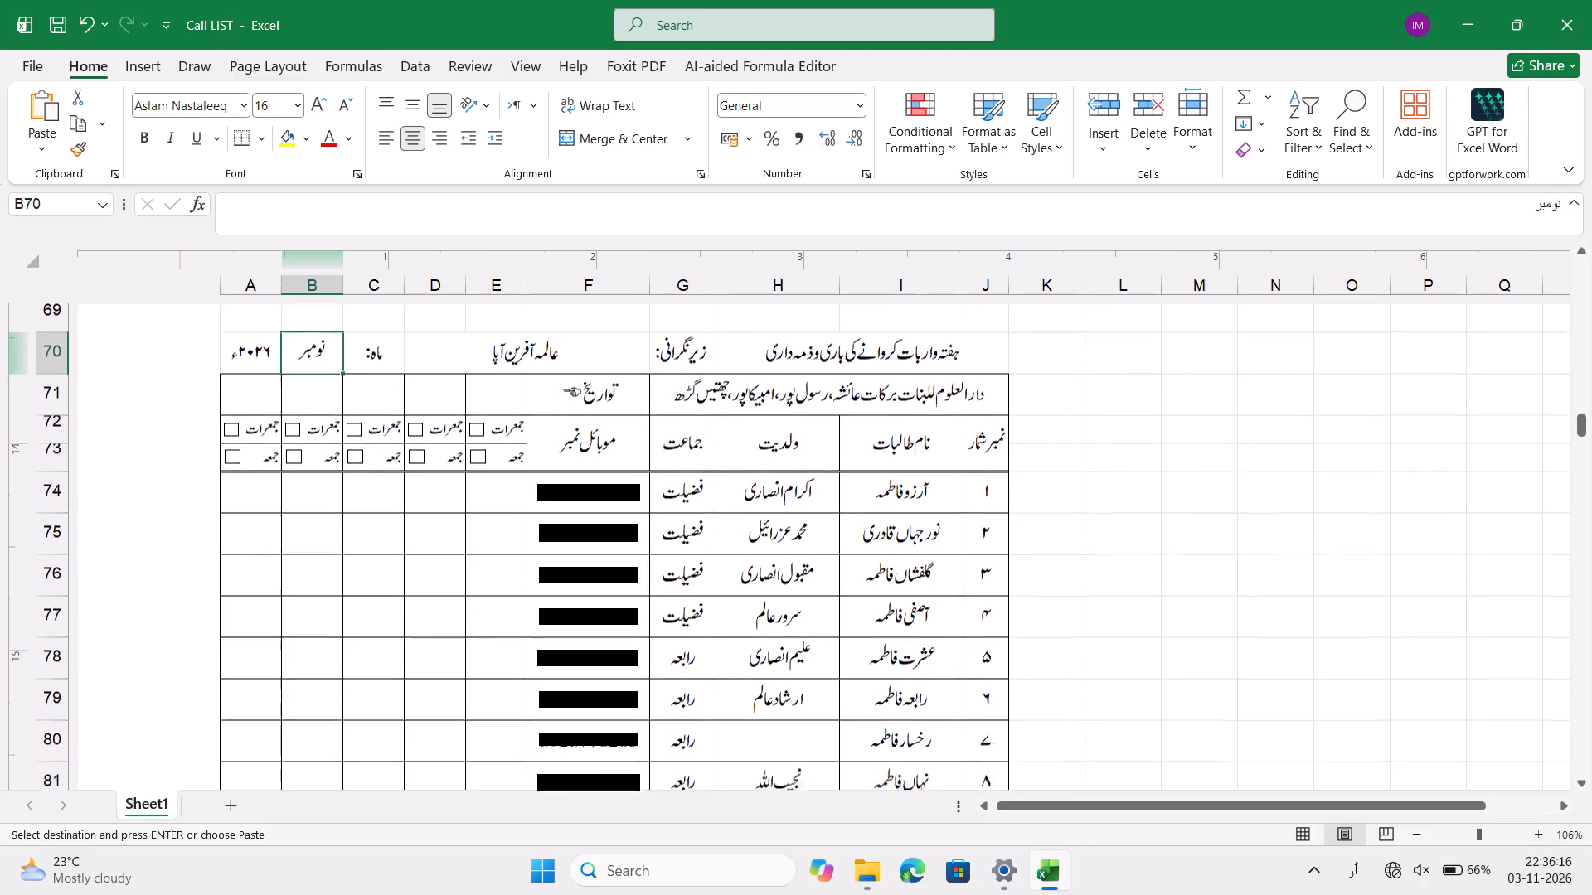
{"action": "scroll", "coordinate": [318, 480], "scroll_direction": "down", "scroll_amount": 6}
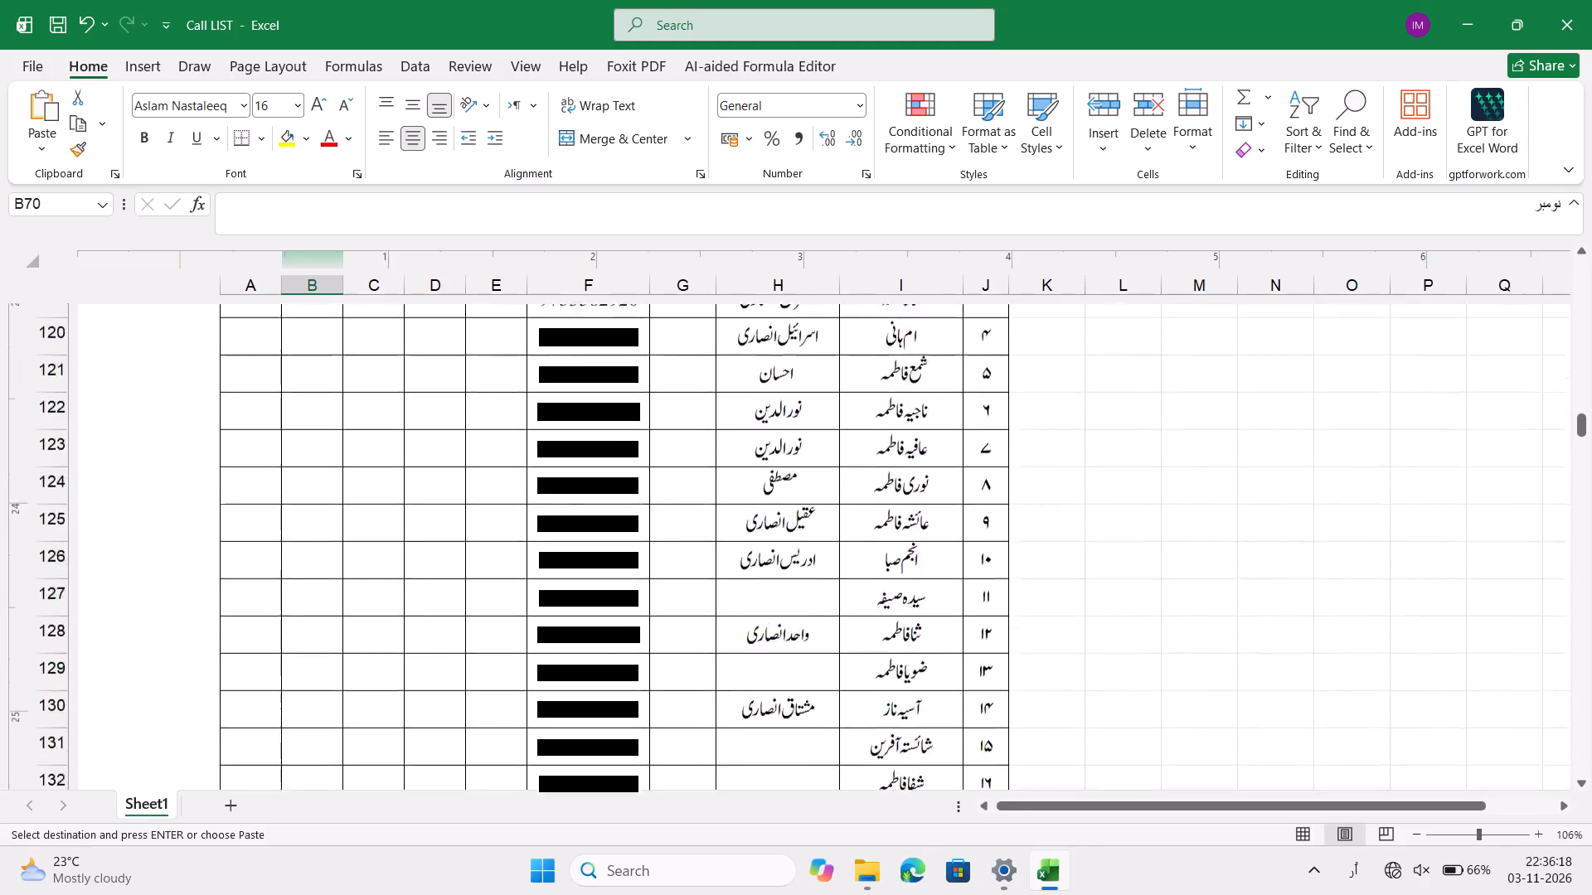
{"action": "scroll", "coordinate": [318, 480], "scroll_direction": "up", "scroll_amount": 3}
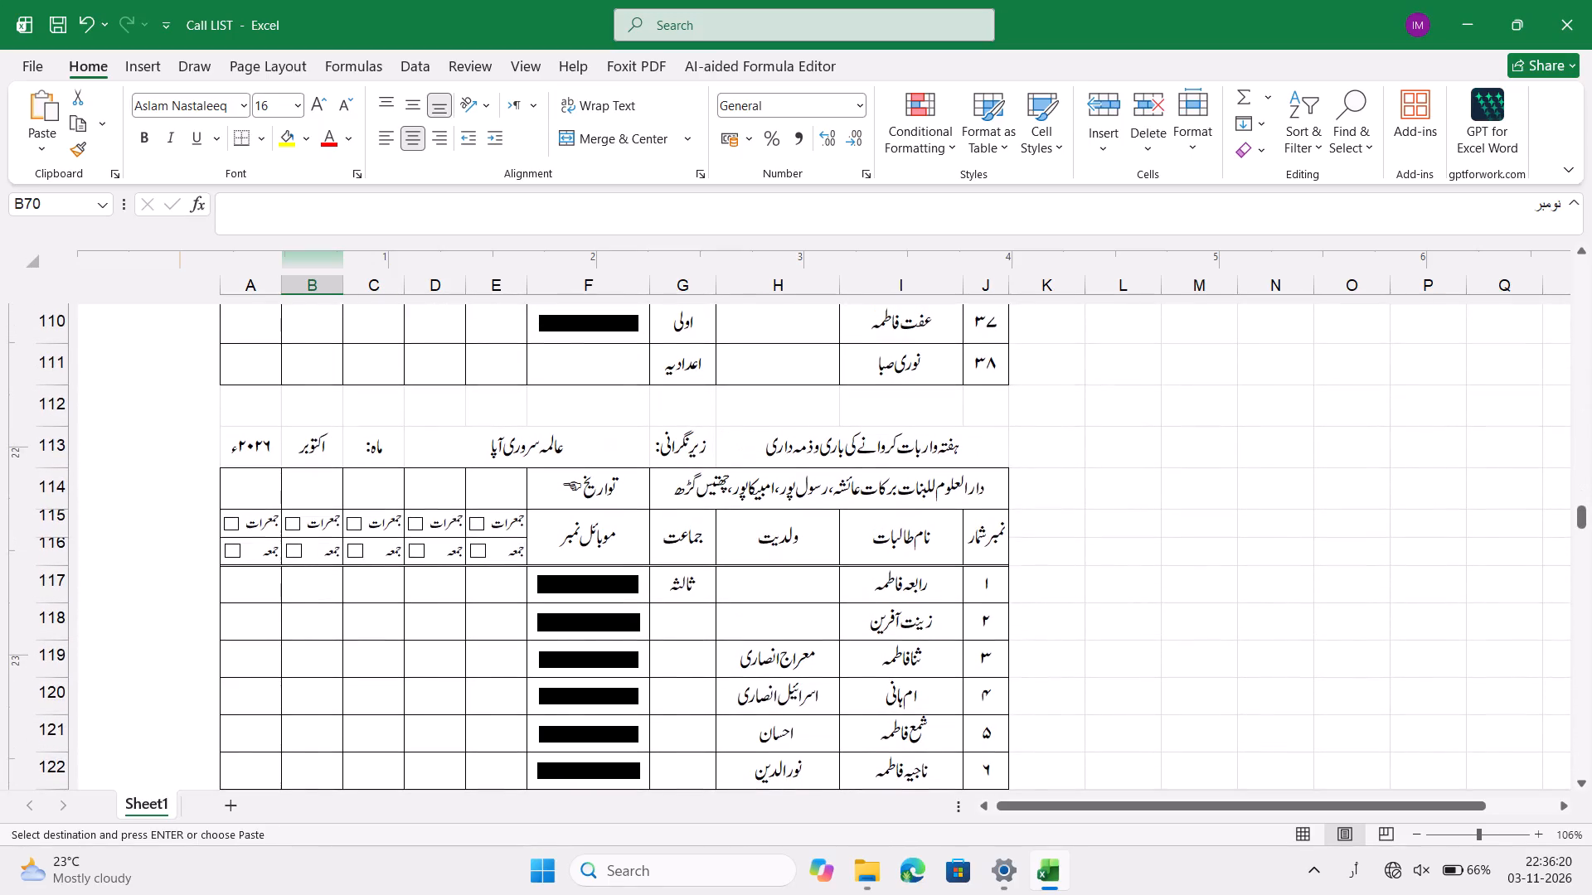
{"action": "left_click", "coordinate": [318, 435]}
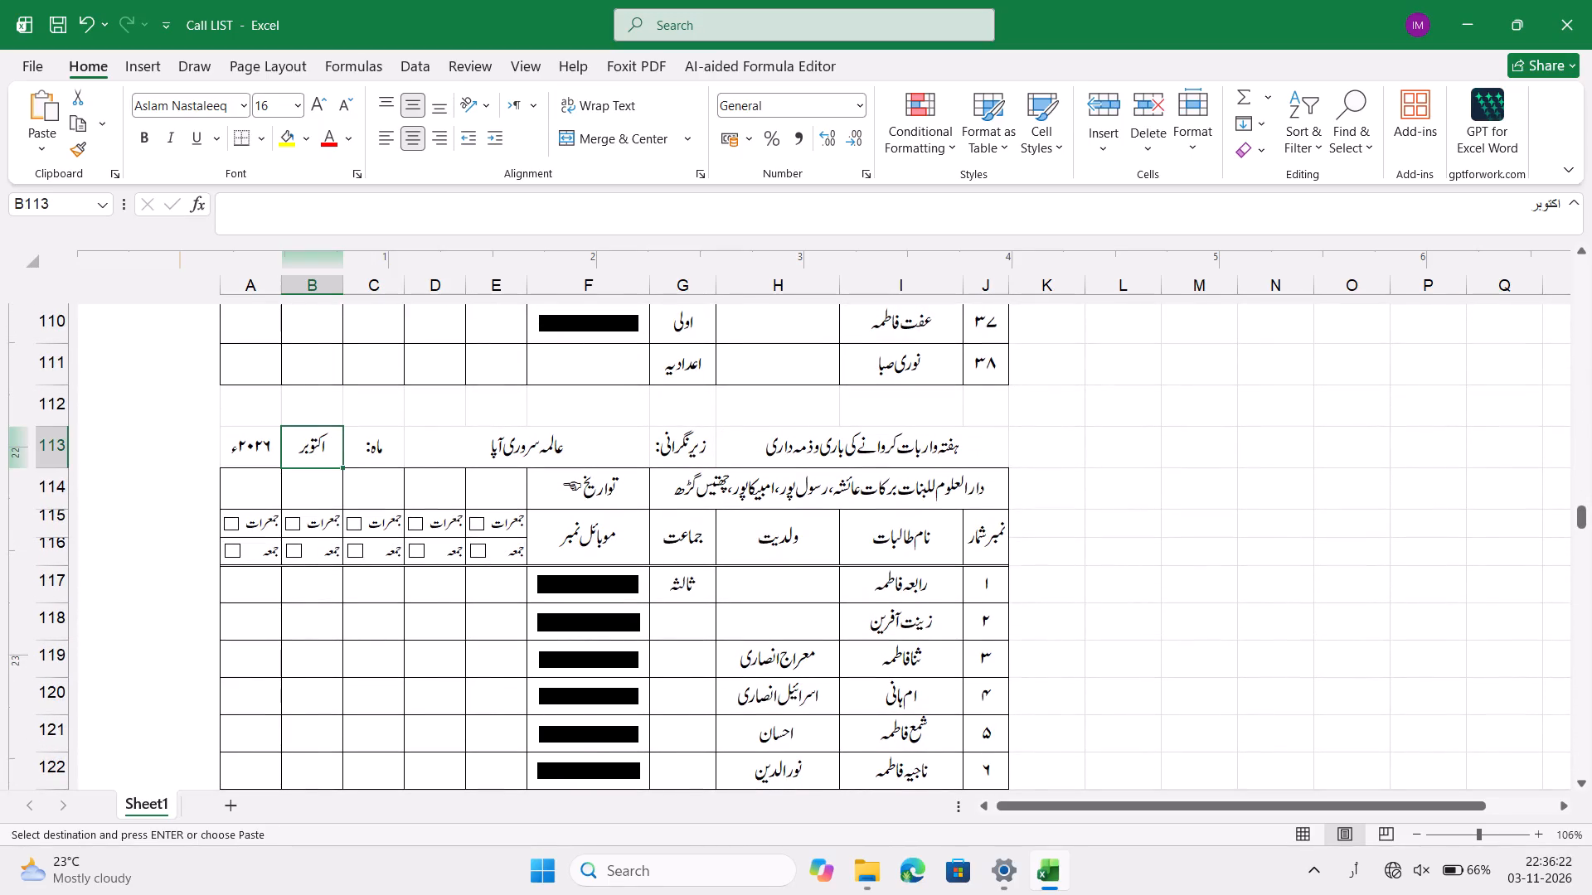
{"action": "key", "text": "ctrl+v"}
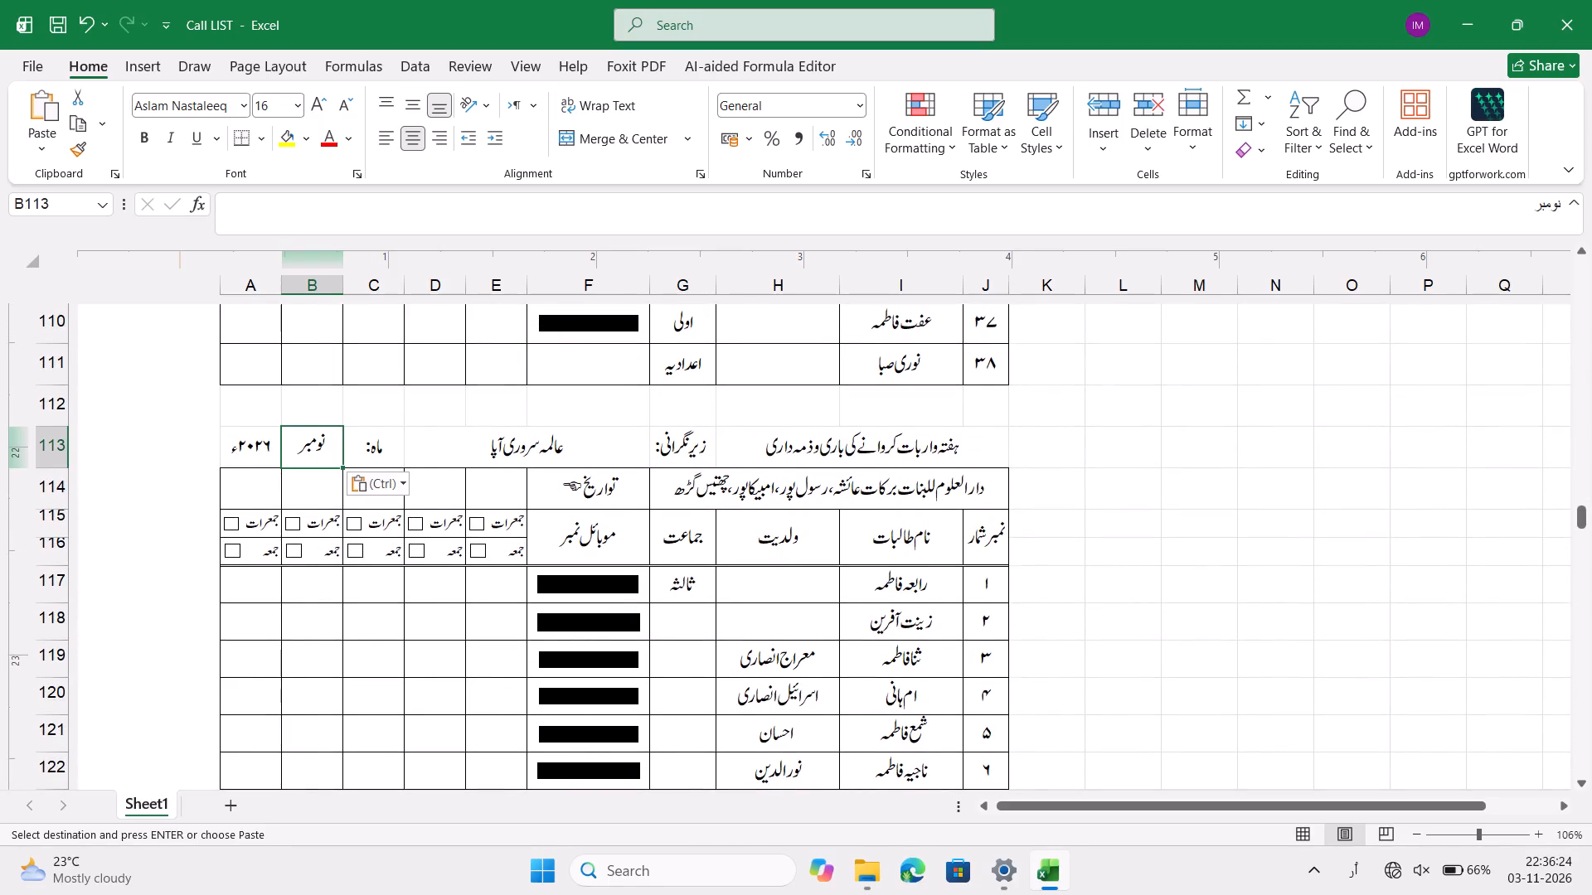
Save the workbook.
{"action": "scroll", "coordinate": [349, 518], "scroll_direction": "down", "scroll_amount": 6}
{"action": "scroll", "coordinate": [349, 518], "scroll_direction": "up", "scroll_amount": 1}
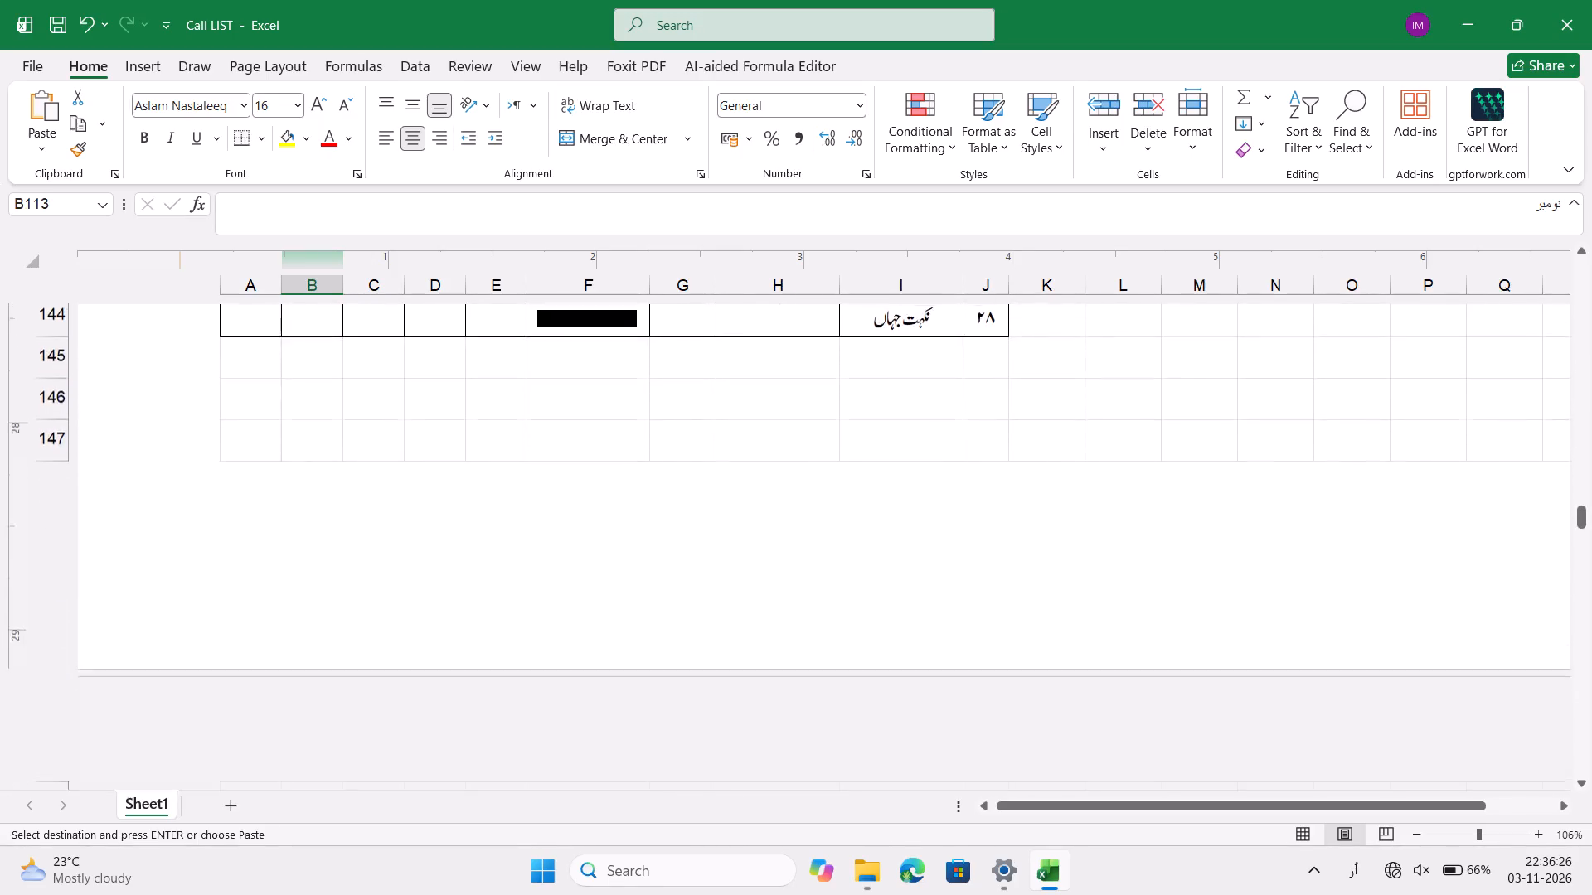
{"action": "scroll", "coordinate": [349, 518], "scroll_direction": "up", "scroll_amount": 4}
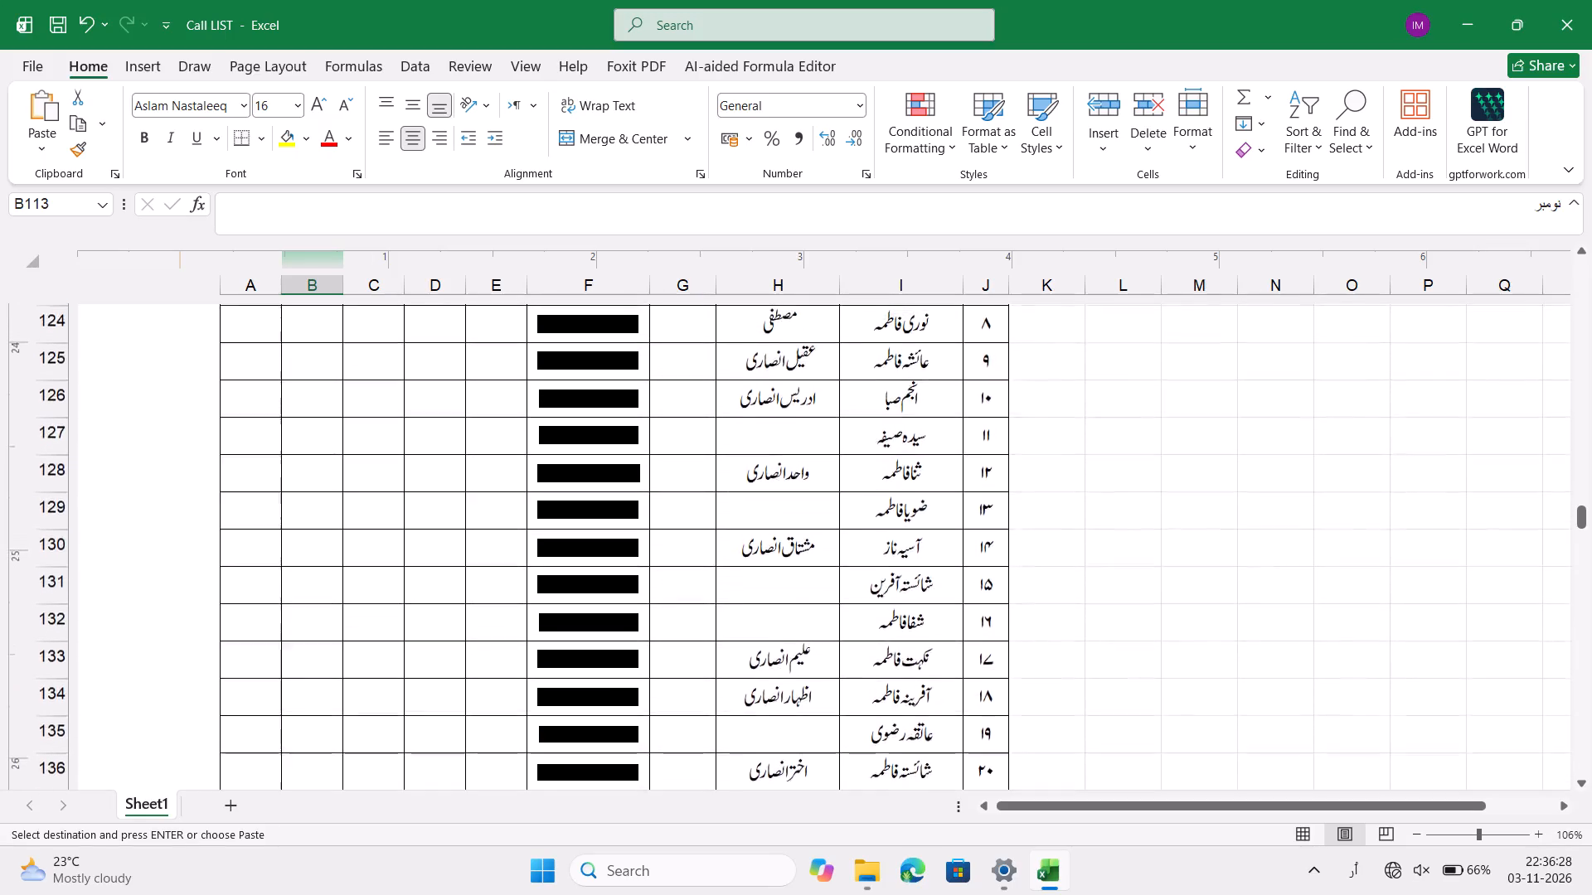
{"action": "scroll", "coordinate": [349, 518], "scroll_direction": "up", "scroll_amount": 4}
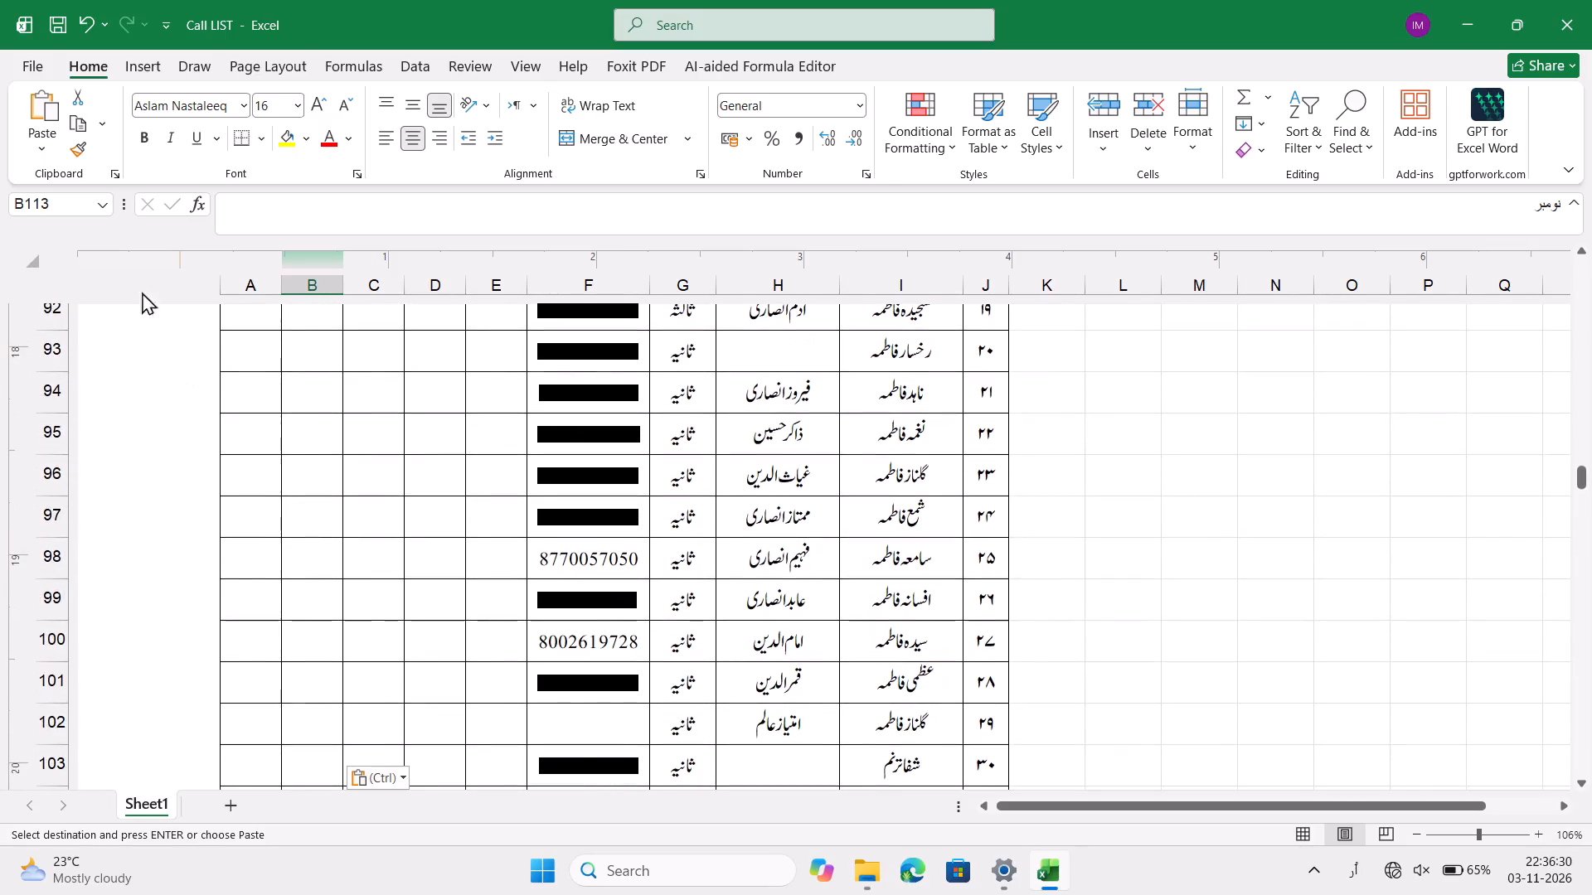
{"action": "left_click", "coordinate": [52, 16]}
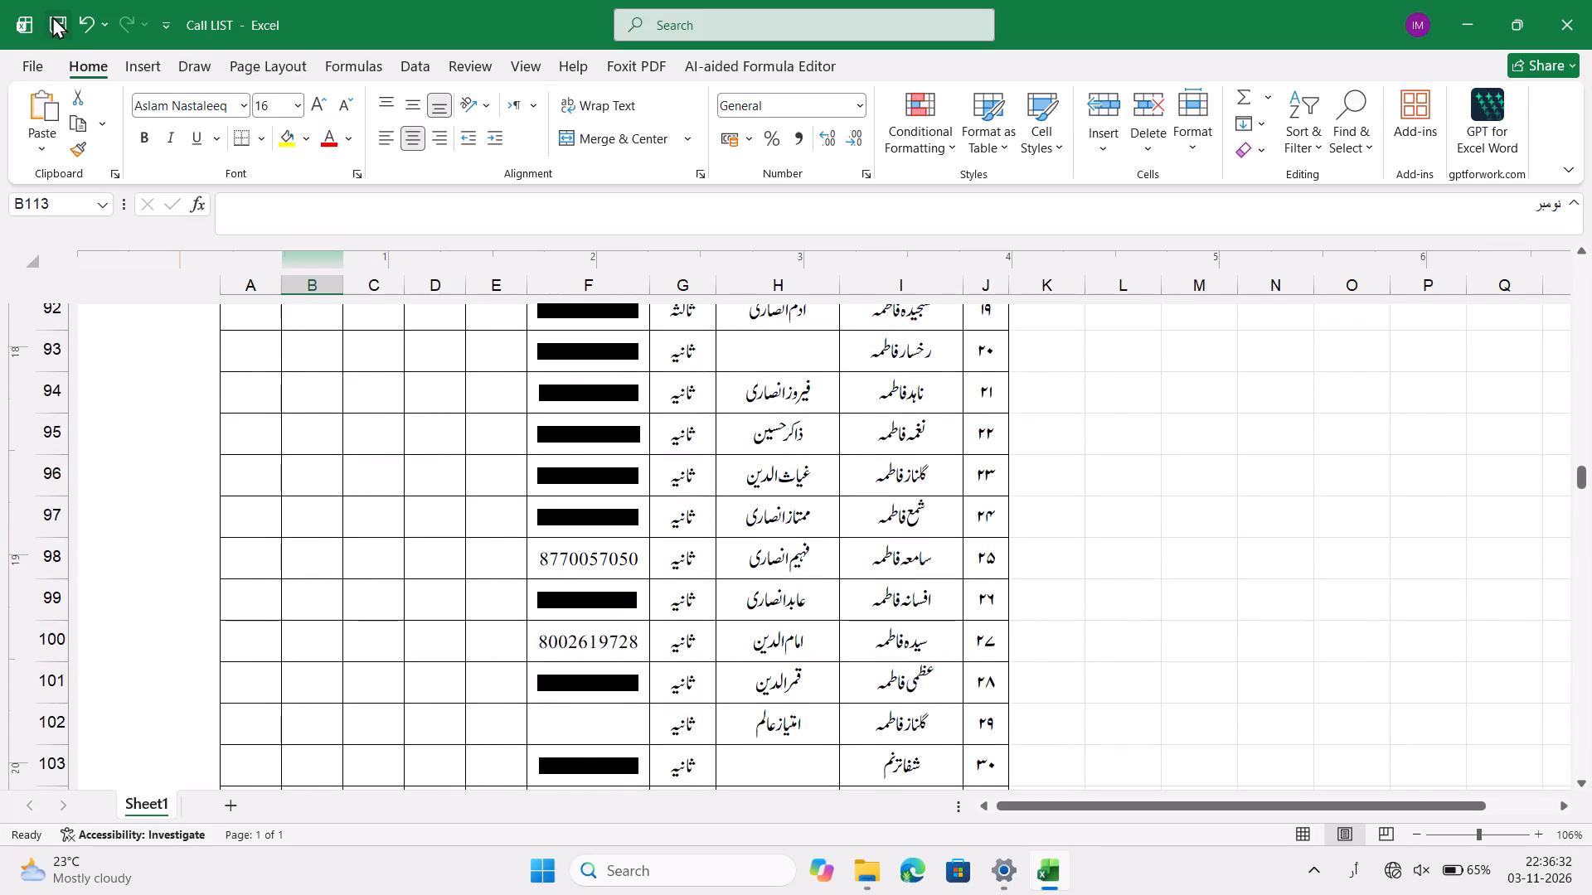
Review the first student list from its header down to its last rows for missing entries.
{"action": "scroll", "coordinate": [473, 486], "scroll_direction": "up", "scroll_amount": 4}
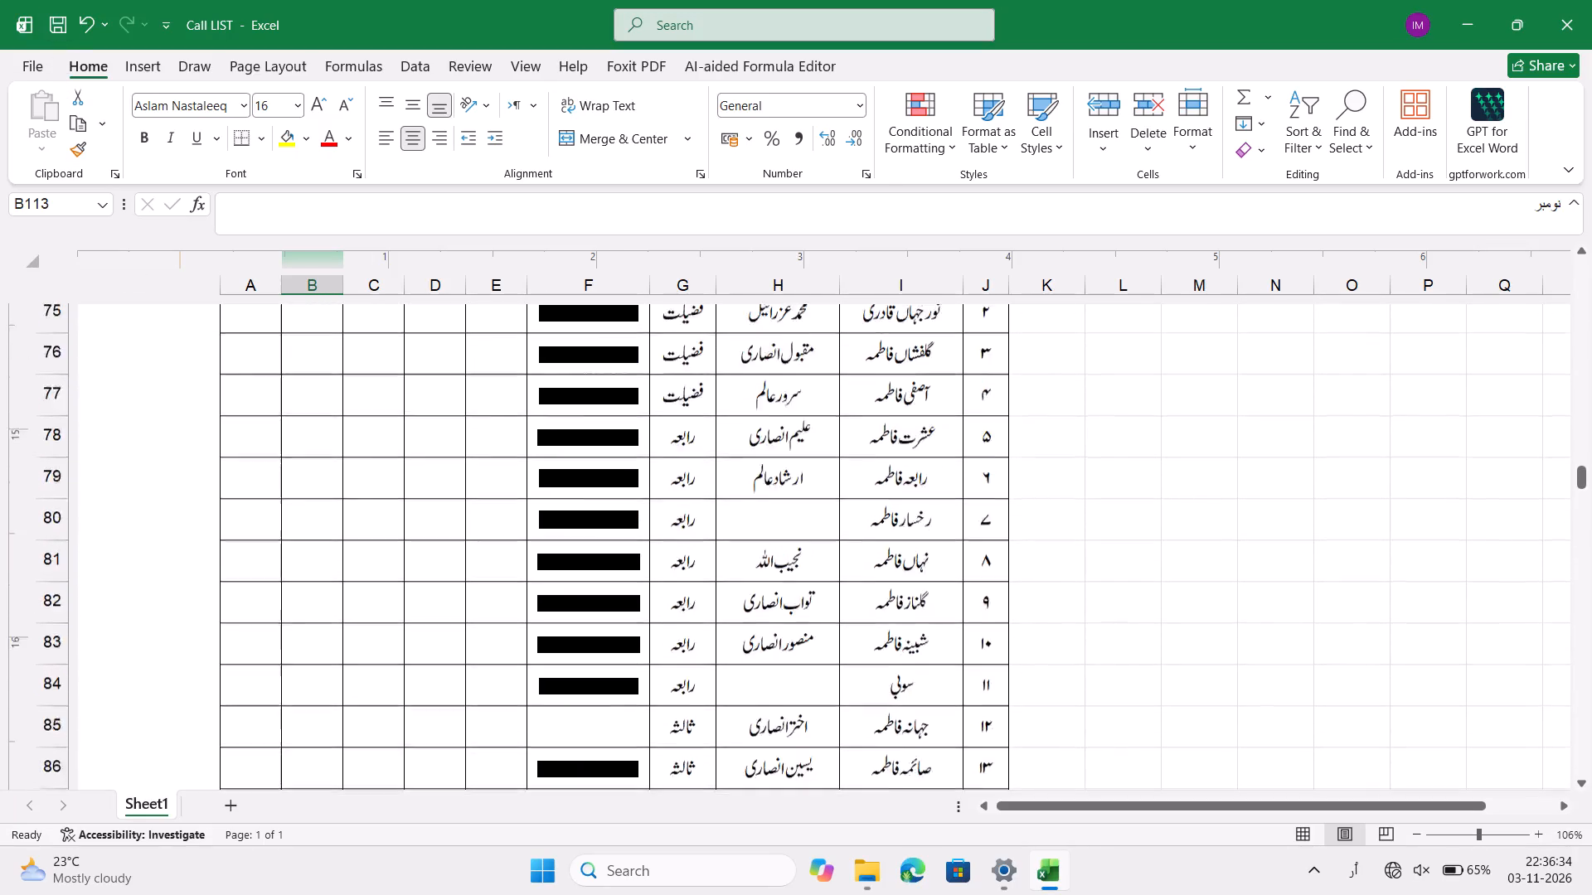
{"action": "scroll", "coordinate": [473, 486], "scroll_direction": "up", "scroll_amount": 7}
{"action": "scroll", "coordinate": [468, 625], "scroll_direction": "down", "scroll_amount": 1}
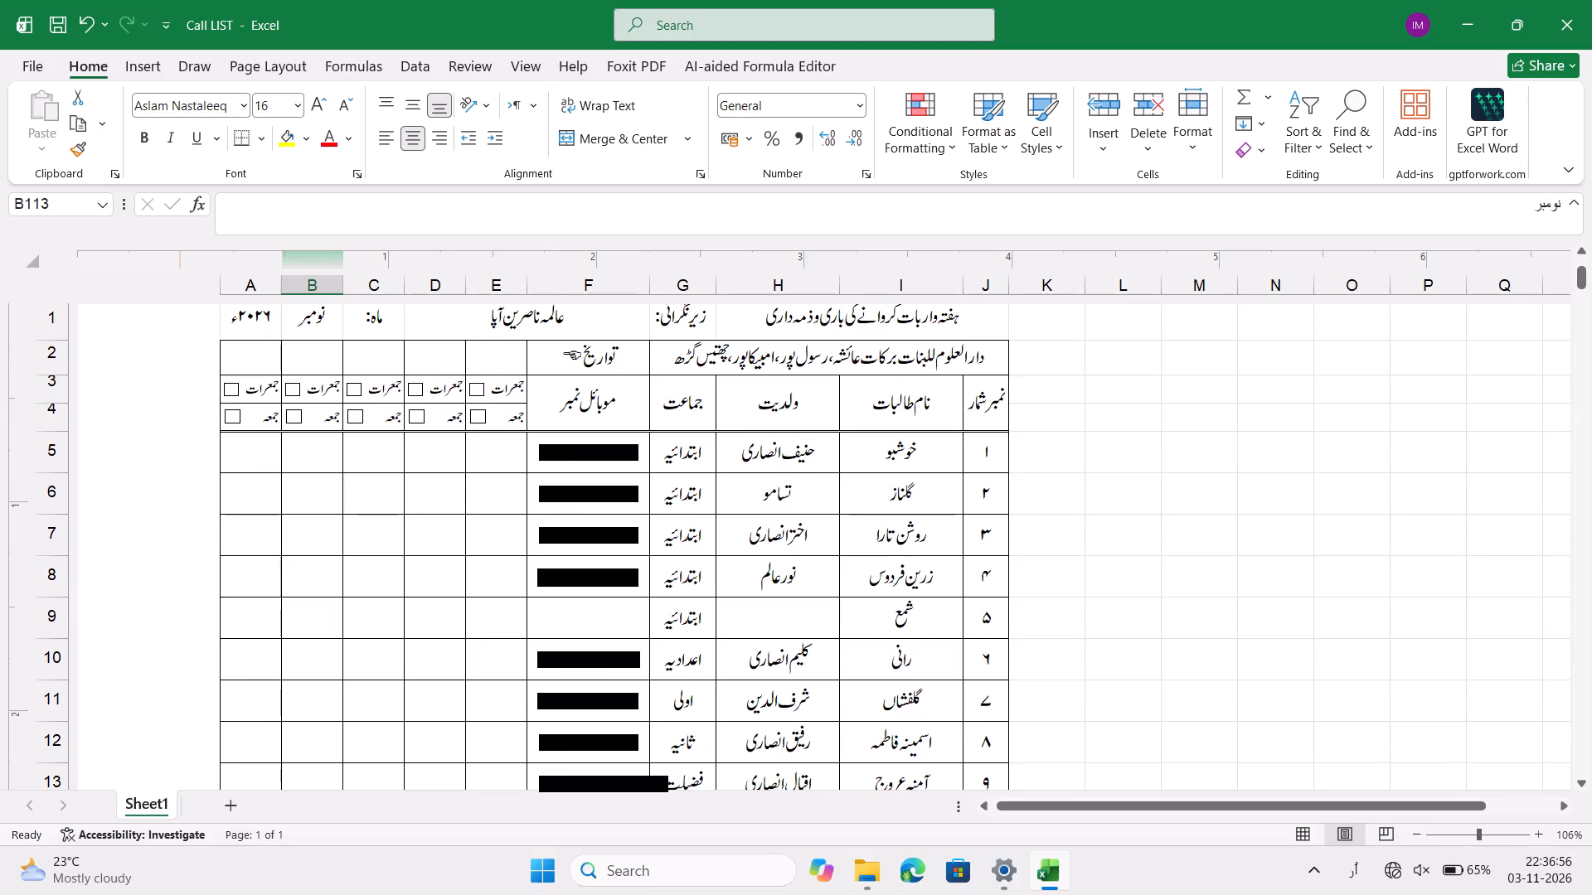
{"action": "scroll", "coordinate": [468, 625], "scroll_direction": "down", "scroll_amount": 6}
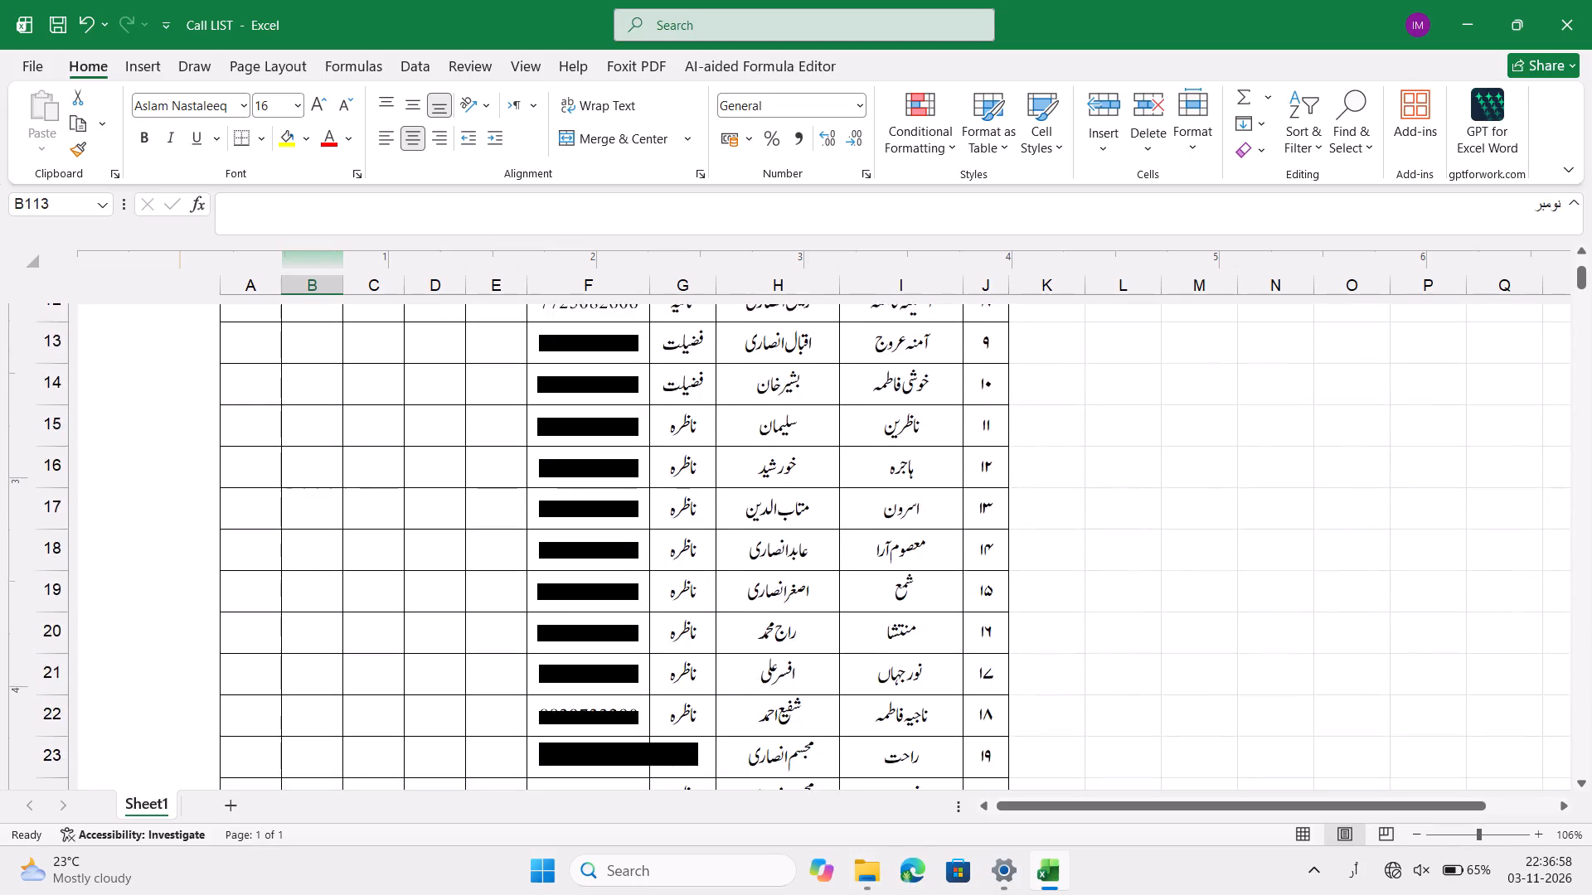
{"action": "scroll", "coordinate": [468, 625], "scroll_direction": "down", "scroll_amount": 2}
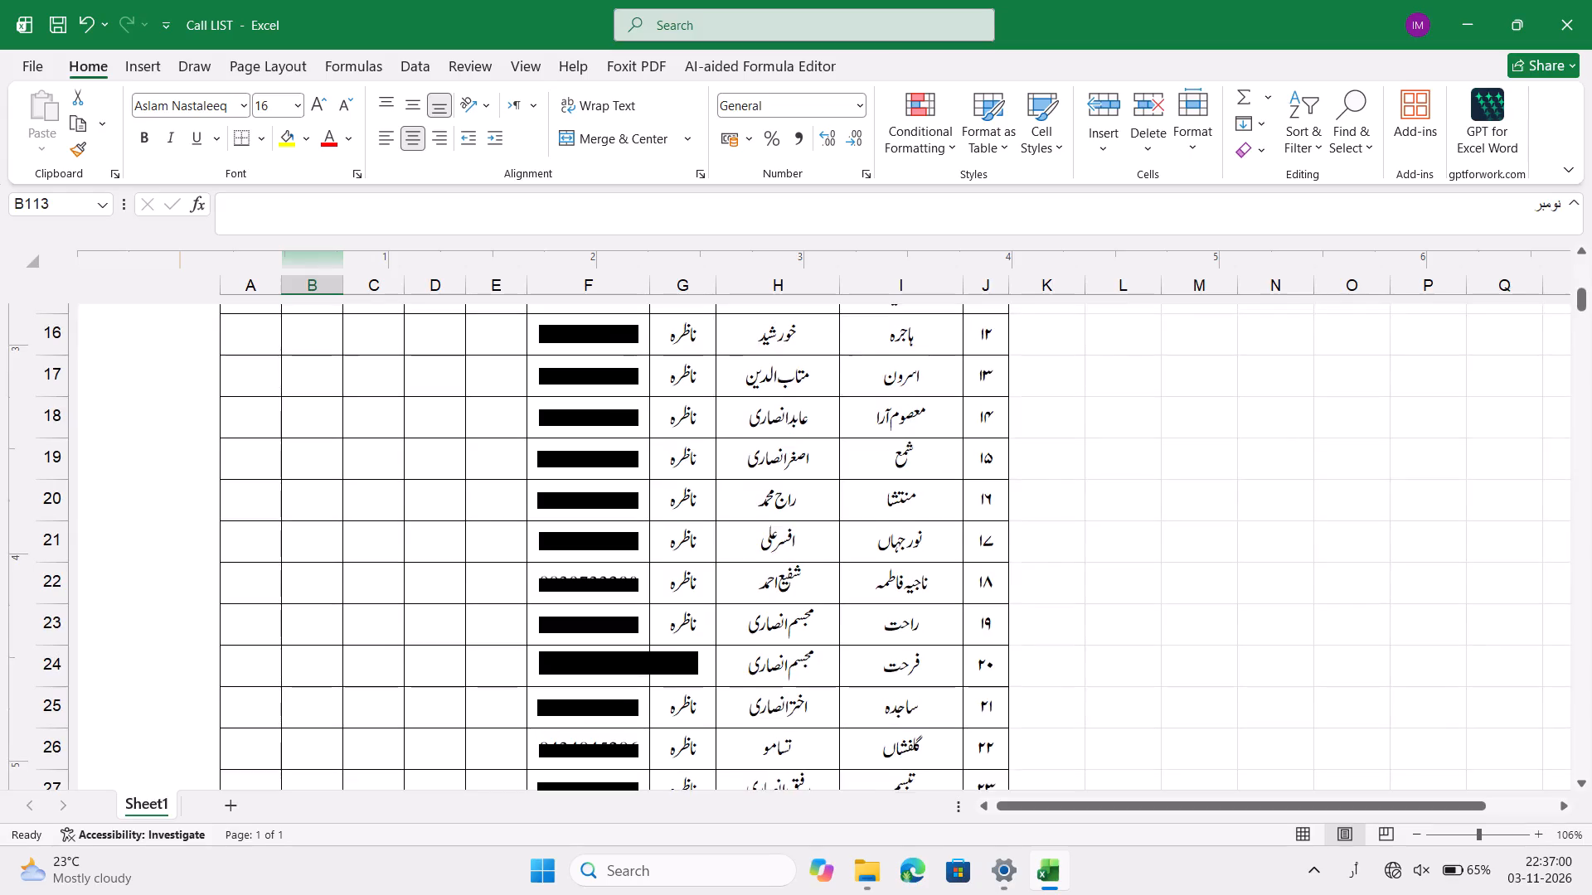
{"action": "scroll", "coordinate": [468, 625], "scroll_direction": "down", "scroll_amount": 5}
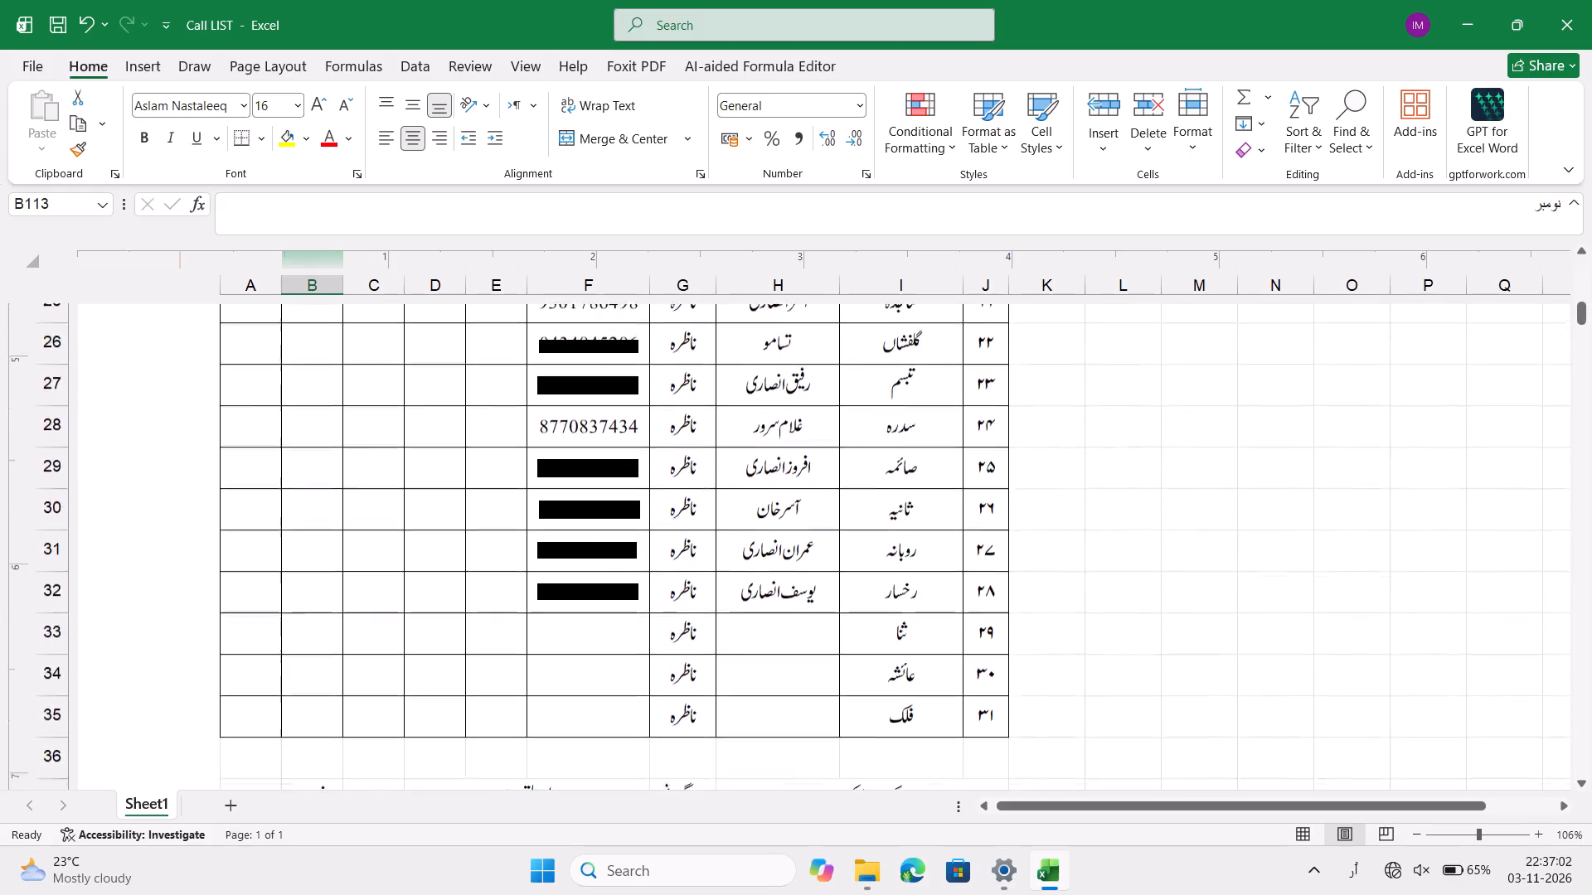
{"action": "scroll", "coordinate": [468, 625], "scroll_direction": "down", "scroll_amount": 1}
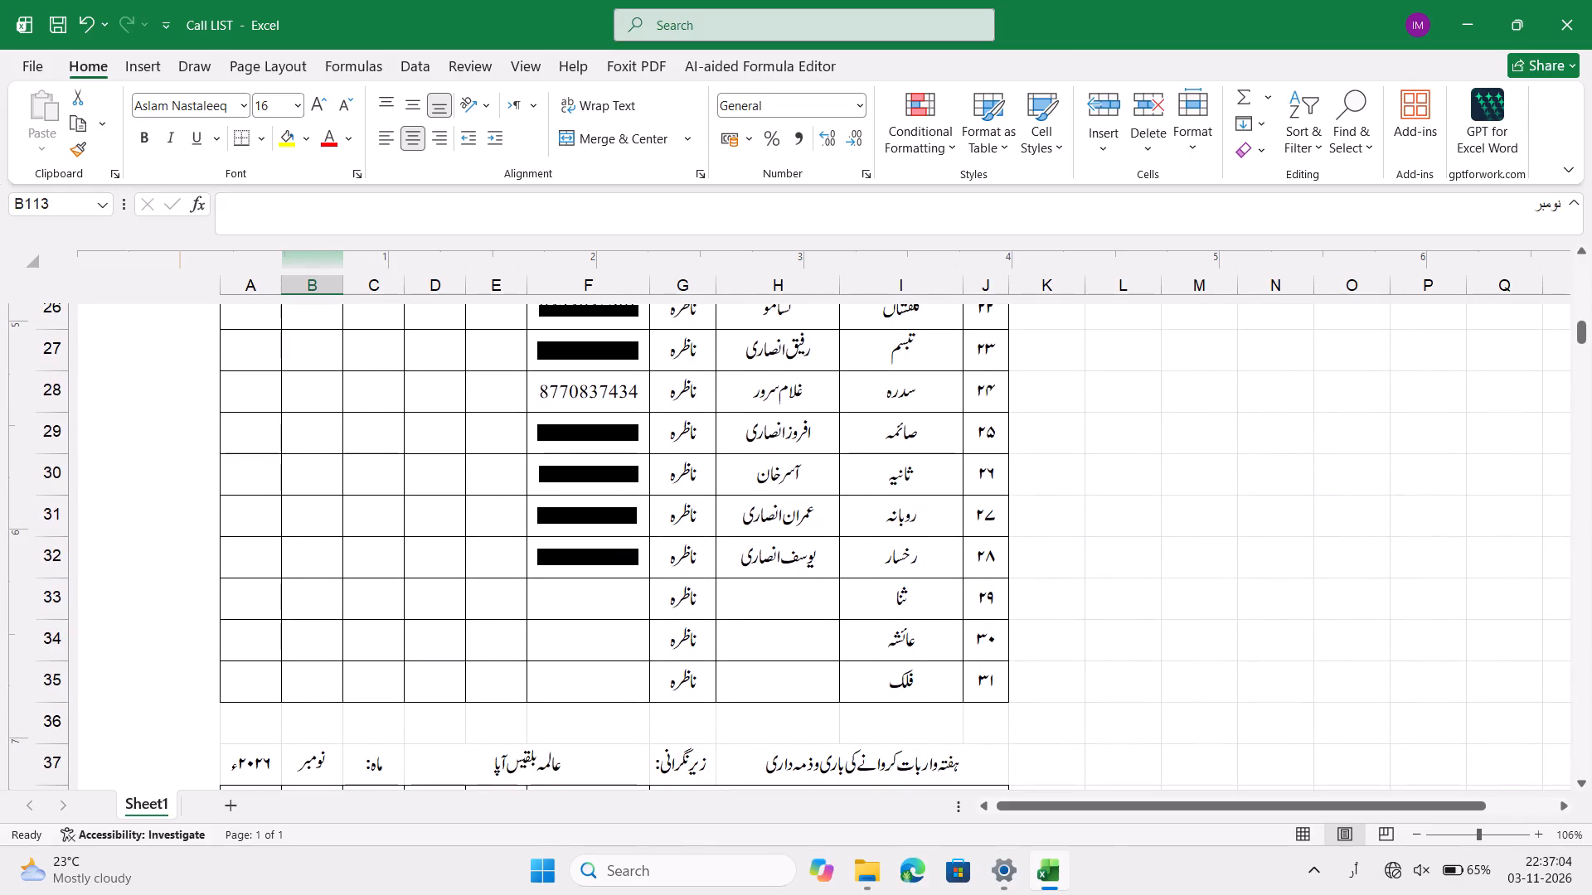
Enter the fathers' names in the ولدیت column for students ۲۹ to ۳۱ of the first list, cells H33 to H35.
{"action": "left_click", "coordinate": [785, 600]}
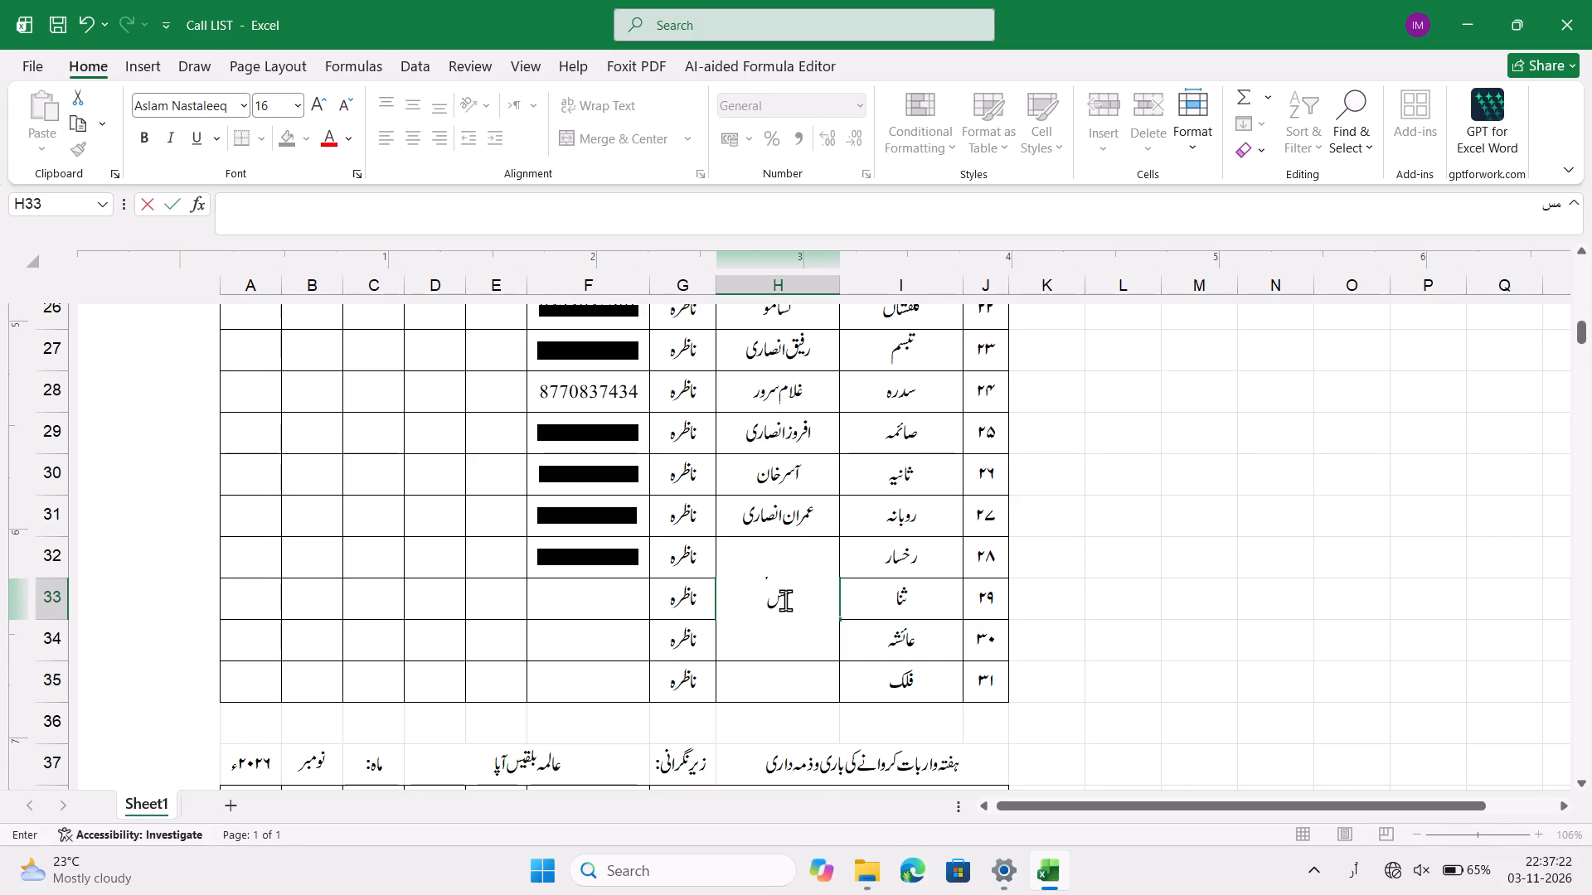
{"action": "key", "text": "BackSpace"}
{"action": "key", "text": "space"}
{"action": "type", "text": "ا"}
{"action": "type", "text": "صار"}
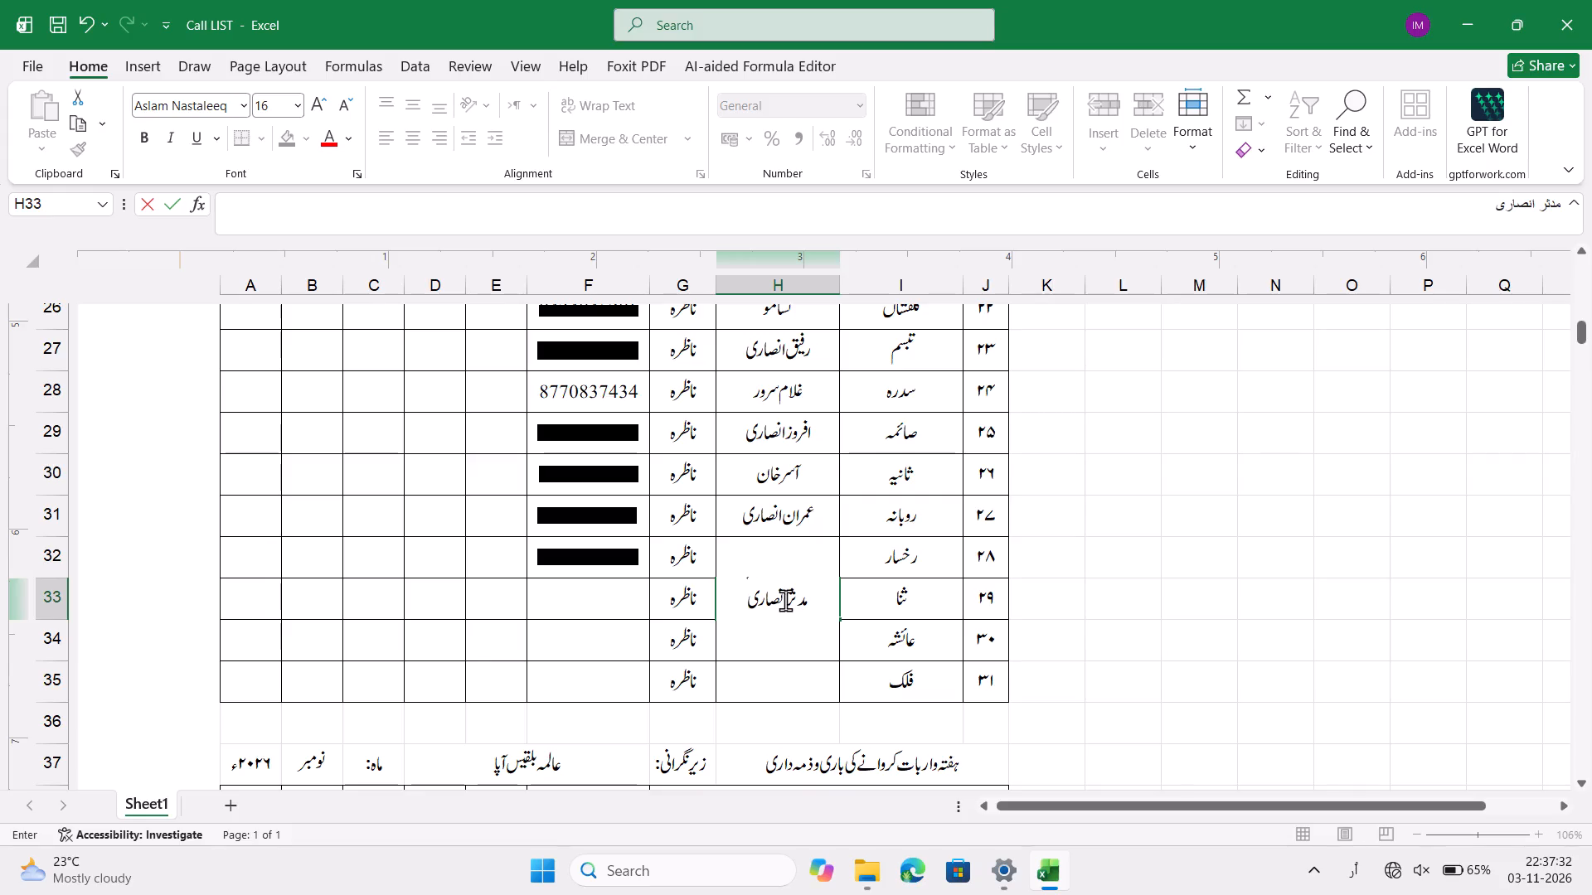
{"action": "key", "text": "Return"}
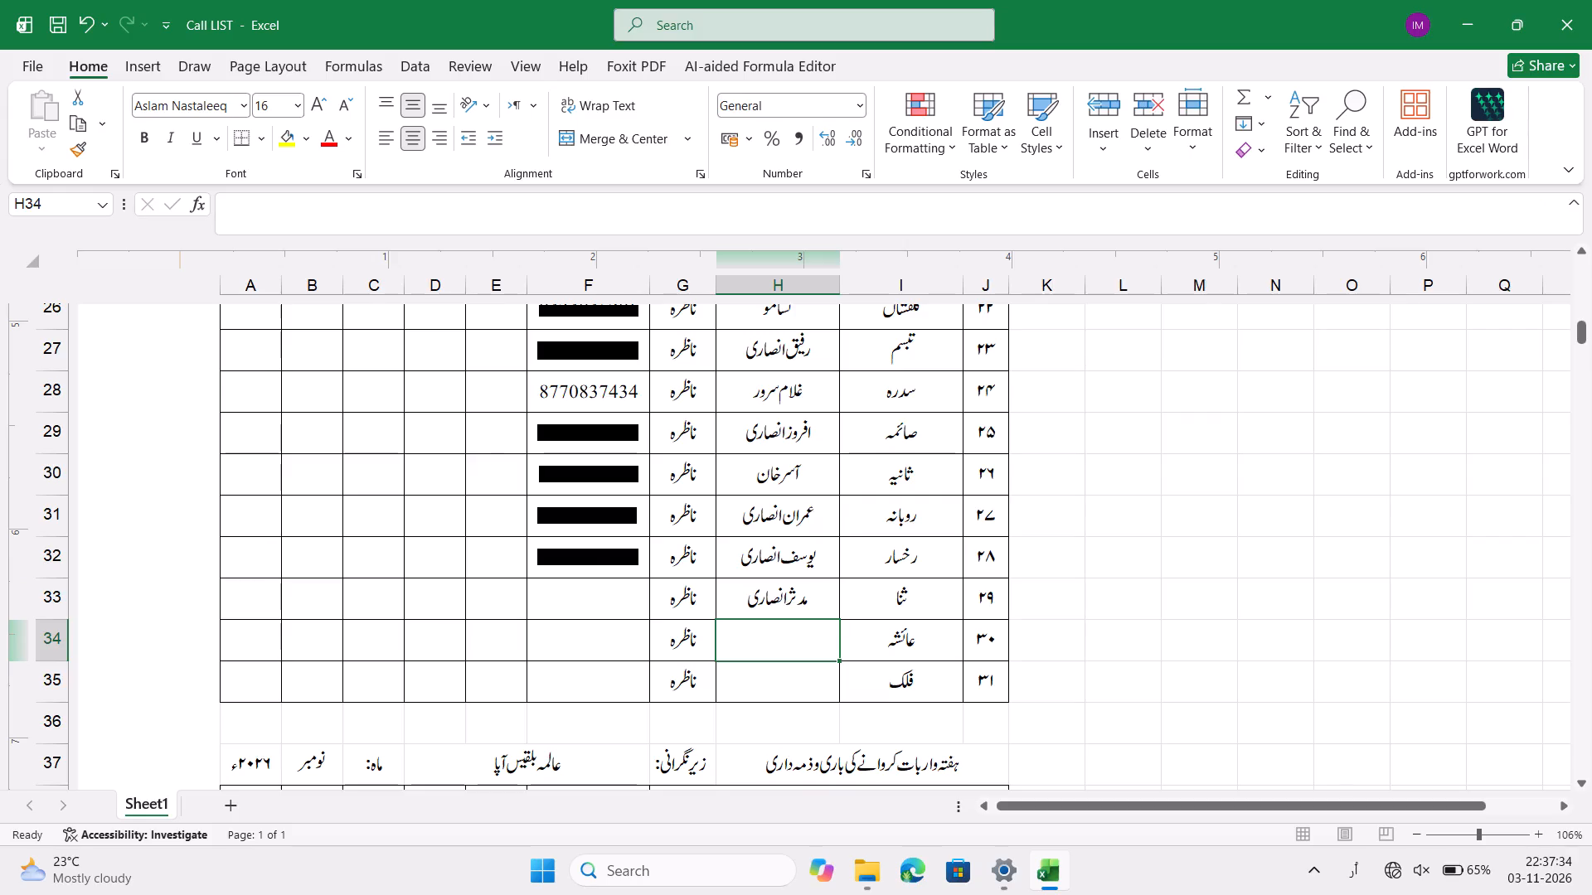
{"action": "left_click", "coordinate": [792, 644]}
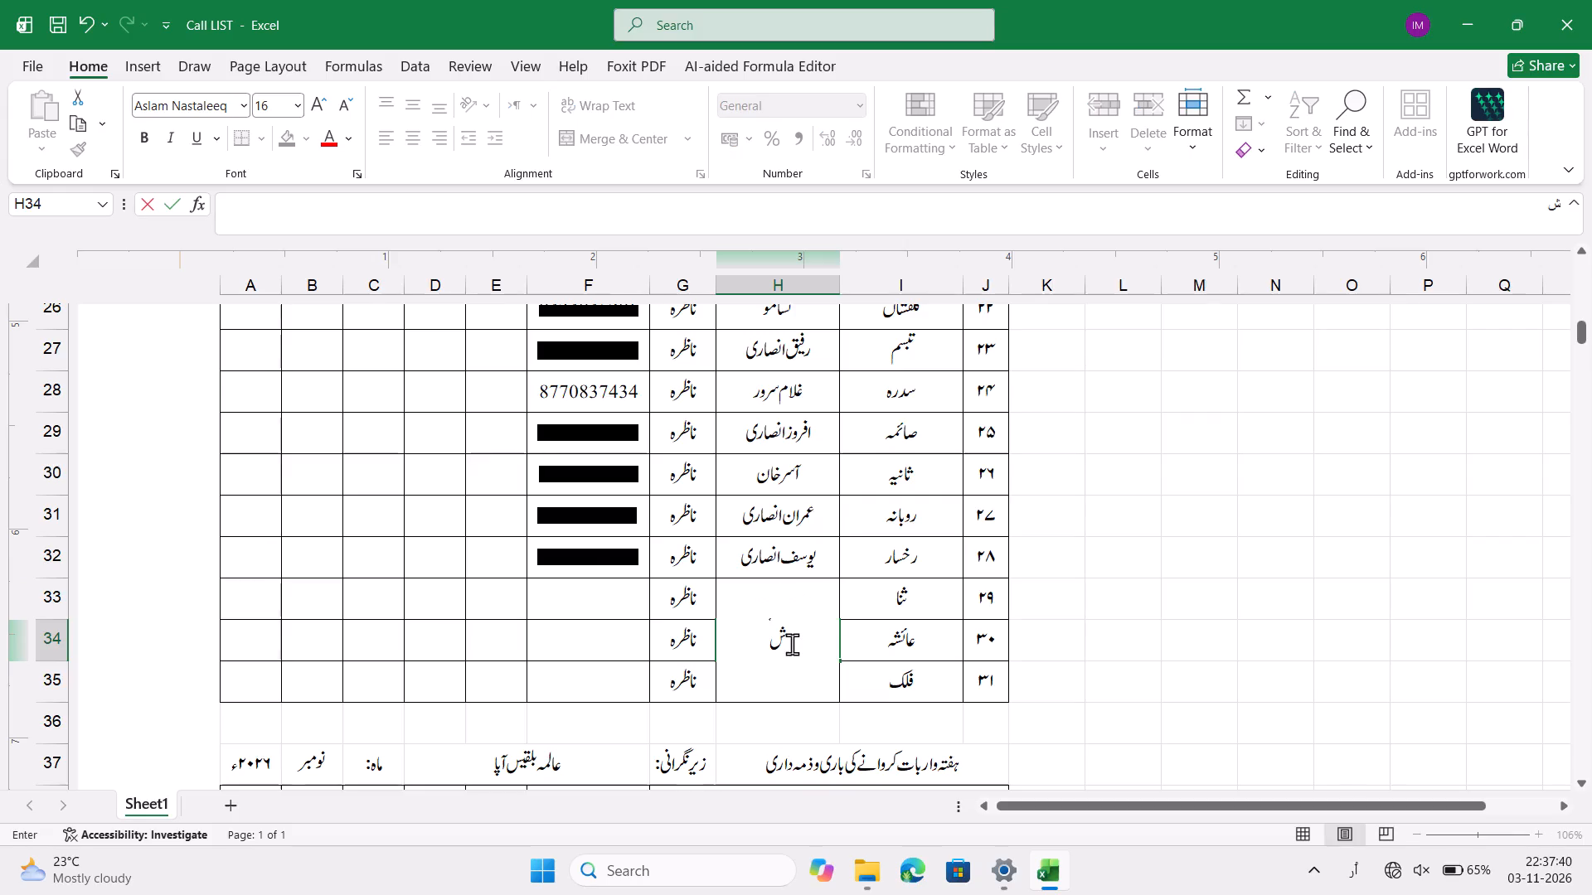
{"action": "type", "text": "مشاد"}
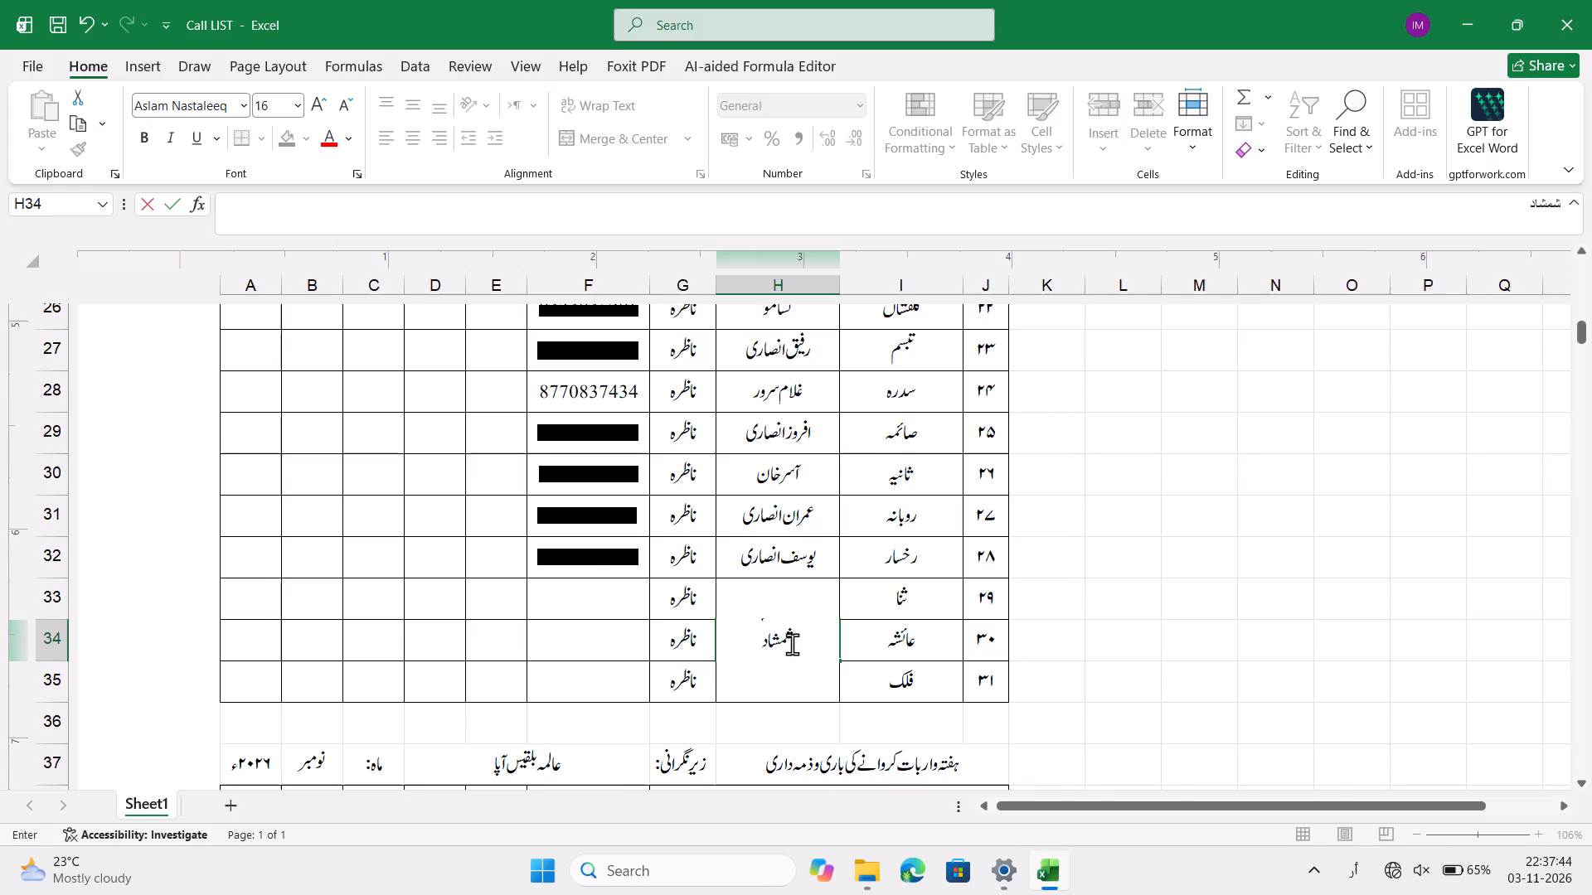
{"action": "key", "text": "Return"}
{"action": "left_click", "coordinate": [803, 675]}
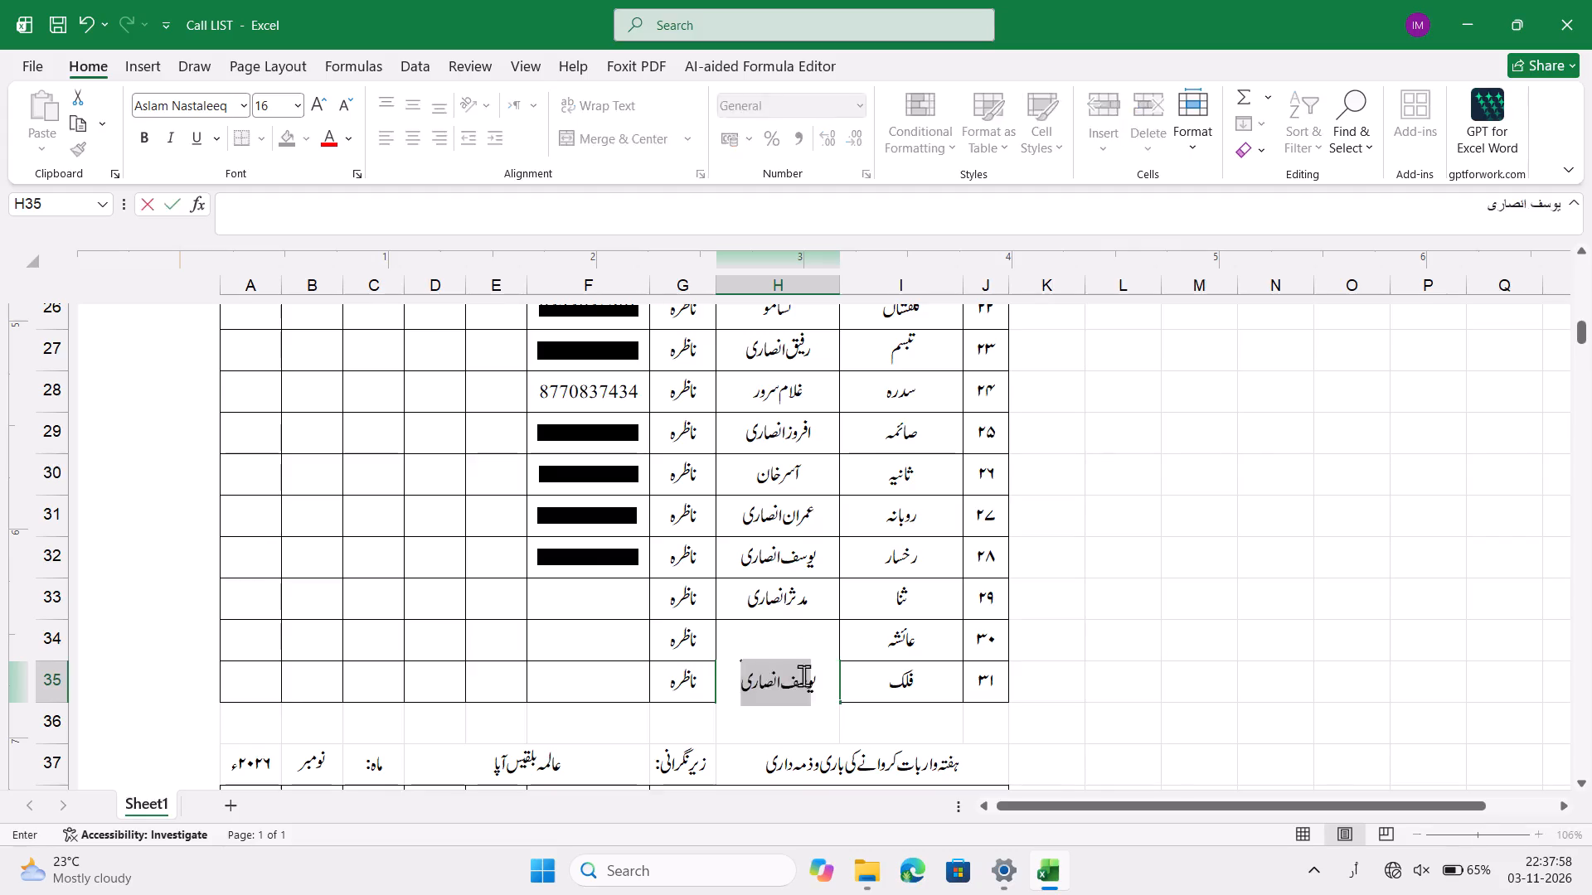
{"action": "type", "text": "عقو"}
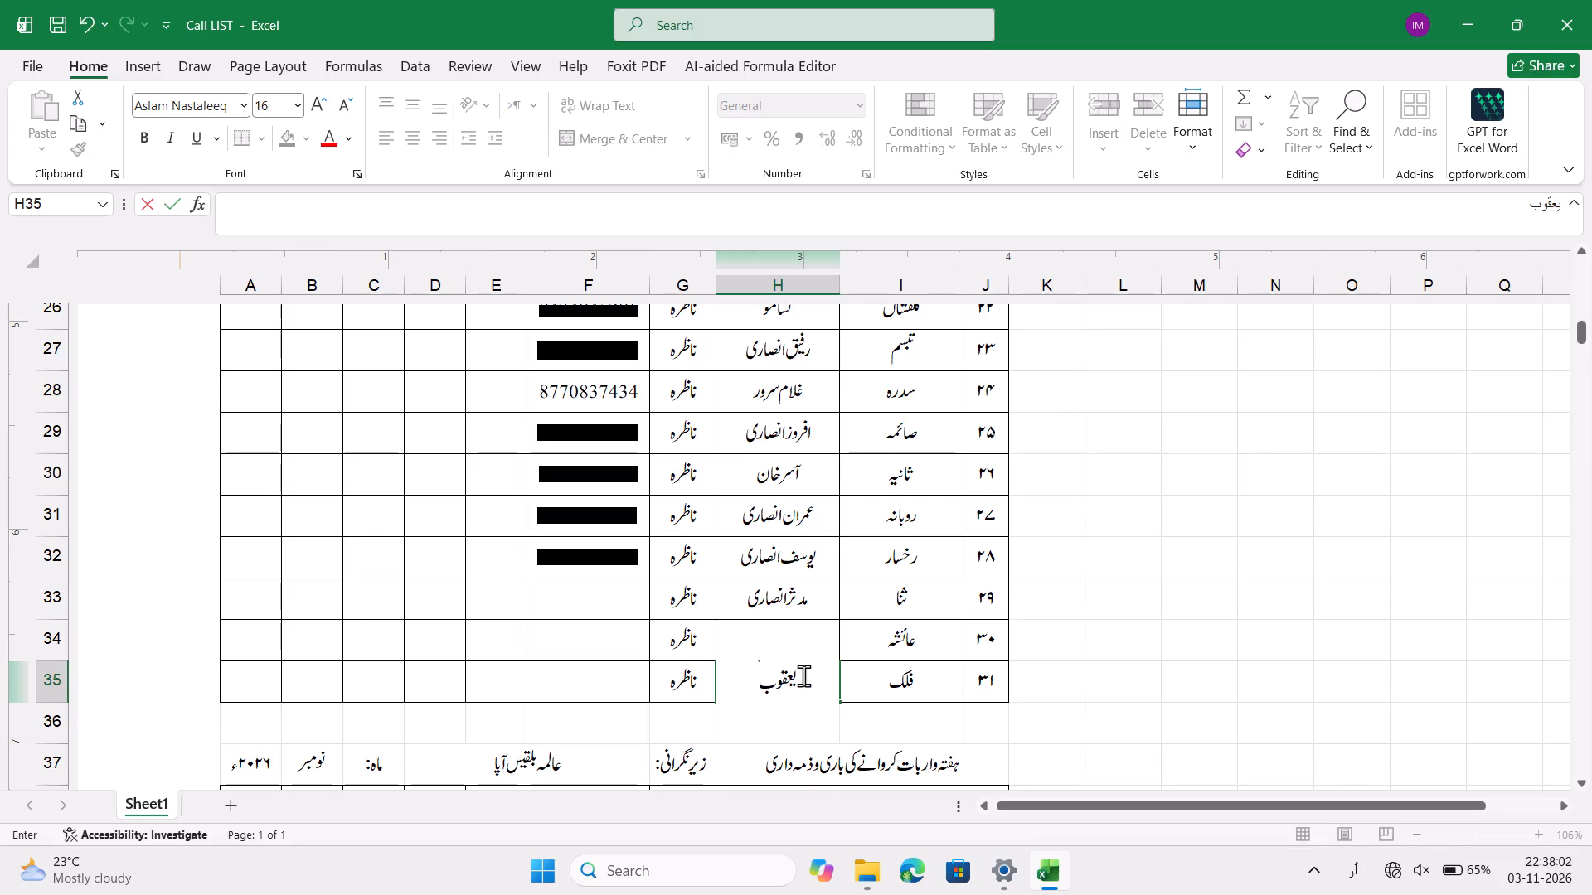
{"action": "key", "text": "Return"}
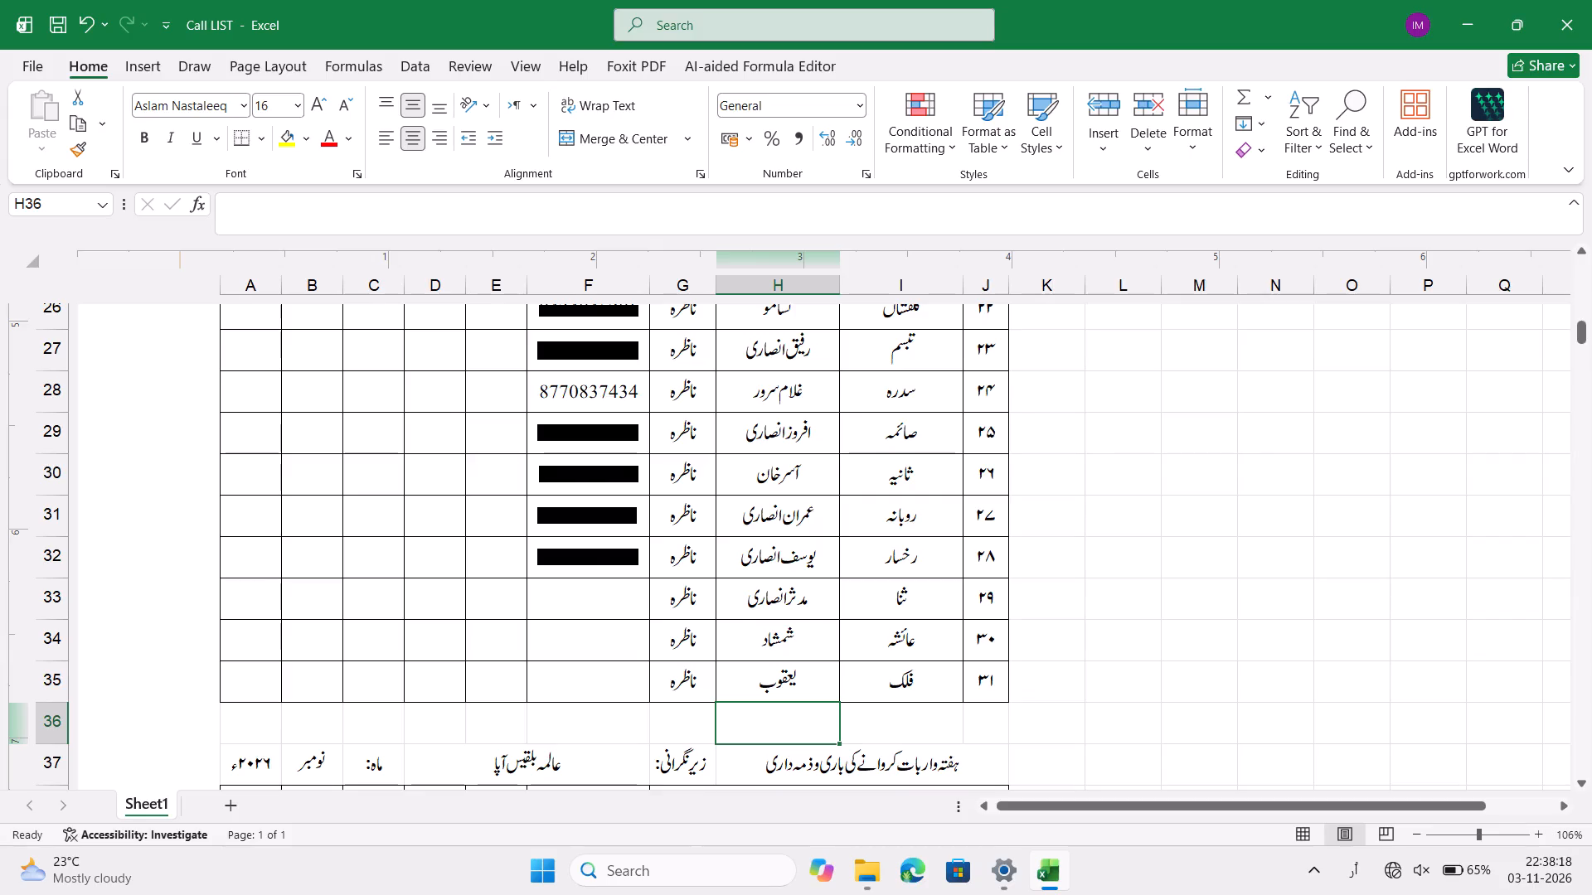
Enter the mobile number for student ۲۹ of the first list in cell F33.
{"action": "scroll", "coordinate": [869, 743], "scroll_direction": "down", "scroll_amount": 1}
{"action": "left_click", "coordinate": [1086, 547]}
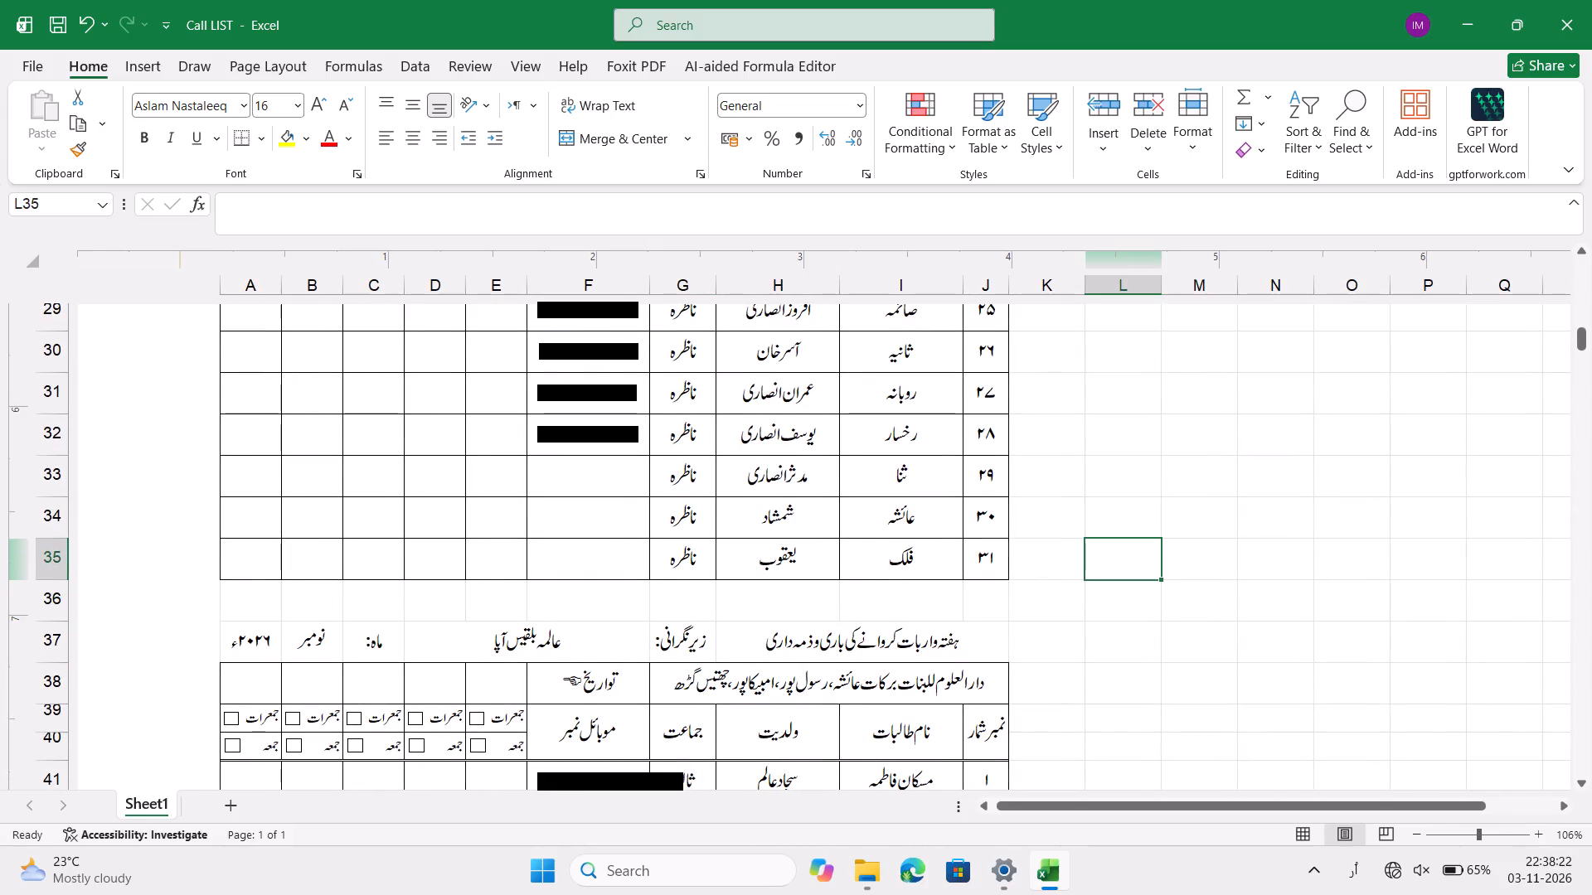
{"action": "scroll", "coordinate": [782, 495], "scroll_direction": "up", "scroll_amount": 1}
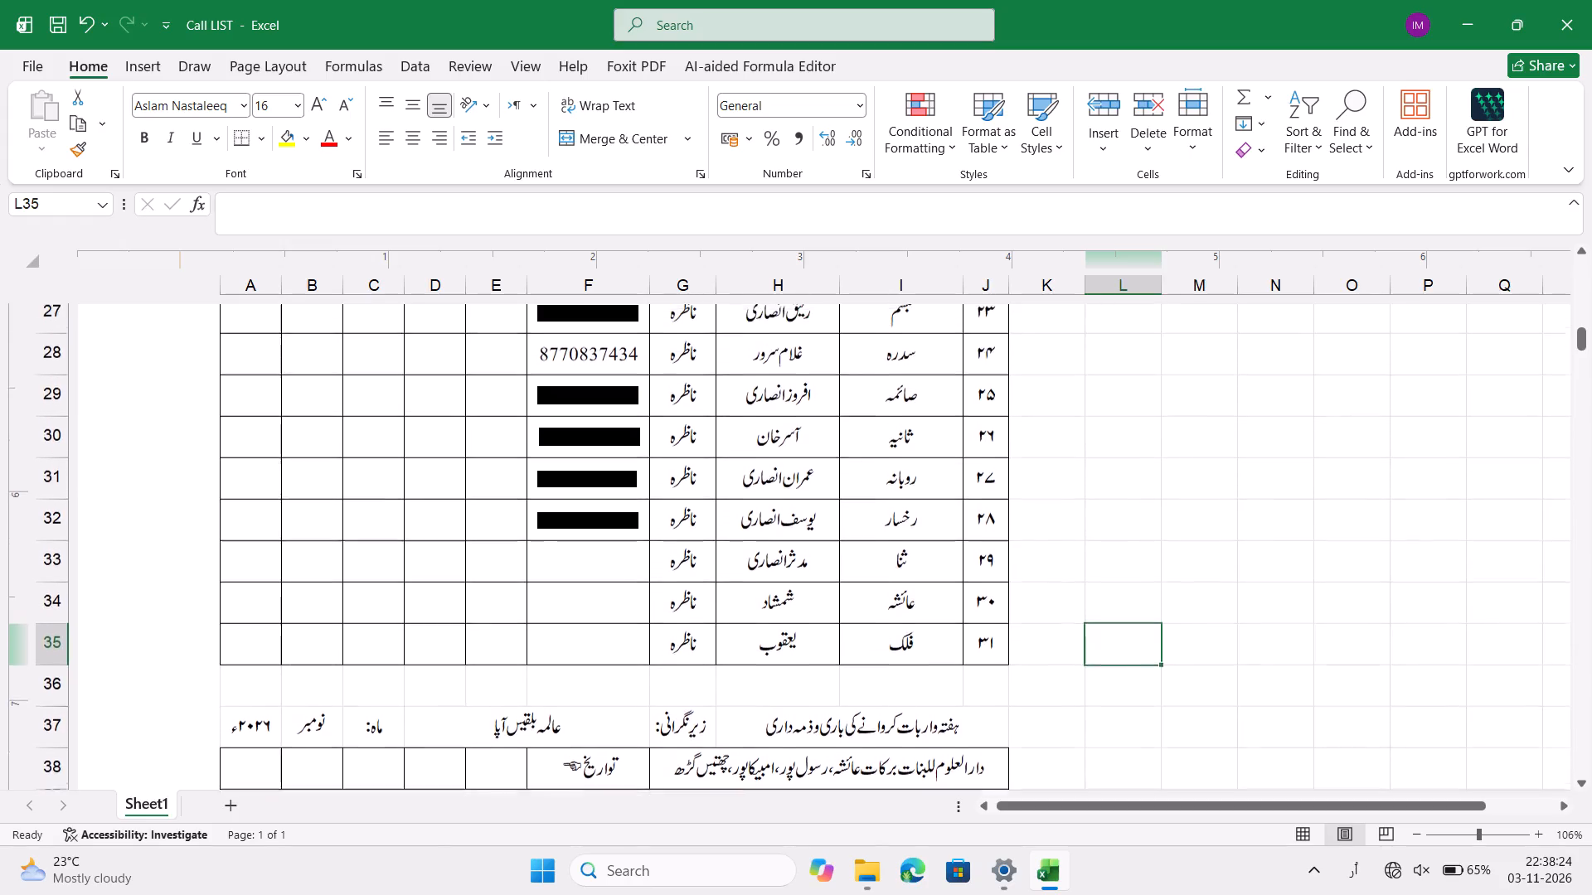
{"action": "scroll", "coordinate": [782, 495], "scroll_direction": "up", "scroll_amount": 1}
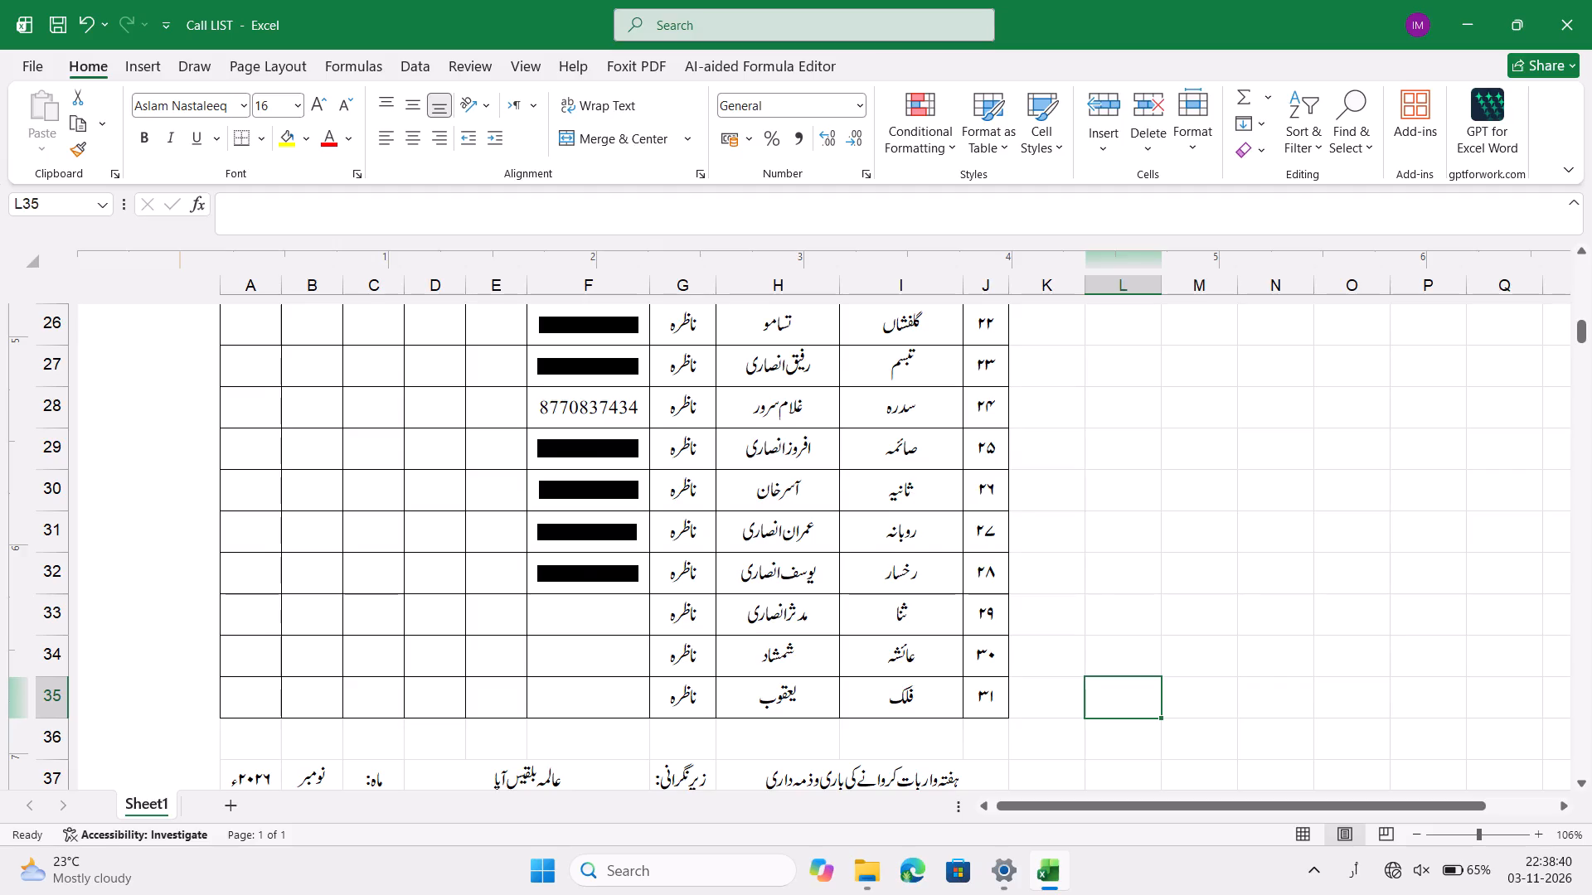
{"action": "left_click", "coordinate": [609, 617]}
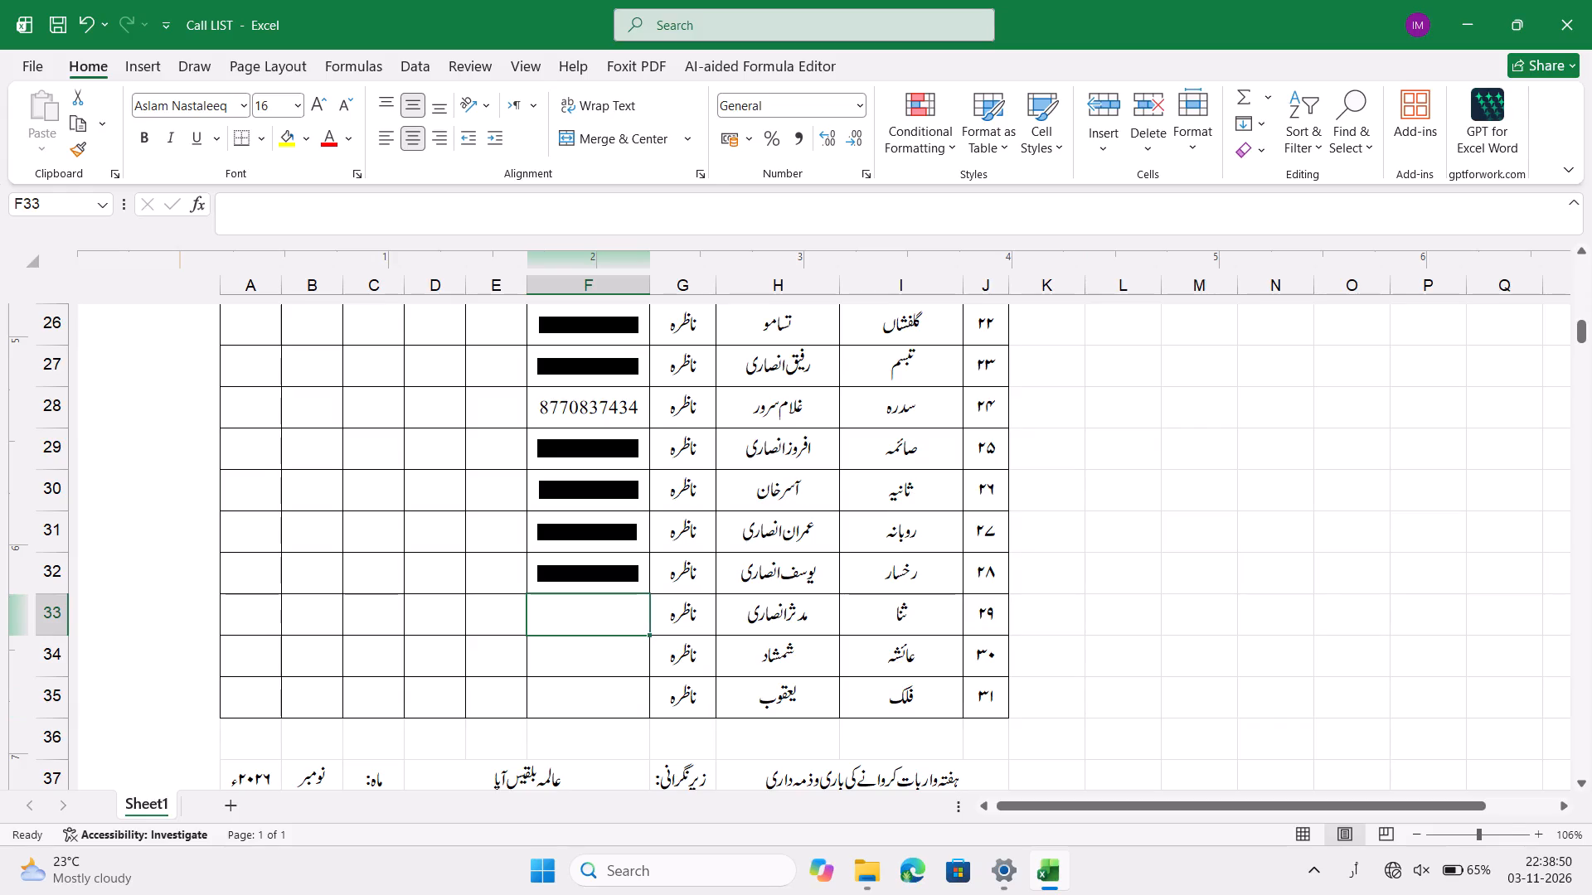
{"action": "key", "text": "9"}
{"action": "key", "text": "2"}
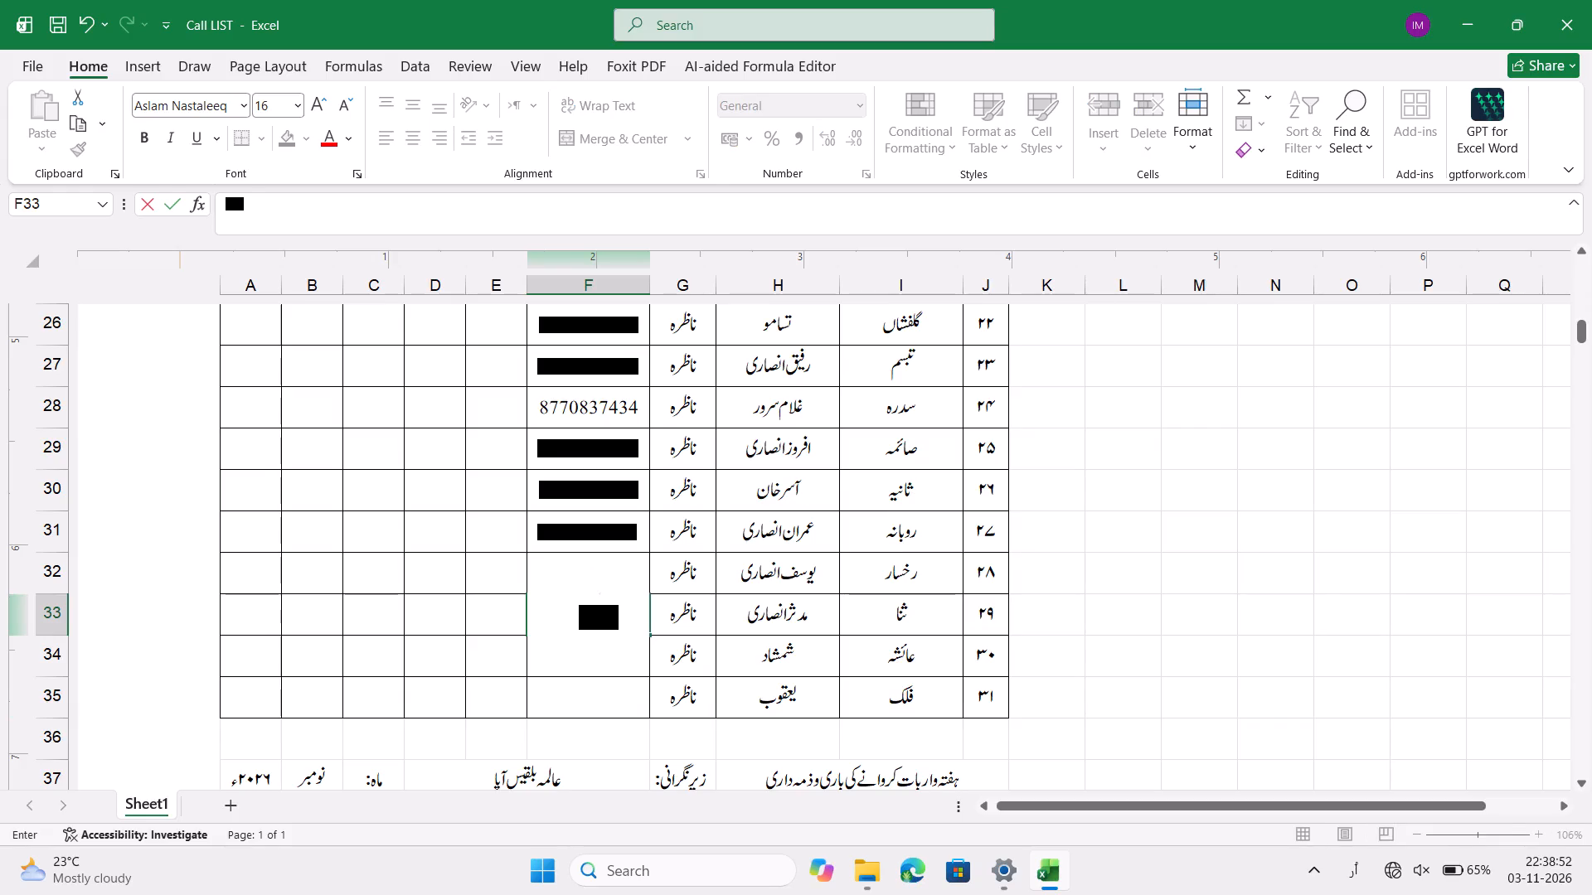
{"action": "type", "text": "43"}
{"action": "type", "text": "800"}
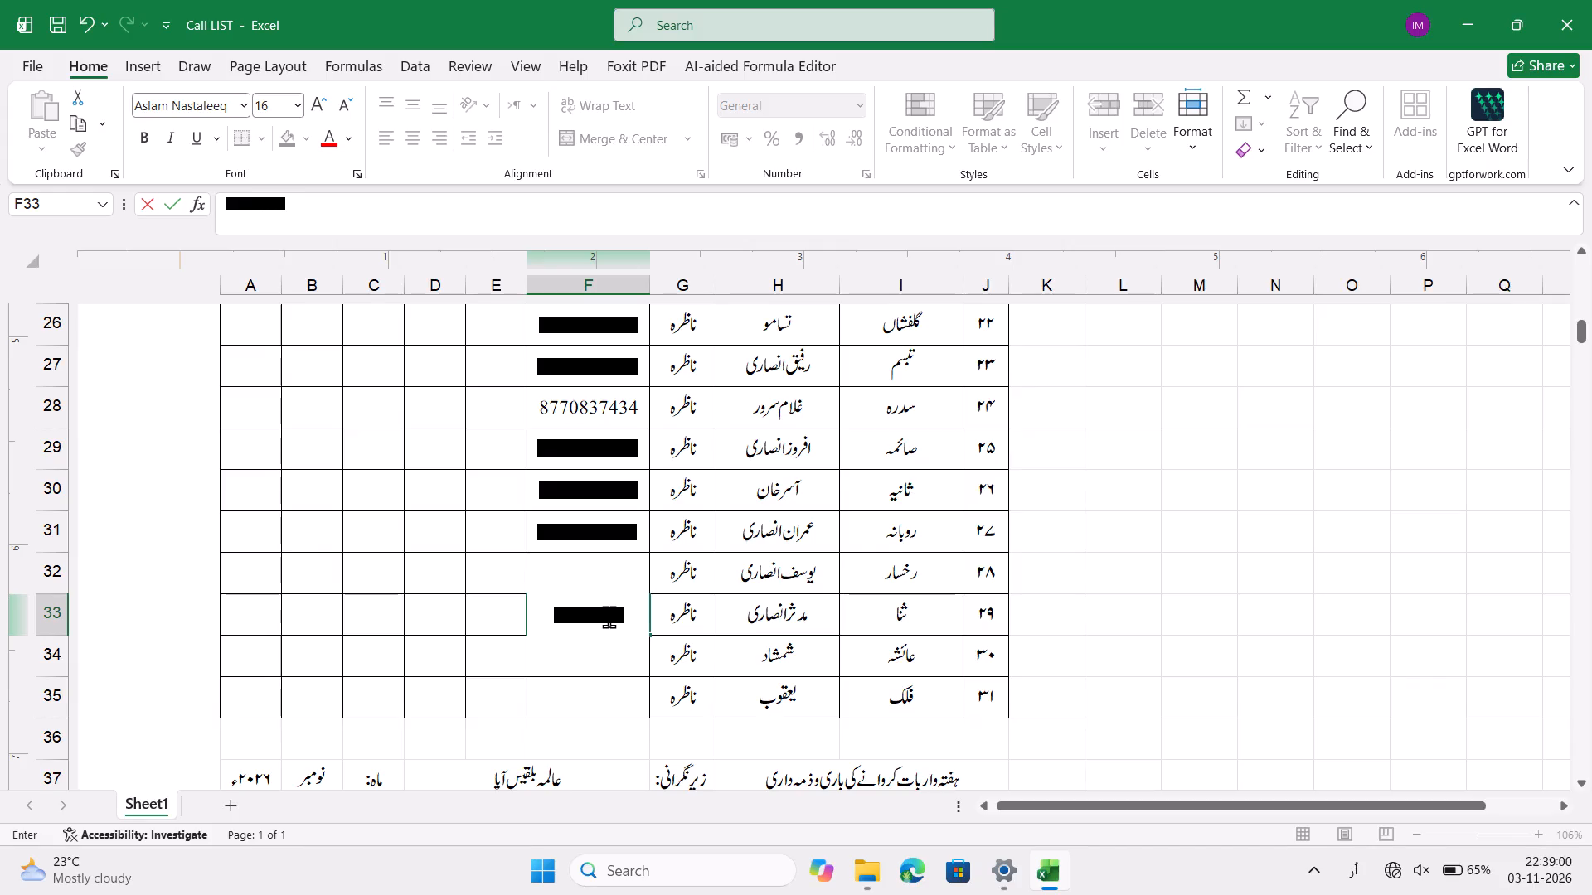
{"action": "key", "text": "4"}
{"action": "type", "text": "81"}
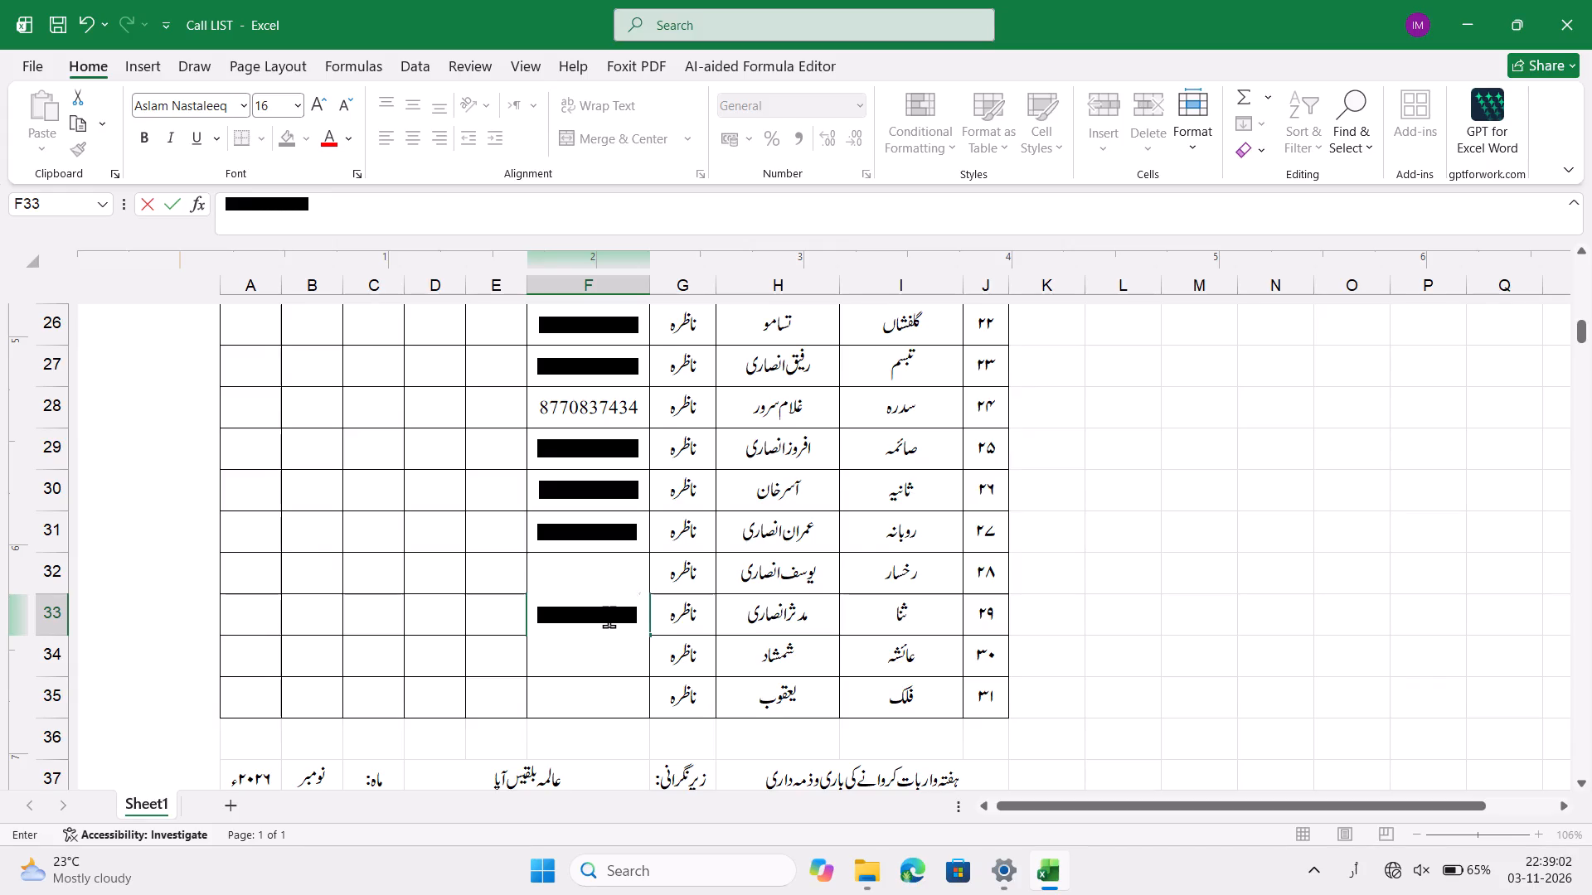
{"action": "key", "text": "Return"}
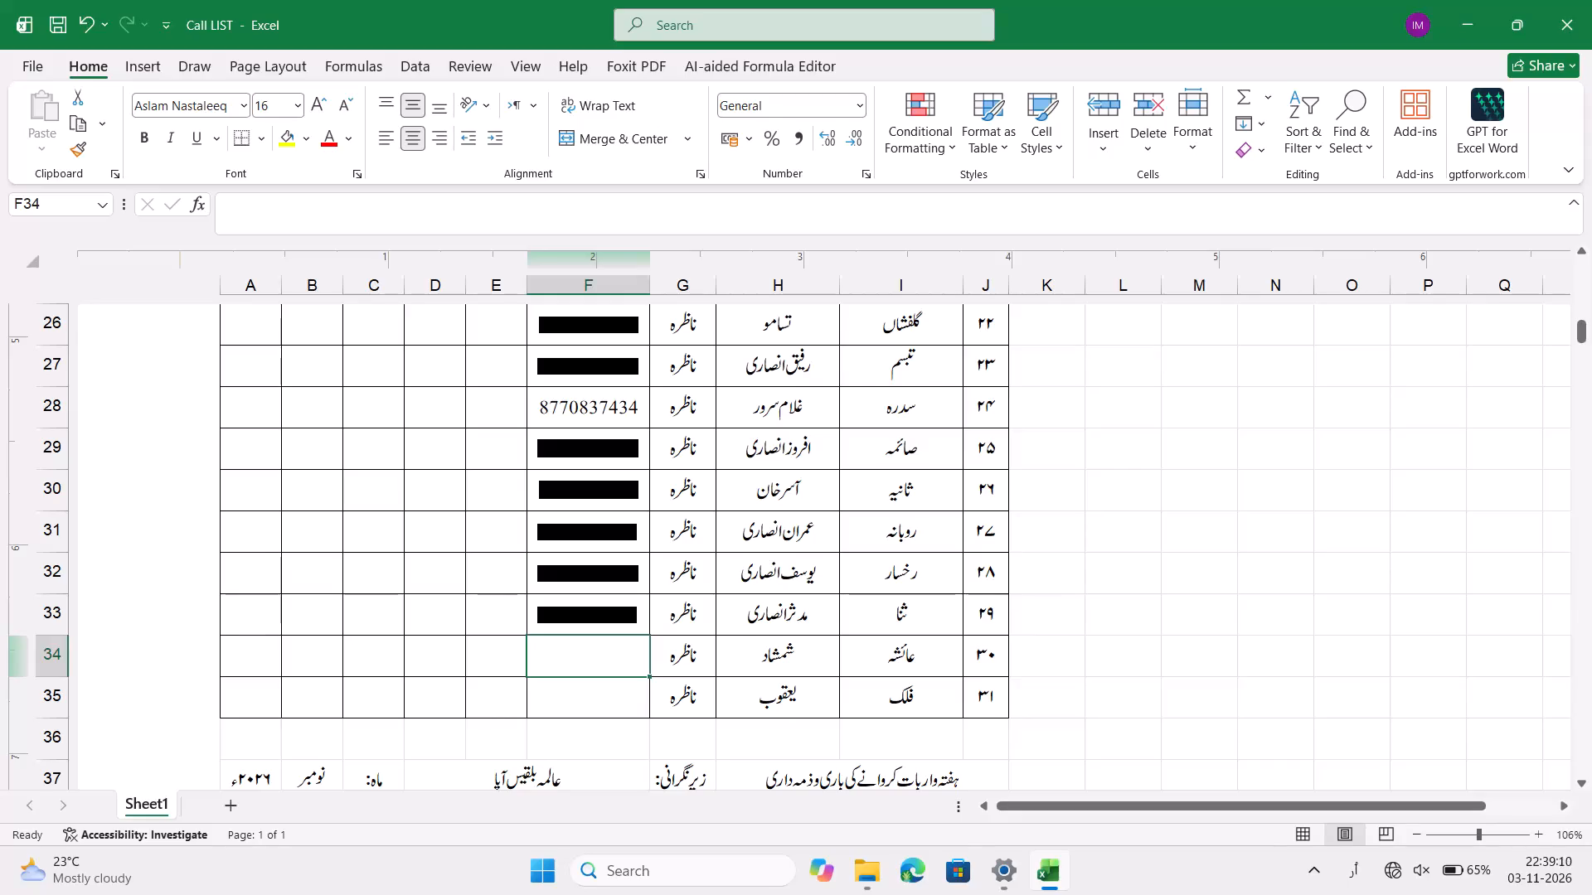
Enter the mobile number for student ۳۰ of the first list in cell F34.
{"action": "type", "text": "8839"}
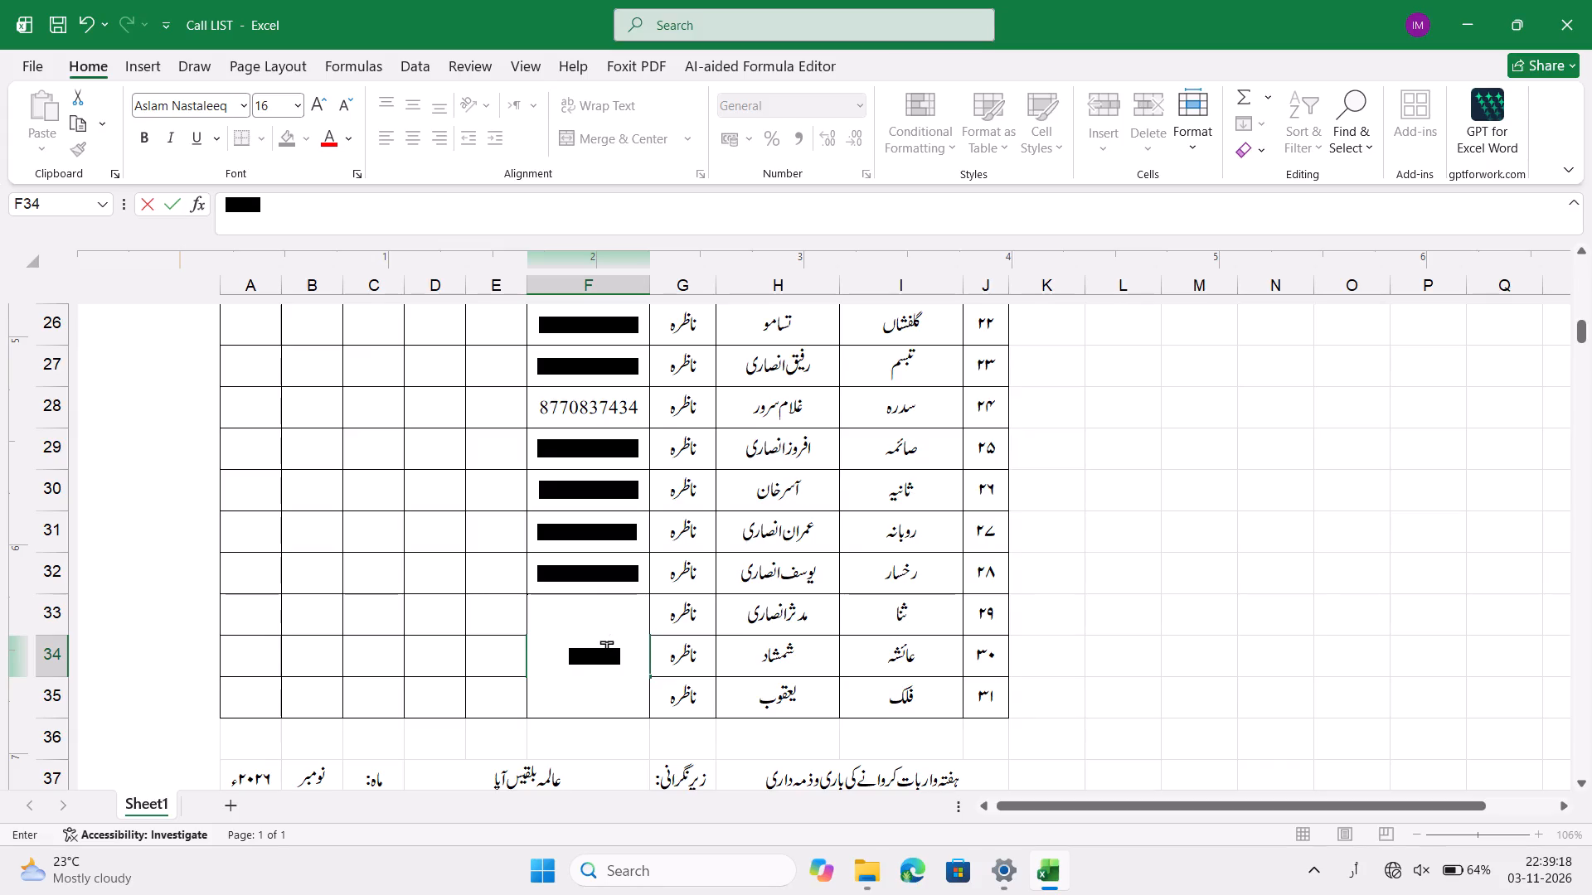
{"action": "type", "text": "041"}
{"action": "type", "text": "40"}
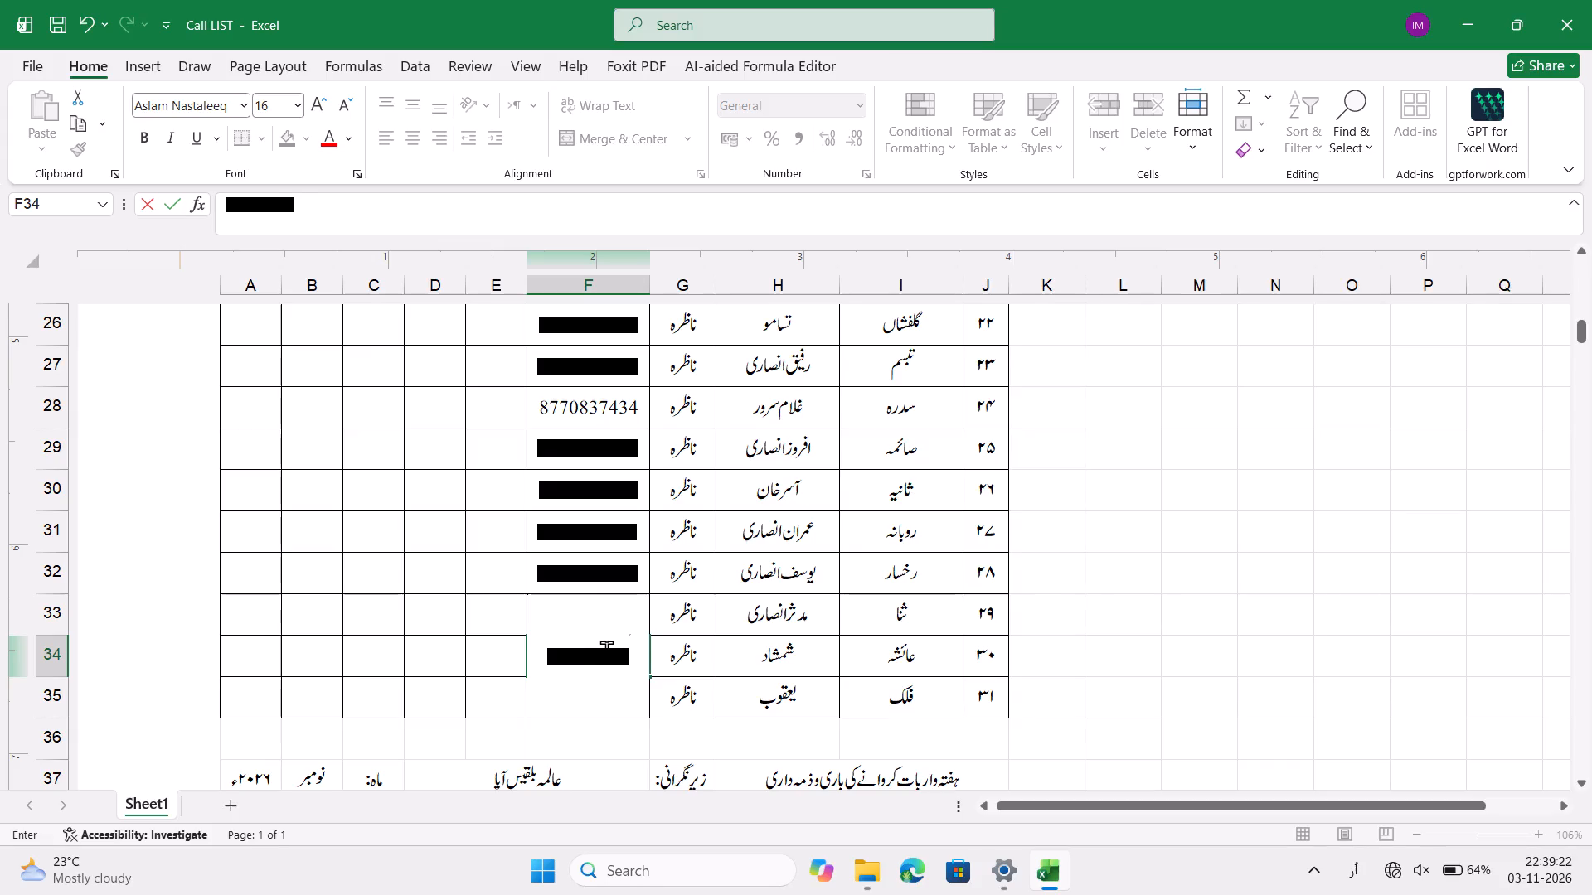
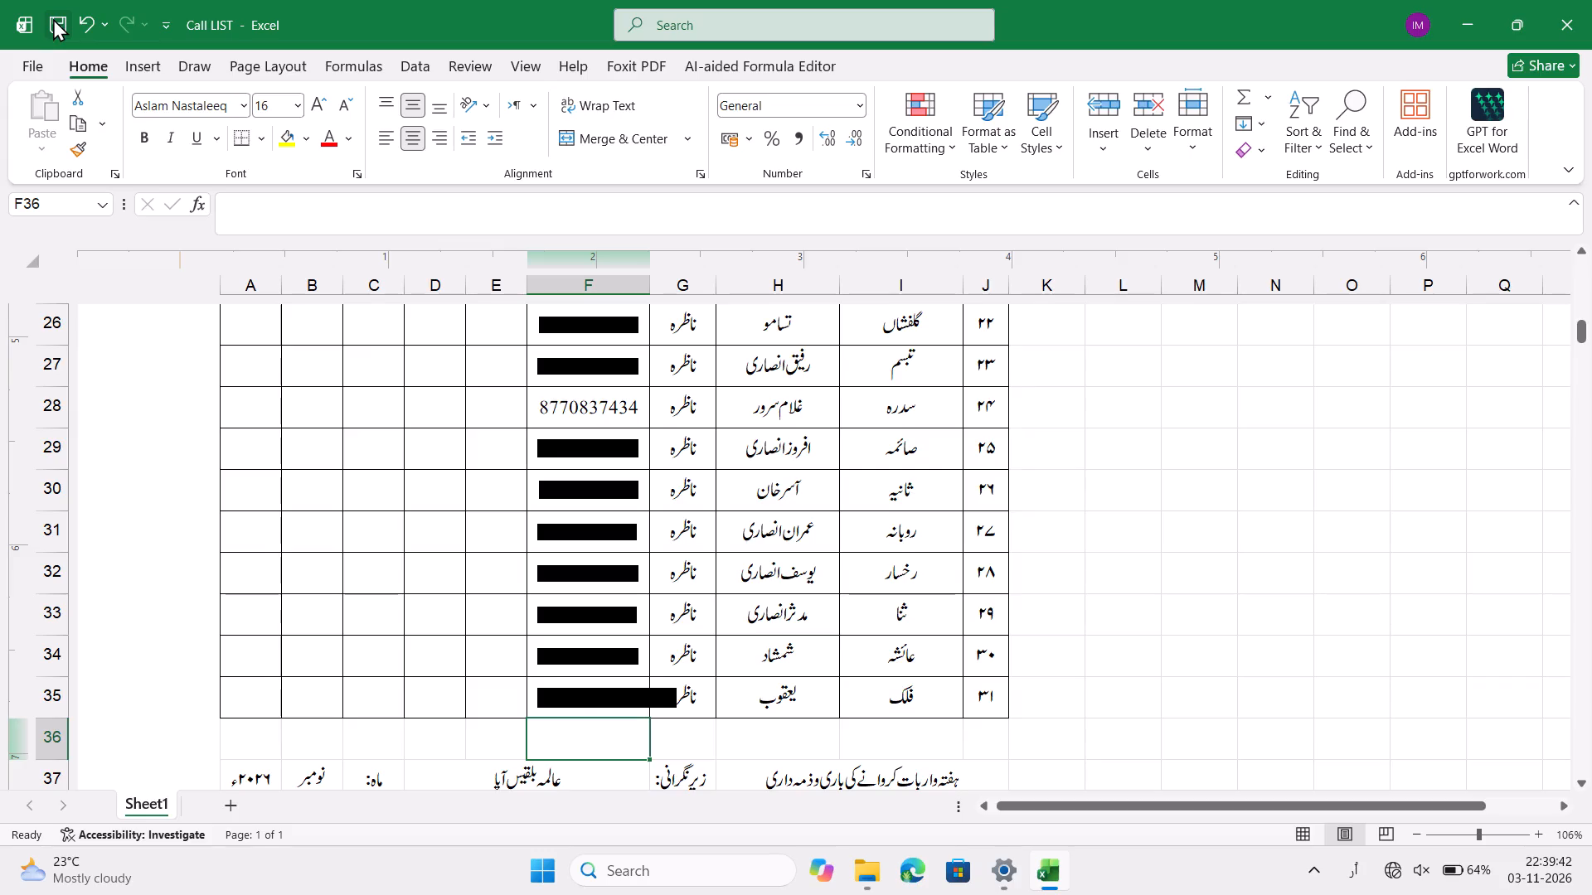
Save the Call LIST workbook.
{"action": "left_click", "coordinate": [53, 18]}
Look through the first student list and the headers and opening rows of the second and third lists.
{"action": "left_click", "coordinate": [1192, 549]}
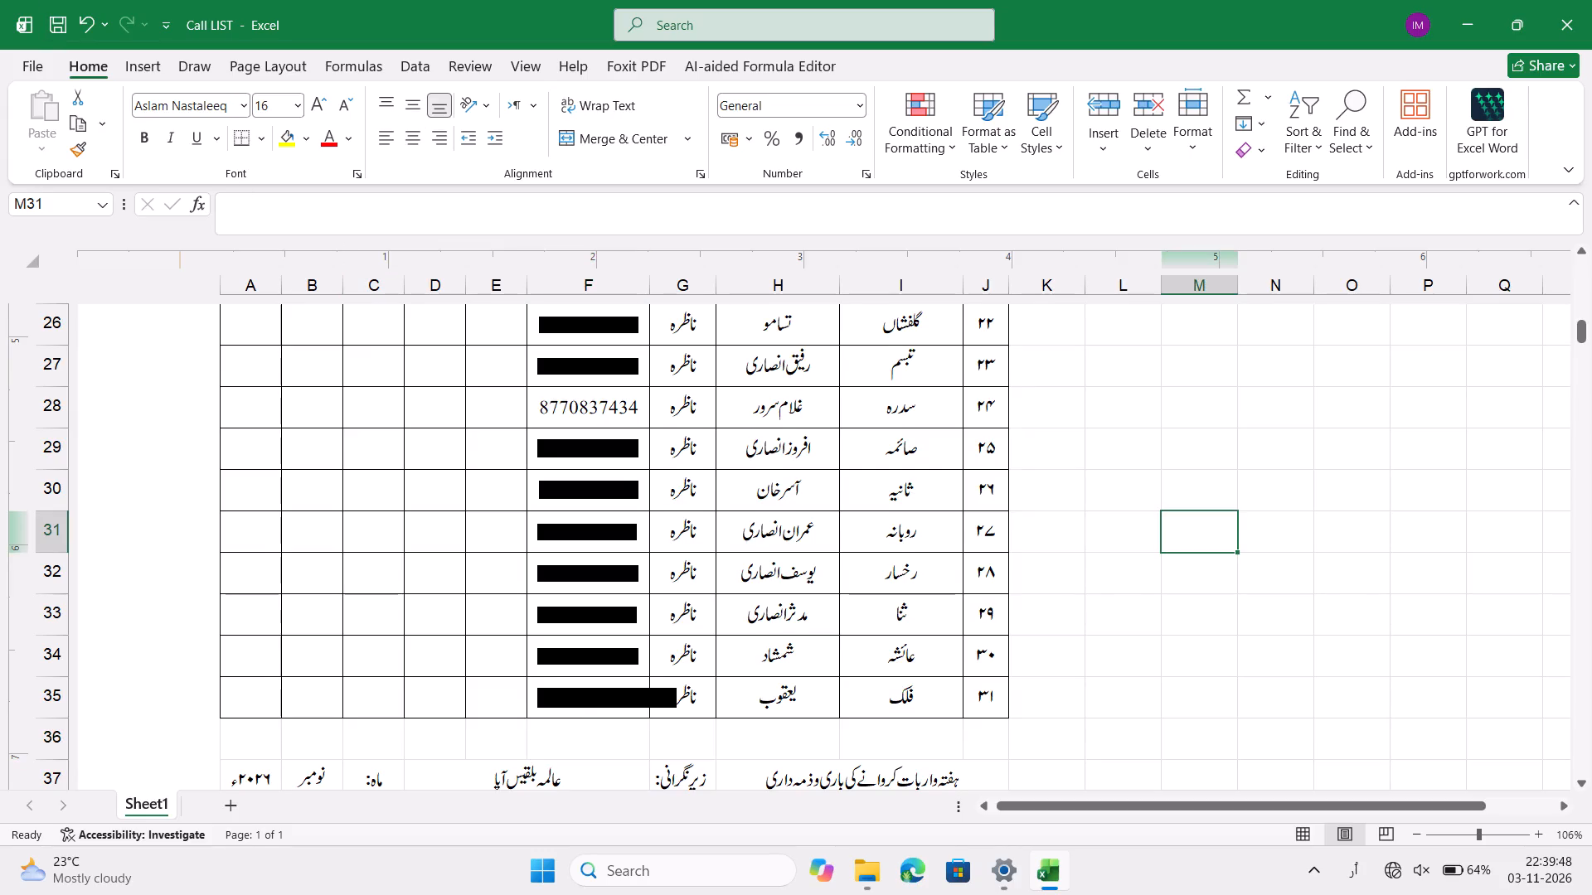
{"action": "scroll", "coordinate": [1114, 590], "scroll_direction": "down", "scroll_amount": 3}
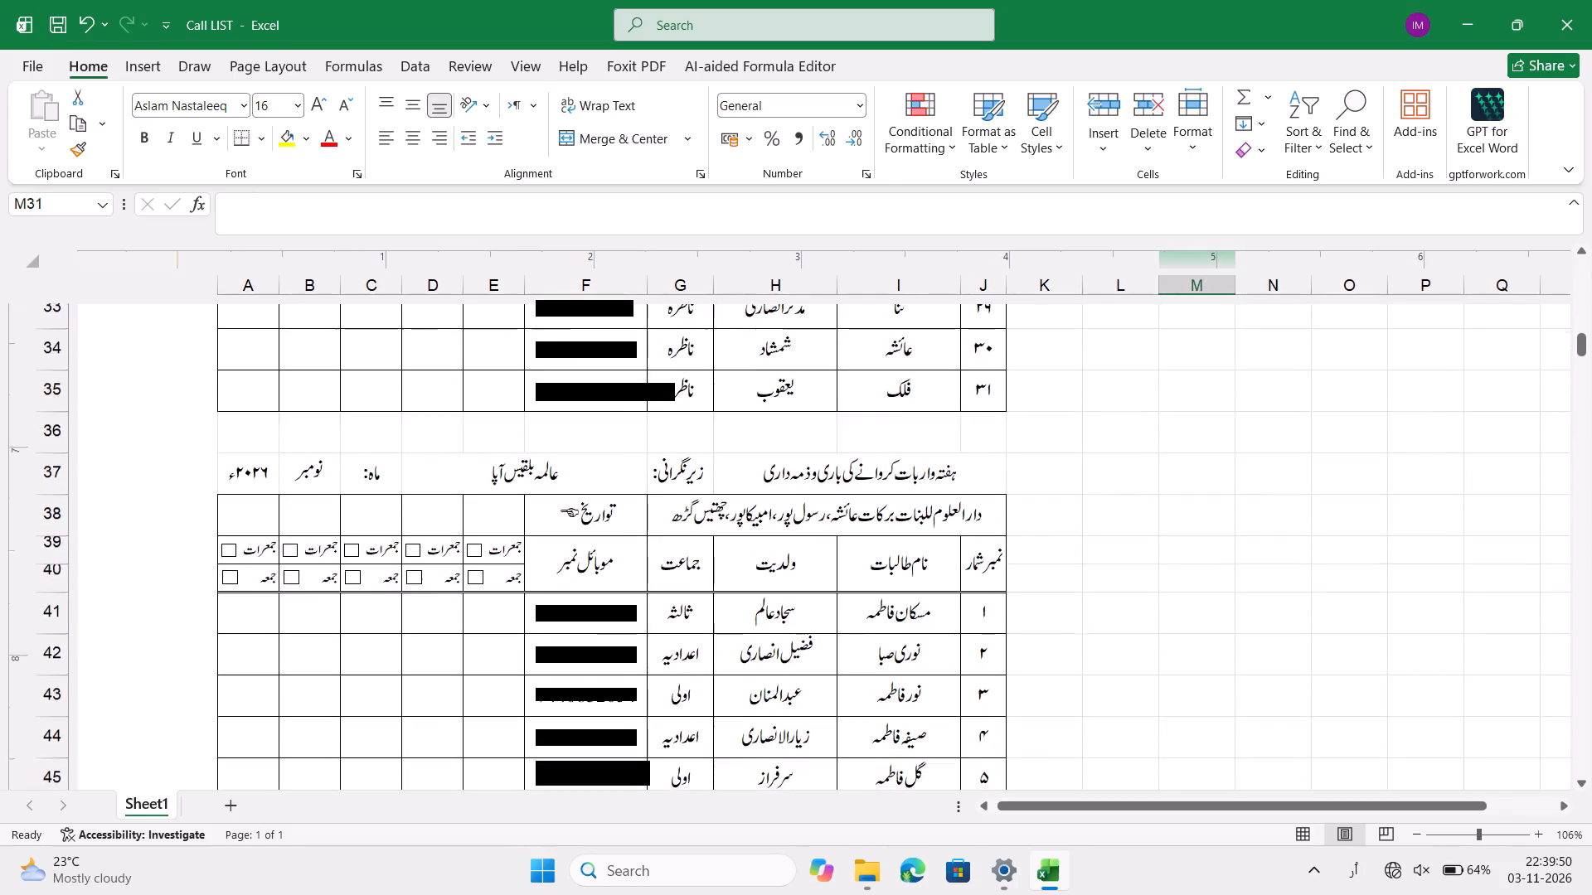
{"action": "scroll", "coordinate": [993, 452], "scroll_direction": "up", "scroll_amount": 2}
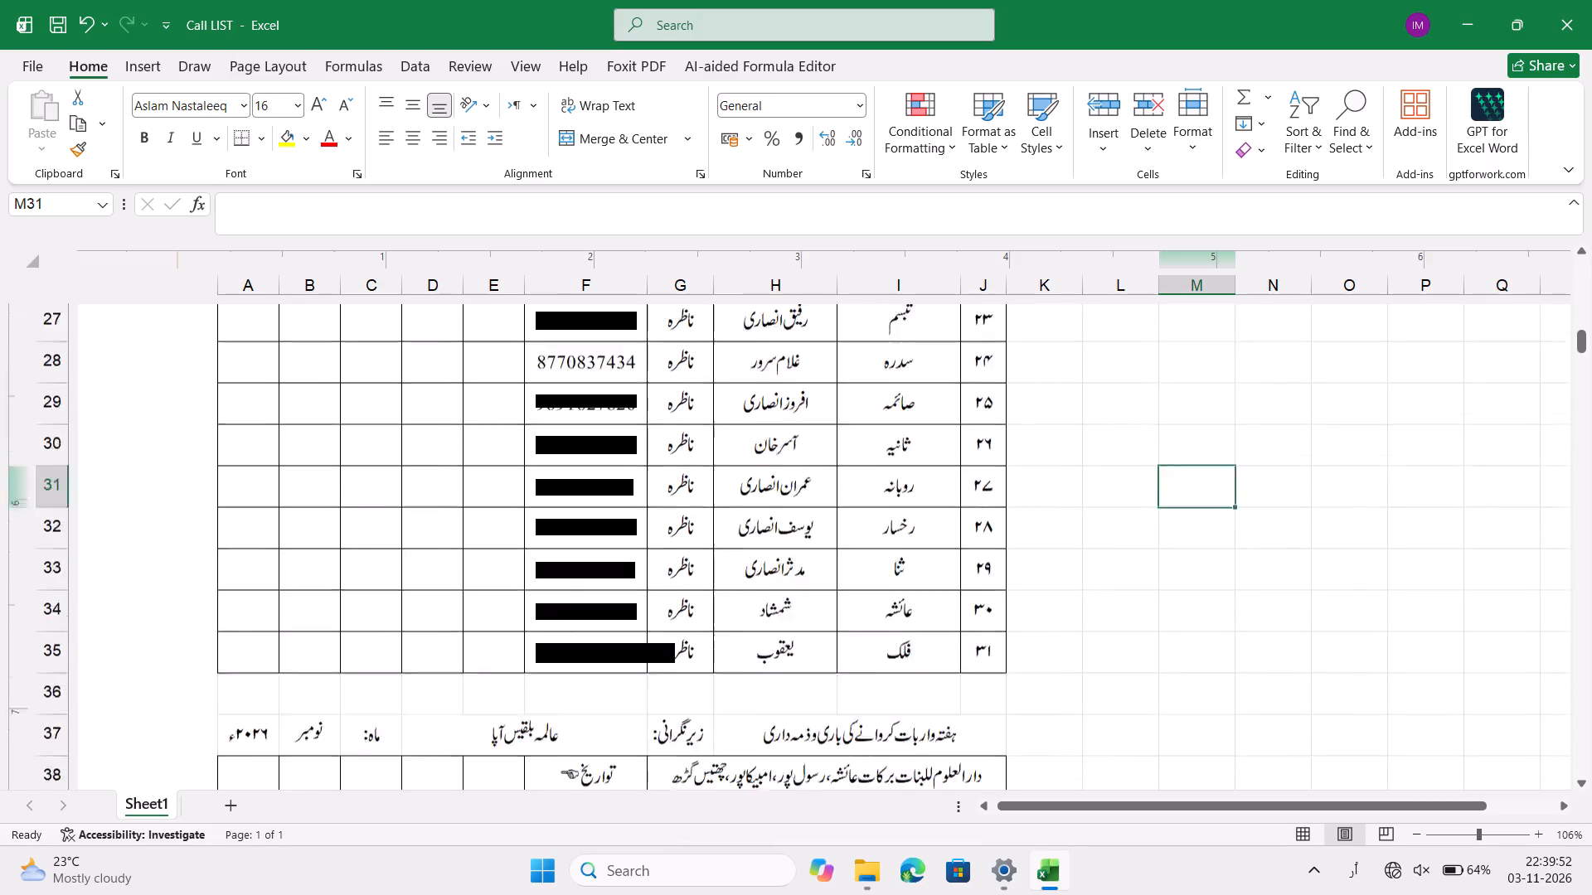
{"action": "scroll", "coordinate": [993, 452], "scroll_direction": "up", "scroll_amount": 2}
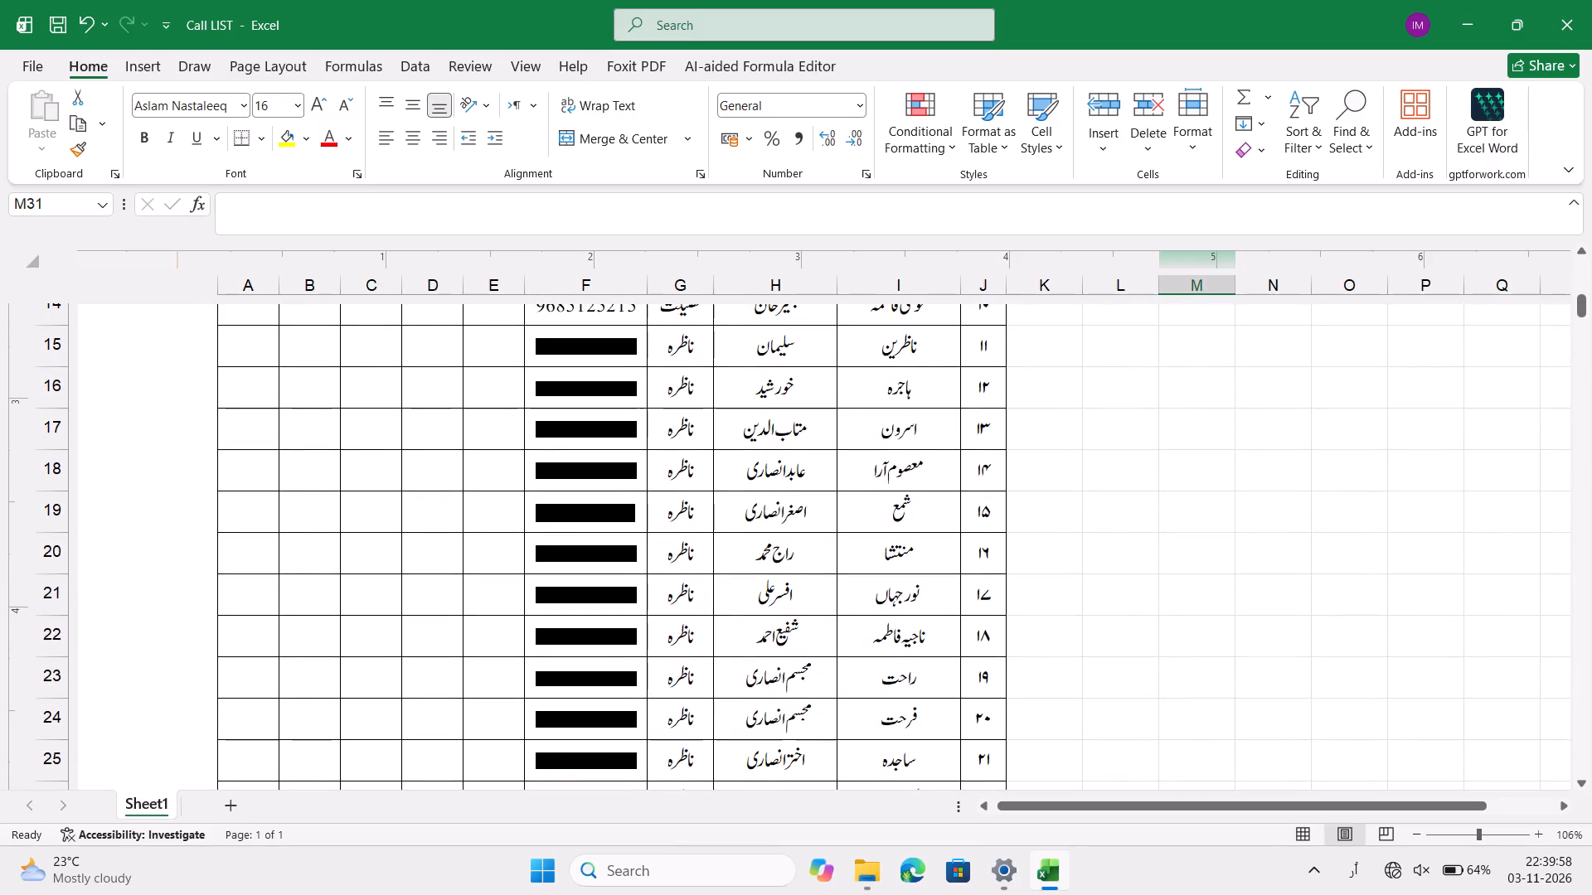
{"action": "scroll", "coordinate": [993, 452], "scroll_direction": "down", "scroll_amount": 3}
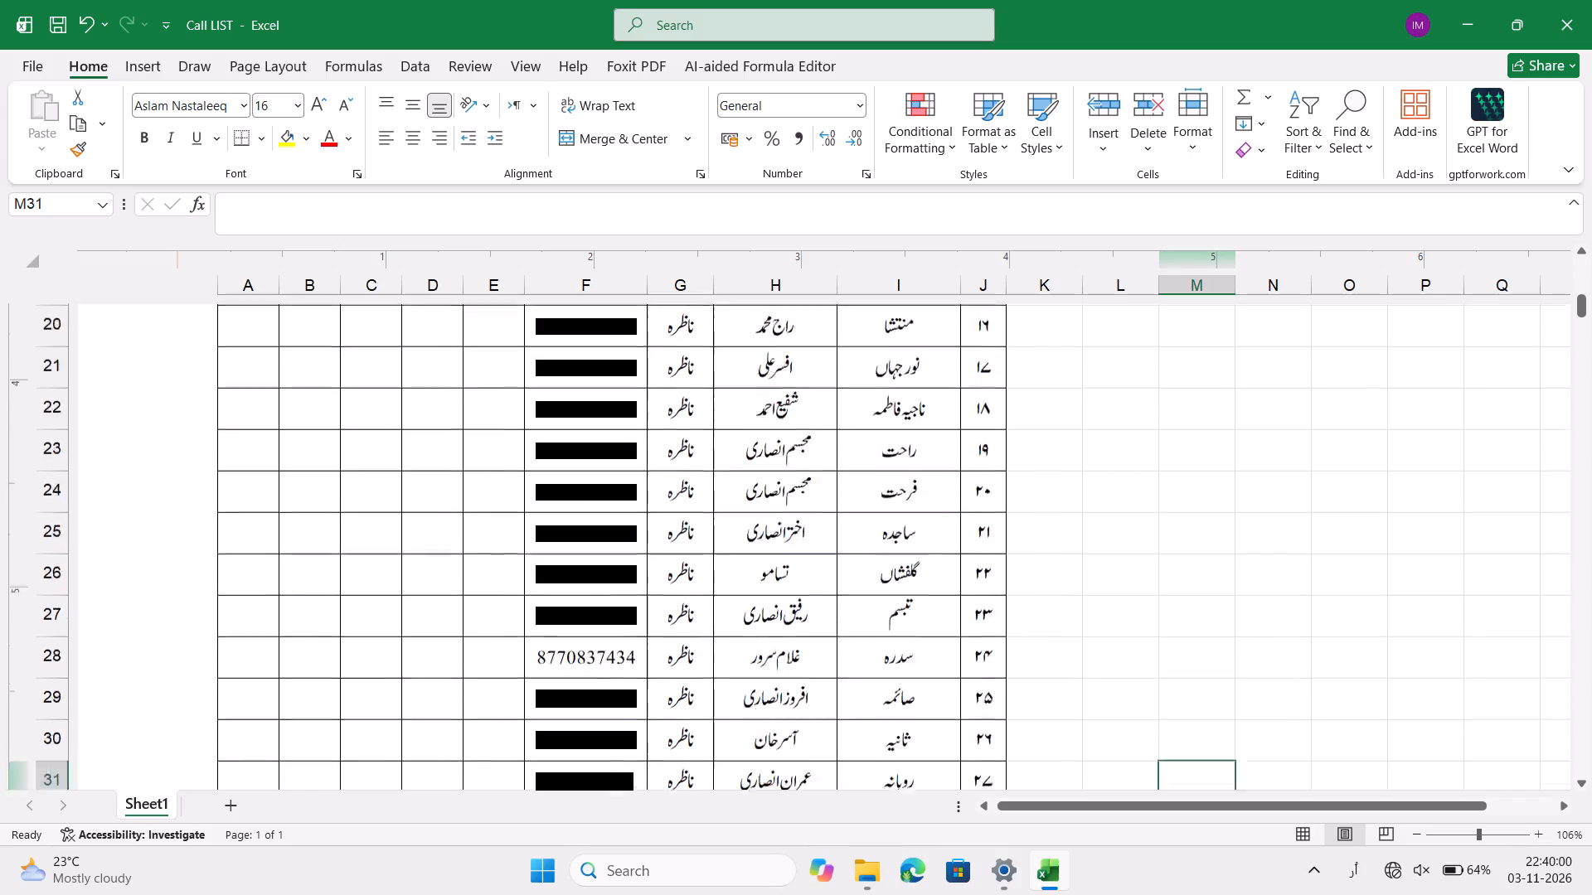
{"action": "scroll", "coordinate": [993, 452], "scroll_direction": "down", "scroll_amount": 8}
{"action": "scroll", "coordinate": [993, 452], "scroll_direction": "up", "scroll_amount": 1}
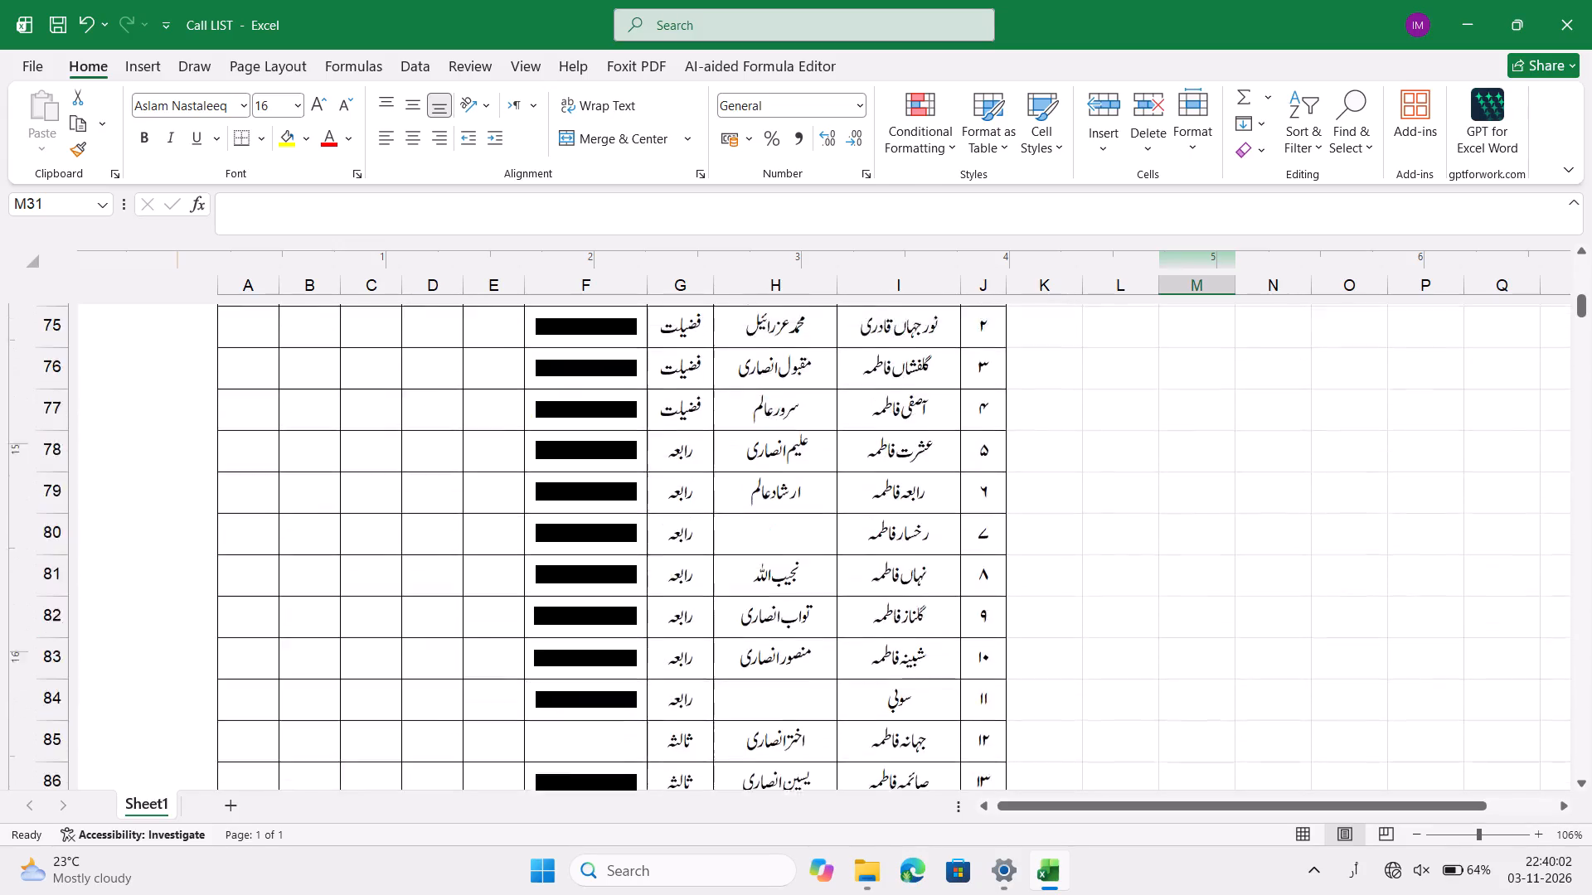
{"action": "scroll", "coordinate": [993, 452], "scroll_direction": "up", "scroll_amount": 1}
{"action": "scroll", "coordinate": [993, 452], "scroll_direction": "right", "scroll_amount": 2}
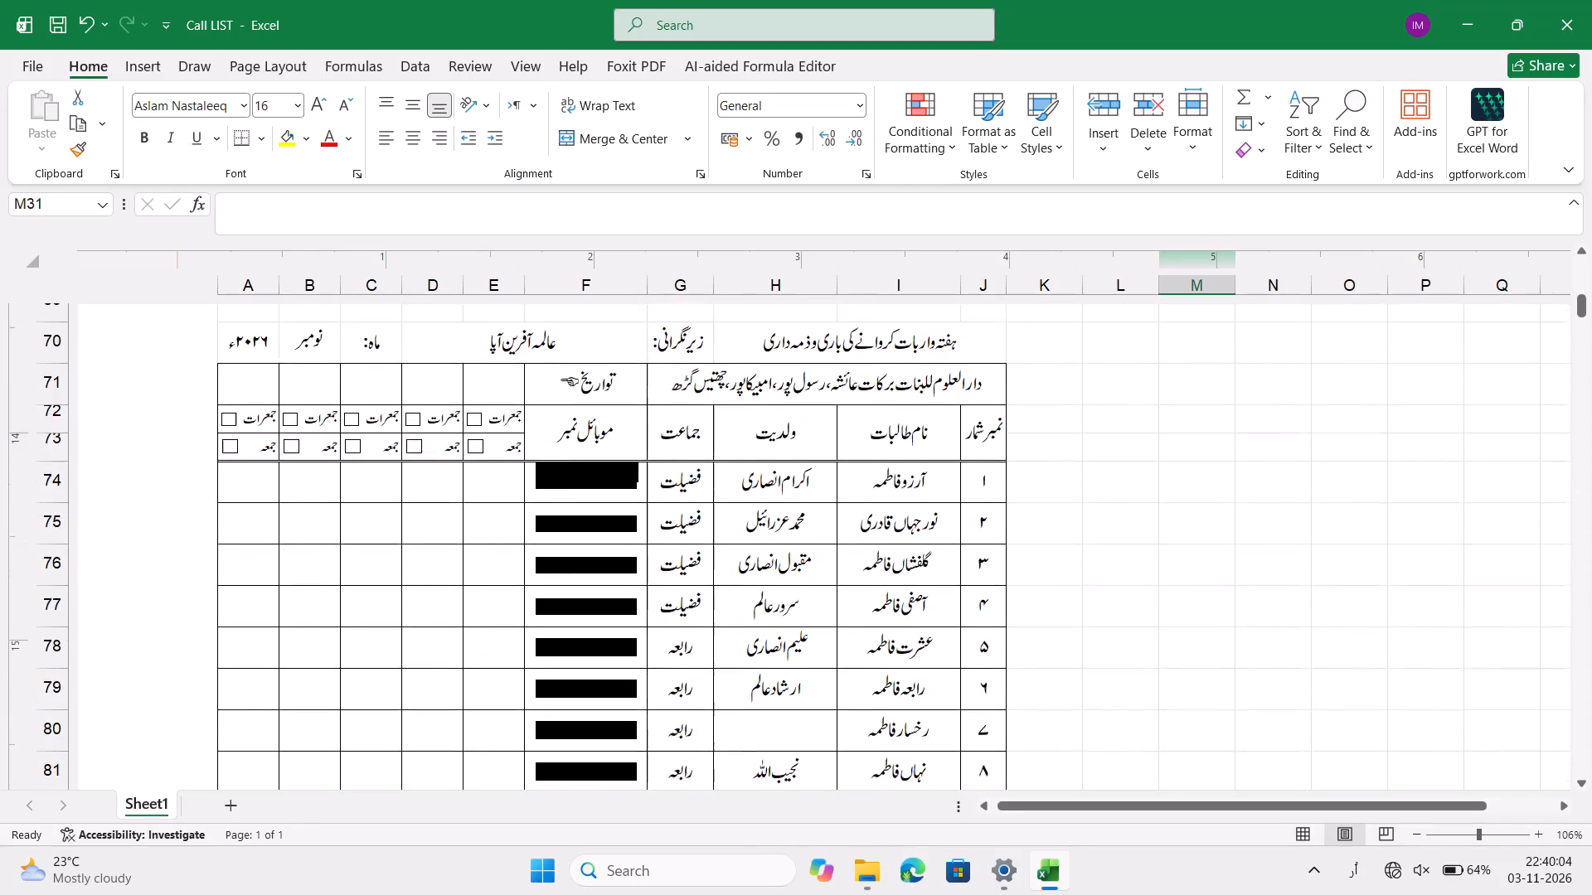
{"action": "scroll", "coordinate": [993, 452], "scroll_direction": "right", "scroll_amount": 1}
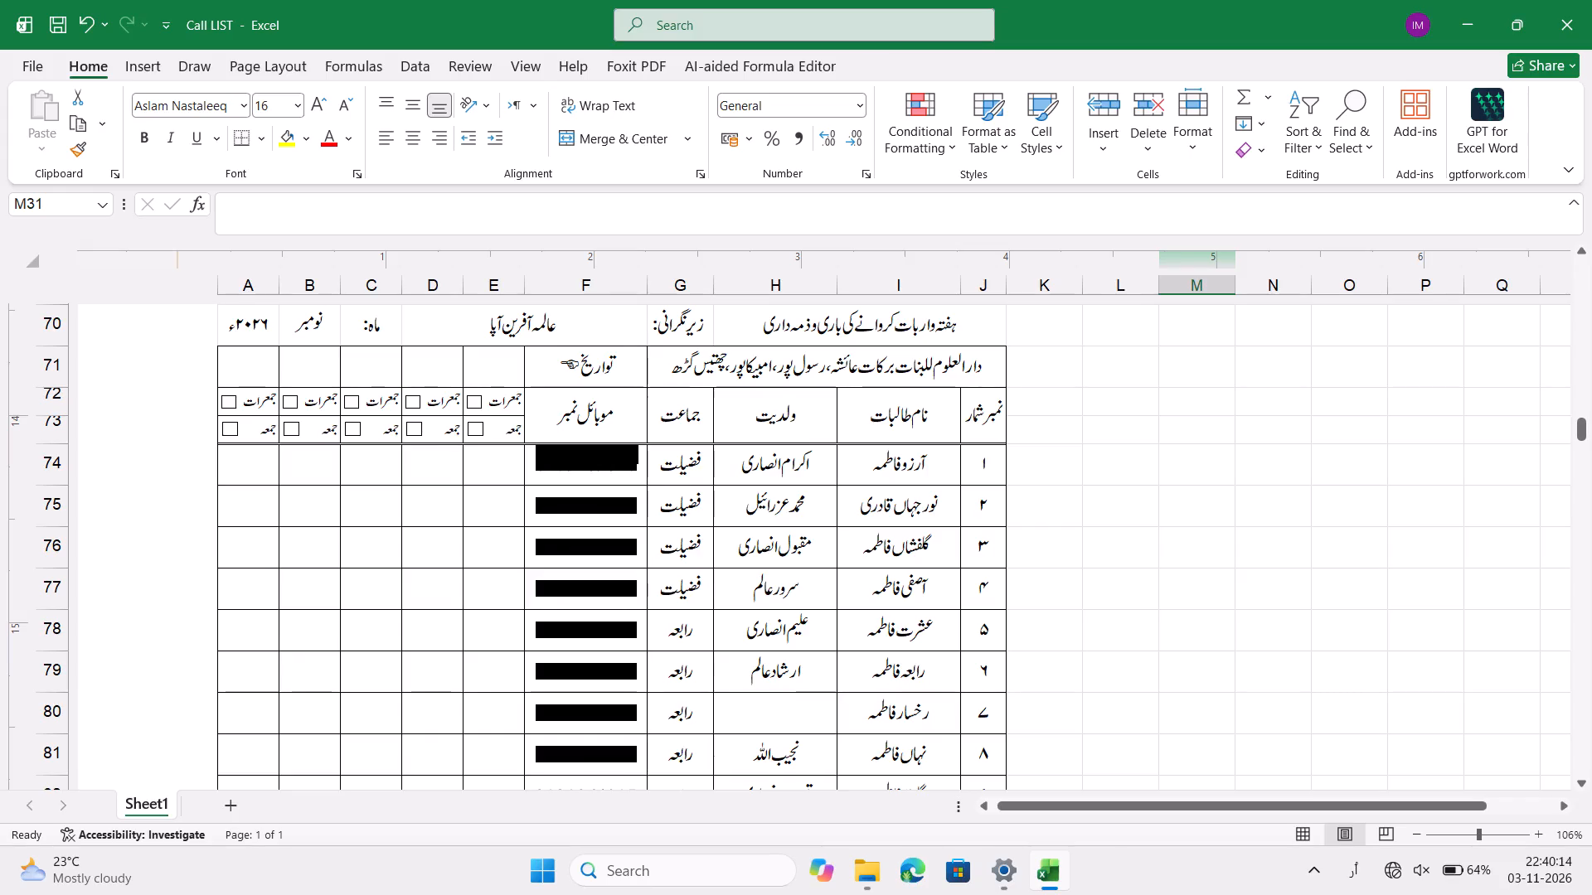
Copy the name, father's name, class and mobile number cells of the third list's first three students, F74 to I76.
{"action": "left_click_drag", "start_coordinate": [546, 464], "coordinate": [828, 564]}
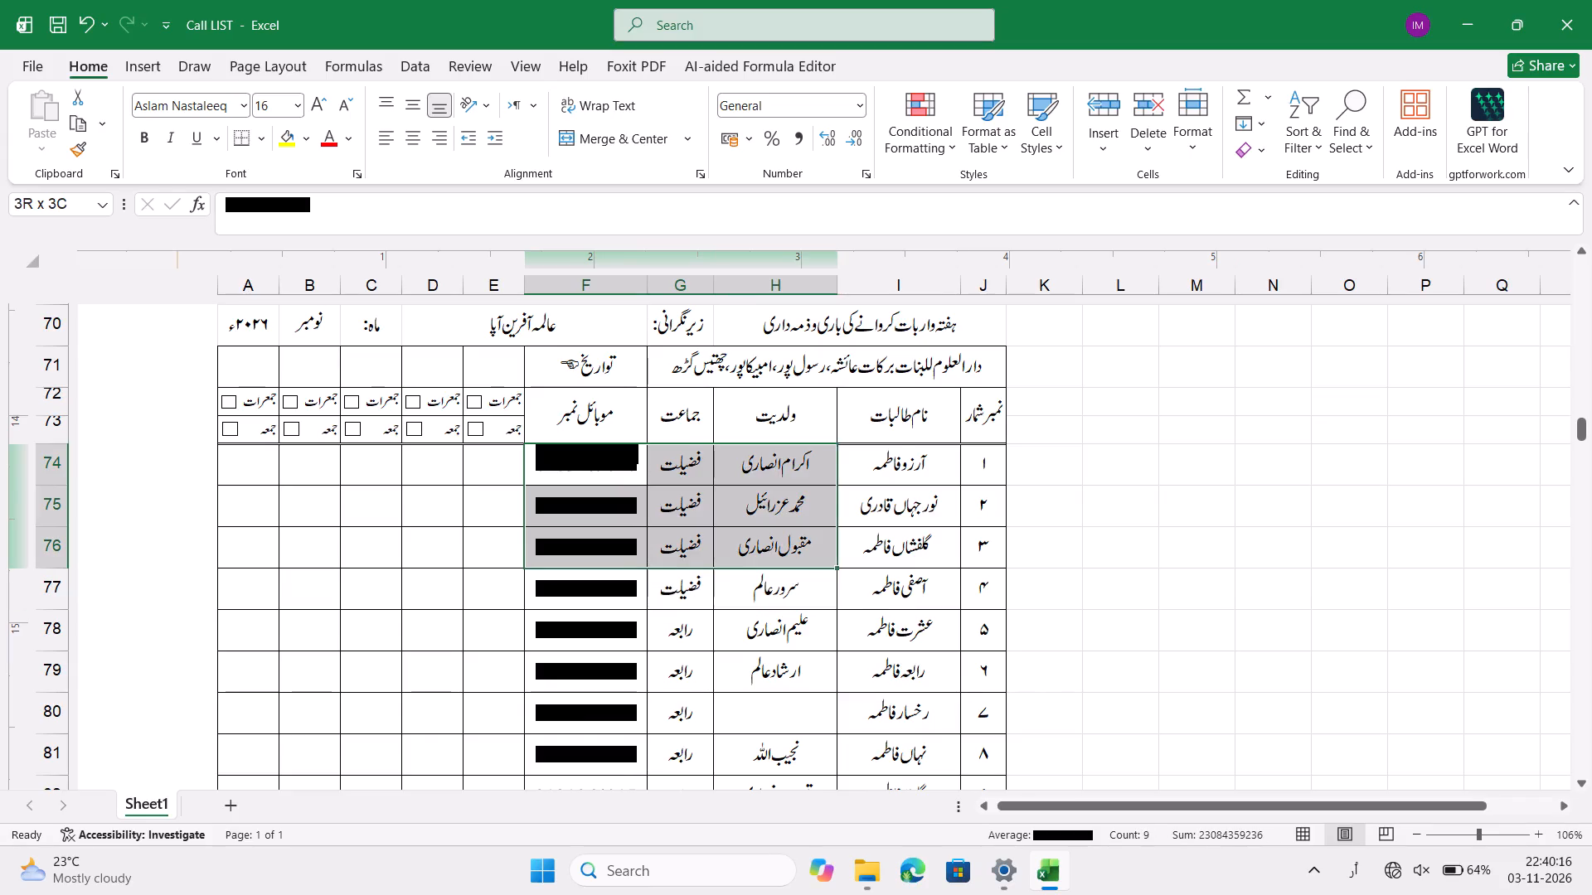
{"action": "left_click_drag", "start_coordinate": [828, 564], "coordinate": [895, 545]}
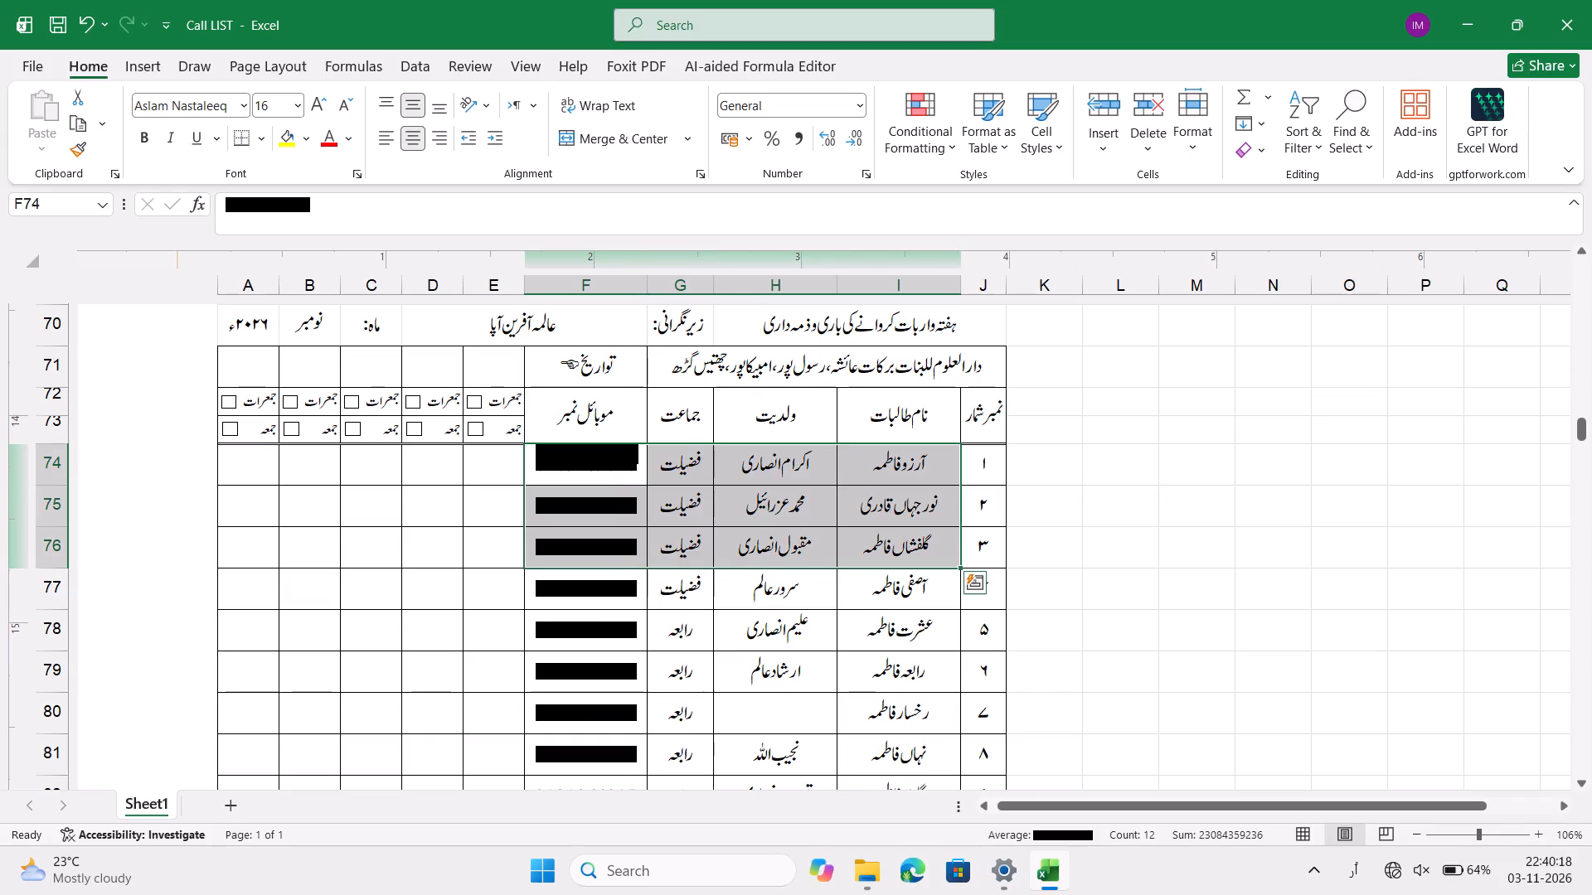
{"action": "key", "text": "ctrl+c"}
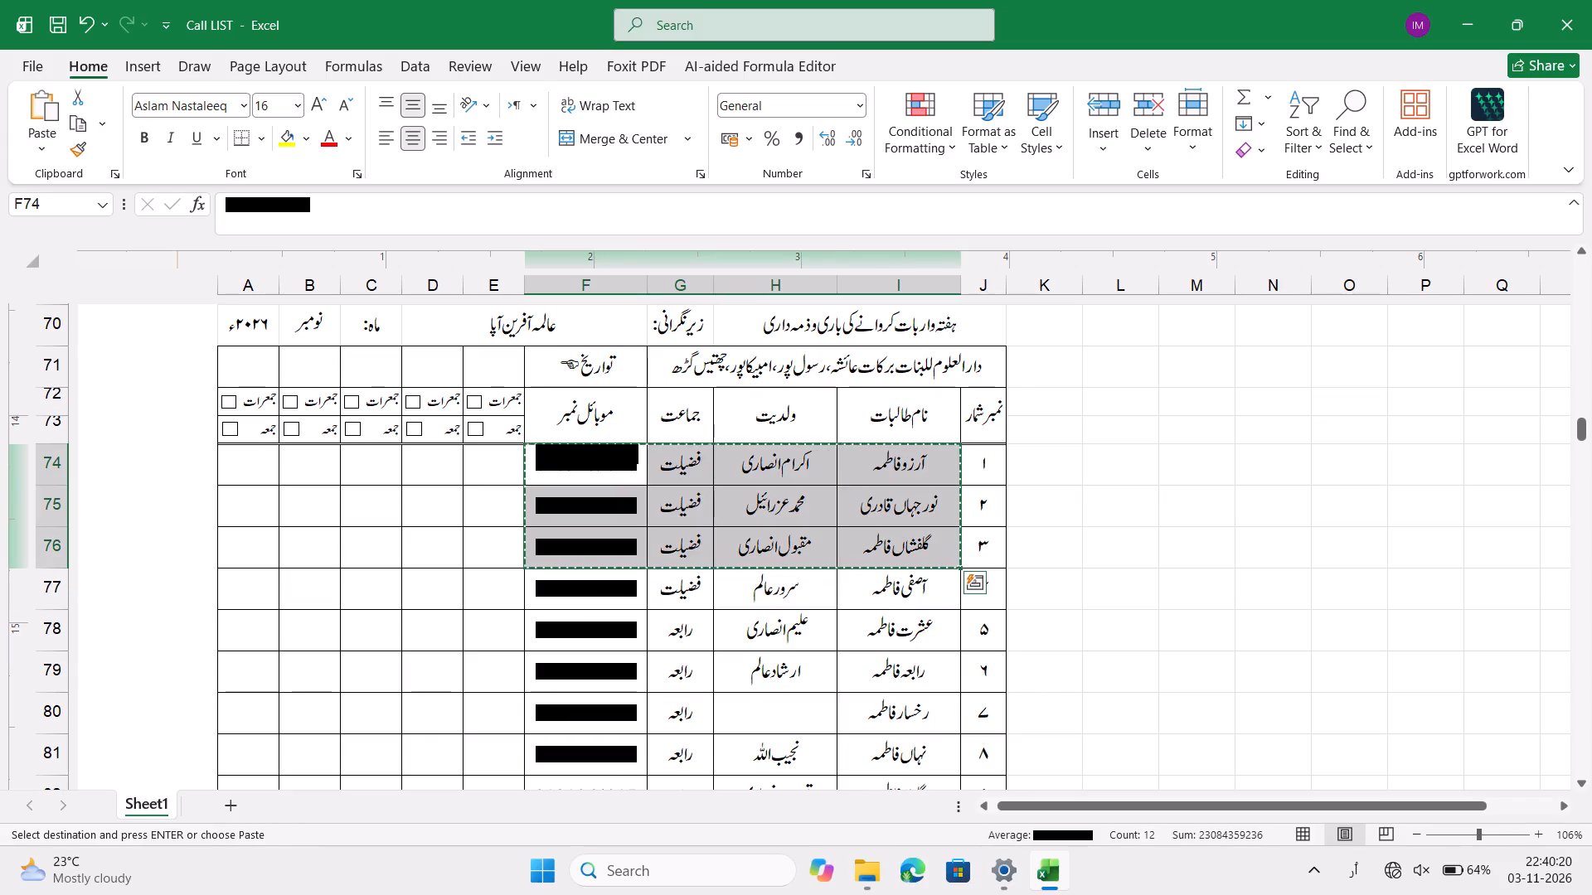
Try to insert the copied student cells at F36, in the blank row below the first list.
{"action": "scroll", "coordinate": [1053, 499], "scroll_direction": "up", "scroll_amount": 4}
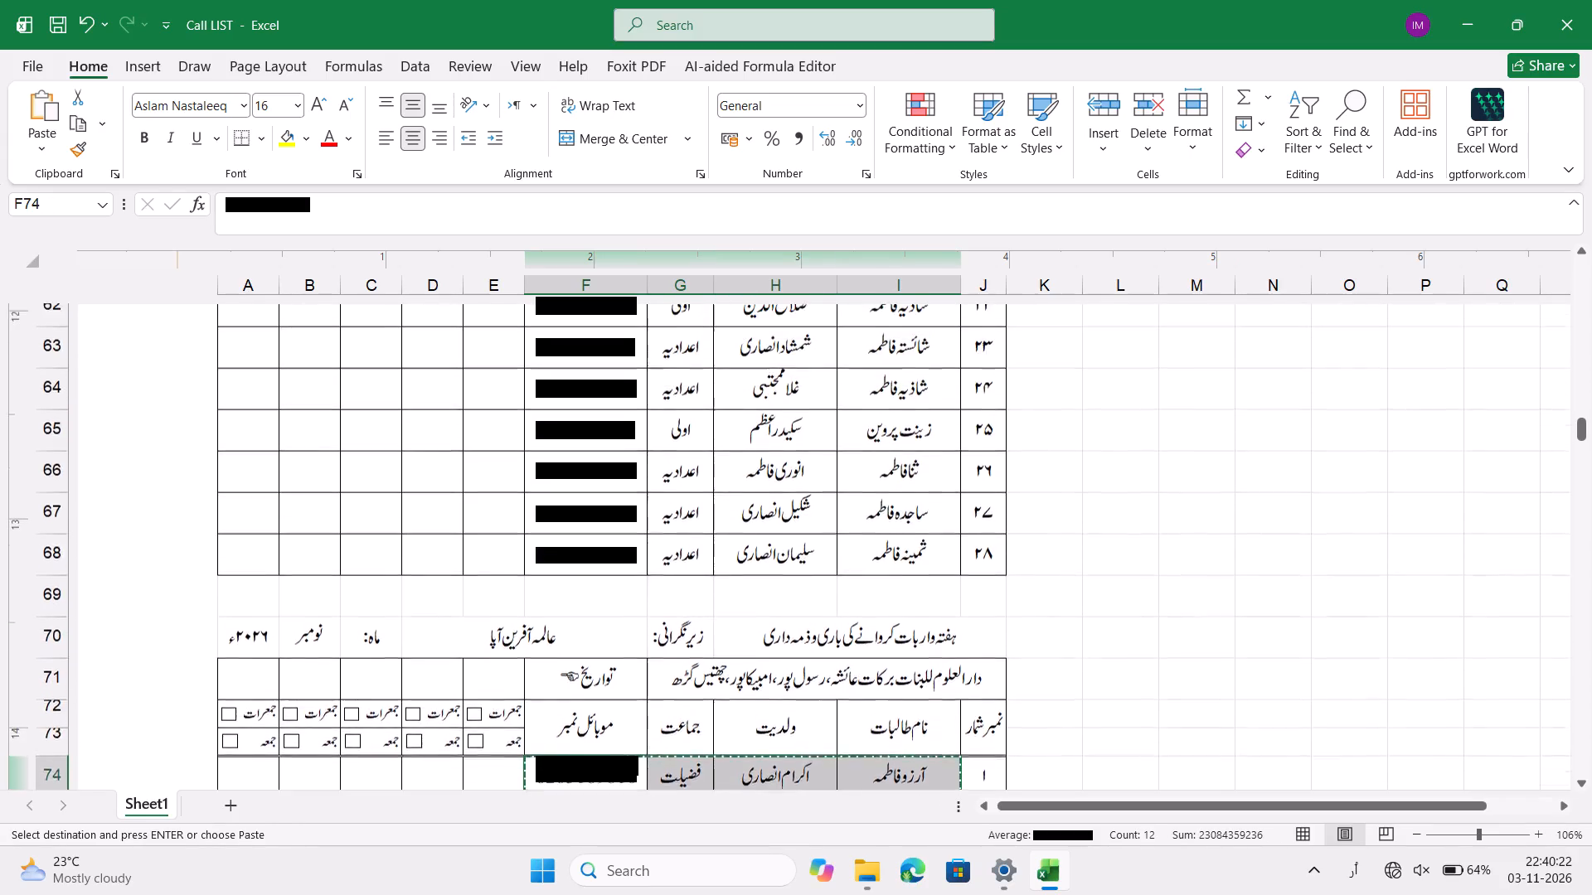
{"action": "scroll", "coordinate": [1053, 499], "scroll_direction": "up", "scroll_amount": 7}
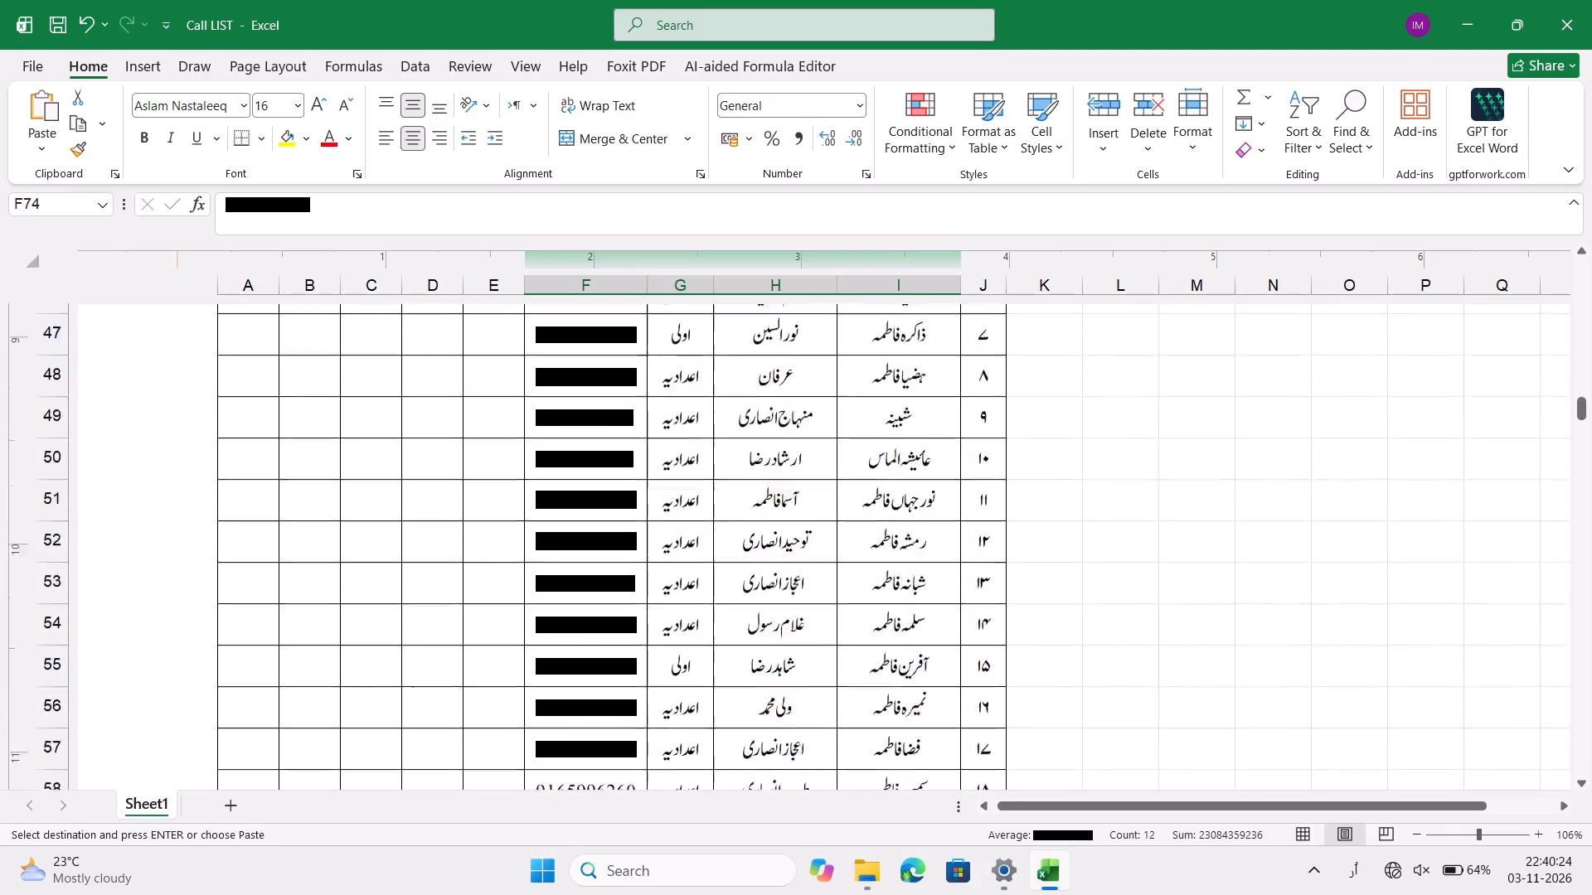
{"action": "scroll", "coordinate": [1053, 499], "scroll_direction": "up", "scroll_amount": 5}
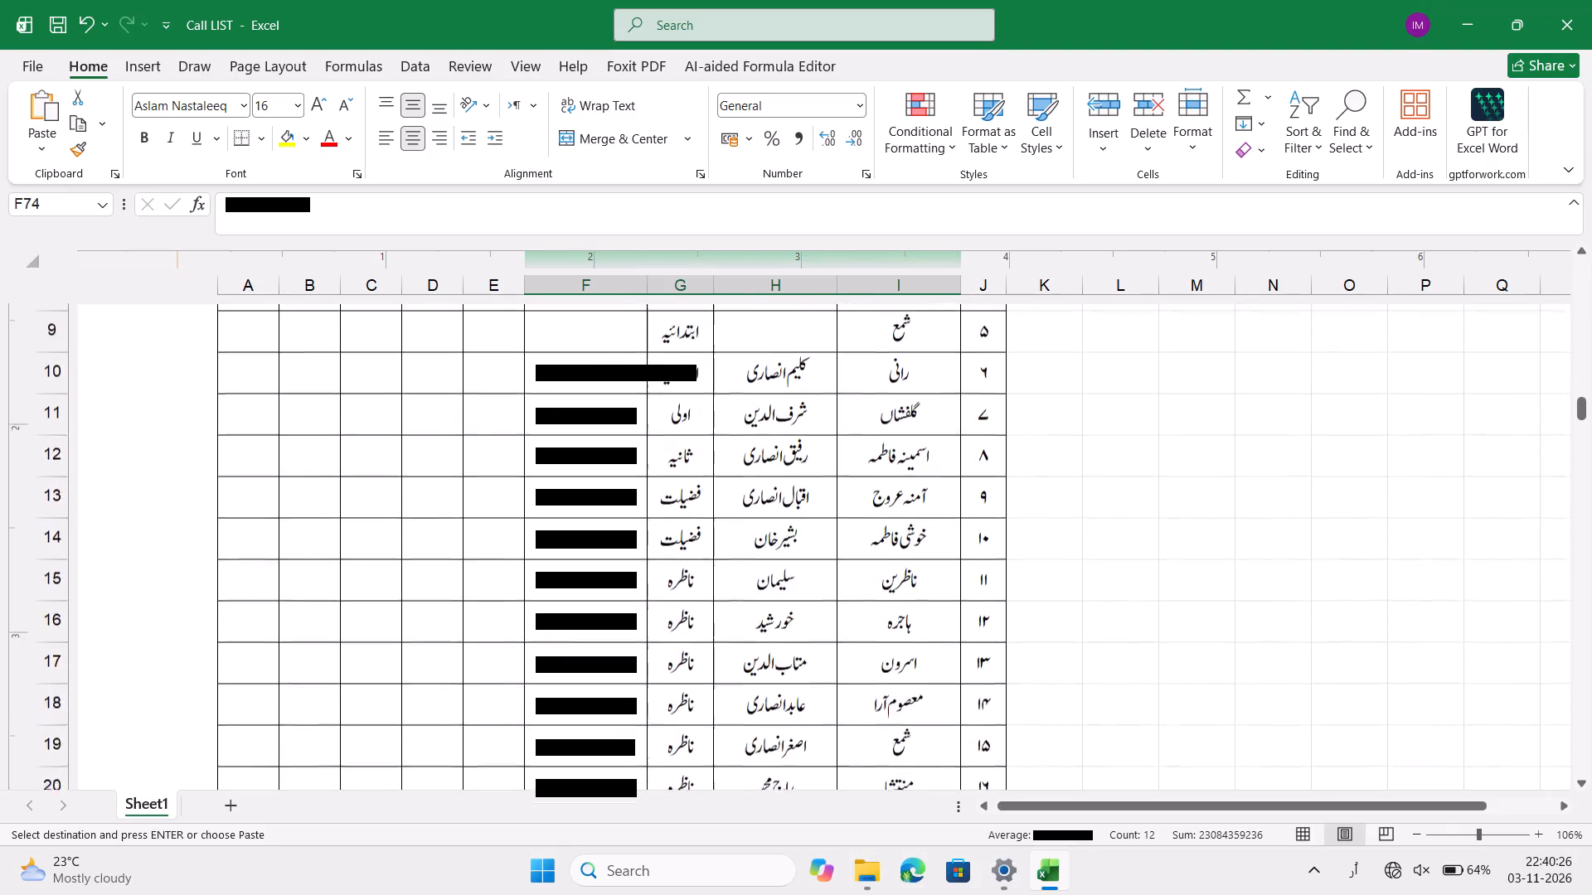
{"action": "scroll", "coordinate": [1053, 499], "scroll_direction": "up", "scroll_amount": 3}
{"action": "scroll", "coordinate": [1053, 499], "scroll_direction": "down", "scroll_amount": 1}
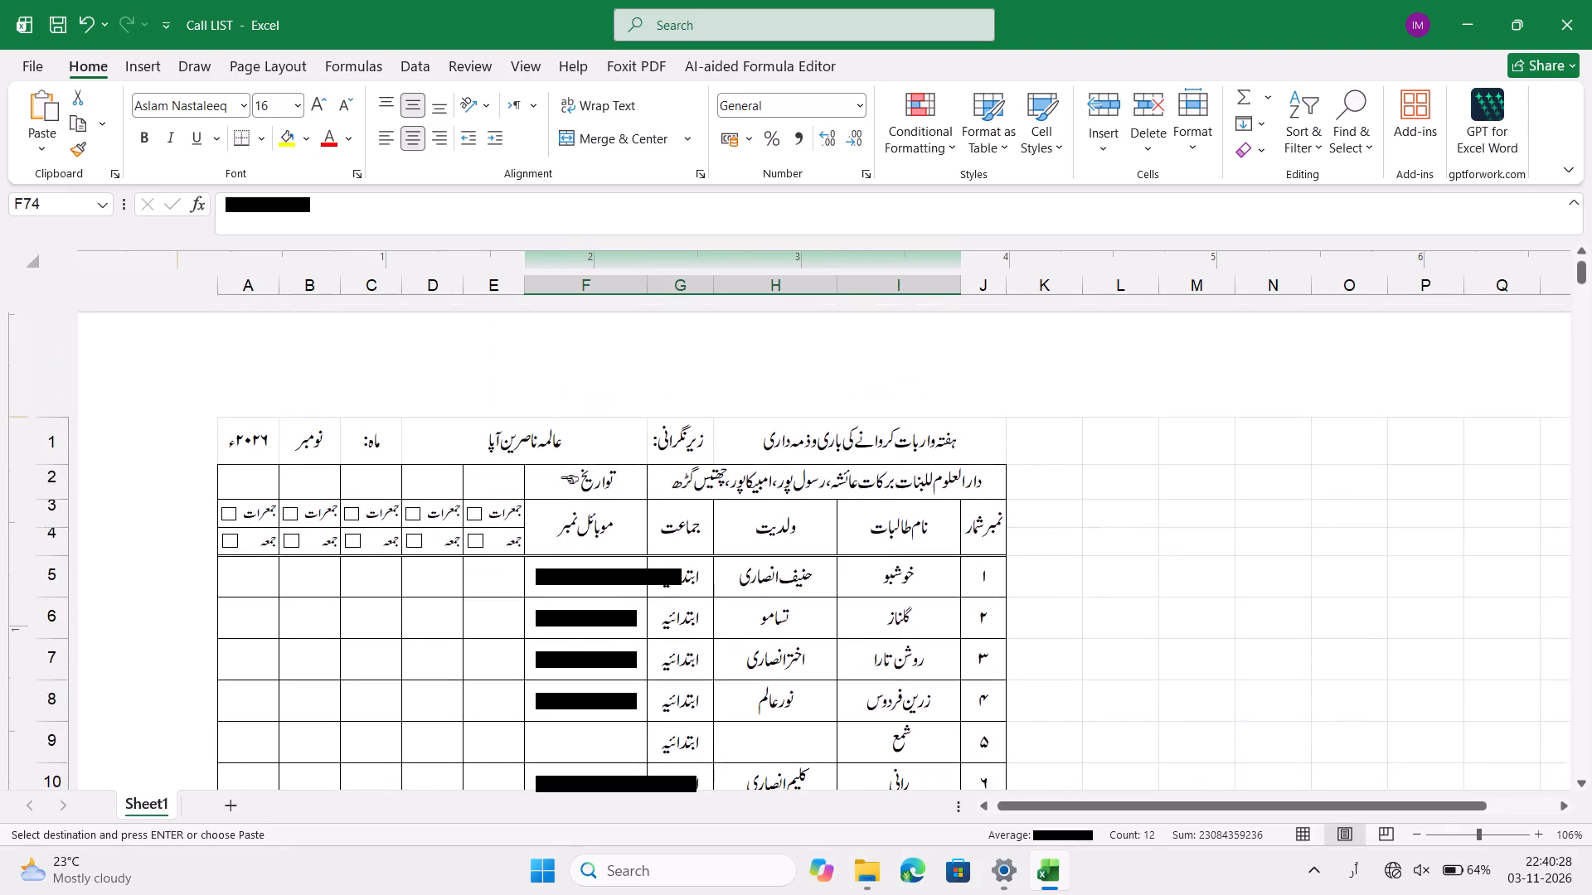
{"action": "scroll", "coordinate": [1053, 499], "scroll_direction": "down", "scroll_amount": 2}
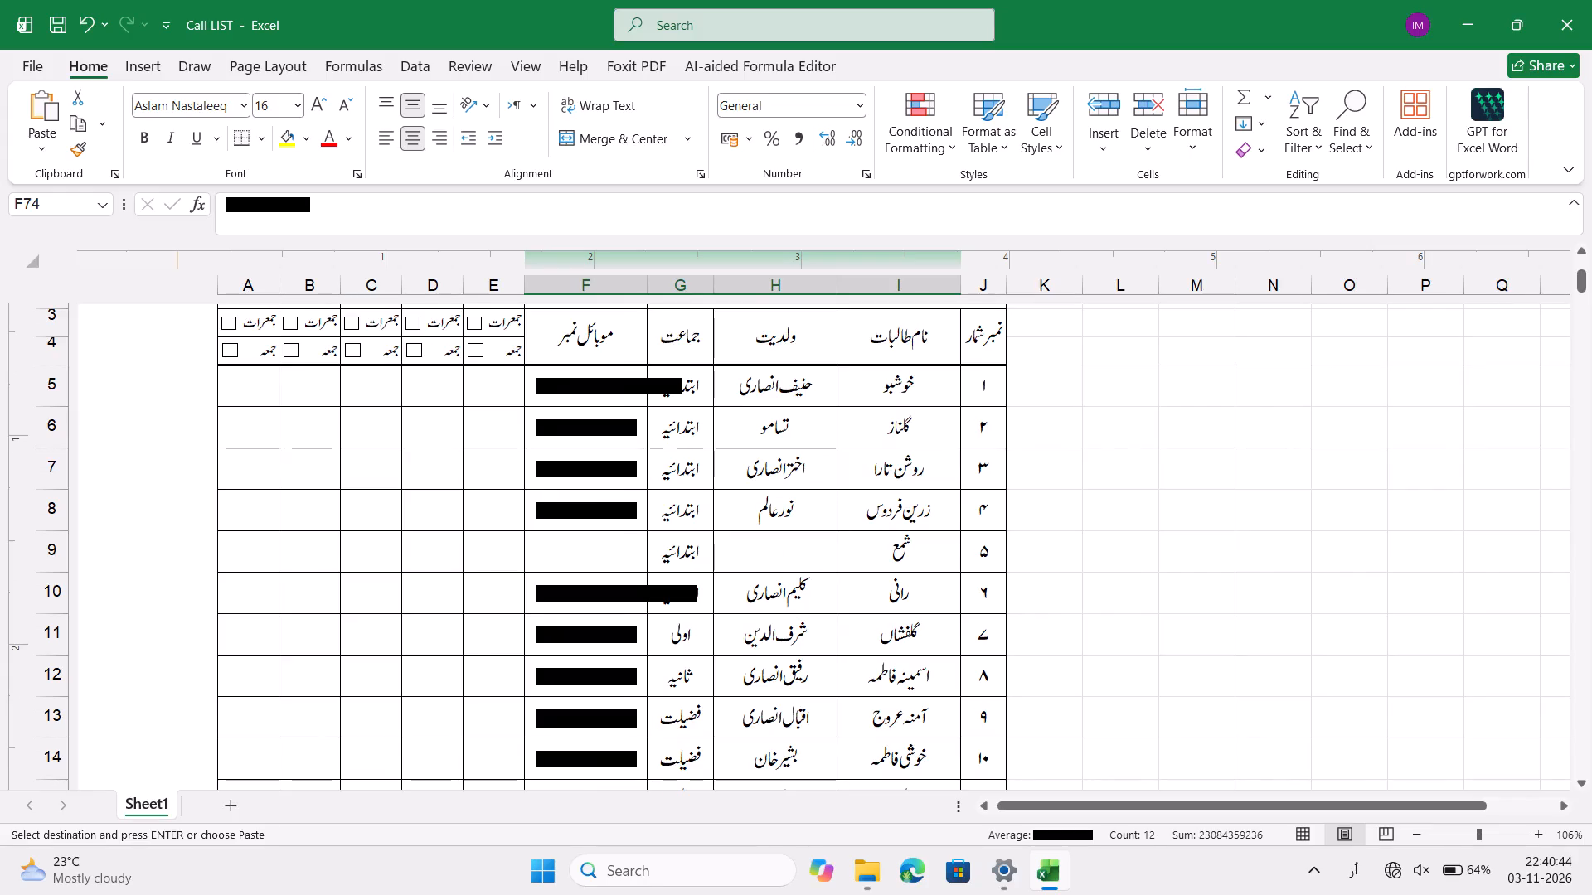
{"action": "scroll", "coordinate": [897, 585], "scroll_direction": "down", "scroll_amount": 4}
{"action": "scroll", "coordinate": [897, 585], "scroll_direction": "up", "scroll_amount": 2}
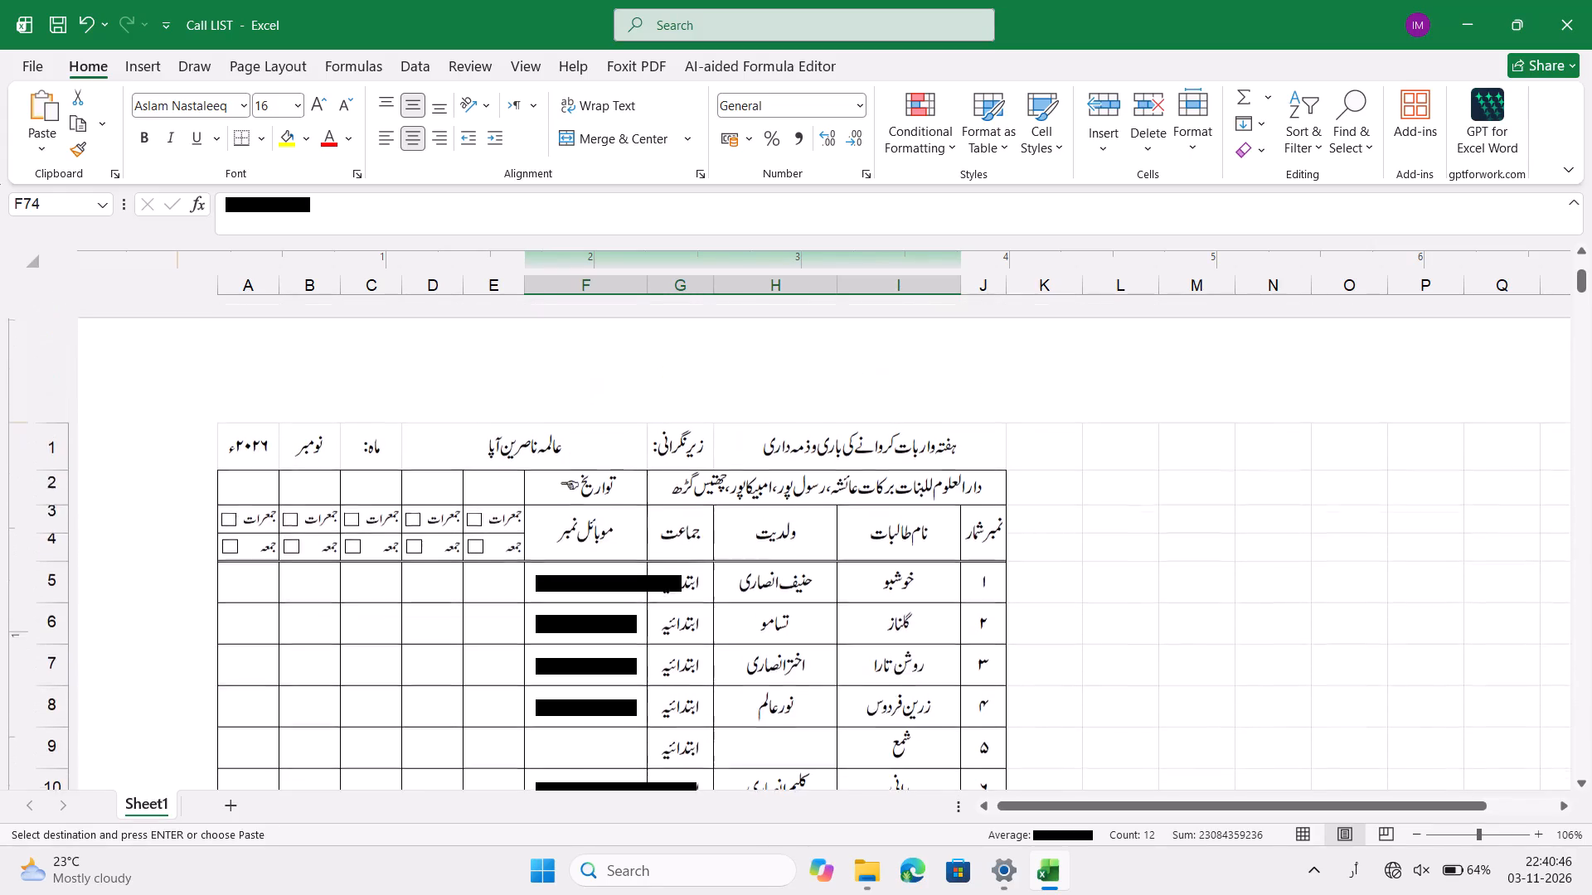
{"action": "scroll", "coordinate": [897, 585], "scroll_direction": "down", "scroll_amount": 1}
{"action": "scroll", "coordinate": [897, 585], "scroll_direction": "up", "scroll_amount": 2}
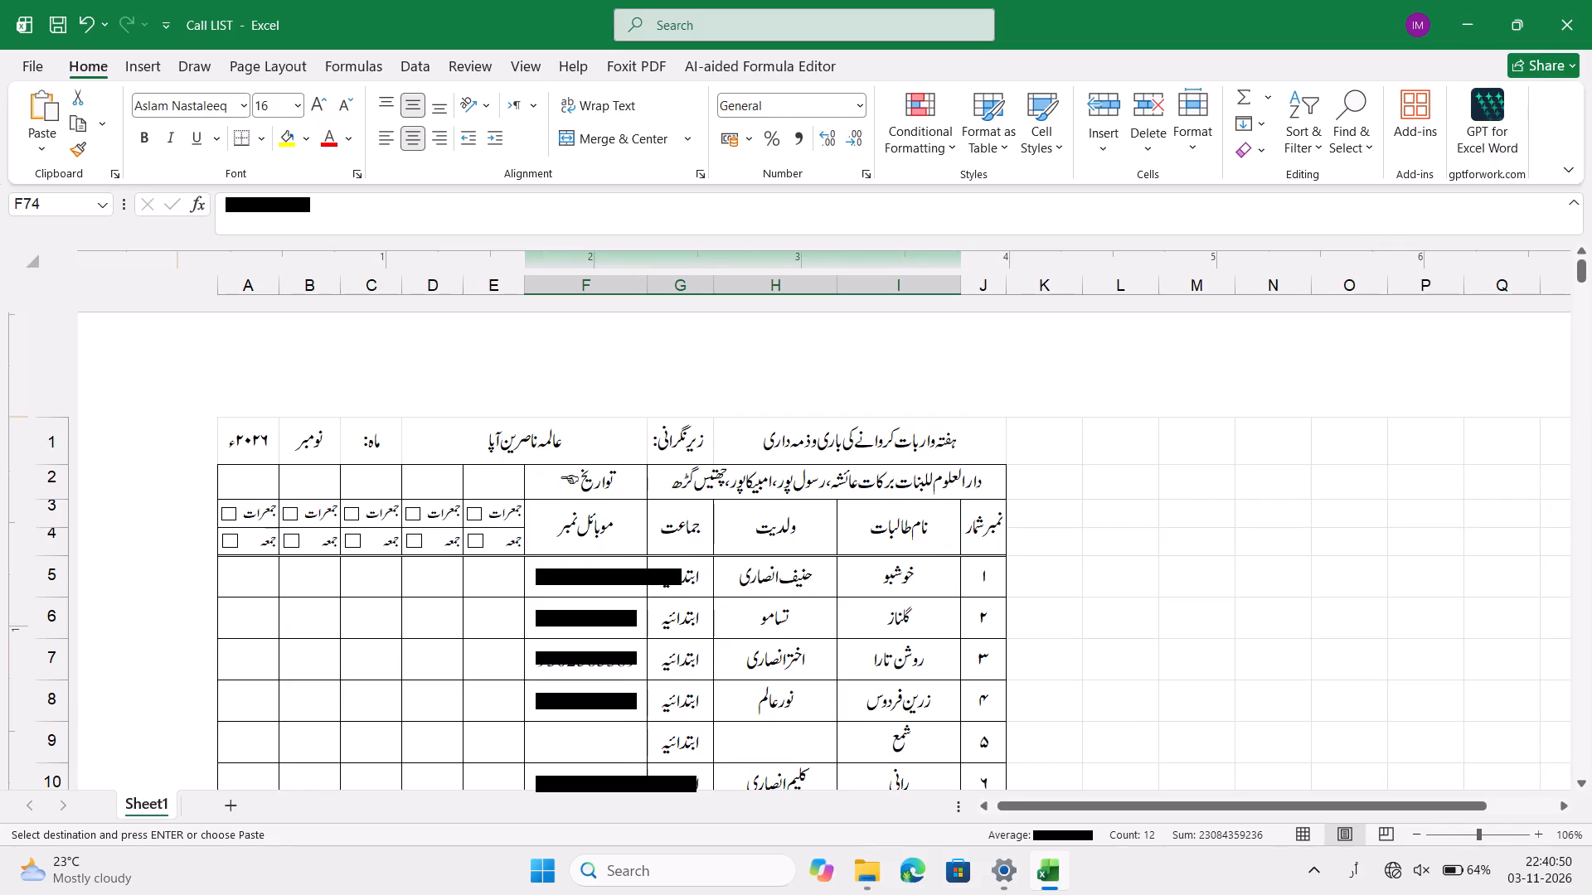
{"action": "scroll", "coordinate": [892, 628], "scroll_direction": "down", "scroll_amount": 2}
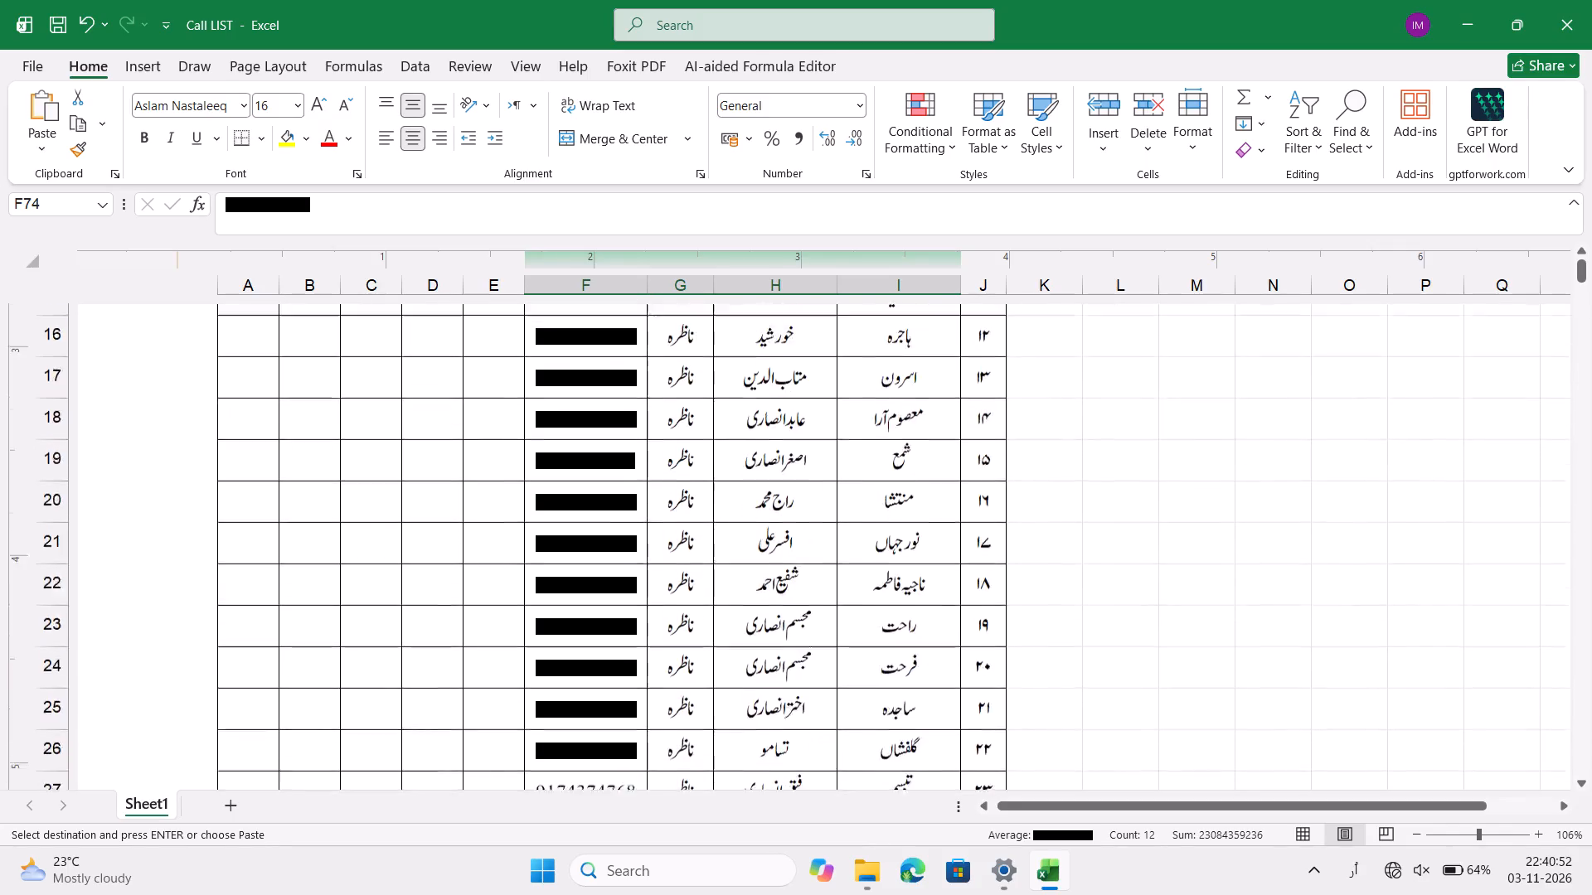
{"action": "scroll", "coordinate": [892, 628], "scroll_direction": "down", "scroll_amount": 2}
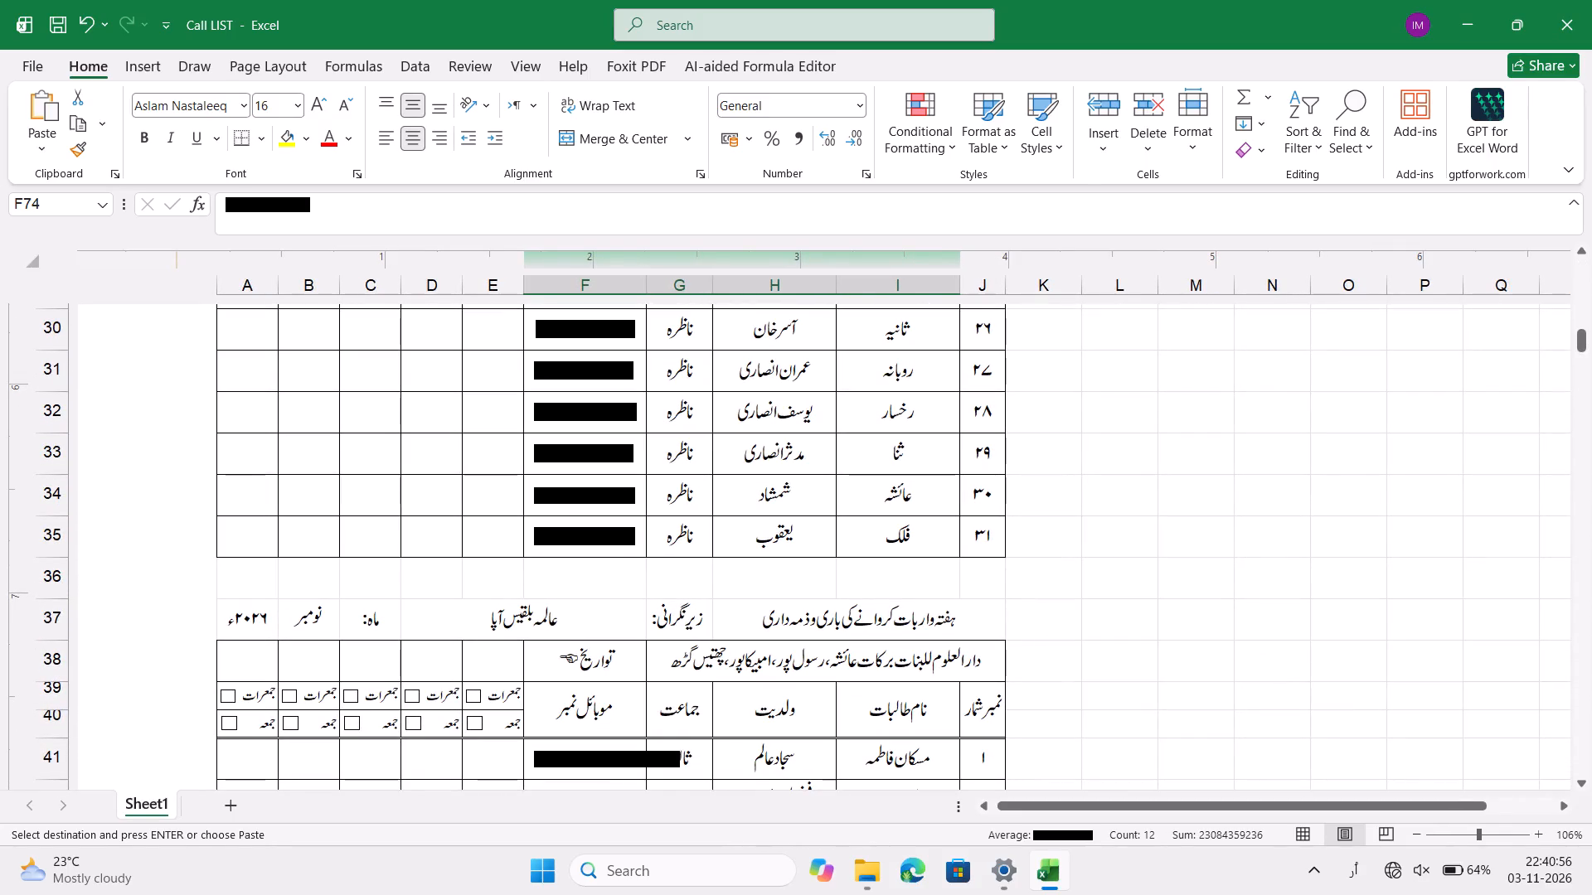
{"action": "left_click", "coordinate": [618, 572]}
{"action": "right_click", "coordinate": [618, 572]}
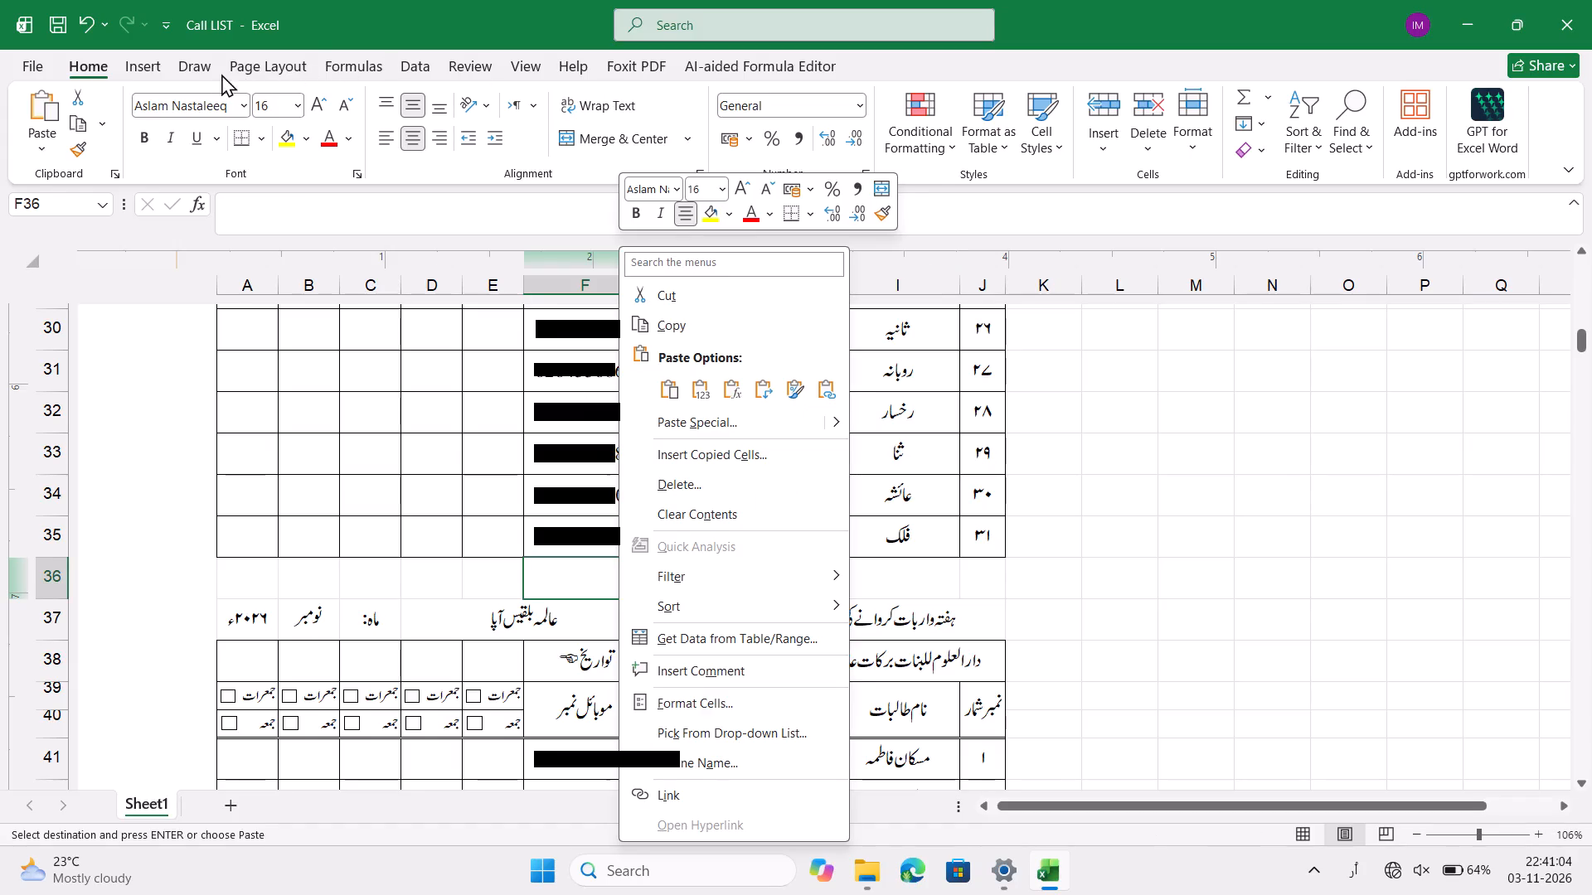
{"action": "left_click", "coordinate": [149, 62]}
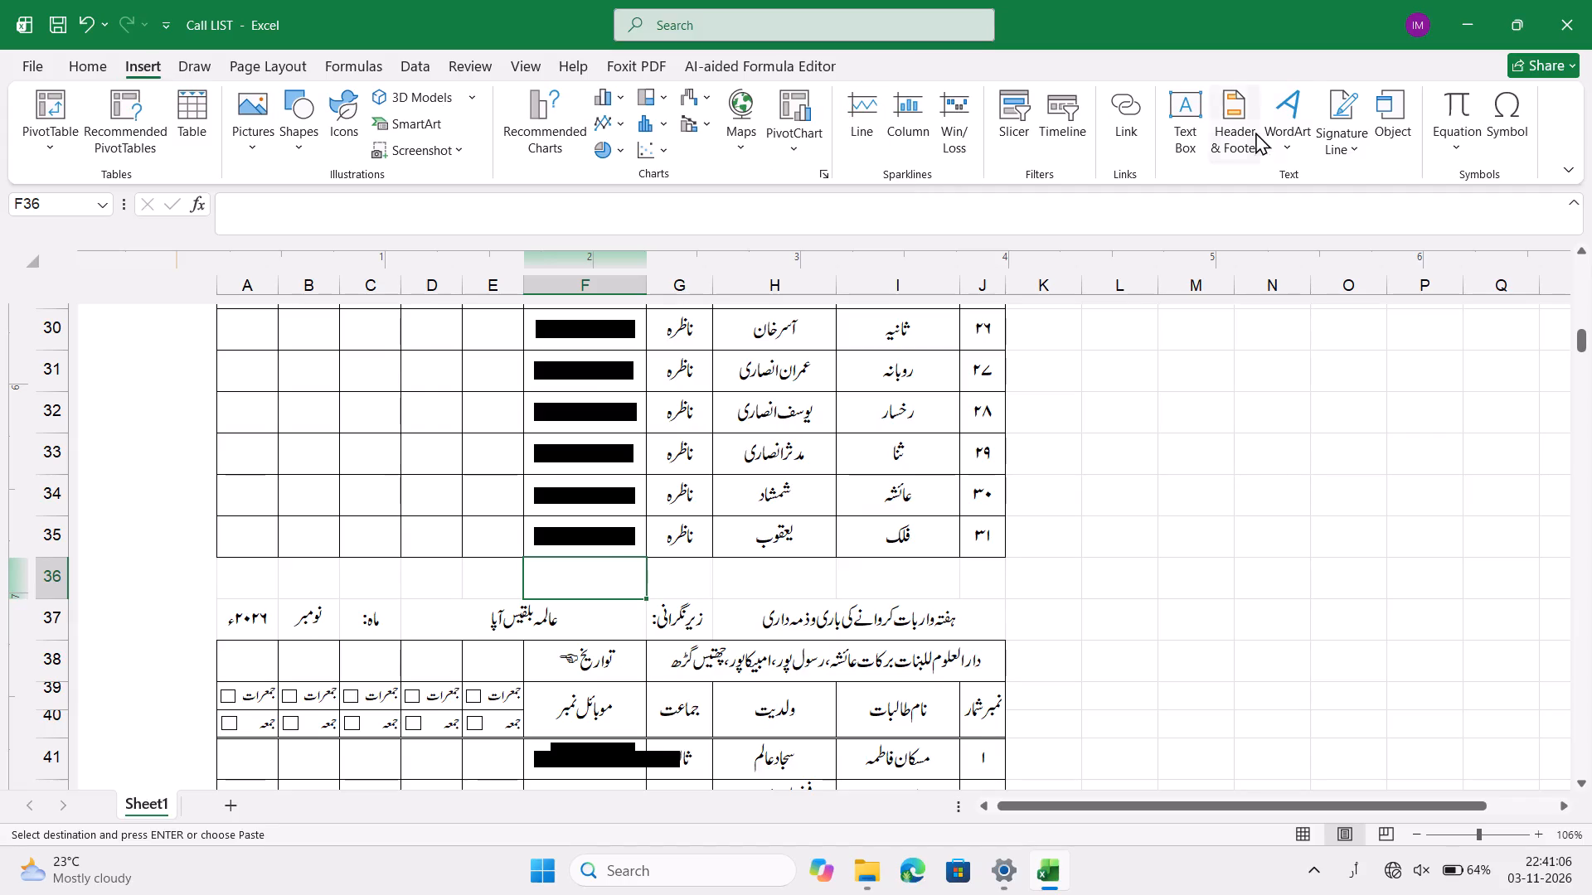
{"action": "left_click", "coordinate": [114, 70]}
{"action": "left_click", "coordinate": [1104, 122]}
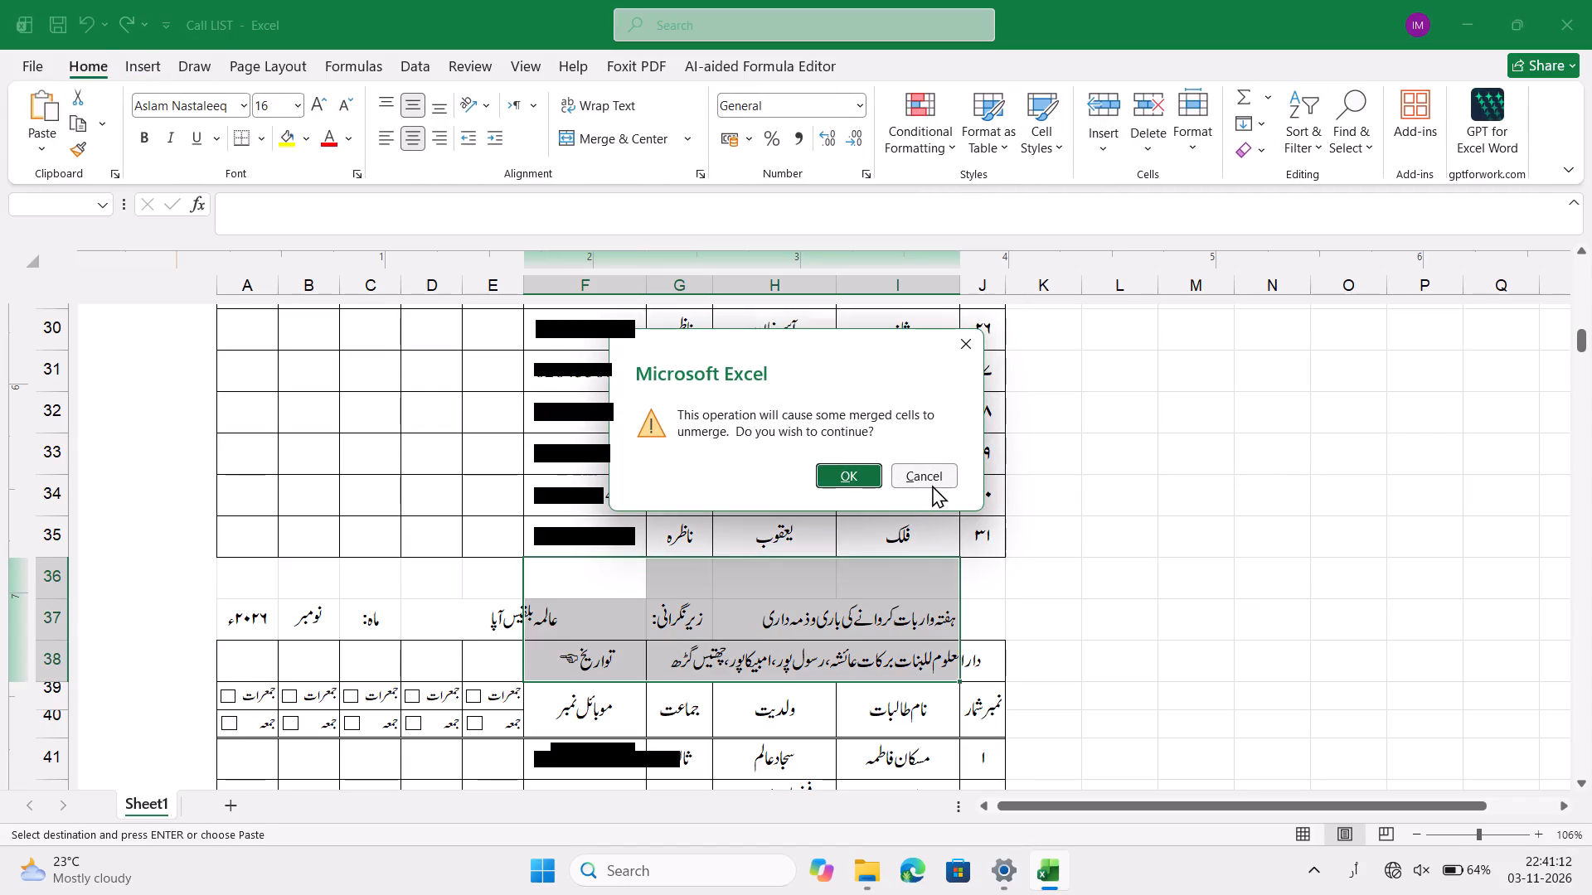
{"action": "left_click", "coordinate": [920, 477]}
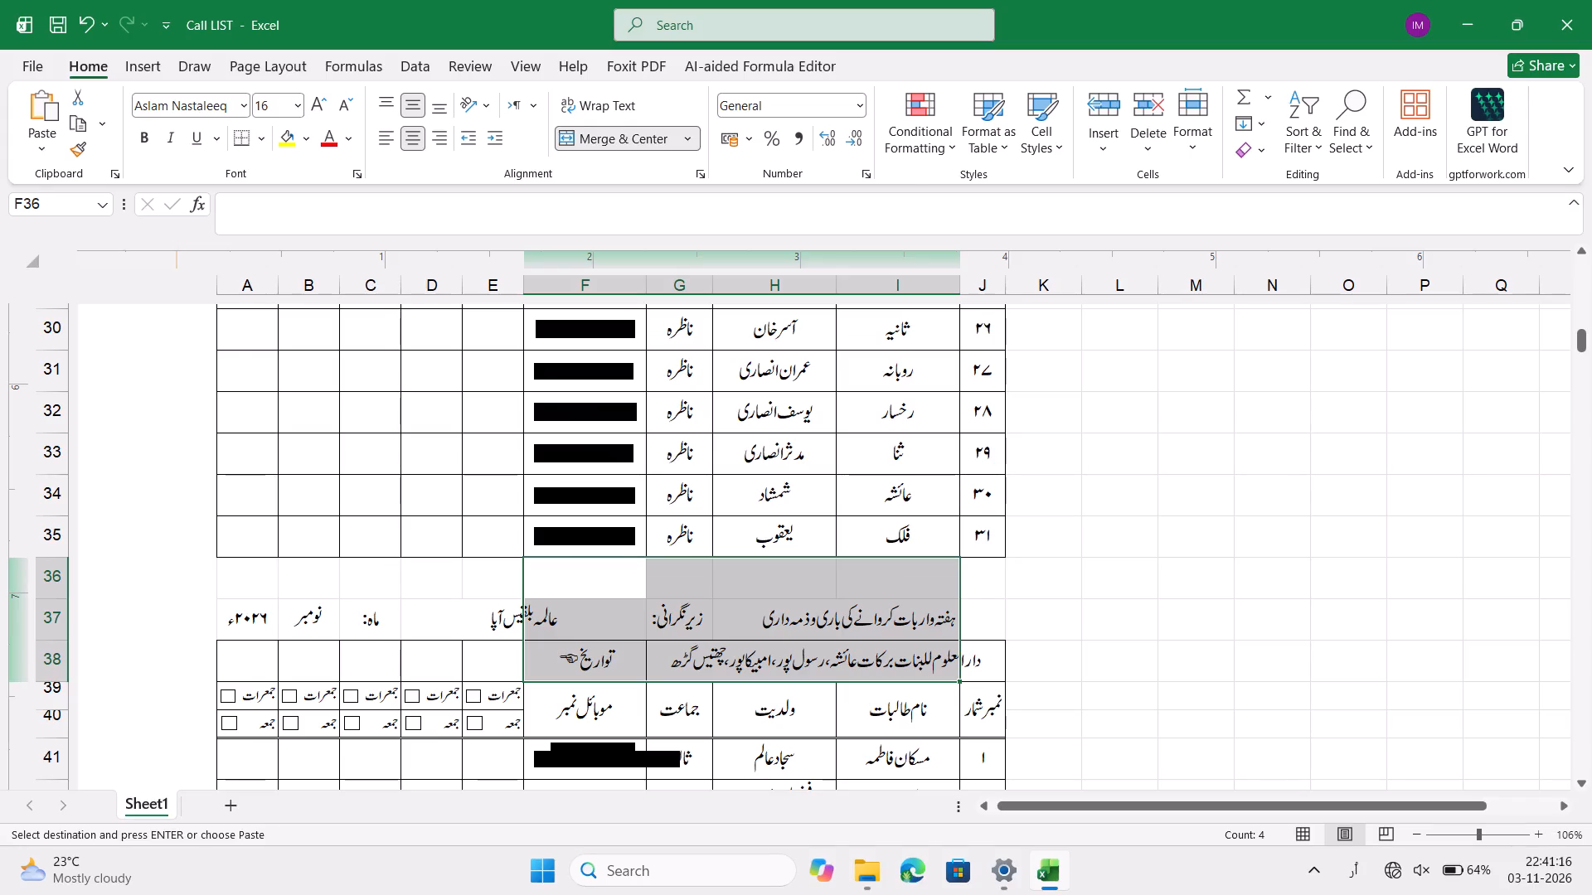
Undo the last edit, the mobile number entry for student ۳۱ in cell F35.
{"action": "key", "text": "ctrl+z"}
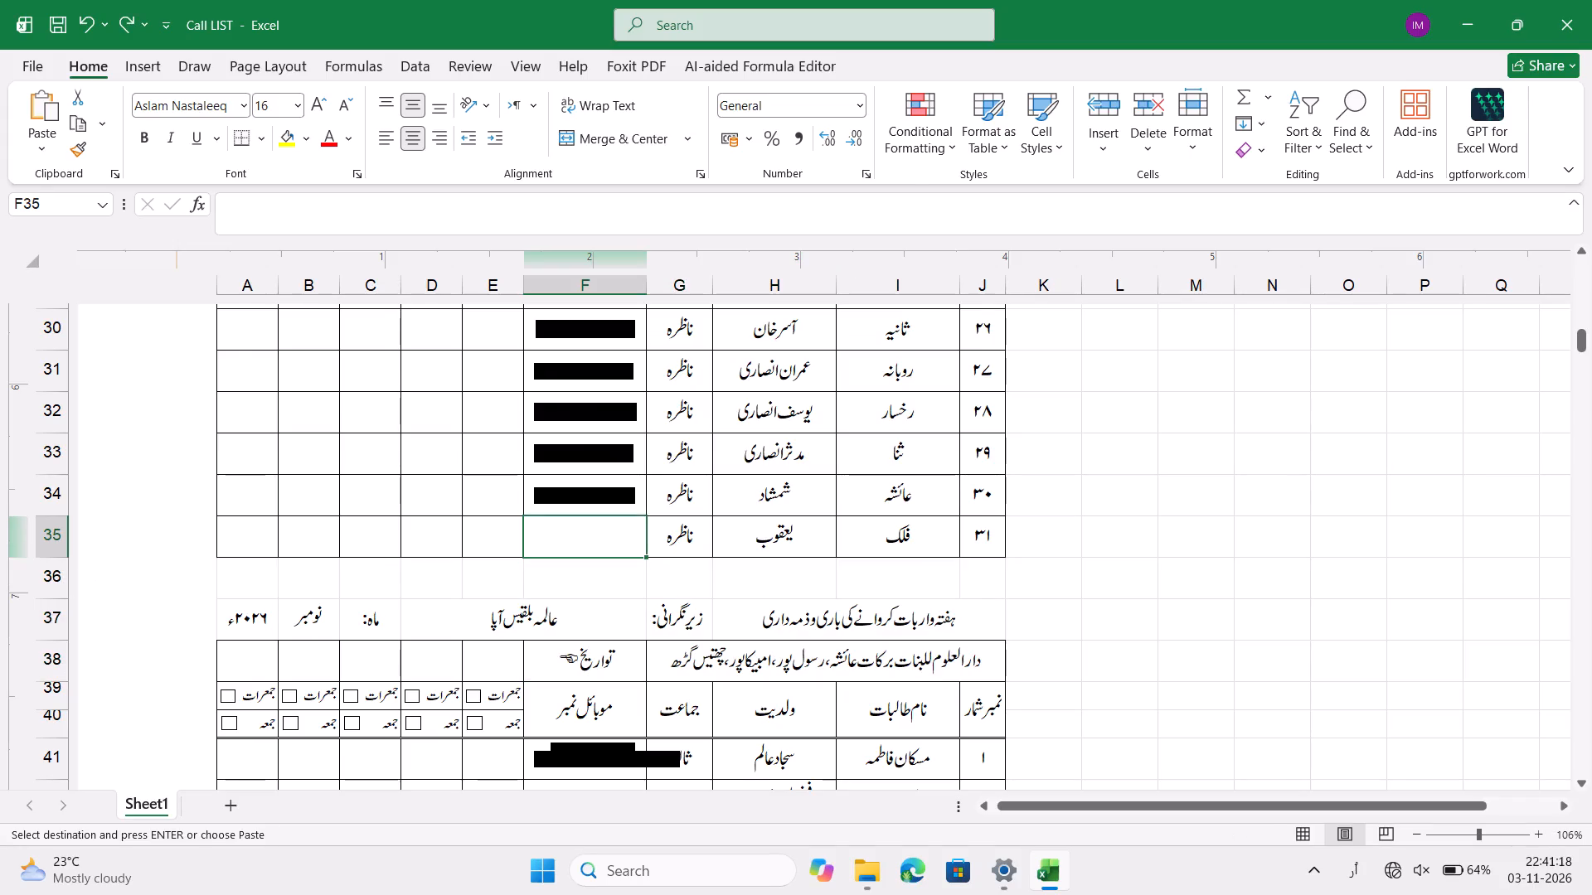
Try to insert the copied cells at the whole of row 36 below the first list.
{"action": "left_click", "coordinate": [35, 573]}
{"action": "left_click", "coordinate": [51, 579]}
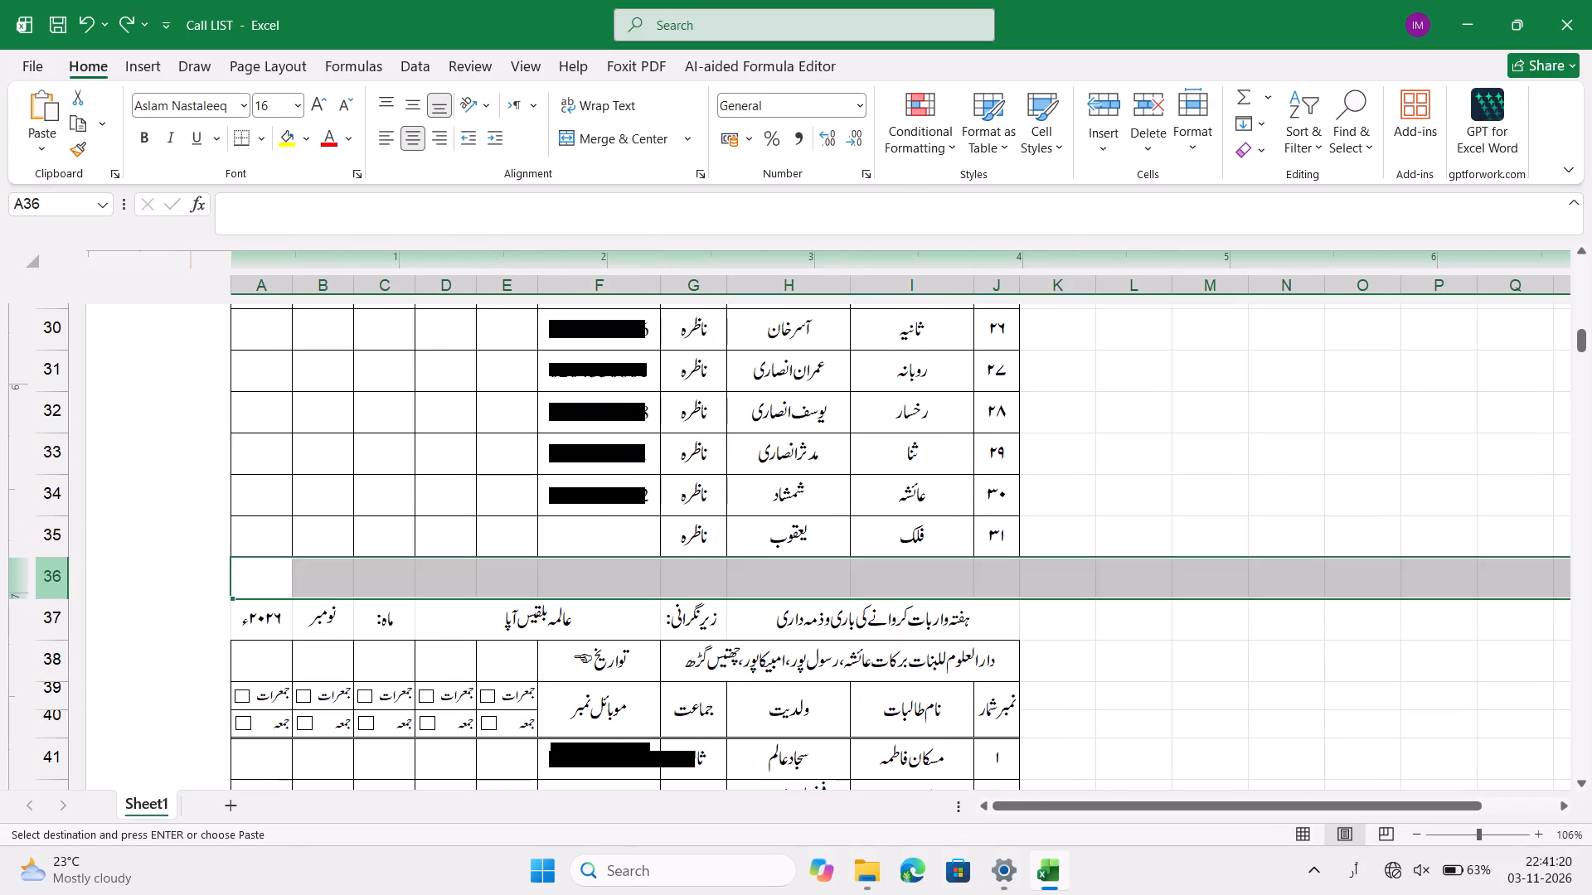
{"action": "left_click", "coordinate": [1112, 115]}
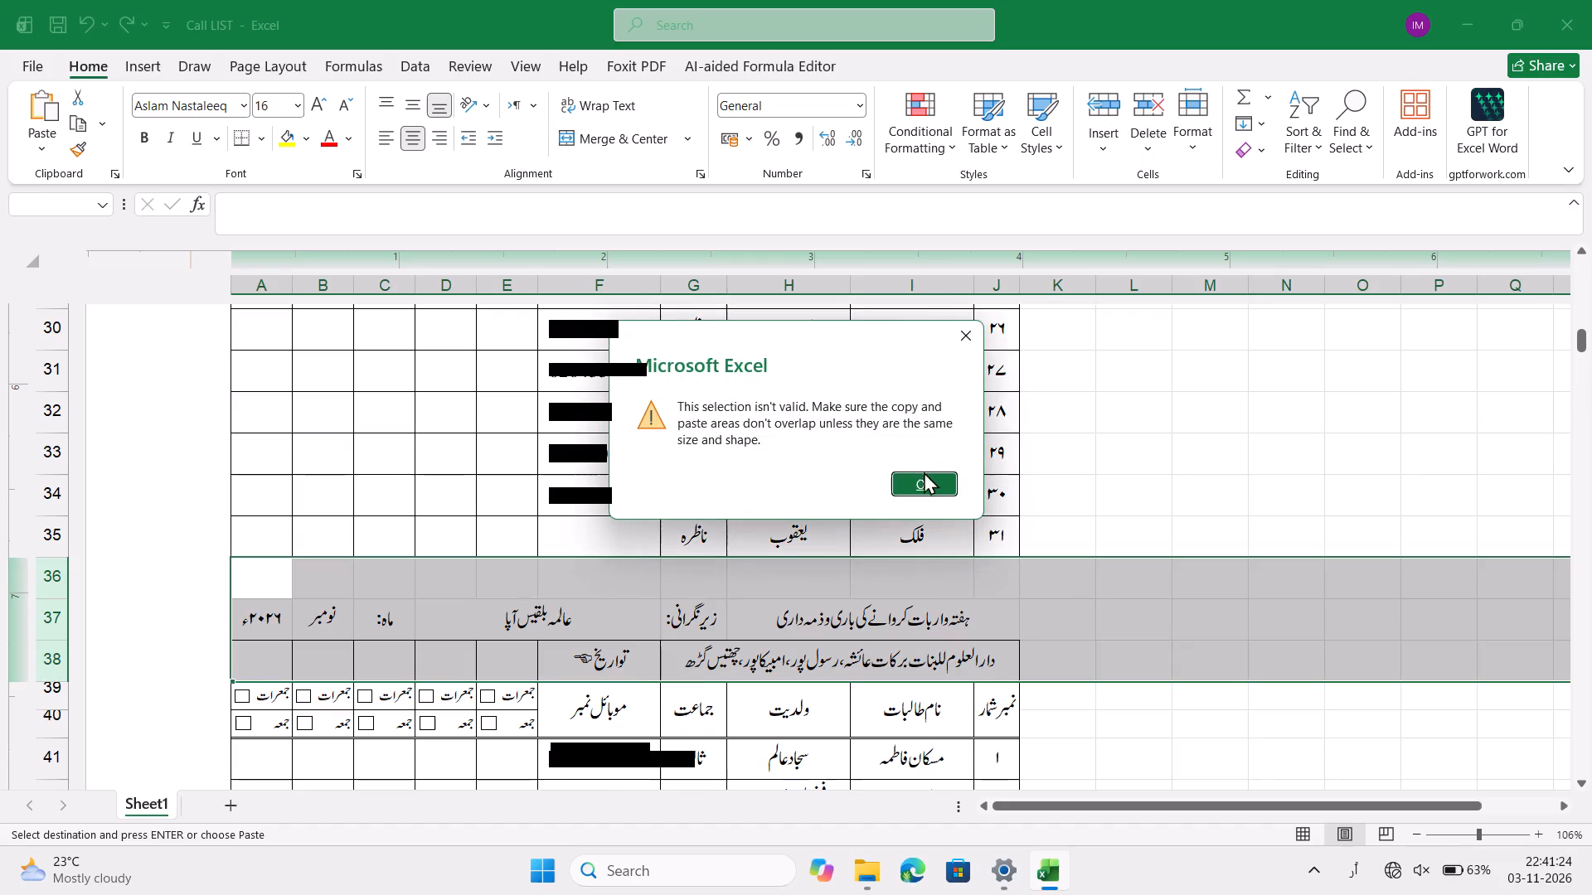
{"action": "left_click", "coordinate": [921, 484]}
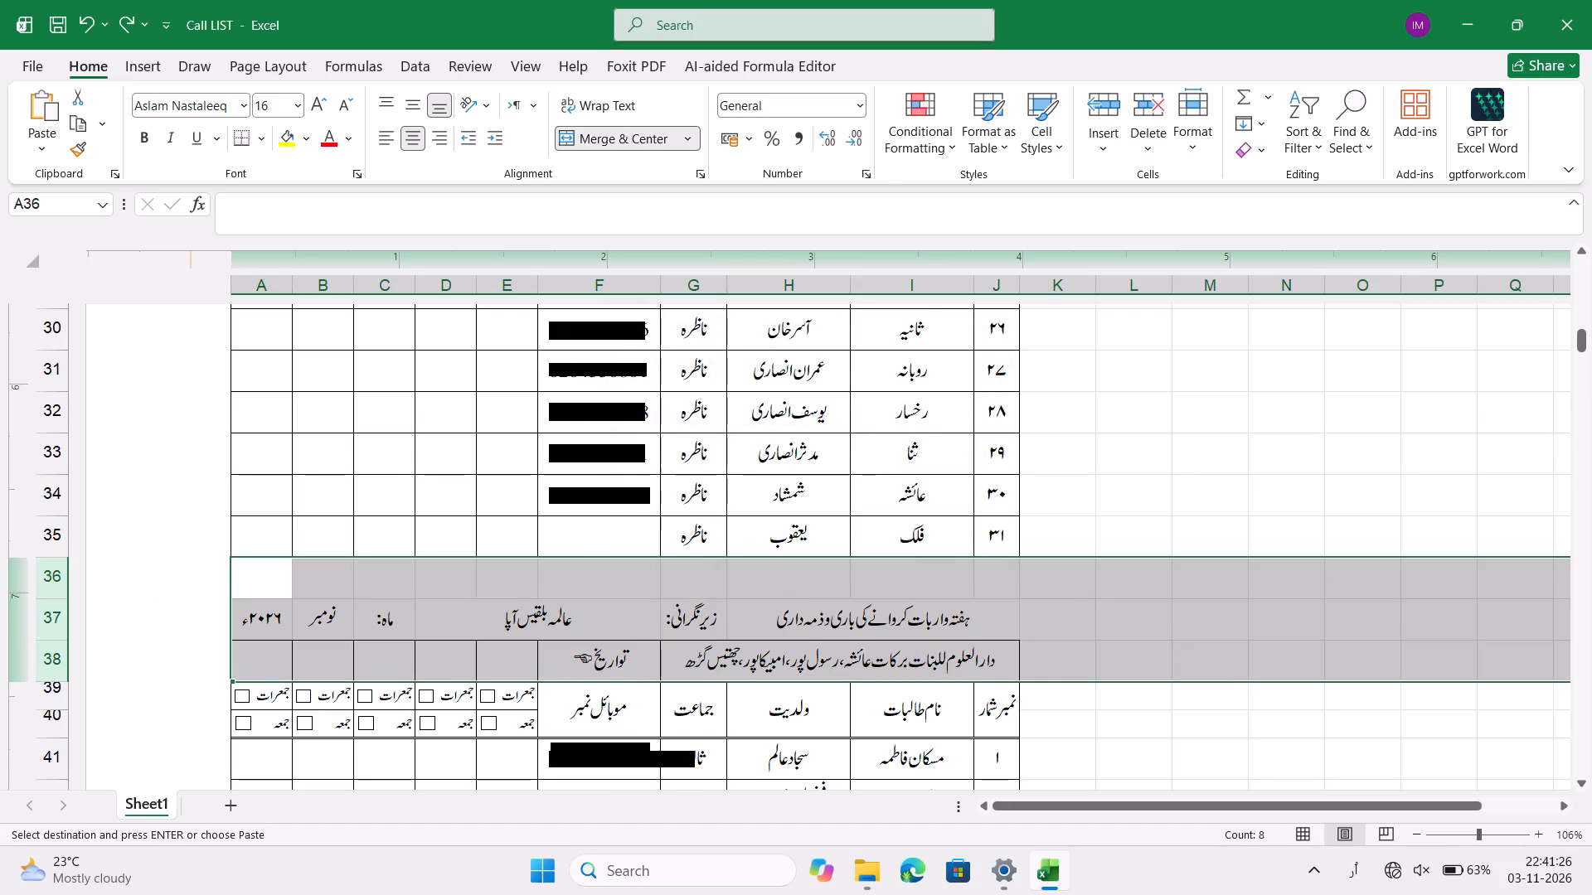
Insert five blank sheet rows at row 36, between the first list's last student and the second list's header.
{"action": "left_click", "coordinate": [60, 573]}
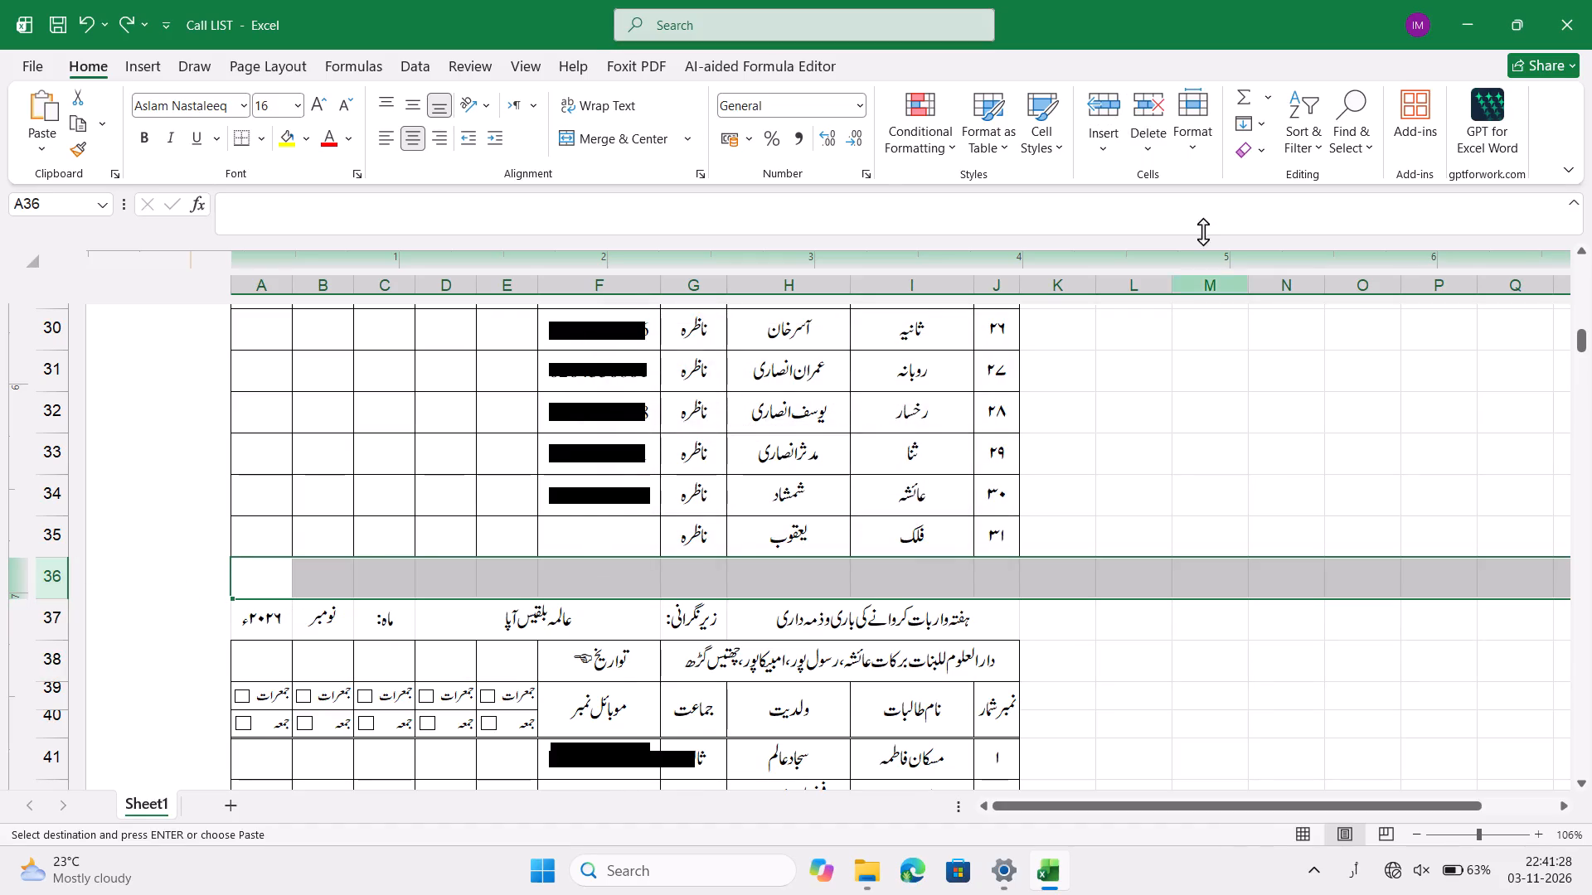
{"action": "left_click", "coordinate": [1109, 155]}
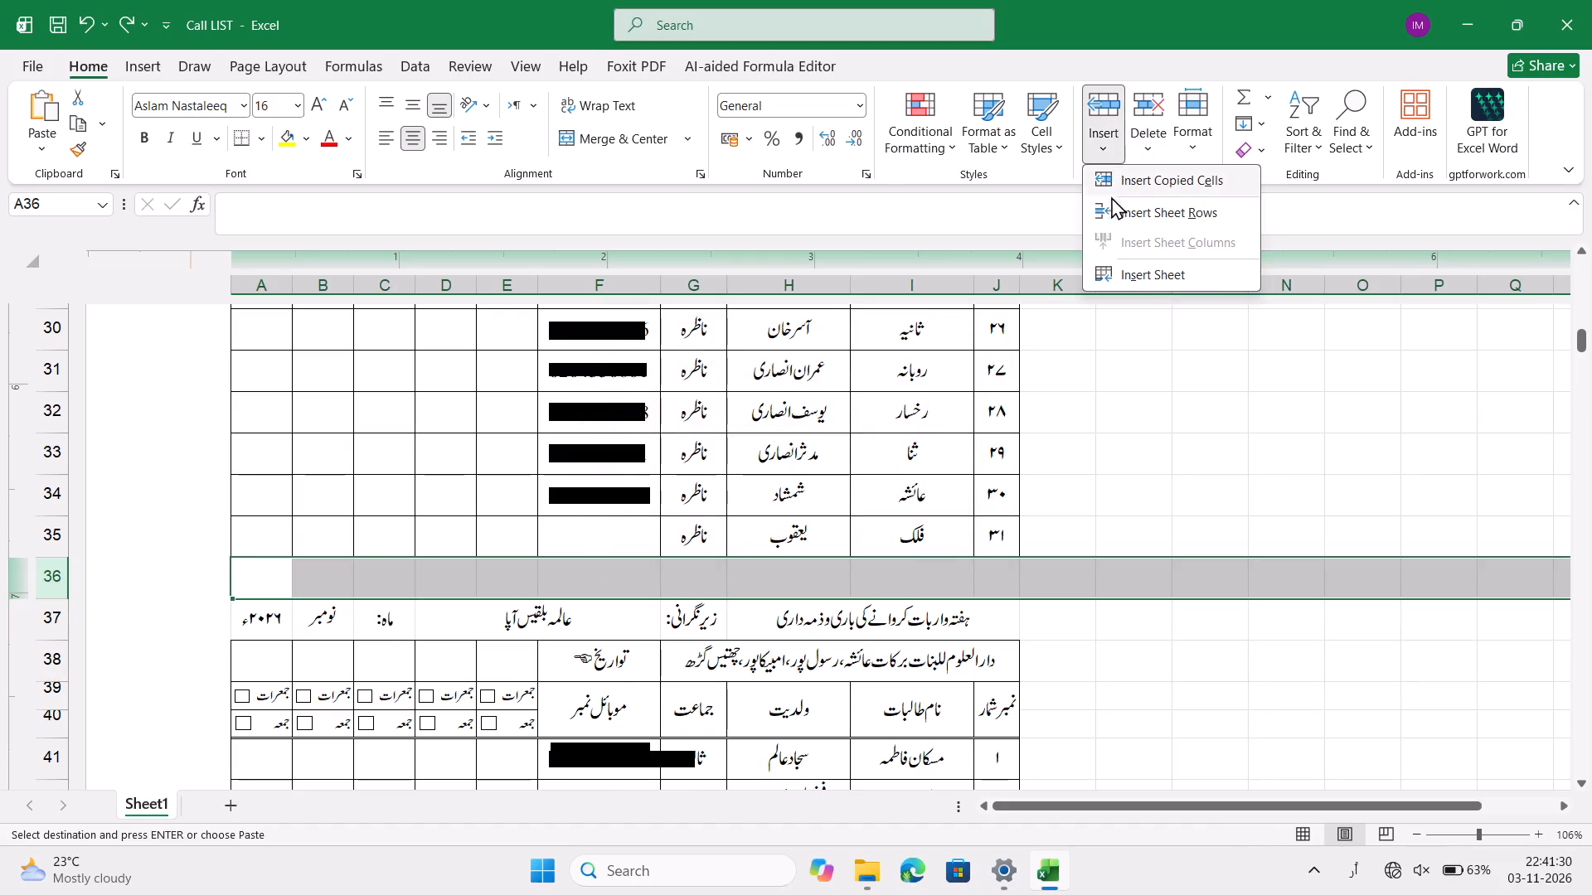
{"action": "left_click", "coordinate": [1119, 210]}
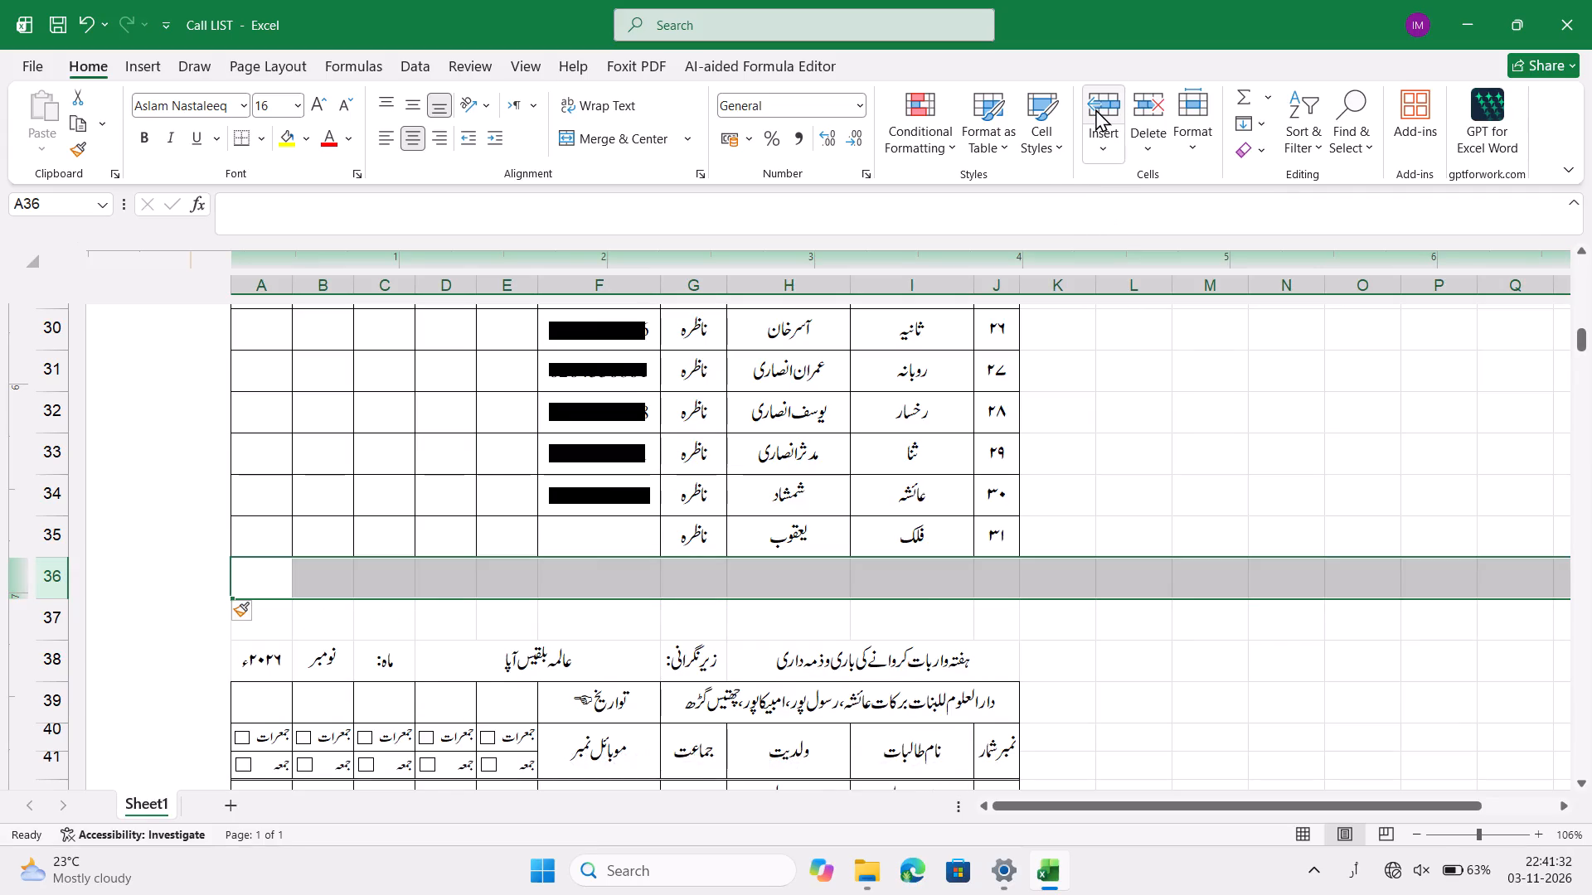
{"action": "triple_click", "coordinate": [1095, 109]}
{"action": "left_click", "coordinate": [1095, 109]}
{"action": "scroll", "coordinate": [884, 509], "scroll_direction": "up", "scroll_amount": 6}
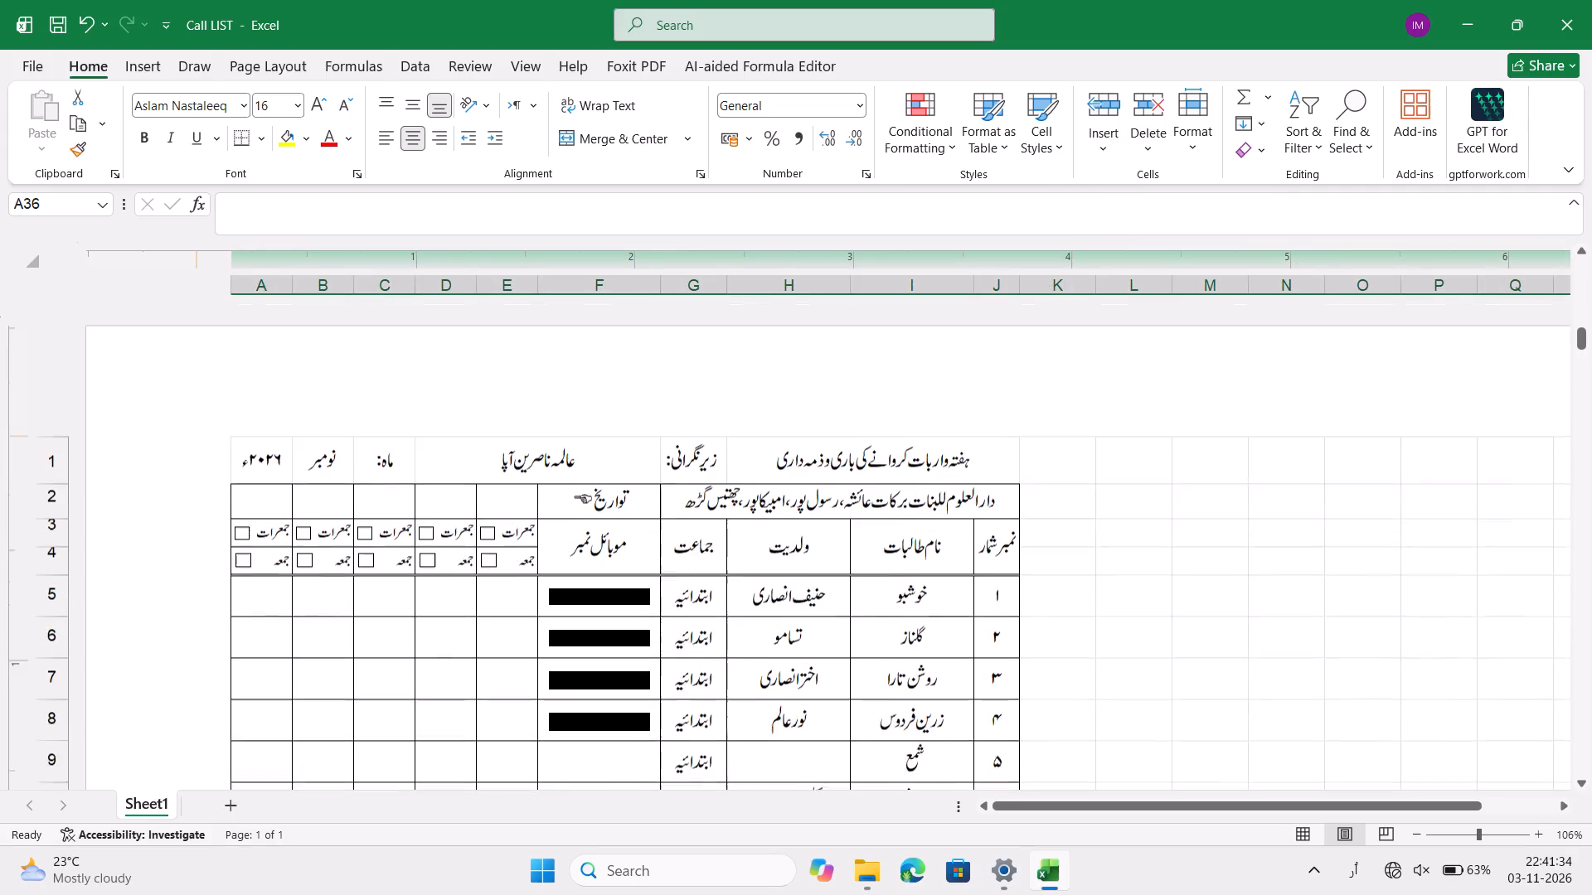
{"action": "scroll", "coordinate": [742, 690], "scroll_direction": "down", "scroll_amount": 3}
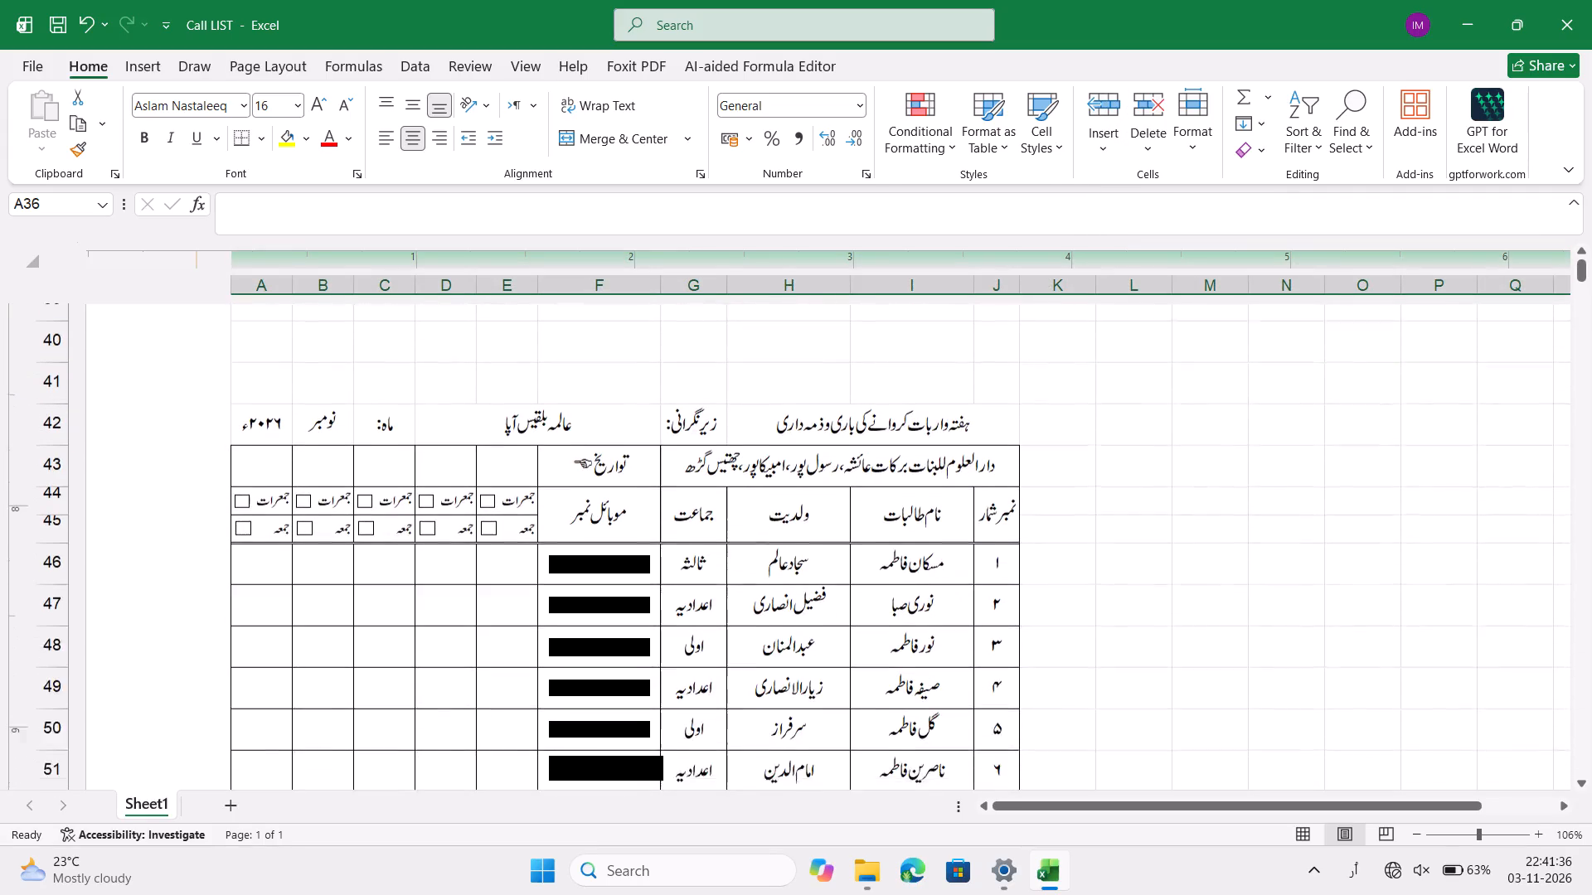
Look through the second, third and fourth student lists for entries belonging in the first list.
{"action": "scroll", "coordinate": [742, 690], "scroll_direction": "down", "scroll_amount": 3}
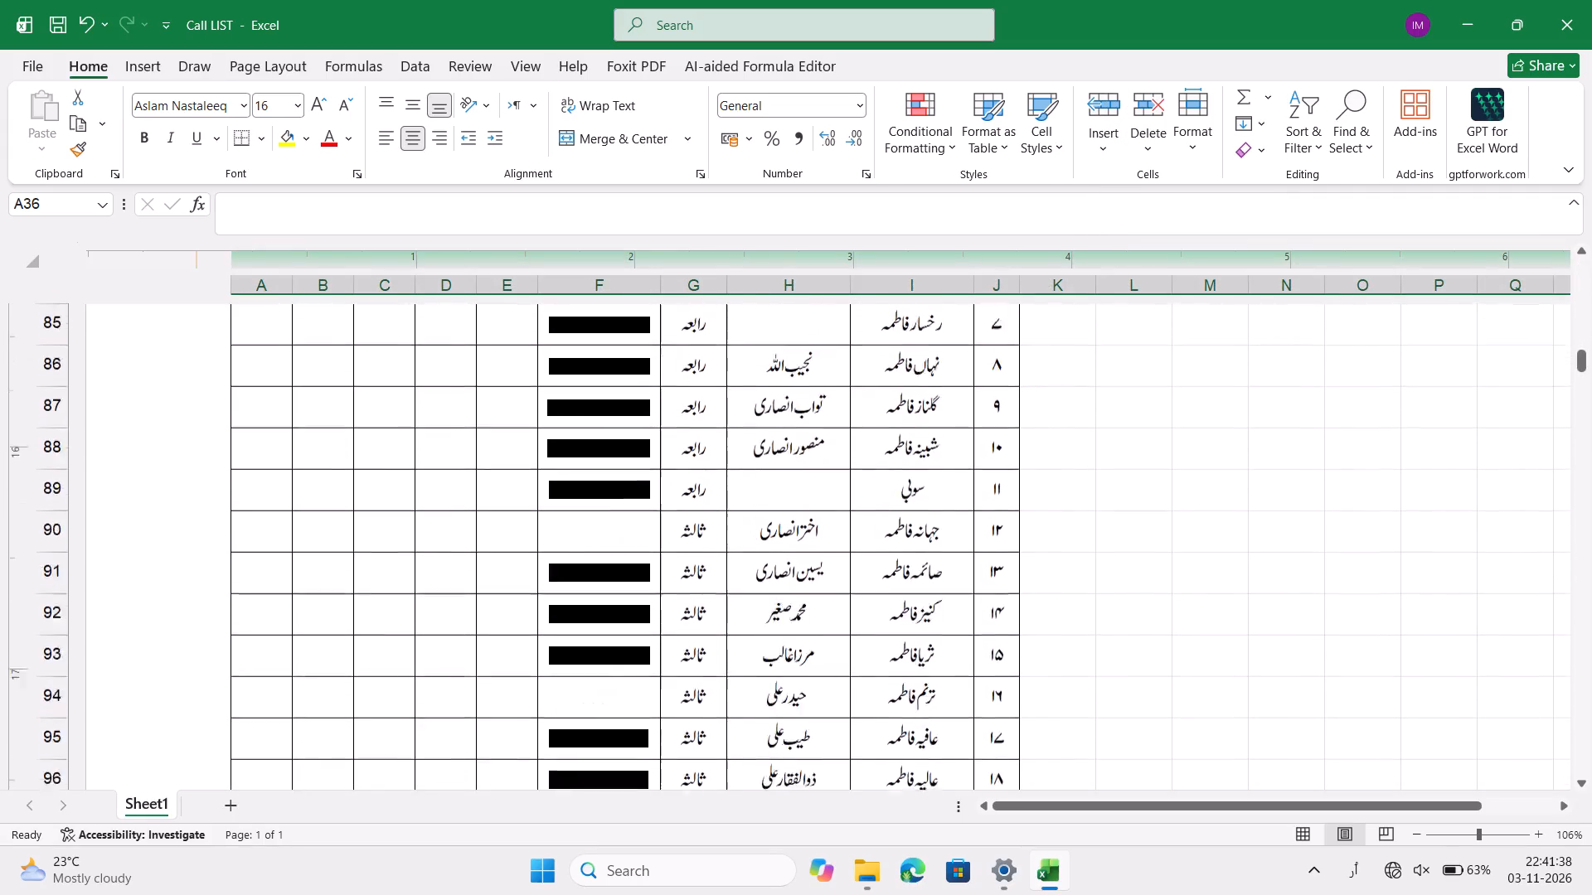
{"action": "scroll", "coordinate": [742, 690], "scroll_direction": "down", "scroll_amount": 4}
{"action": "scroll", "coordinate": [742, 690], "scroll_direction": "up", "scroll_amount": 1}
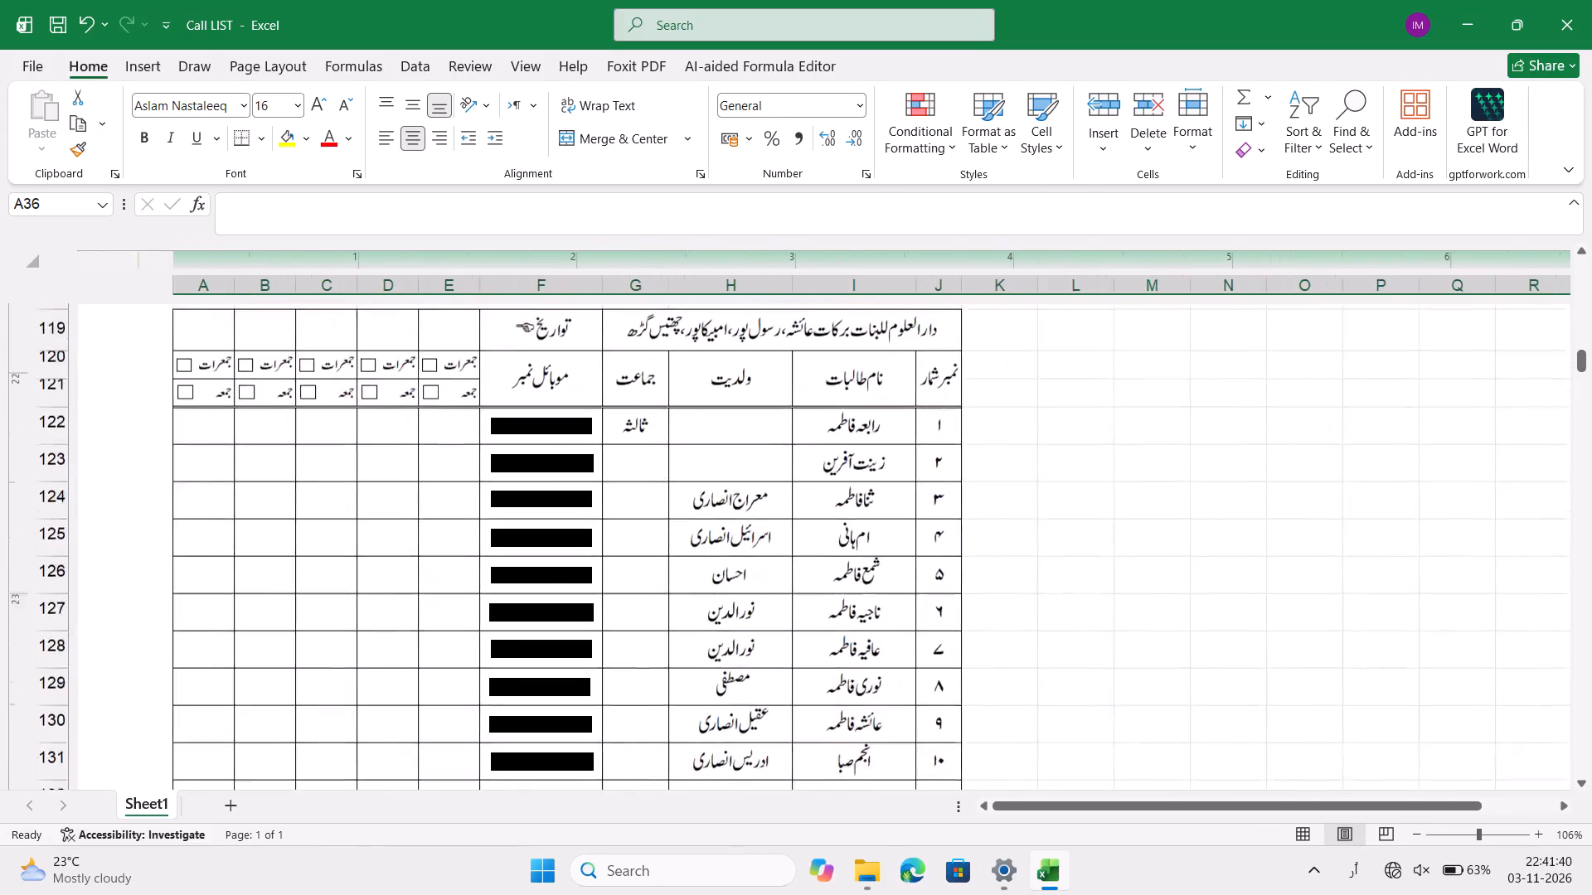
{"action": "scroll", "coordinate": [742, 690], "scroll_direction": "down", "scroll_amount": 1}
{"action": "scroll", "coordinate": [769, 601], "scroll_direction": "down", "scroll_amount": 1}
{"action": "scroll", "coordinate": [769, 601], "scroll_direction": "up", "scroll_amount": 1}
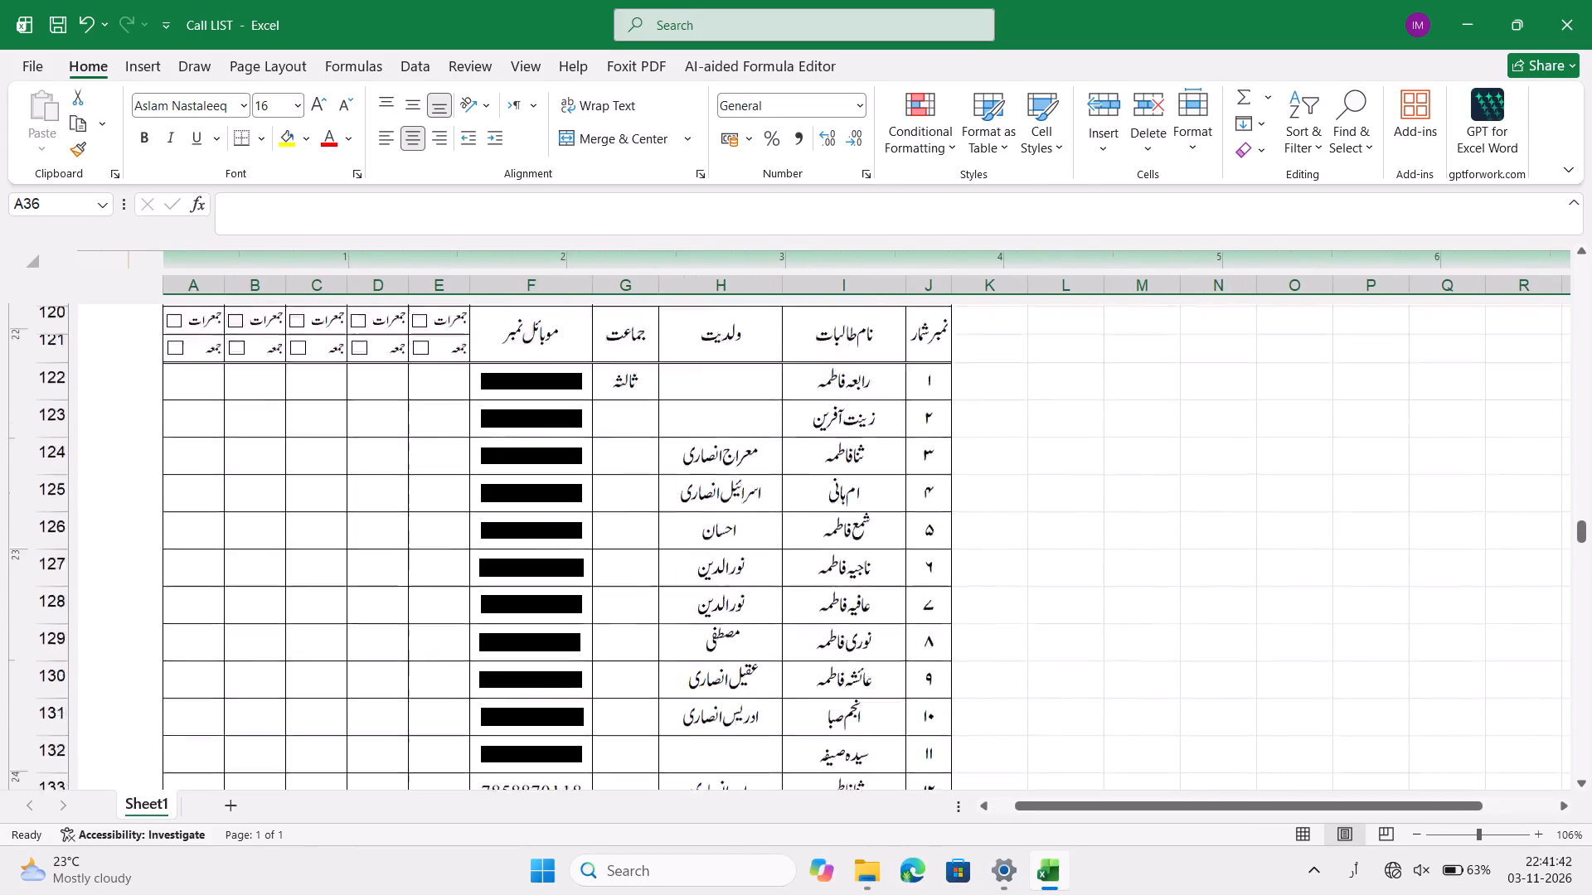
{"action": "scroll", "coordinate": [769, 601], "scroll_direction": "up", "scroll_amount": 1}
{"action": "scroll", "coordinate": [769, 601], "scroll_direction": "down", "scroll_amount": 4}
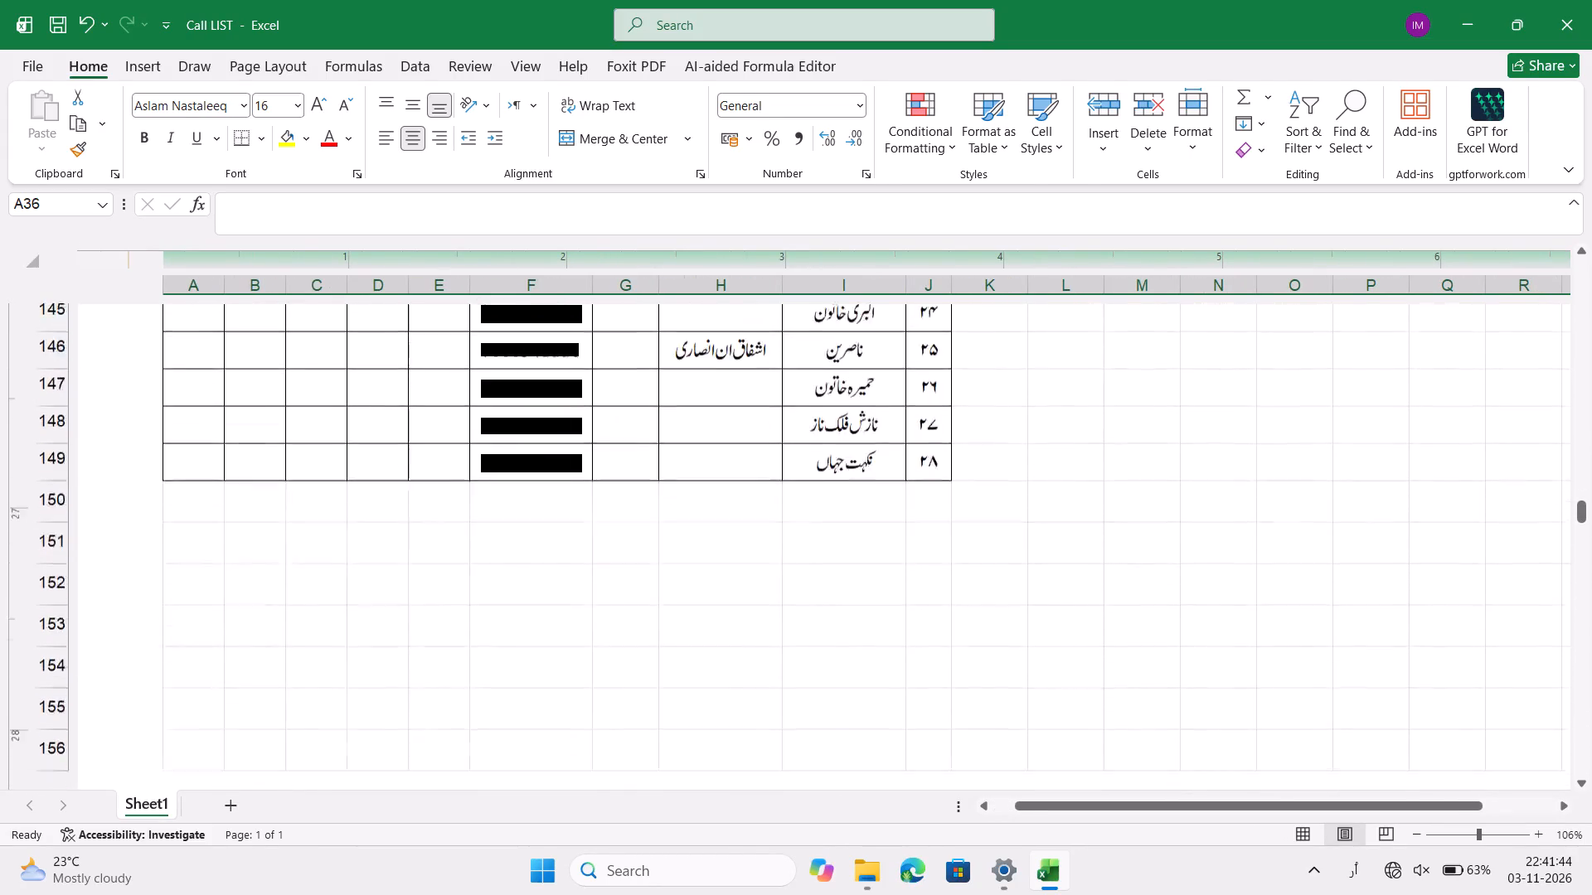
{"action": "scroll", "coordinate": [769, 601], "scroll_direction": "up", "scroll_amount": 3}
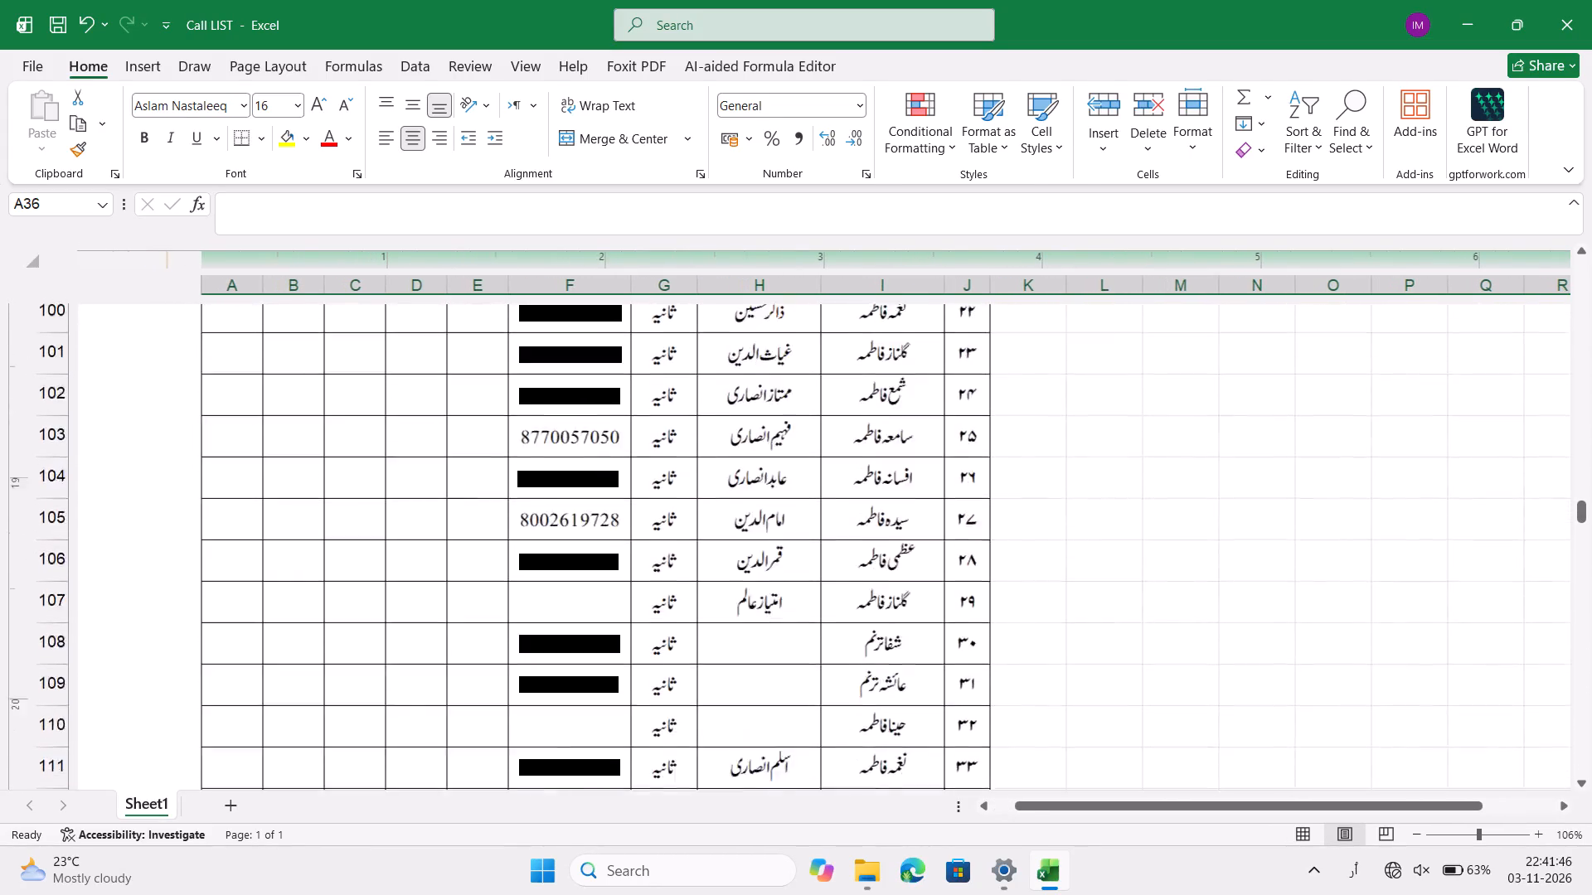
{"action": "scroll", "coordinate": [769, 601], "scroll_direction": "up", "scroll_amount": 4}
{"action": "scroll", "coordinate": [769, 601], "scroll_direction": "down", "scroll_amount": 1}
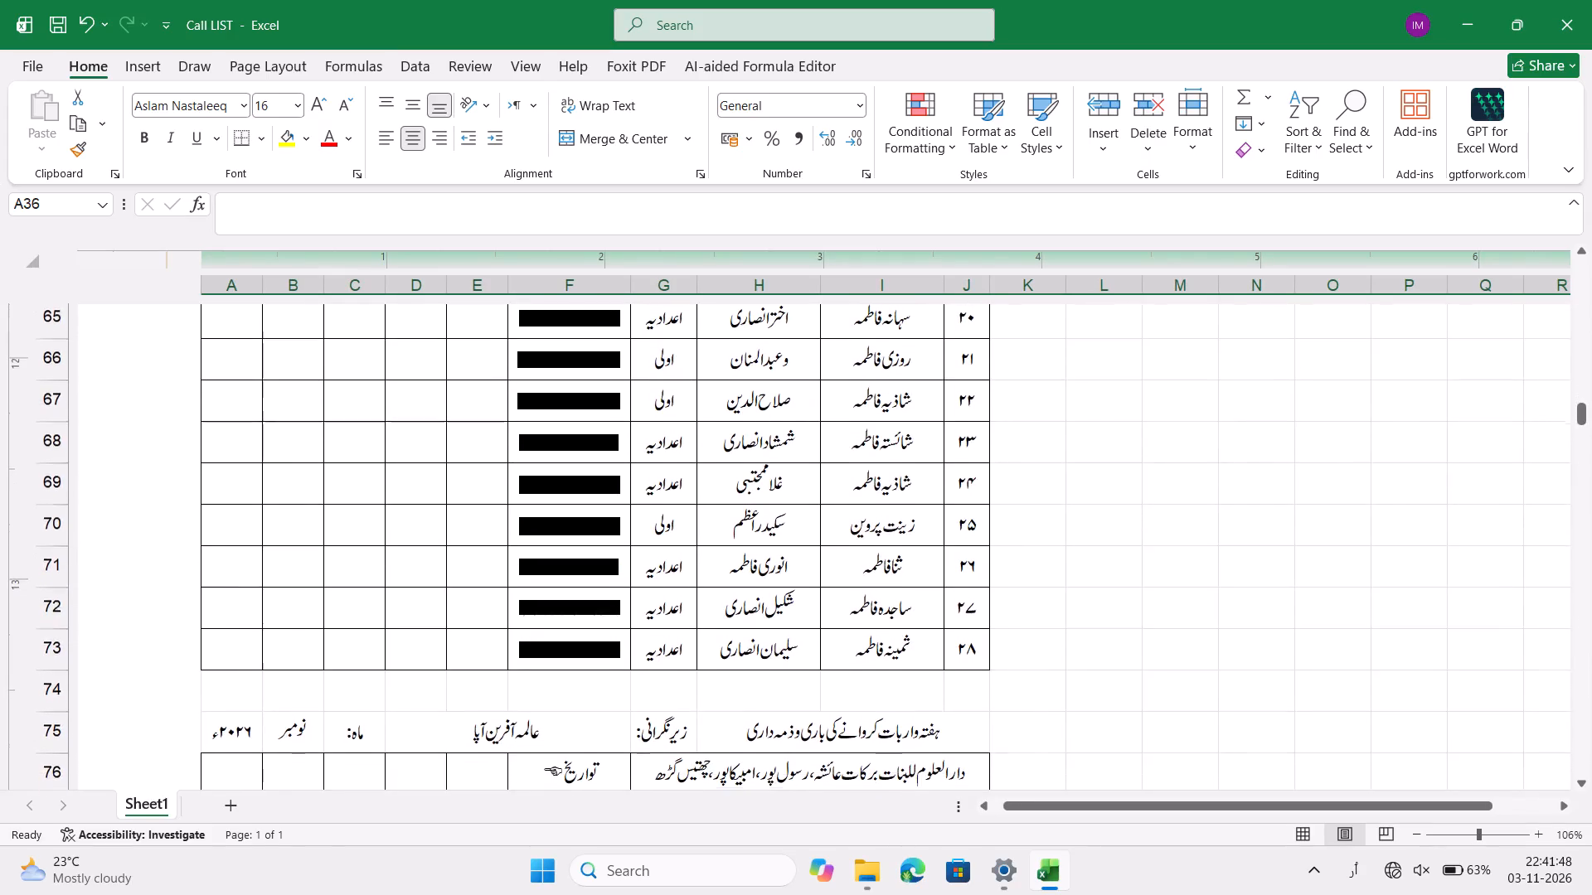
{"action": "scroll", "coordinate": [769, 601], "scroll_direction": "down", "scroll_amount": 2}
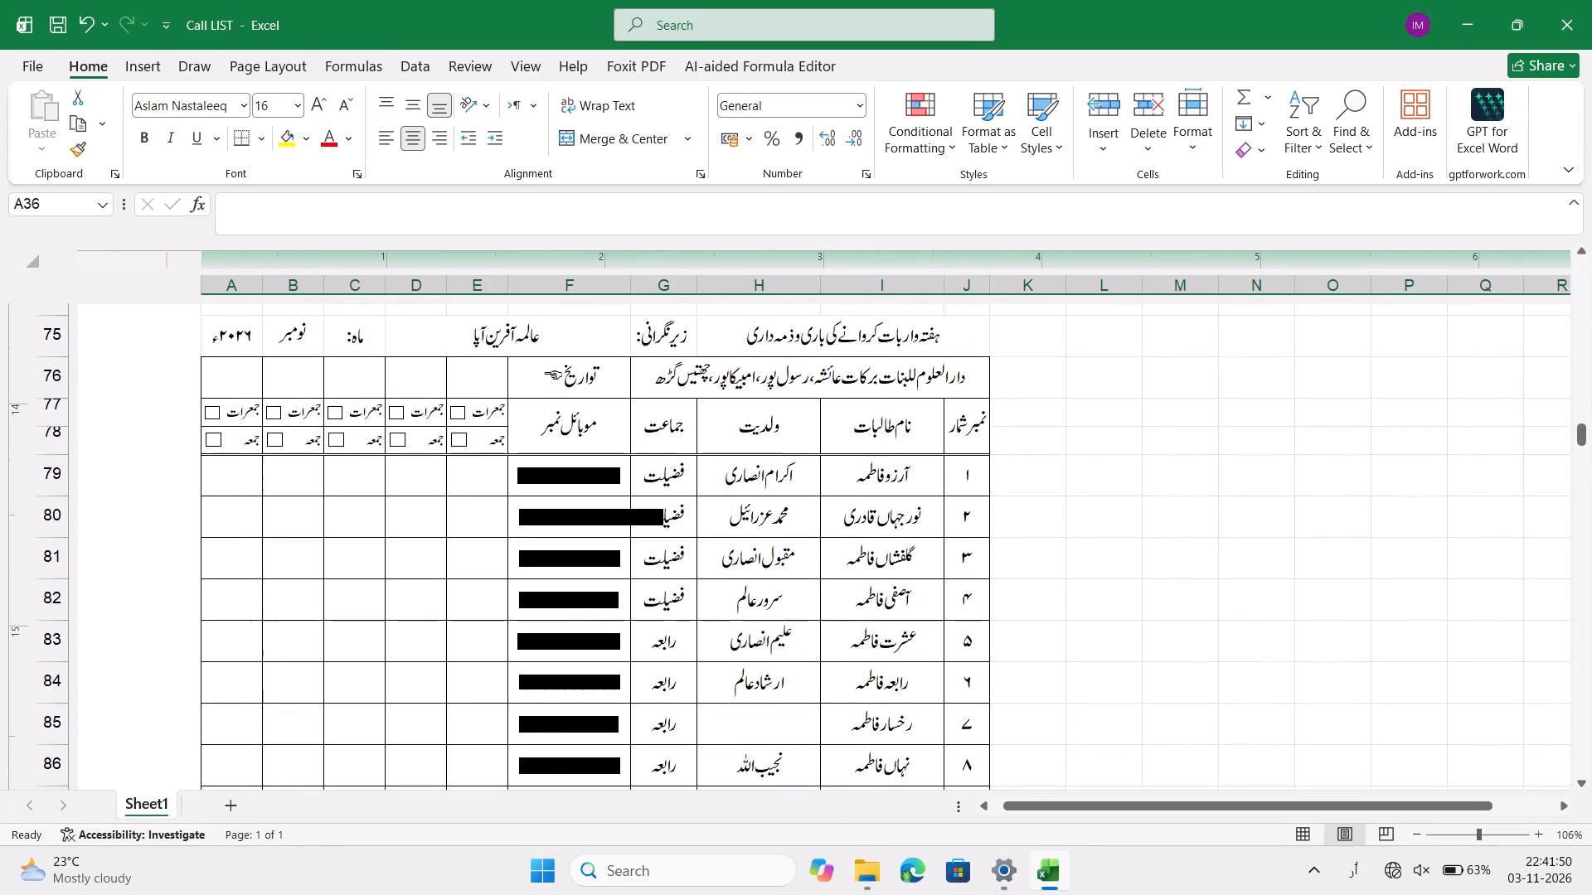
Move the details of the third list's first three students (F79:I81) to F36, directly below the first list.
{"action": "left_click_drag", "start_coordinate": [552, 479], "coordinate": [903, 577]}
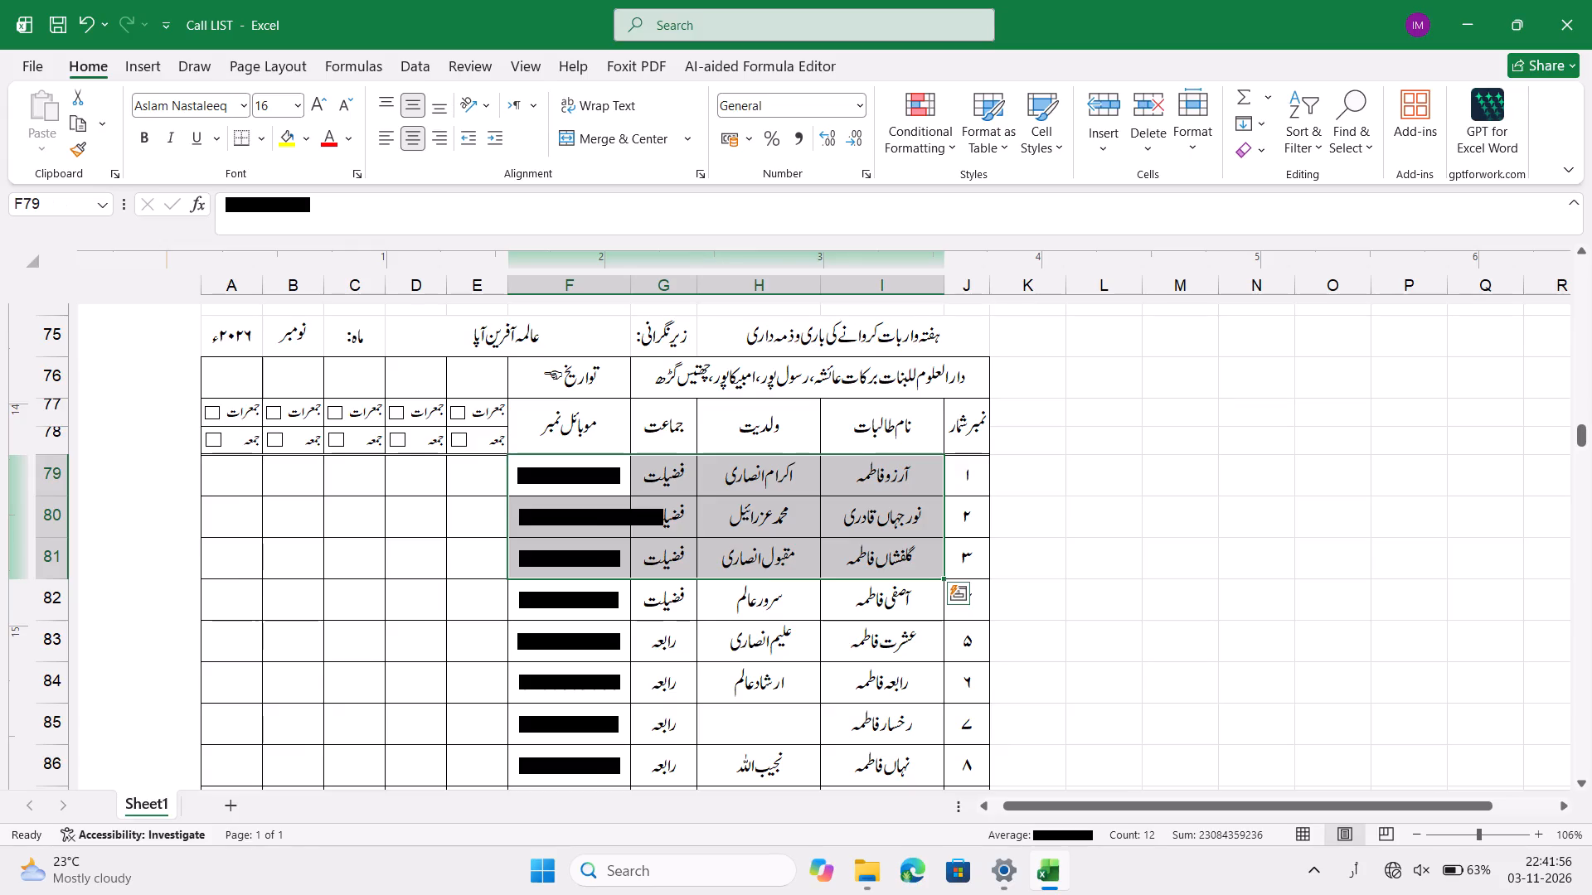
{"action": "key", "text": "ctrl+x"}
{"action": "scroll", "coordinate": [903, 577], "scroll_direction": "up", "scroll_amount": 4}
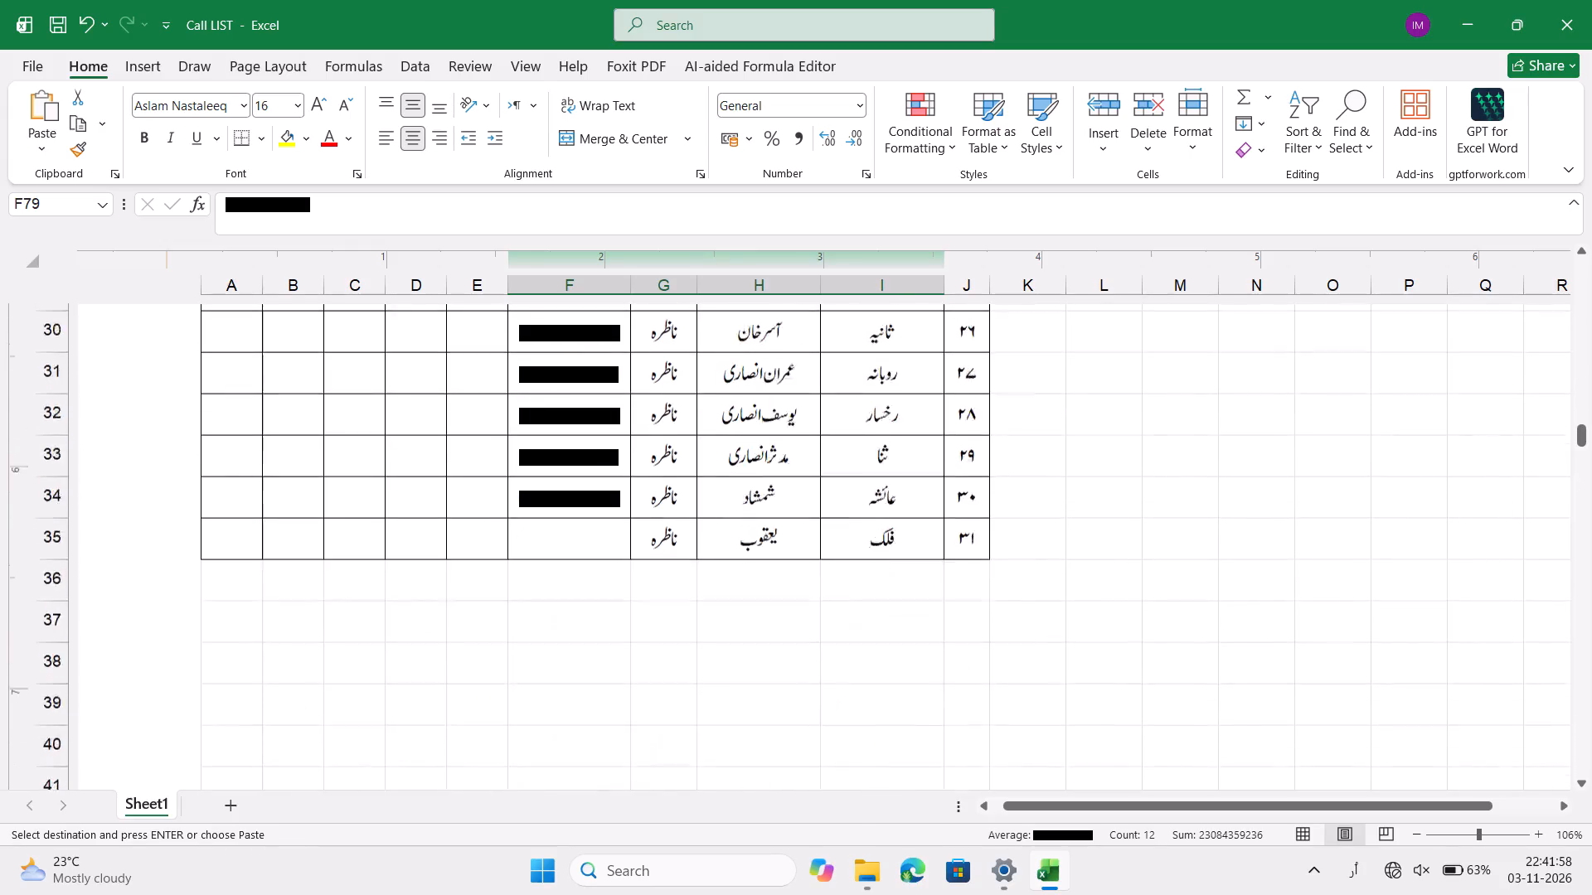
{"action": "scroll", "coordinate": [903, 577], "scroll_direction": "up", "scroll_amount": 1}
{"action": "scroll", "coordinate": [903, 577], "scroll_direction": "down", "scroll_amount": 1}
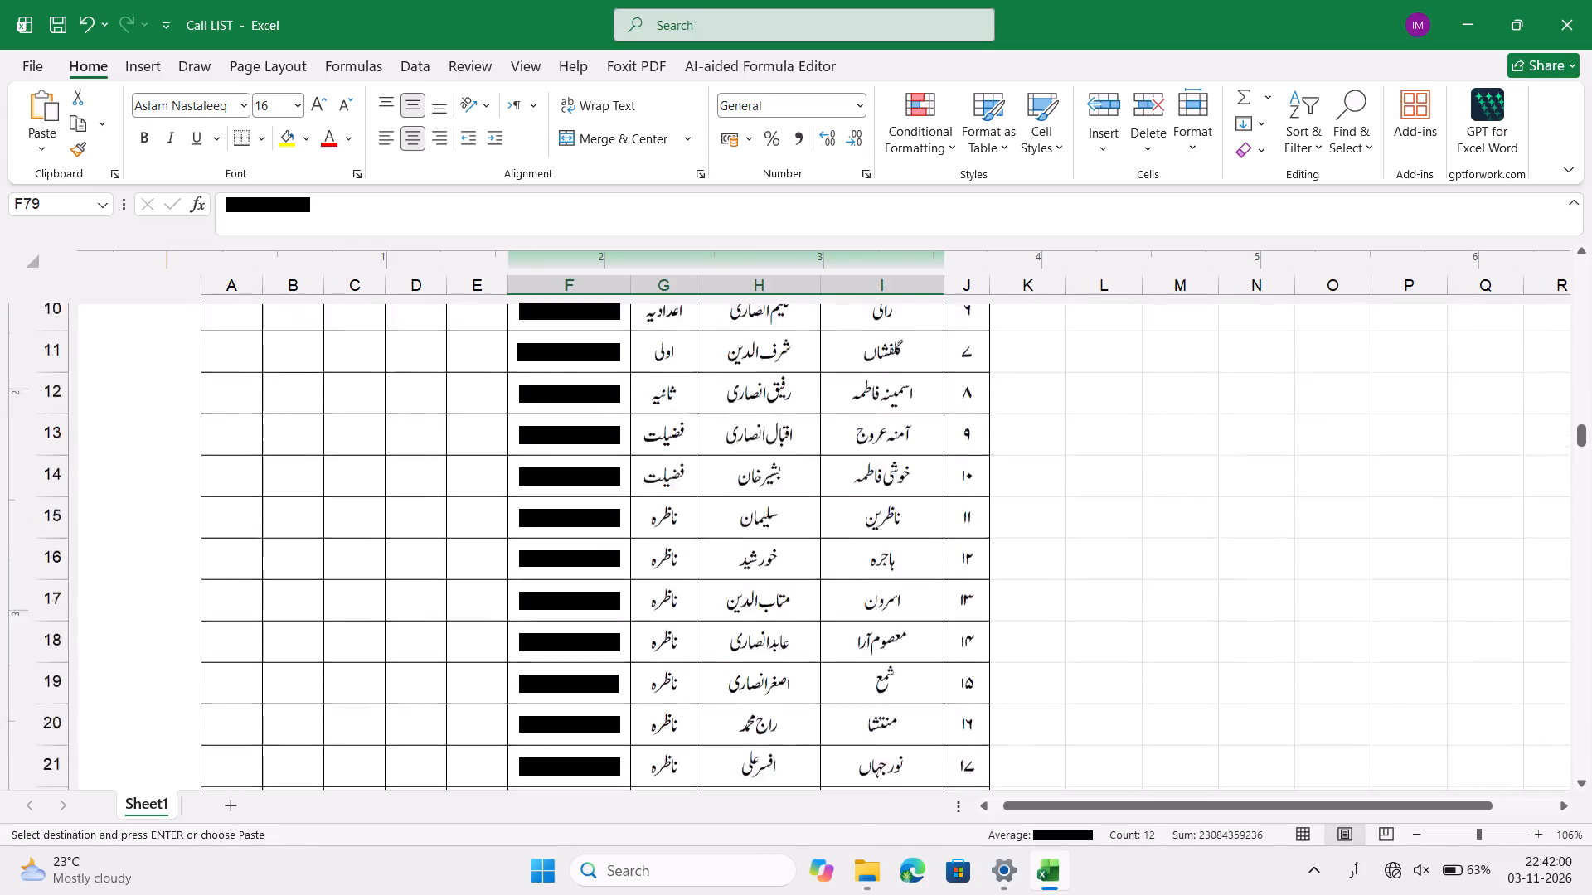
{"action": "scroll", "coordinate": [903, 577], "scroll_direction": "down", "scroll_amount": 2}
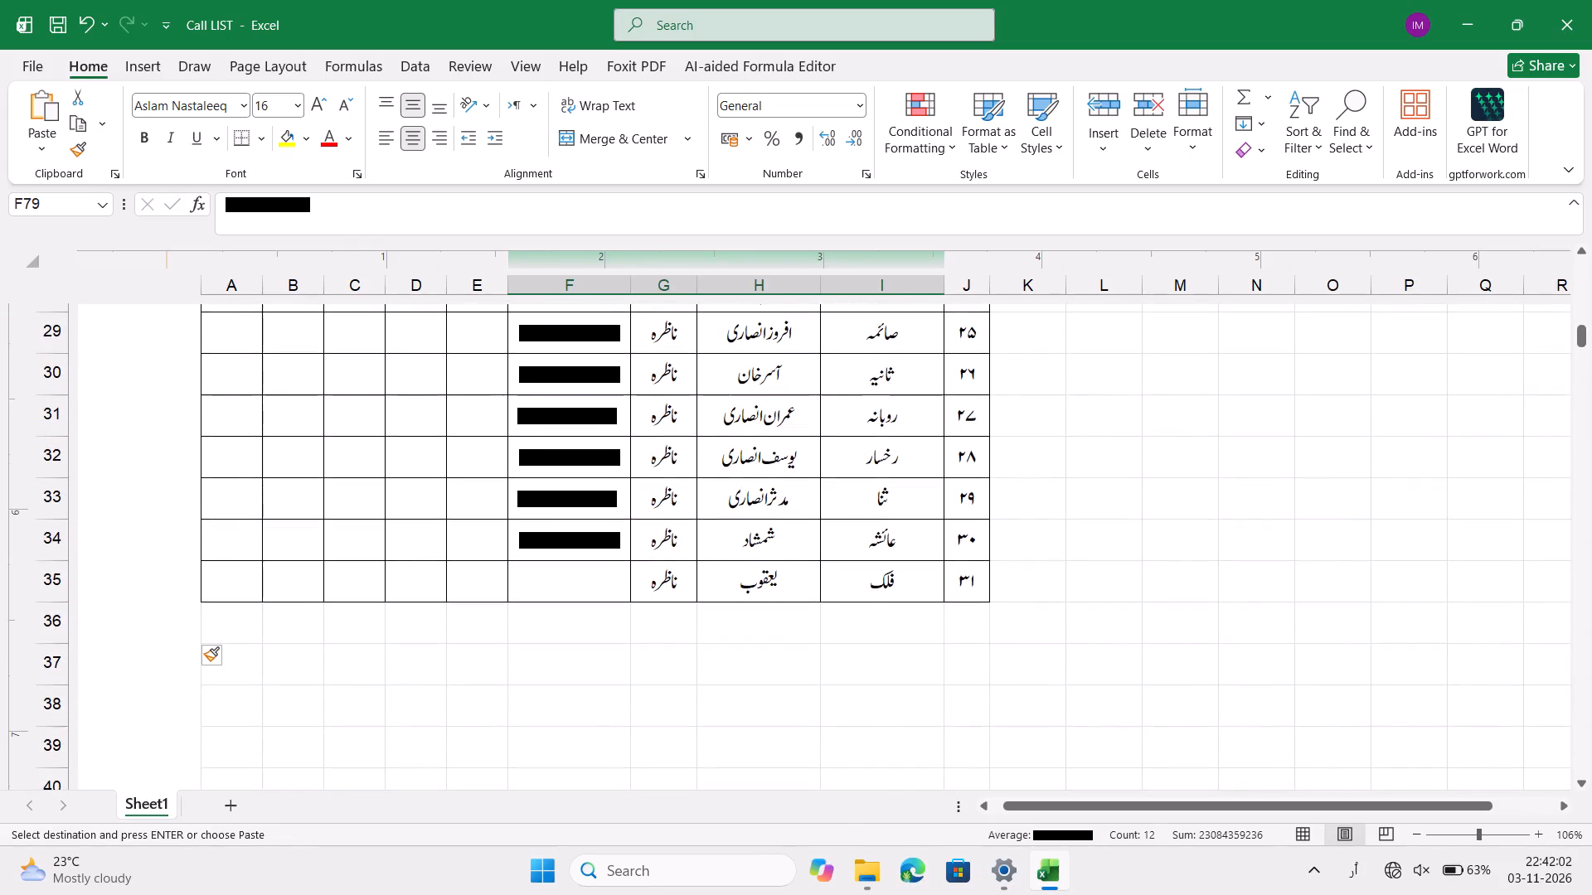
{"action": "left_click", "coordinate": [594, 618]}
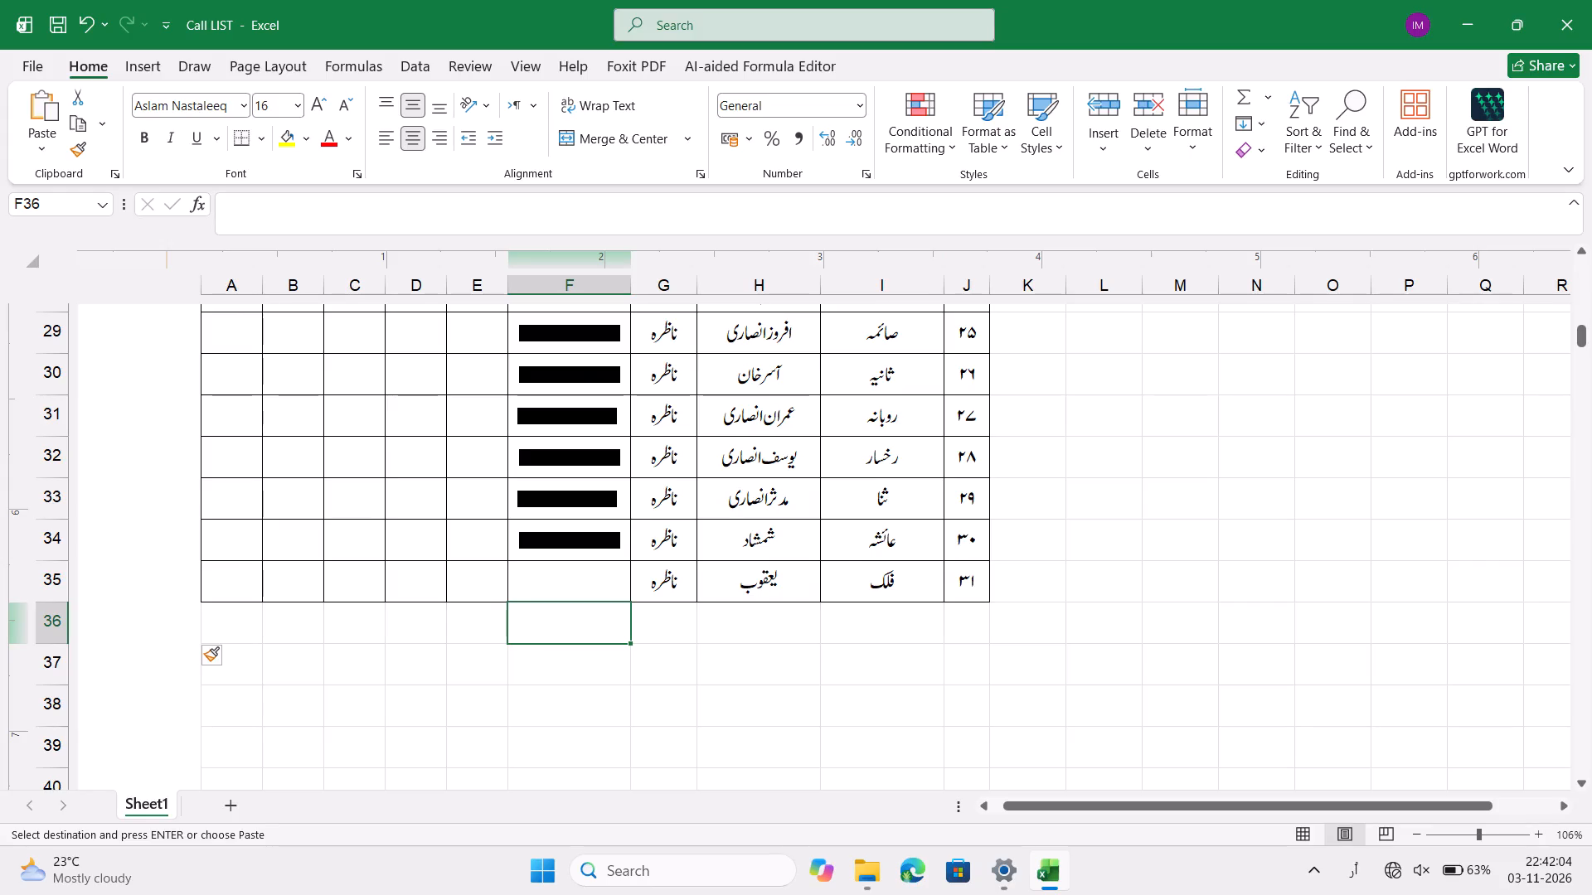
{"action": "key", "text": "ctrl+v"}
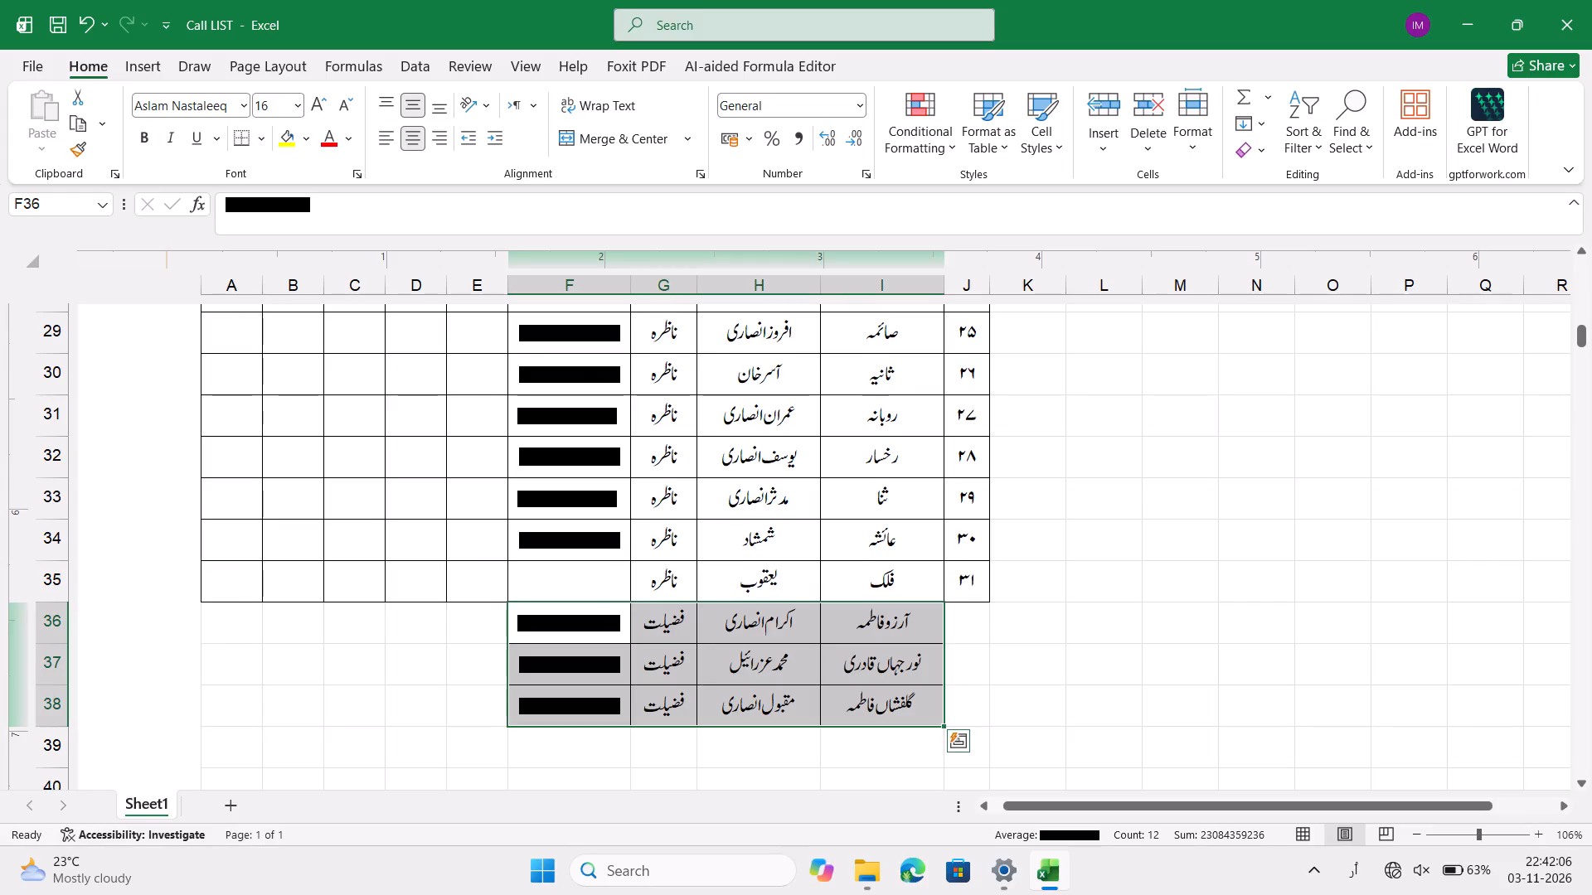
Review the first list from its header down to the rows added below student ۳۱.
{"action": "left_click", "coordinate": [469, 697]}
{"action": "scroll", "coordinate": [469, 697], "scroll_direction": "up", "scroll_amount": 2}
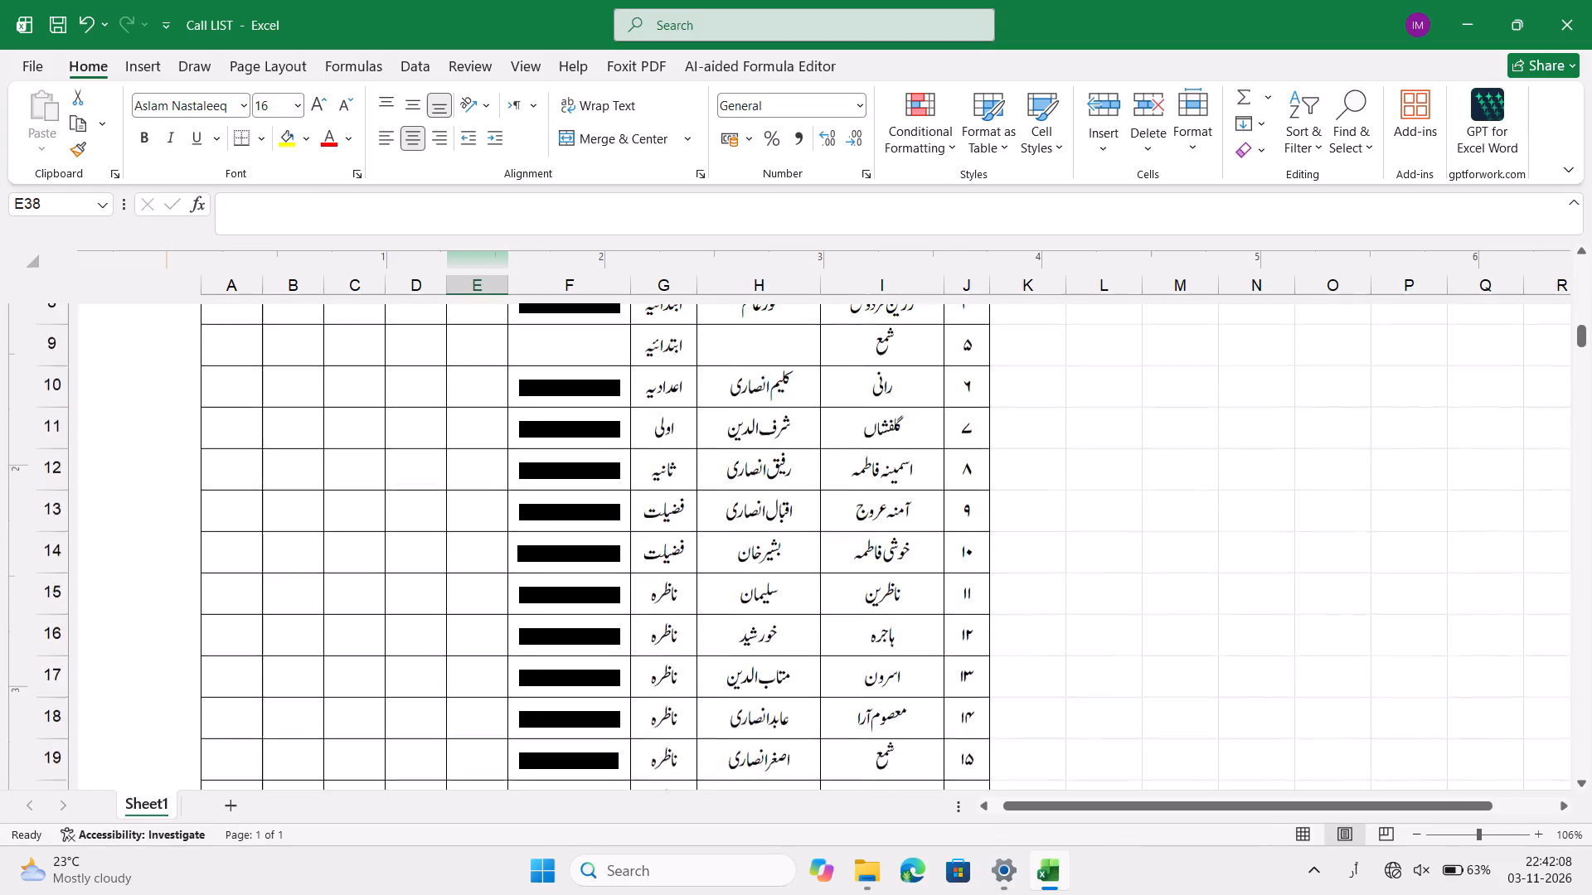
{"action": "scroll", "coordinate": [469, 697], "scroll_direction": "up", "scroll_amount": 1}
{"action": "scroll", "coordinate": [469, 697], "scroll_direction": "down", "scroll_amount": 1}
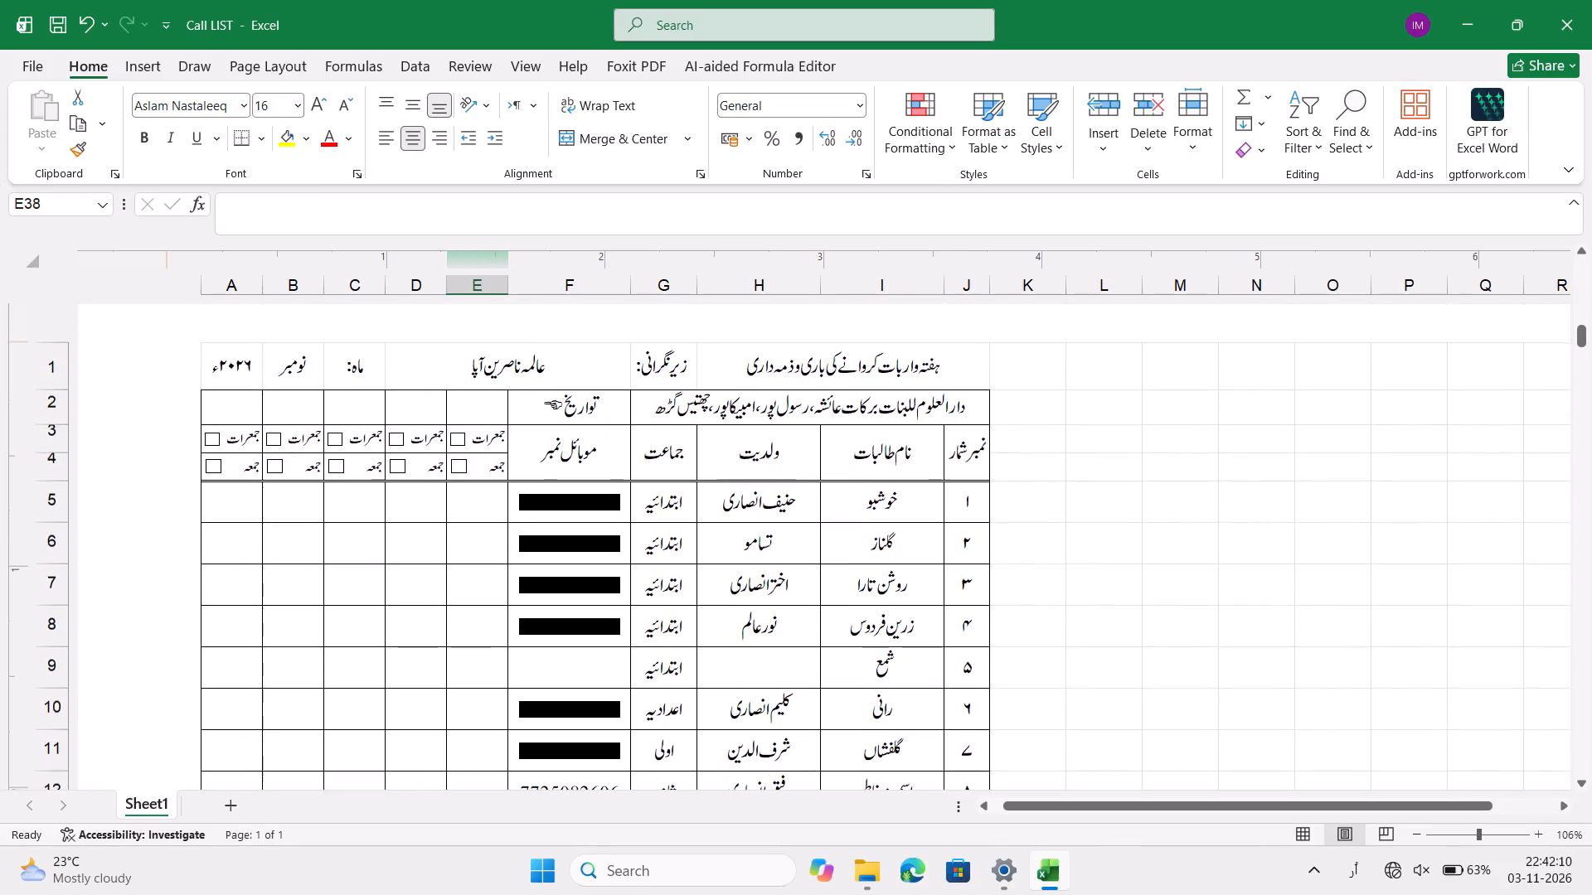
{"action": "scroll", "coordinate": [469, 697], "scroll_direction": "down", "scroll_amount": 1}
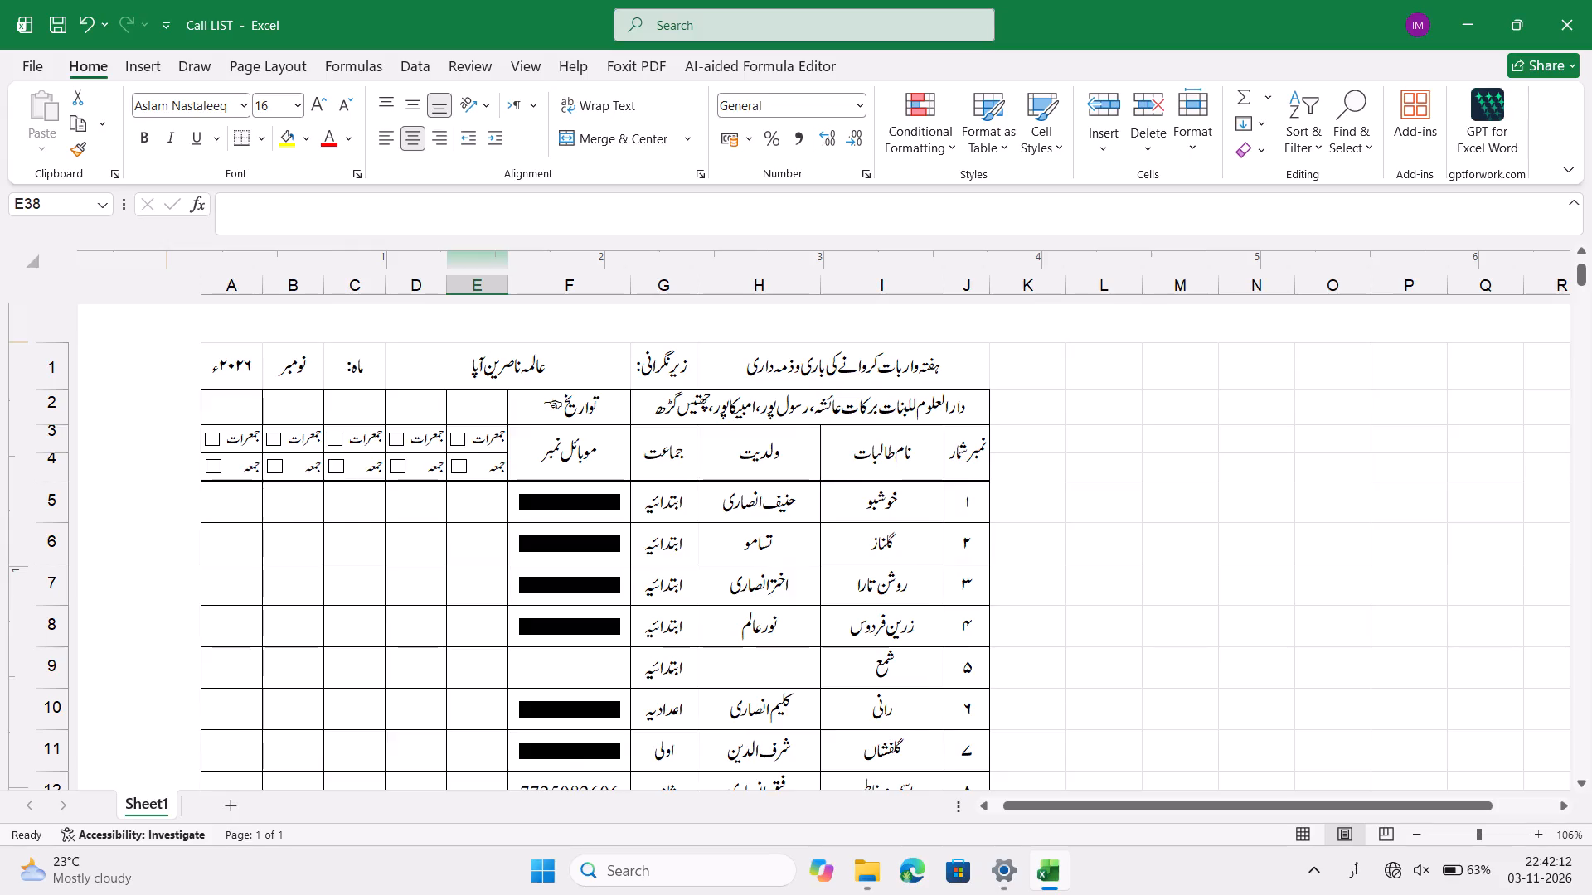
{"action": "scroll", "coordinate": [871, 616], "scroll_direction": "down", "scroll_amount": 3}
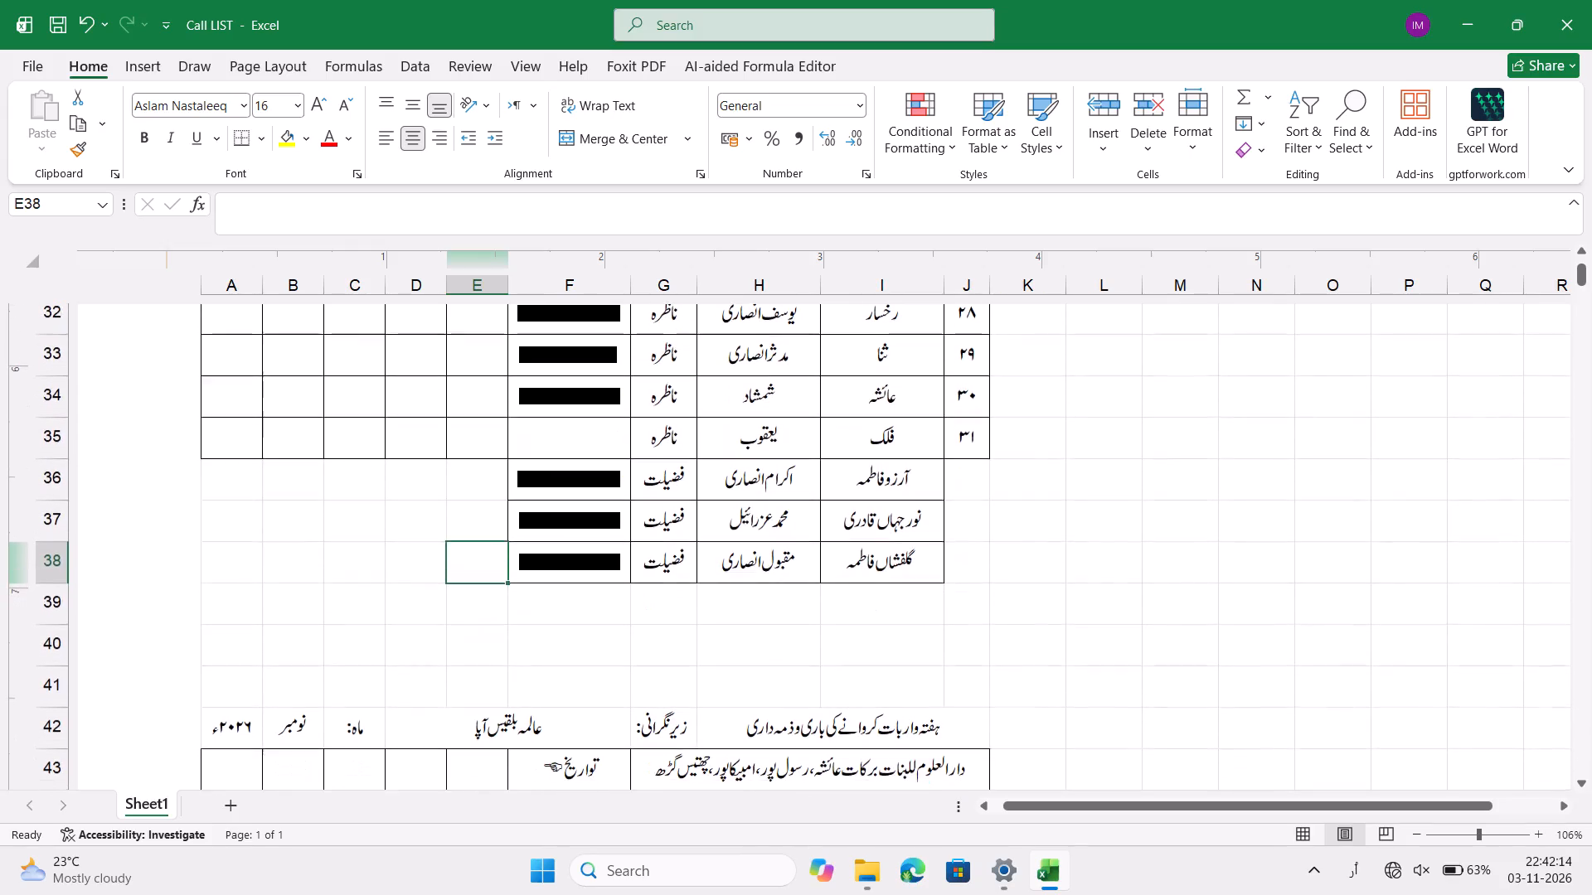
{"action": "scroll", "coordinate": [871, 616], "scroll_direction": "down", "scroll_amount": 1}
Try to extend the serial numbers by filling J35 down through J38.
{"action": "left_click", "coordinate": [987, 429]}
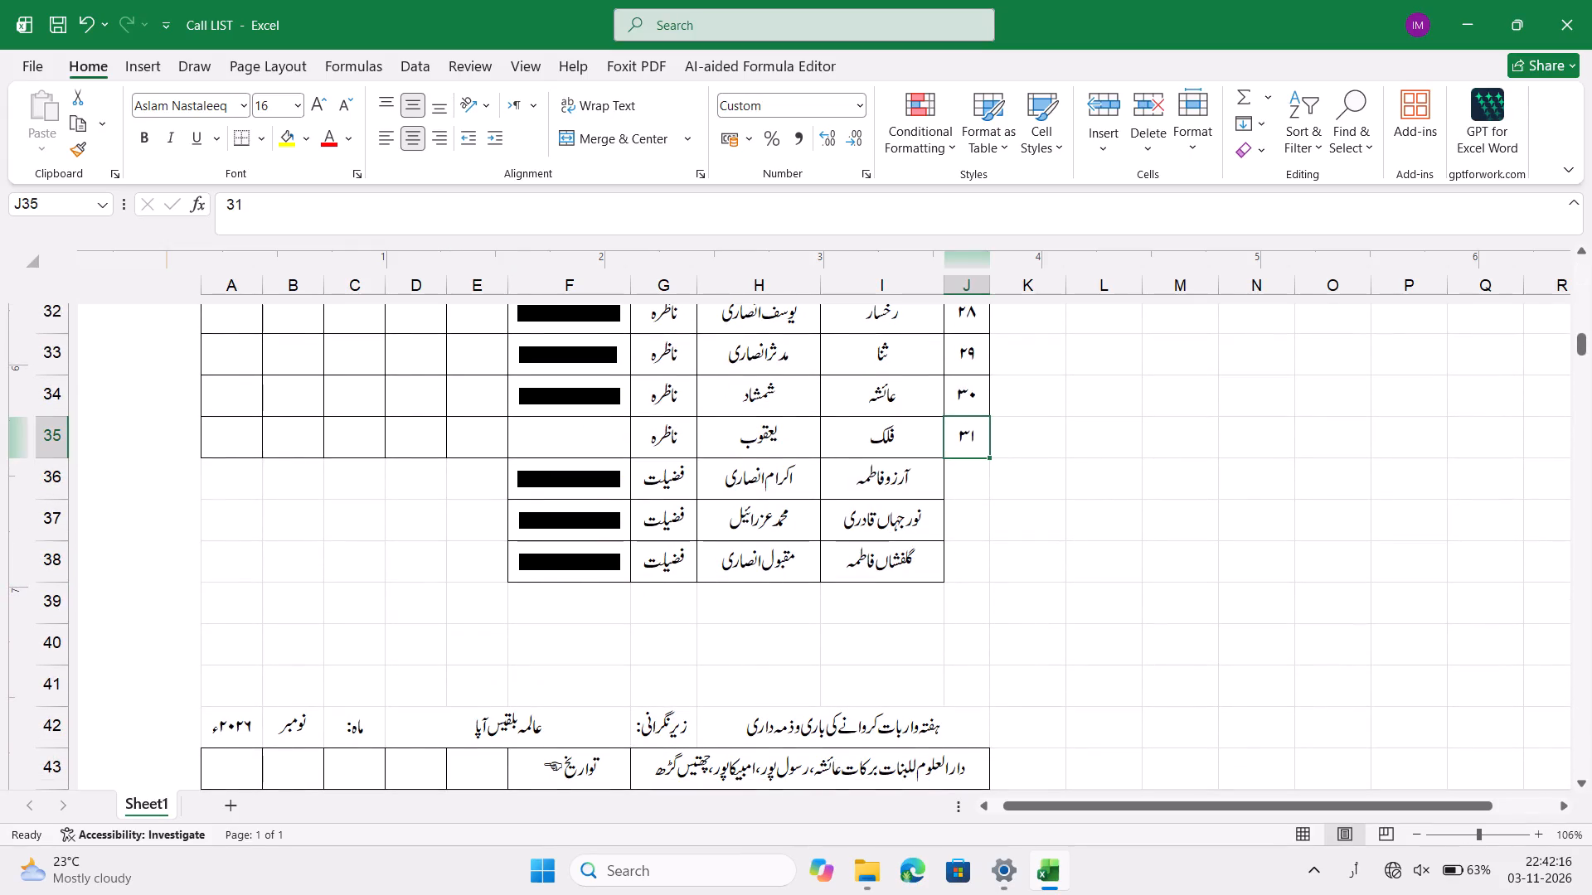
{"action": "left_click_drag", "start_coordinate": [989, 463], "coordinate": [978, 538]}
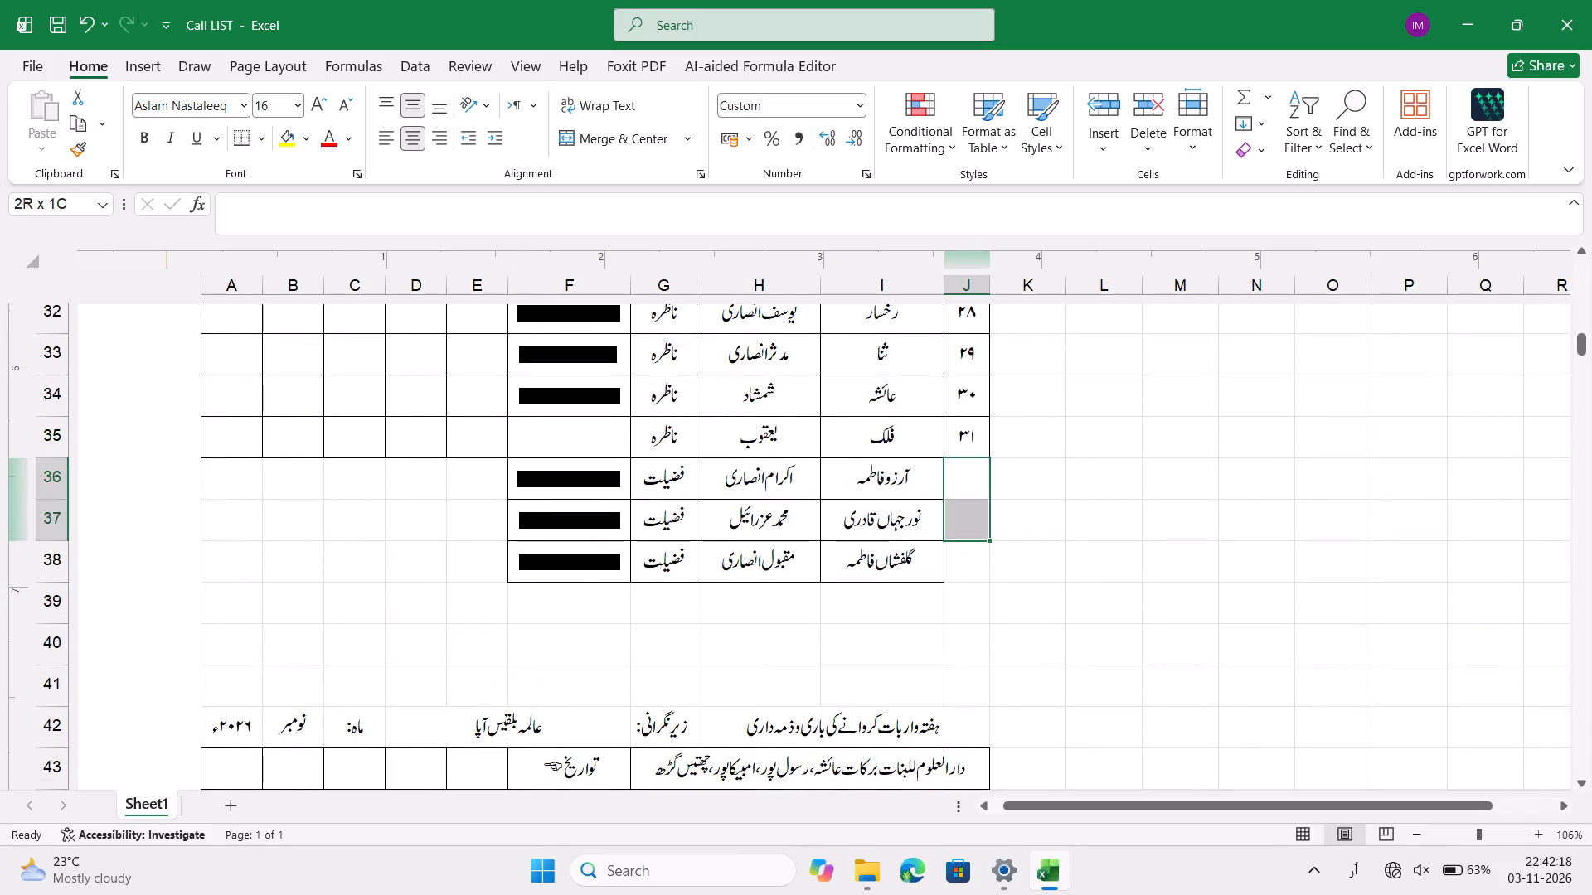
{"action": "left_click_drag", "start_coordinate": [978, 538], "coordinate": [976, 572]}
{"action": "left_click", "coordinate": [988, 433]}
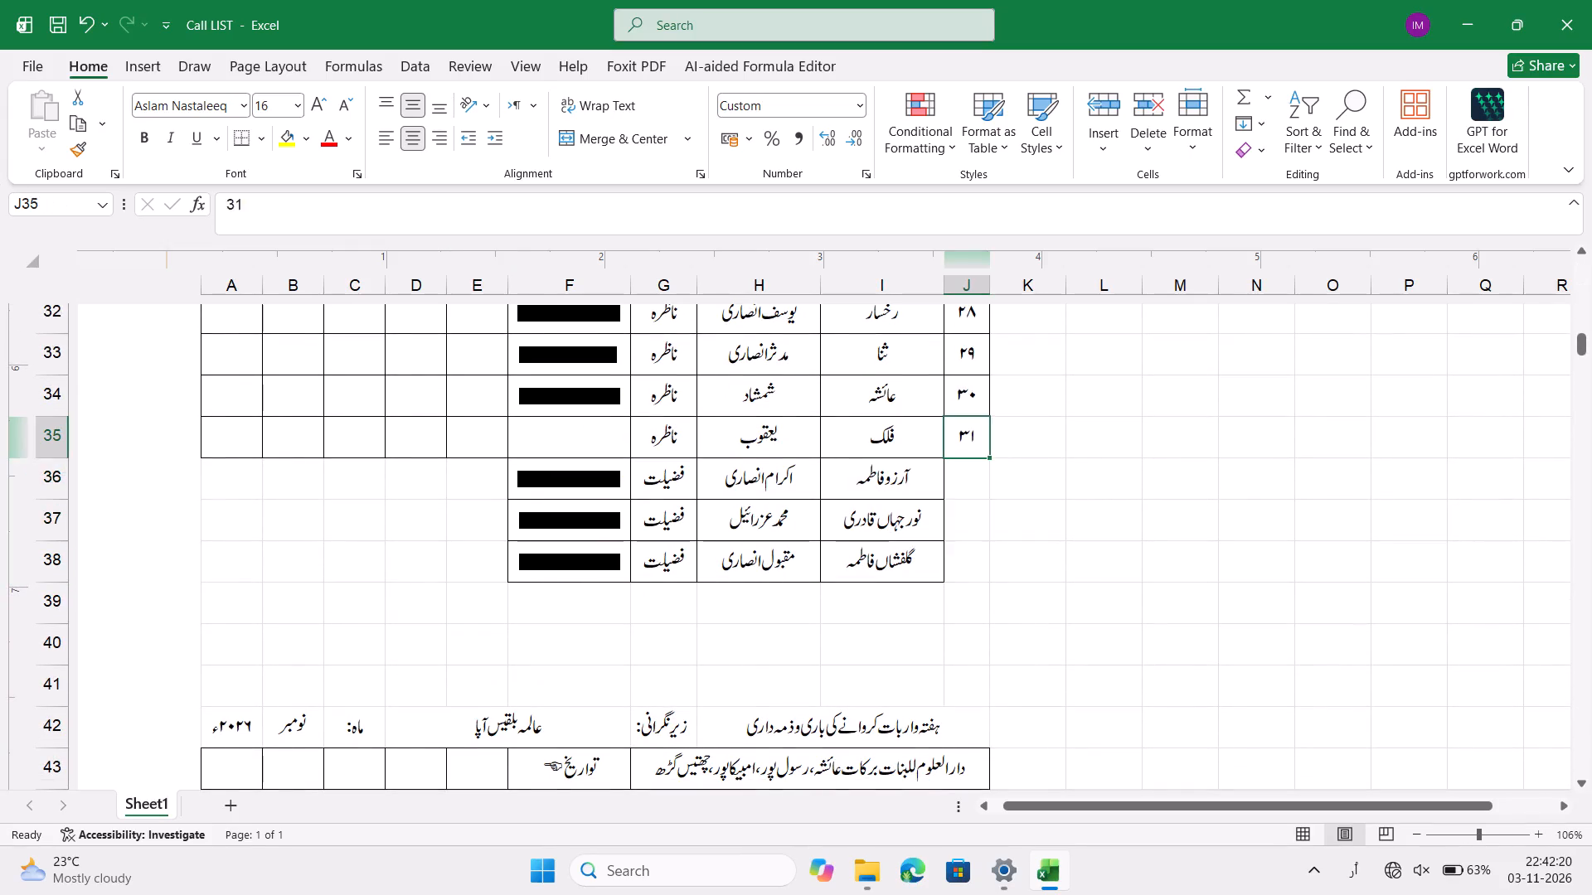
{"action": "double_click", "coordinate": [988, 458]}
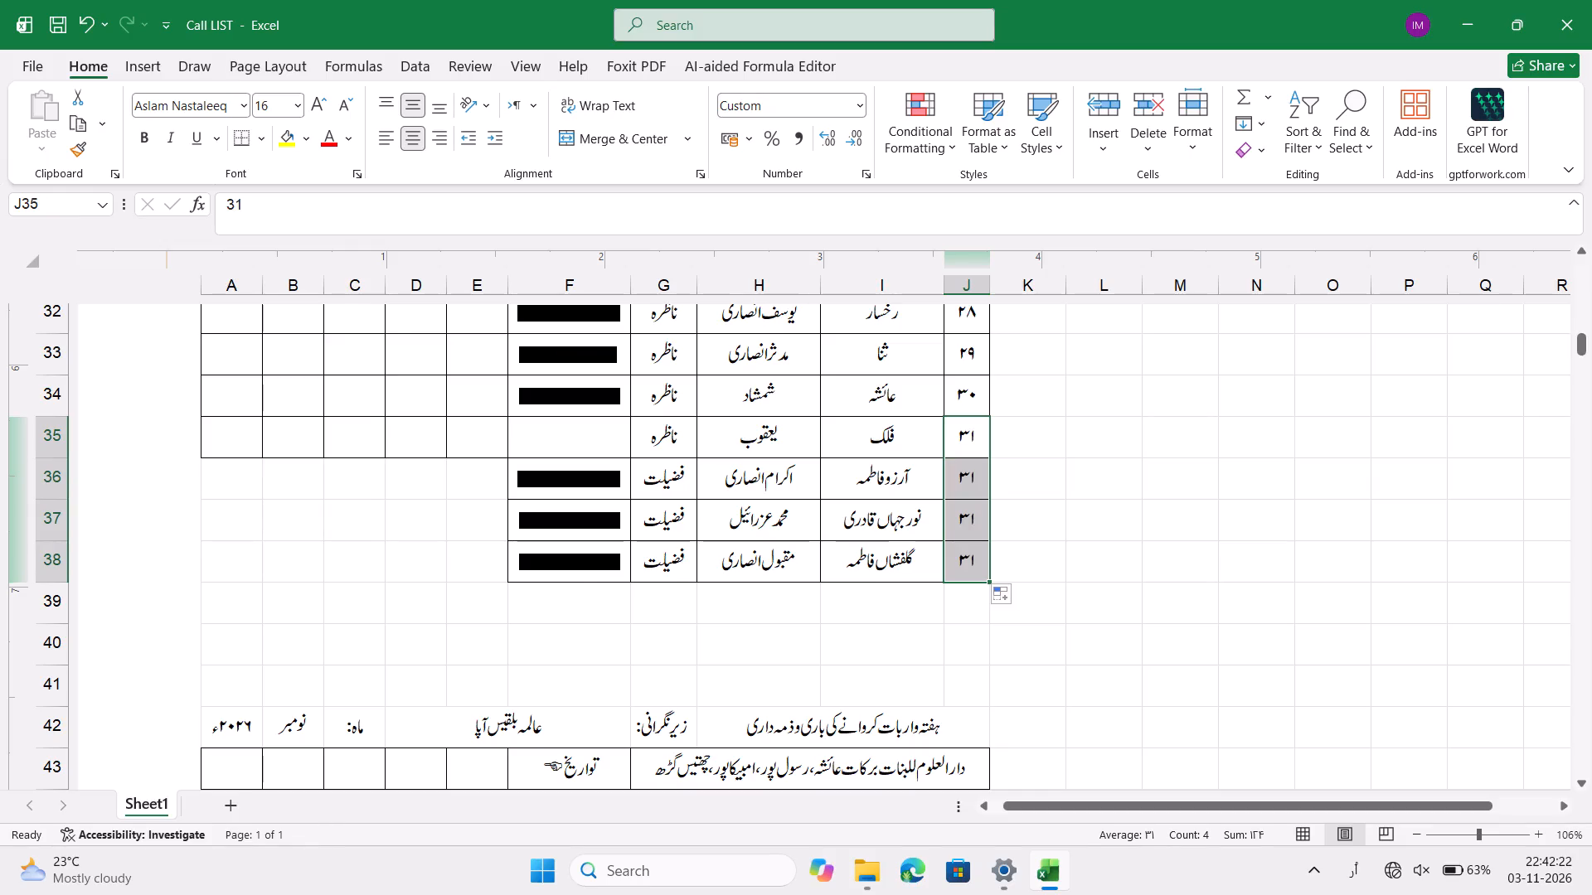
Fill the serial number series from J34:J35 down to J38 so the three moved students get ۳۲, ۳۳ and ۳۴.
{"action": "left_click", "coordinate": [973, 477]}
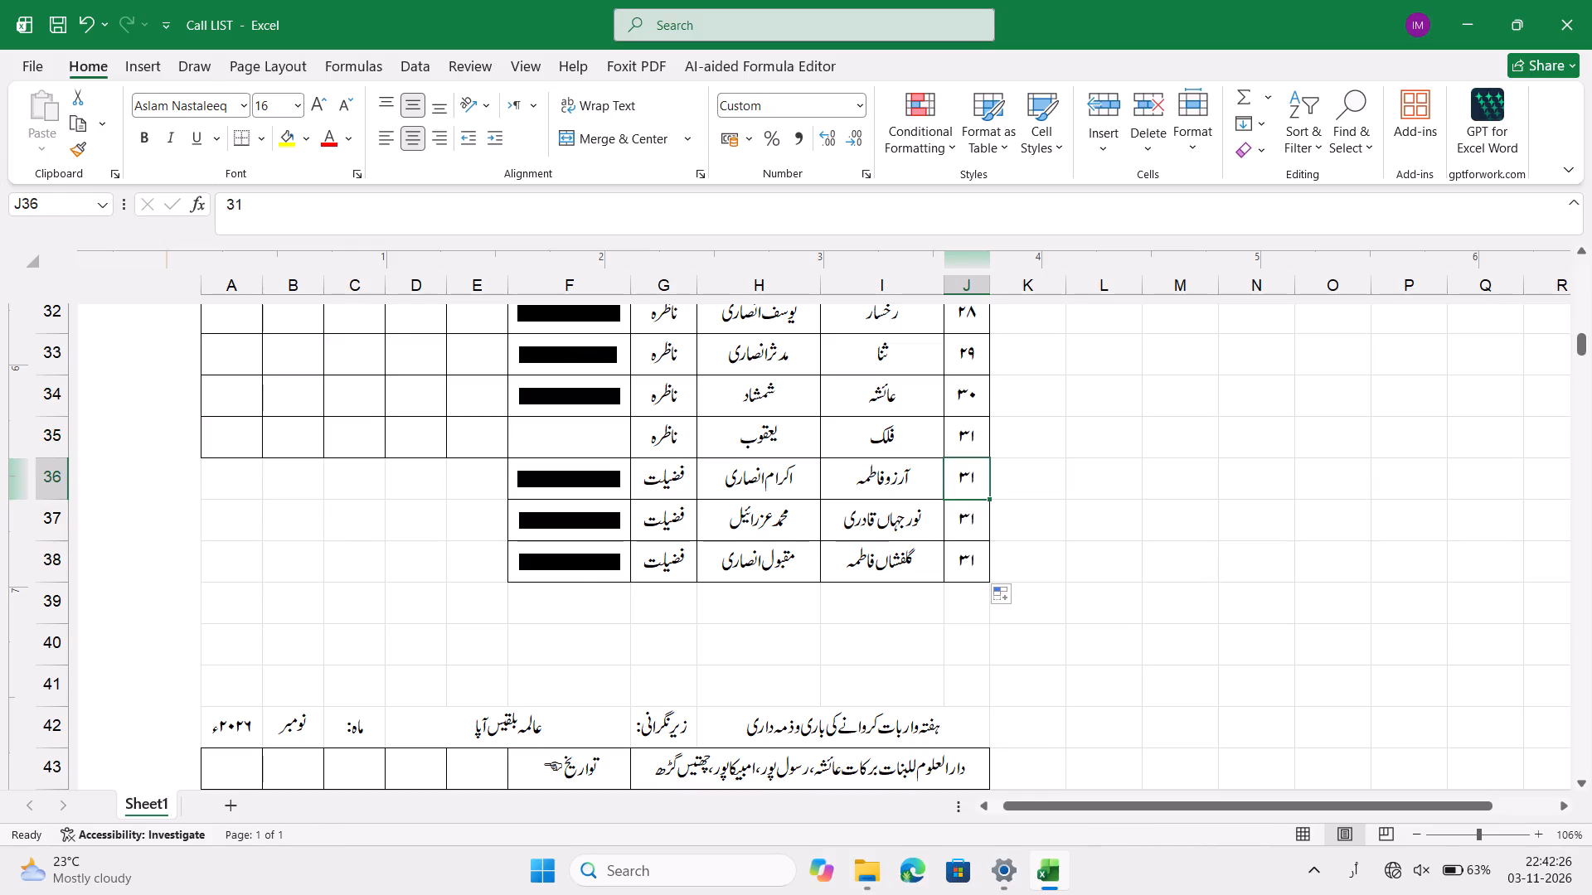
{"action": "left_click_drag", "start_coordinate": [974, 403], "coordinate": [971, 426]}
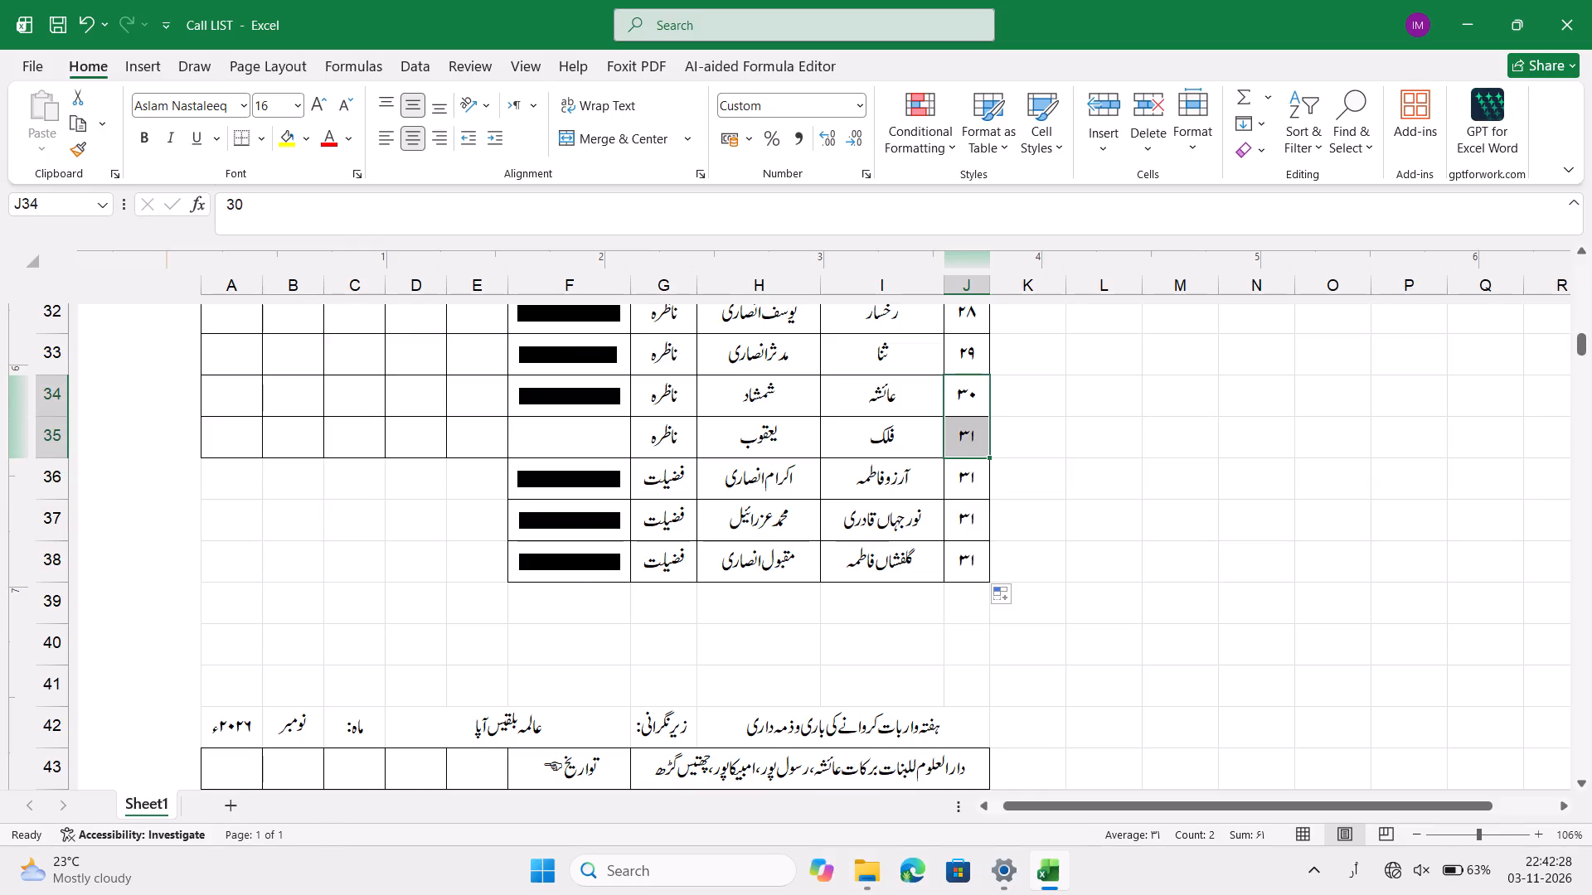
{"action": "double_click", "coordinate": [989, 458]}
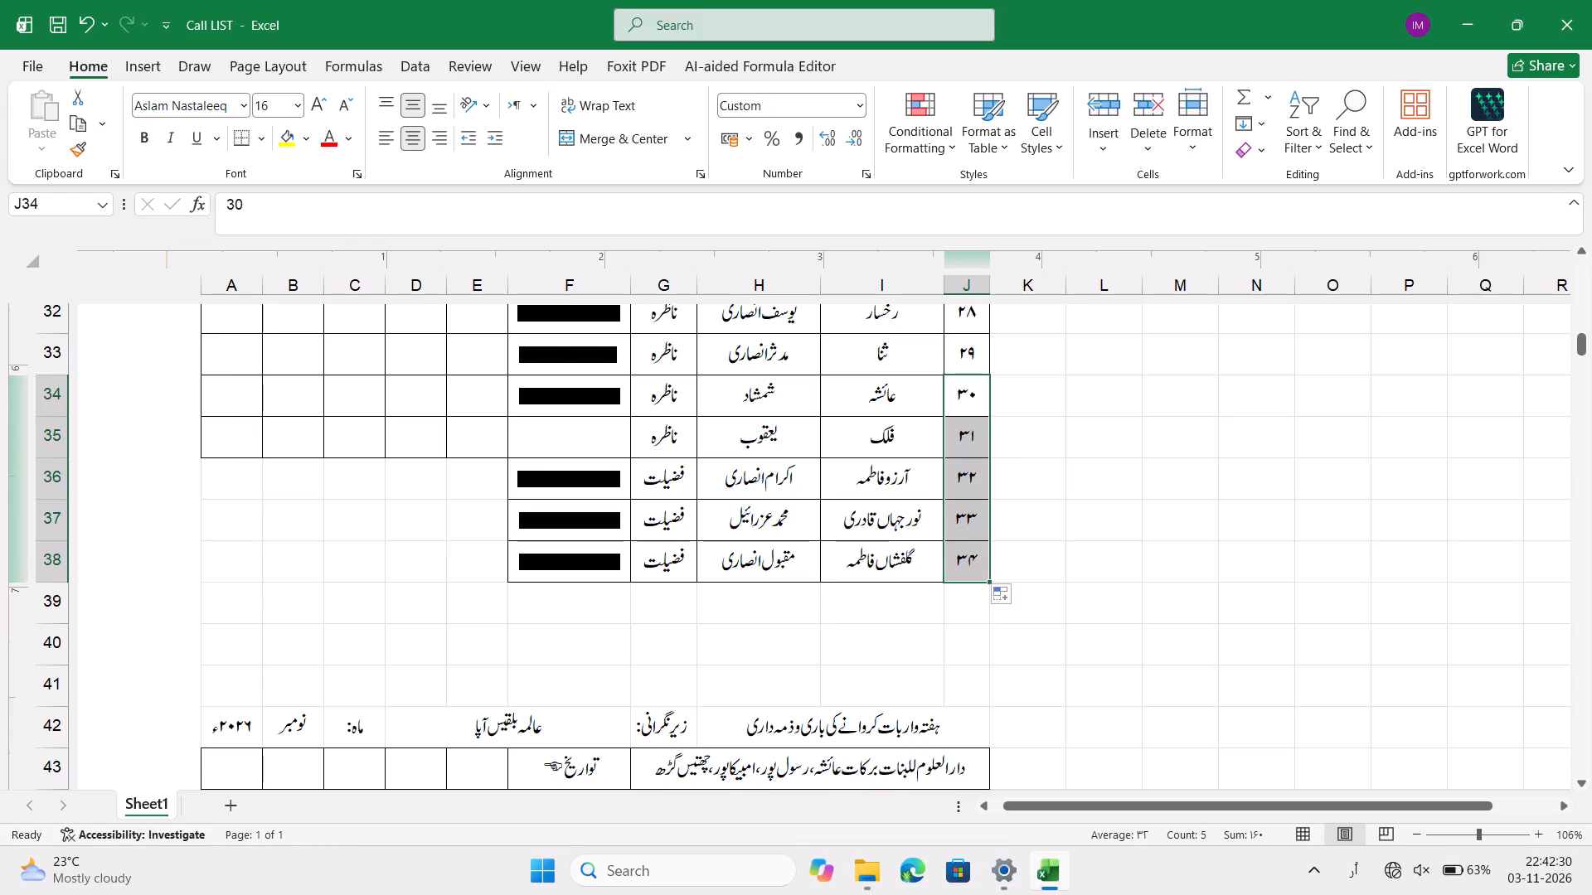
{"action": "left_click", "coordinate": [798, 577]}
Fill the serial number cell J38 down into J39 for one more student row.
{"action": "left_click", "coordinate": [977, 564]}
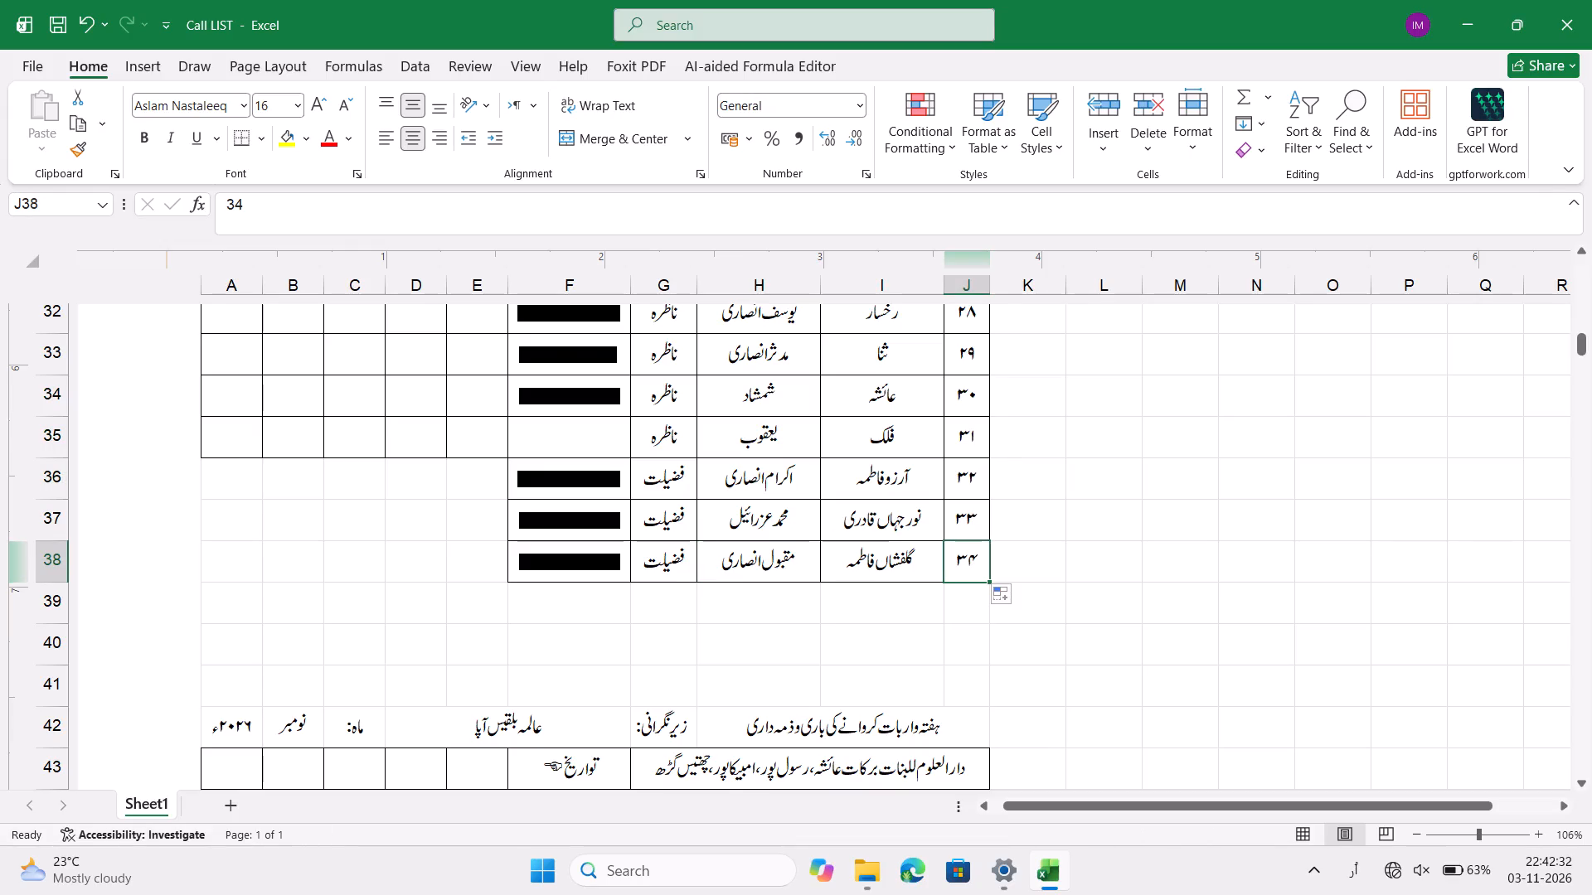
{"action": "left_click_drag", "start_coordinate": [988, 579], "coordinate": [981, 617]}
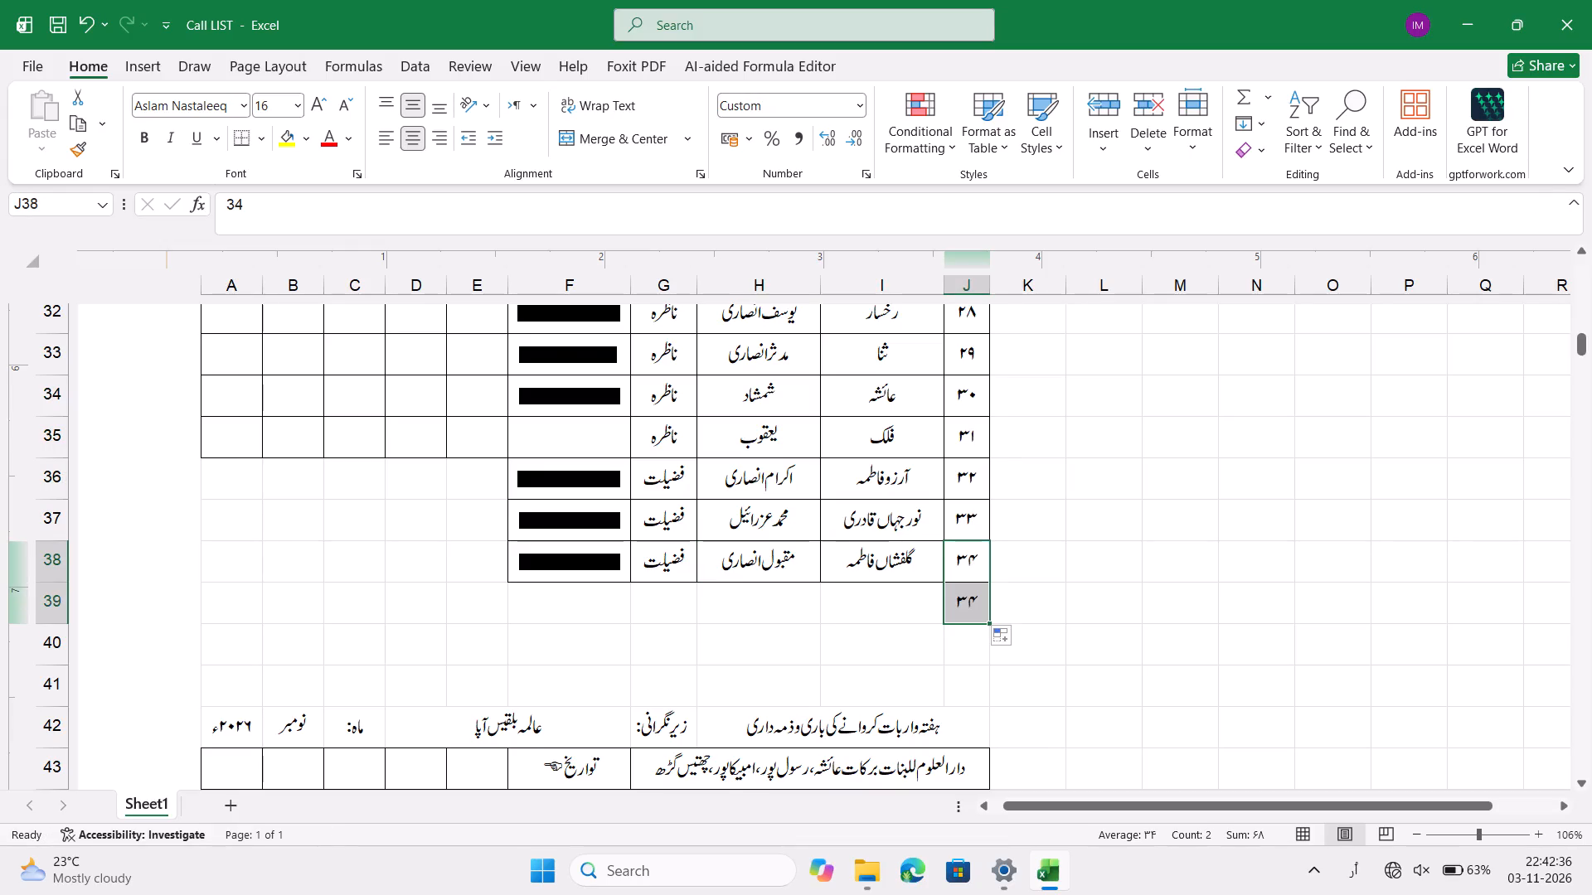
Enter a new student in row 39: name خوشبو in I39, the father's name in H39 and class ثانیہ in G39.
{"action": "left_click", "coordinate": [919, 604]}
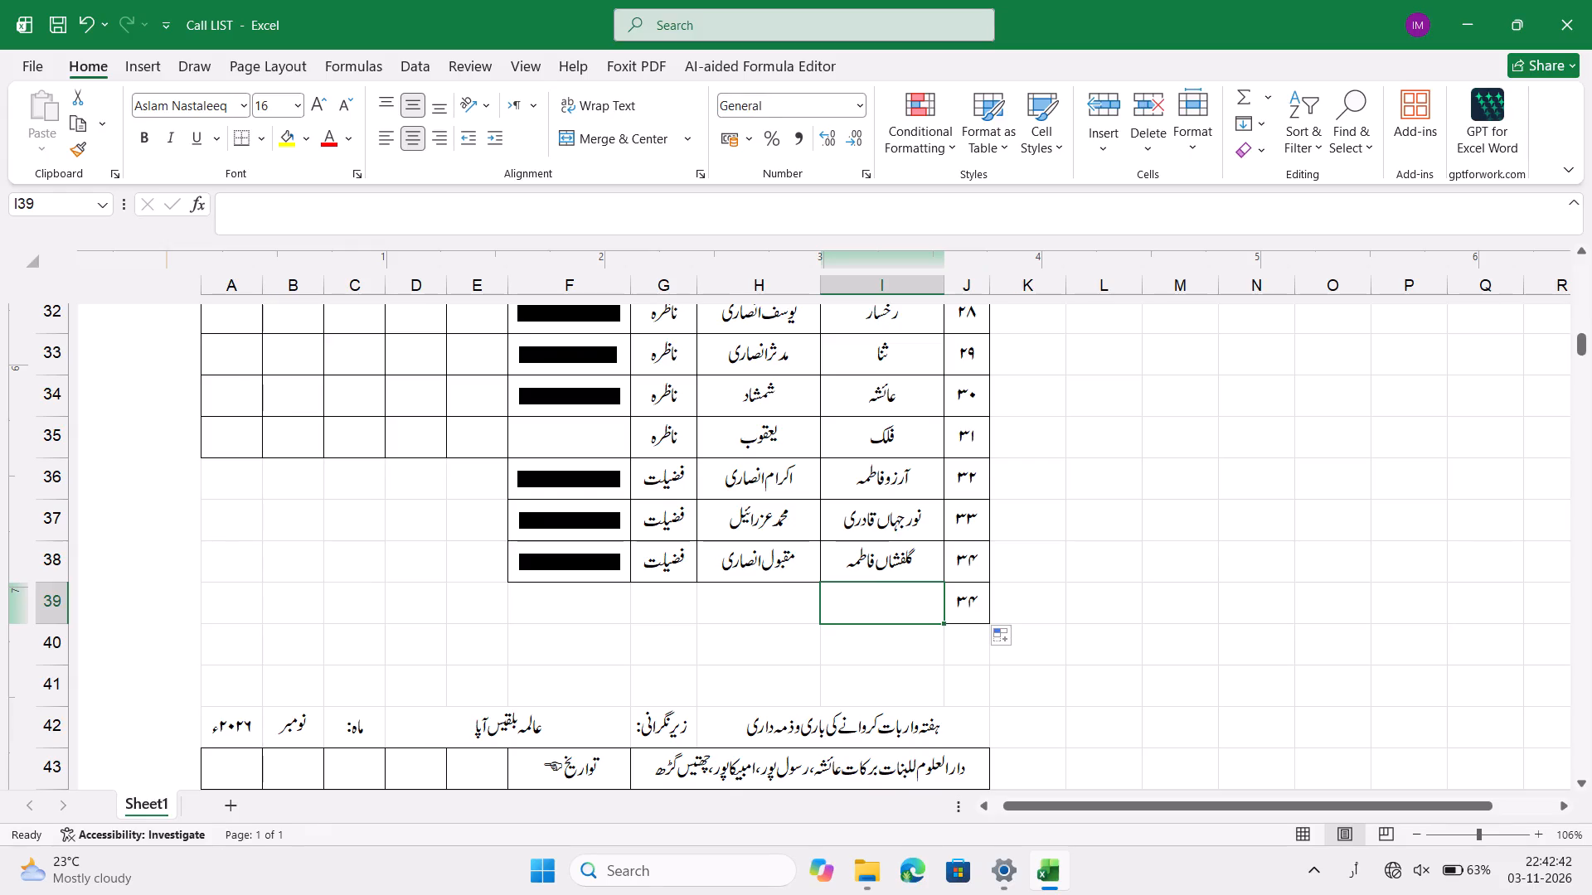
{"action": "key", "text": "BackSpace"}
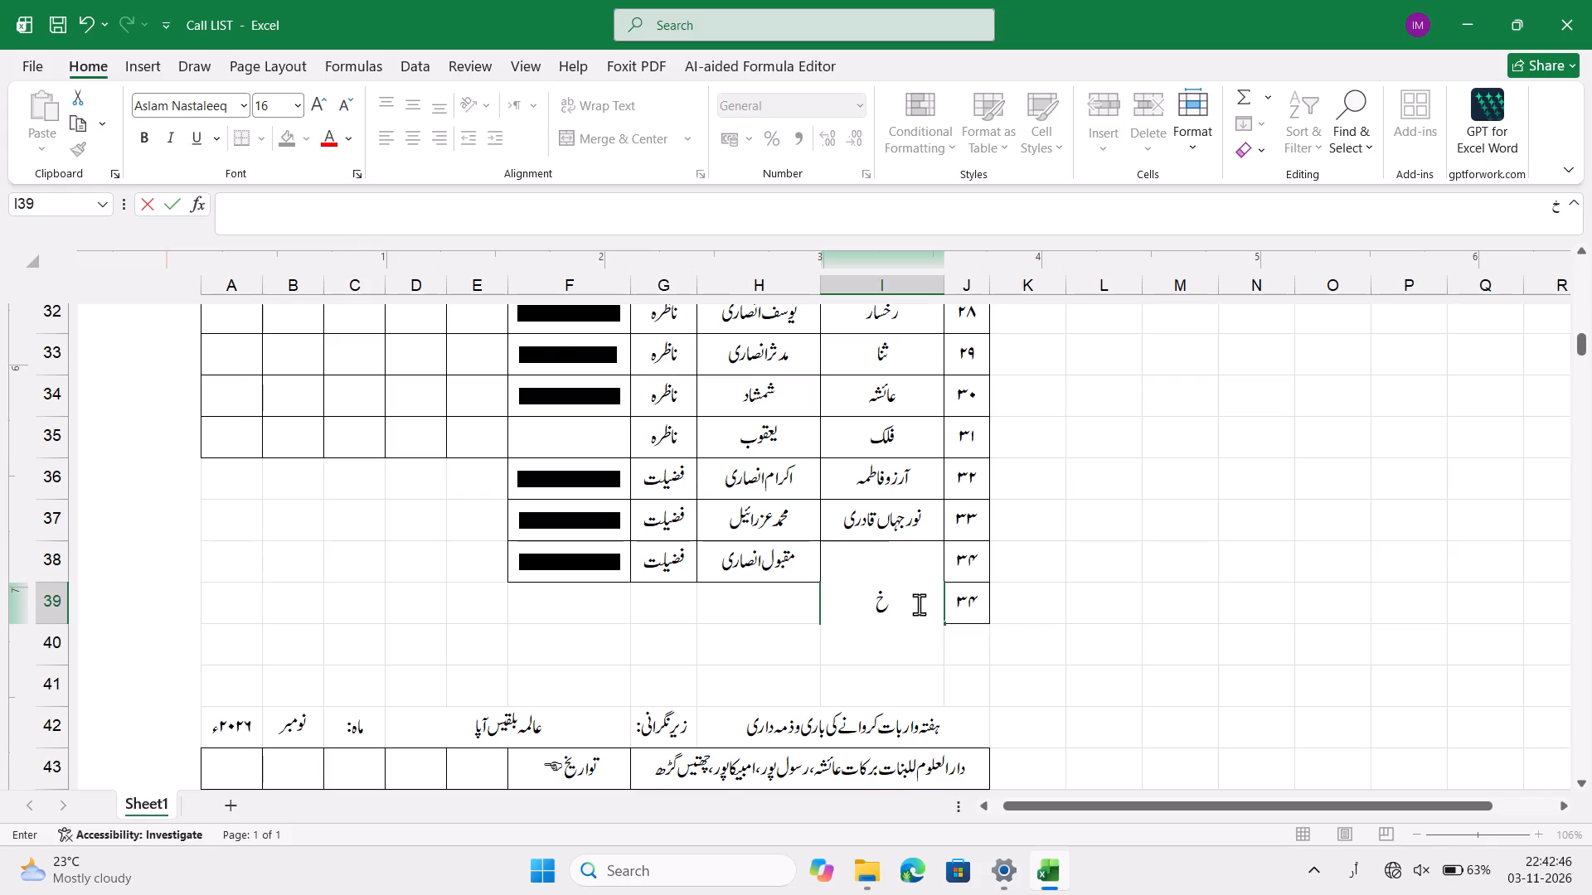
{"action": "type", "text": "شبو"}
{"action": "left_click", "coordinate": [799, 597]}
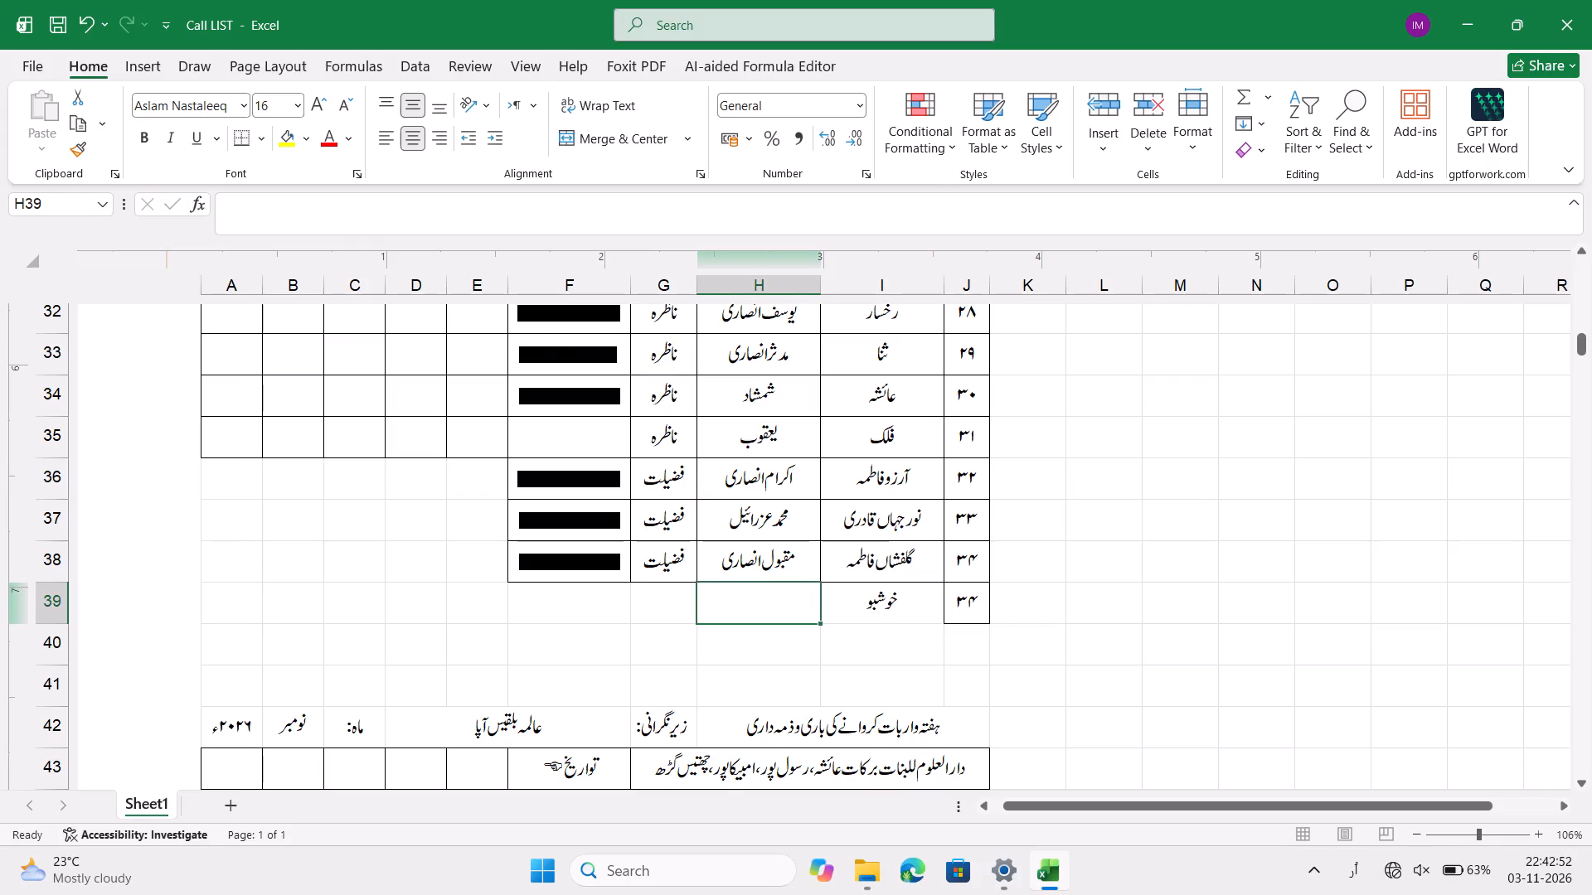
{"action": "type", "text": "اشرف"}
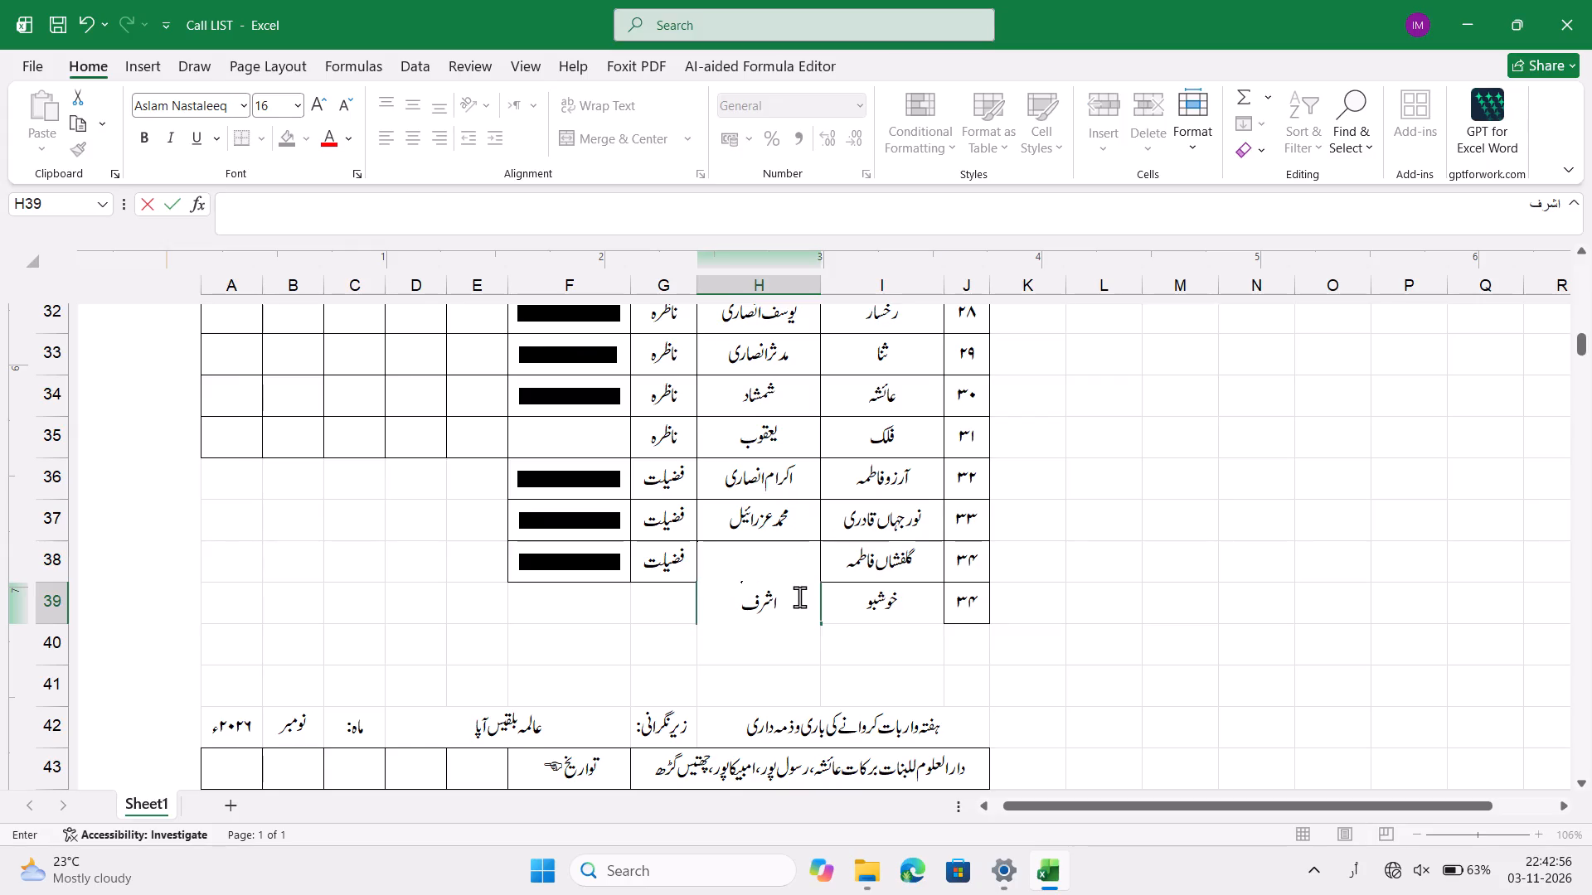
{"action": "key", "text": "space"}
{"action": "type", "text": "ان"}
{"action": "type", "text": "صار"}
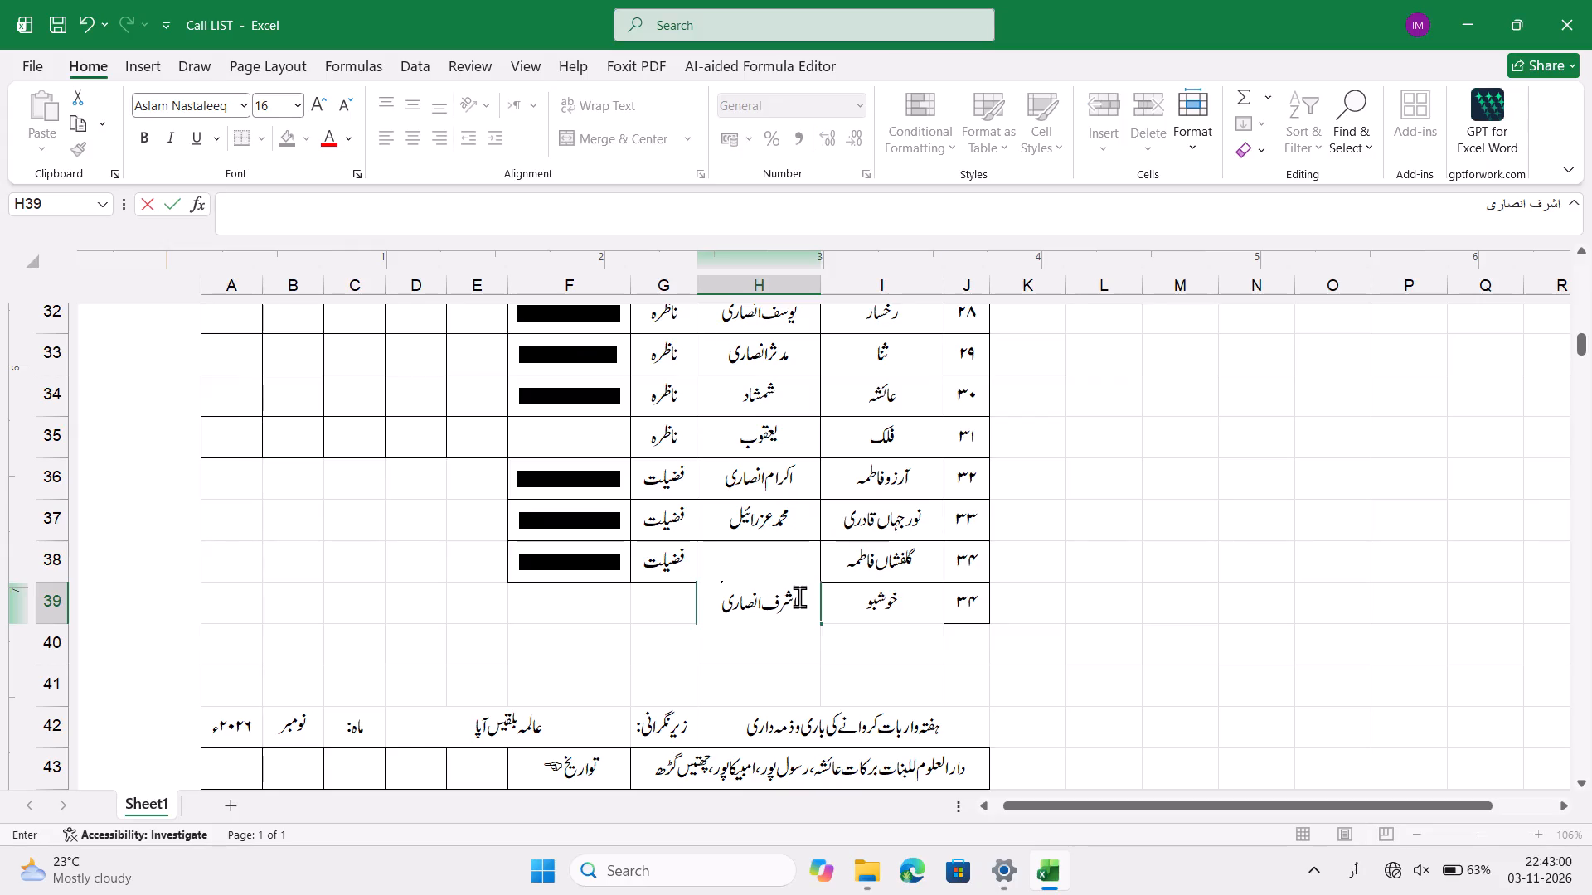
{"action": "left_click", "coordinate": [654, 597]}
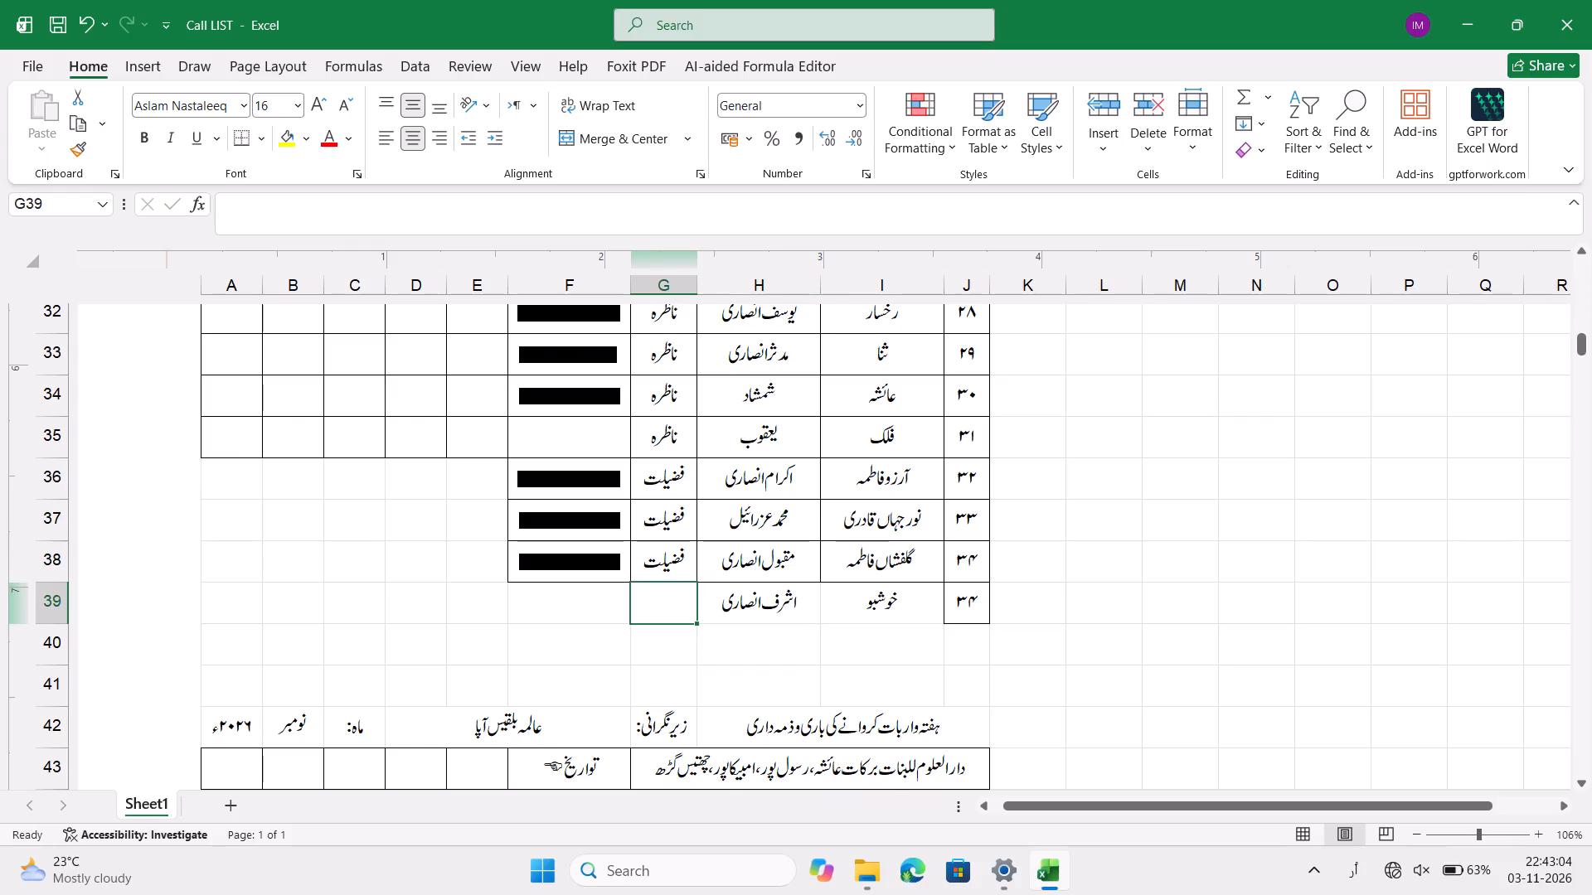
{"action": "key", "text": "BackSpace"}
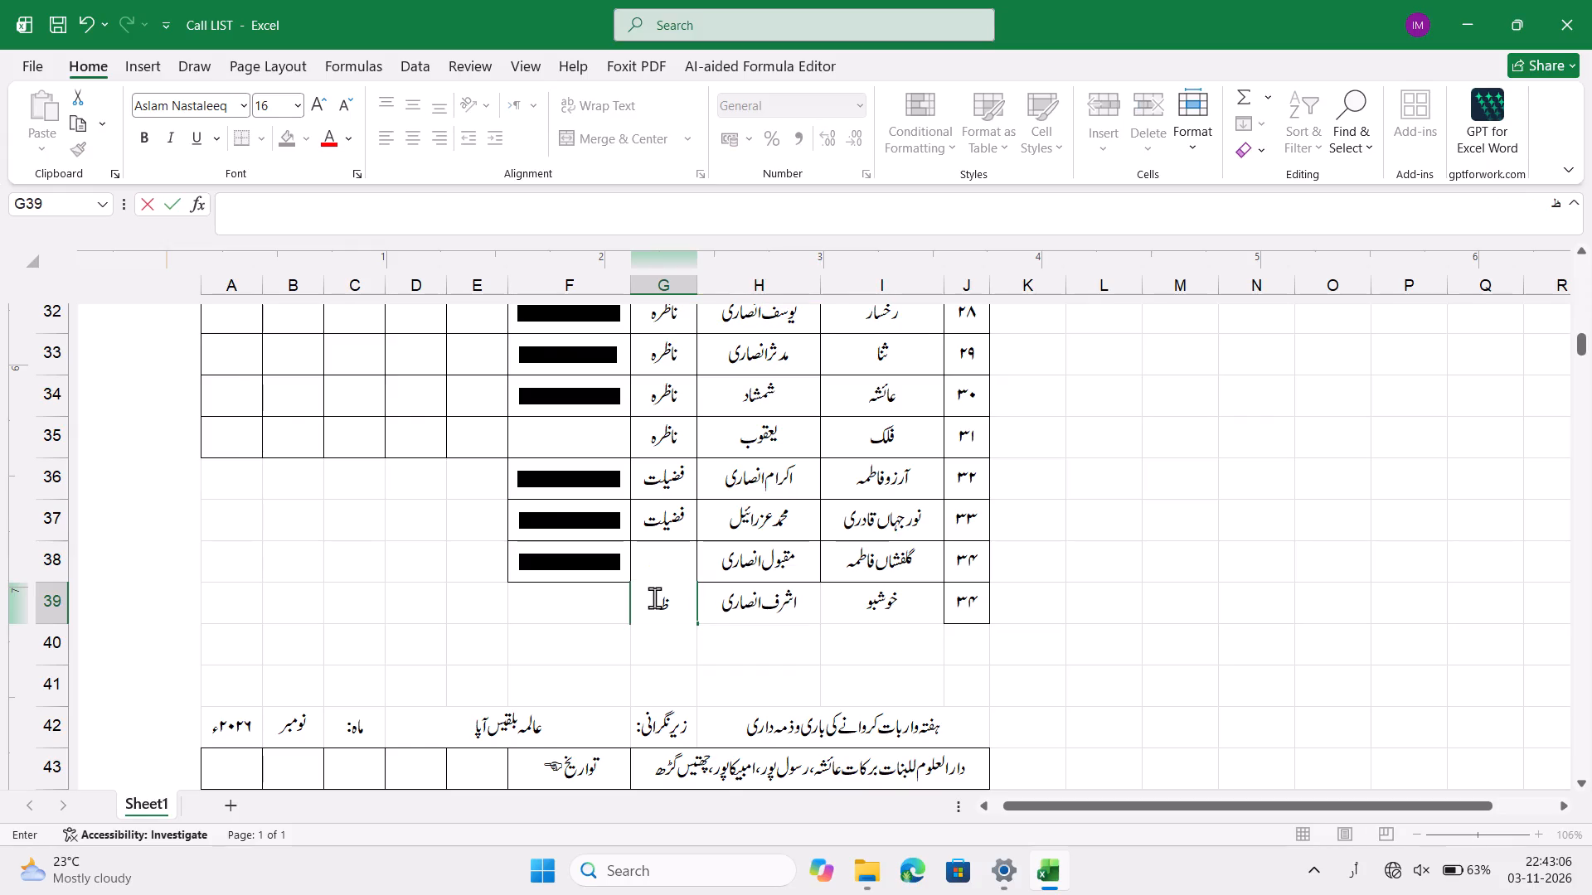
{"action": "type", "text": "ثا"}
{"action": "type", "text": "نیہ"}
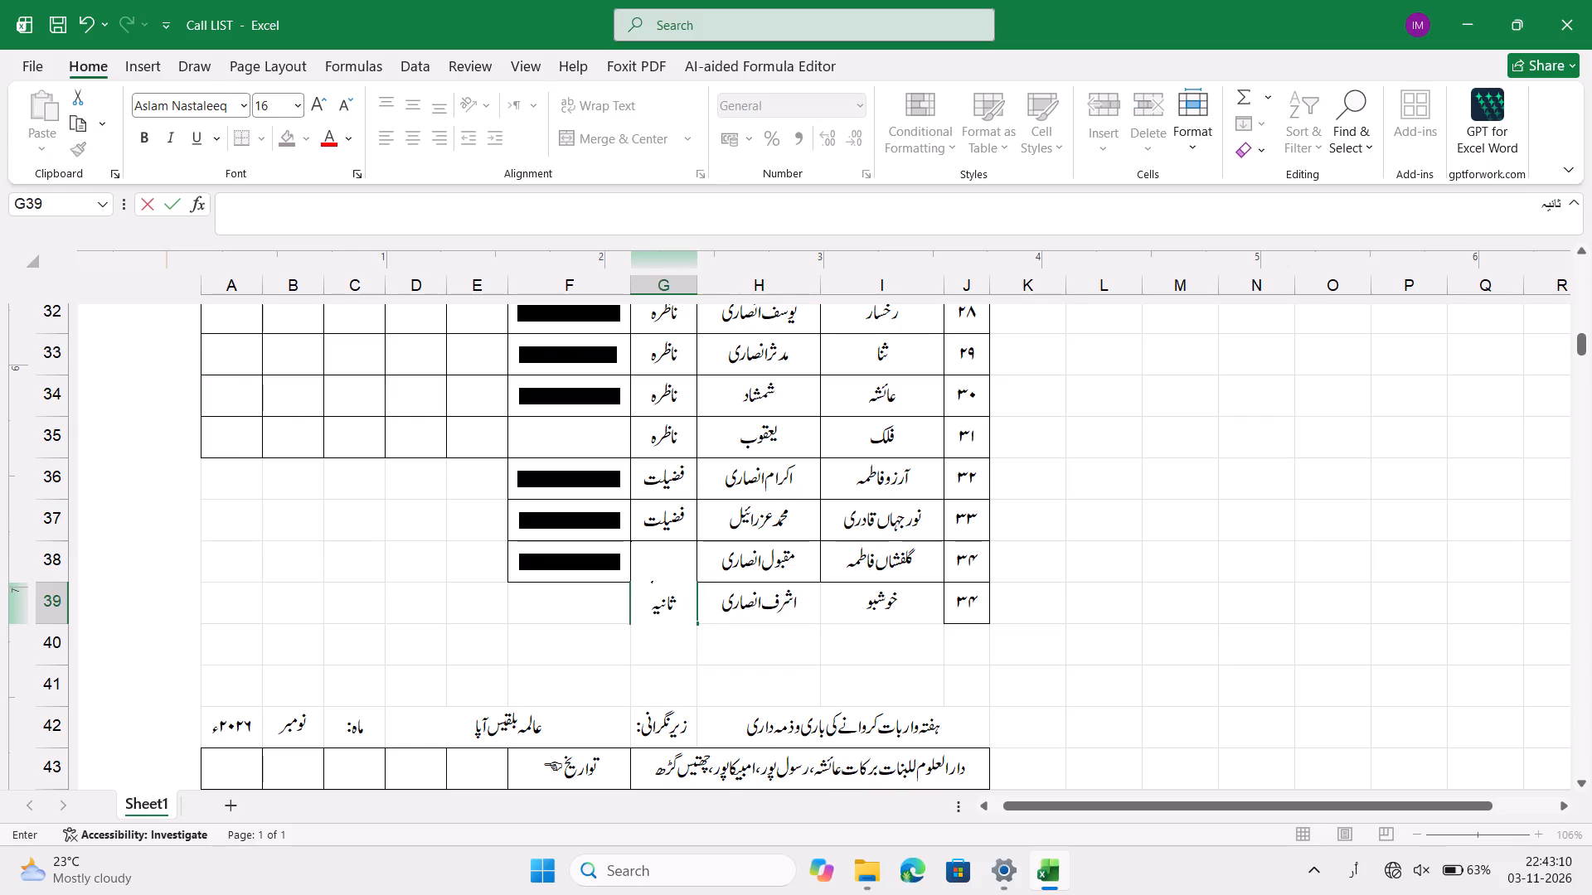
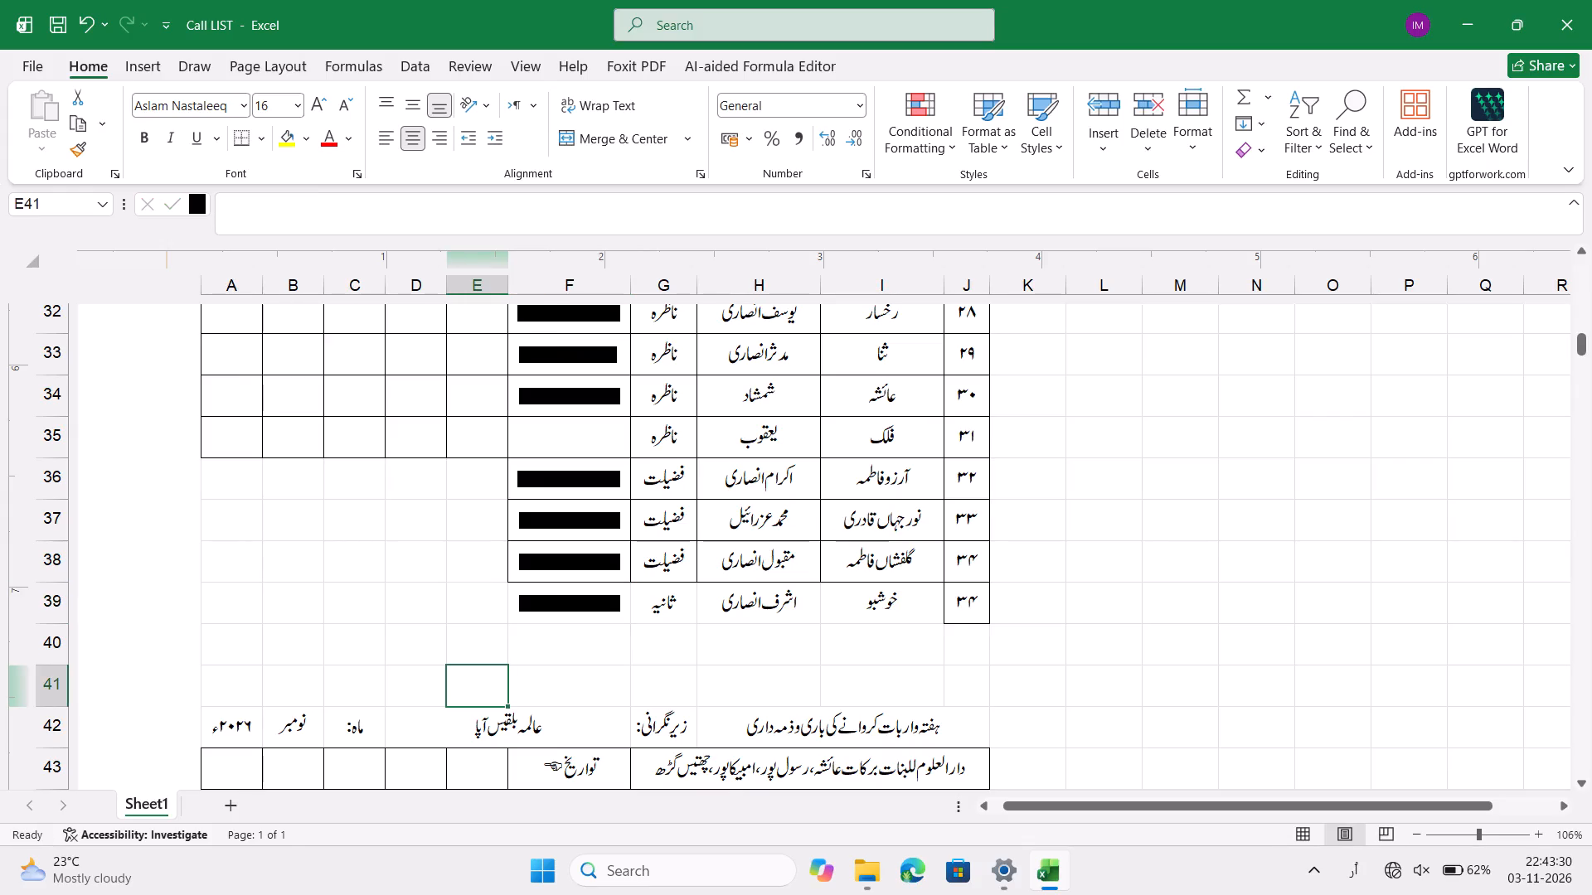
Save the Call LIST workbook.
{"action": "left_click", "coordinate": [61, 15]}
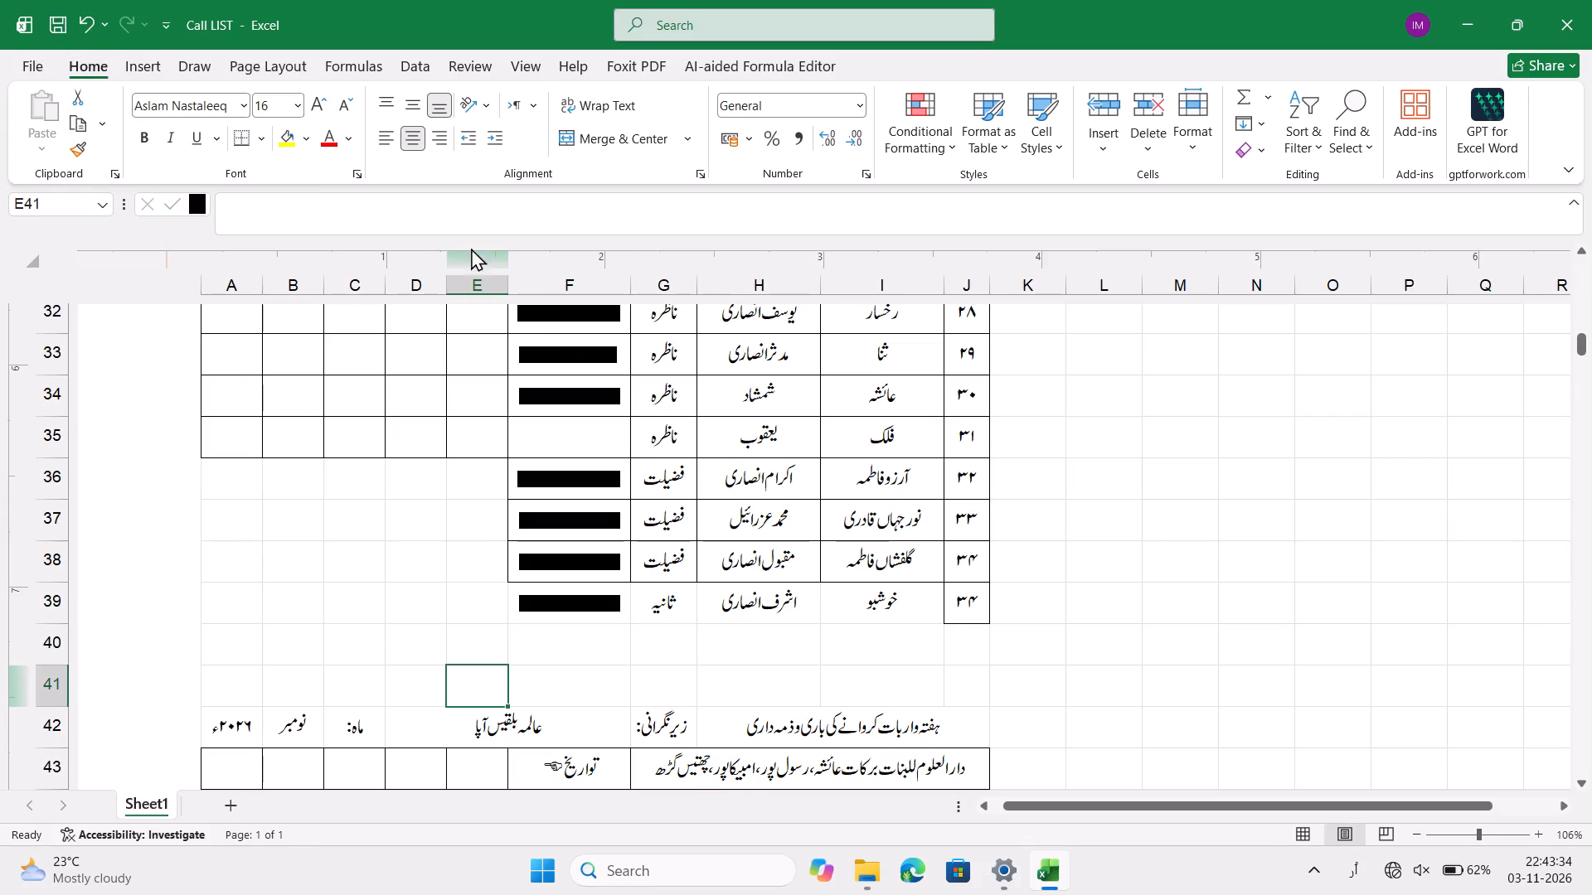
Delete row 9, the incomplete student entry شمع with serial number ۵, from the first list.
{"action": "scroll", "coordinate": [778, 481], "scroll_direction": "up", "scroll_amount": 2}
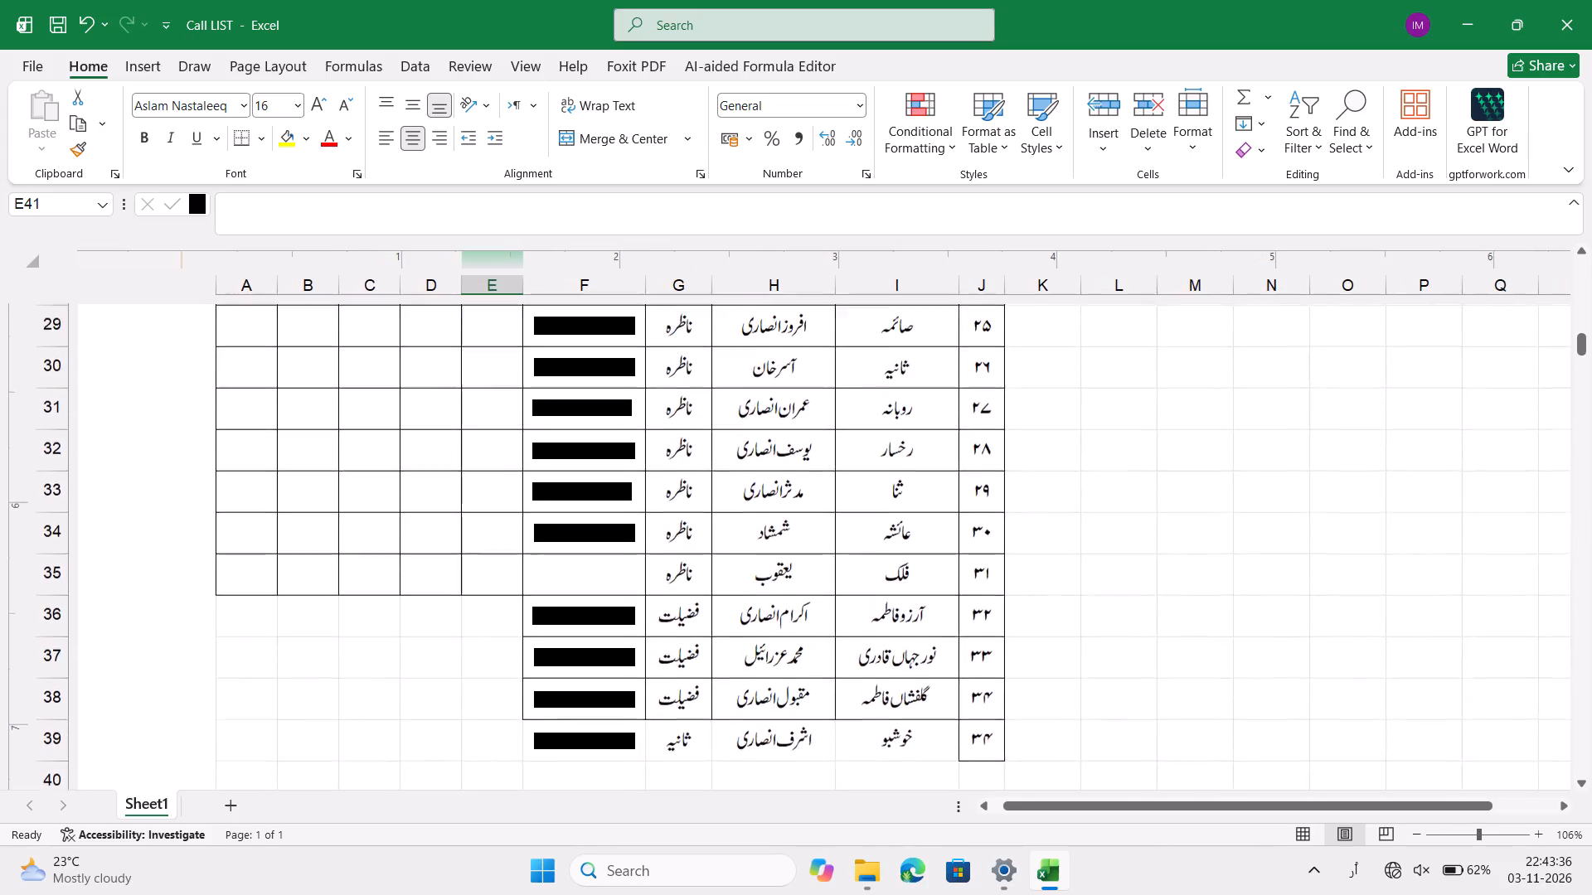
{"action": "scroll", "coordinate": [778, 481], "scroll_direction": "up", "scroll_amount": 3}
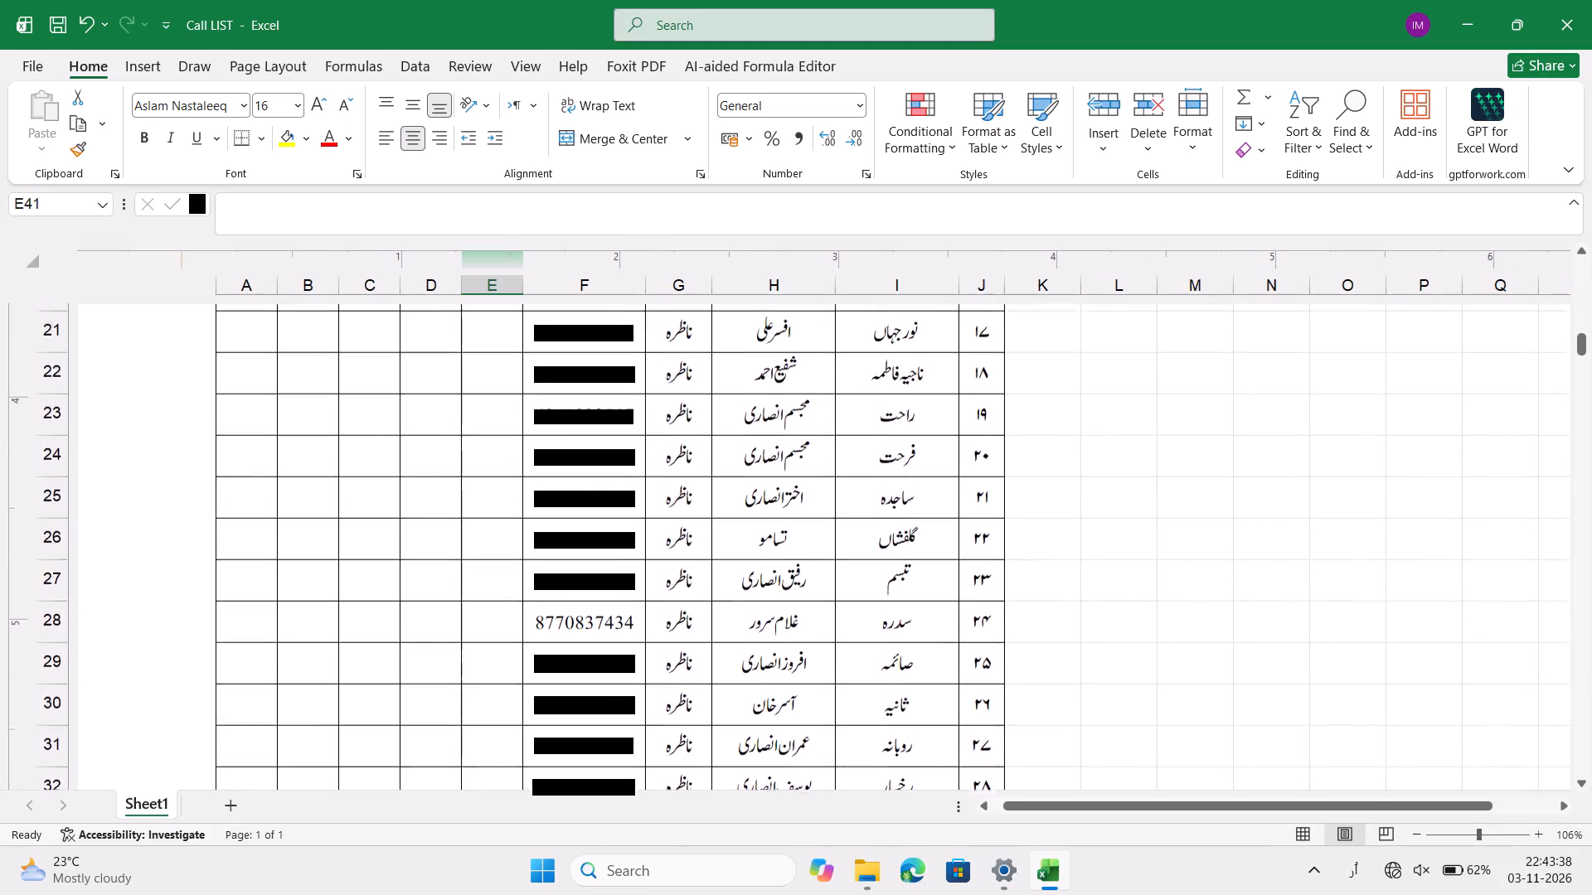
{"action": "scroll", "coordinate": [778, 481], "scroll_direction": "up", "scroll_amount": 4}
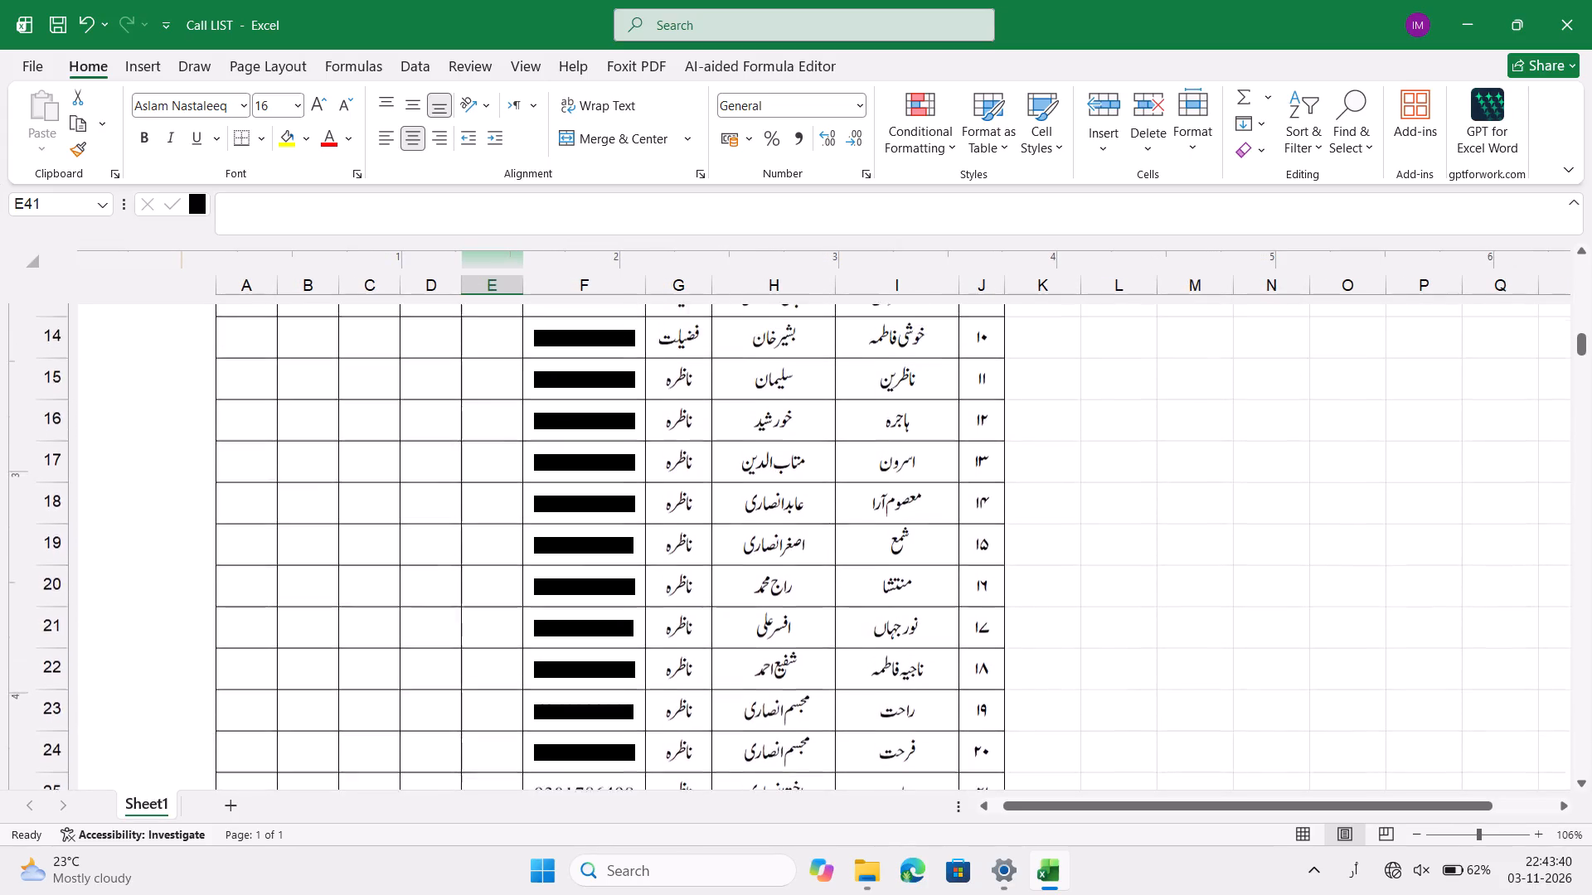
{"action": "scroll", "coordinate": [778, 481], "scroll_direction": "up", "scroll_amount": 4}
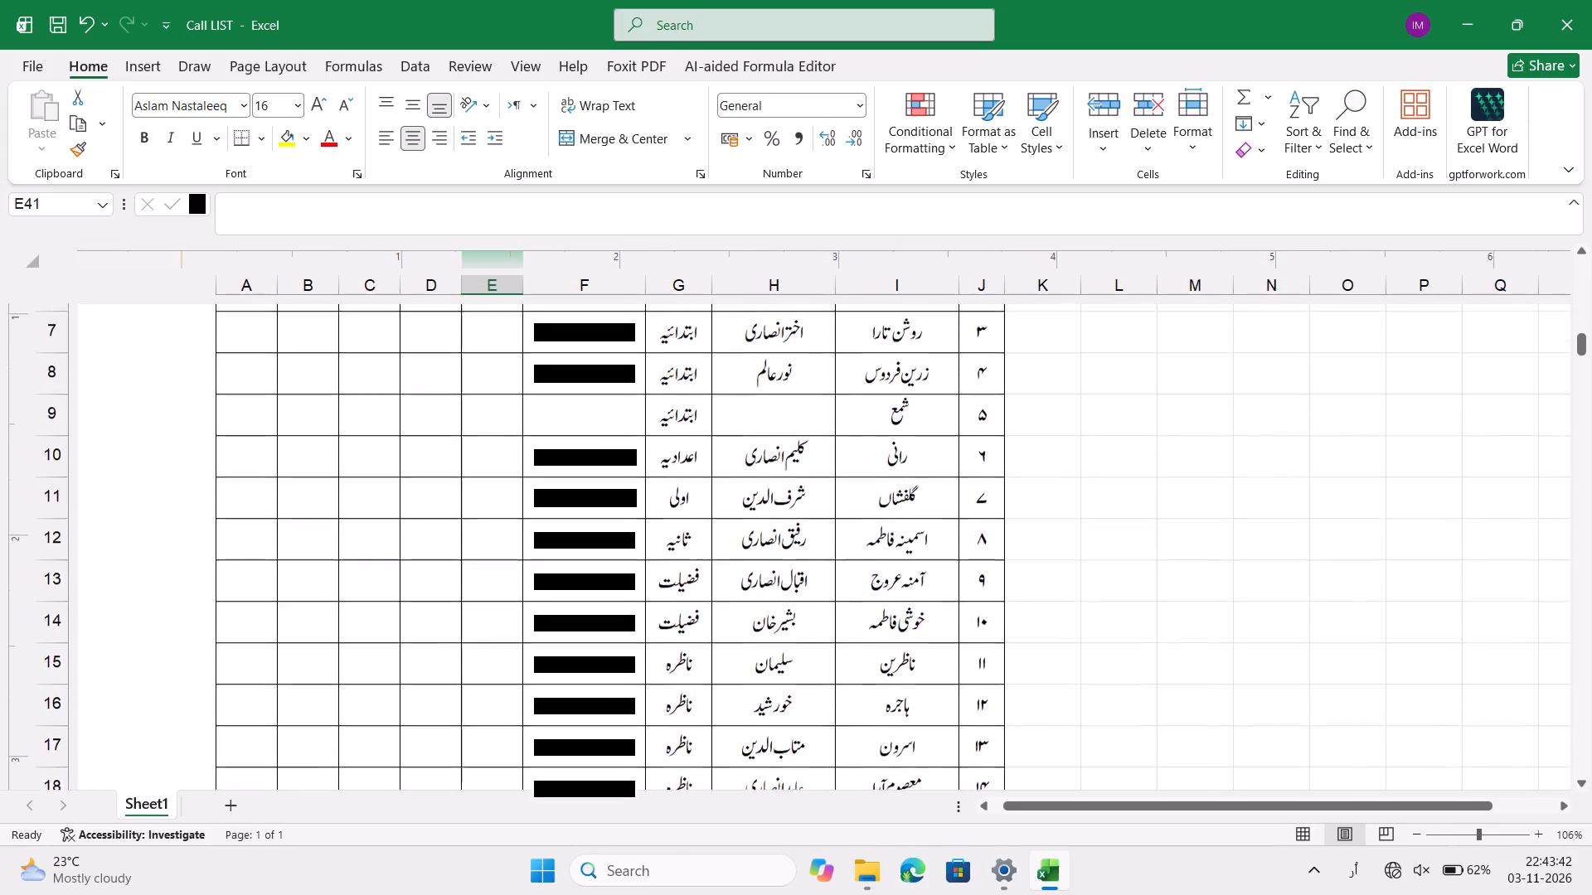
{"action": "scroll", "coordinate": [778, 481], "scroll_direction": "up", "scroll_amount": 3}
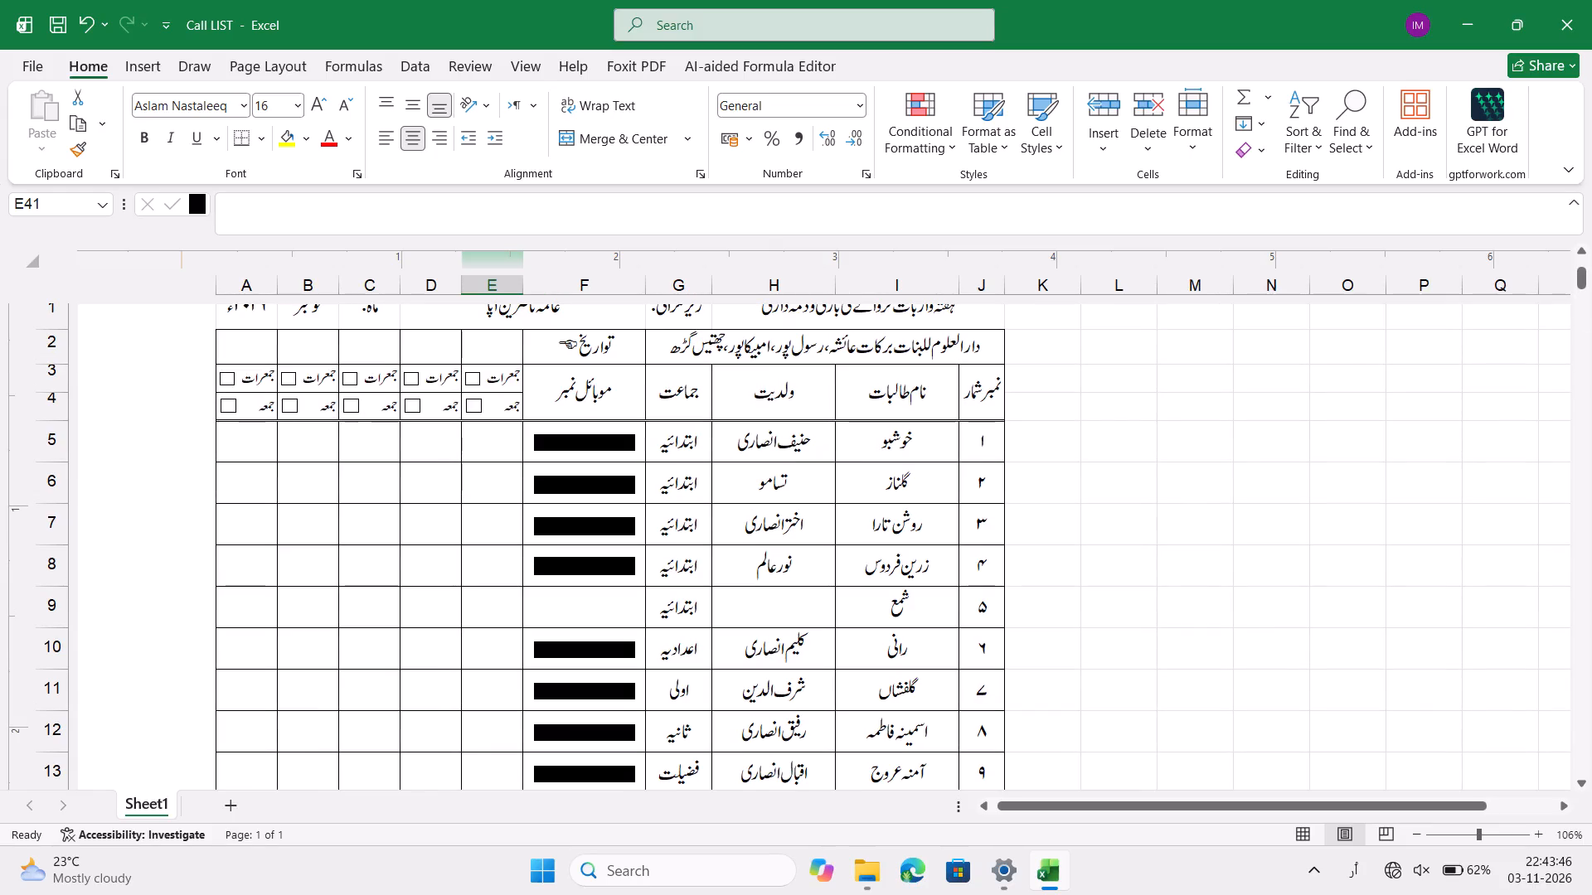
{"action": "left_click", "coordinate": [62, 601]}
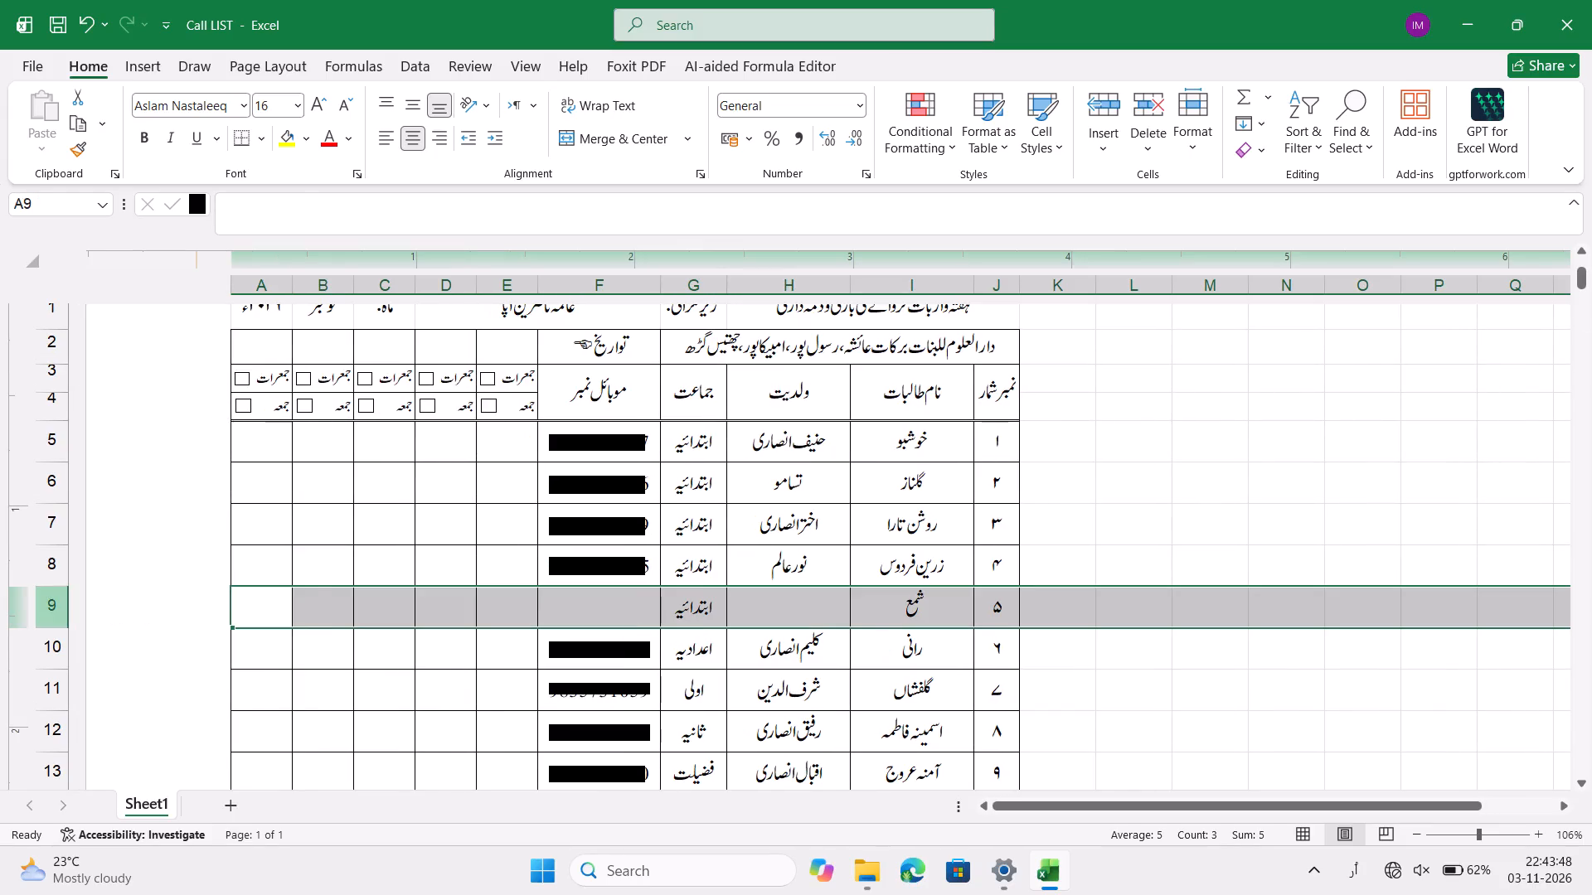
{"action": "right_click", "coordinate": [62, 601]}
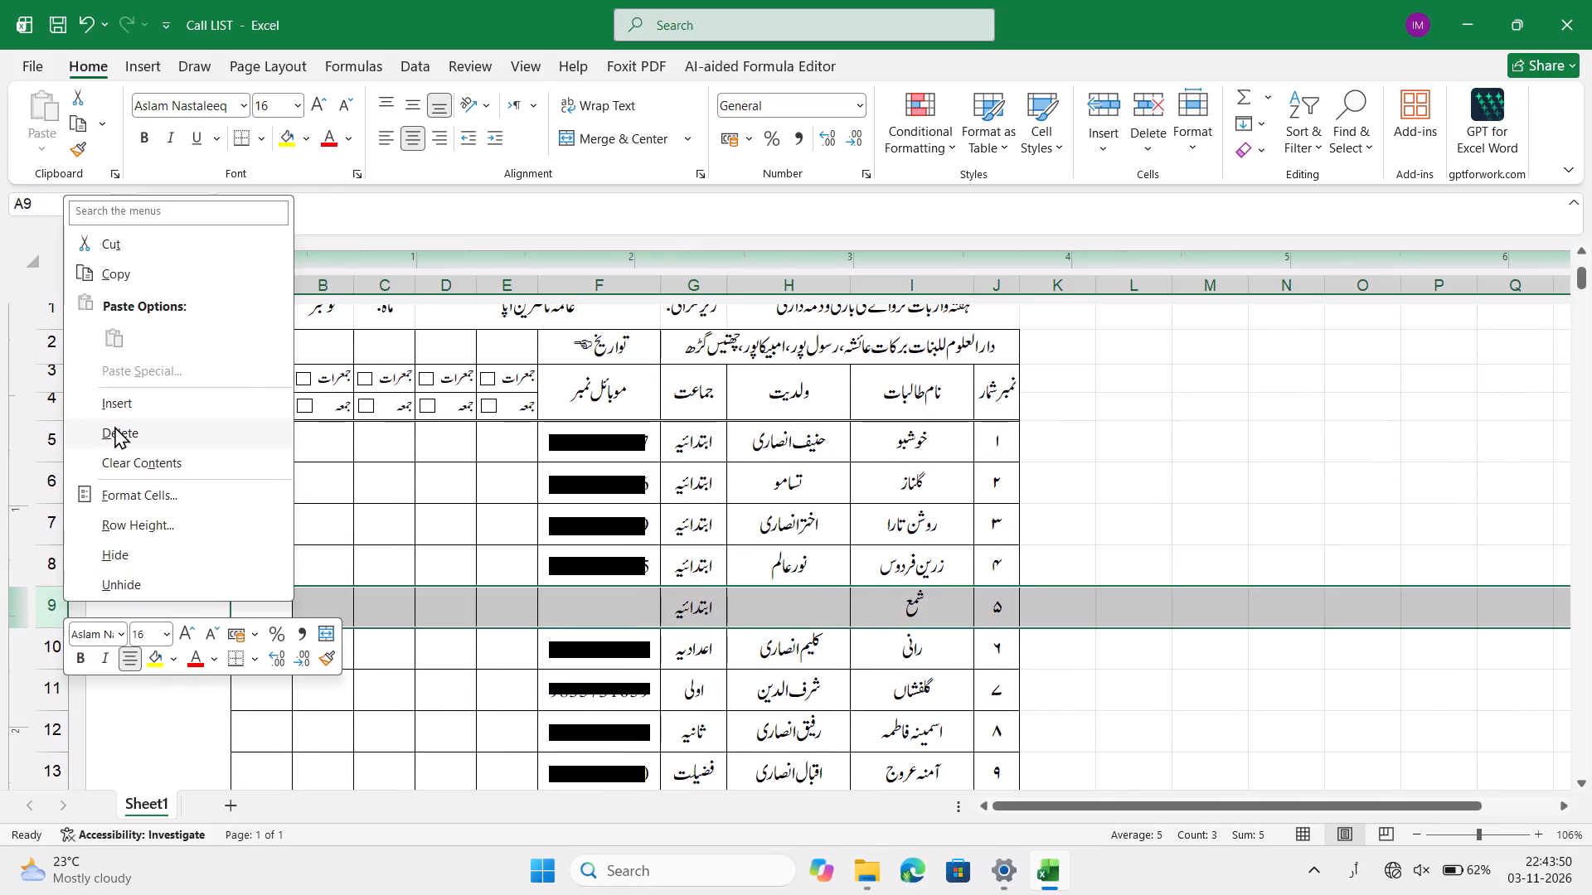
{"action": "left_click", "coordinate": [114, 426]}
{"action": "left_click", "coordinate": [500, 728]}
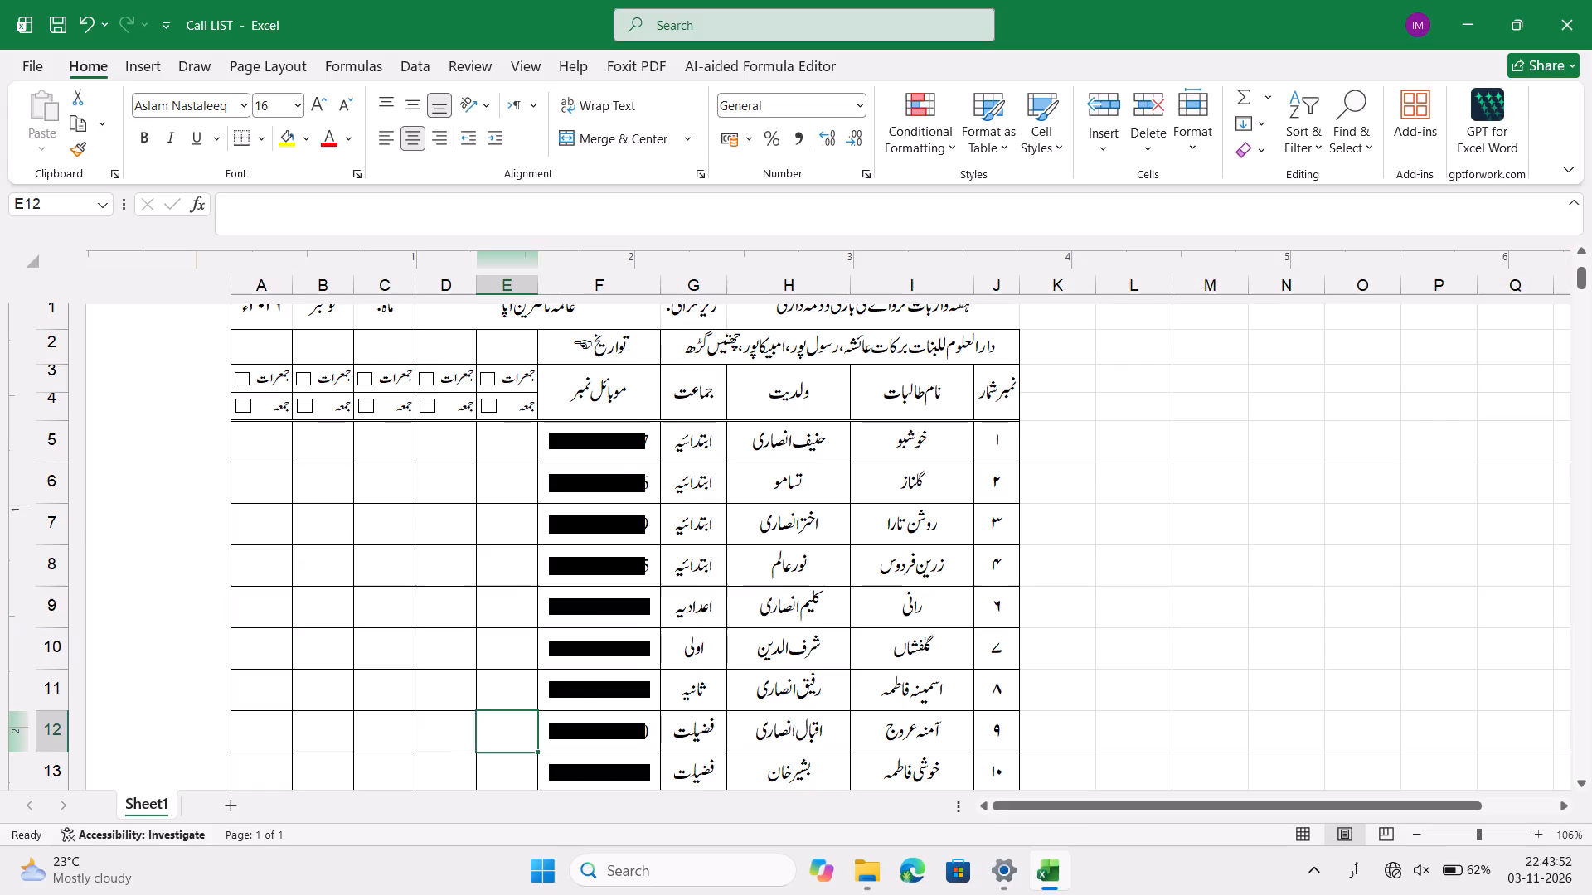
Delete row 20, the student with serial number ۱۷, from the first list.
{"action": "scroll", "coordinate": [500, 728], "scroll_direction": "down", "scroll_amount": 2}
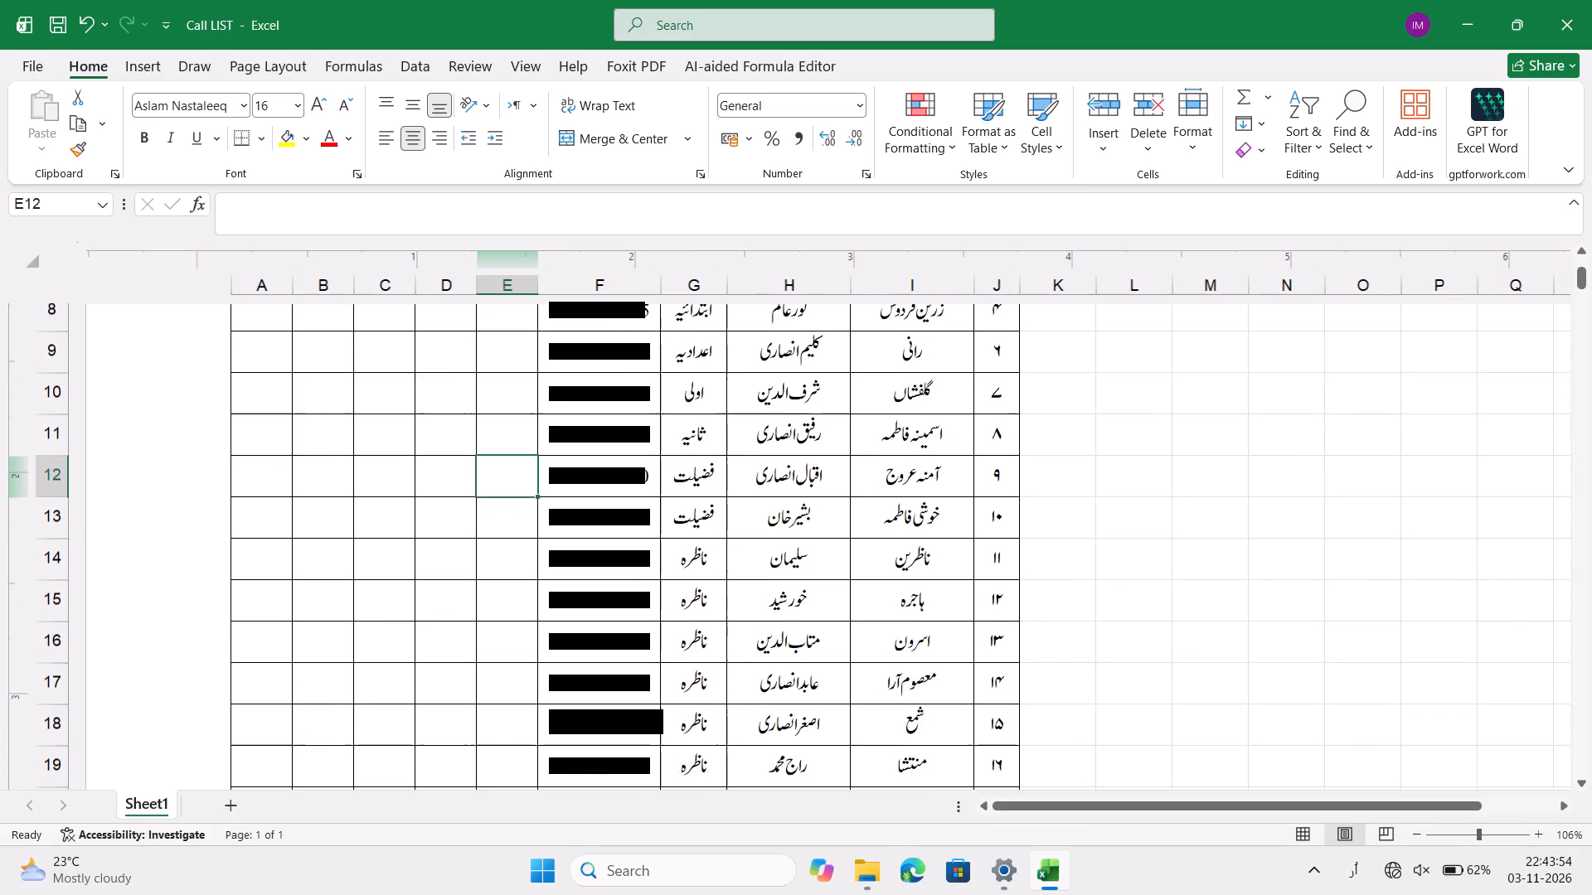
{"action": "scroll", "coordinate": [500, 728], "scroll_direction": "down", "scroll_amount": 2}
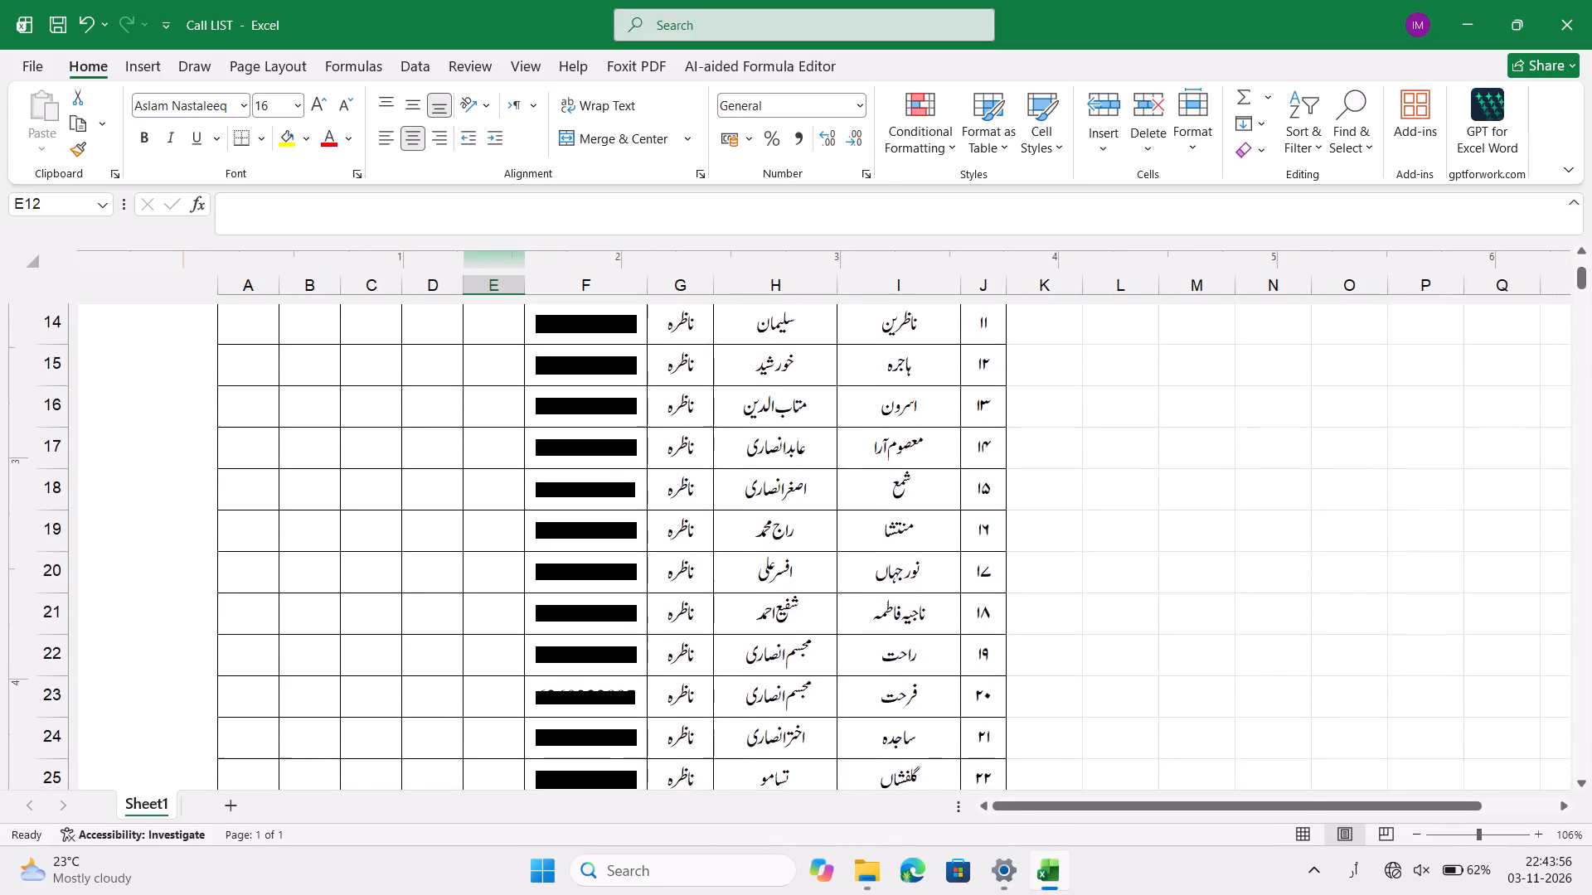
{"action": "scroll", "coordinate": [500, 728], "scroll_direction": "down", "scroll_amount": 1}
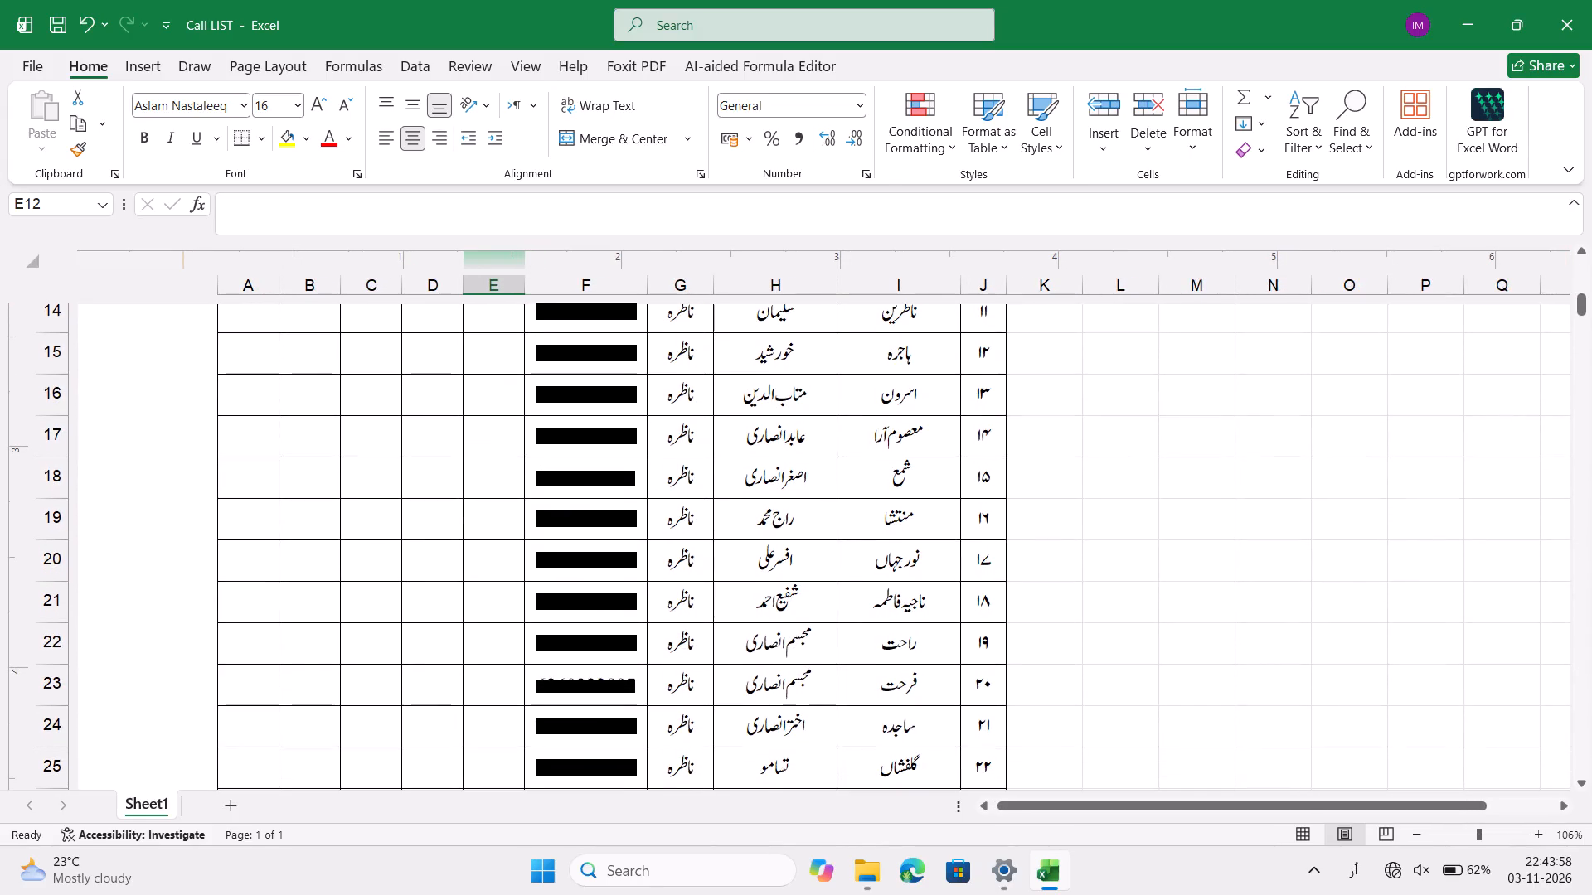
{"action": "scroll", "coordinate": [779, 631], "scroll_direction": "down", "scroll_amount": 2}
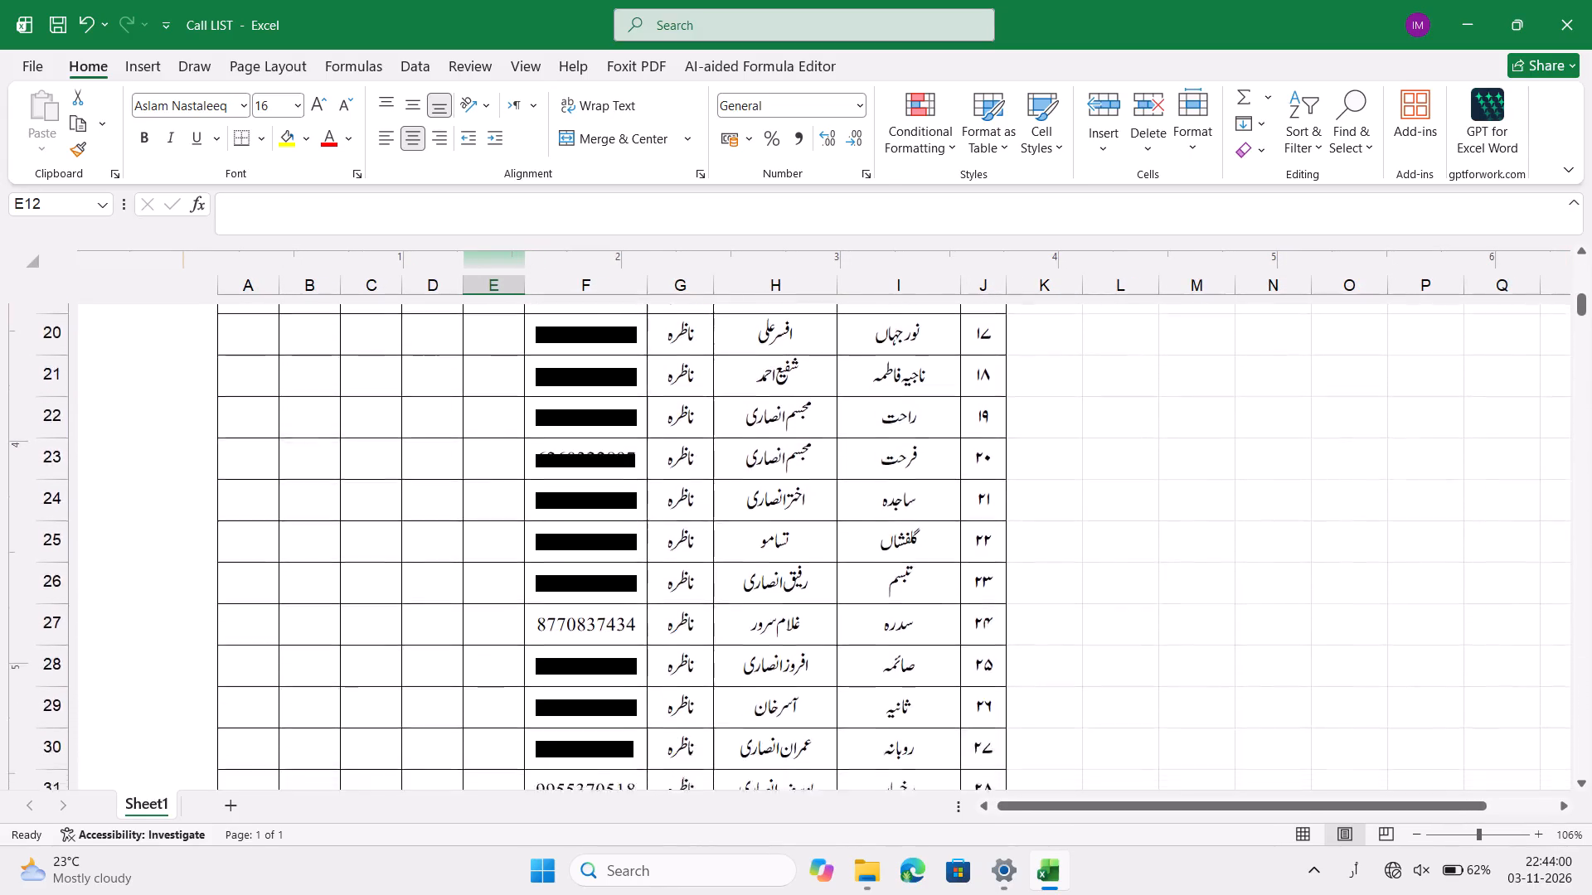
{"action": "scroll", "coordinate": [779, 631], "scroll_direction": "down", "scroll_amount": 2}
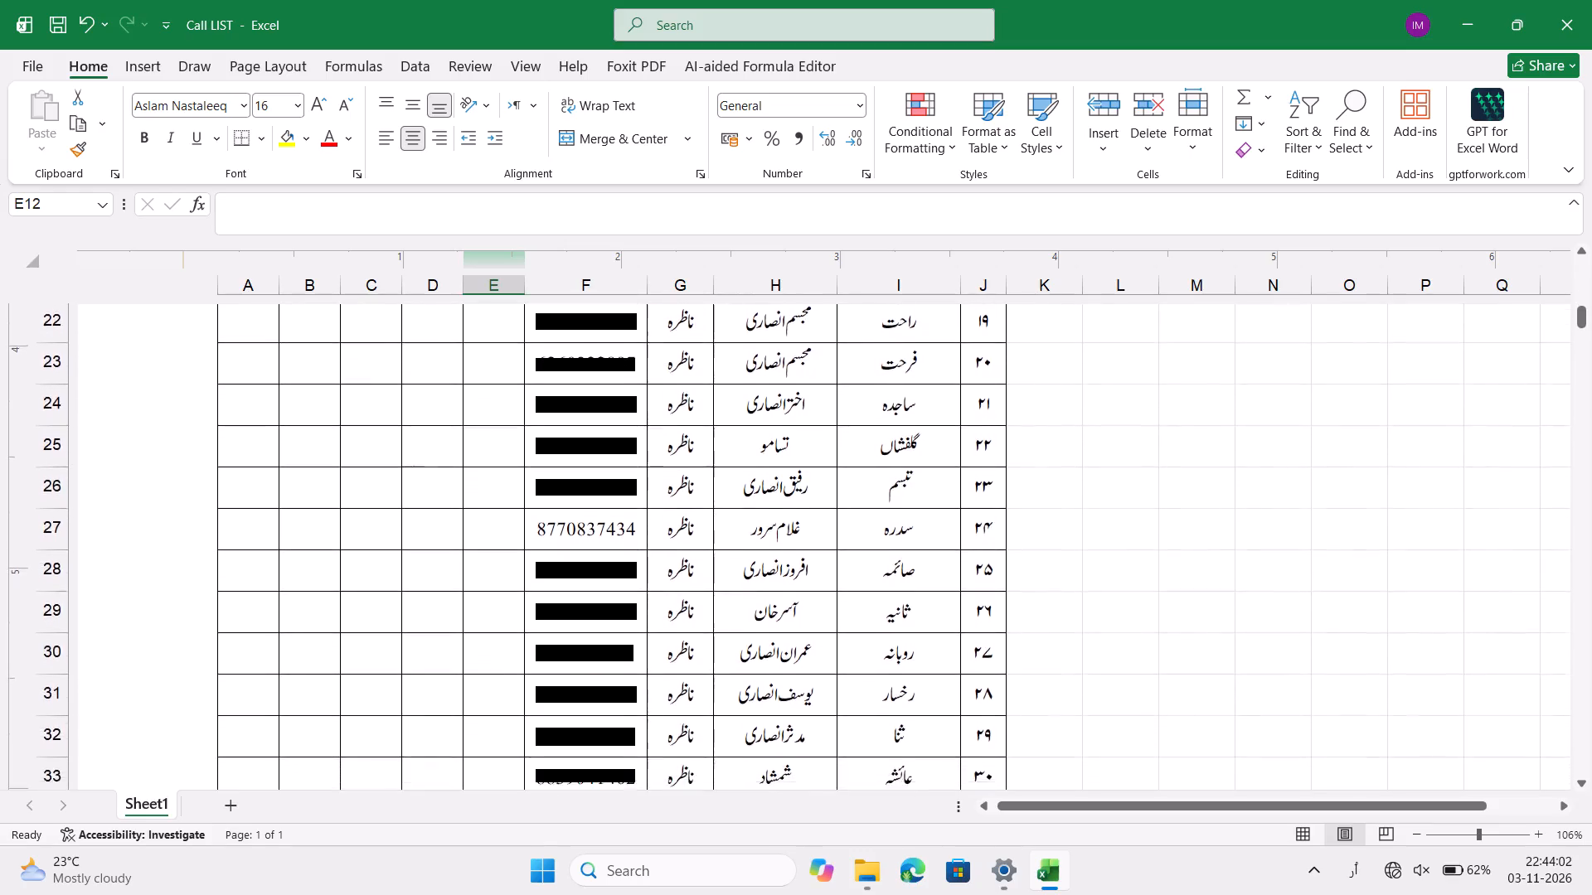
{"action": "scroll", "coordinate": [779, 631], "scroll_direction": "down", "scroll_amount": 2}
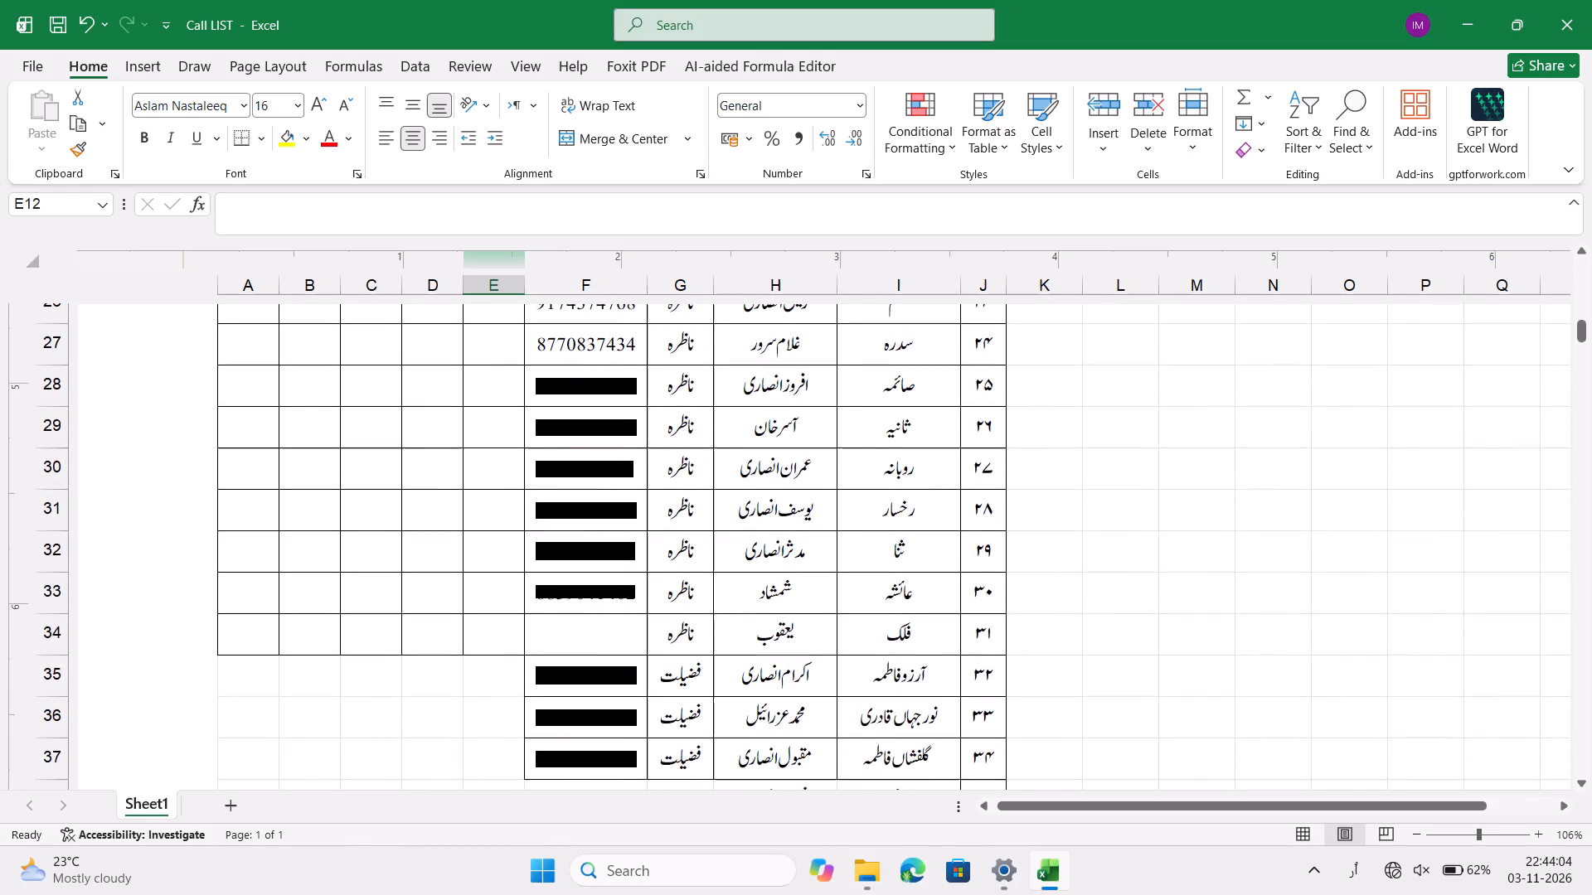
{"action": "scroll", "coordinate": [620, 689], "scroll_direction": "down", "scroll_amount": 1}
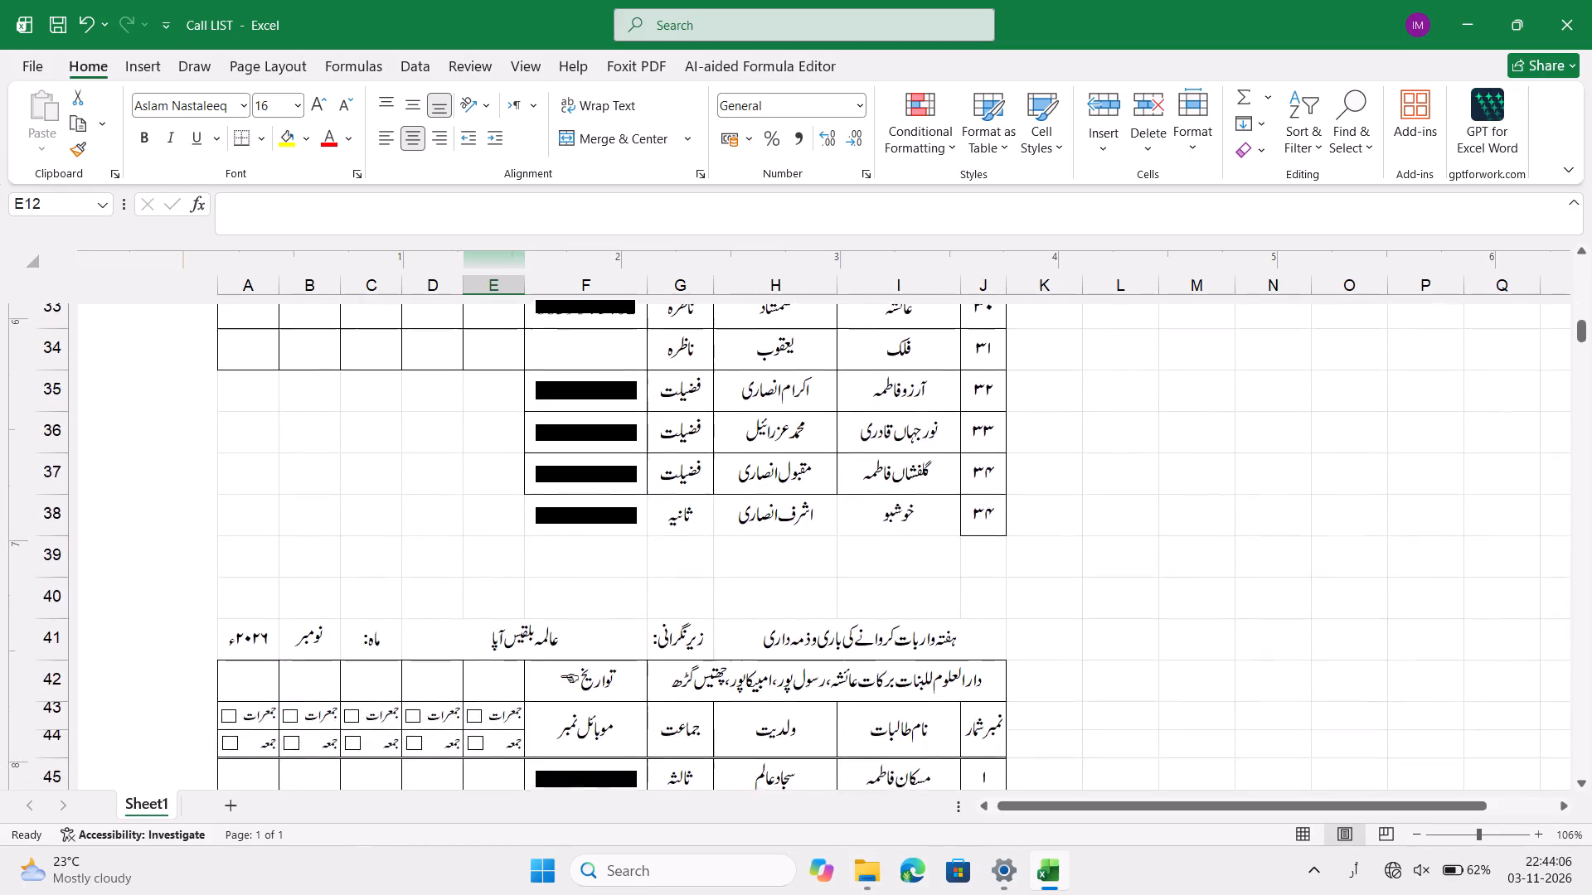
{"action": "scroll", "coordinate": [620, 689], "scroll_direction": "up", "scroll_amount": 2}
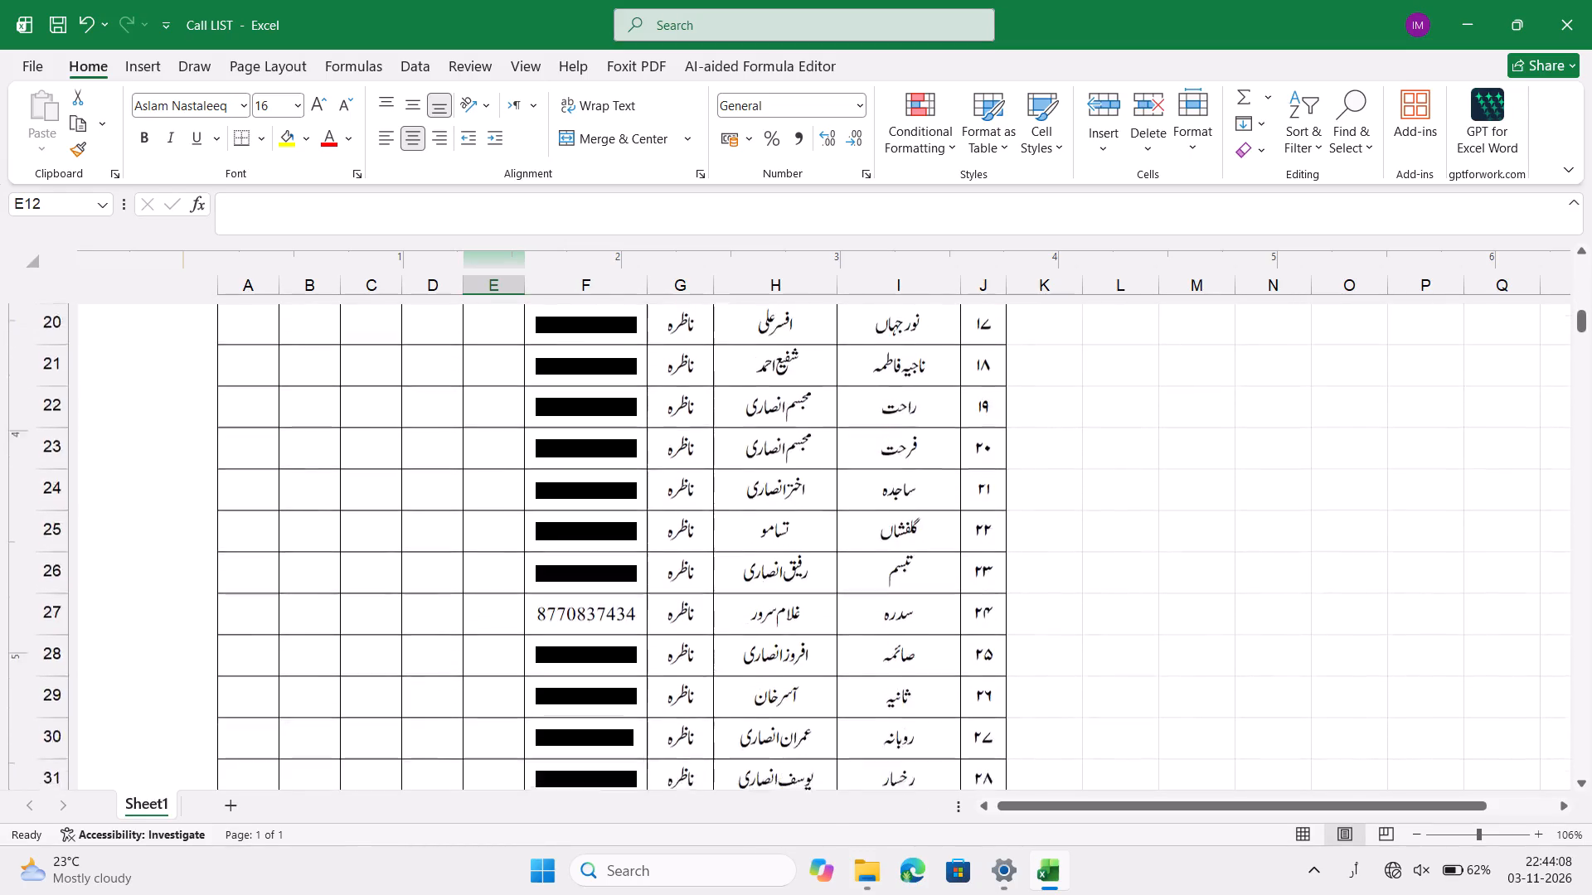
{"action": "scroll", "coordinate": [620, 689], "scroll_direction": "up", "scroll_amount": 1}
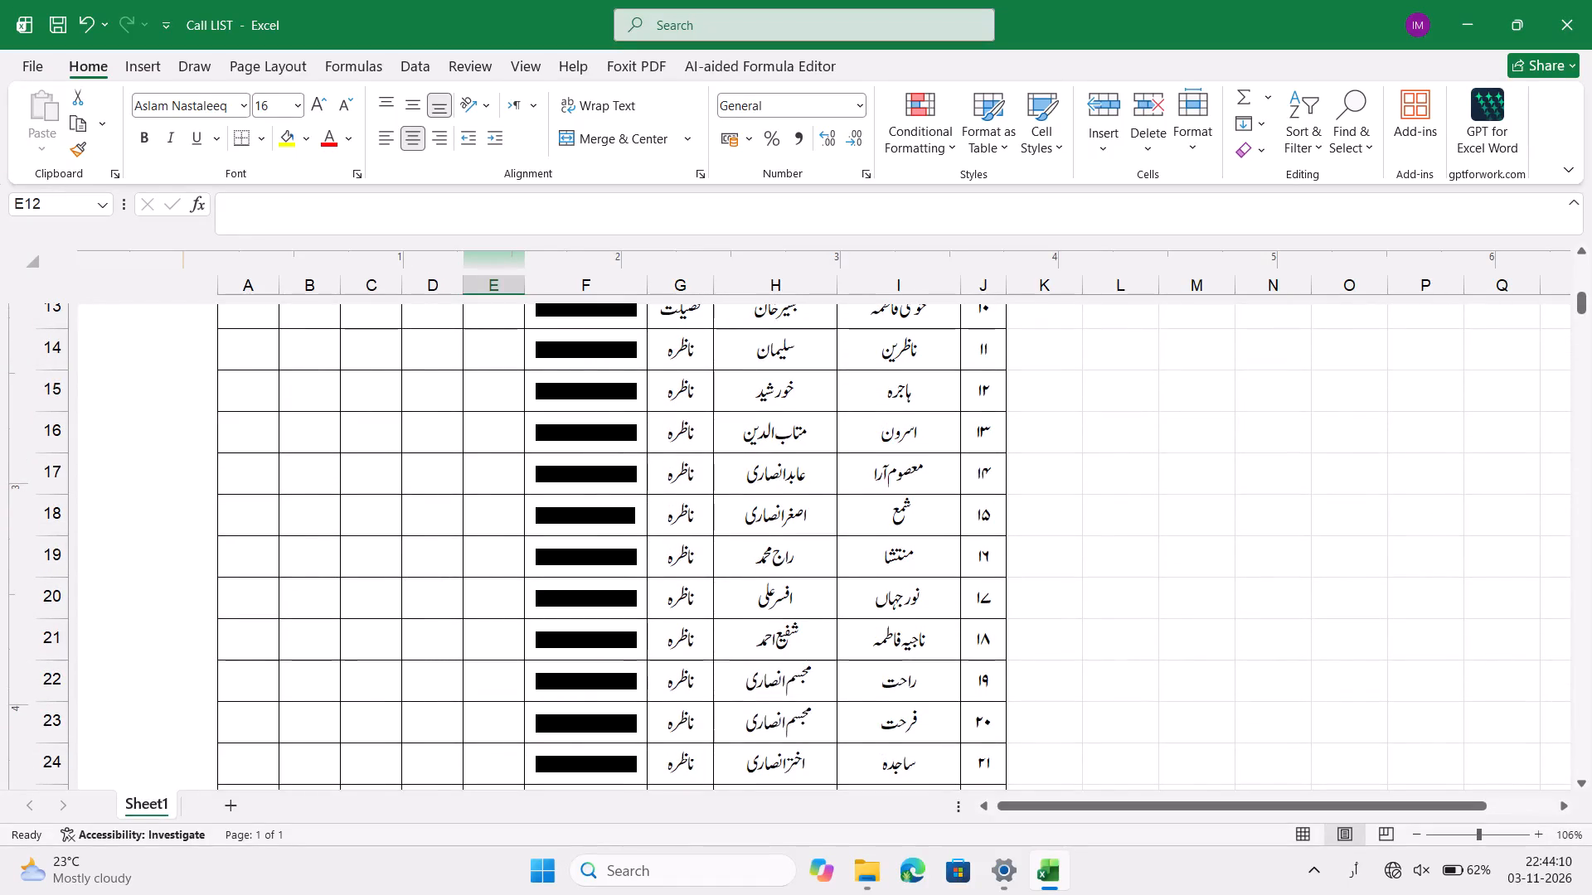
{"action": "left_click", "coordinate": [42, 599]}
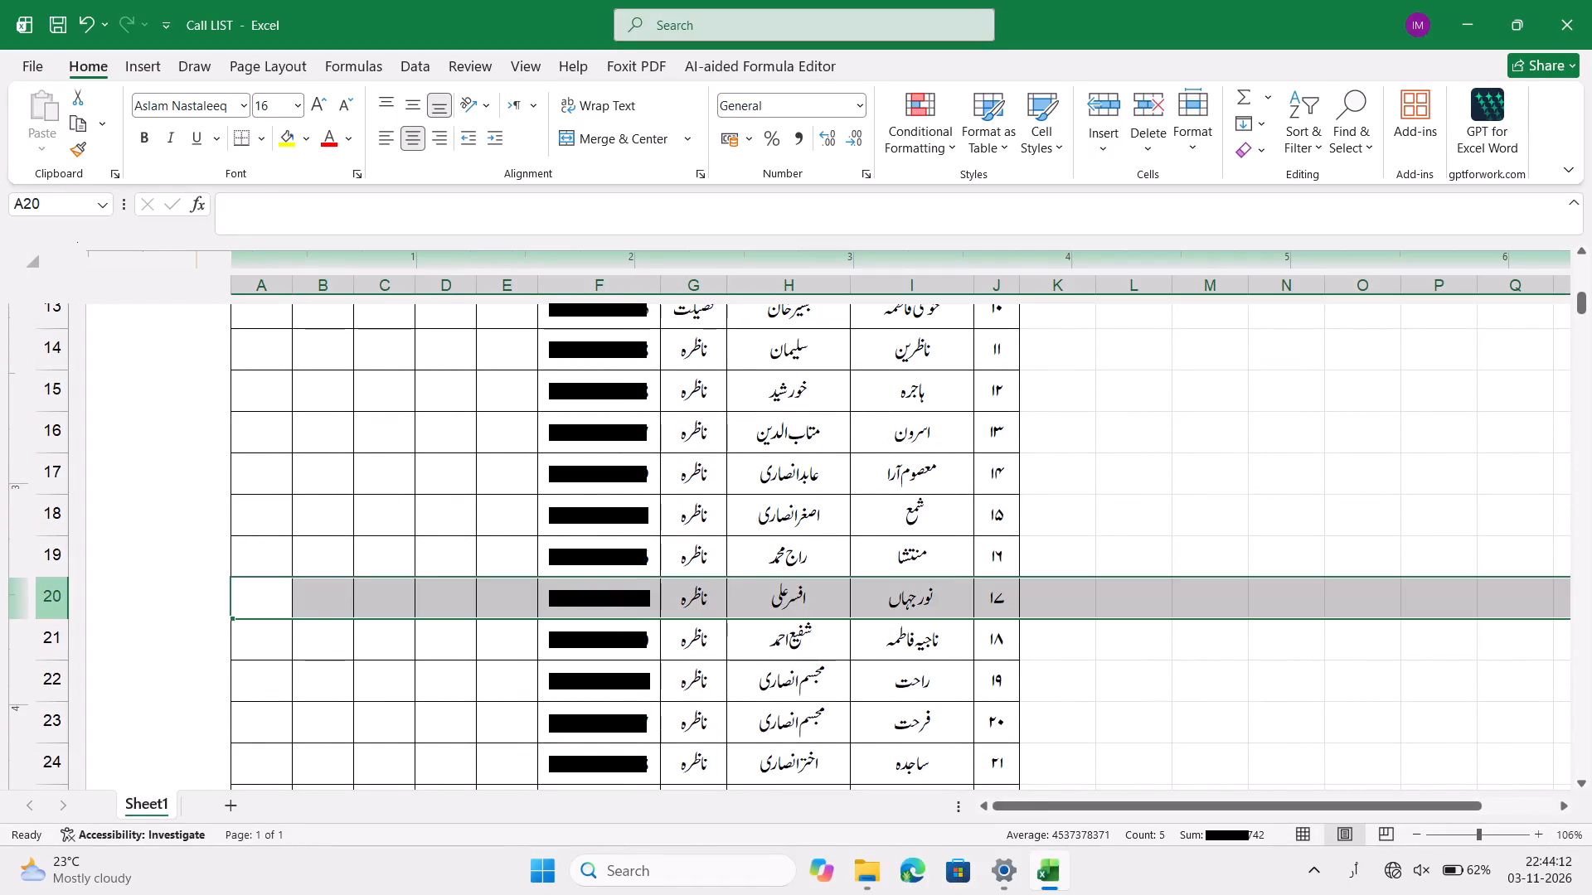
{"action": "right_click", "coordinate": [42, 599]}
{"action": "left_click", "coordinate": [147, 435]}
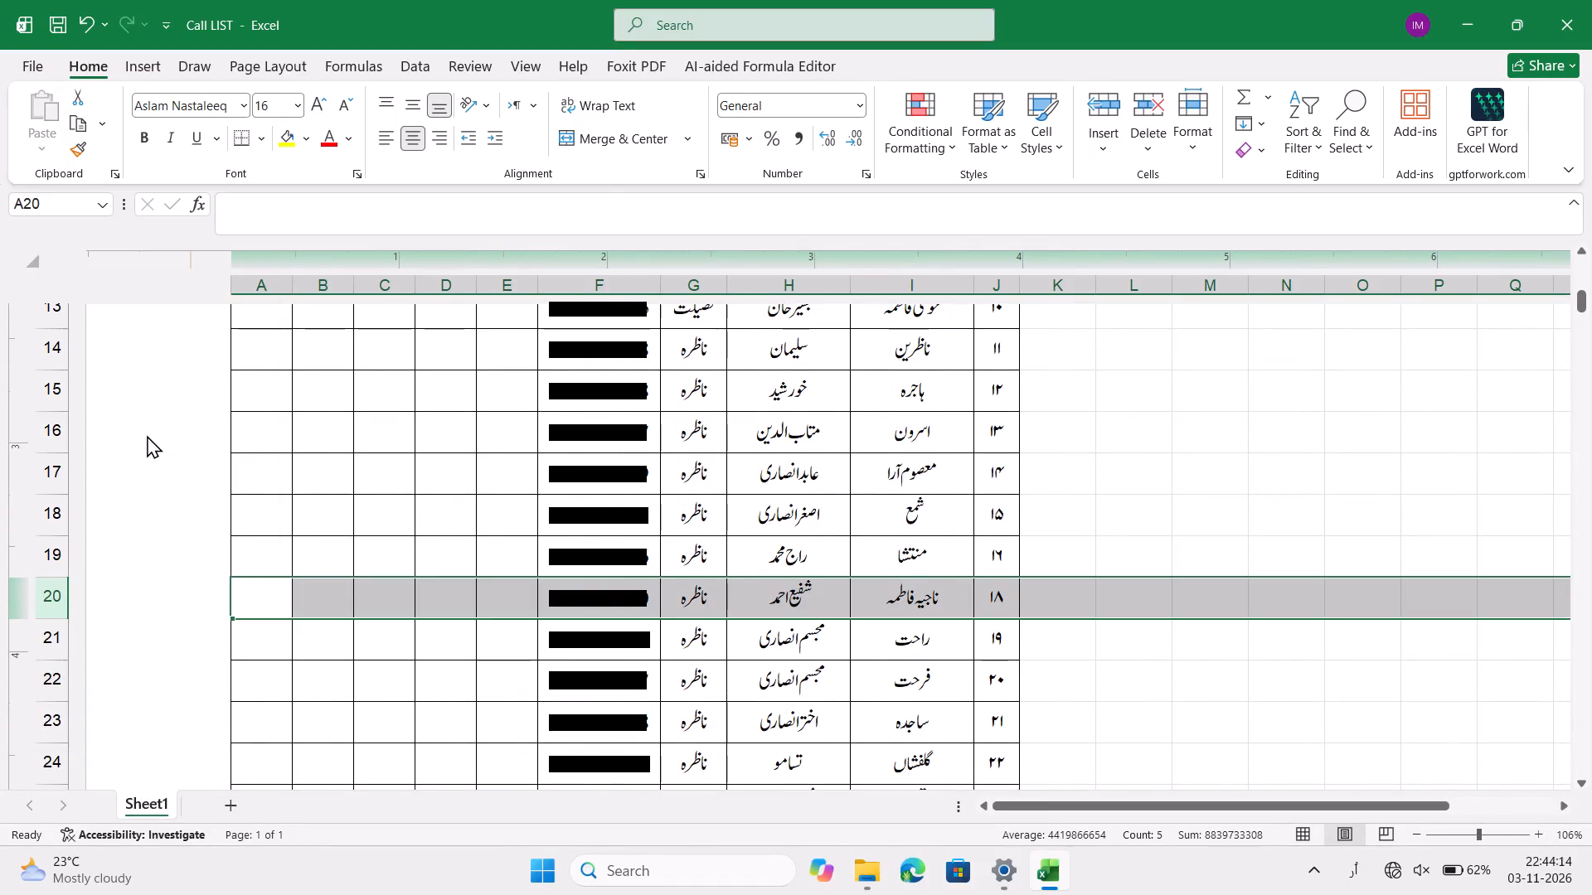
{"action": "left_click", "coordinate": [680, 734]}
Review the first list from its header rows down to the last student in row 37.
{"action": "scroll", "coordinate": [680, 734], "scroll_direction": "down", "scroll_amount": 1}
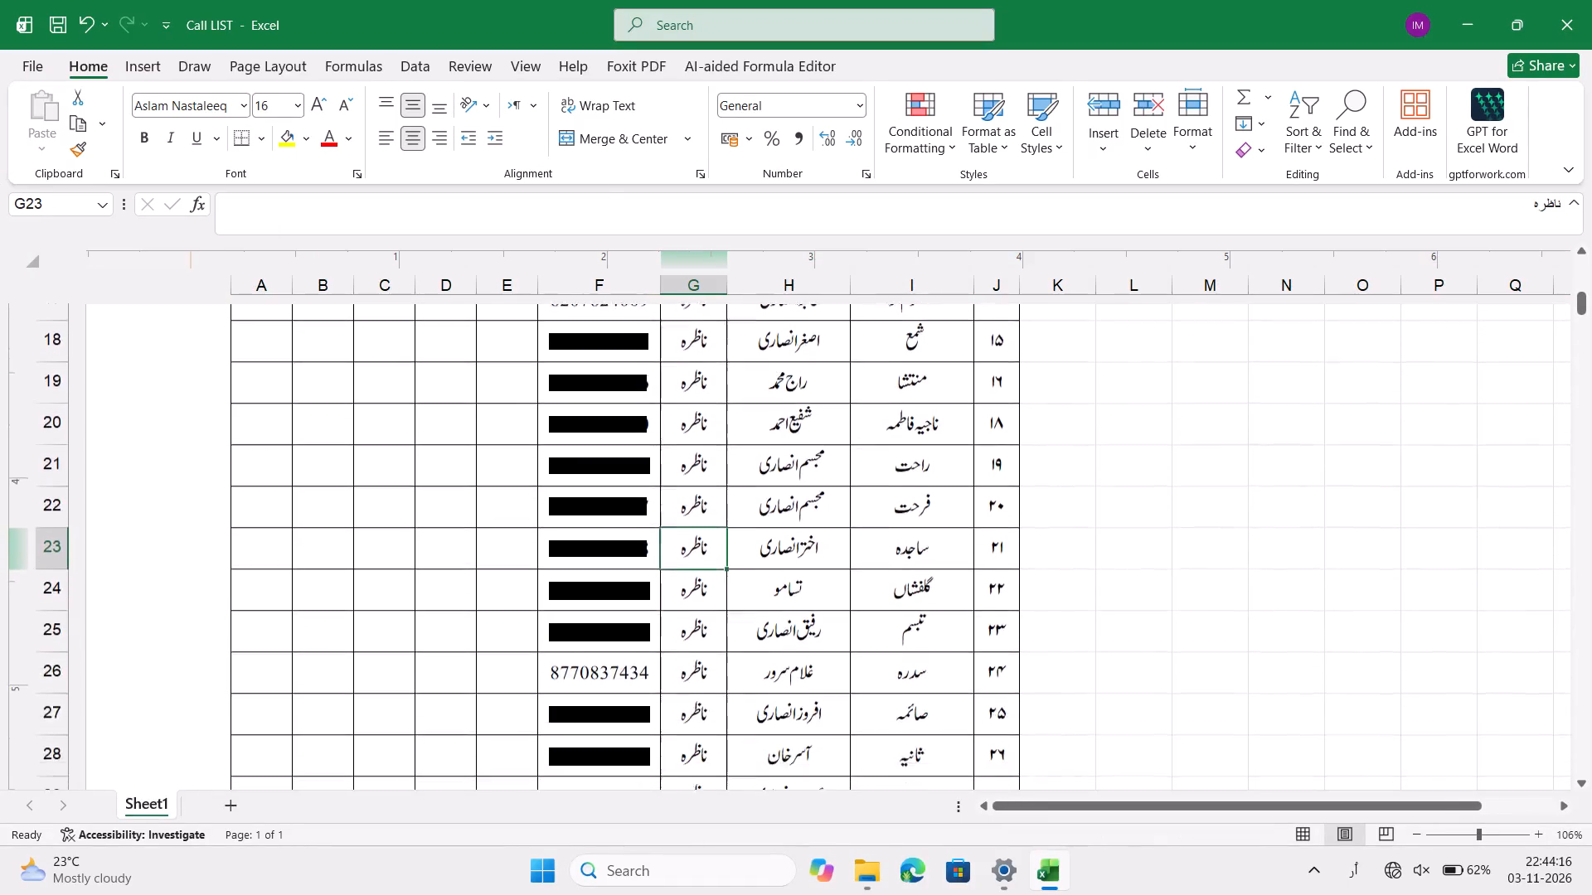
{"action": "scroll", "coordinate": [680, 734], "scroll_direction": "down", "scroll_amount": 1}
{"action": "scroll", "coordinate": [680, 734], "scroll_direction": "up", "scroll_amount": 1}
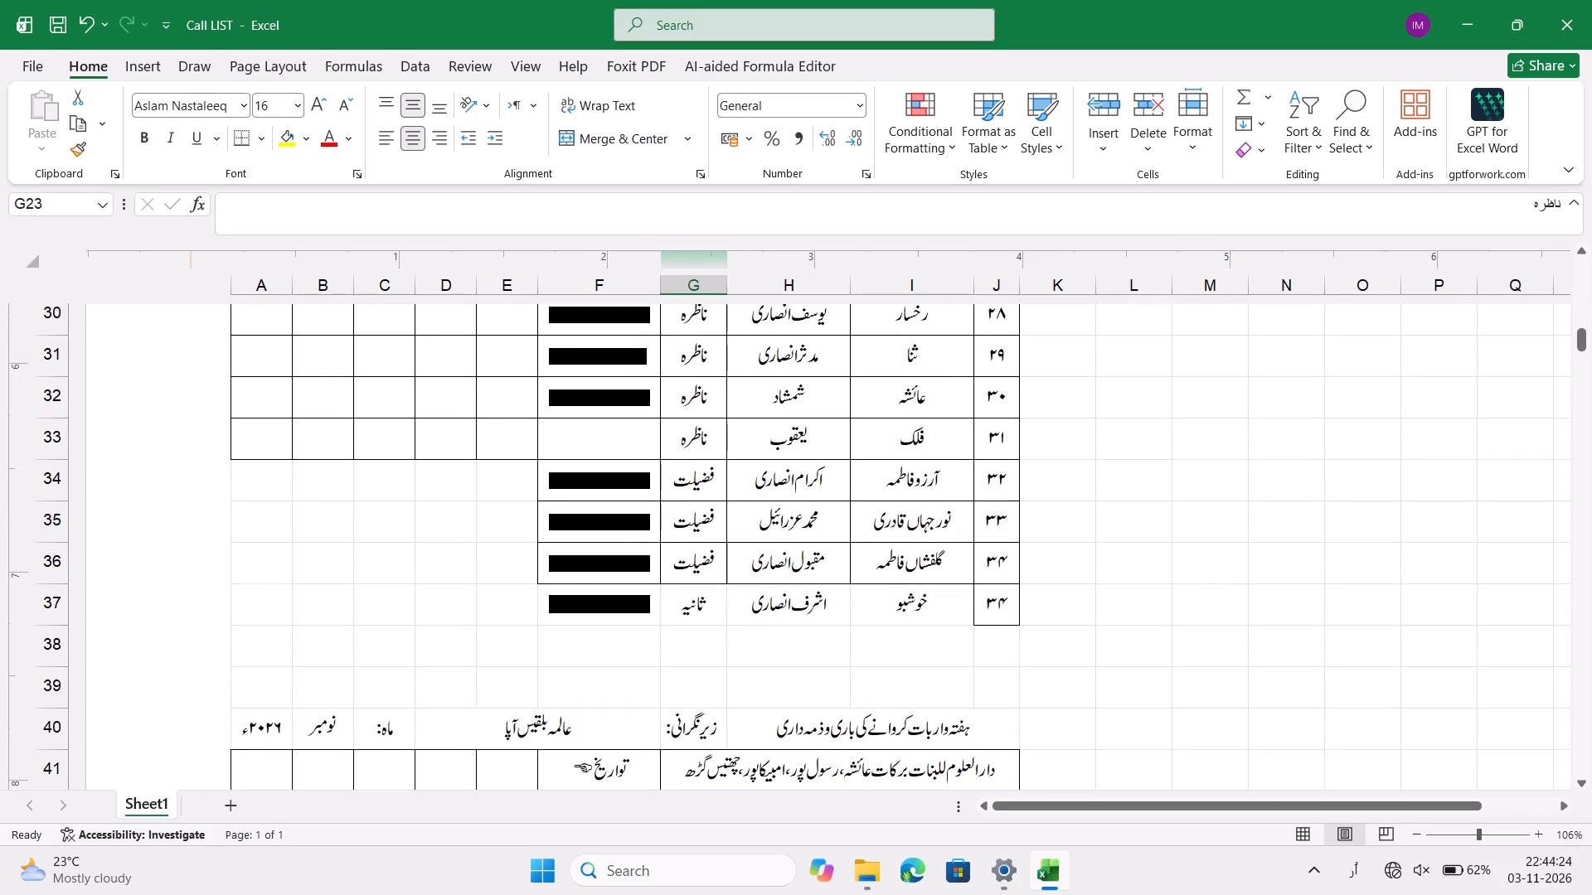
{"action": "scroll", "coordinate": [680, 734], "scroll_direction": "up", "scroll_amount": 4}
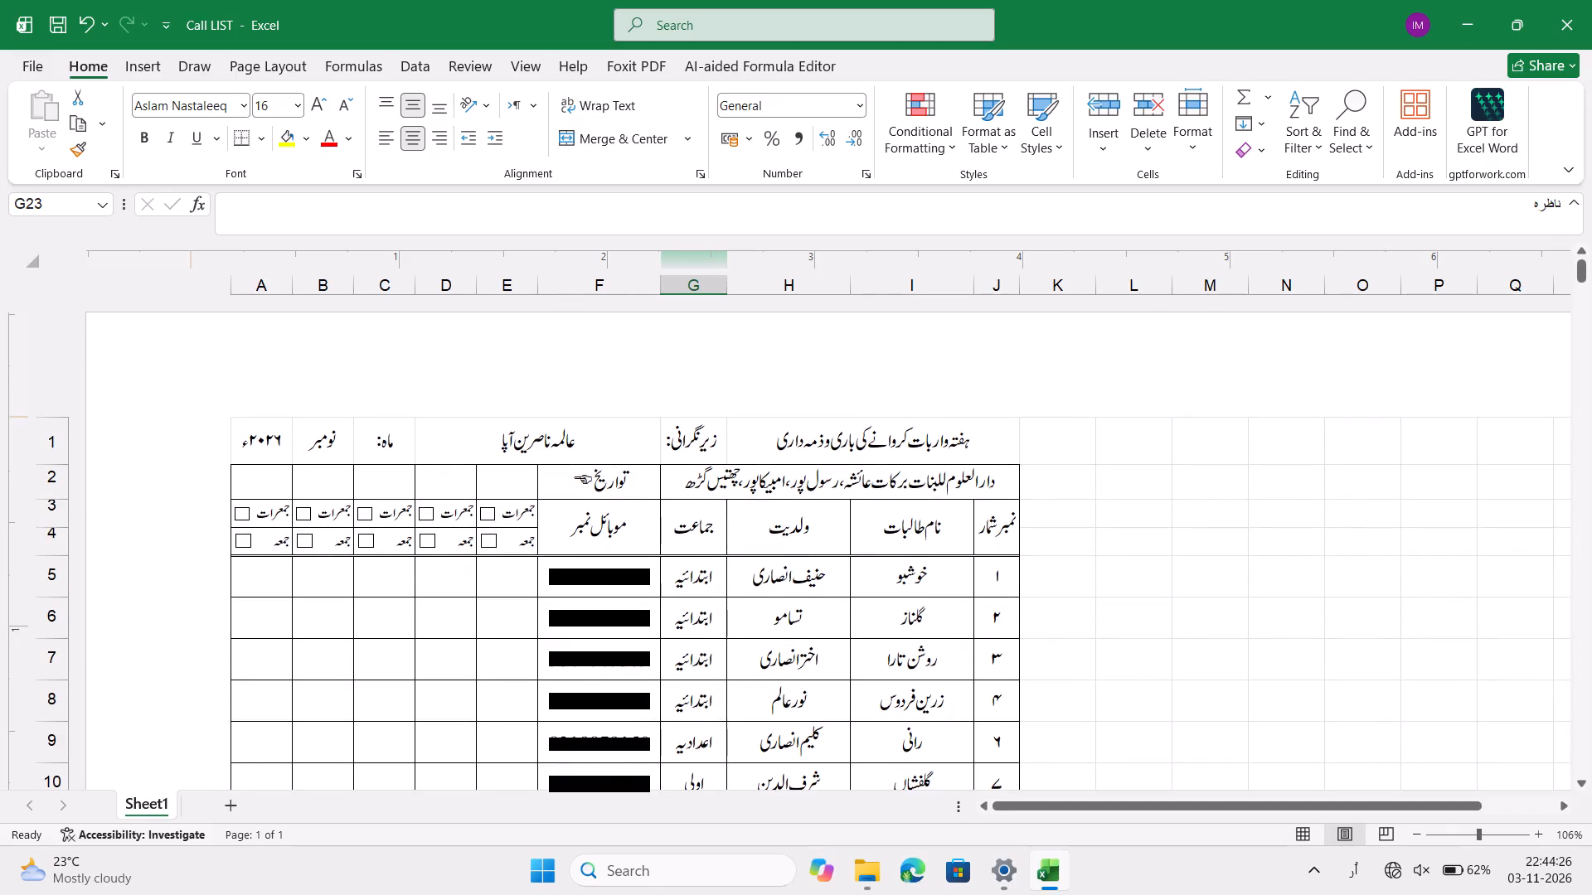
{"action": "scroll", "coordinate": [923, 593], "scroll_direction": "down", "scroll_amount": 1}
{"action": "scroll", "coordinate": [773, 517], "scroll_direction": "down", "scroll_amount": 1}
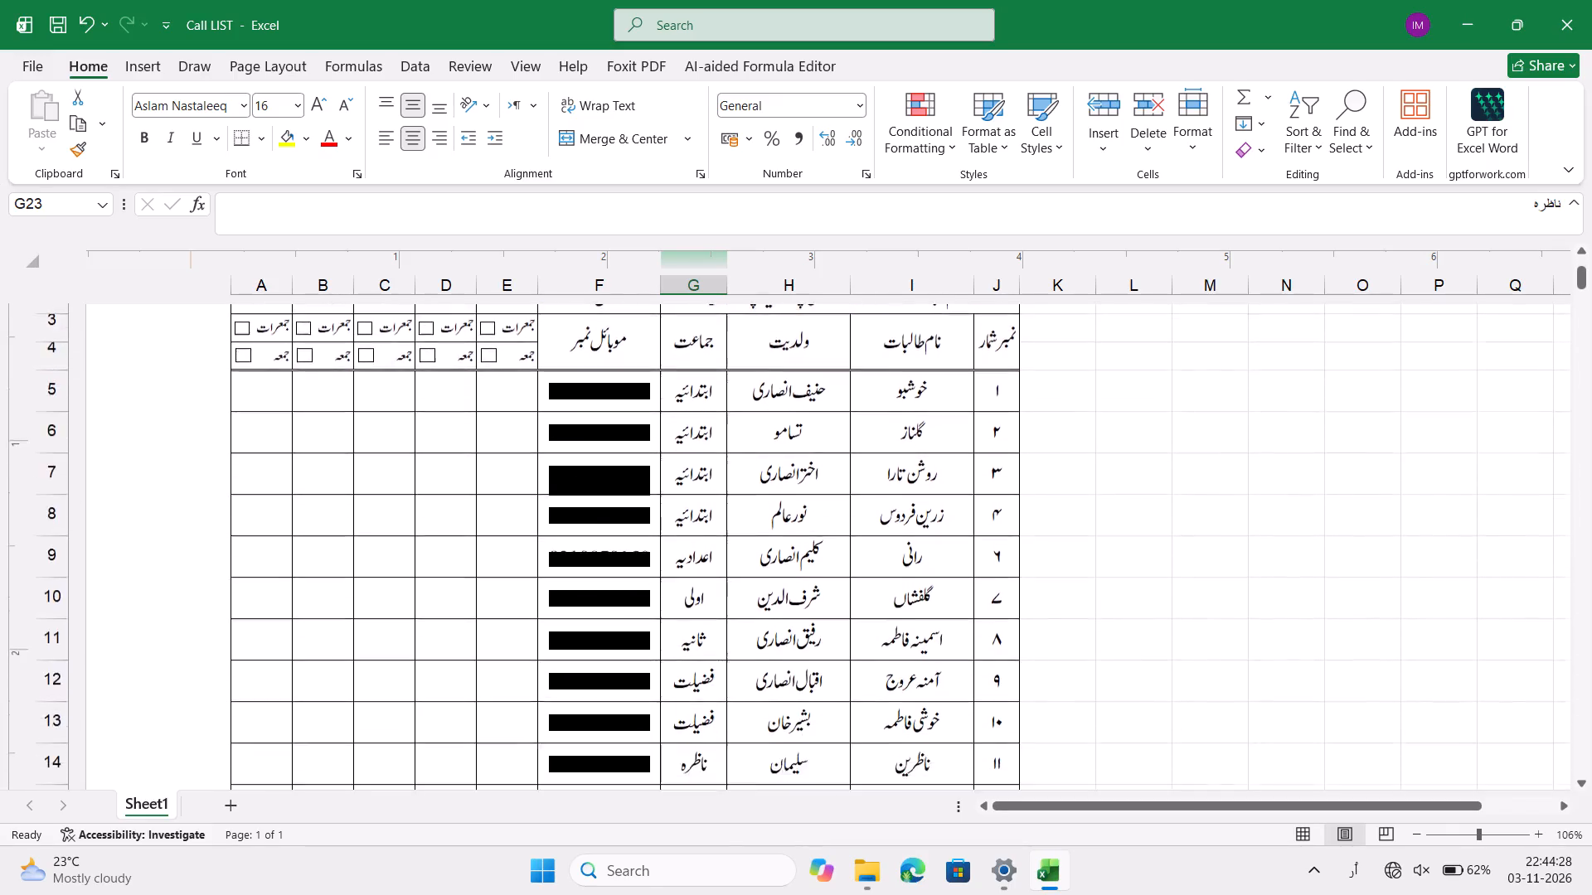
{"action": "scroll", "coordinate": [773, 517], "scroll_direction": "down", "scroll_amount": 1}
{"action": "scroll", "coordinate": [757, 459], "scroll_direction": "up", "scroll_amount": 1}
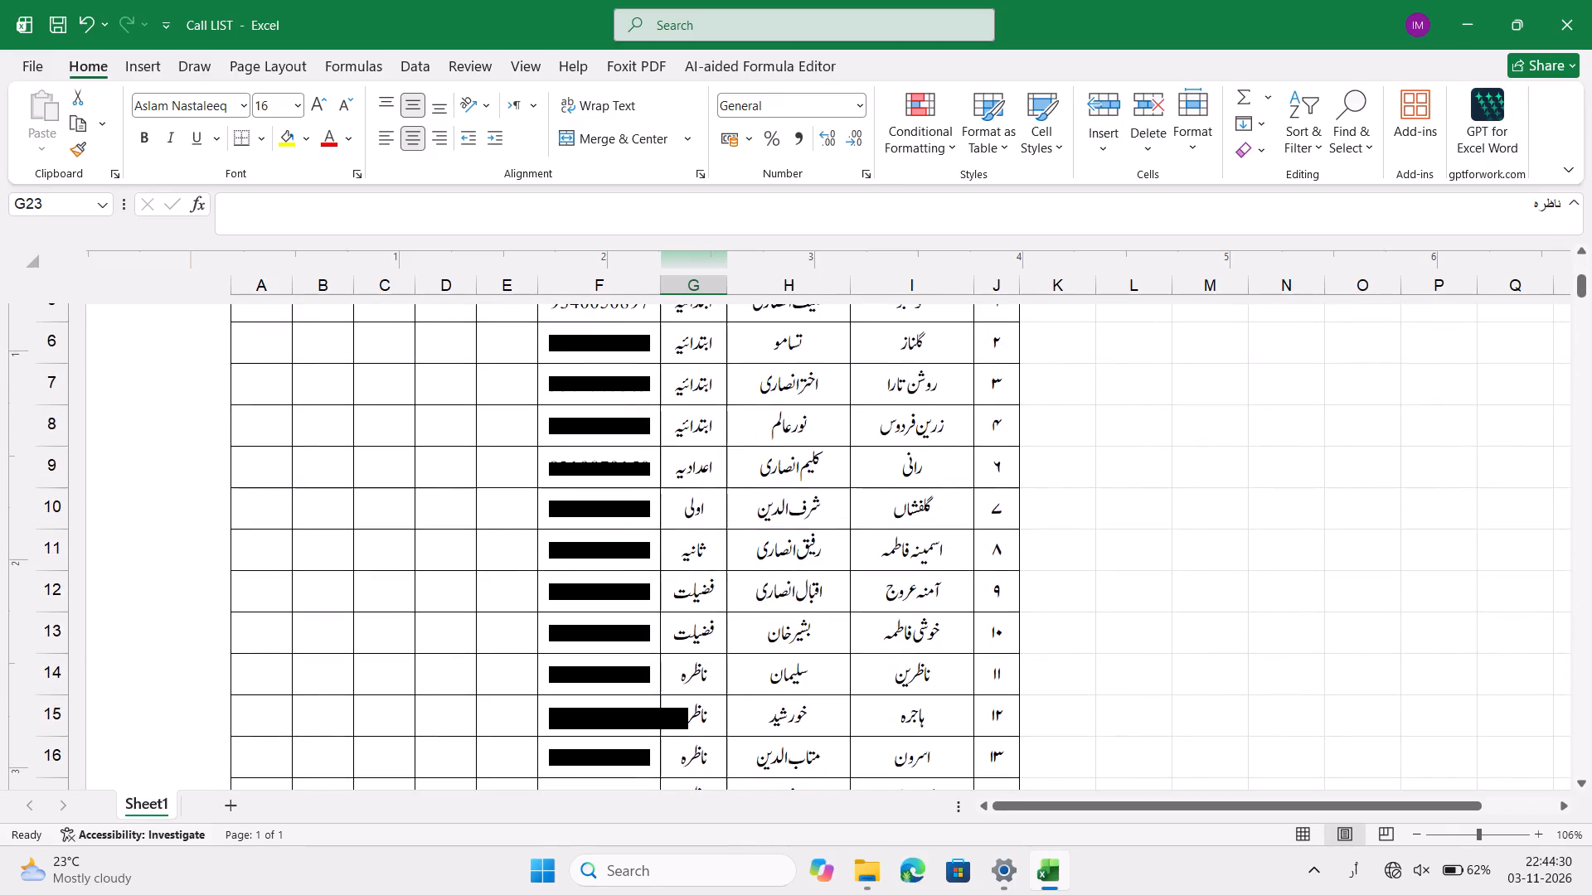
{"action": "scroll", "coordinate": [726, 363], "scroll_direction": "up", "scroll_amount": 1}
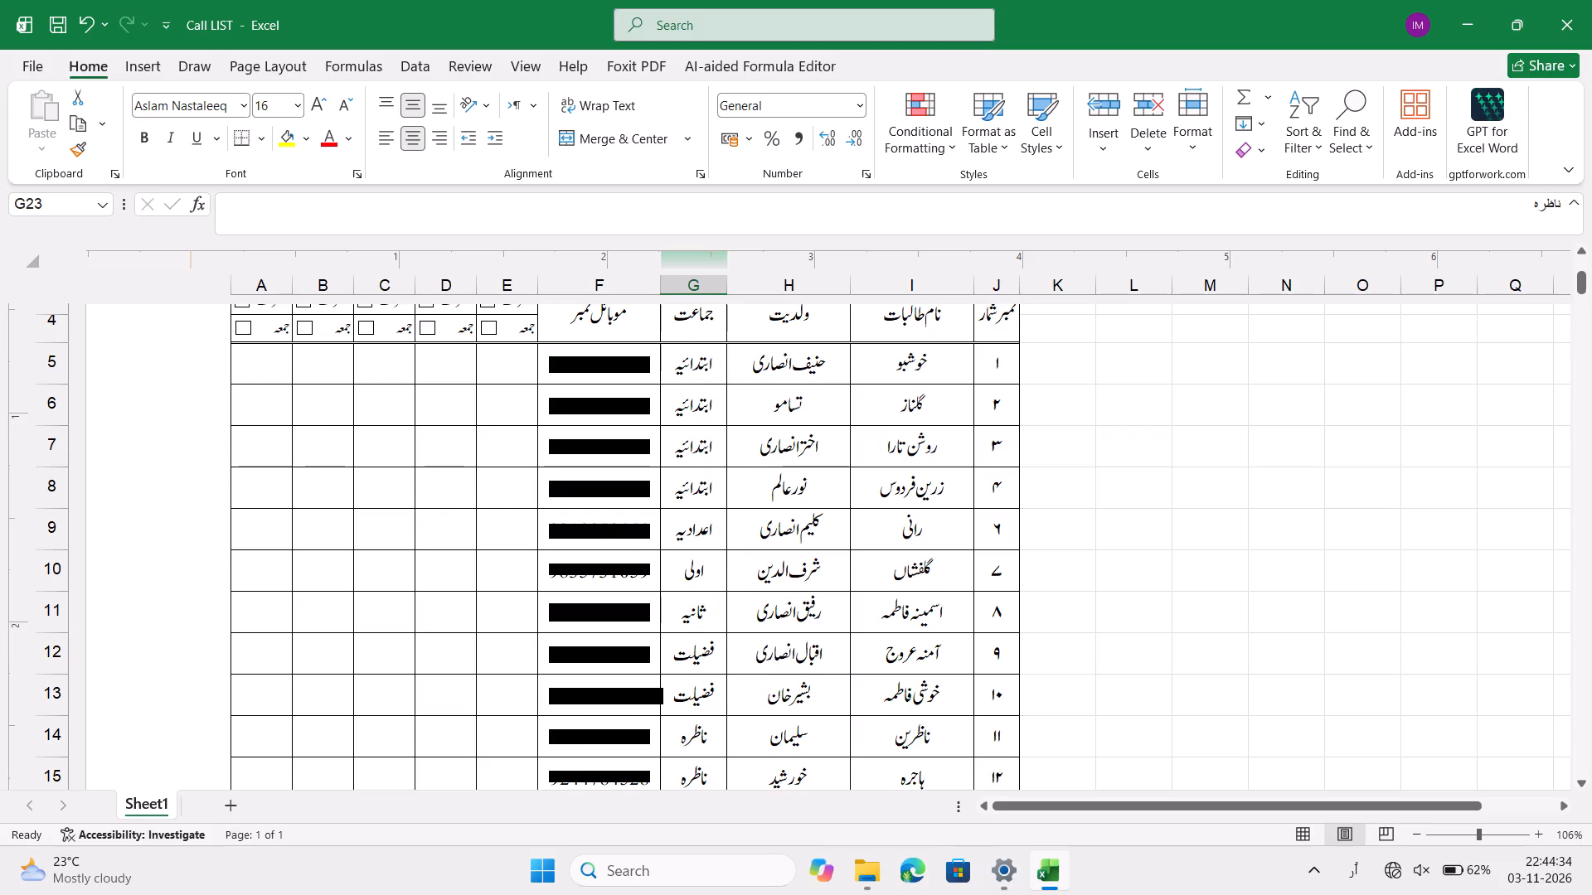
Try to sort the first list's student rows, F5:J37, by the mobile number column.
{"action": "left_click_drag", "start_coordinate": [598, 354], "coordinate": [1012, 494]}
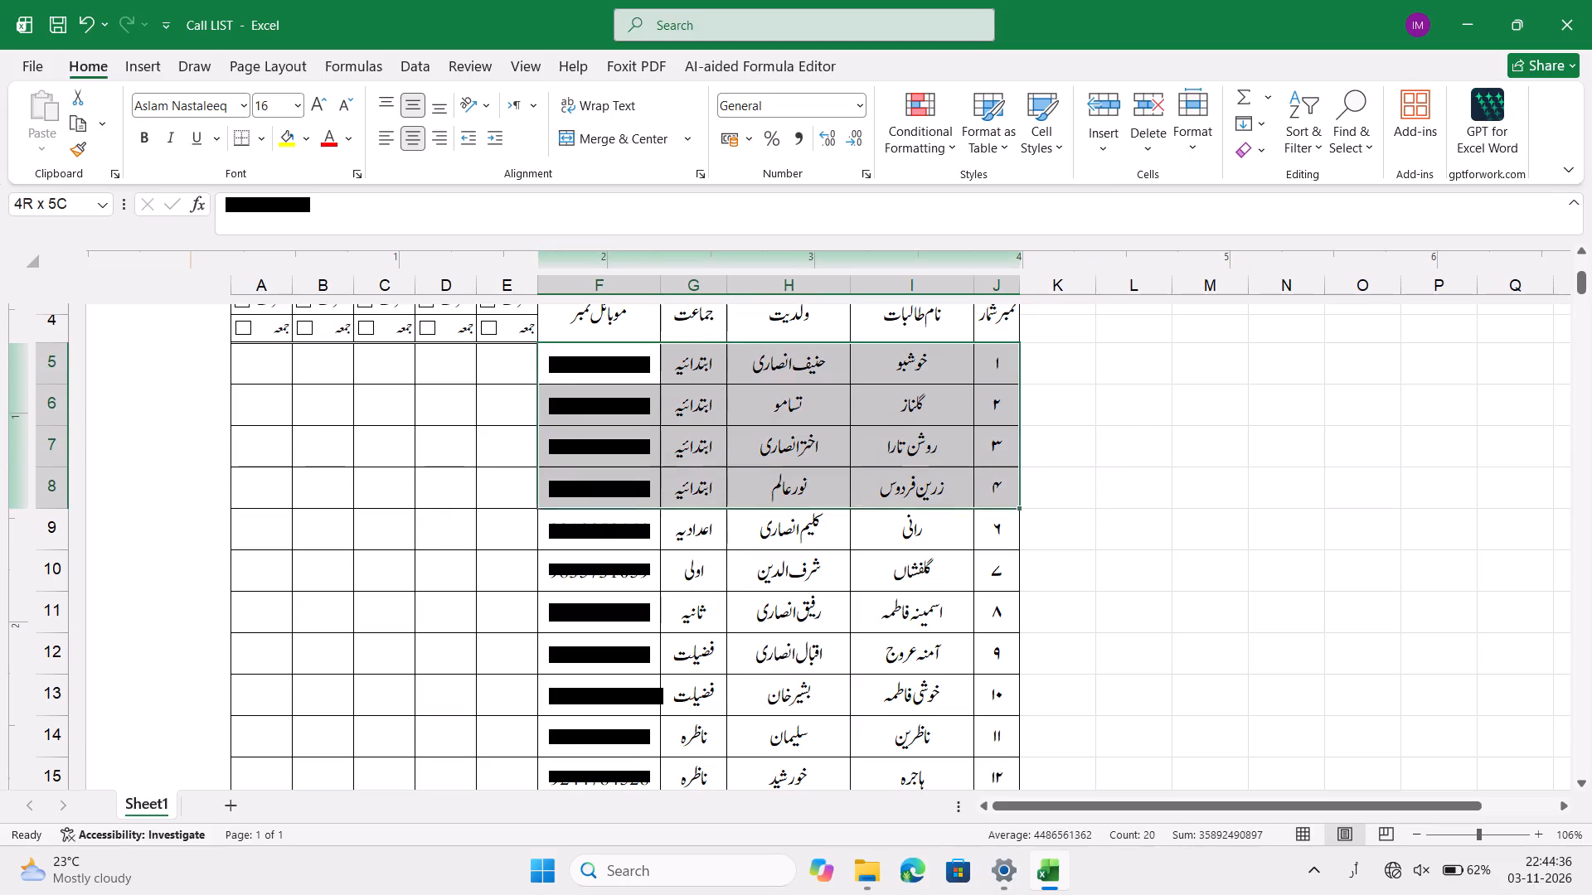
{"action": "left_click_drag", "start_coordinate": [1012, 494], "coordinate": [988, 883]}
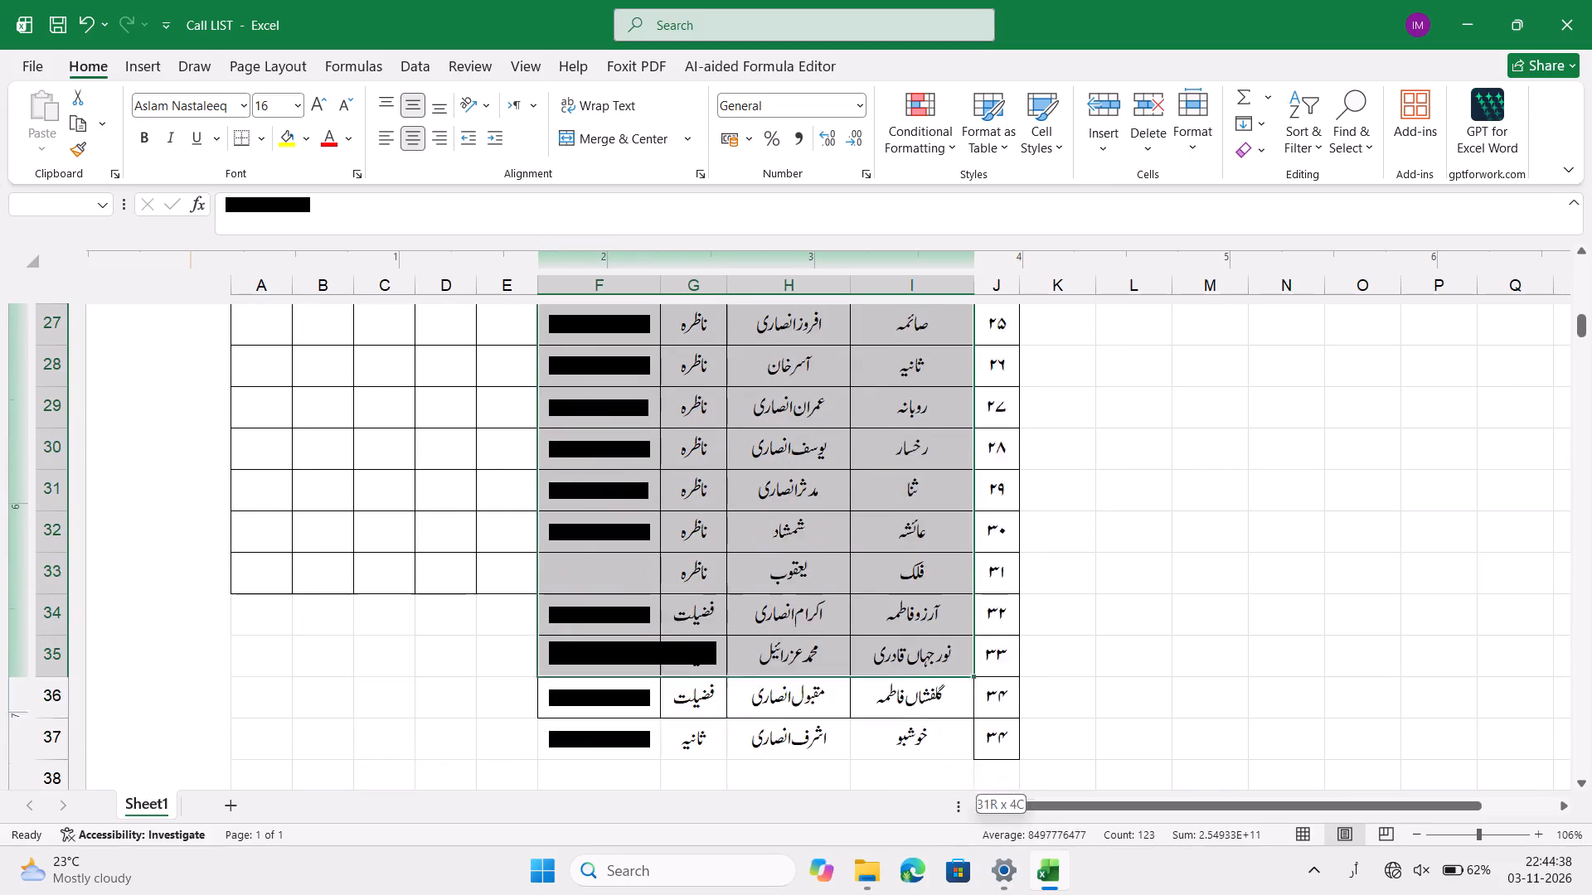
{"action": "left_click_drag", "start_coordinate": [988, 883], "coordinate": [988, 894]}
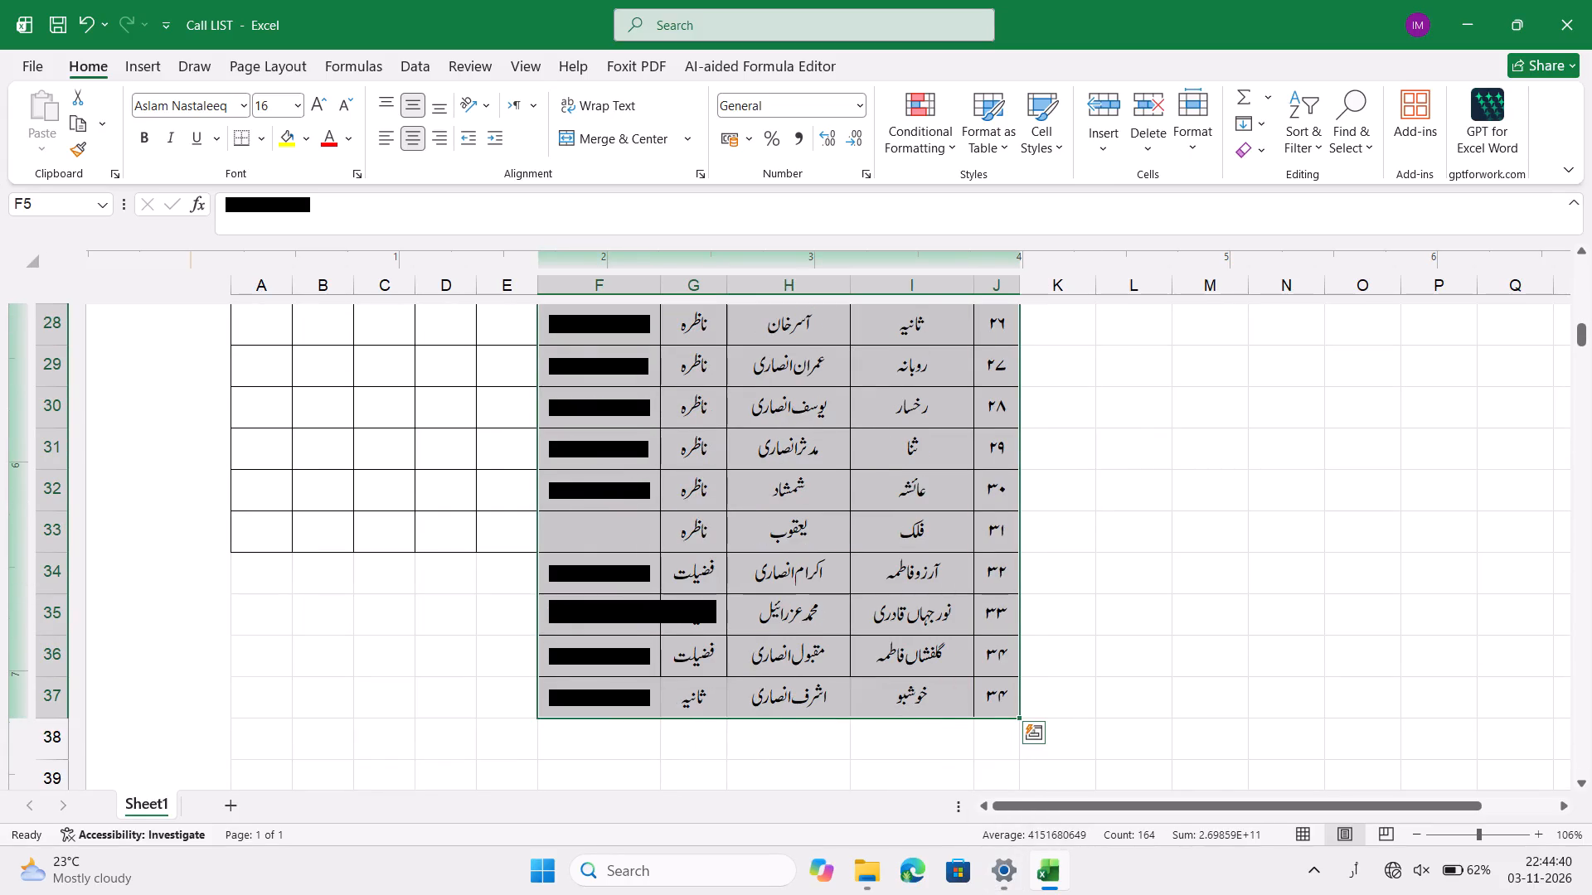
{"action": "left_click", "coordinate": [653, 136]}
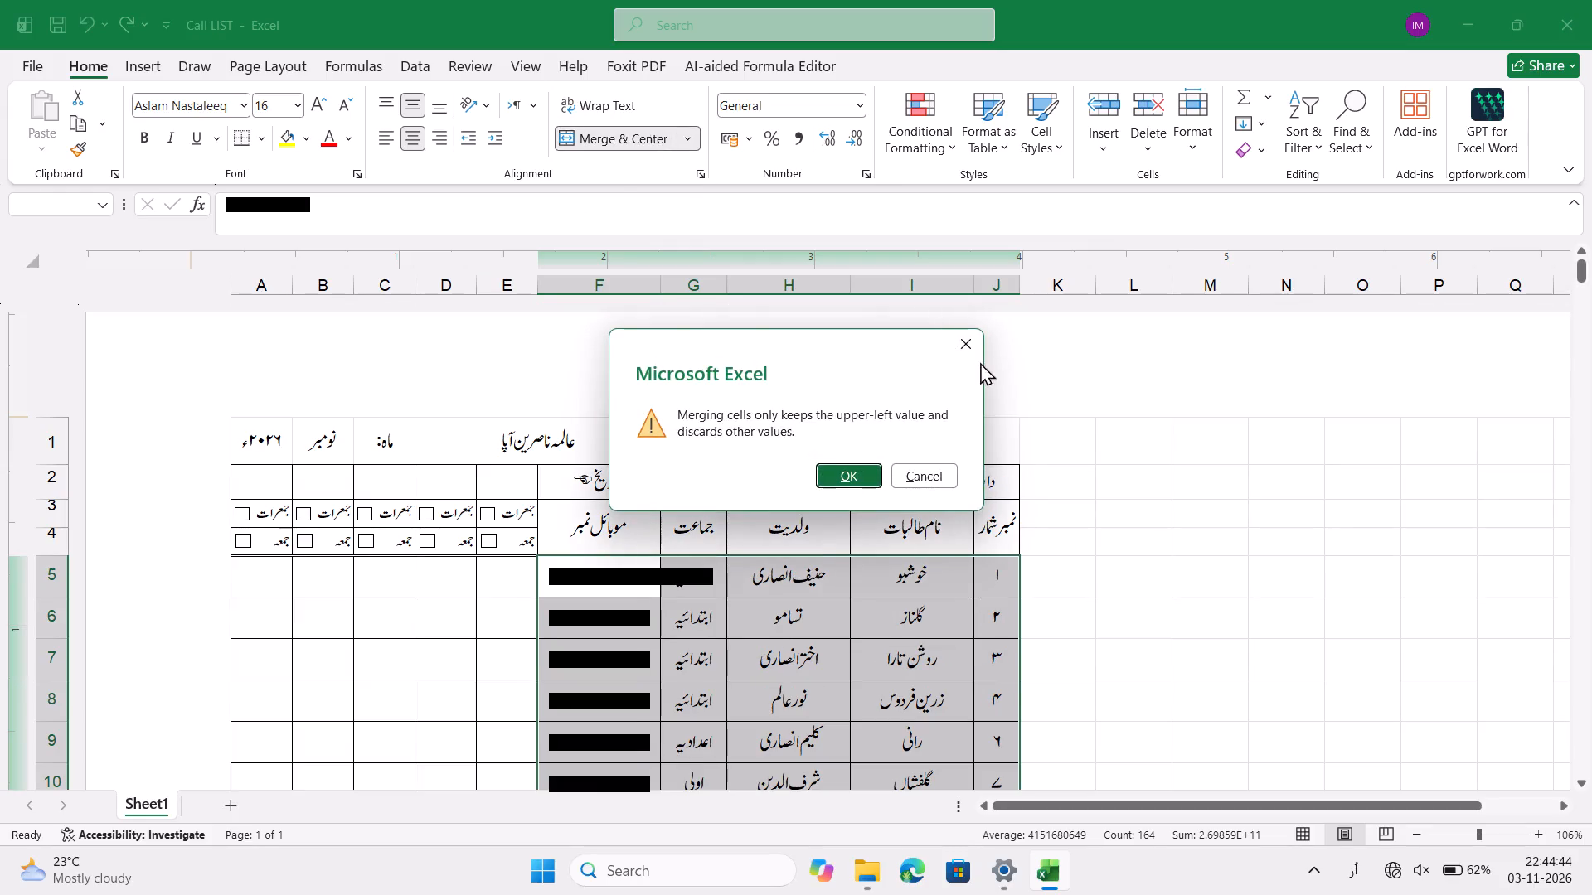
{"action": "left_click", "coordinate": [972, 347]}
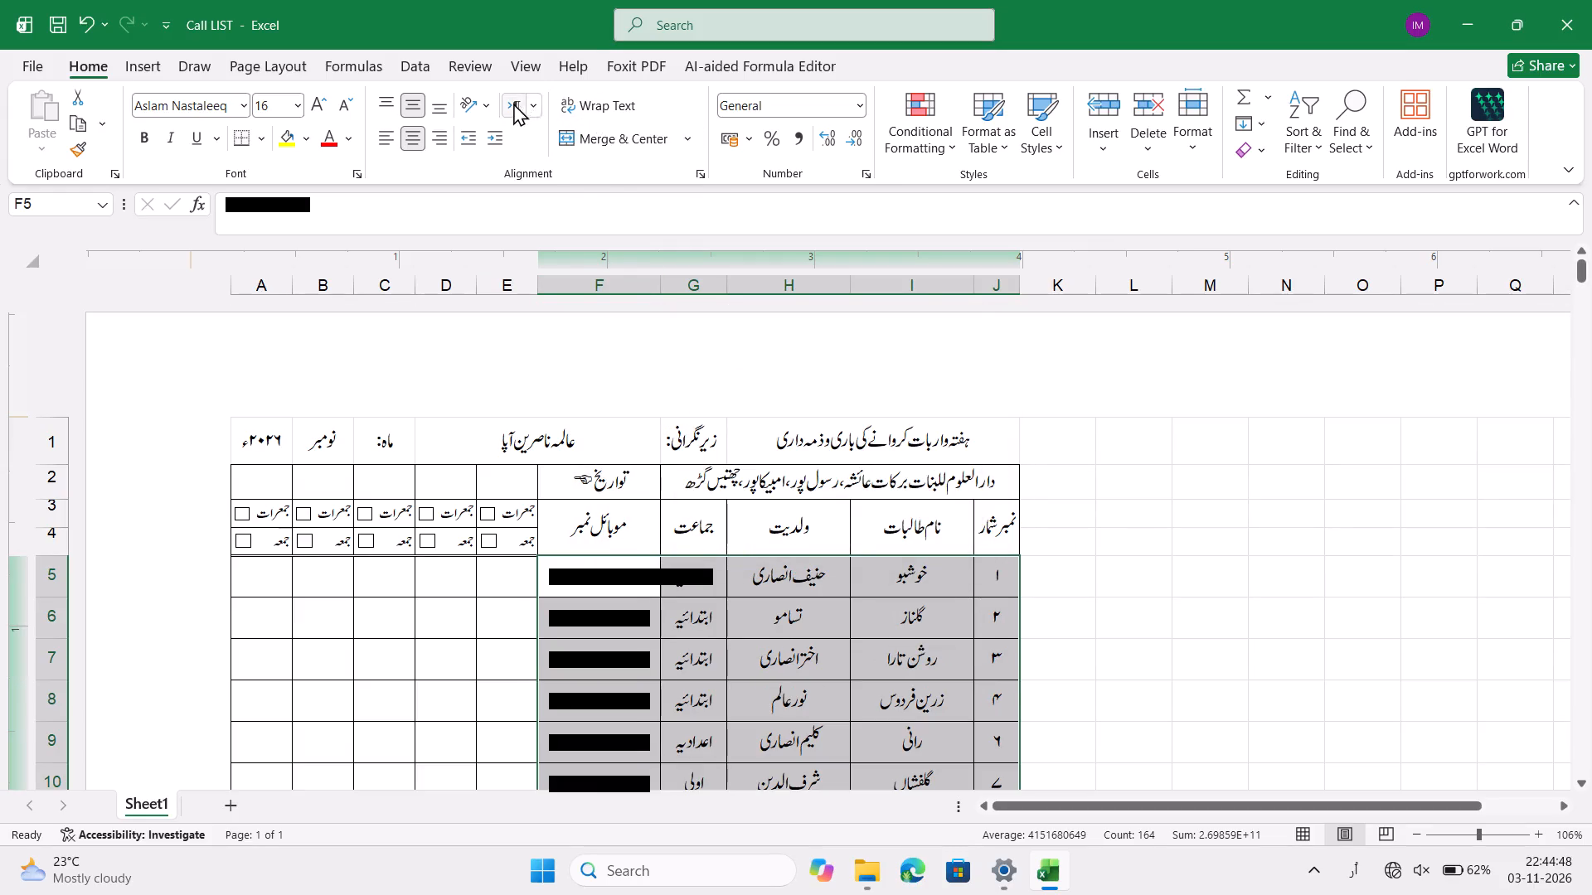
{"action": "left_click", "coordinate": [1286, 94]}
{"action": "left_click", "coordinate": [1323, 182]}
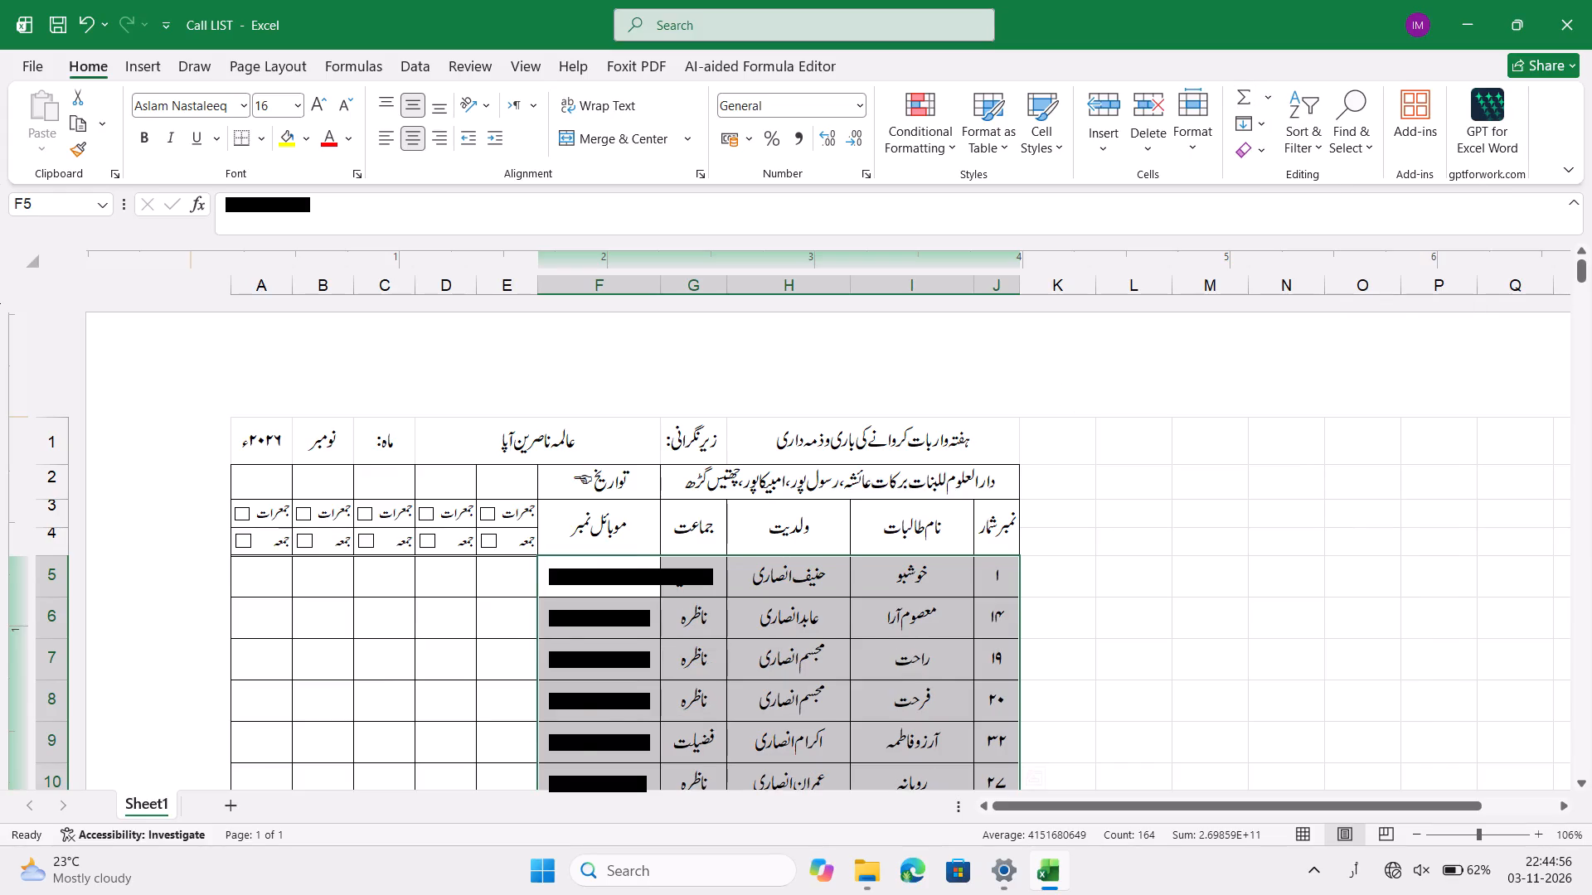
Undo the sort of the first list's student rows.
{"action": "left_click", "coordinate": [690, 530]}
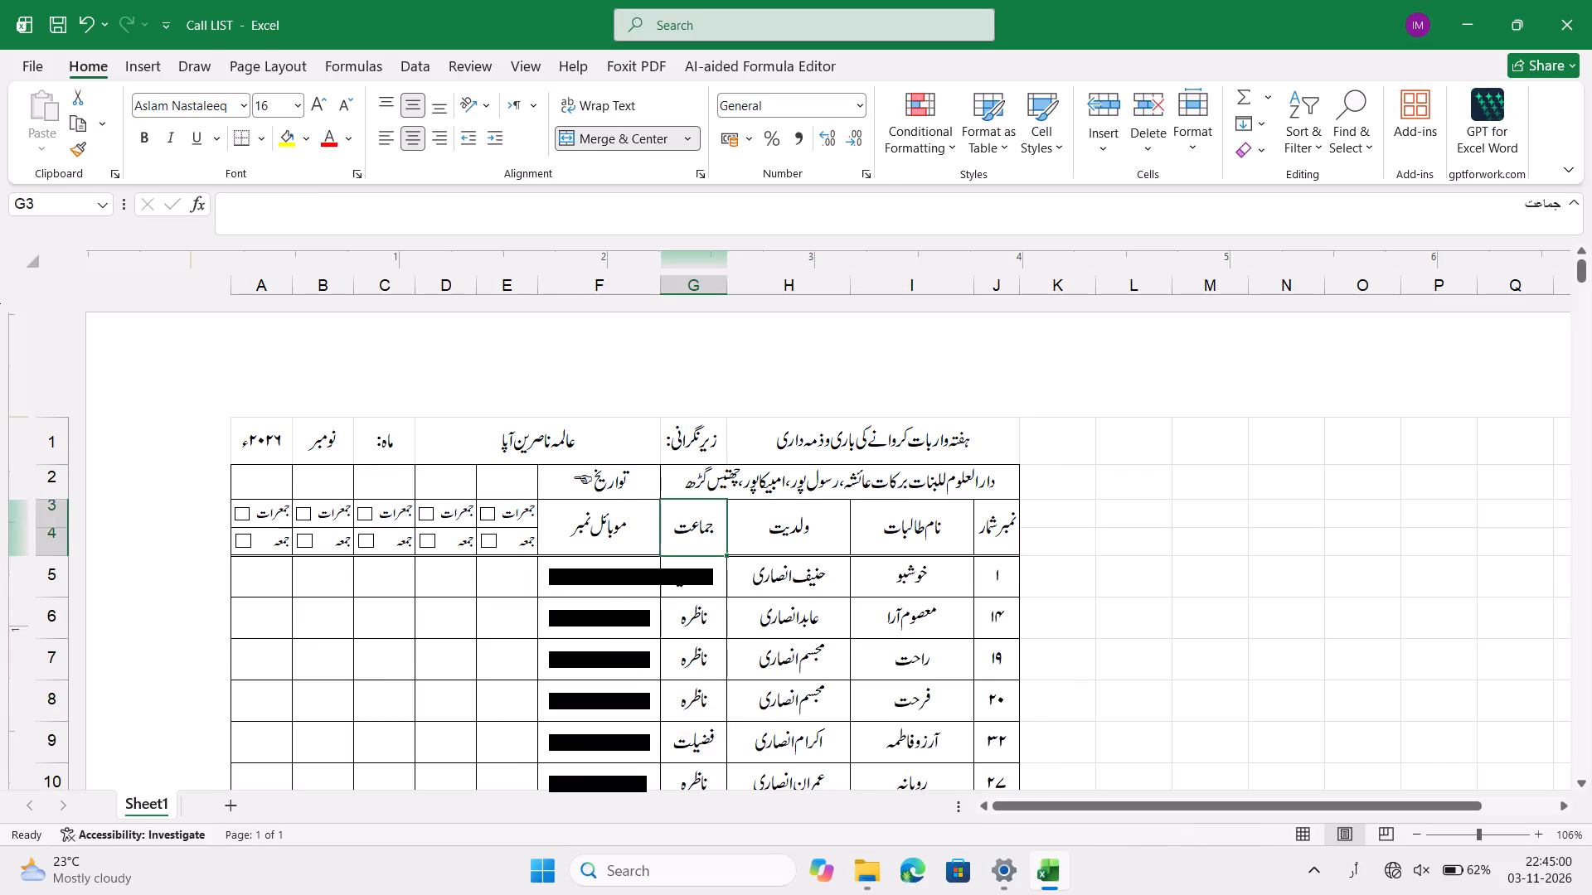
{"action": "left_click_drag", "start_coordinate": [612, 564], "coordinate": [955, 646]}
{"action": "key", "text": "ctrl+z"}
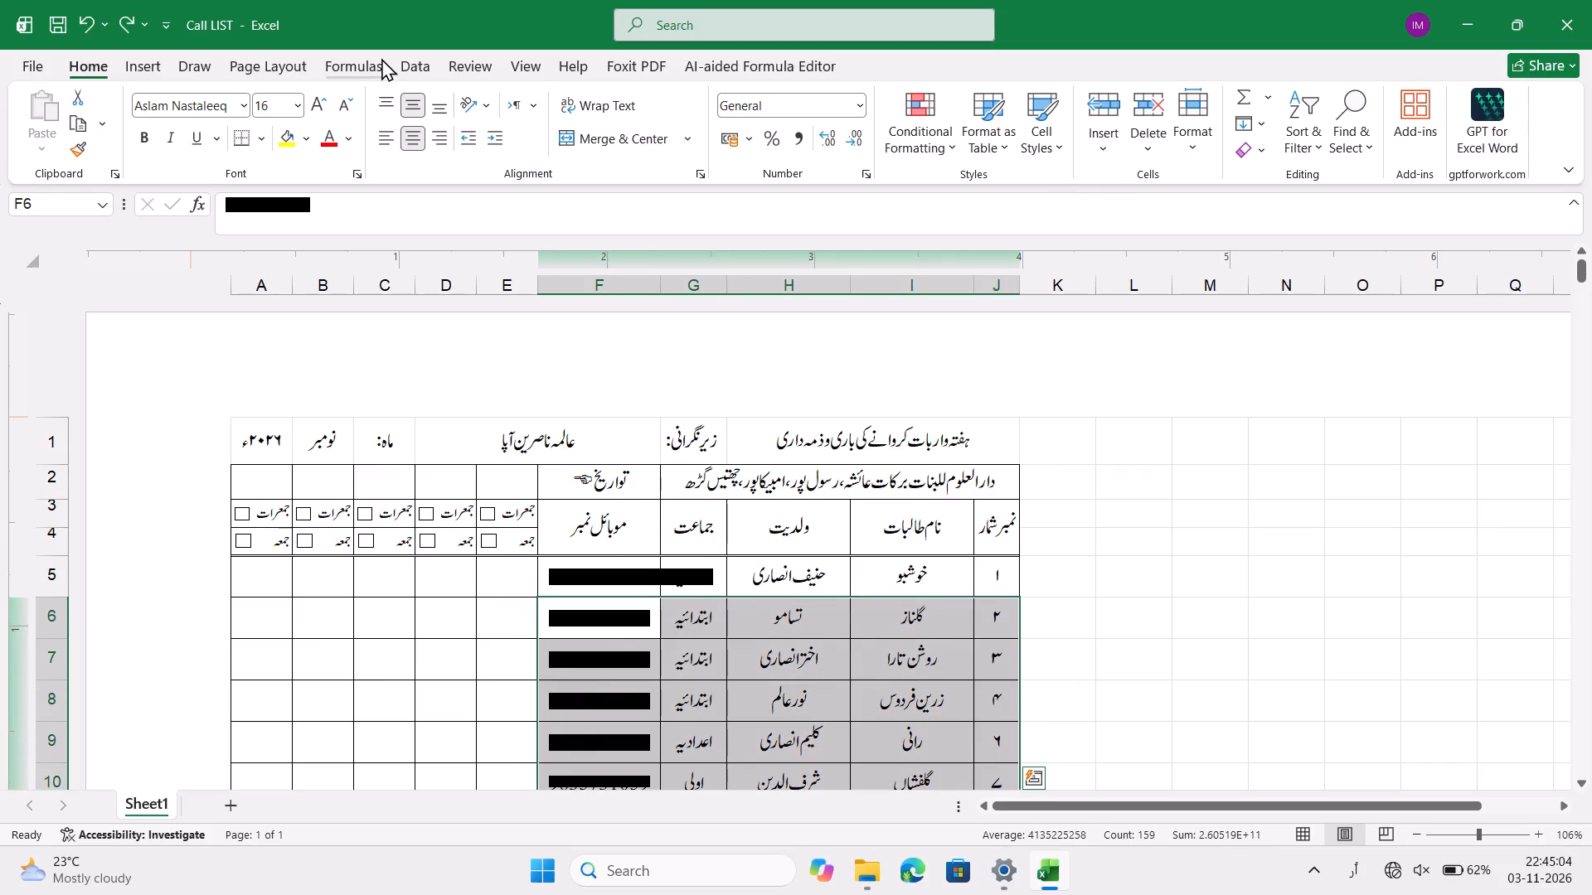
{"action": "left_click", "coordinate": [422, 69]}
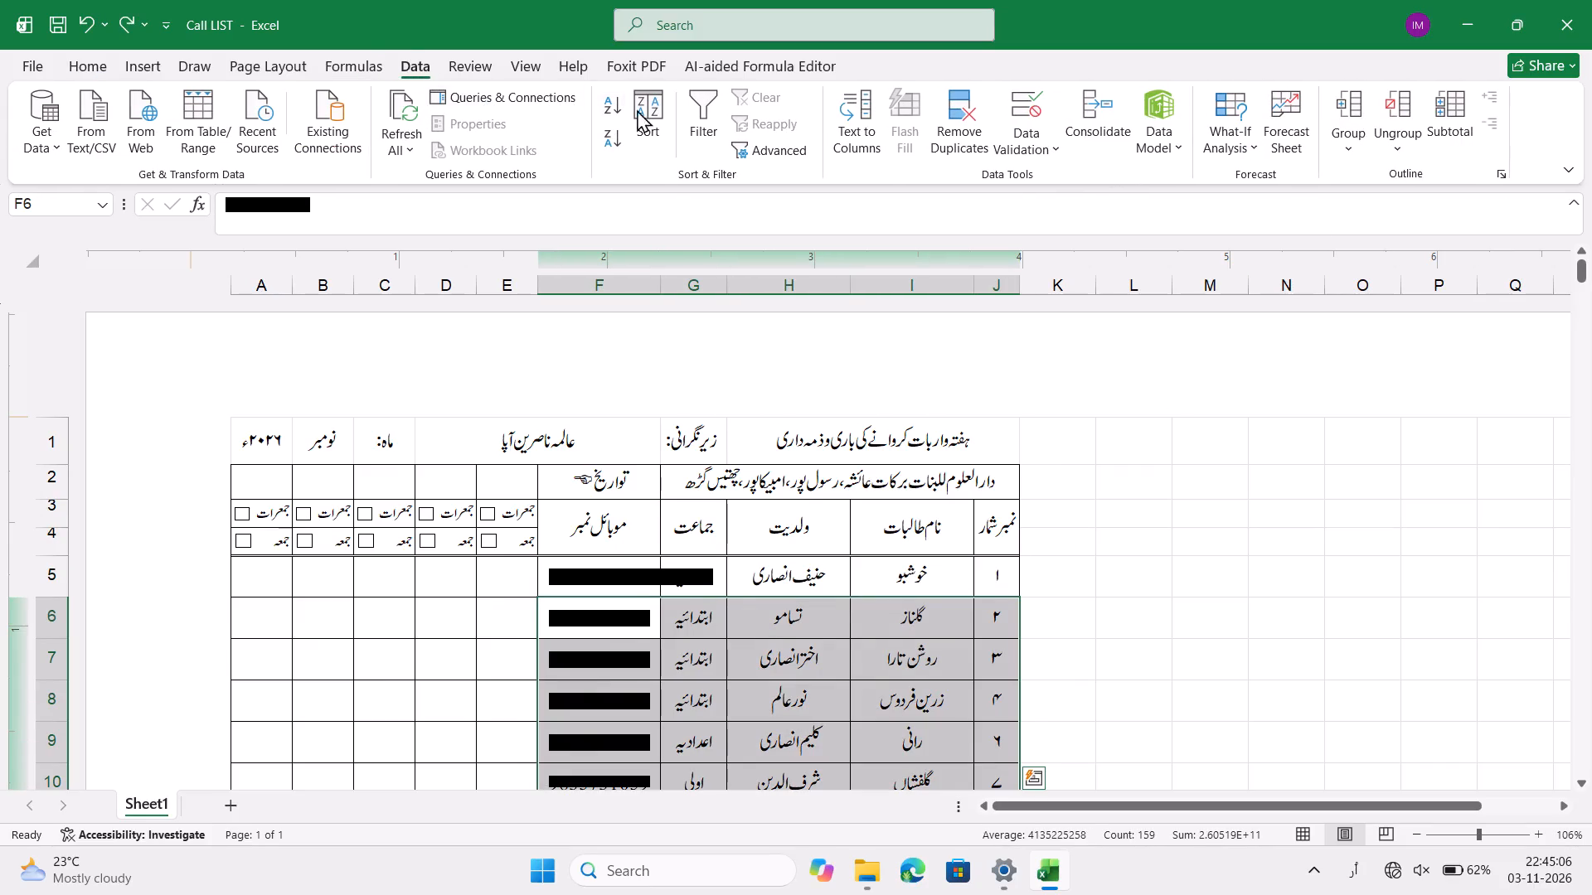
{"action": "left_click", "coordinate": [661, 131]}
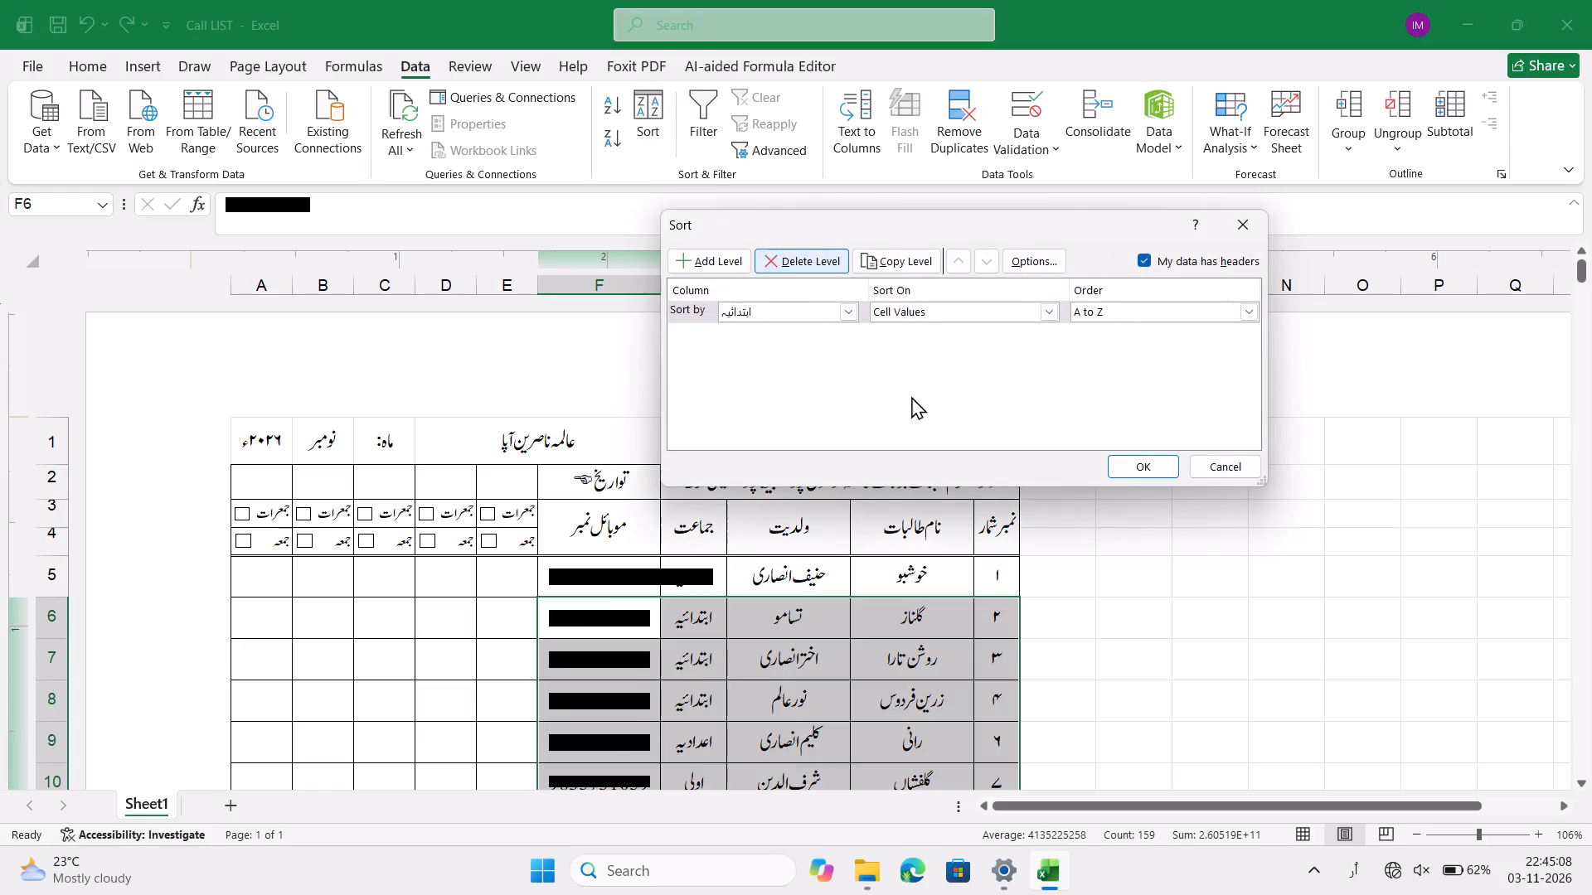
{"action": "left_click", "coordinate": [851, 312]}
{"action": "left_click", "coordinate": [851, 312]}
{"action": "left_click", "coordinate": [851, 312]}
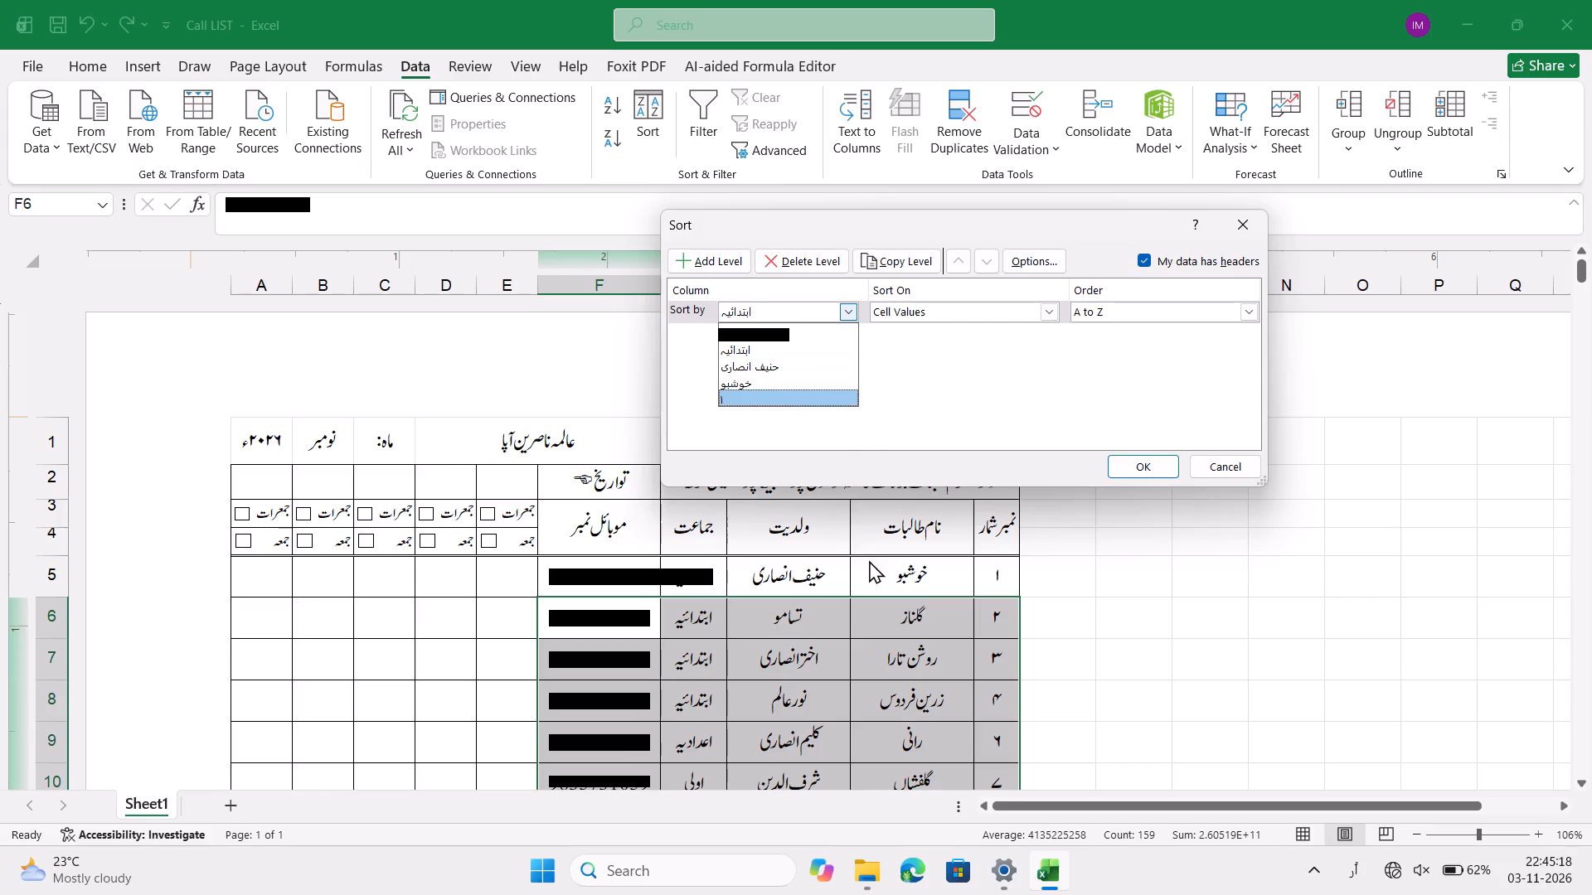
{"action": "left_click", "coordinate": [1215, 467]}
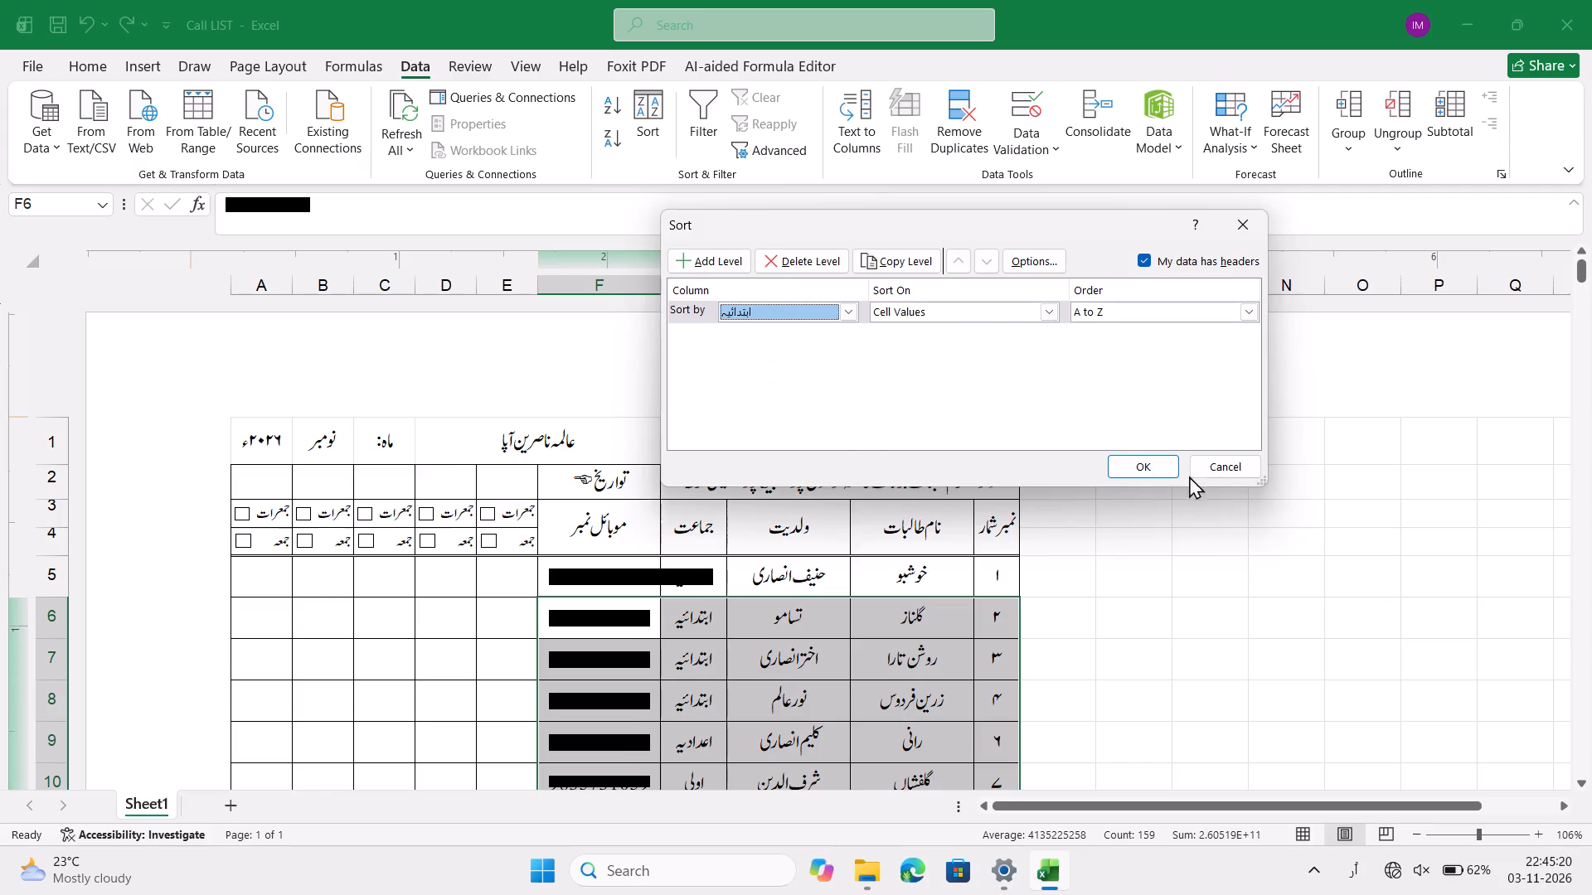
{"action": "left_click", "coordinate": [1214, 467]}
Sort the first list's student rows, F5:J37, by the class column G from A to Z, treating the data as having no headers.
{"action": "left_click_drag", "start_coordinate": [595, 564], "coordinate": [985, 656]}
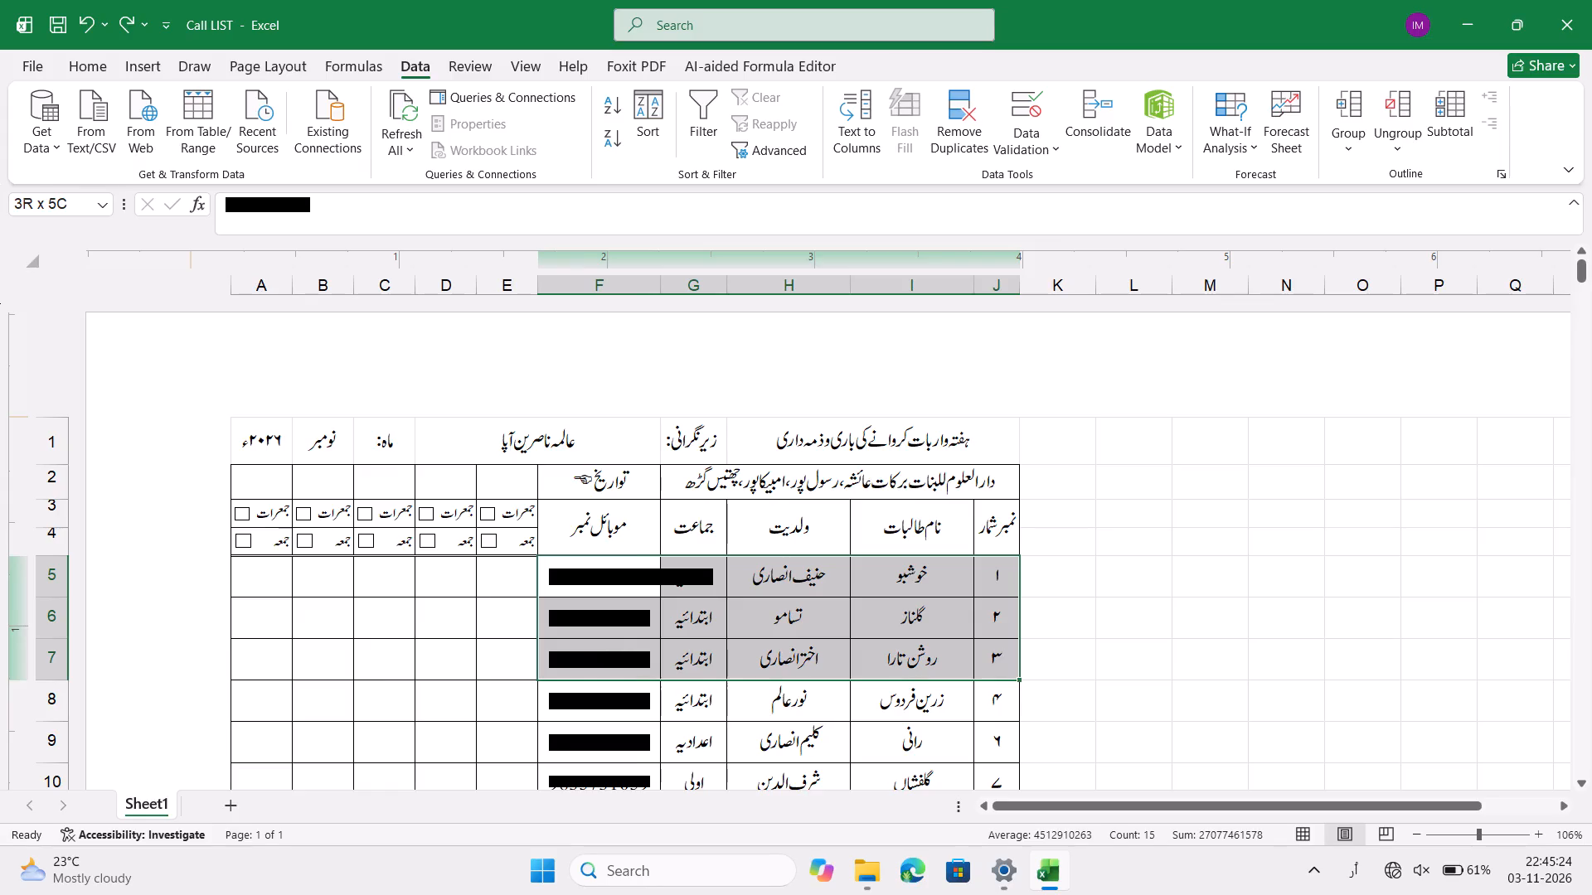
{"action": "left_click_drag", "start_coordinate": [985, 656], "coordinate": [966, 651]}
{"action": "left_click_drag", "start_coordinate": [575, 523], "coordinate": [1000, 687]}
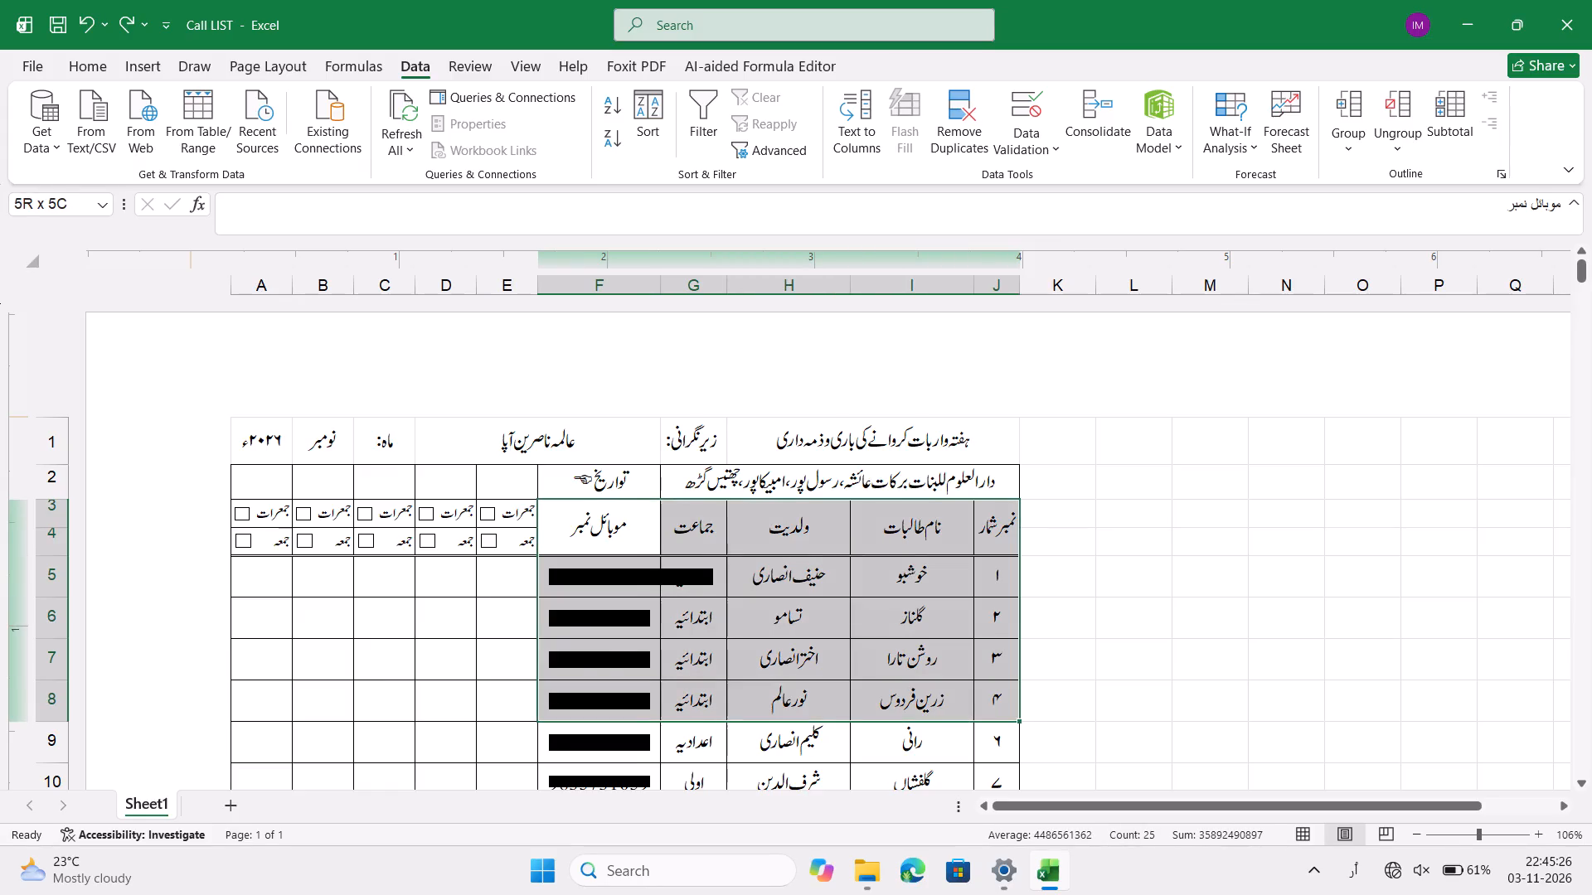
{"action": "left_click_drag", "start_coordinate": [1000, 687], "coordinate": [999, 693]}
{"action": "left_click_drag", "start_coordinate": [601, 576], "coordinate": [978, 626]}
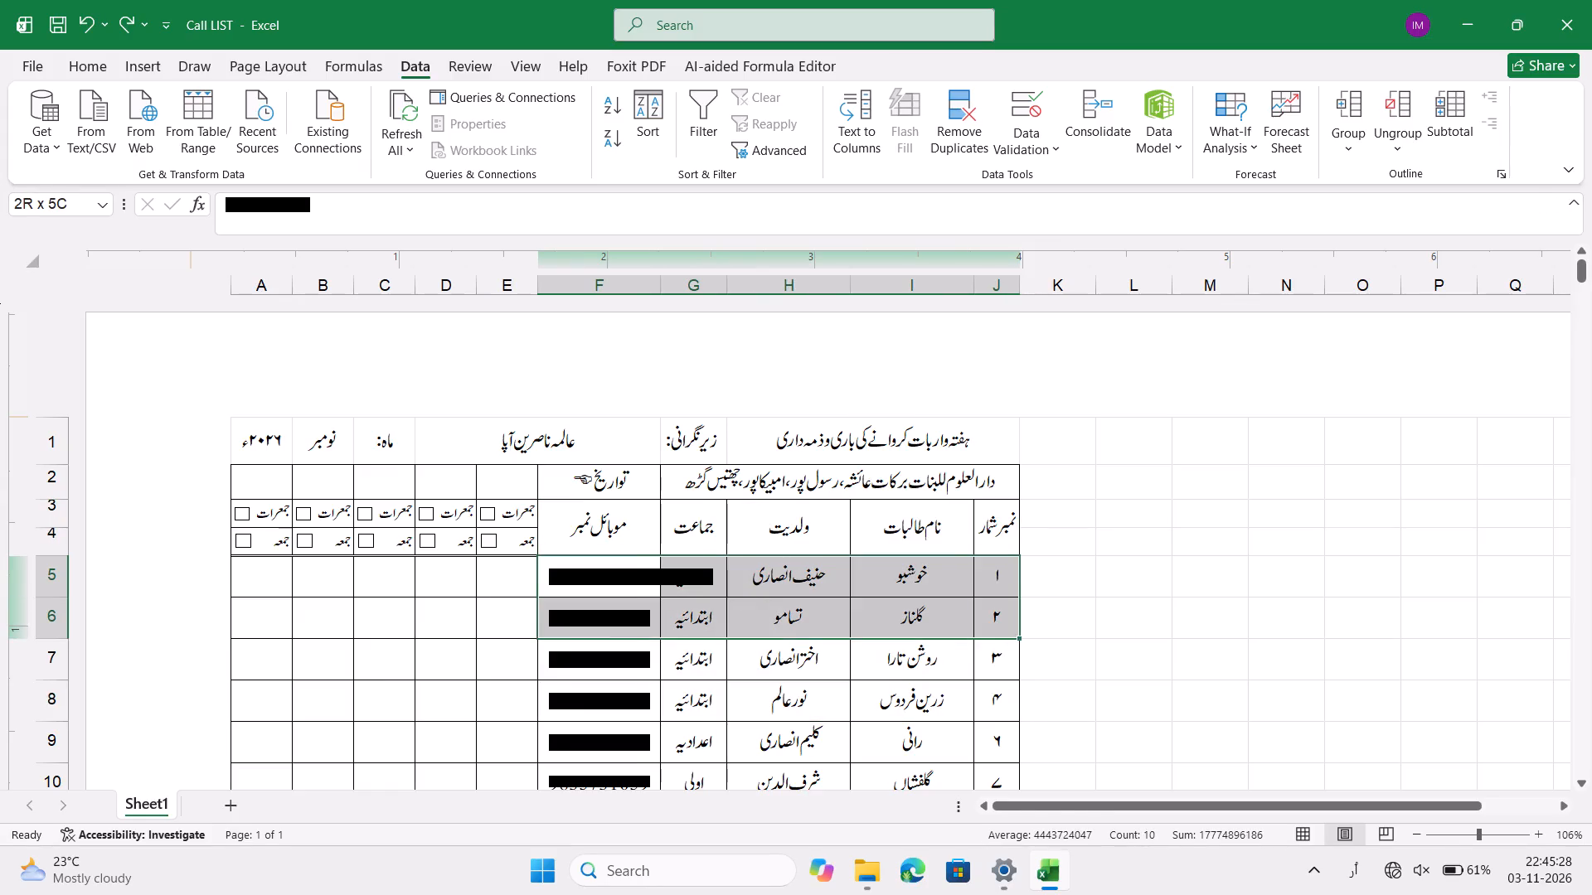
{"action": "left_click_drag", "start_coordinate": [978, 626], "coordinate": [992, 844]}
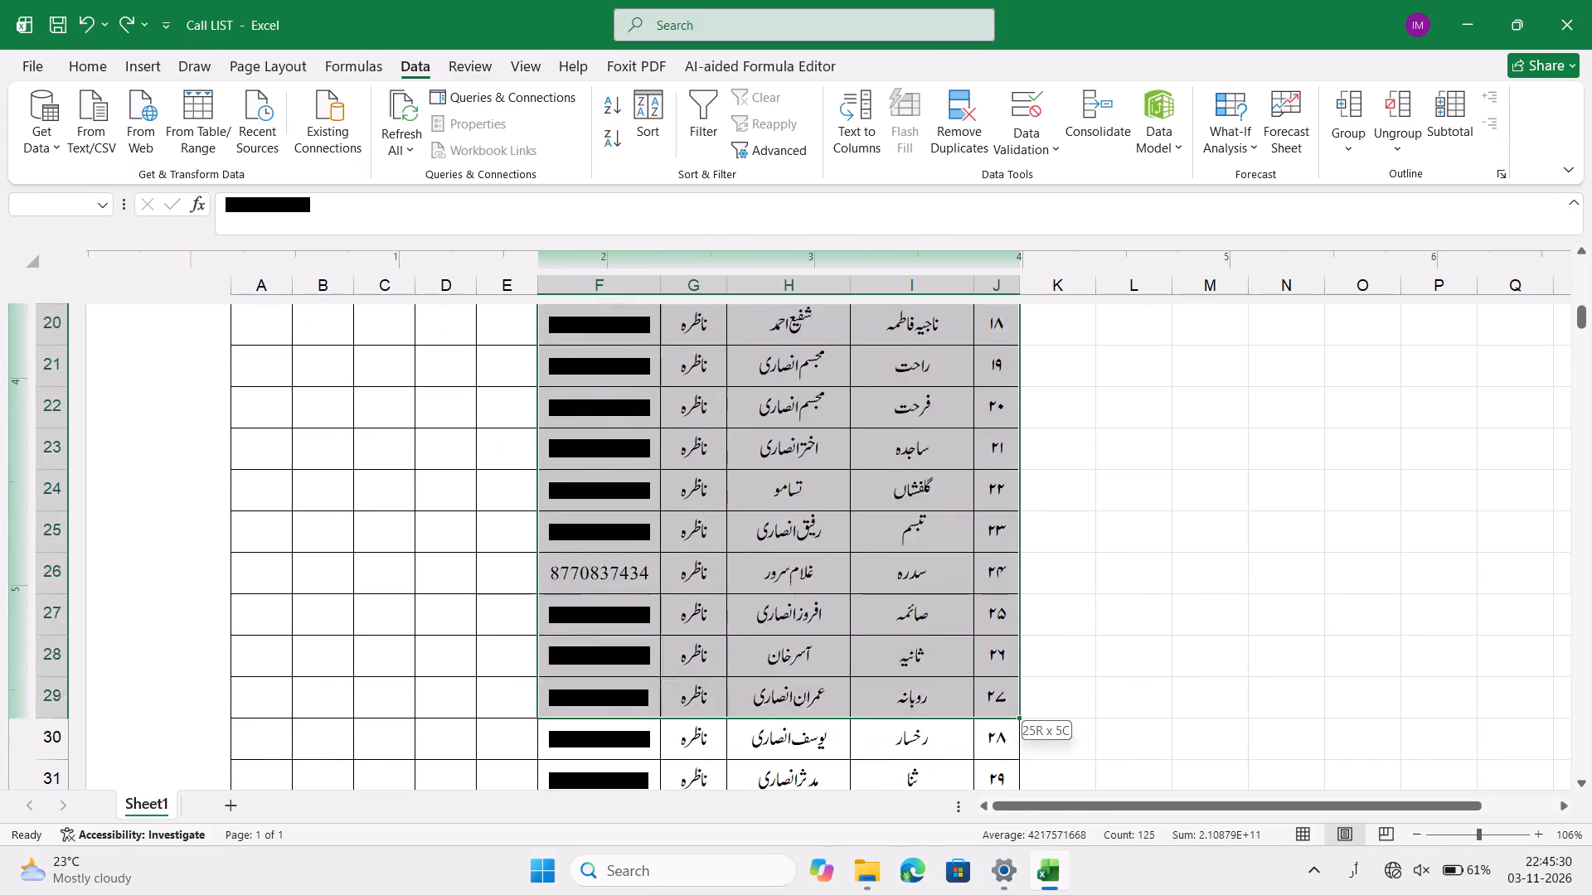
{"action": "left_click_drag", "start_coordinate": [992, 844], "coordinate": [984, 696]}
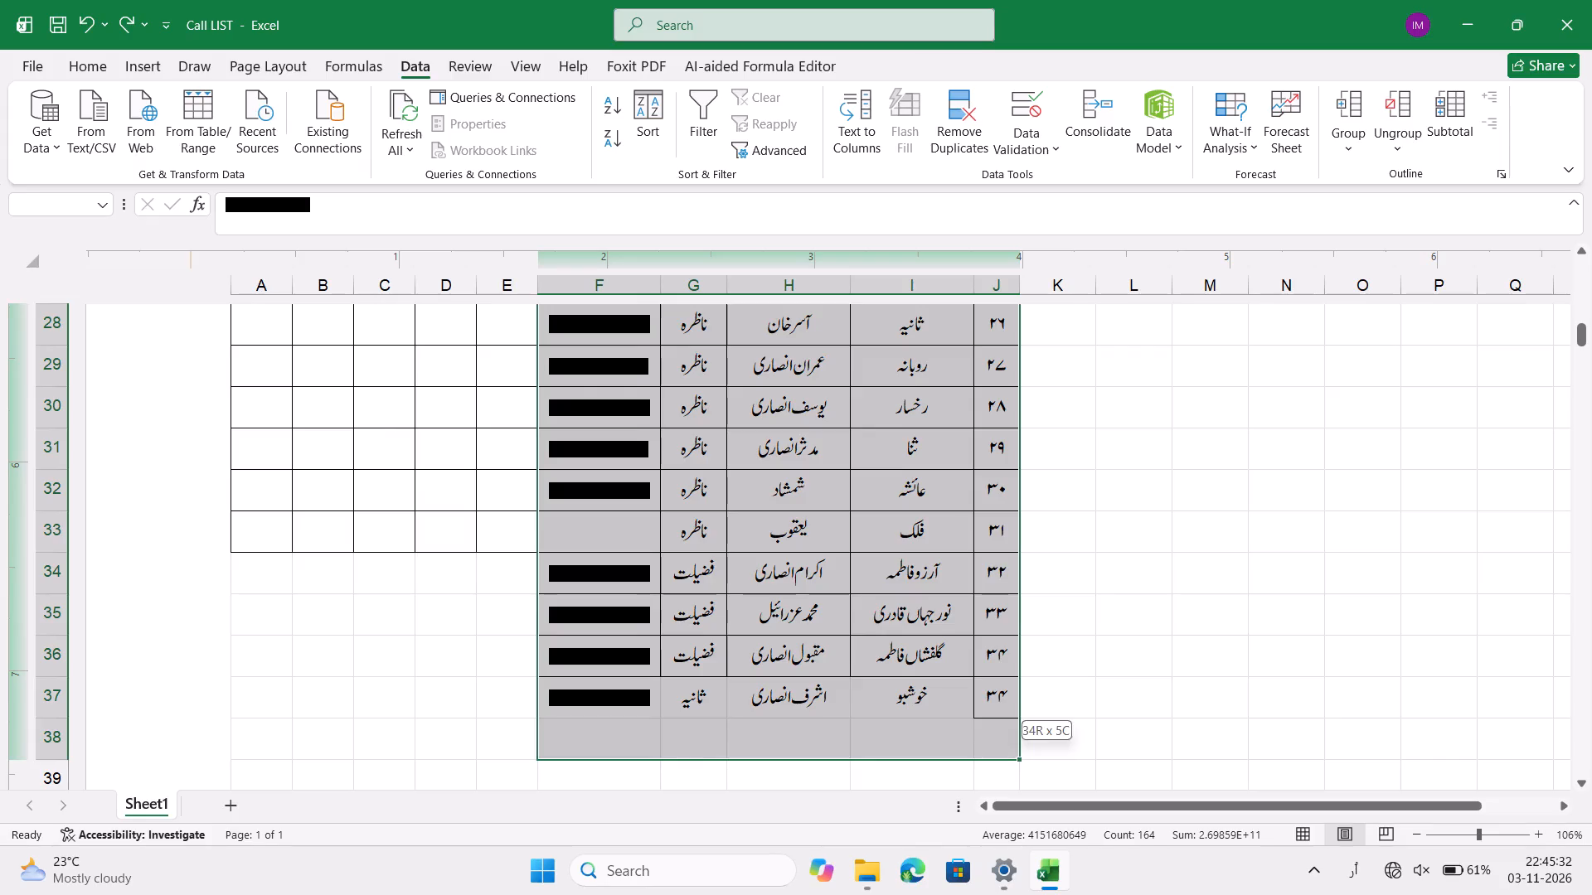
{"action": "left_click_drag", "start_coordinate": [984, 696], "coordinate": [984, 695]}
{"action": "left_click", "coordinate": [667, 114]}
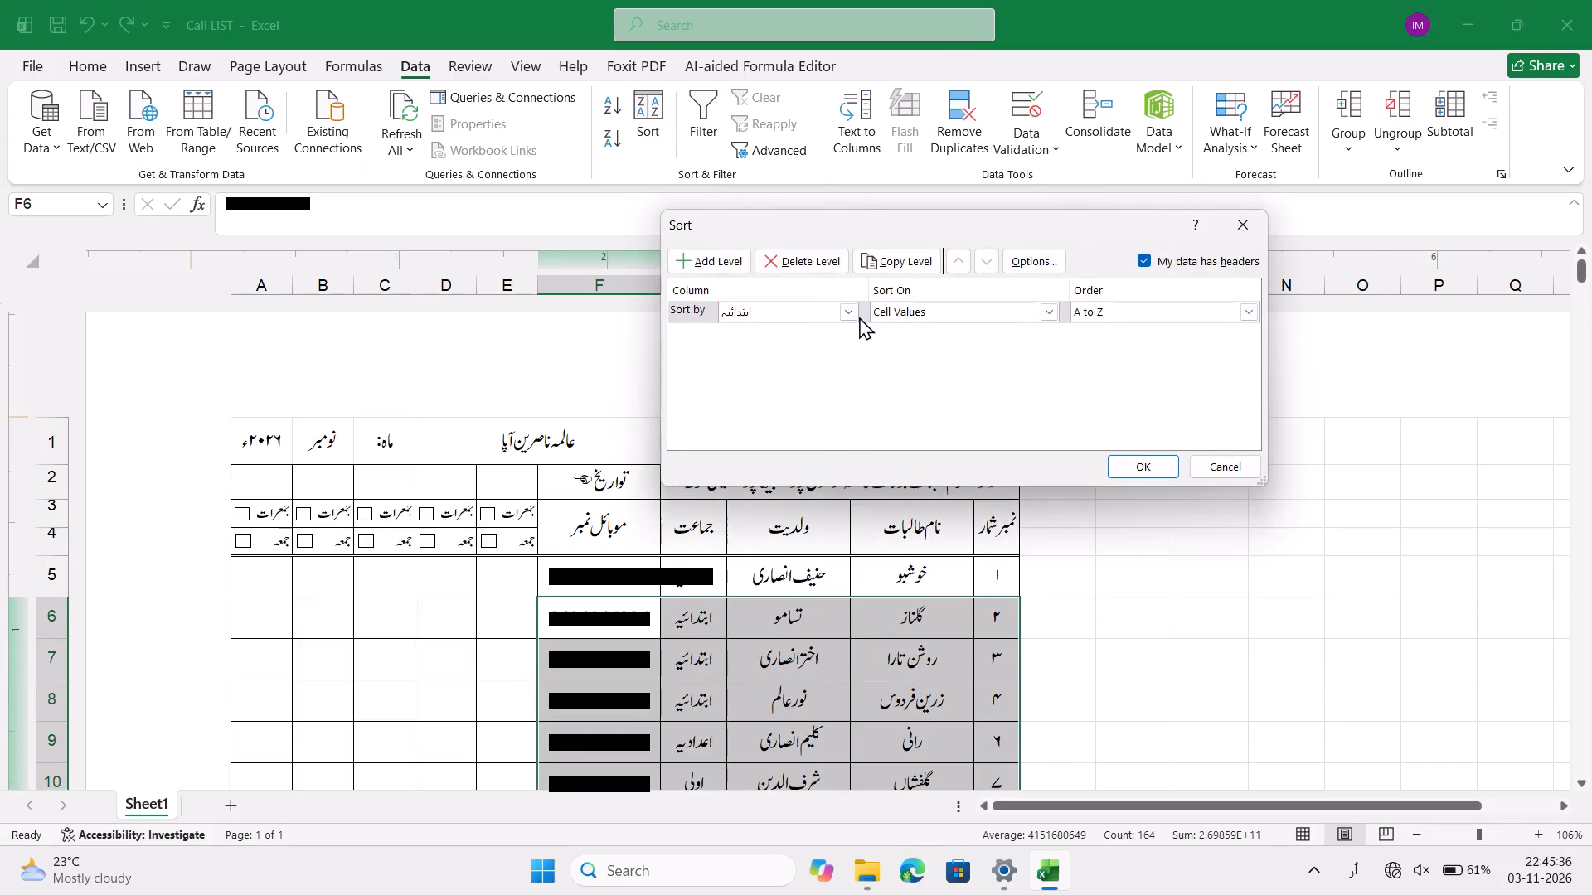
{"action": "left_click", "coordinate": [1153, 264]}
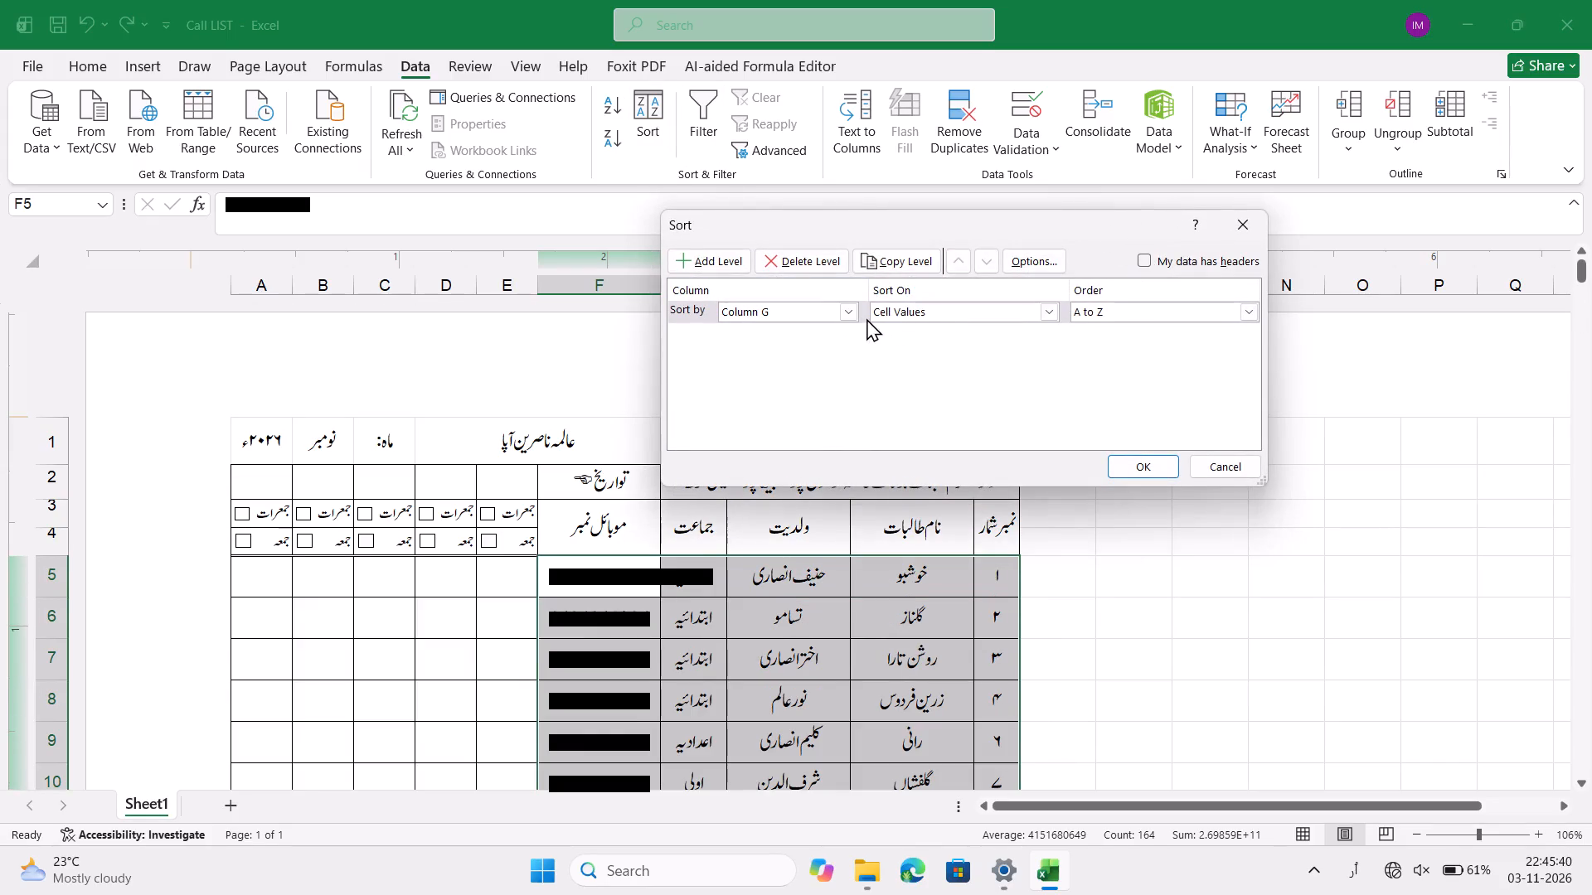
{"action": "left_click", "coordinate": [1144, 461]}
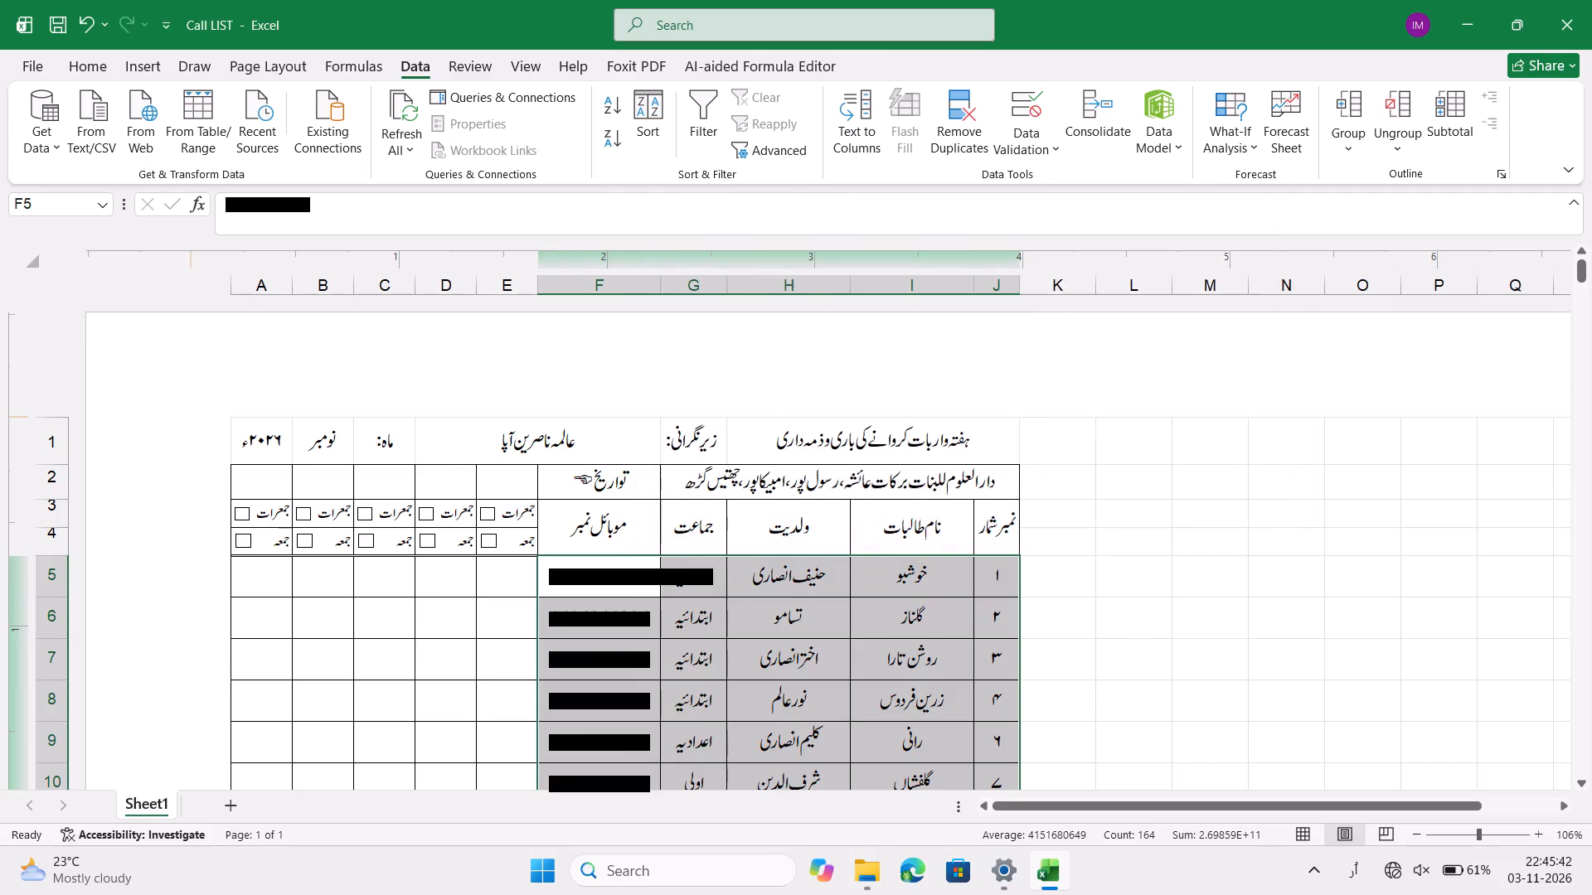
Review the sorted first list from its header rows down to the last student row, checking the class order and cell borders.
{"action": "scroll", "coordinate": [808, 674], "scroll_direction": "down", "scroll_amount": 2}
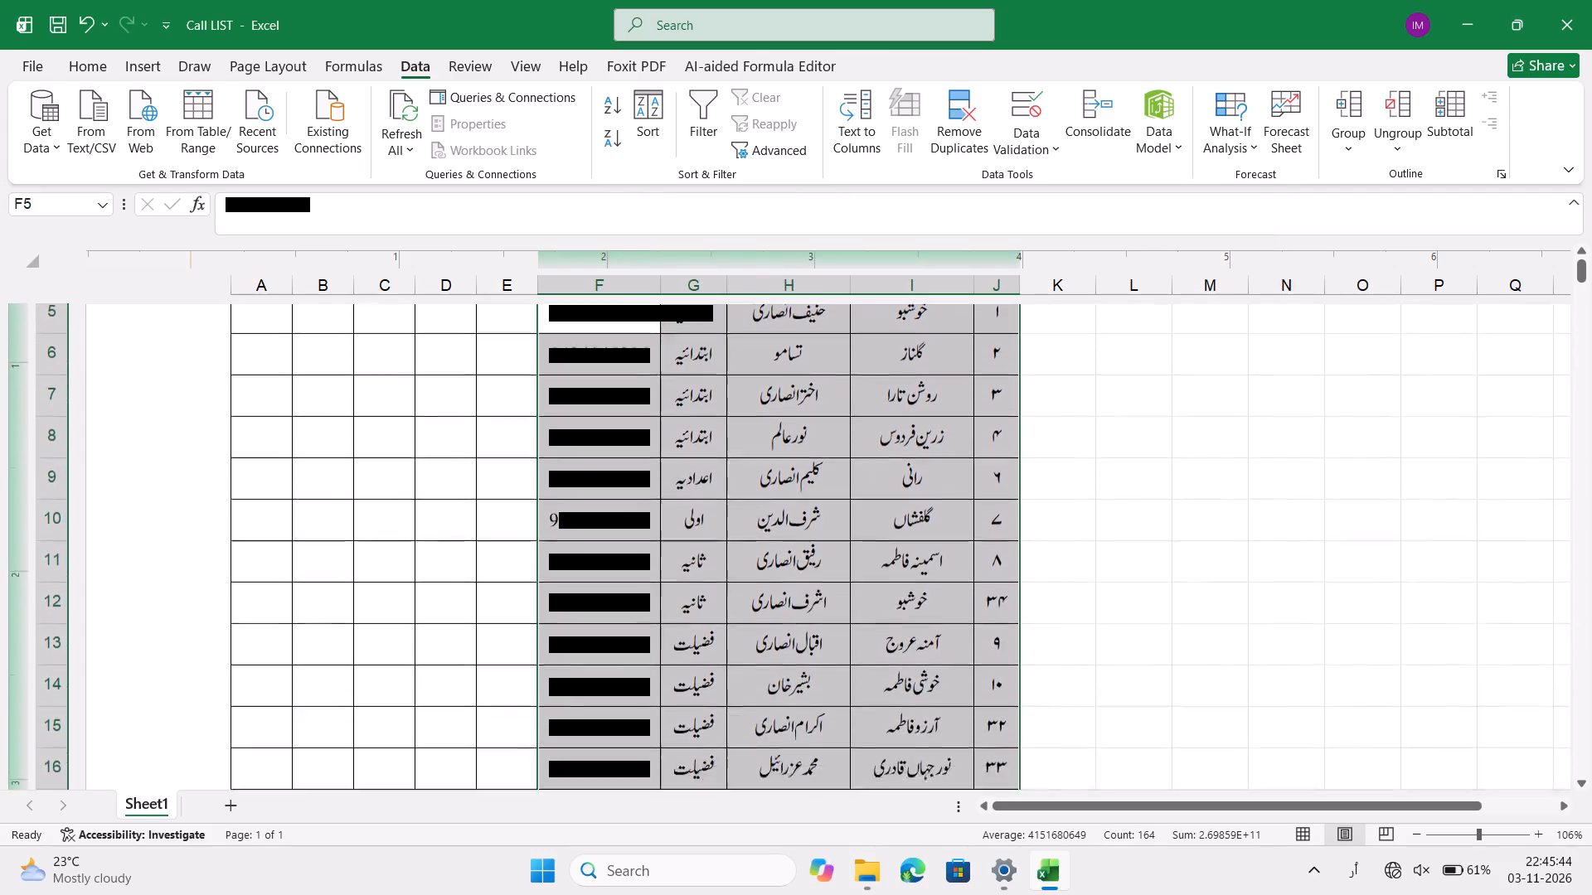
{"action": "left_click", "coordinate": [735, 659]}
{"action": "scroll", "coordinate": [735, 659], "scroll_direction": "down", "scroll_amount": 2}
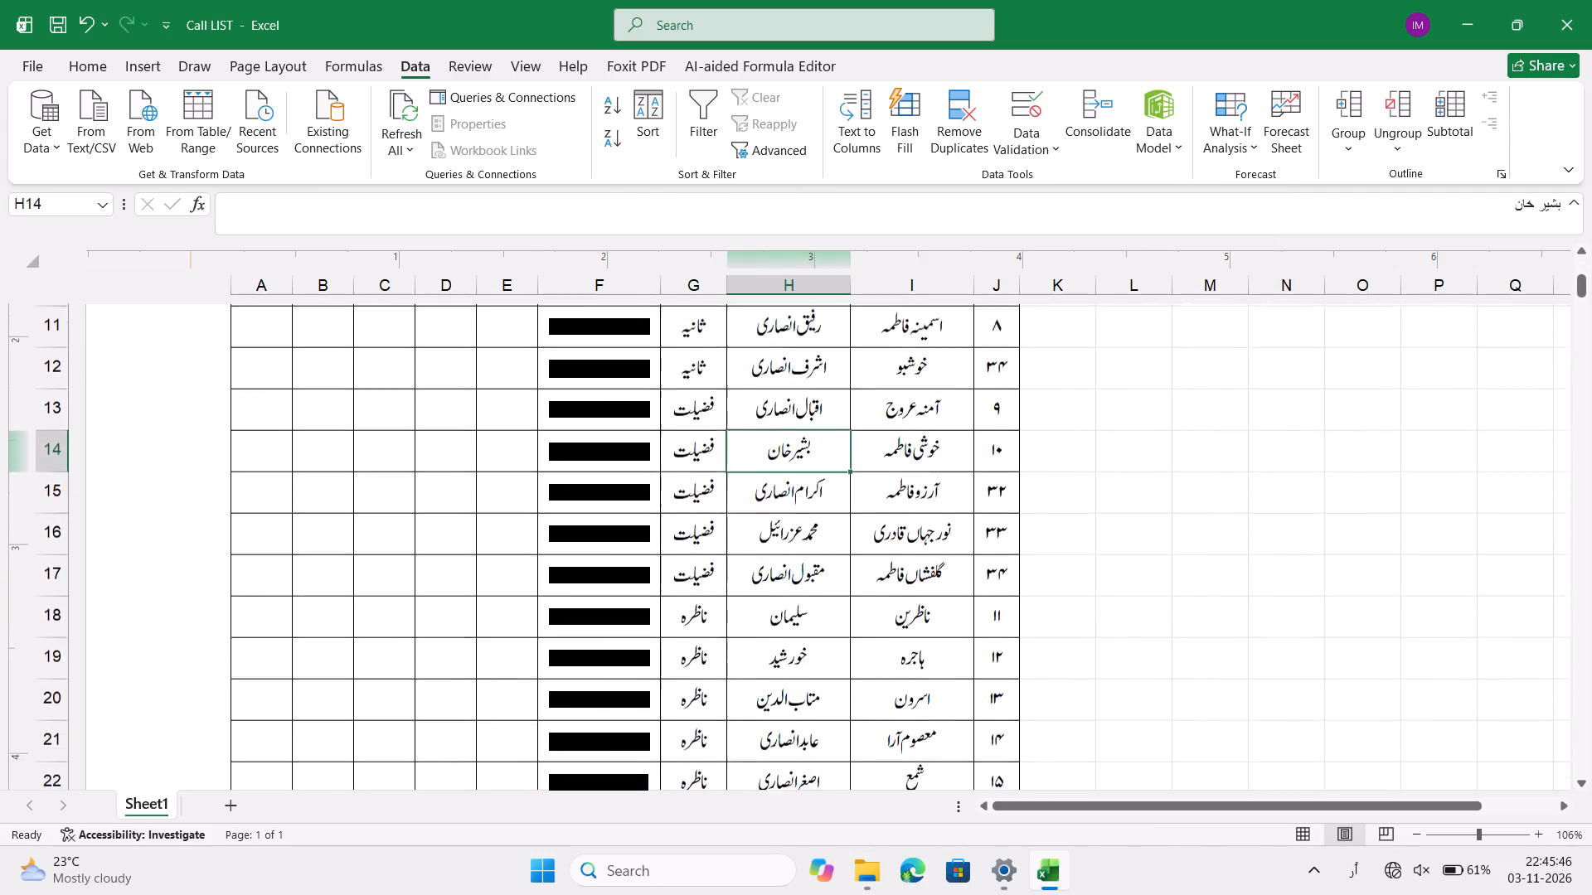
{"action": "scroll", "coordinate": [735, 659], "scroll_direction": "down", "scroll_amount": 3}
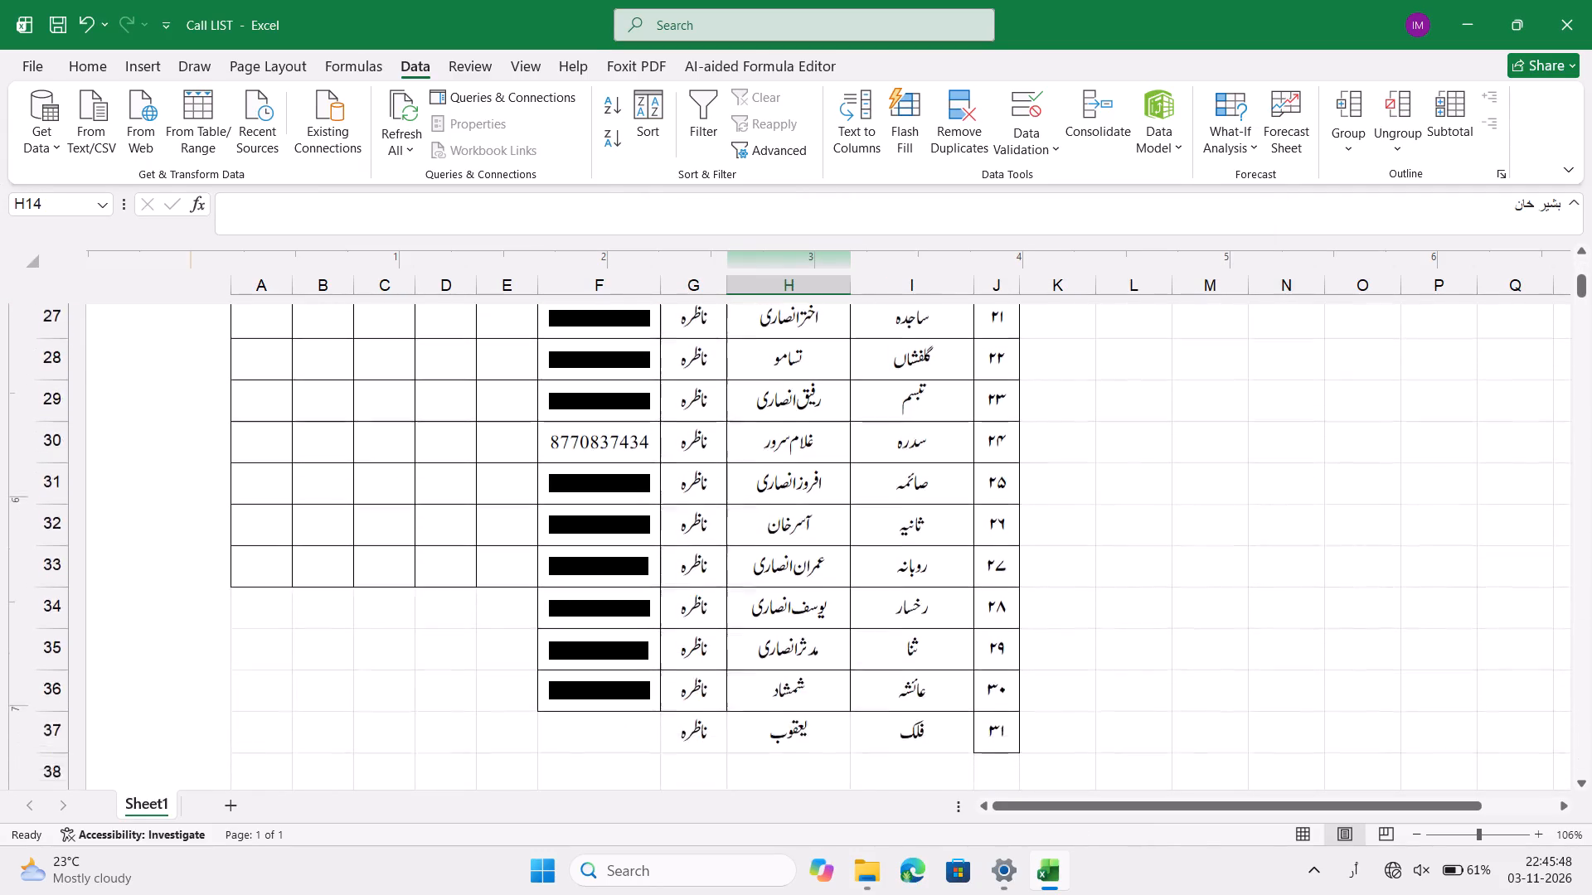
{"action": "scroll", "coordinate": [735, 659], "scroll_direction": "down", "scroll_amount": 1}
{"action": "scroll", "coordinate": [735, 659], "scroll_direction": "up", "scroll_amount": 4}
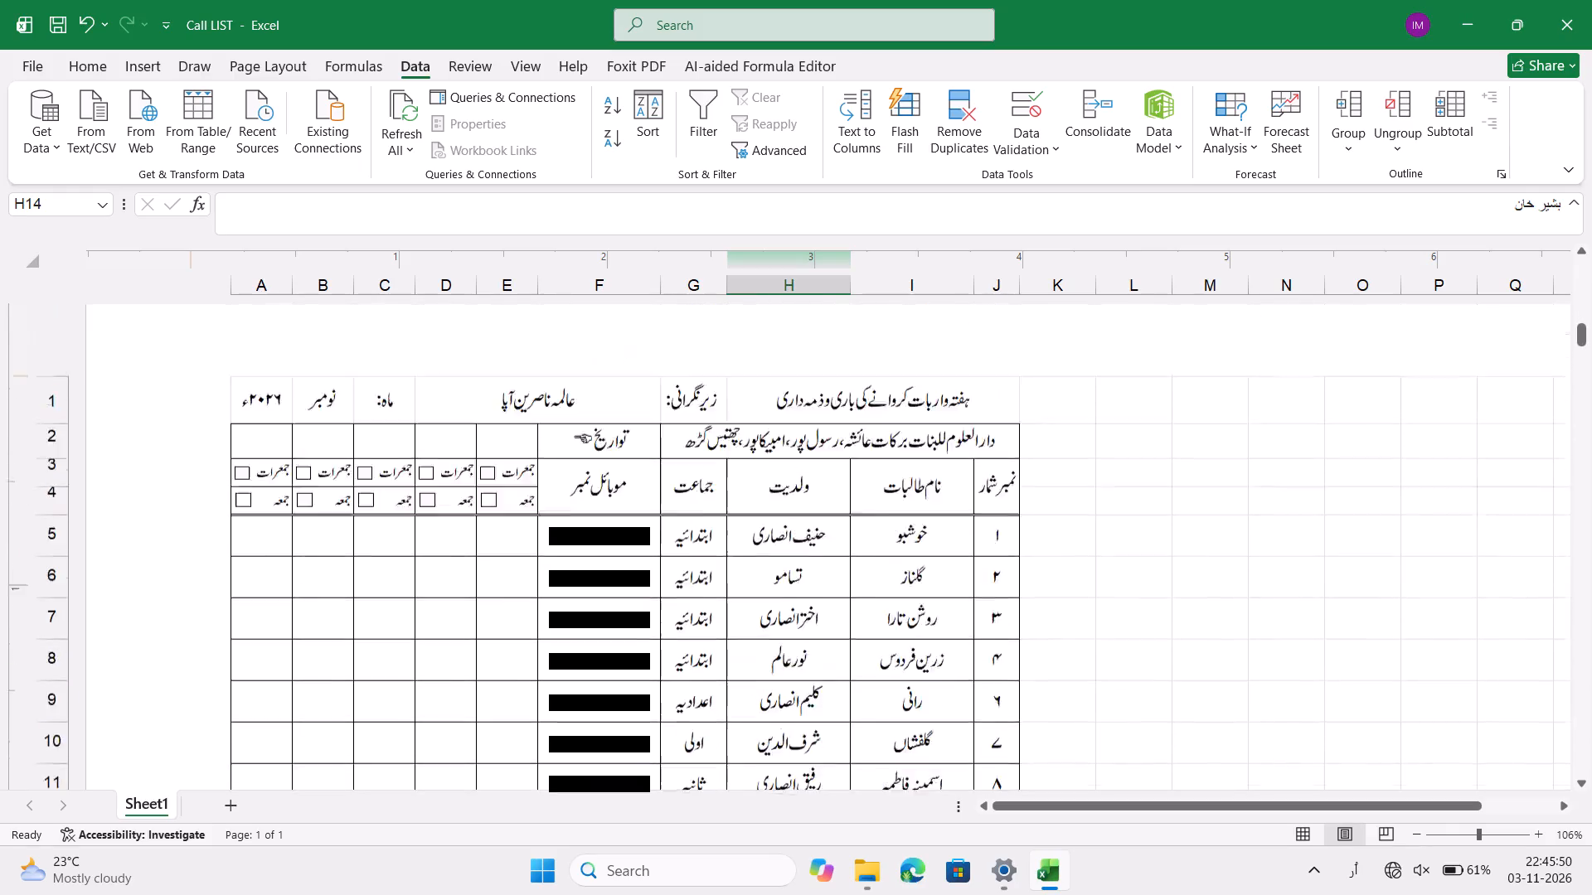
{"action": "scroll", "coordinate": [735, 659], "scroll_direction": "down", "scroll_amount": 1}
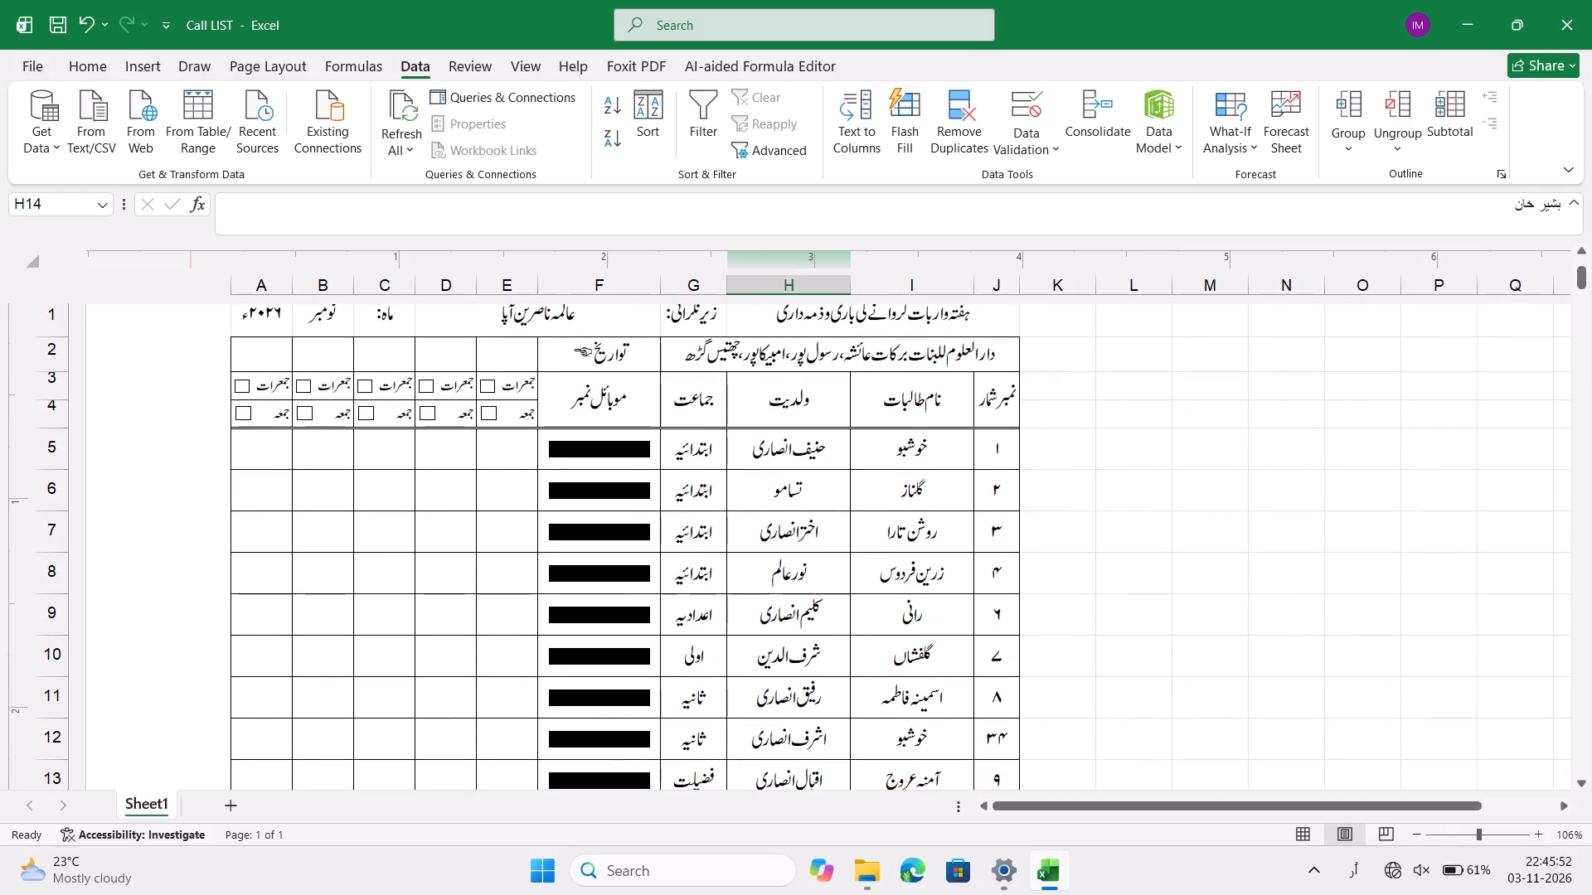
{"action": "scroll", "coordinate": [719, 702], "scroll_direction": "down", "scroll_amount": 1}
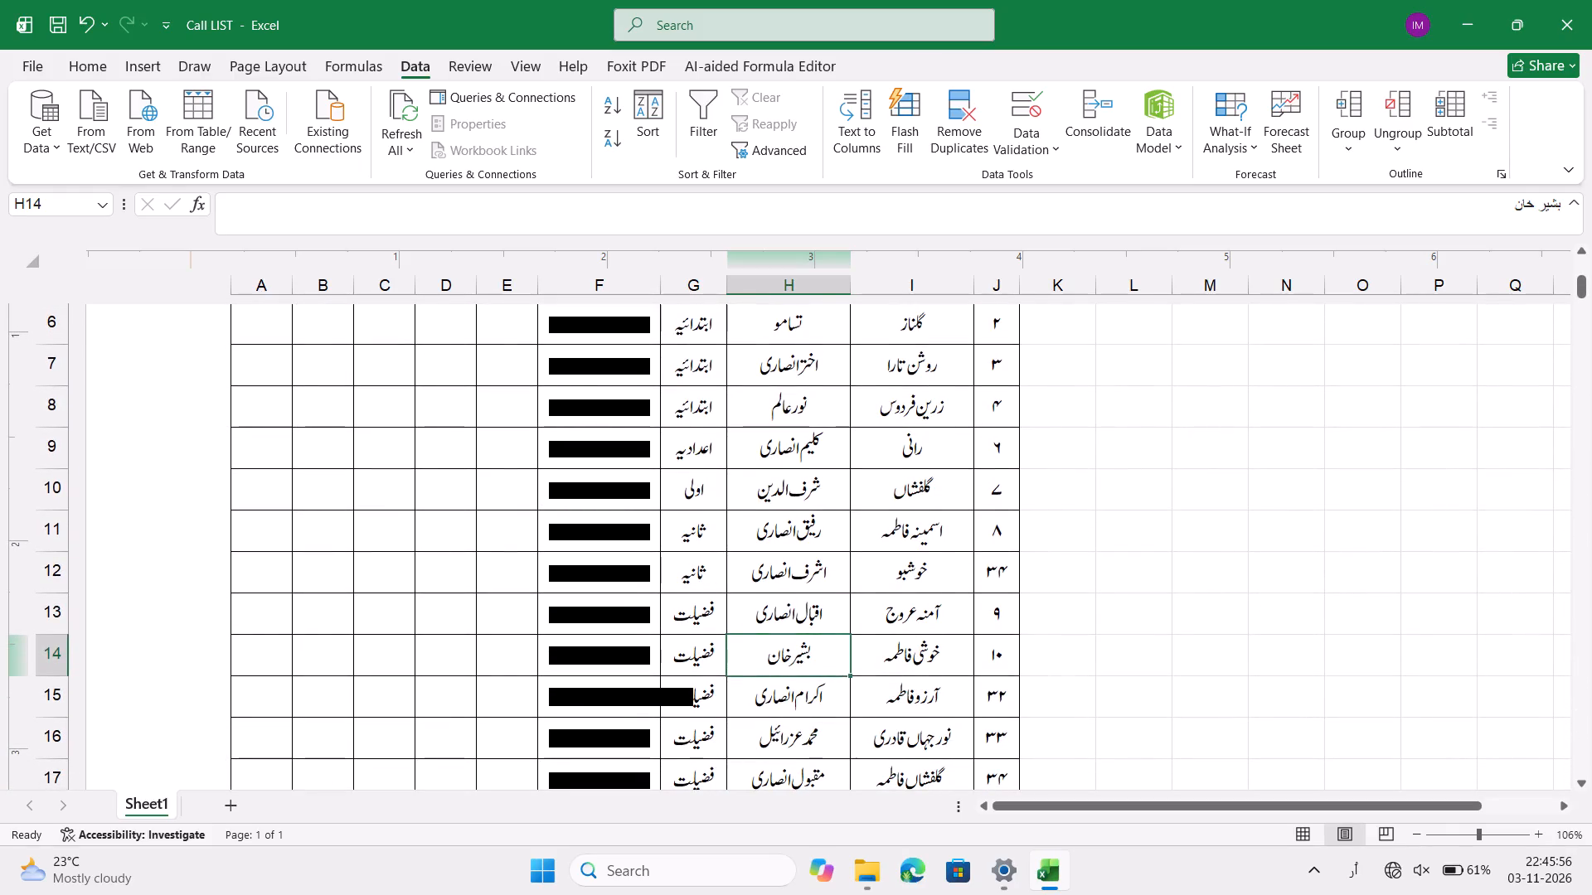
{"action": "scroll", "coordinate": [690, 645], "scroll_direction": "down", "scroll_amount": 3}
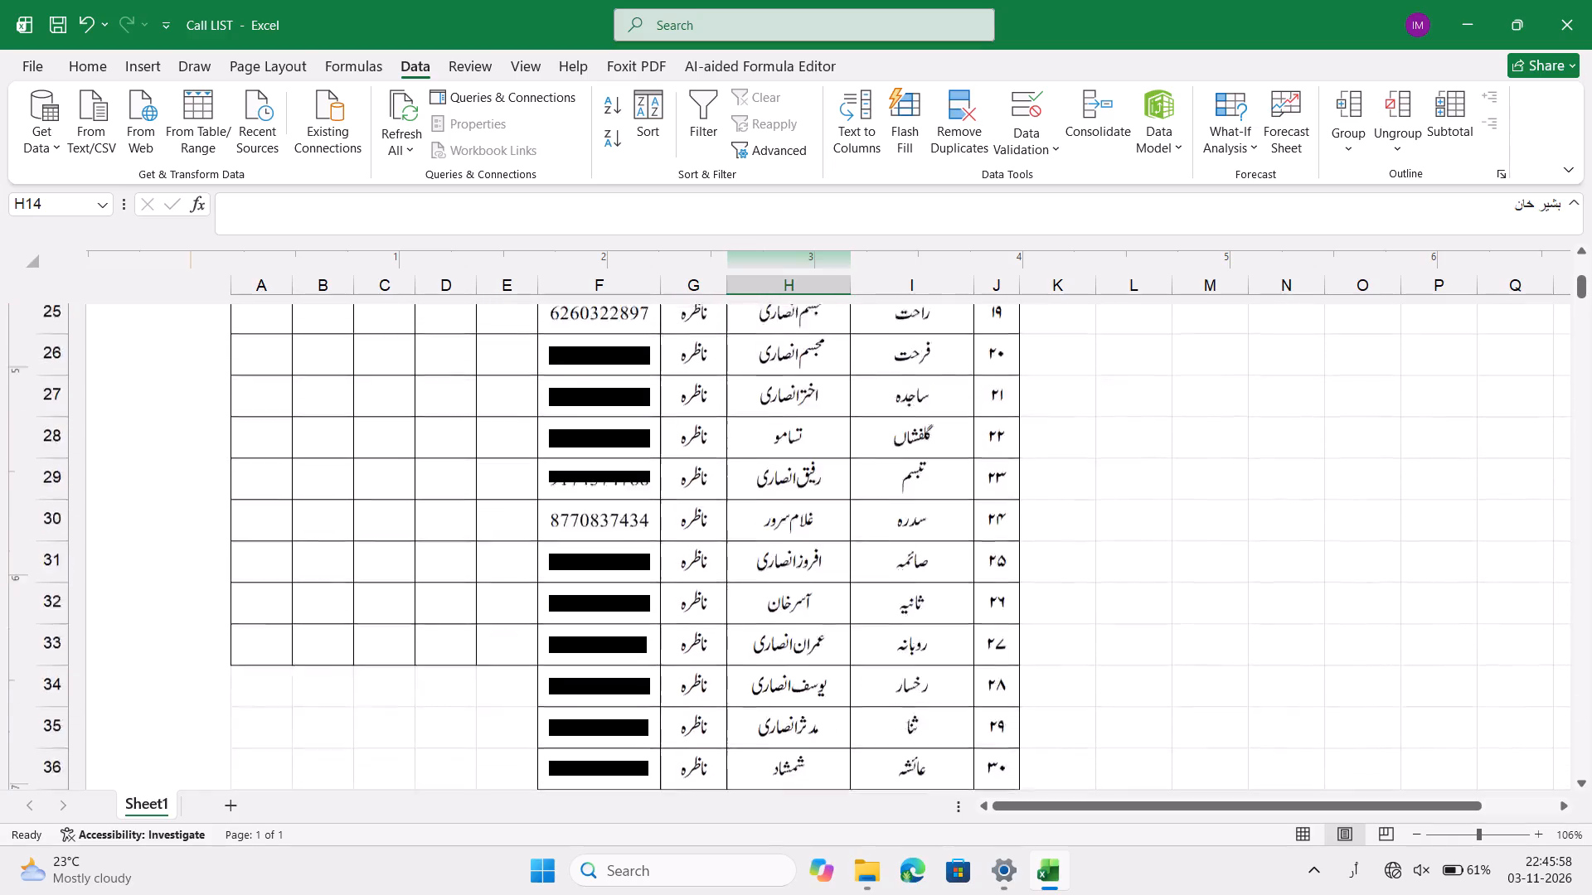
{"action": "scroll", "coordinate": [690, 645], "scroll_direction": "up", "scroll_amount": 1}
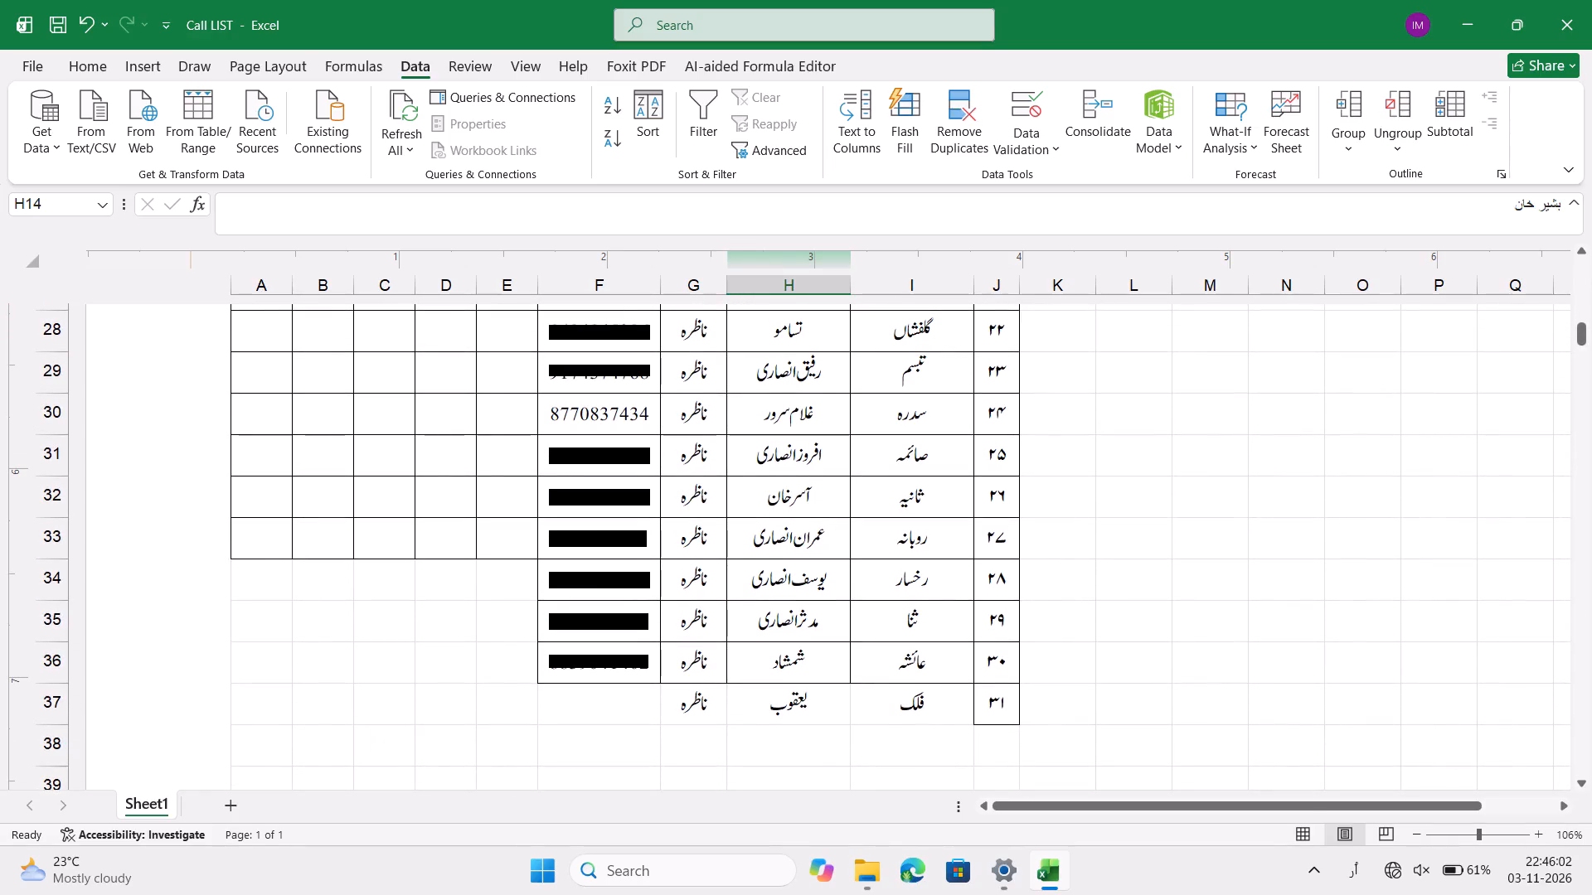
Copy the formatting of row 33, A33:I33, onto A34:I37 so the last four student rows get the same borders.
{"action": "left_click_drag", "start_coordinate": [239, 536], "coordinate": [597, 537]}
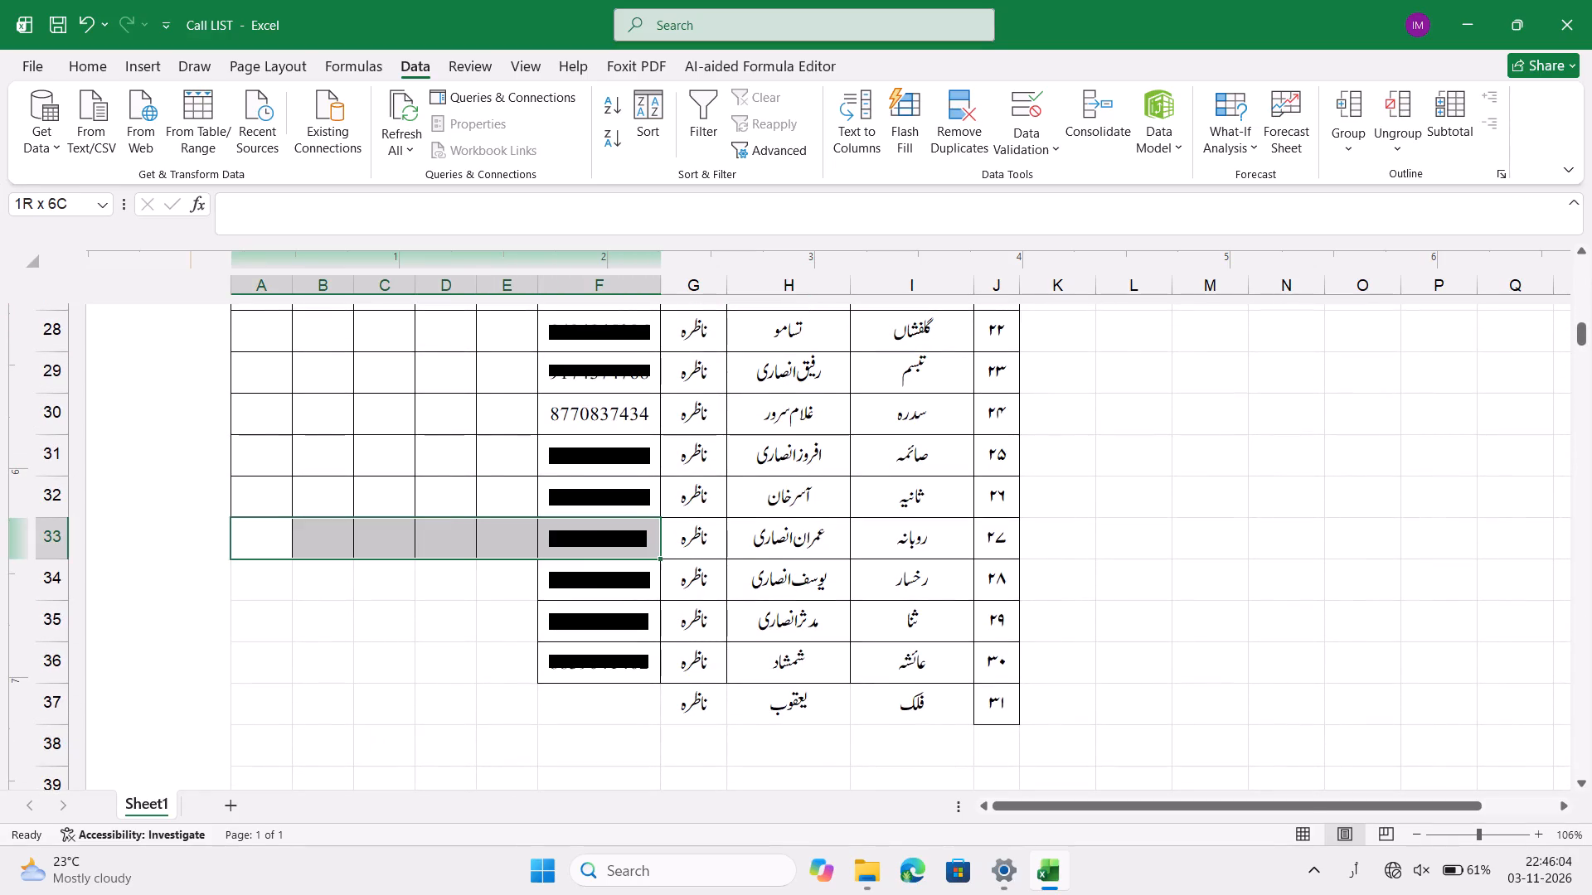
{"action": "left_click_drag", "start_coordinate": [597, 537], "coordinate": [655, 537]}
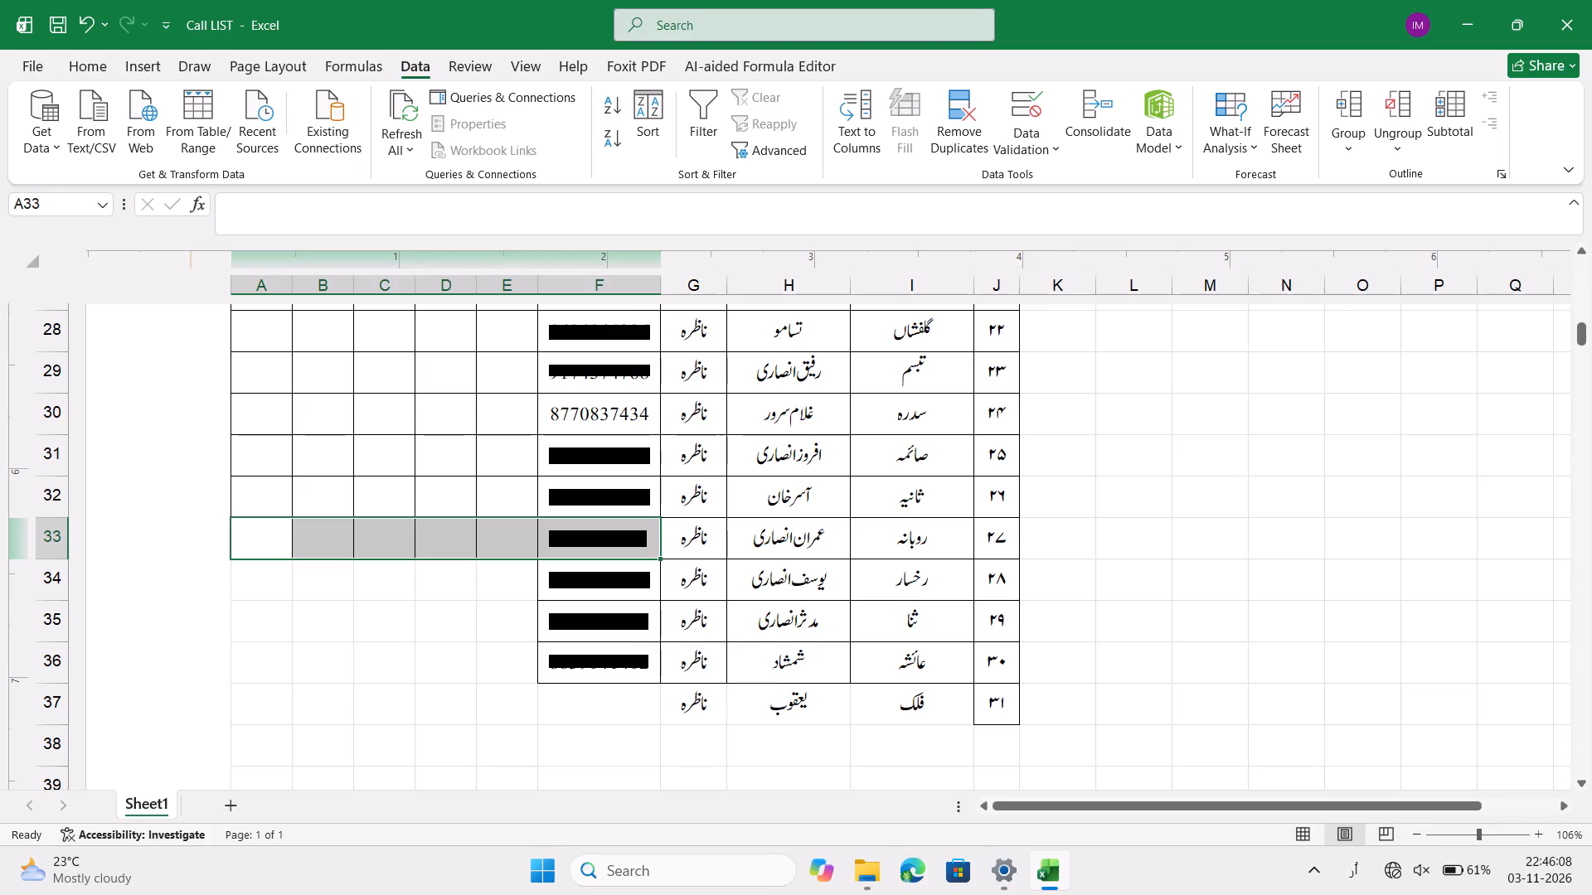
{"action": "left_click", "coordinate": [270, 570]}
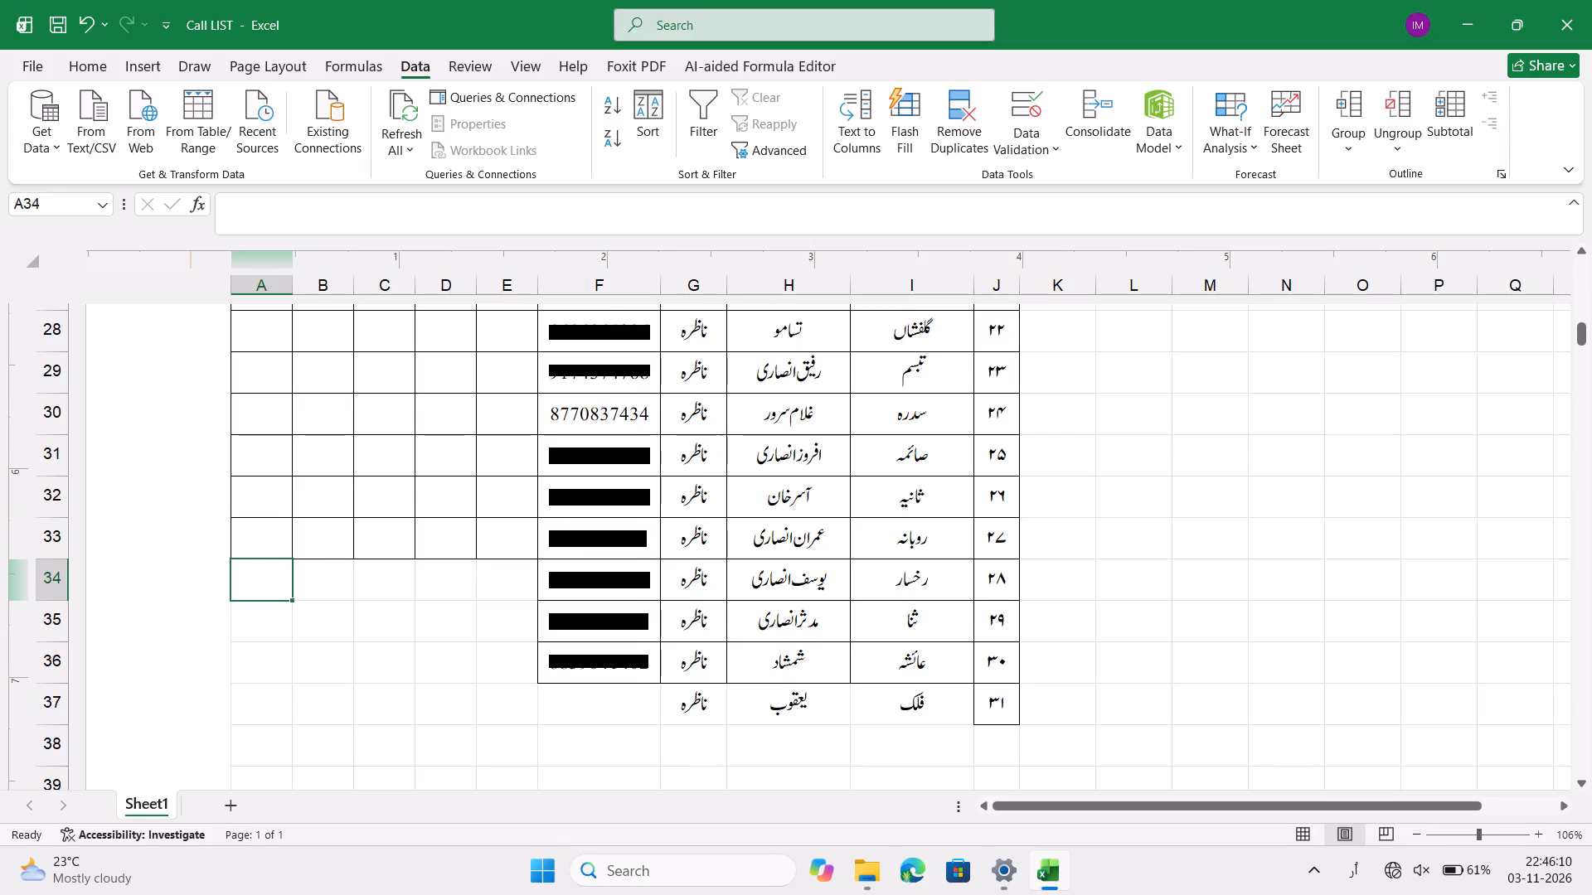
{"action": "left_click_drag", "start_coordinate": [269, 533], "coordinate": [690, 540]}
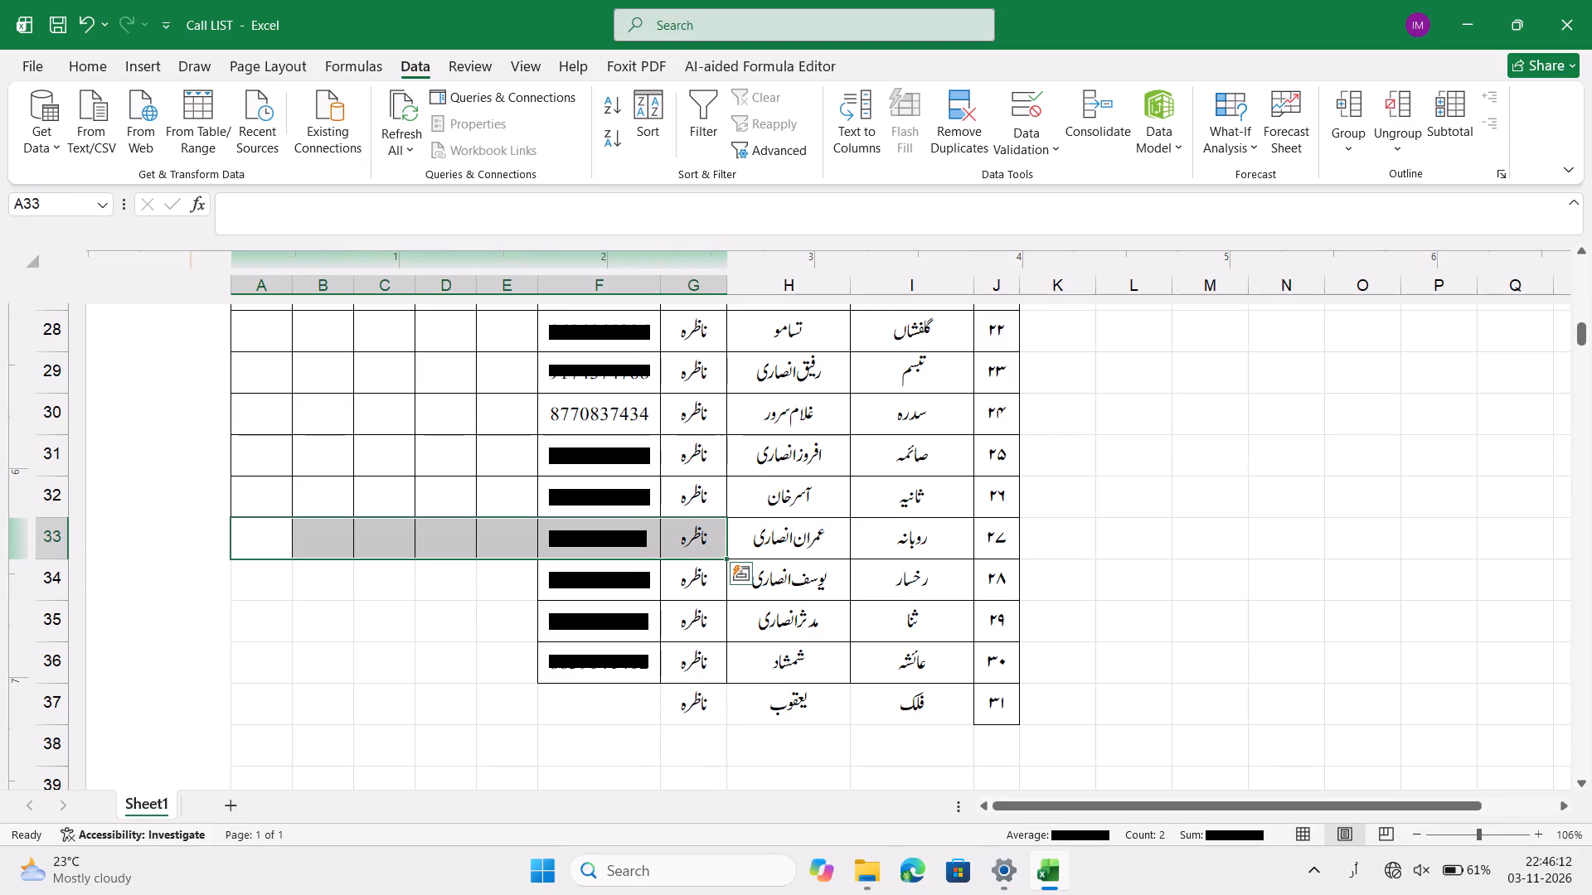
{"action": "left_click_drag", "start_coordinate": [287, 534], "coordinate": [680, 534]}
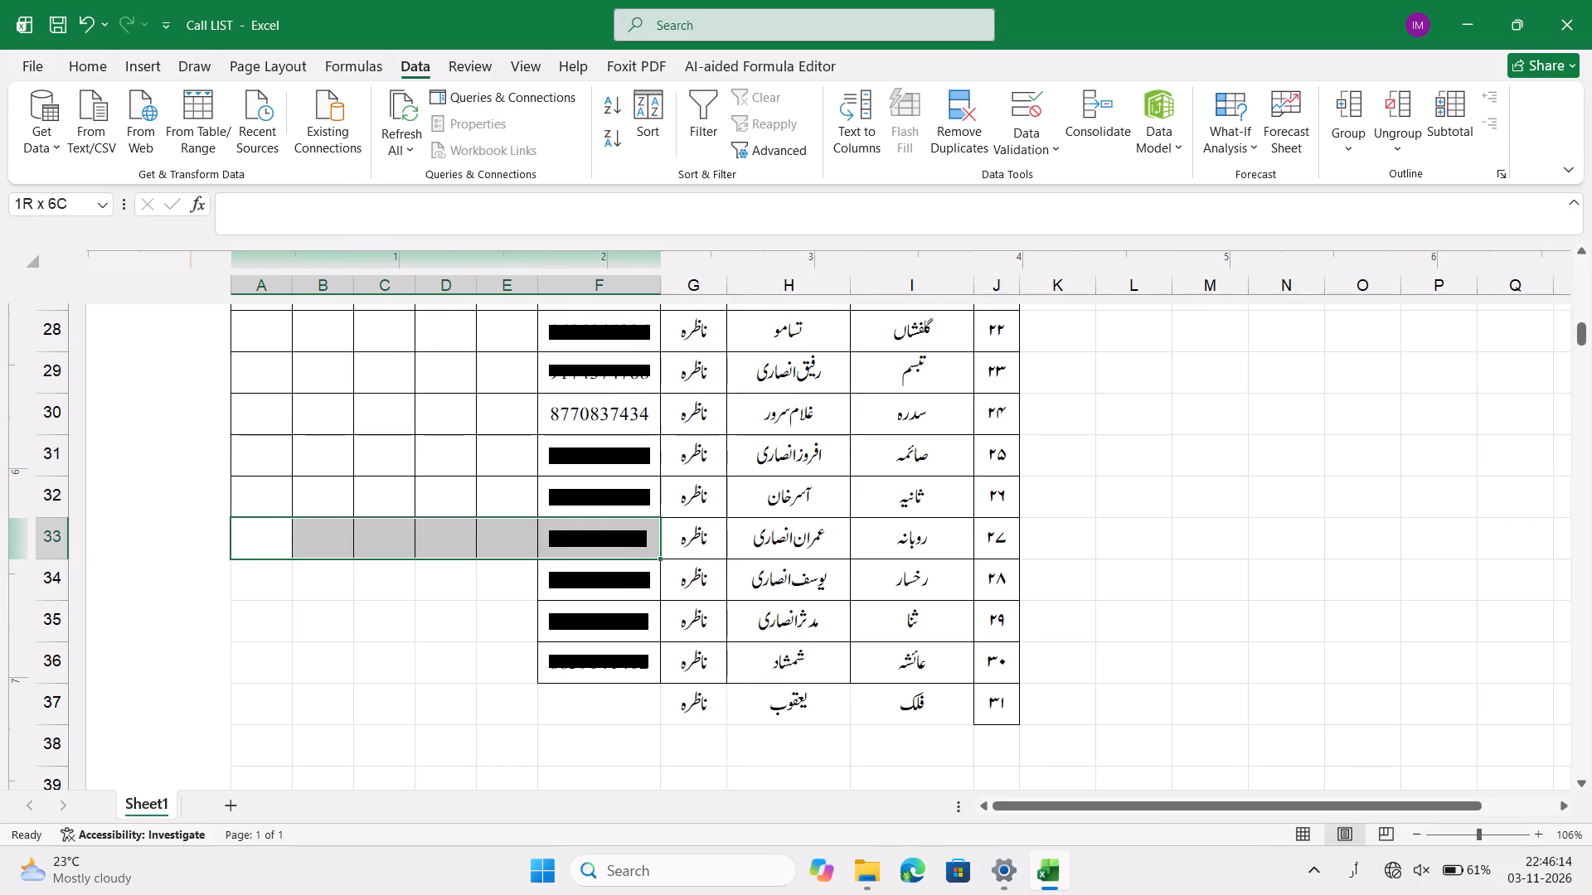
{"action": "left_click_drag", "start_coordinate": [680, 534], "coordinate": [936, 538]}
{"action": "key", "text": "ctrl+c"}
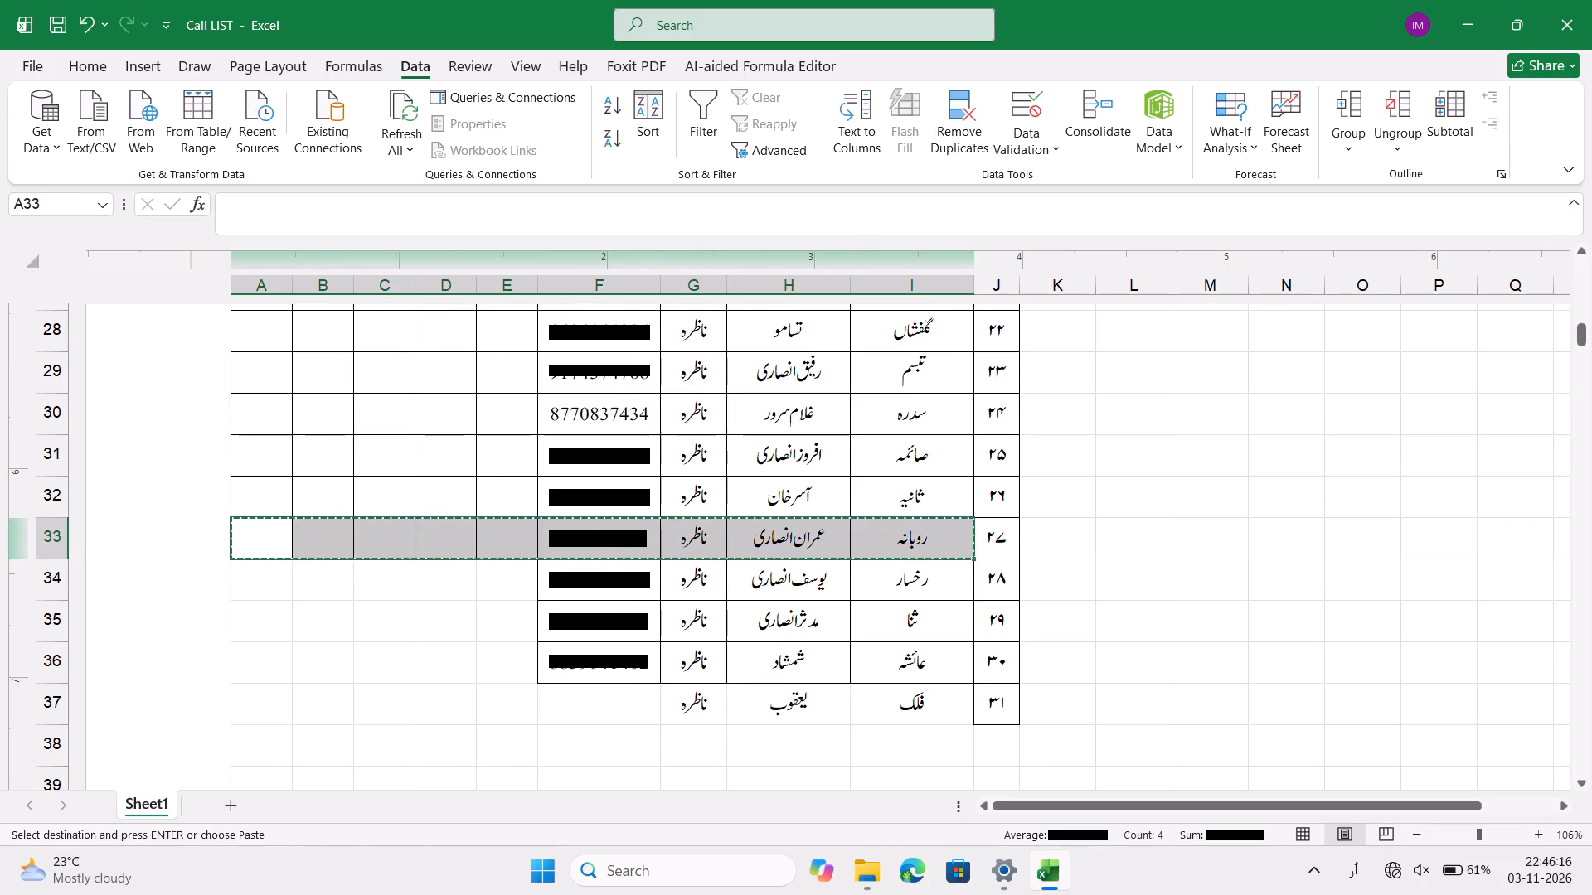
{"action": "left_click_drag", "start_coordinate": [266, 577], "coordinate": [864, 730]}
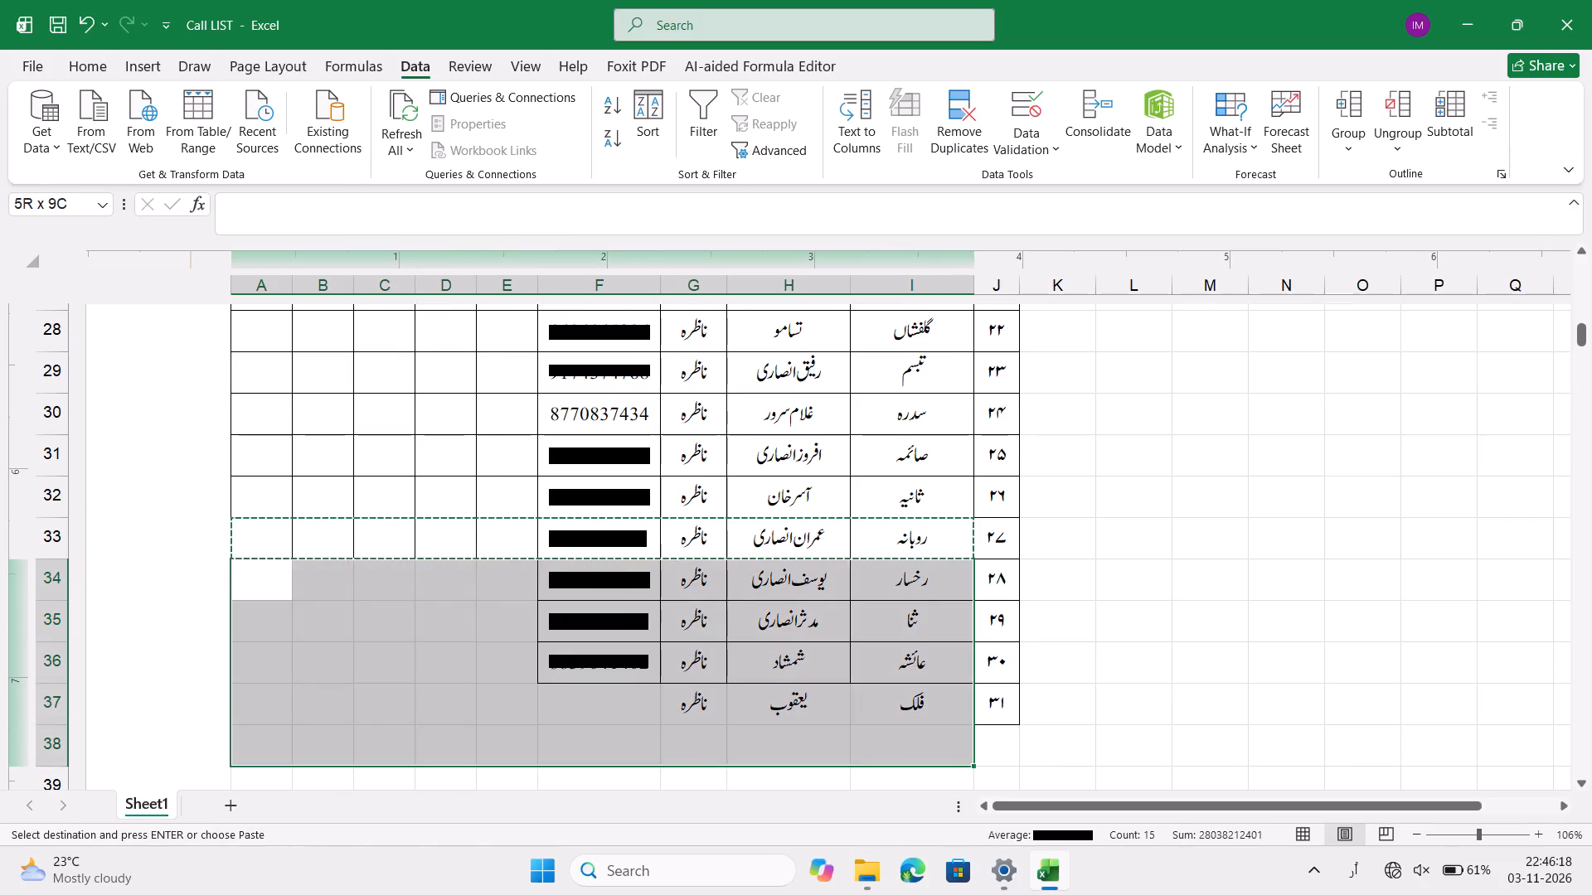
{"action": "left_click_drag", "start_coordinate": [864, 730], "coordinate": [867, 703]}
{"action": "right_click", "coordinate": [867, 703]}
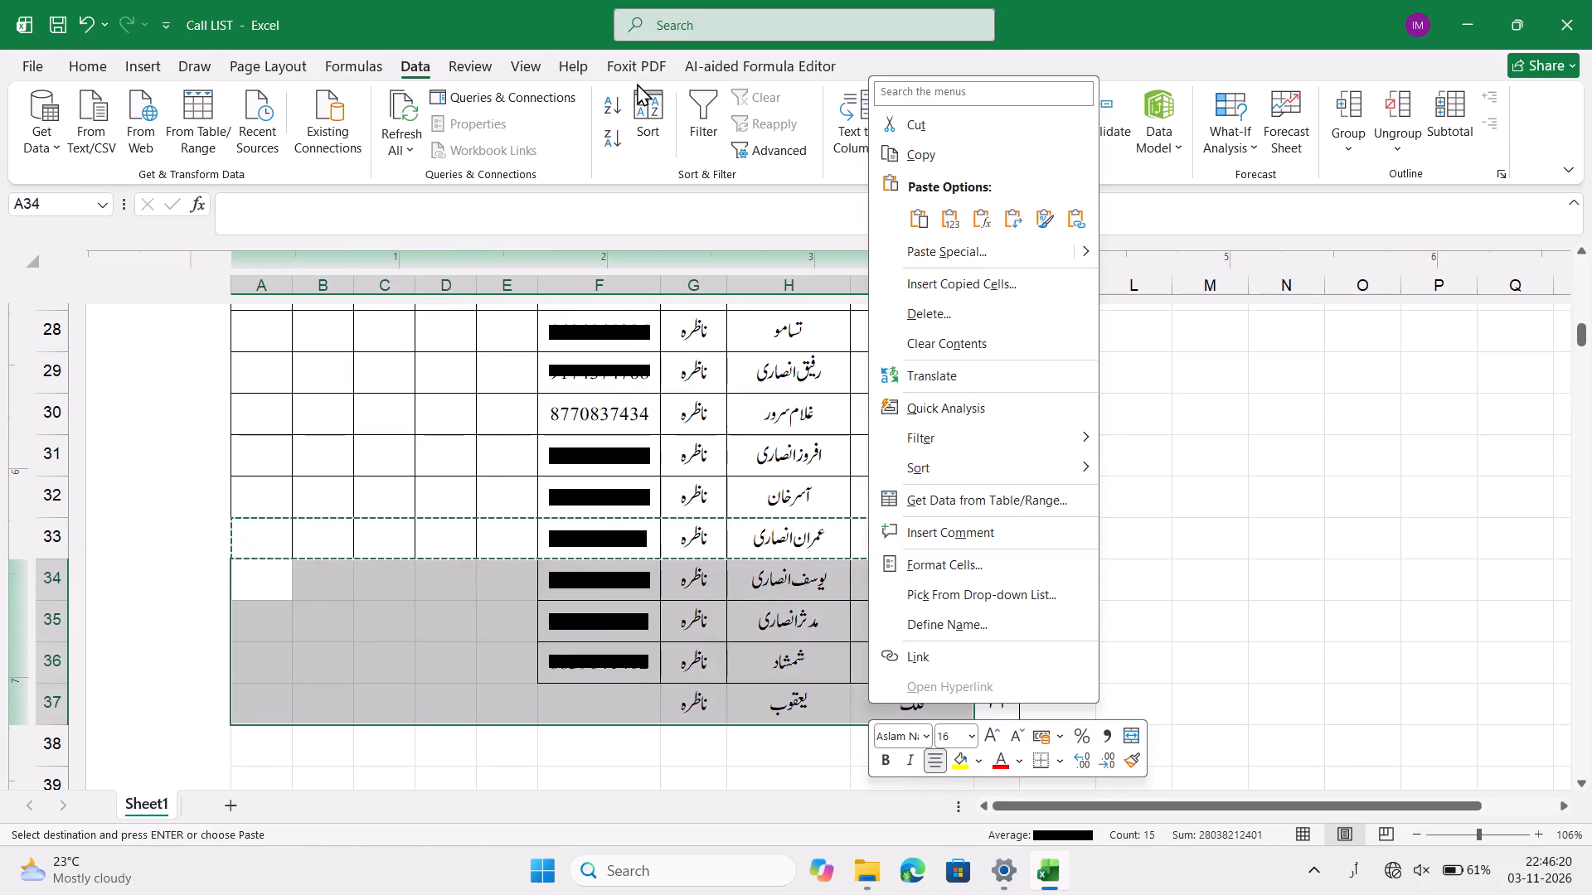
{"action": "left_click", "coordinate": [1048, 210]}
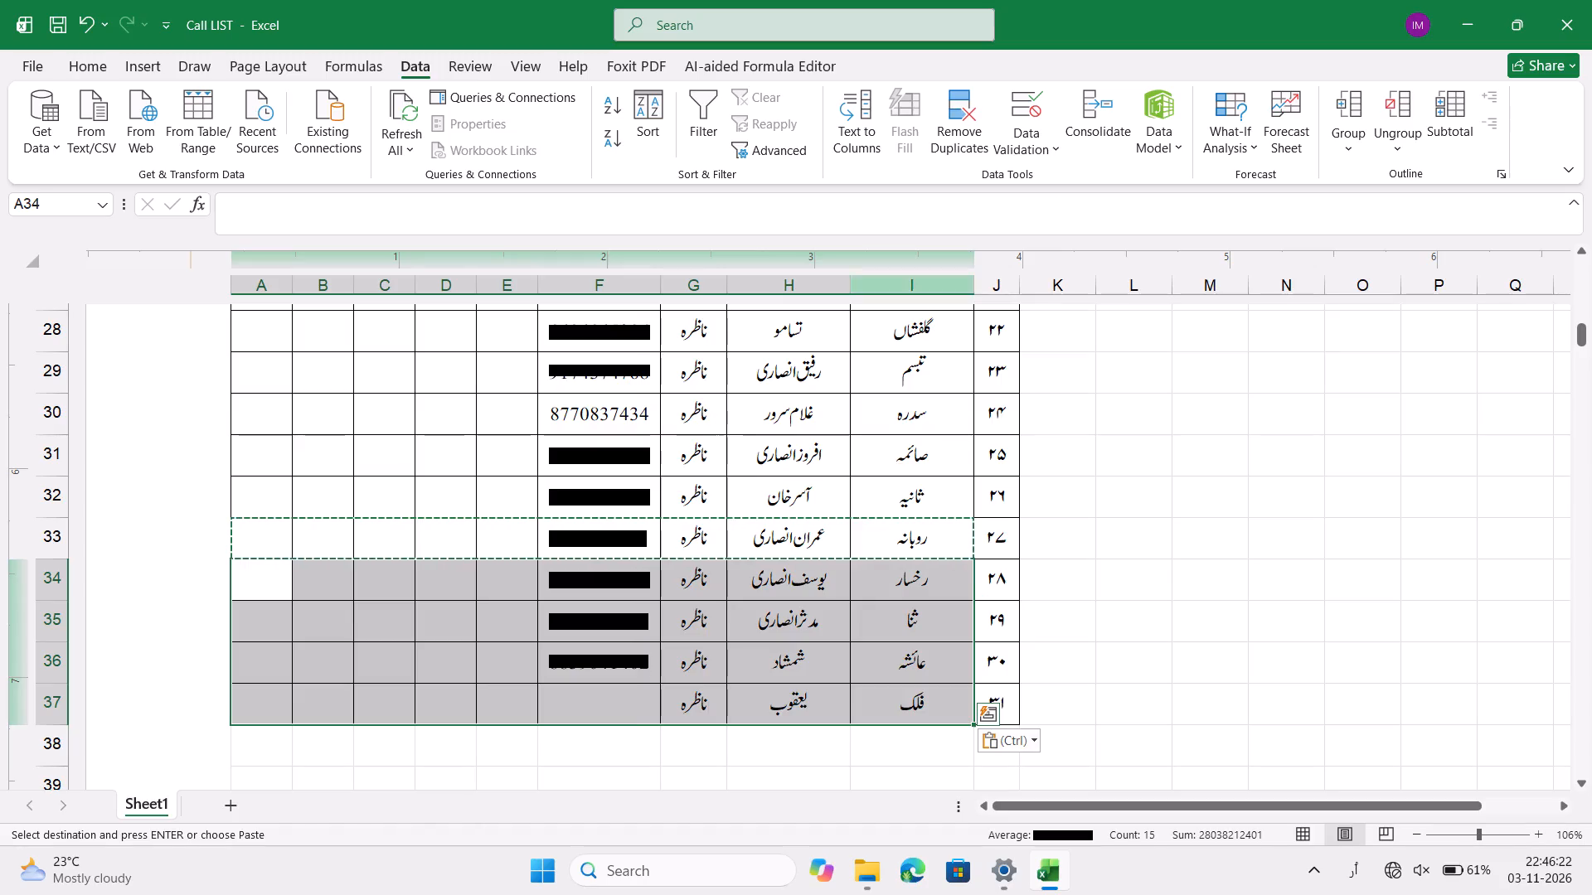
{"action": "left_click", "coordinate": [767, 424]}
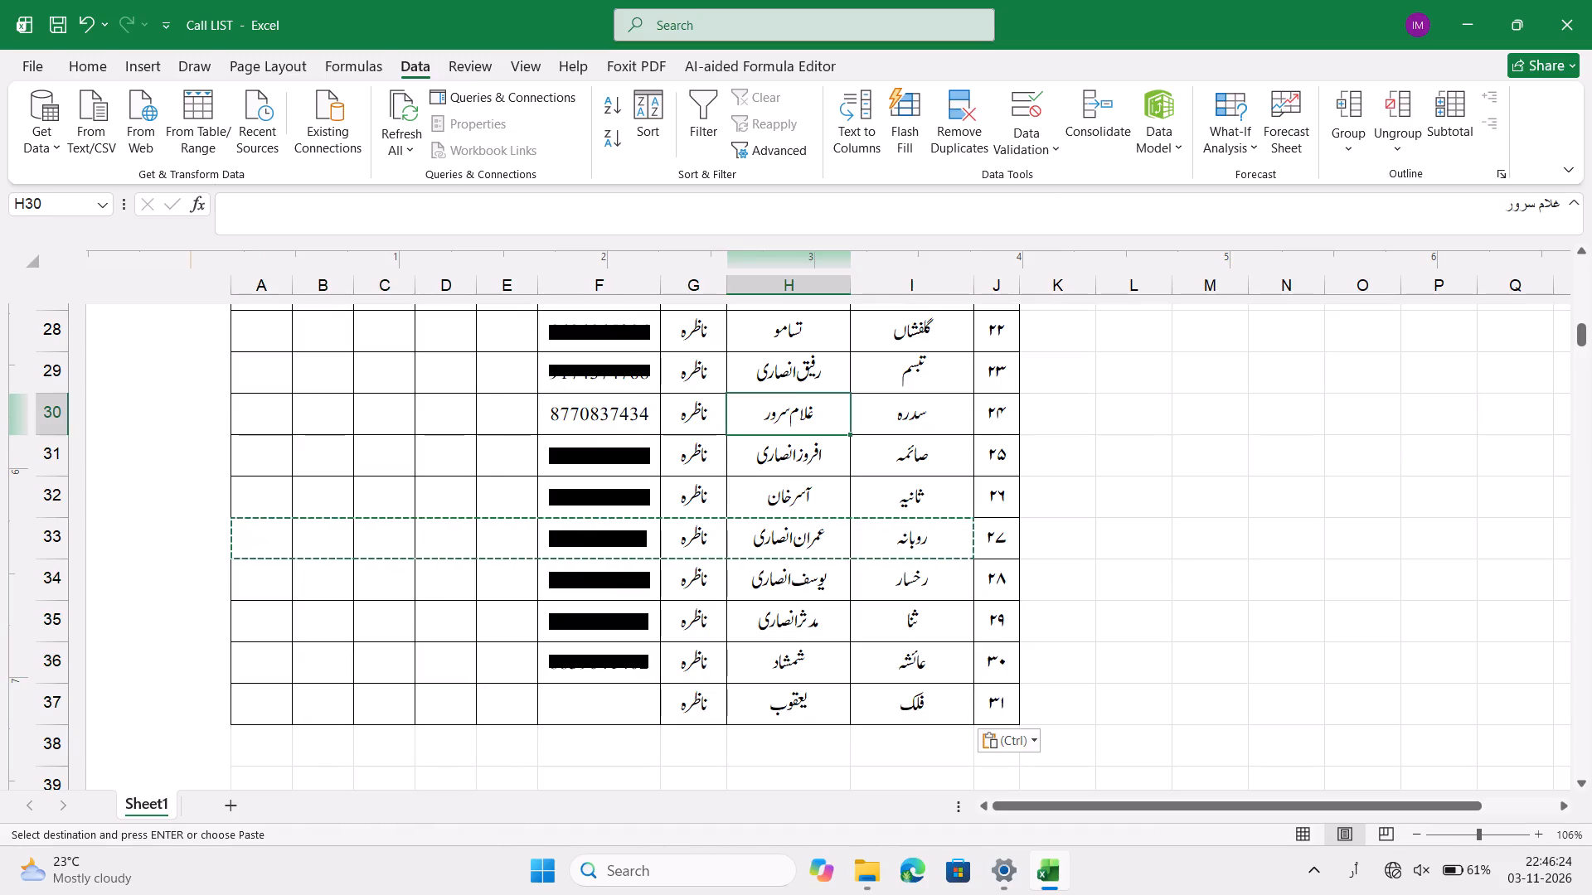
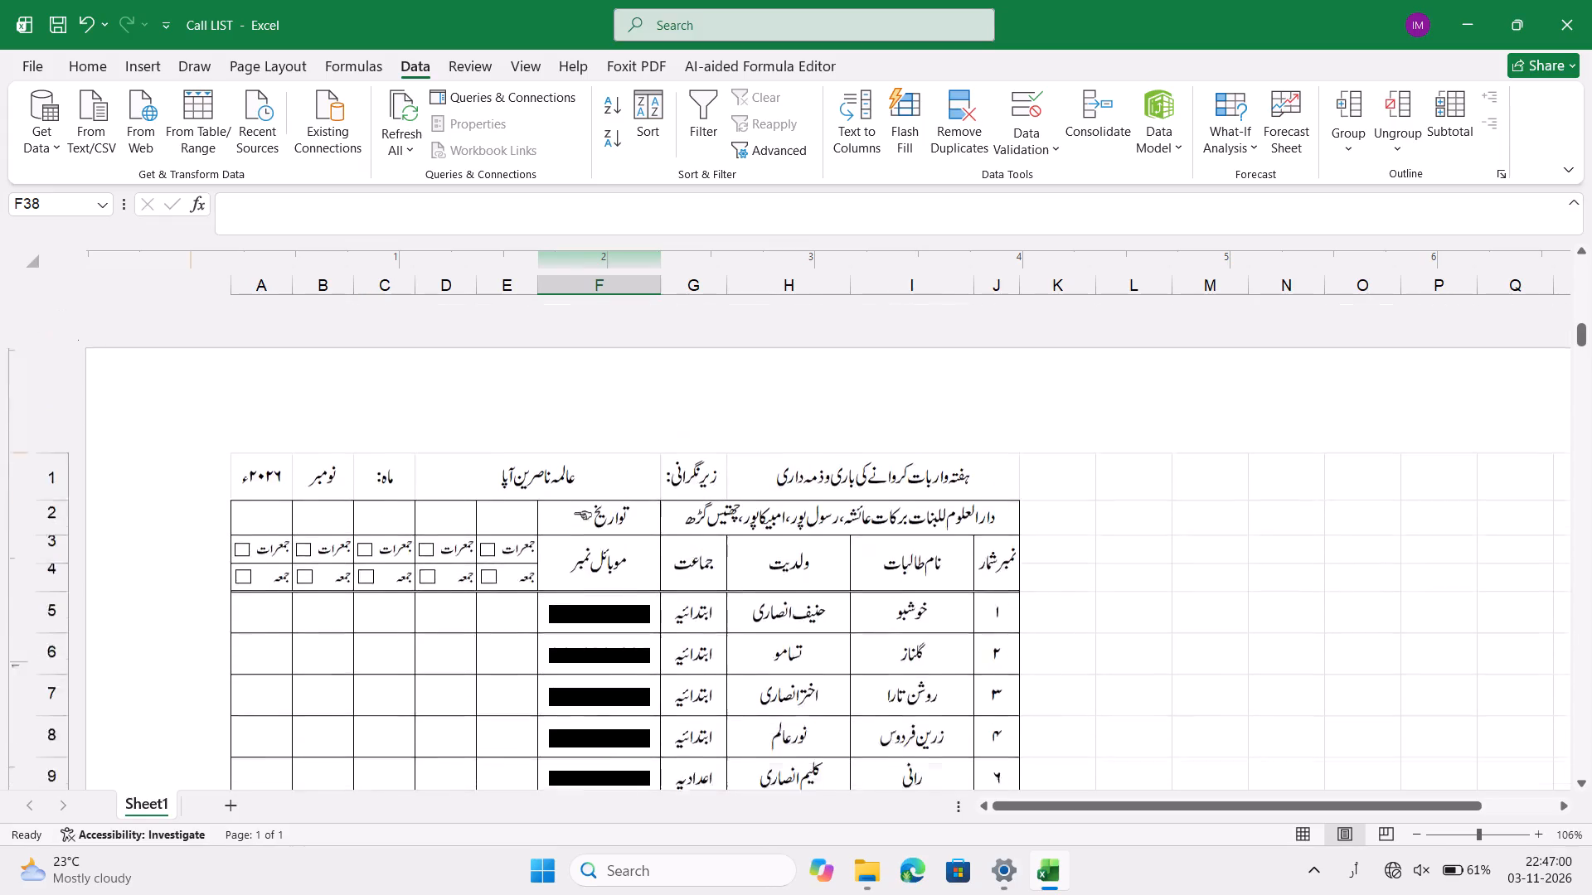
Renumber the first list's serial-number column J5:J37 consecutively from 1 to 33.
{"action": "scroll", "coordinate": [564, 697], "scroll_direction": "down", "scroll_amount": 1}
{"action": "left_click_drag", "start_coordinate": [1007, 514], "coordinate": [1007, 562]}
{"action": "double_click", "coordinate": [1019, 583]}
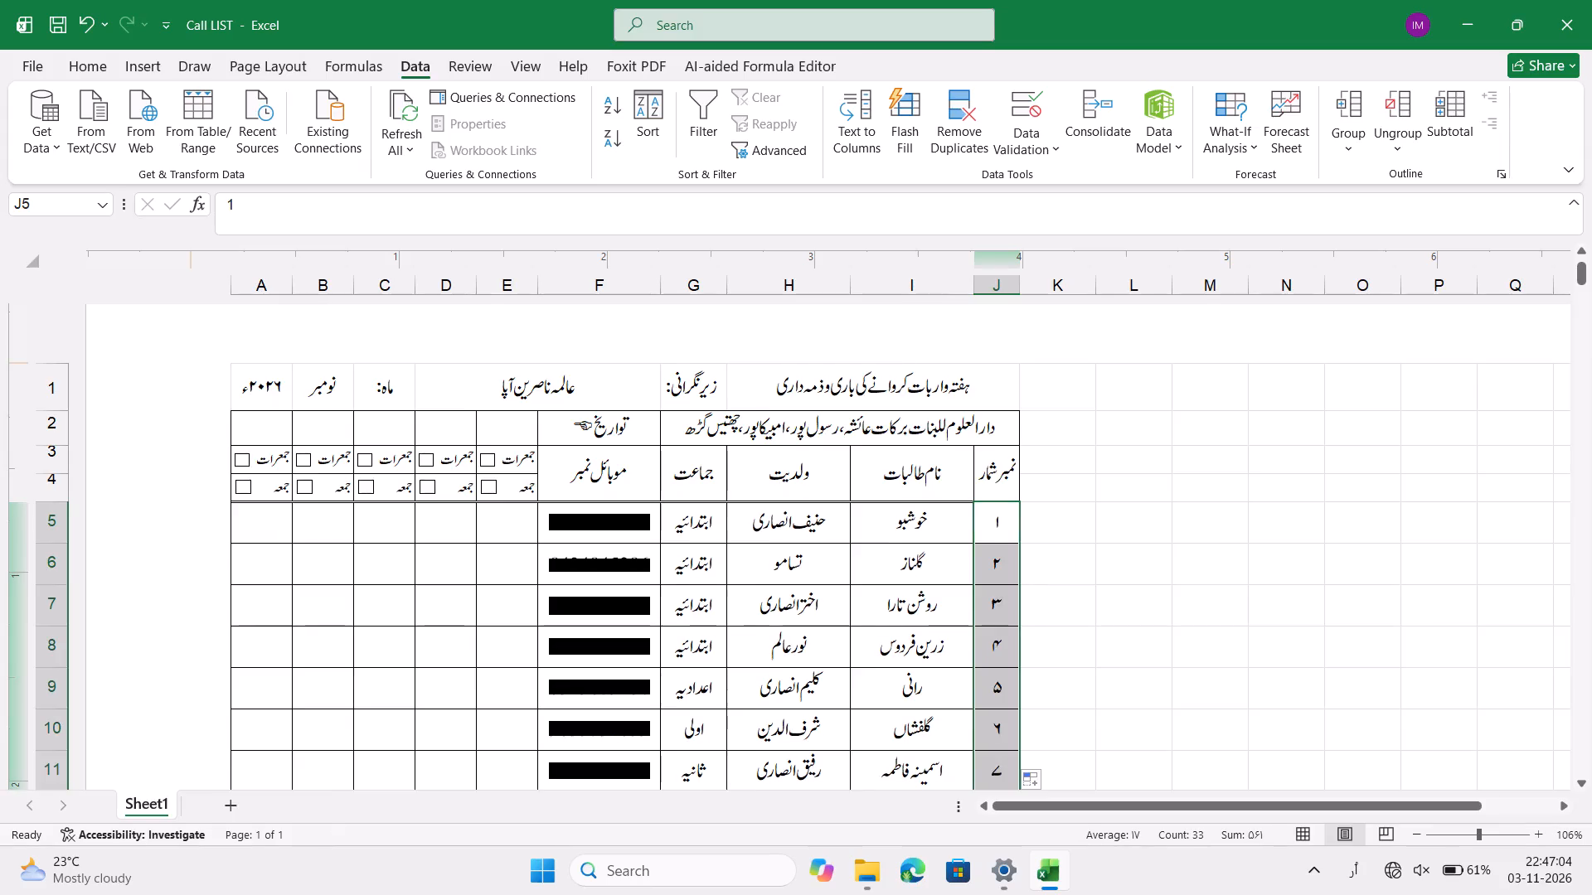
{"action": "scroll", "coordinate": [1019, 583], "scroll_direction": "down", "scroll_amount": 5}
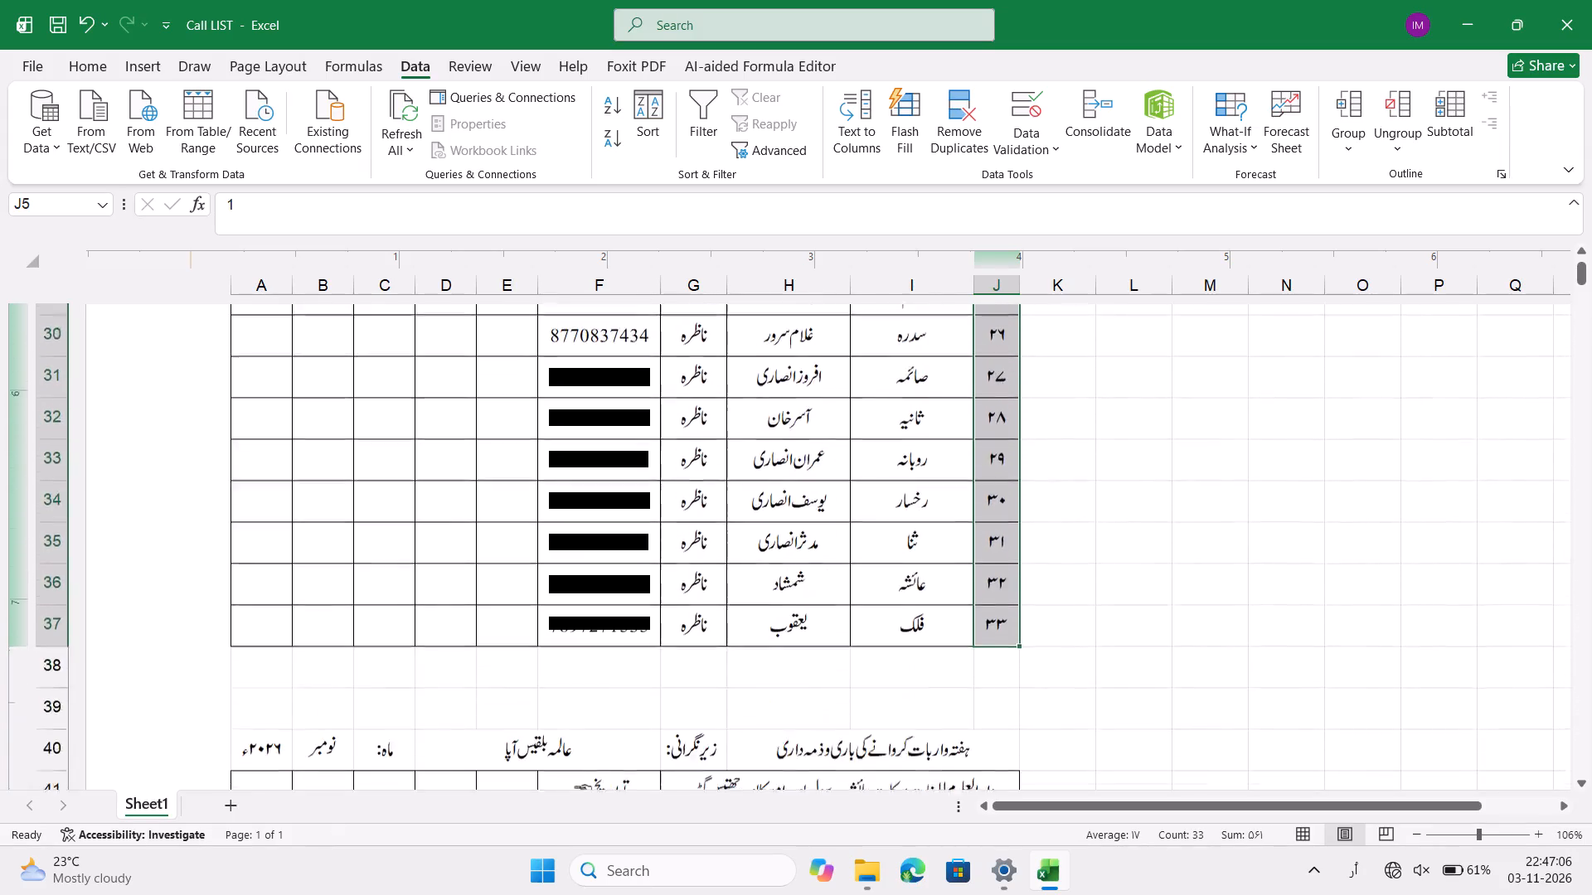
{"action": "left_click", "coordinate": [785, 595]}
{"action": "scroll", "coordinate": [785, 595], "scroll_direction": "up", "scroll_amount": 4}
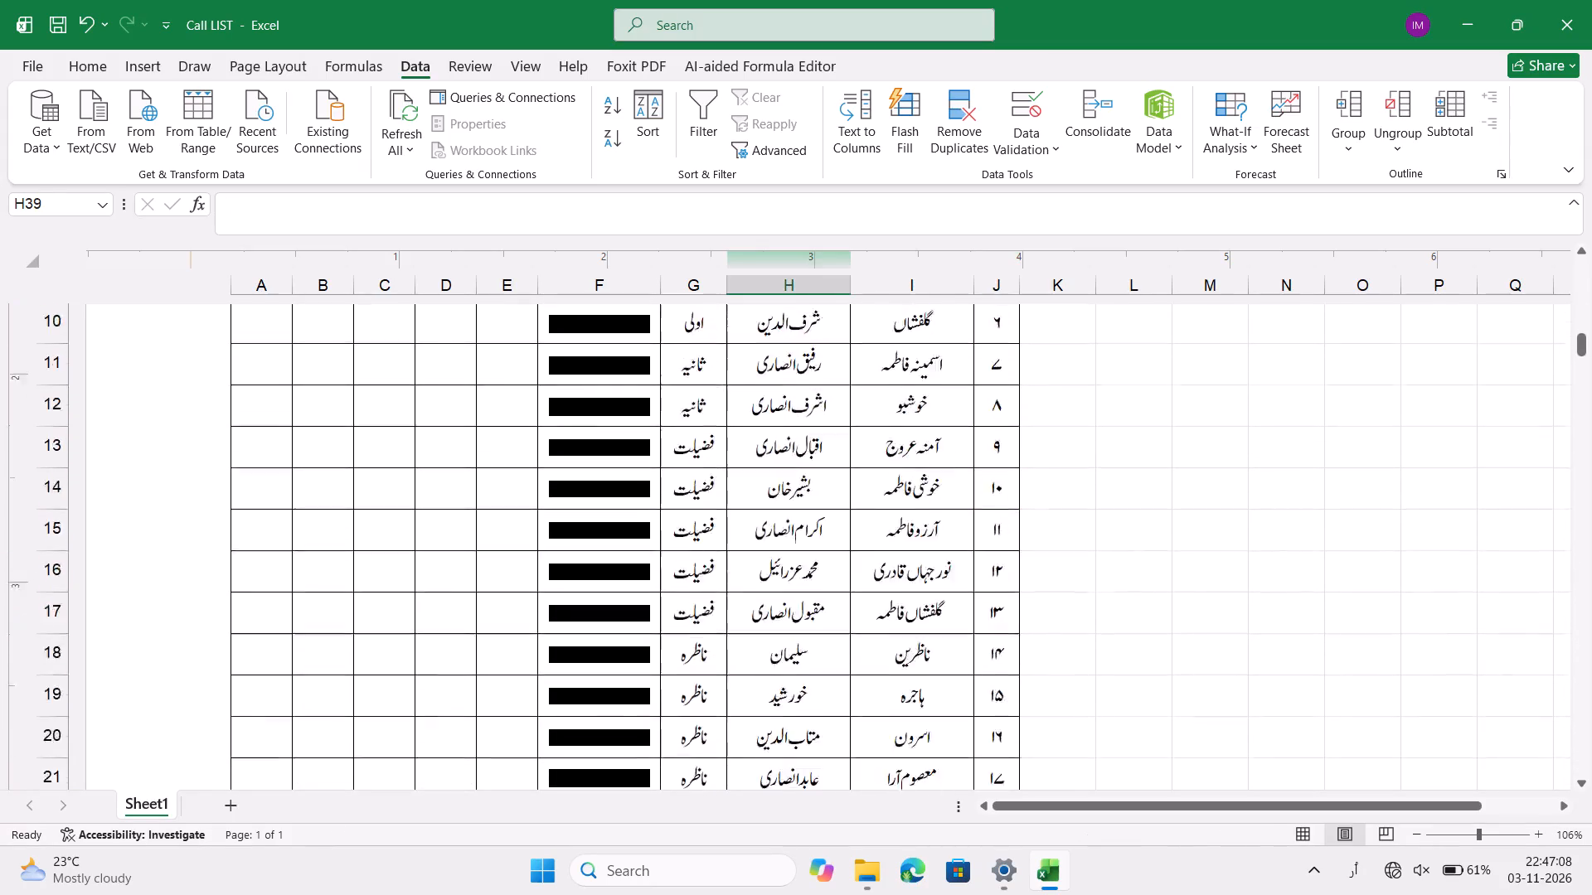
{"action": "scroll", "coordinate": [785, 595], "scroll_direction": "down", "scroll_amount": 2}
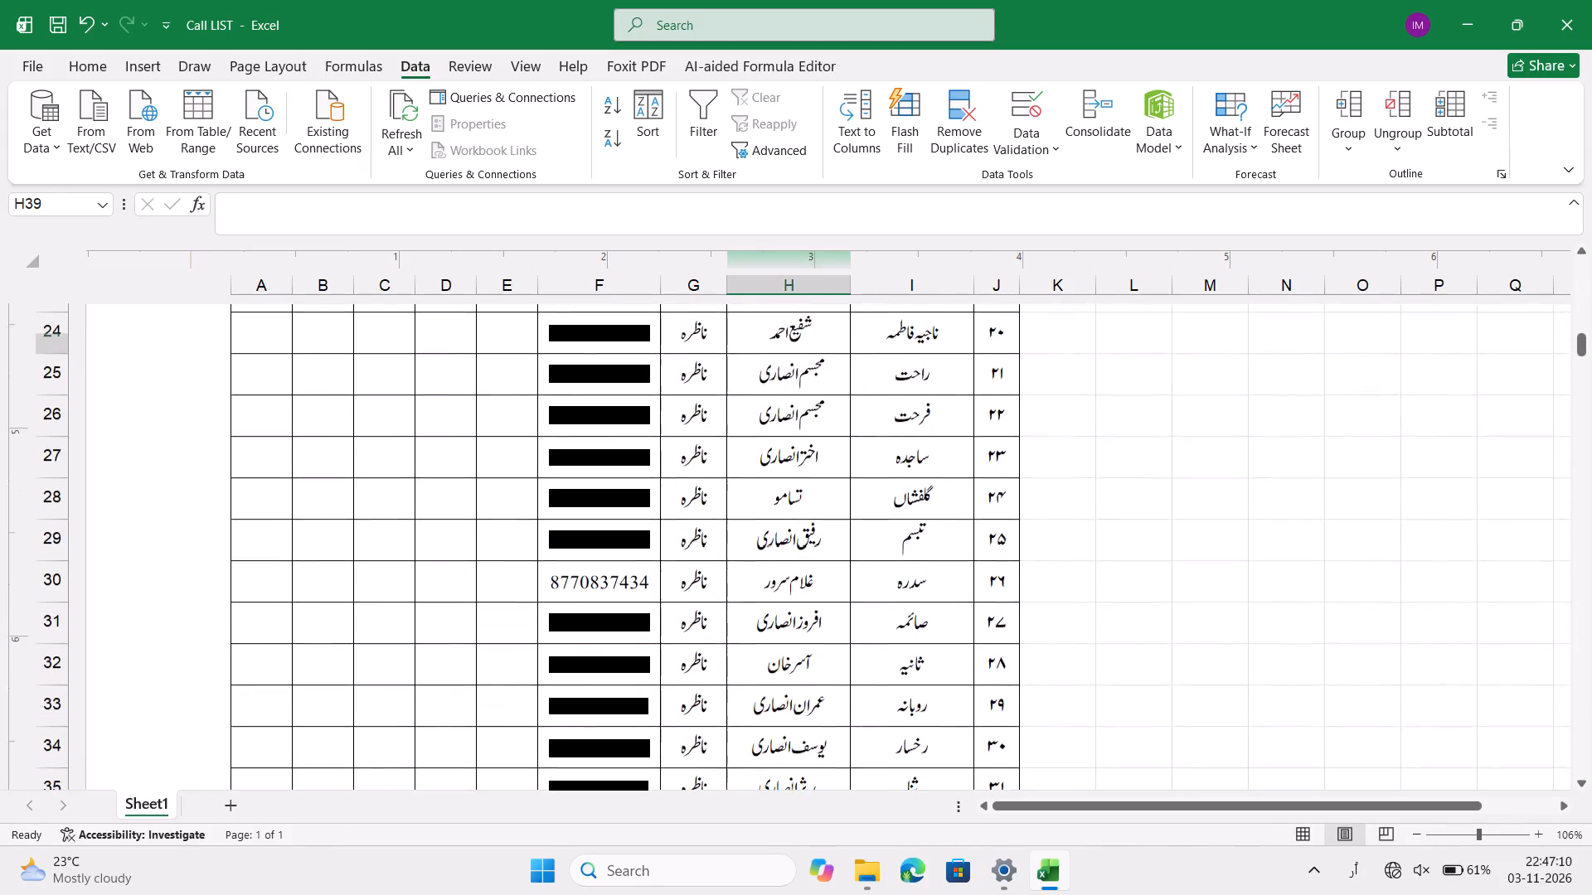
Save the workbook.
{"action": "key", "text": "ctrl+s"}
Review the second list in rows 40 to 71, checking its student entries, class column and the gap before the third list.
{"action": "scroll", "coordinate": [785, 595], "scroll_direction": "down", "scroll_amount": 3}
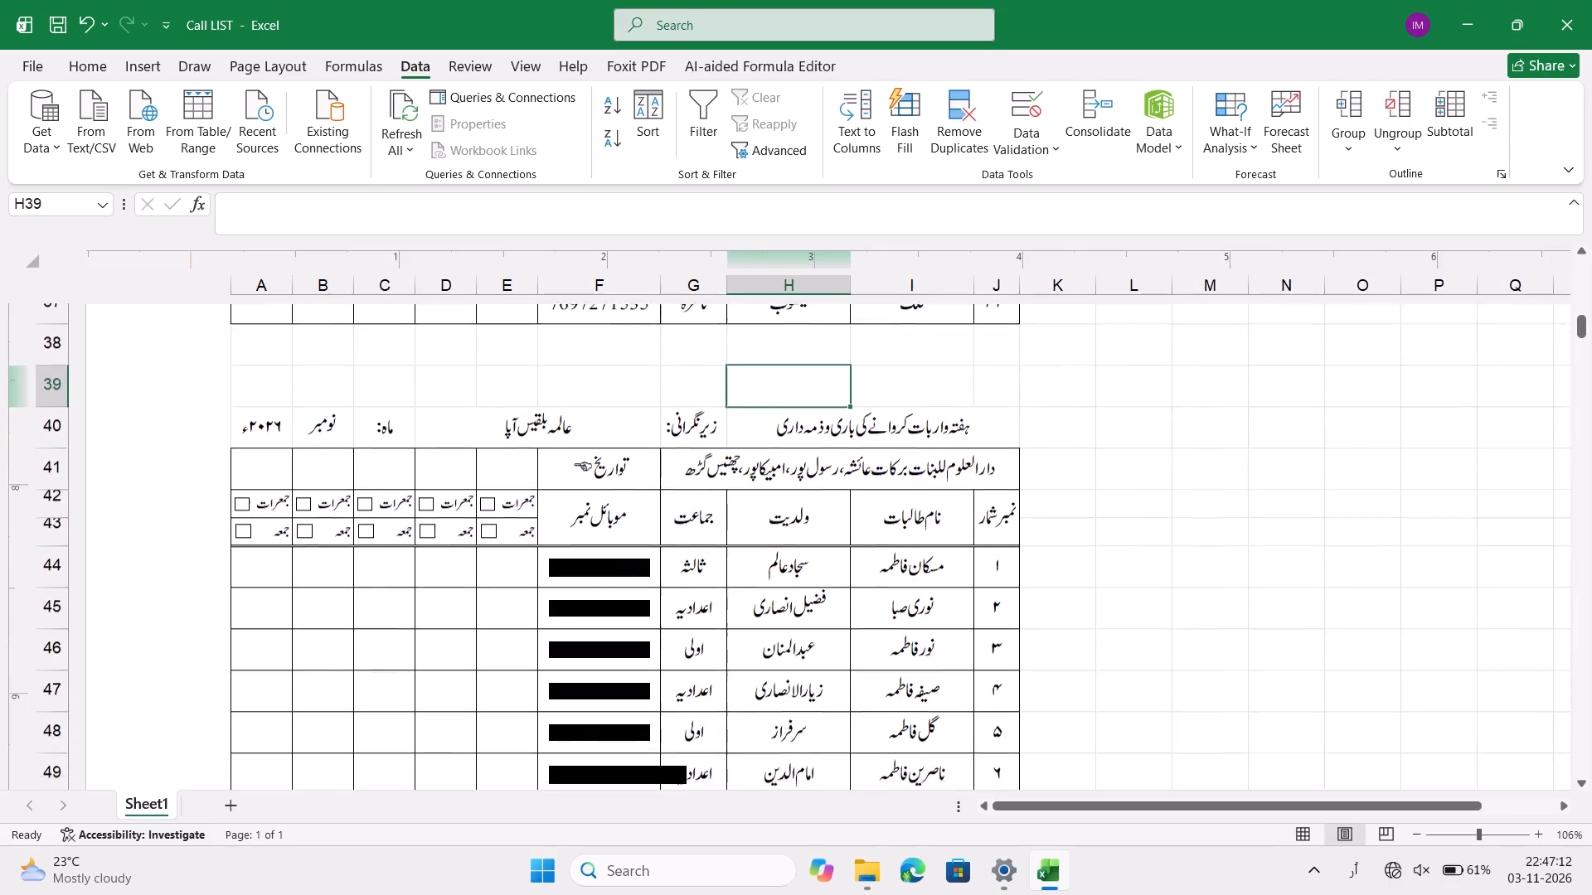
{"action": "scroll", "coordinate": [785, 595], "scroll_direction": "down", "scroll_amount": 1}
{"action": "scroll", "coordinate": [696, 470], "scroll_direction": "up", "scroll_amount": 1}
{"action": "left_click", "coordinate": [657, 617]}
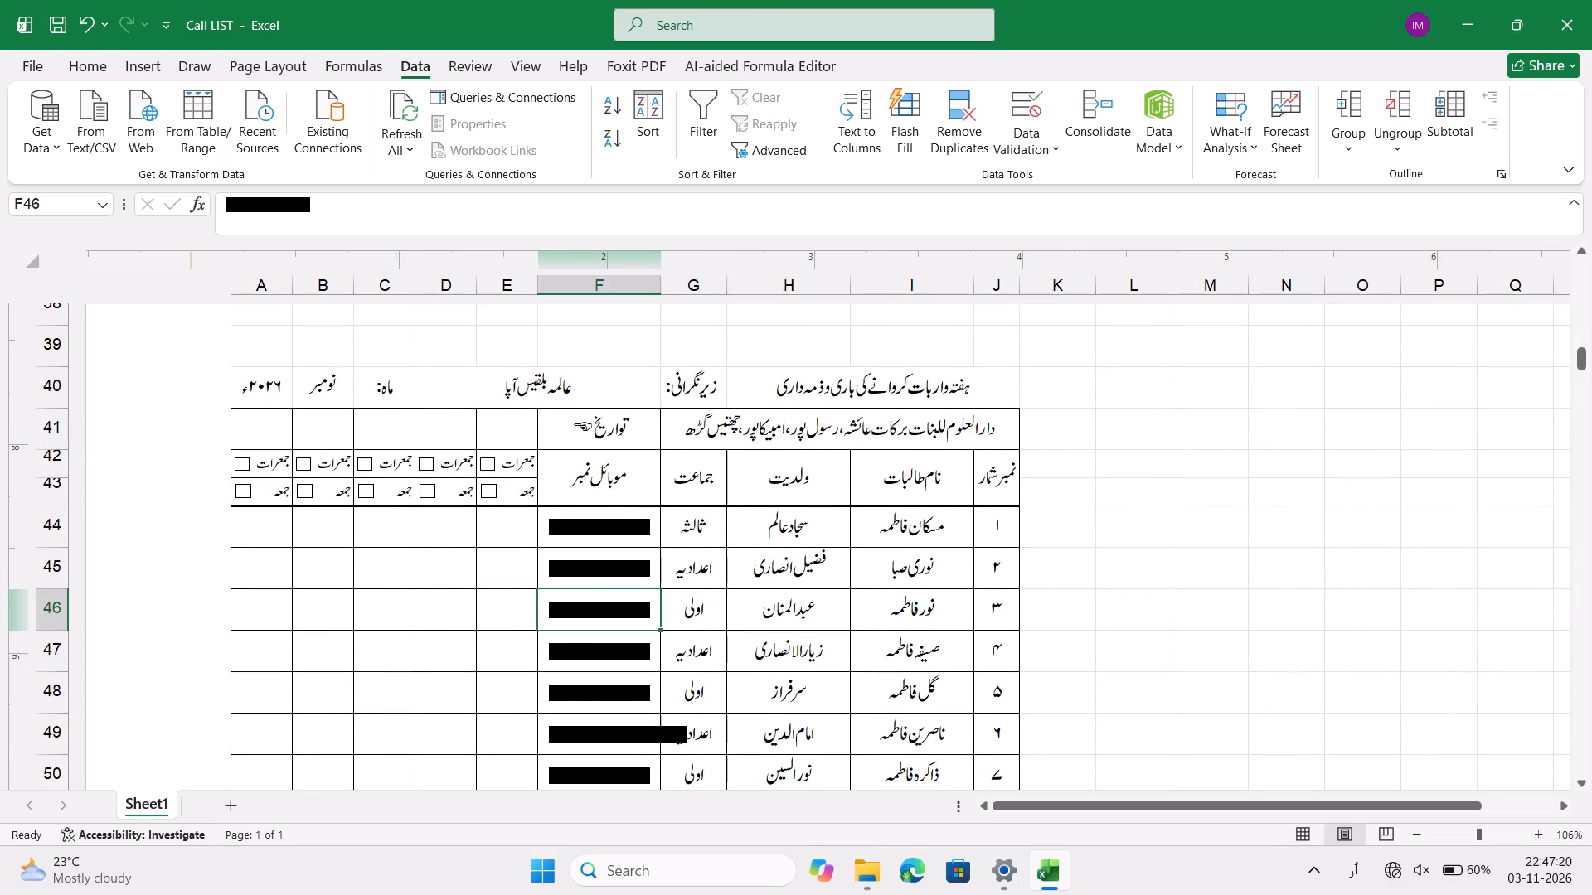
{"action": "scroll", "coordinate": [657, 617], "scroll_direction": "down", "scroll_amount": 3}
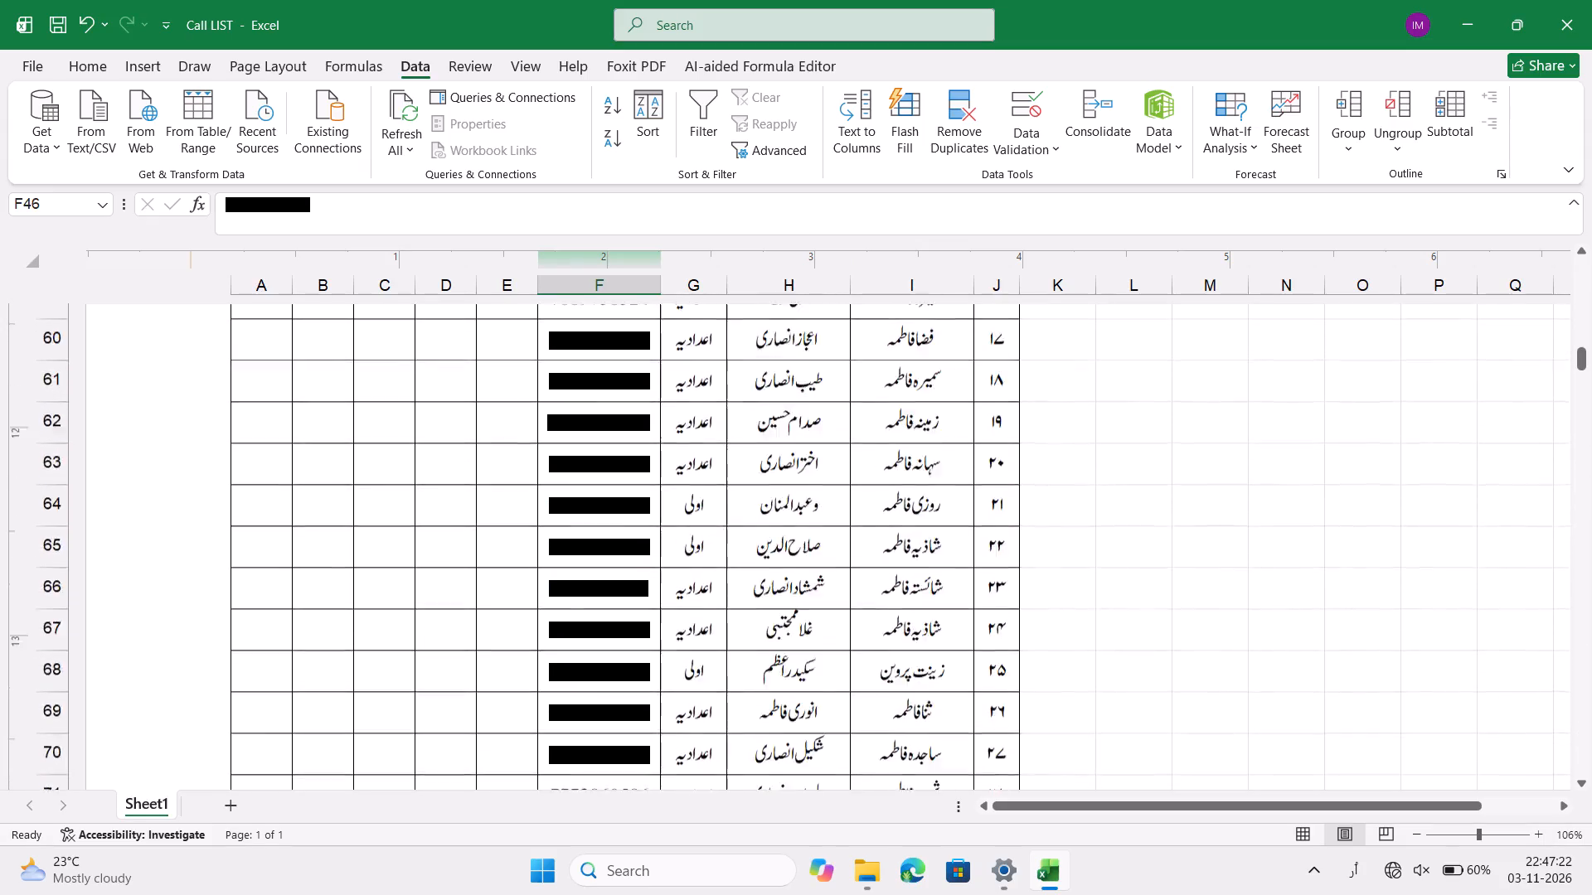
{"action": "scroll", "coordinate": [657, 617], "scroll_direction": "down", "scroll_amount": 1}
{"action": "scroll", "coordinate": [657, 617], "scroll_direction": "up", "scroll_amount": 3}
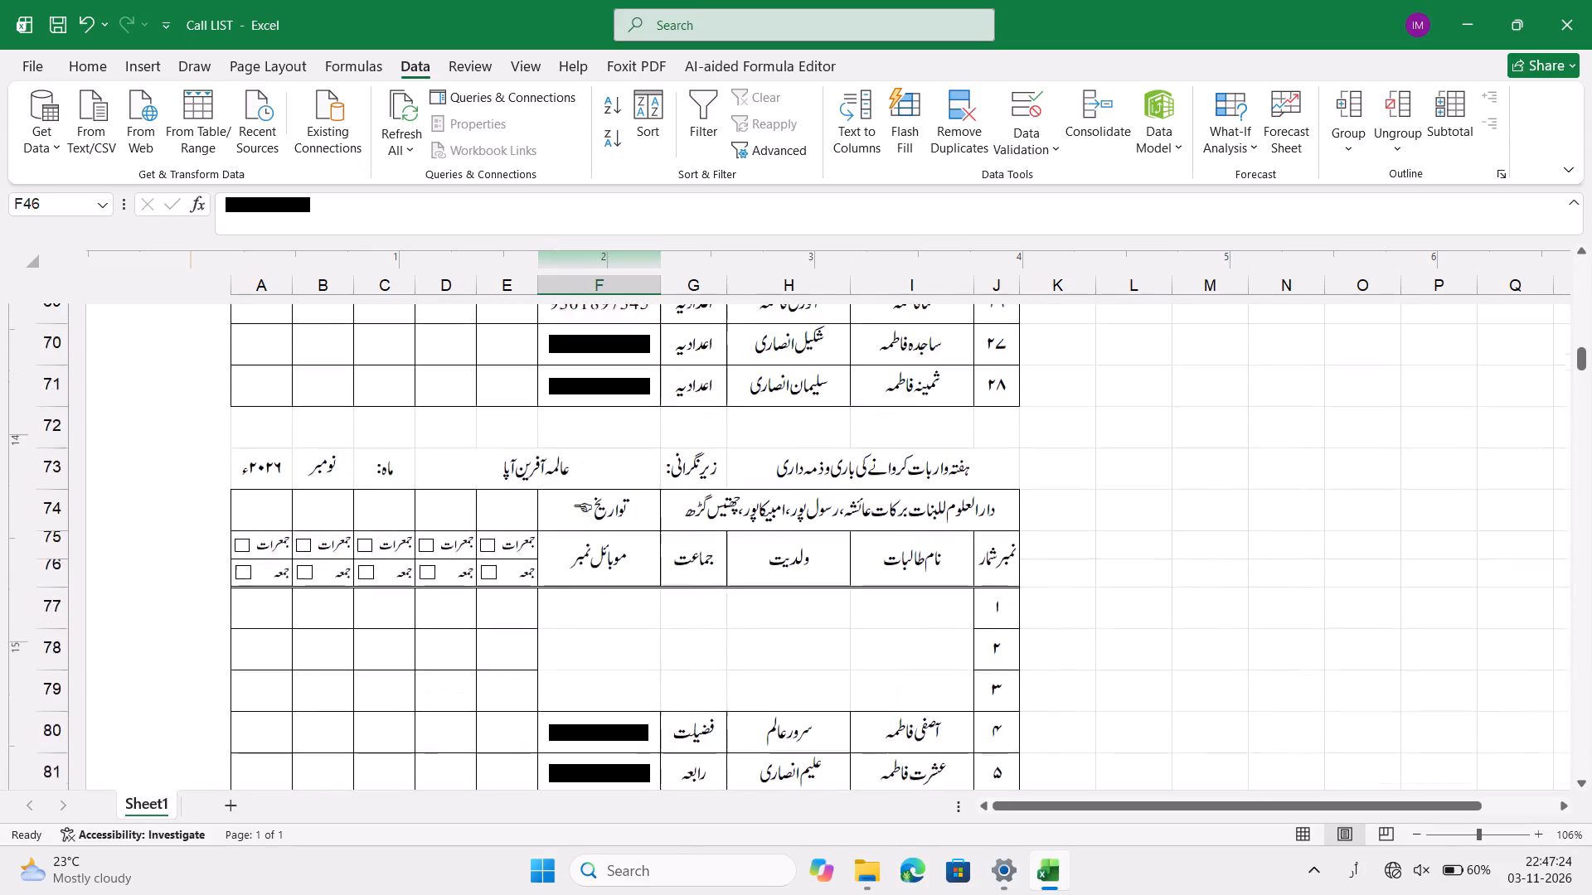
{"action": "scroll", "coordinate": [657, 617], "scroll_direction": "up", "scroll_amount": 1}
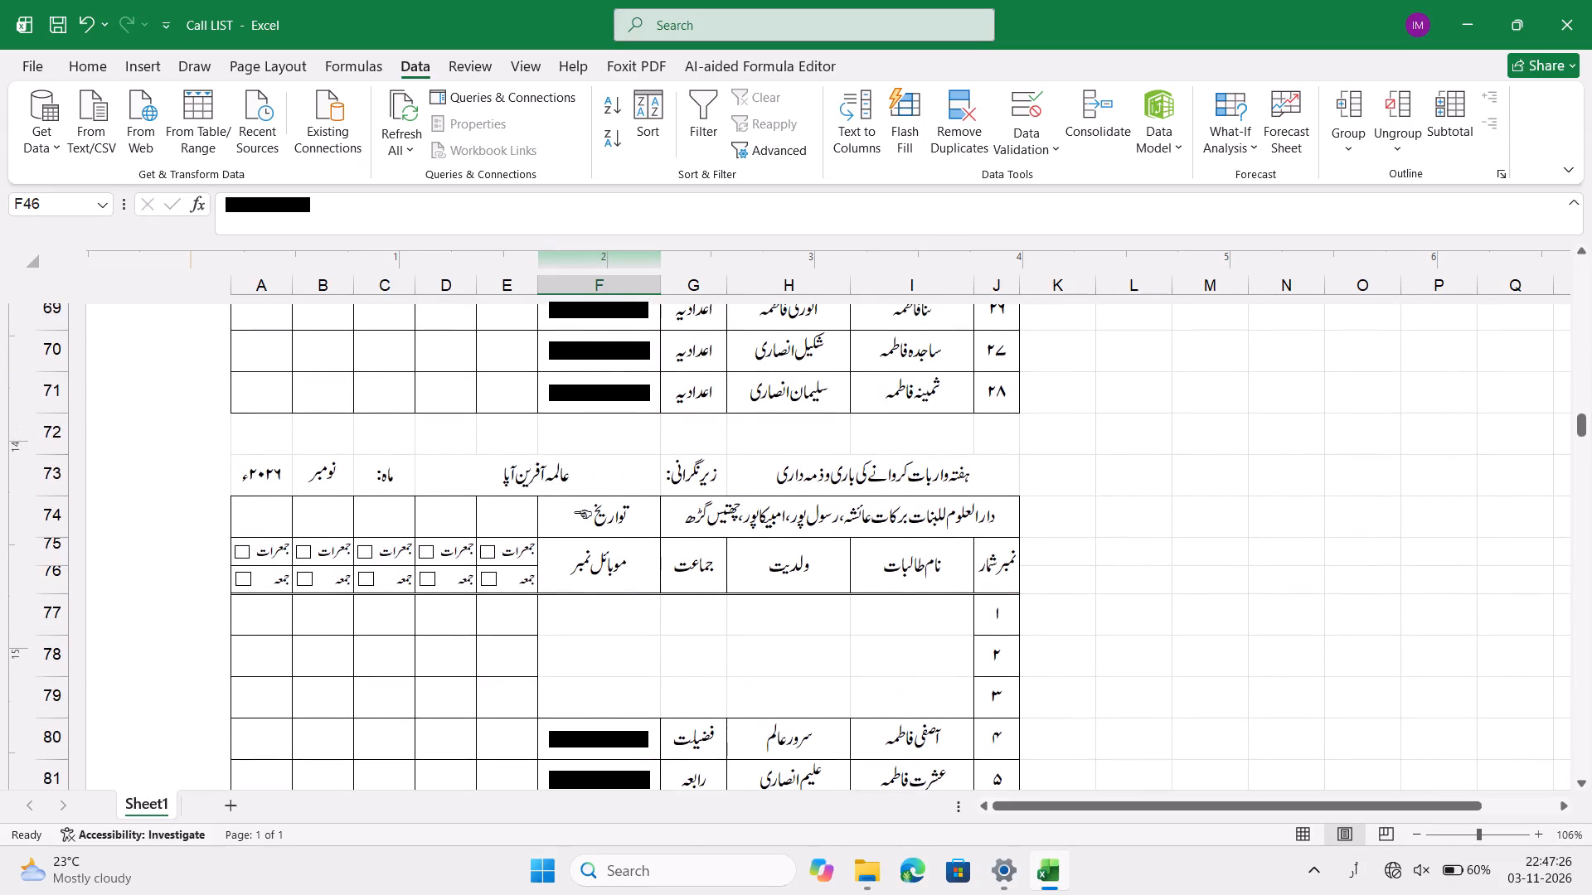
{"action": "scroll", "coordinate": [502, 600], "scroll_direction": "up", "scroll_amount": 1}
{"action": "scroll", "coordinate": [742, 498], "scroll_direction": "up", "scroll_amount": 2}
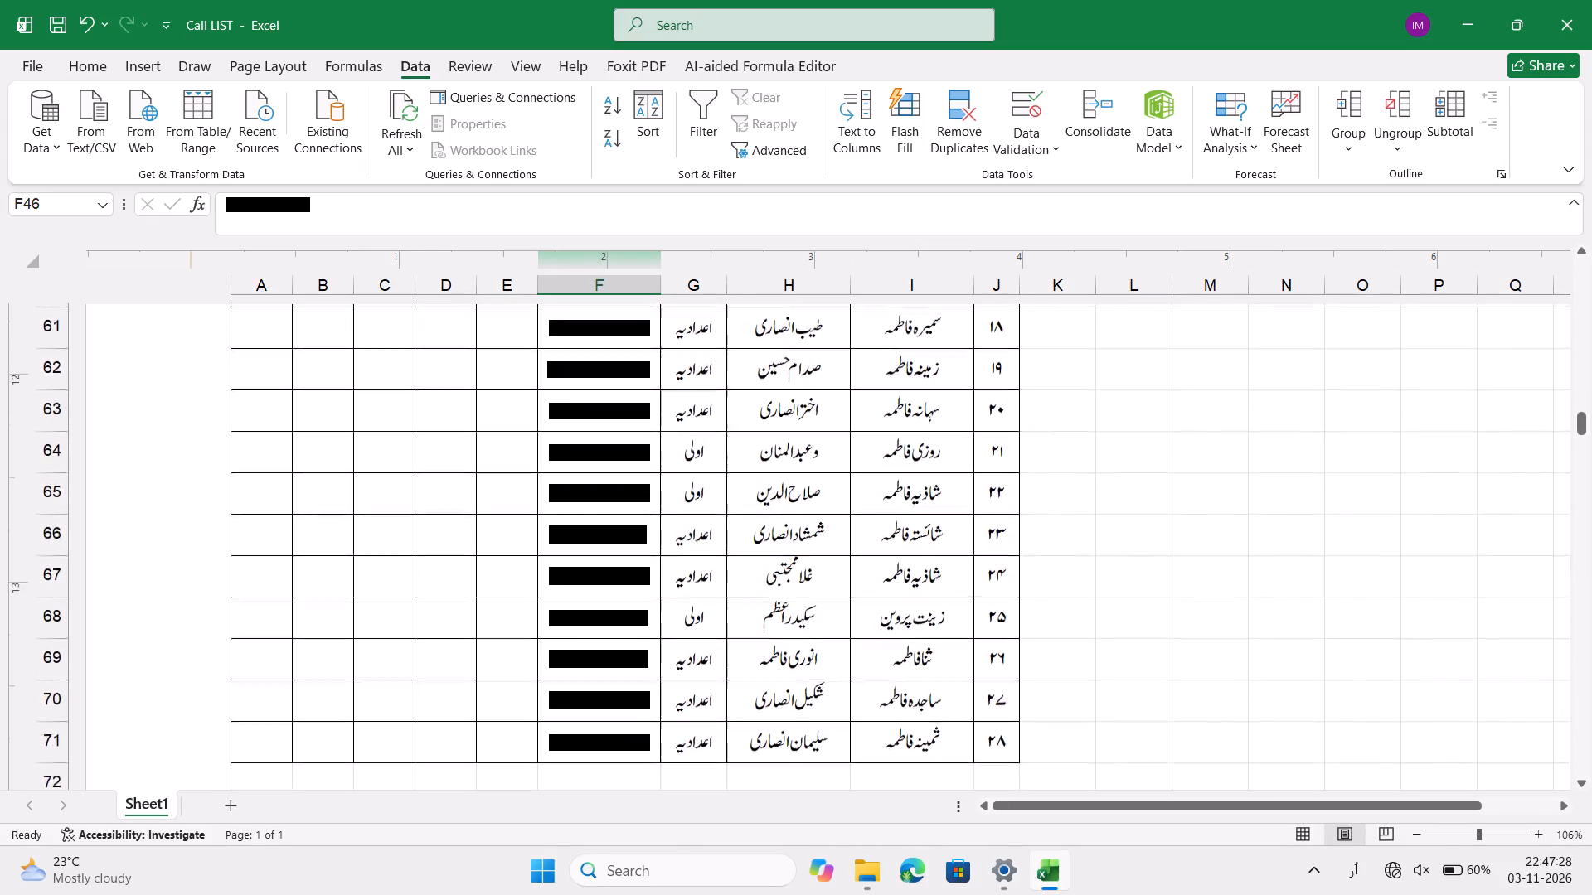
{"action": "scroll", "coordinate": [742, 498], "scroll_direction": "up", "scroll_amount": 4}
{"action": "scroll", "coordinate": [742, 498], "scroll_direction": "down", "scroll_amount": 1}
{"action": "scroll", "coordinate": [911, 495], "scroll_direction": "up", "scroll_amount": 1}
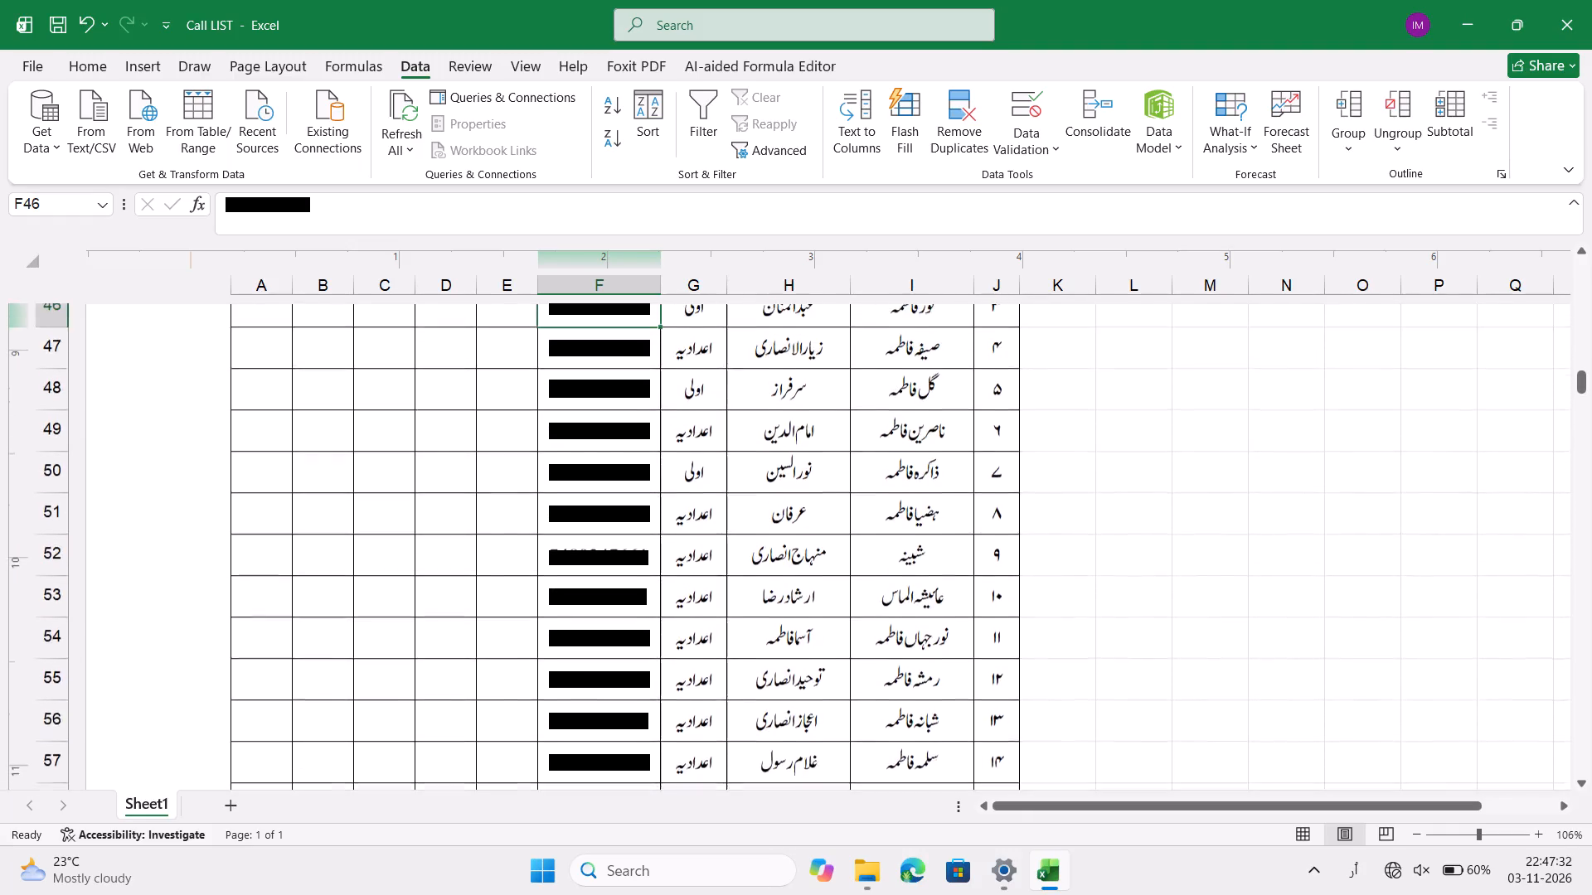
{"action": "scroll", "coordinate": [911, 495], "scroll_direction": "up", "scroll_amount": 1}
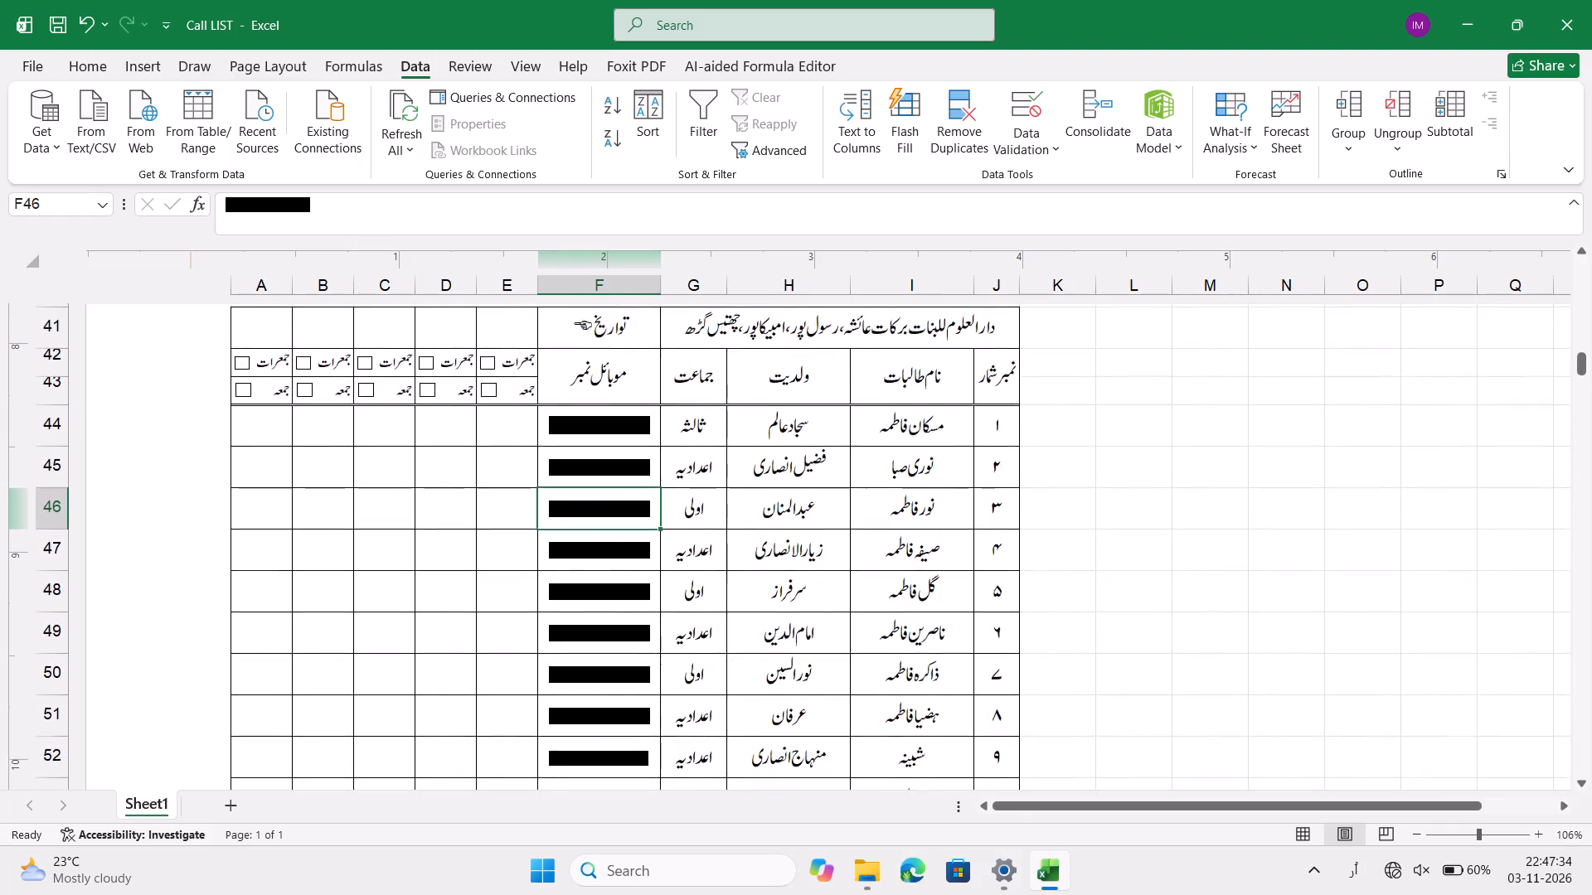
{"action": "scroll", "coordinate": [911, 495], "scroll_direction": "down", "scroll_amount": 3}
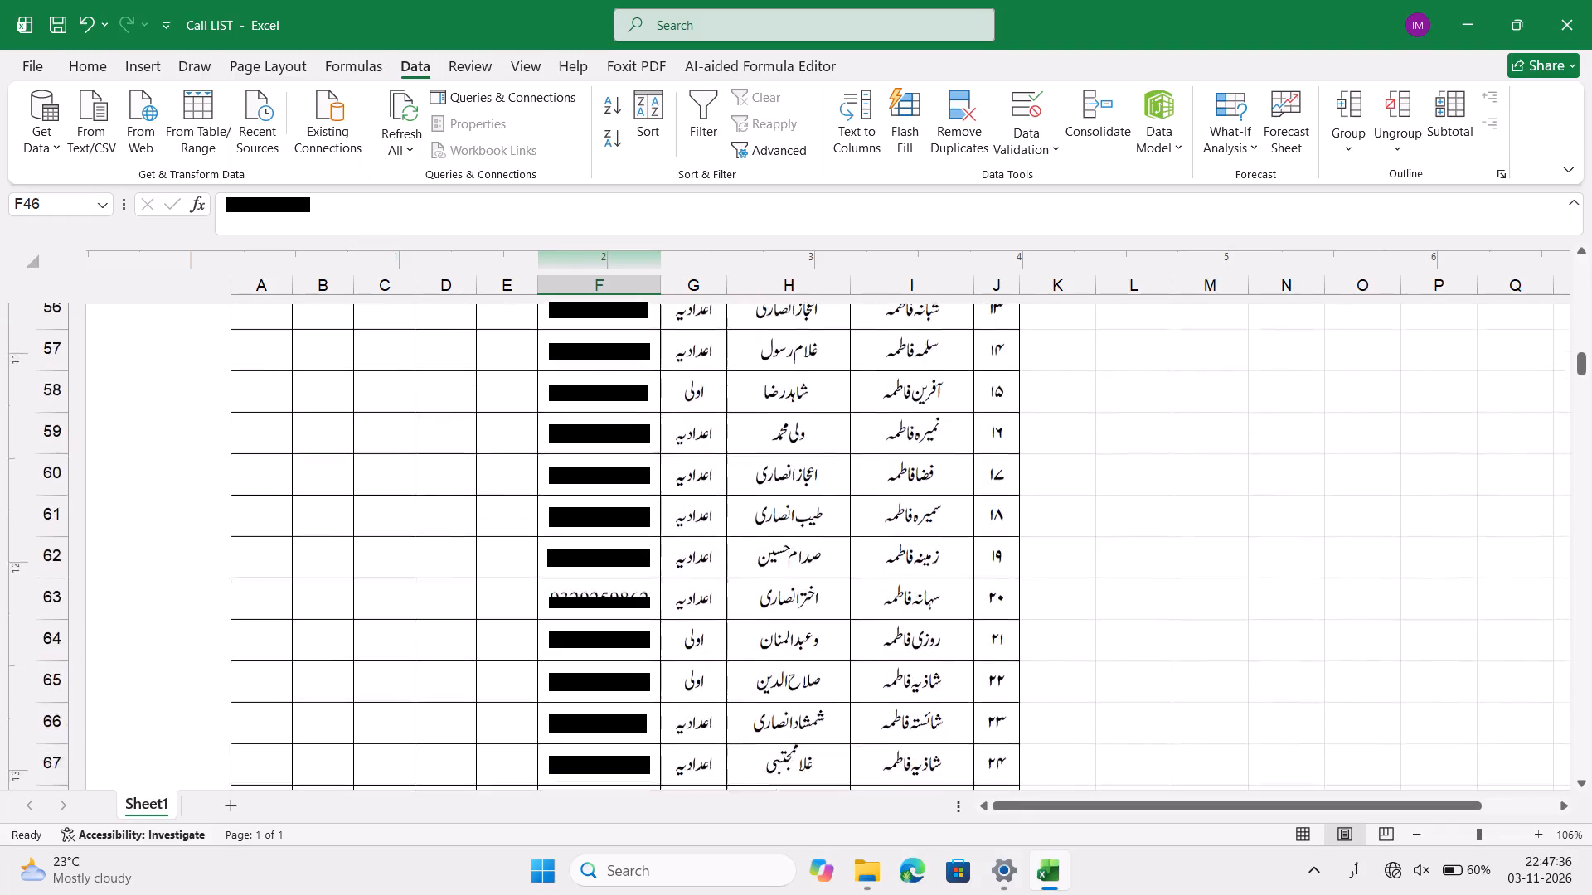
{"action": "scroll", "coordinate": [911, 495], "scroll_direction": "down", "scroll_amount": 1}
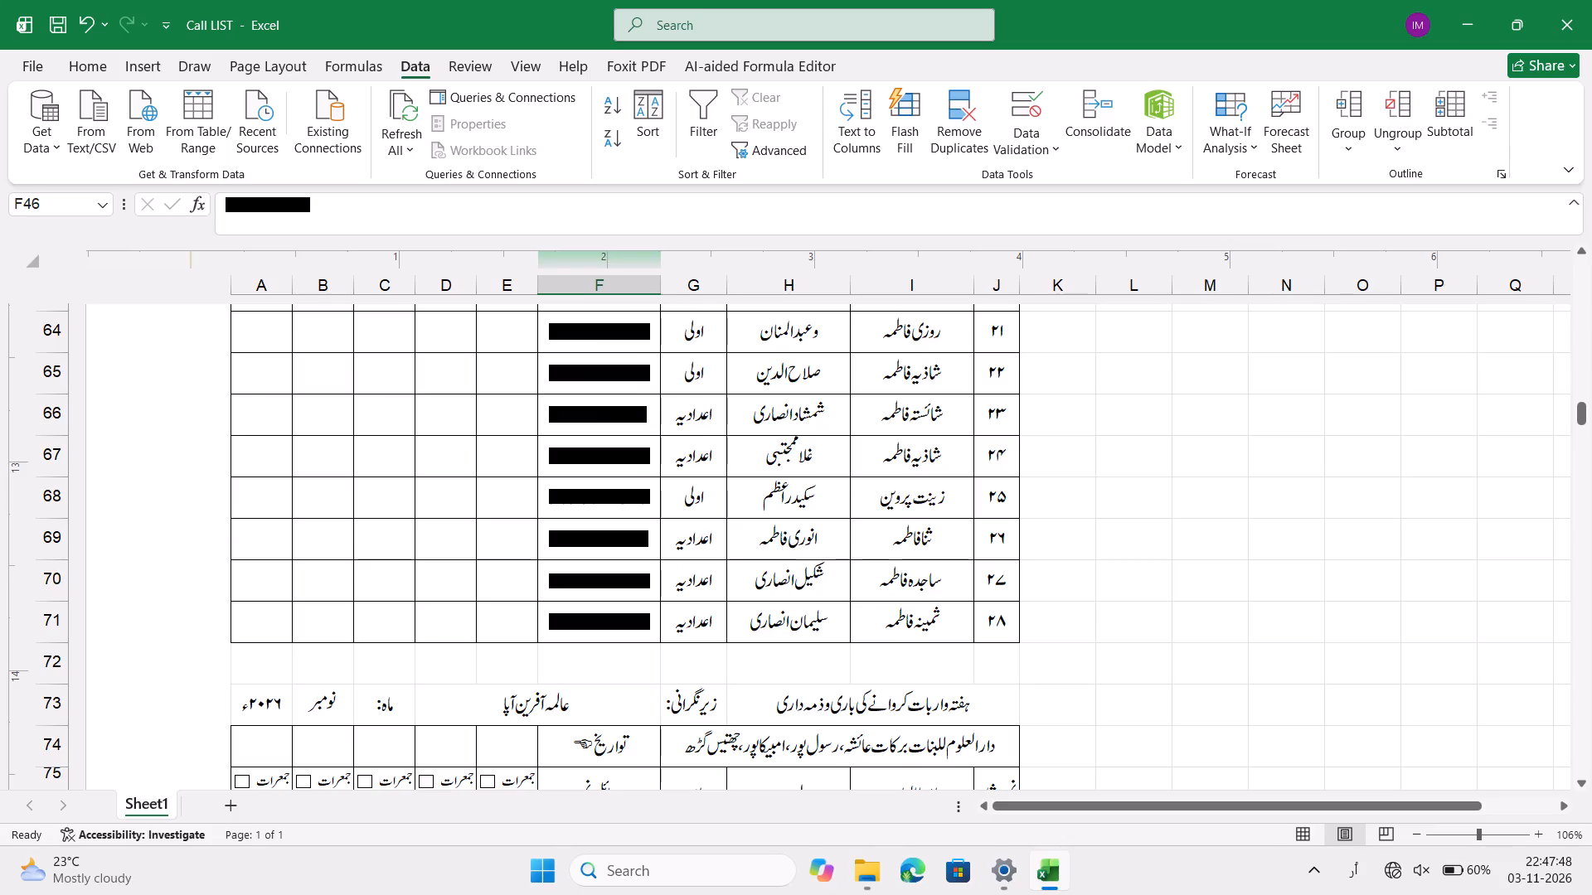
Insert four blank rows at row 72, between the second list's last student and the third list.
{"action": "left_click", "coordinate": [56, 654]}
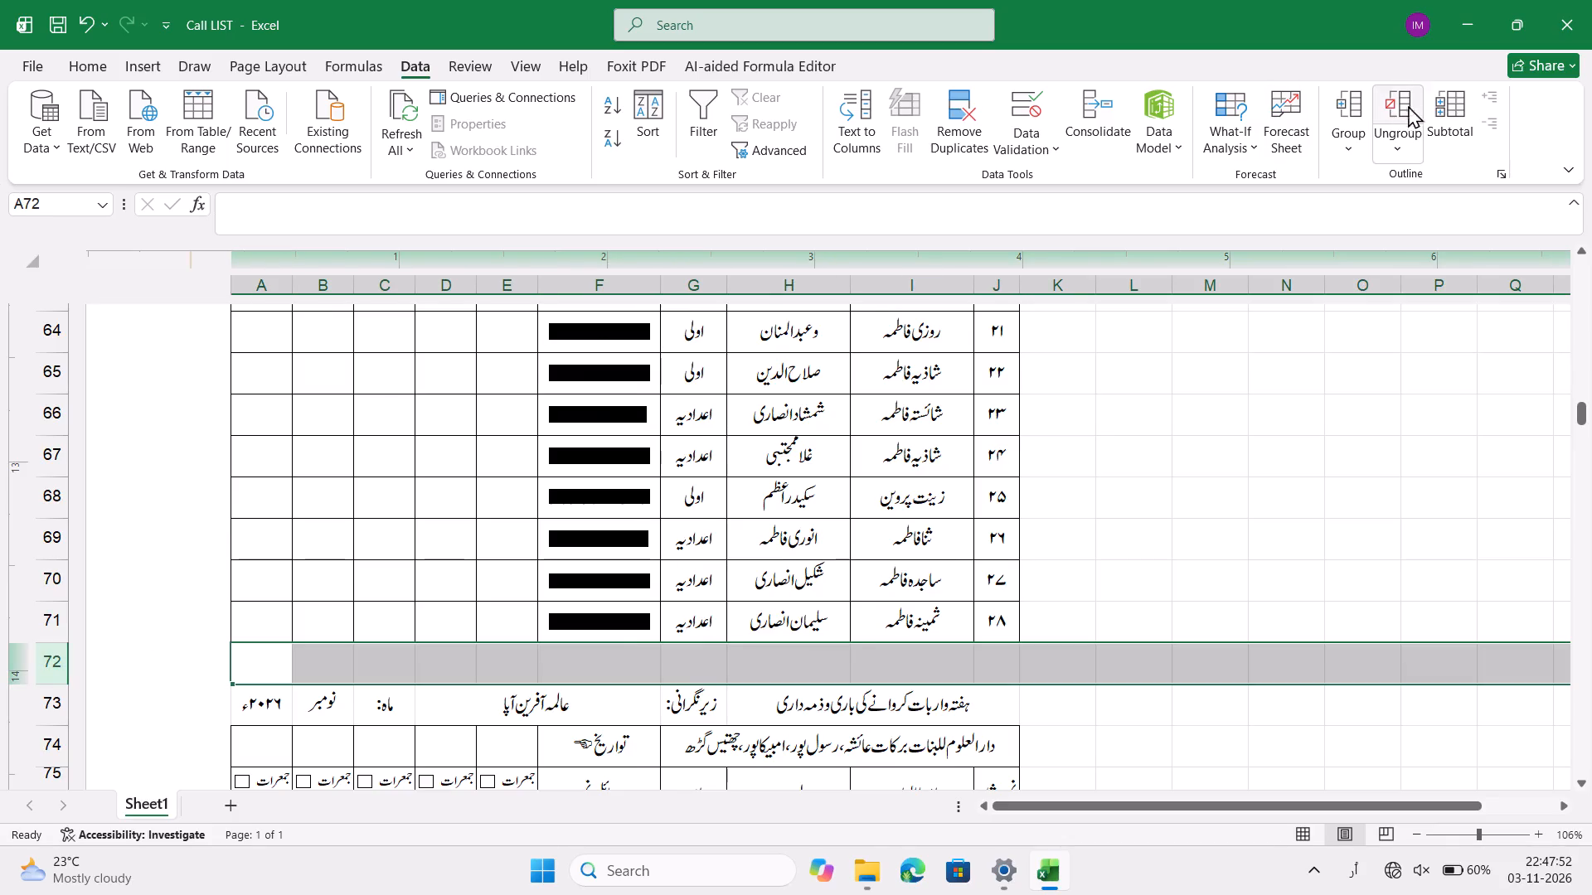
{"action": "left_click", "coordinate": [109, 66]}
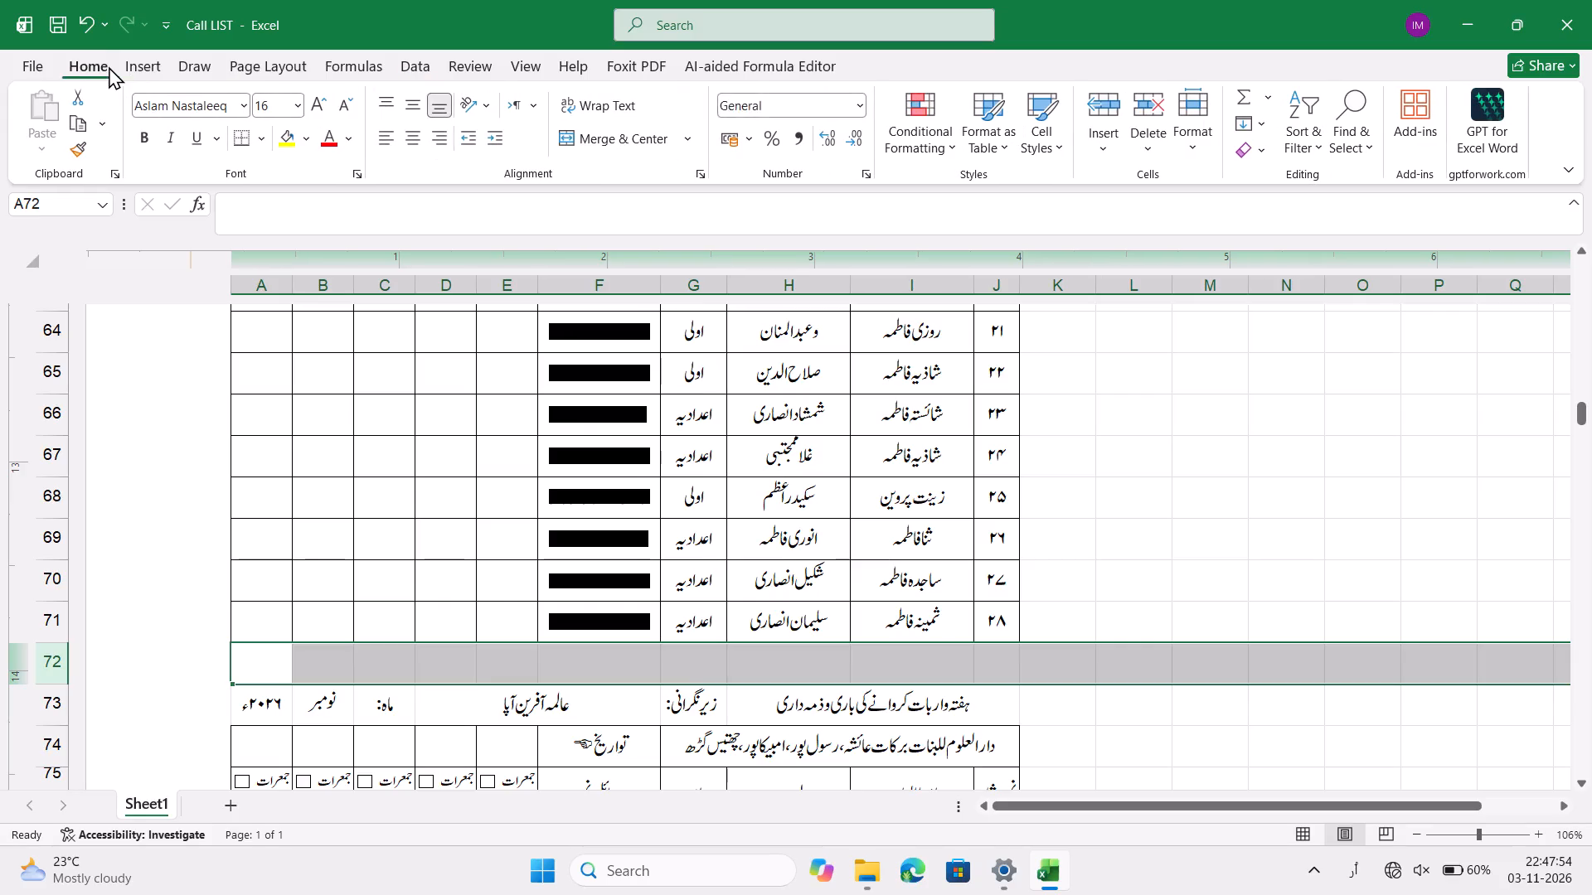
{"action": "left_click", "coordinate": [1118, 113]}
{"action": "triple_click", "coordinate": [1118, 113]}
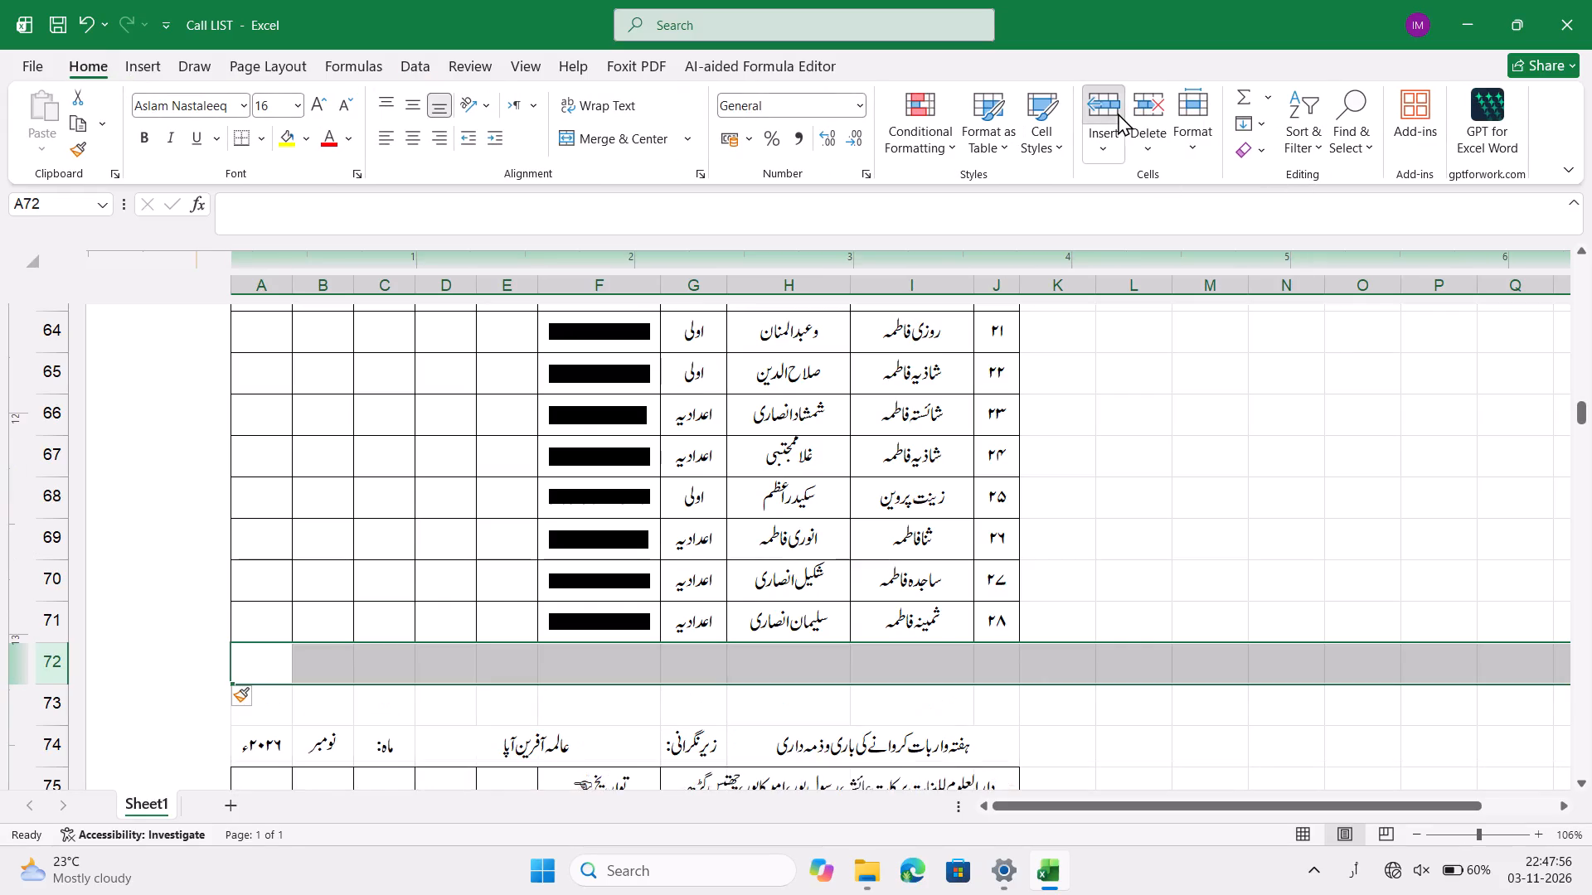
Fill the second list's last student row, A71:J71, down through row 75 to extend the borders and serial numbers to 32.
{"action": "scroll", "coordinate": [1104, 411], "scroll_direction": "down", "scroll_amount": 1}
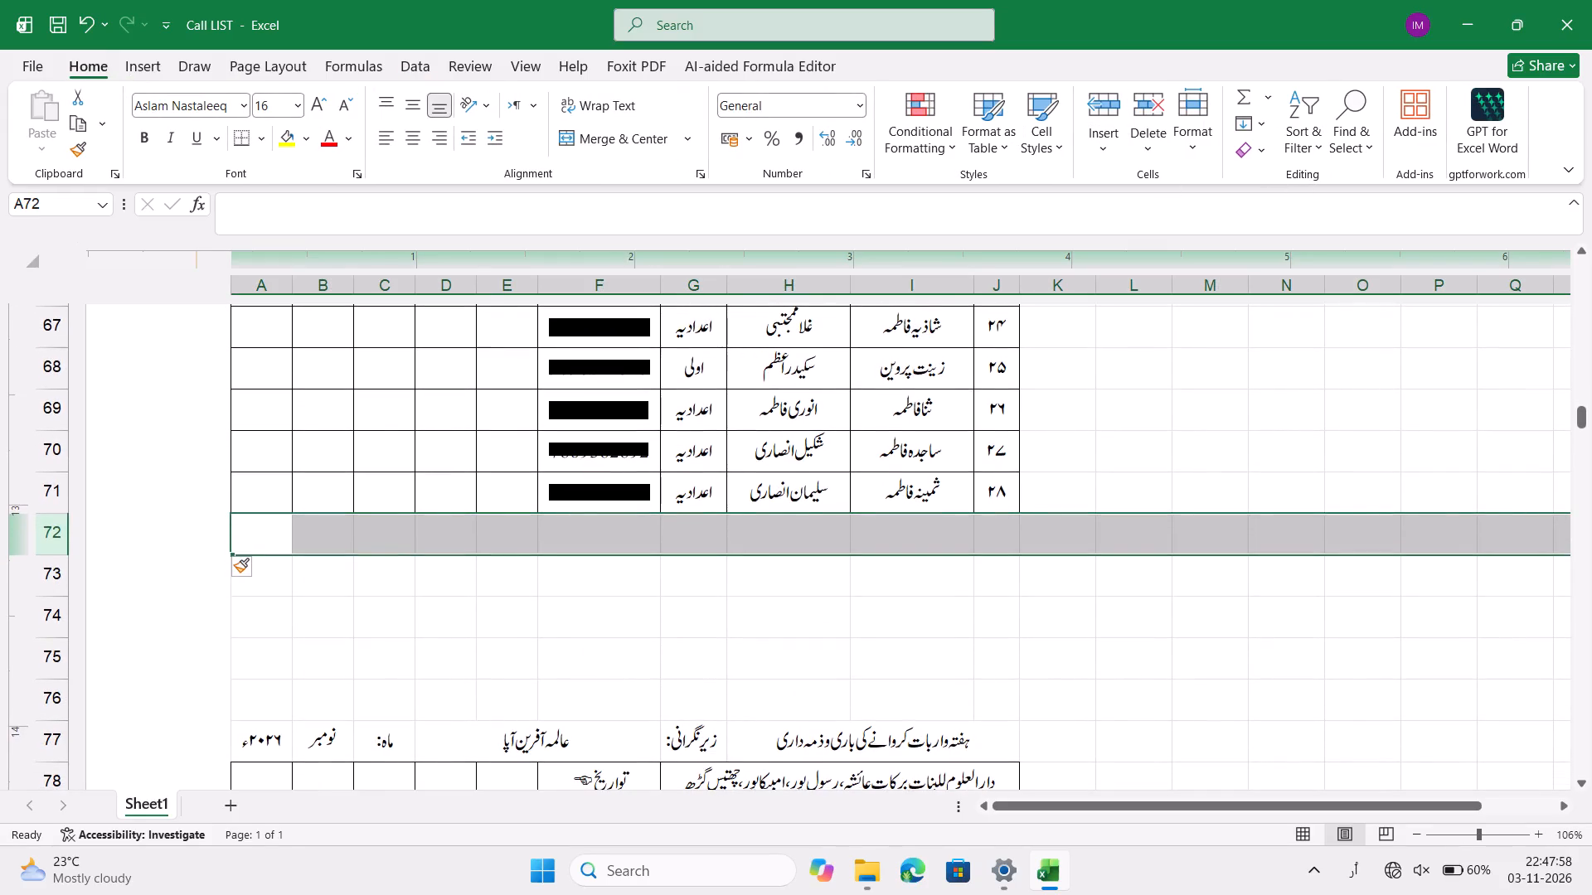
{"action": "left_click", "coordinate": [998, 502]}
{"action": "left_click_drag", "start_coordinate": [251, 493], "coordinate": [451, 489]}
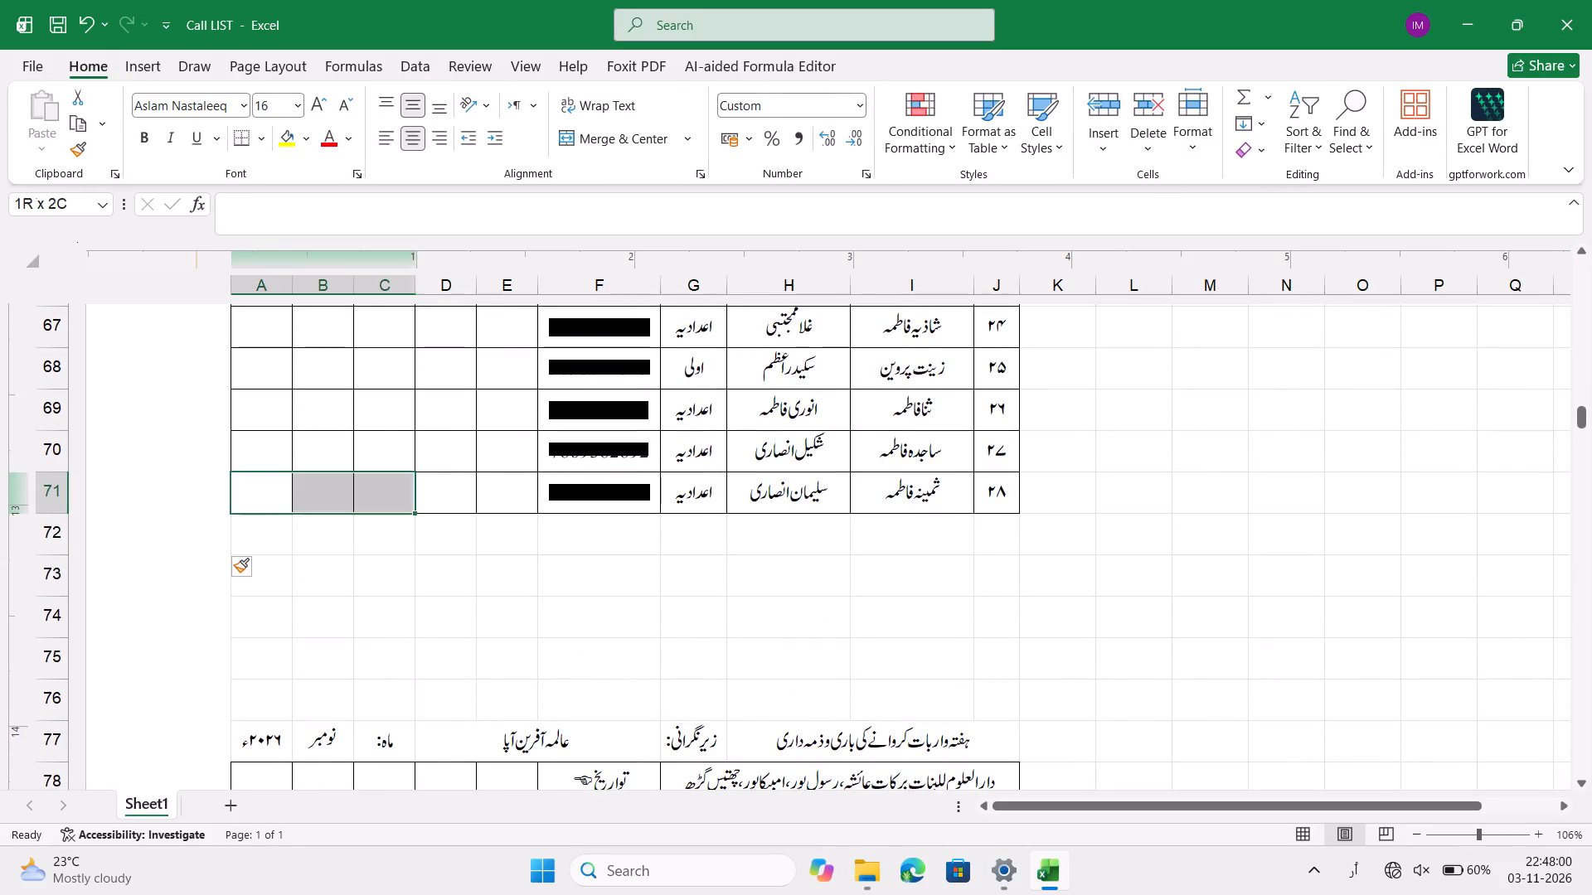
{"action": "left_click_drag", "start_coordinate": [451, 489], "coordinate": [1017, 499]}
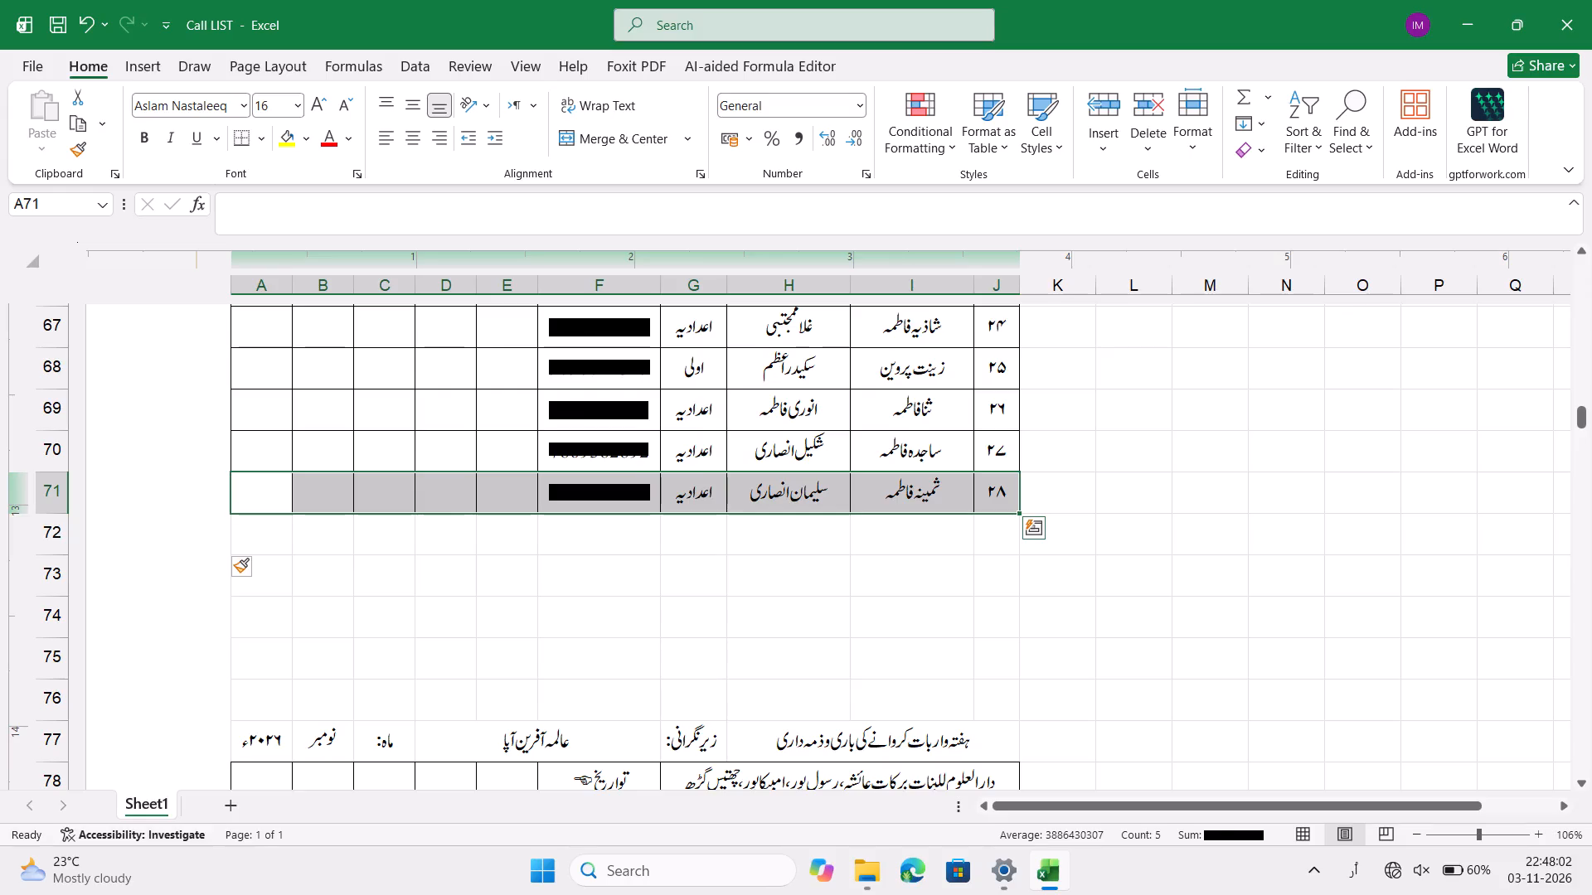
{"action": "left_click_drag", "start_coordinate": [1021, 515], "coordinate": [989, 657]}
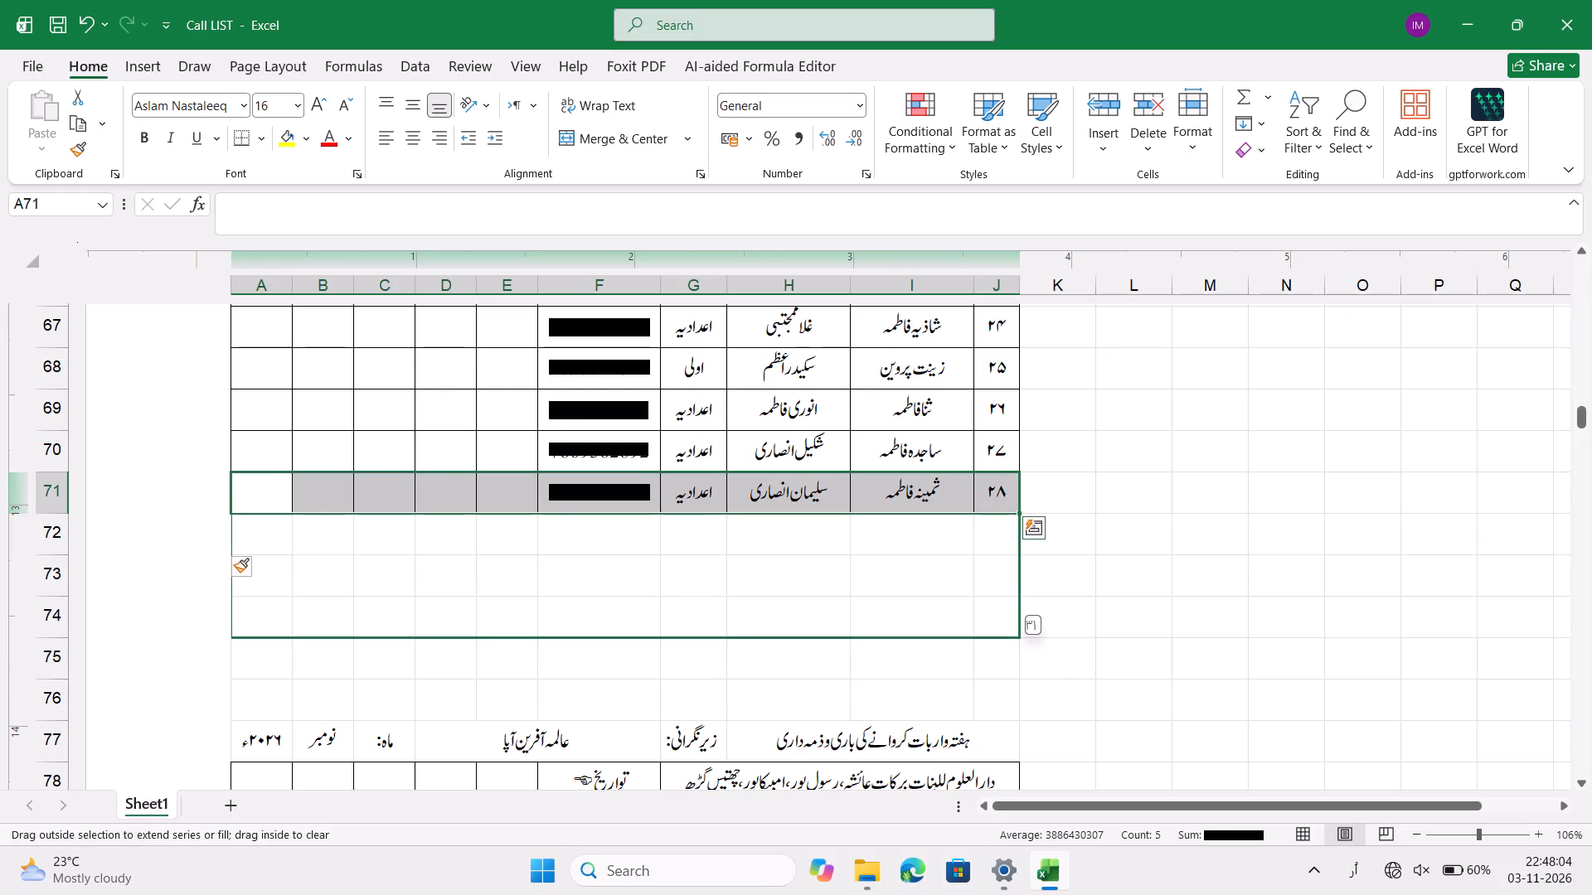
{"action": "left_click_drag", "start_coordinate": [989, 657], "coordinate": [994, 675]}
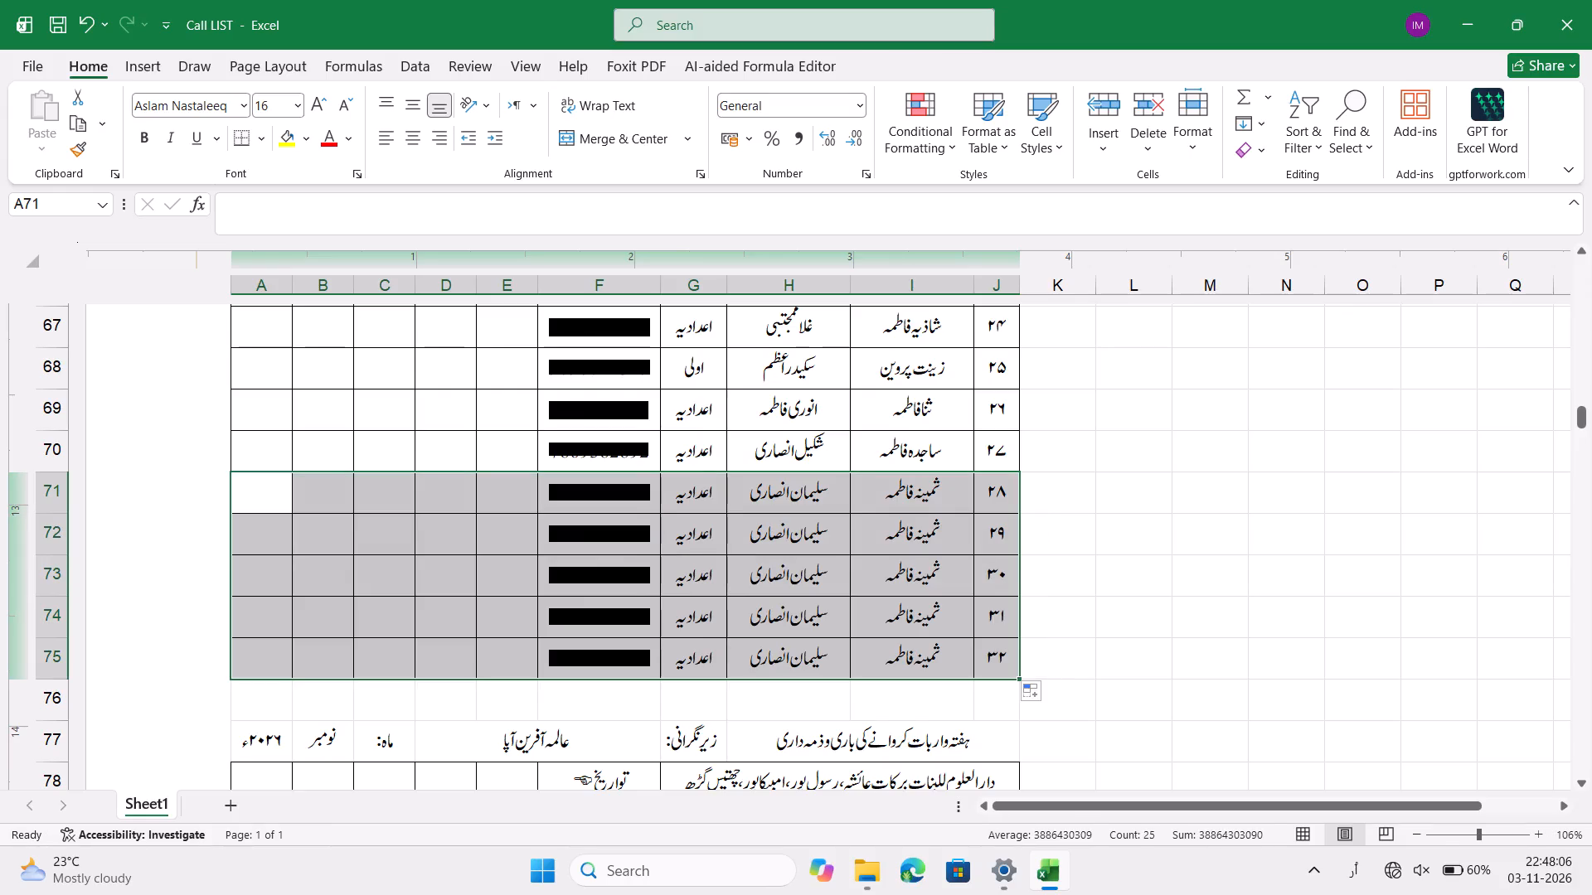
Clear the copied student details from A72:I75, leaving the new serial numbers in column J.
{"action": "left_click_drag", "start_coordinate": [279, 522], "coordinate": [927, 660]}
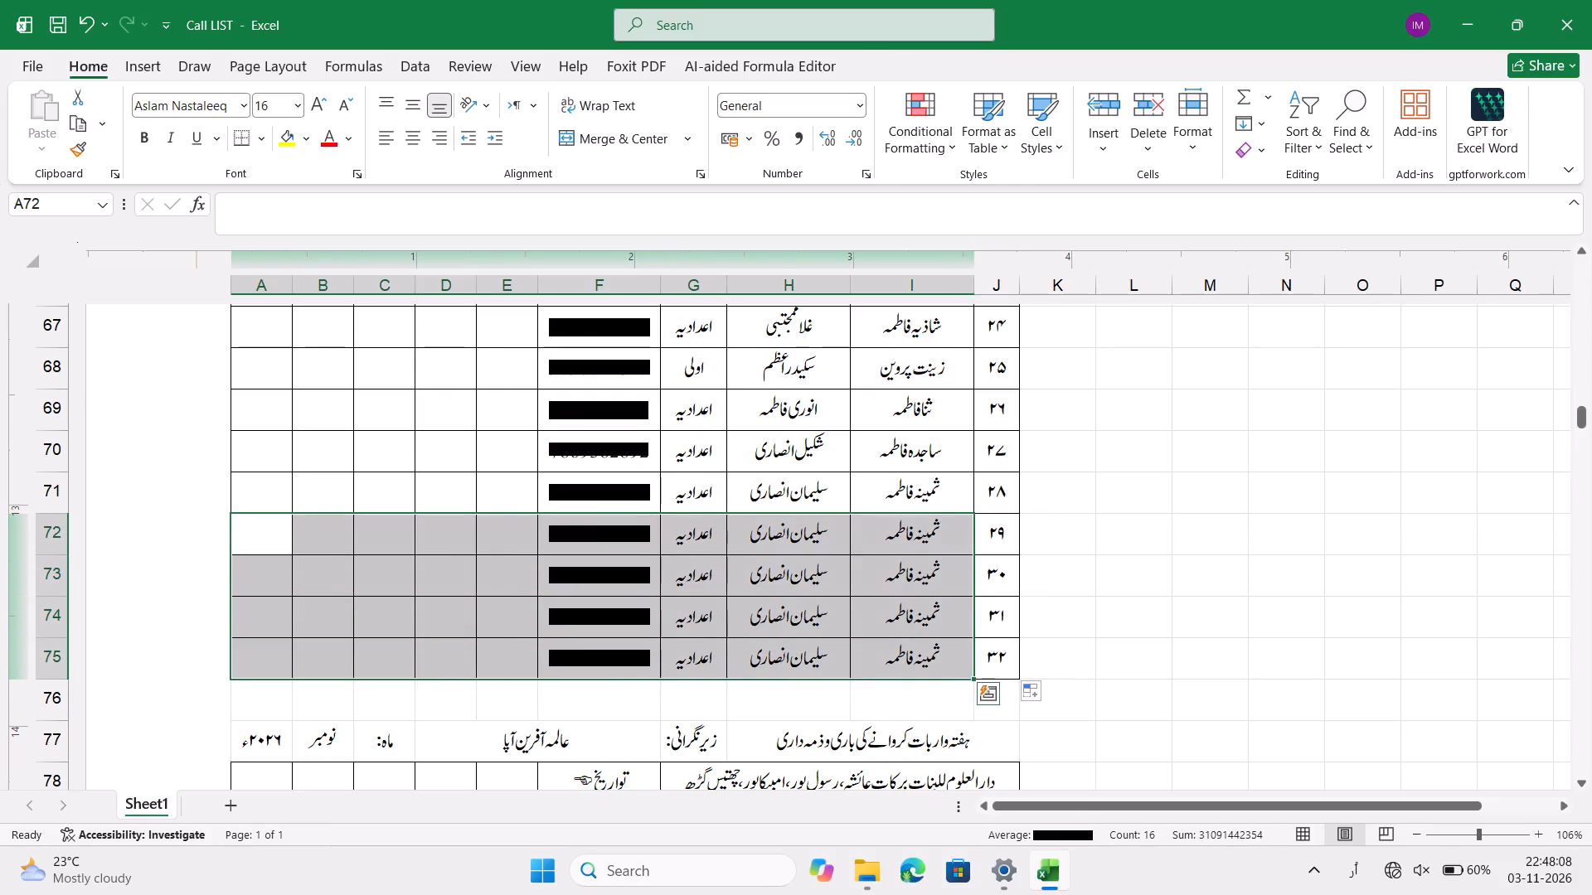
{"action": "key", "text": "Delete"}
Enter the new student's name in I72, beside serial number 29 of the second list.
{"action": "left_click", "coordinate": [920, 539]}
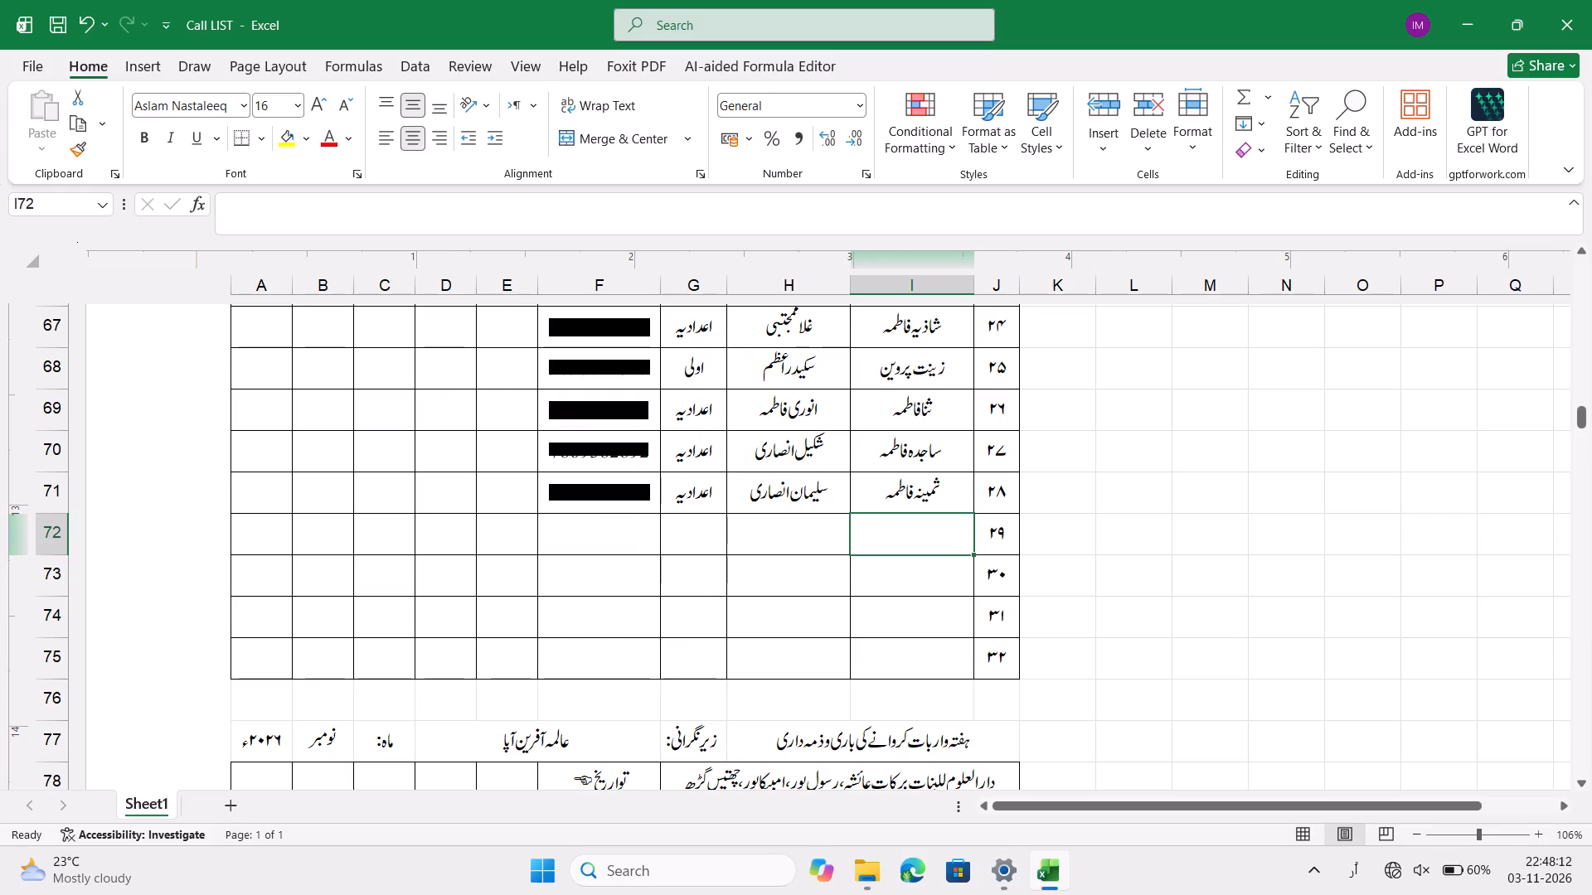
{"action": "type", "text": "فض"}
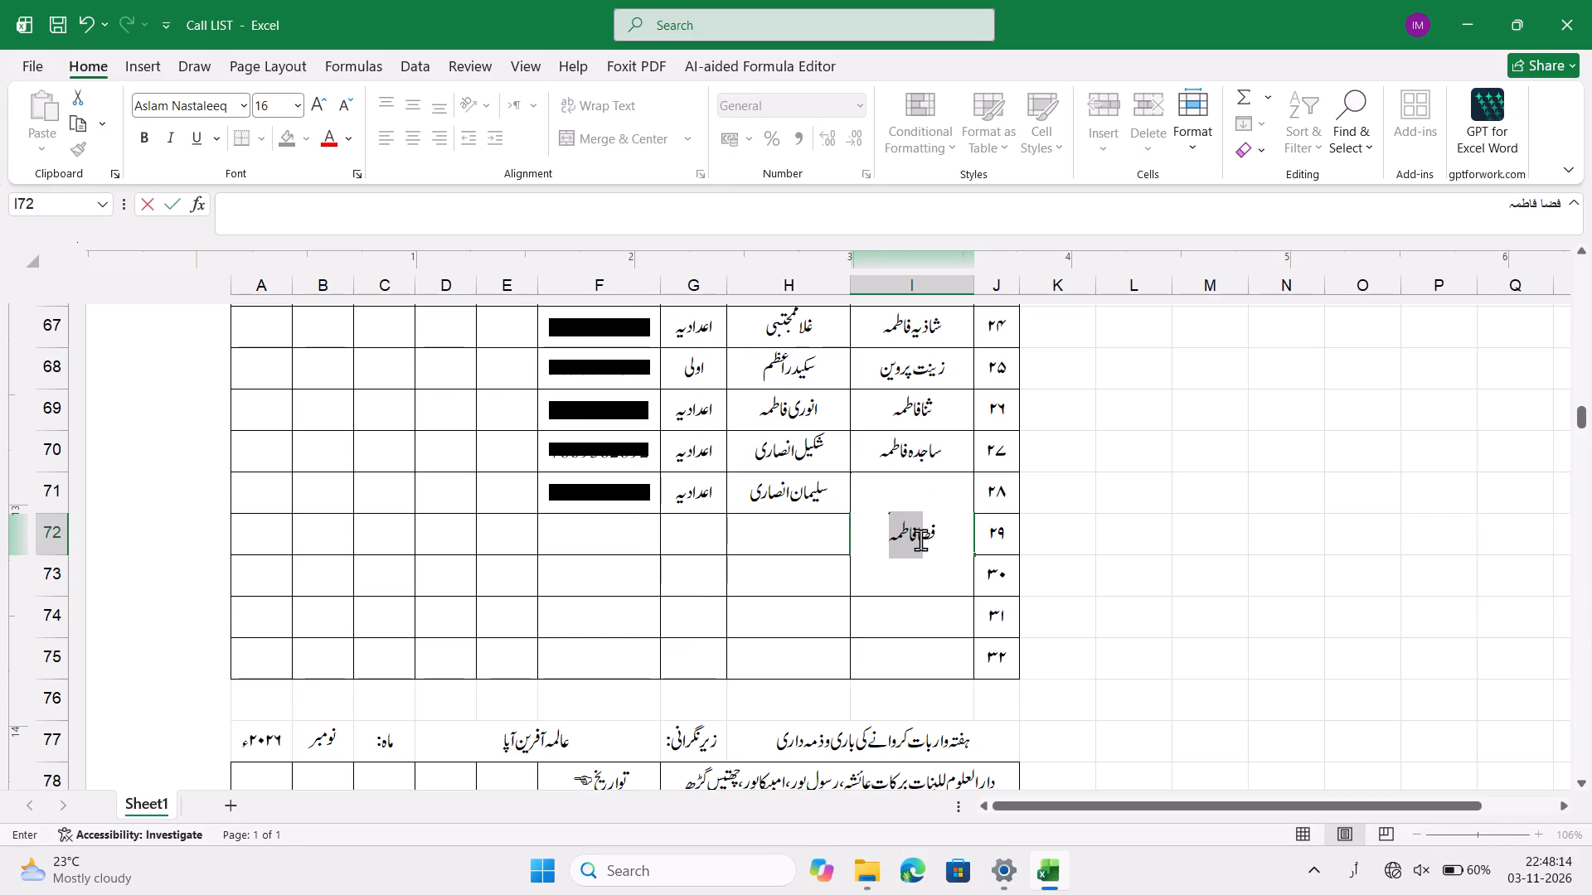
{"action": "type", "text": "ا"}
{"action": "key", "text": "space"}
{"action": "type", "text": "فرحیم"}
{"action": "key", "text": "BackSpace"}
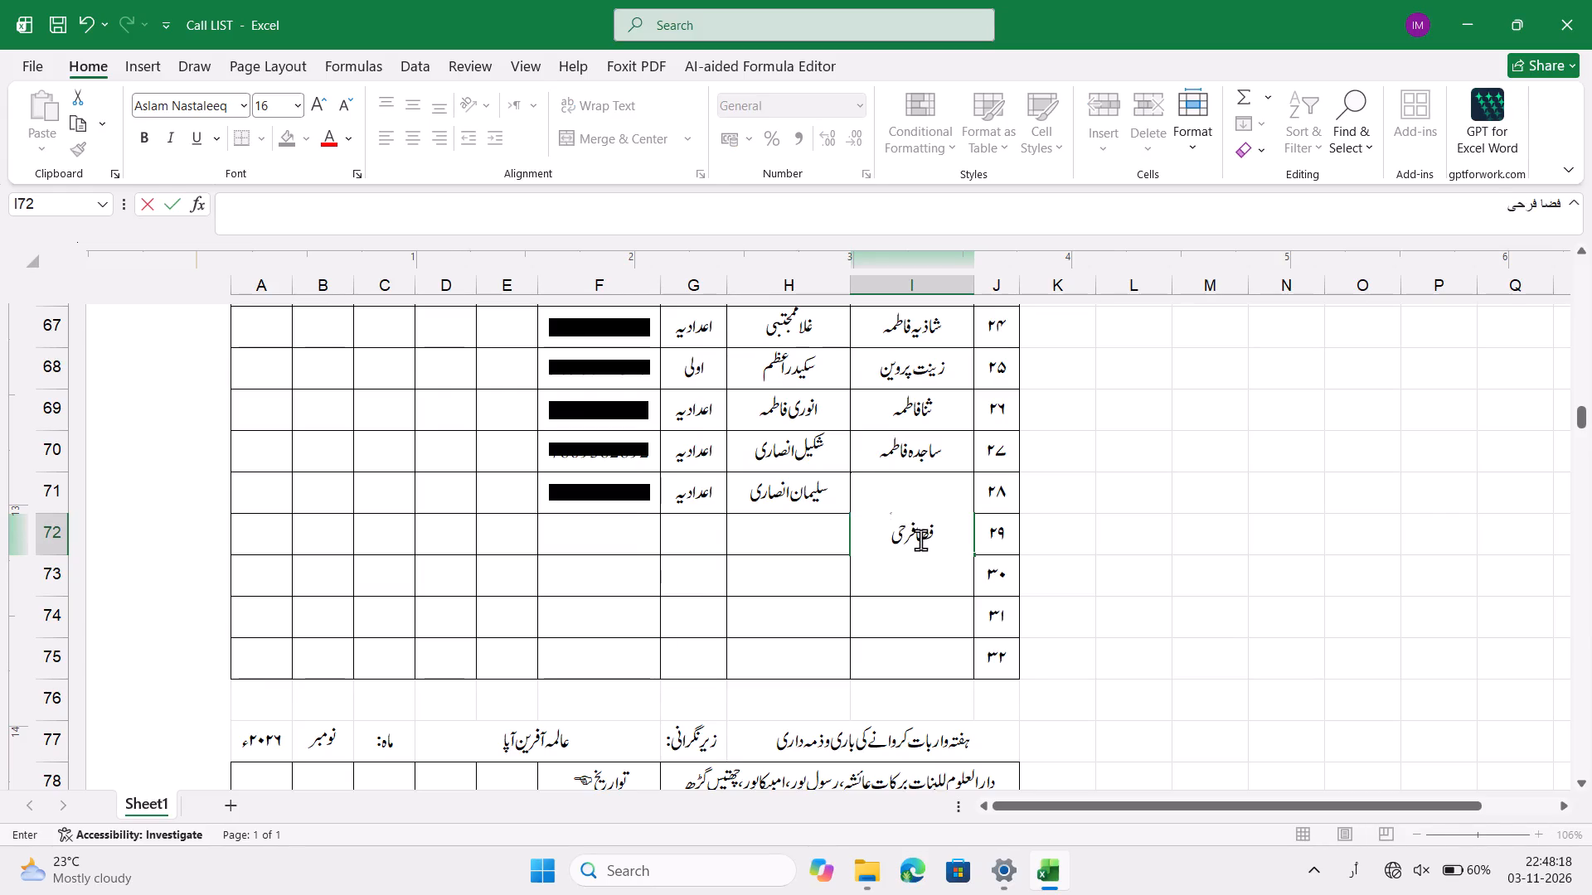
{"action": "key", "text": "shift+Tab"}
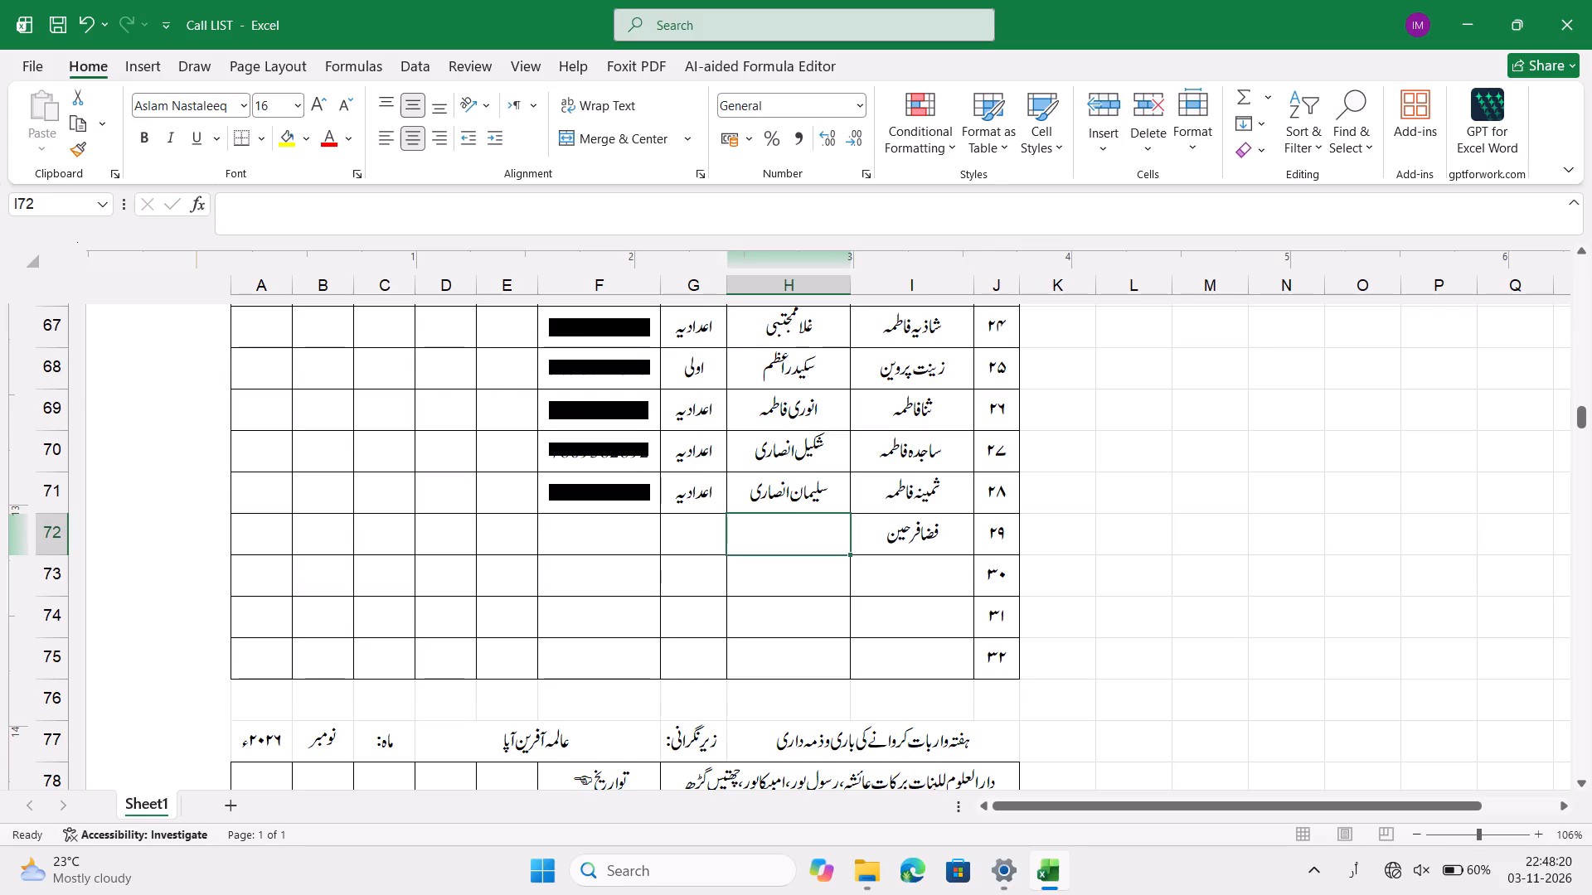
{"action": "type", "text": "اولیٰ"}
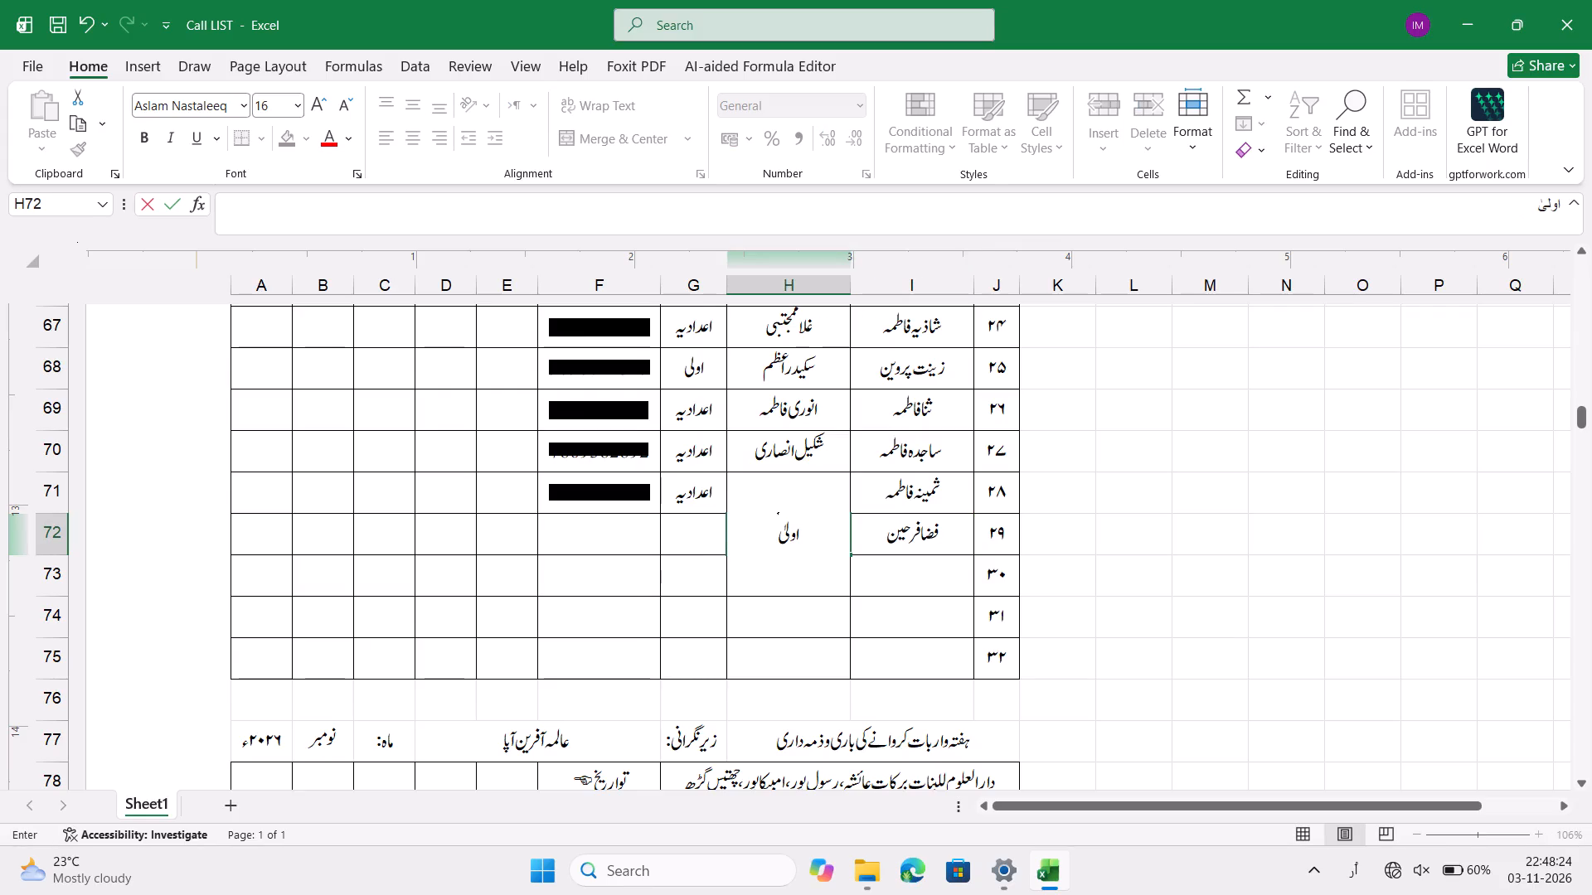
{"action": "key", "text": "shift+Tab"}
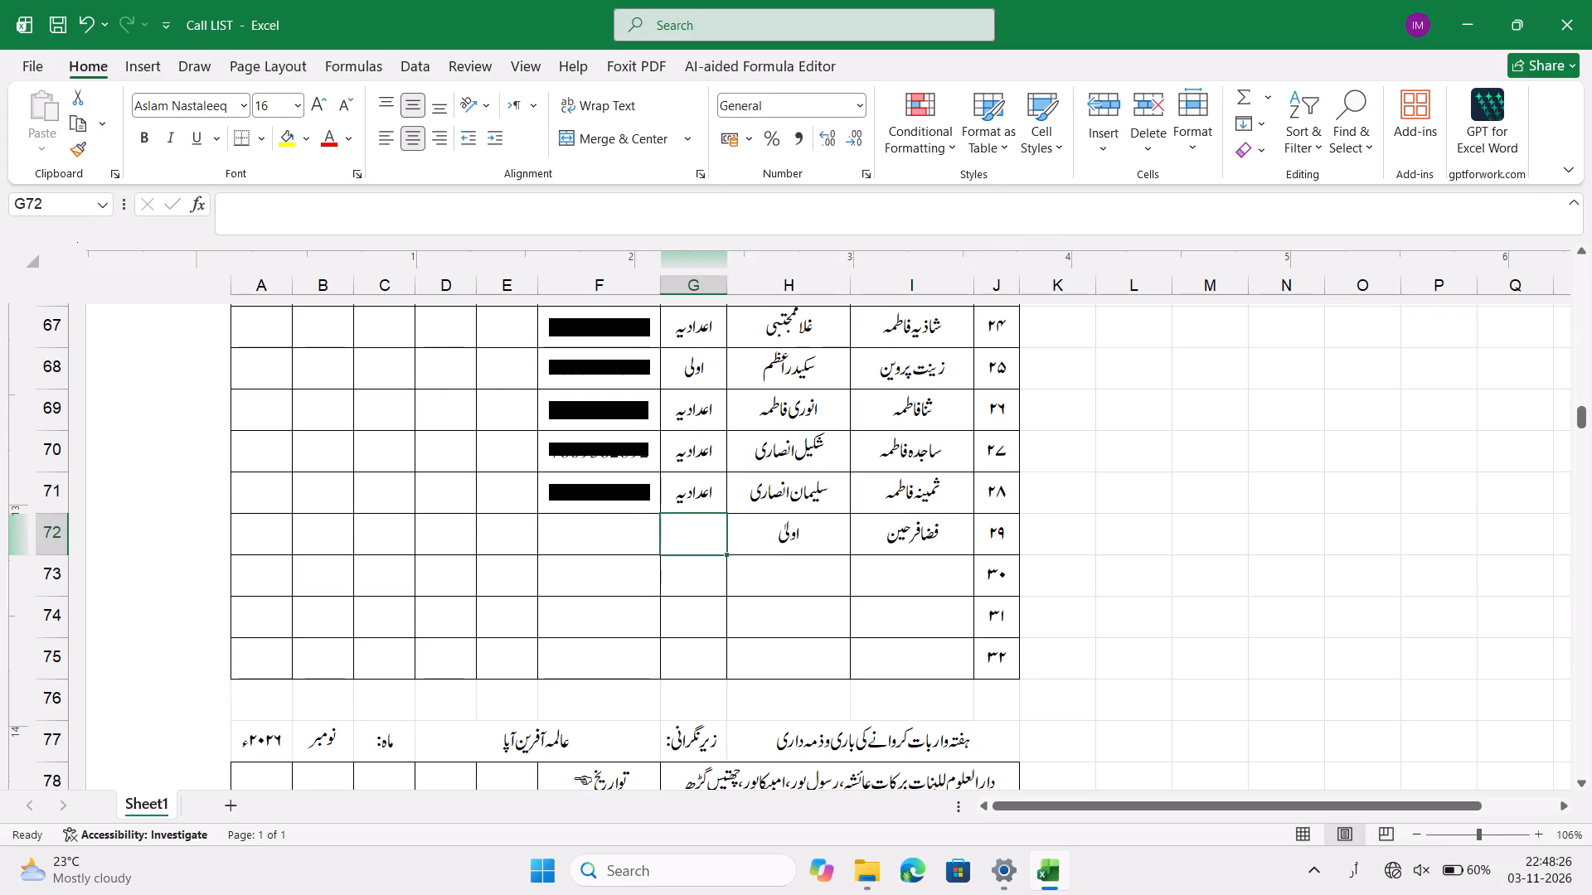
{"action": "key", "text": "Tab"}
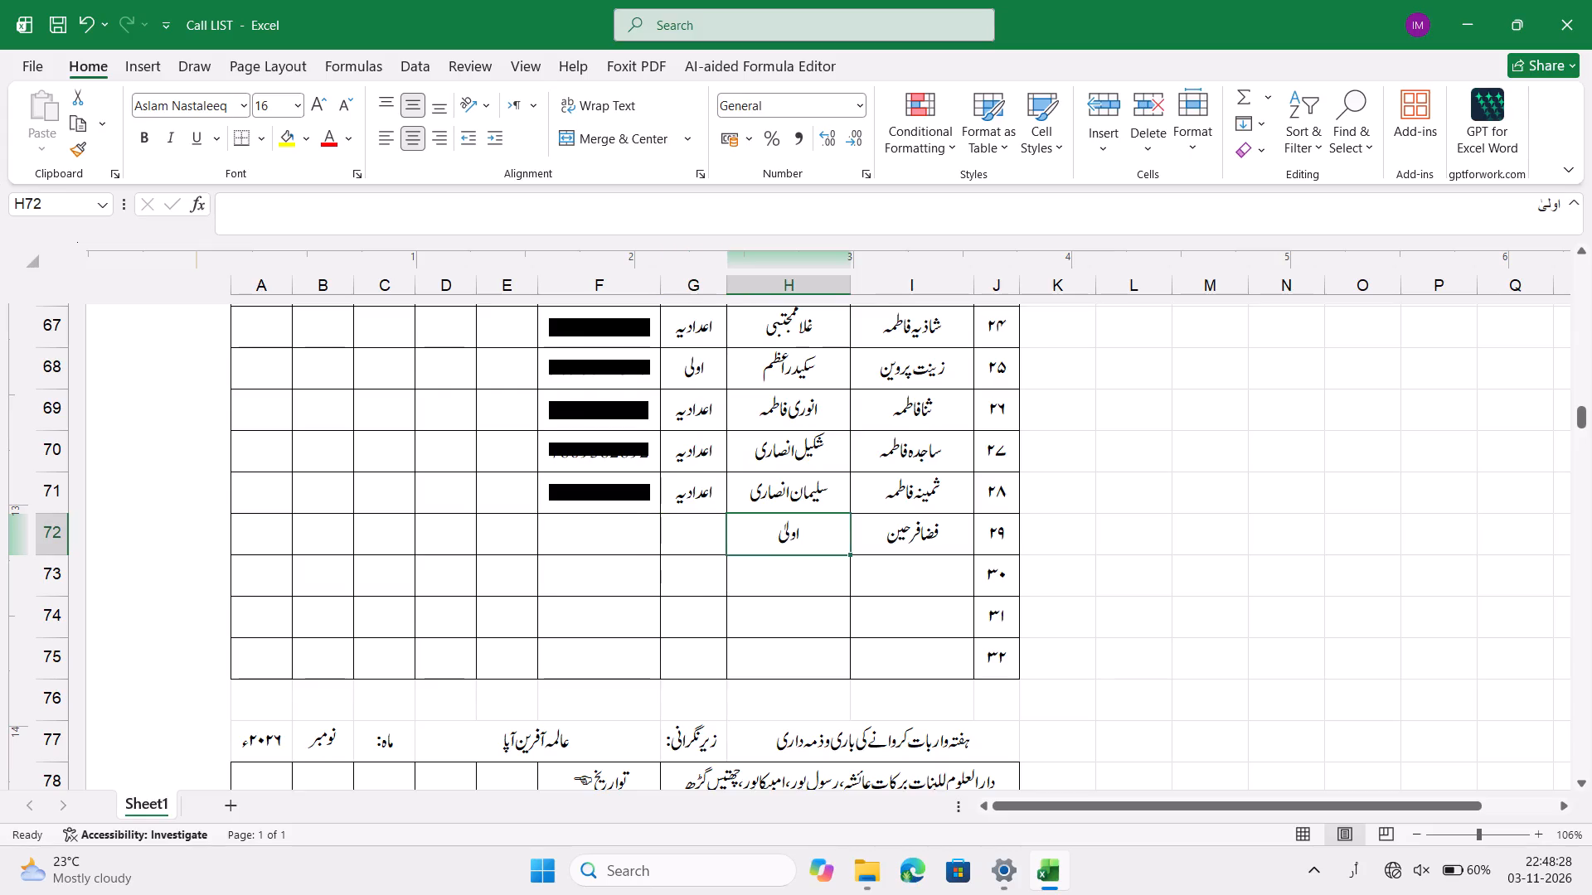
For serial number 29 in row 72, enter the father's name in H72 and the class اولیٰ in G72.
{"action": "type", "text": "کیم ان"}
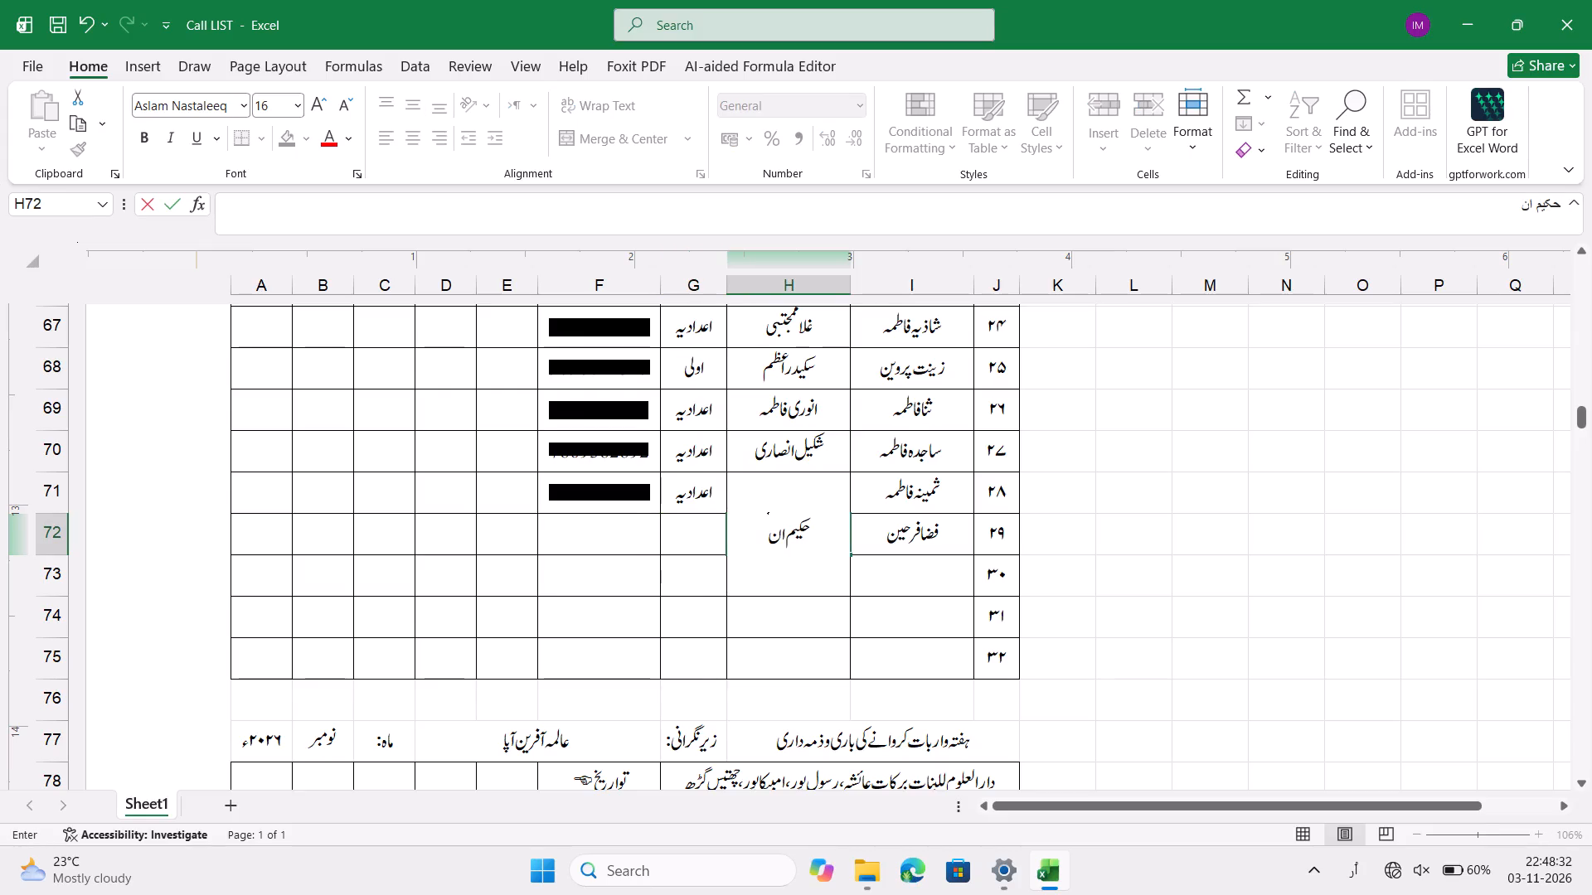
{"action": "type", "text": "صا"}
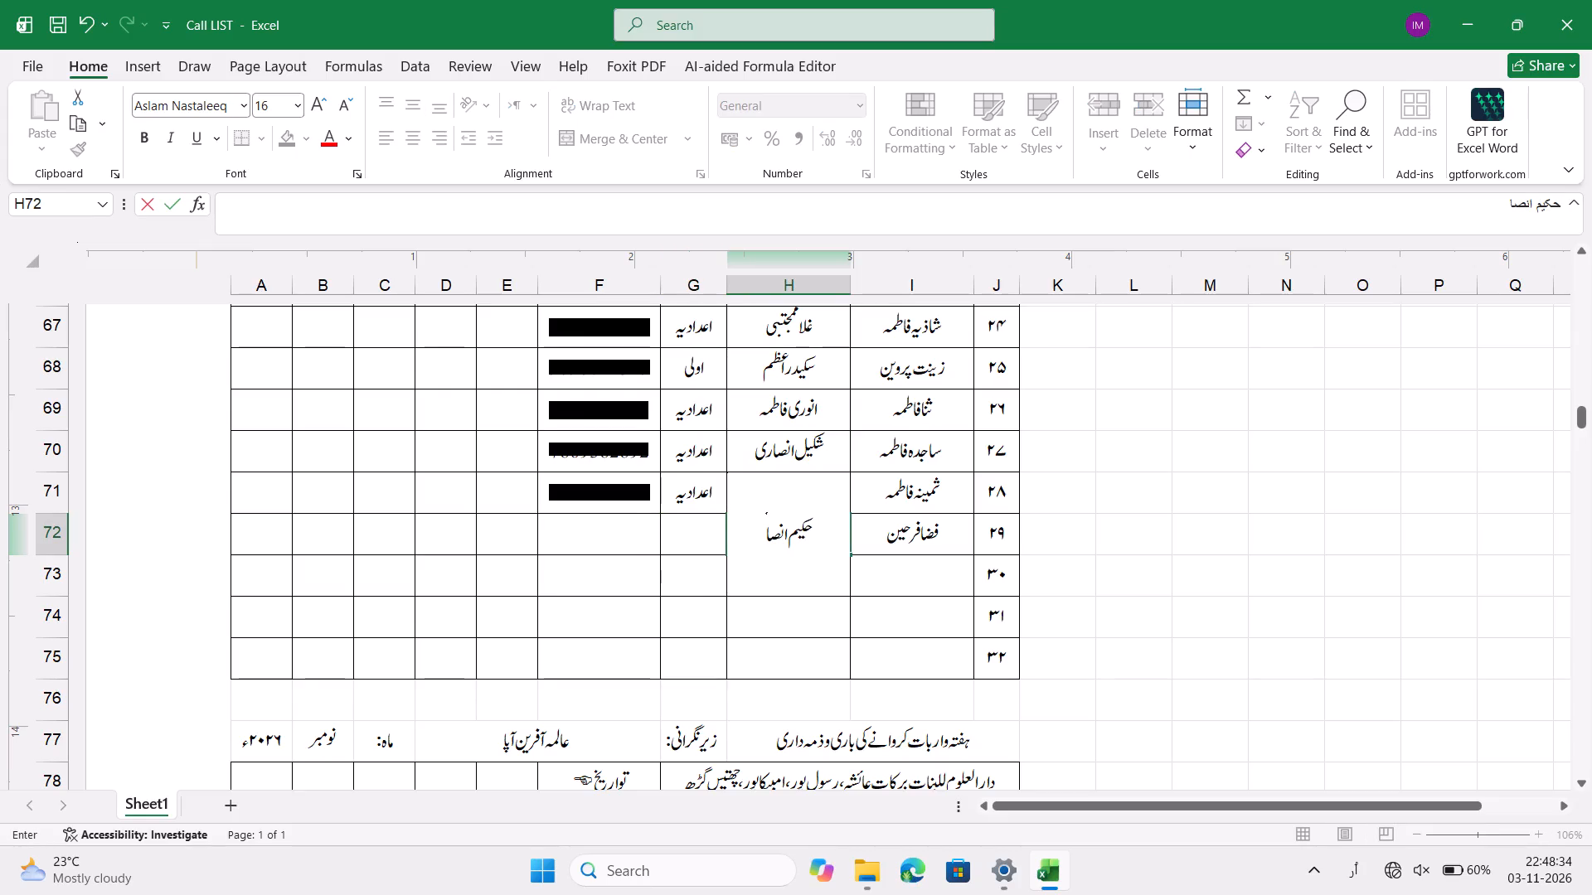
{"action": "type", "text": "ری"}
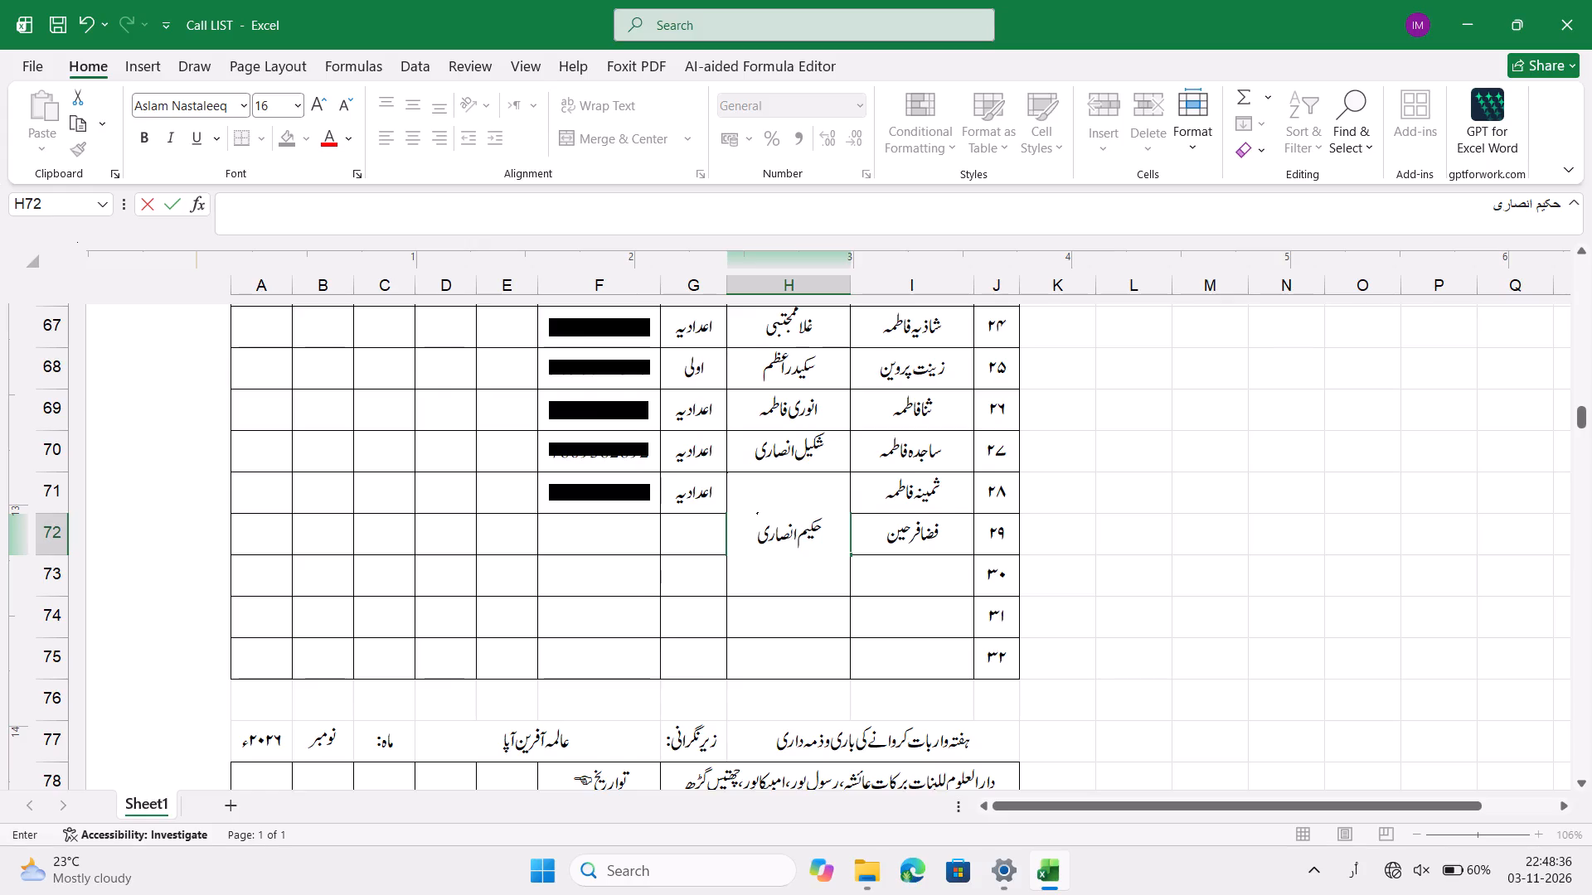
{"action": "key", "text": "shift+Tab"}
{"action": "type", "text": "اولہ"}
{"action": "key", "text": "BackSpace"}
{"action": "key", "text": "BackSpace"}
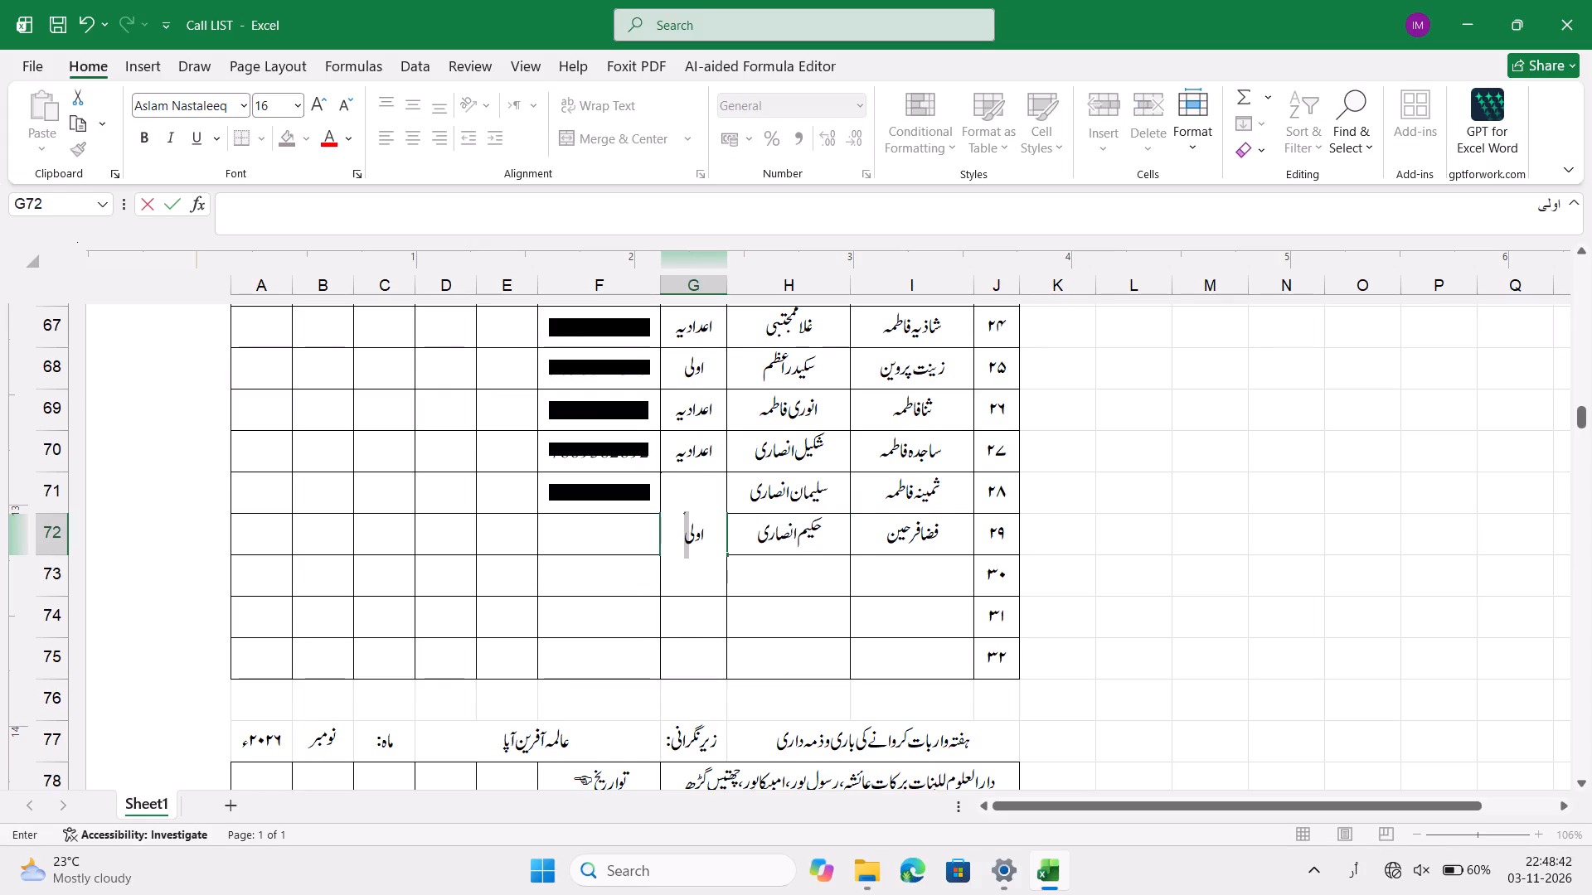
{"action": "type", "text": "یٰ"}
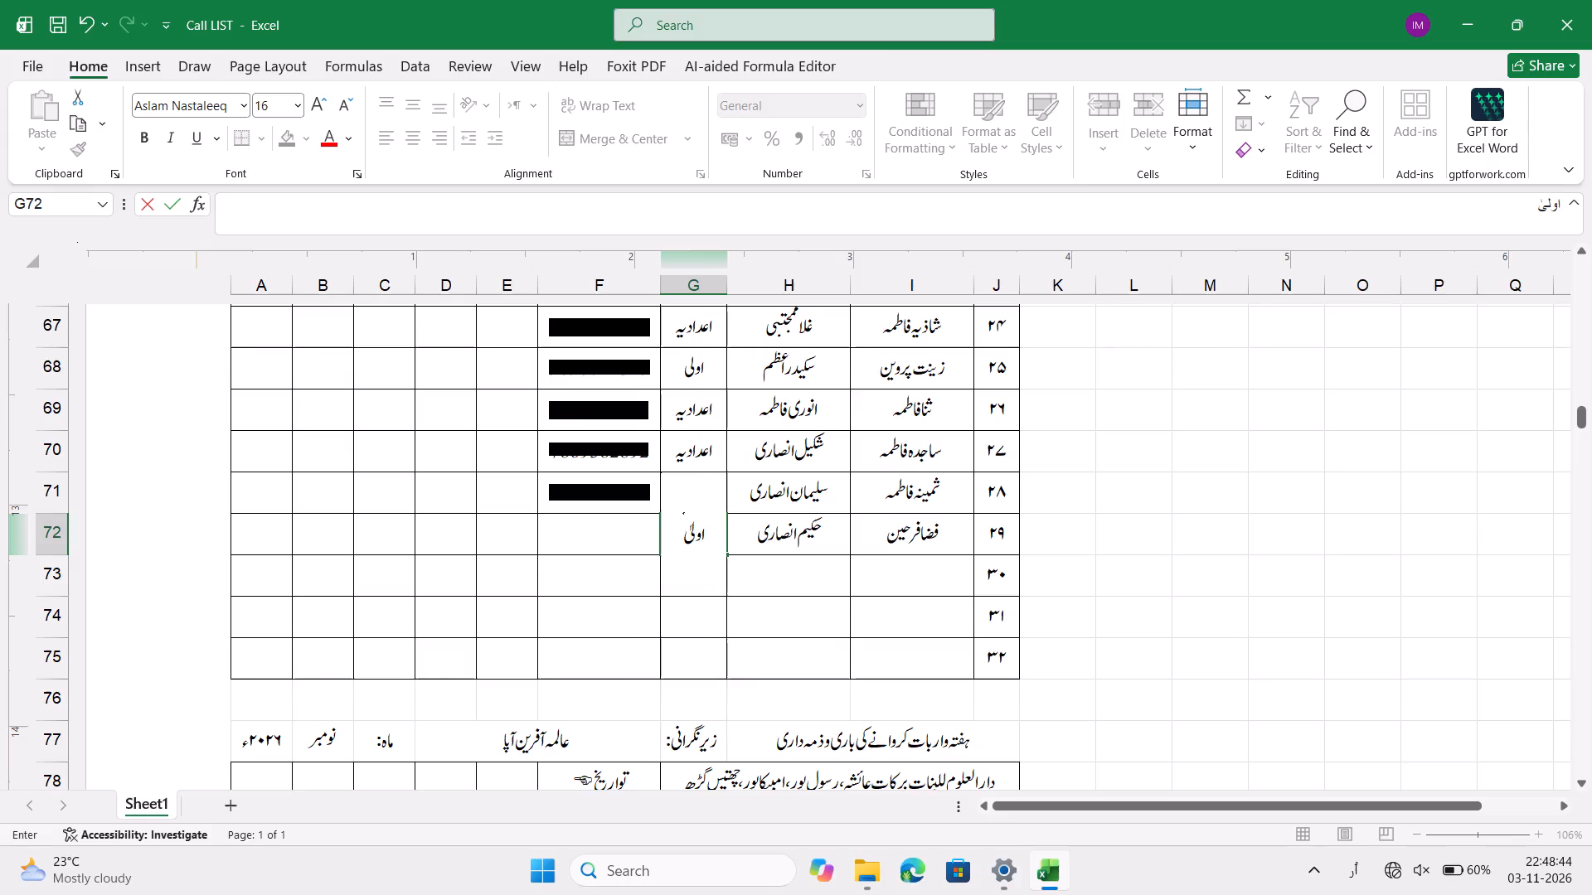
Enter the contact number for the student at serial number 29 in F72.
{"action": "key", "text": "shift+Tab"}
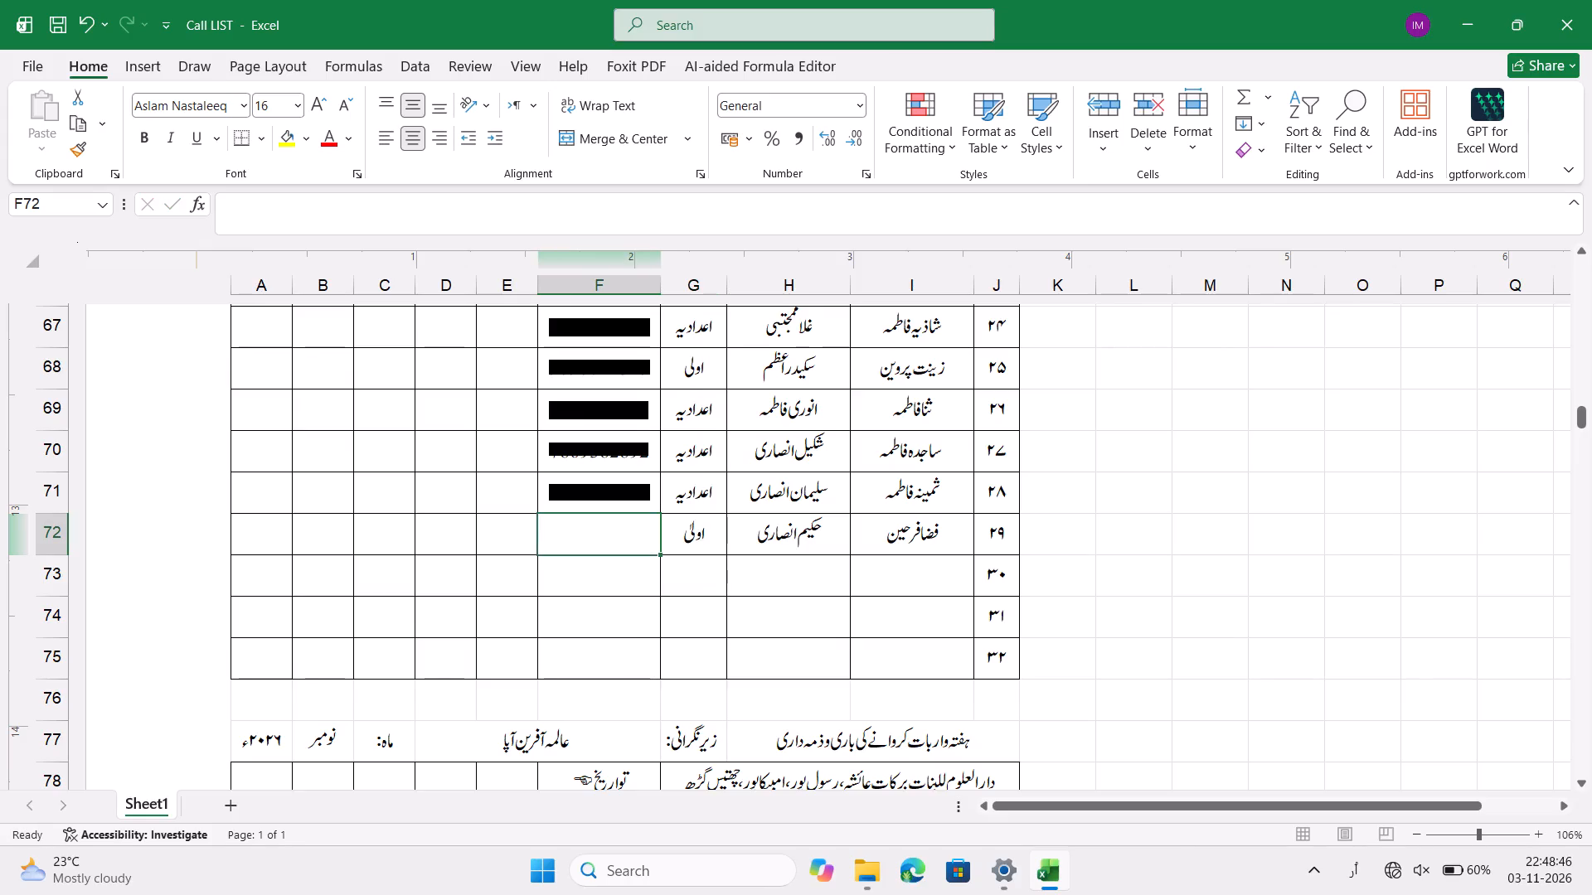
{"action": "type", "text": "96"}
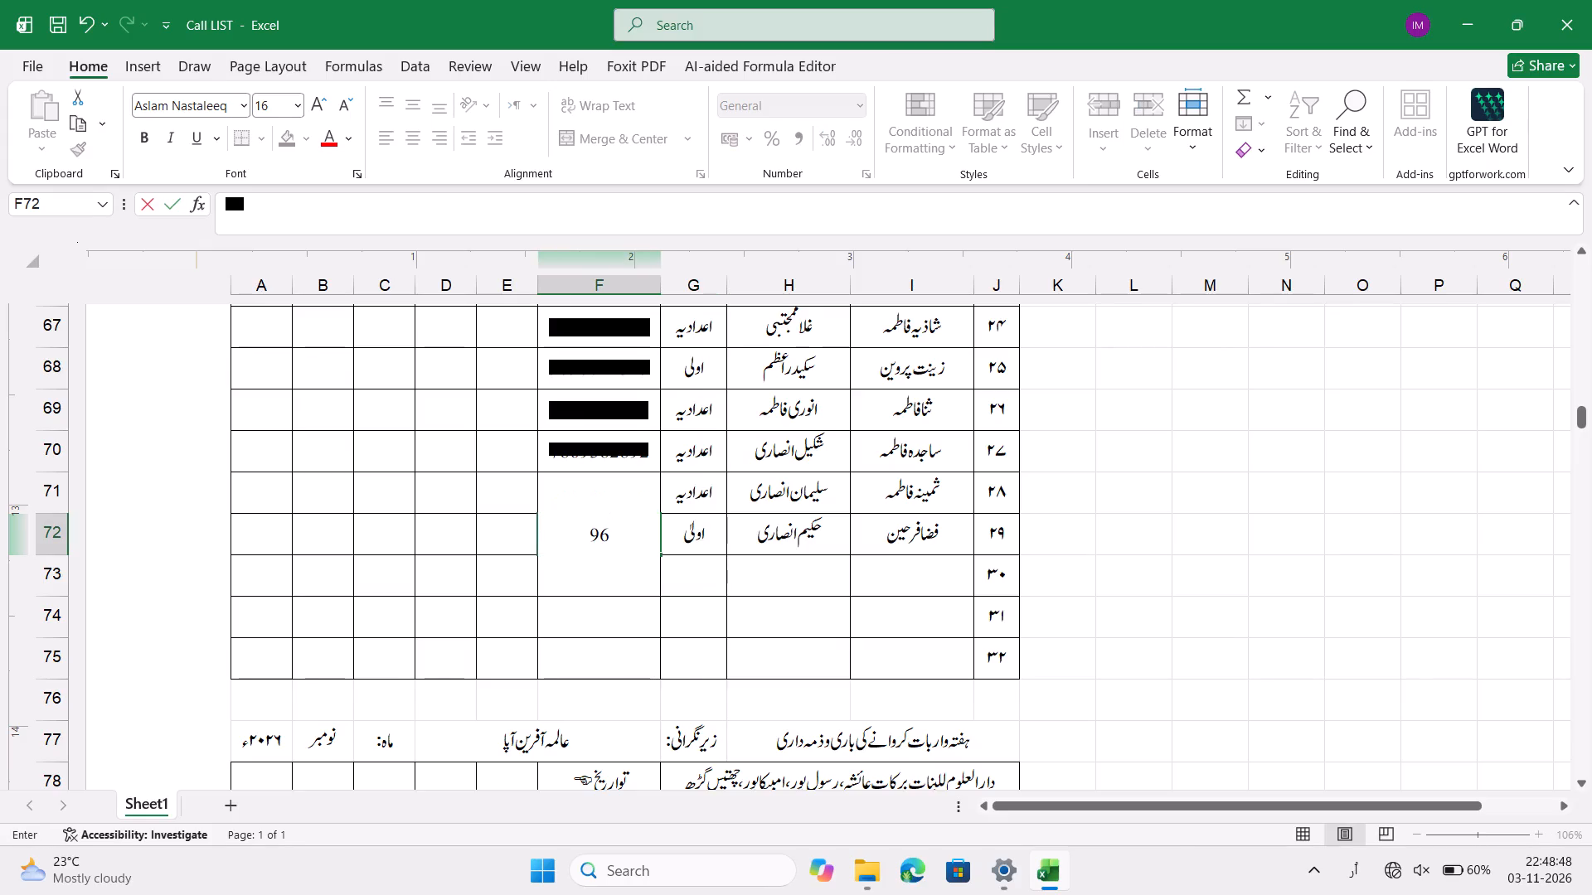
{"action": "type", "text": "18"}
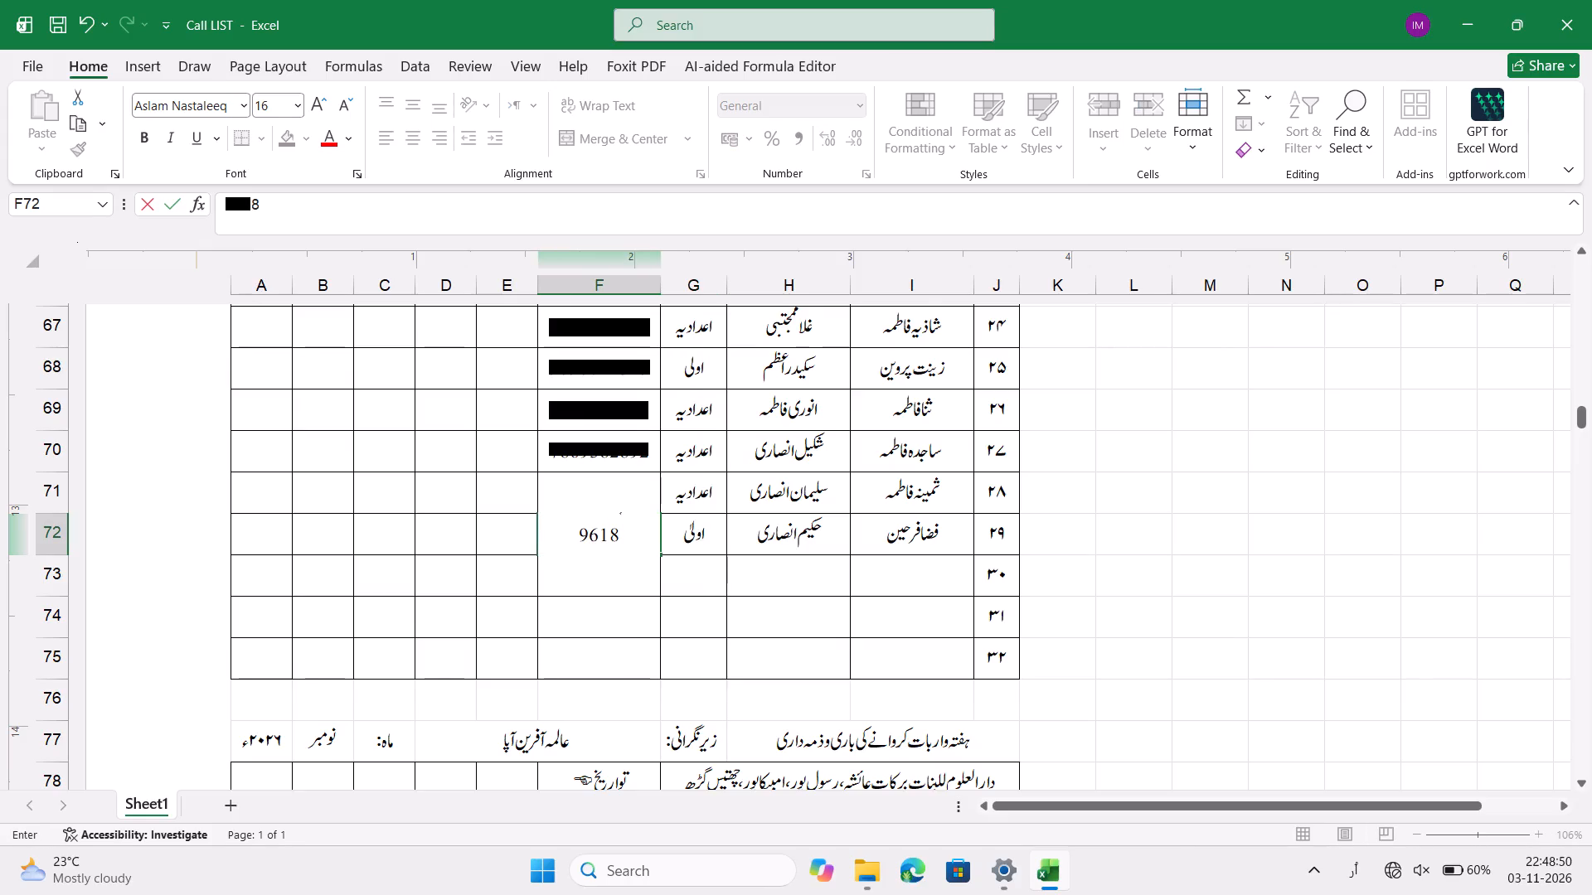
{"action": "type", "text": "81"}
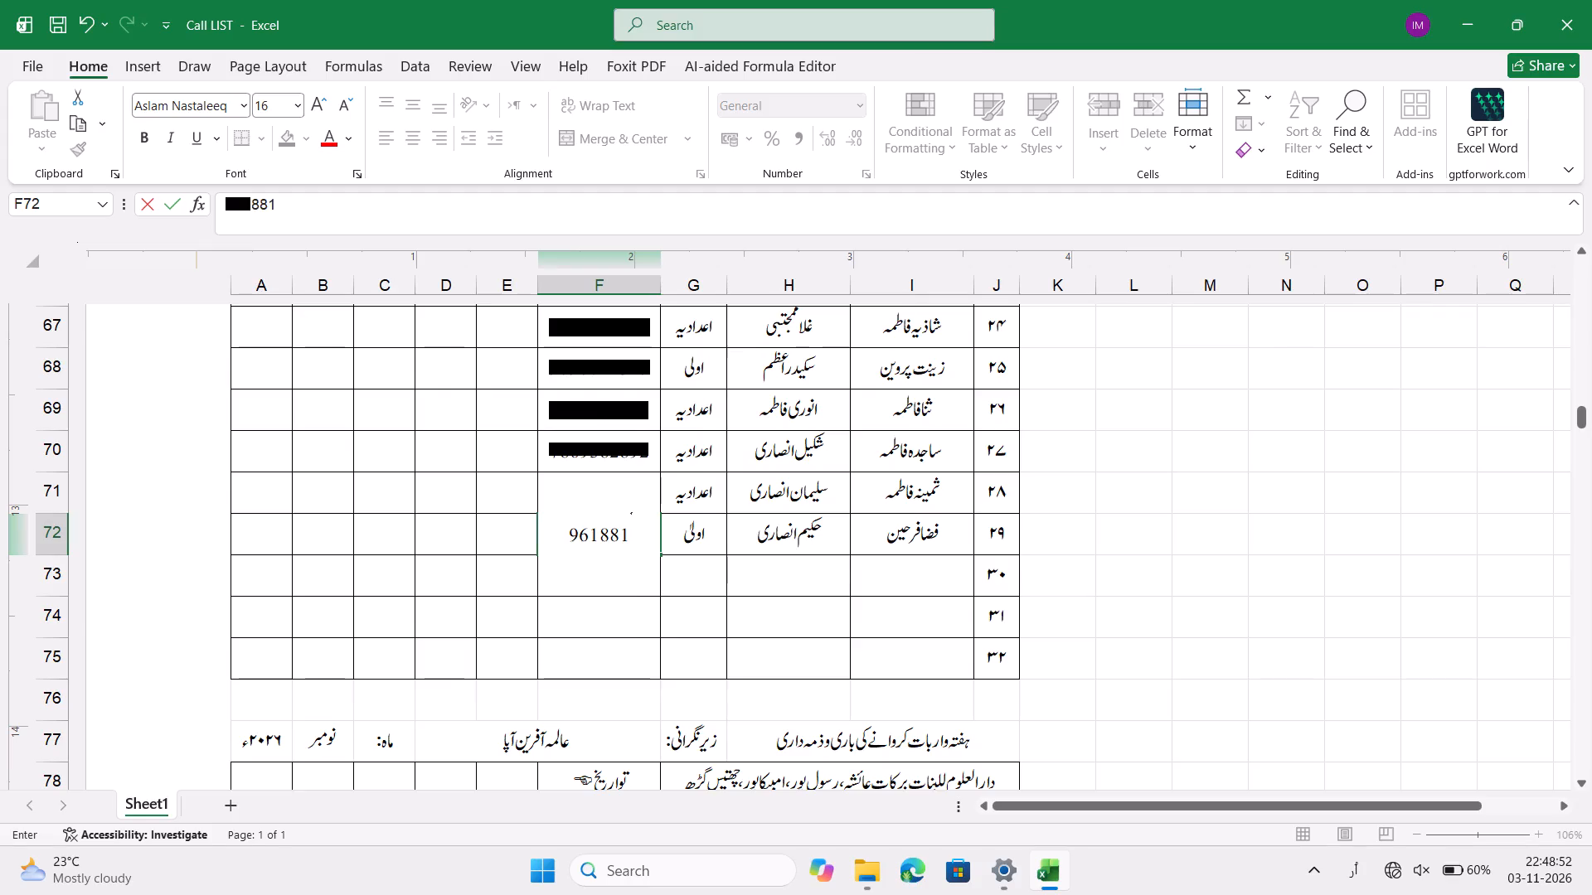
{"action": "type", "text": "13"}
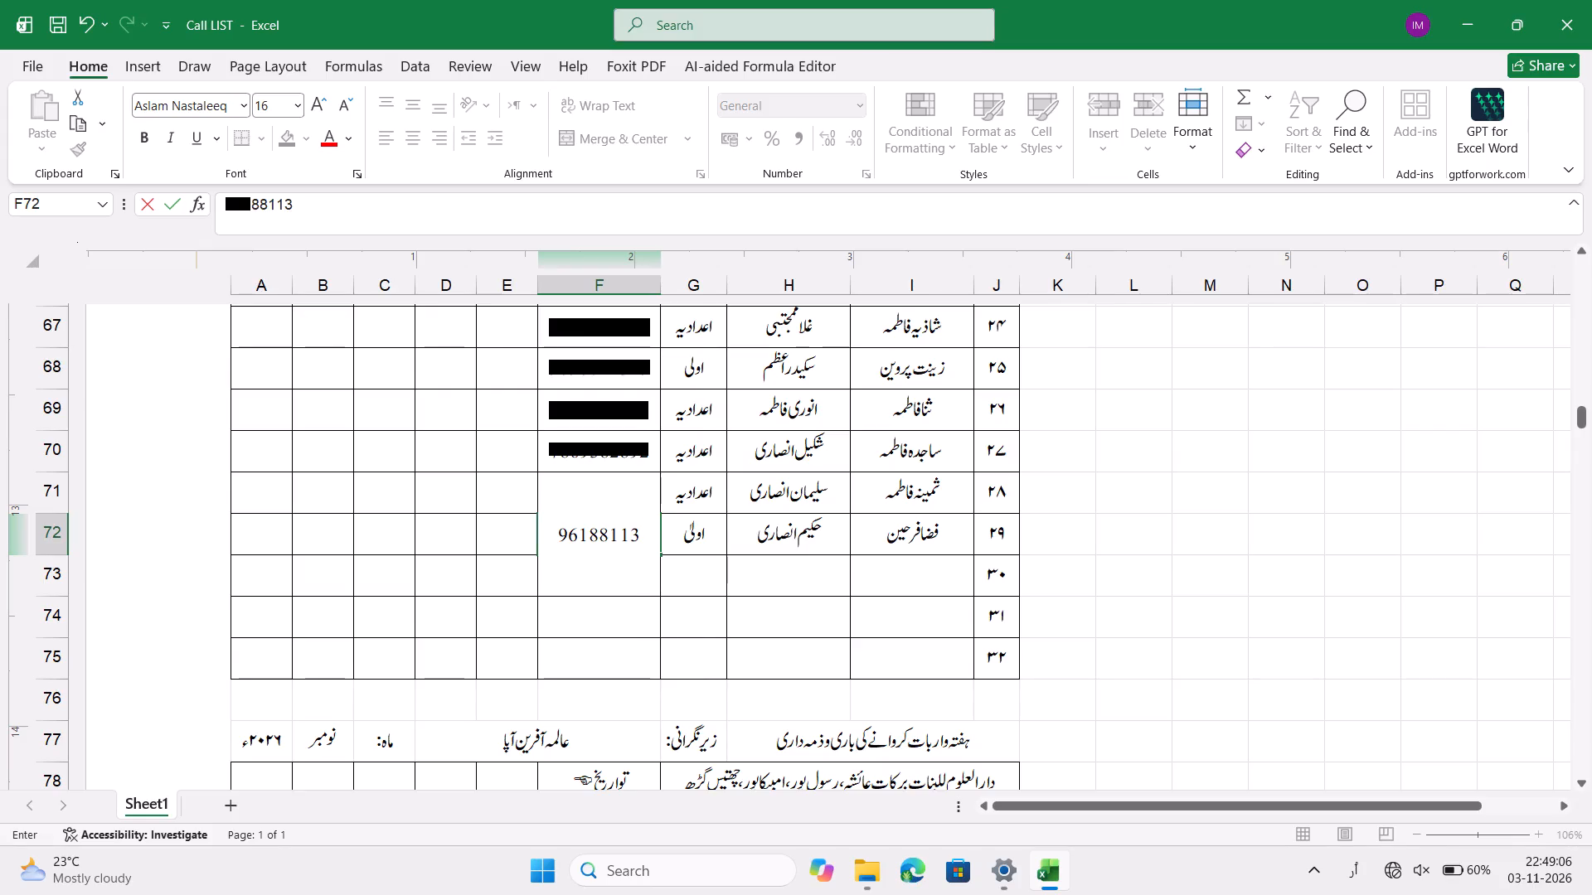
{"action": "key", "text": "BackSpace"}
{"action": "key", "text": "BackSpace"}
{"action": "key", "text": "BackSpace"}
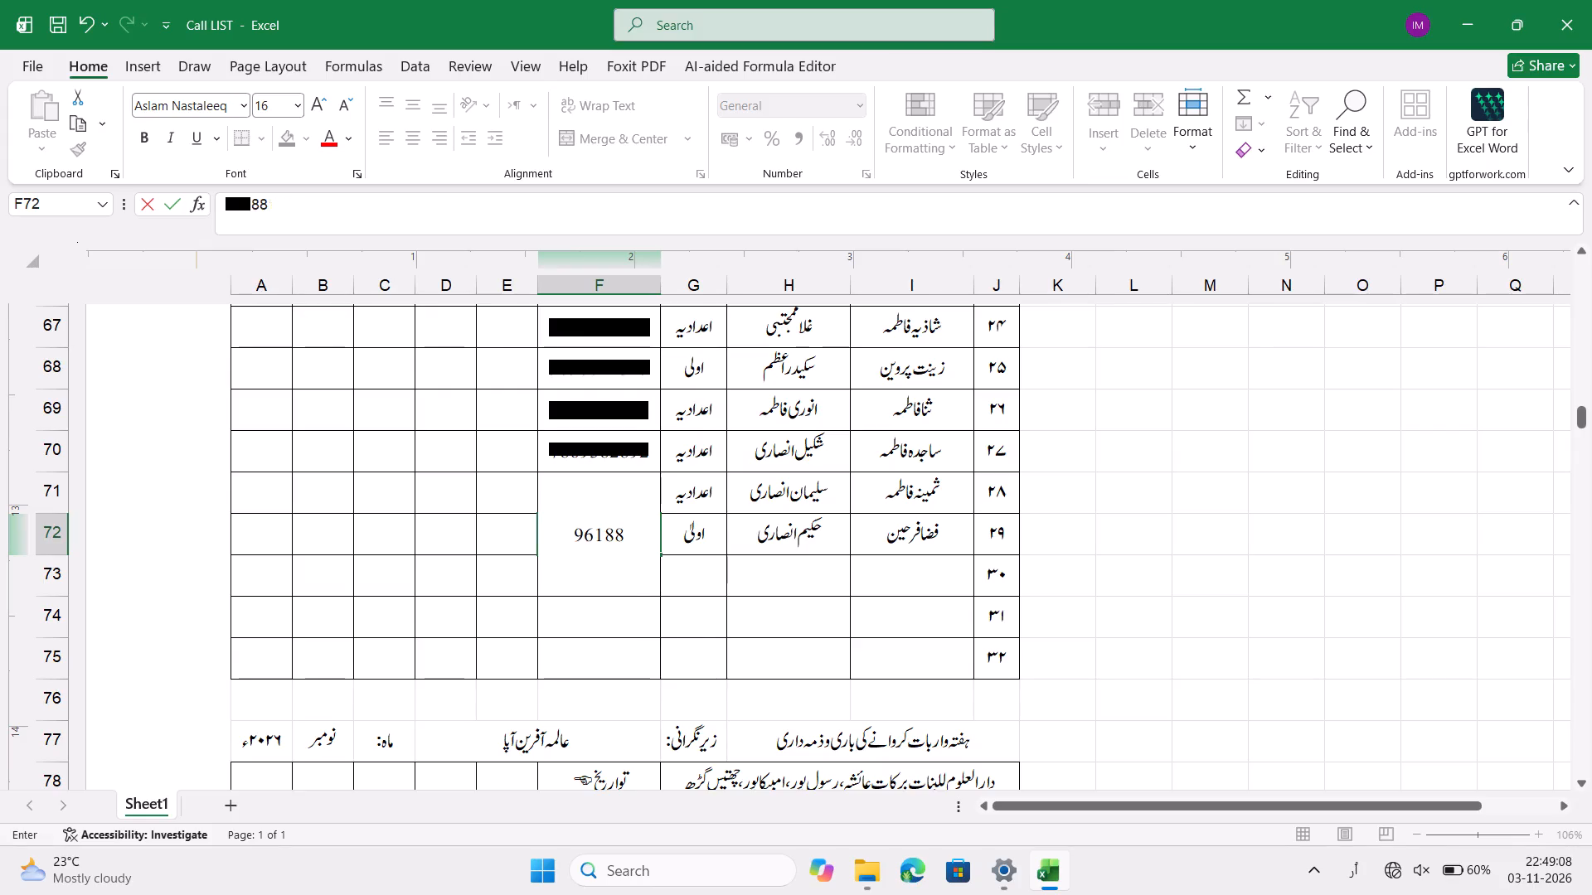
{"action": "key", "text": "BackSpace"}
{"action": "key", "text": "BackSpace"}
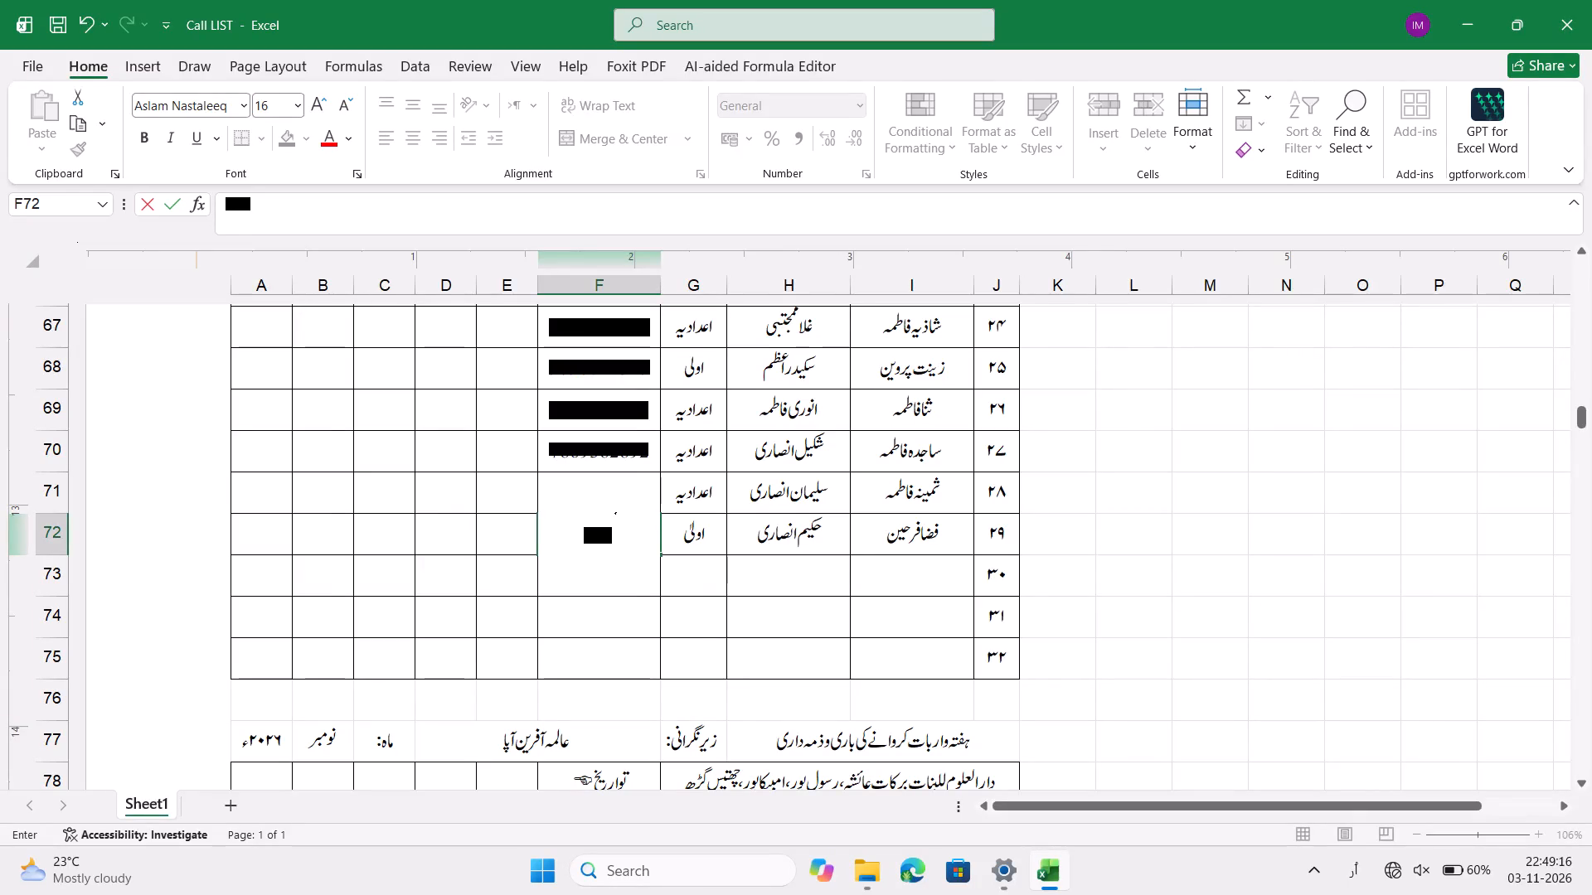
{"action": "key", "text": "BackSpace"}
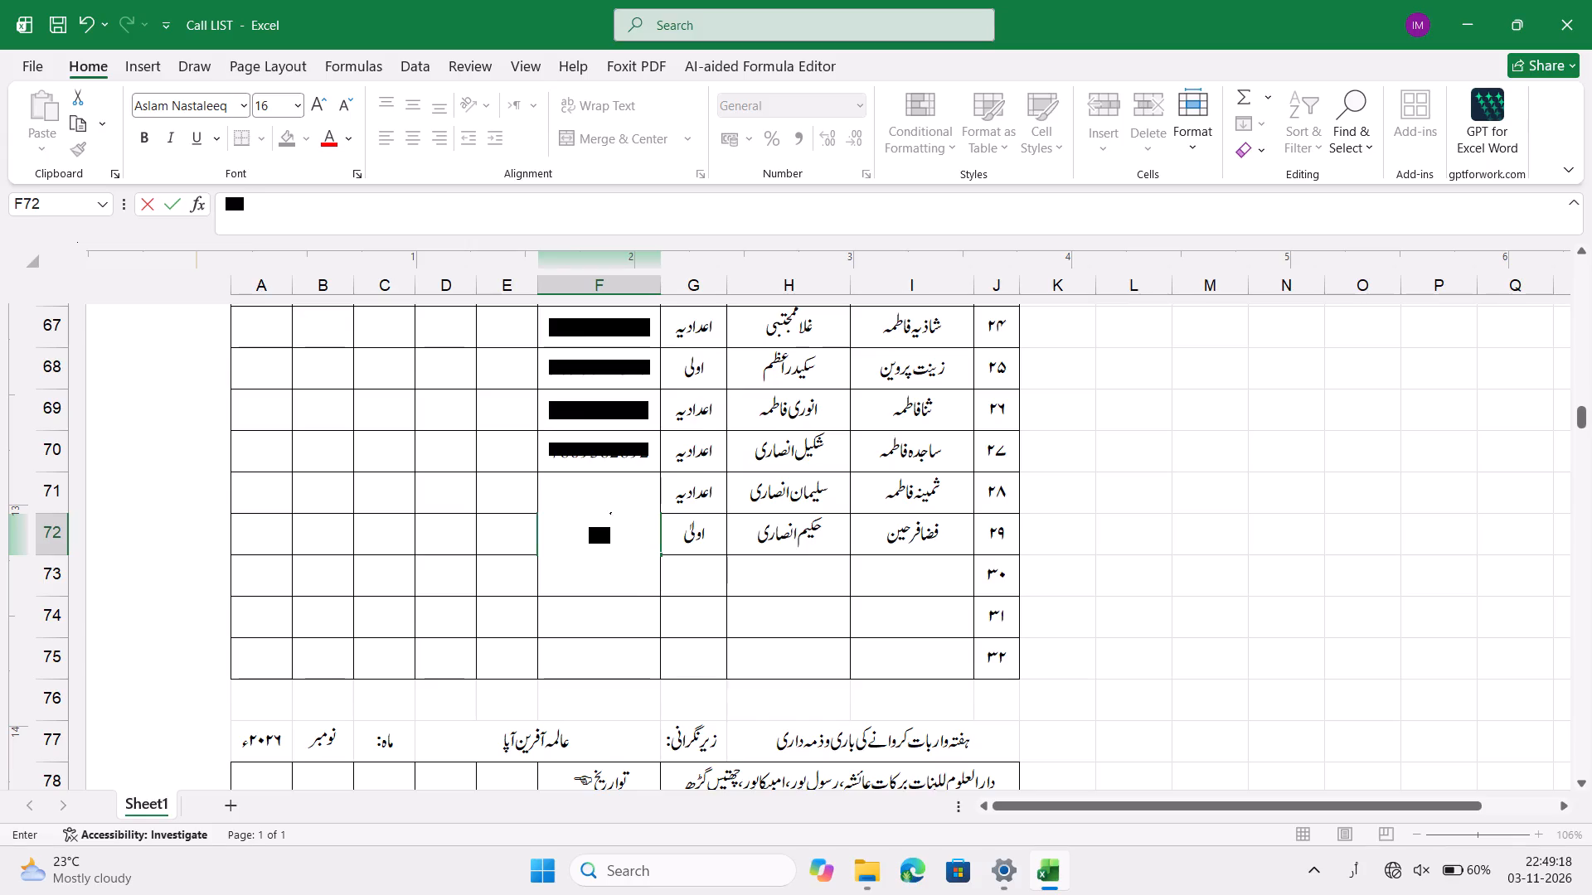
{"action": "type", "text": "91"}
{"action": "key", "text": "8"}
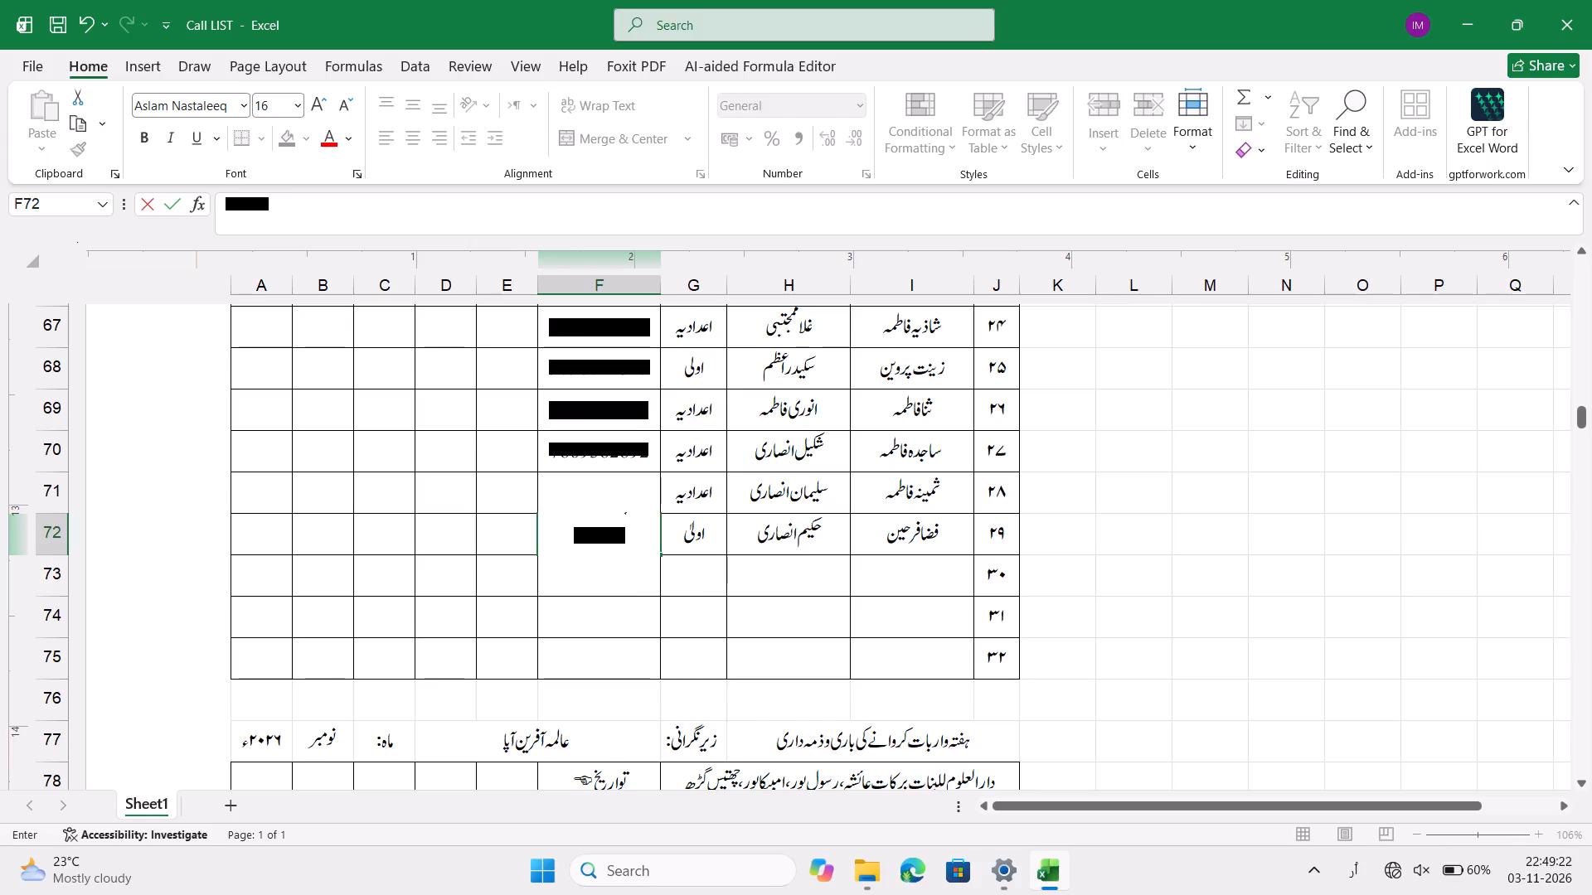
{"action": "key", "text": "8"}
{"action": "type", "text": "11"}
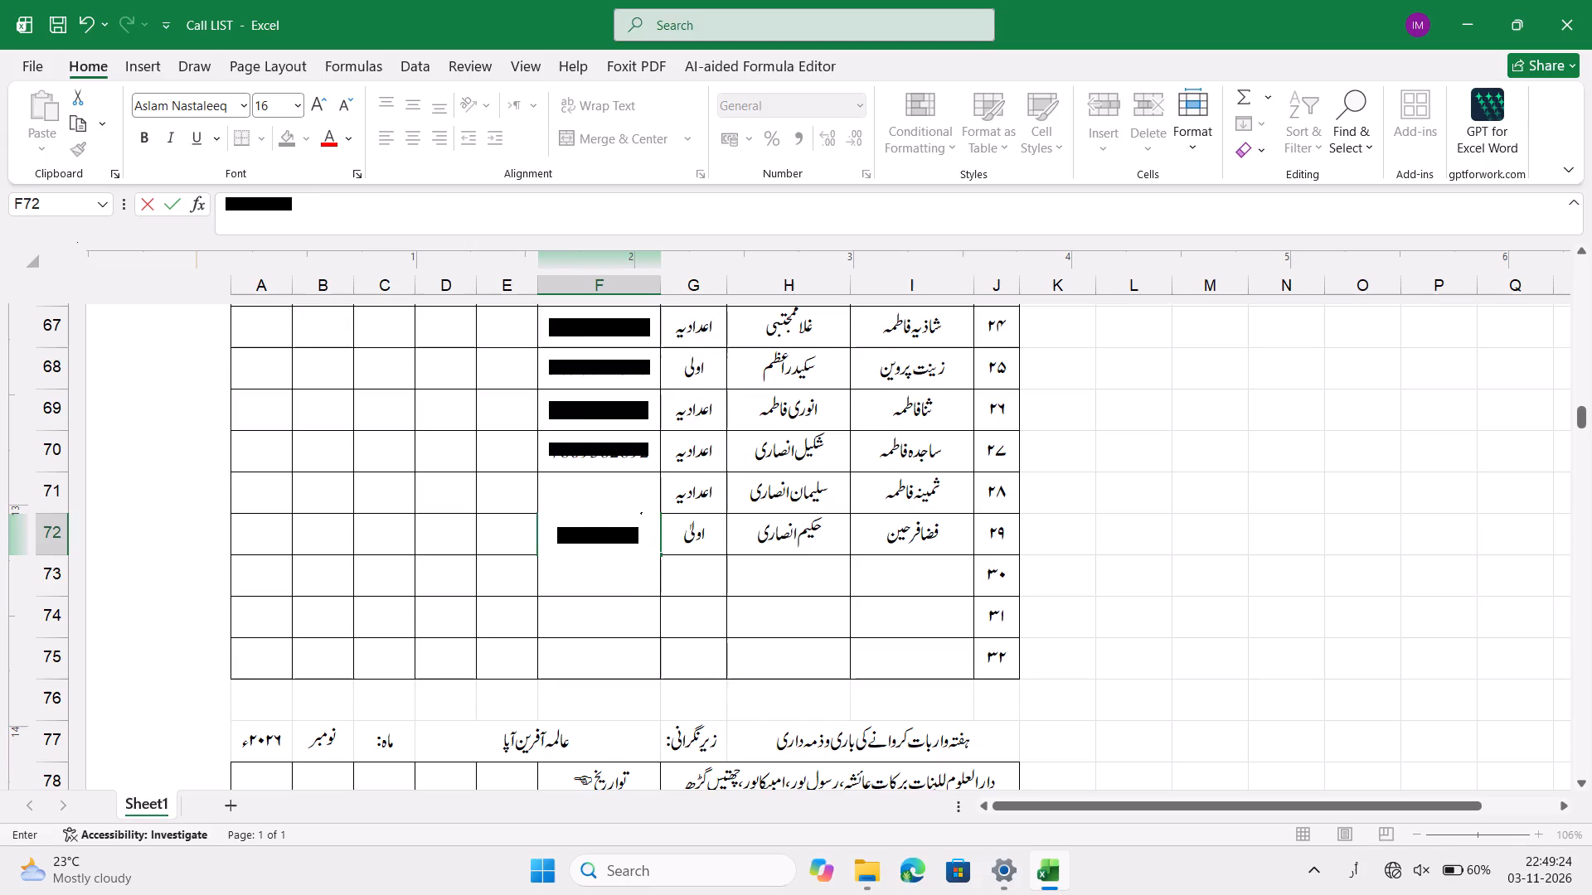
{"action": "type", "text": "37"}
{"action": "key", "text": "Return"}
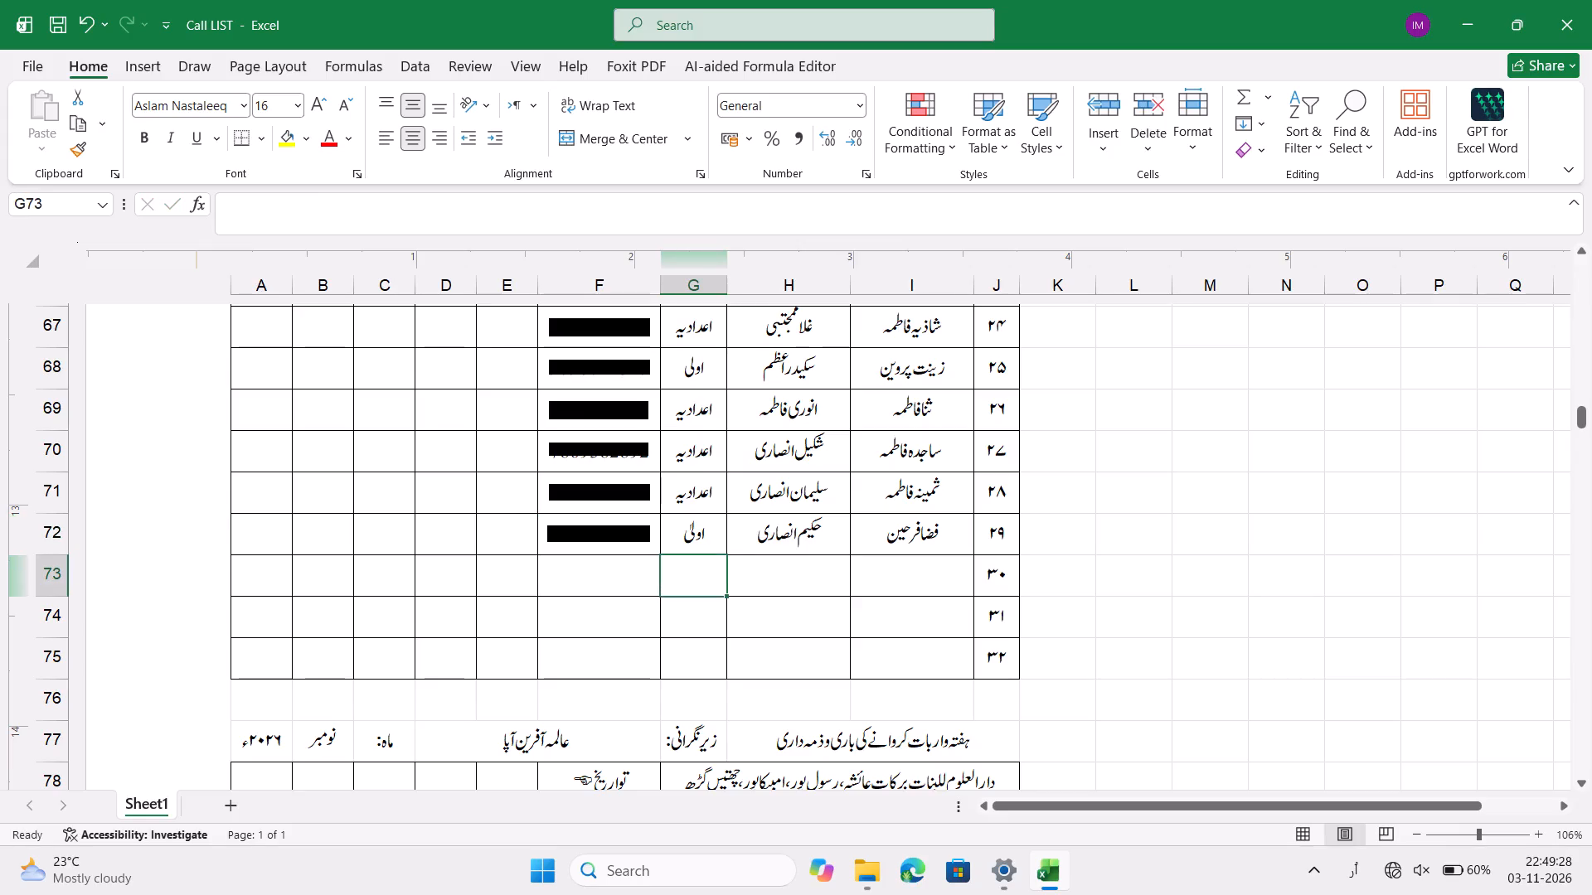
Enter the next new student's name in I73 and the father's name in H73, beside serial number 30.
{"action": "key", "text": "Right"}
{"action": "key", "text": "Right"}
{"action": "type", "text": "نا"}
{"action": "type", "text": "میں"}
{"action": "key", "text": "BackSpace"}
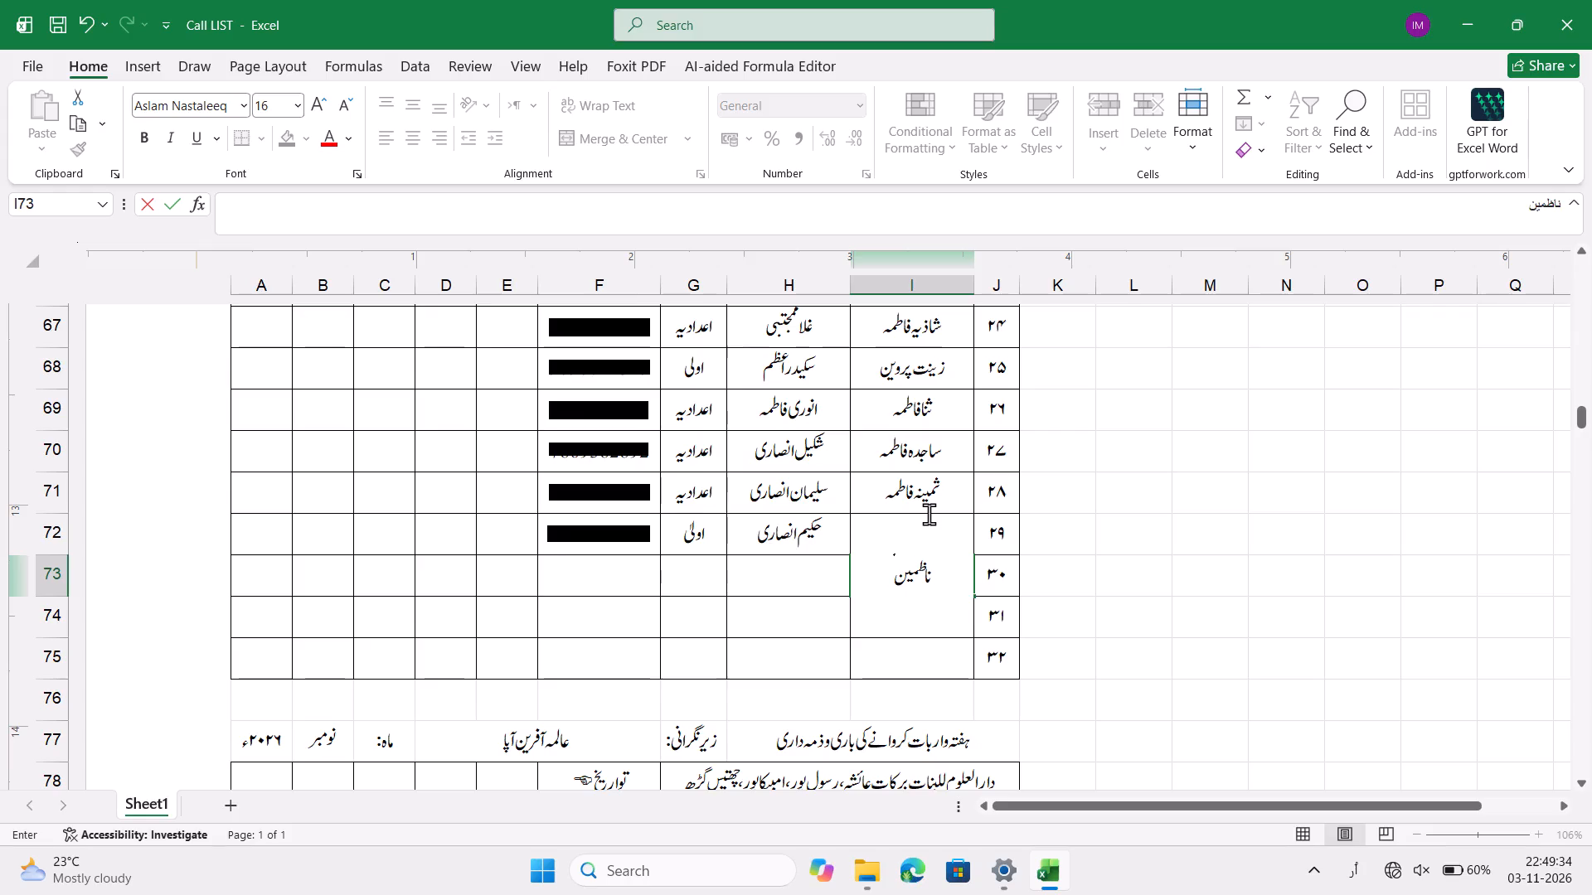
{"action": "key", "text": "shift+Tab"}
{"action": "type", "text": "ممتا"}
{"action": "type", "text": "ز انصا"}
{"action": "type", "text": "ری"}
Enter the class of the student at serial number 30 in G73, starting with ثان.
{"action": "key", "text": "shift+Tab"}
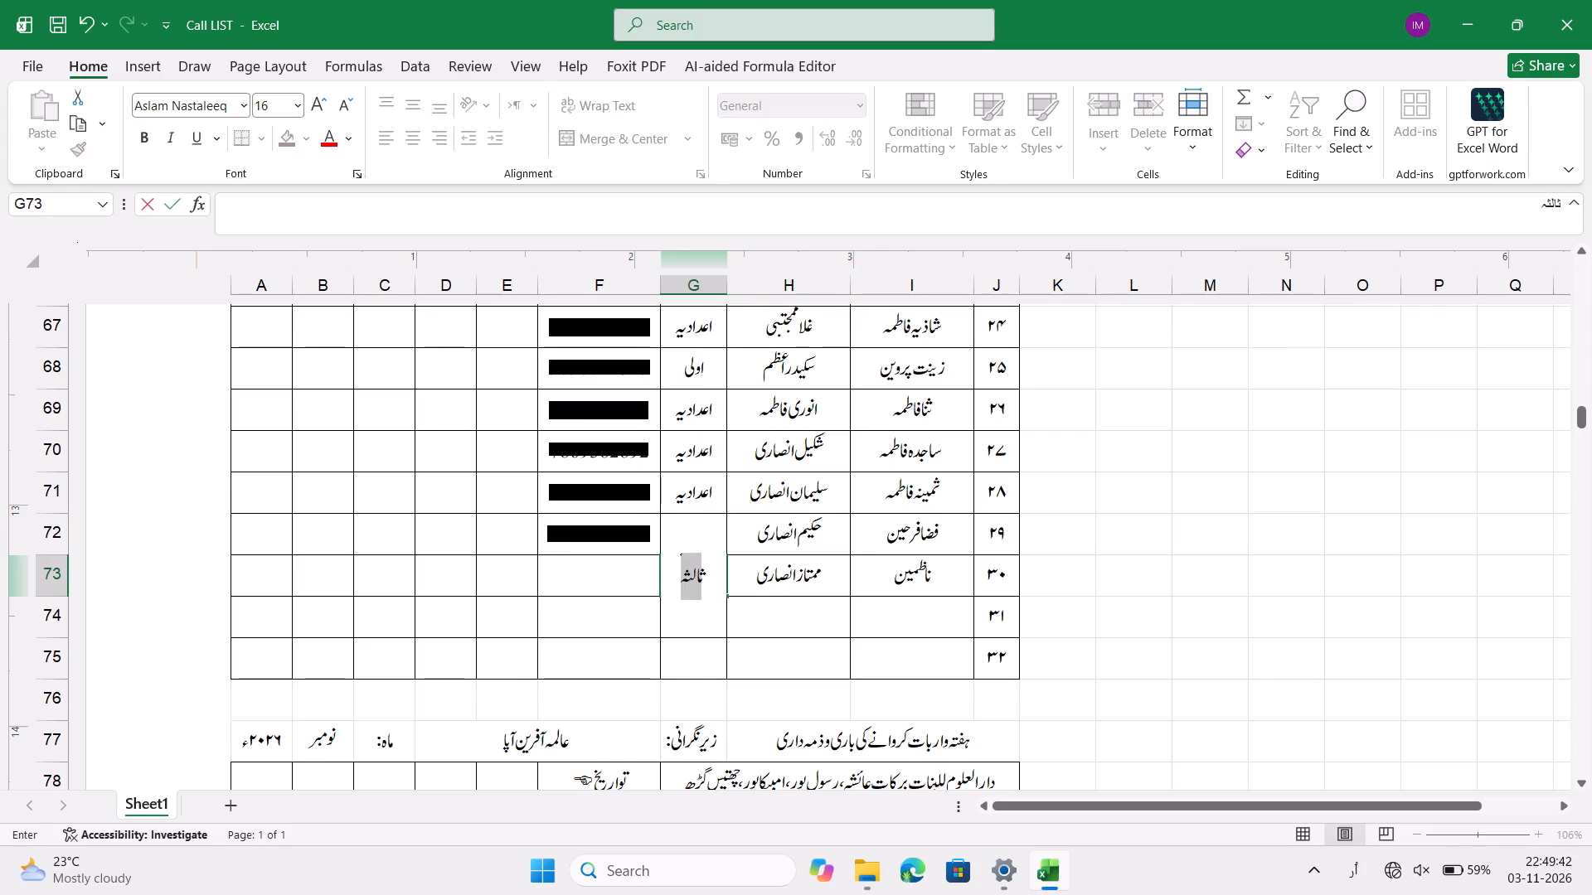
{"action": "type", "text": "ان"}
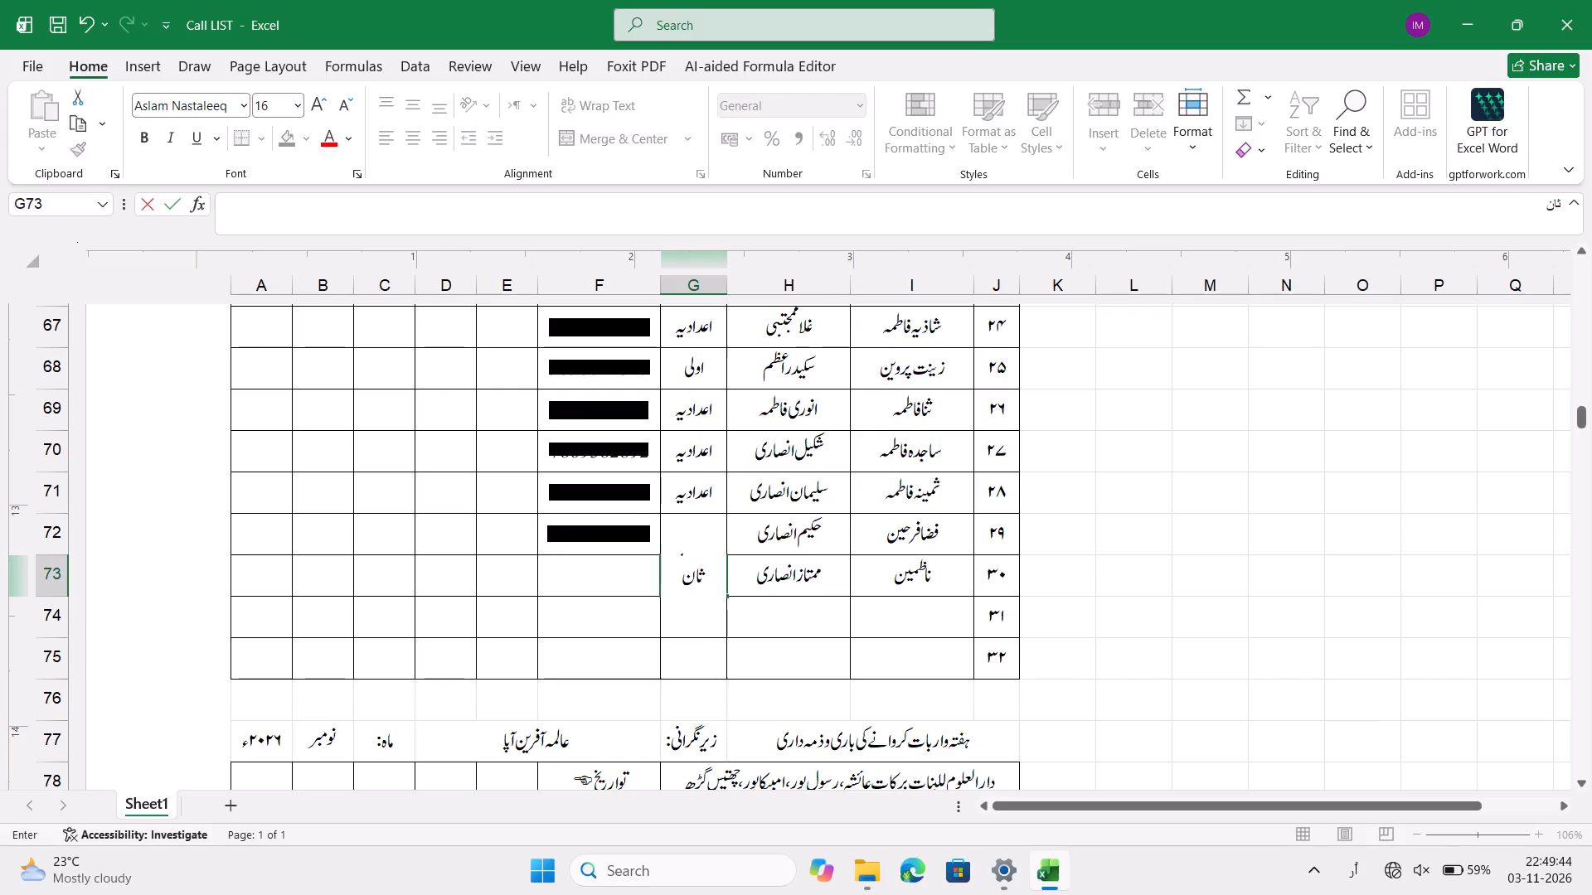
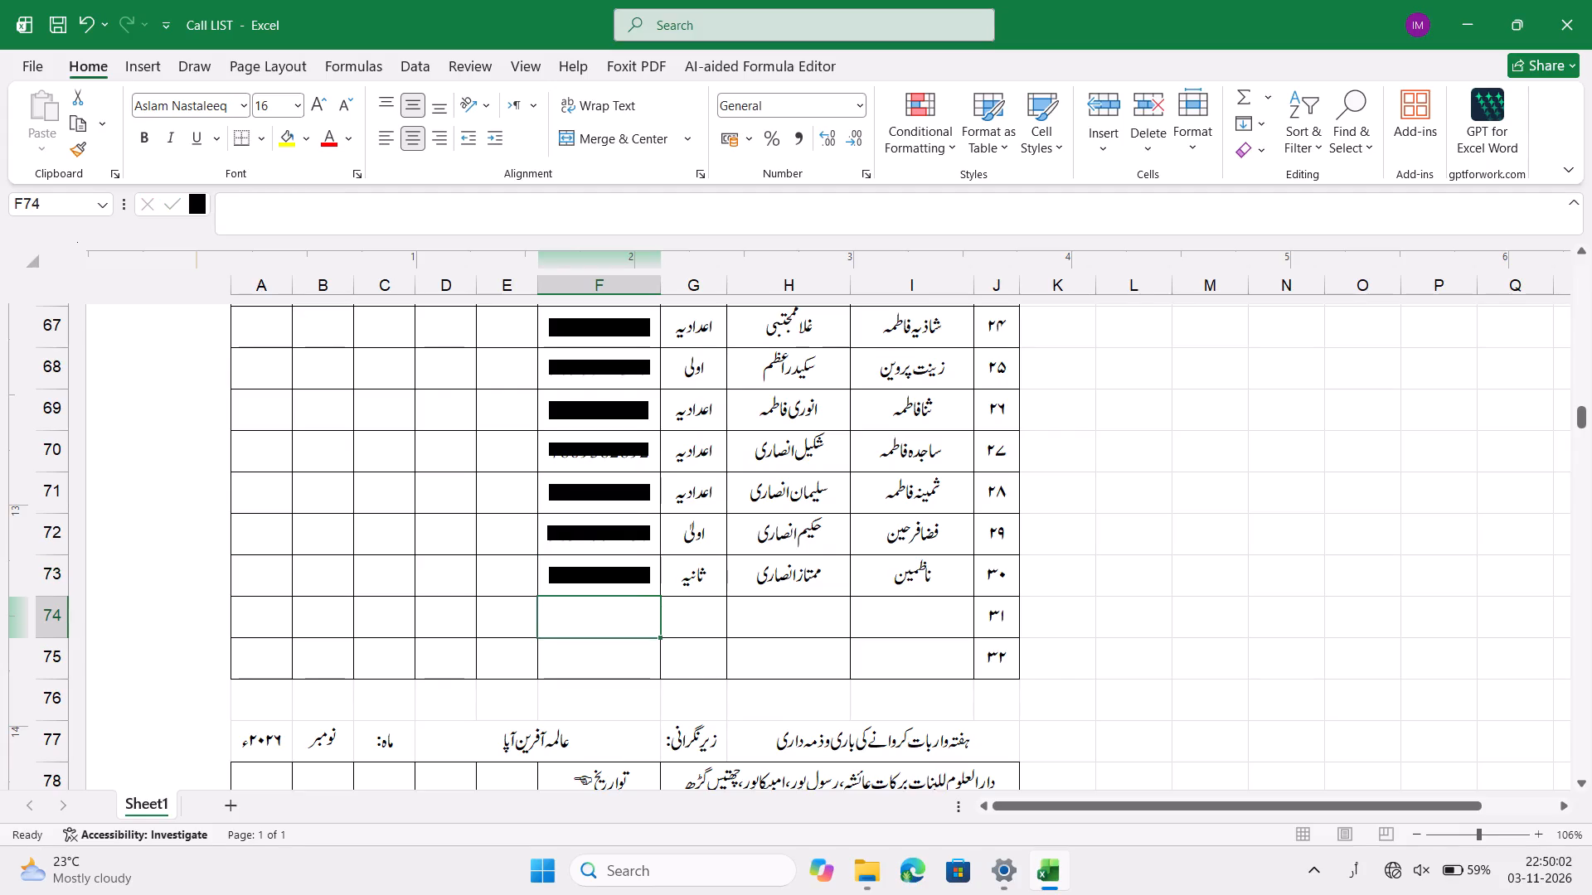
Enter the next new student's name in I74 and the father's name in H74, beside serial number 31.
{"action": "key", "text": "Tab"}
{"action": "key", "text": "Tab"}
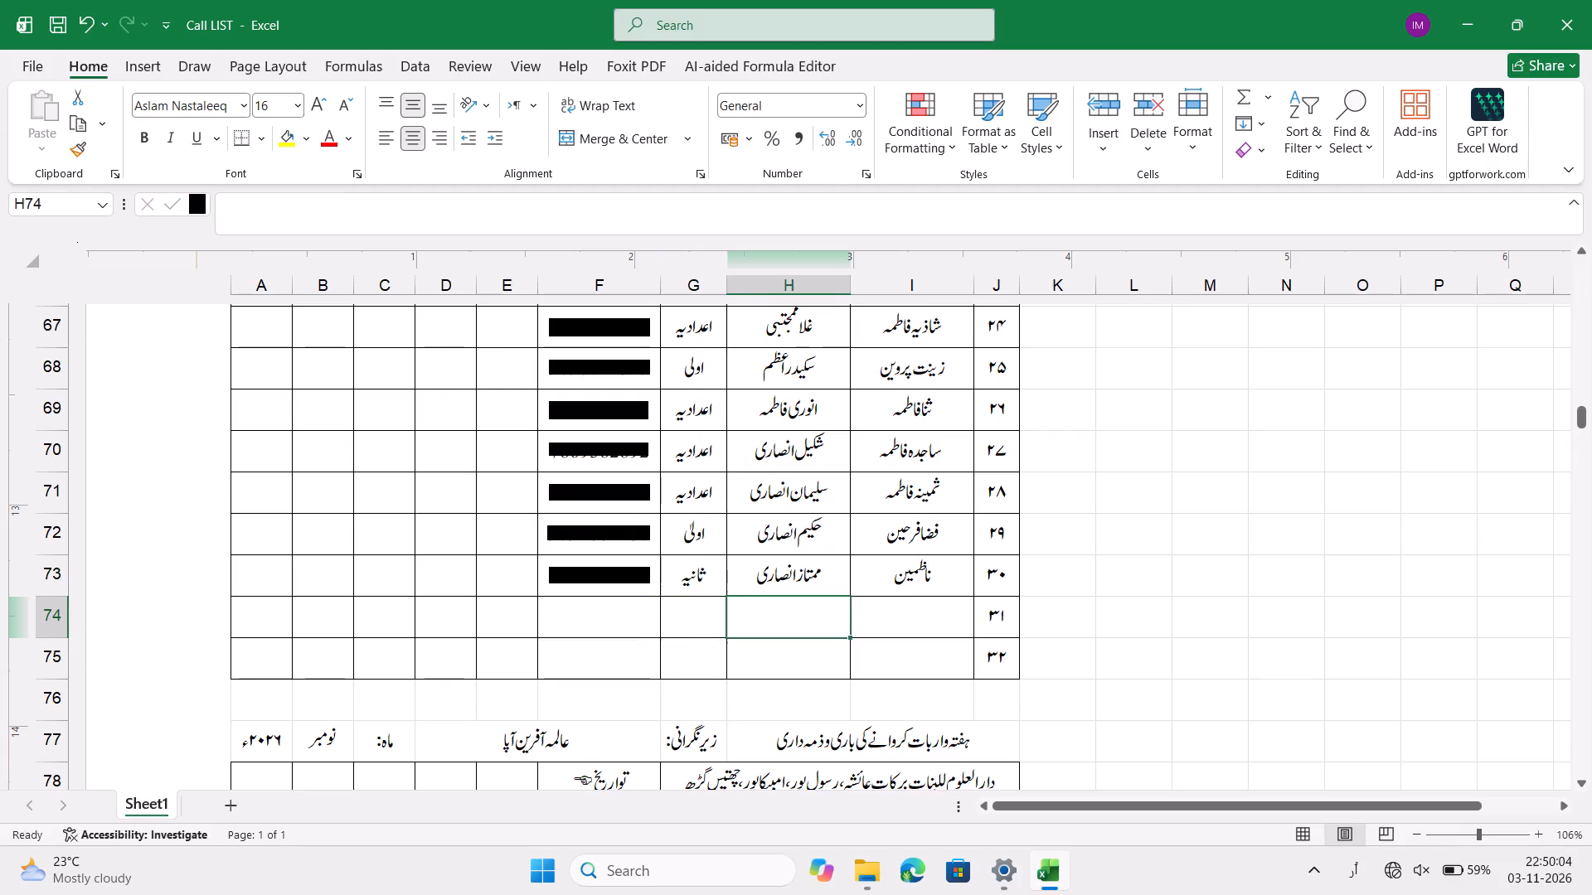
{"action": "key", "text": "Tab"}
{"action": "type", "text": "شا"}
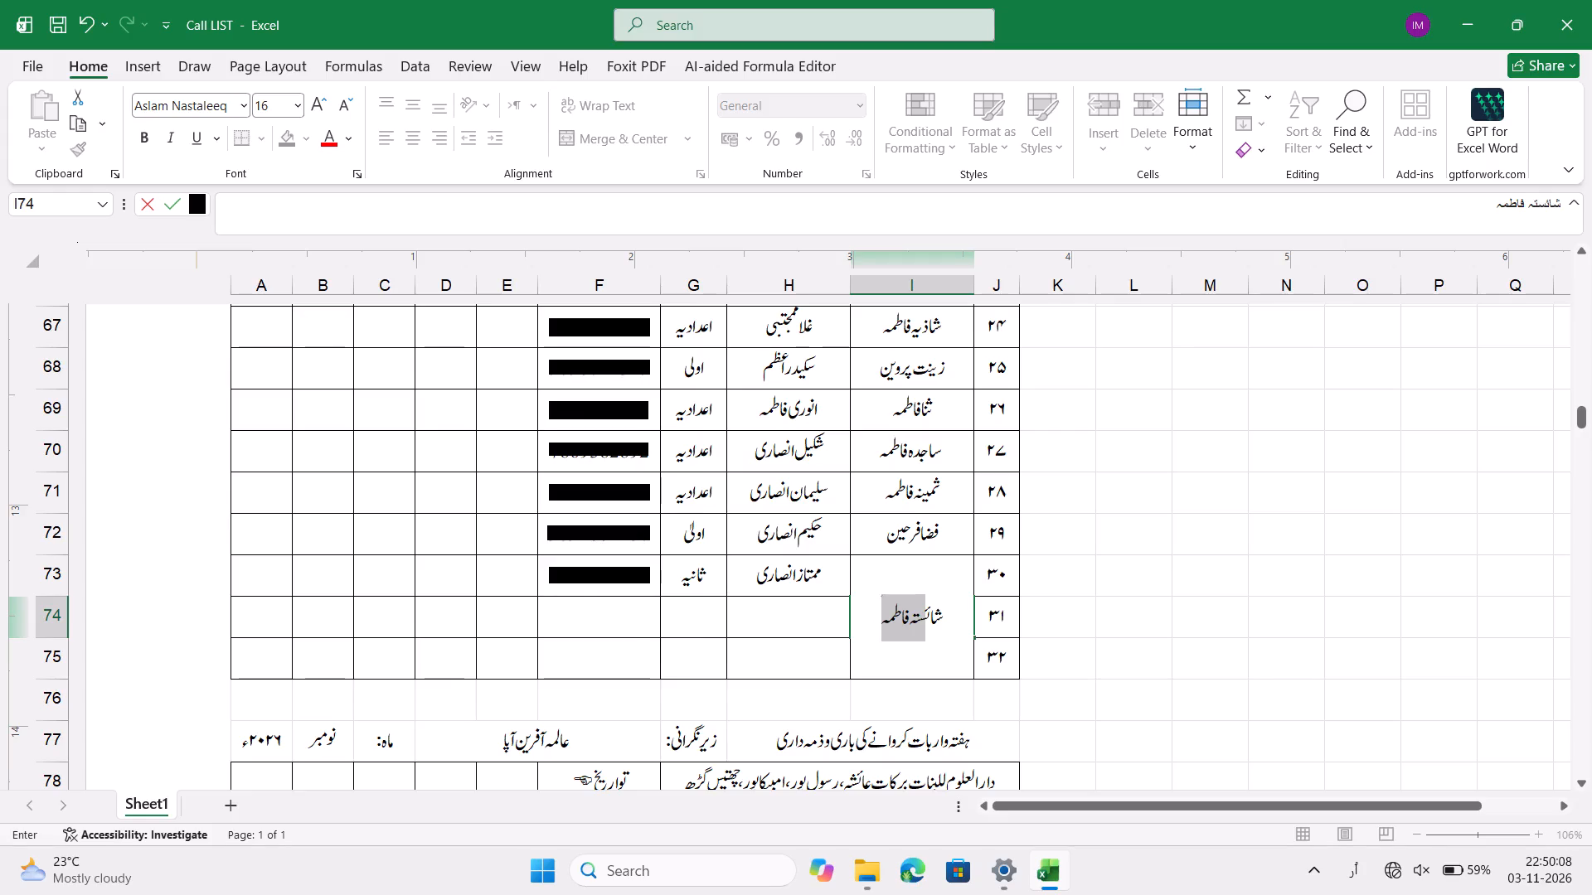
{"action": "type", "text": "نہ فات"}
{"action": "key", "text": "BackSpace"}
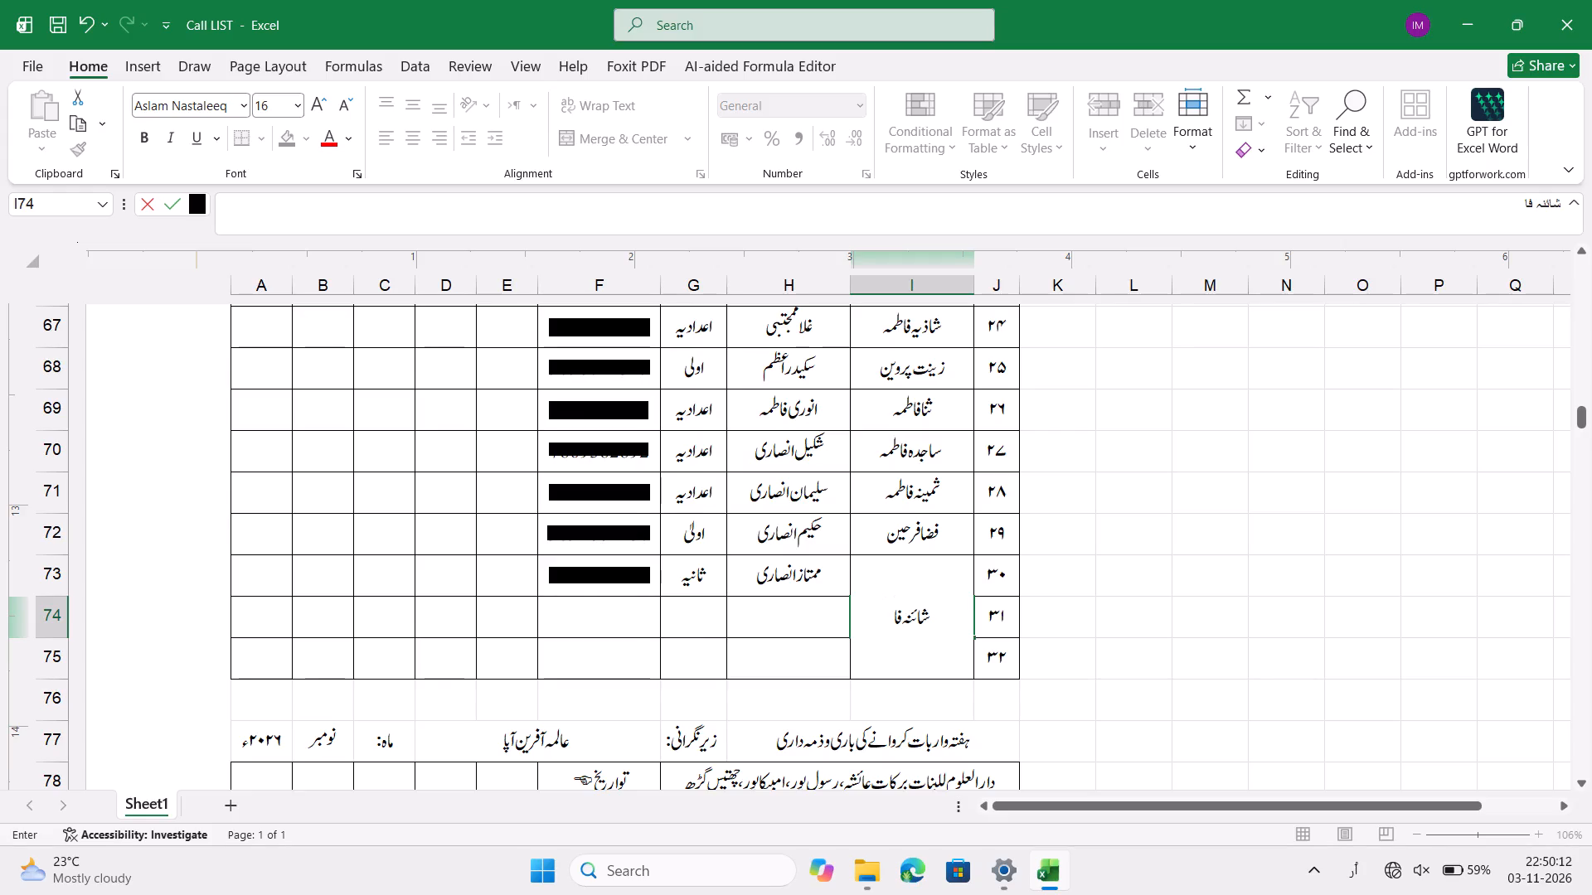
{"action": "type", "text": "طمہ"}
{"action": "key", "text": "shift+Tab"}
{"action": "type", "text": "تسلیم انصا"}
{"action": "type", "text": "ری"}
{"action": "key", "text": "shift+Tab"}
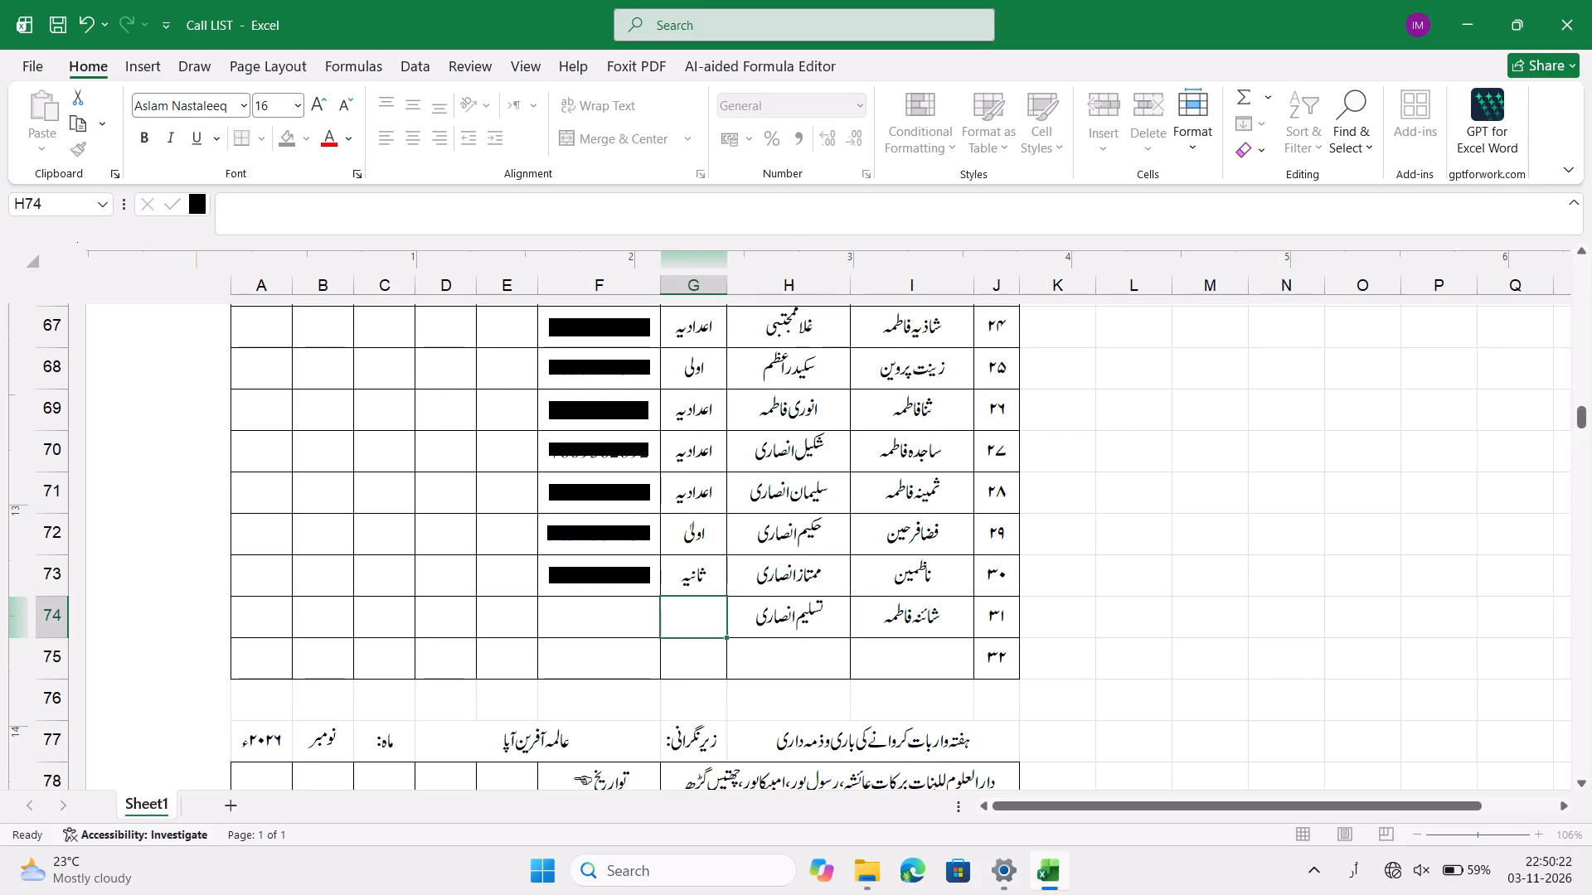
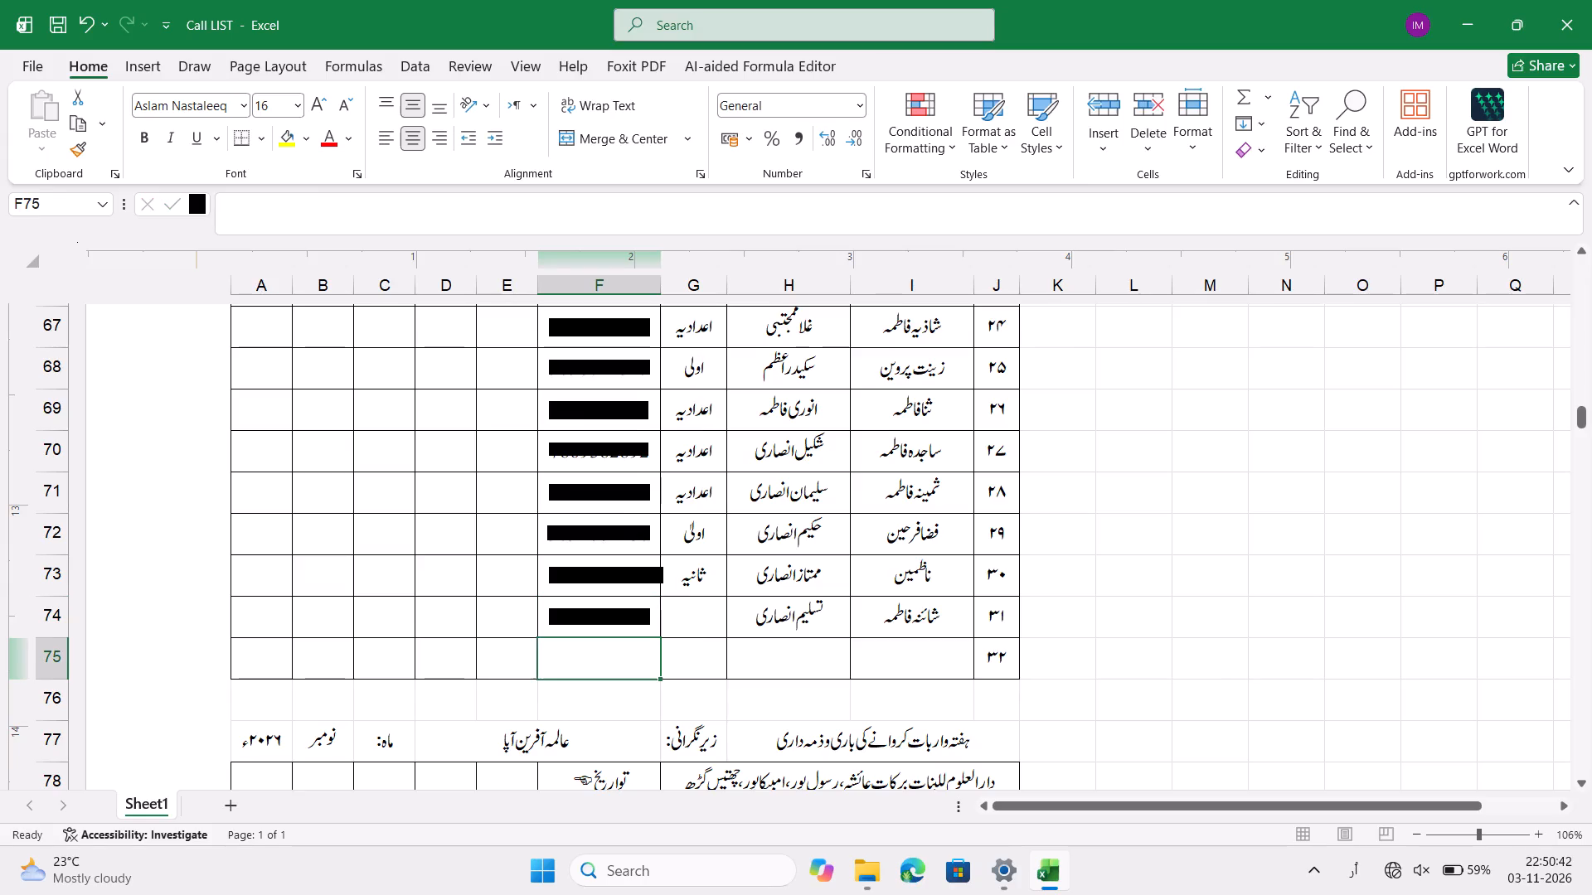
Fill the row for serial number ۳۲ with the student's name in I75, the father's name in H75 and class اعدادیہ in G75.
{"action": "key", "text": "Tab"}
{"action": "key", "text": "Tab"}
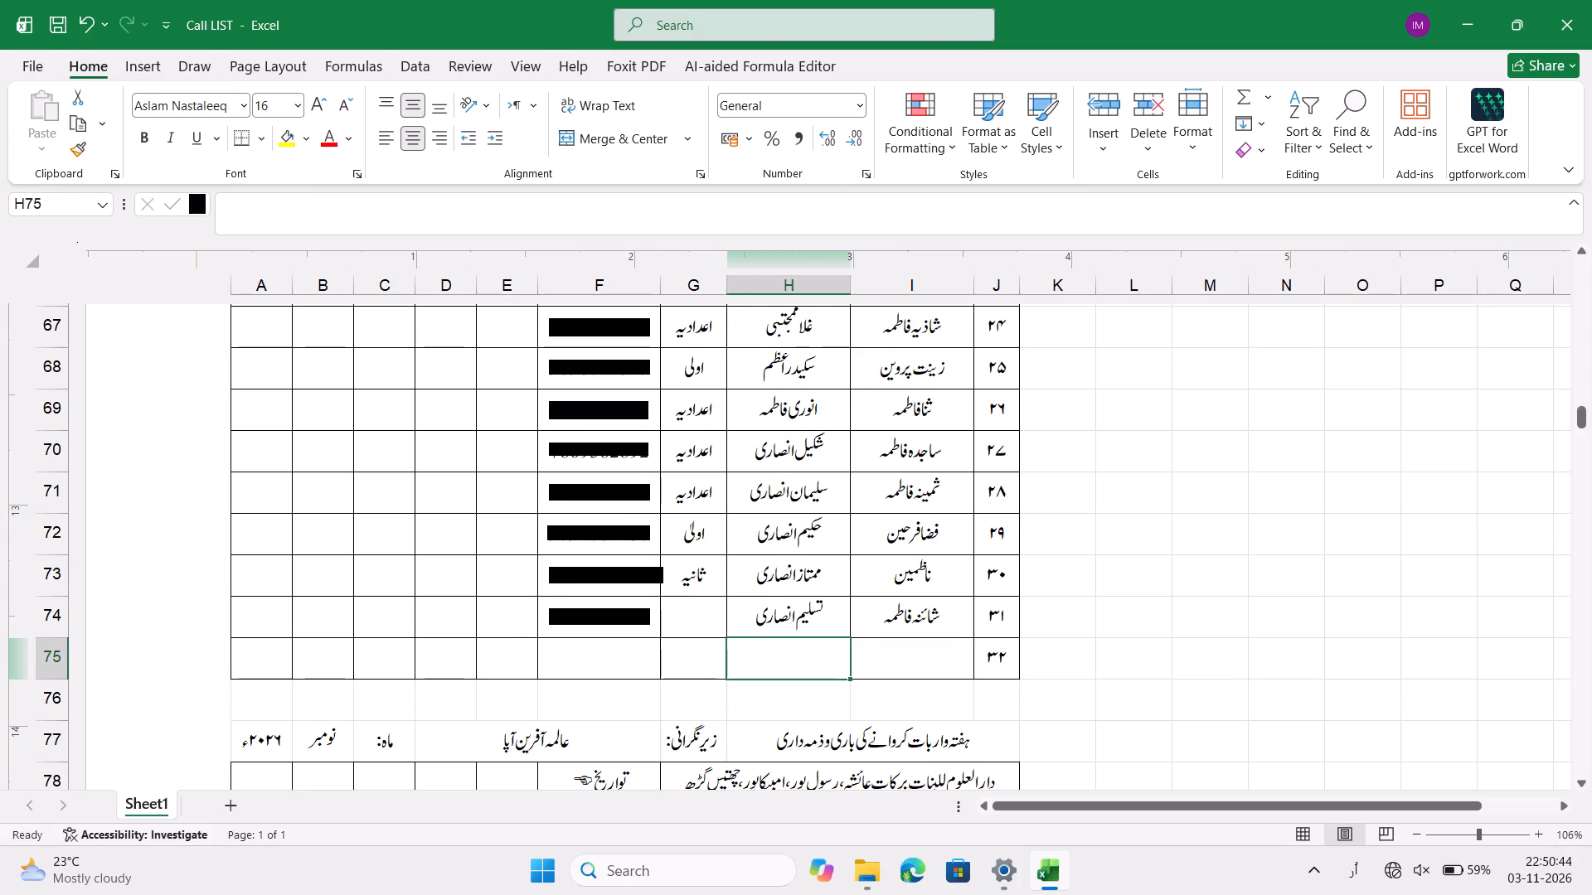
{"action": "key", "text": "Tab"}
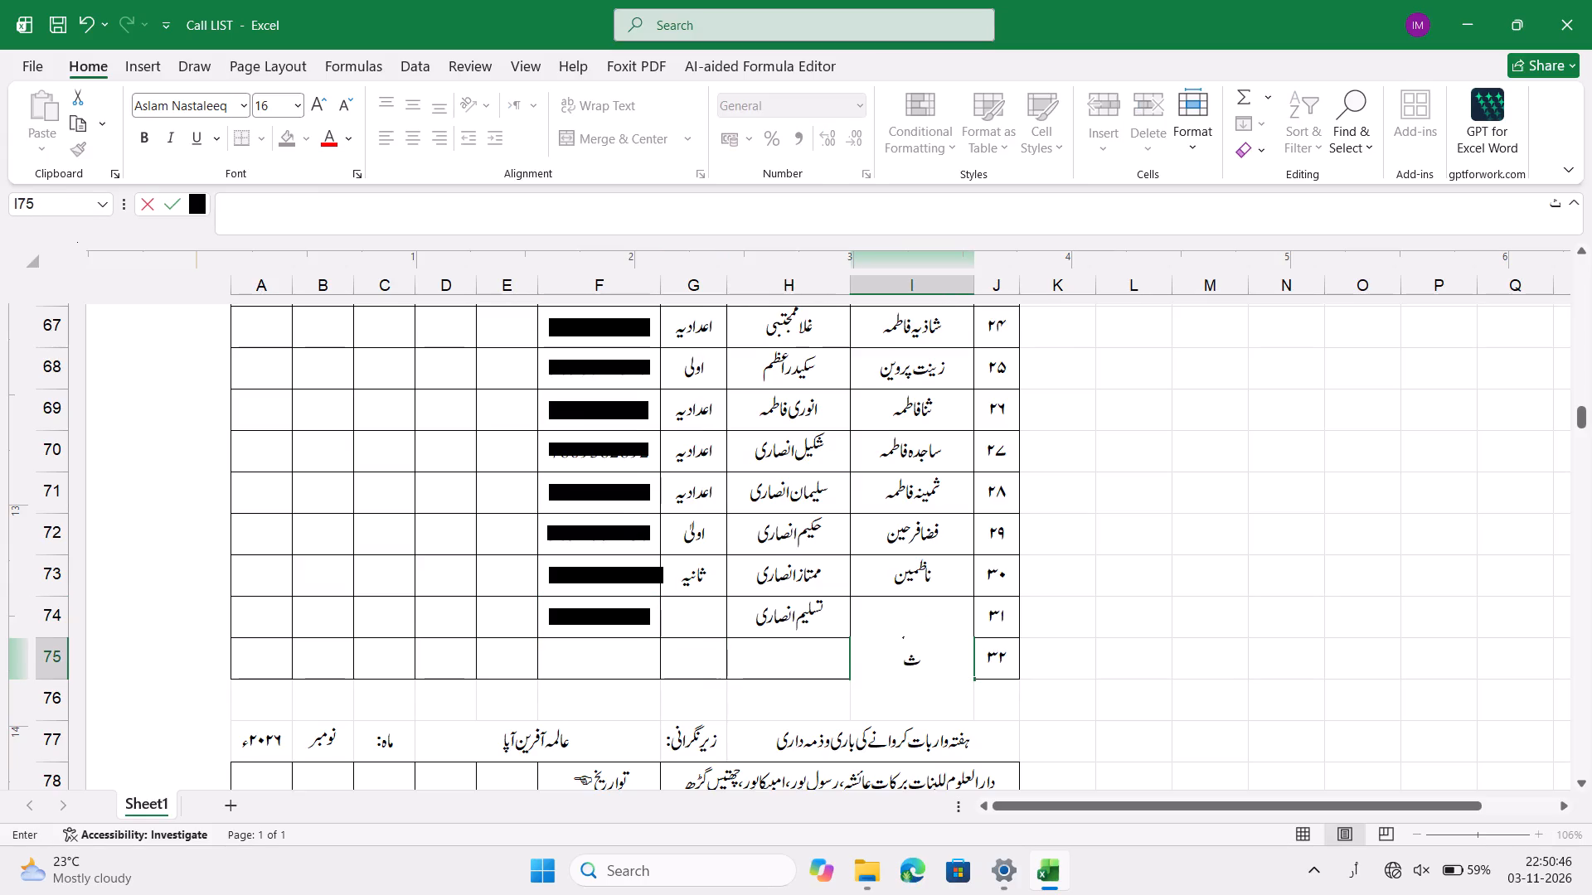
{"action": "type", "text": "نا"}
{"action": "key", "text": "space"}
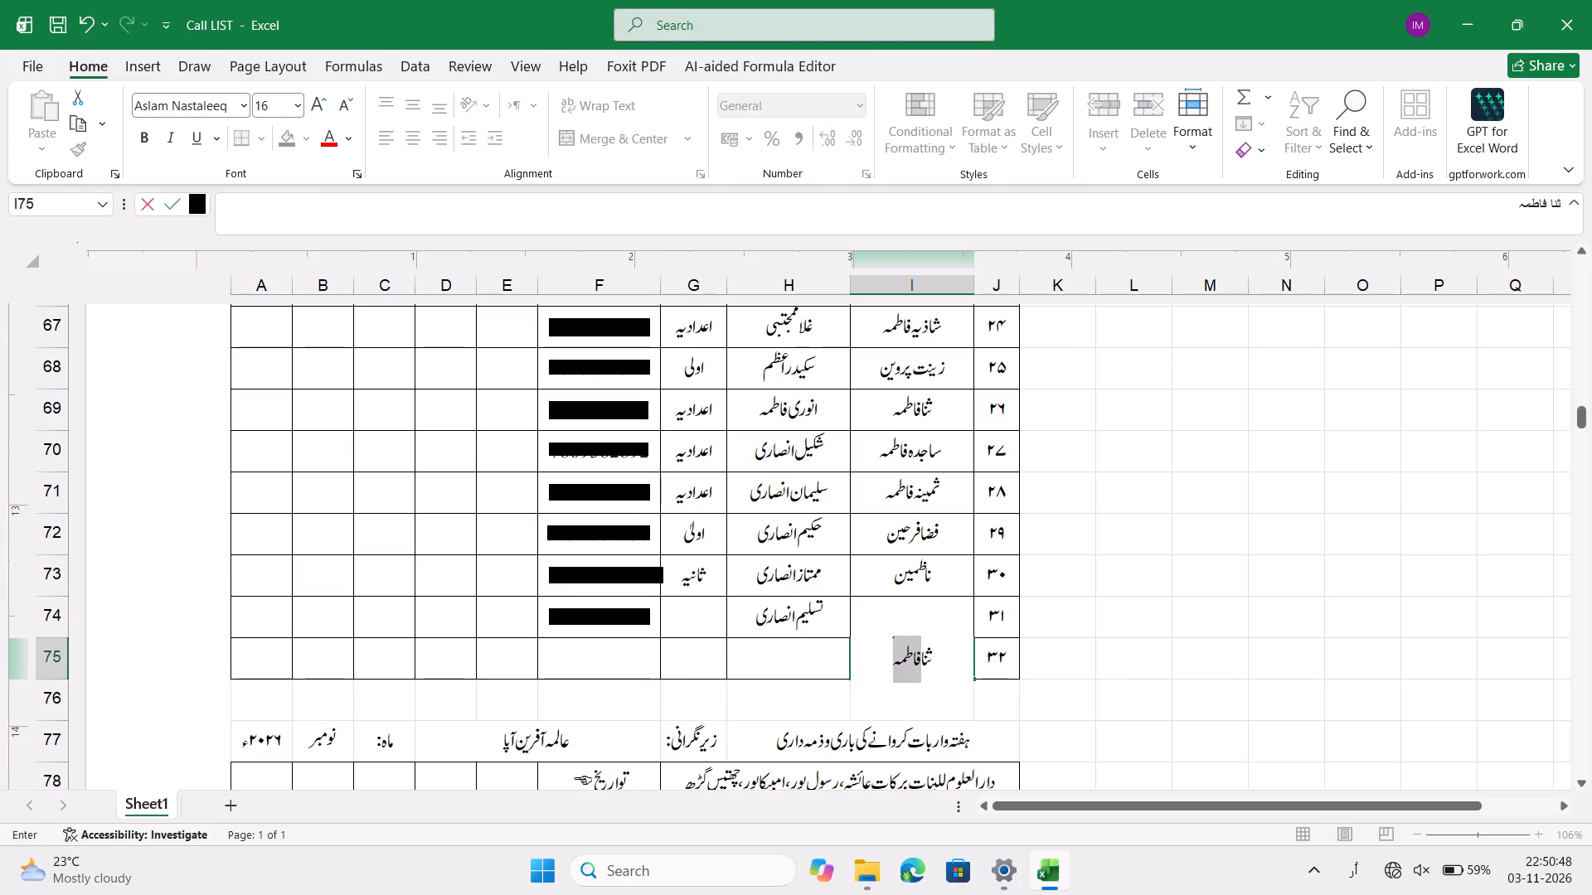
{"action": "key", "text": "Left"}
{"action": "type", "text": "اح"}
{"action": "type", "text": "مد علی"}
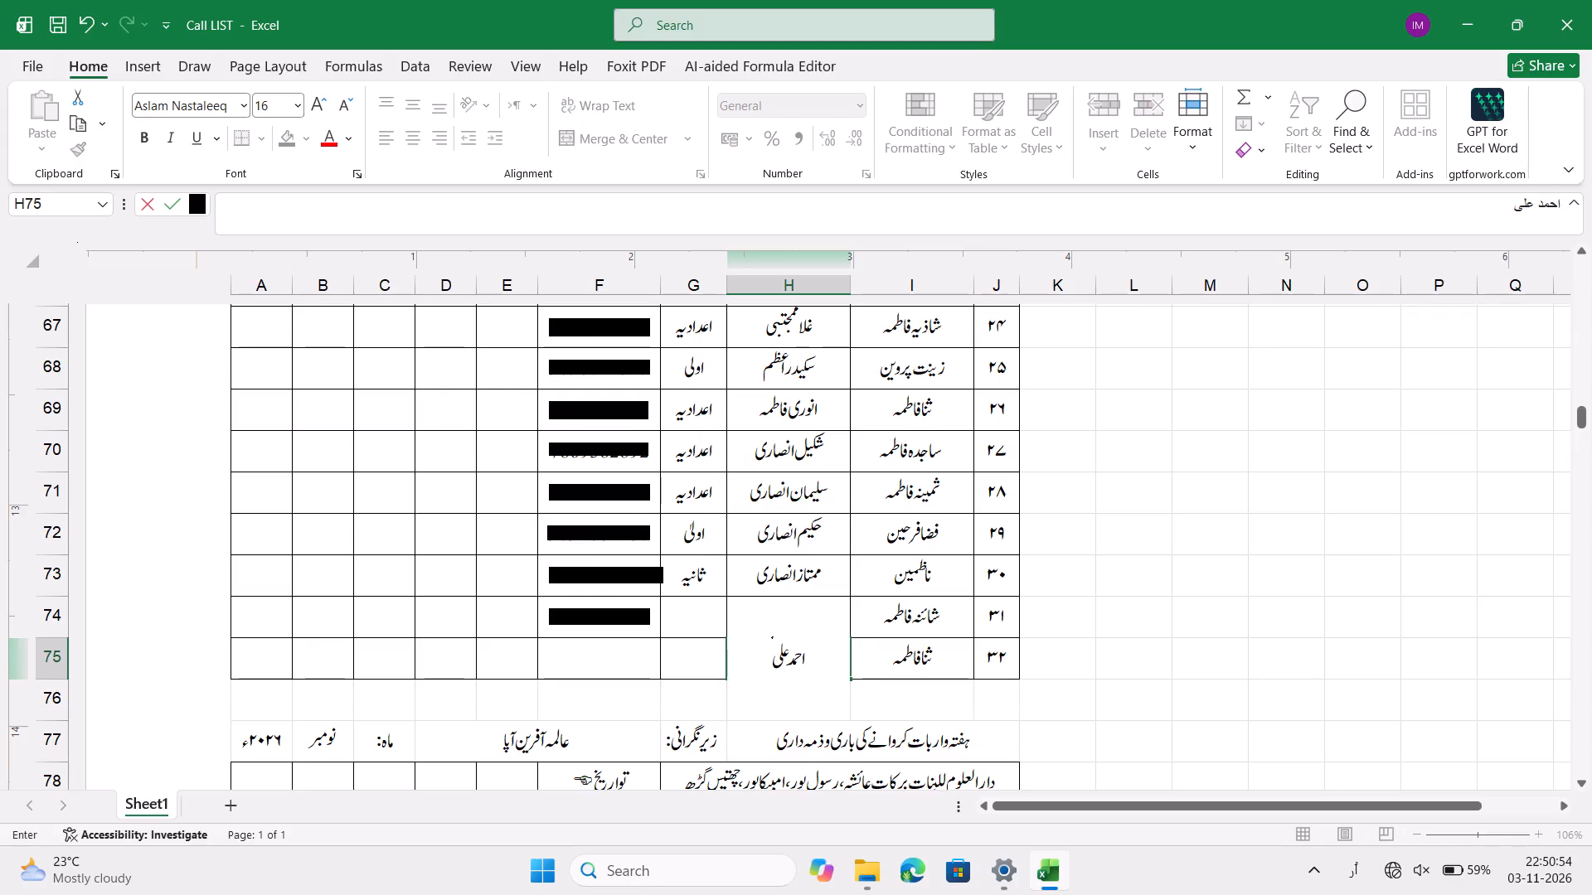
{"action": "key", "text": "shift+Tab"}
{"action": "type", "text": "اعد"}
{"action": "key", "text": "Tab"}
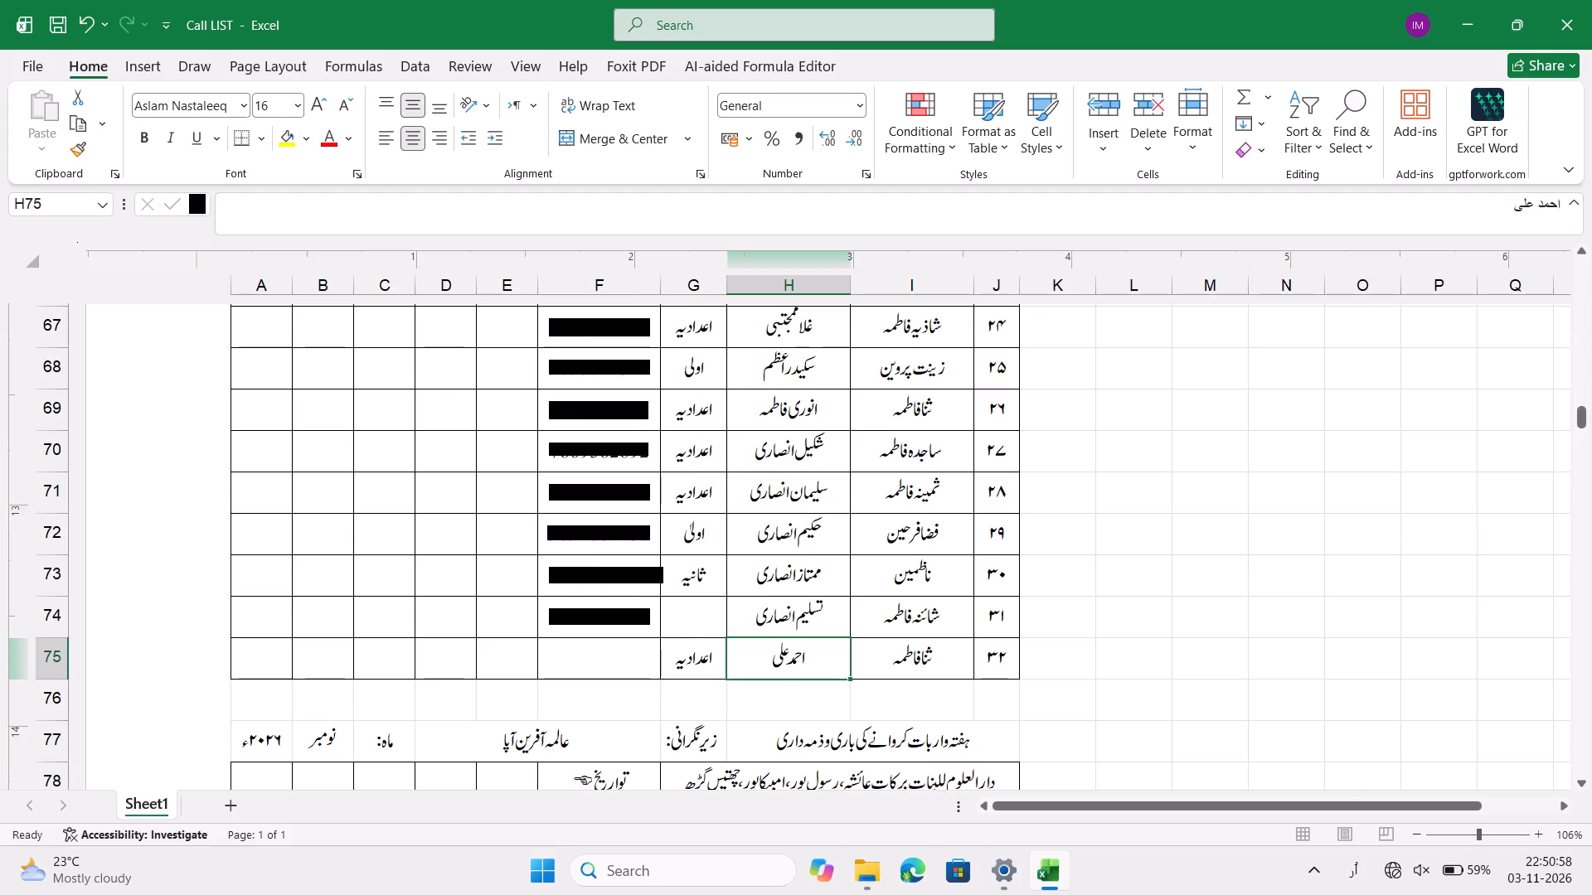
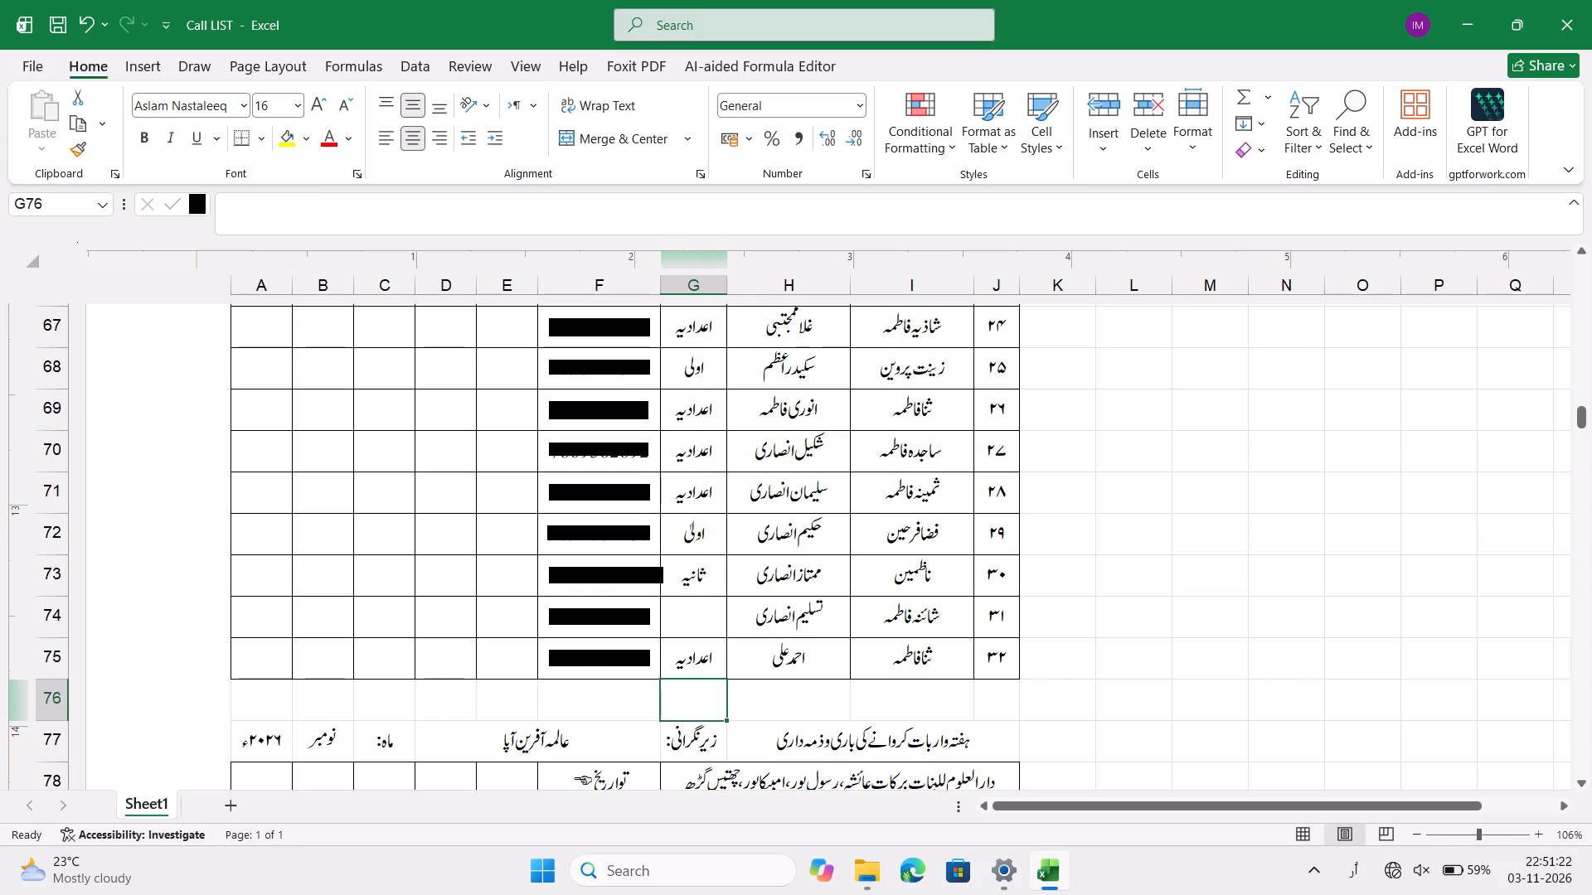
Sort the second list's range F42:J75, treating the top row as headers, by the جماعت column on cell values from A to Z.
{"action": "scroll", "coordinate": [929, 514], "scroll_direction": "up", "scroll_amount": 4}
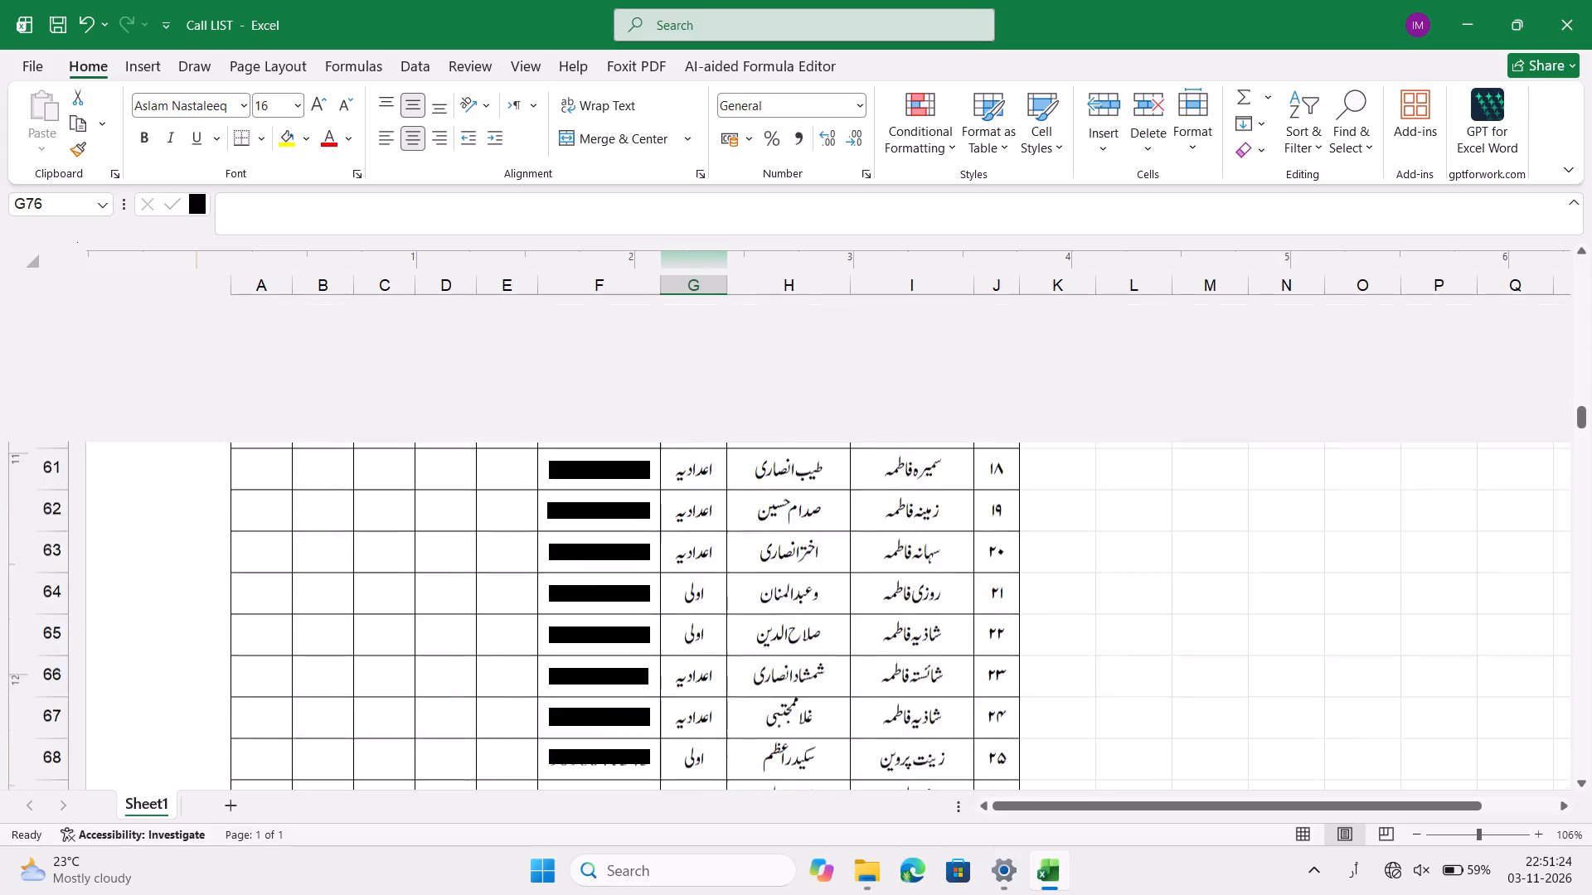
{"action": "scroll", "coordinate": [929, 514], "scroll_direction": "down", "scroll_amount": 4}
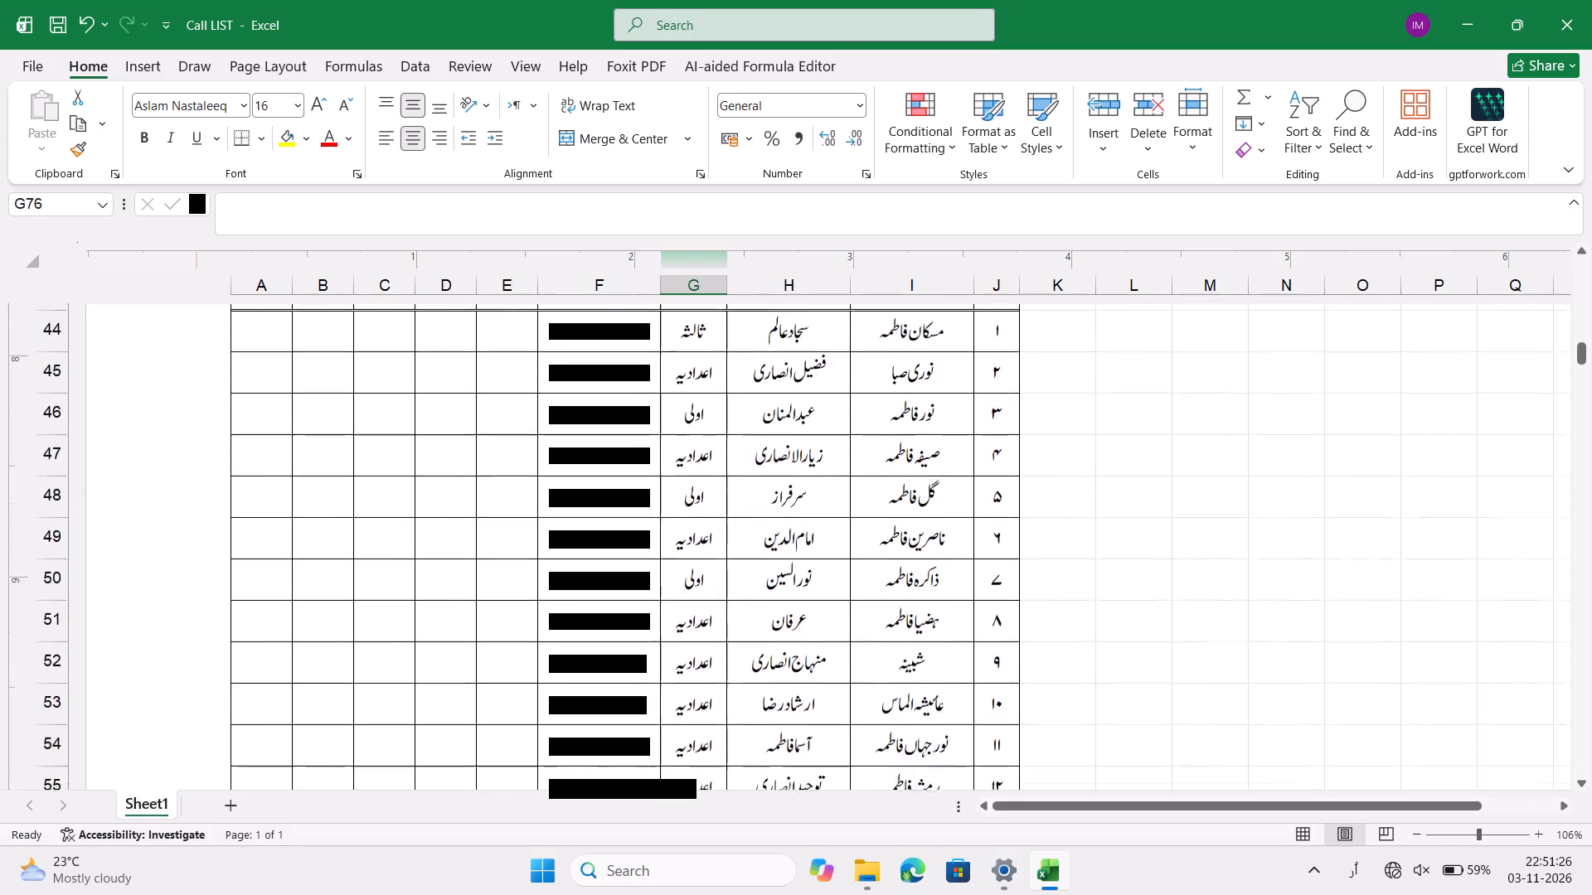
{"action": "scroll", "coordinate": [729, 357], "scroll_direction": "up", "scroll_amount": 1}
{"action": "scroll", "coordinate": [579, 377], "scroll_direction": "up", "scroll_amount": 1}
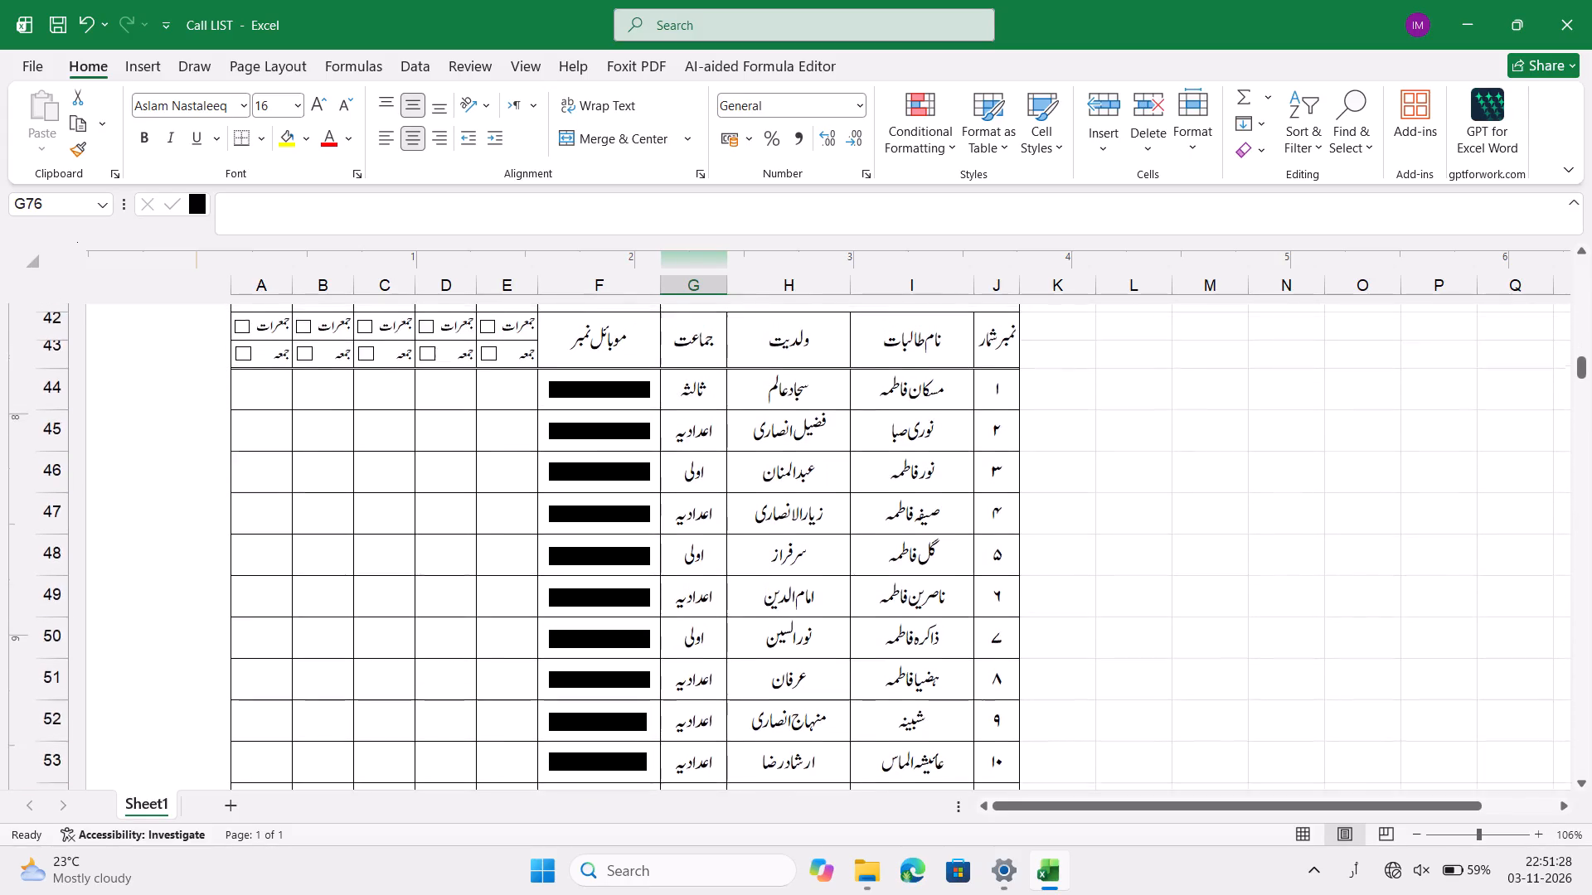
{"action": "scroll", "coordinate": [579, 377], "scroll_direction": "up", "scroll_amount": 1}
{"action": "left_click_drag", "start_coordinate": [595, 362], "coordinate": [958, 447]}
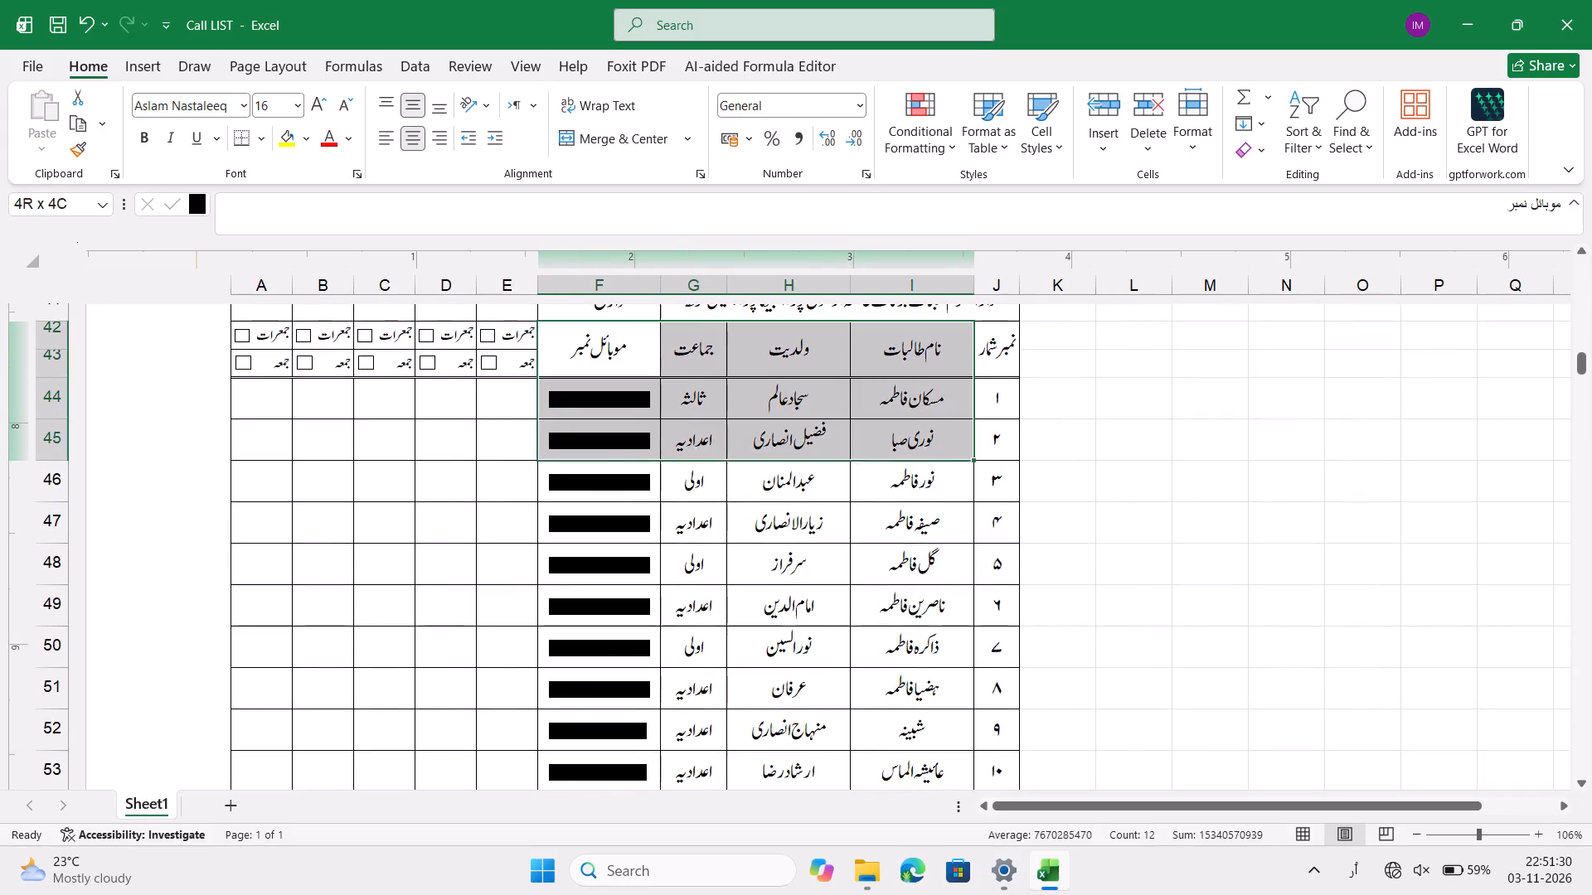
{"action": "left_click_drag", "start_coordinate": [958, 447], "coordinate": [994, 870]}
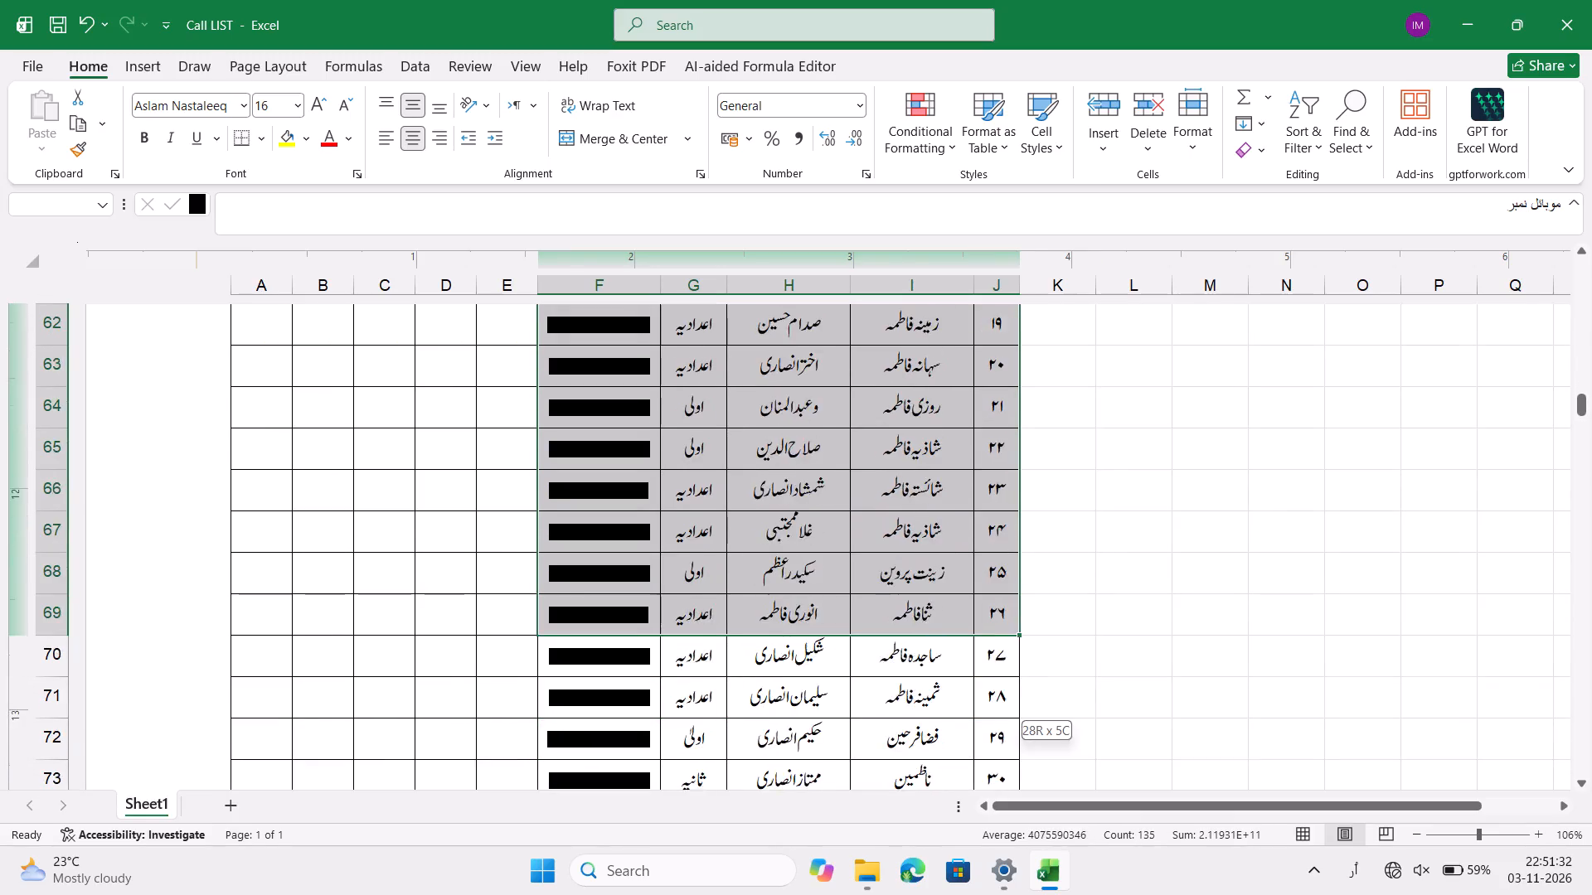
{"action": "left_click_drag", "start_coordinate": [994, 870], "coordinate": [995, 714]}
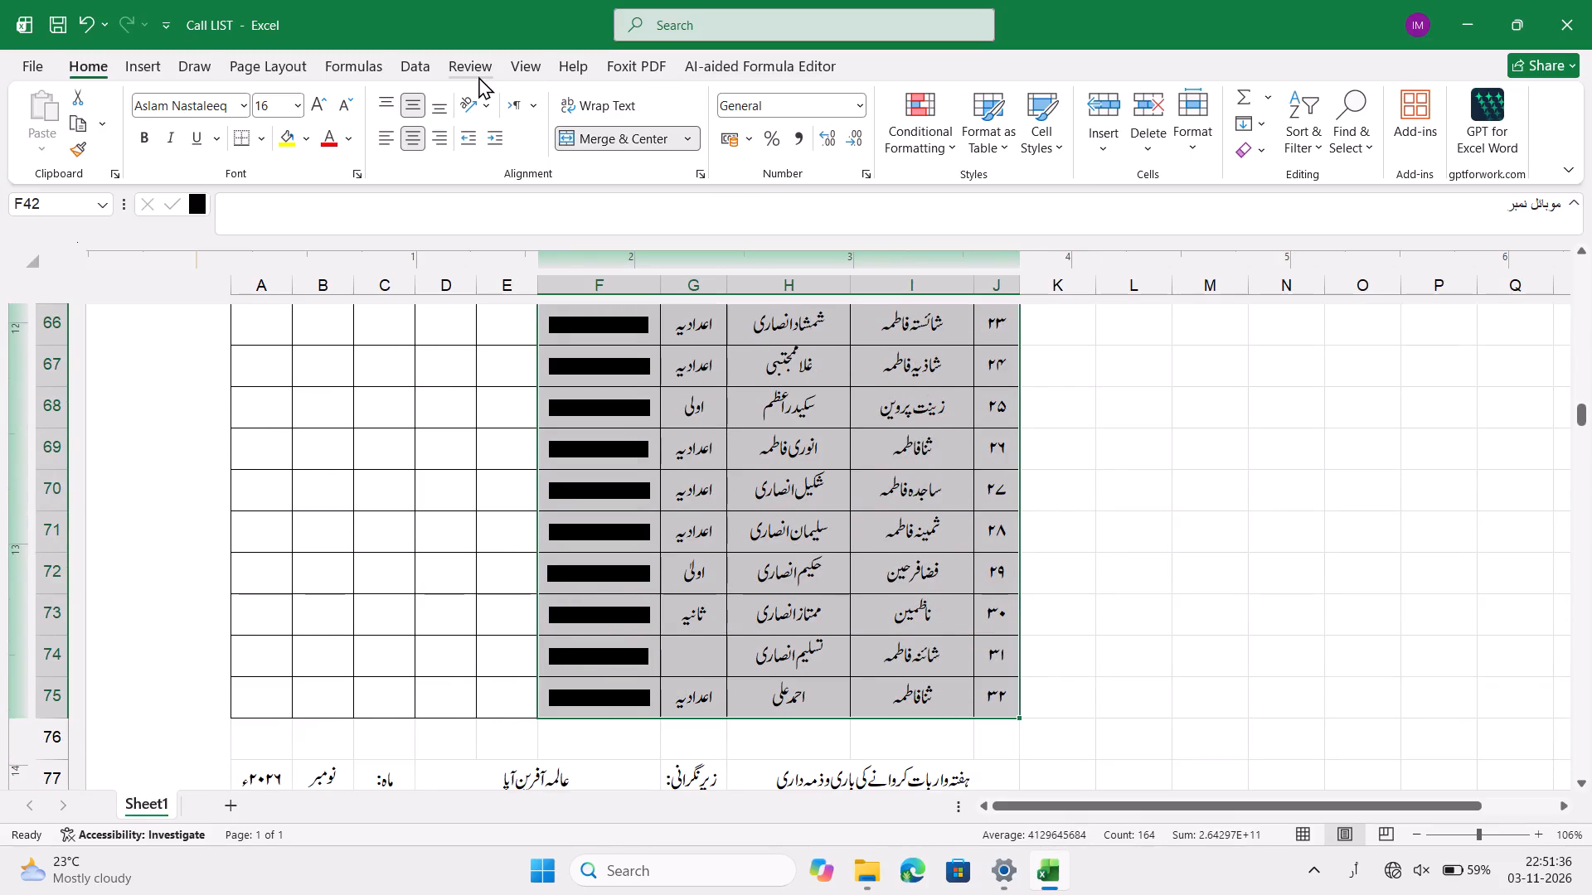
{"action": "left_click", "coordinate": [427, 64]}
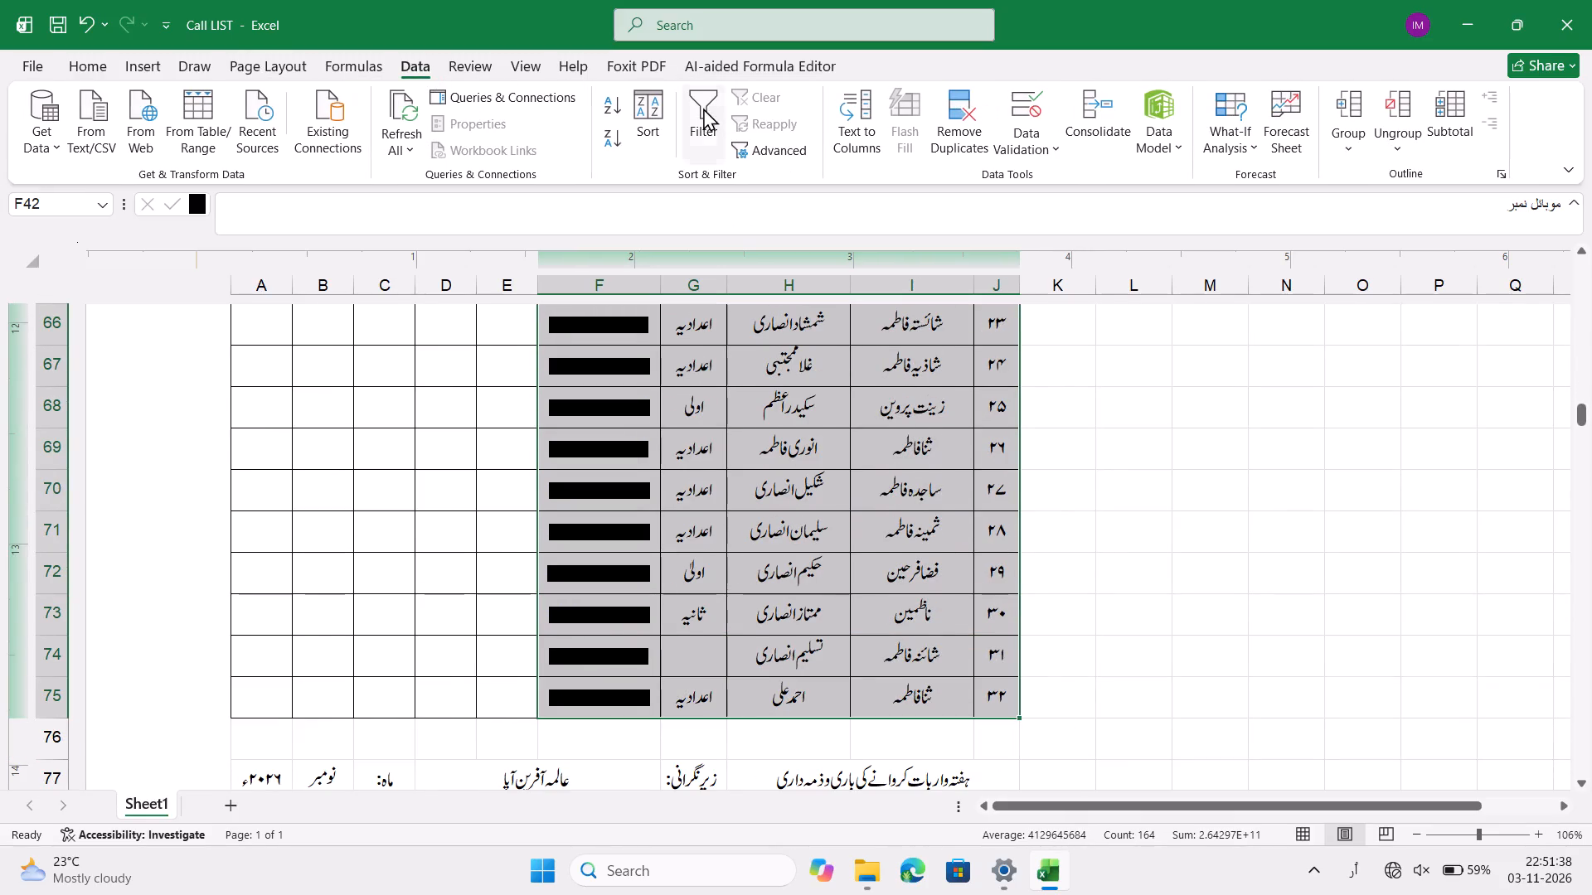
{"action": "left_click", "coordinate": [638, 118]}
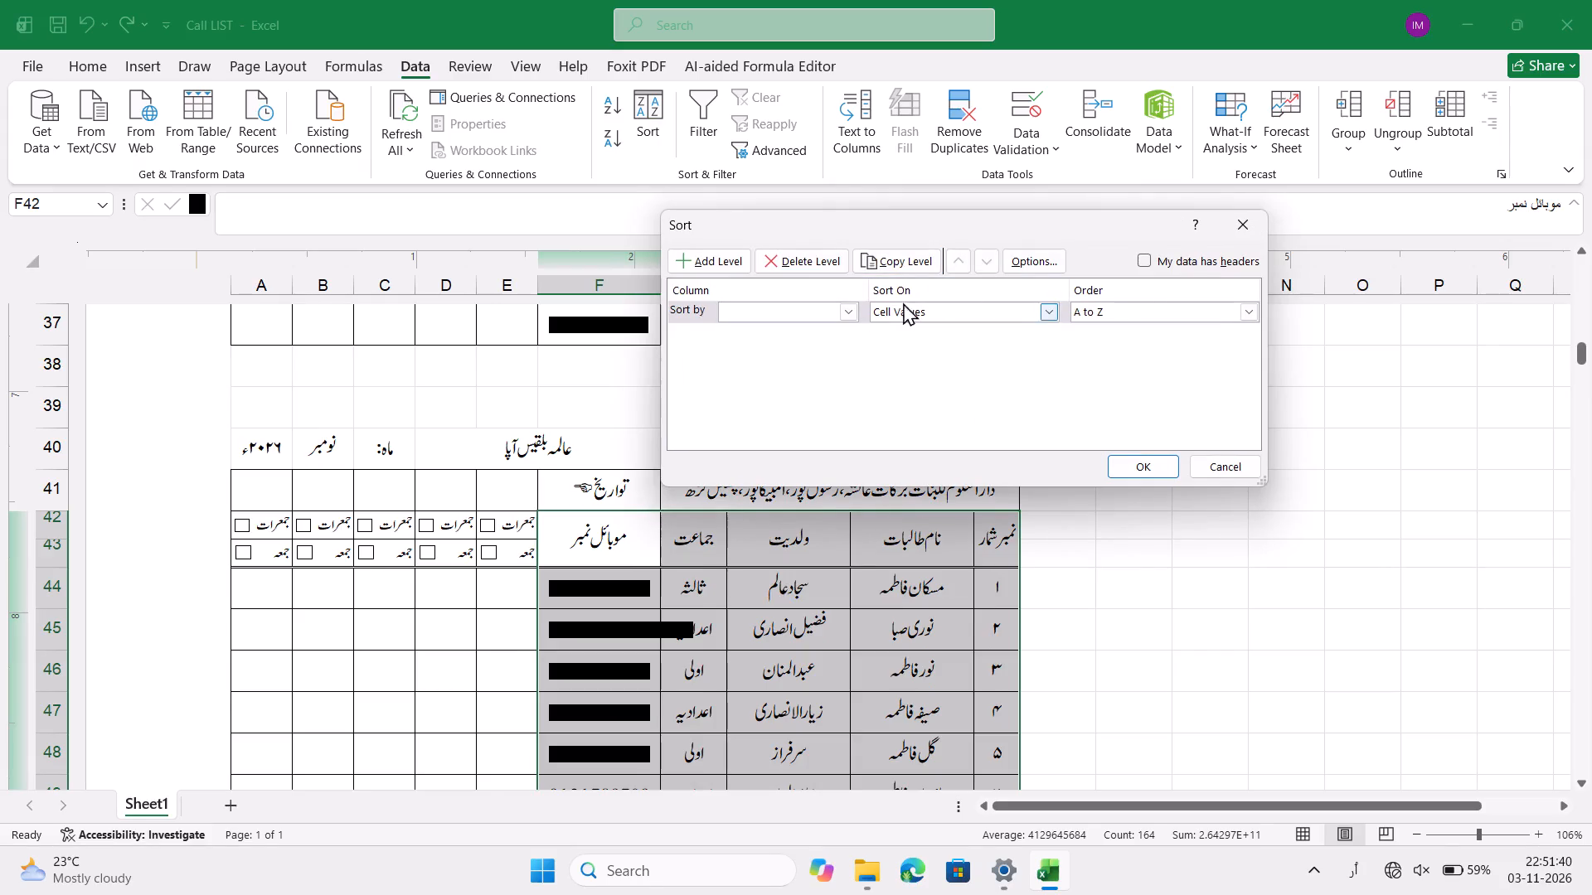
{"action": "left_click", "coordinate": [1159, 255]}
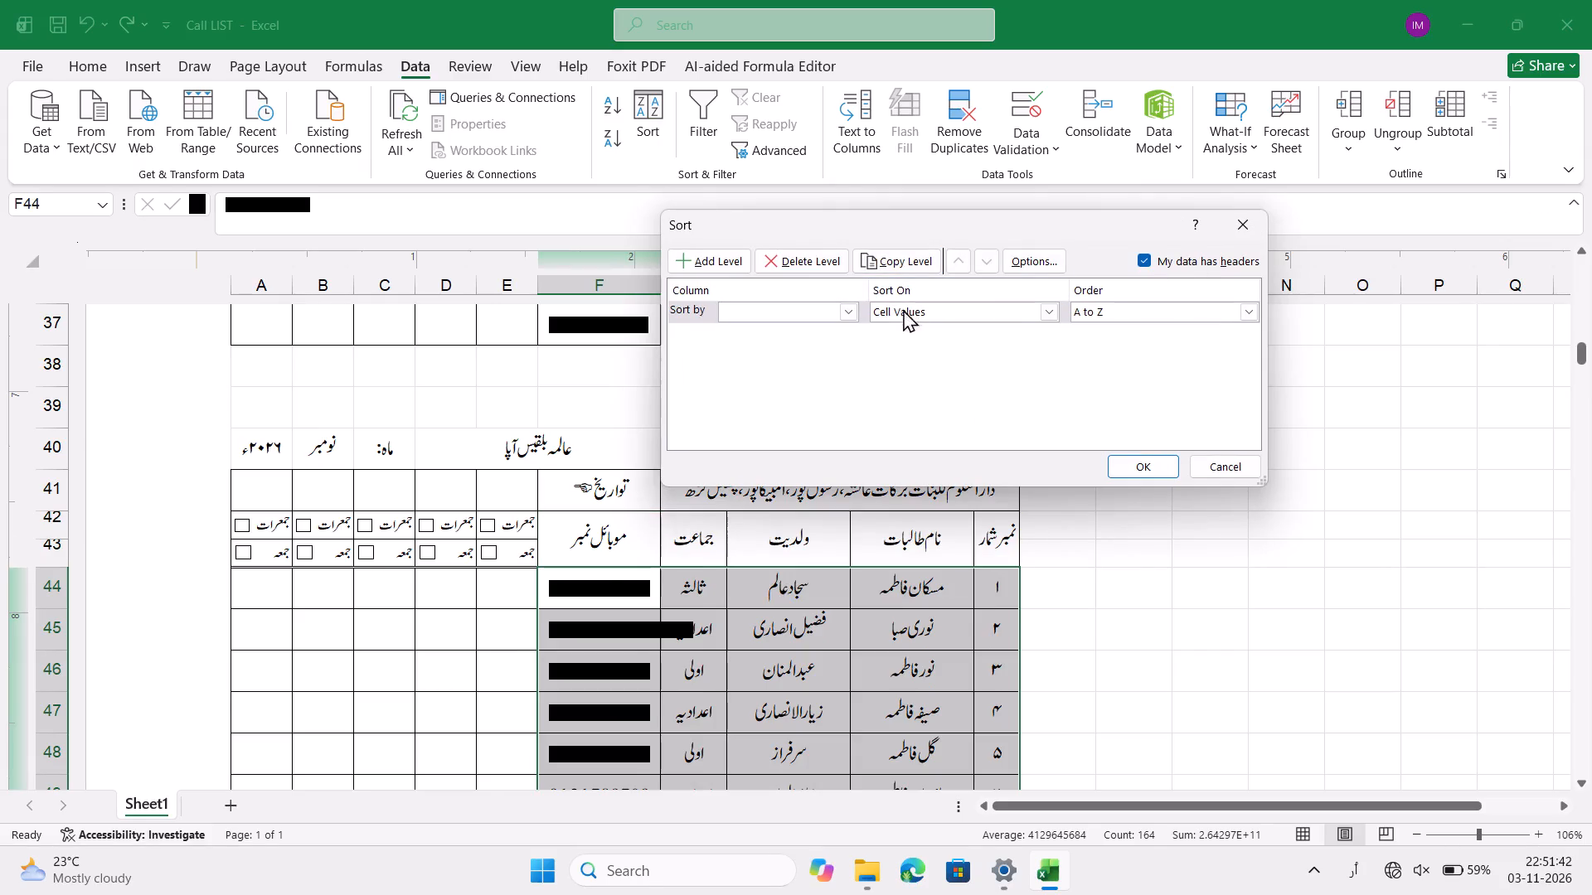
{"action": "left_click", "coordinate": [857, 303]}
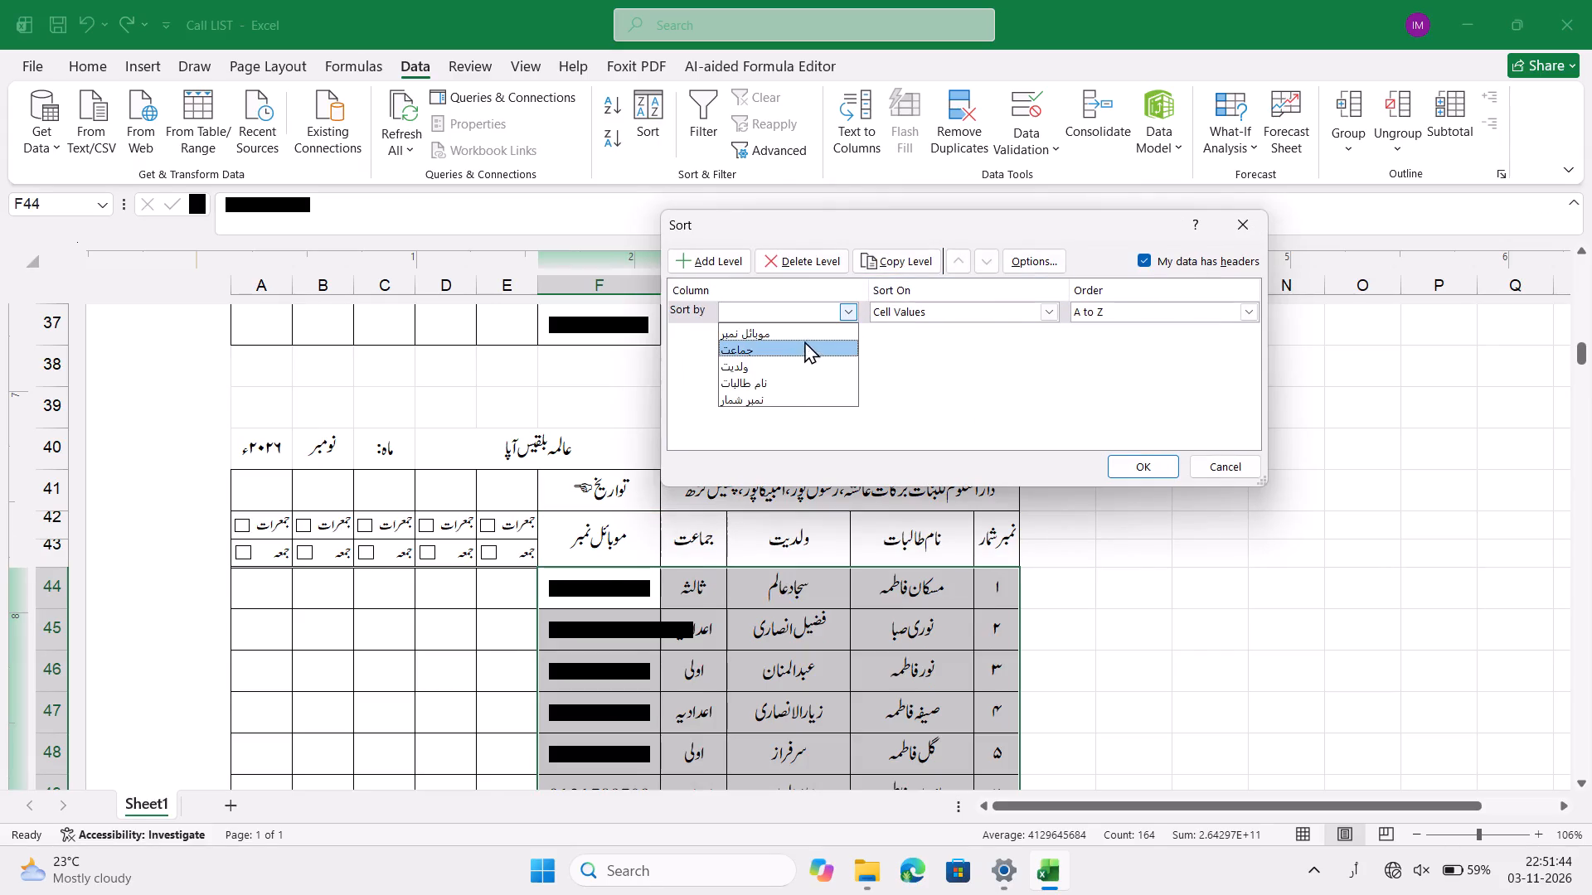
{"action": "left_click", "coordinate": [804, 347]}
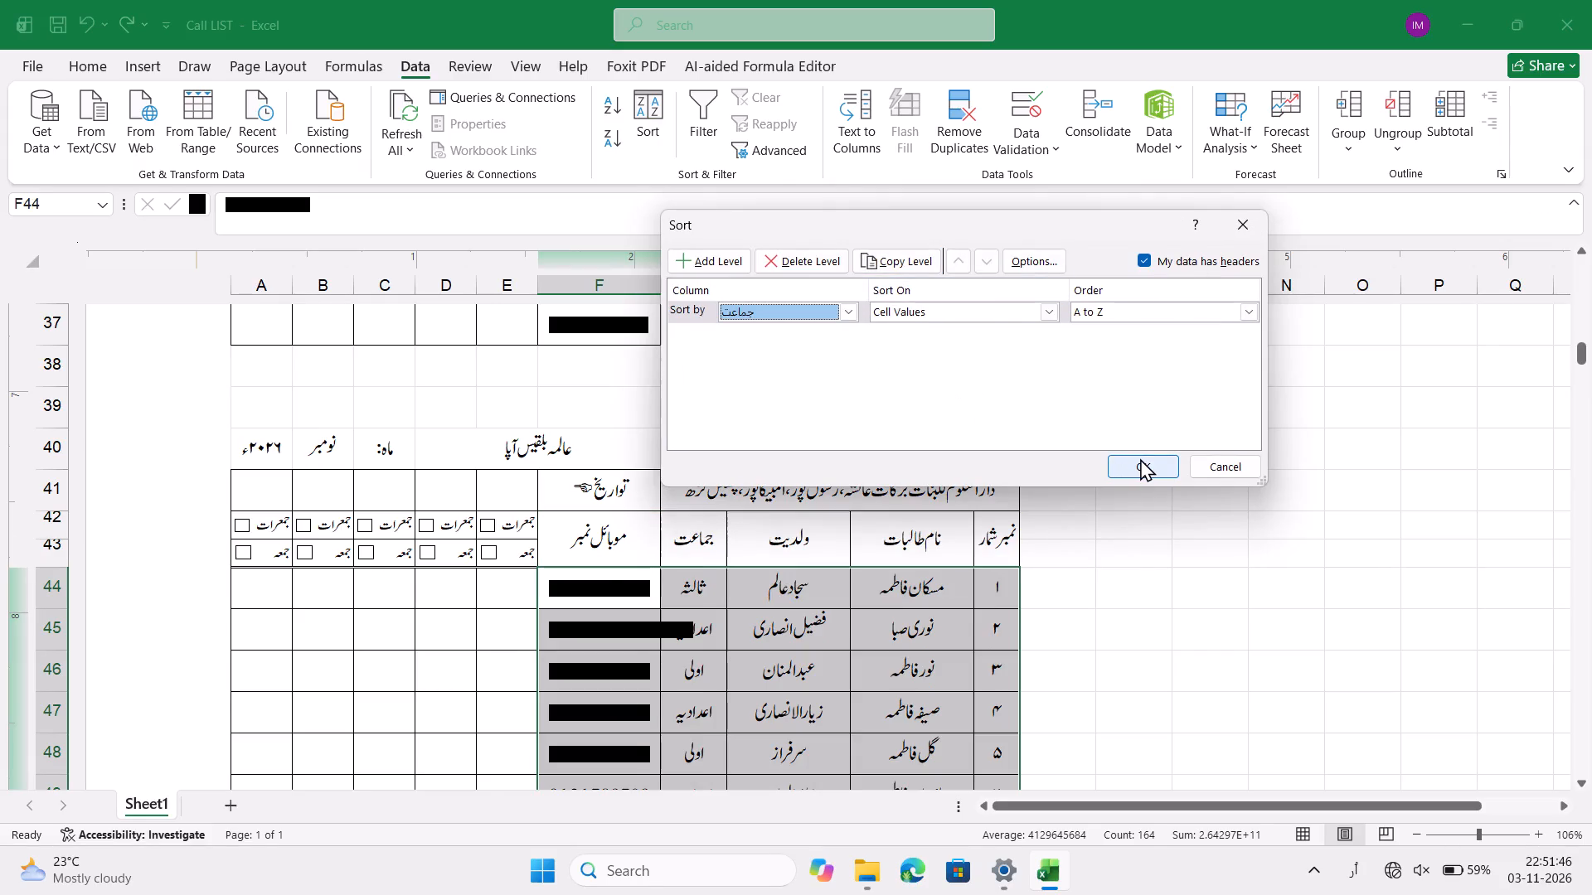
{"action": "left_click", "coordinate": [1140, 458]}
Examine the sorted rows of the second list, including the class entries in its last rows.
{"action": "scroll", "coordinate": [788, 662], "scroll_direction": "down", "scroll_amount": 4}
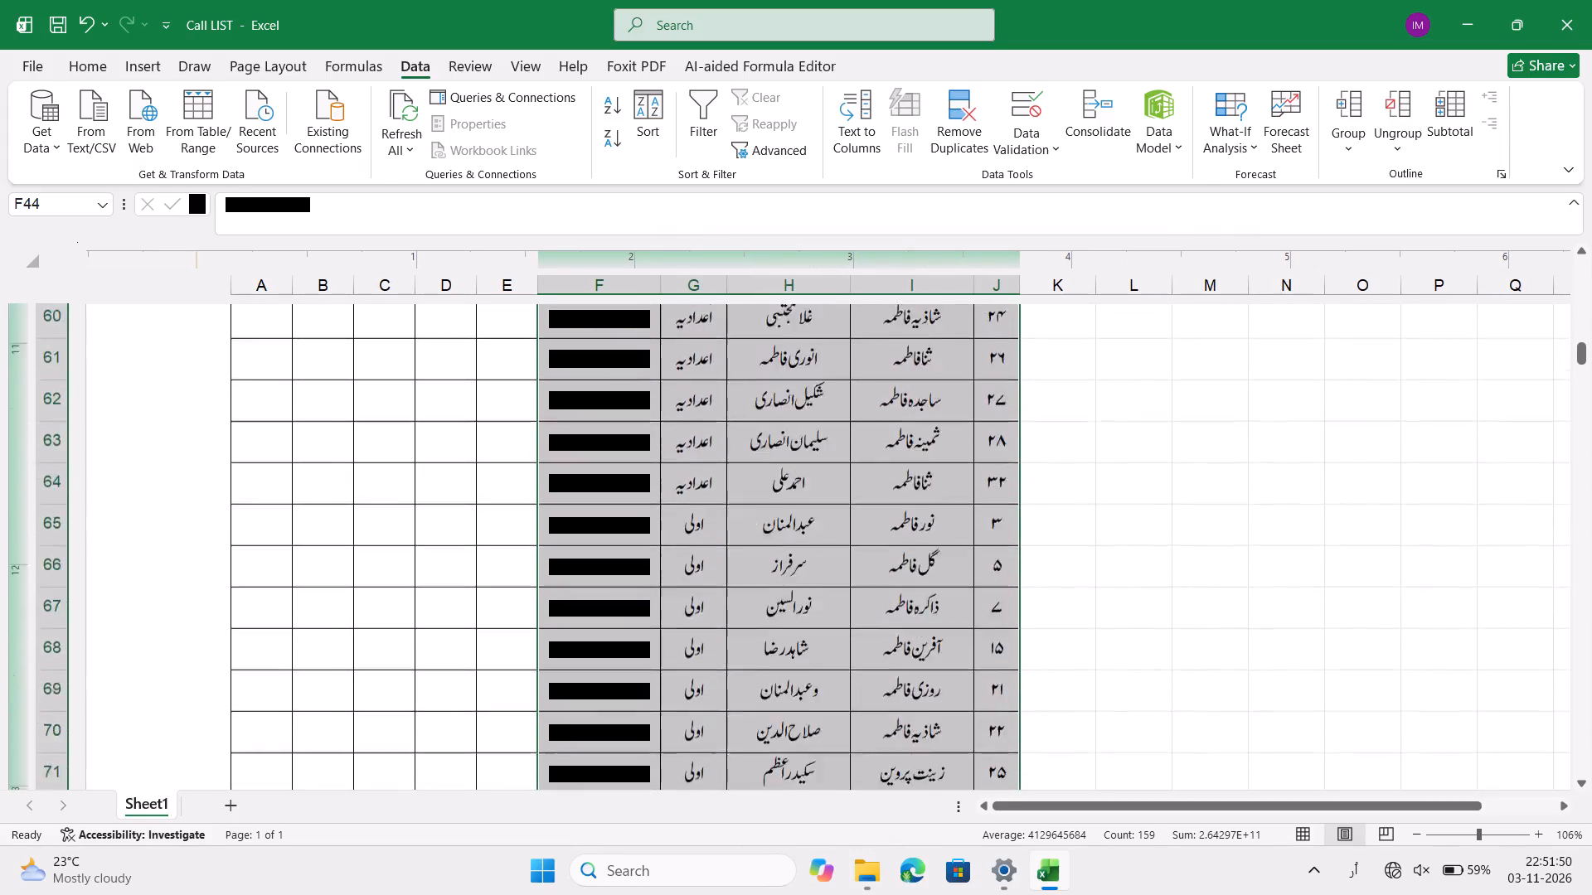
{"action": "scroll", "coordinate": [788, 662], "scroll_direction": "down", "scroll_amount": 1}
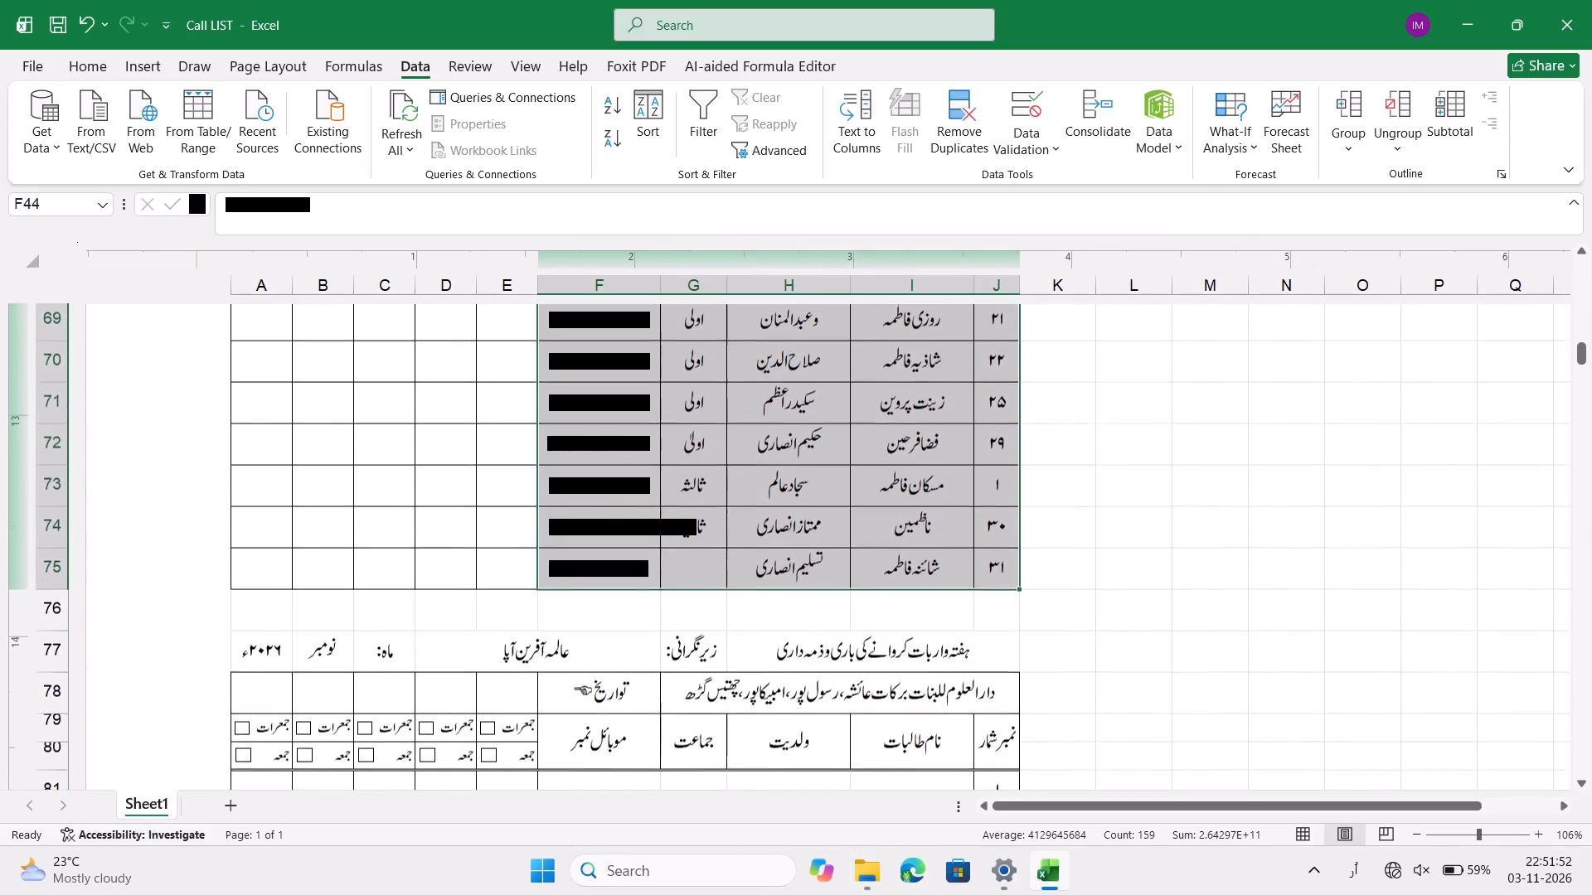
{"action": "left_click", "coordinate": [704, 526]}
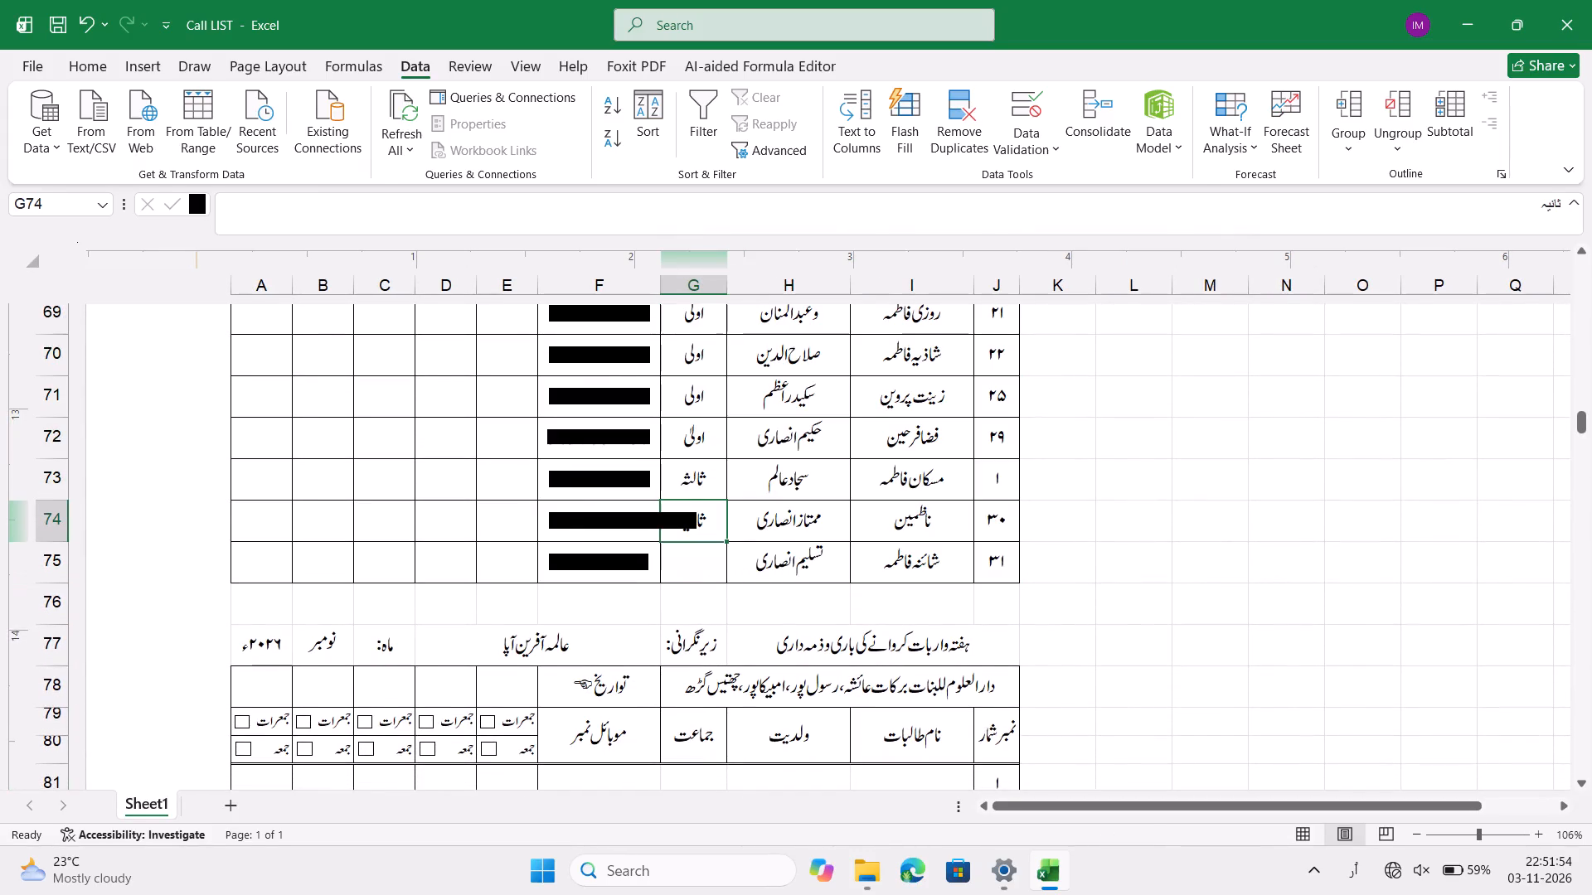
{"action": "scroll", "coordinate": [704, 526], "scroll_direction": "up", "scroll_amount": 1}
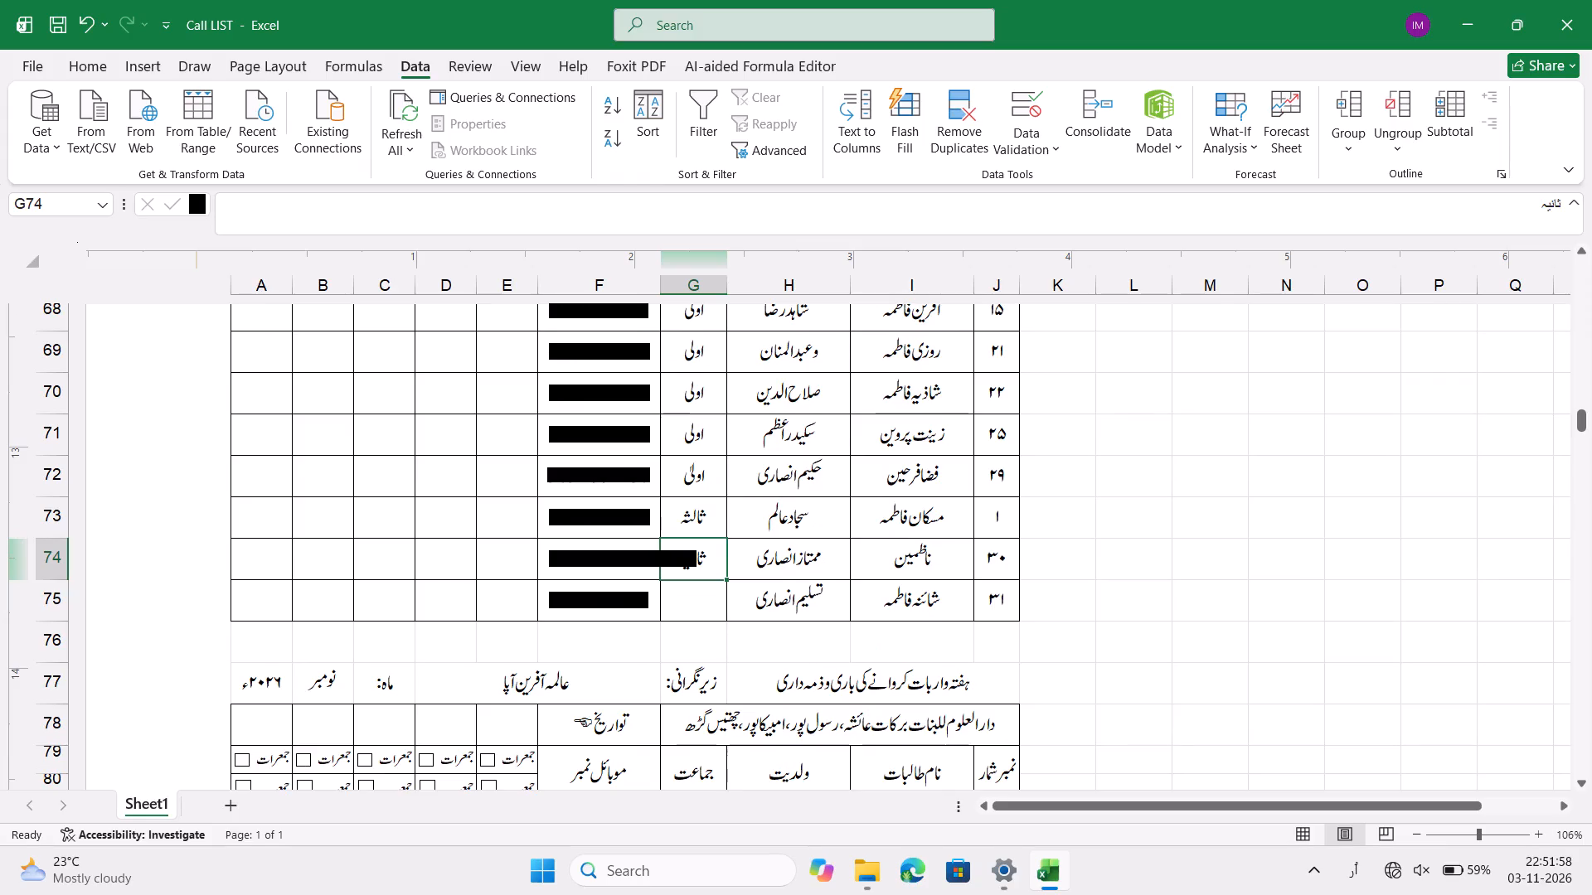
{"action": "scroll", "coordinate": [704, 526], "scroll_direction": "up", "scroll_amount": 3}
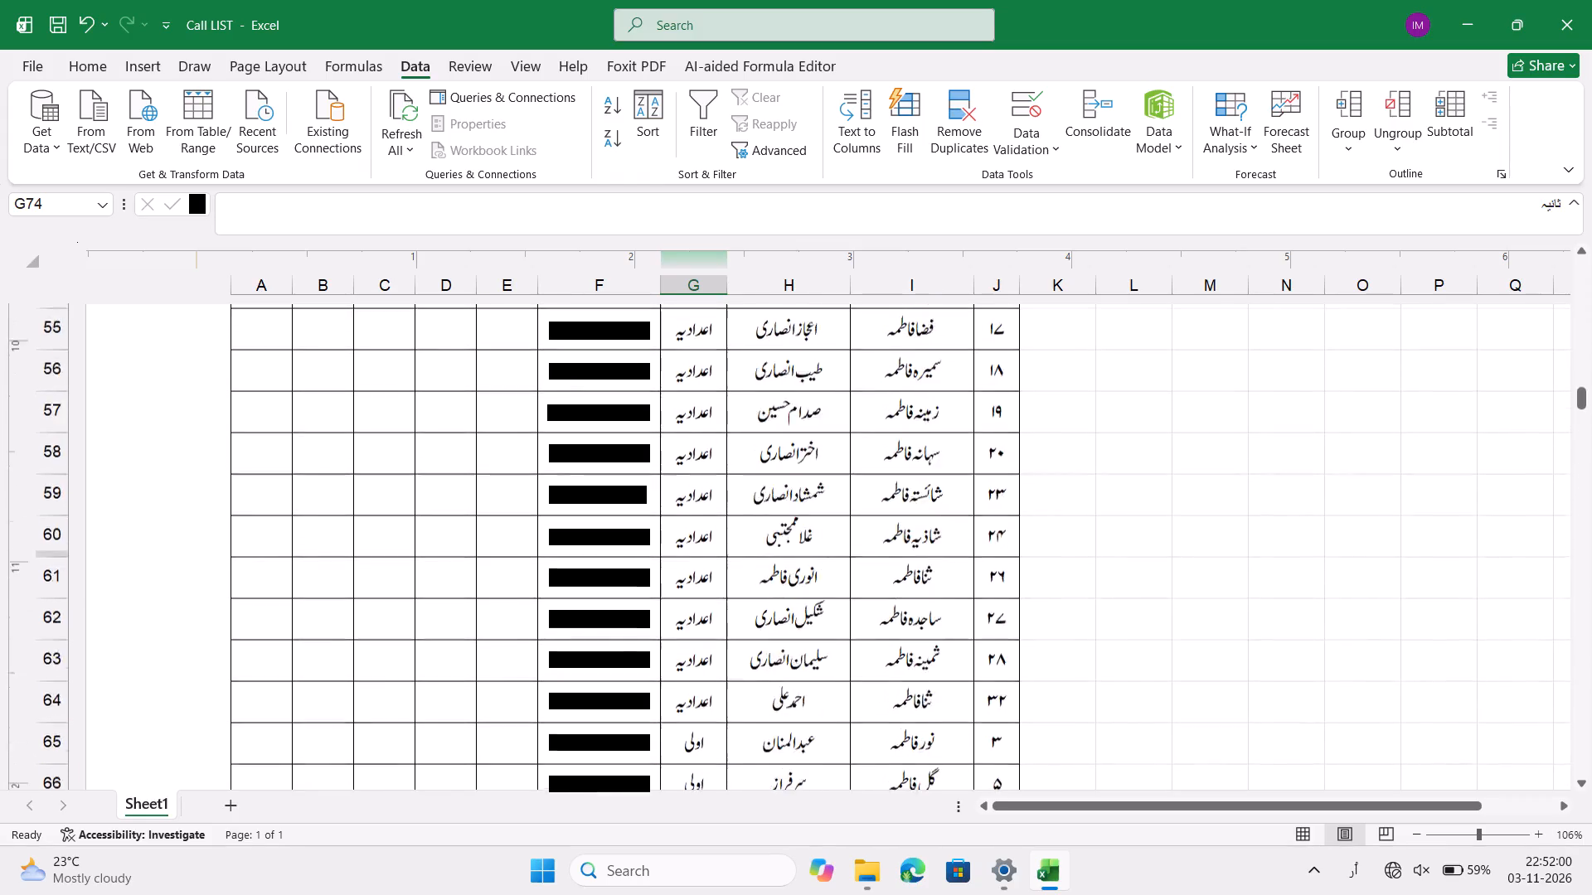
{"action": "scroll", "coordinate": [704, 526], "scroll_direction": "up", "scroll_amount": 3}
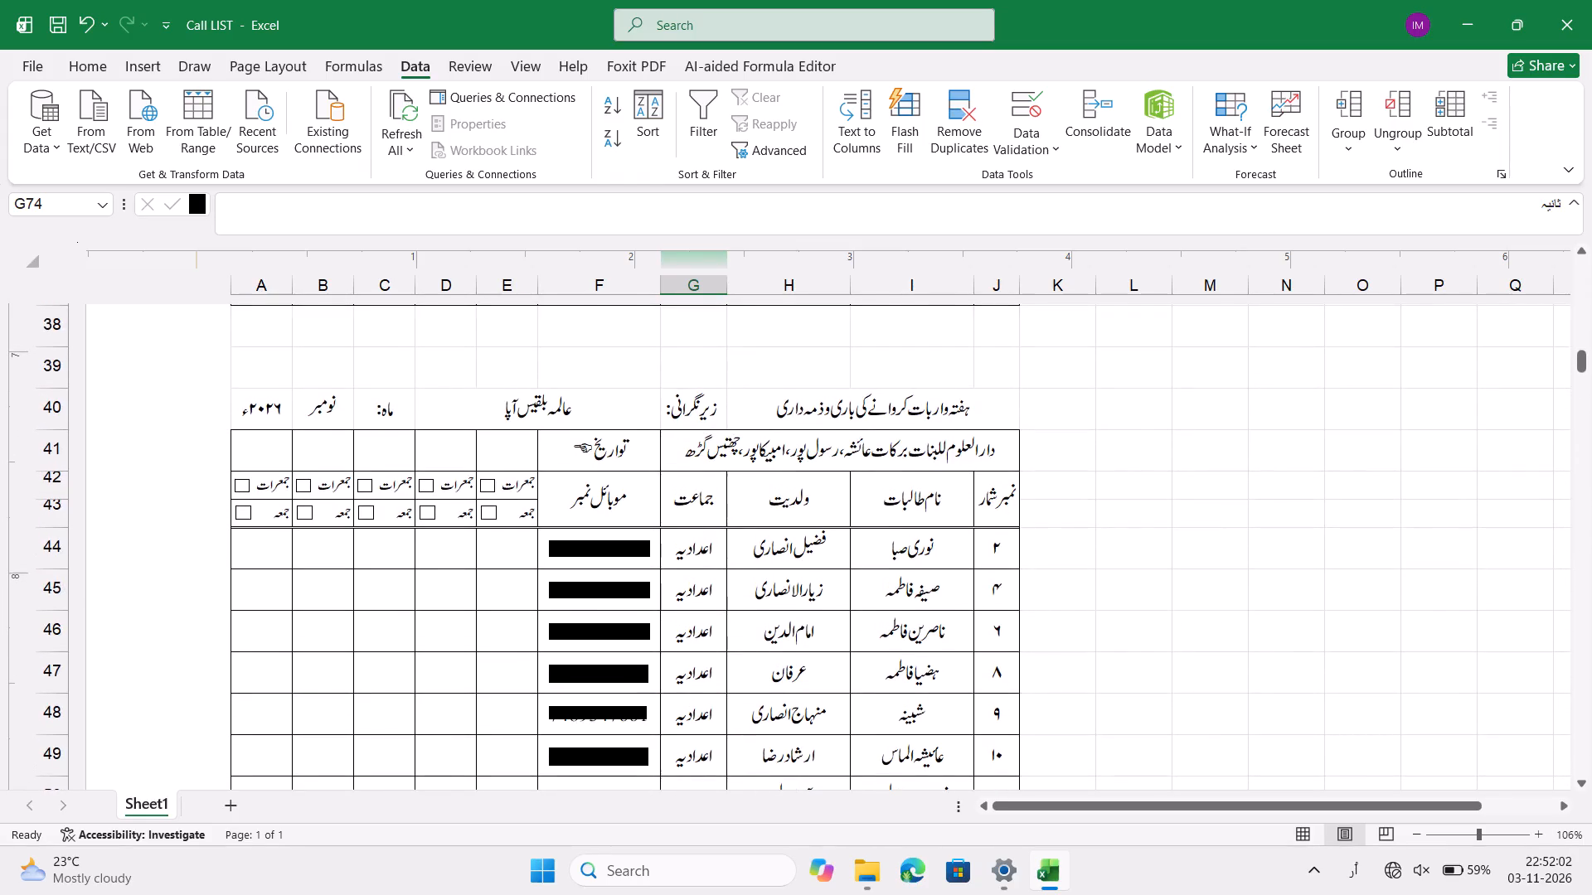
Renumber the نمبر شمار column of the second list by entering 1 in J44 and 2 in J45 and filling the series down to J75.
{"action": "left_click", "coordinate": [984, 553]}
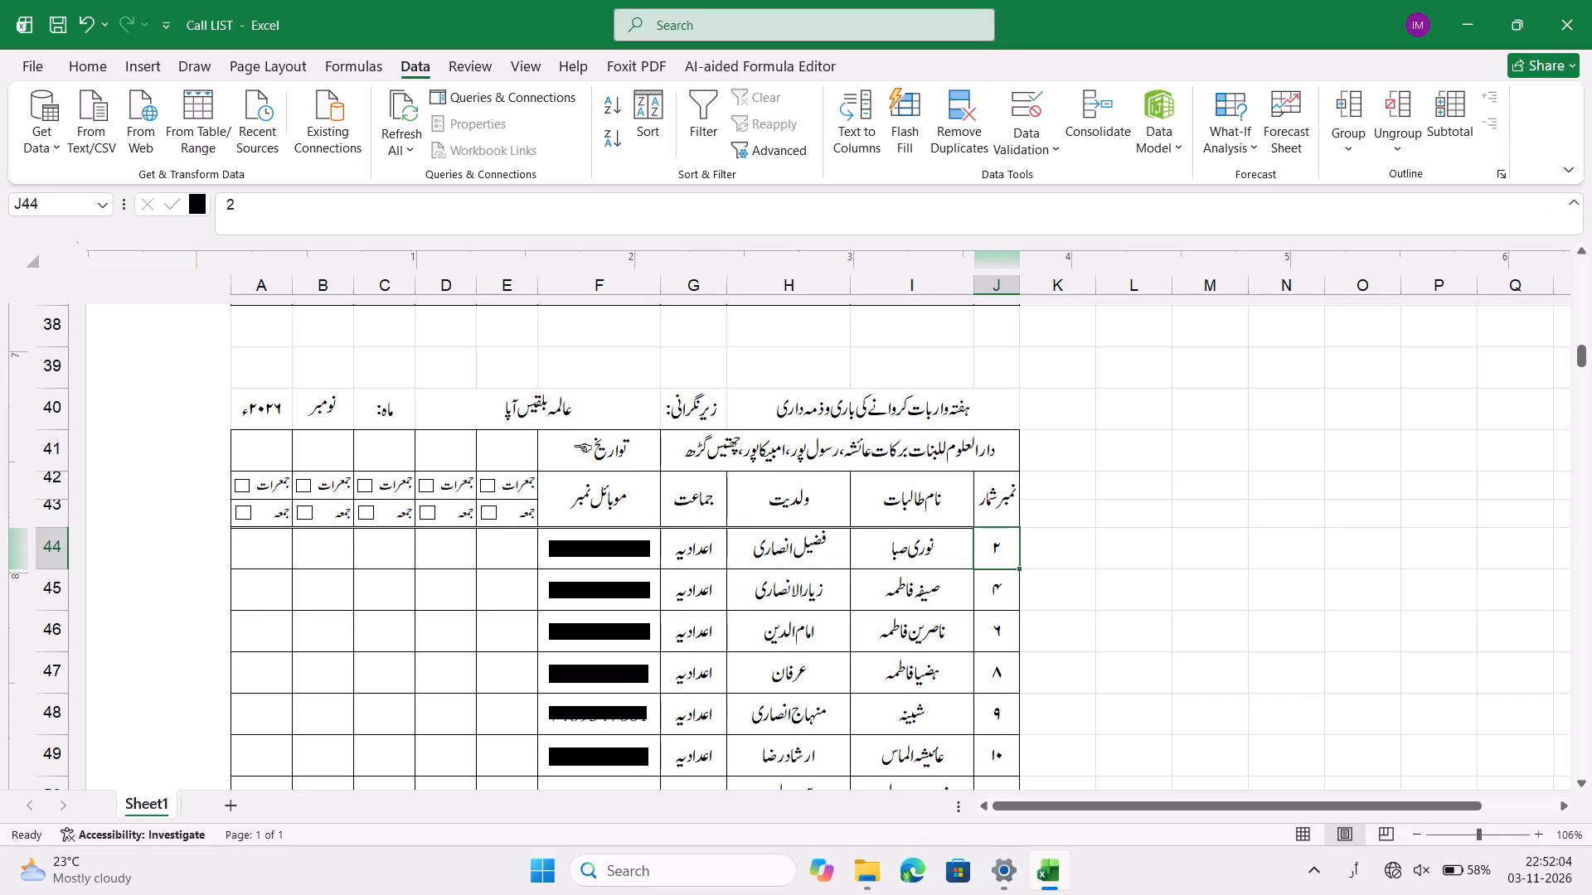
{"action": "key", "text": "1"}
{"action": "key", "text": "Return"}
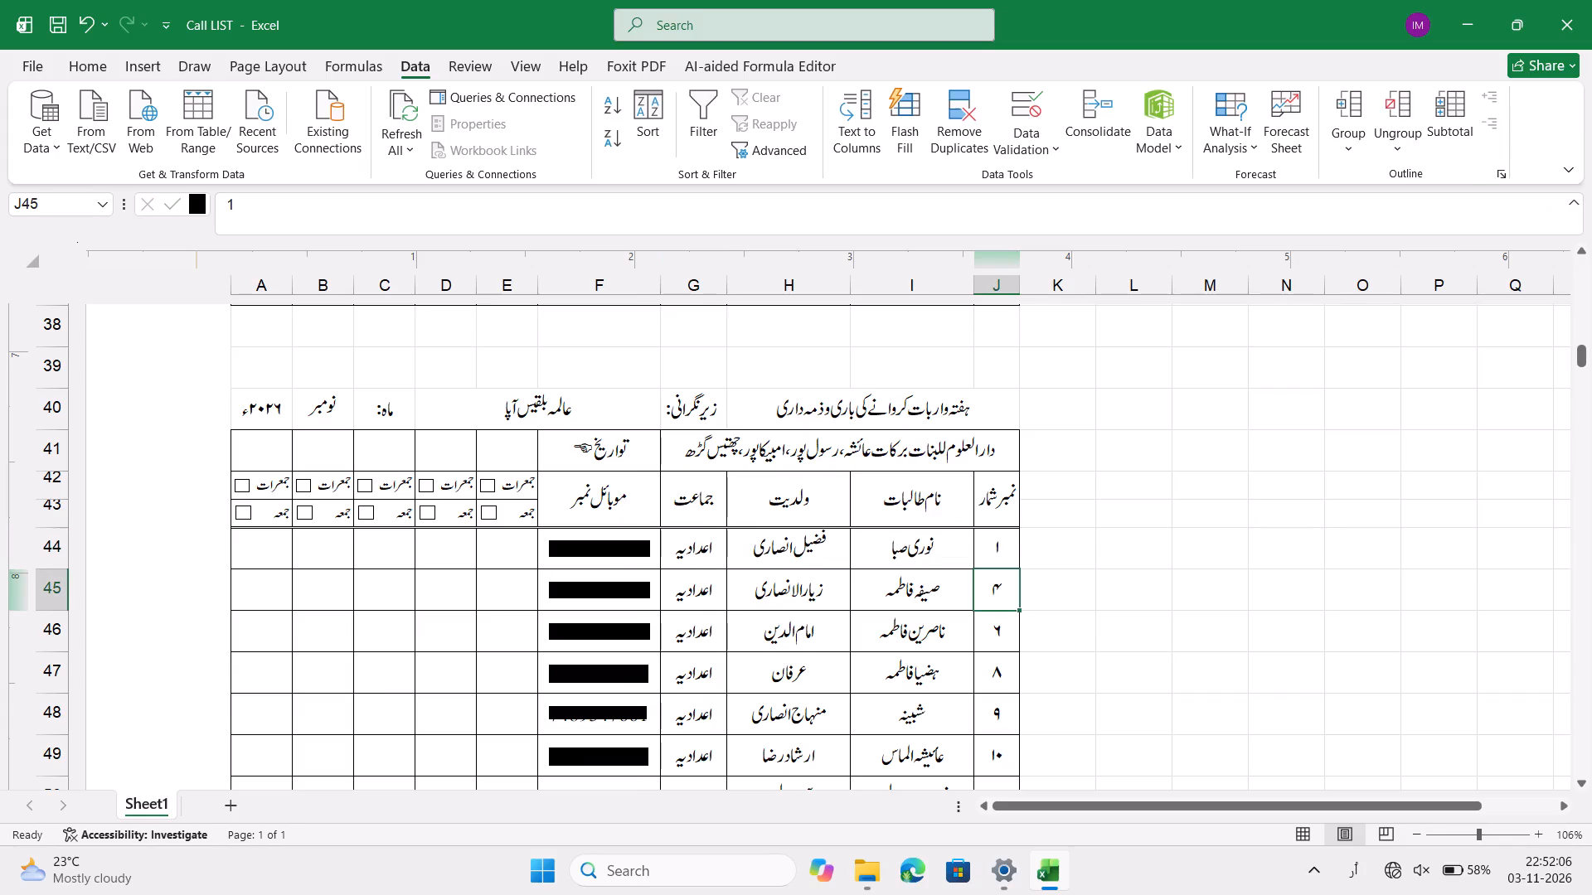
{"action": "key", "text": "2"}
{"action": "key", "text": "Return"}
{"action": "left_click_drag", "start_coordinate": [1002, 549], "coordinate": [1004, 564]}
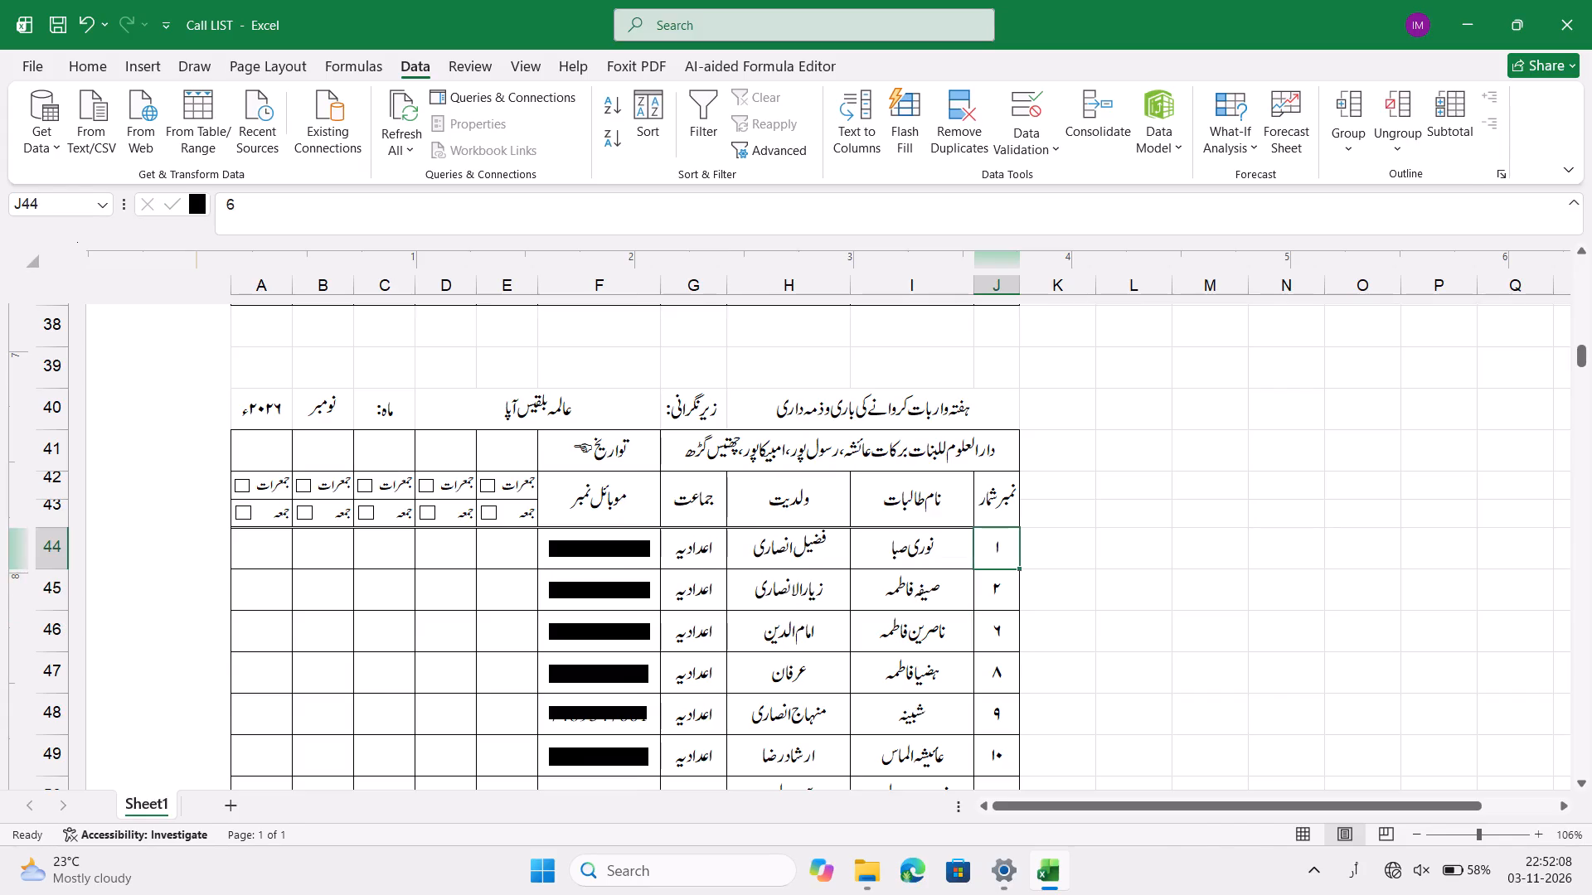
{"action": "left_click_drag", "start_coordinate": [1004, 564], "coordinate": [1007, 609]}
{"action": "double_click", "coordinate": [1019, 611]}
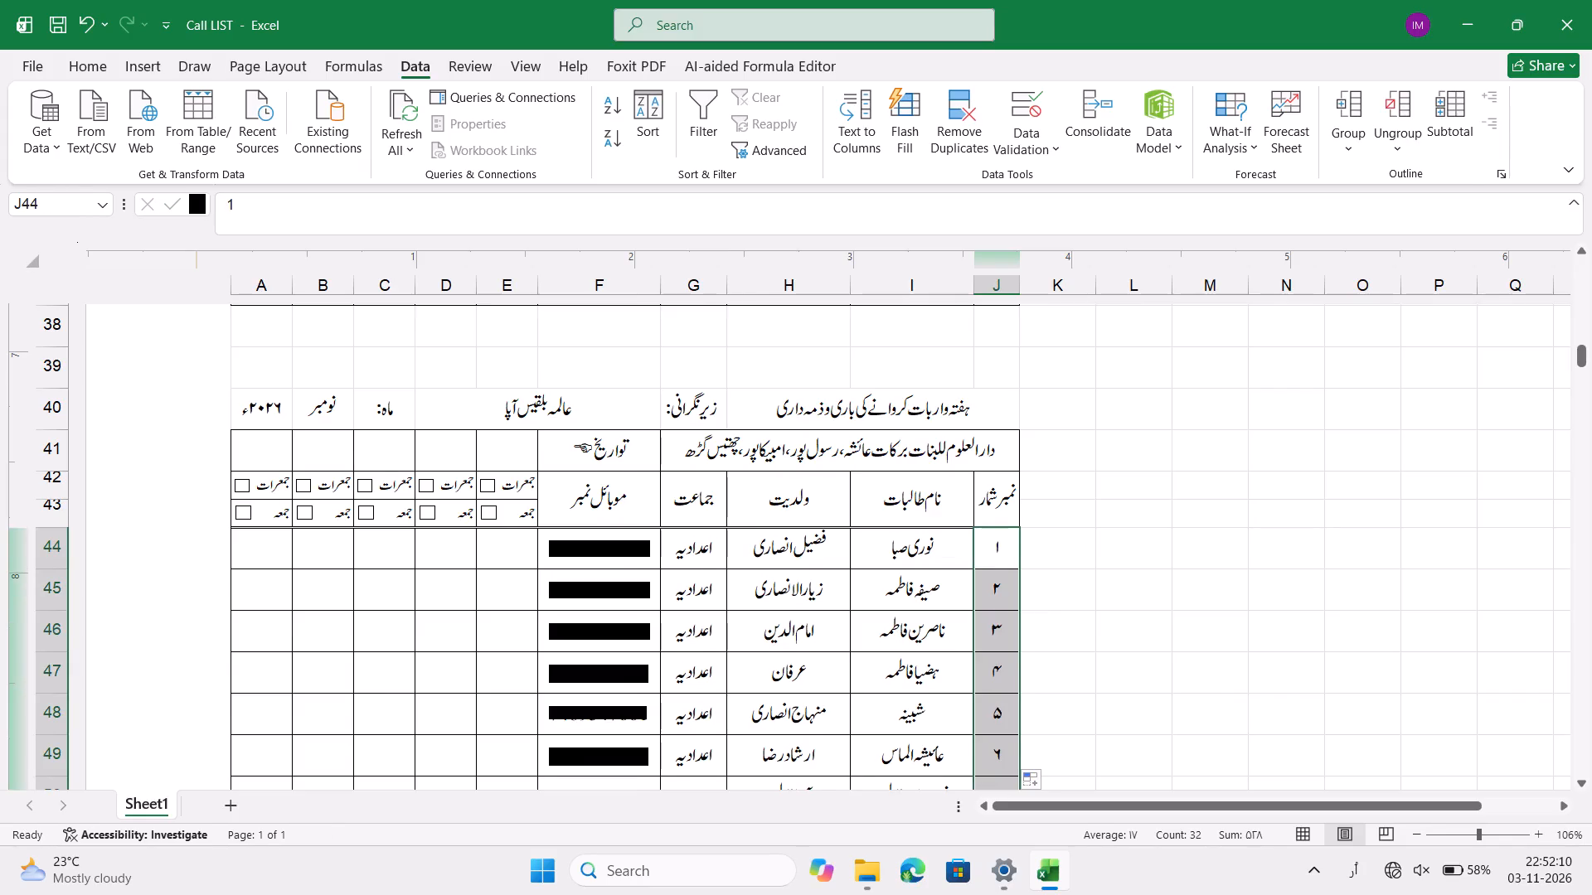
{"action": "scroll", "coordinate": [1019, 611], "scroll_direction": "down", "scroll_amount": 2}
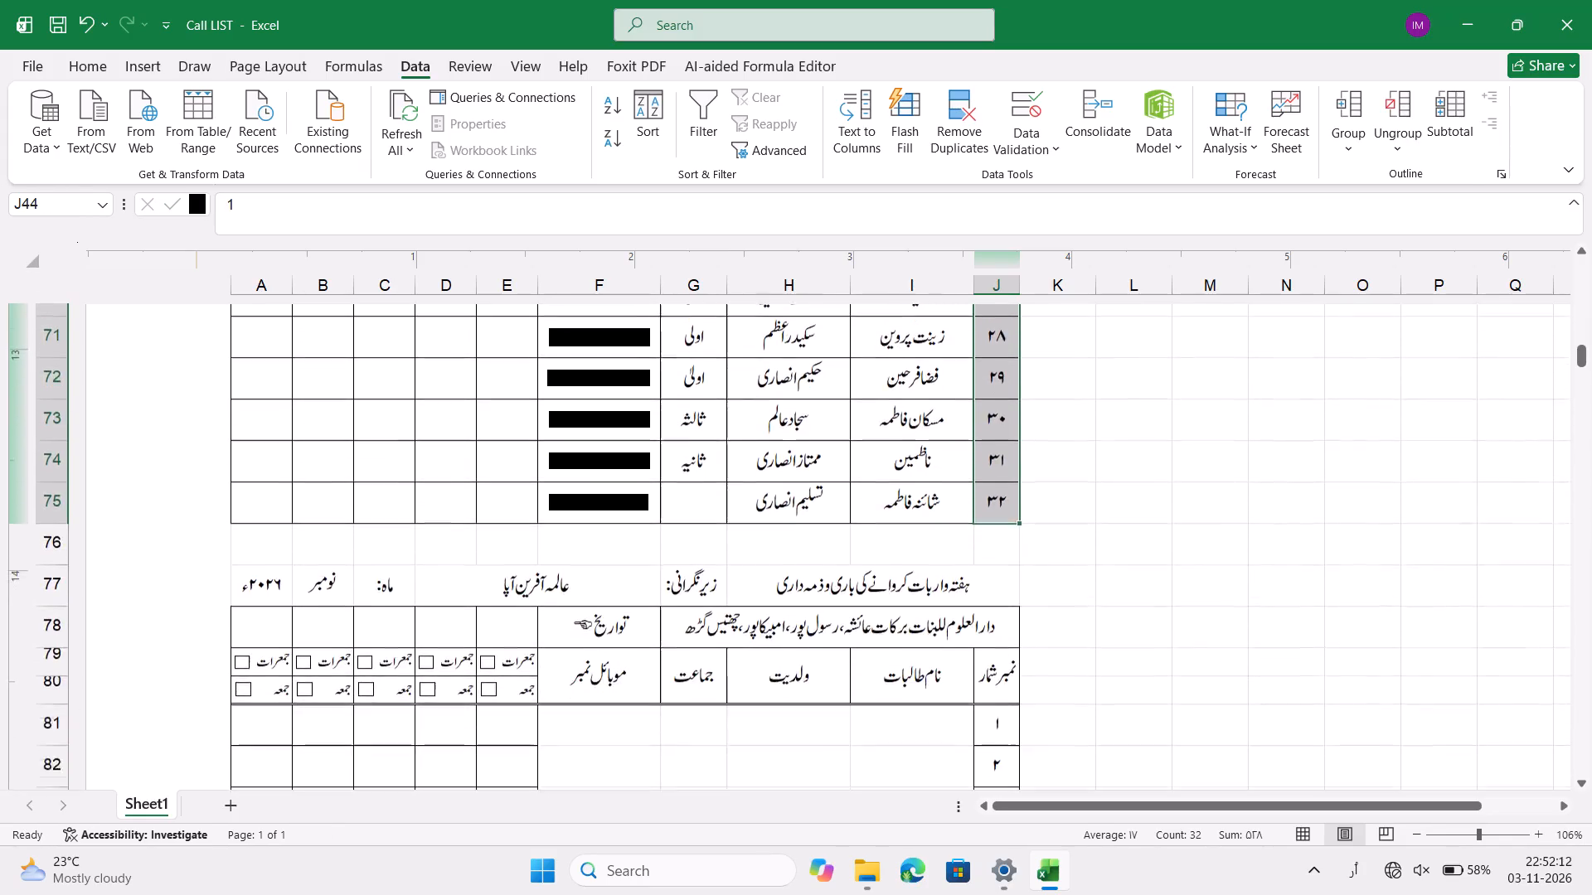
Save the workbook.
{"action": "left_click", "coordinate": [756, 506]}
{"action": "key", "text": "ctrl+s"}
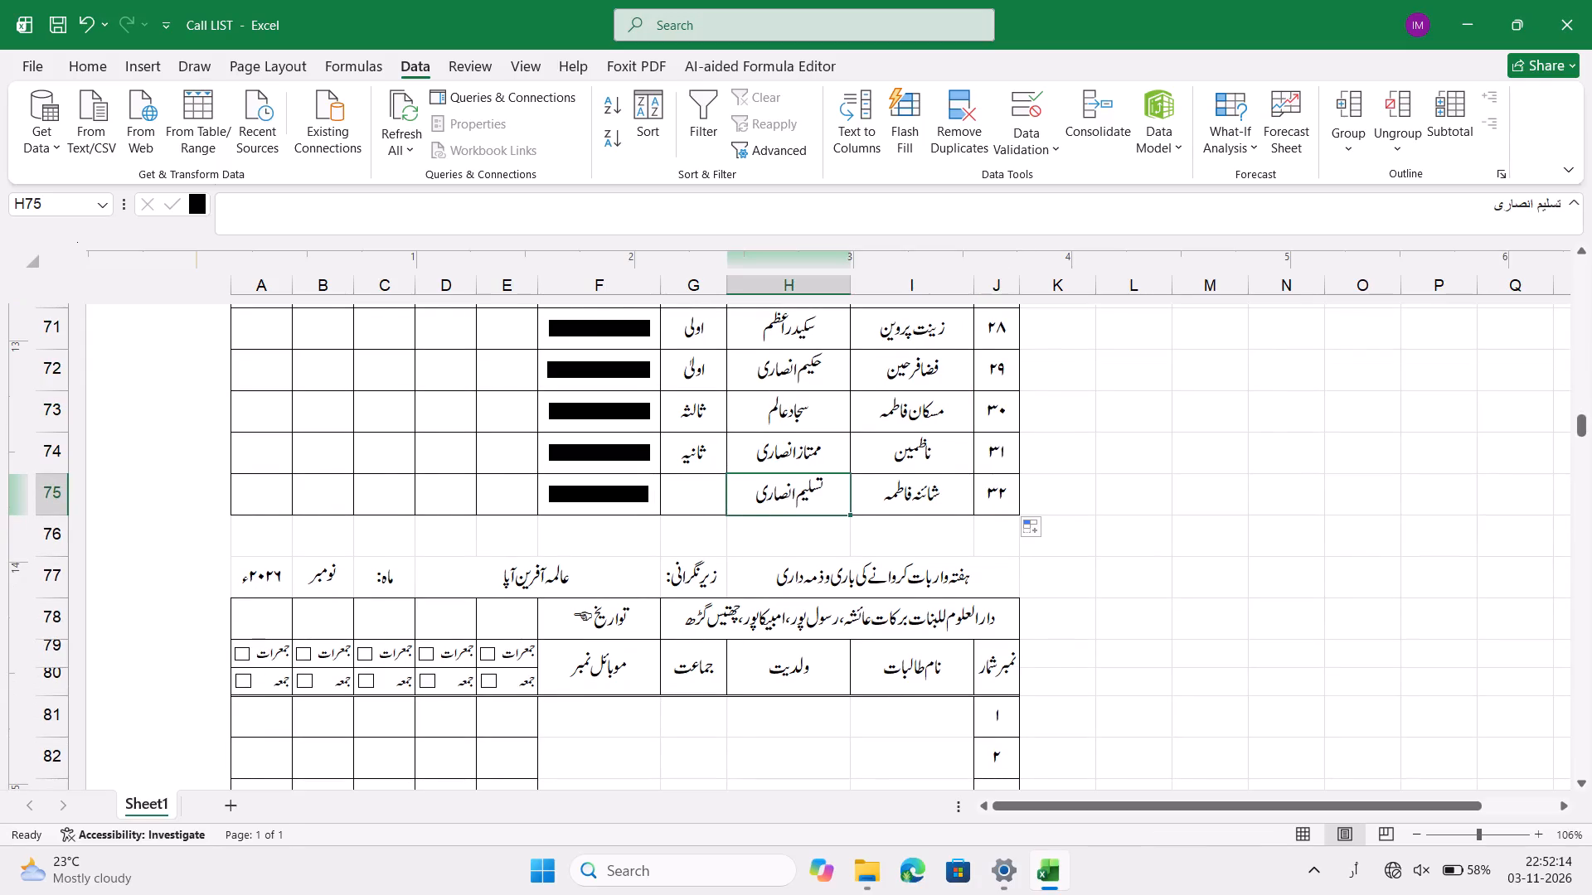
Copy the student row F84:I84 in the third list and paste only its formatting onto the blank cells F81:I83.
{"action": "scroll", "coordinate": [756, 506], "scroll_direction": "down", "scroll_amount": 1}
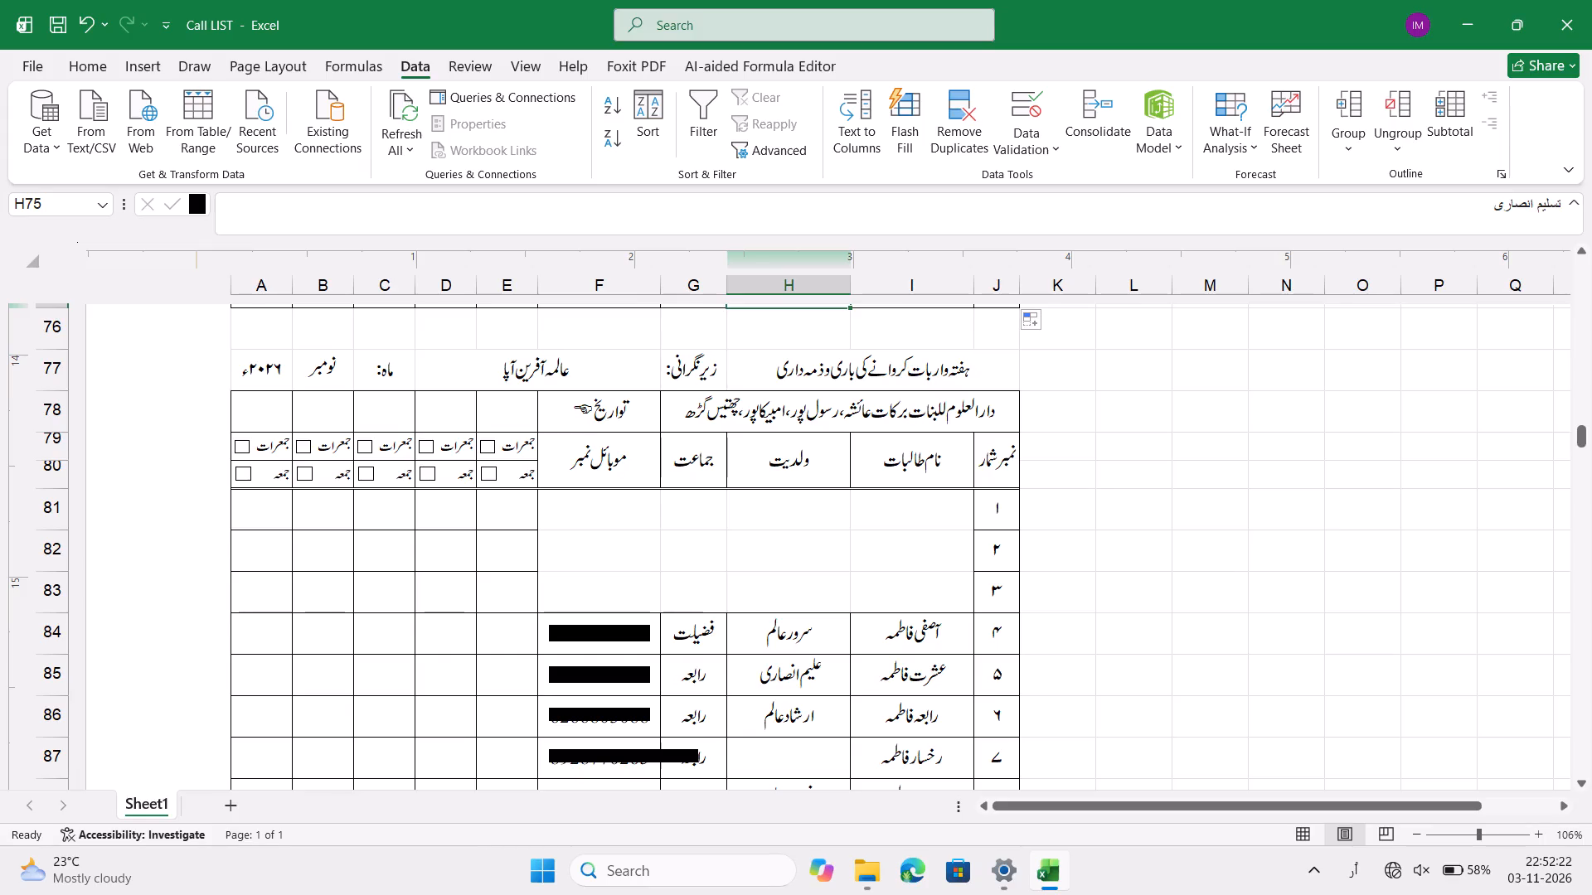
{"action": "left_click", "coordinate": [580, 527]}
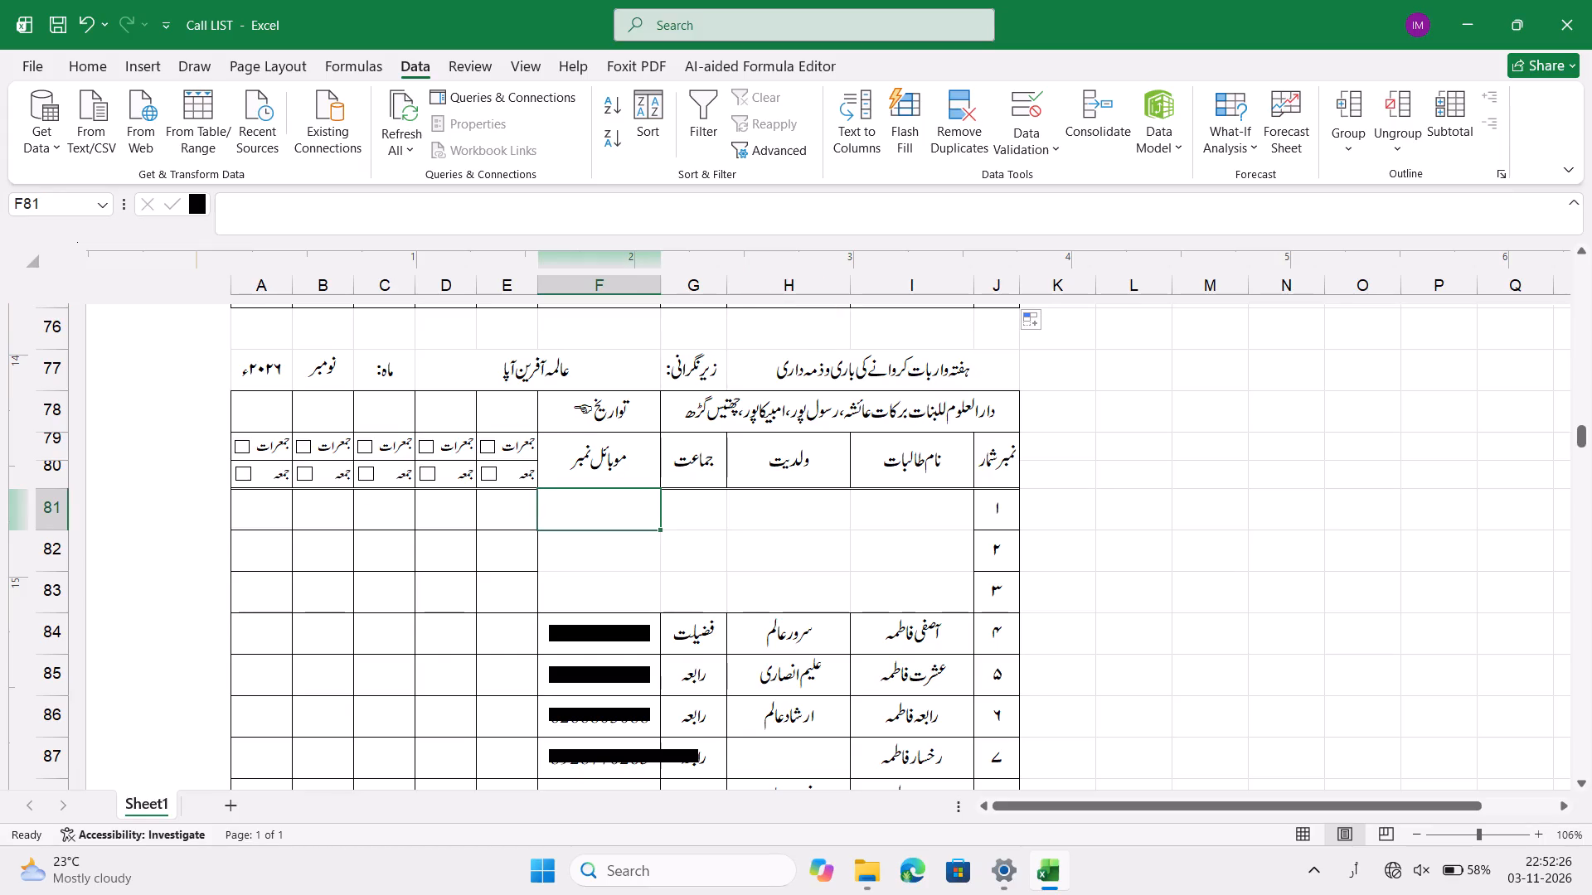
{"action": "left_click_drag", "start_coordinate": [585, 631], "coordinate": [921, 644]}
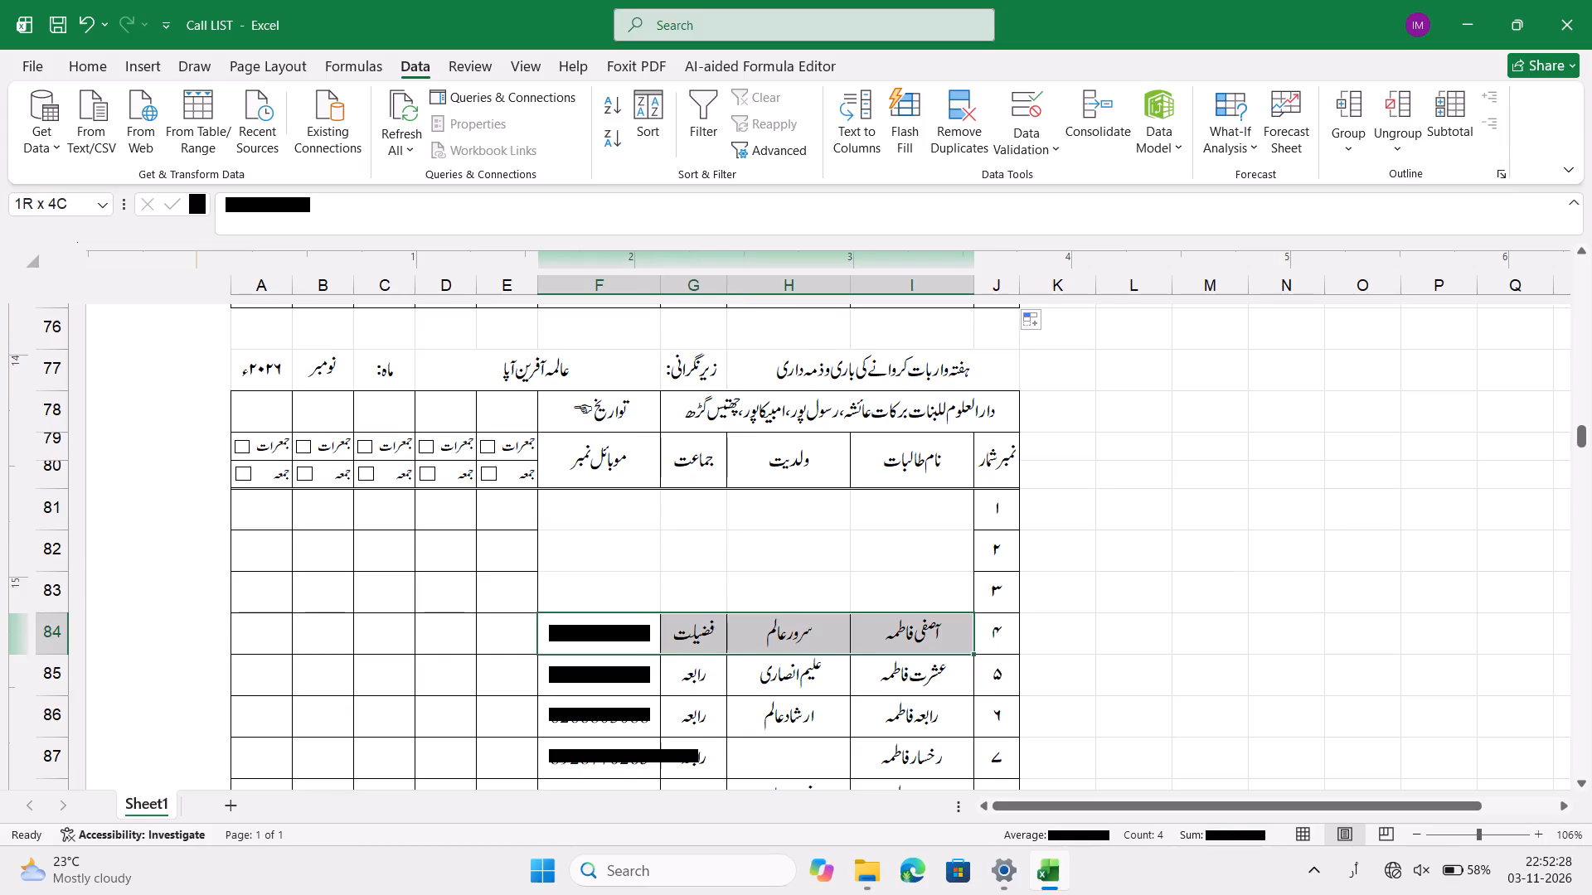
{"action": "left_click_drag", "start_coordinate": [921, 644], "coordinate": [934, 644]}
{"action": "key", "text": "ctrl+c"}
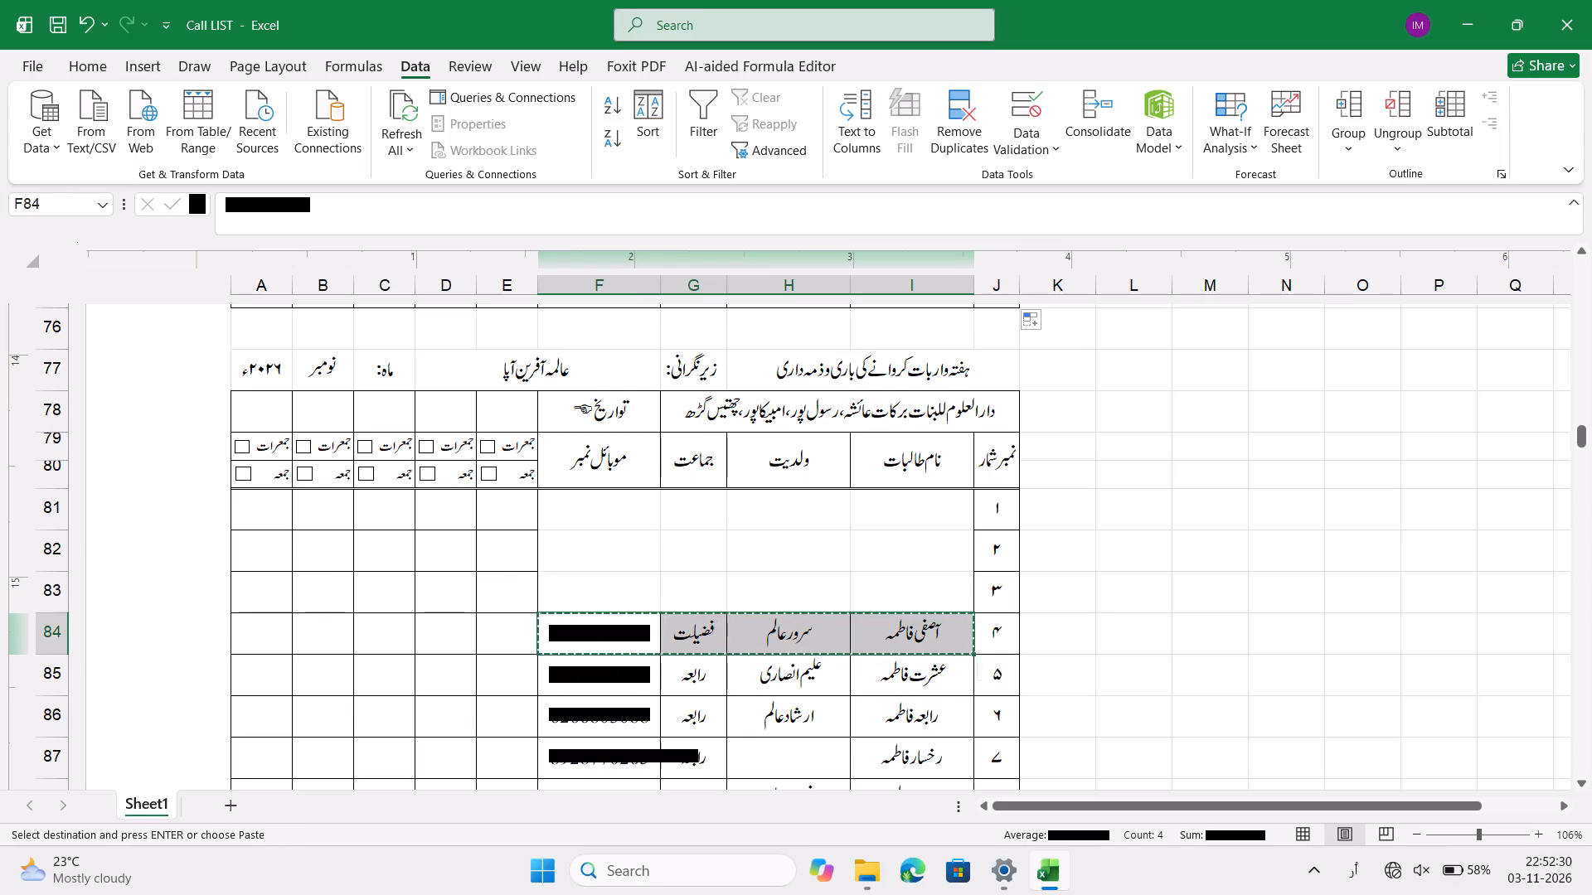
{"action": "left_click_drag", "start_coordinate": [605, 502], "coordinate": [901, 596]}
{"action": "right_click", "coordinate": [901, 596]}
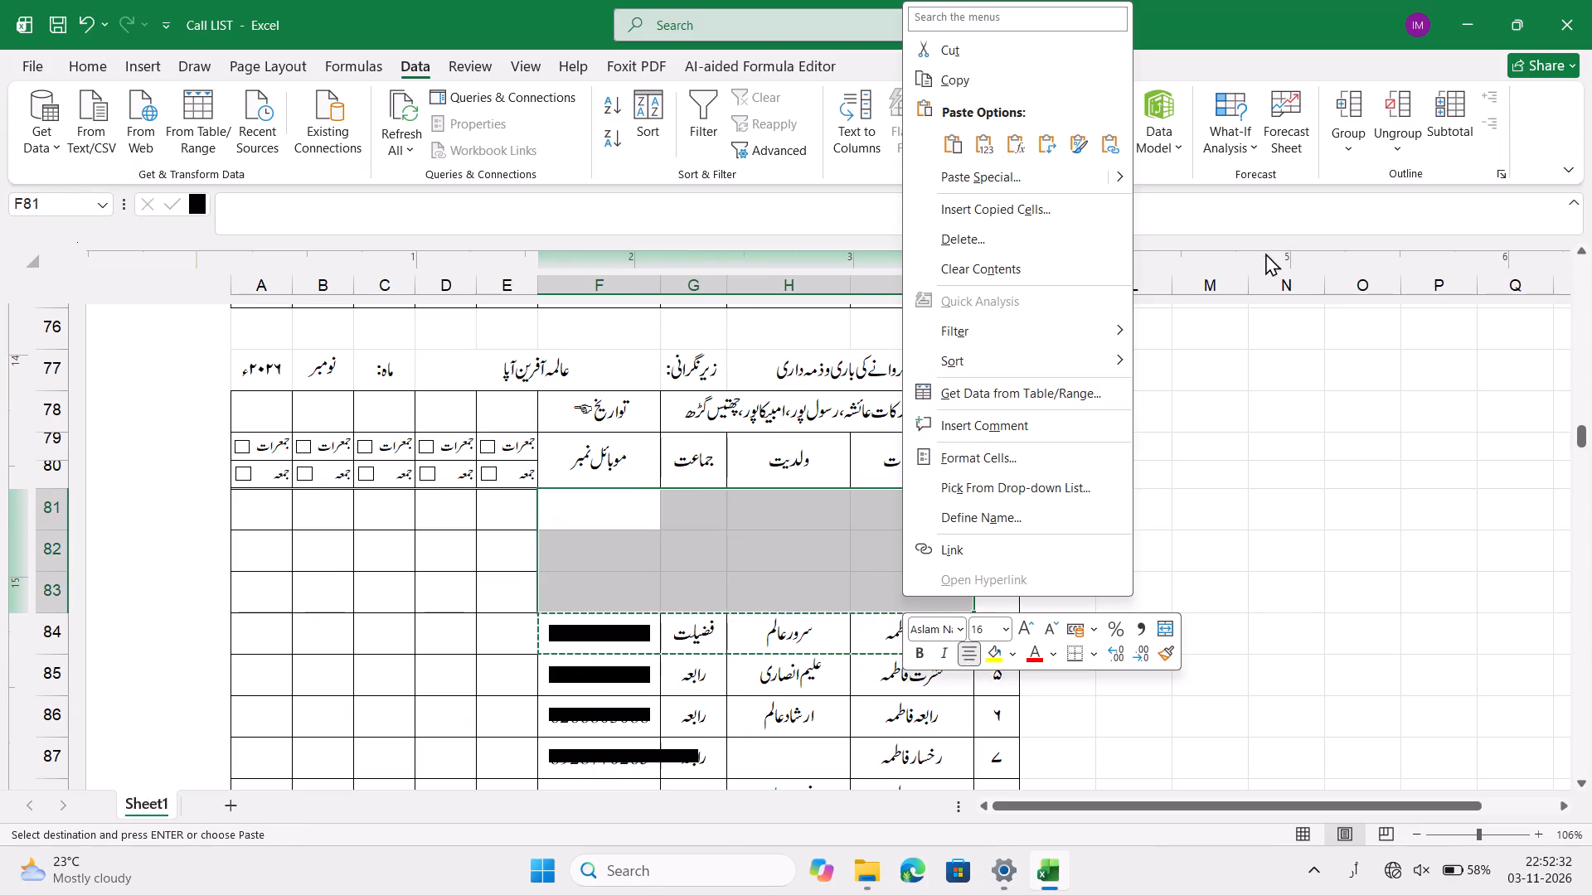
{"action": "left_click", "coordinate": [1084, 147]}
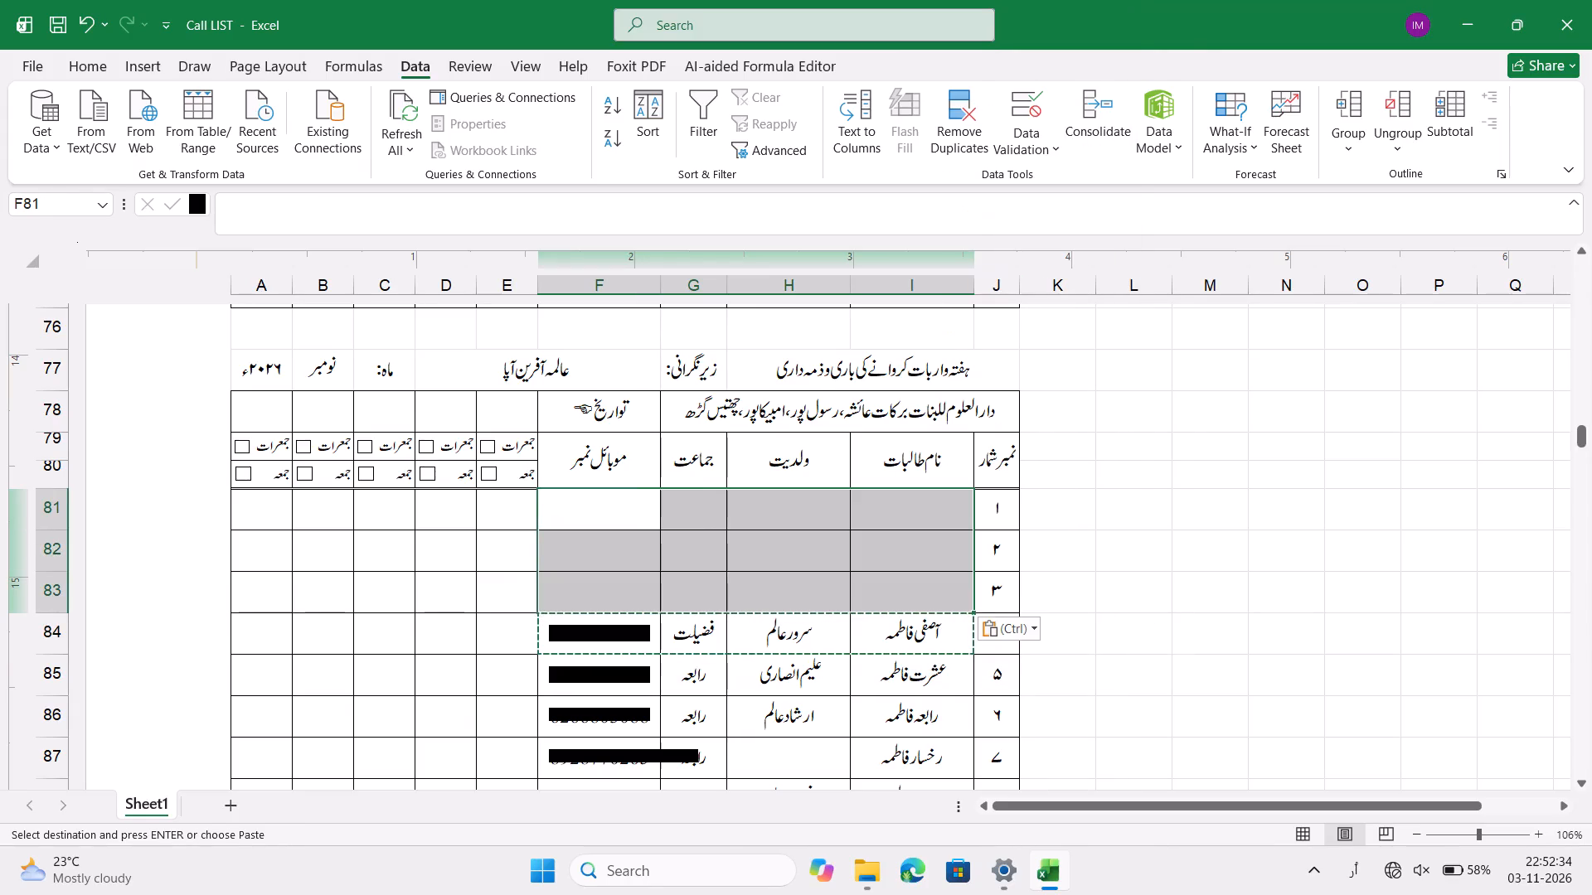
Delete the blank cells F81:I83 at the start of the third list, shifting the cells below up.
{"action": "left_click", "coordinate": [929, 506]}
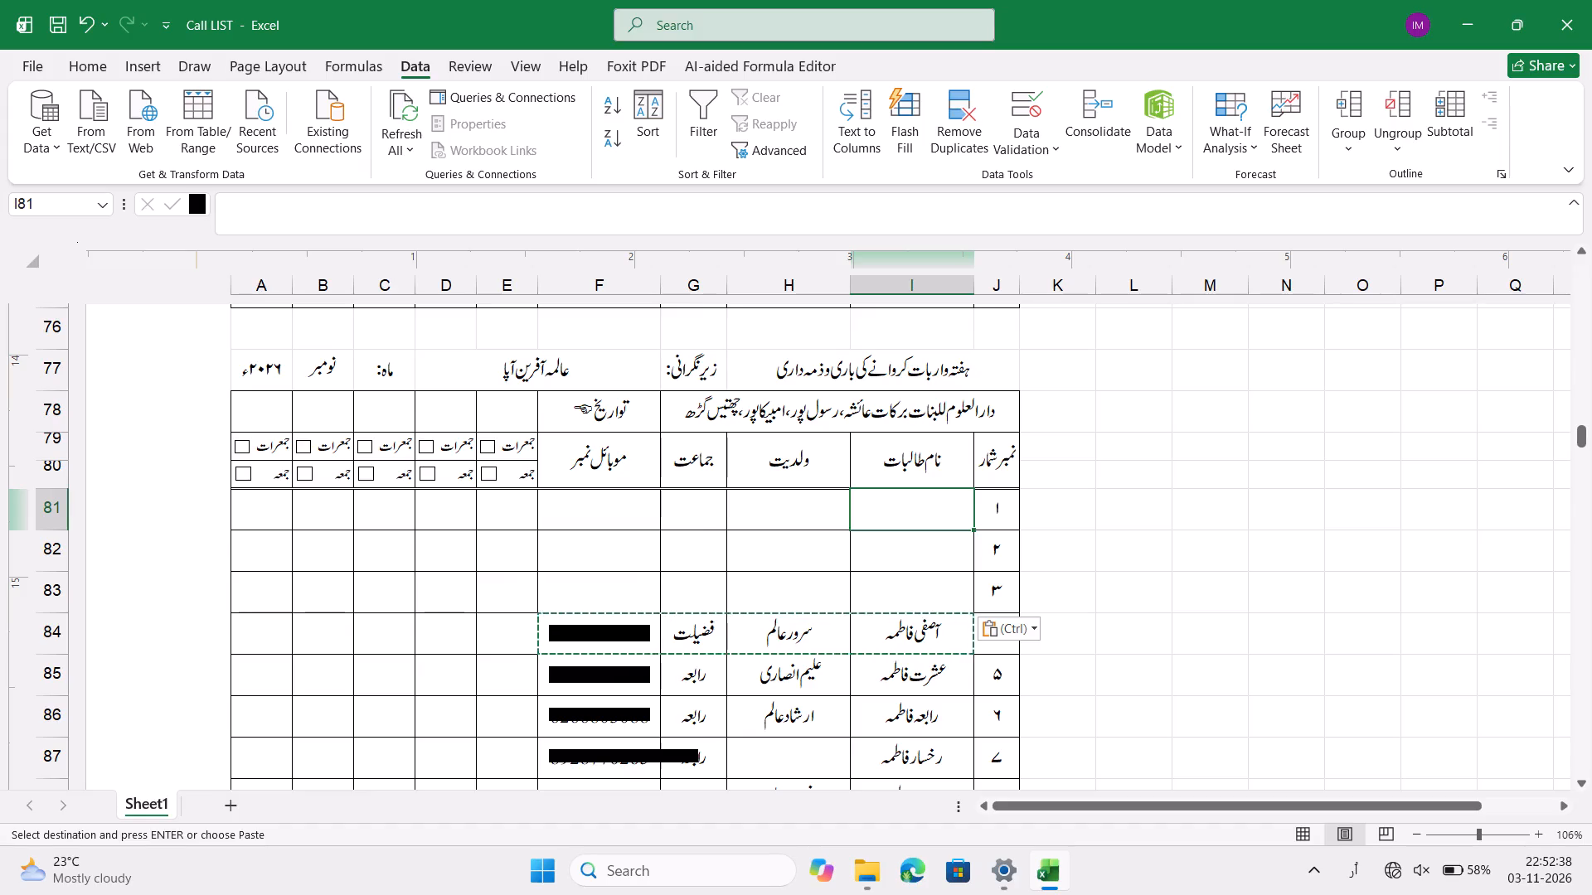
{"action": "left_click", "coordinate": [563, 512]}
{"action": "left_click_drag", "start_coordinate": [563, 512], "coordinate": [882, 587]}
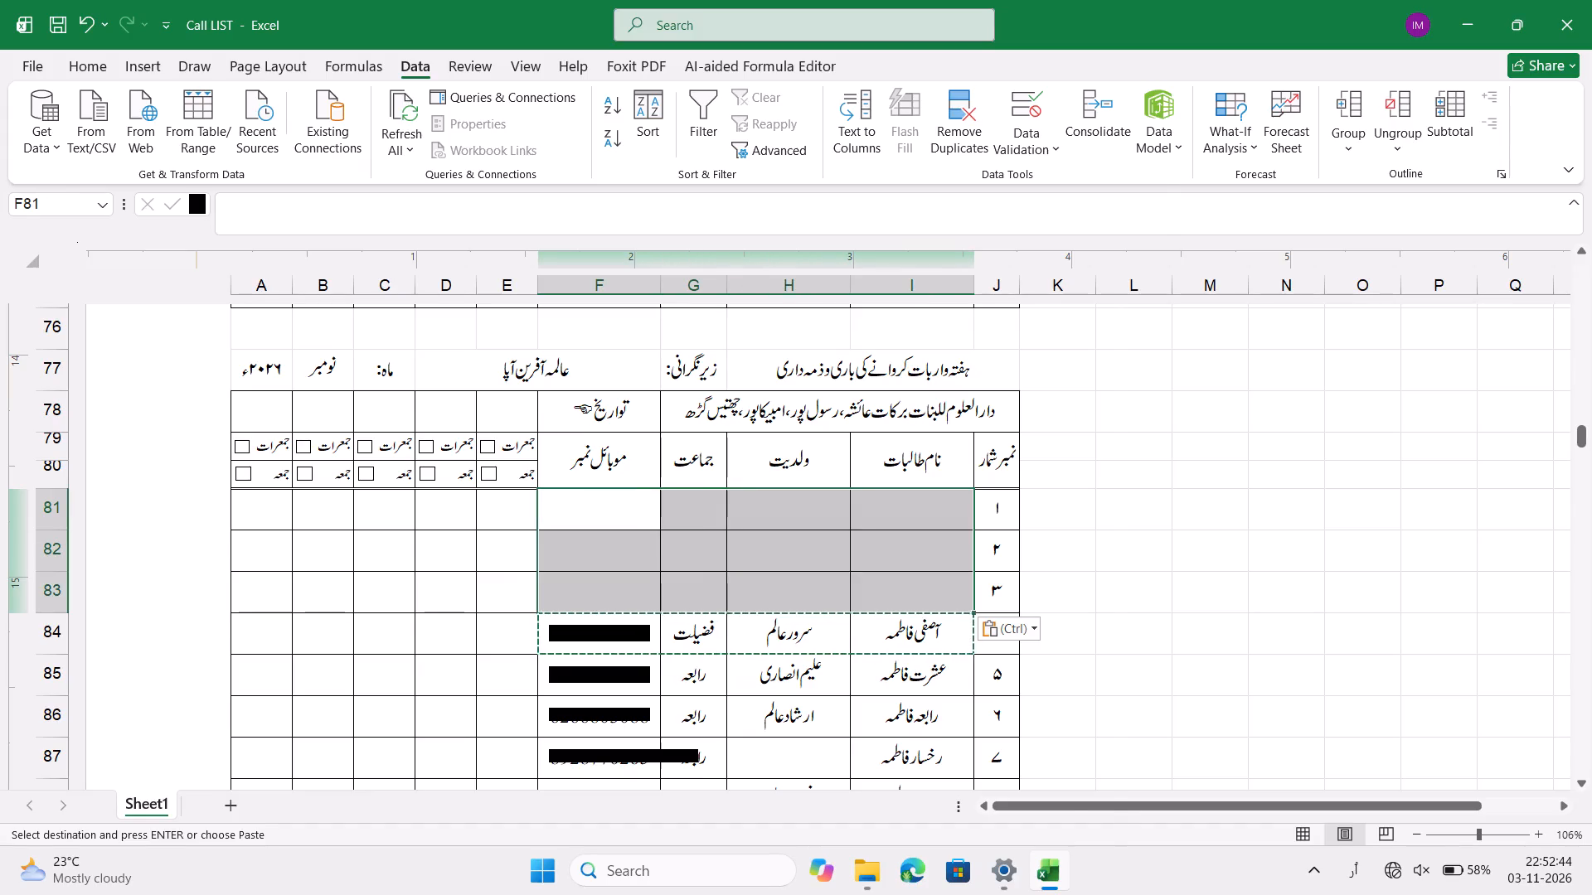
{"action": "right_click", "coordinate": [882, 587]}
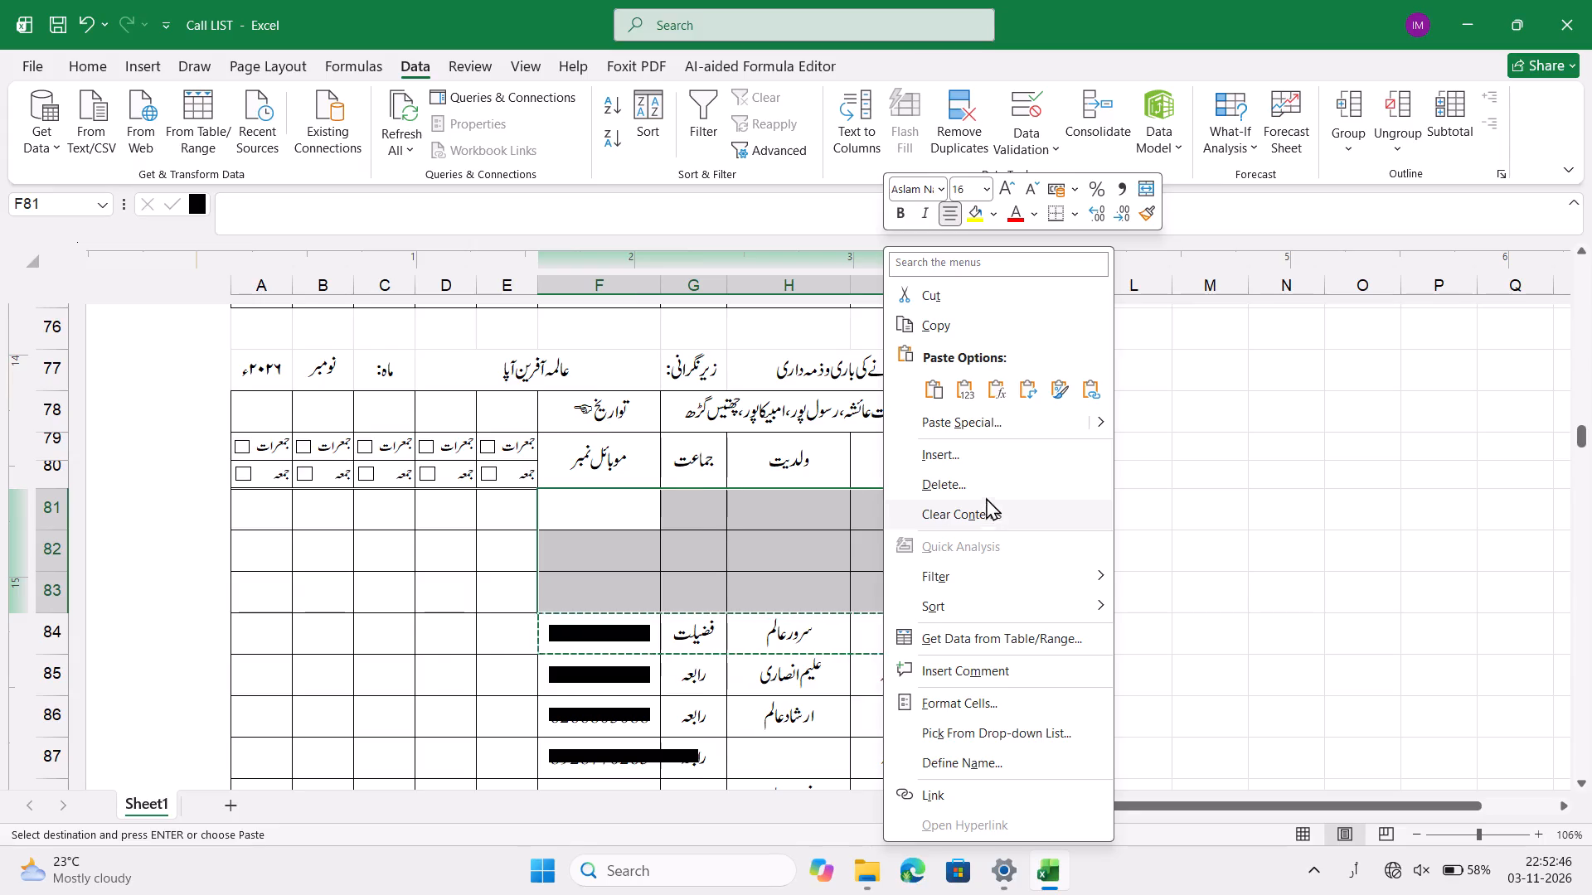
{"action": "left_click", "coordinate": [986, 484]}
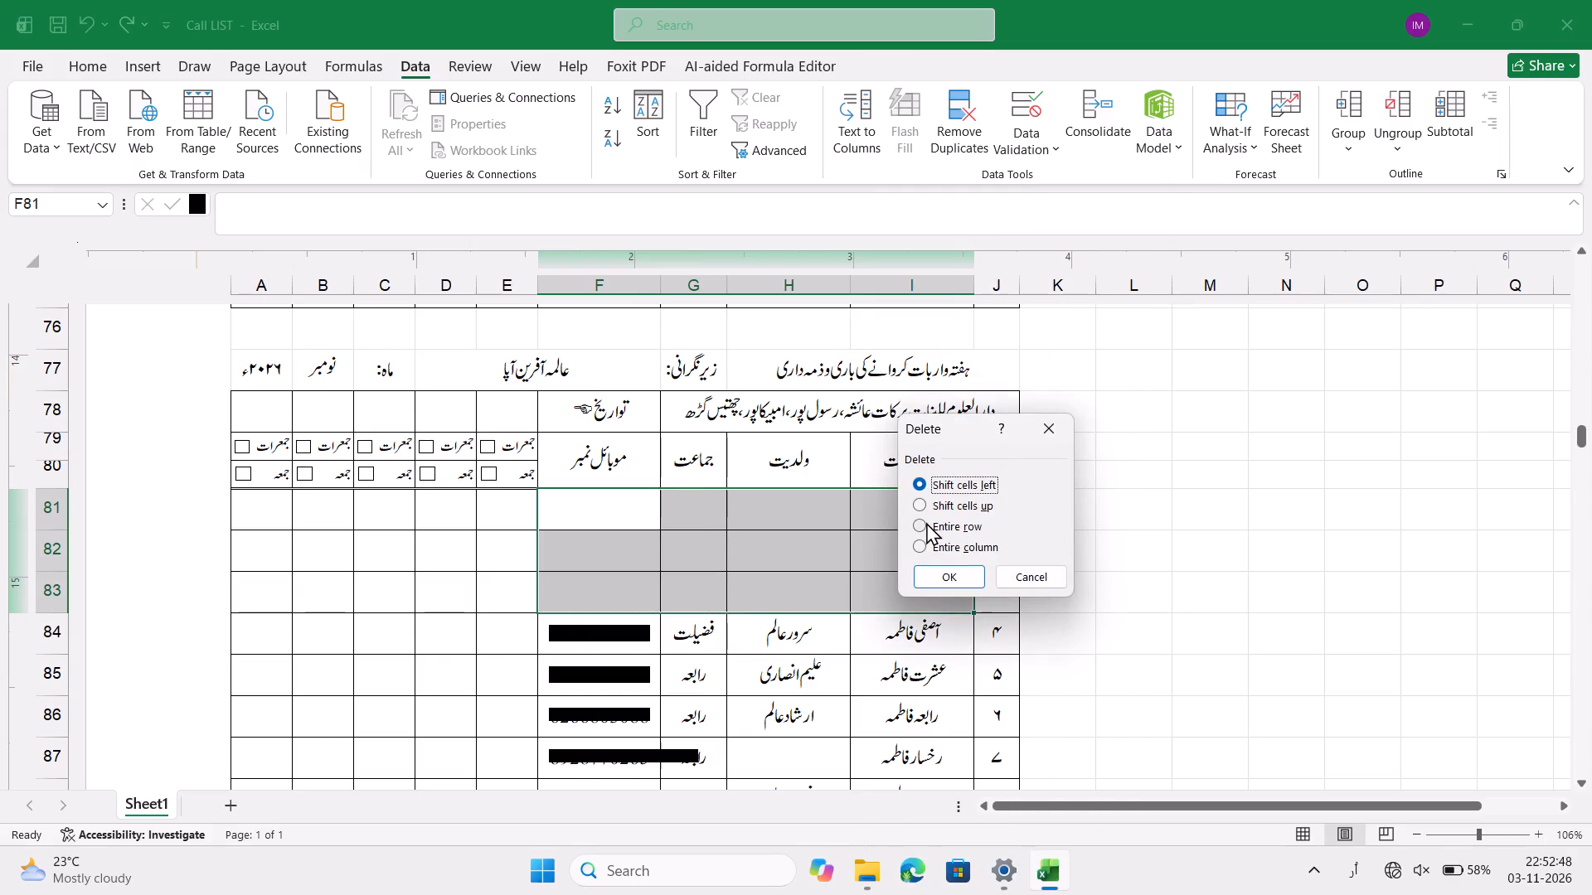
{"action": "left_click", "coordinate": [929, 507]}
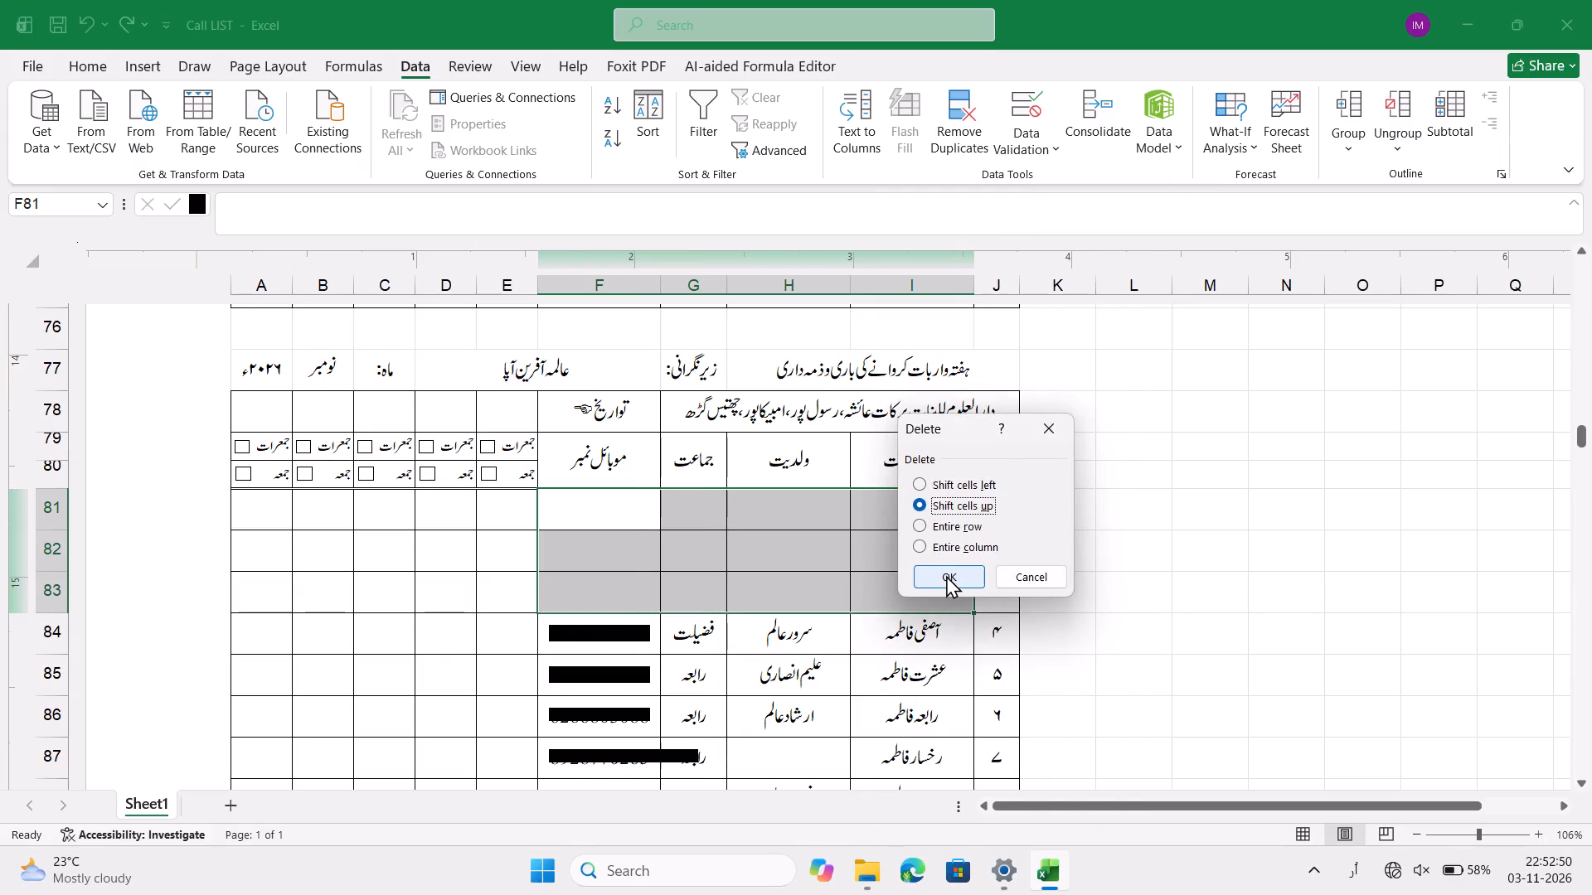
{"action": "left_click", "coordinate": [946, 575]}
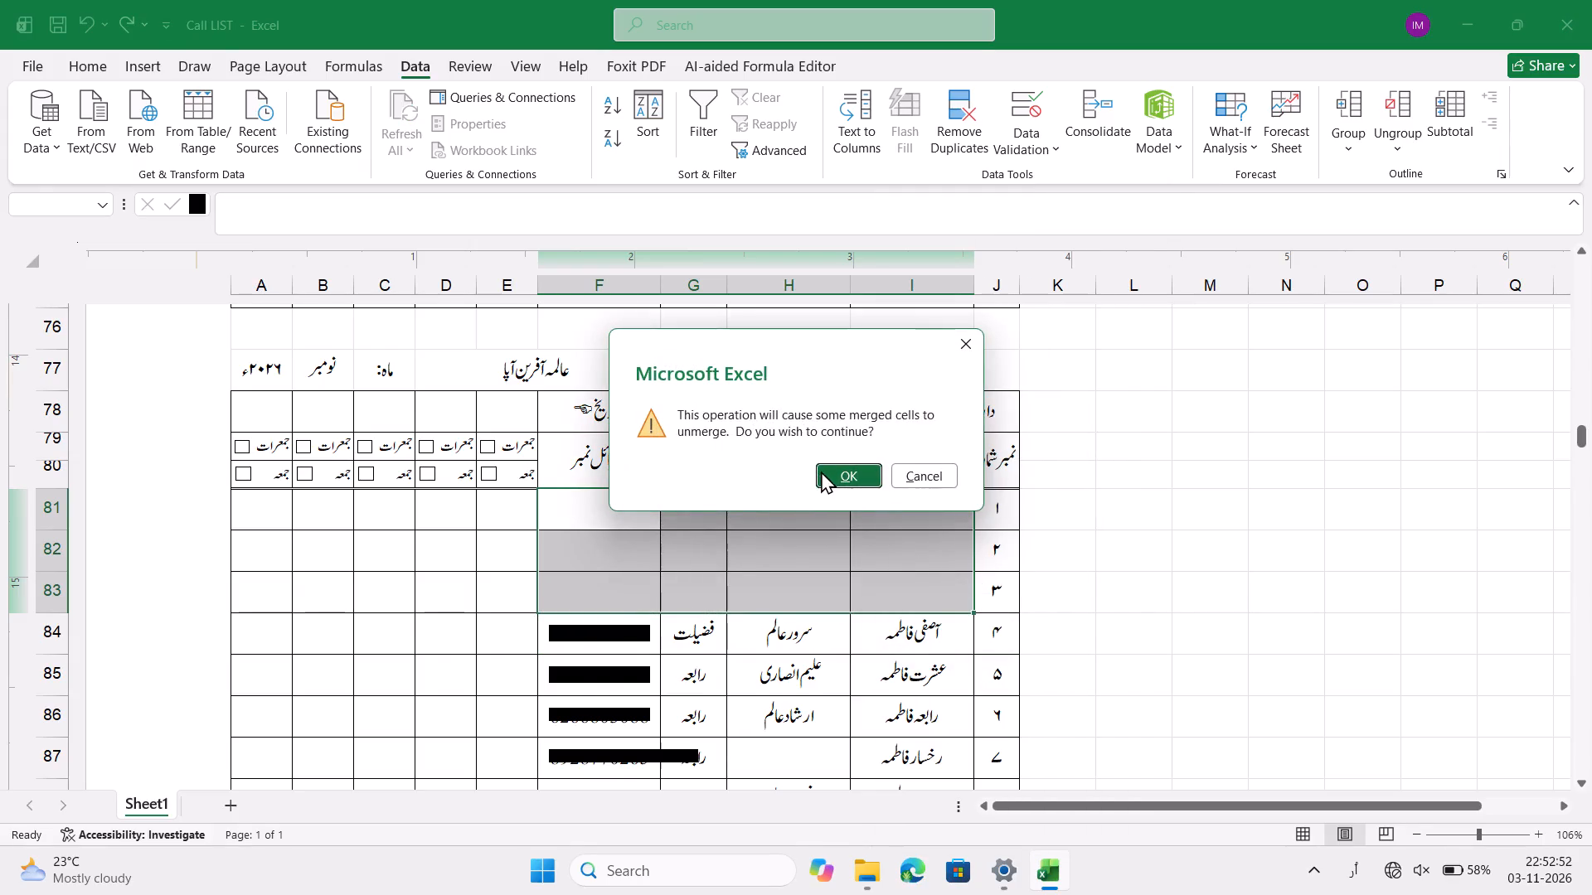
{"action": "left_click", "coordinate": [821, 471]}
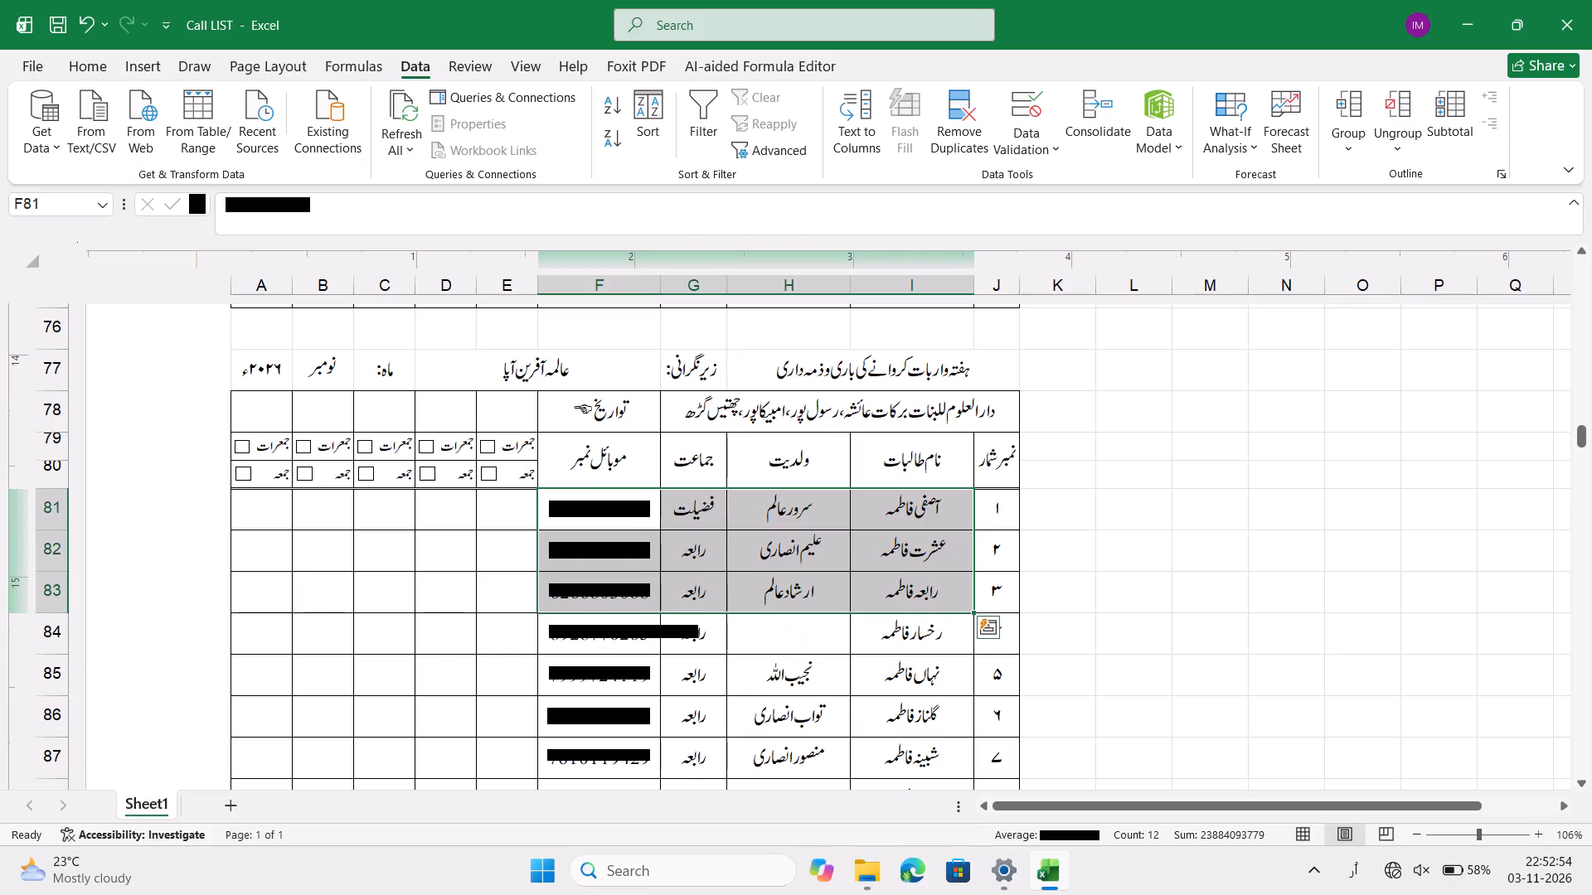
Enter the missing father's name in the blank ولدیت cell H88 of the third list.
{"action": "left_click", "coordinate": [782, 658]}
{"action": "scroll", "coordinate": [782, 658], "scroll_direction": "down", "scroll_amount": 1}
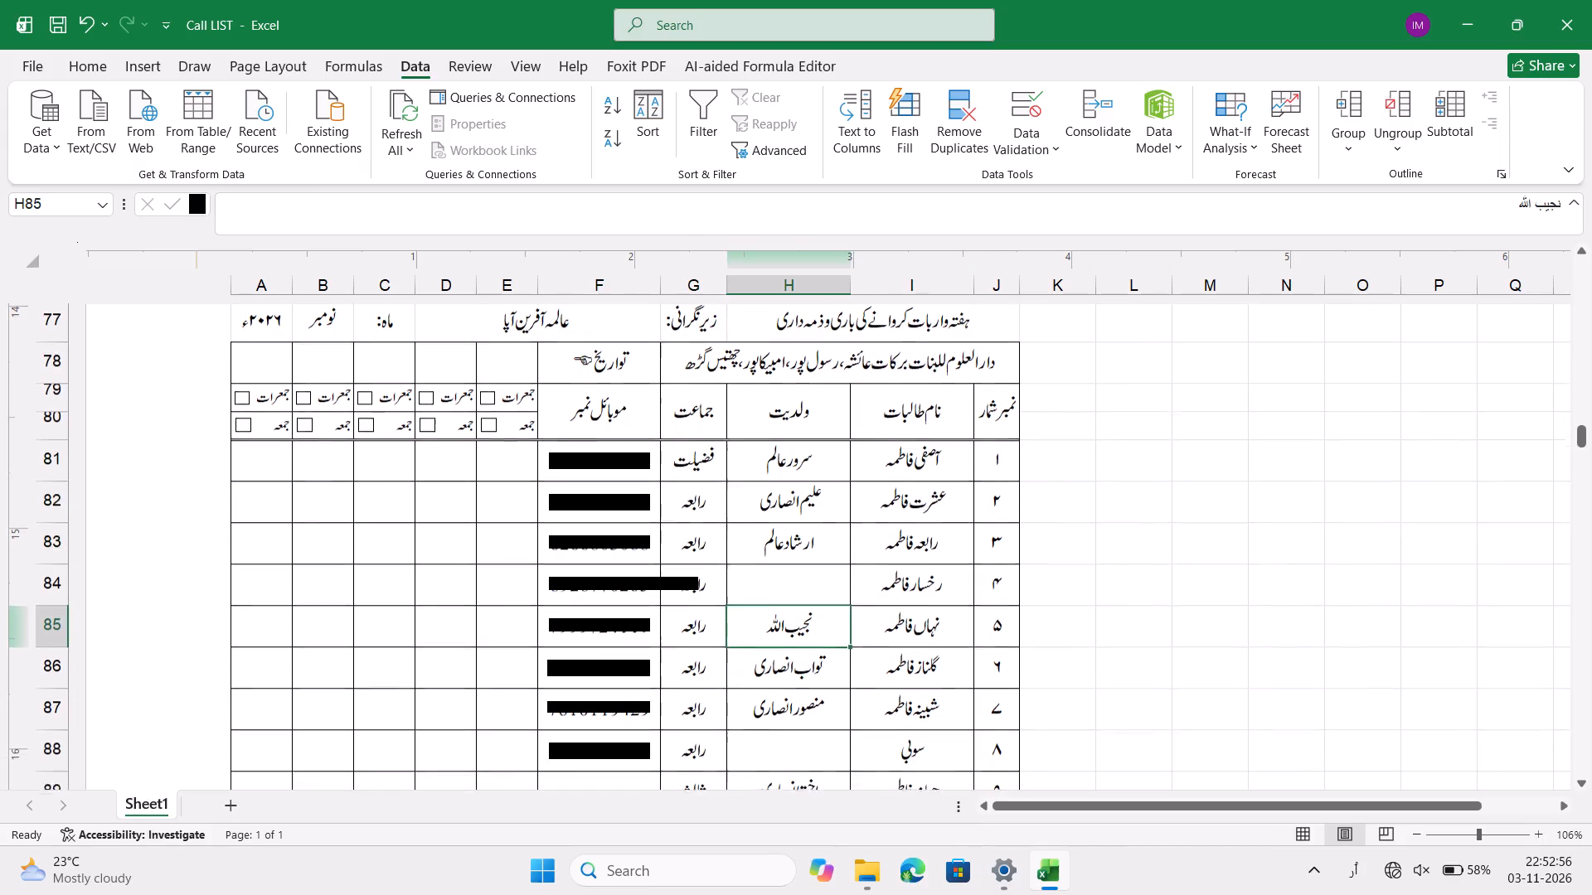
{"action": "scroll", "coordinate": [782, 658], "scroll_direction": "down", "scroll_amount": 1}
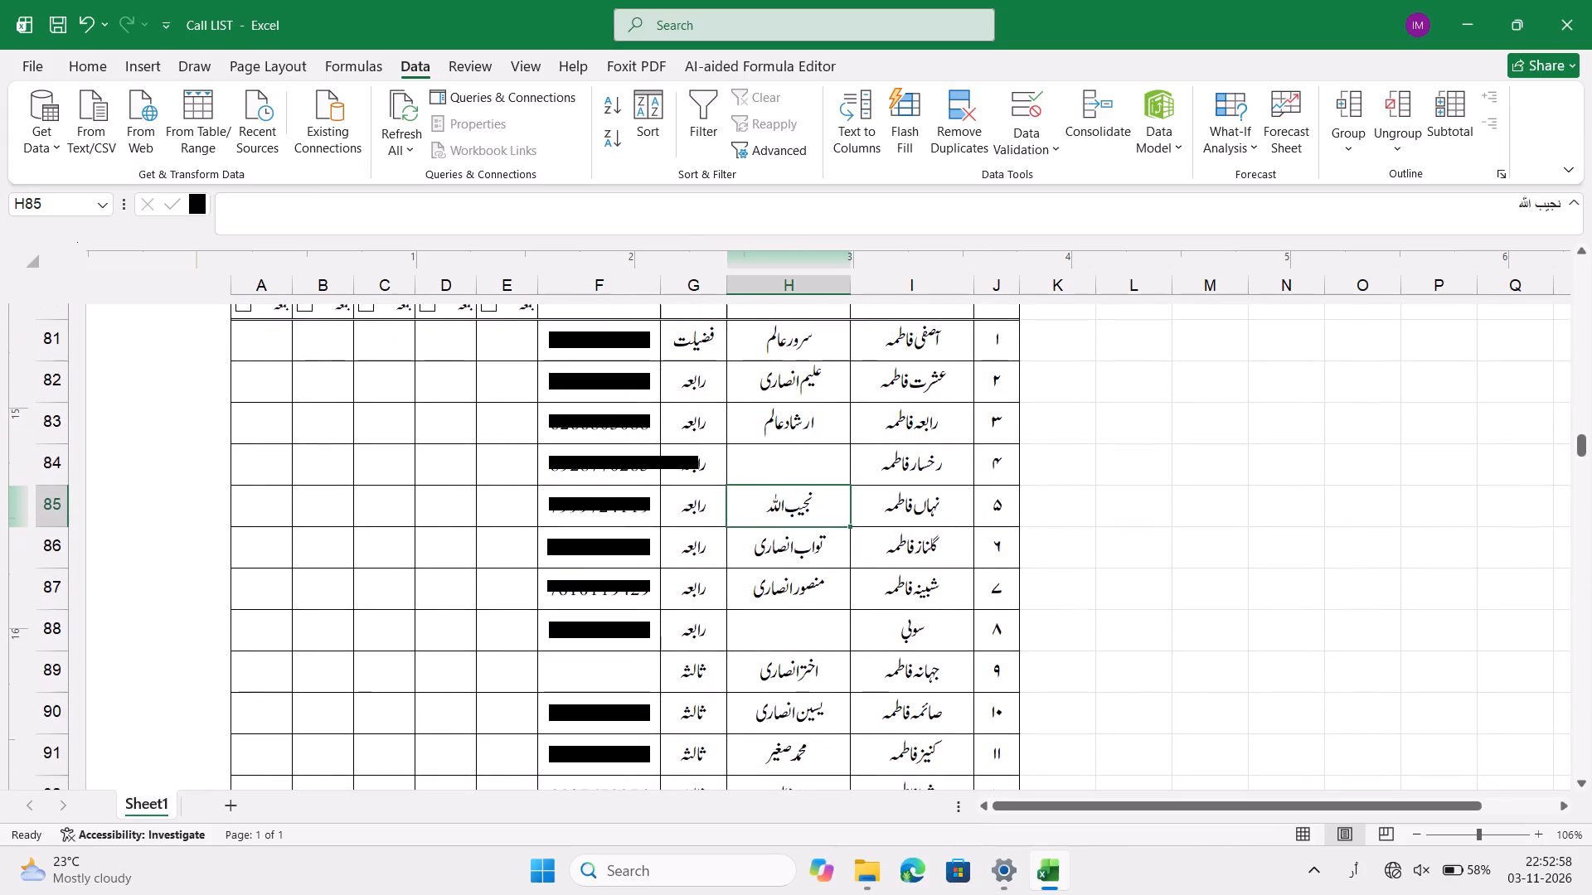
{"action": "scroll", "coordinate": [782, 658], "scroll_direction": "up", "scroll_amount": 1}
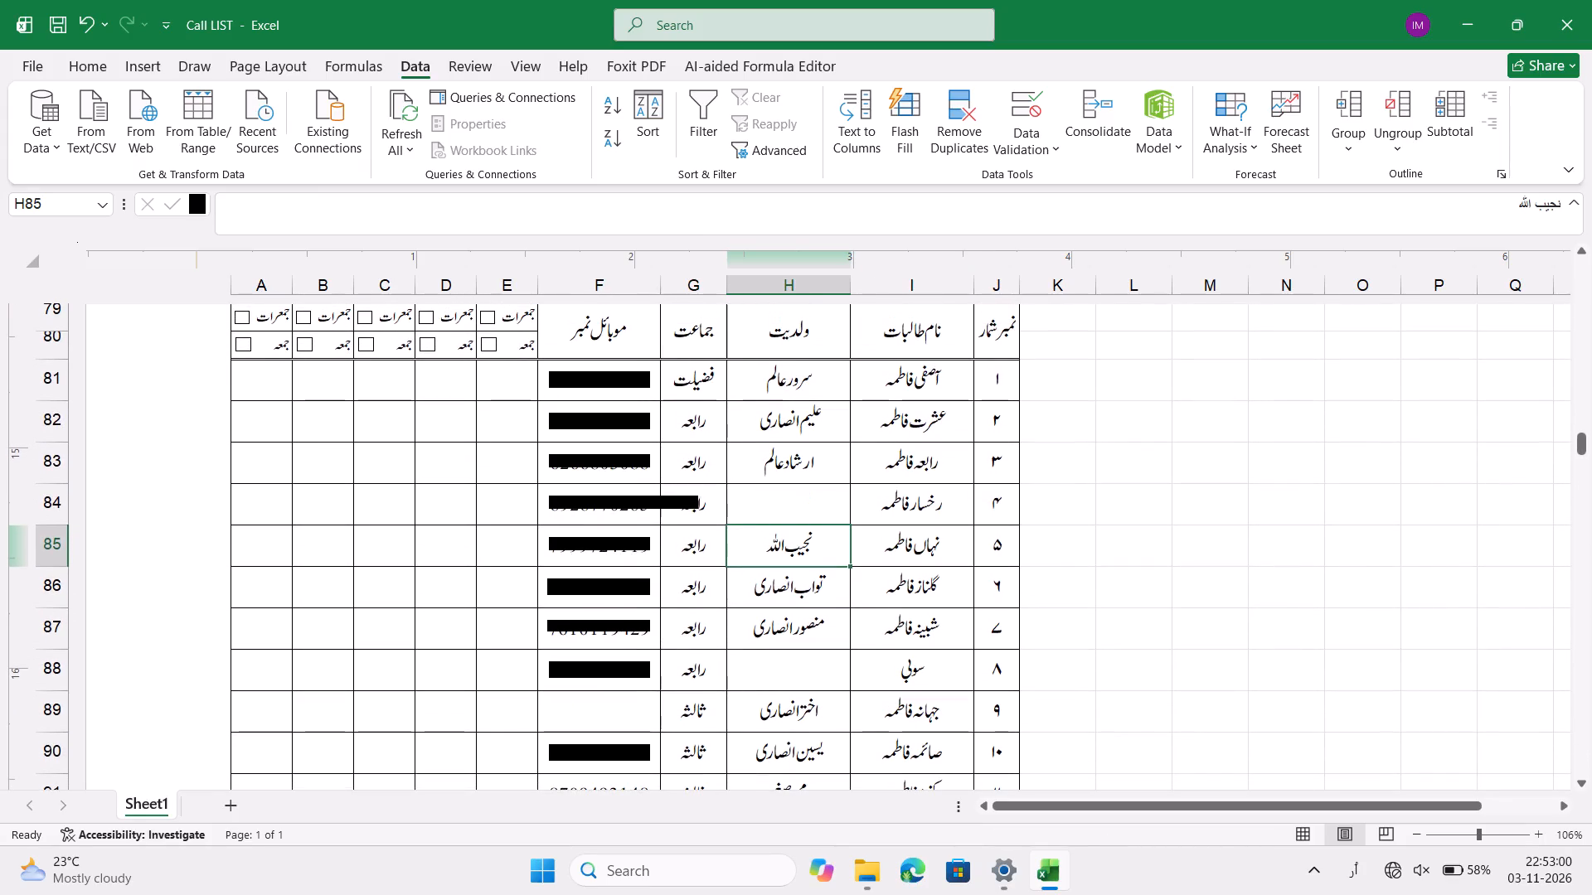
{"action": "left_click", "coordinate": [788, 496]}
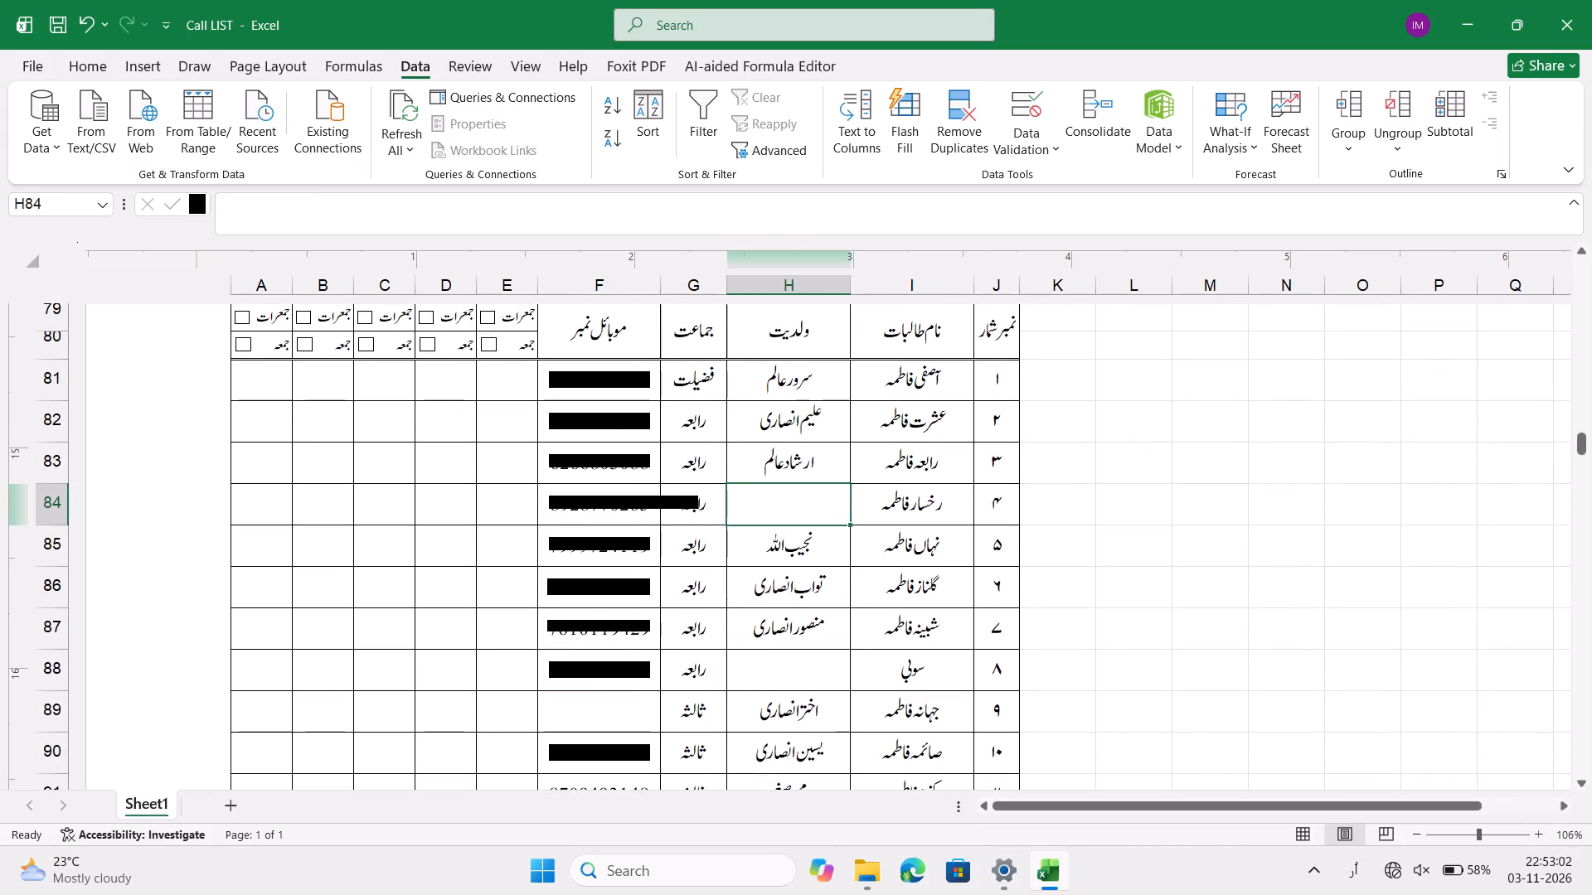
{"action": "left_click", "coordinate": [784, 670]}
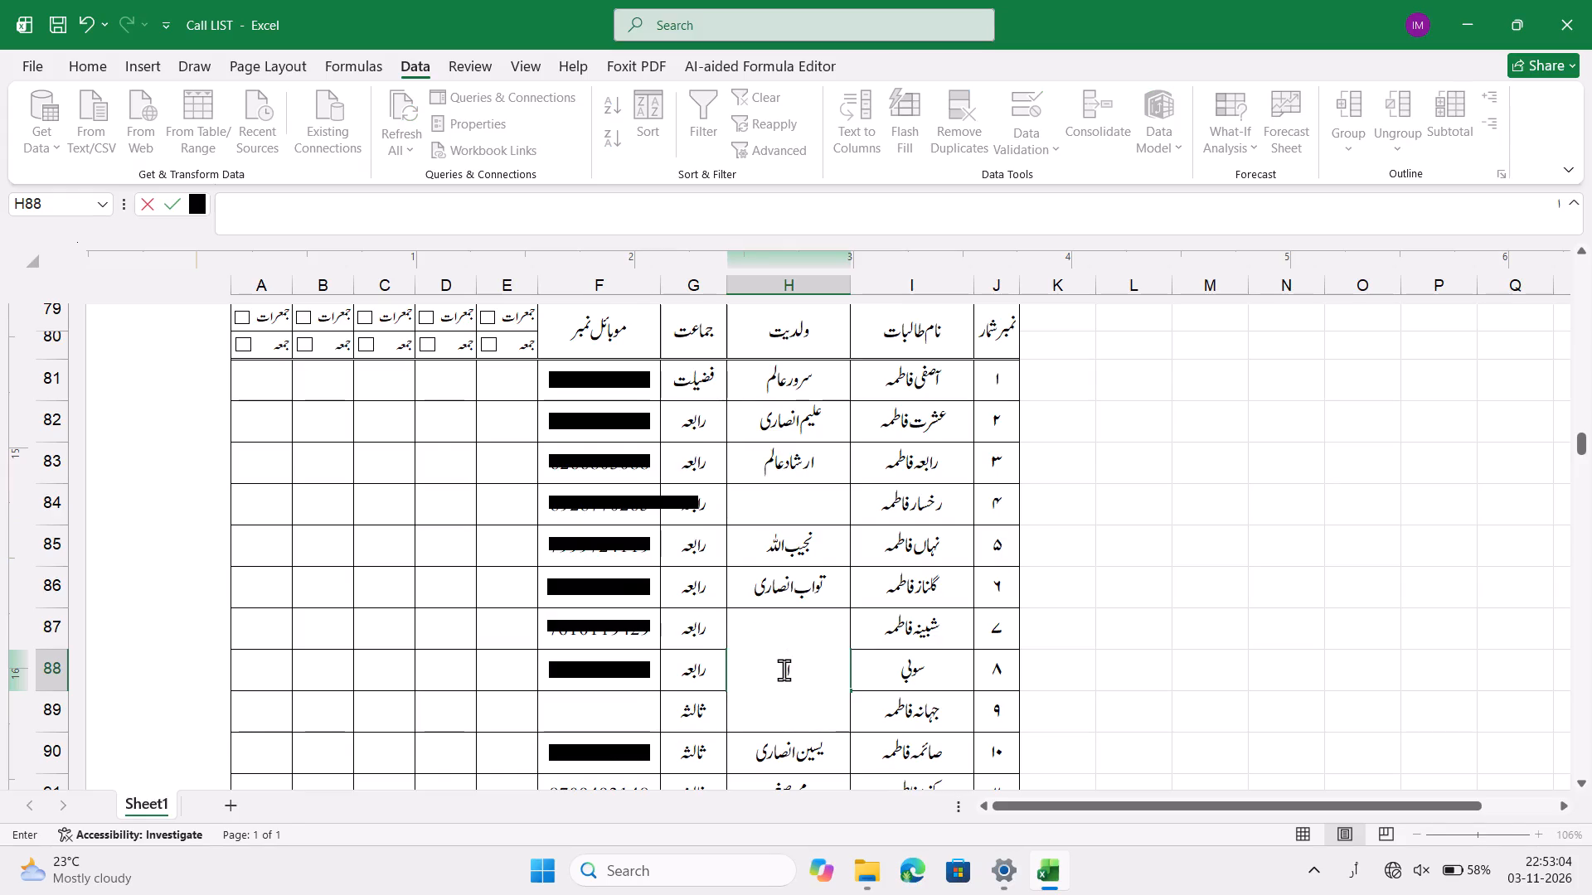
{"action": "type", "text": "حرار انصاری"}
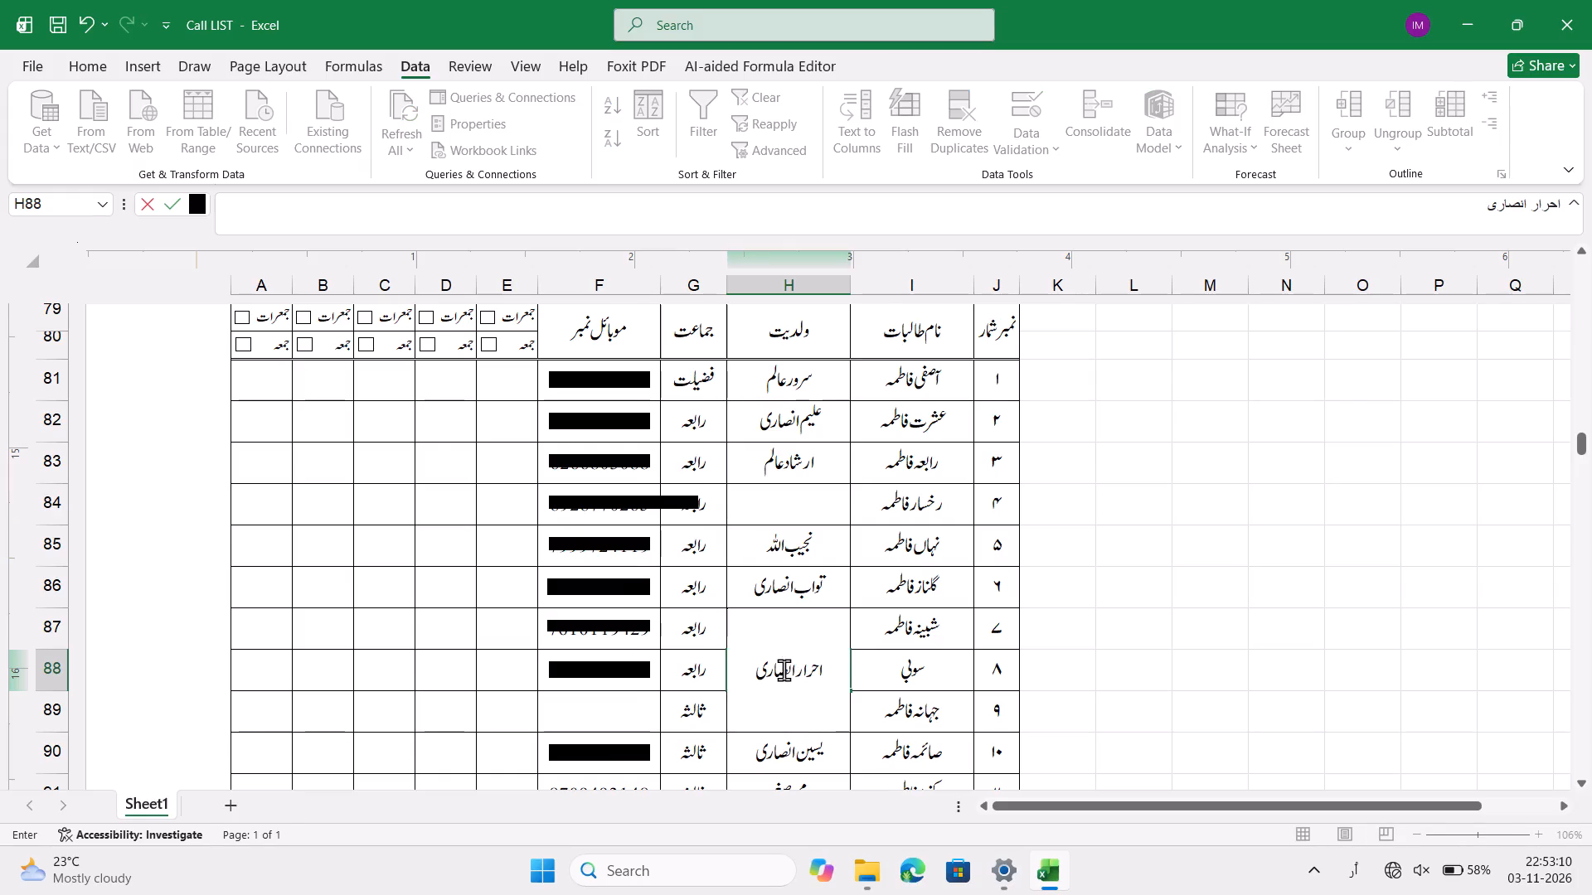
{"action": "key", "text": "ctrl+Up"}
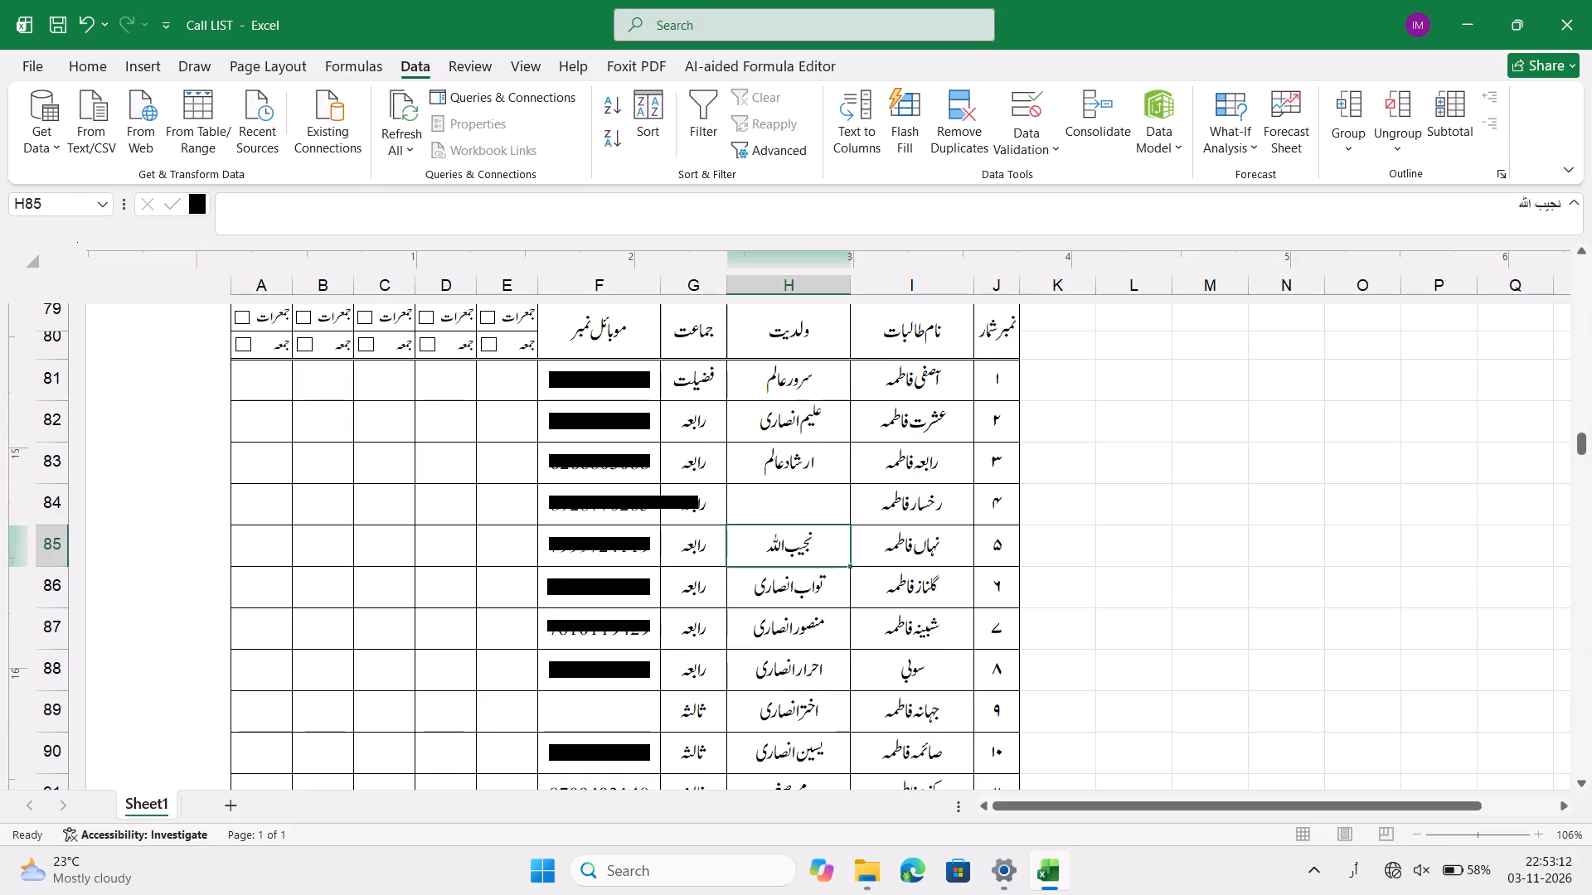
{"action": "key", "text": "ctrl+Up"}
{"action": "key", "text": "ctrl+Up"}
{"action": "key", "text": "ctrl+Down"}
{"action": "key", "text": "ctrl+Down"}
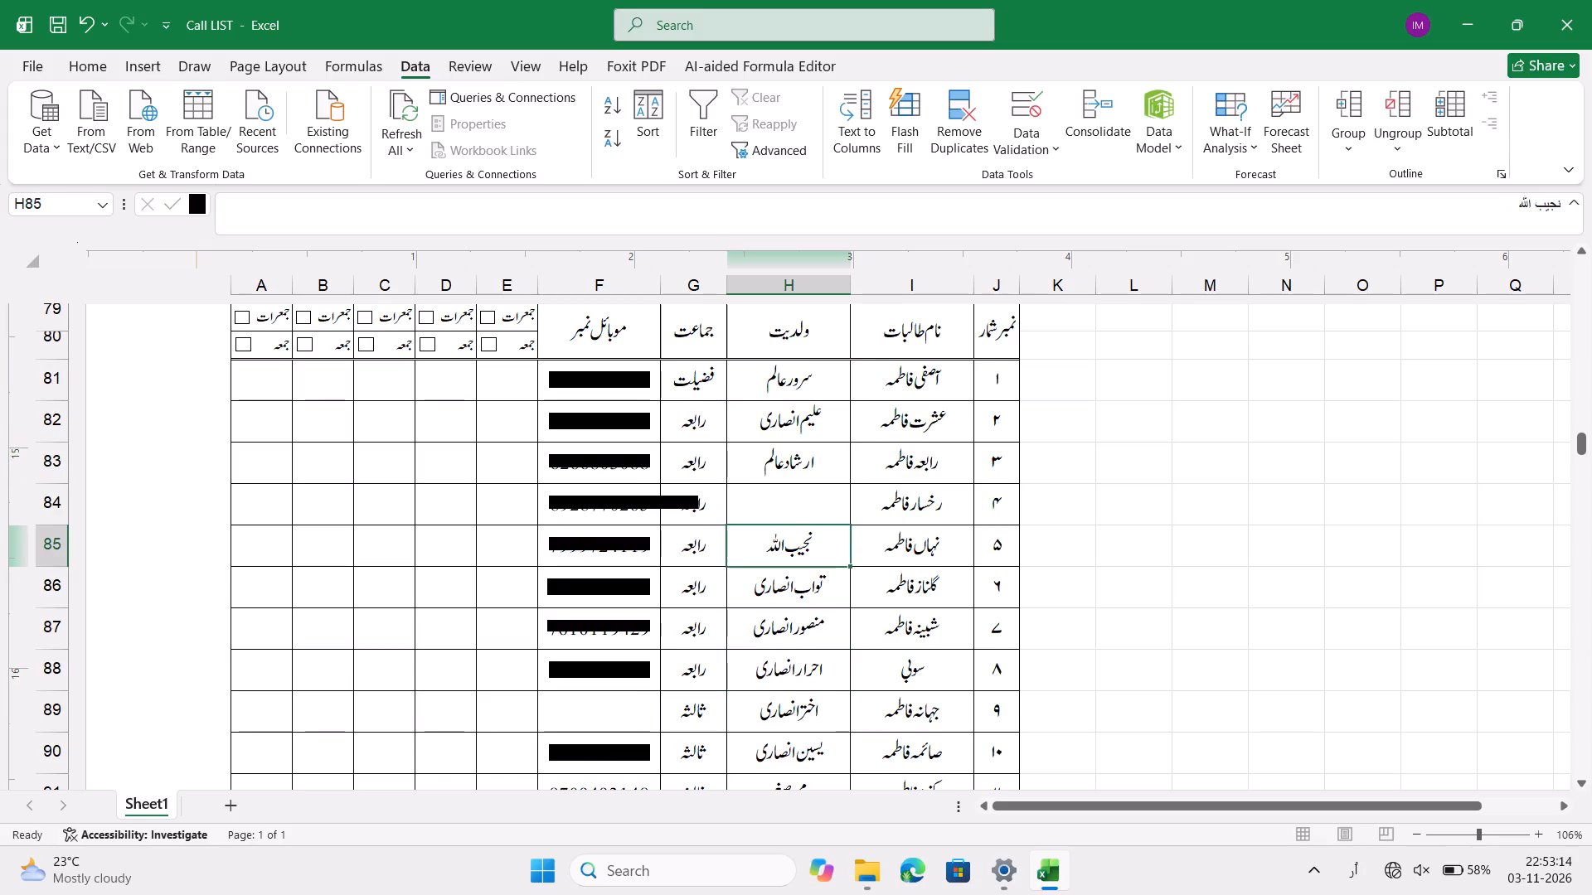
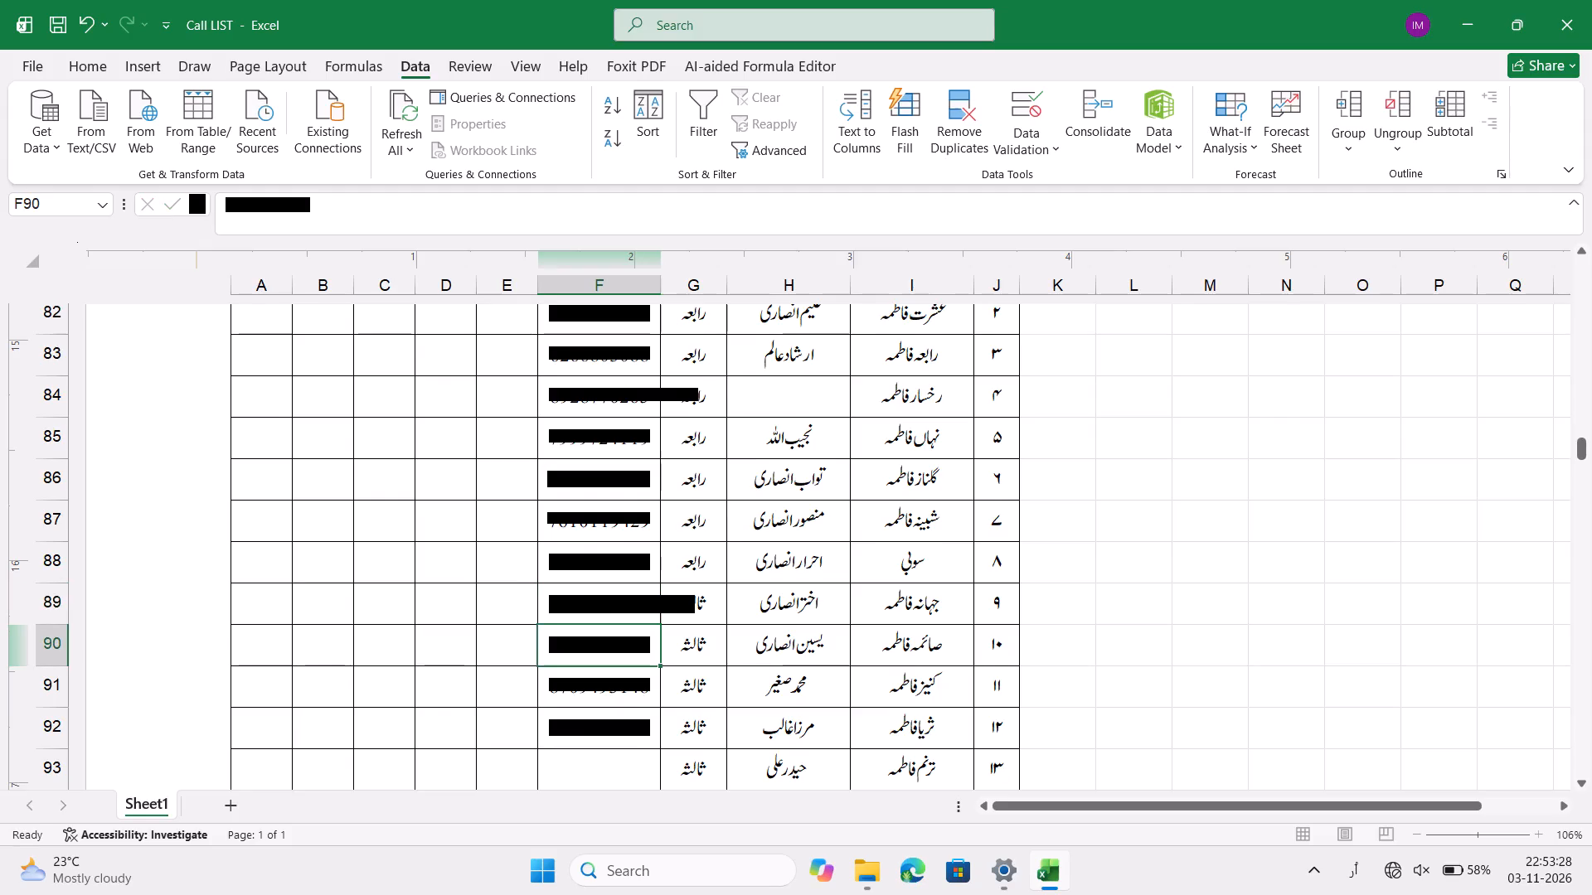
Save the Call LIST workbook.
{"action": "scroll", "coordinate": [595, 616], "scroll_direction": "up", "scroll_amount": 1}
{"action": "left_click", "coordinate": [797, 461]}
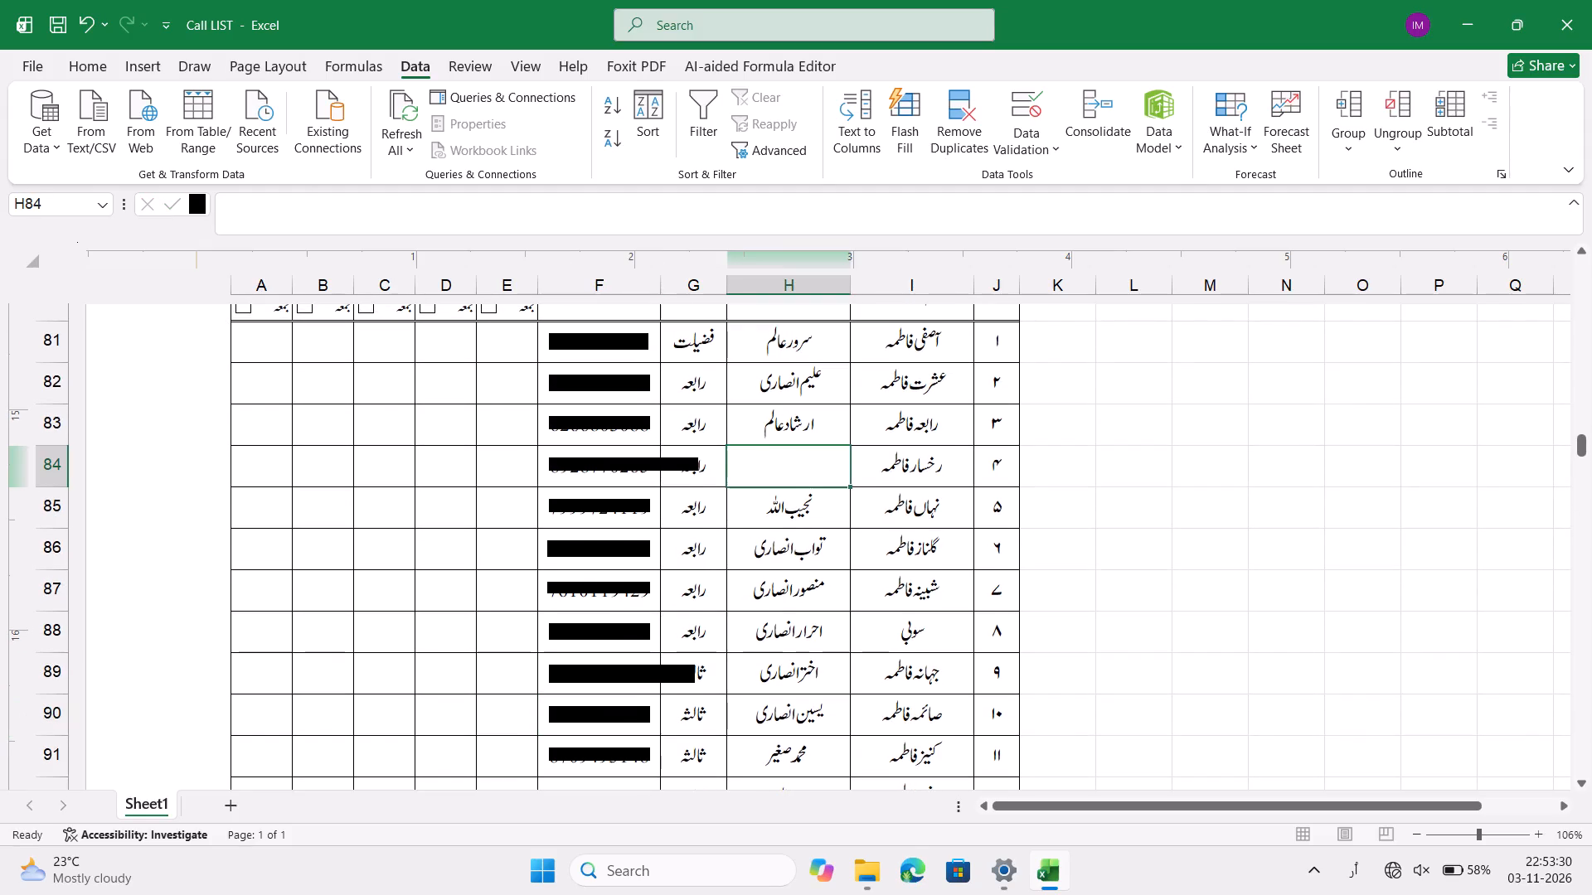
{"action": "scroll", "coordinate": [797, 461], "scroll_direction": "up", "scroll_amount": 1}
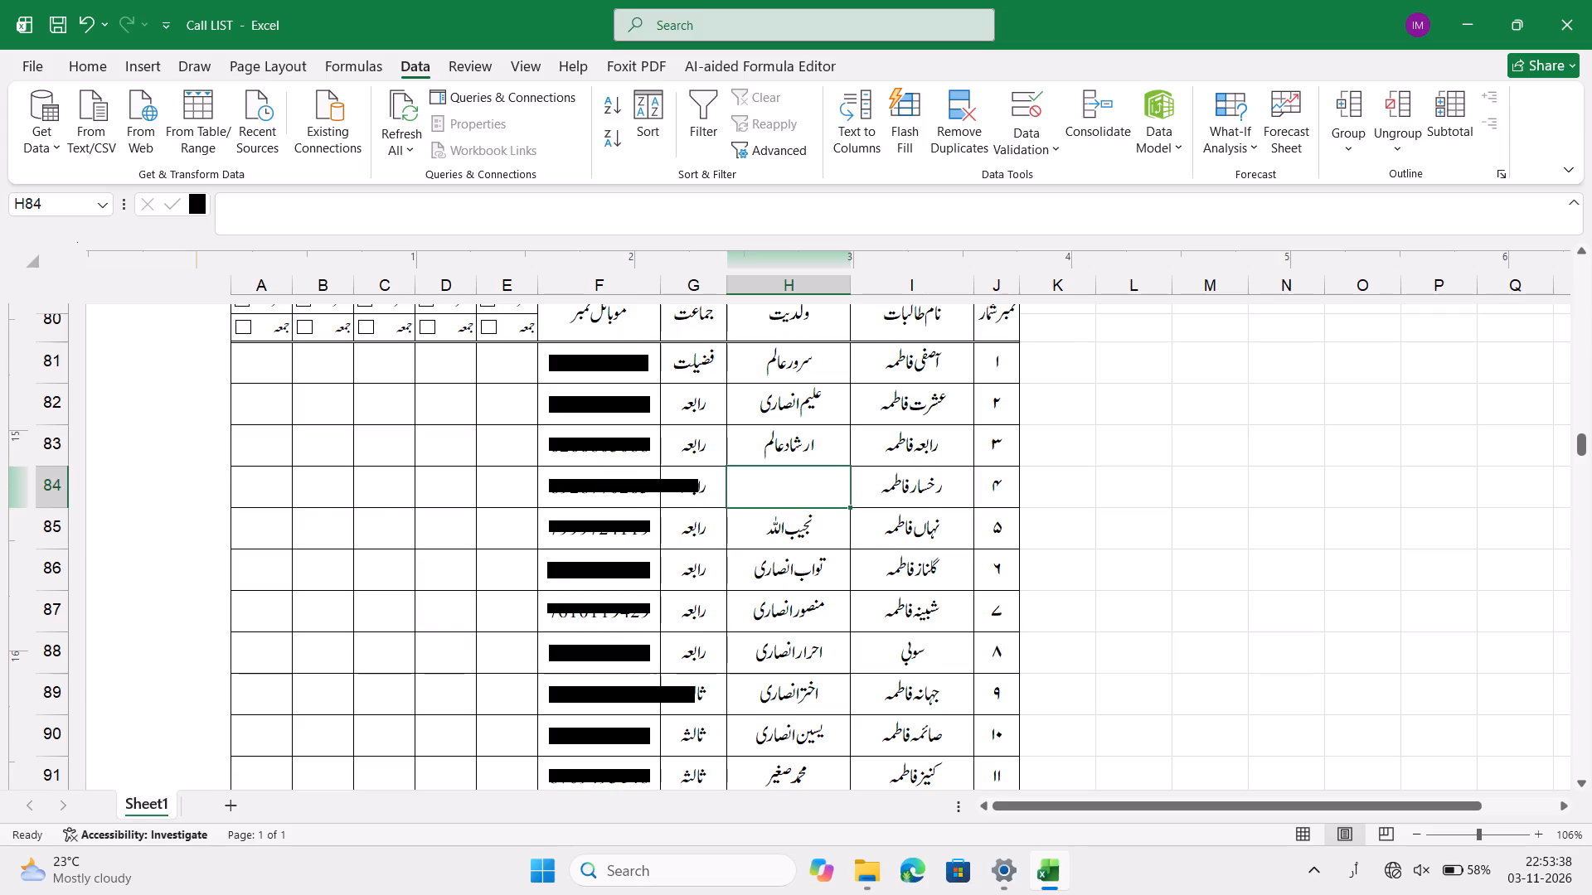
{"action": "scroll", "coordinate": [816, 493], "scroll_direction": "up", "scroll_amount": 1}
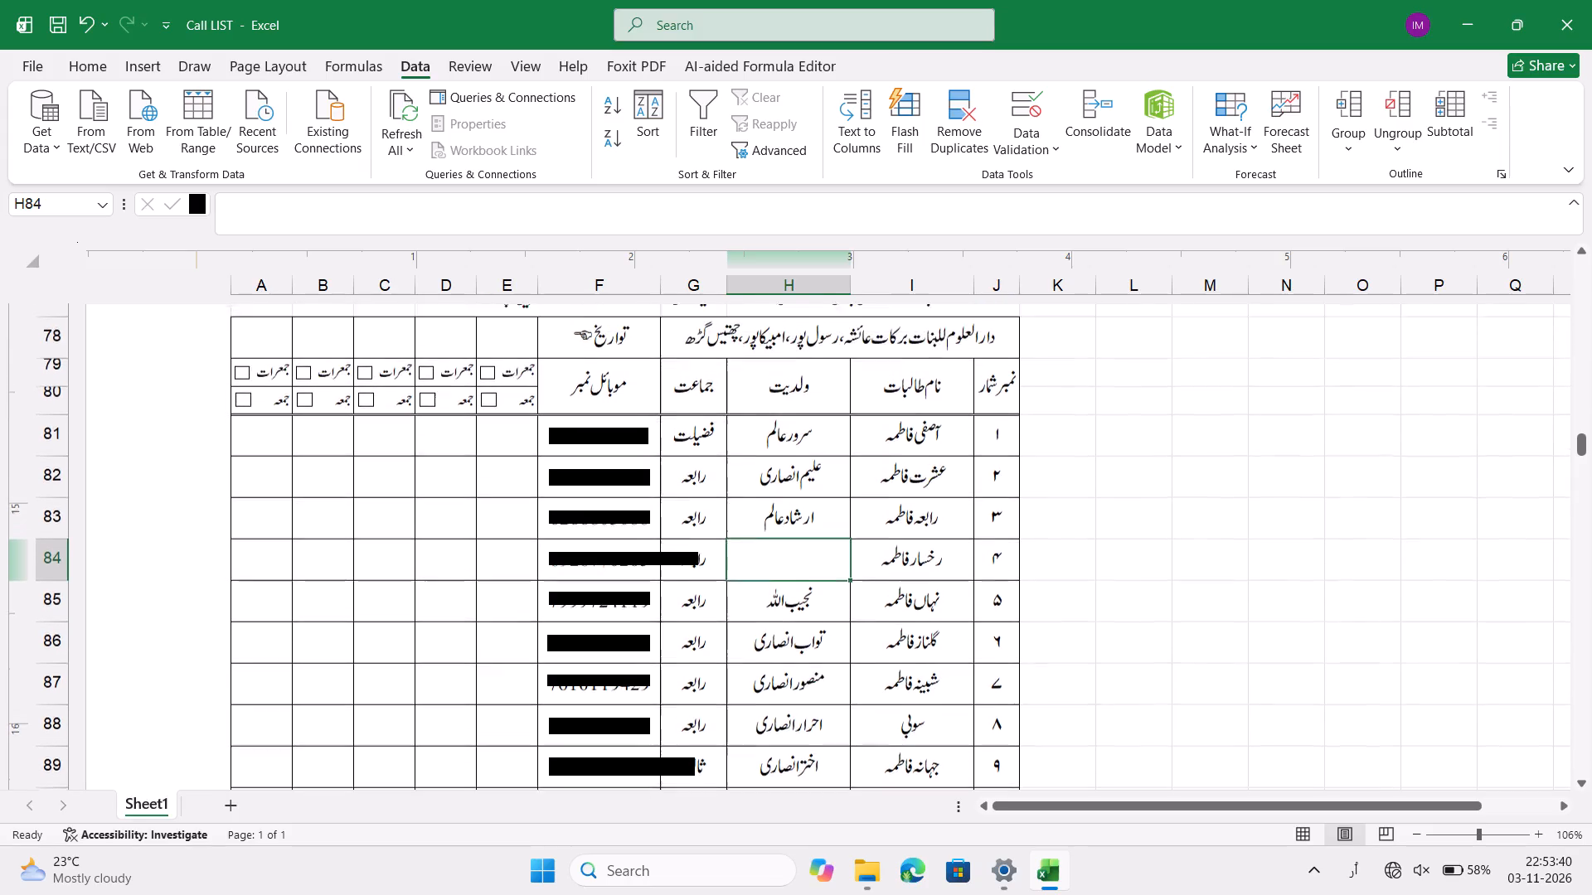
{"action": "scroll", "coordinate": [816, 493], "scroll_direction": "down", "scroll_amount": 1}
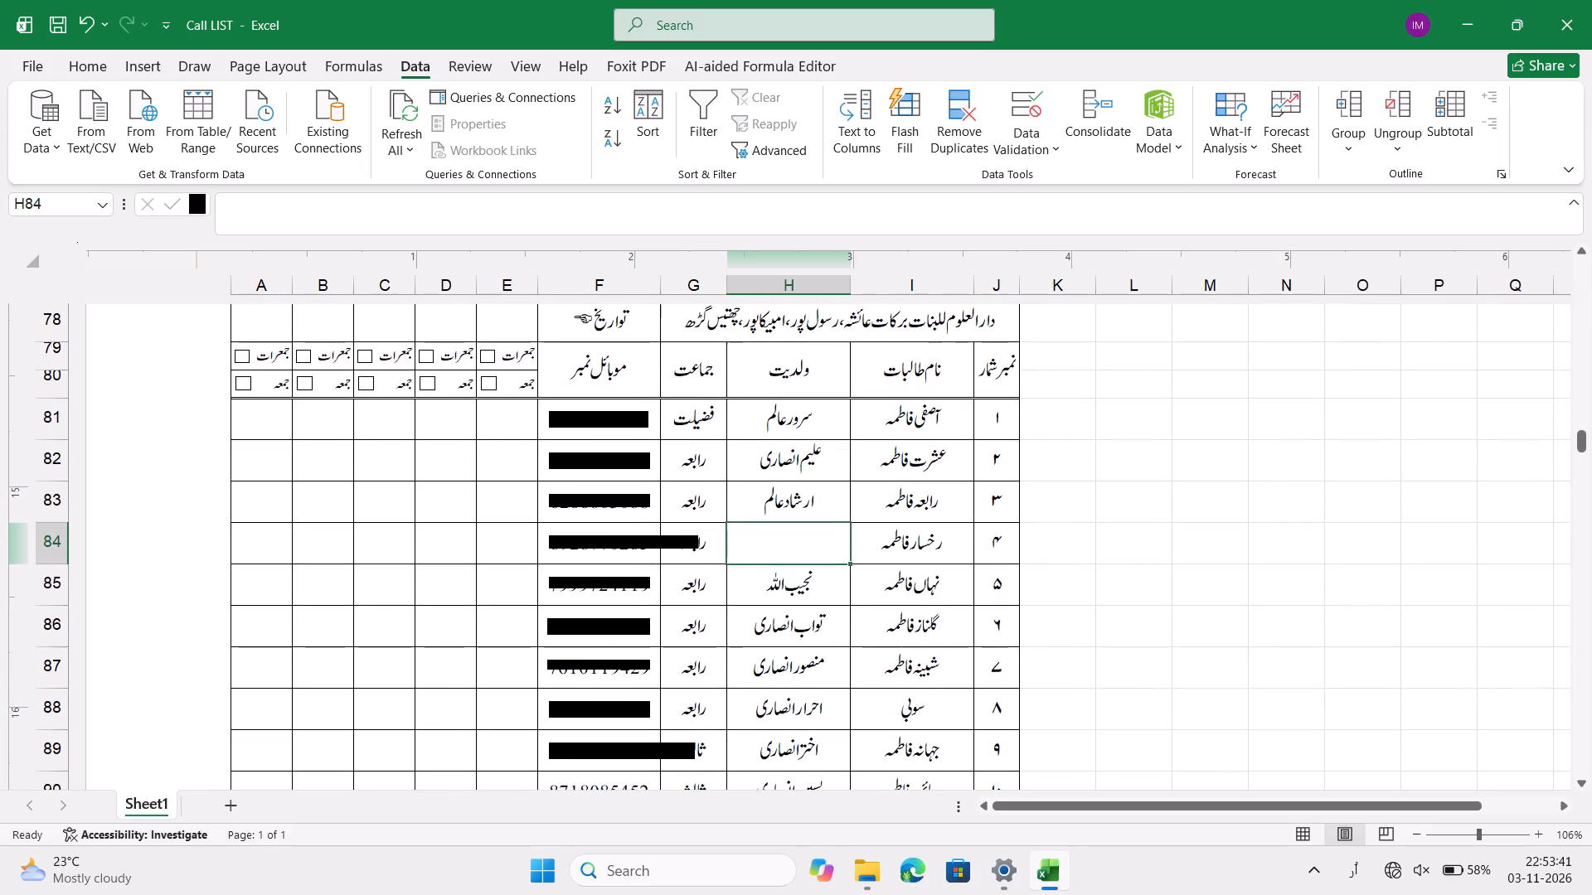
{"action": "key", "text": "ctrl+s"}
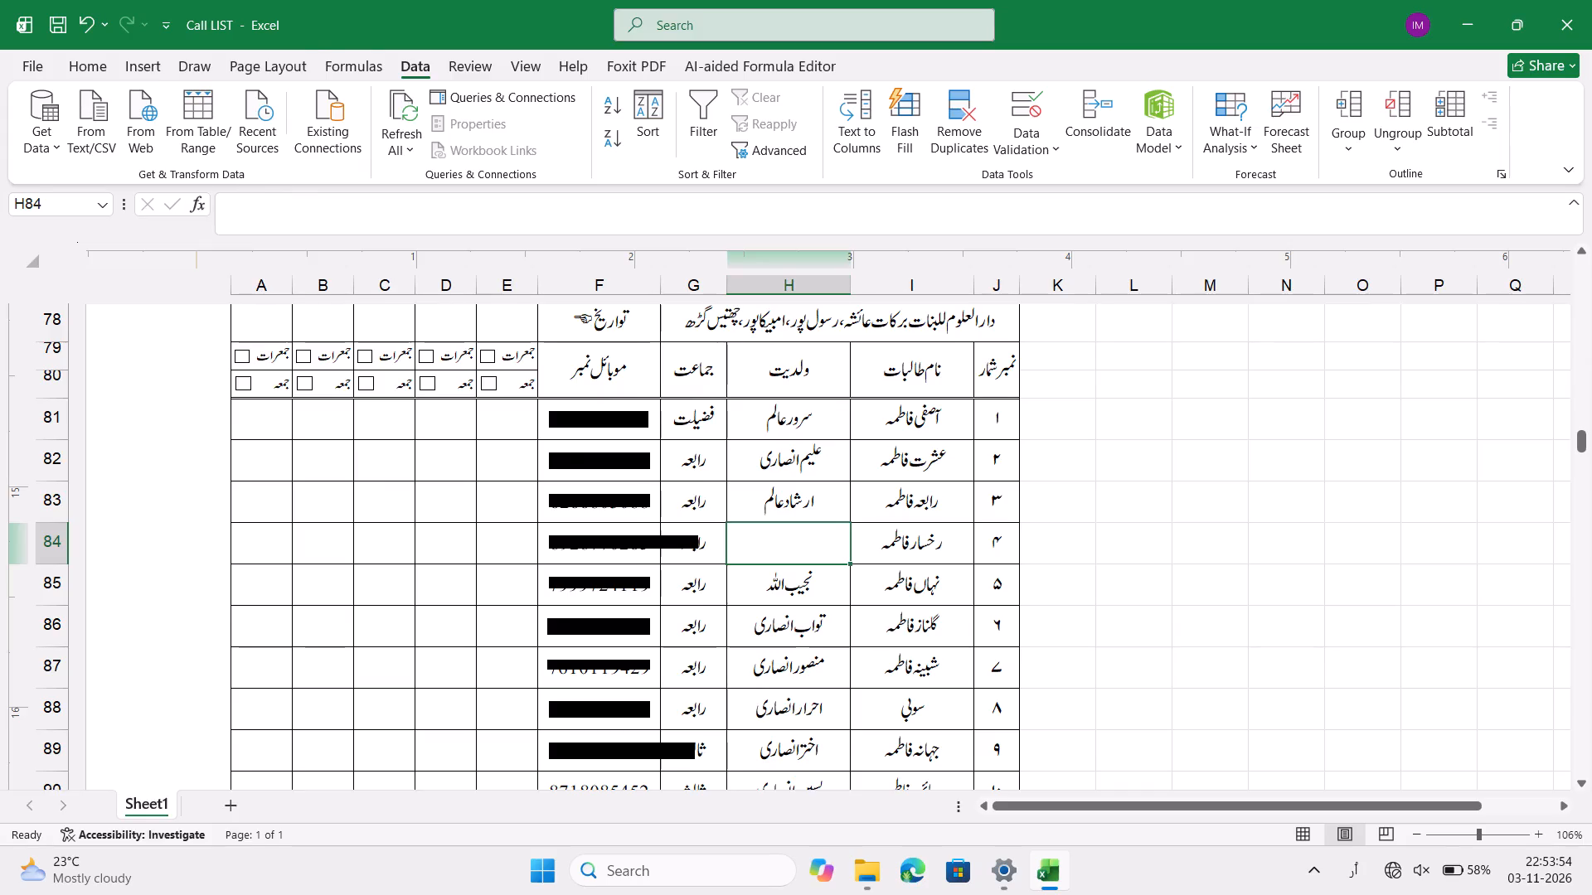
Copy the father's name from AJ9 on the رابعہ sheet of the حاضری رجسٹر workbook into blank ولدیت cell H84 of Call LIST.
{"action": "left_click", "coordinate": [25, 59]}
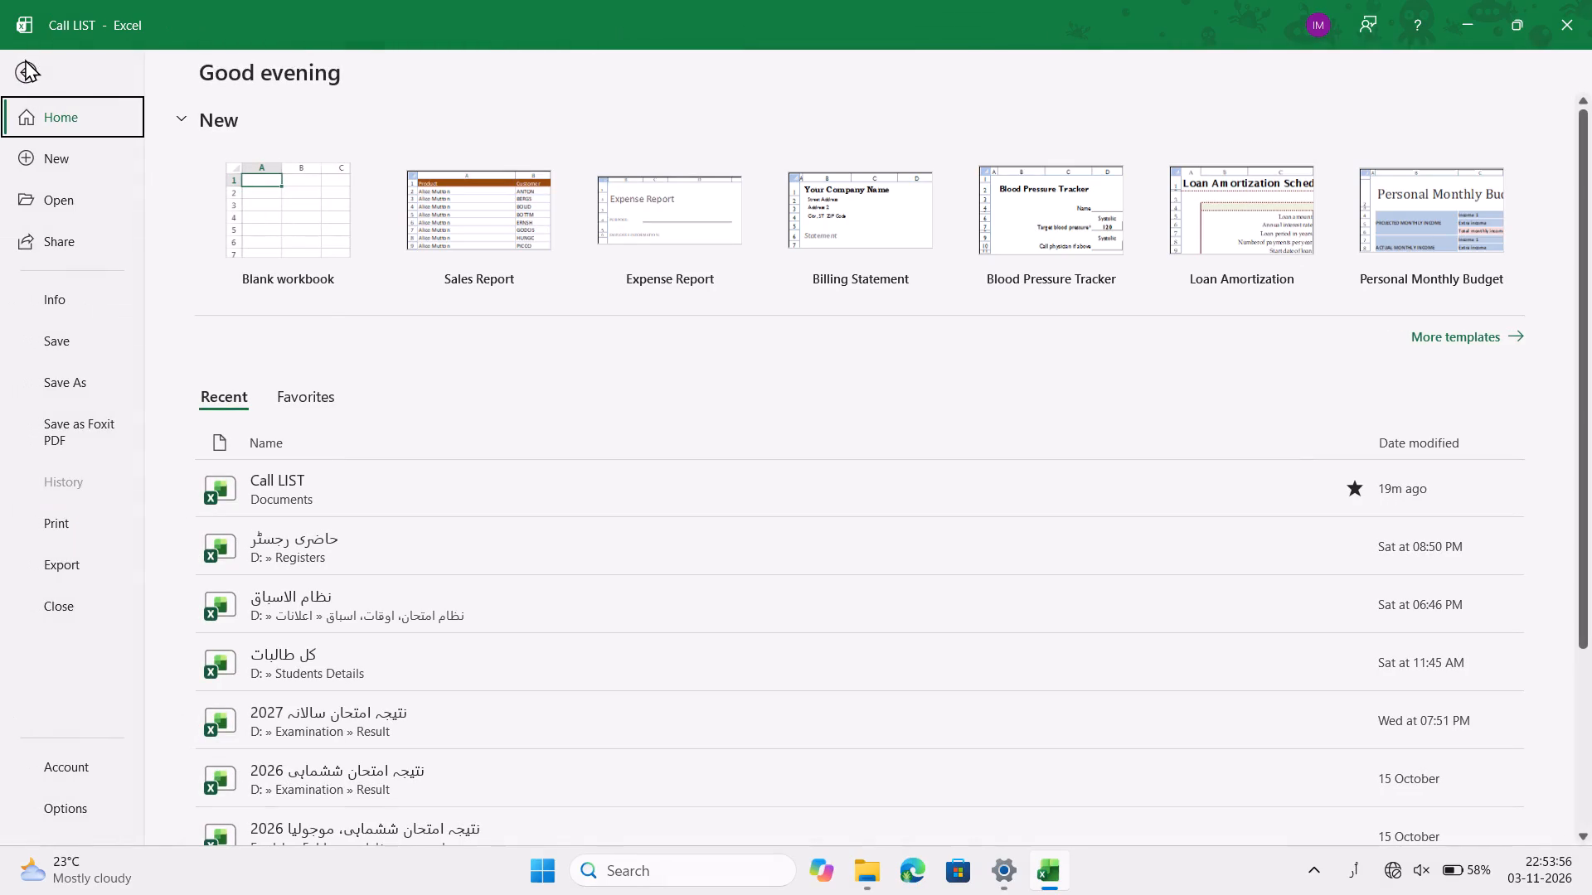
{"action": "left_click", "coordinate": [420, 535]}
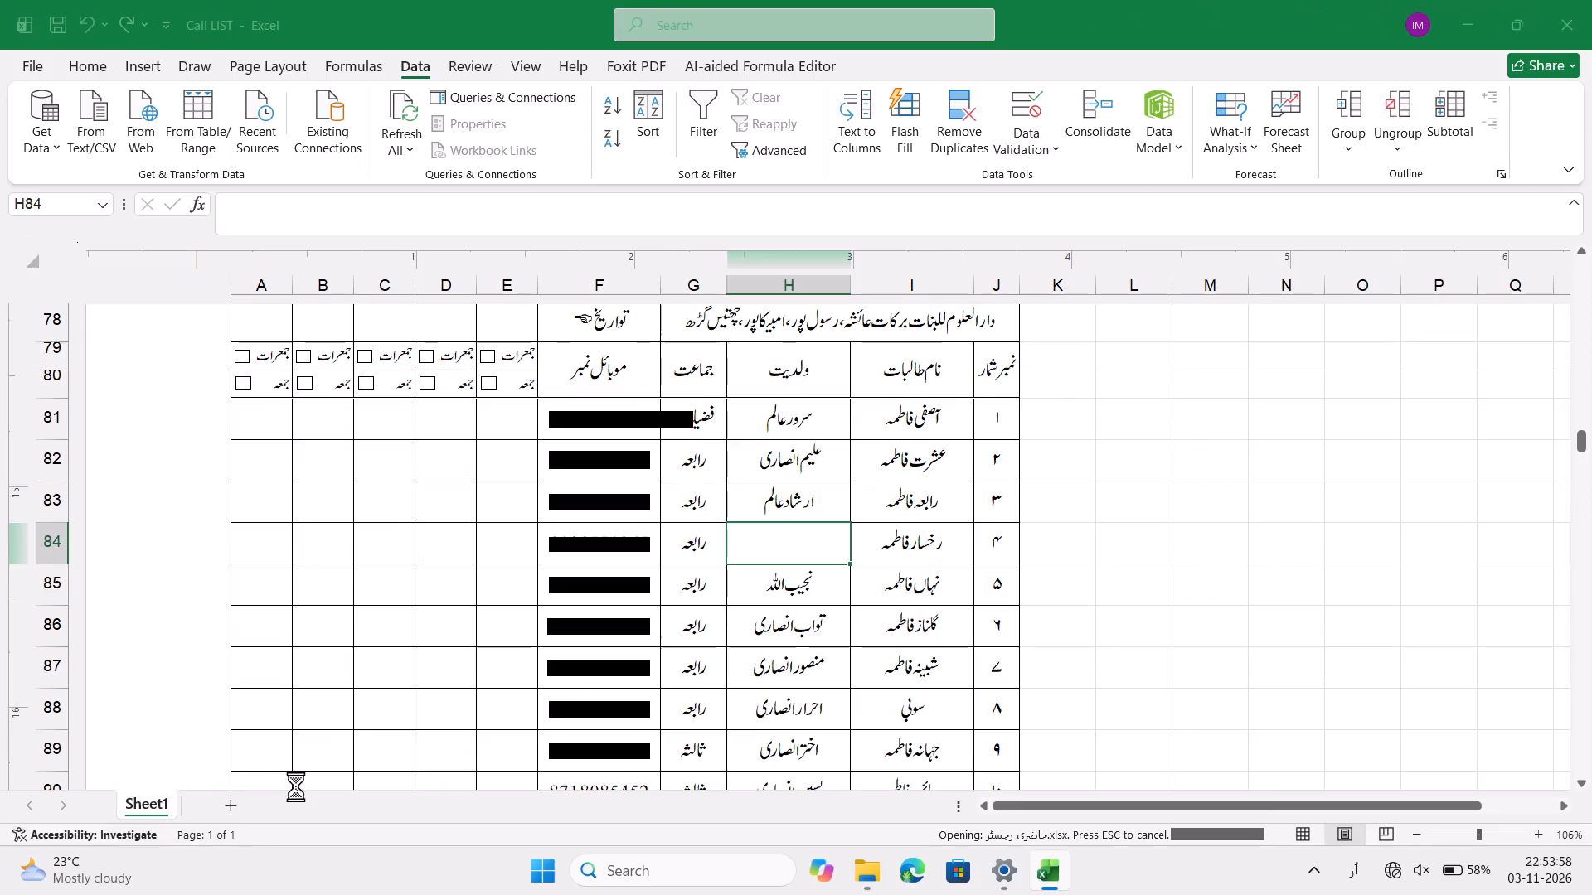
{"action": "left_click", "coordinate": [506, 814]}
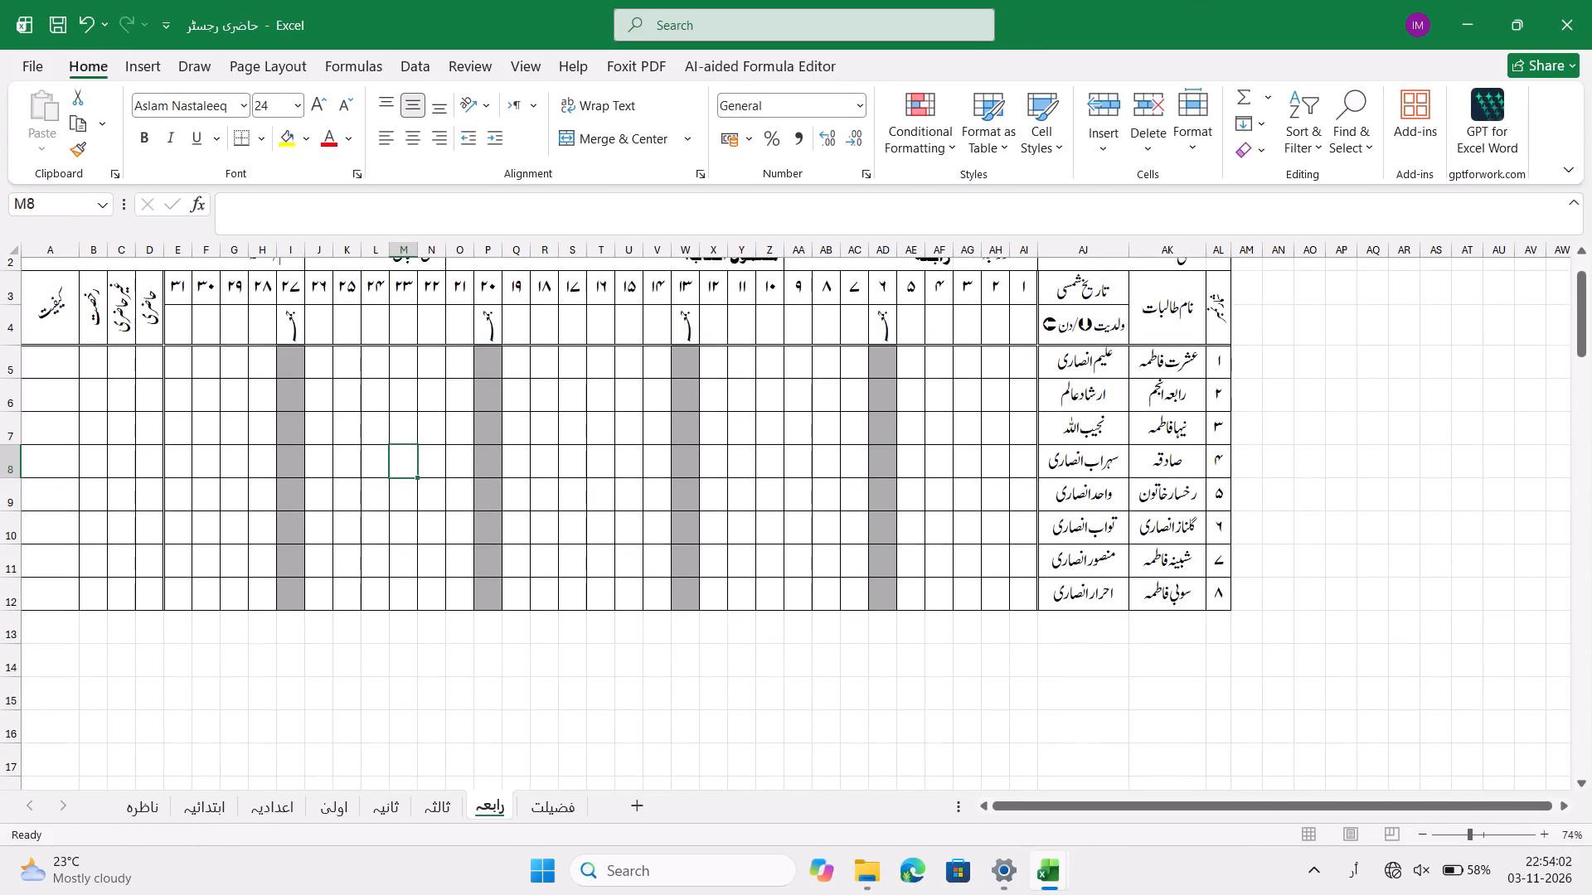
{"action": "left_click", "coordinate": [1091, 506]}
{"action": "key", "text": "ctrl+c"}
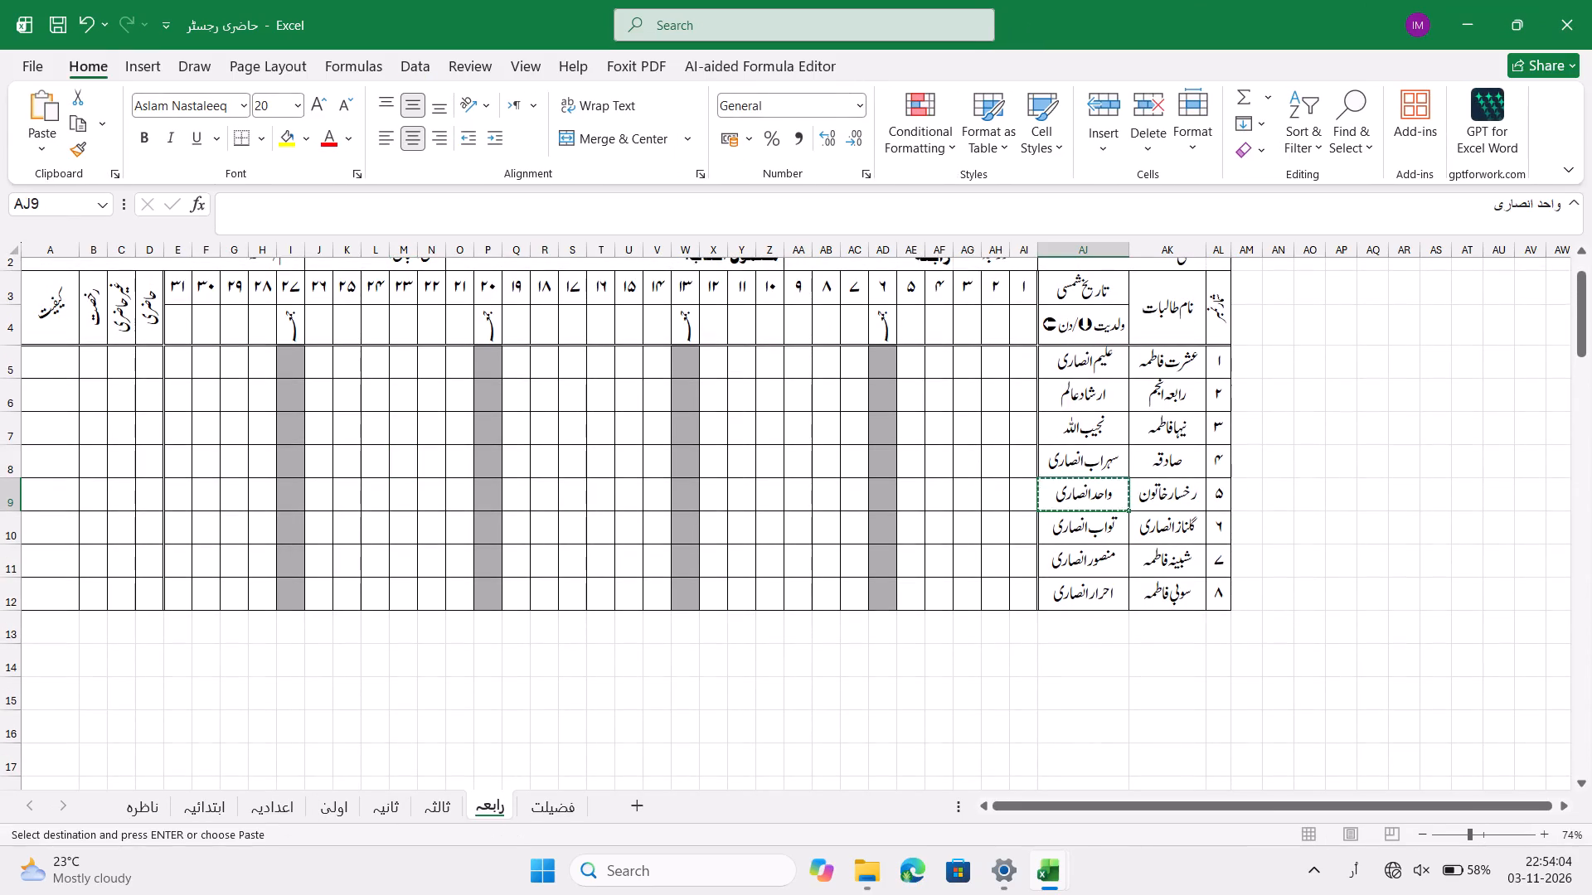
{"action": "left_click", "coordinate": [1572, 34]}
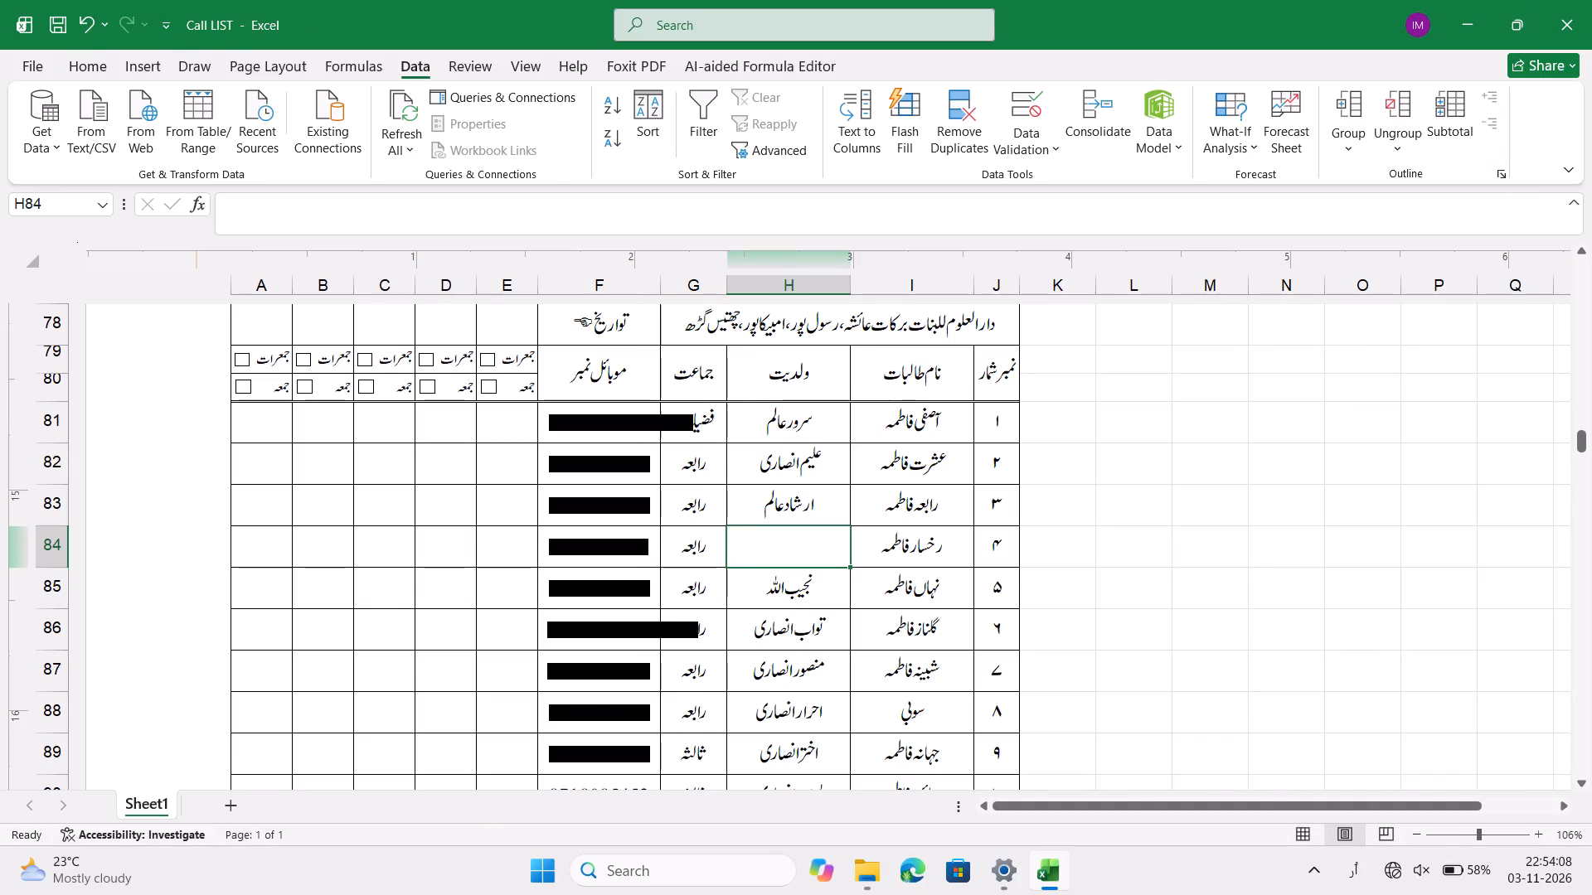
{"action": "left_click", "coordinate": [790, 549]}
{"action": "key", "text": "ctrl+v"}
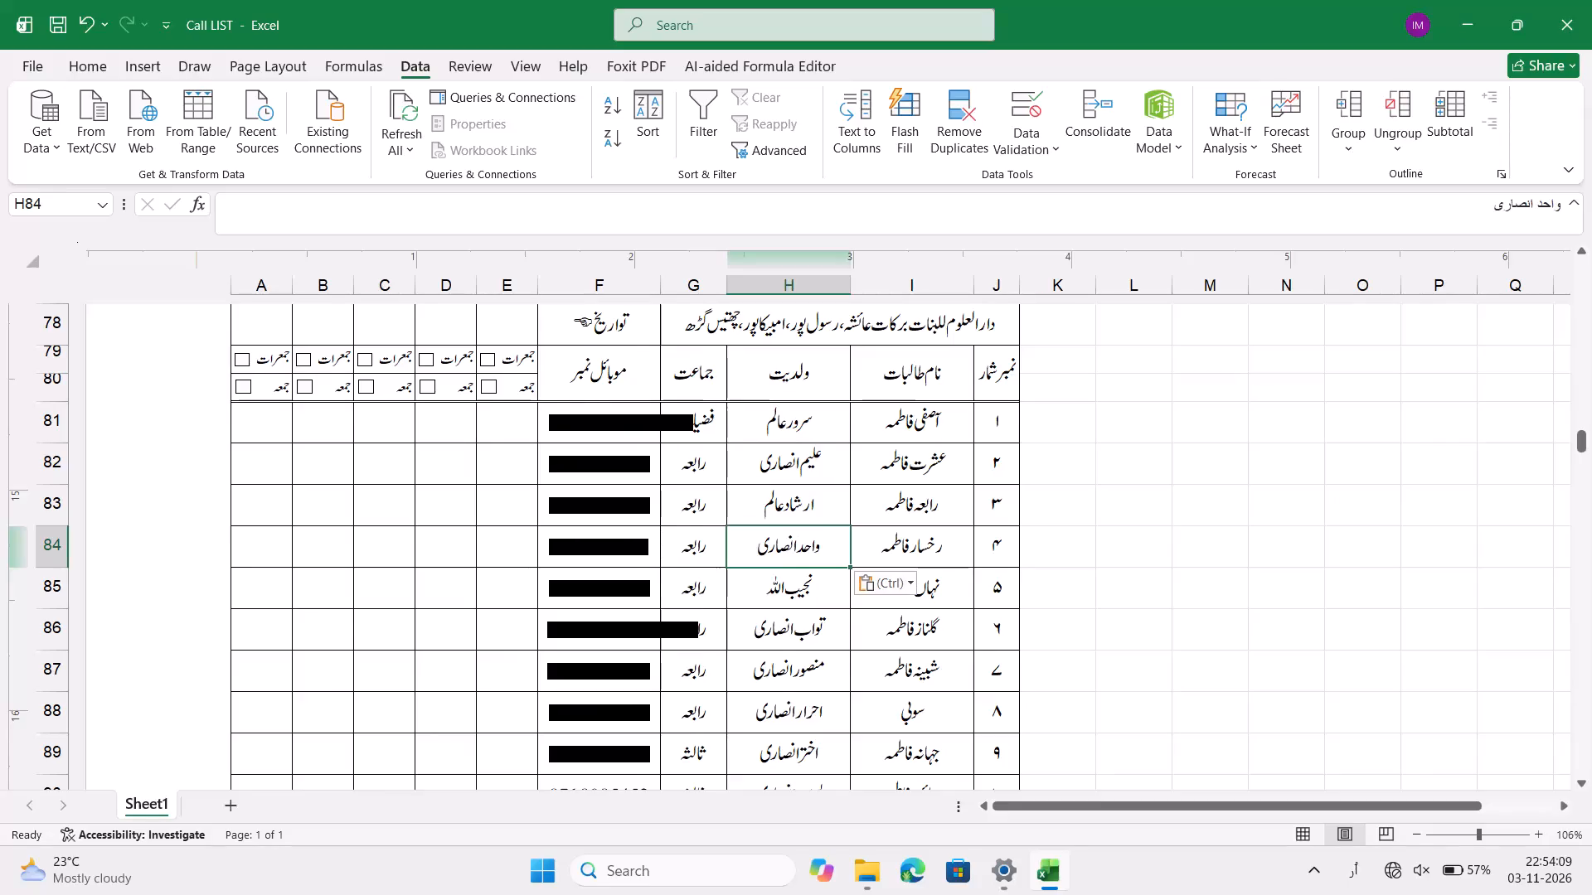
Enter the missing father's name in the blank ولدیت cell H97 of the third list.
{"action": "scroll", "coordinate": [790, 549], "scroll_direction": "down", "scroll_amount": 1}
{"action": "left_click", "coordinate": [795, 543]}
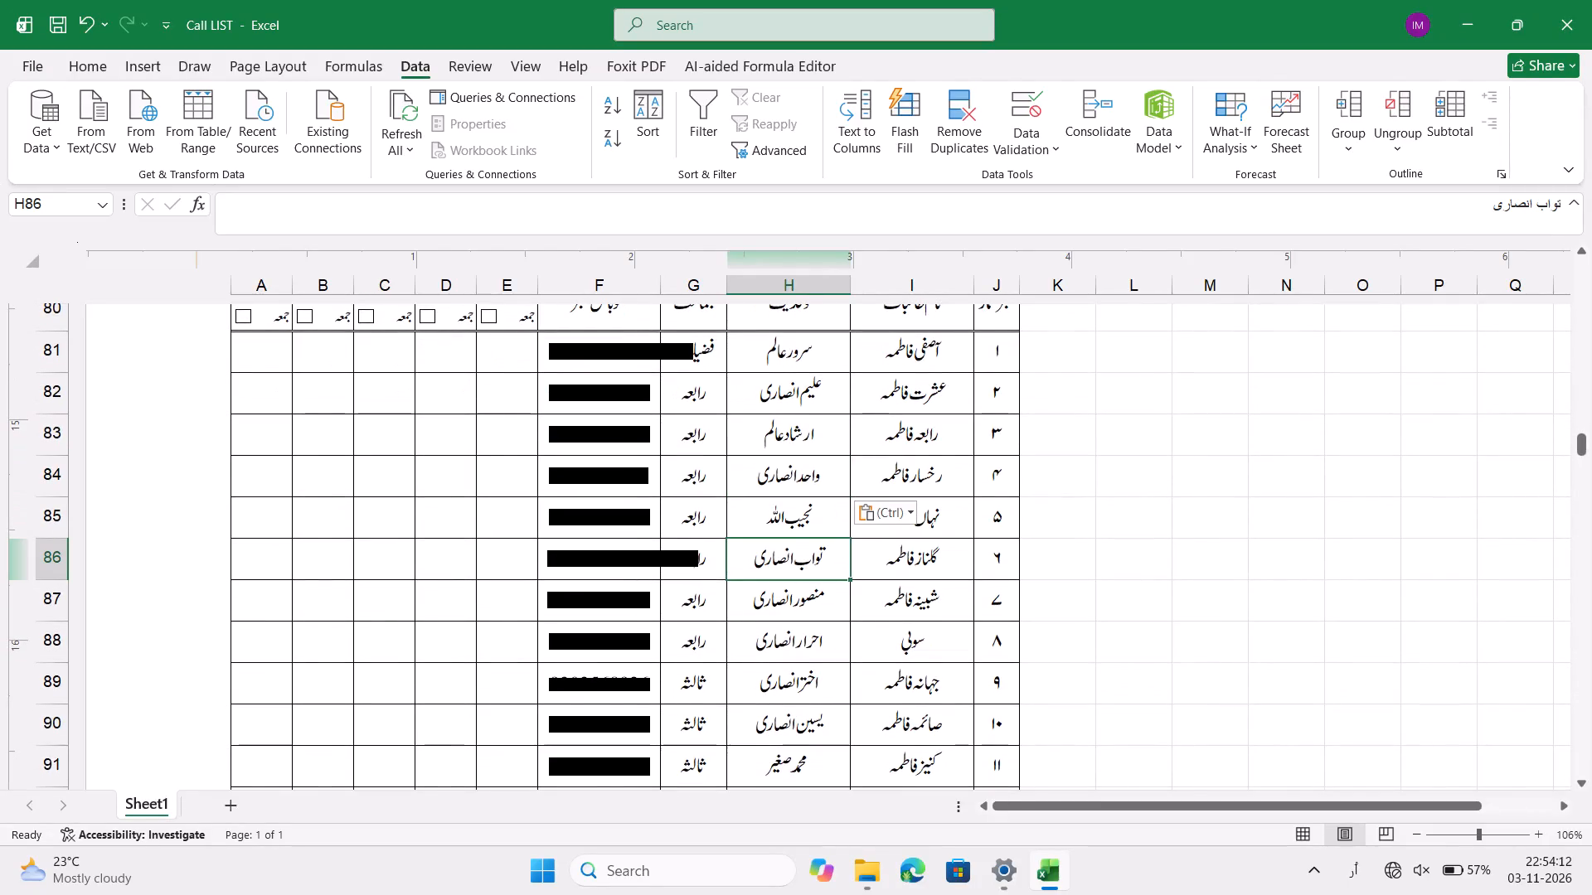
{"action": "scroll", "coordinate": [795, 543], "scroll_direction": "down", "scroll_amount": 1}
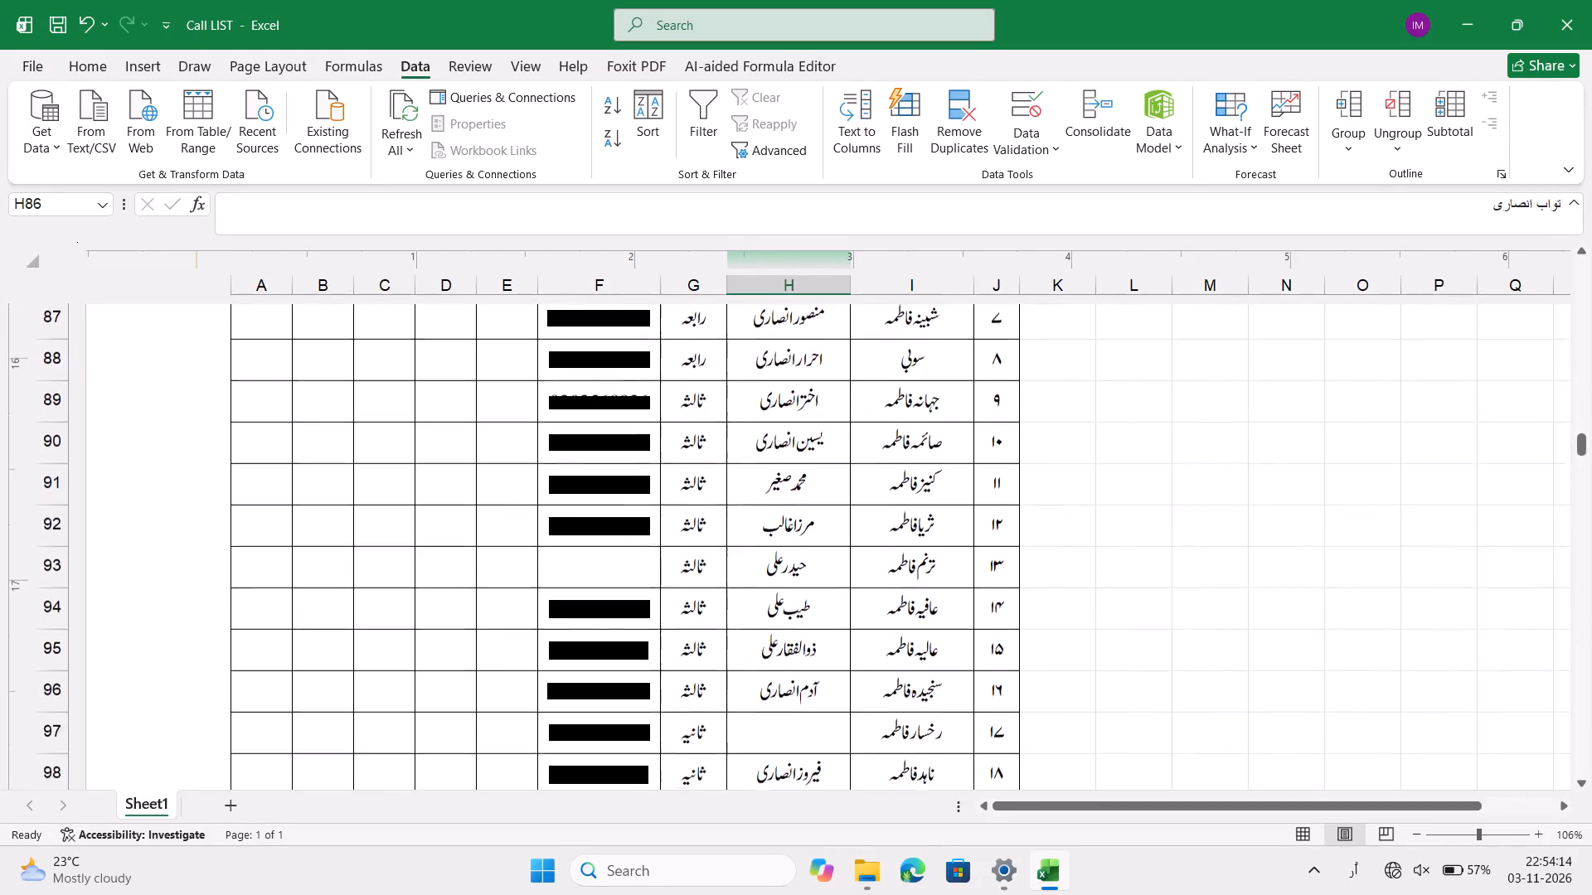
{"action": "scroll", "coordinate": [795, 543], "scroll_direction": "down", "scroll_amount": 1}
{"action": "left_click", "coordinate": [564, 559]}
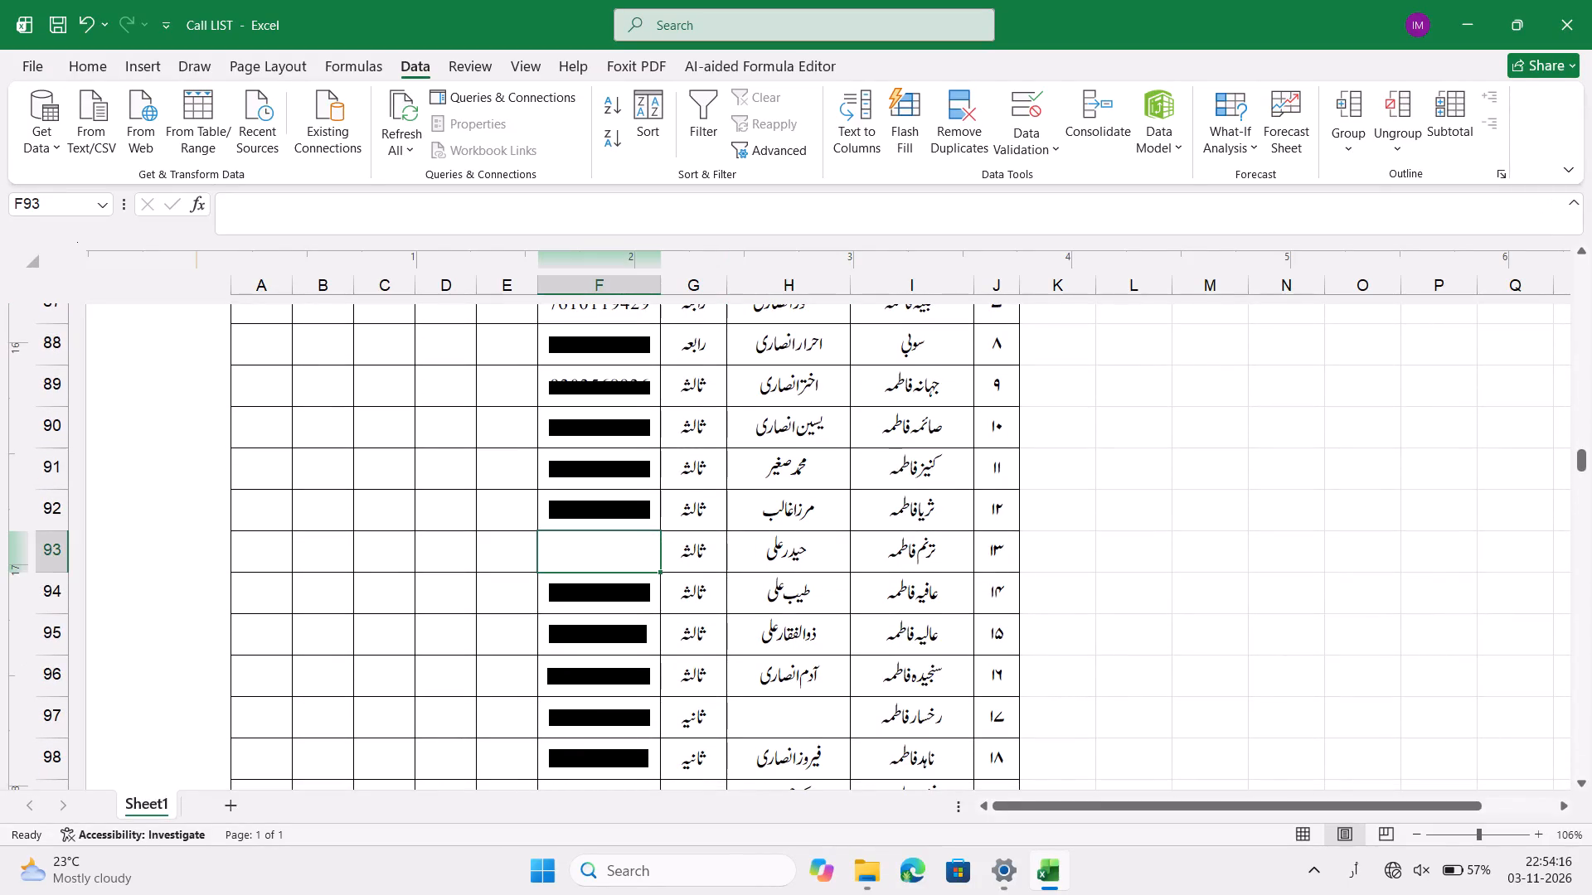
{"action": "scroll", "coordinate": [564, 559], "scroll_direction": "down", "scroll_amount": 1}
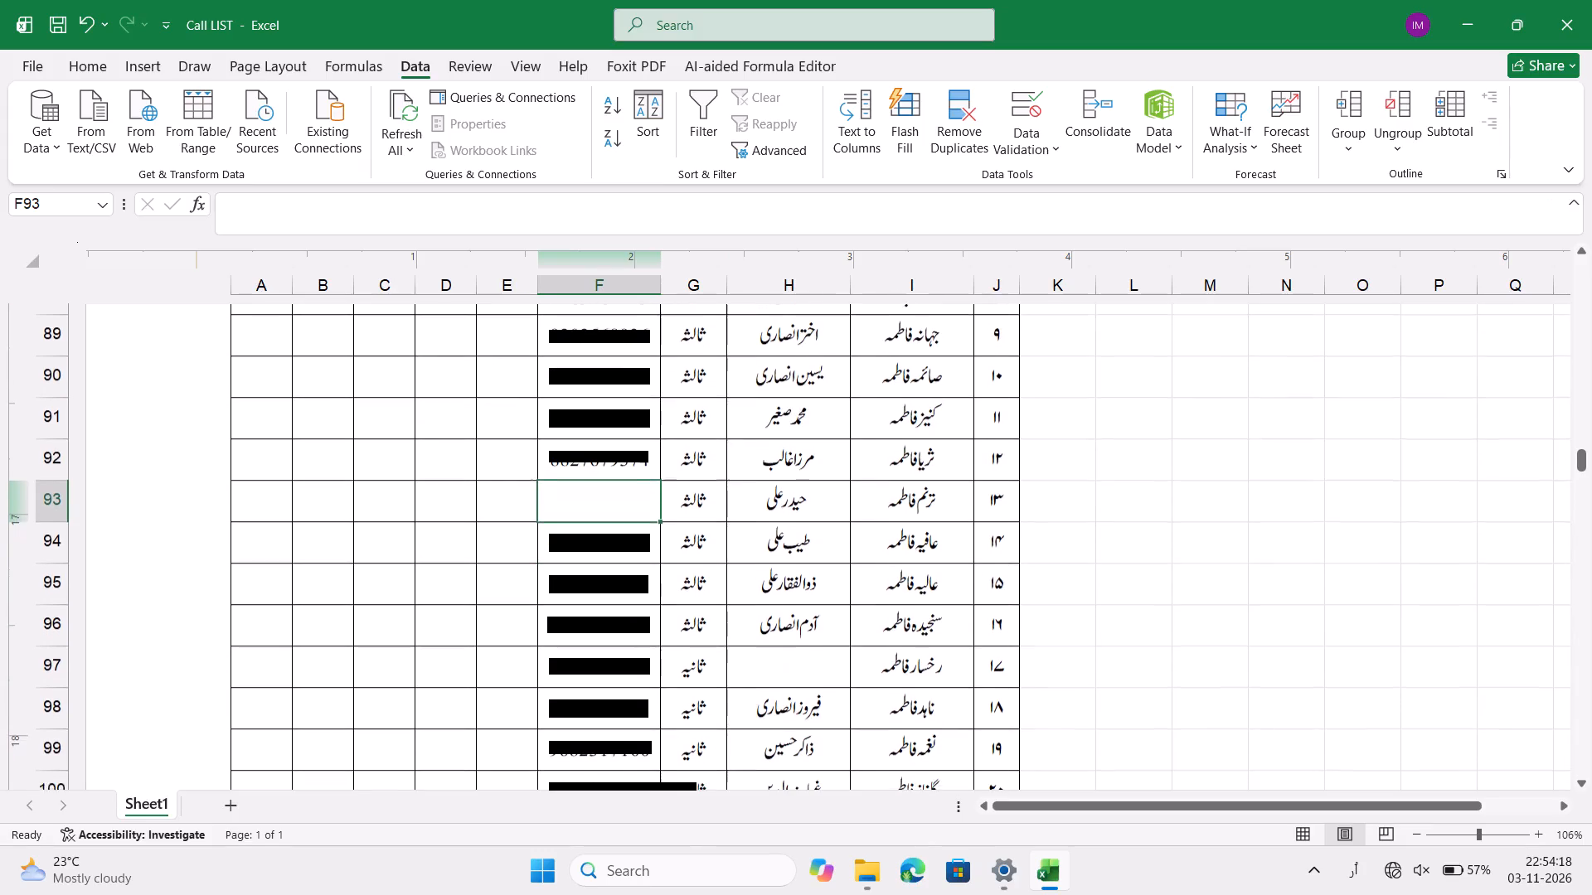
{"action": "left_click", "coordinate": [779, 665]}
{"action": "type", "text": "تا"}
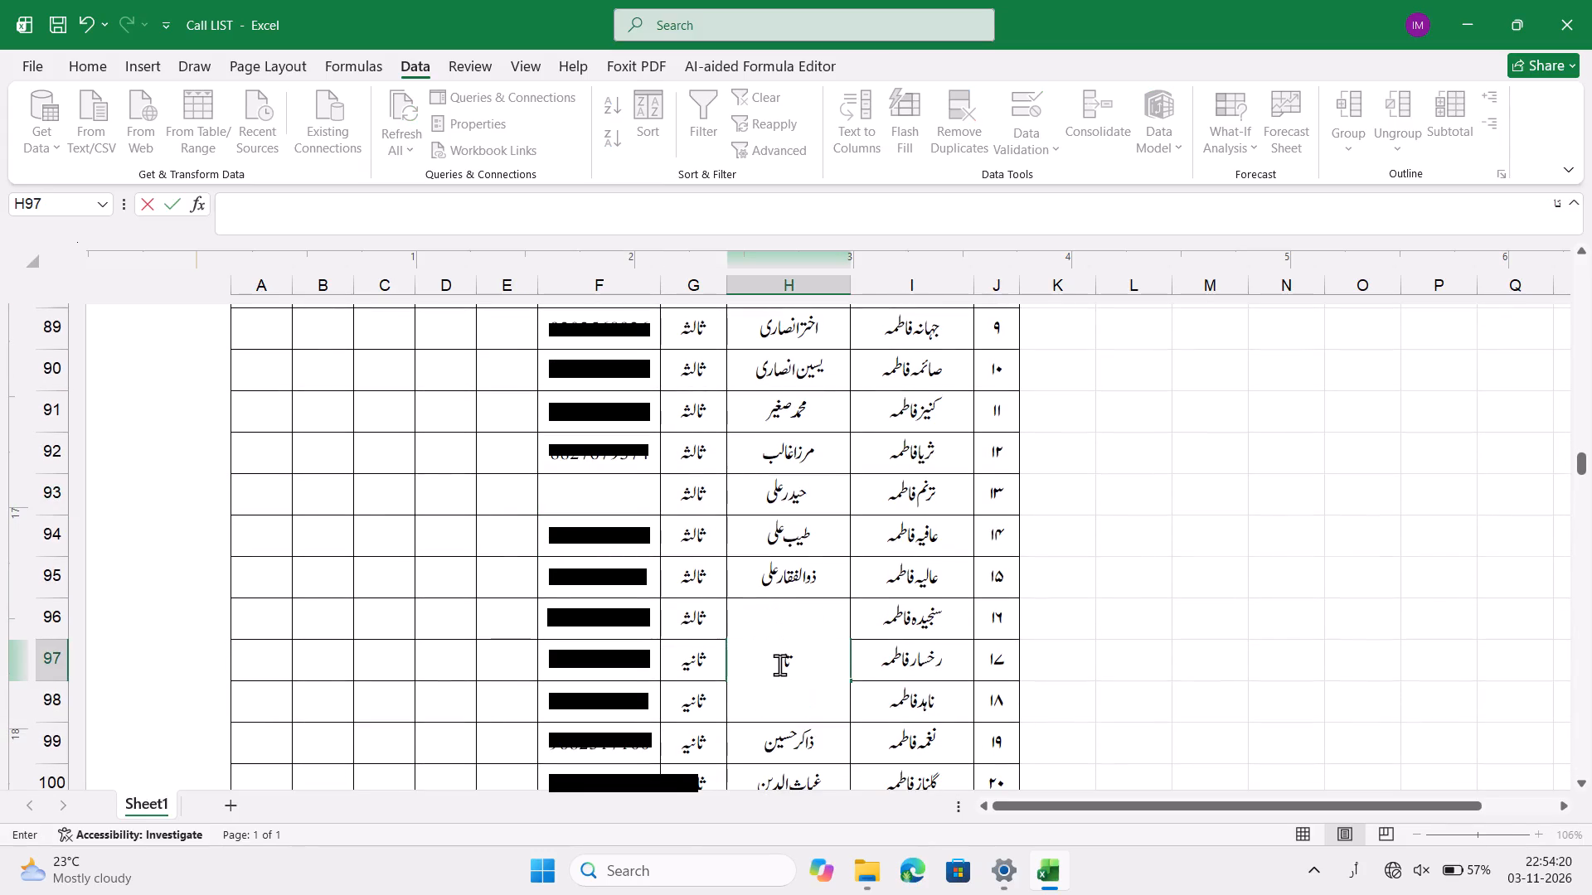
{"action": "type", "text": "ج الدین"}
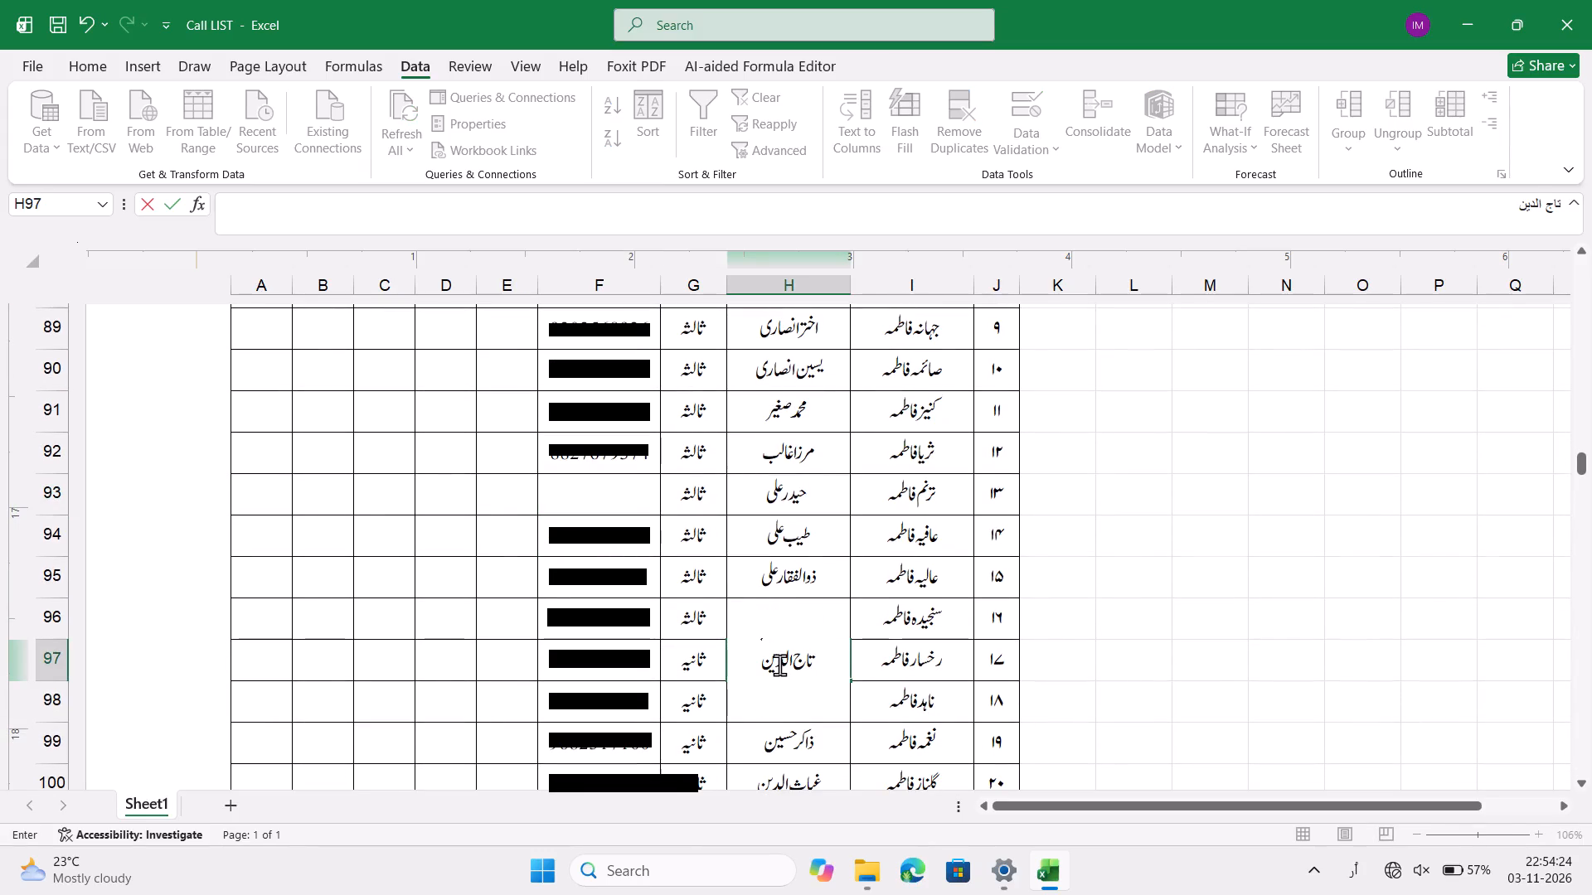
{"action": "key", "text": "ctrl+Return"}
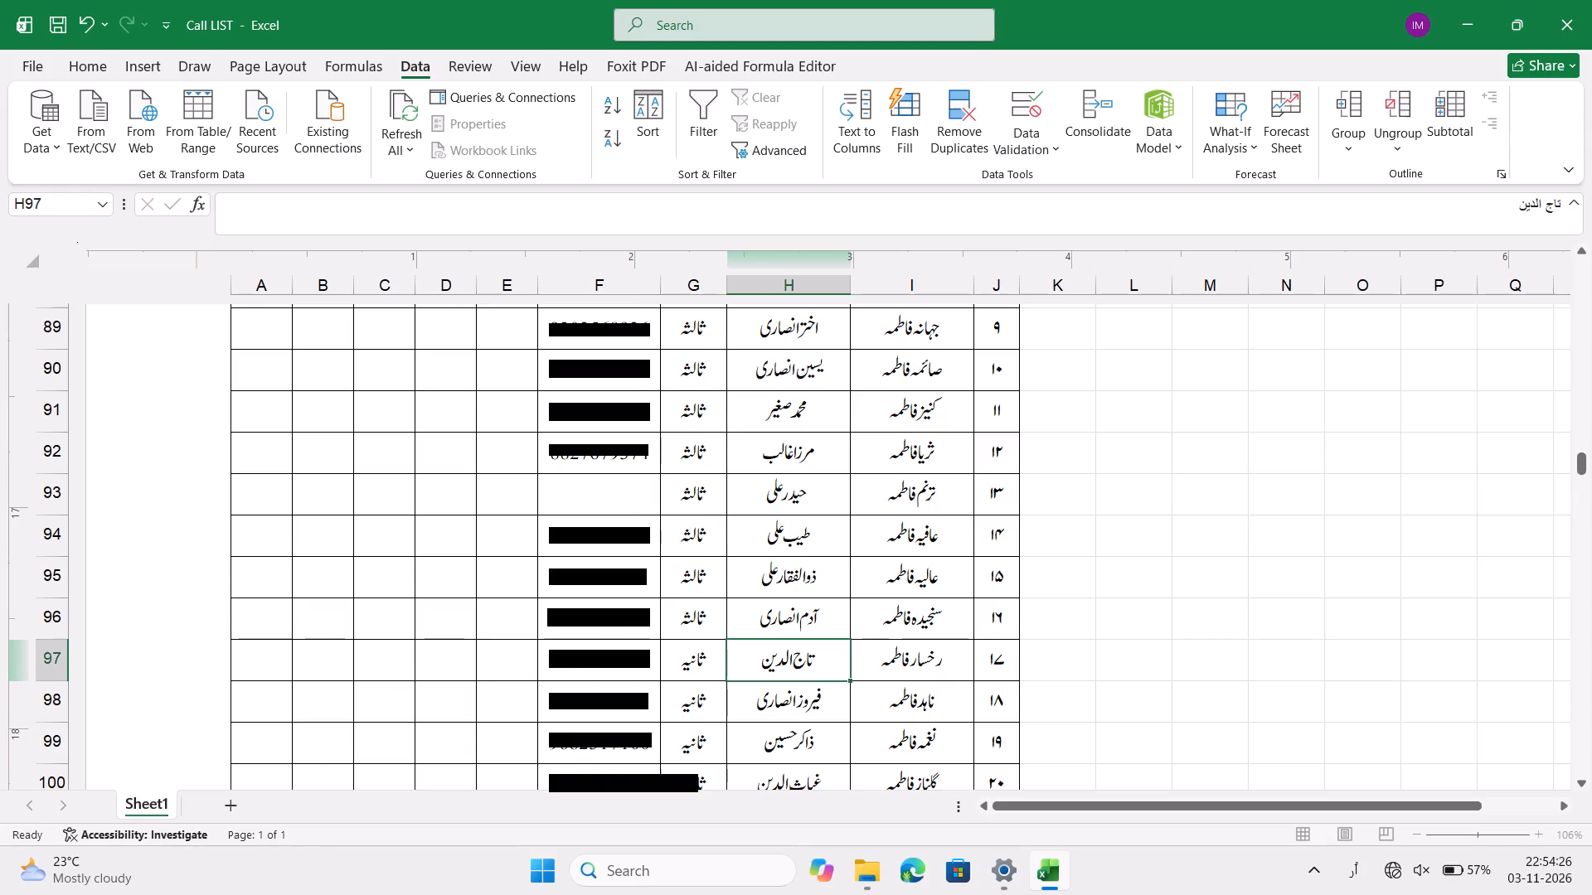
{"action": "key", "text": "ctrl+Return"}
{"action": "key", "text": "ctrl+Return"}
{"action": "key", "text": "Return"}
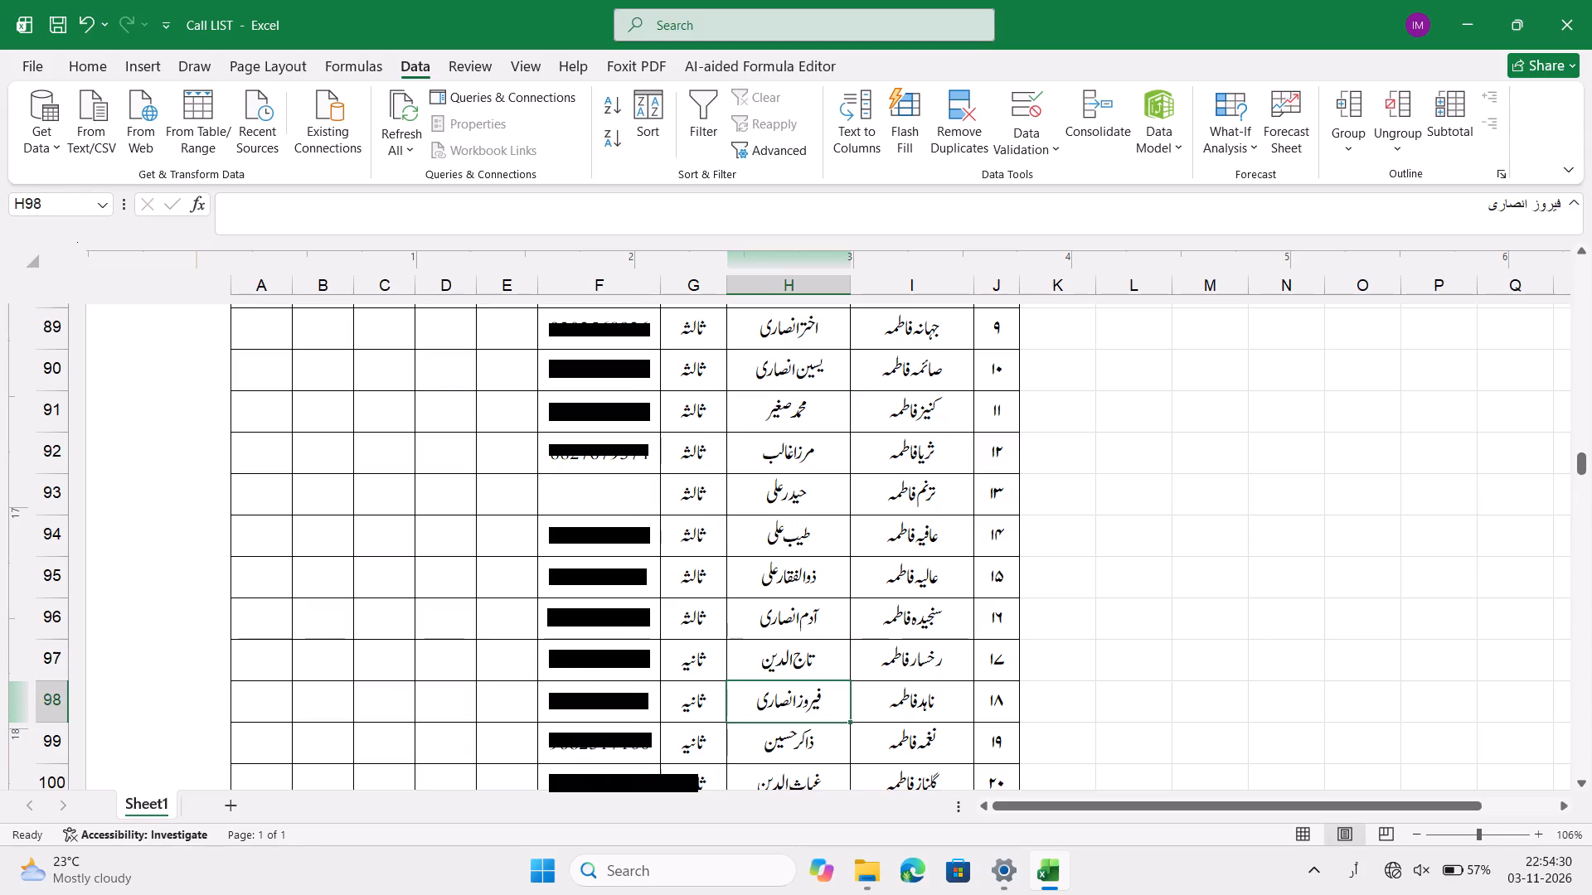
Save the workbook with the mobile-number cell F93 selected.
{"action": "left_click", "coordinate": [624, 485]}
{"action": "key", "text": "ctrl+s"}
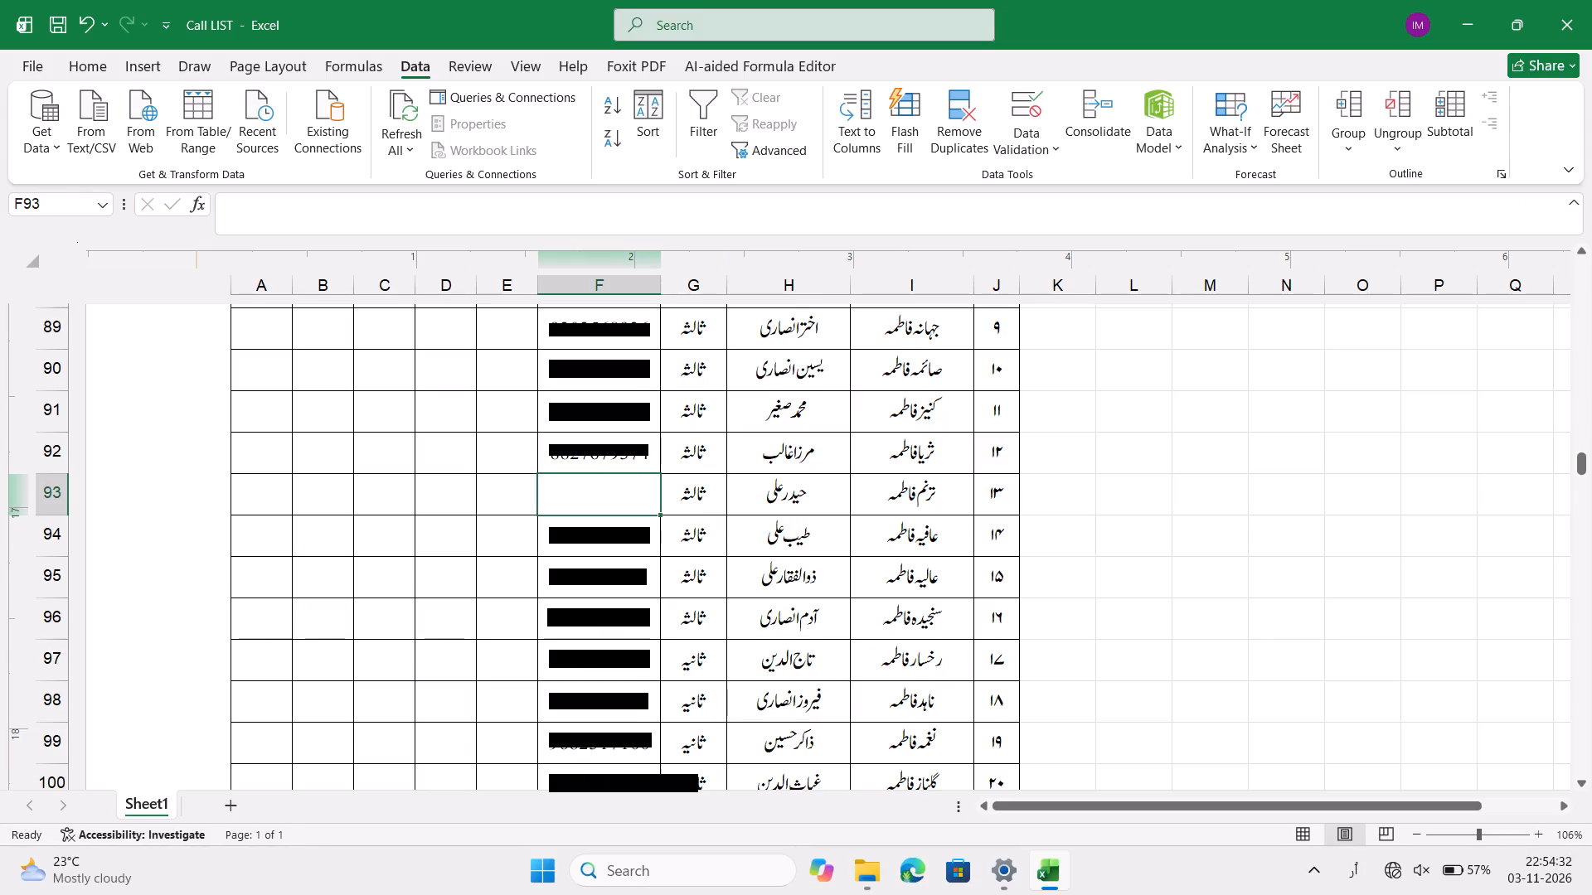
Examine the ثانیہ rows further down the third list for missing student details.
{"action": "scroll", "coordinate": [624, 485], "scroll_direction": "down", "scroll_amount": 1}
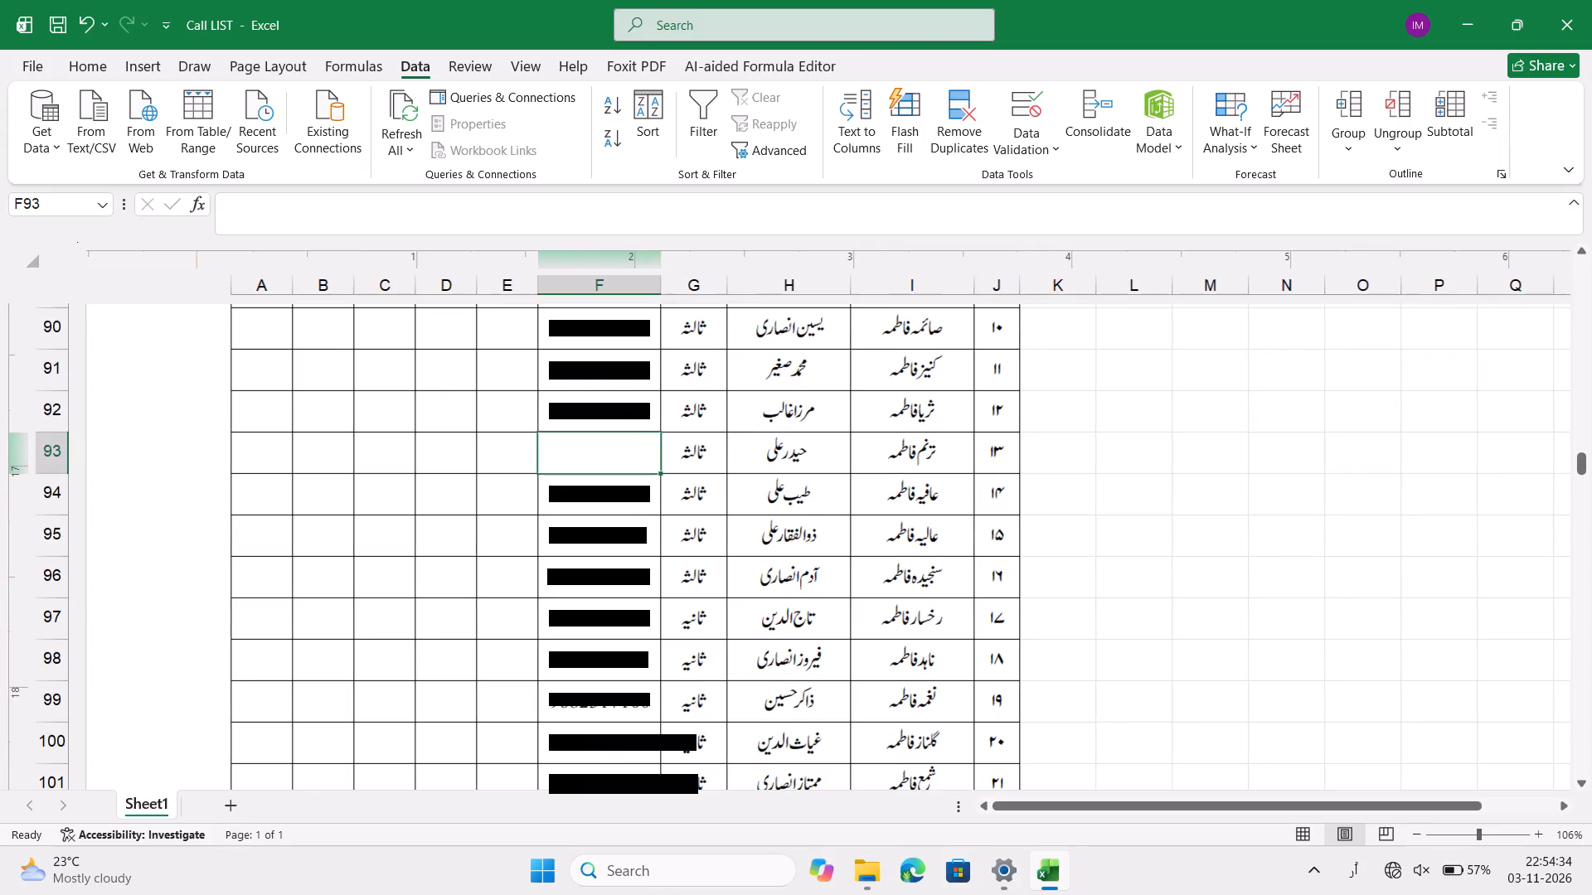
{"action": "scroll", "coordinate": [738, 594], "scroll_direction": "down", "scroll_amount": 2}
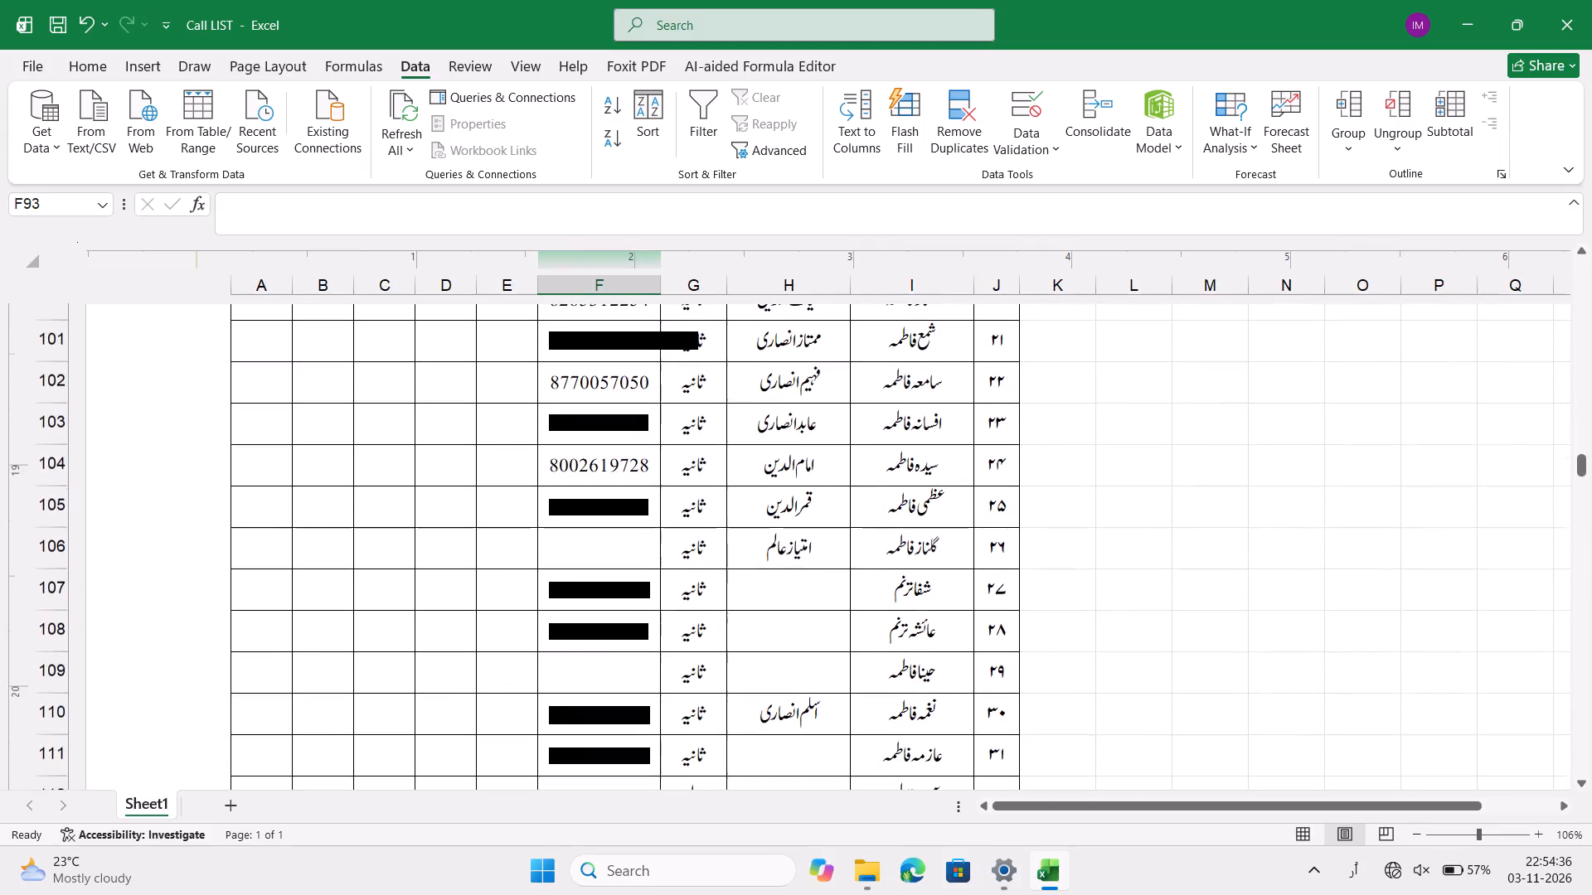
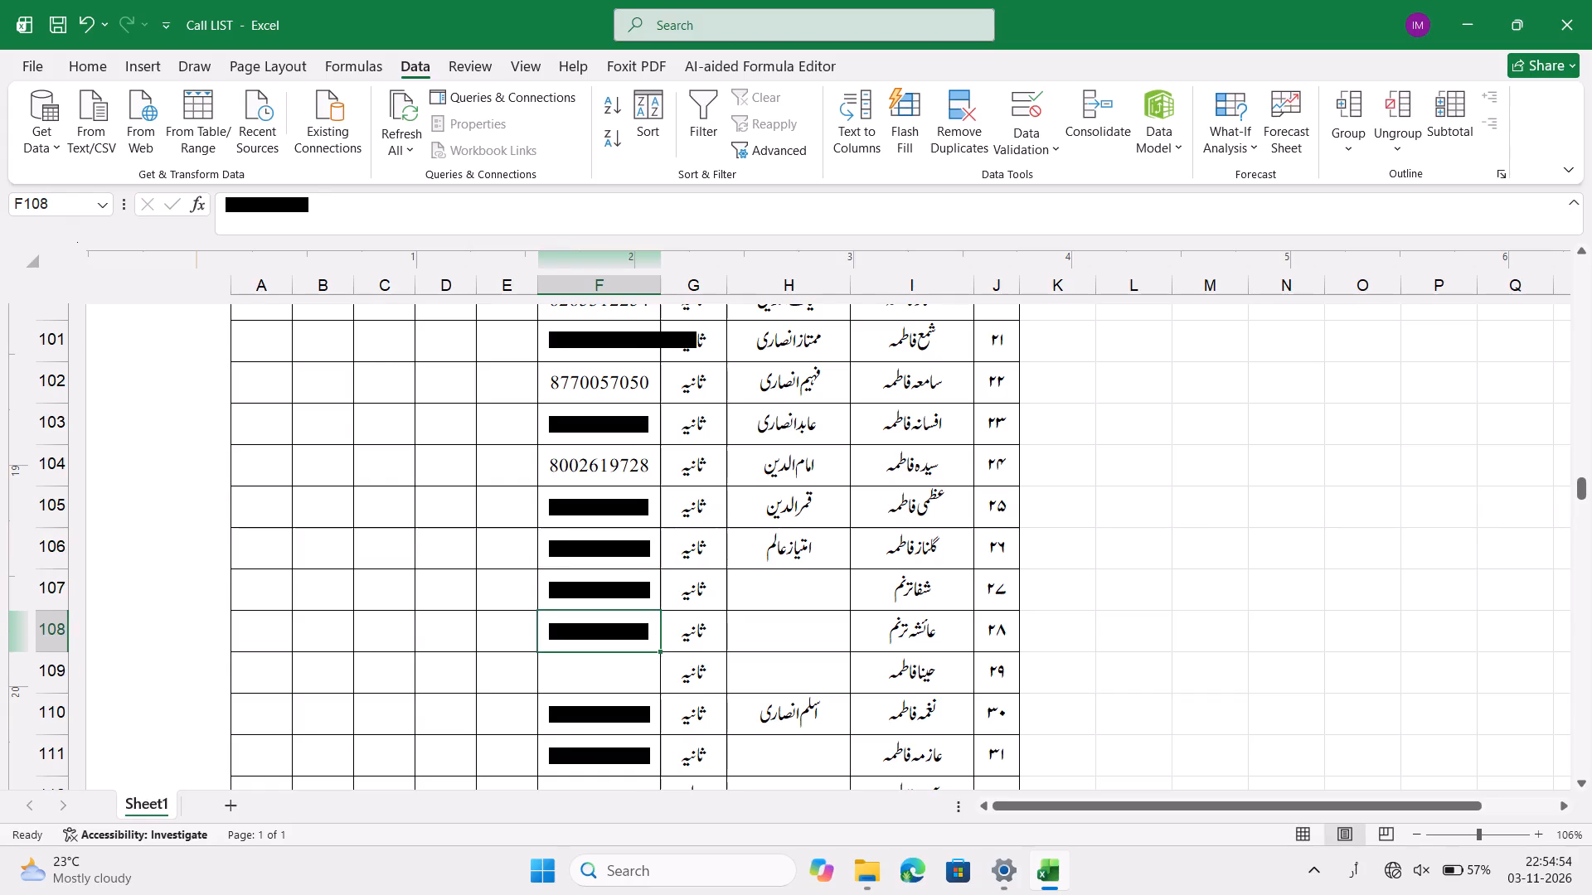
Enter the missing father's name in the blank ولدیت cell H107, for the ثانیہ student numbered ۲۷.
{"action": "key", "text": "Up"}
{"action": "key", "text": "Up"}
{"action": "key", "text": "Right"}
{"action": "key", "text": "Right"}
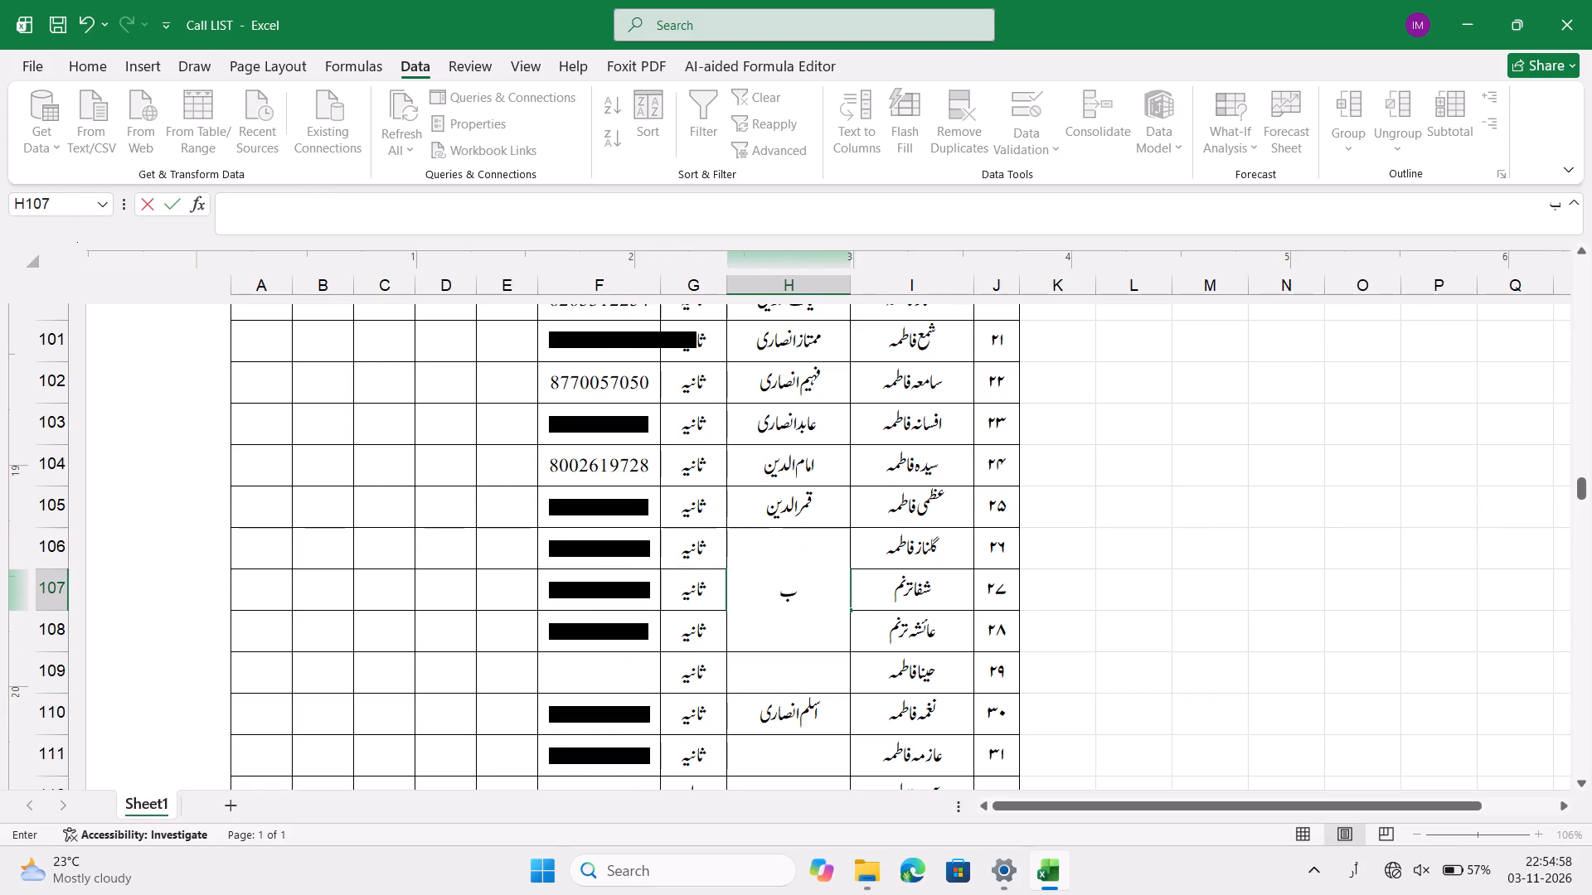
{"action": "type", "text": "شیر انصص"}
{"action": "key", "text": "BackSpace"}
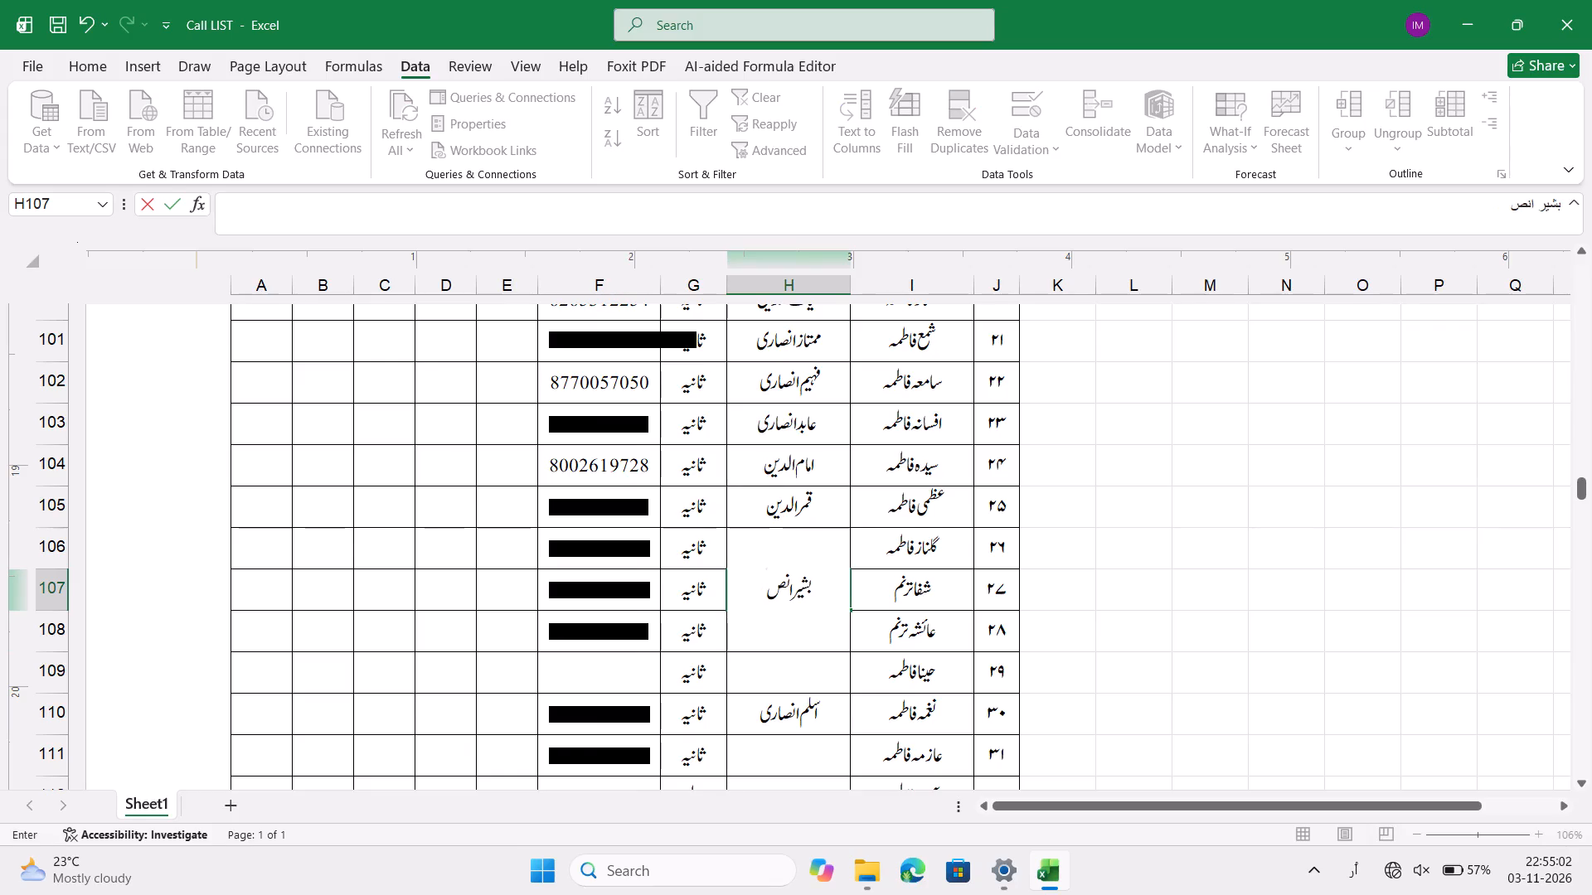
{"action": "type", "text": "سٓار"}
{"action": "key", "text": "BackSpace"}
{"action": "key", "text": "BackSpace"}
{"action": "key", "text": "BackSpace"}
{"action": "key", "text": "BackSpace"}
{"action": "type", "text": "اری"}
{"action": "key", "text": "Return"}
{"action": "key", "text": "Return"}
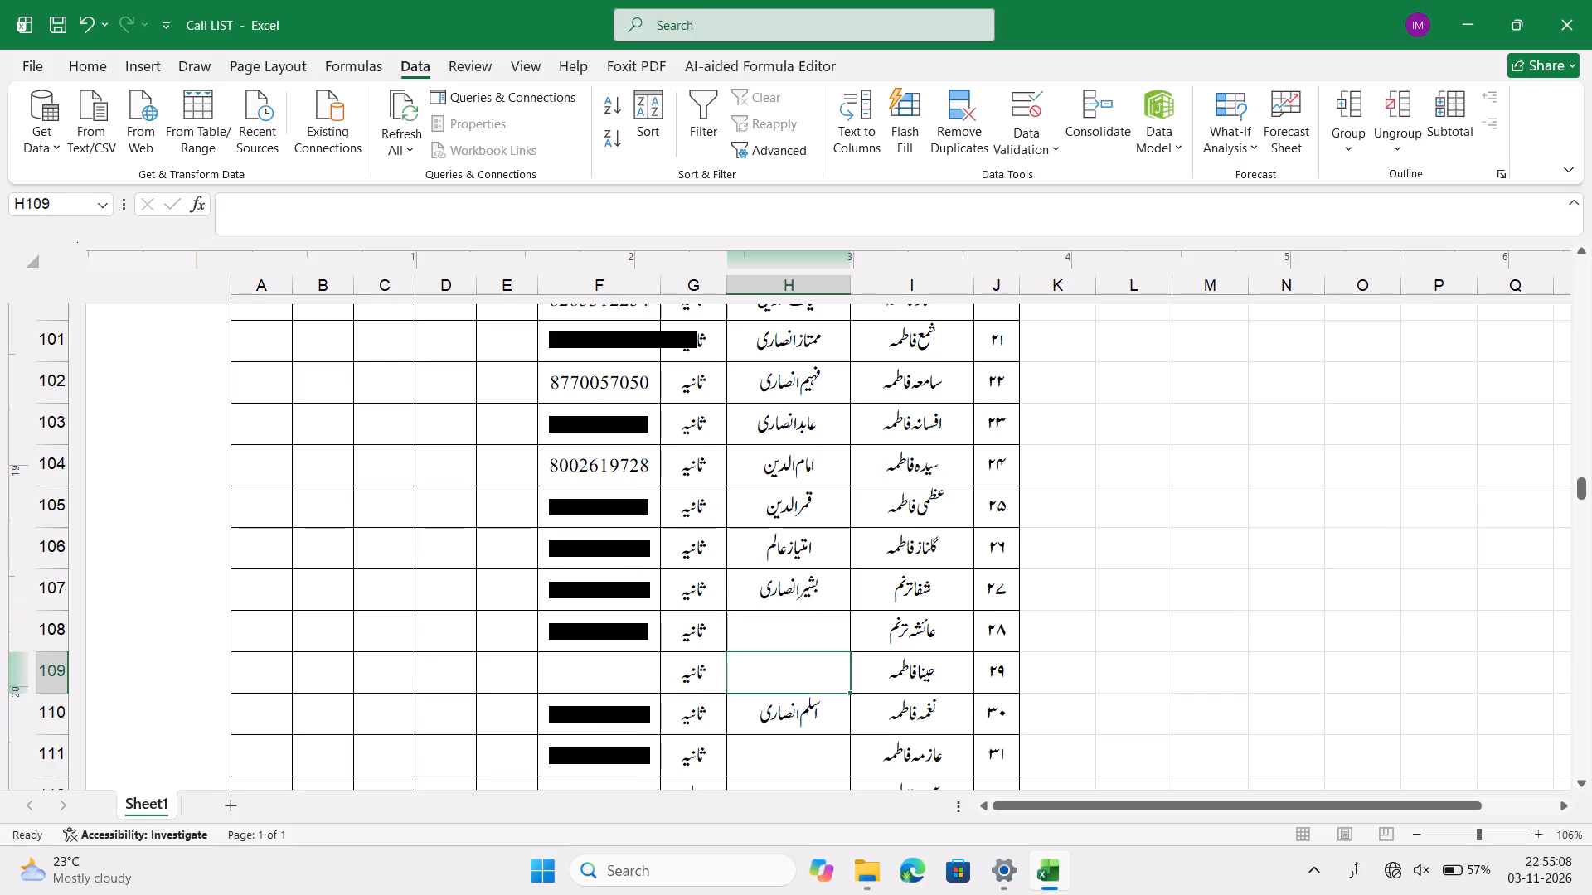
Enter the missing father's name in the blank ولدیت cell H108, for the ثانیہ student numbered ۲۸.
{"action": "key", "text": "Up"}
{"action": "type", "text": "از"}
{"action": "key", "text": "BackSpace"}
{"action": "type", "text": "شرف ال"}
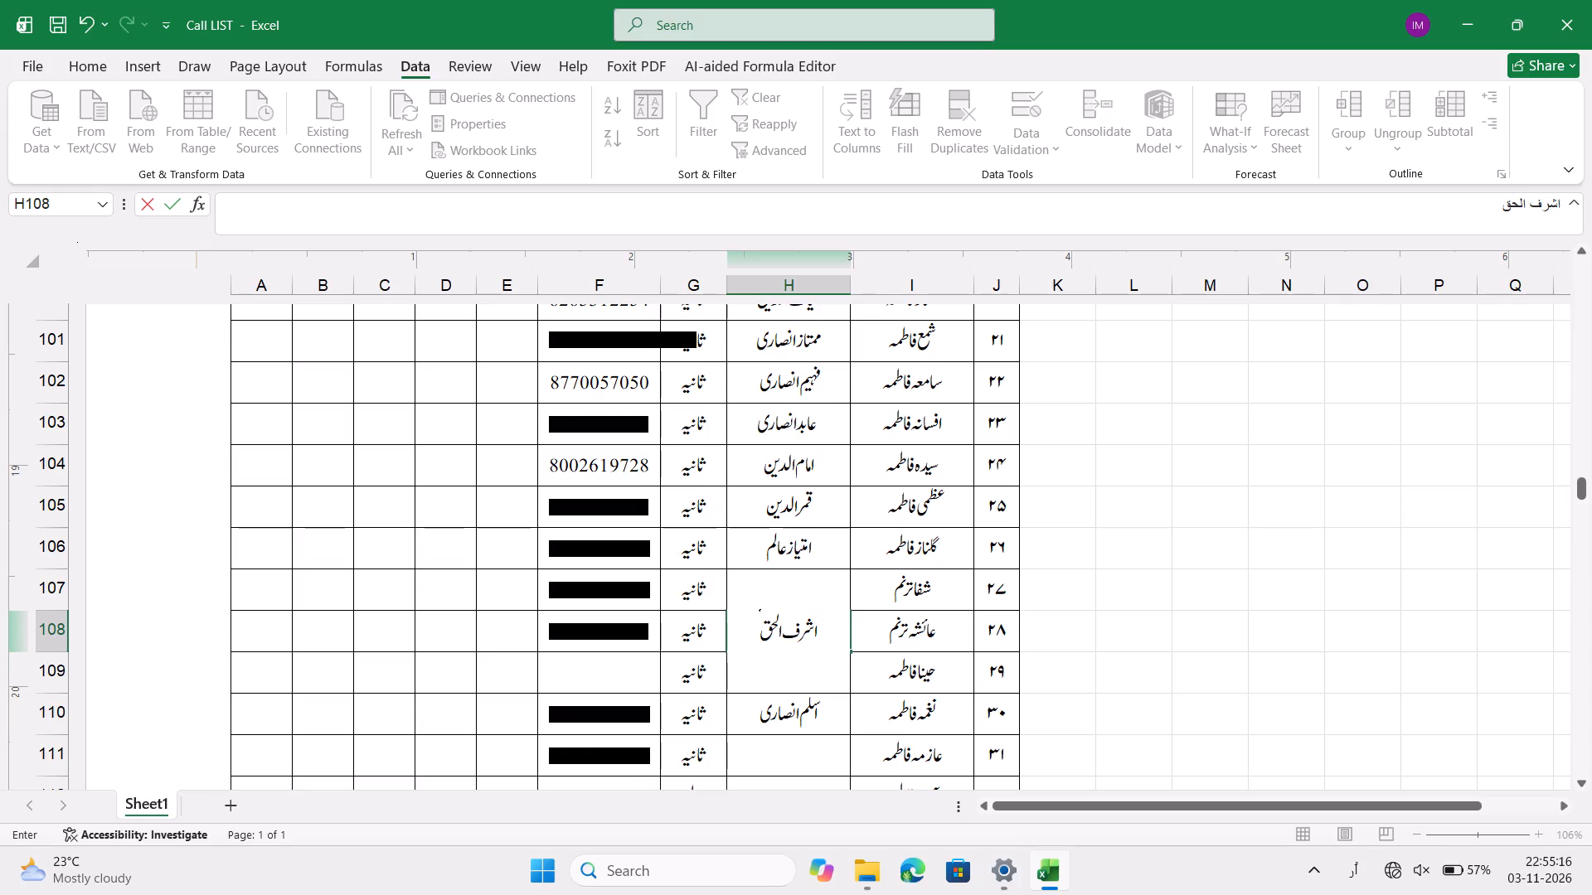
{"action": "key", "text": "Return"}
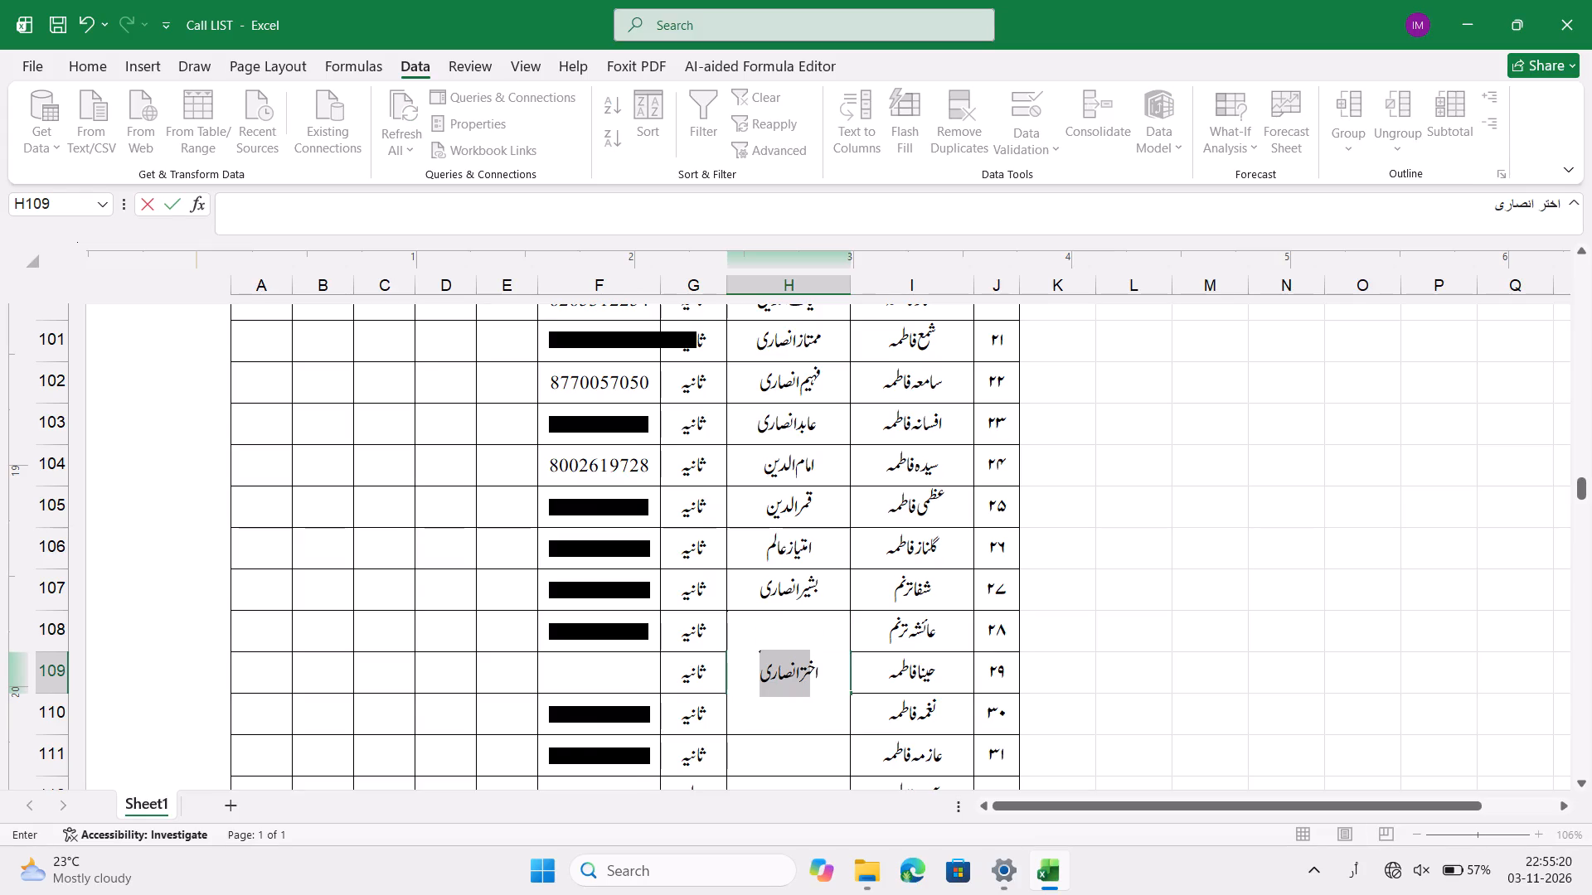
Enter the missing father's name in the blank ولدیت cell H109, for the ثانیہ student numbered ۲۹.
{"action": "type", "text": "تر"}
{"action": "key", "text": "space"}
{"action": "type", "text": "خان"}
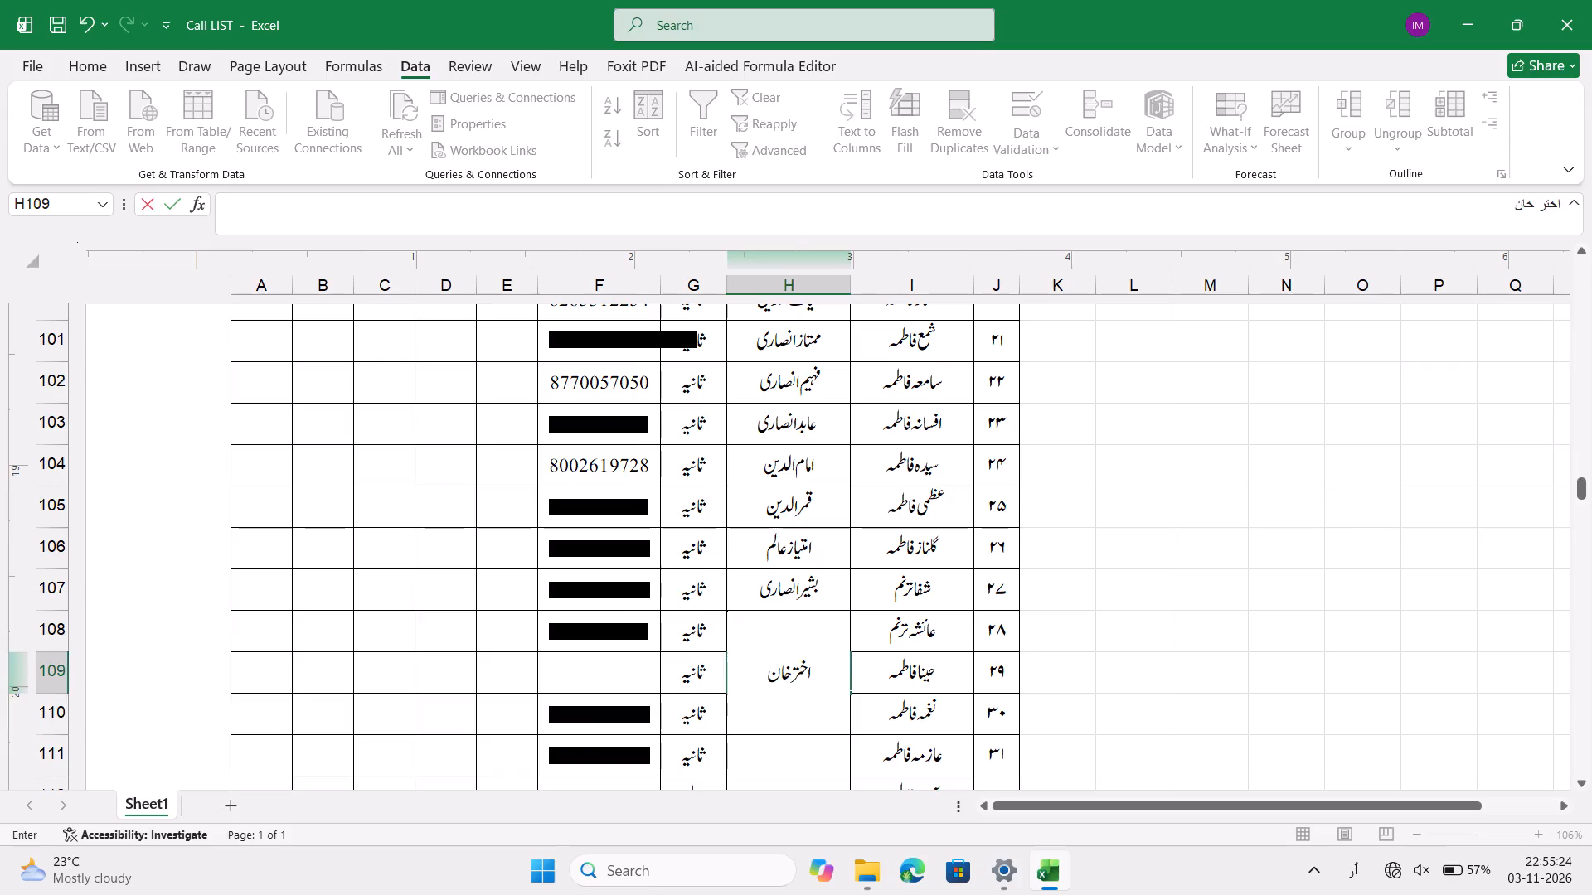
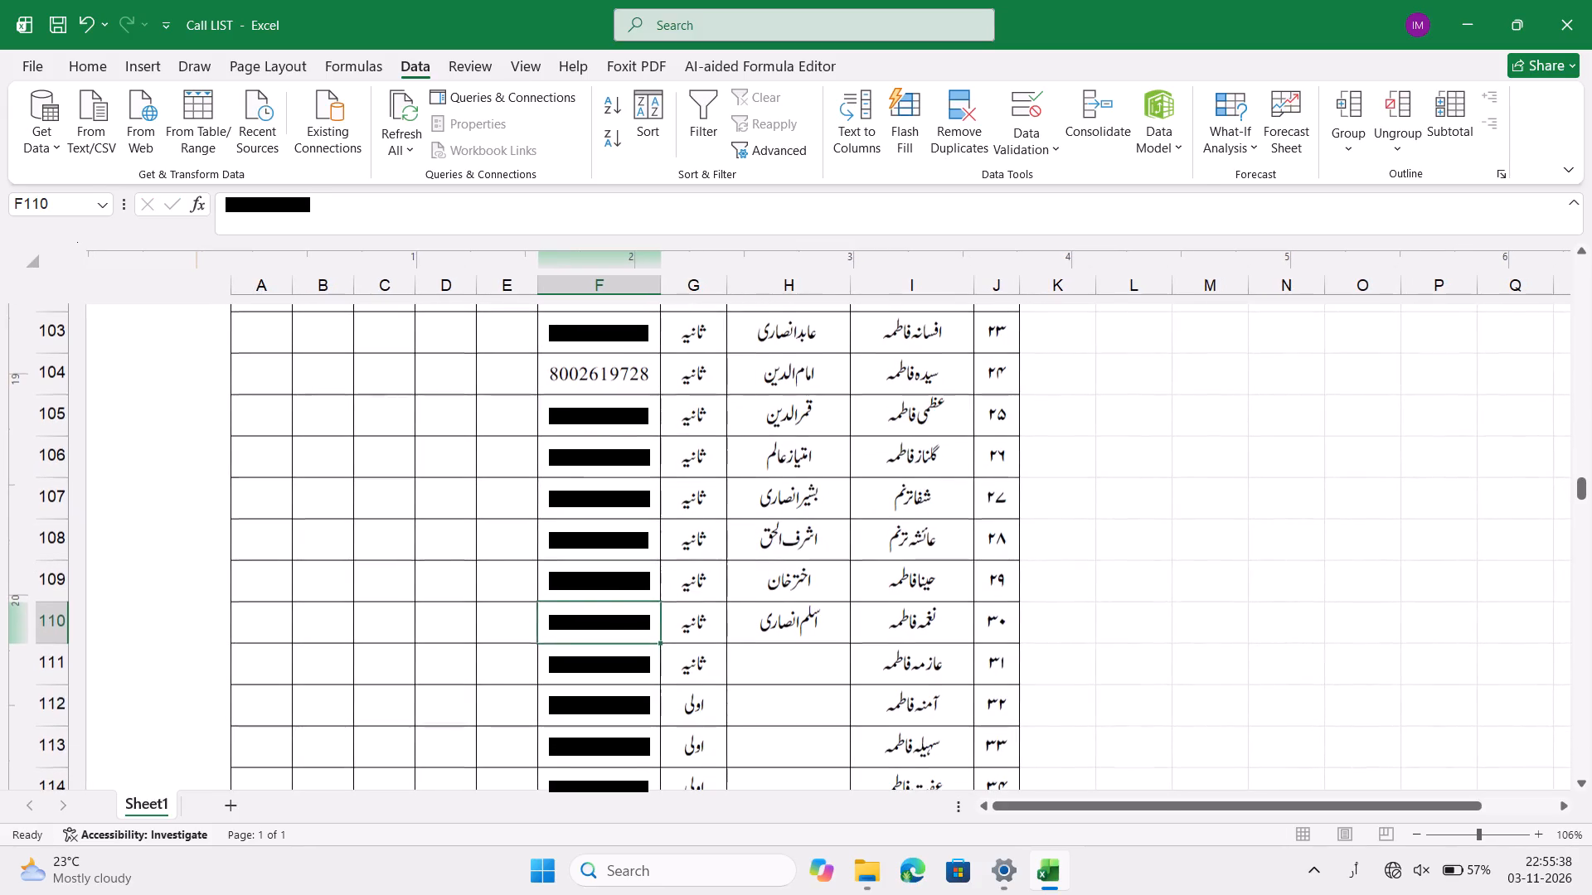
Enter the missing father's name in the blank ولدیت cell H111, for the ثانیہ student numbered ۳۱.
{"action": "left_click", "coordinate": [816, 673]}
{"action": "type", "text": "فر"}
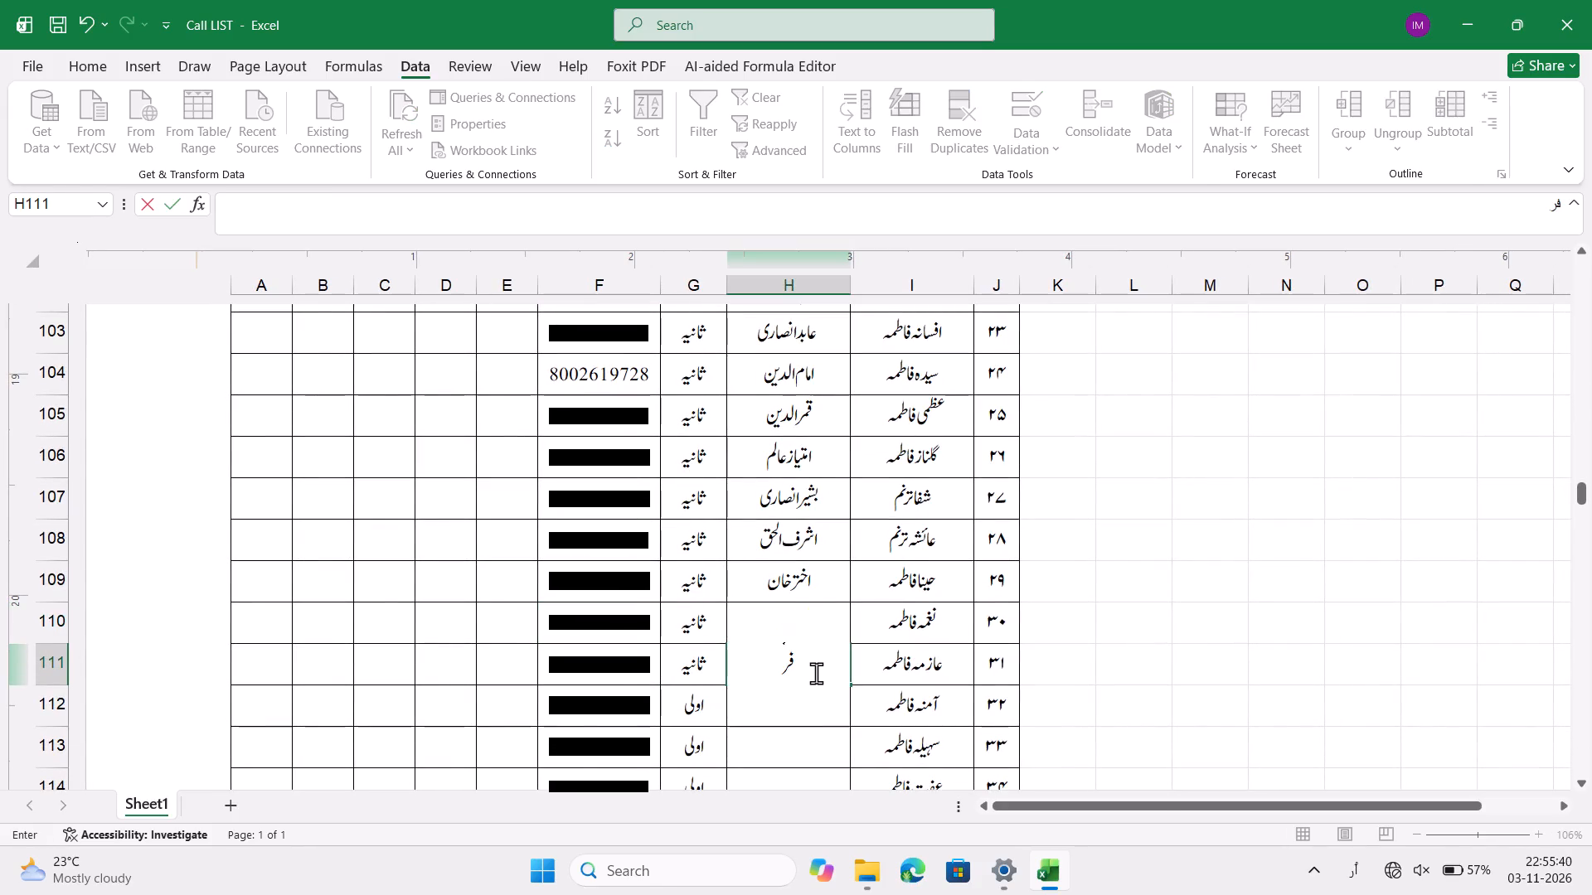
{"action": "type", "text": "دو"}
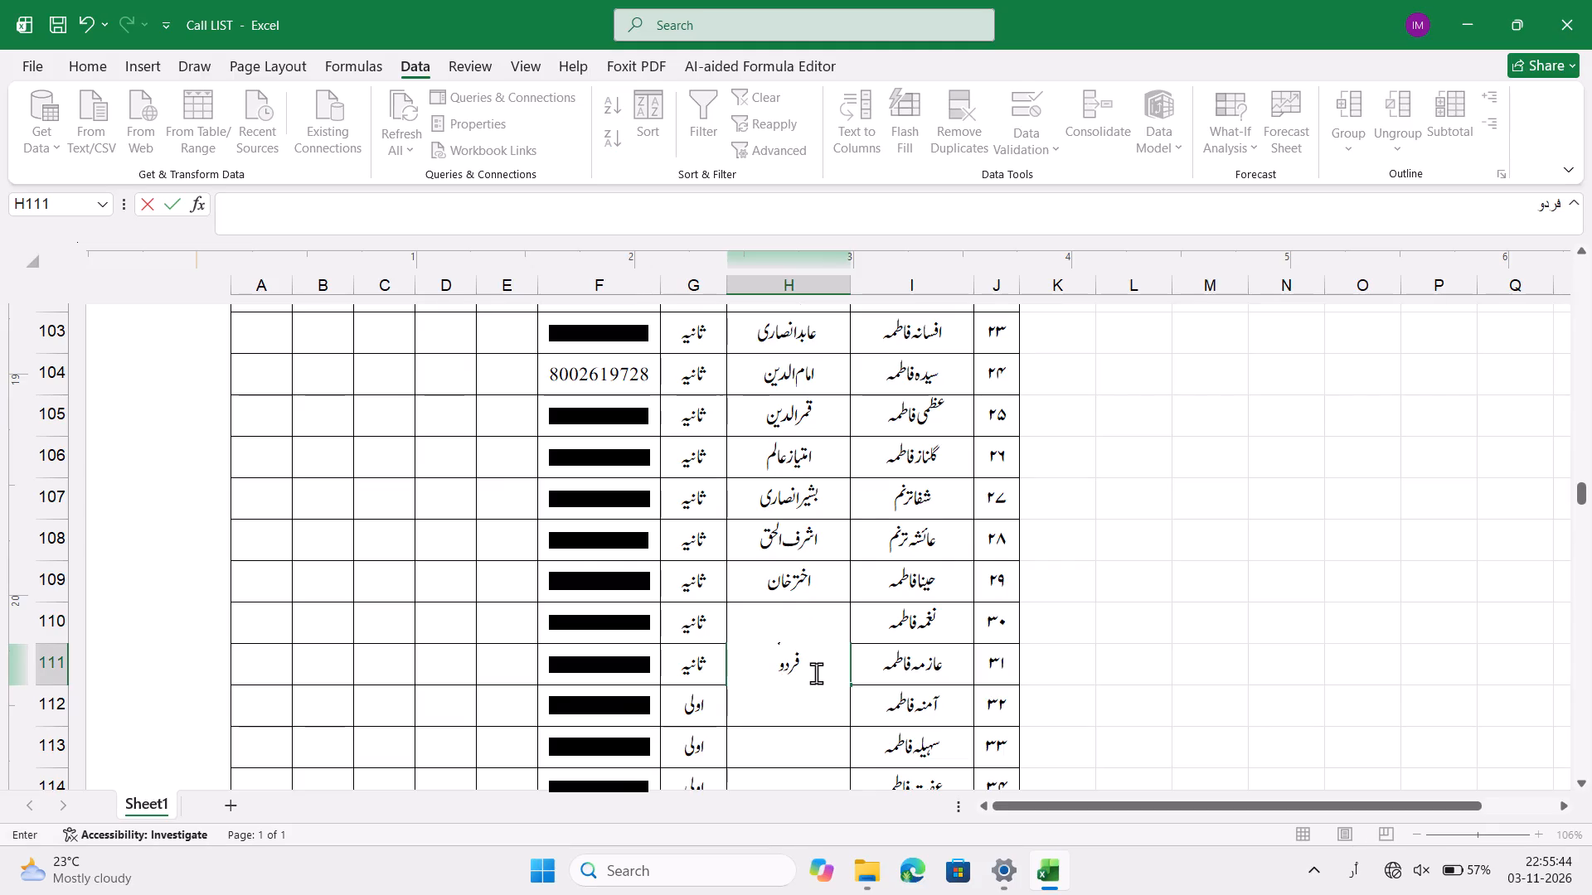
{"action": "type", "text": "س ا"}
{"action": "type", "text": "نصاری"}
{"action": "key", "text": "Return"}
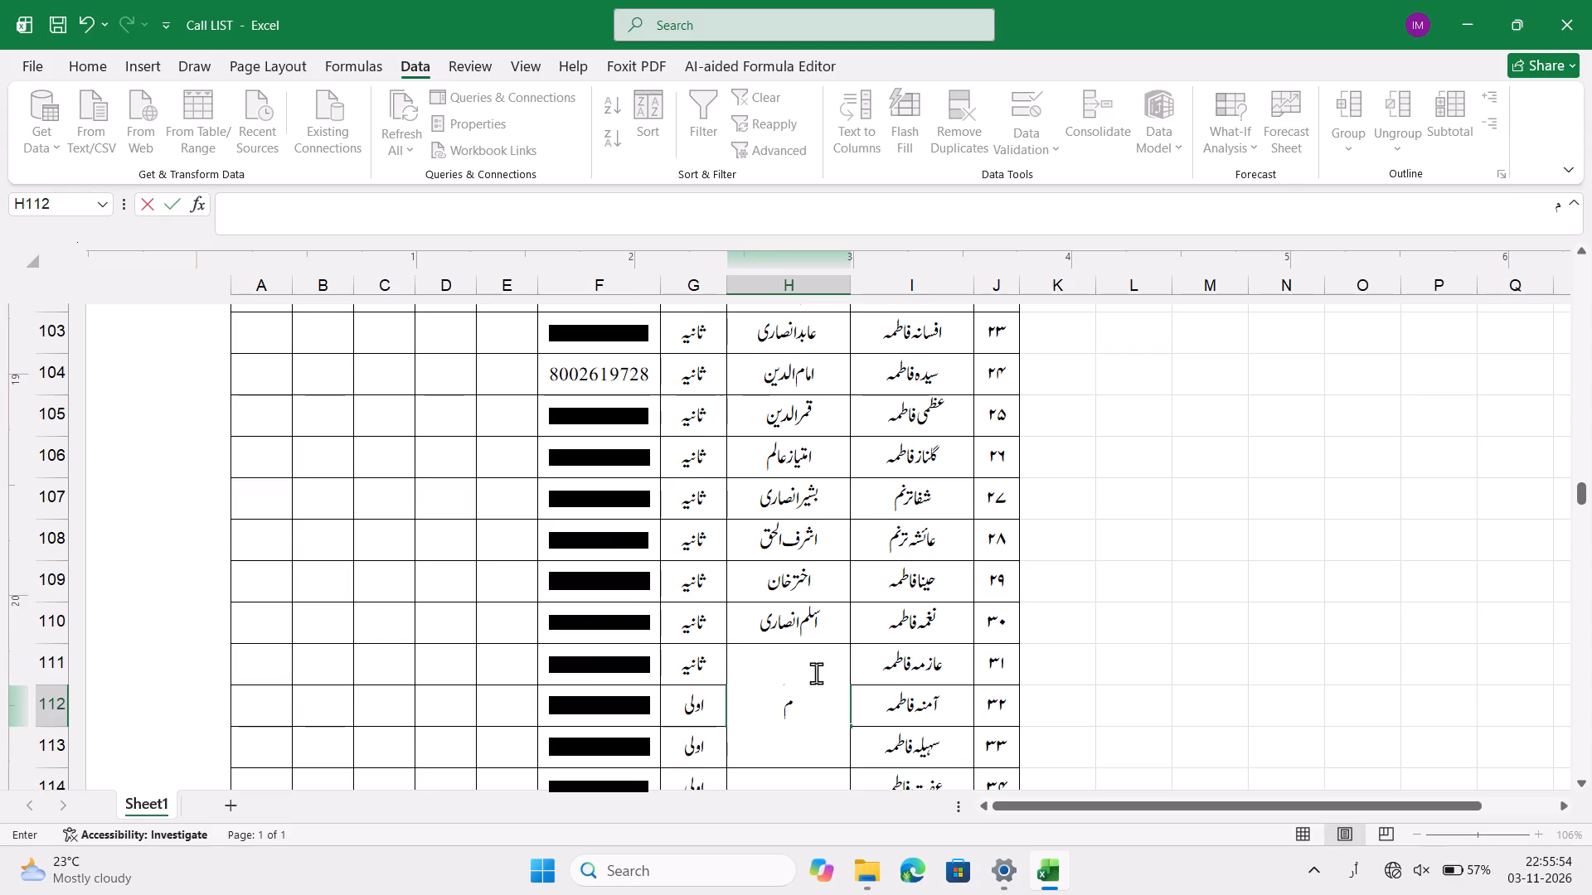
Enter the missing father's name in the blank ولدیت cell H112, for the اولی student numbered ۳۲.
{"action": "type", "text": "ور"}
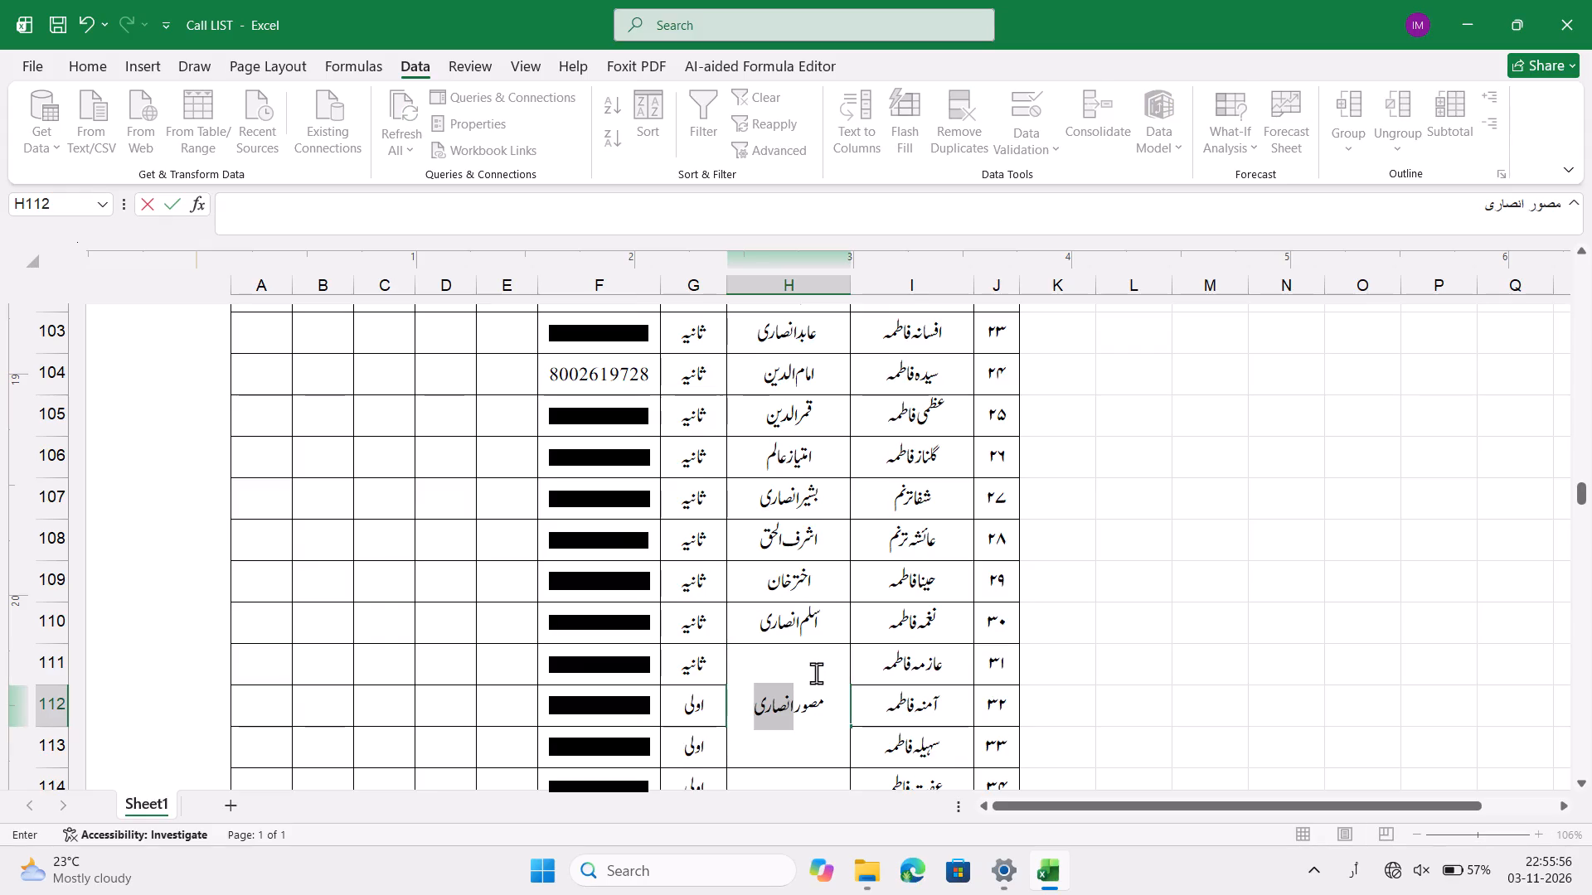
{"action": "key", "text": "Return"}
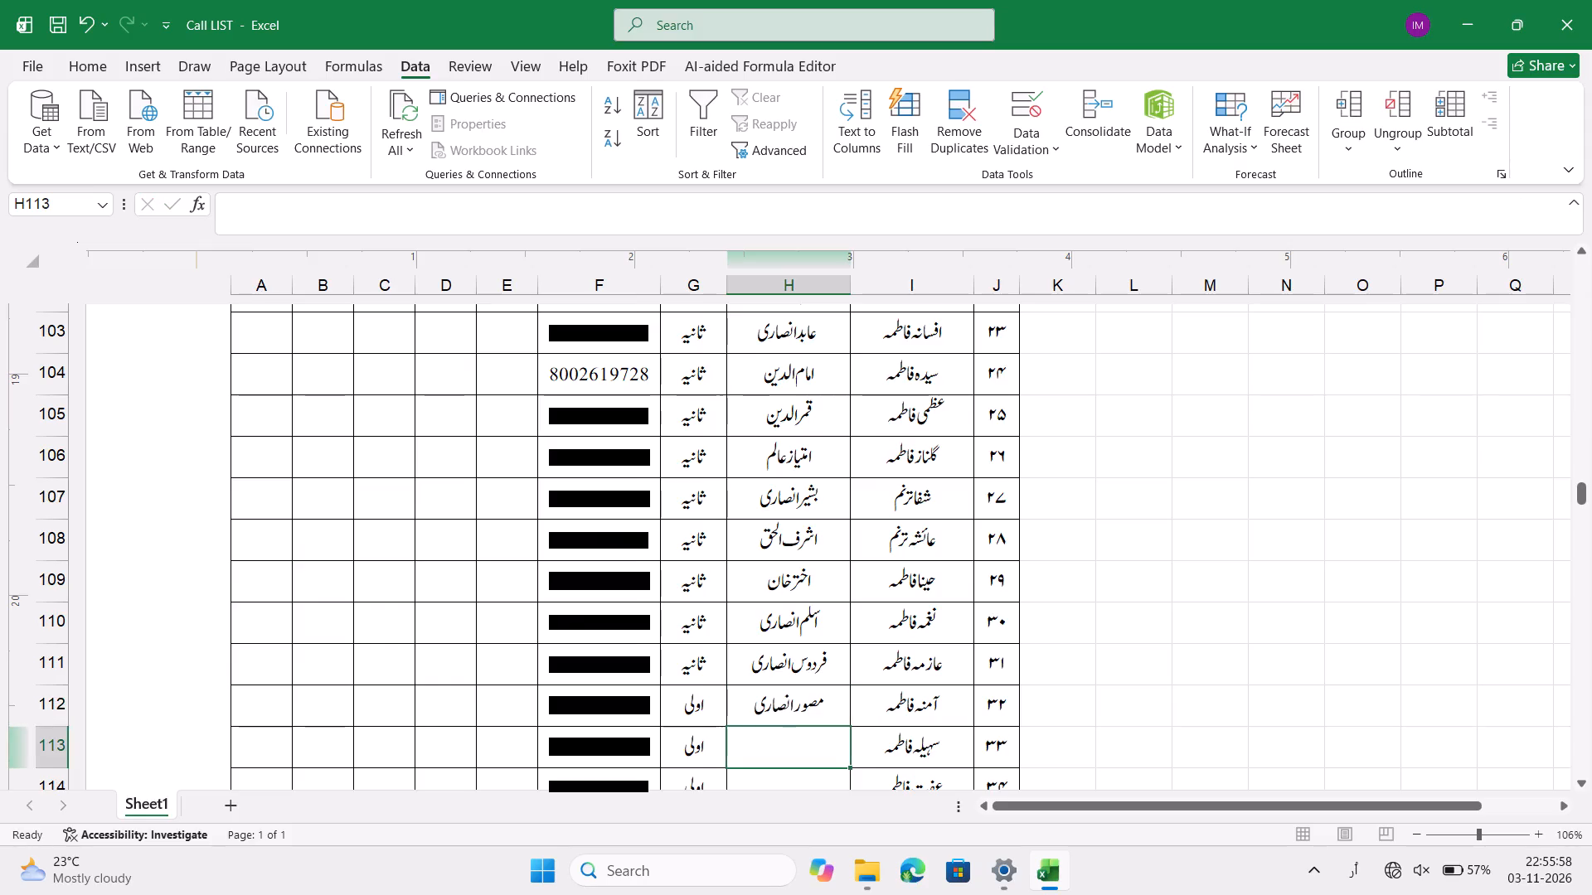
{"action": "left_click", "coordinate": [802, 699]}
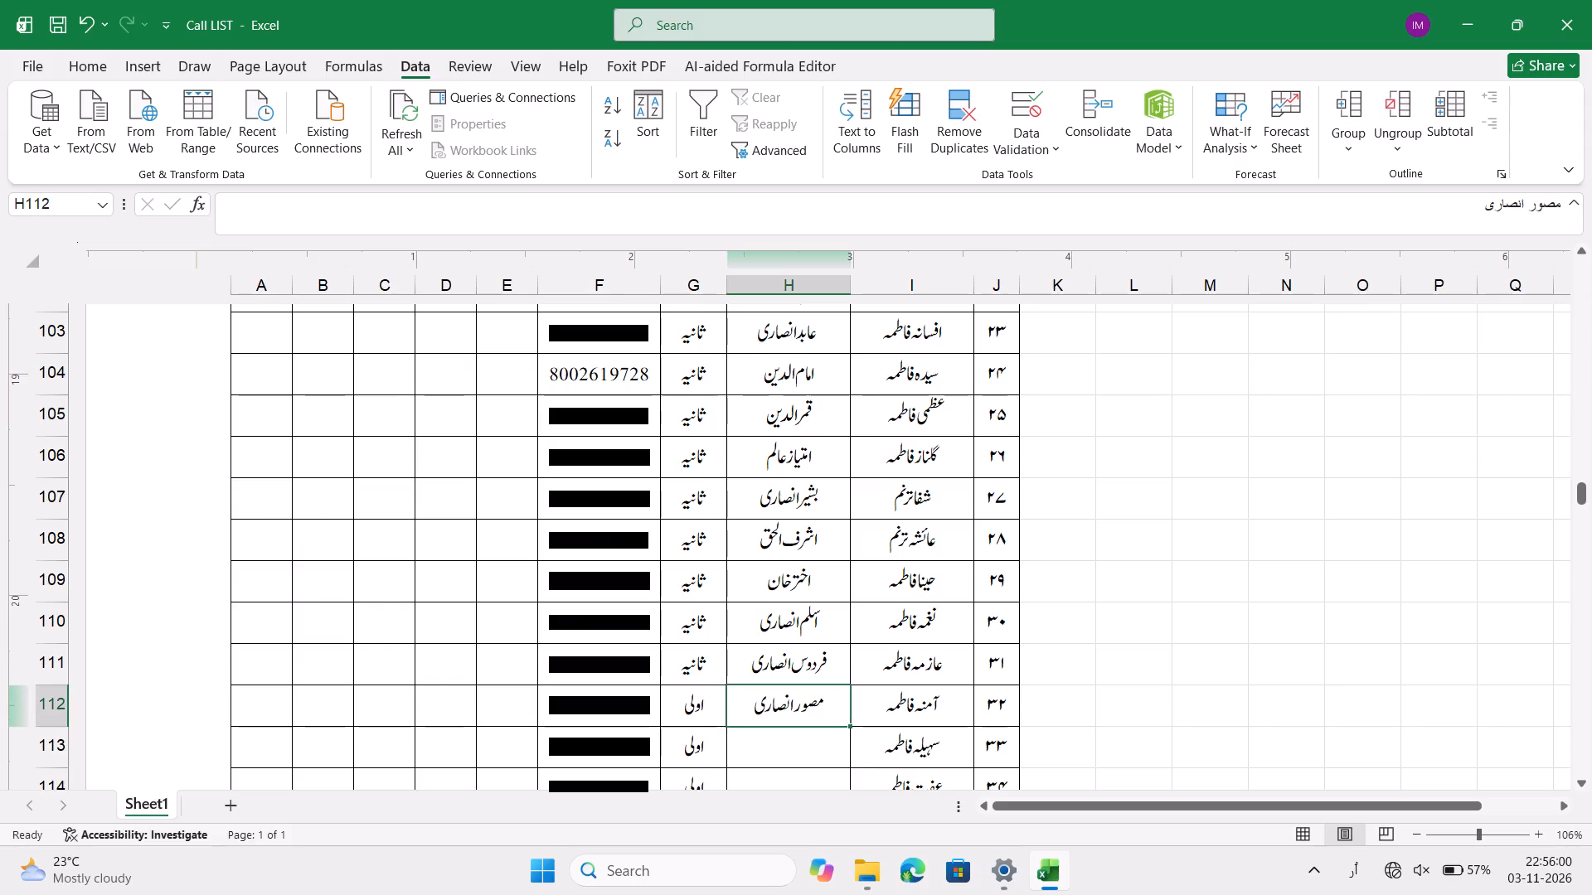
Enter the missing father's name in the blank ولدیت cell H113, for the اولی student numbered ۳۳.
{"action": "scroll", "coordinate": [802, 699], "scroll_direction": "down", "scroll_amount": 1}
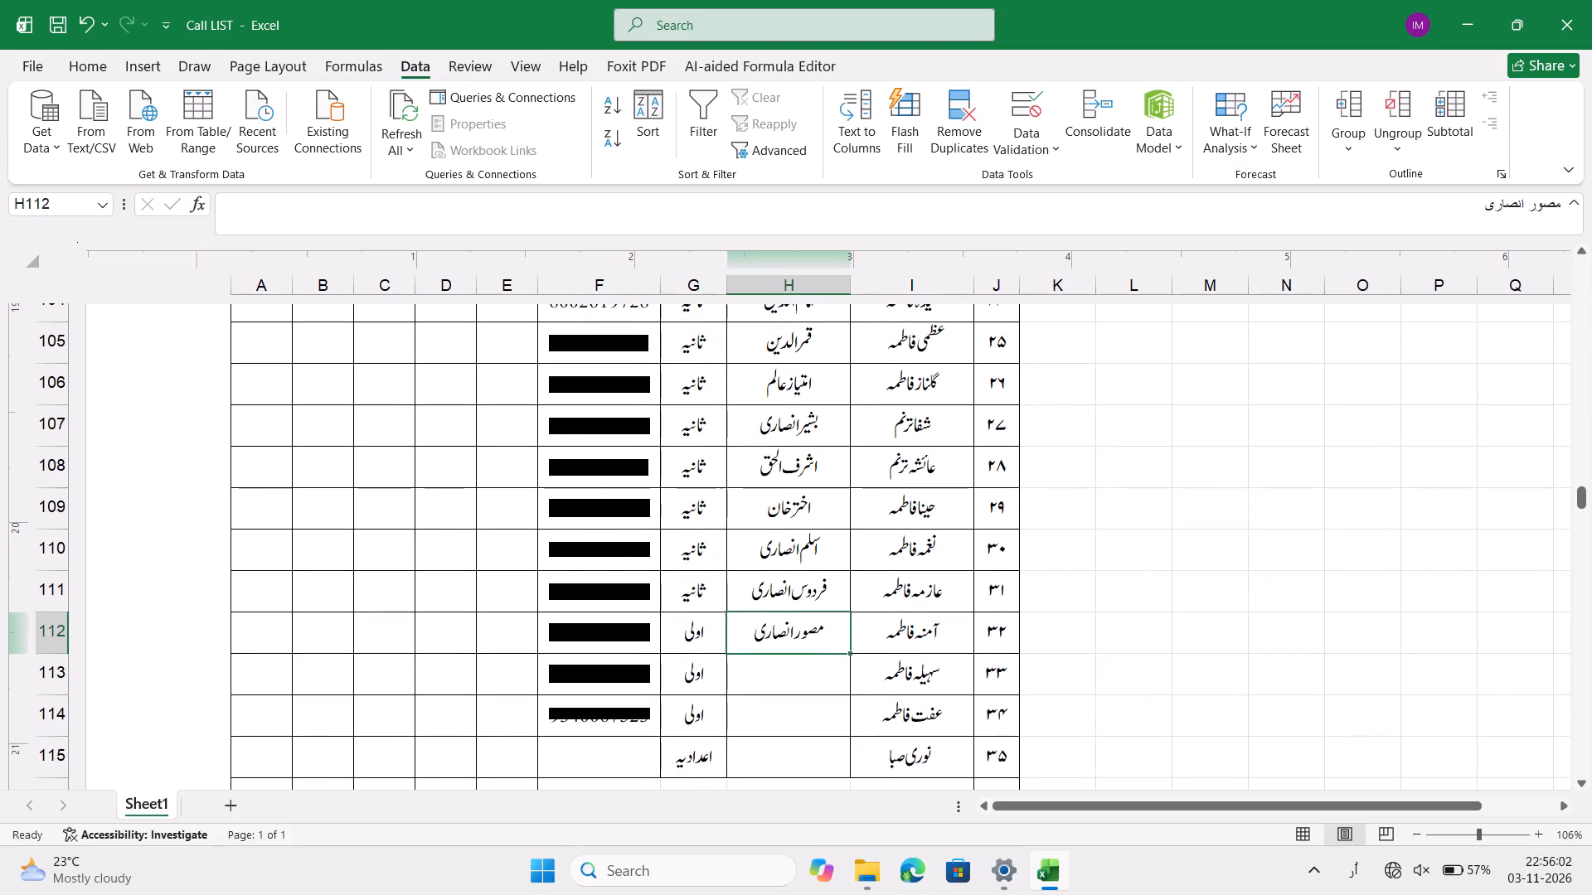
{"action": "left_click", "coordinate": [818, 680]}
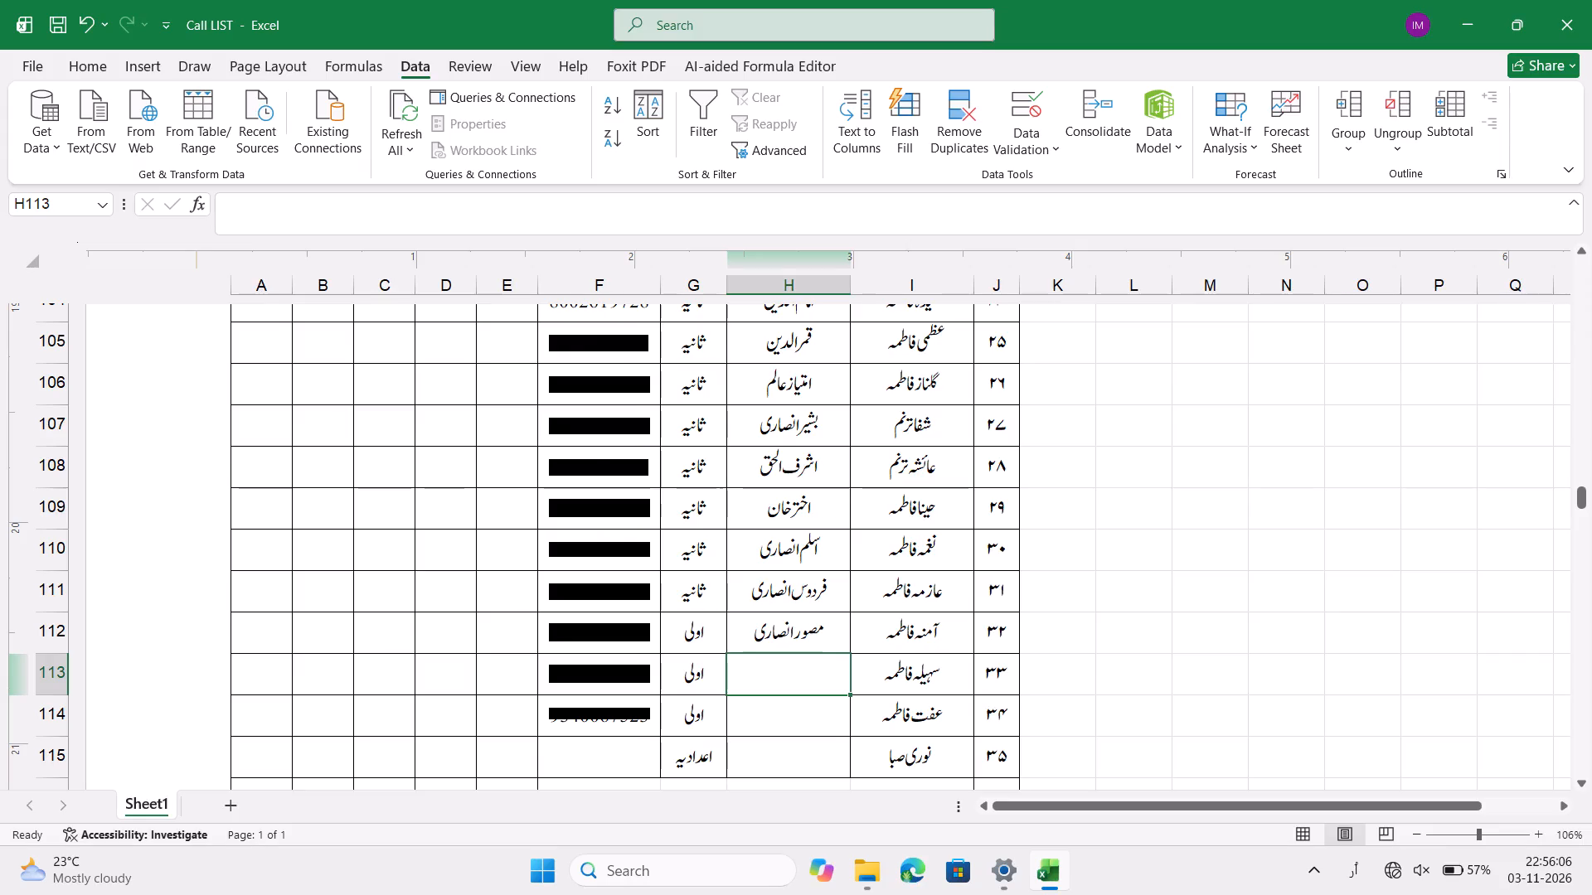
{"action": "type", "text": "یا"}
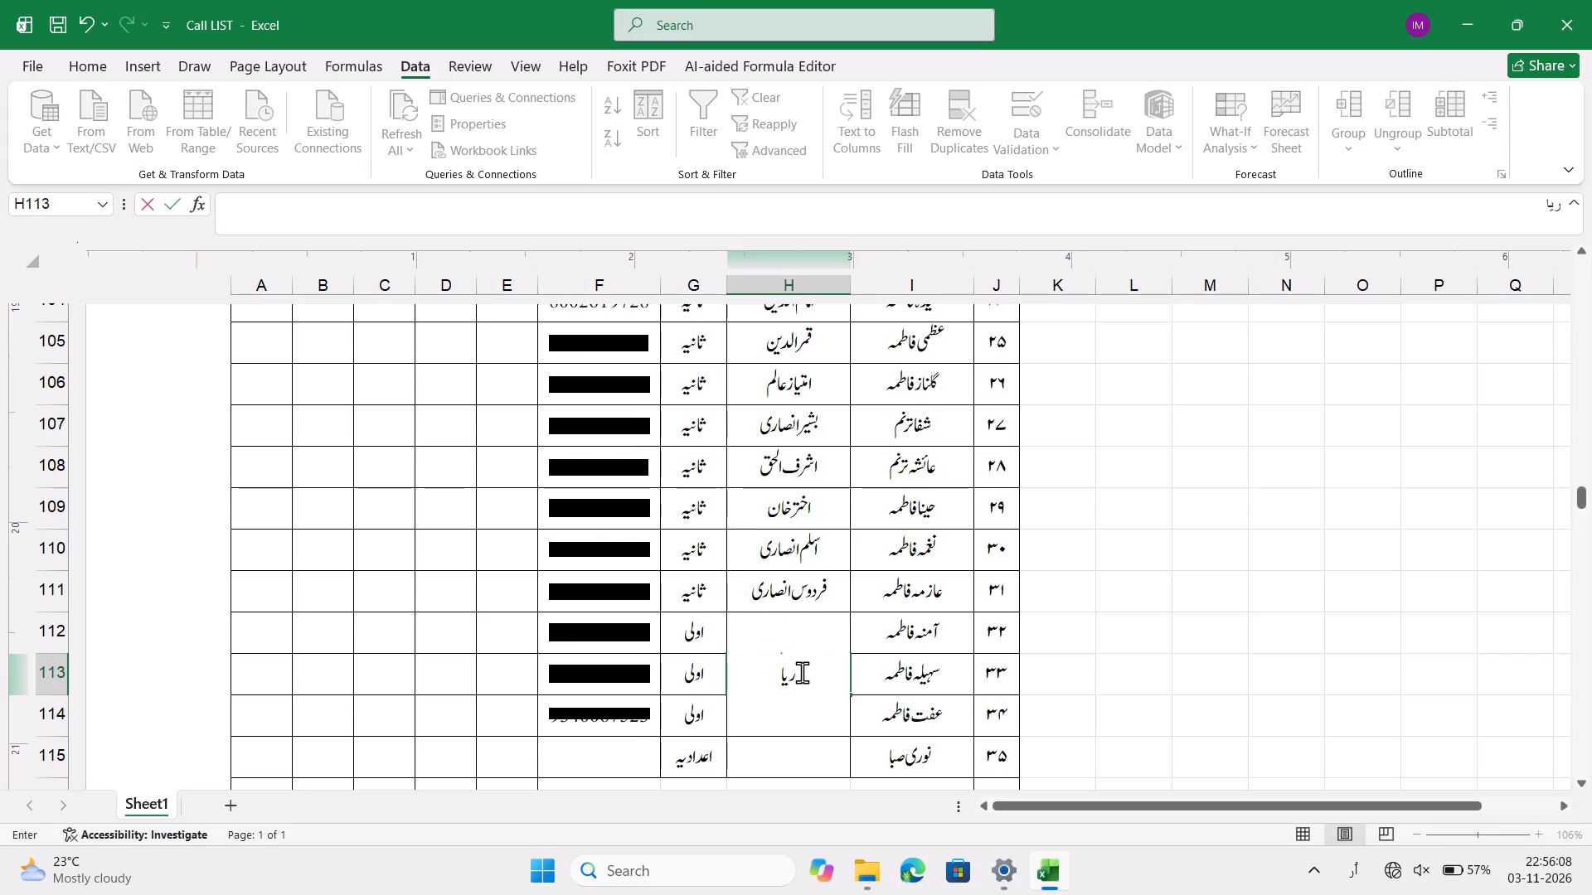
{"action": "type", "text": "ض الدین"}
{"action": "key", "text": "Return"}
Enter the missing father's name in the blank ولدیت cell H114, for the اولی student numbered ۳۴.
{"action": "scroll", "coordinate": [802, 672], "scroll_direction": "down", "scroll_amount": 1}
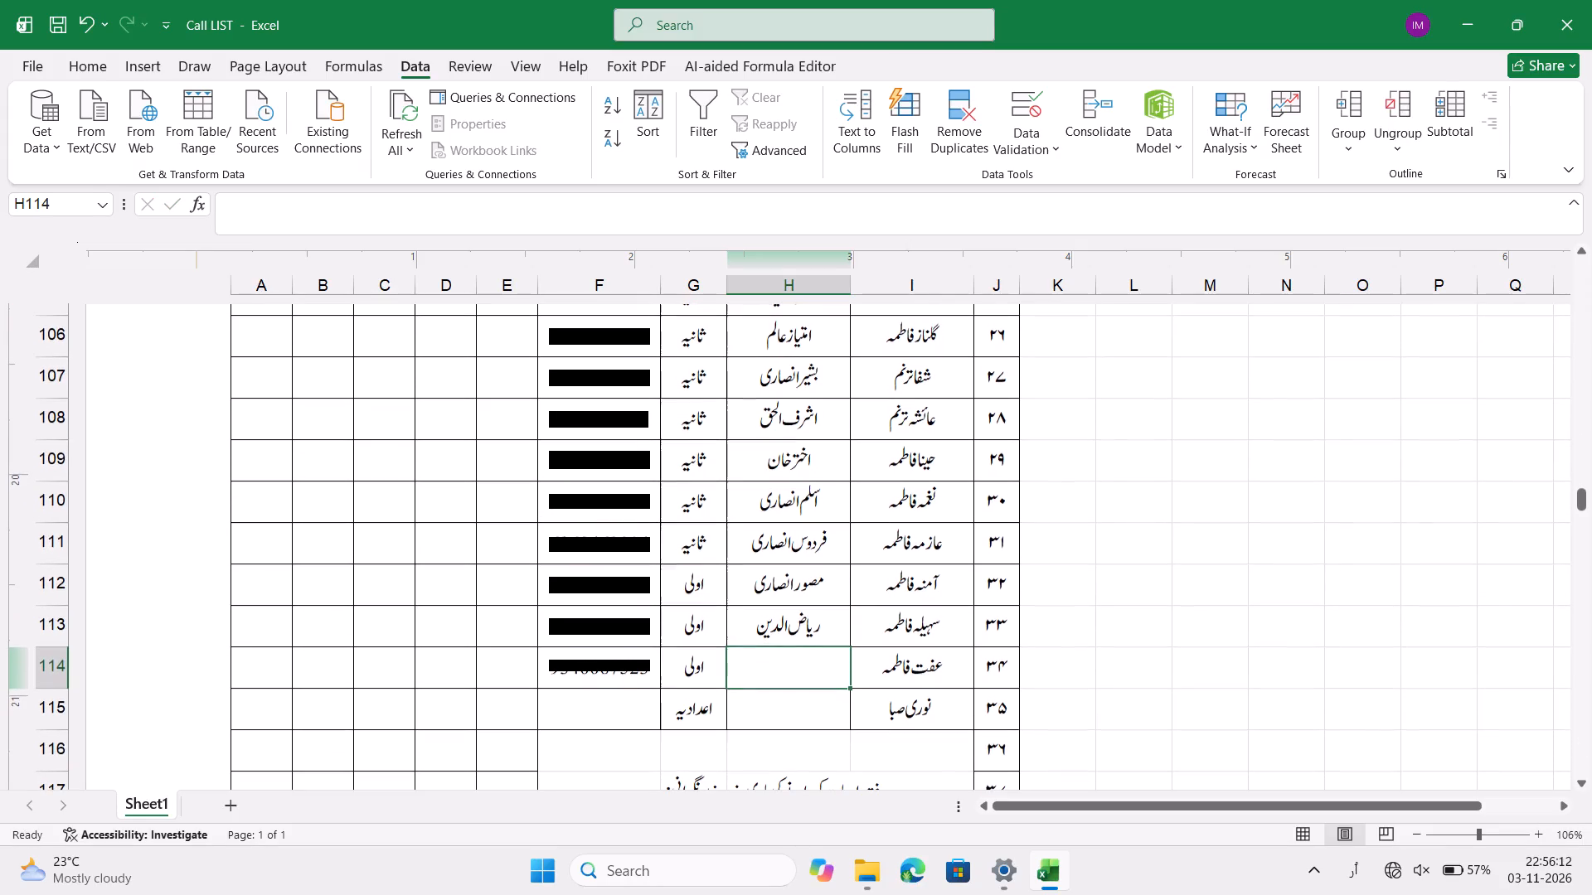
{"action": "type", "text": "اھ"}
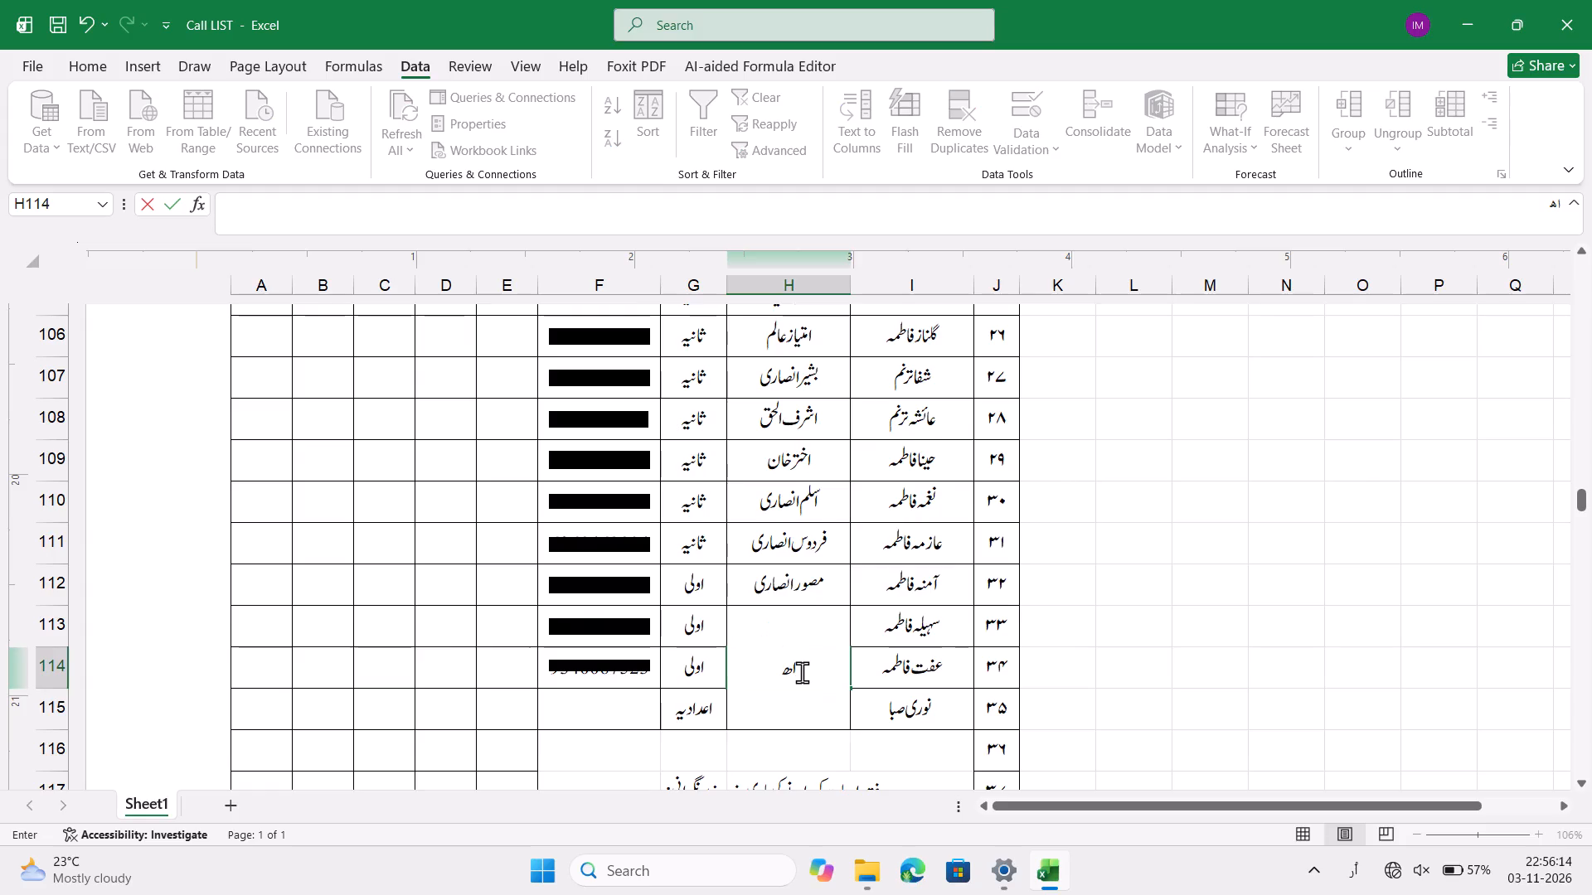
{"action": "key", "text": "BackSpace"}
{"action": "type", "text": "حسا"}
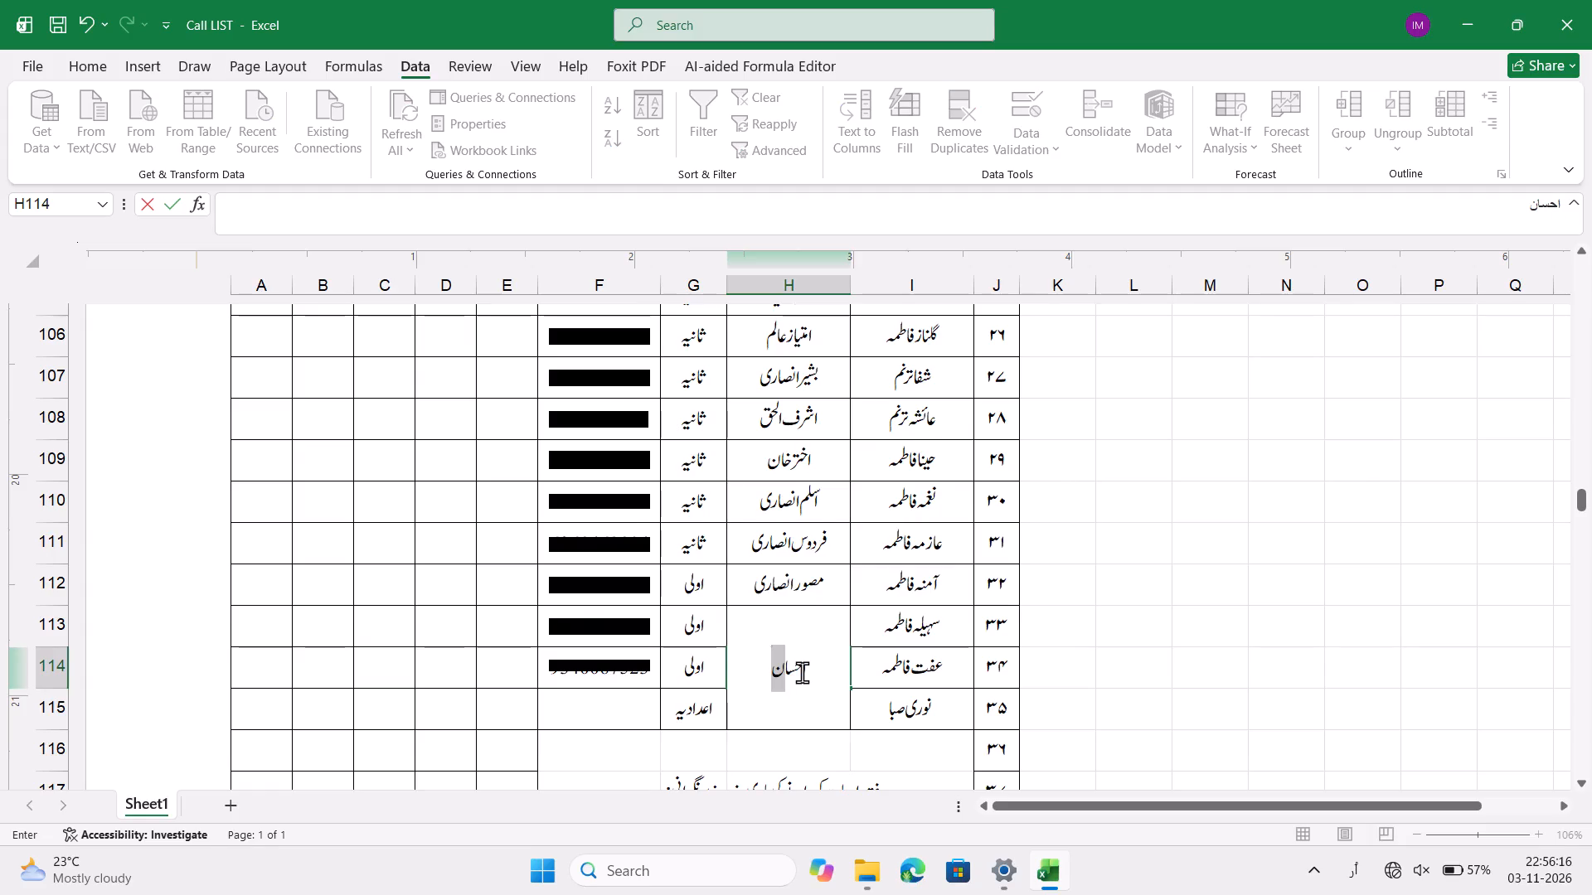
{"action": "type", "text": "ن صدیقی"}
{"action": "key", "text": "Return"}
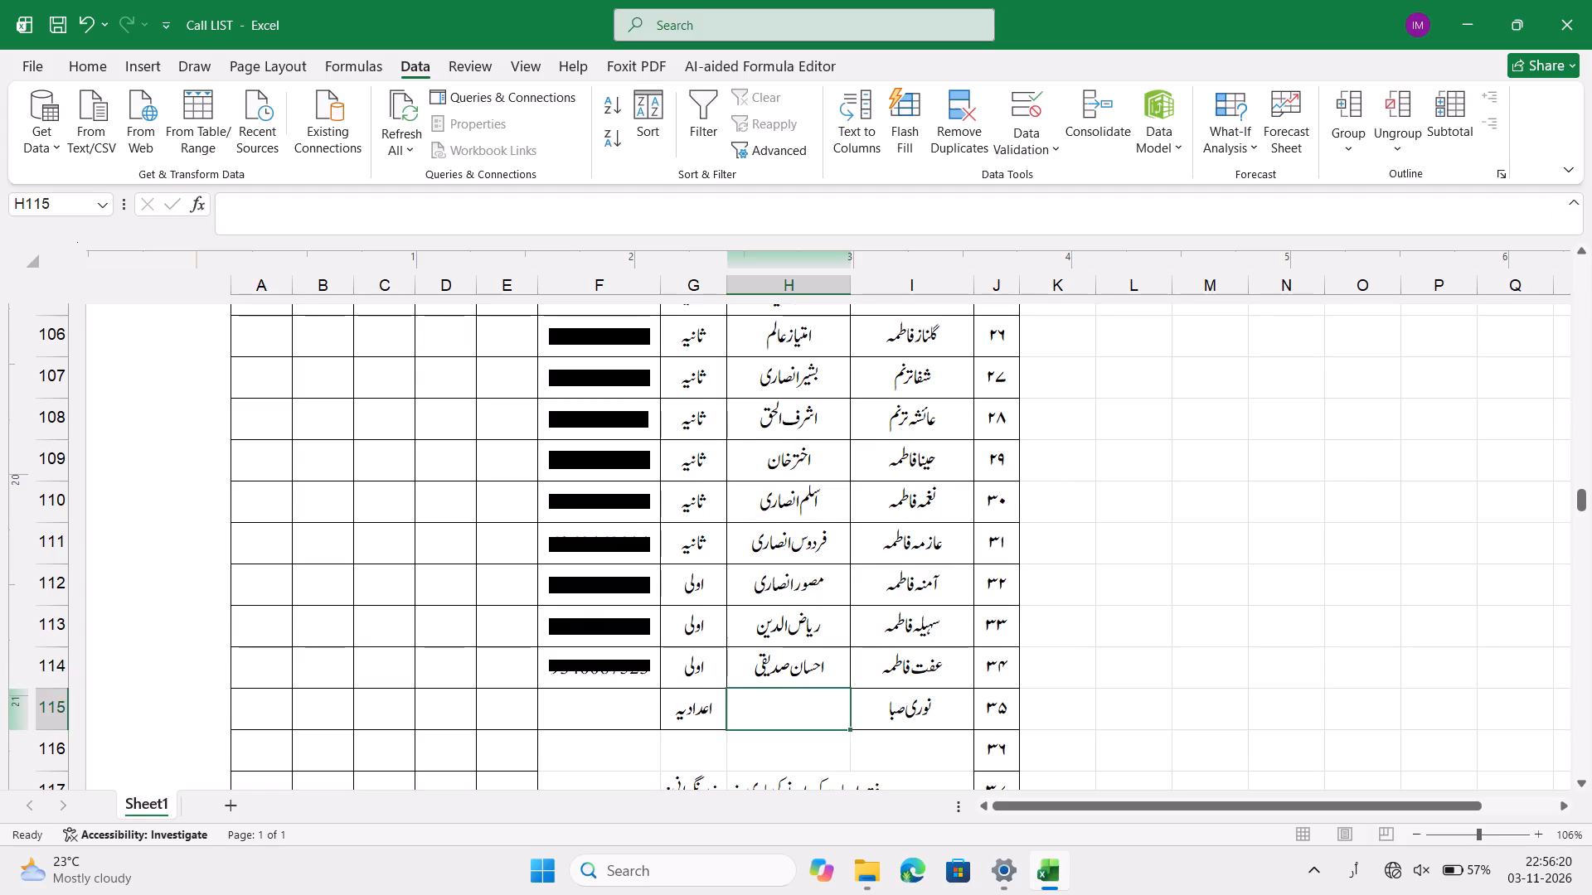
Clear the اعدادیہ student's entry in F115:I115, keeping the serial number ۳۵.
{"action": "scroll", "coordinate": [802, 672], "scroll_direction": "down", "scroll_amount": 1}
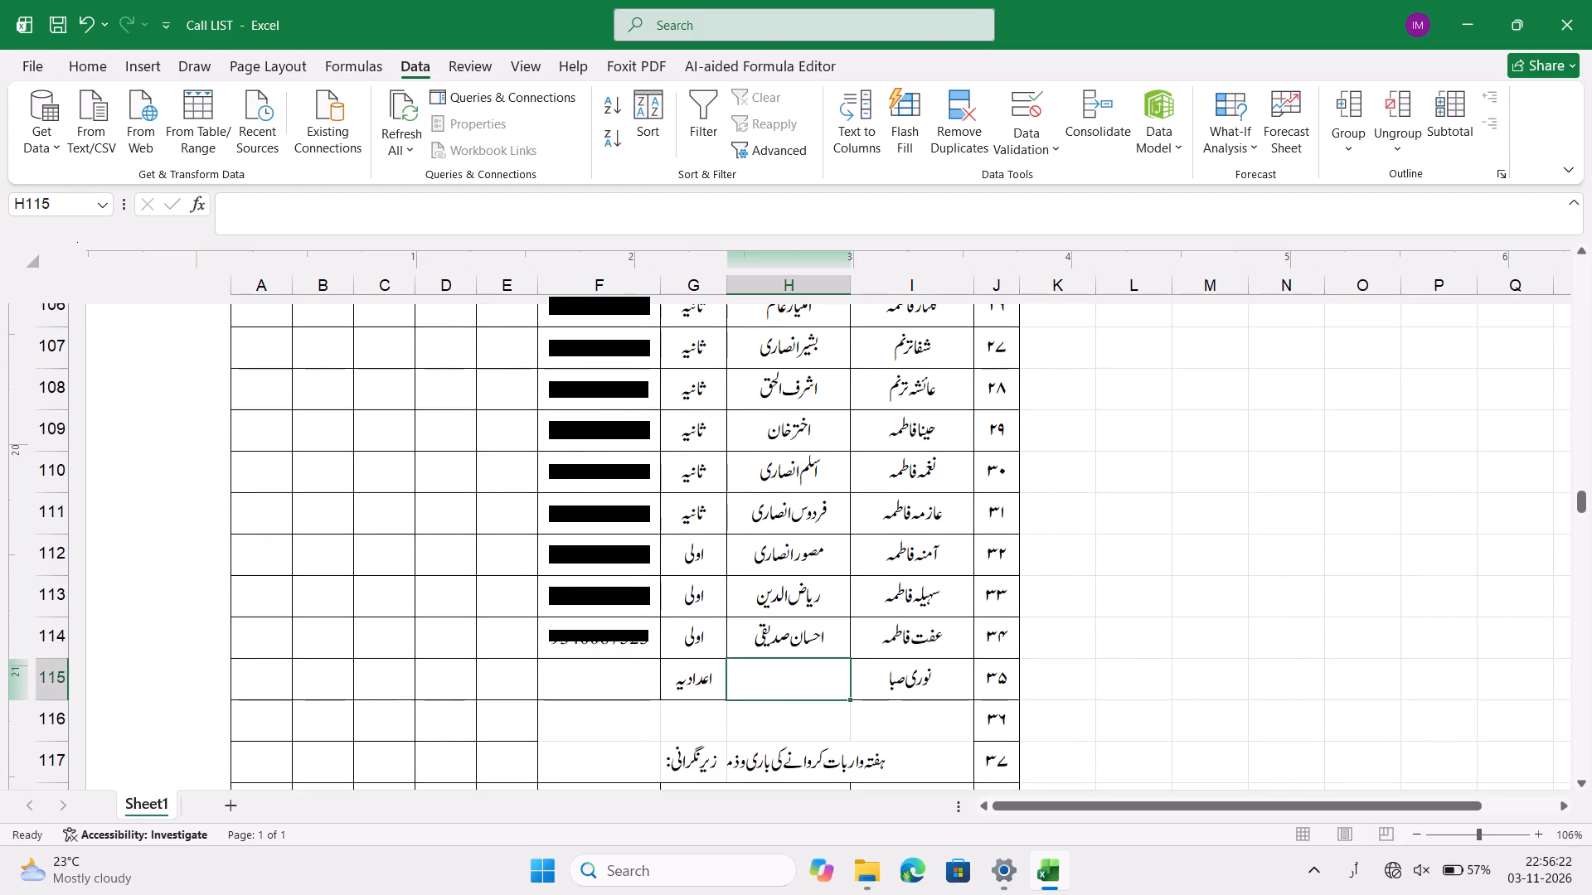
{"action": "left_click_drag", "start_coordinate": [583, 682], "coordinate": [879, 684]}
{"action": "key", "text": "Delete"}
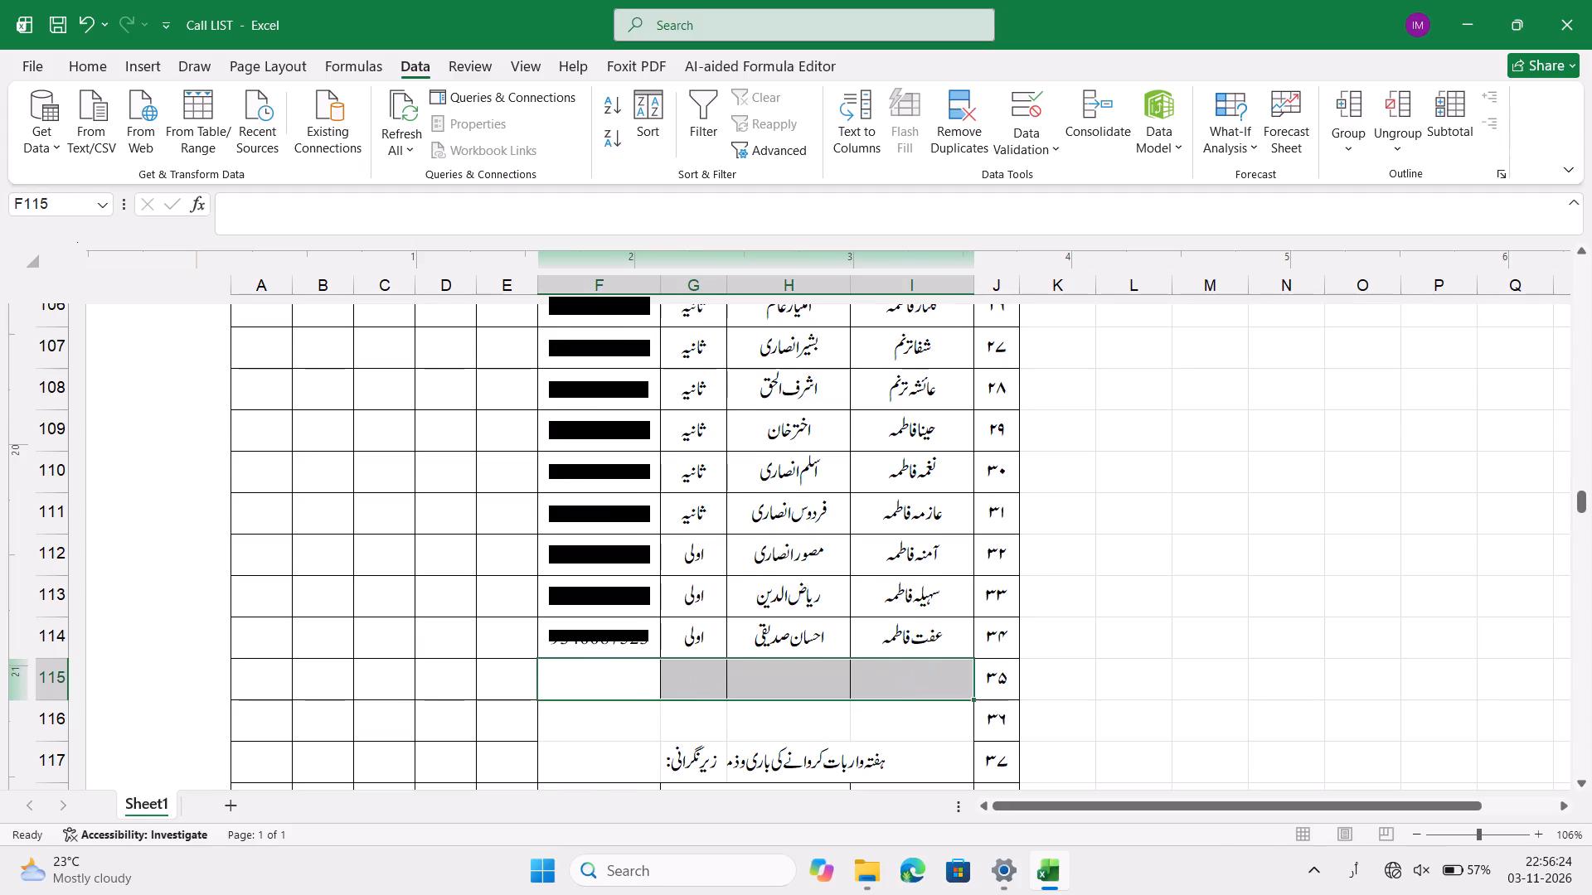
Look over the rest of the sheet and the alignment of the next list's headings with its date and serial-number columns.
{"action": "scroll", "coordinate": [879, 684], "scroll_direction": "down", "scroll_amount": 4}
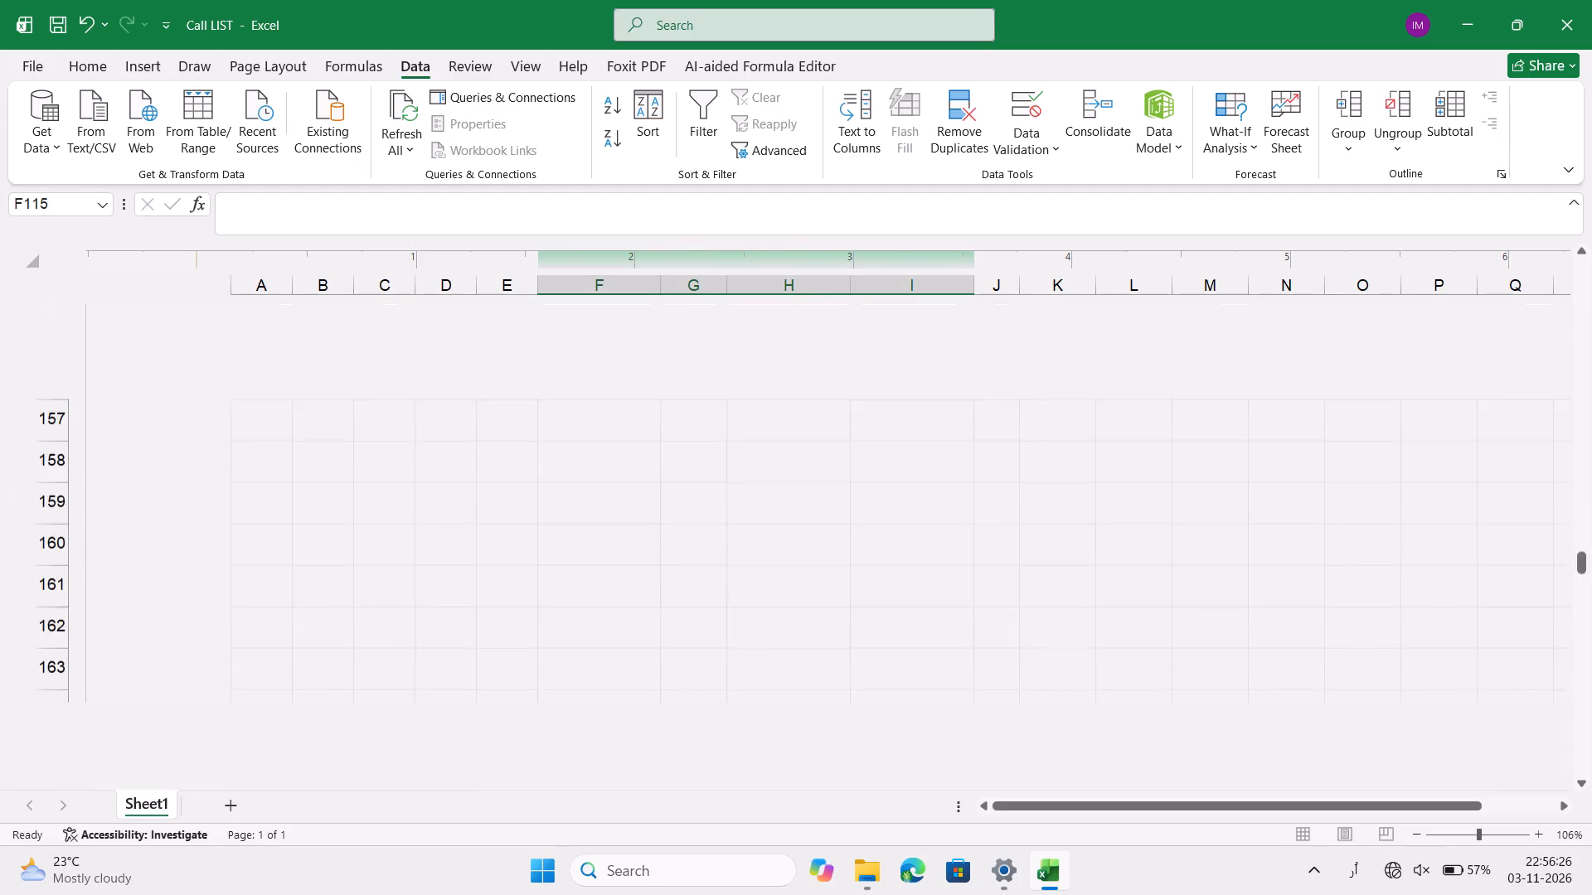
{"action": "scroll", "coordinate": [879, 684], "scroll_direction": "up", "scroll_amount": 5}
{"action": "scroll", "coordinate": [879, 684], "scroll_direction": "down", "scroll_amount": 2}
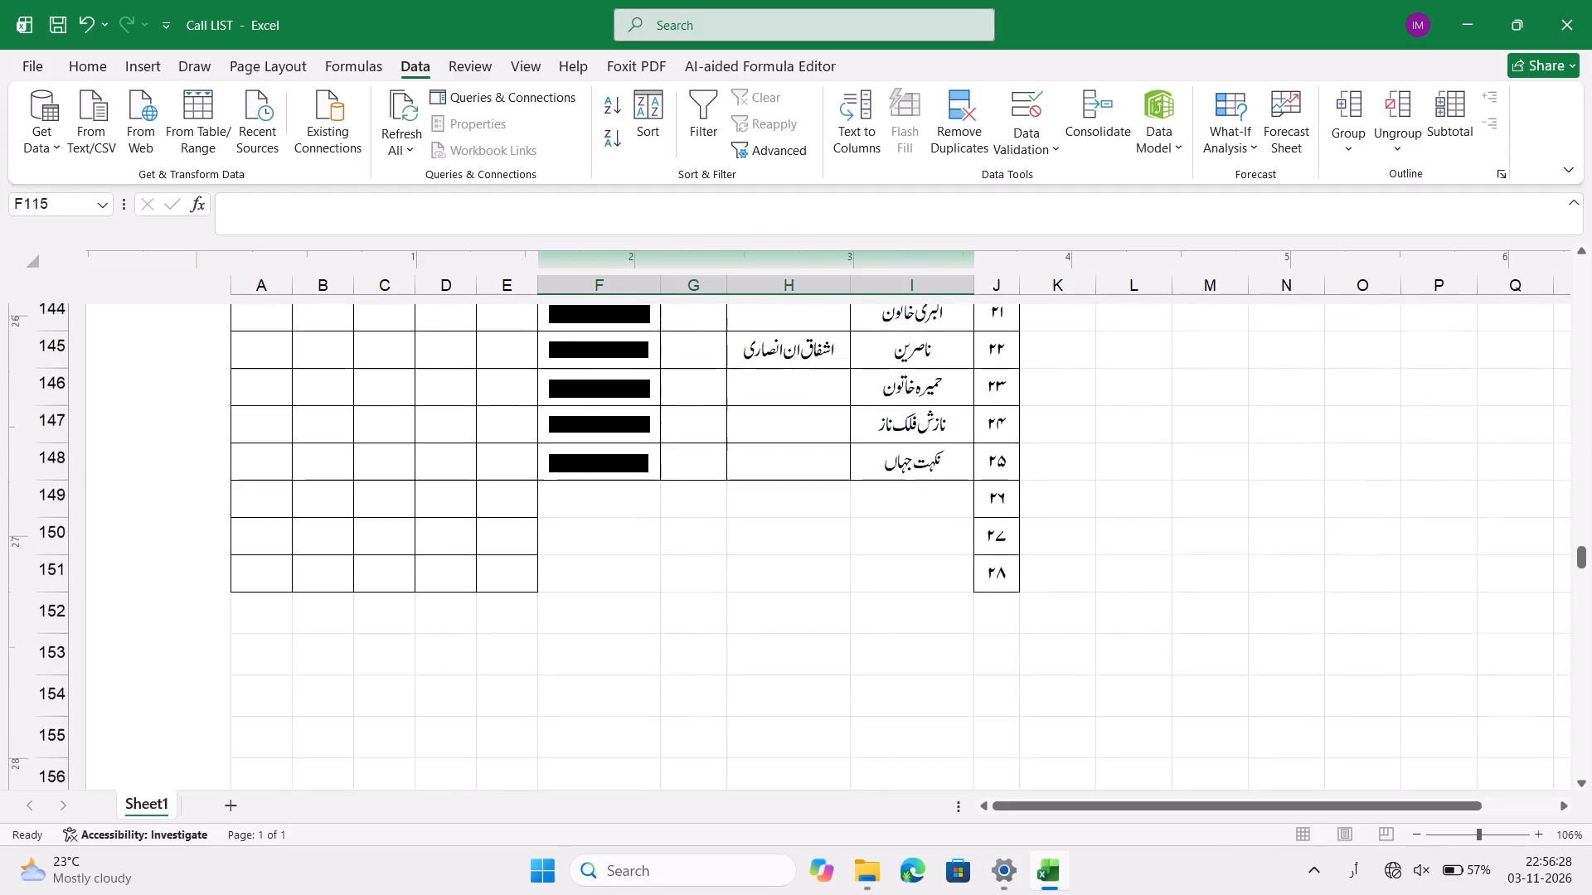
{"action": "scroll", "coordinate": [879, 684], "scroll_direction": "up", "scroll_amount": 2}
{"action": "scroll", "coordinate": [879, 684], "scroll_direction": "down", "scroll_amount": 1}
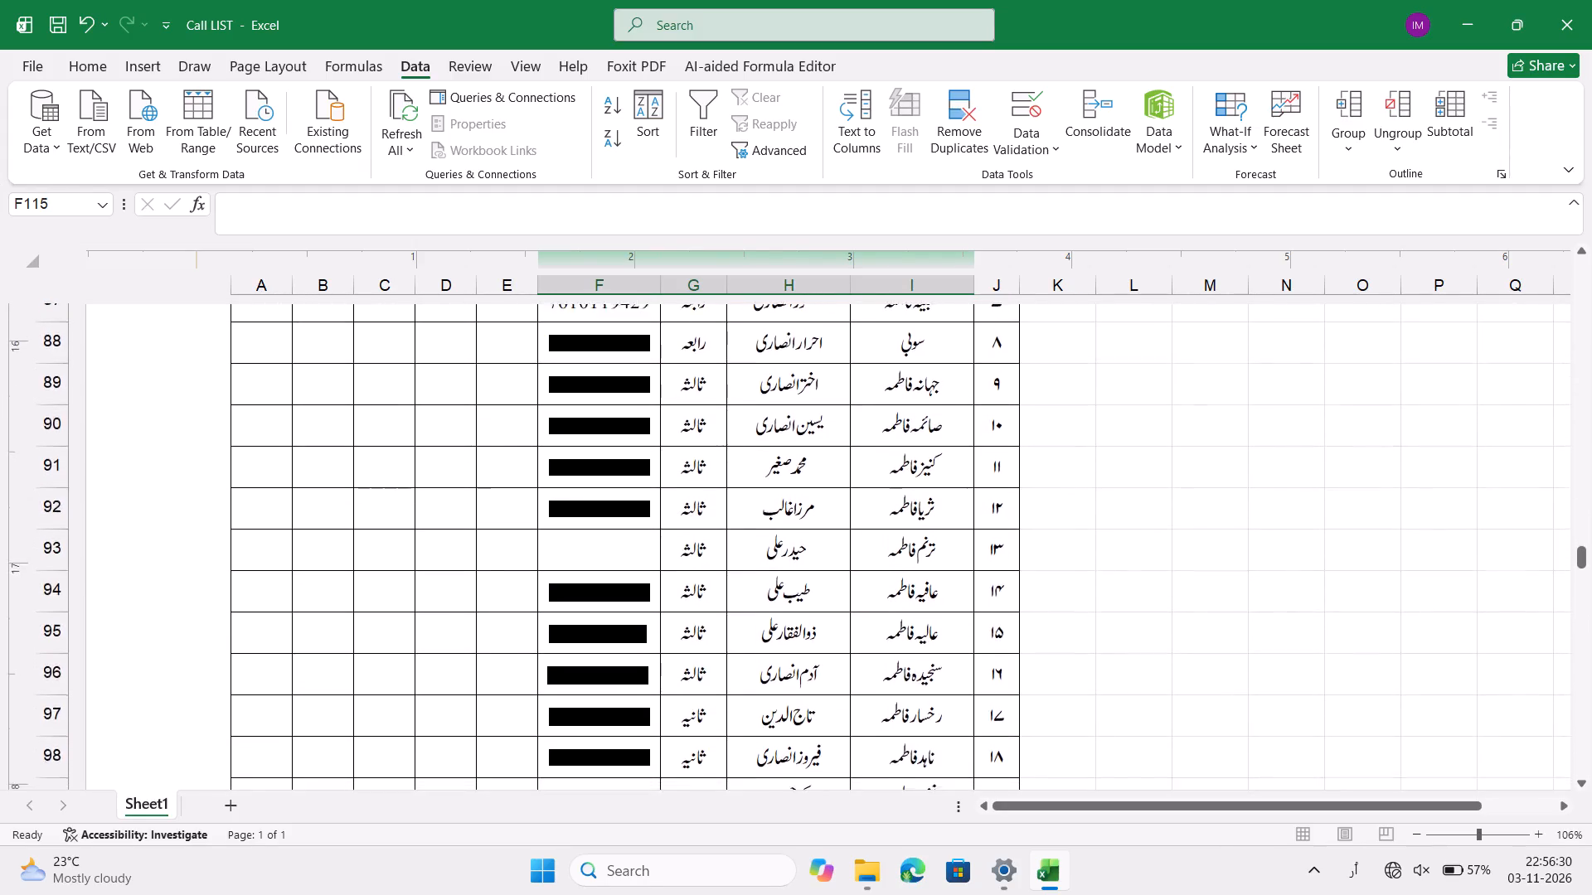
{"action": "scroll", "coordinate": [879, 684], "scroll_direction": "down", "scroll_amount": 2}
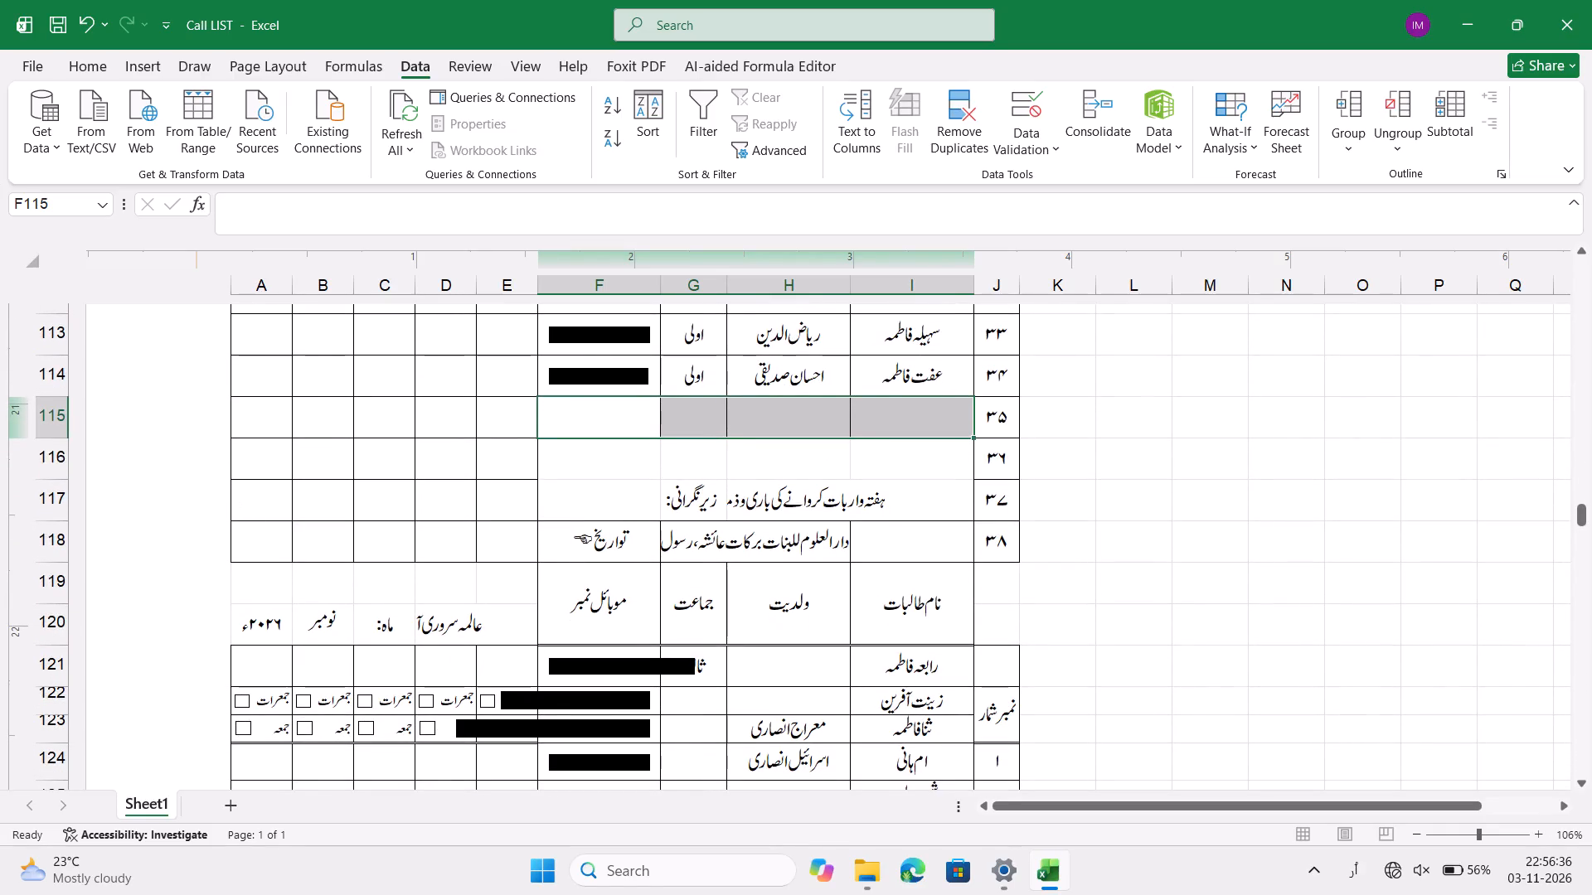
Insert blank cells at F116:I116 three times, shifting cells down, so the next list's title lines up with the month heading in row 120.
{"action": "left_click", "coordinate": [588, 455]}
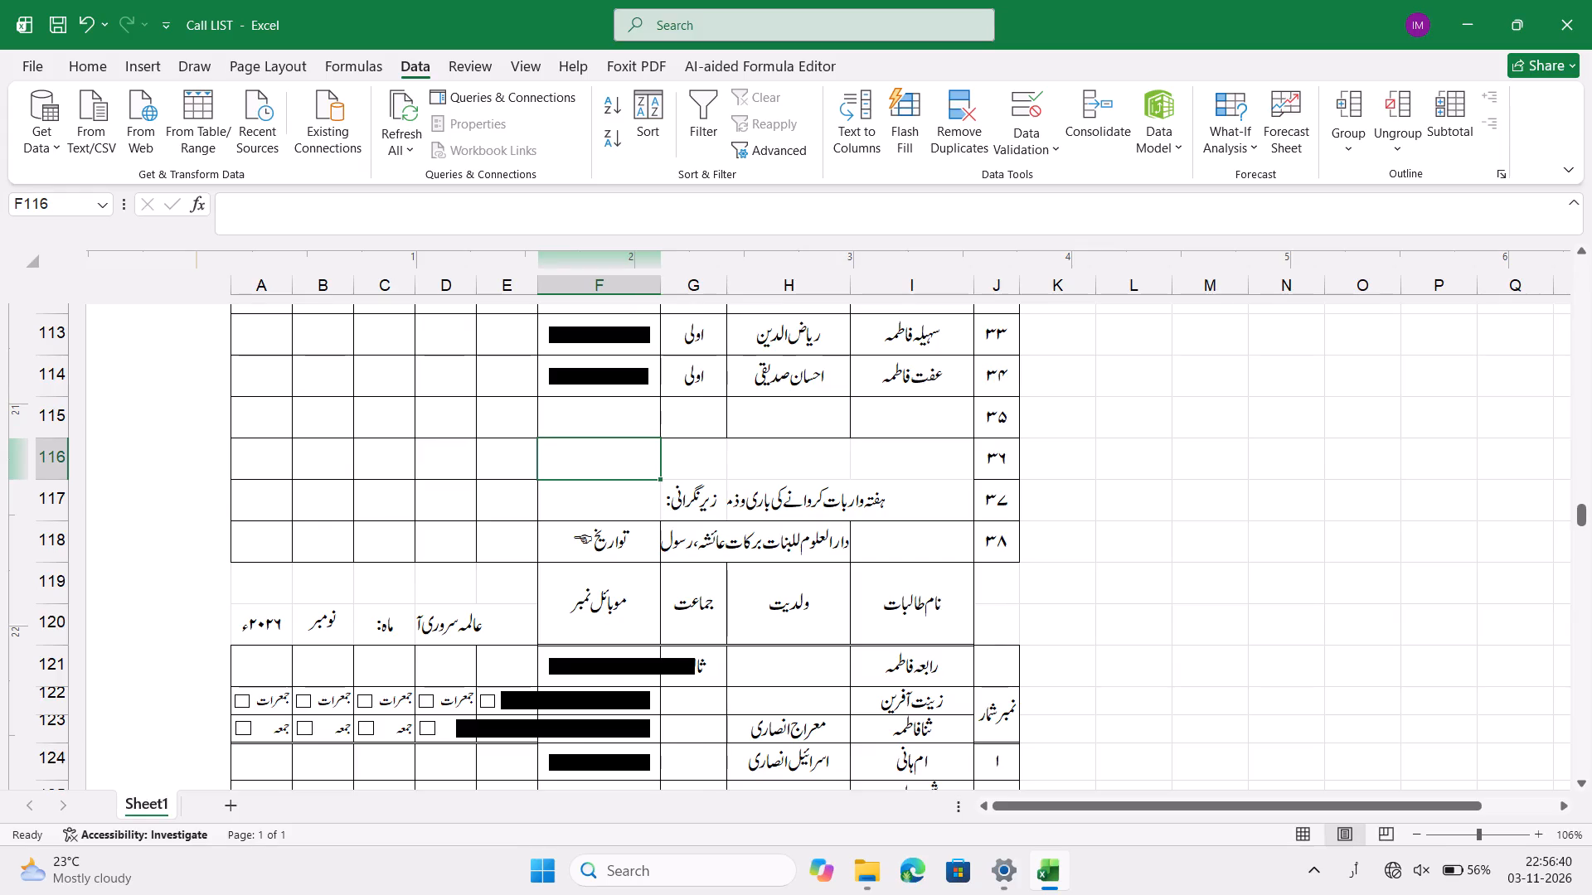
{"action": "left_click_drag", "start_coordinate": [588, 455], "coordinate": [842, 456]}
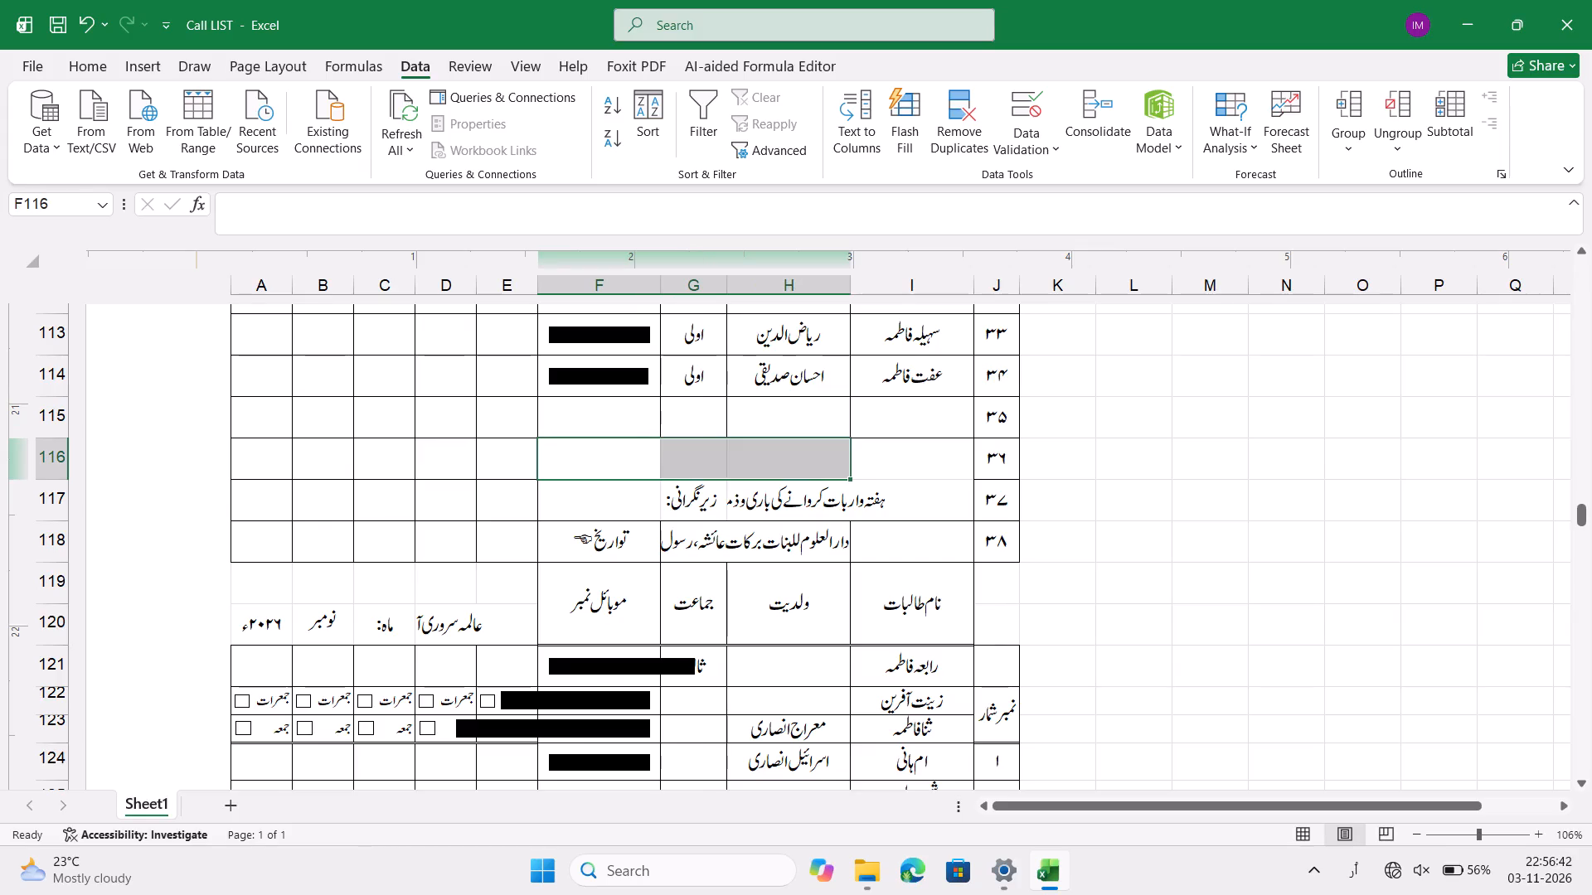
{"action": "left_click", "coordinate": [842, 456]}
{"action": "left_click_drag", "start_coordinate": [579, 456], "coordinate": [816, 447]}
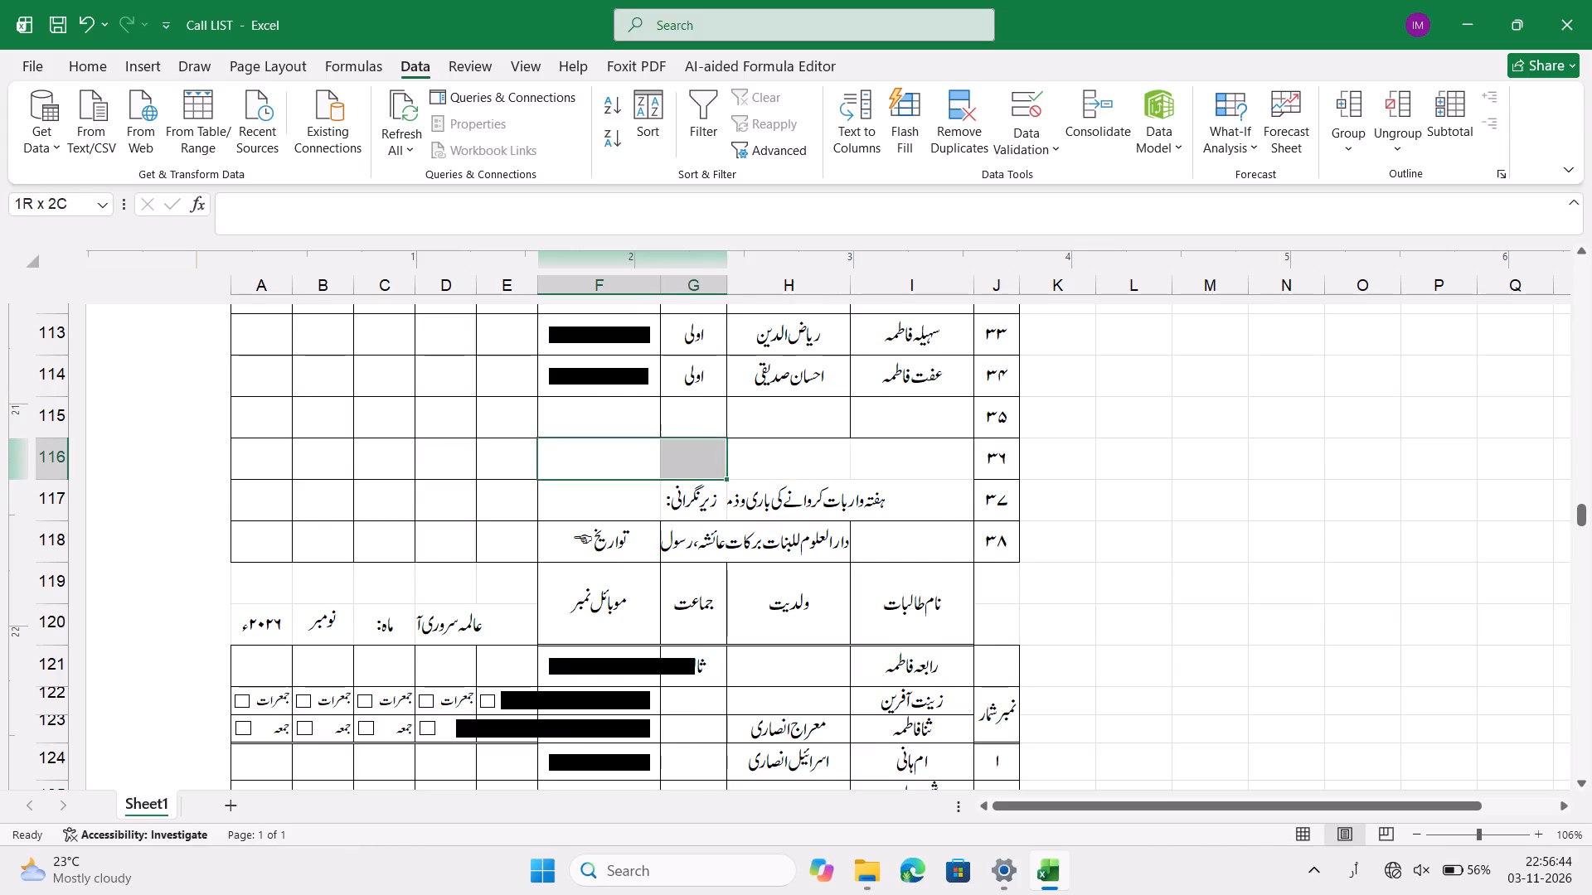
{"action": "left_click_drag", "start_coordinate": [816, 447], "coordinate": [978, 423]}
{"action": "left_click", "coordinate": [610, 474]}
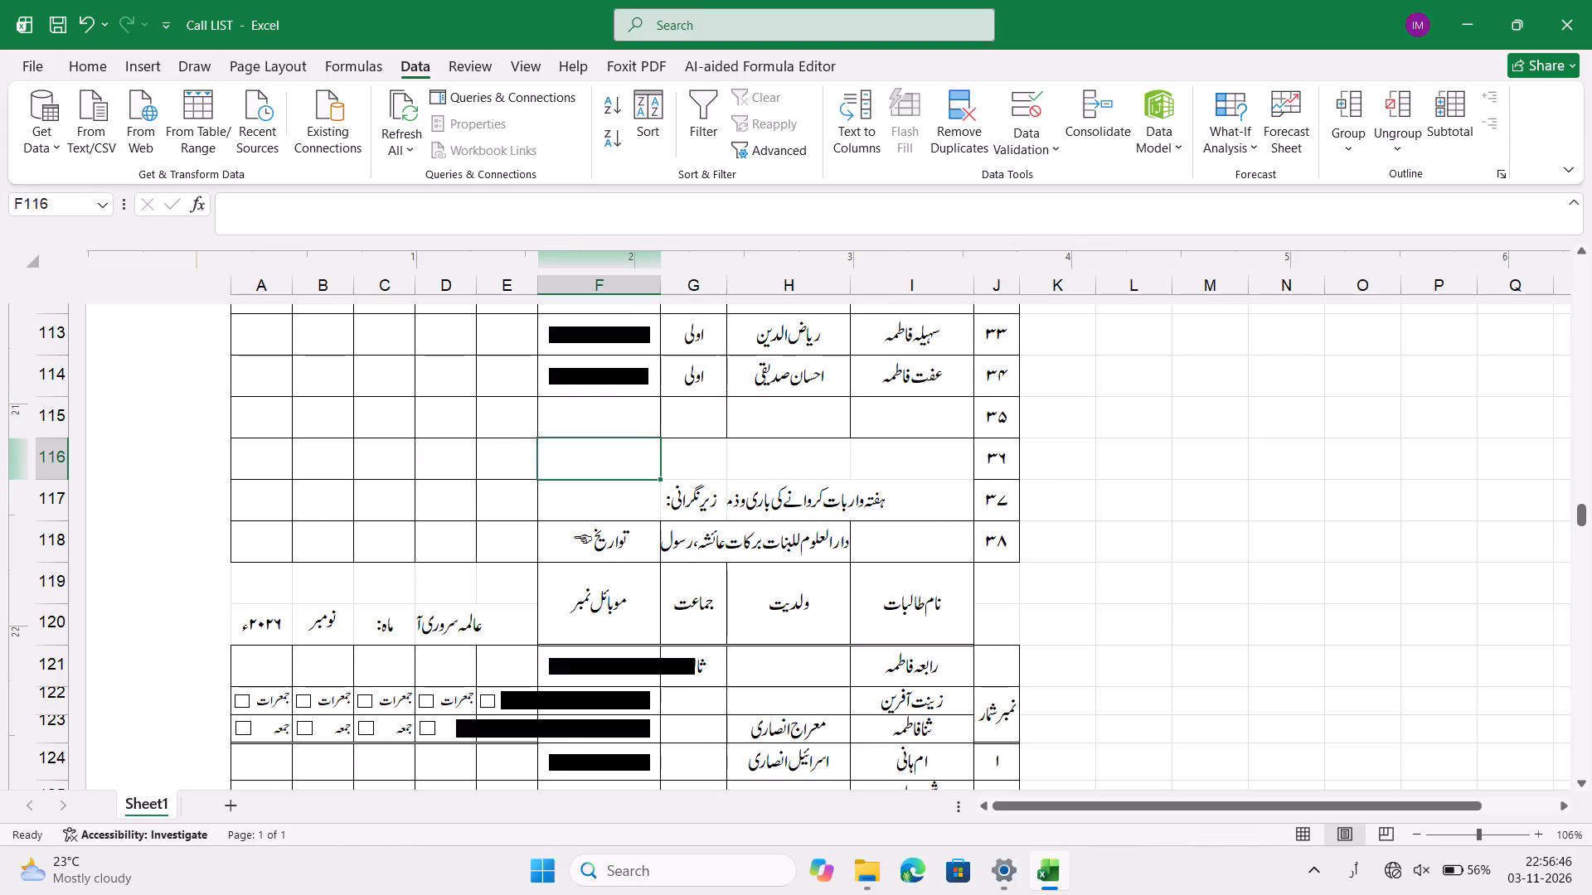
{"action": "left_click", "coordinate": [610, 474]}
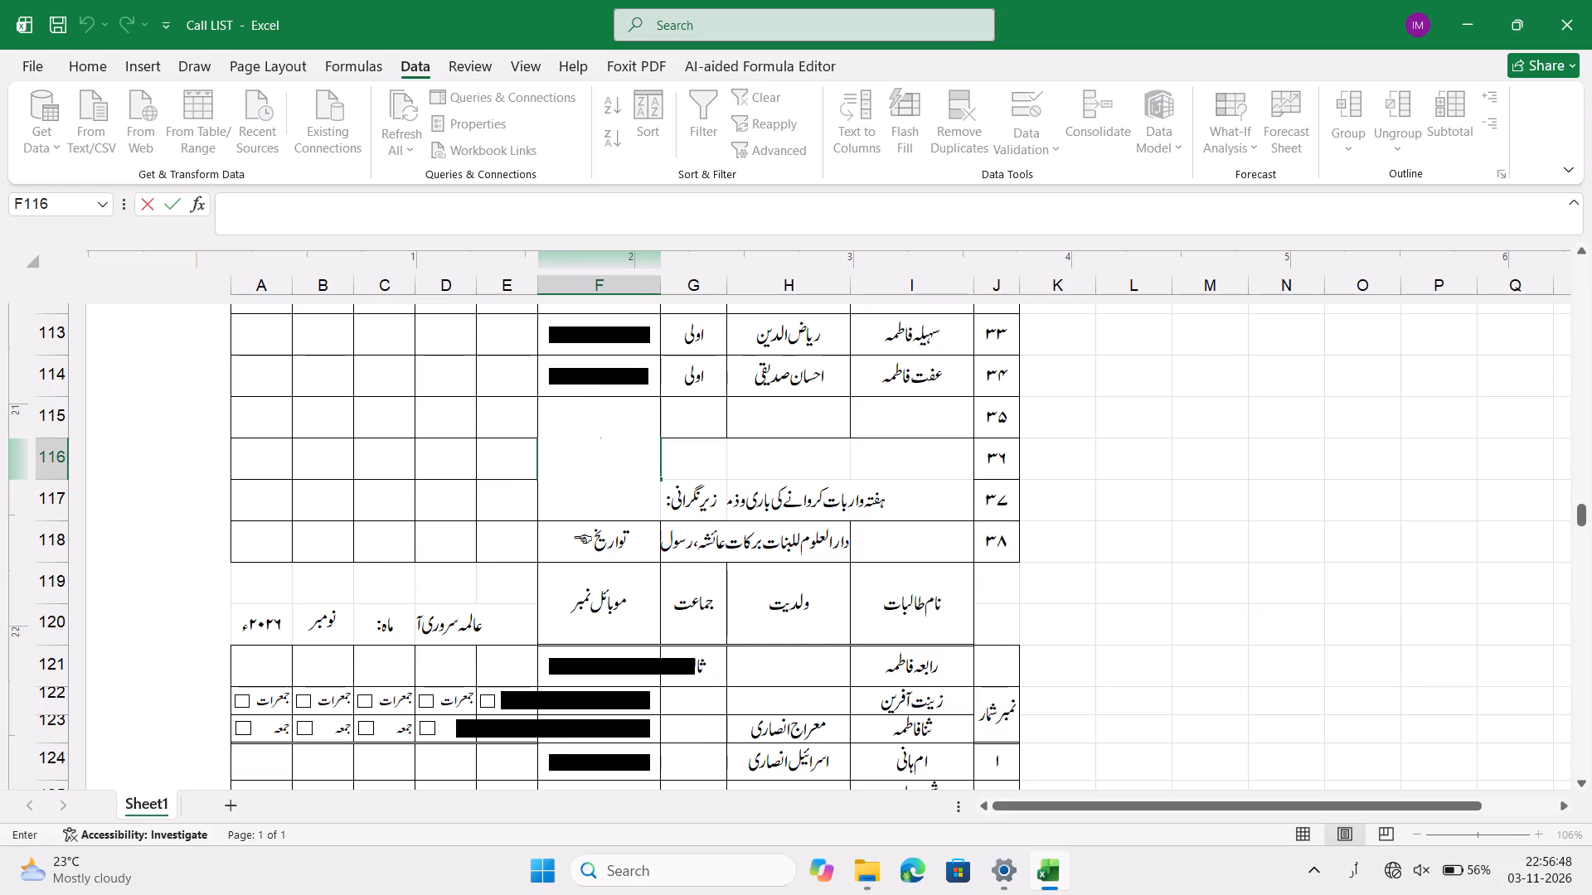
{"action": "left_click", "coordinate": [700, 458]}
{"action": "left_click_drag", "start_coordinate": [585, 469], "coordinate": [847, 480]}
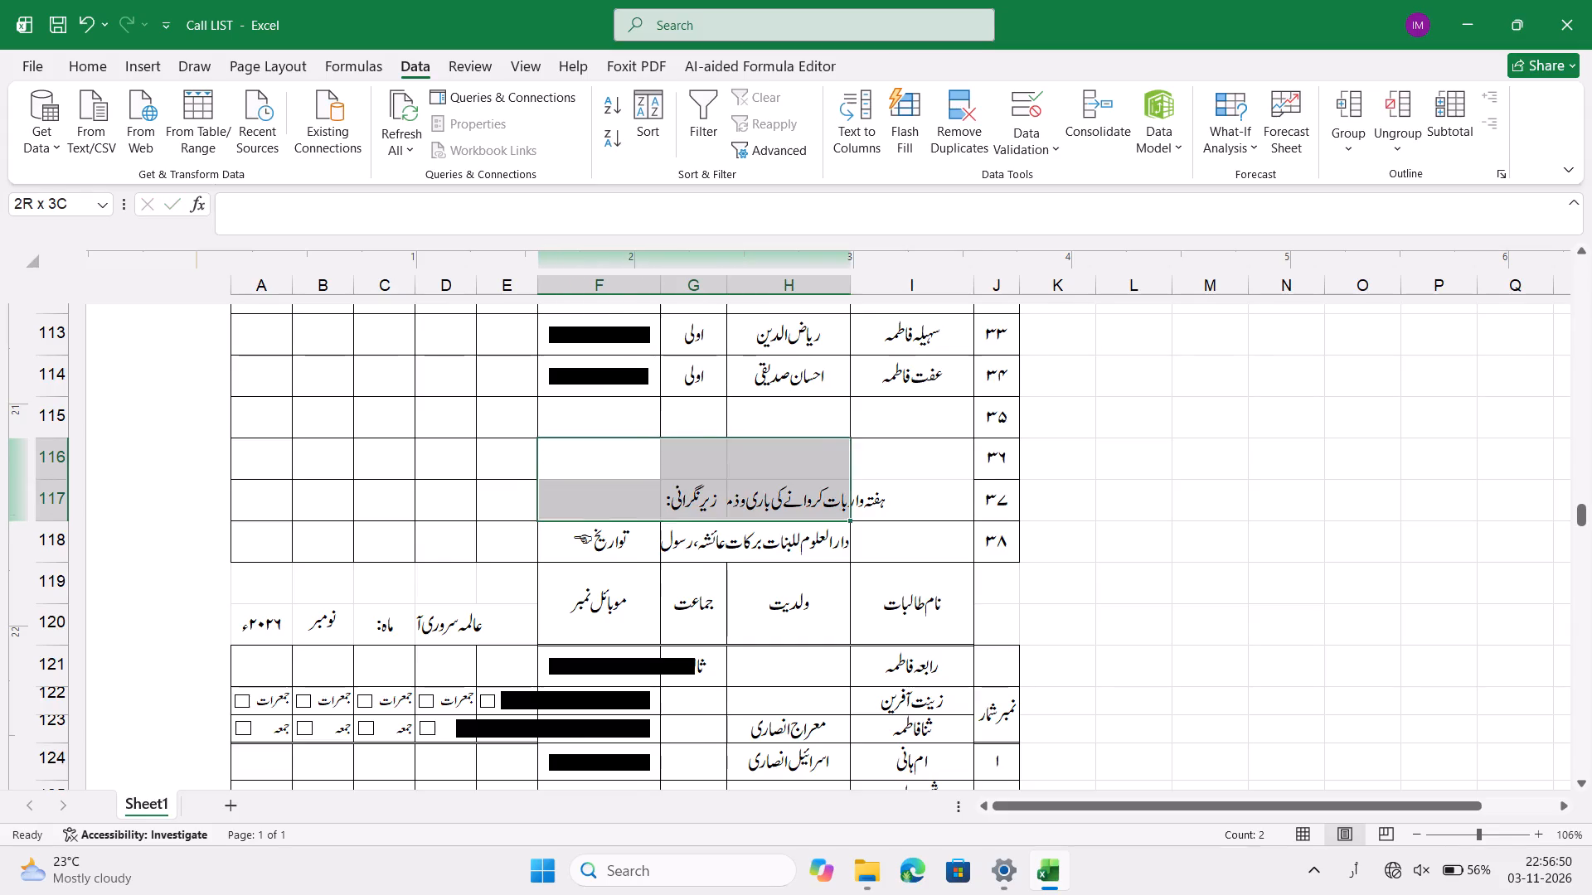
{"action": "left_click_drag", "start_coordinate": [847, 480], "coordinate": [930, 461]}
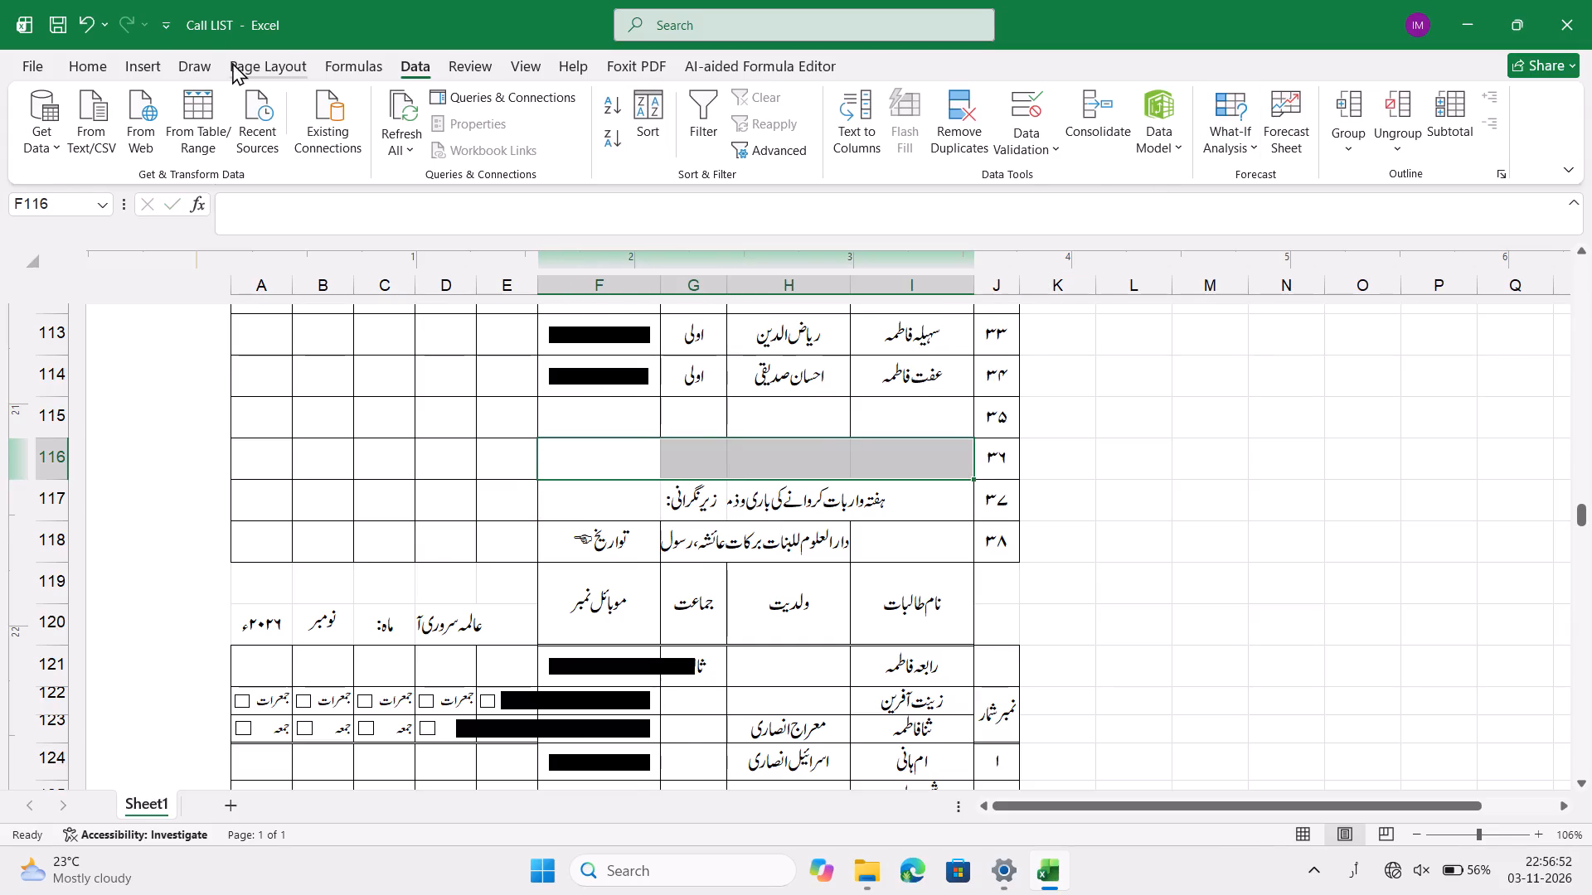
{"action": "left_click", "coordinate": [143, 61]}
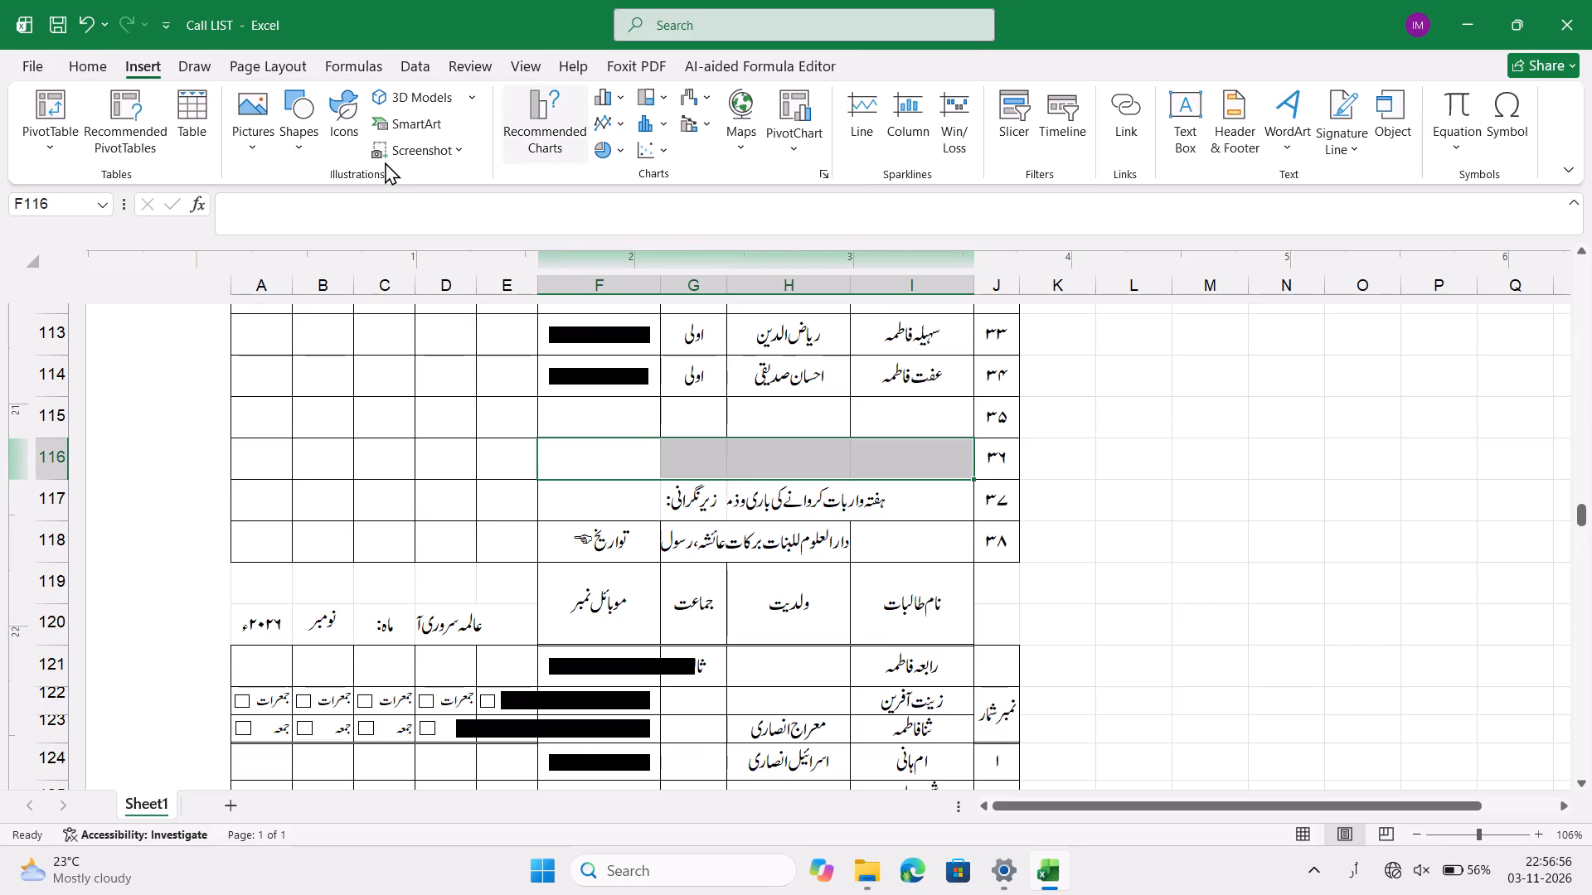
{"action": "left_click", "coordinate": [80, 60]}
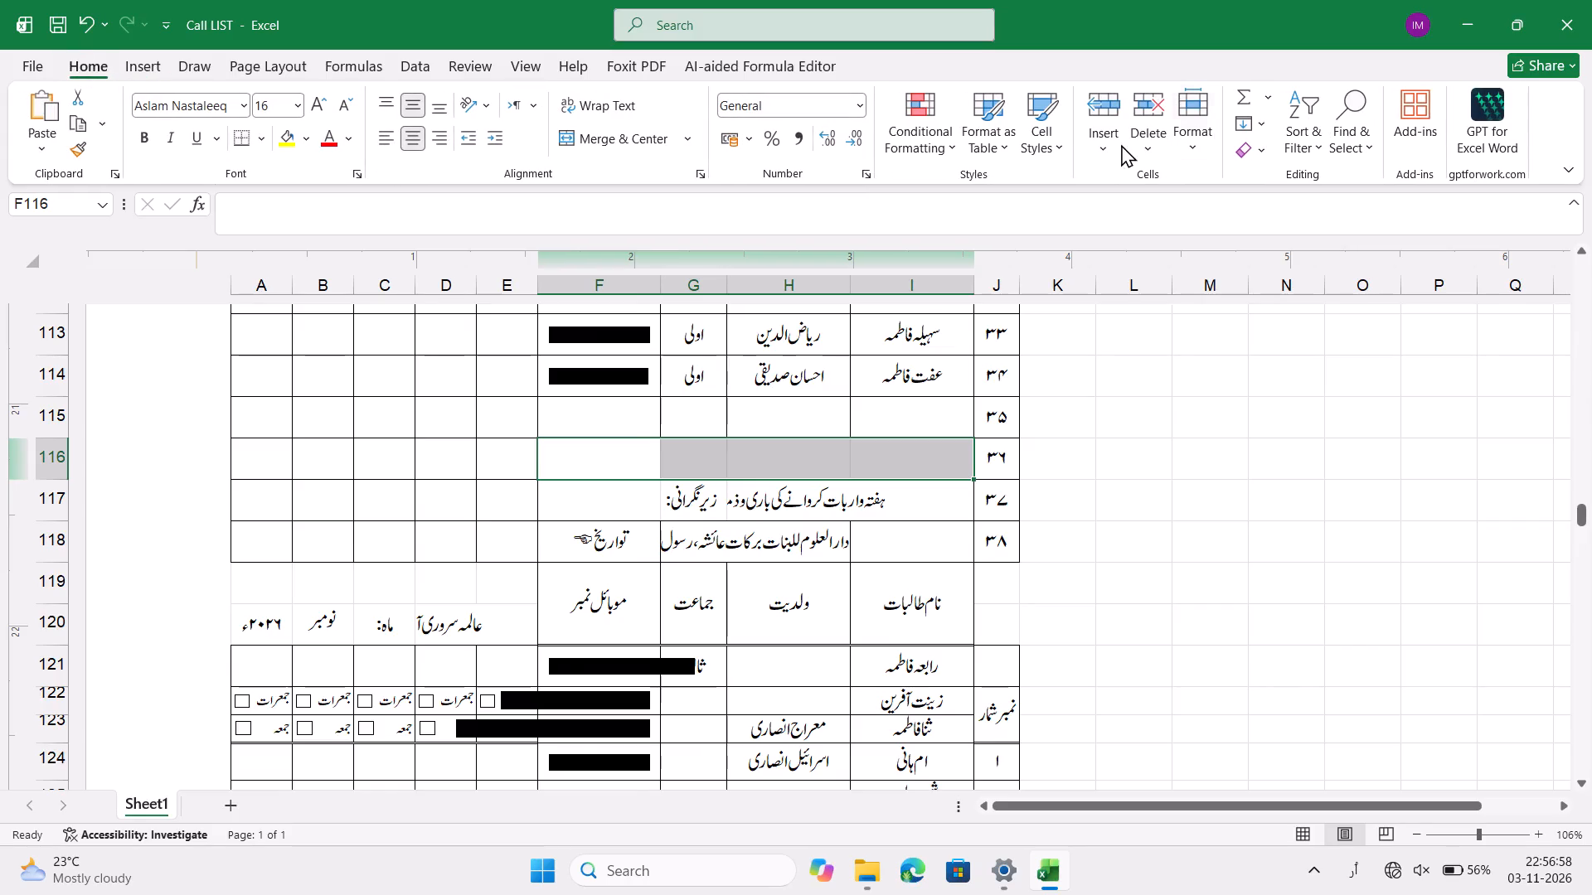
{"action": "left_click", "coordinate": [1099, 162]}
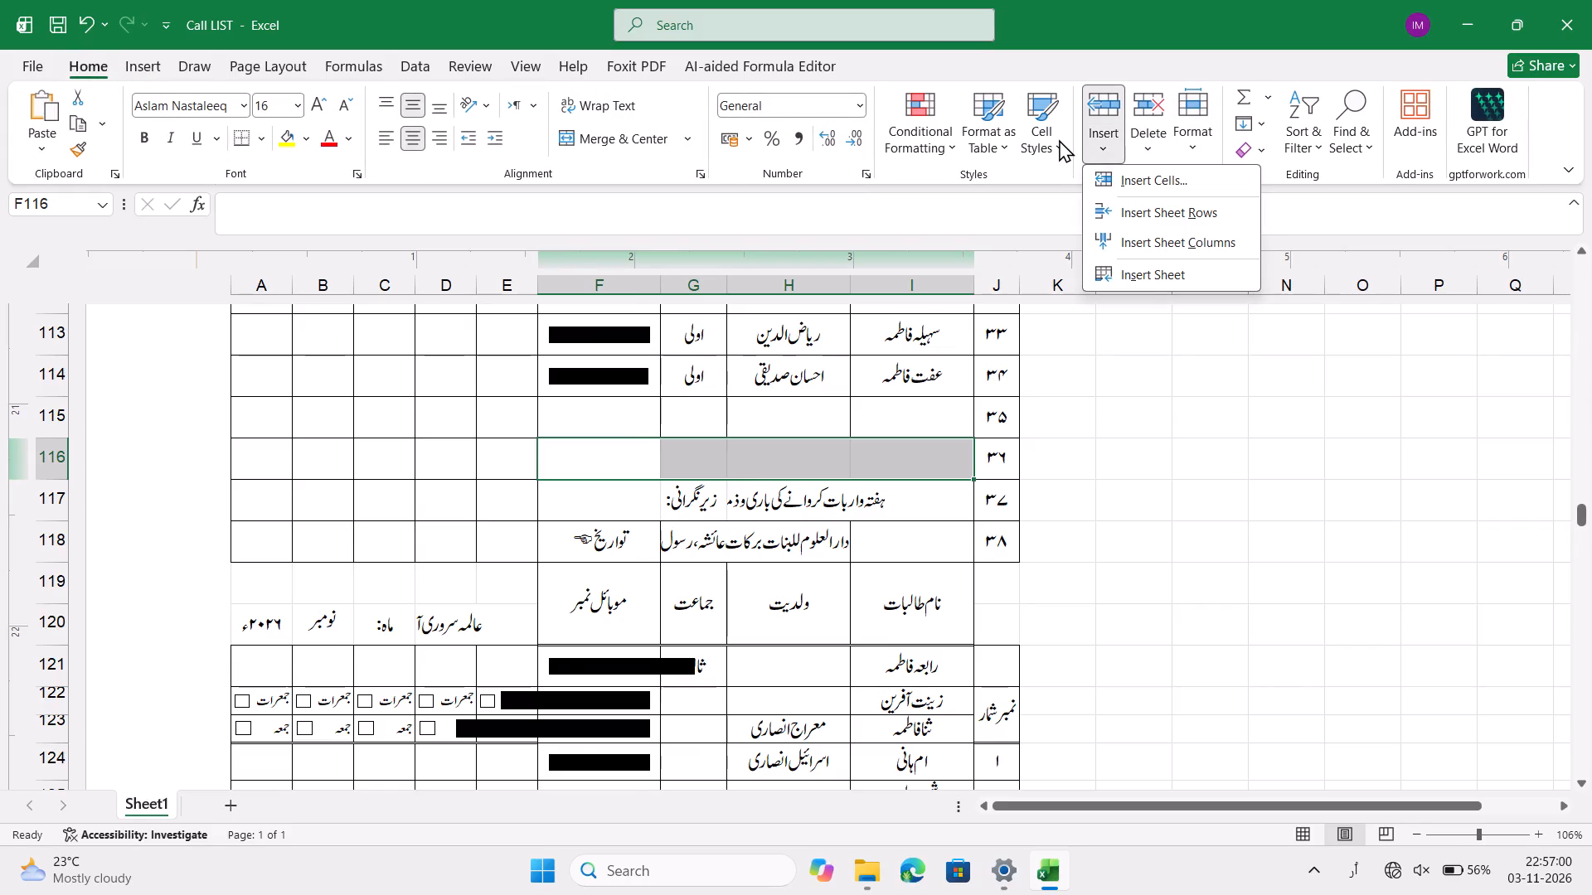
{"action": "left_click", "coordinate": [1115, 184]}
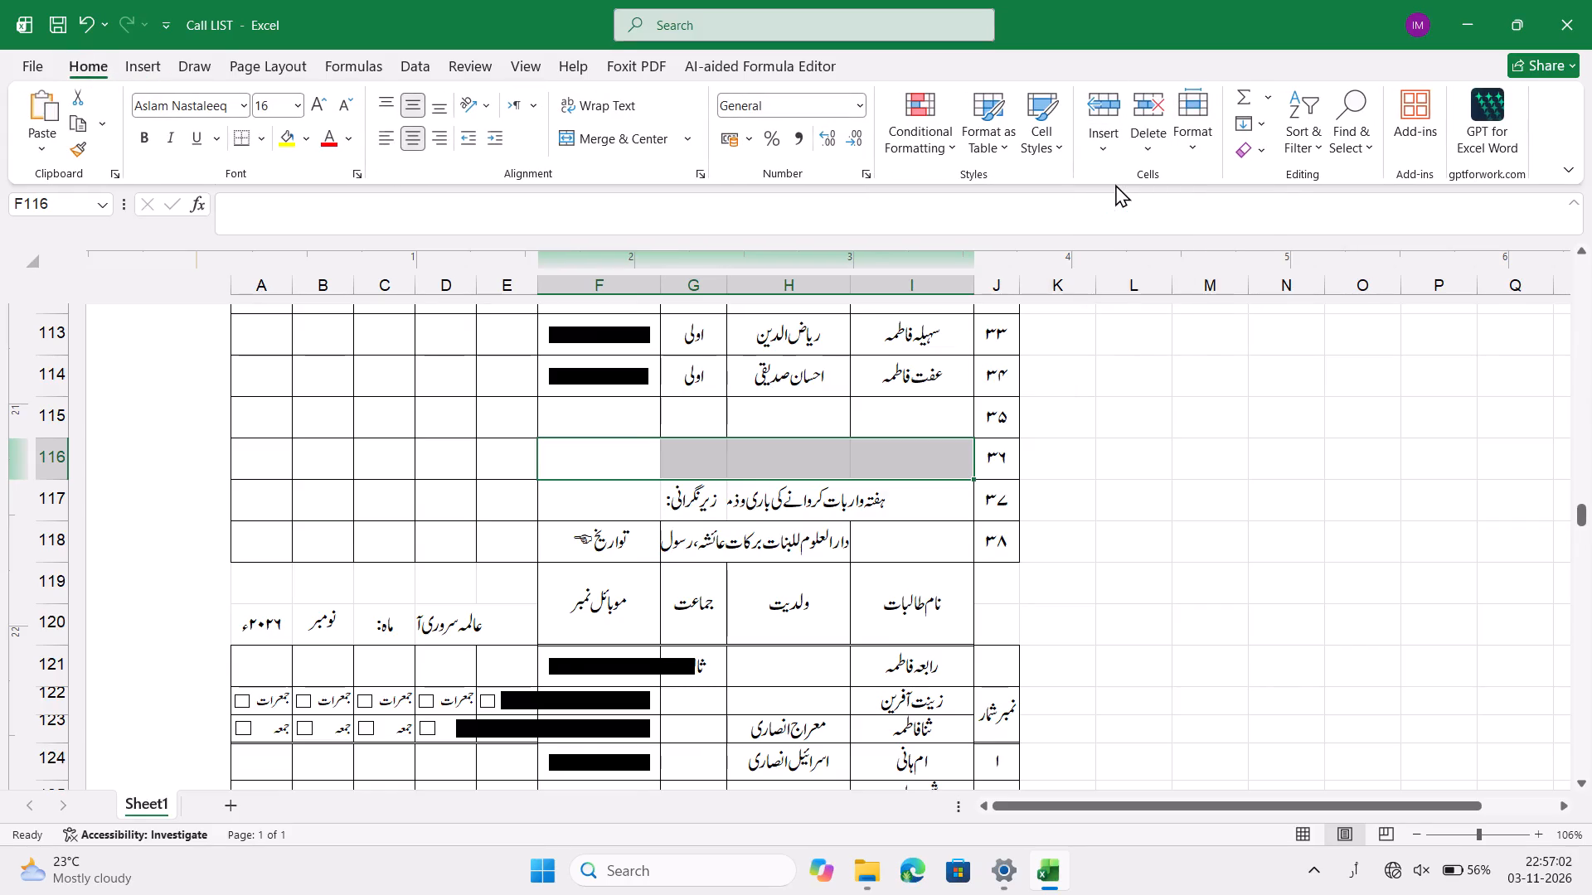
{"action": "left_click", "coordinate": [895, 374]}
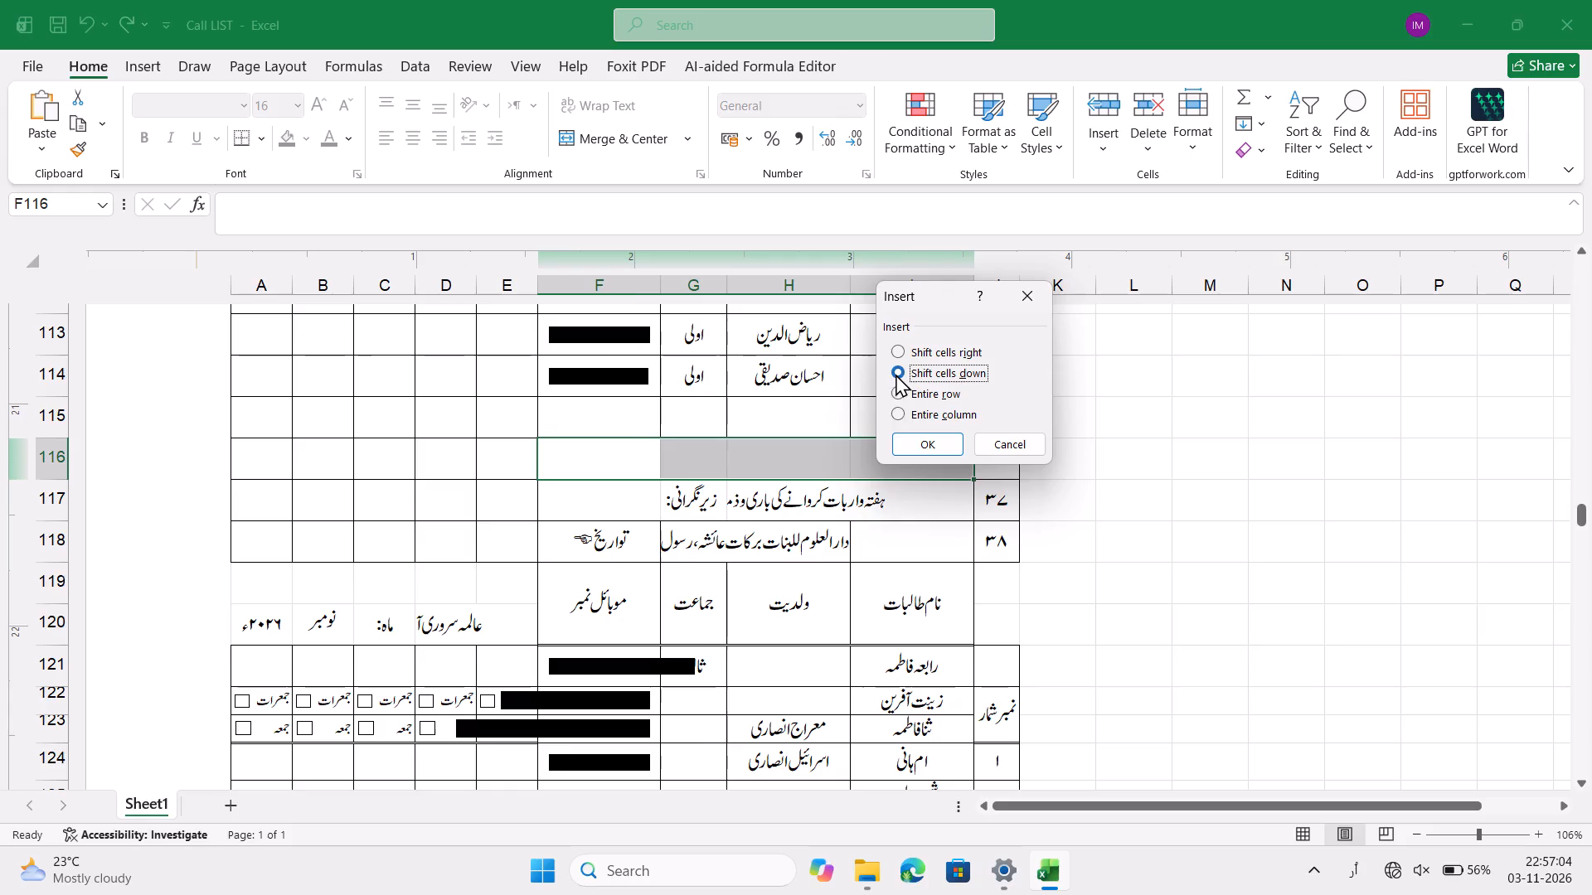
{"action": "left_click", "coordinate": [932, 441]}
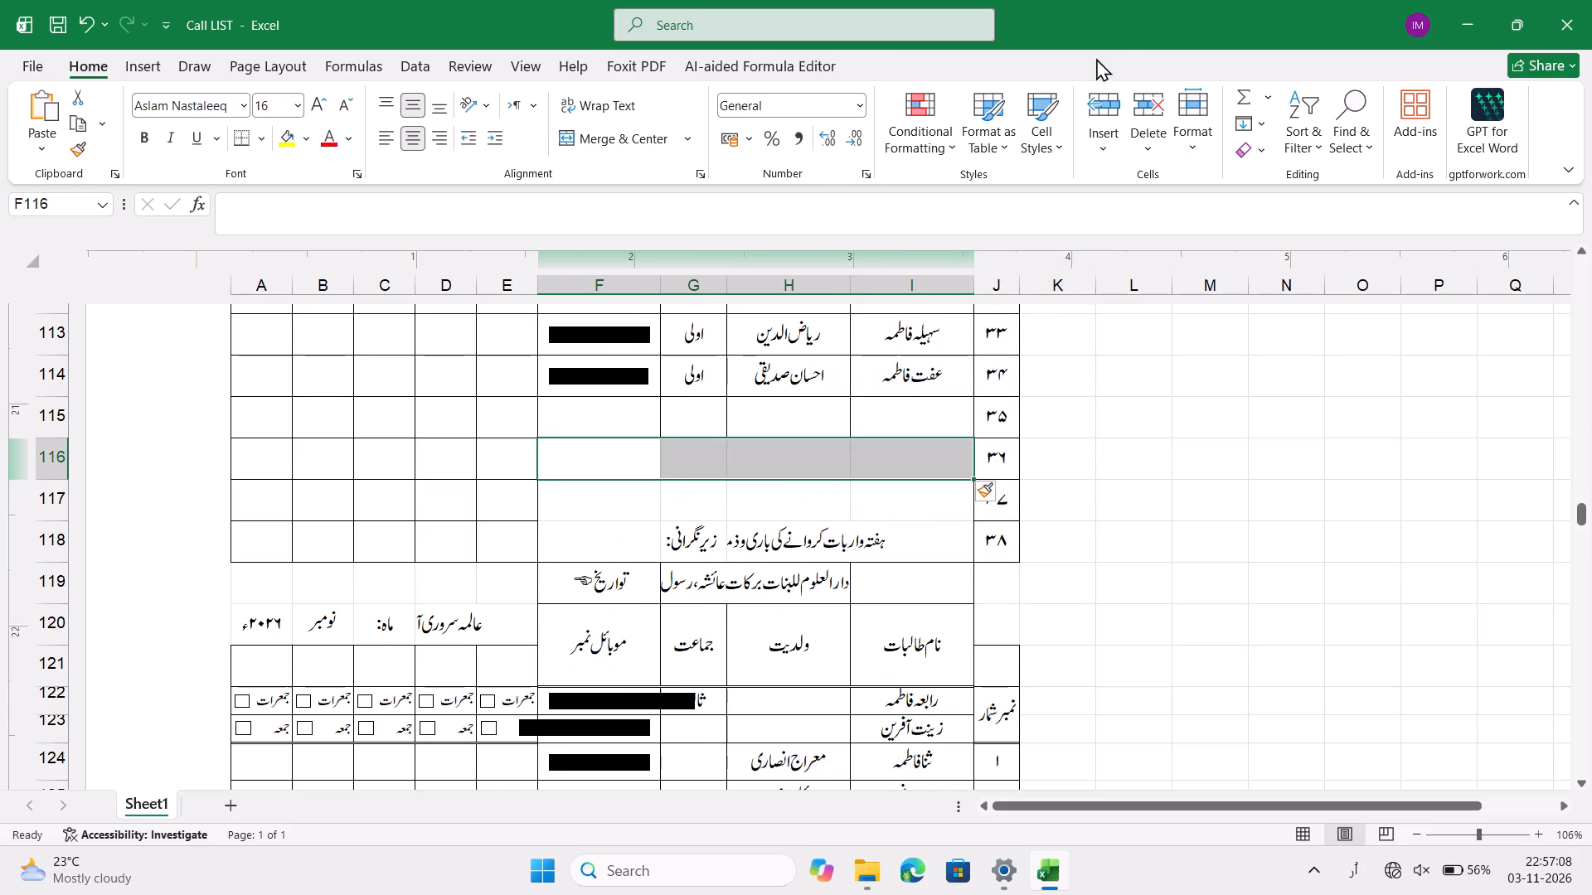
{"action": "left_click", "coordinate": [1105, 99]}
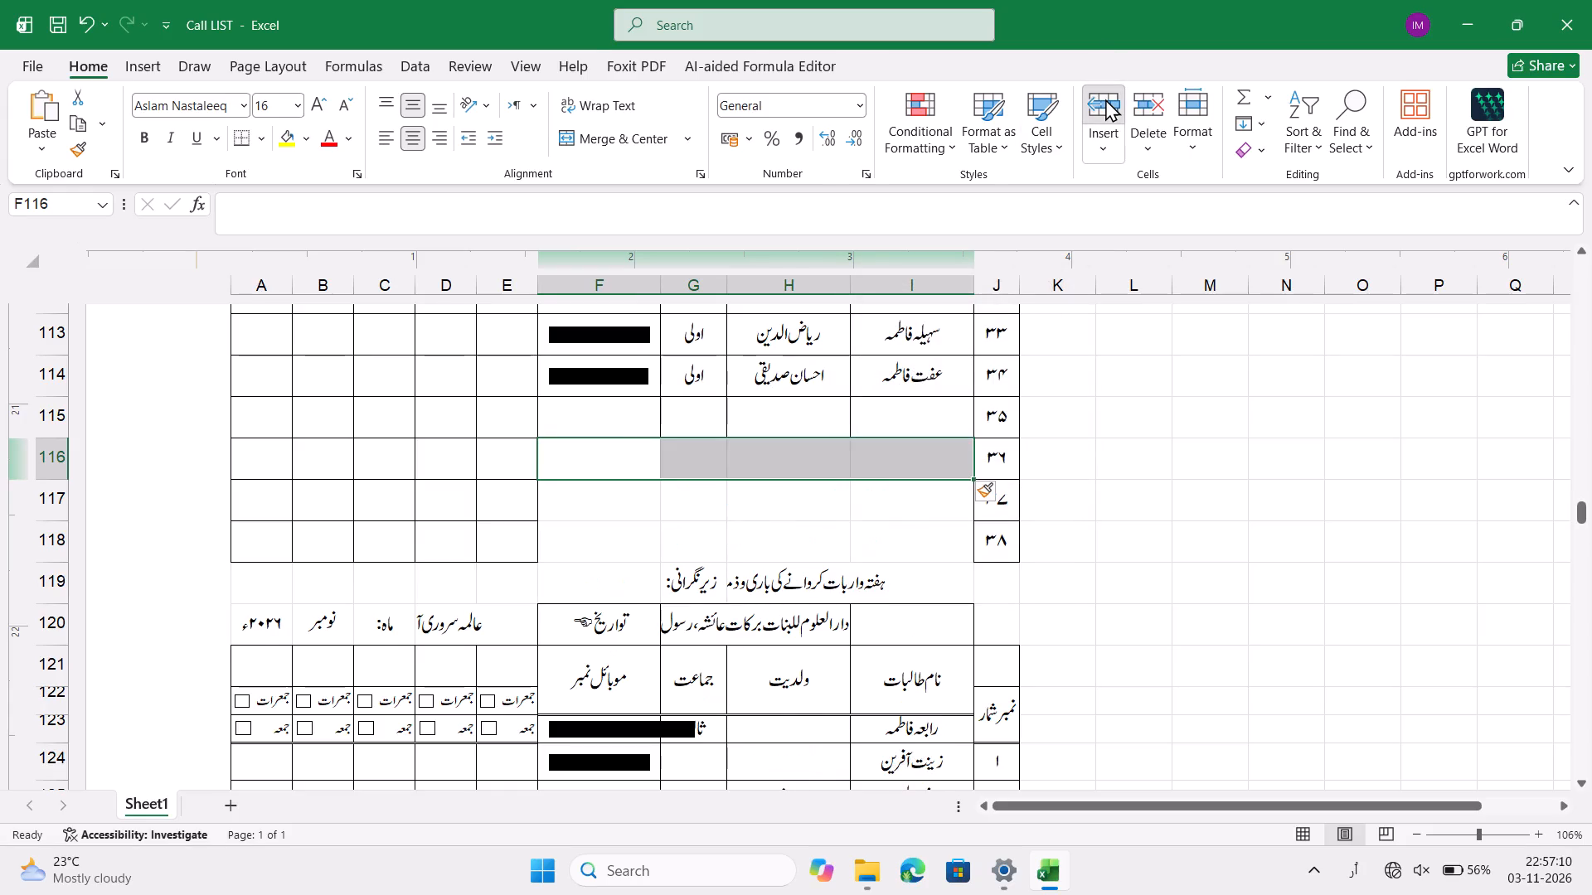
{"action": "left_click", "coordinate": [1105, 99]}
{"action": "left_click", "coordinate": [819, 492]}
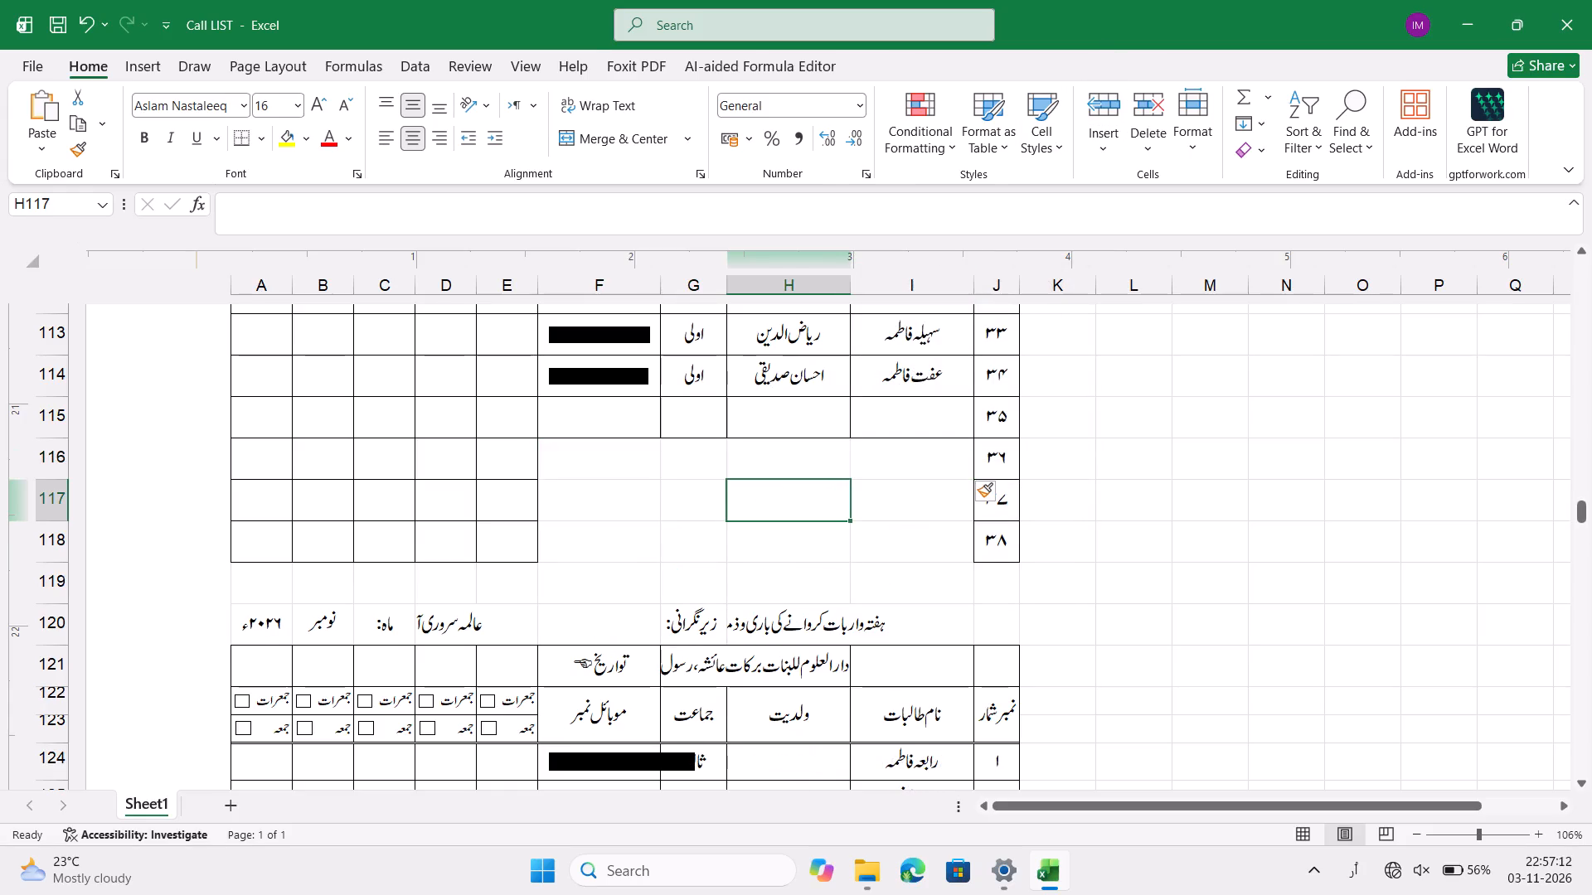
Save the workbook.
{"action": "key", "text": "ctrl+s"}
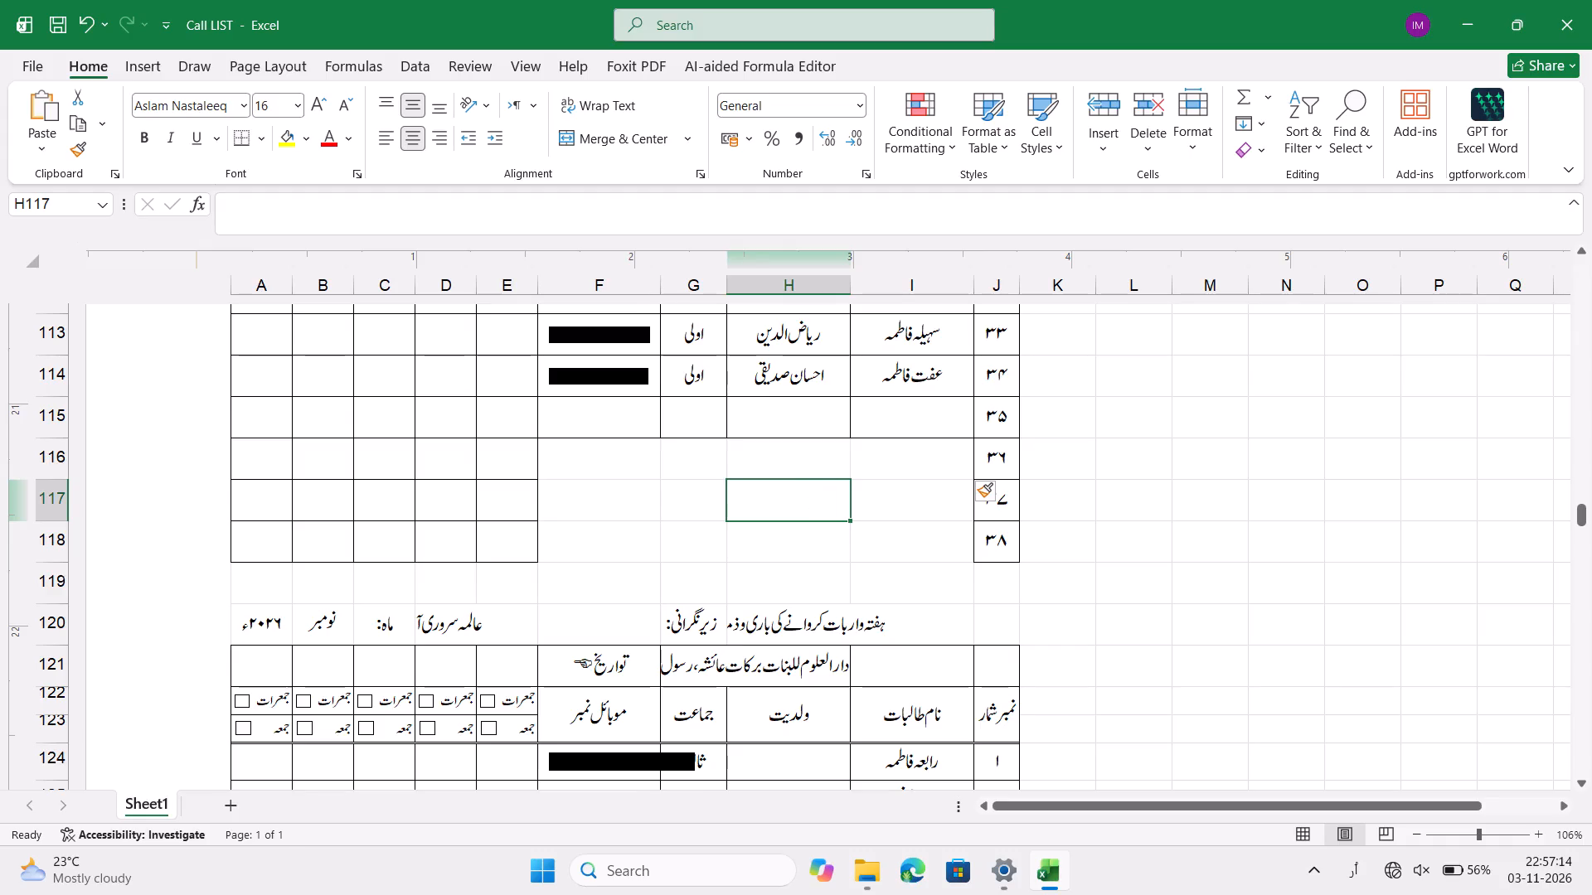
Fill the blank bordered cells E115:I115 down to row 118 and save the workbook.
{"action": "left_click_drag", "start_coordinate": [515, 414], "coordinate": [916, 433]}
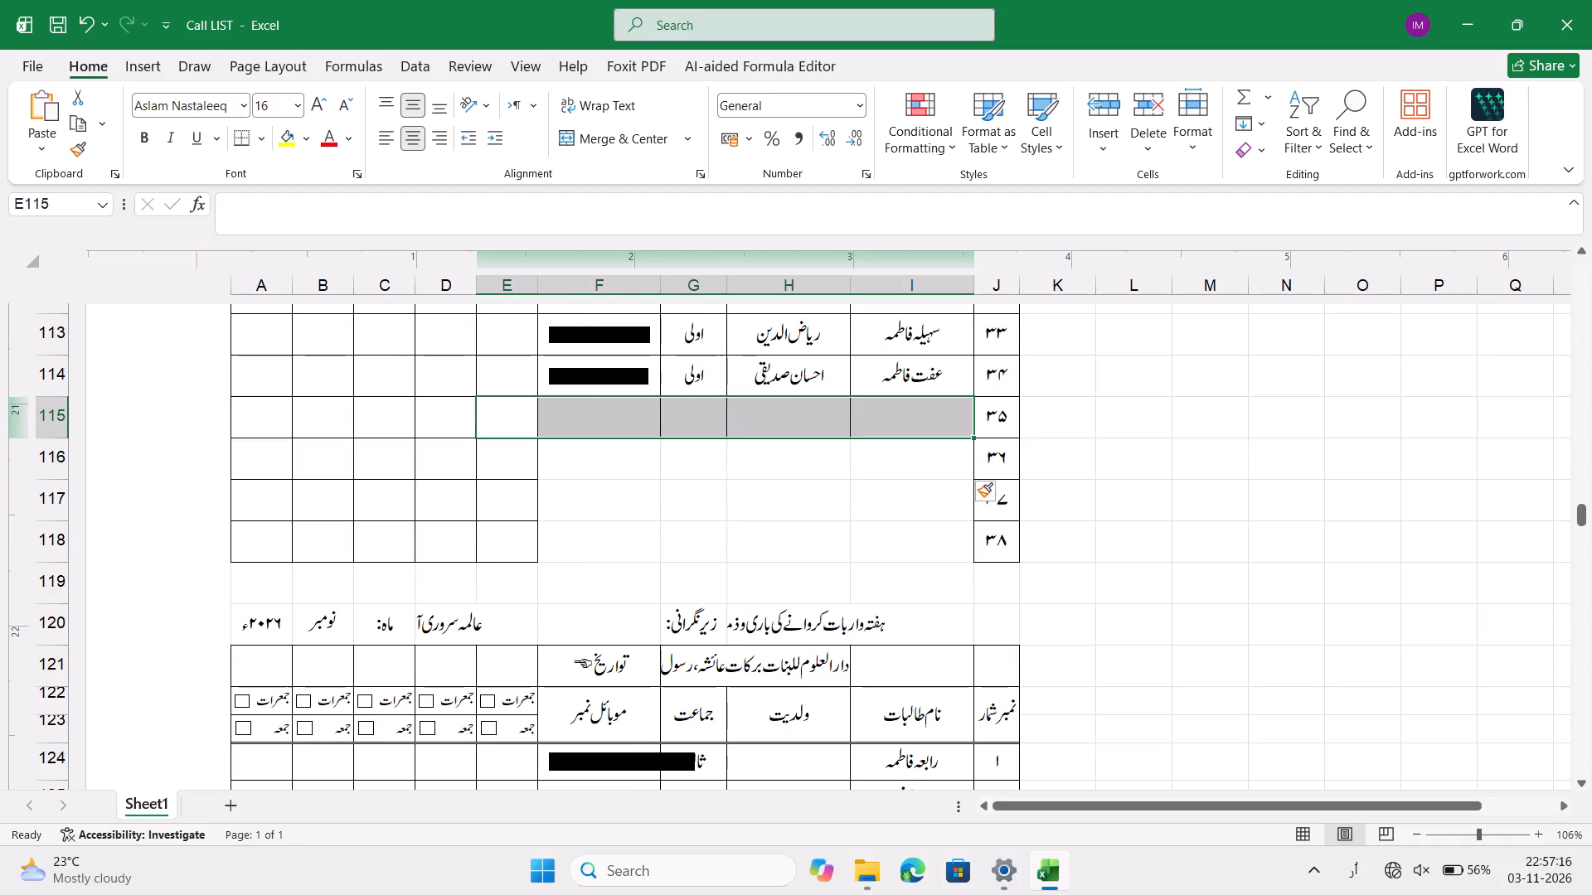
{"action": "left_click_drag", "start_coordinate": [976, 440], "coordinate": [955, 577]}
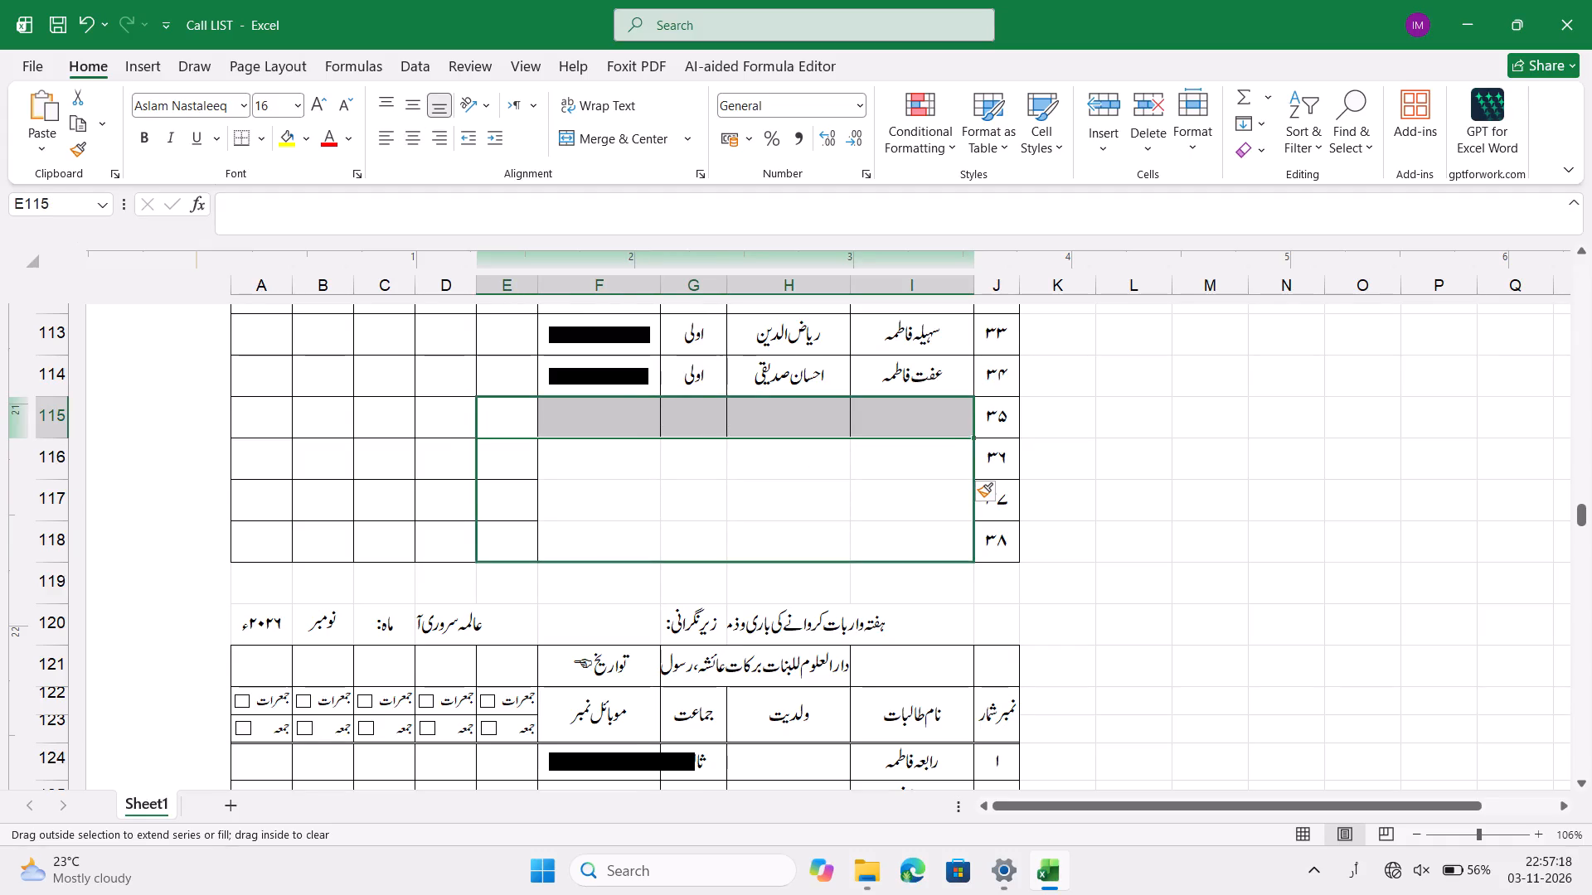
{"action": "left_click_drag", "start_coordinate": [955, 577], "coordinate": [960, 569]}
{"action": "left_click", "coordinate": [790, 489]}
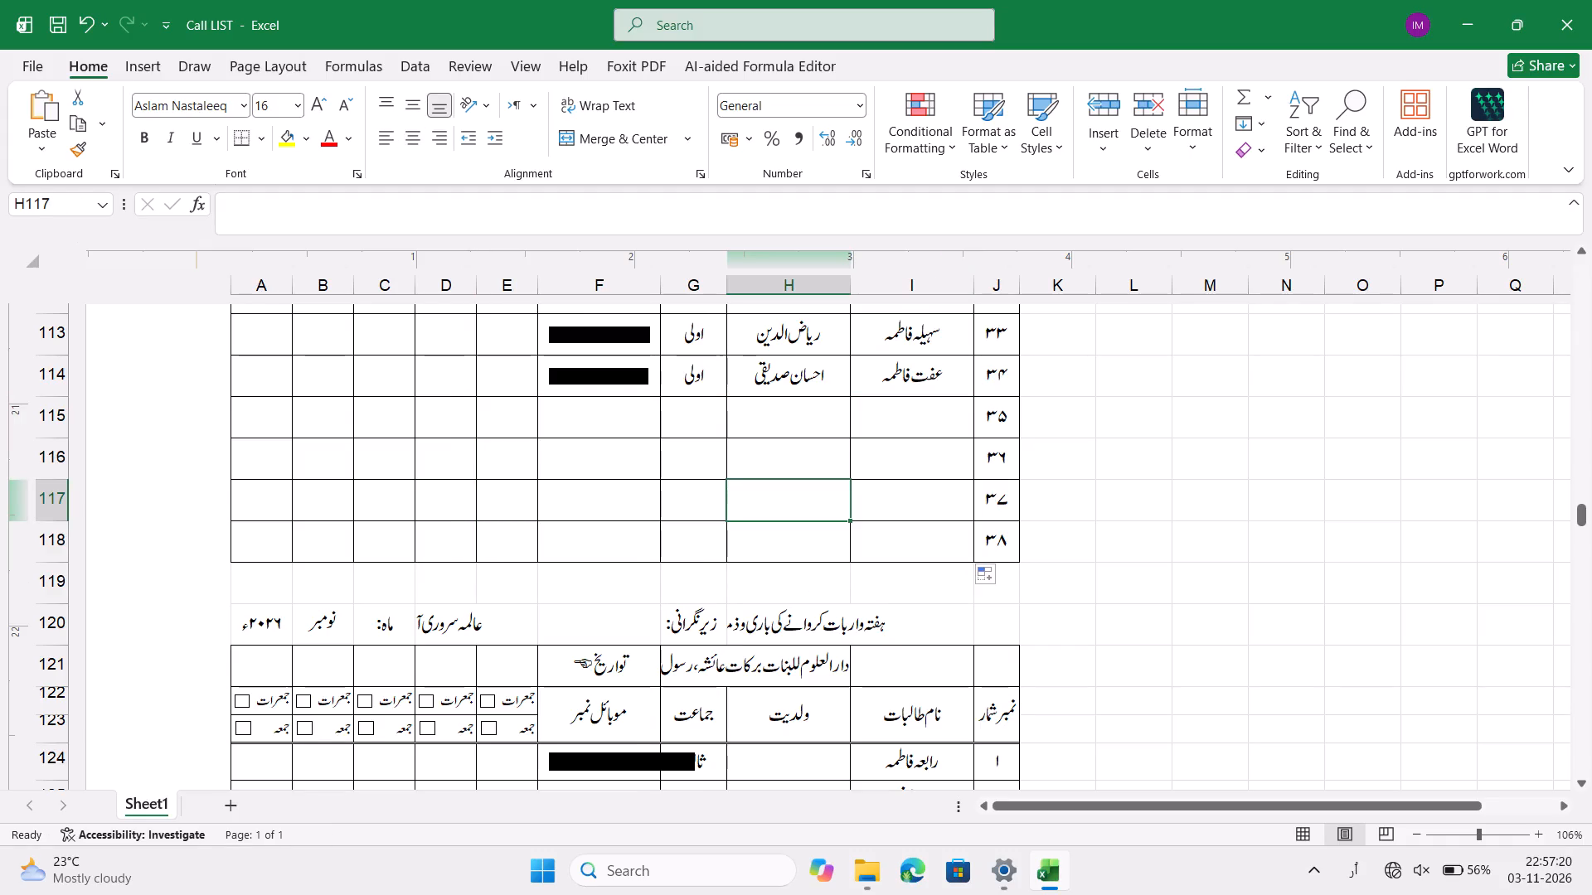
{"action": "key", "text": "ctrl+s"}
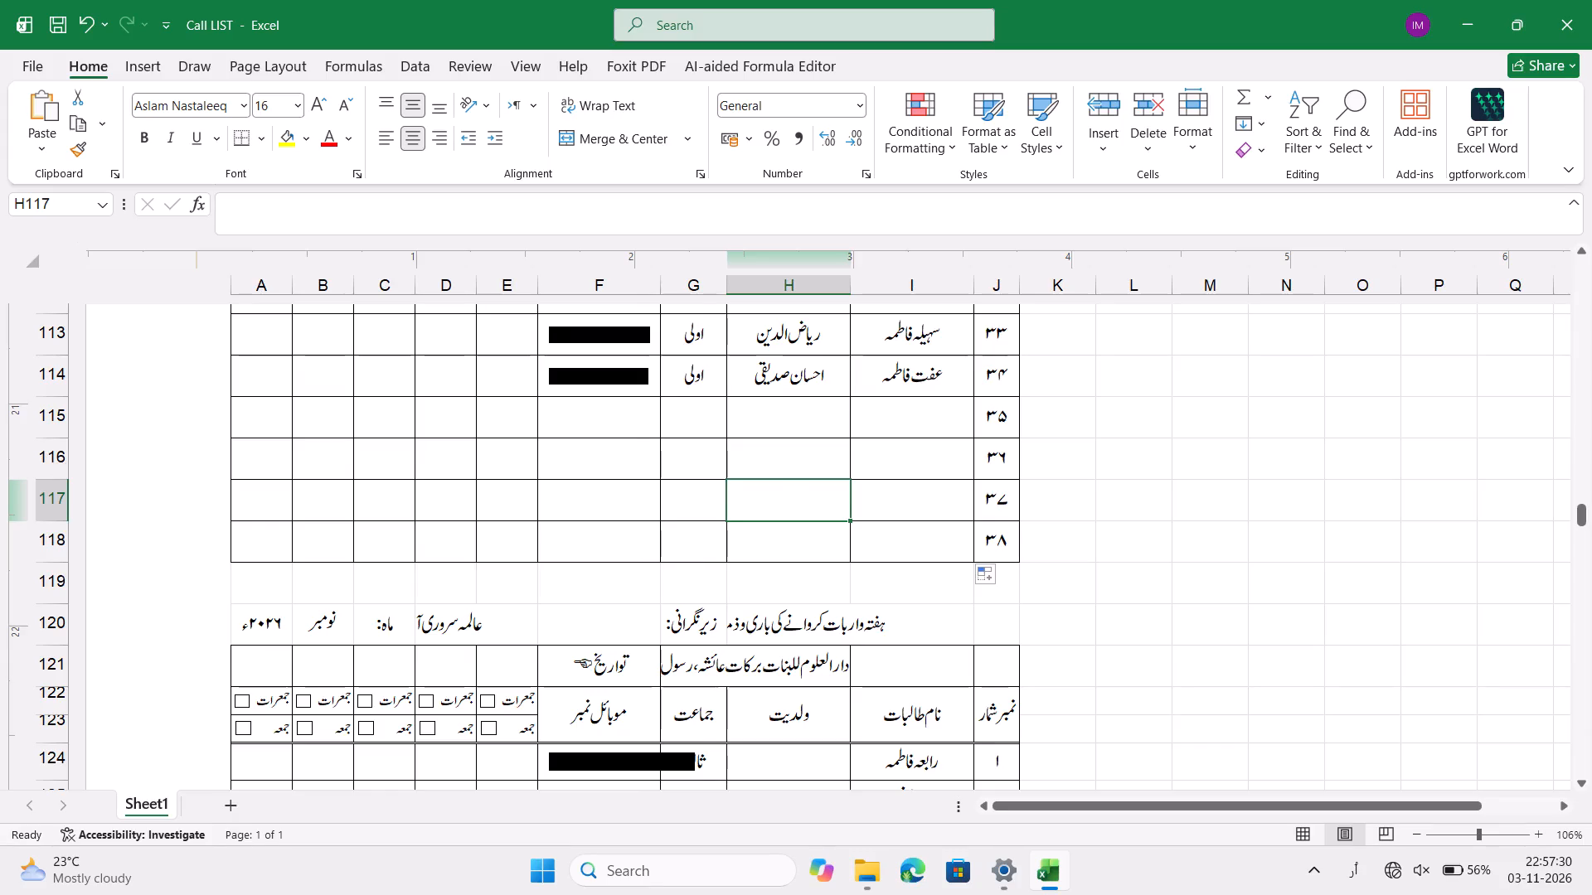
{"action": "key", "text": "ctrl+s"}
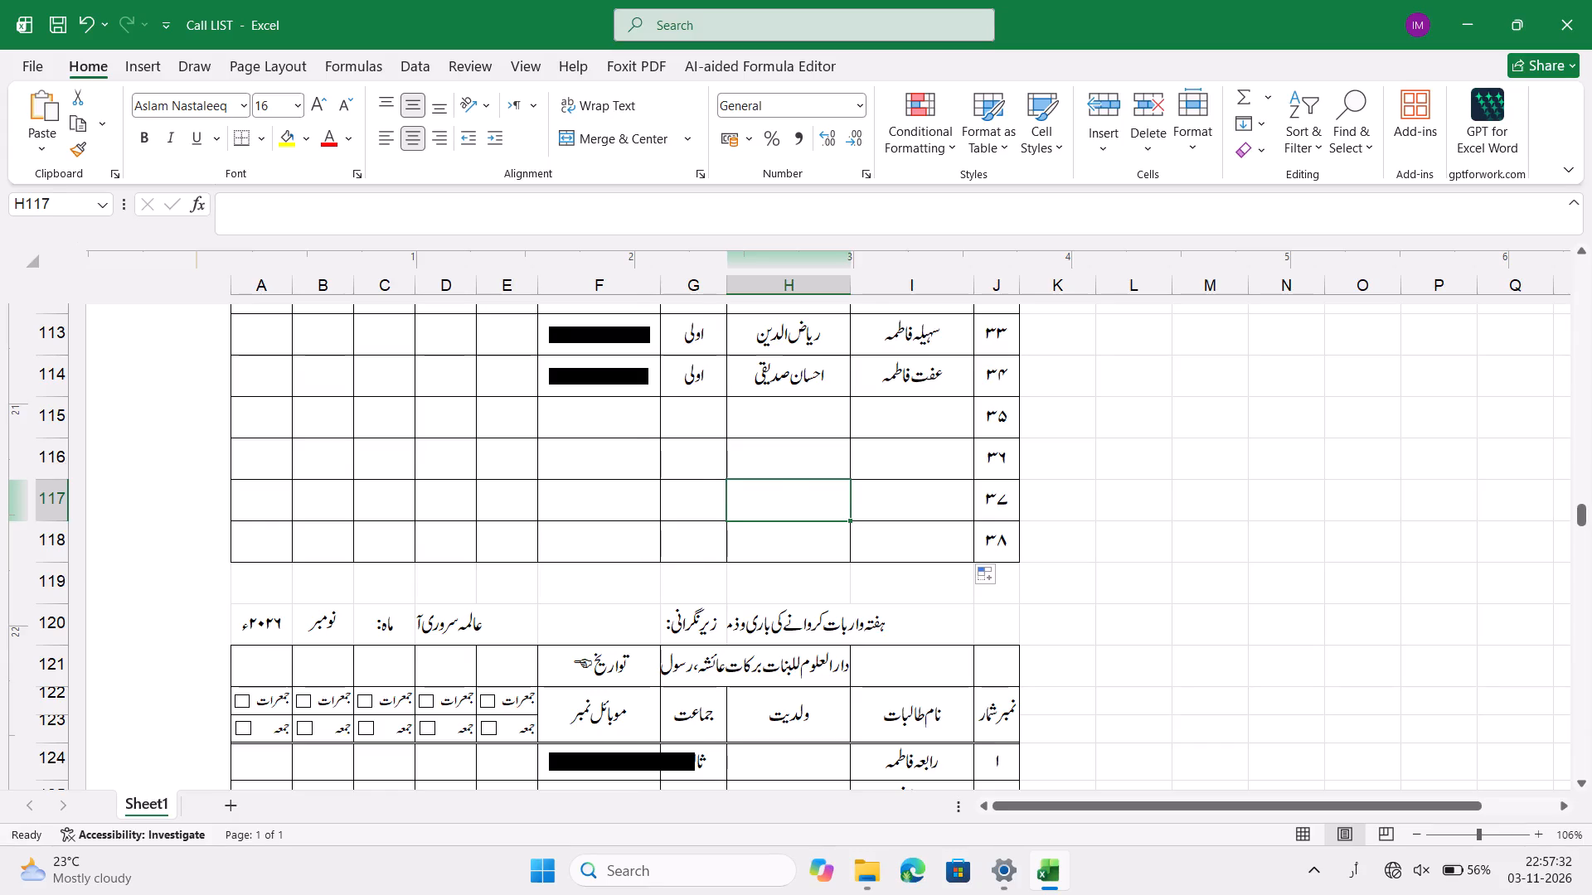
Compare the heading rows of the list starting at row 120 with those of the list starting at row 77.
{"action": "left_click", "coordinate": [589, 481]}
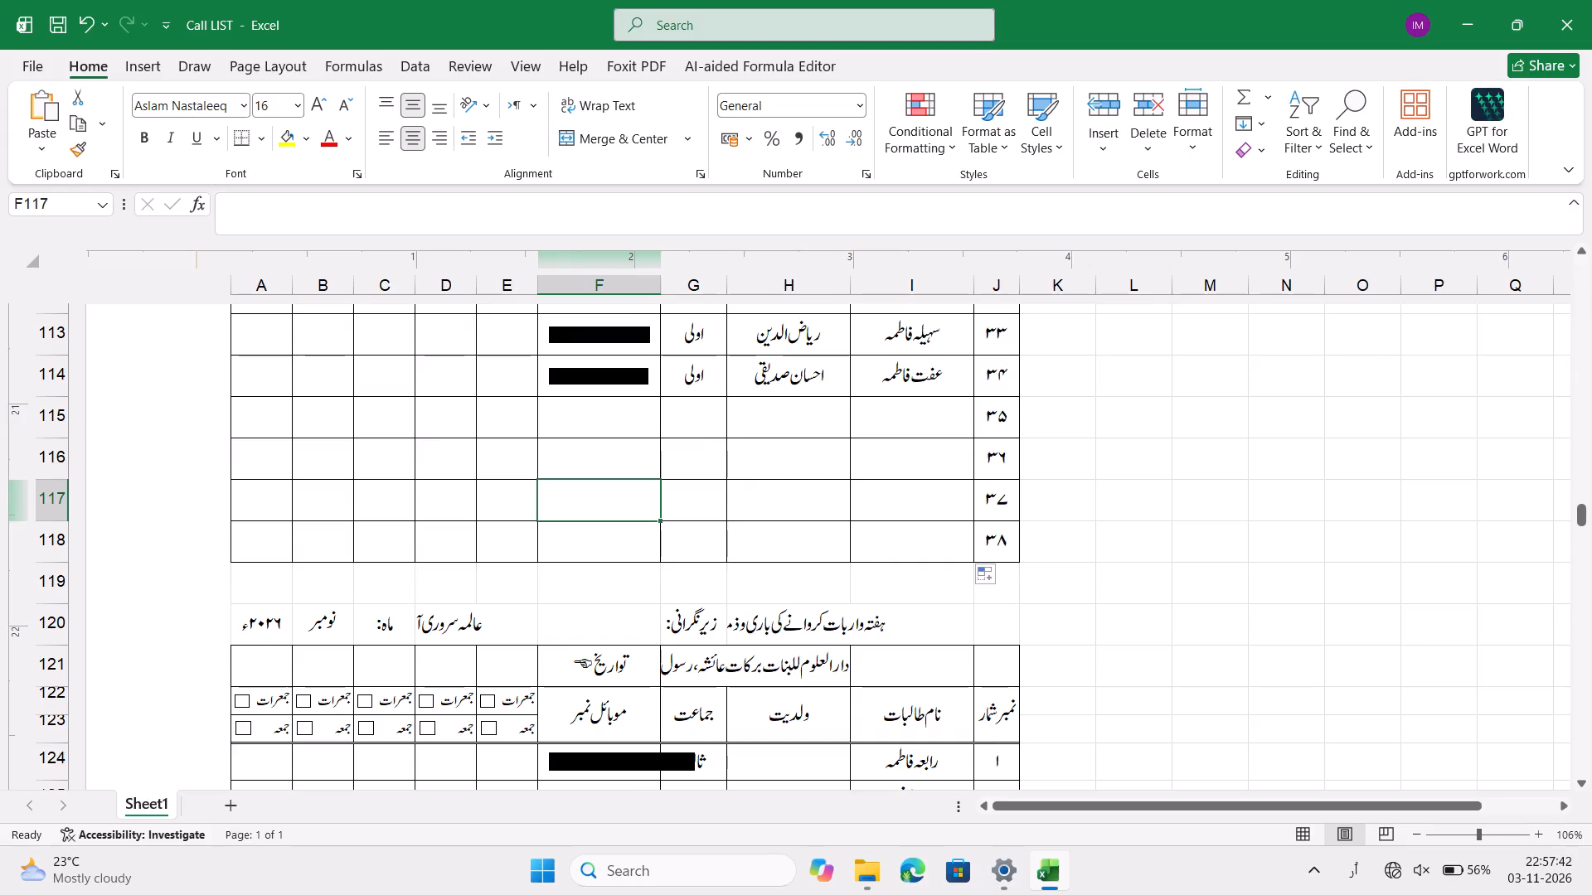
{"action": "scroll", "coordinate": [393, 529], "scroll_direction": "down", "scroll_amount": 1}
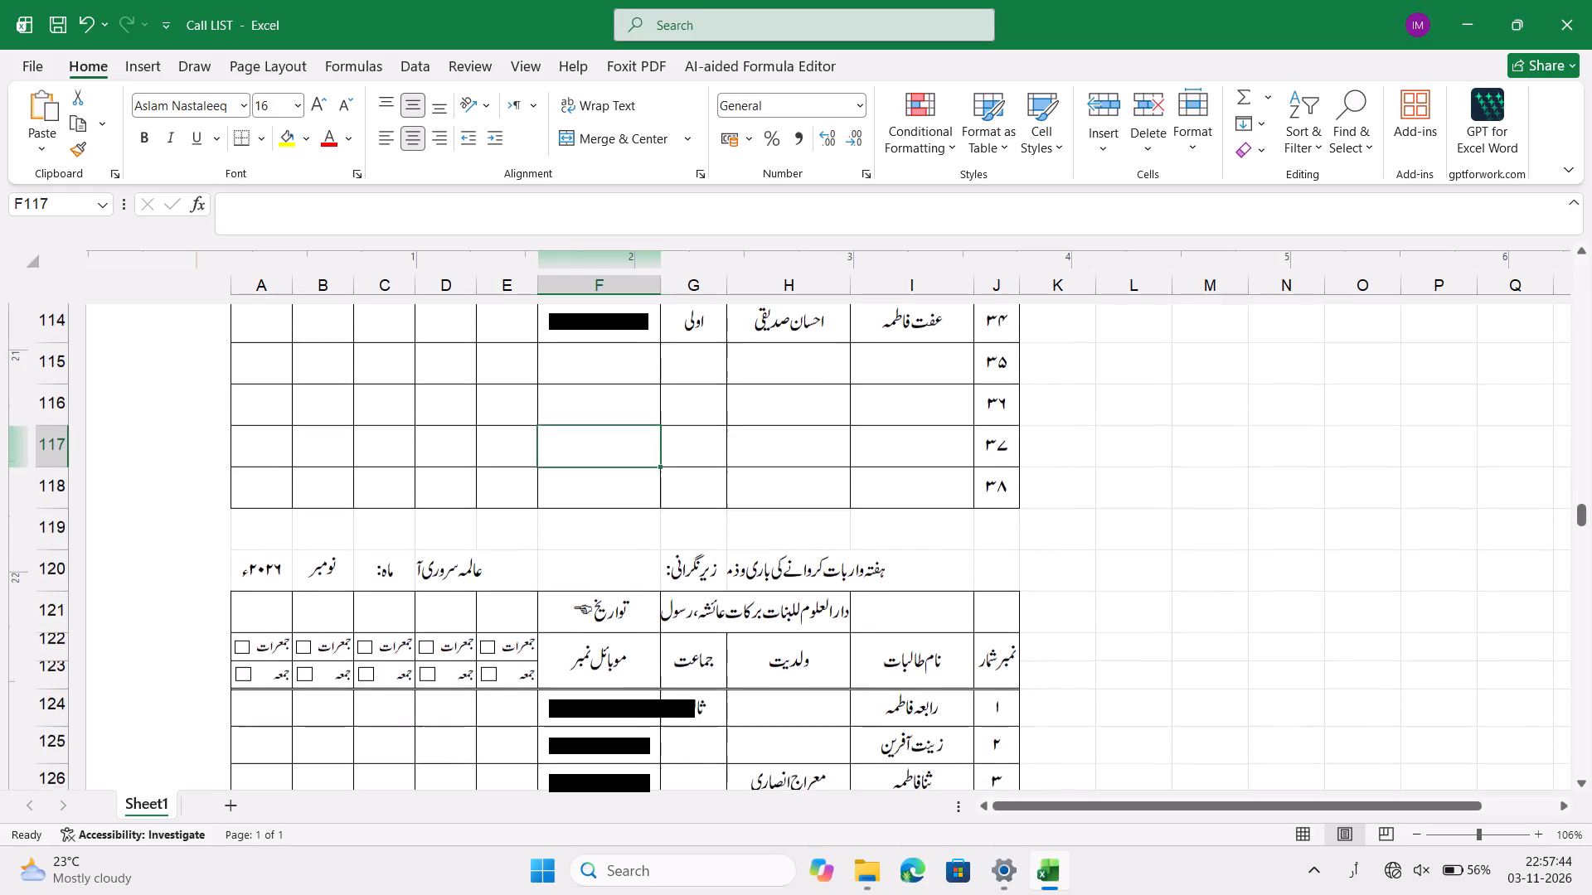
{"action": "scroll", "coordinate": [686, 510], "scroll_direction": "up", "scroll_amount": 5}
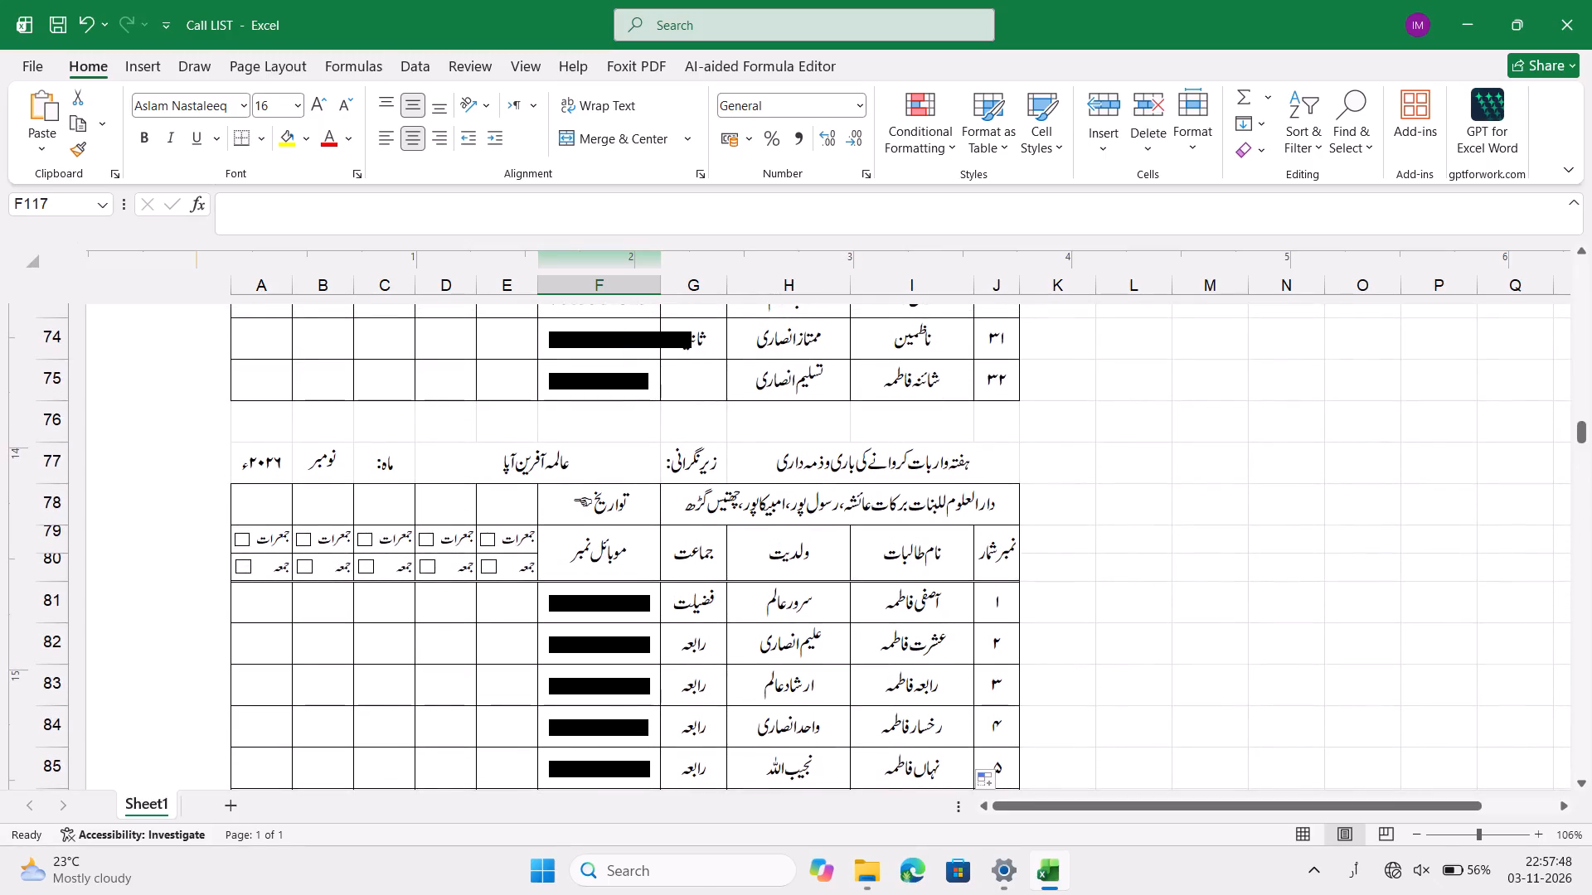
{"action": "scroll", "coordinate": [711, 615], "scroll_direction": "down", "scroll_amount": 5}
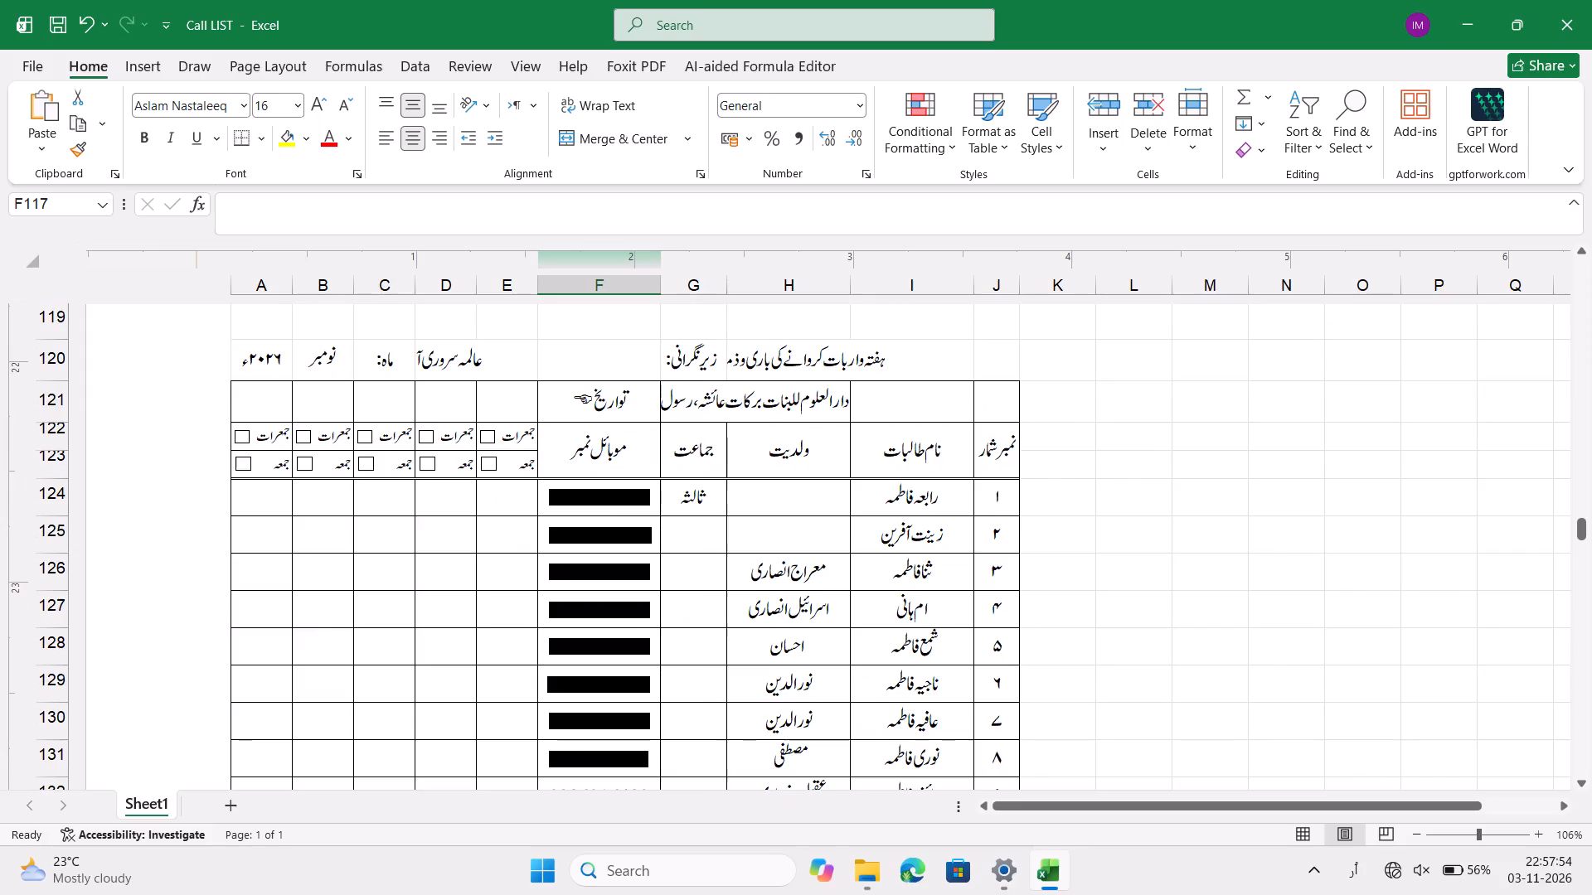
{"action": "scroll", "coordinate": [711, 615], "scroll_direction": "up", "scroll_amount": 1}
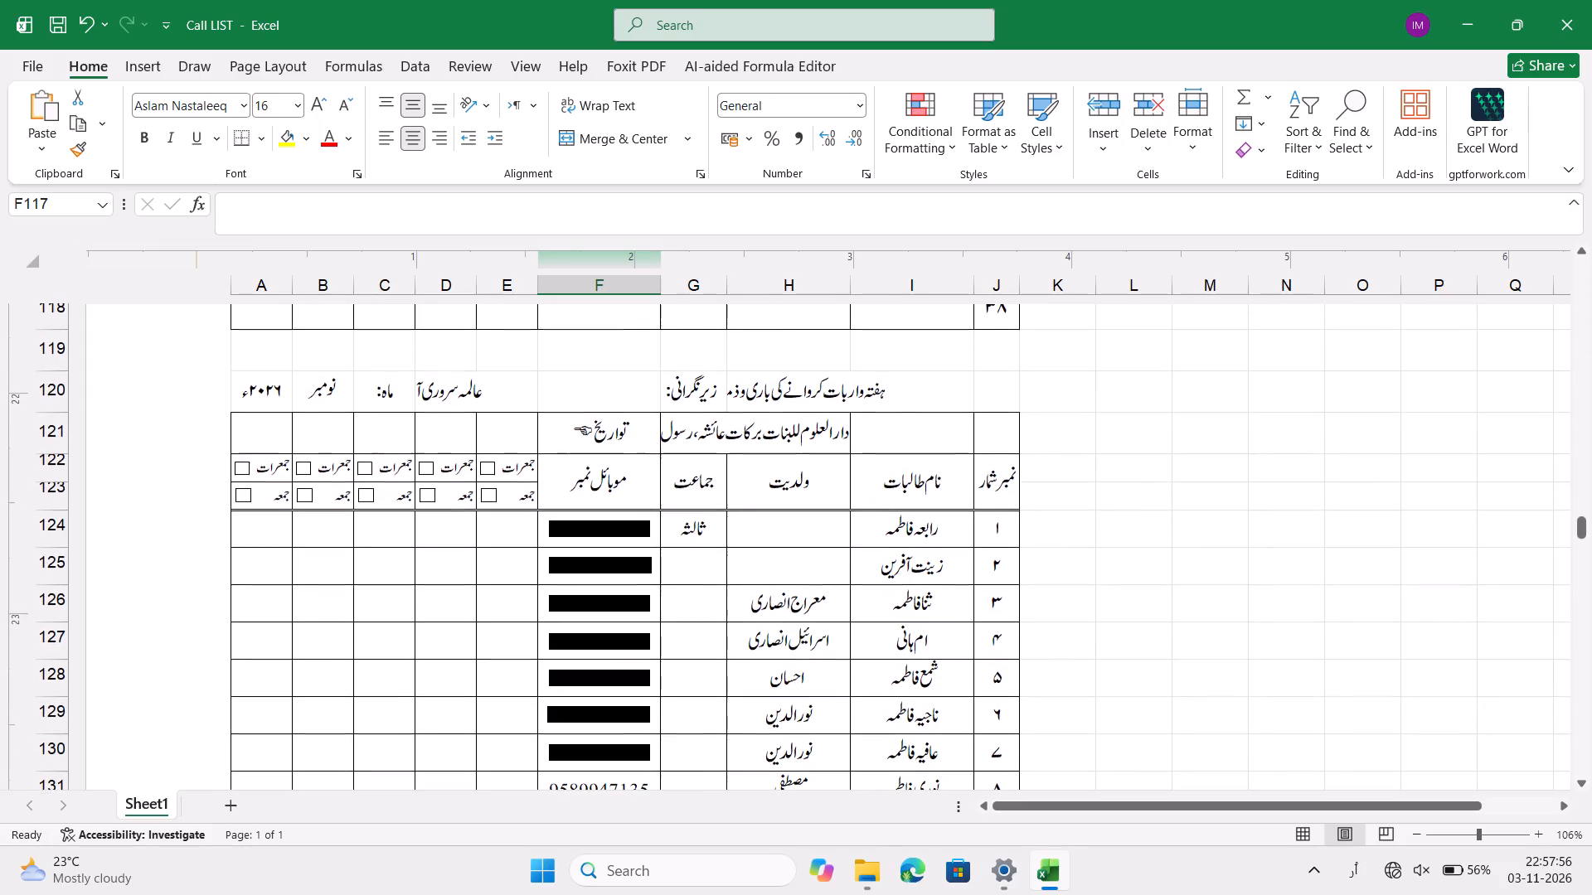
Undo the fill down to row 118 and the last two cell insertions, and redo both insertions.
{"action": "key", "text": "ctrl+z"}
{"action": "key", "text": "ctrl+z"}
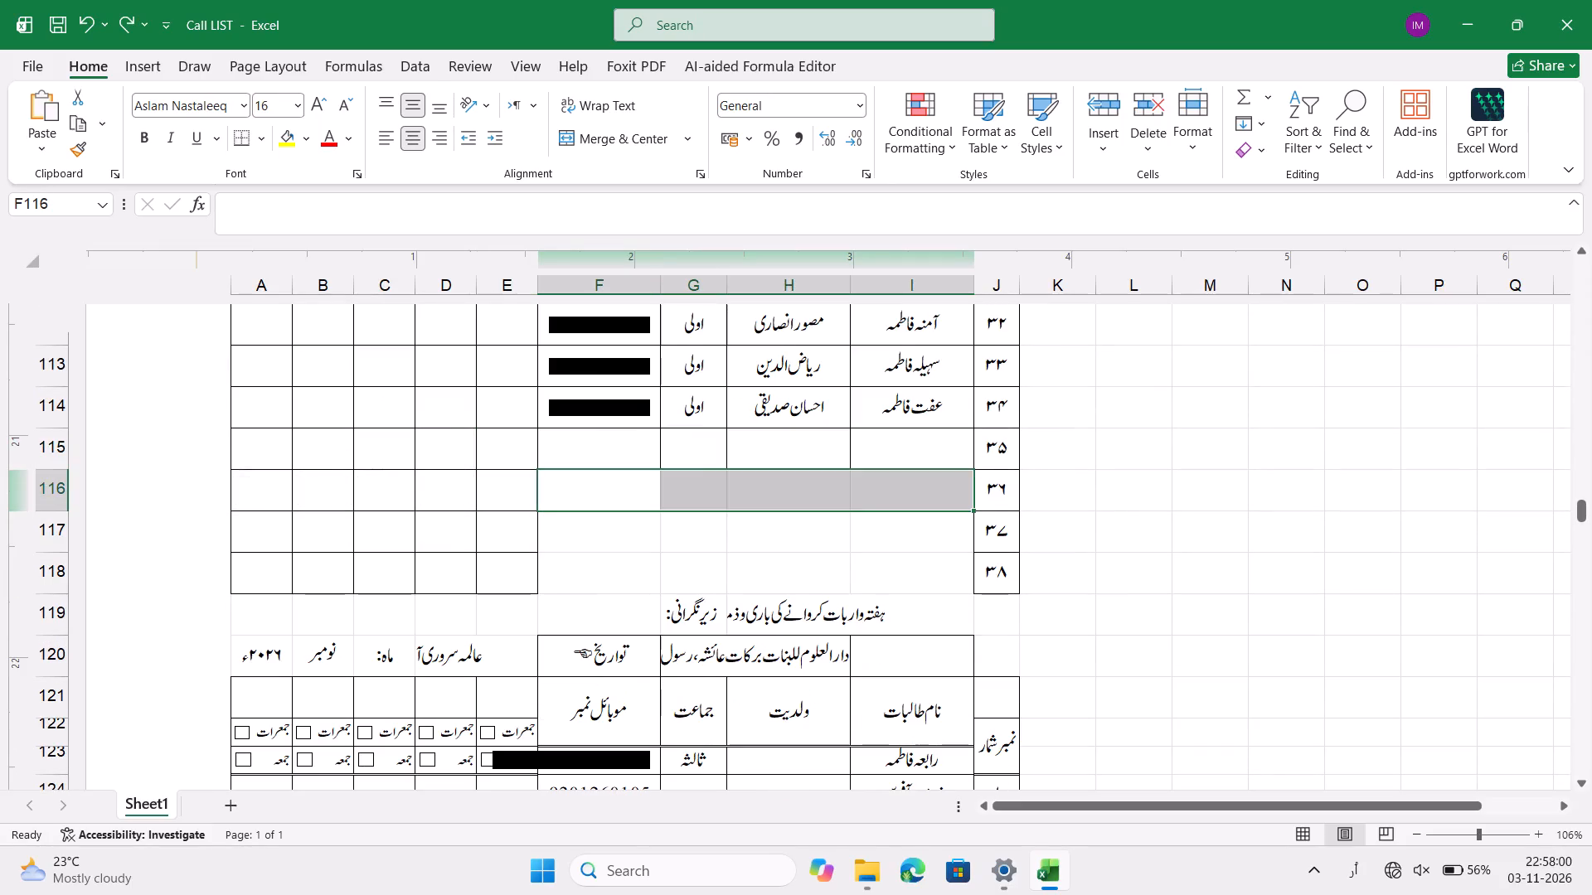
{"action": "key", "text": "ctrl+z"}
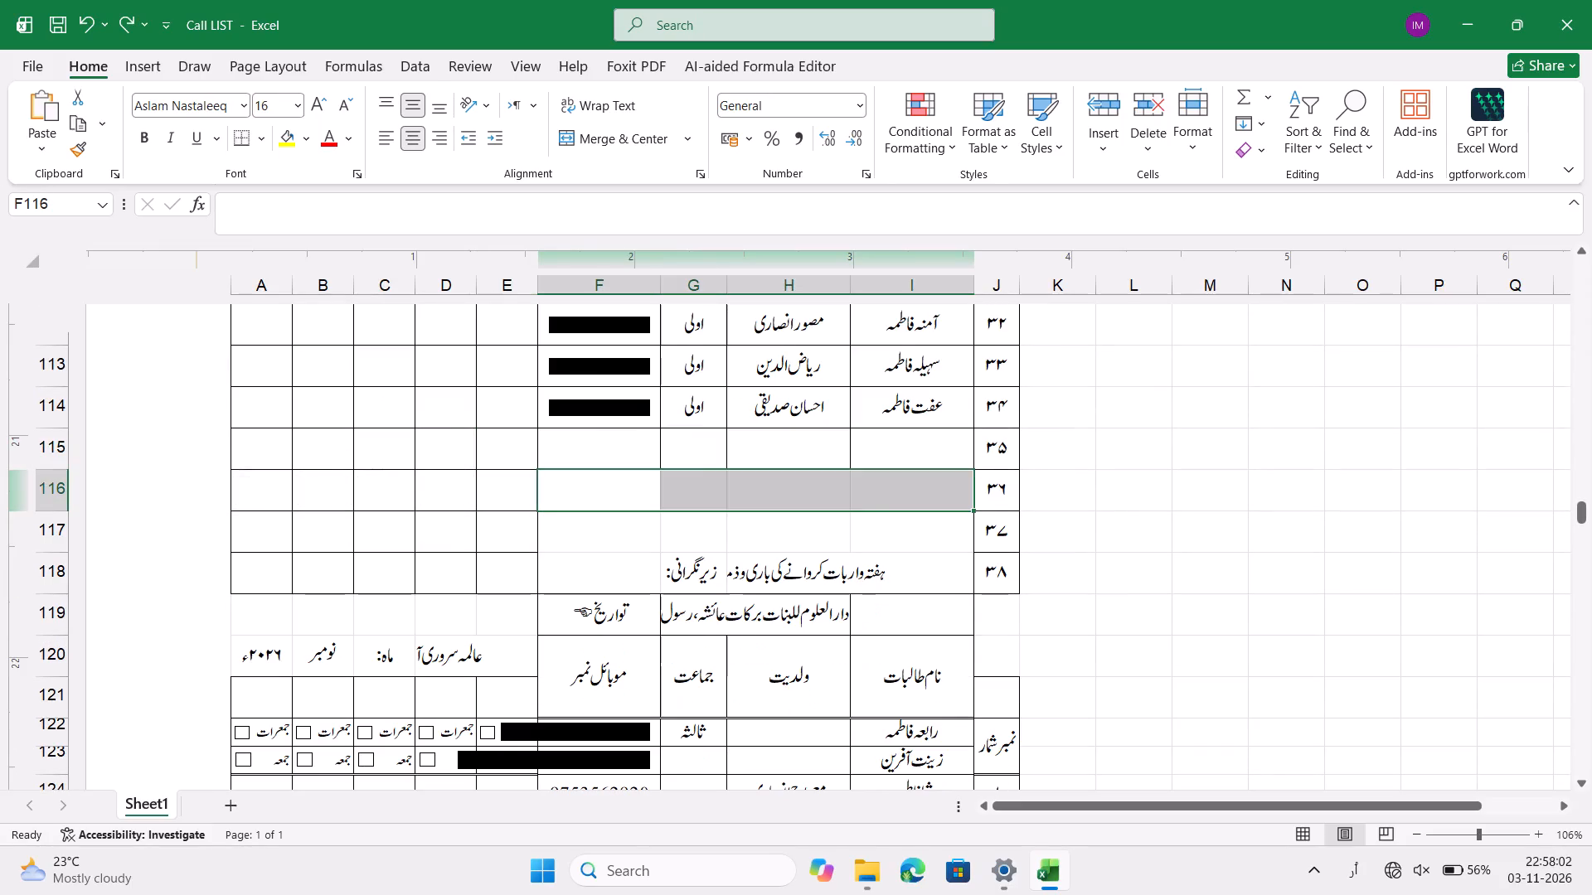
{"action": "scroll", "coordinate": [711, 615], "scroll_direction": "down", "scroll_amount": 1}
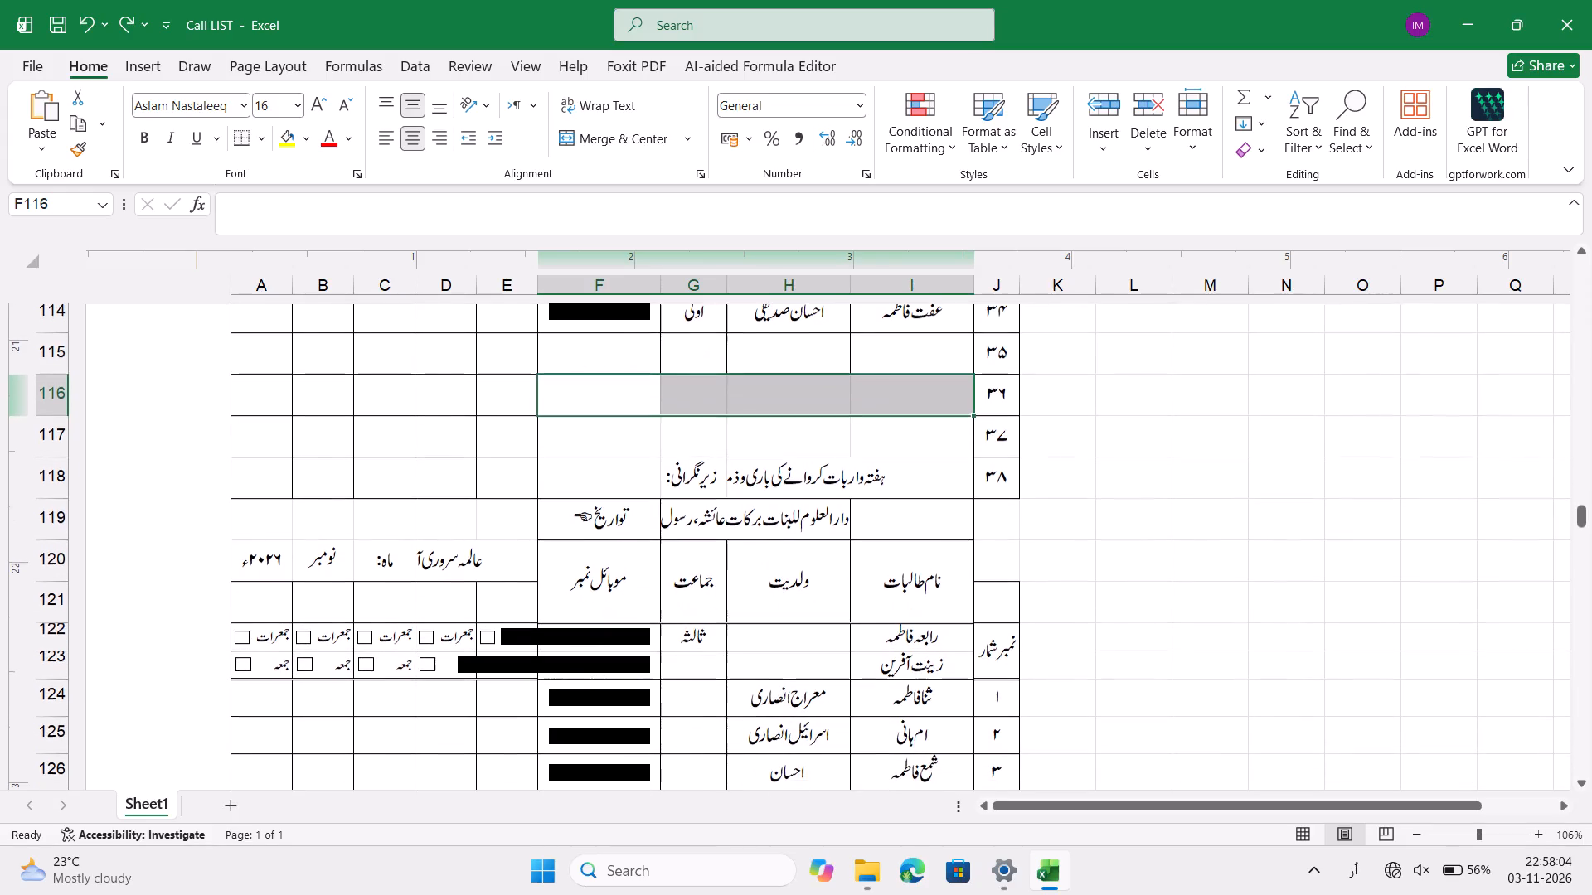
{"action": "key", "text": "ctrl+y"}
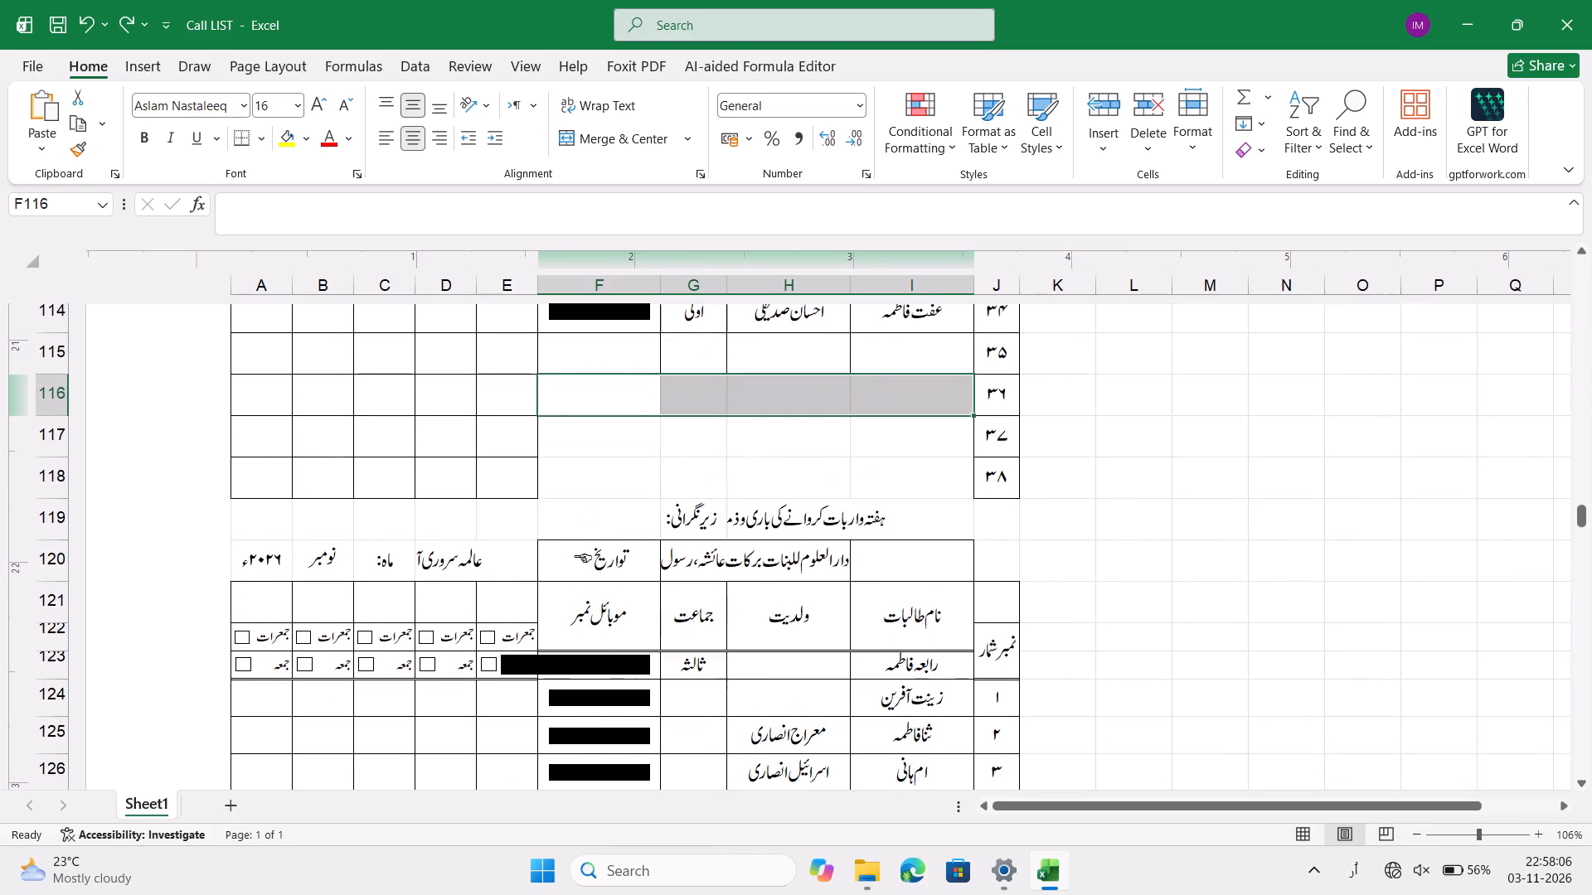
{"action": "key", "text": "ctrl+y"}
Merge and center the school name heading across G121:J121 and save the workbook.
{"action": "scroll", "coordinate": [711, 615], "scroll_direction": "down", "scroll_amount": 1}
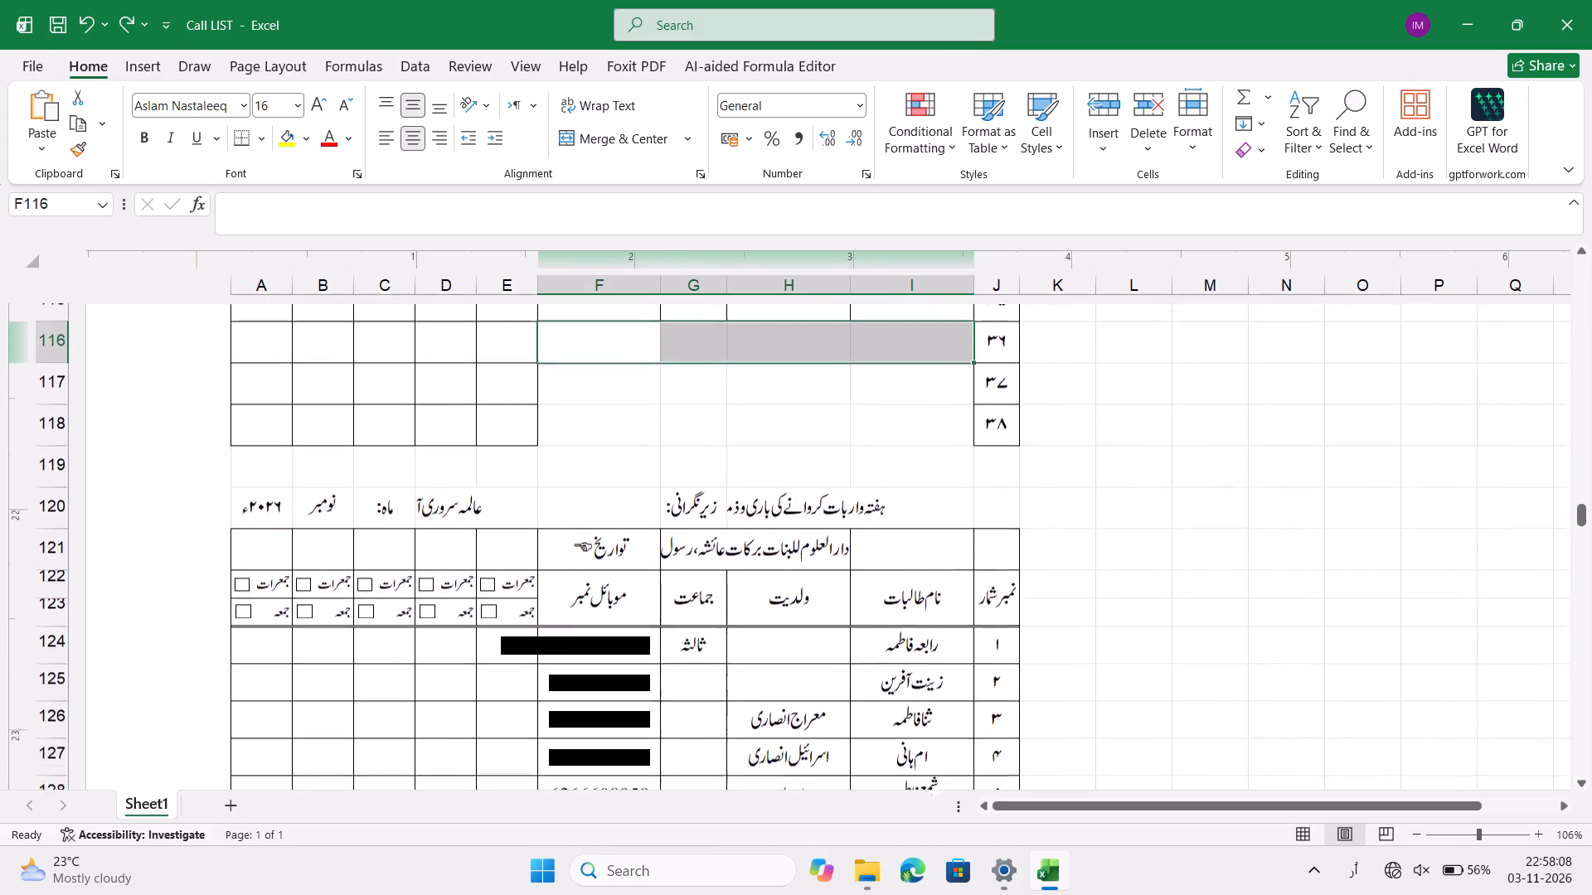
{"action": "scroll", "coordinate": [711, 615], "scroll_direction": "down", "scroll_amount": 1}
{"action": "left_click_drag", "start_coordinate": [760, 513], "coordinate": [981, 517]}
{"action": "left_click_drag", "start_coordinate": [682, 509], "coordinate": [997, 510]}
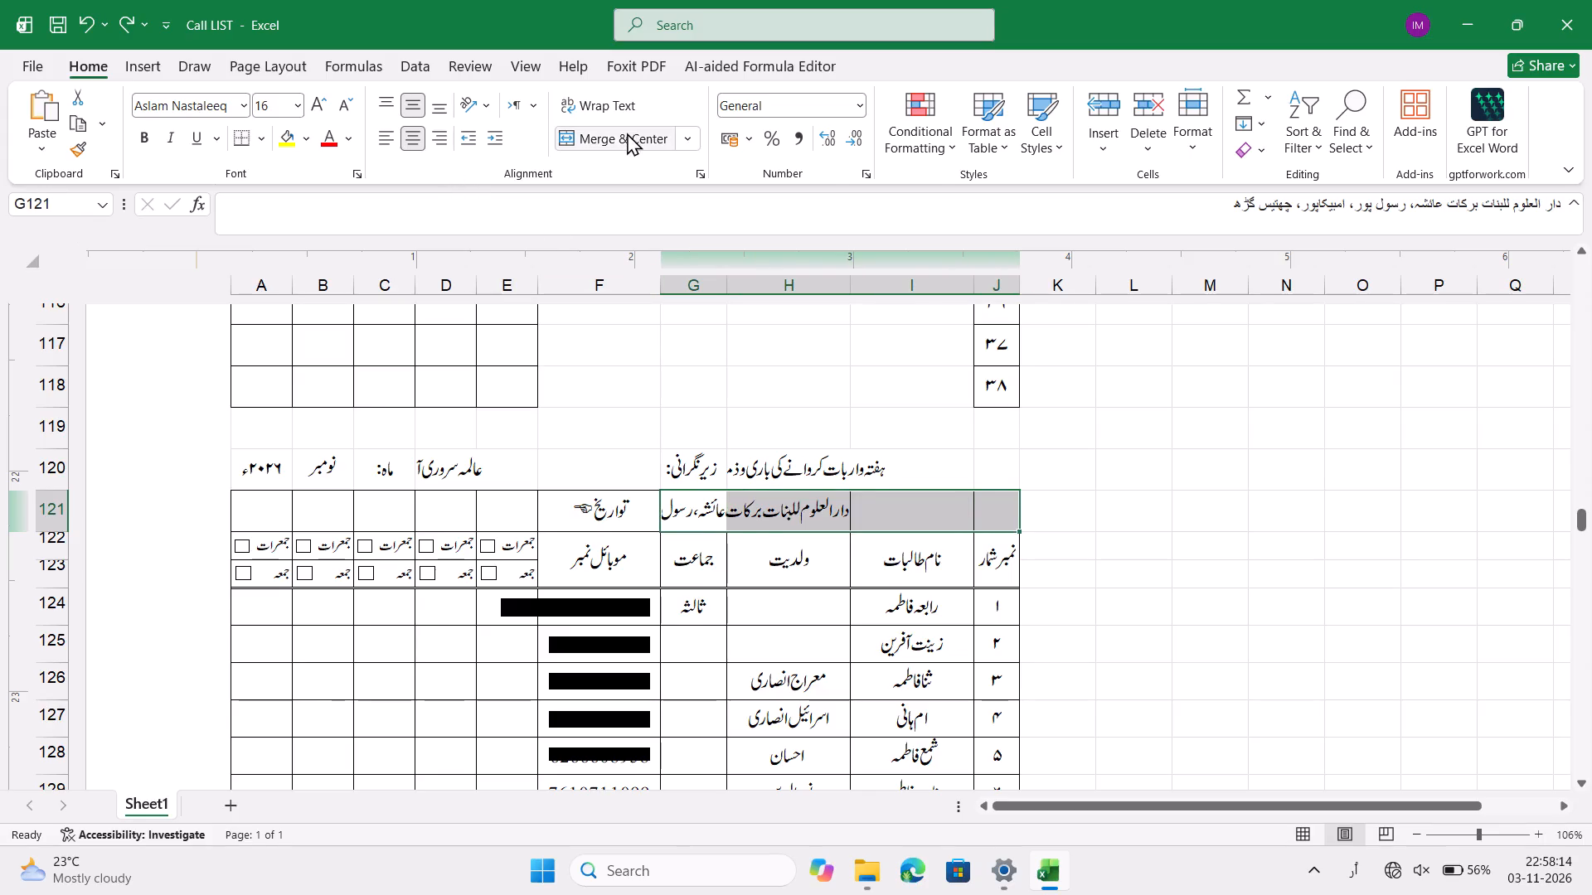
{"action": "left_click", "coordinate": [627, 133]}
{"action": "left_click", "coordinate": [604, 336]}
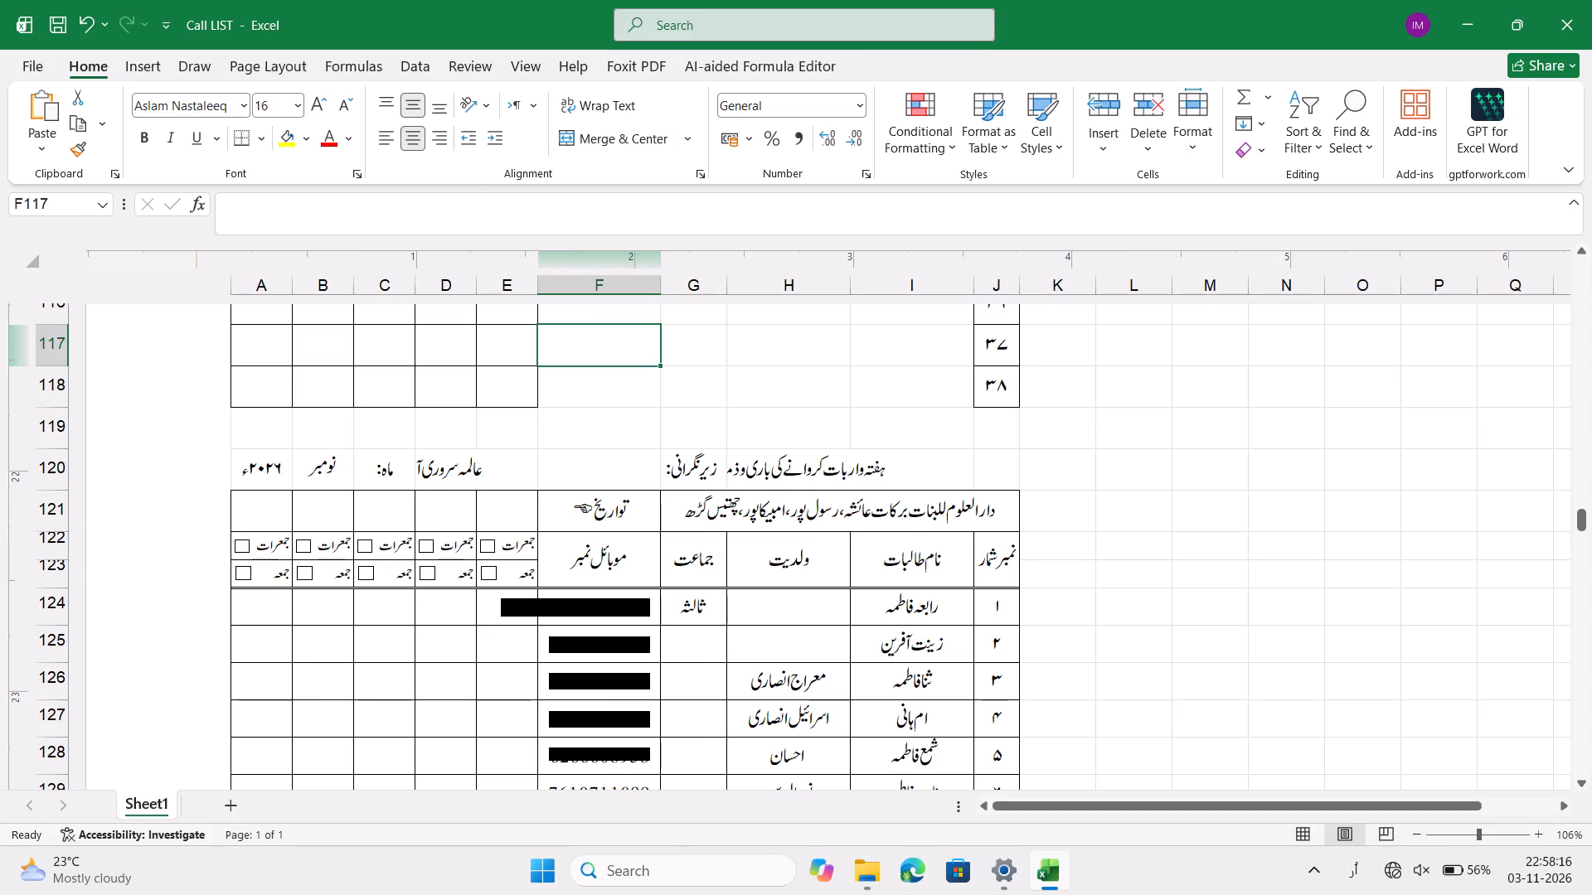
{"action": "key", "text": "ctrl+s"}
Copy the merged title in H77 from the list above onto the row 120 title at H120, and save the workbook.
{"action": "left_click", "coordinate": [862, 483]}
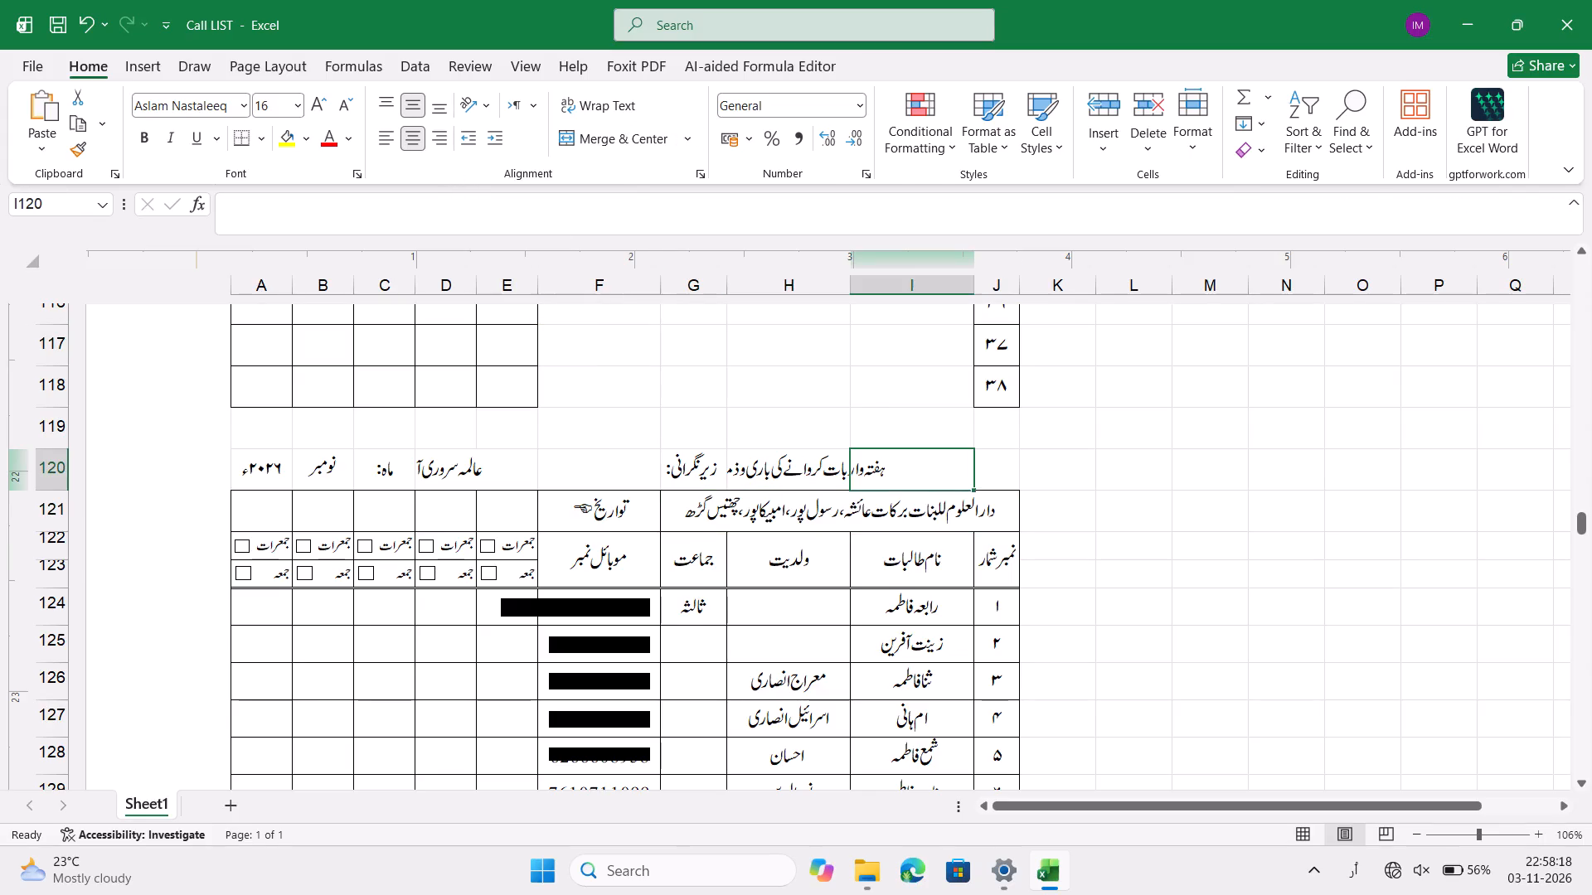
{"action": "left_click_drag", "start_coordinate": [765, 478], "coordinate": [970, 479]}
{"action": "scroll", "coordinate": [878, 642], "scroll_direction": "down", "scroll_amount": 3}
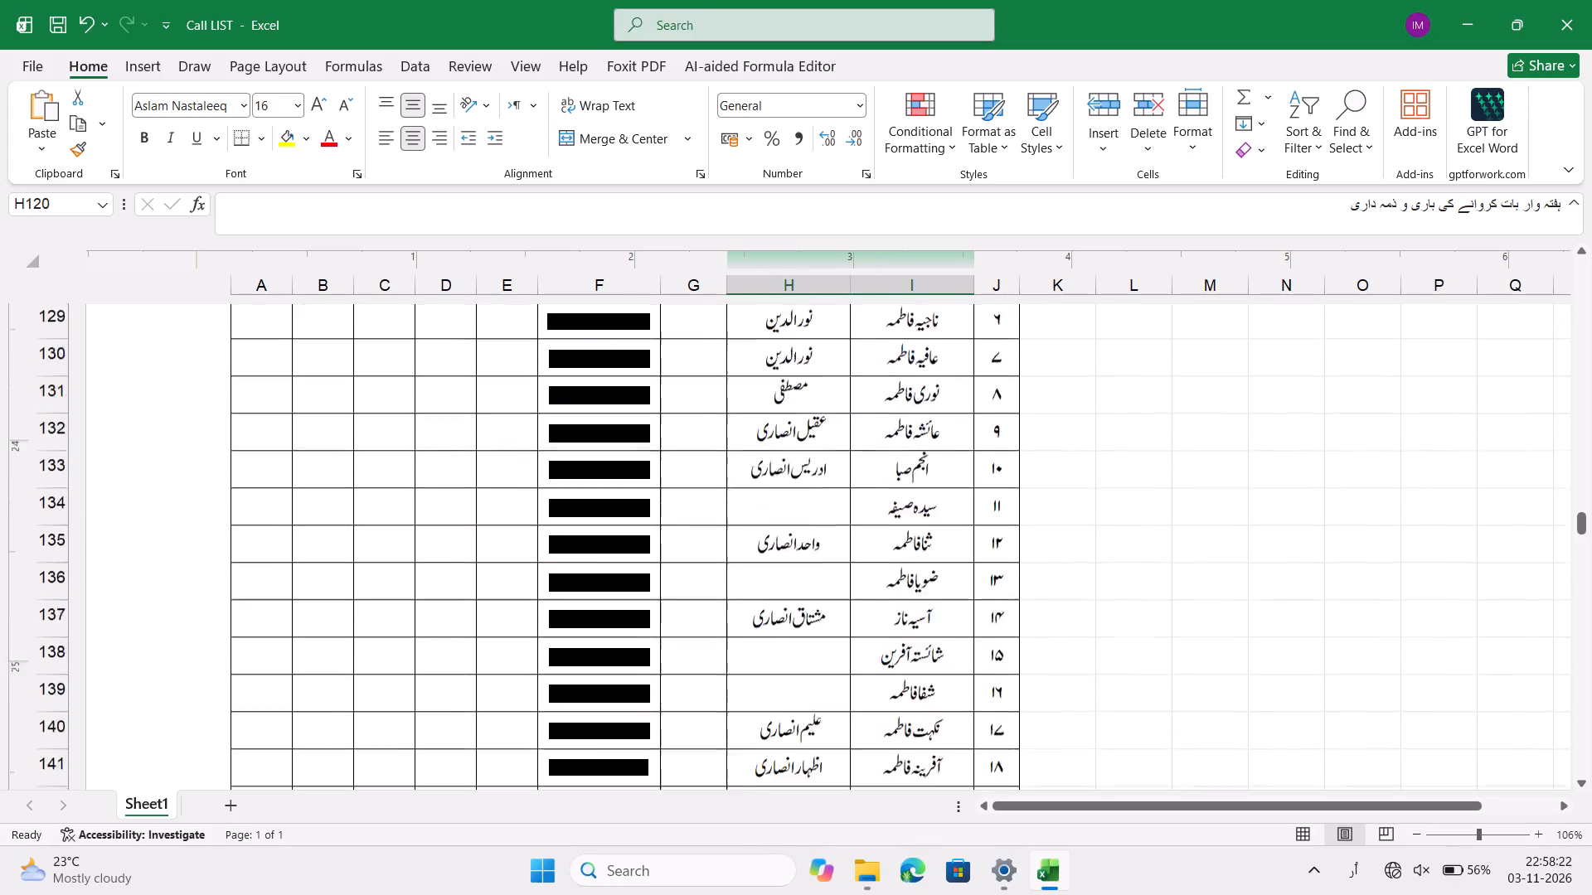
{"action": "scroll", "coordinate": [878, 642], "scroll_direction": "down", "scroll_amount": 2}
{"action": "scroll", "coordinate": [878, 642], "scroll_direction": "up", "scroll_amount": 7}
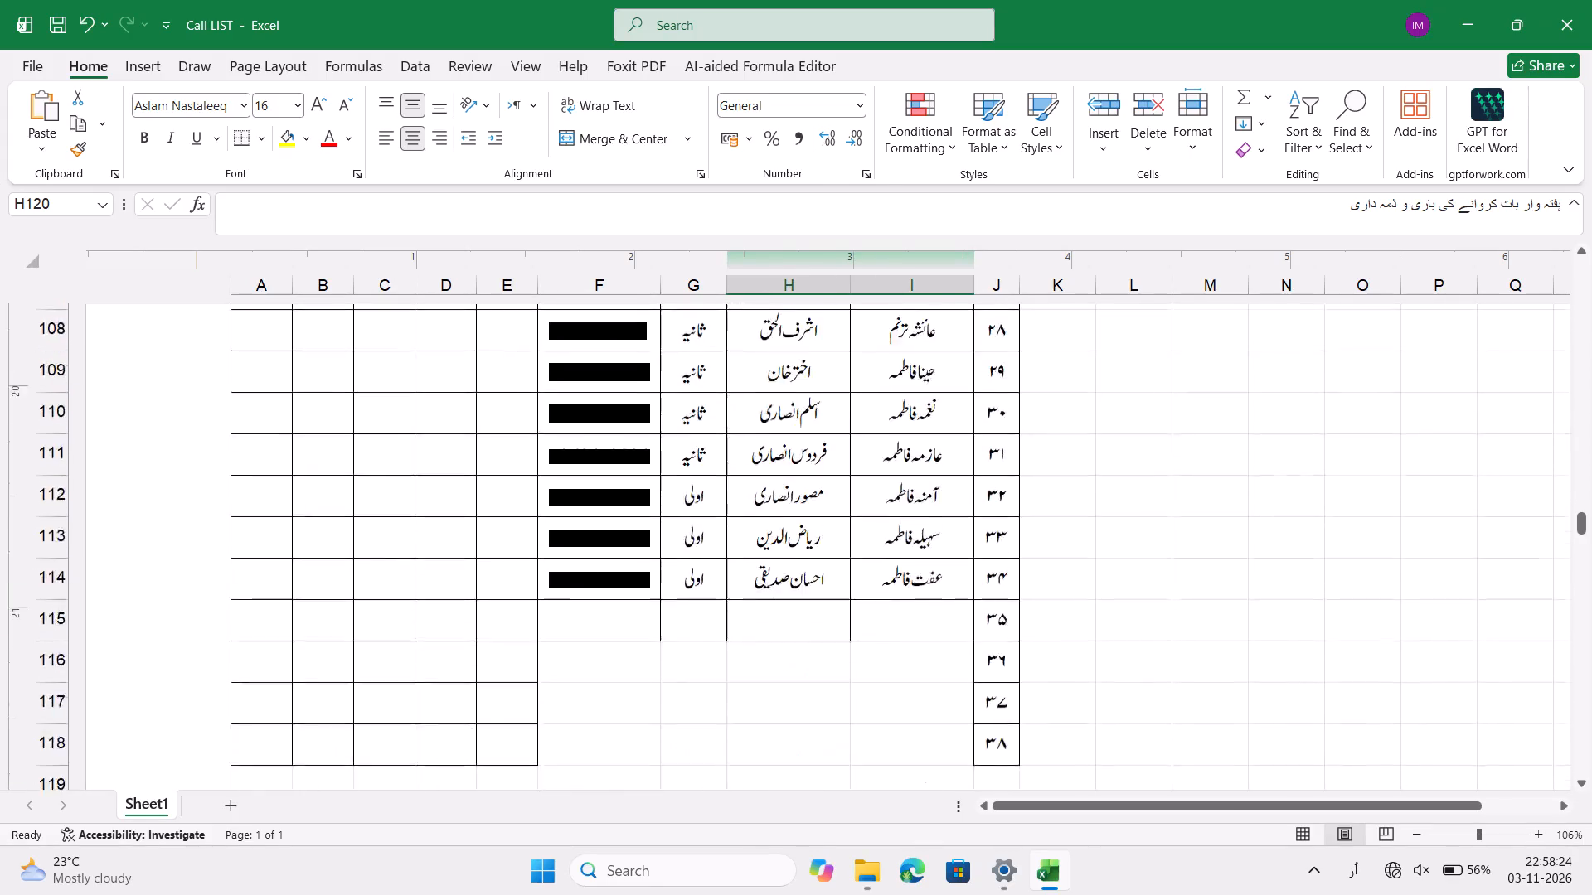
{"action": "scroll", "coordinate": [878, 642], "scroll_direction": "up", "scroll_amount": 2}
{"action": "scroll", "coordinate": [878, 642], "scroll_direction": "down", "scroll_amount": 1}
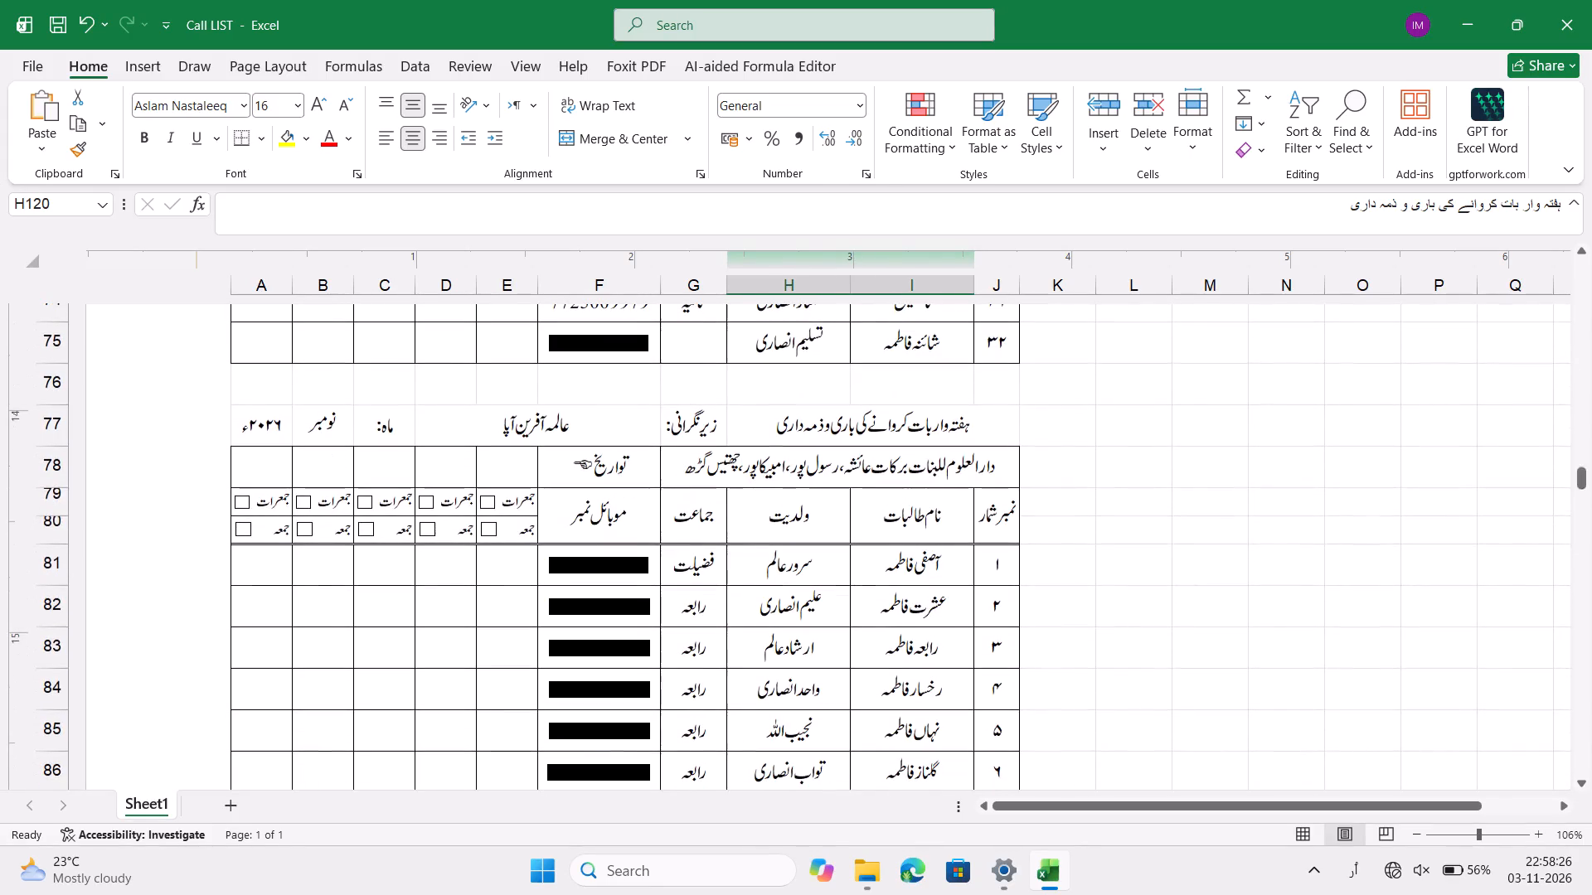
{"action": "left_click", "coordinate": [756, 428]}
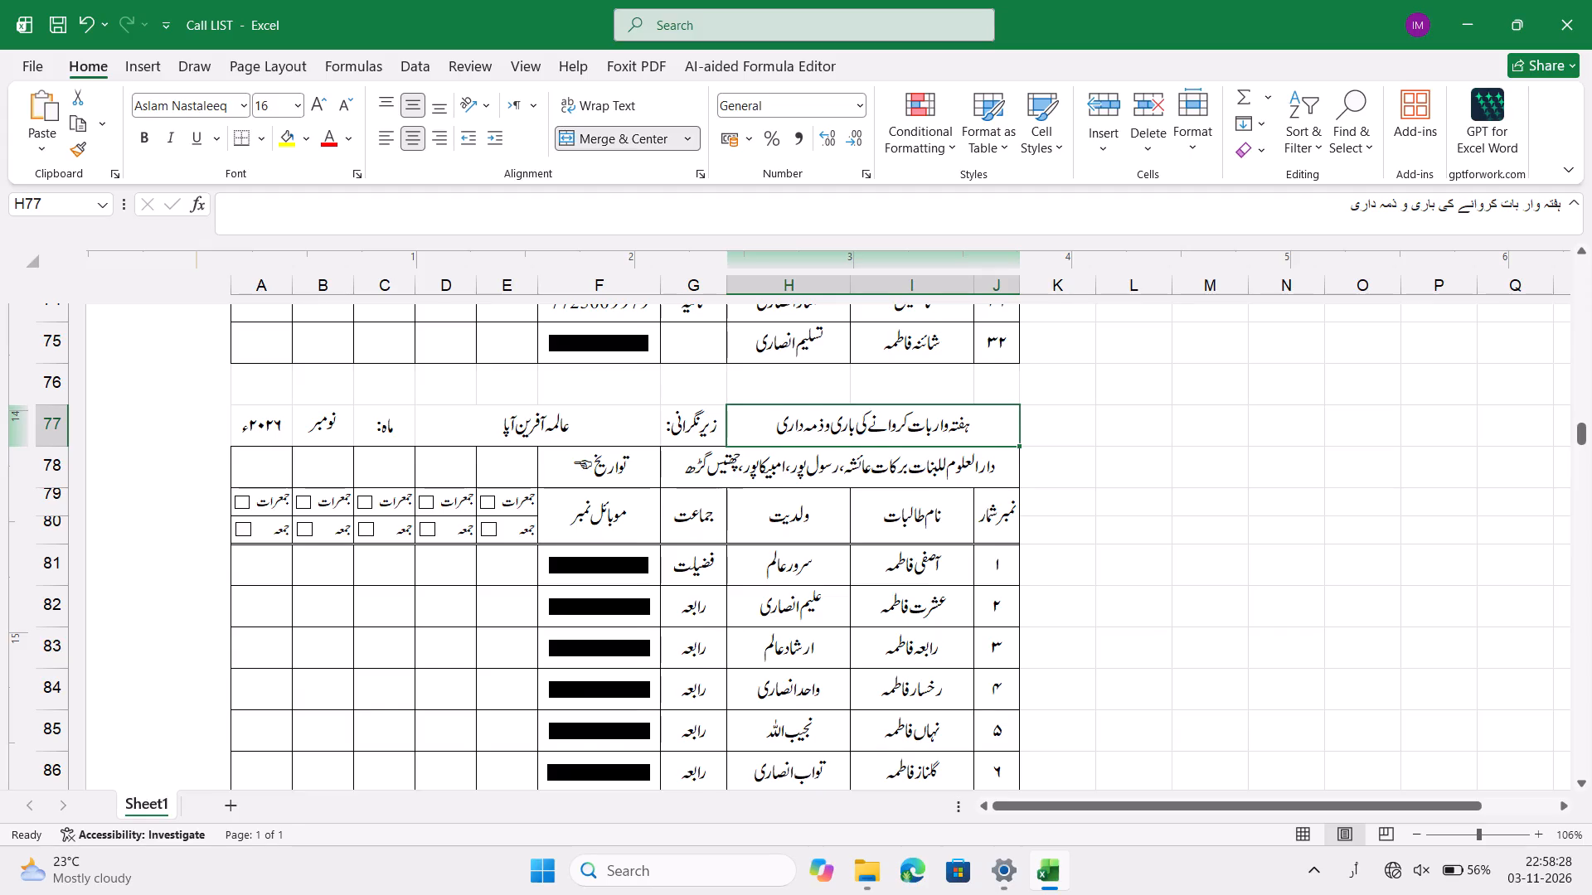
{"action": "key", "text": "ctrl+c"}
{"action": "scroll", "coordinate": [763, 428], "scroll_direction": "down", "scroll_amount": 3}
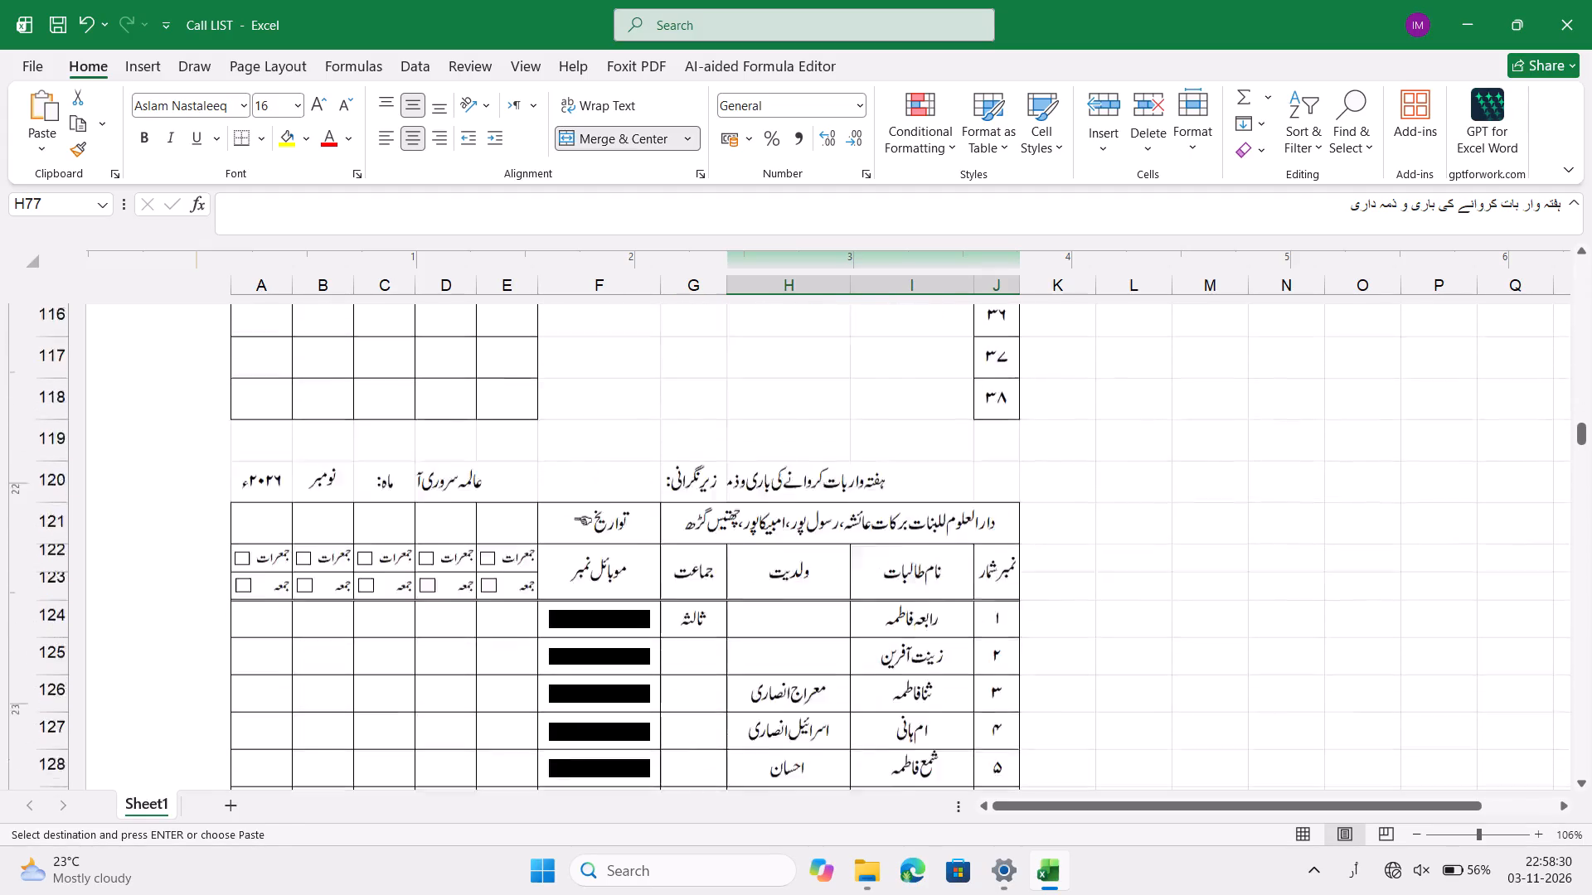
{"action": "left_click", "coordinate": [752, 406]}
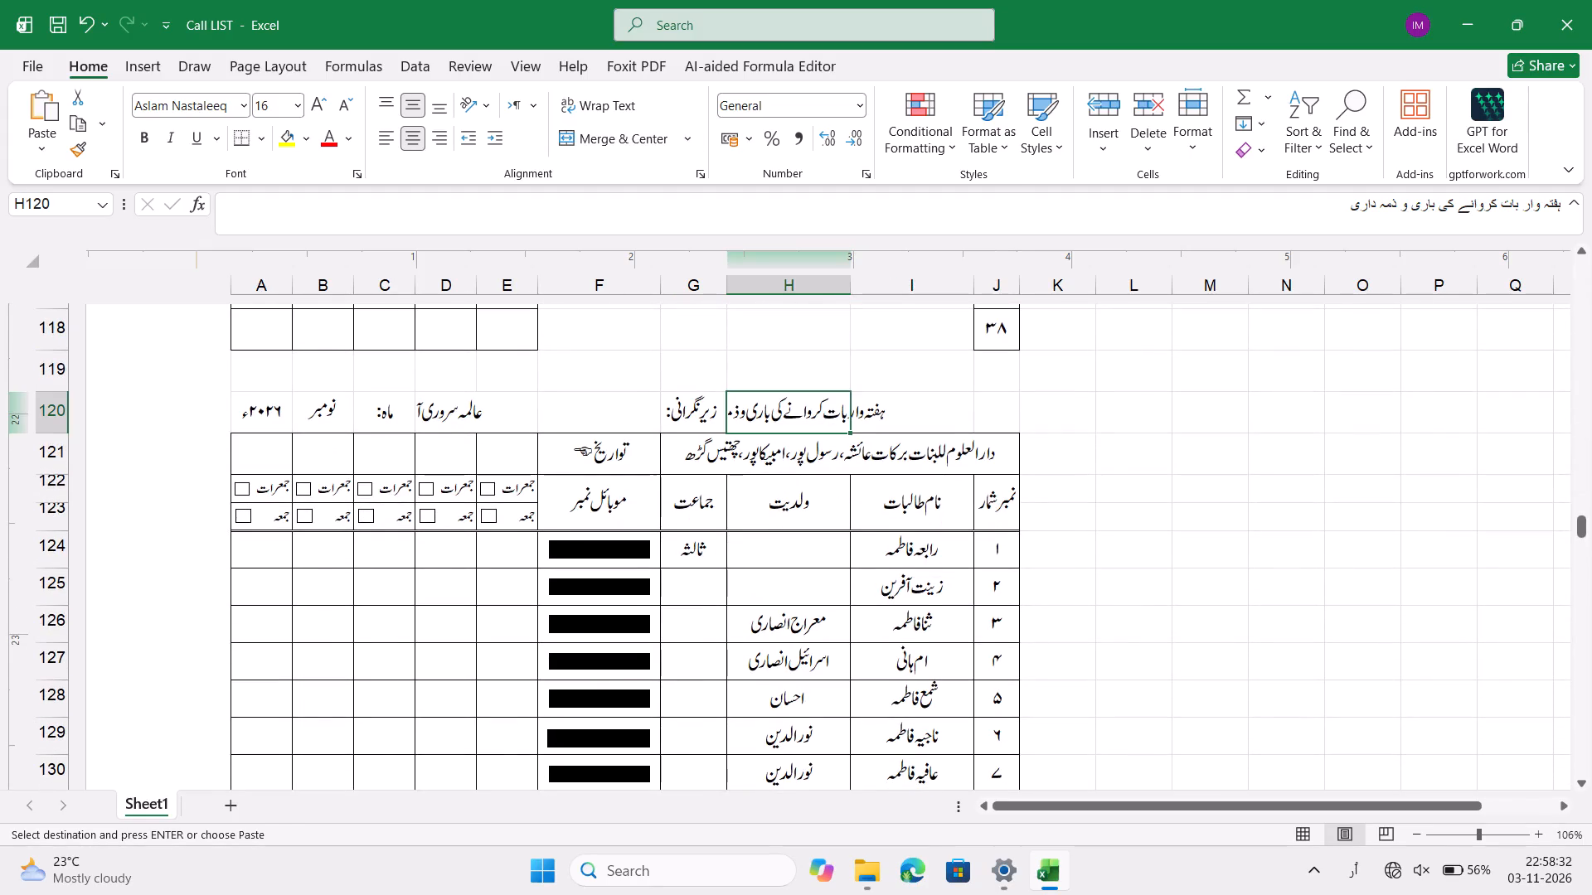
{"action": "key", "text": "ctrl+v"}
{"action": "left_click", "coordinate": [613, 398]}
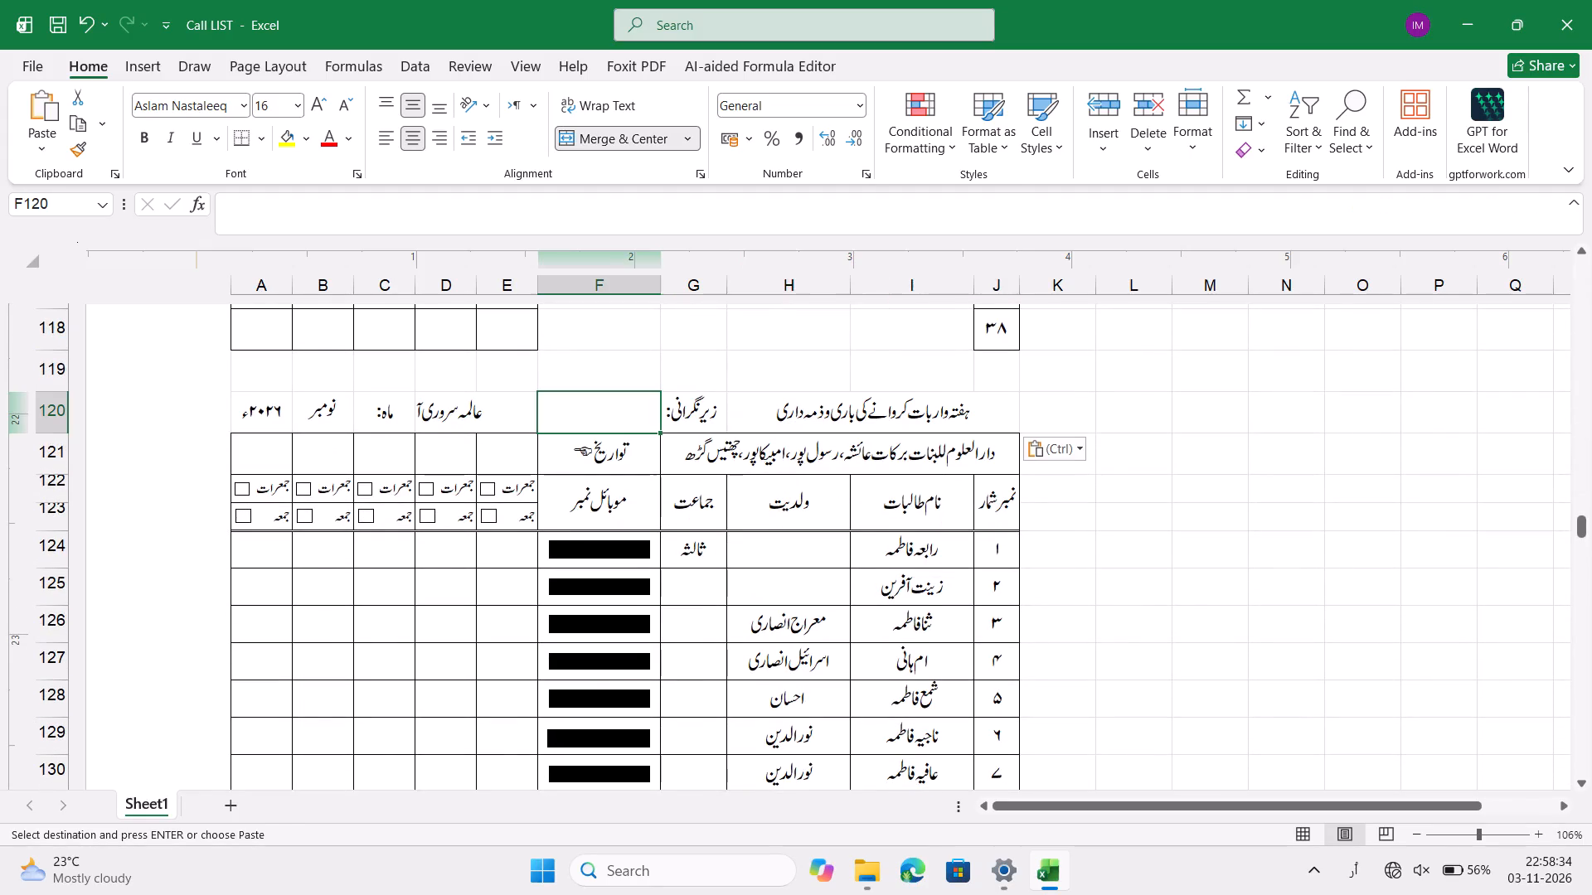
{"action": "key", "text": "ctrl+s"}
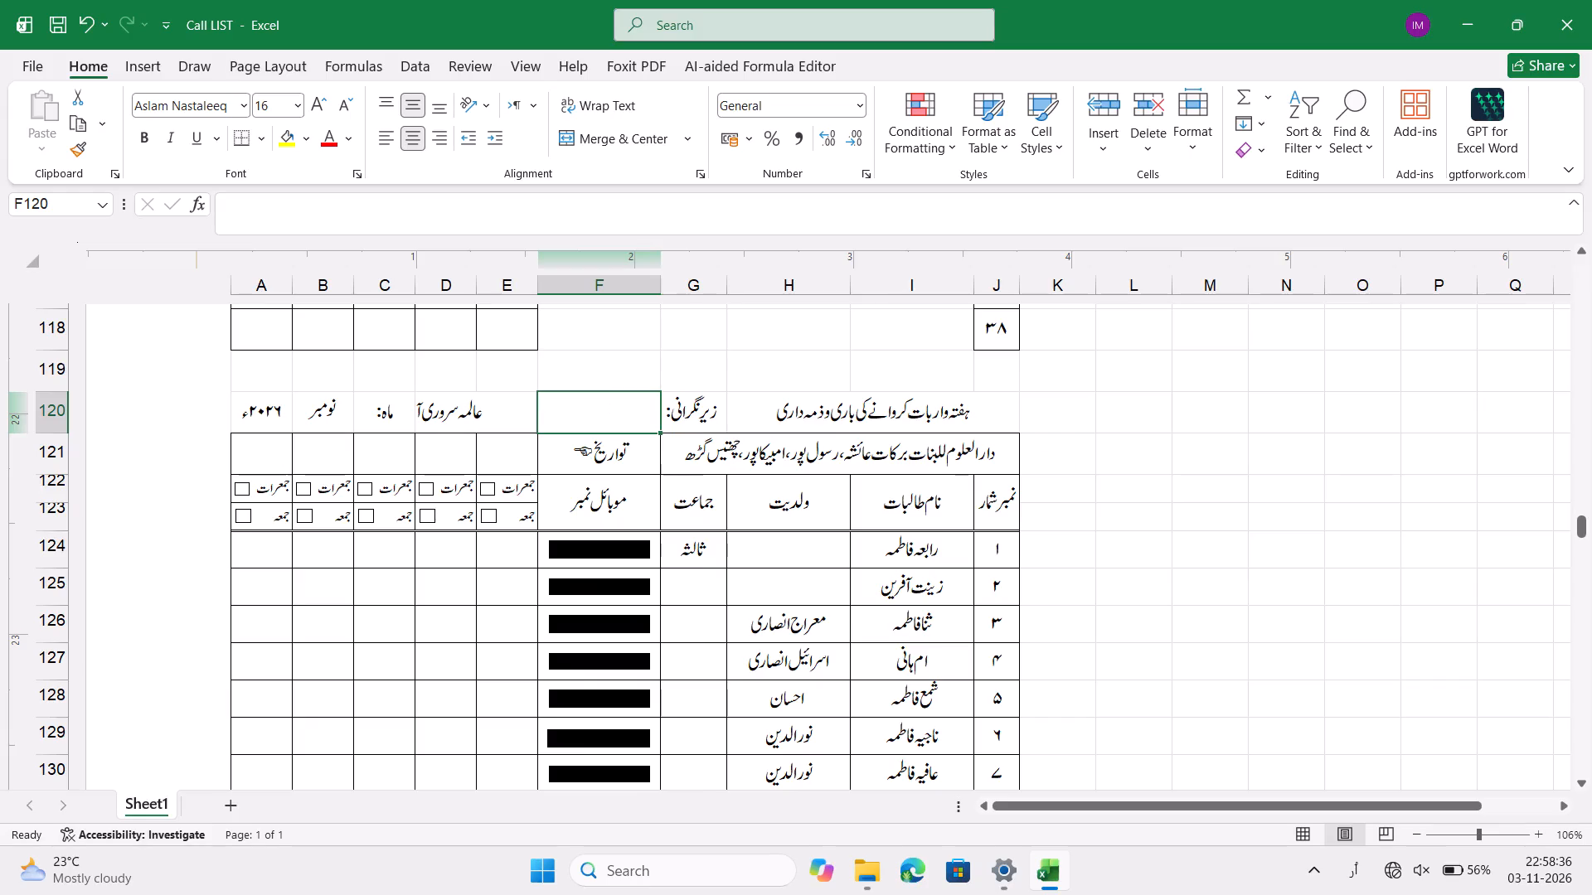
Merge and center the supervisor's name across D120:F120, matching the list above, and save the workbook.
{"action": "left_click", "coordinate": [448, 413]}
{"action": "scroll", "coordinate": [448, 413], "scroll_direction": "up", "scroll_amount": 2}
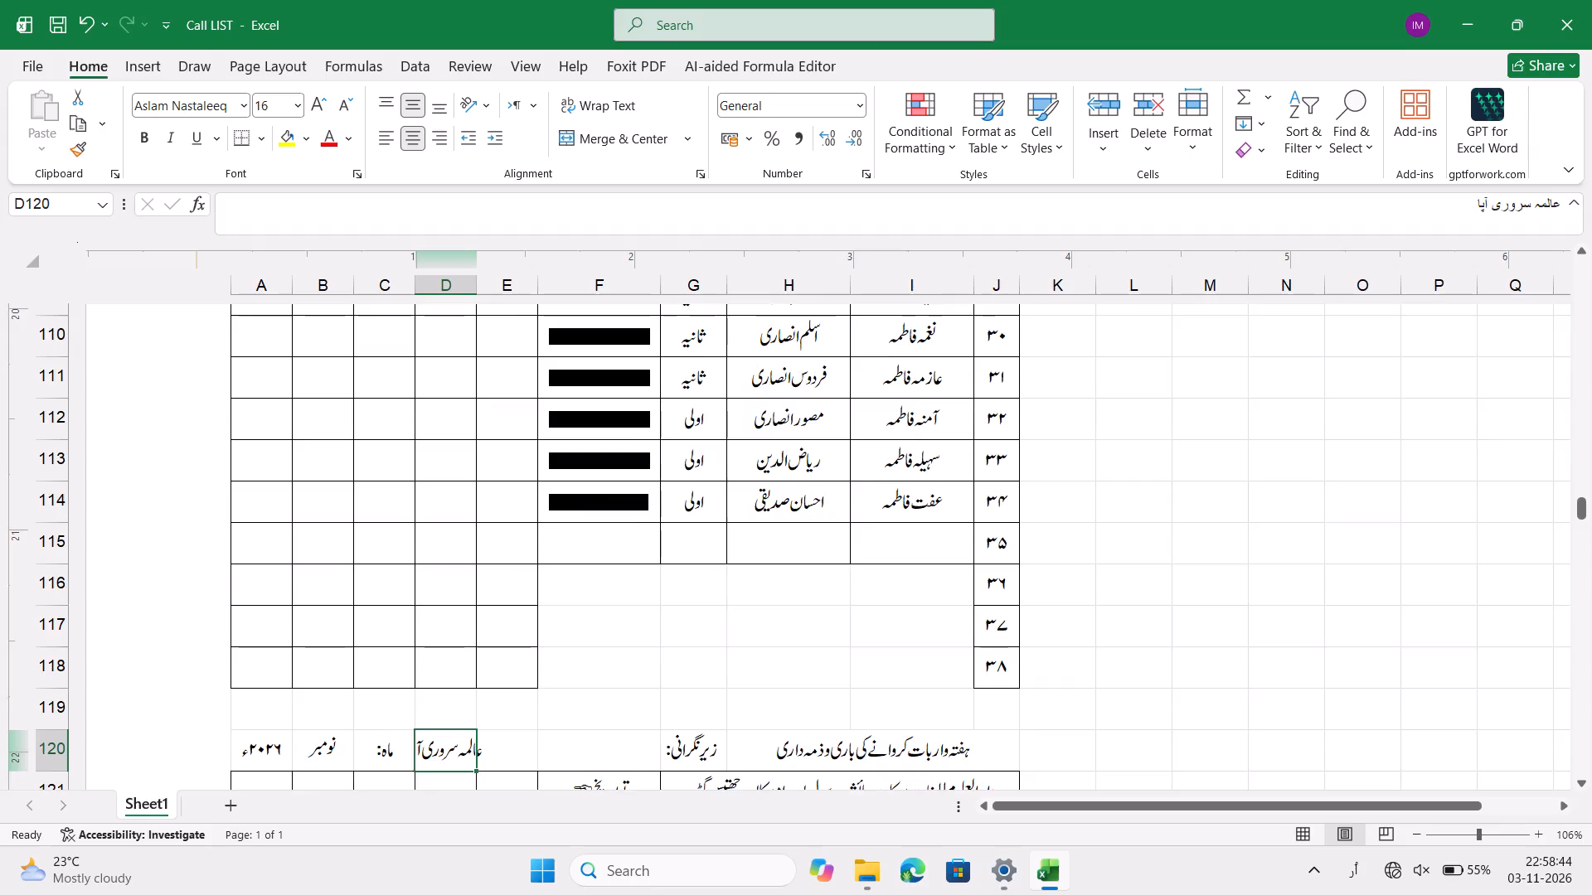
{"action": "scroll", "coordinate": [448, 413], "scroll_direction": "down", "scroll_amount": 1}
{"action": "scroll", "coordinate": [501, 641], "scroll_direction": "up", "scroll_amount": 3}
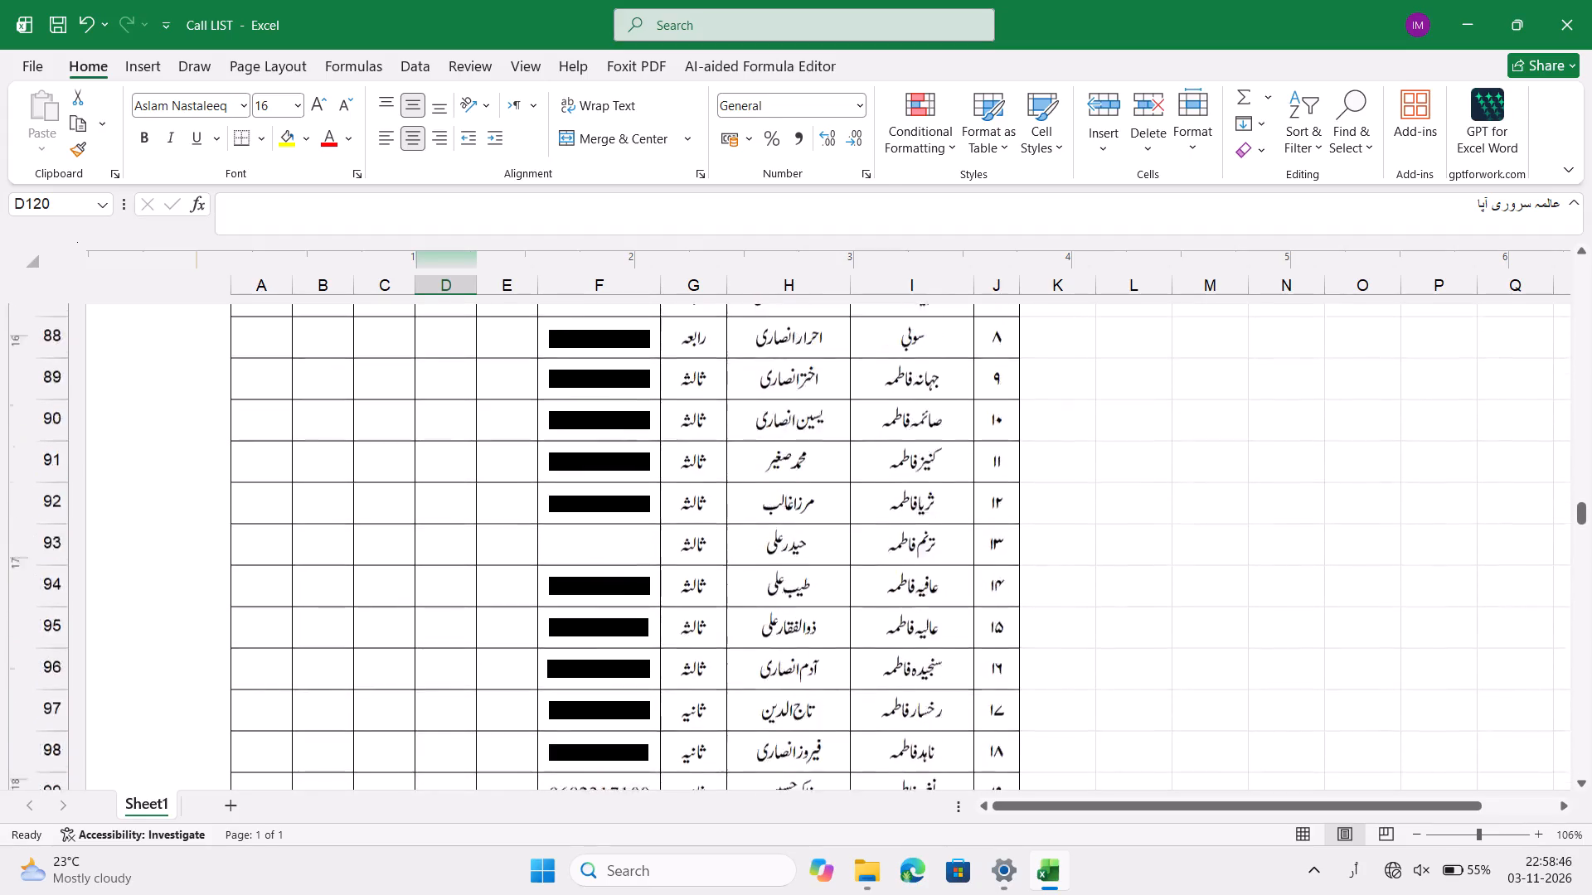
{"action": "scroll", "coordinate": [501, 641], "scroll_direction": "up", "scroll_amount": 2}
{"action": "scroll", "coordinate": [501, 641], "scroll_direction": "down", "scroll_amount": 1}
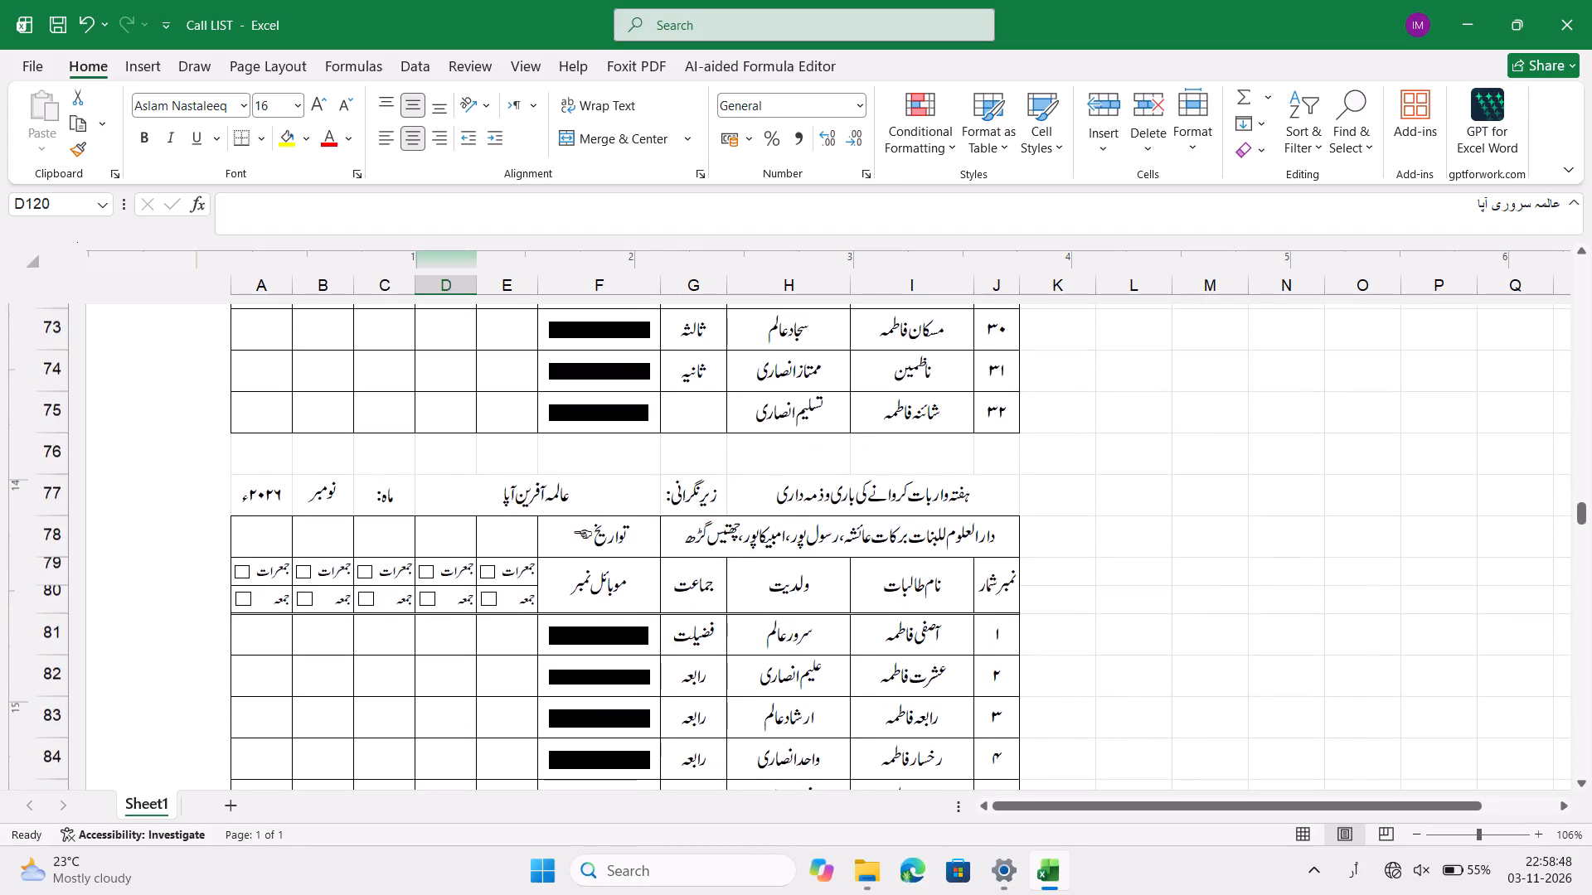
{"action": "scroll", "coordinate": [501, 641], "scroll_direction": "down", "scroll_amount": 4}
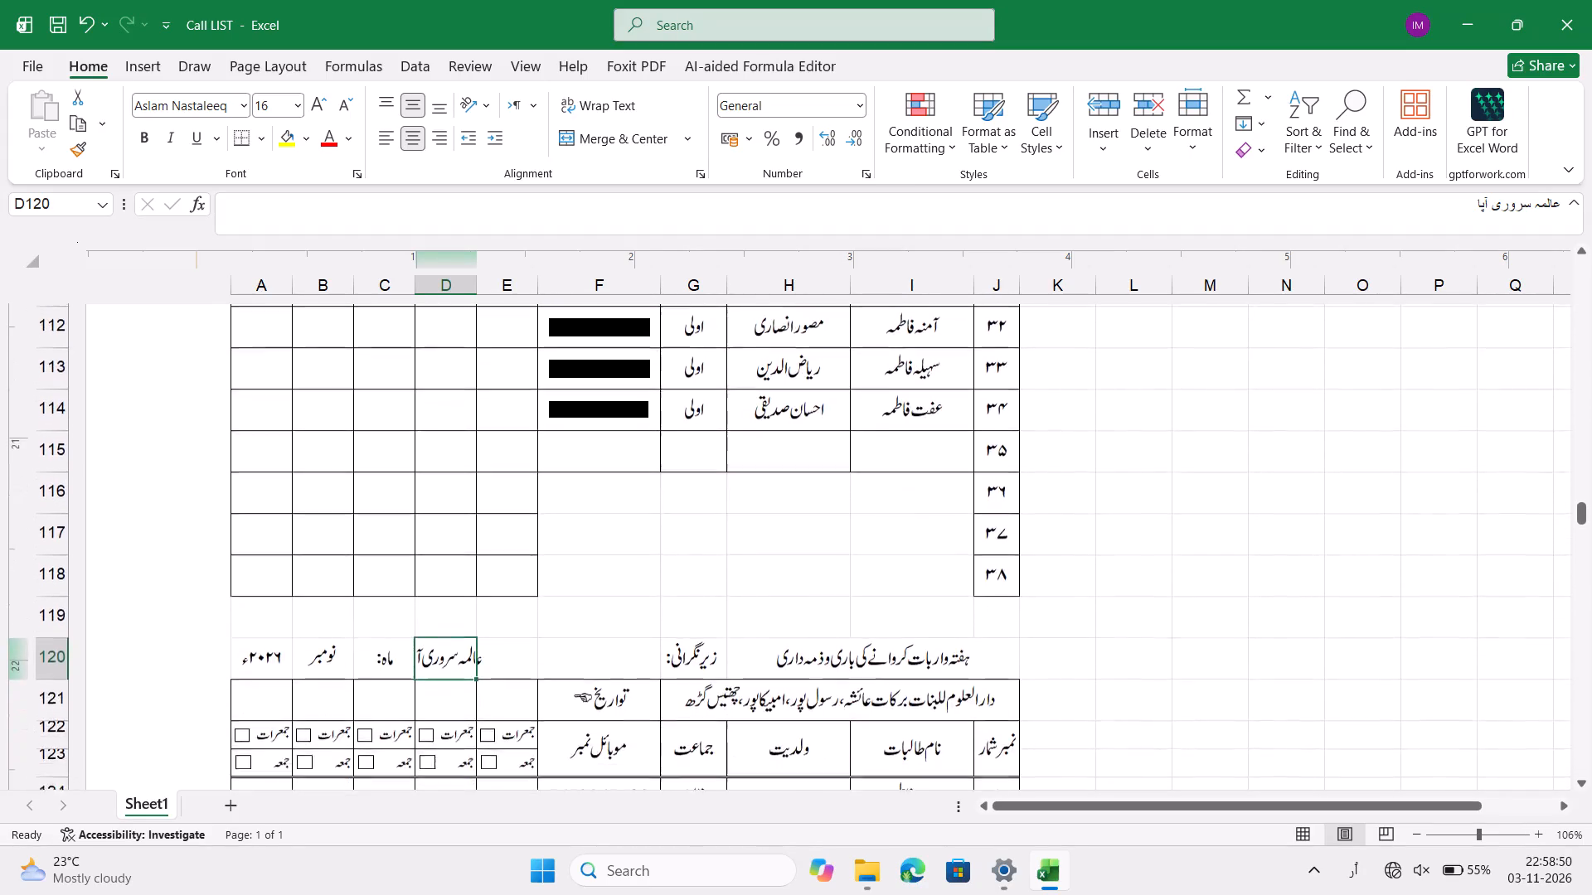
{"action": "scroll", "coordinate": [501, 641], "scroll_direction": "down", "scroll_amount": 1}
{"action": "left_click_drag", "start_coordinate": [624, 602], "coordinate": [456, 597]}
{"action": "left_click", "coordinate": [615, 142]}
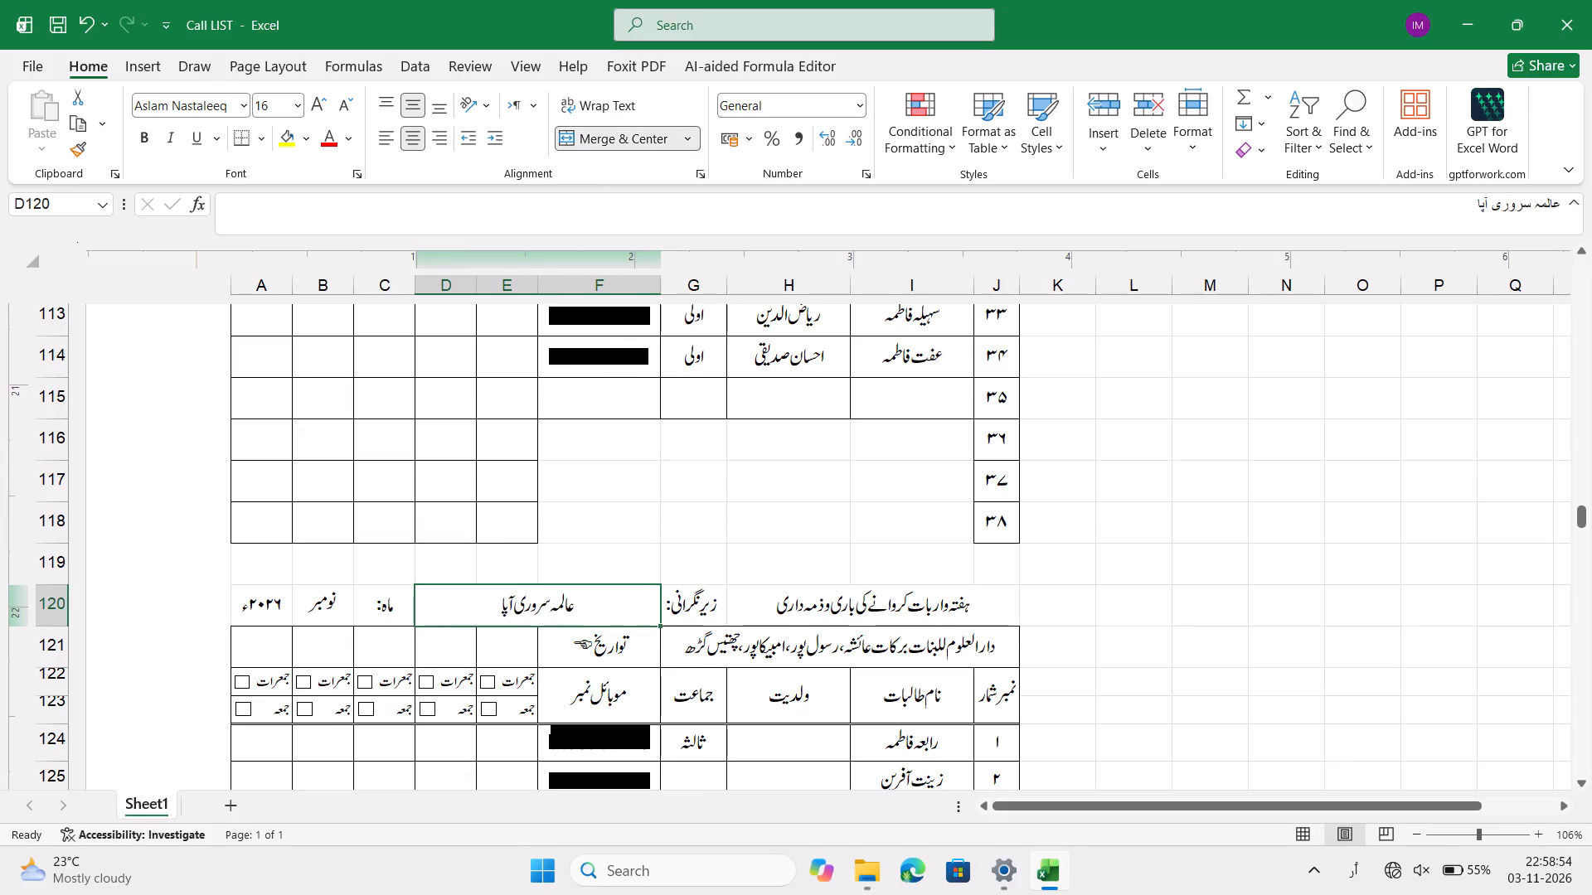
{"action": "left_click", "coordinate": [649, 447]}
{"action": "key", "text": "ctrl+s"}
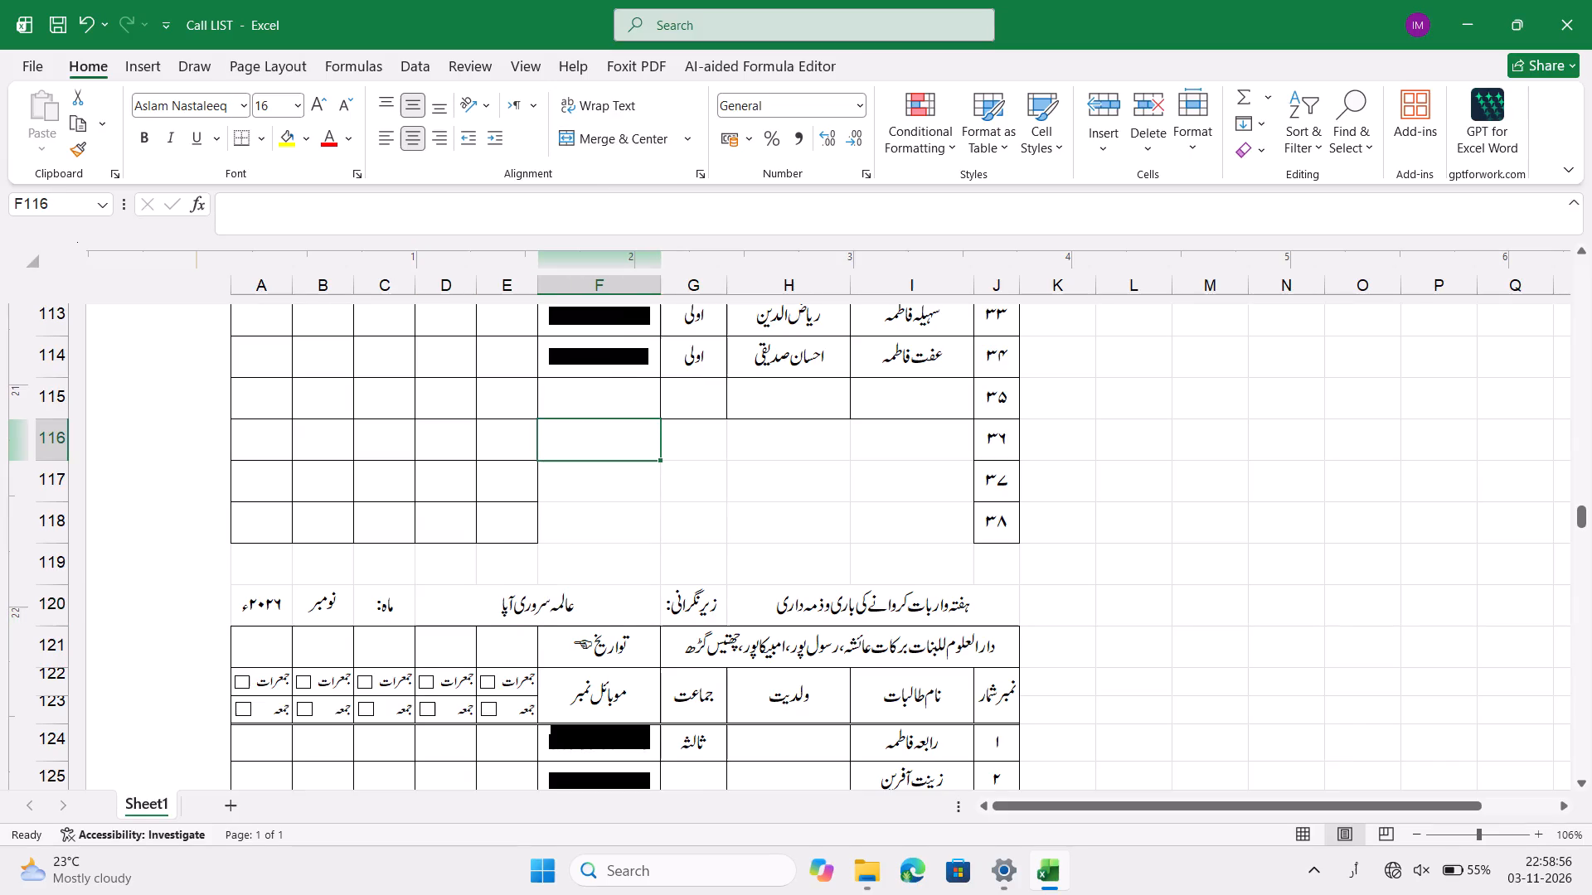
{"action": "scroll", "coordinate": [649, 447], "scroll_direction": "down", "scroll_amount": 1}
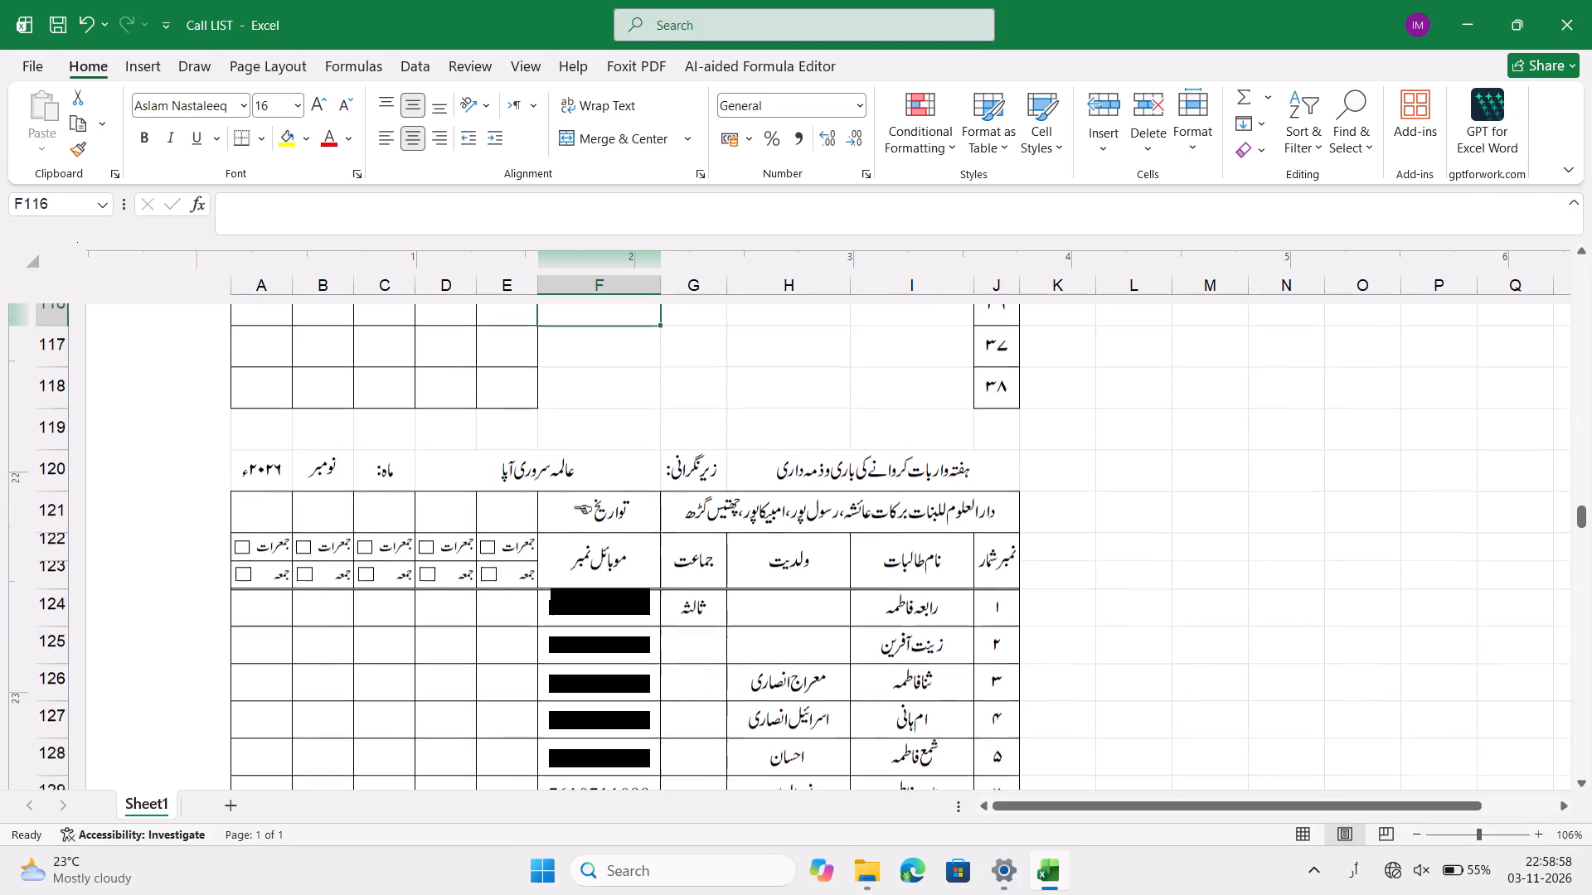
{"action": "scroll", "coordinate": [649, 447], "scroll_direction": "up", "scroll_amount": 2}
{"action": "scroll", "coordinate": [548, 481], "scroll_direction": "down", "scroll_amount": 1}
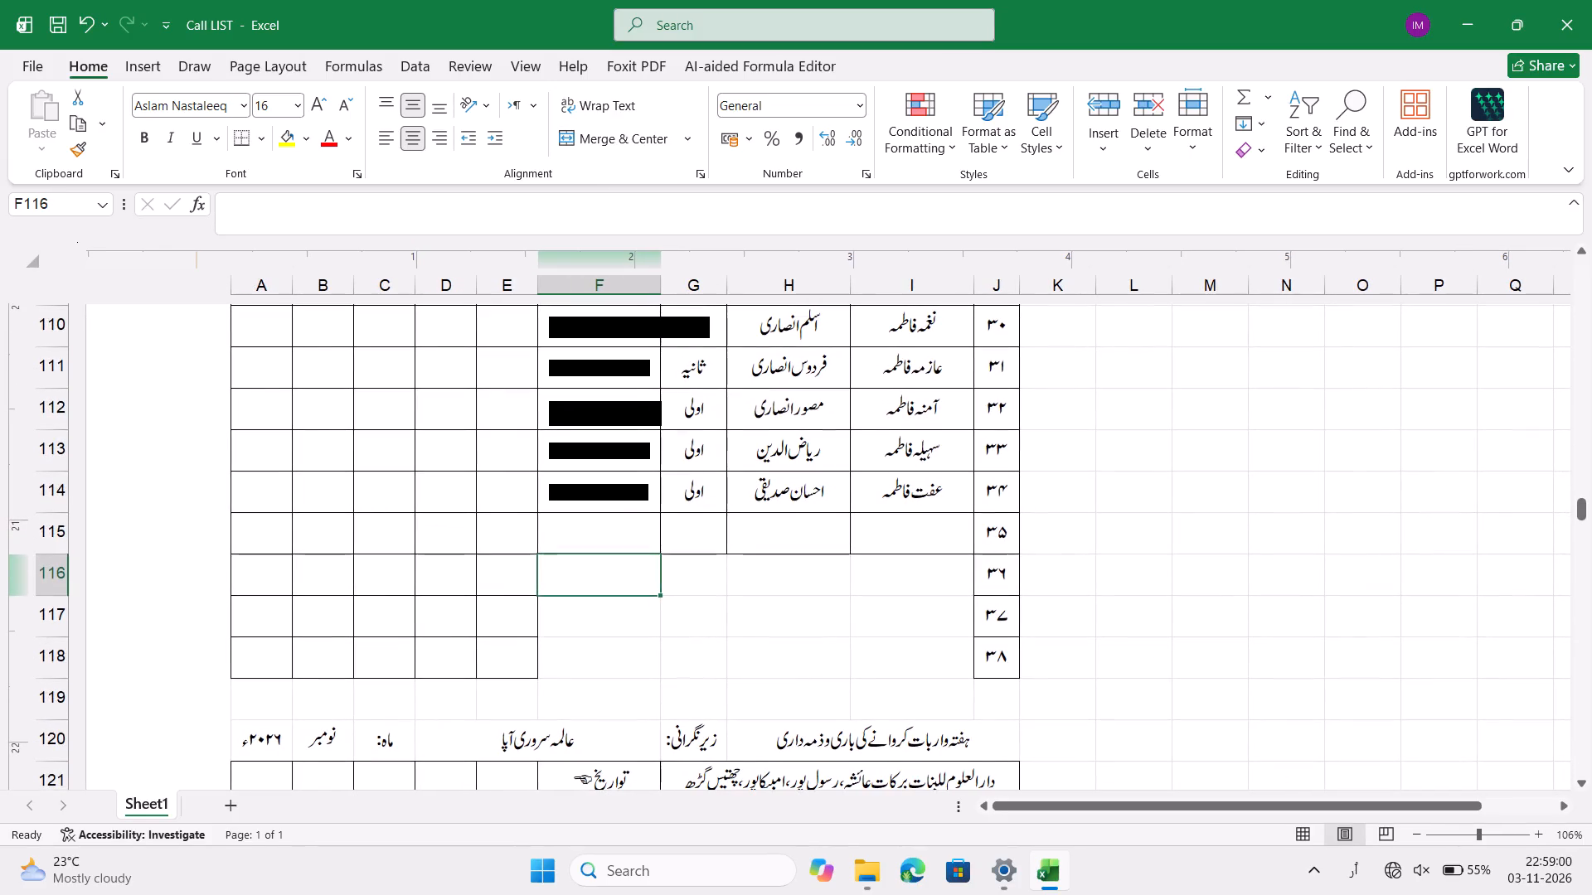
Delete the surplus numbered rows 115 to 118 below the end of the list and save the workbook.
{"action": "left_click_drag", "start_coordinate": [248, 525], "coordinate": [983, 617]}
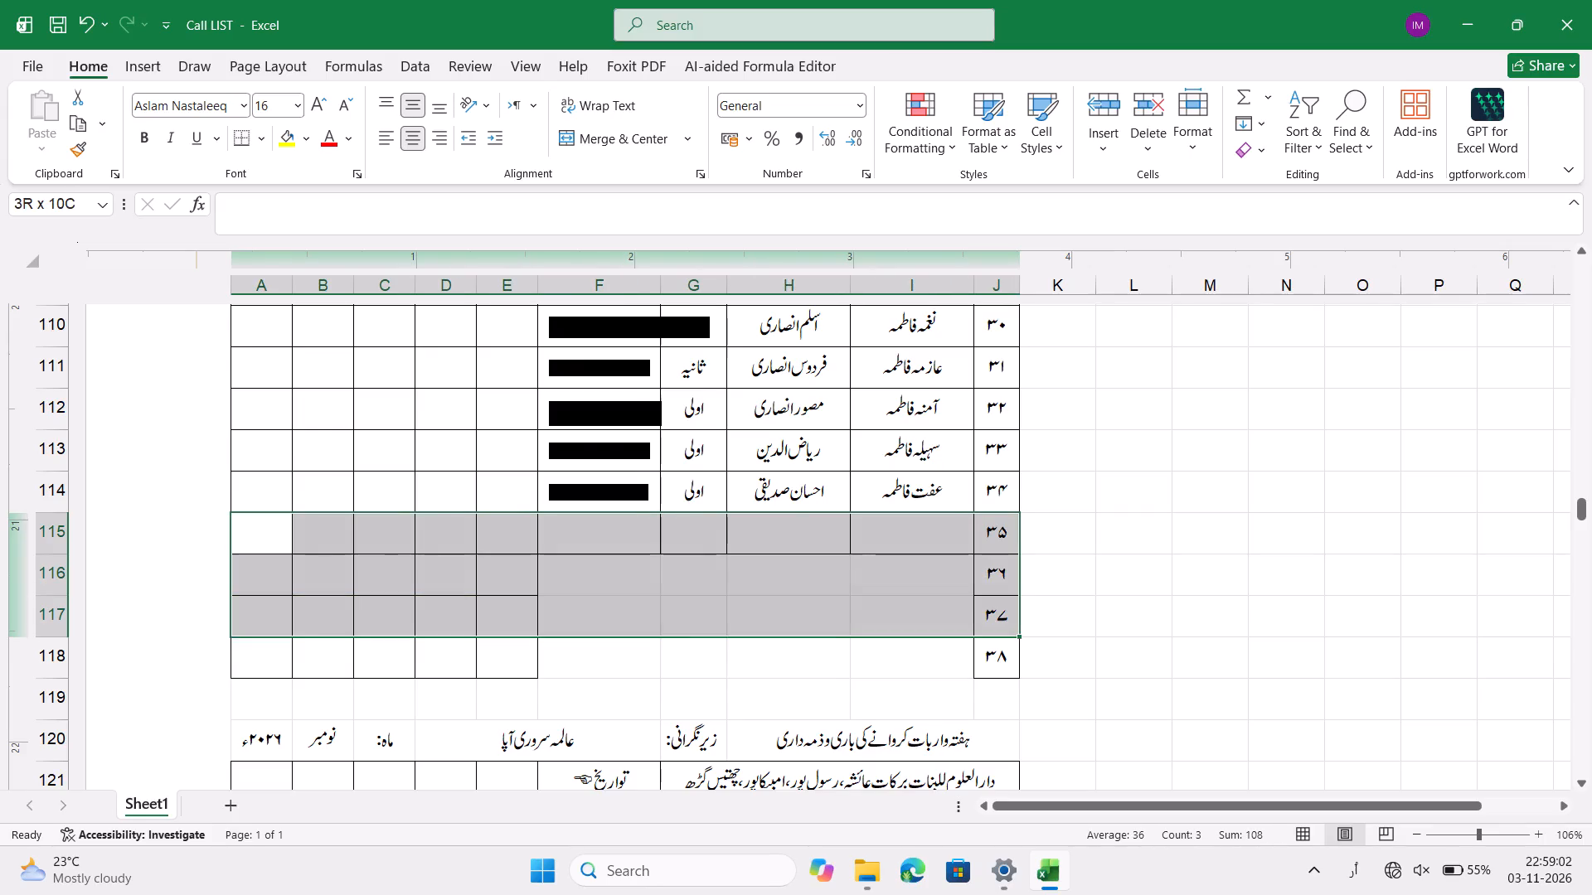
{"action": "left_click_drag", "start_coordinate": [983, 617], "coordinate": [988, 655]}
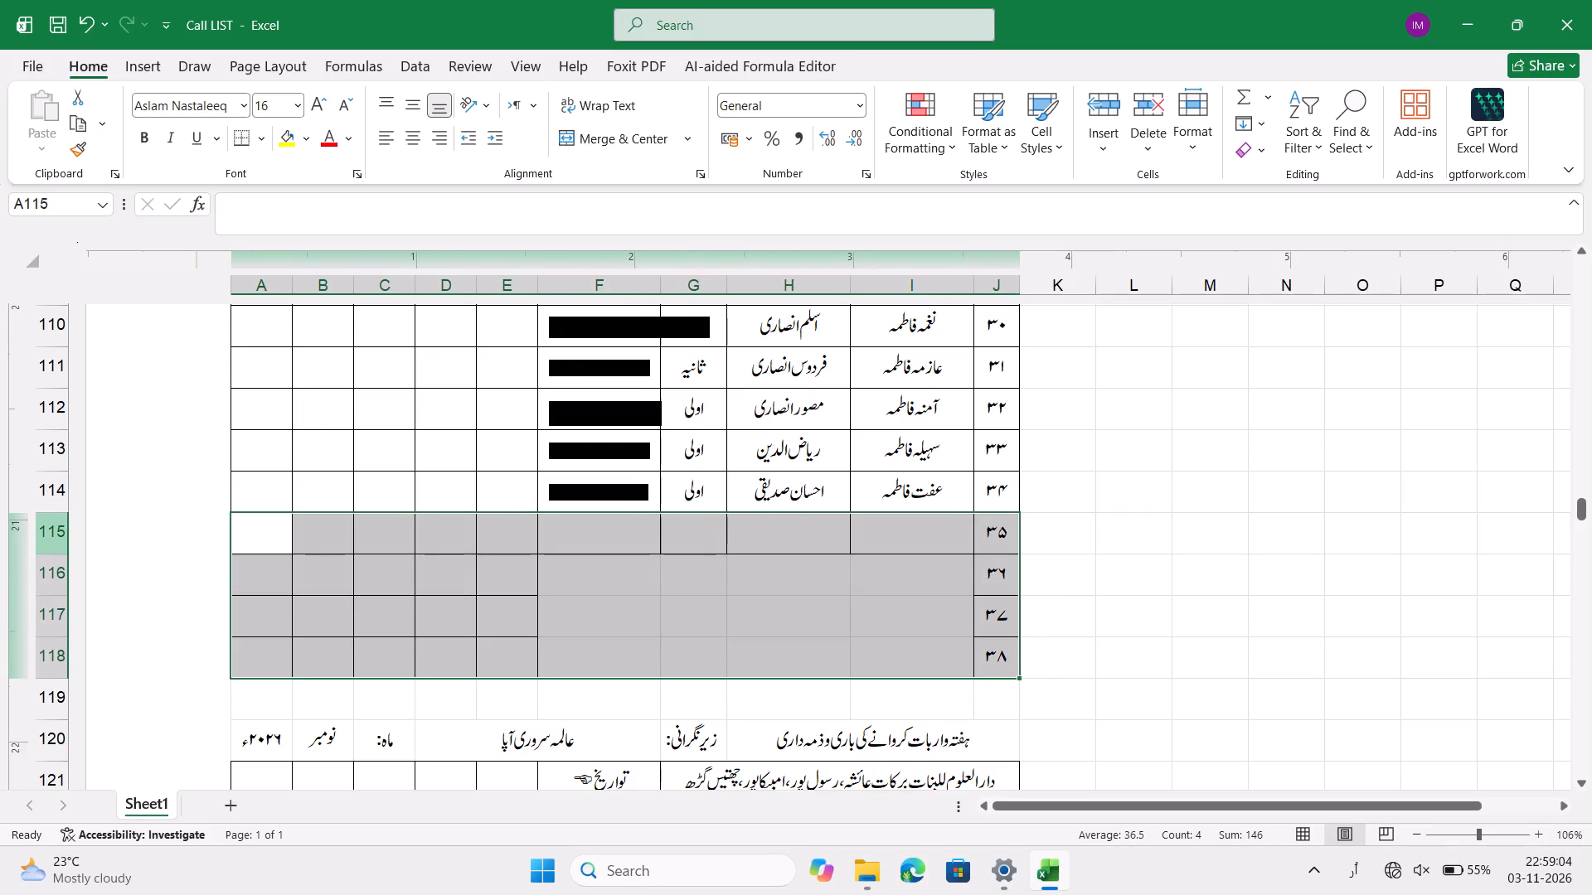
{"action": "left_click_drag", "start_coordinate": [48, 539], "coordinate": [46, 652]}
{"action": "right_click", "coordinate": [46, 652]}
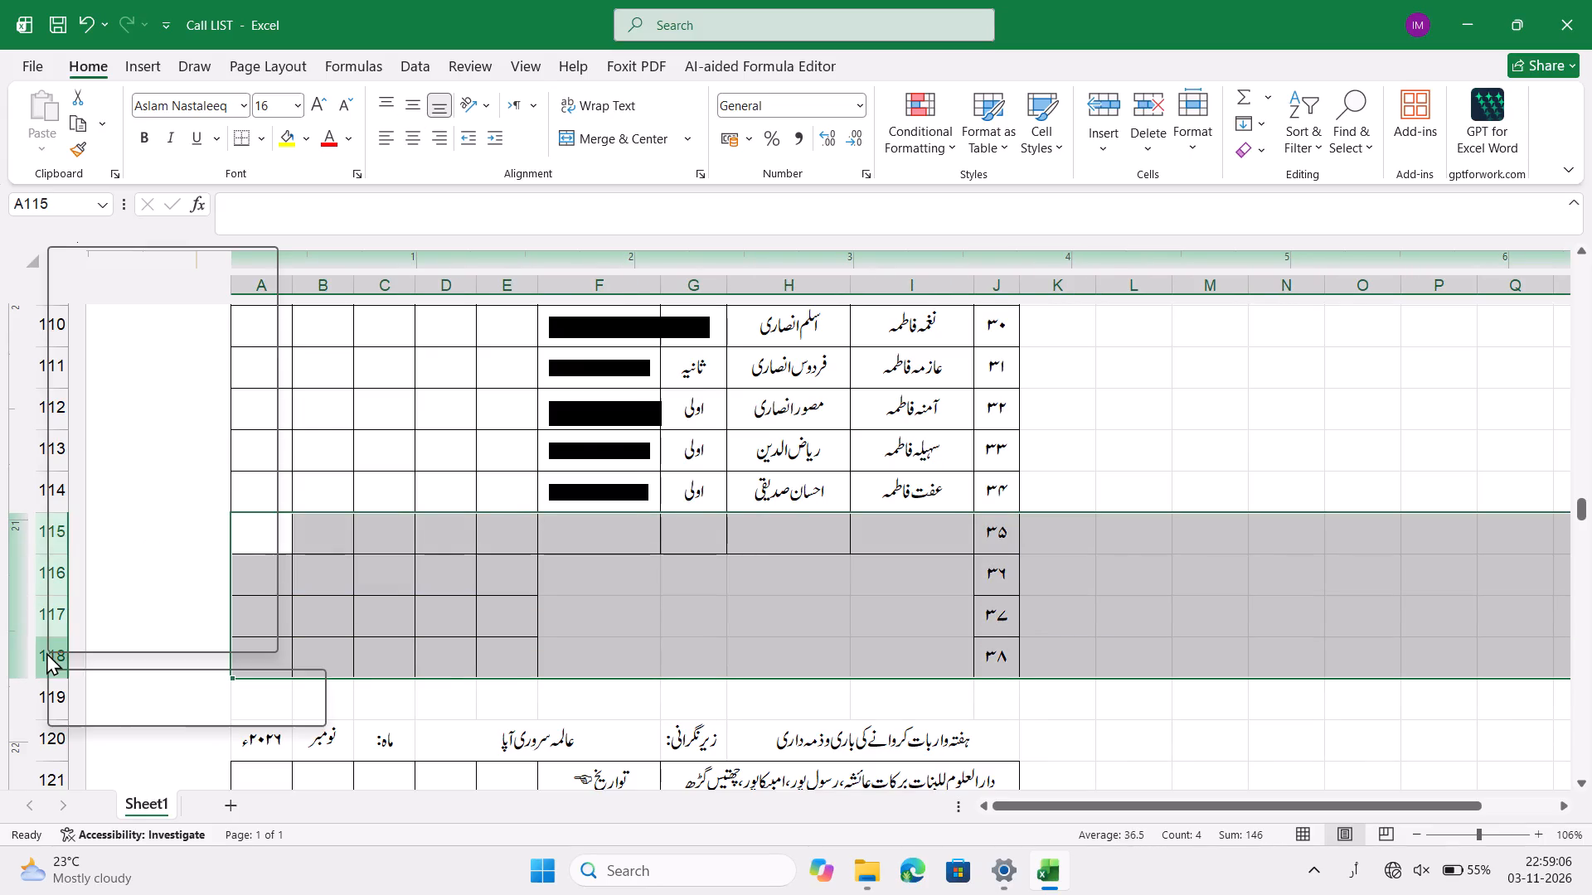
{"action": "left_click", "coordinate": [163, 486]}
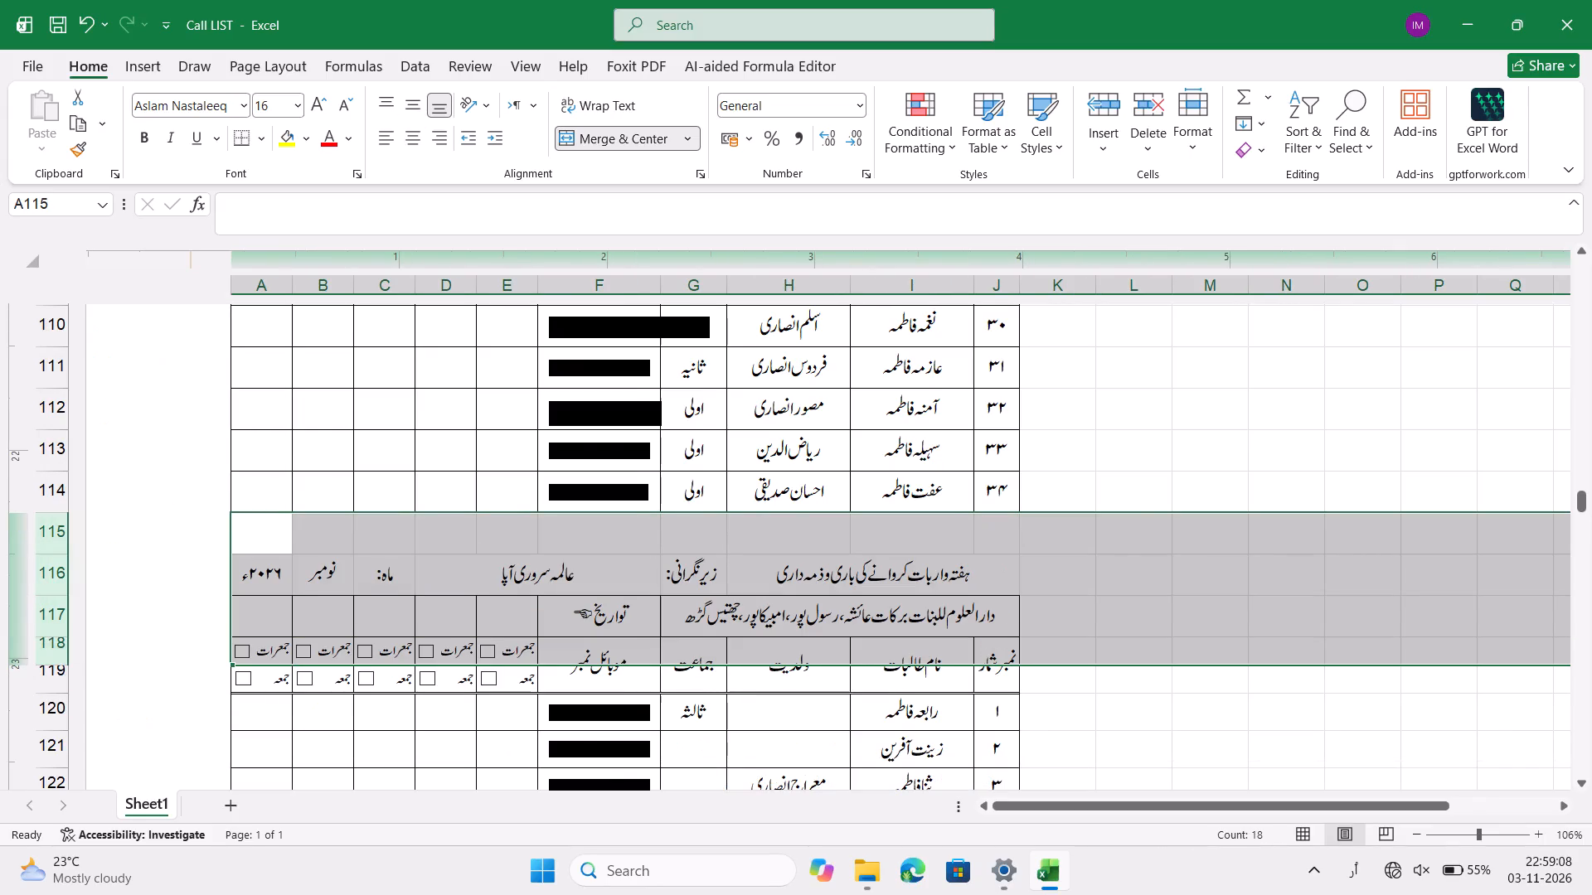
{"action": "left_click", "coordinate": [1139, 510]}
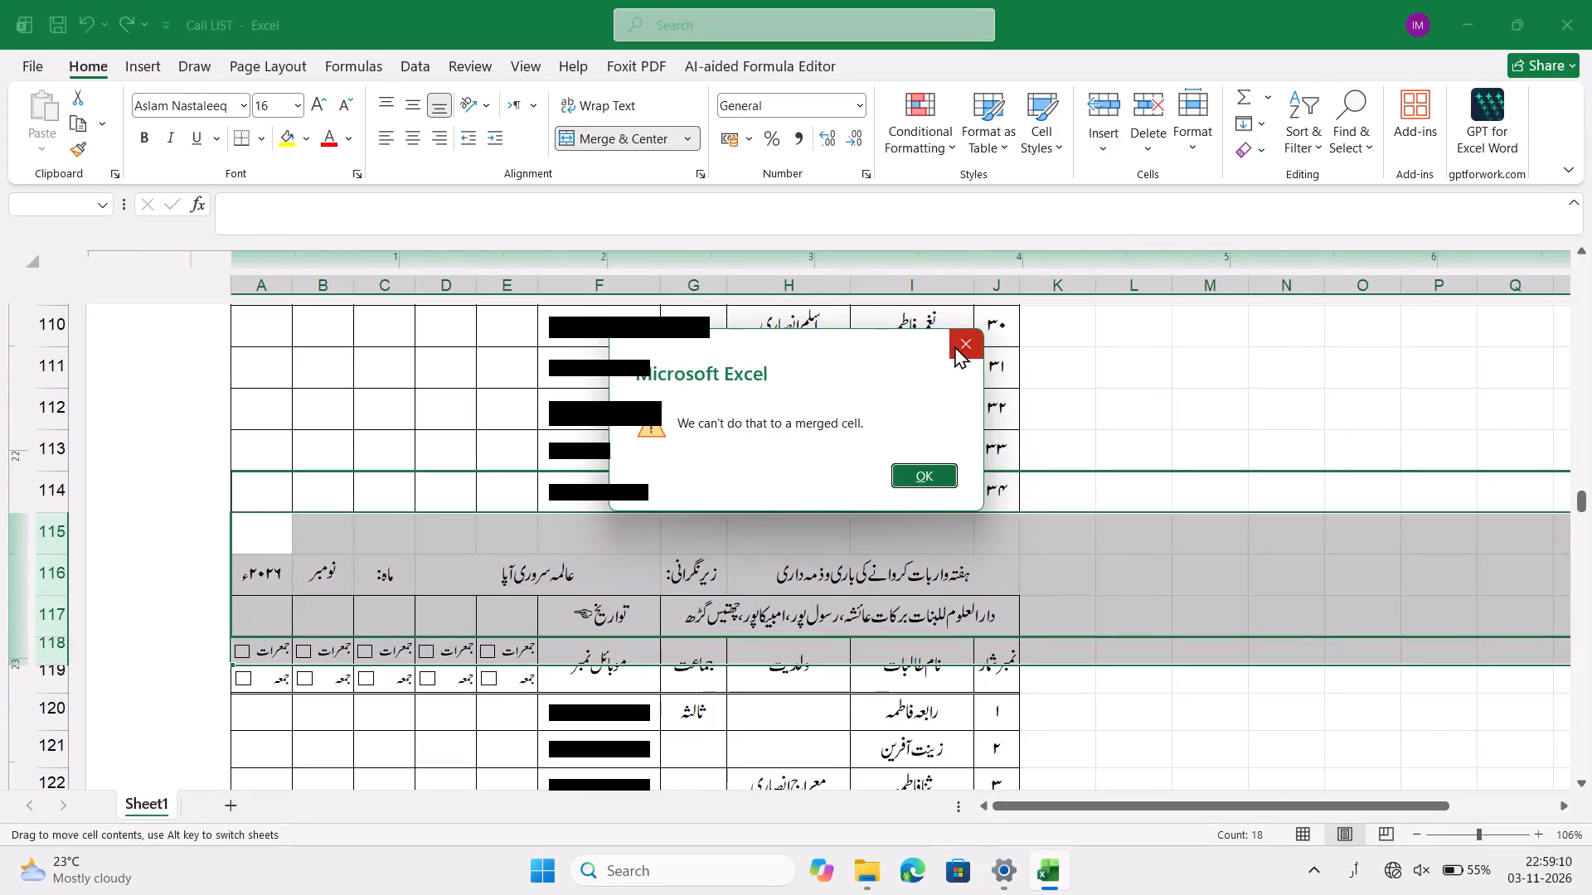
{"action": "left_click", "coordinate": [963, 344]}
{"action": "left_click", "coordinate": [1195, 359]}
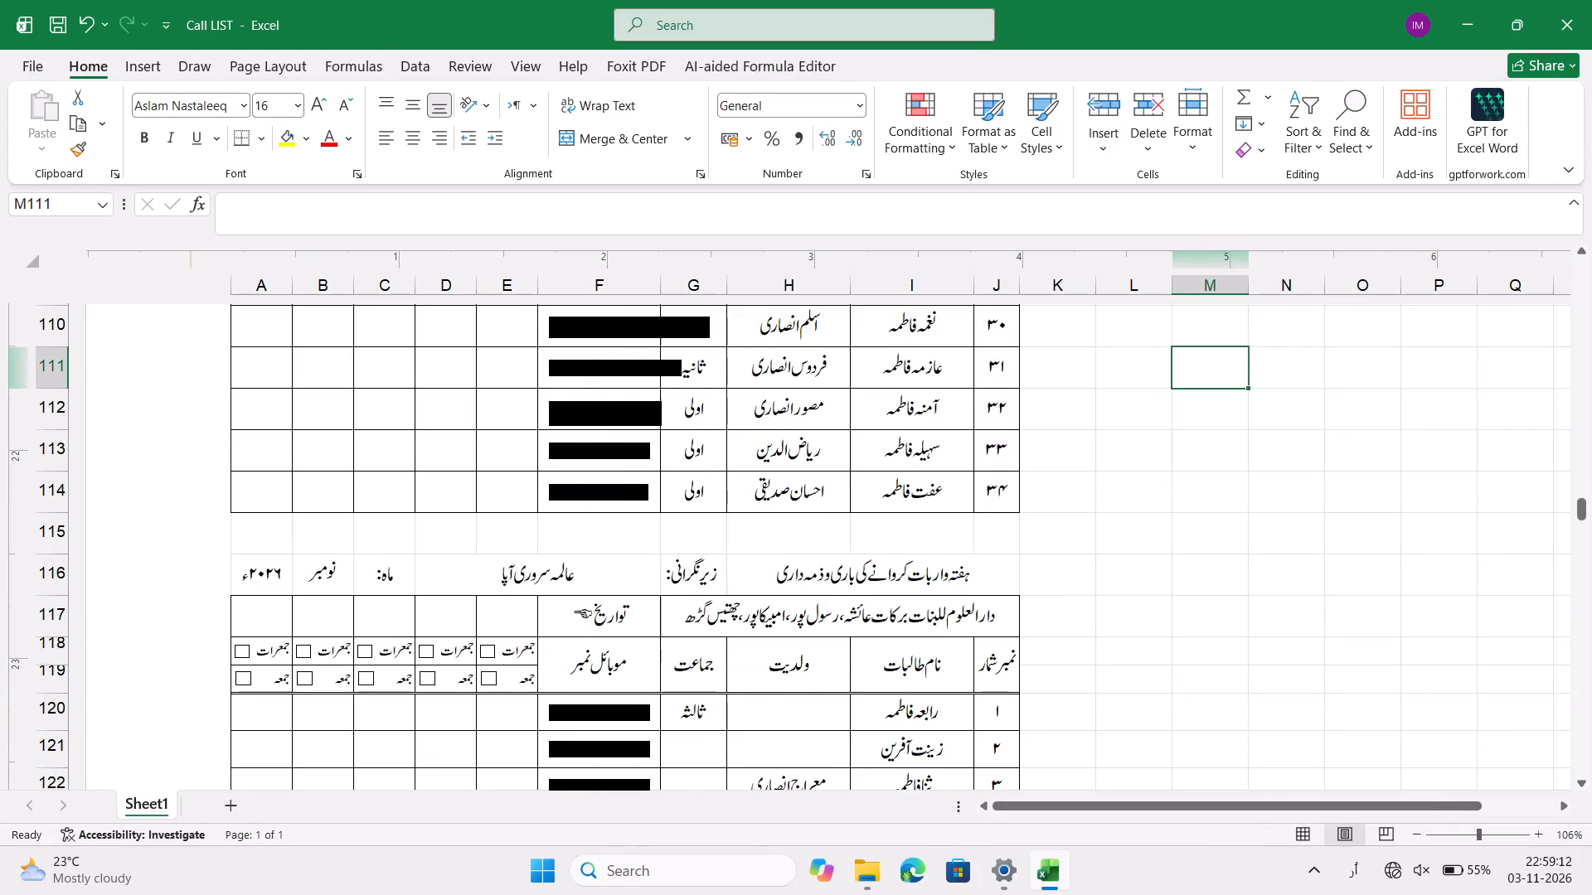
{"action": "key", "text": "ctrl+s"}
Enter the missing father's name for the first student of the row 117 list in H120.
{"action": "scroll", "coordinate": [909, 581], "scroll_direction": "down", "scroll_amount": 2}
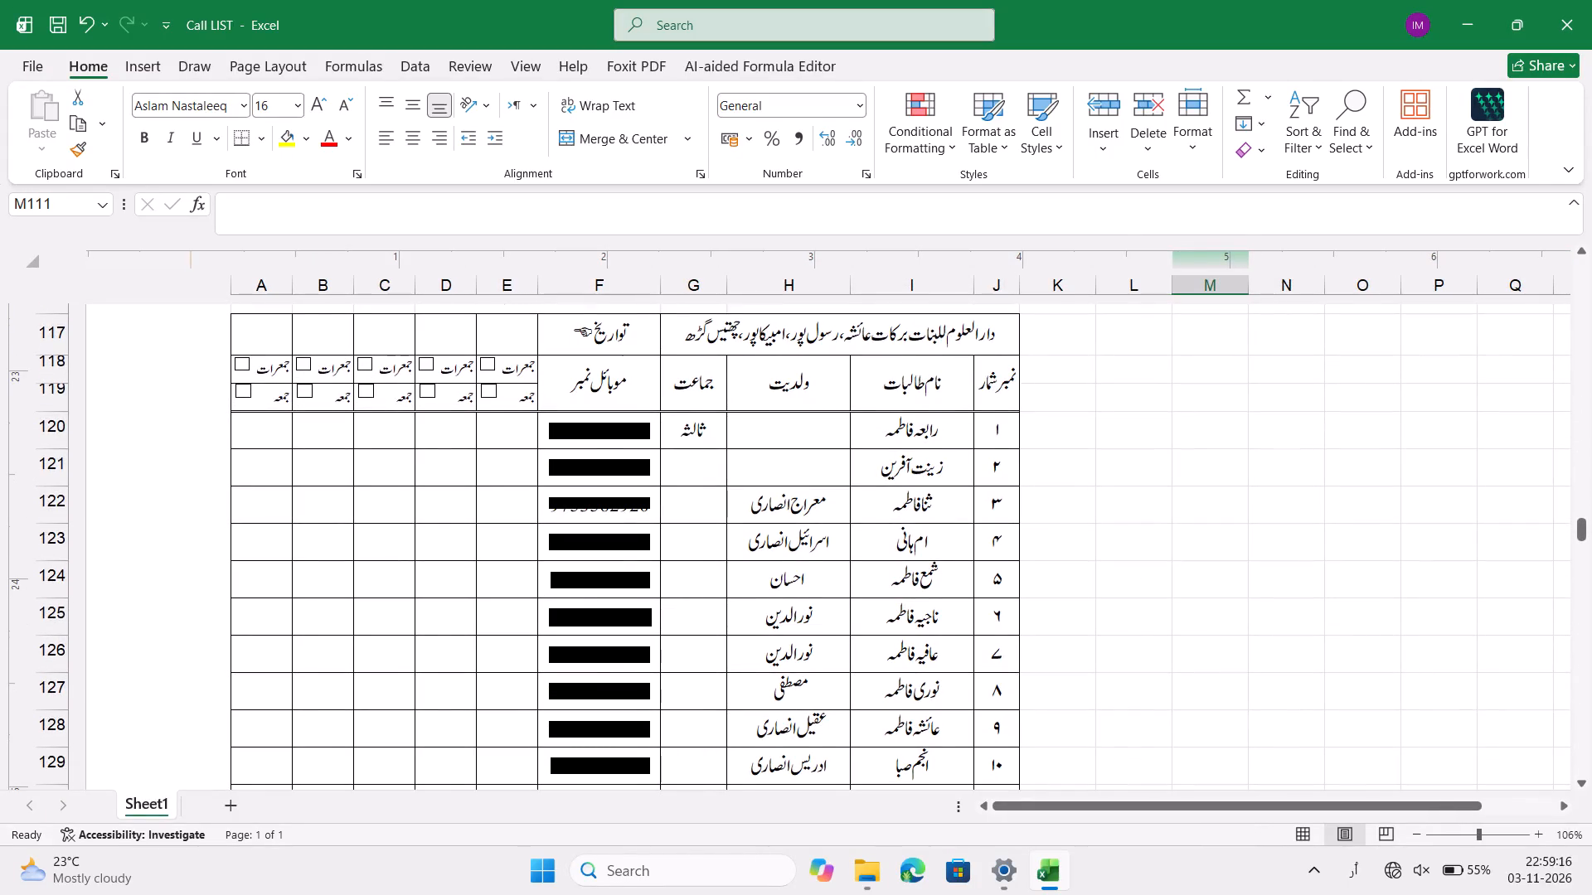
{"action": "left_click", "coordinate": [793, 436]}
{"action": "left_click", "coordinate": [736, 549]}
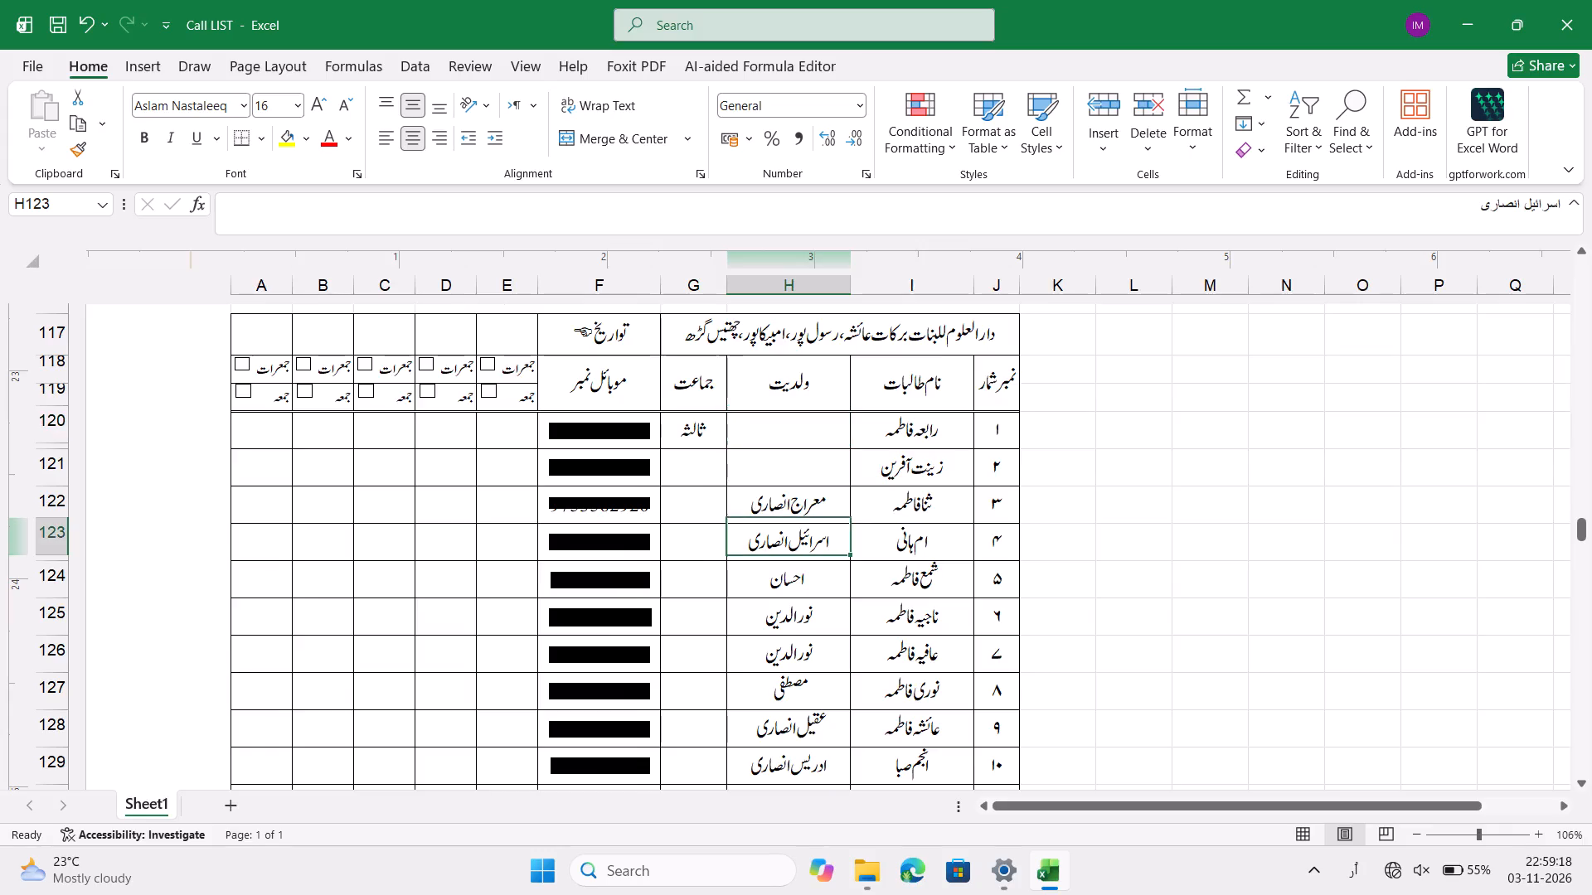
{"action": "left_click", "coordinate": [900, 392]}
{"action": "scroll", "coordinate": [900, 392], "scroll_direction": "up", "scroll_amount": 1}
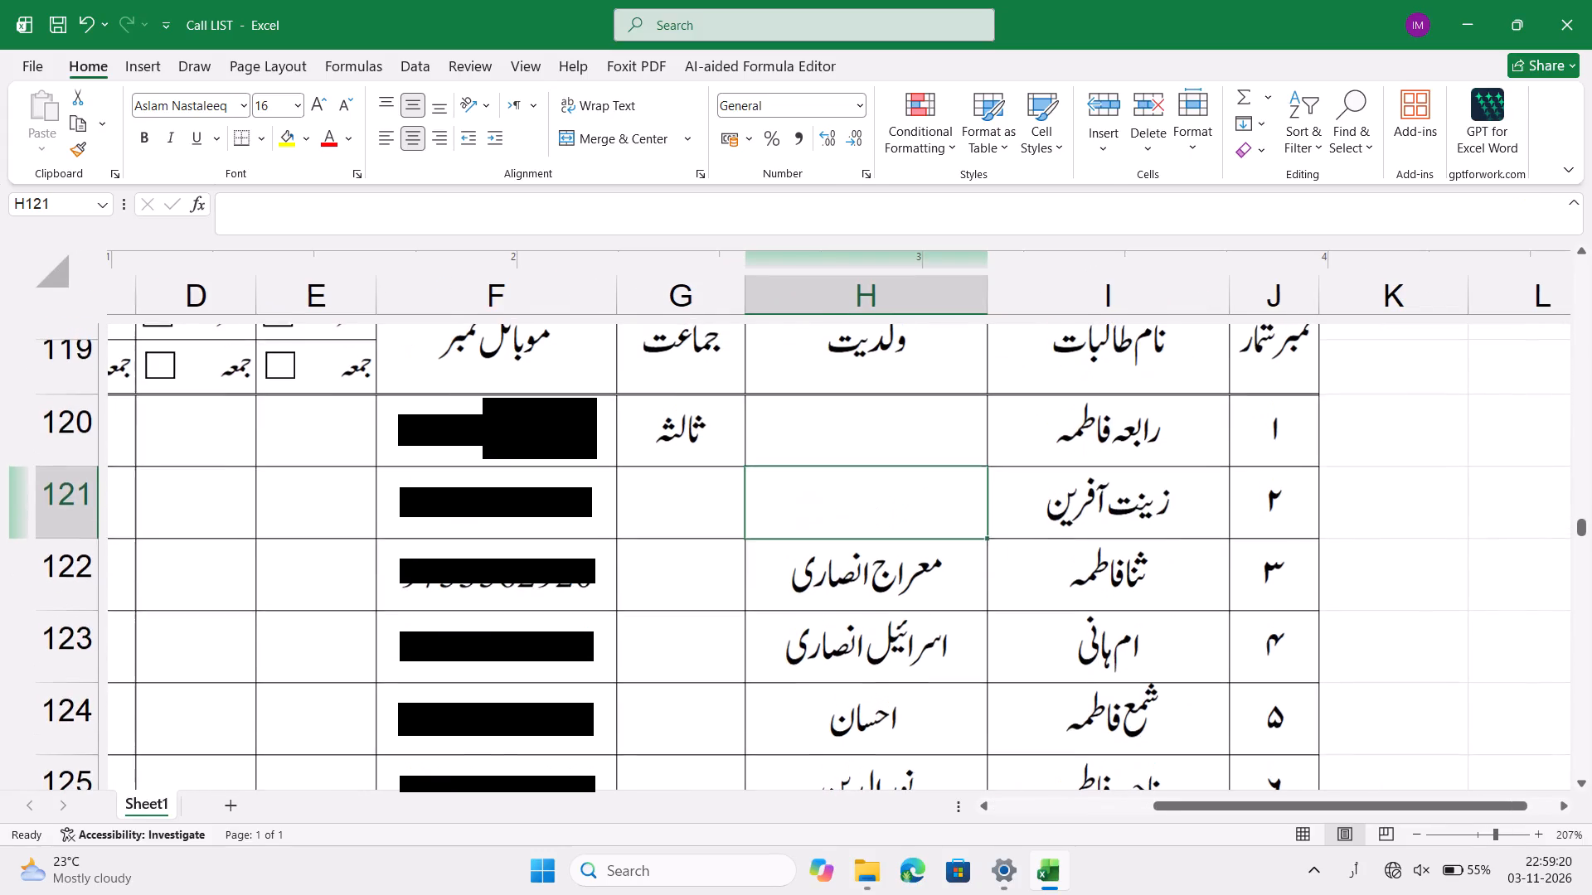
{"action": "left_click", "coordinate": [895, 426]}
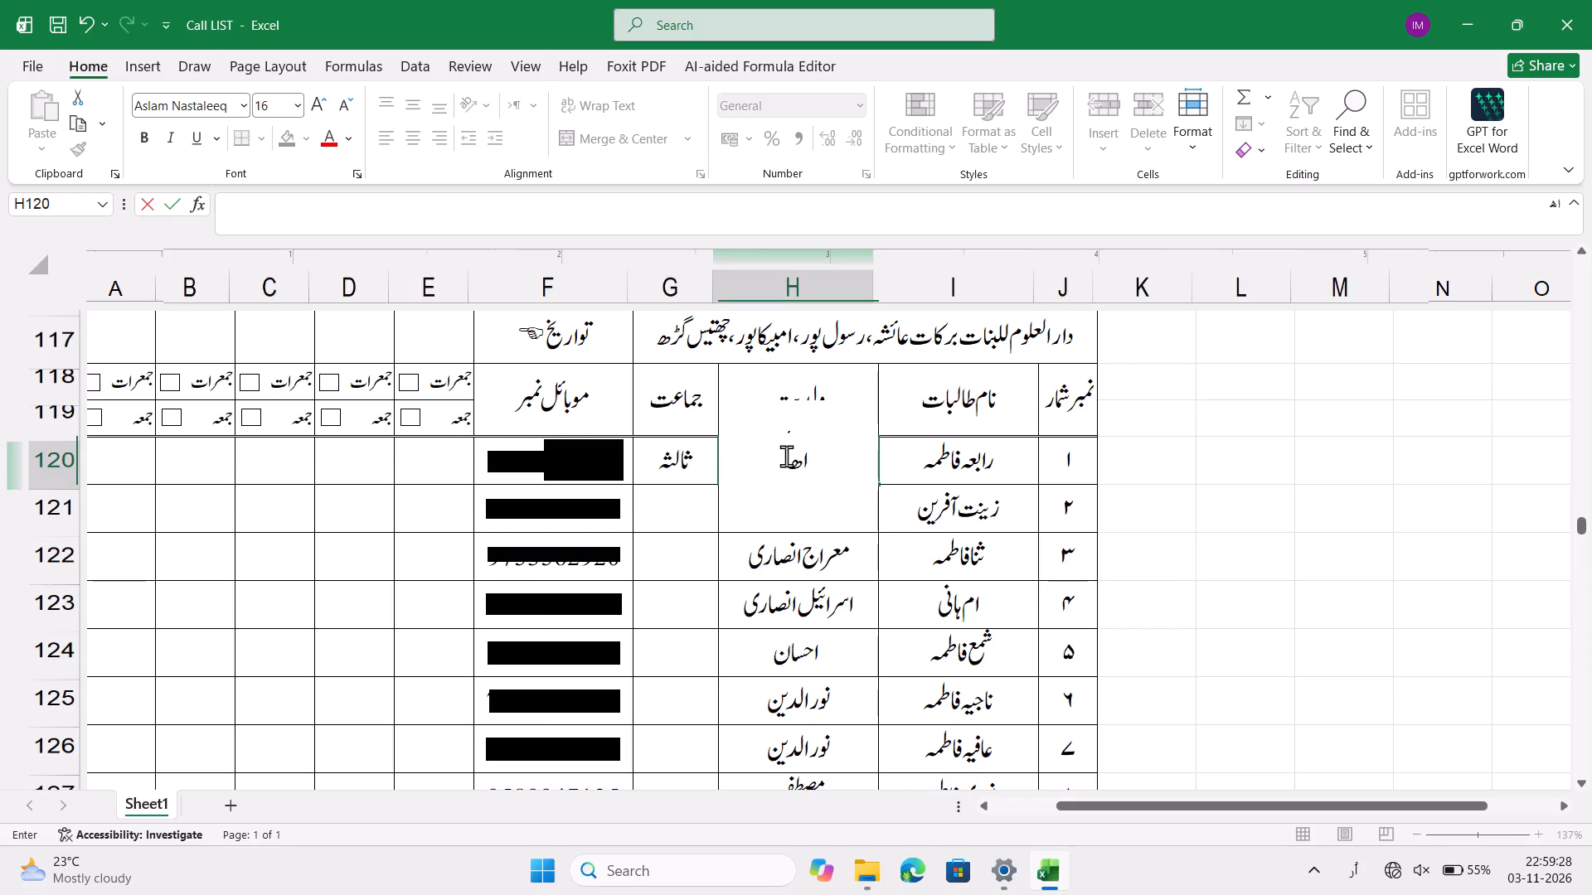
{"action": "key", "text": "BackSpace"}
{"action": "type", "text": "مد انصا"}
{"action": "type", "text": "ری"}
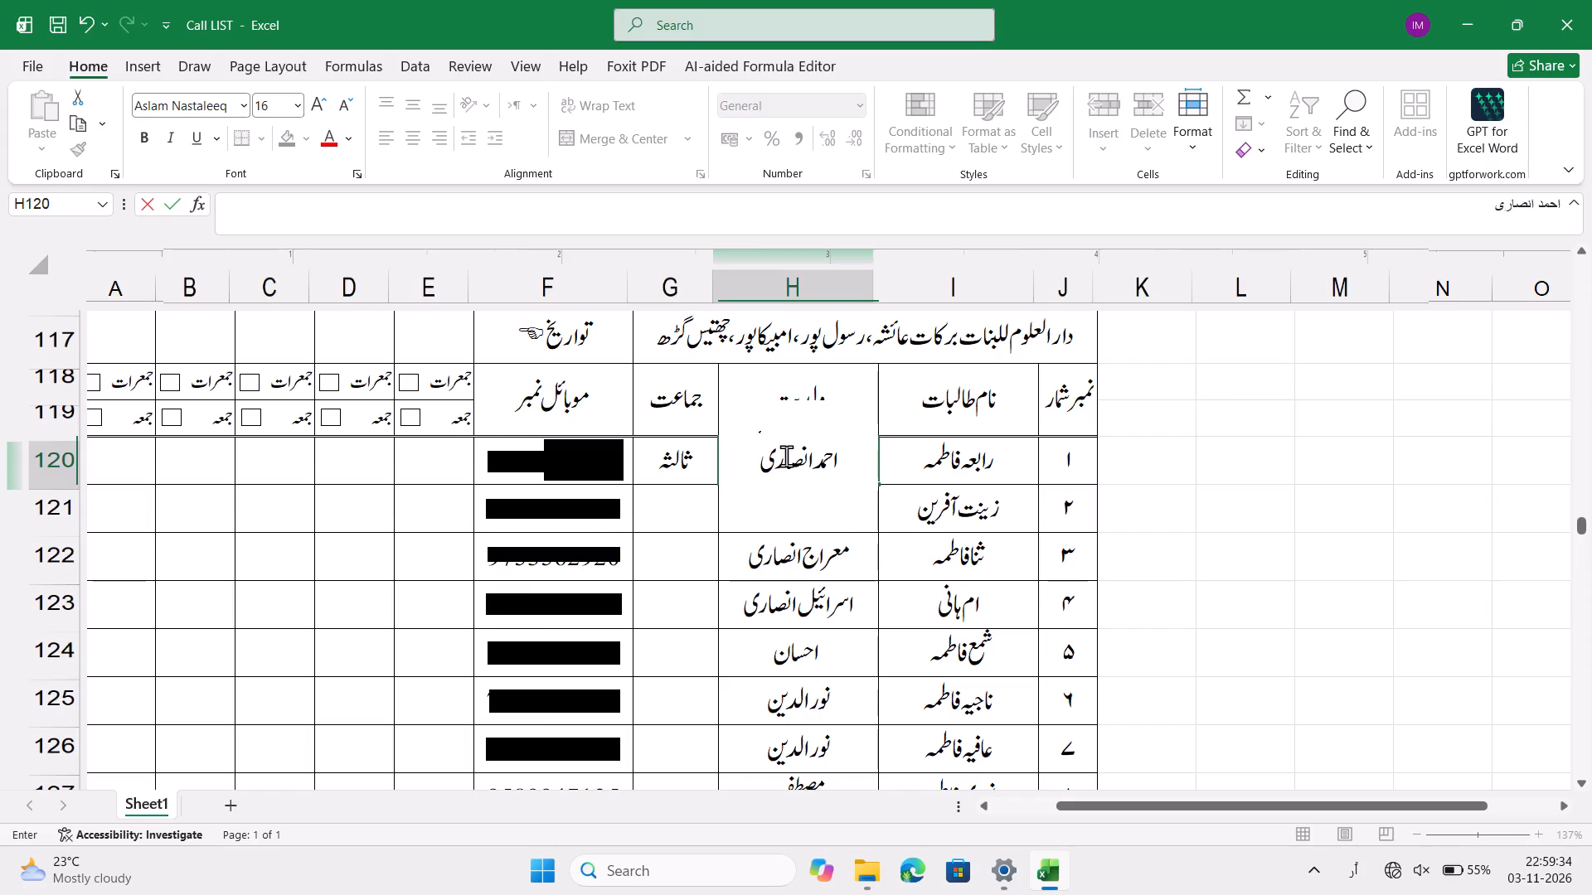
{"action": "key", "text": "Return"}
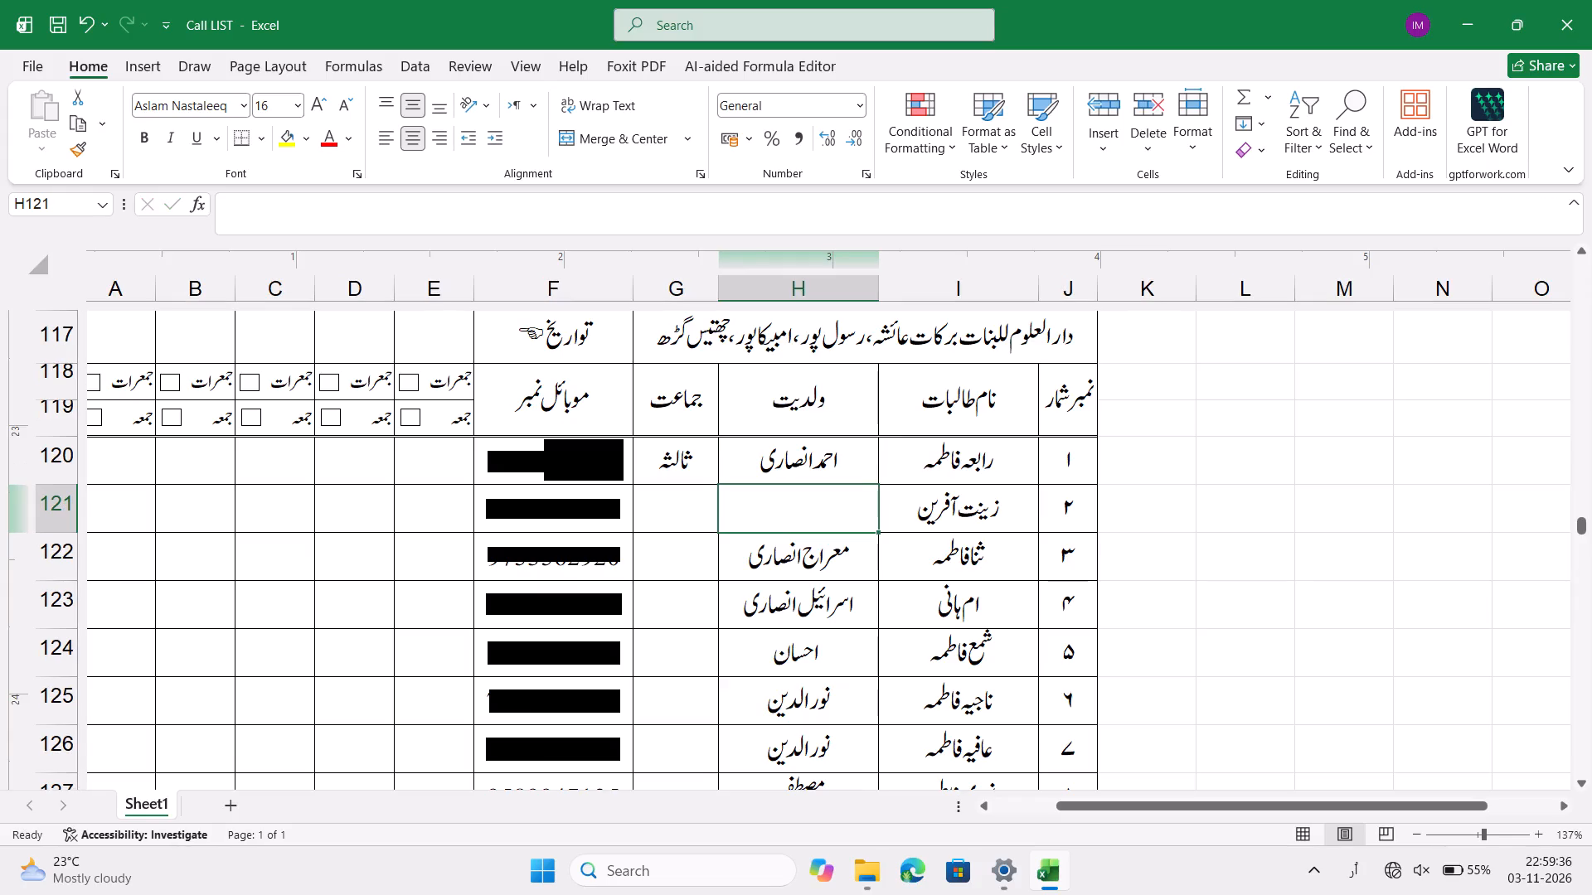
Fill in the second student's missing details: the father's name in H121 and the class ثانیہ in G121.
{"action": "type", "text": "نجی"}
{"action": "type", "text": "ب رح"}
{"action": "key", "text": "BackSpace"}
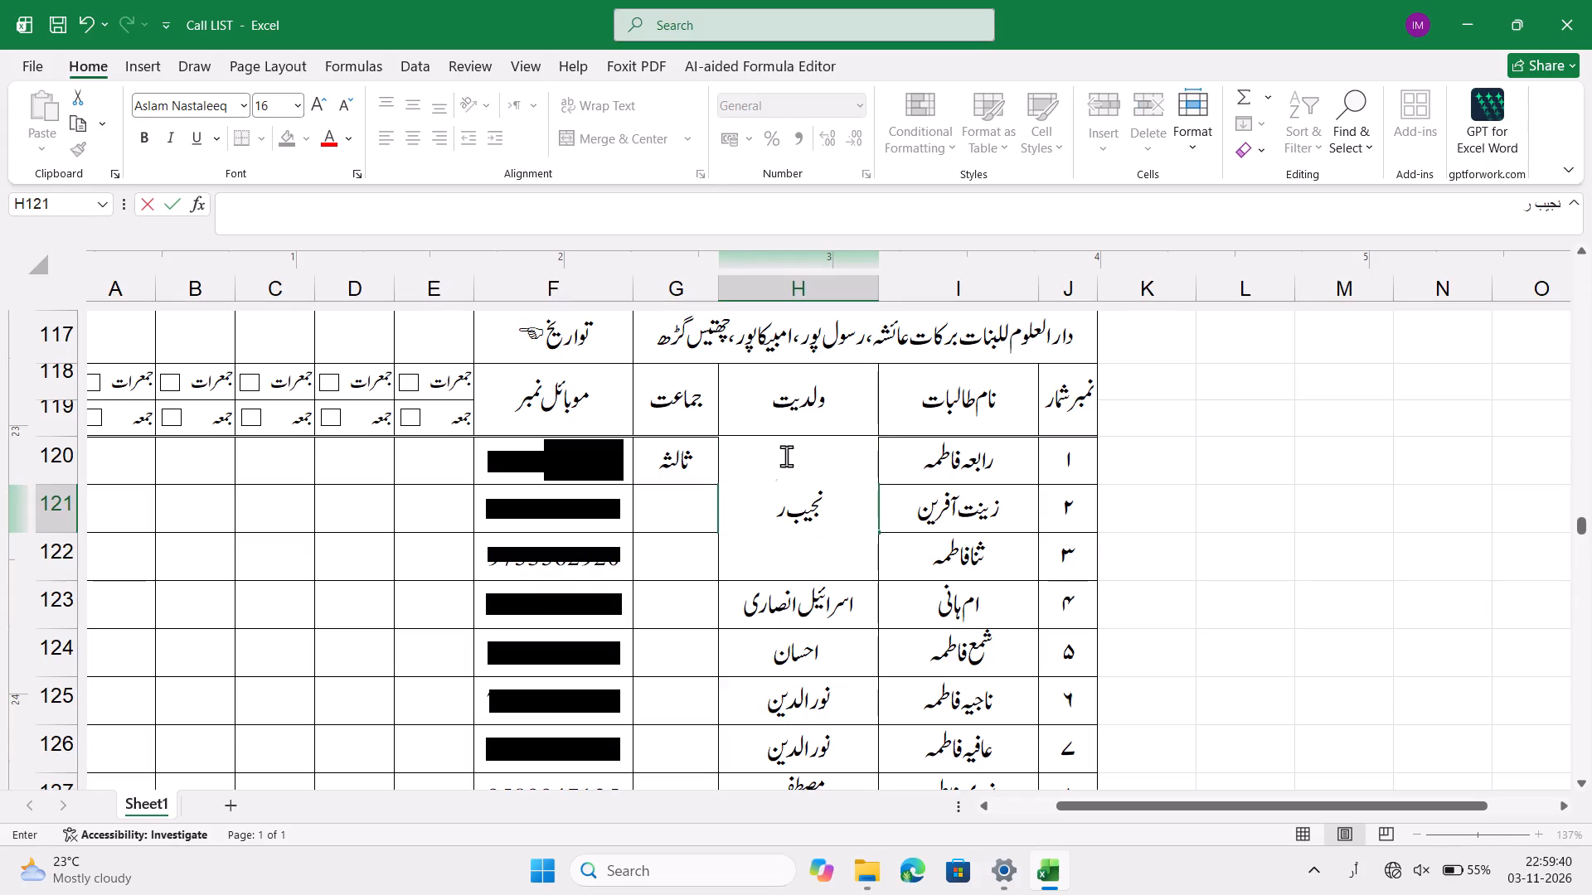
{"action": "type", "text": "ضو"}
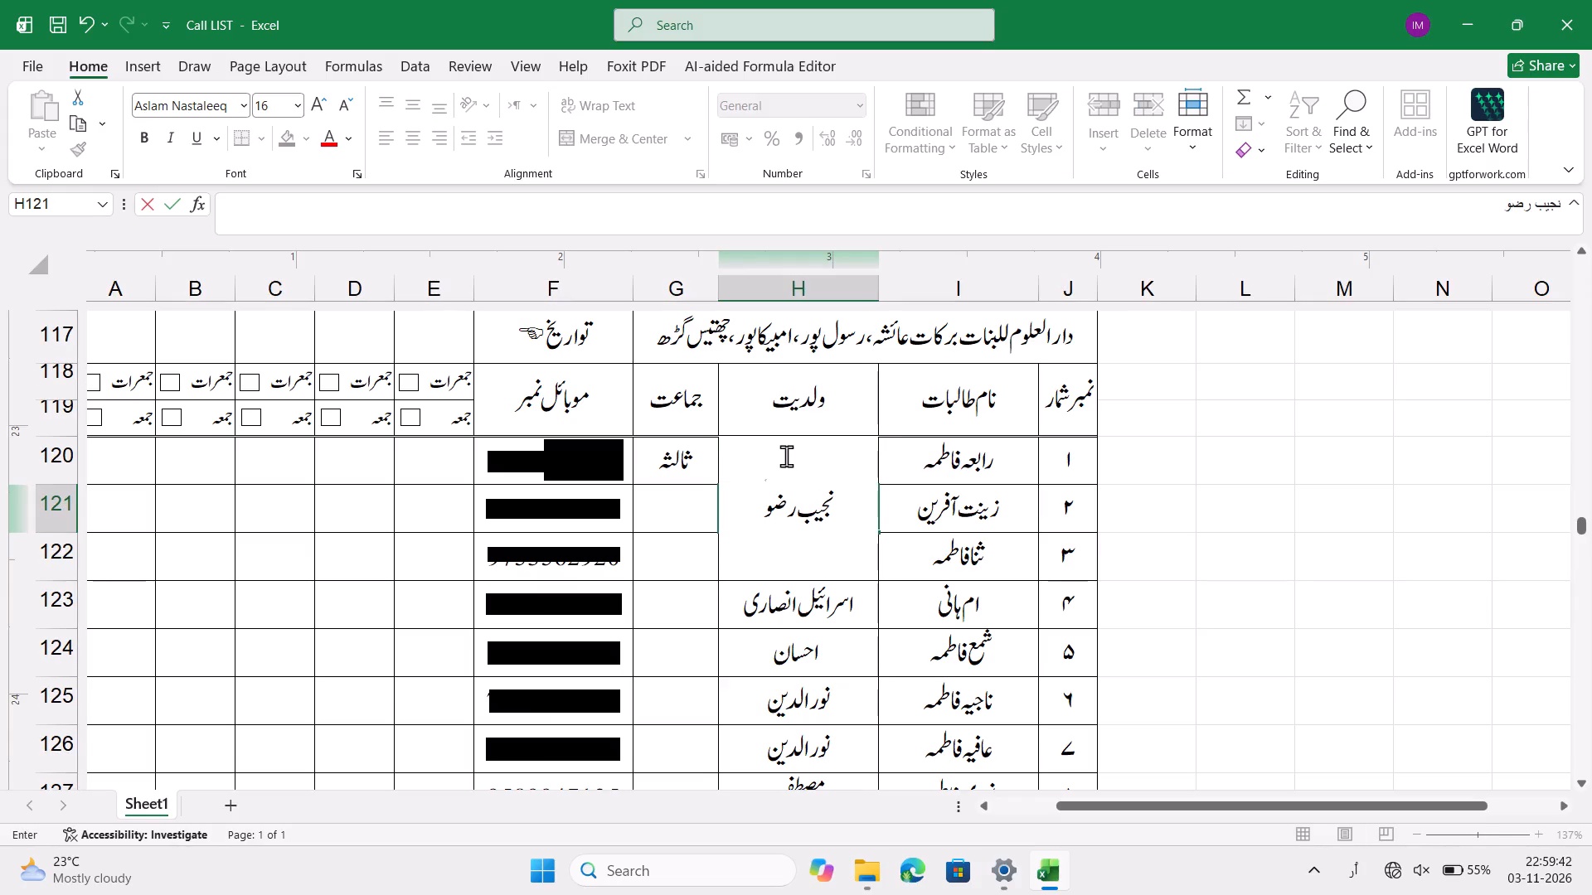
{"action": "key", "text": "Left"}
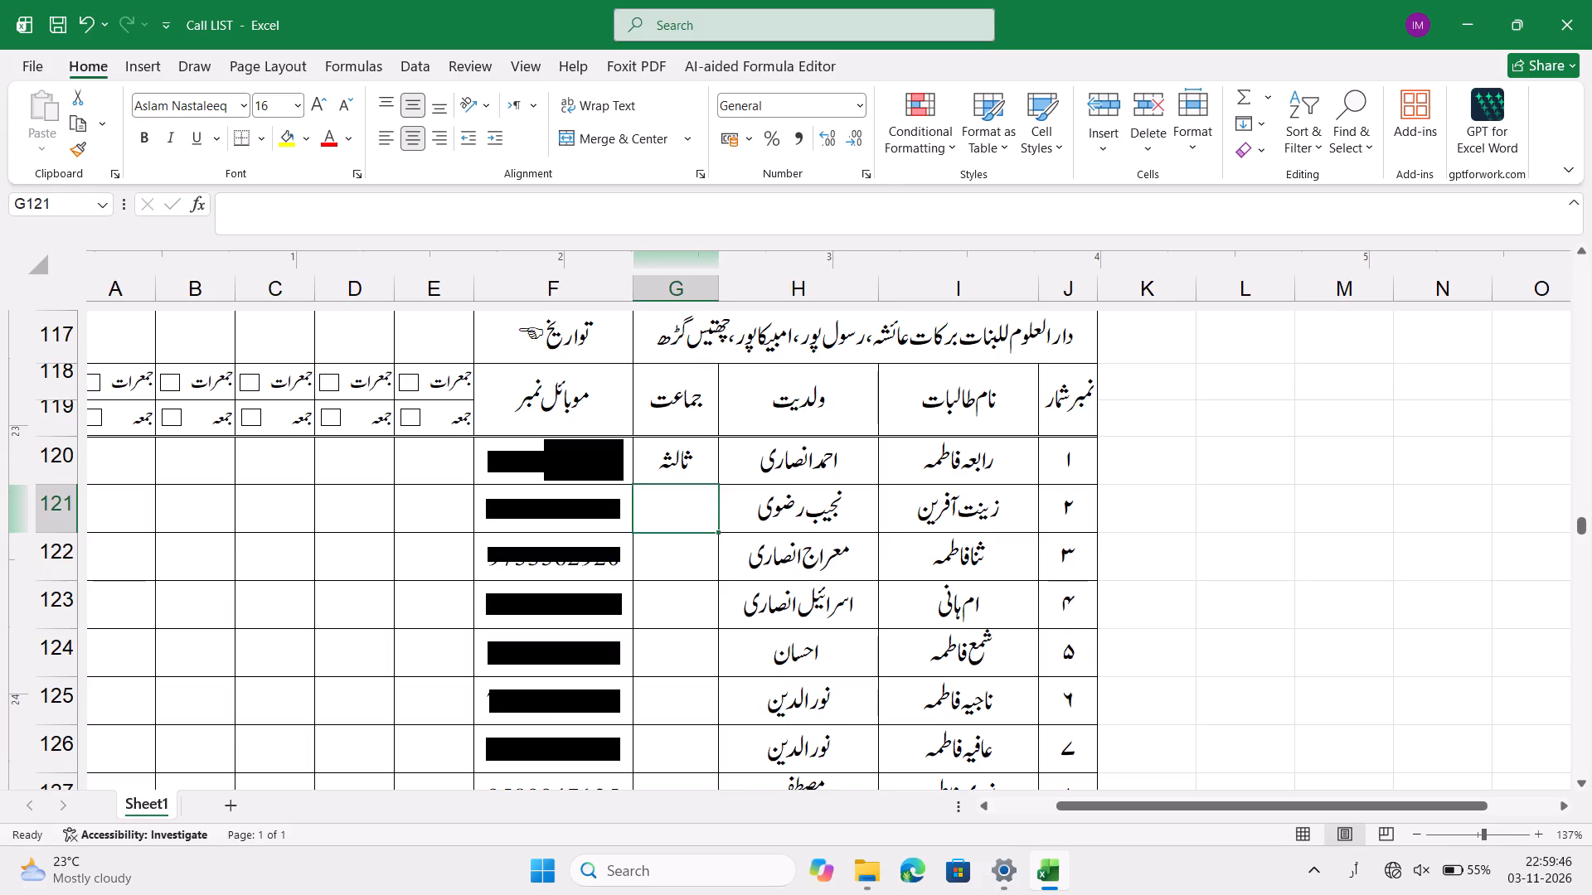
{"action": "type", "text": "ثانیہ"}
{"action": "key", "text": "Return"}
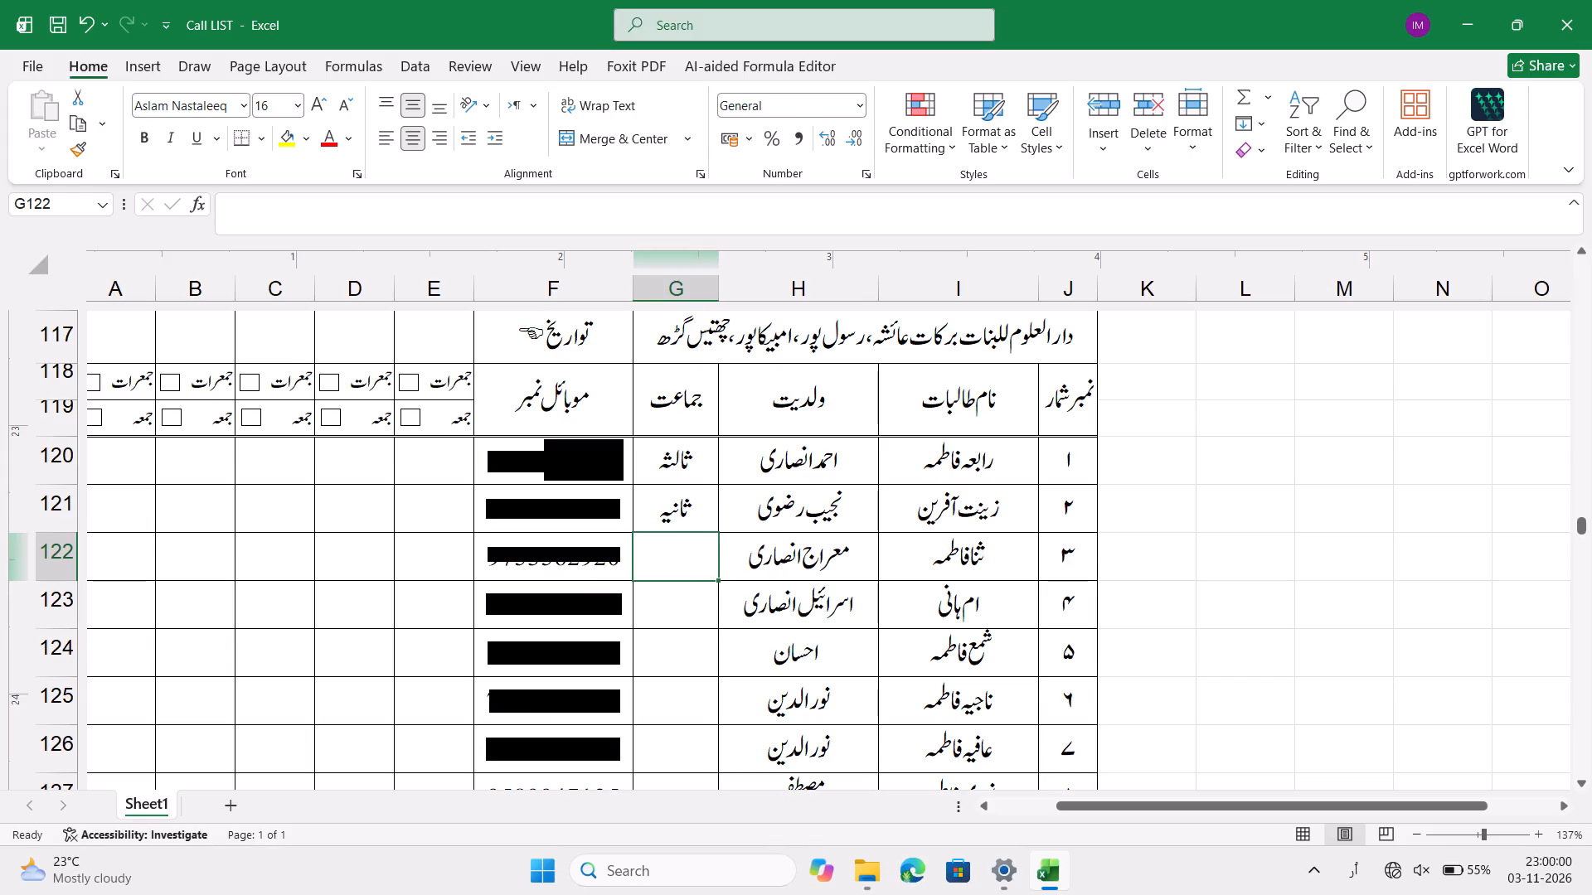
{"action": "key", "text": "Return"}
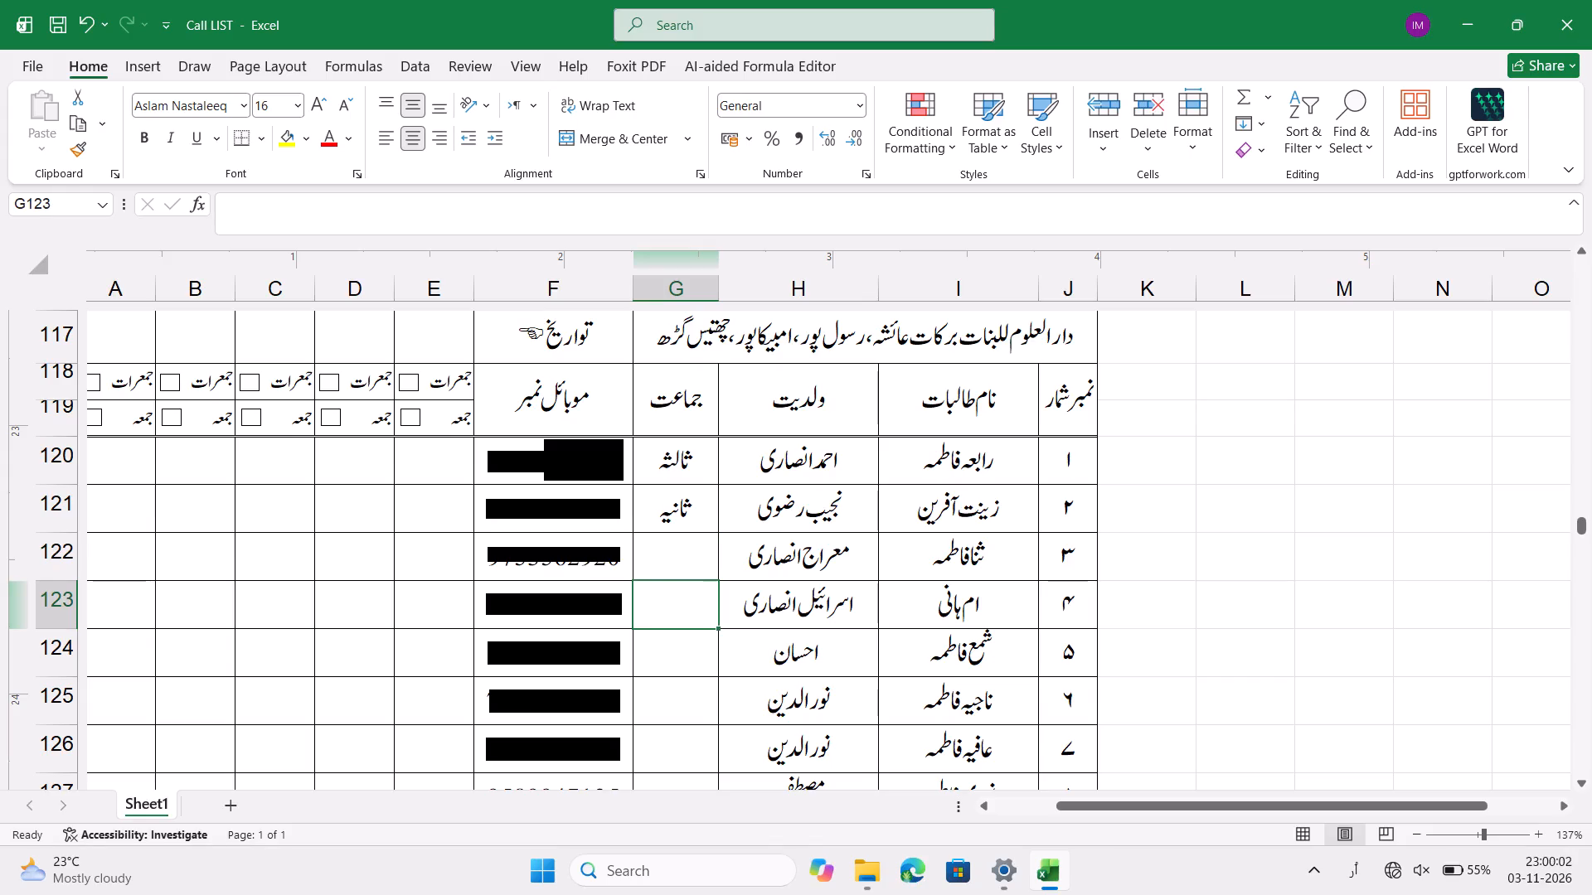
Enter the missing father's name for student number 11 in H130.
{"action": "scroll", "coordinate": [786, 456], "scroll_direction": "down", "scroll_amount": 2}
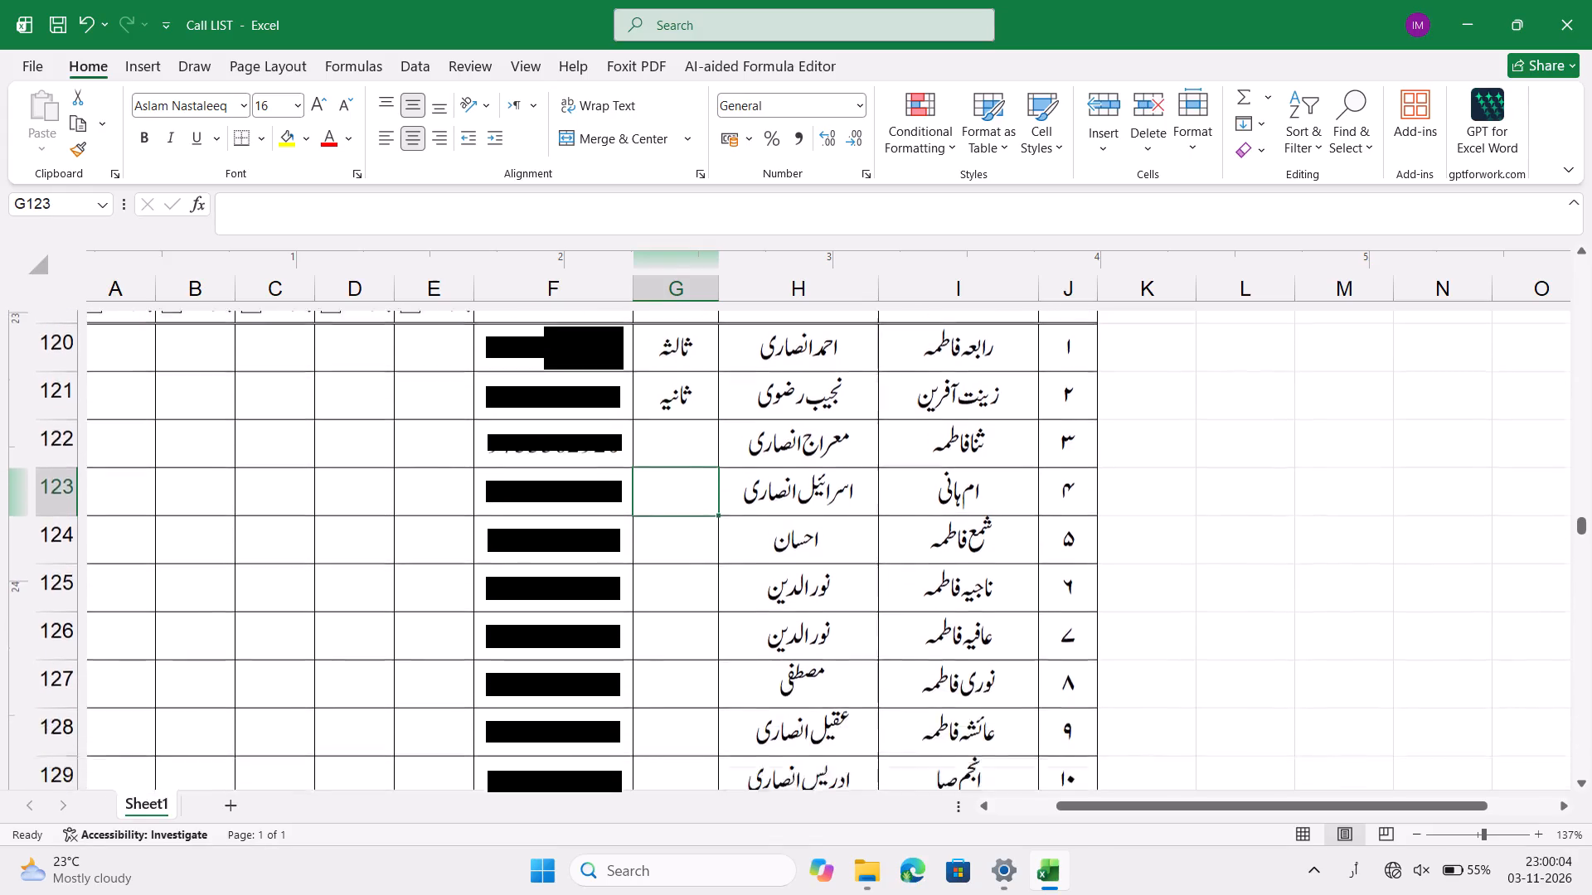
{"action": "scroll", "coordinate": [786, 456], "scroll_direction": "down", "scroll_amount": 2}
{"action": "left_click", "coordinate": [840, 544]}
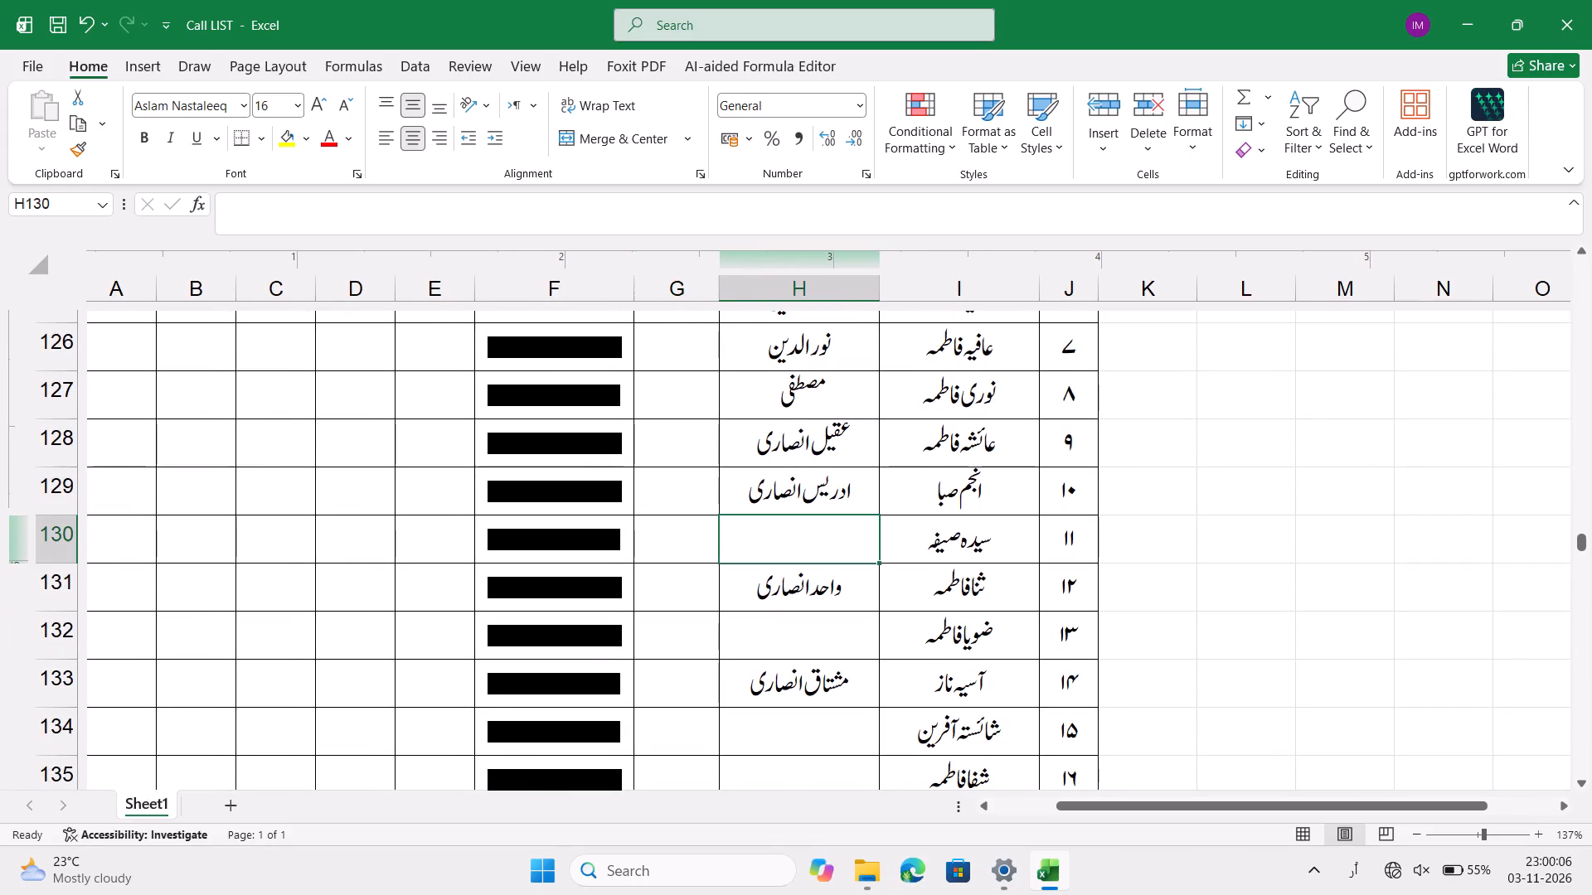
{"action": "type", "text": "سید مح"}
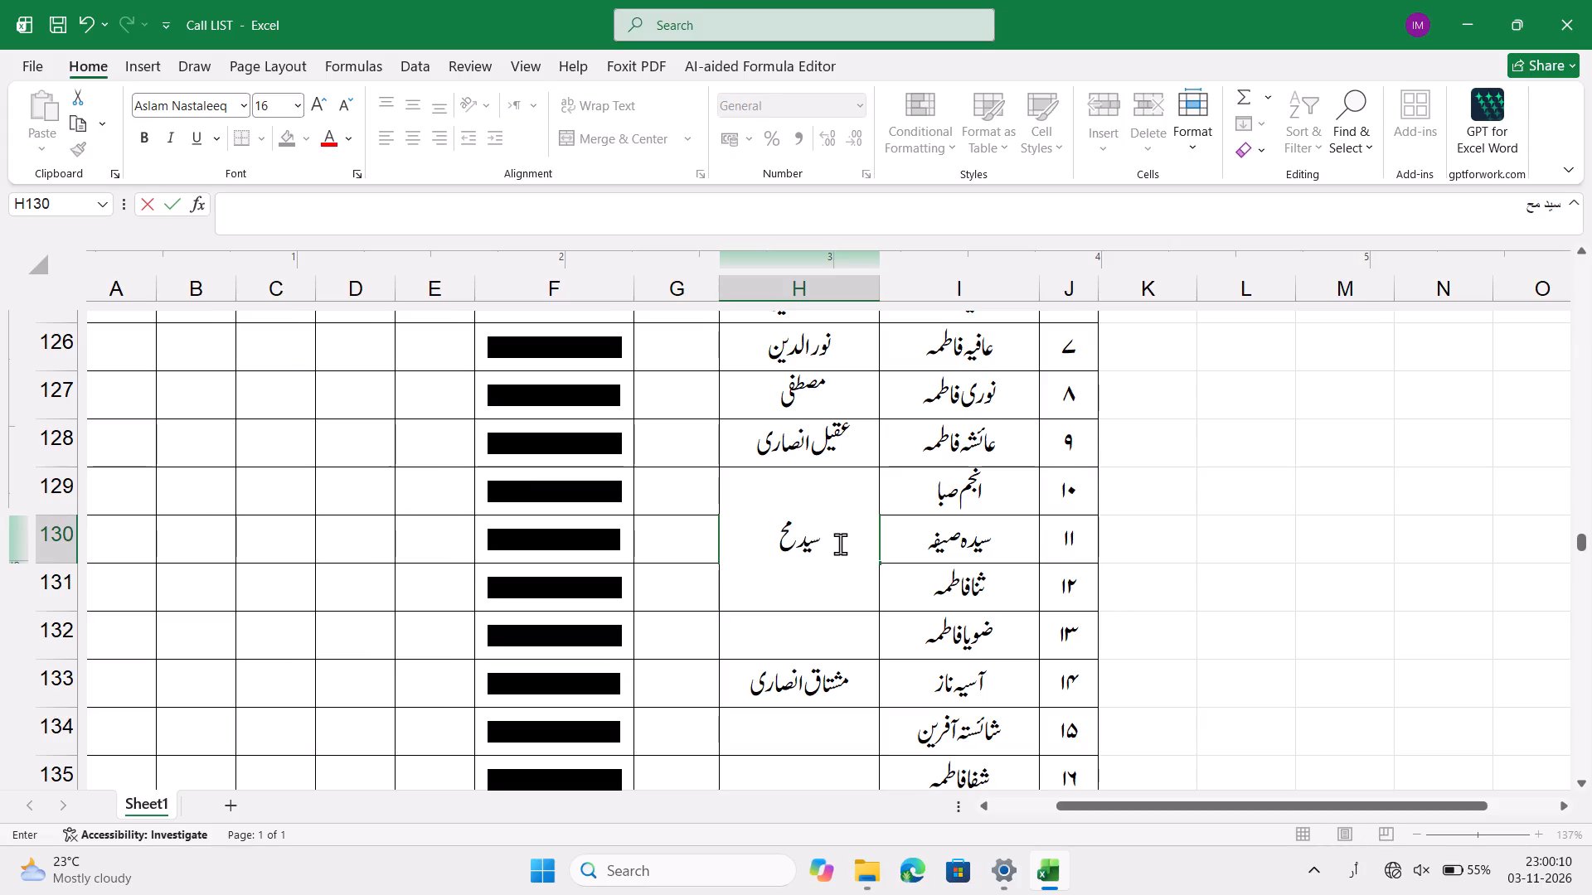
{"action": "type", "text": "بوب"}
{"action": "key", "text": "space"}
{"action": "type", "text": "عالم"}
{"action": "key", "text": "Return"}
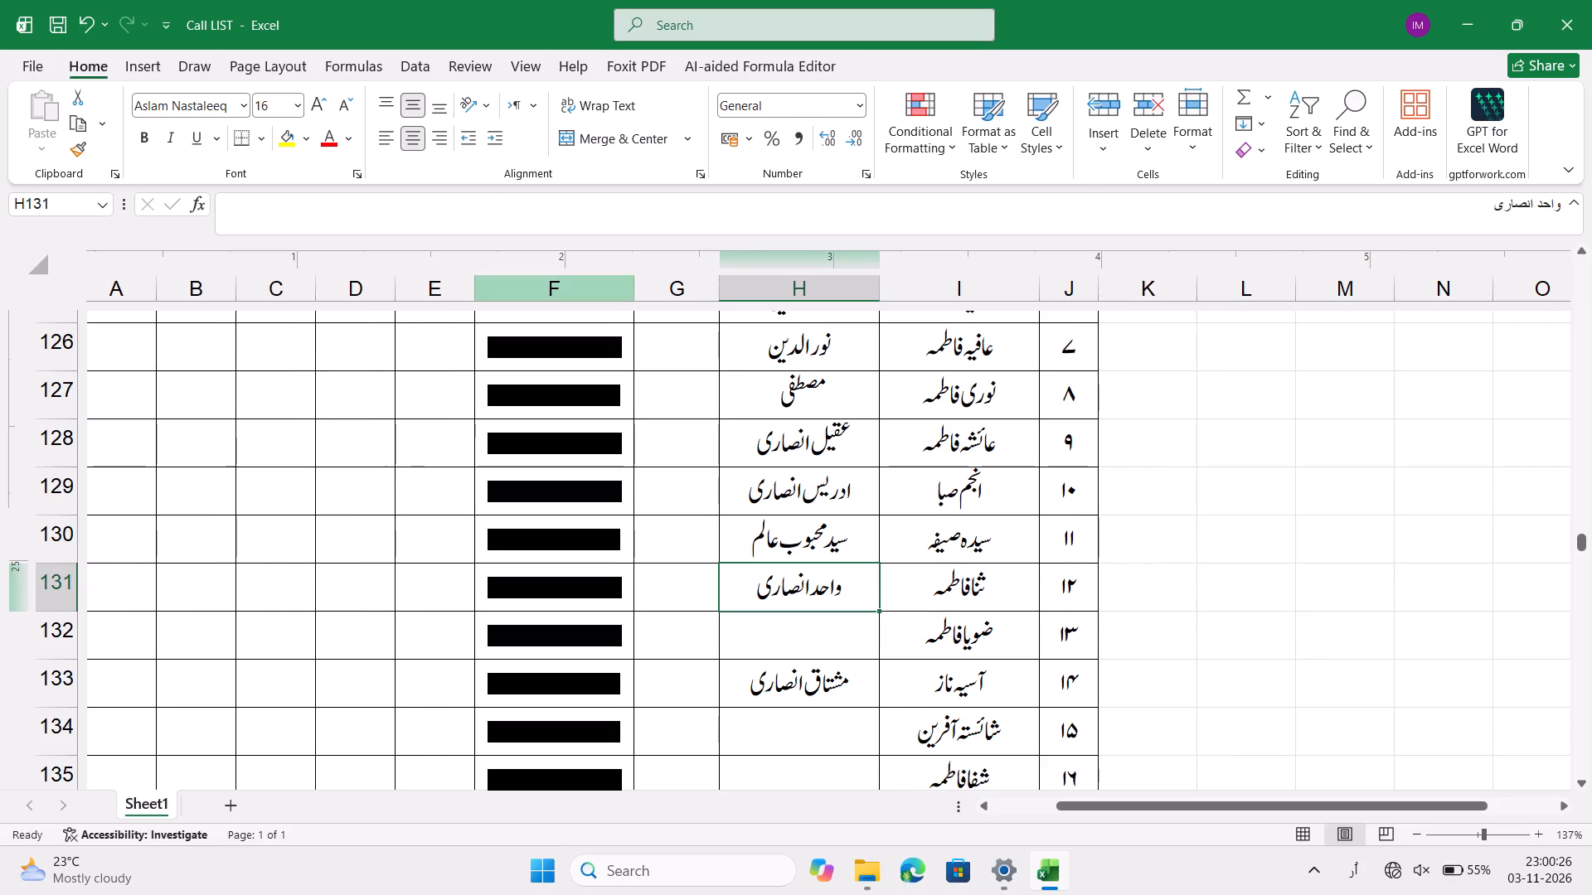
Copy the father's name in AJ13 on the ابتدائیہ sheet of the حاضری رجسٹر workbook into H132 of Call LIST, and reduce its font size to 16.
{"action": "left_click", "coordinate": [27, 62]}
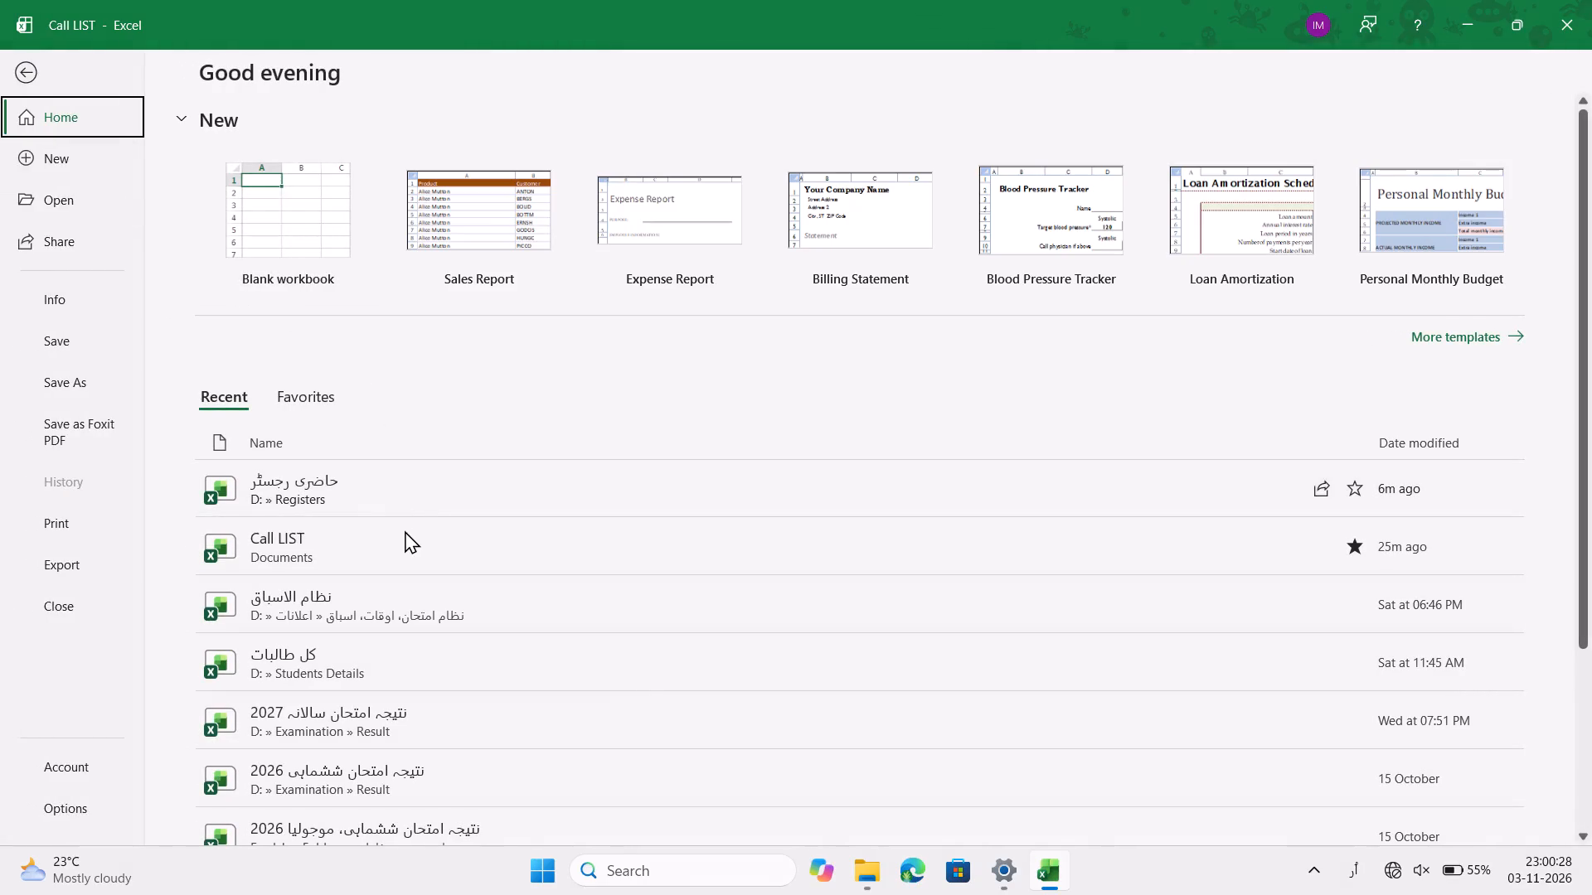
{"action": "left_click", "coordinate": [420, 491]}
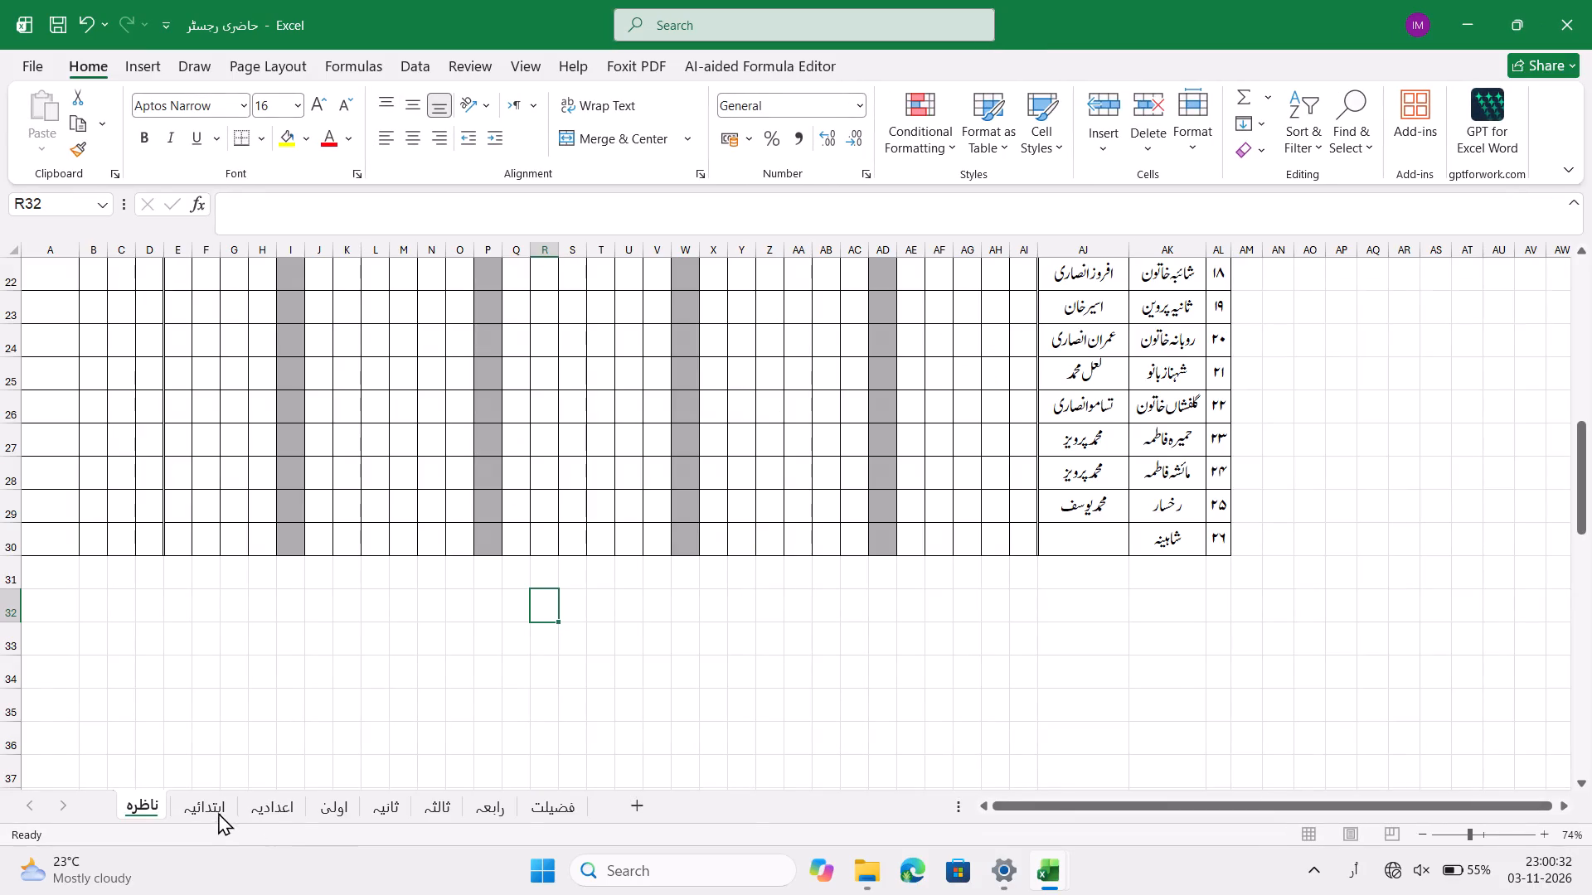
{"action": "left_click", "coordinate": [213, 810]}
{"action": "scroll", "coordinate": [627, 565], "scroll_direction": "down", "scroll_amount": 1}
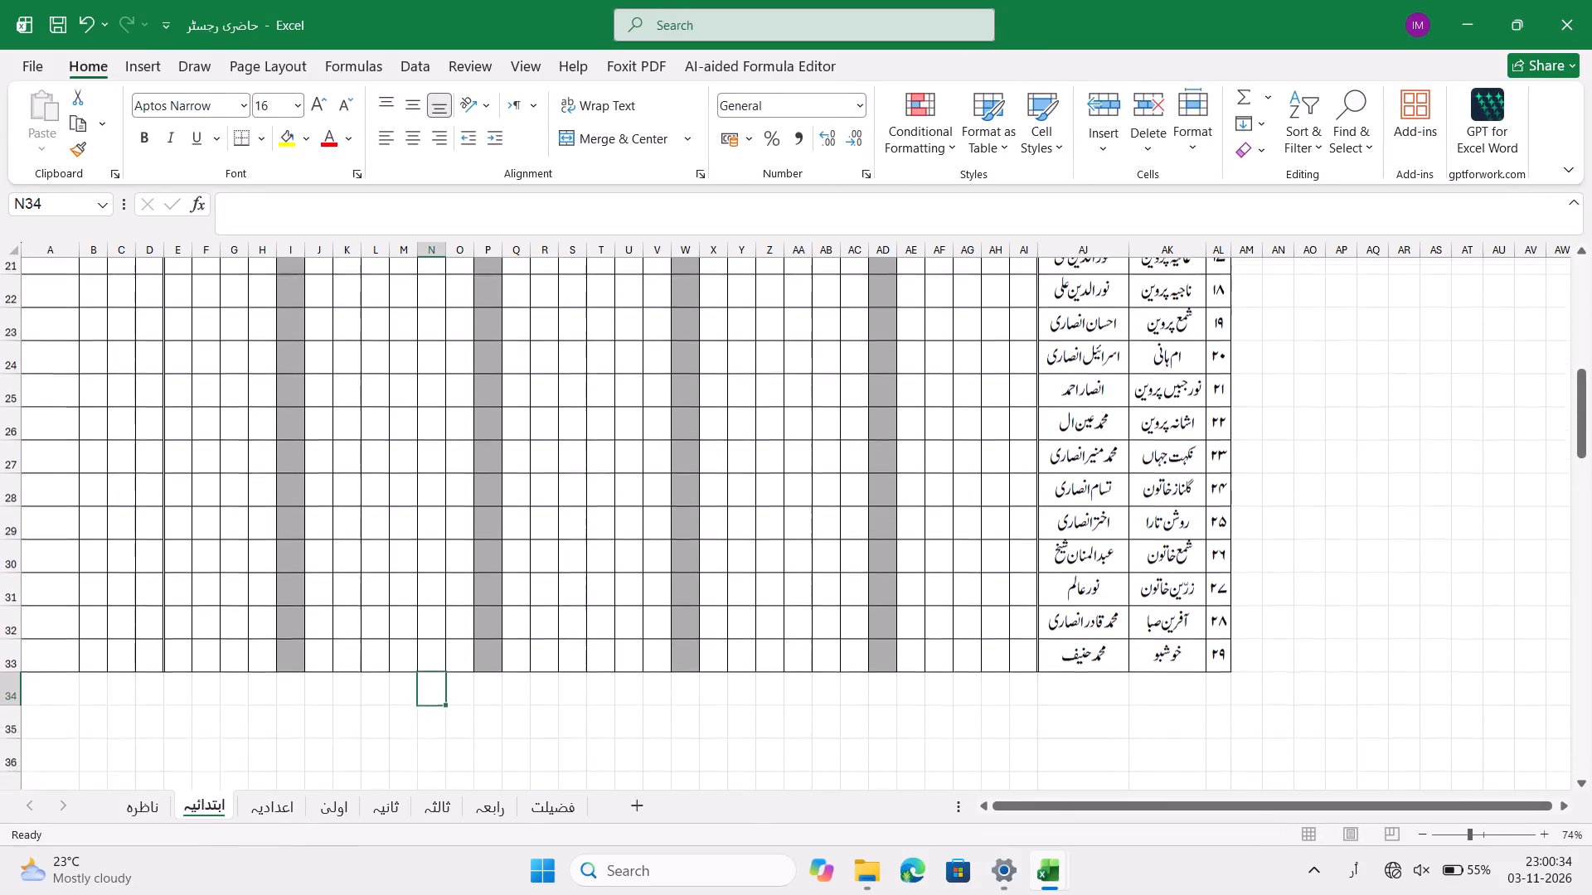
{"action": "scroll", "coordinate": [627, 565], "scroll_direction": "down", "scroll_amount": 1}
{"action": "scroll", "coordinate": [627, 565], "scroll_direction": "up", "scroll_amount": 3}
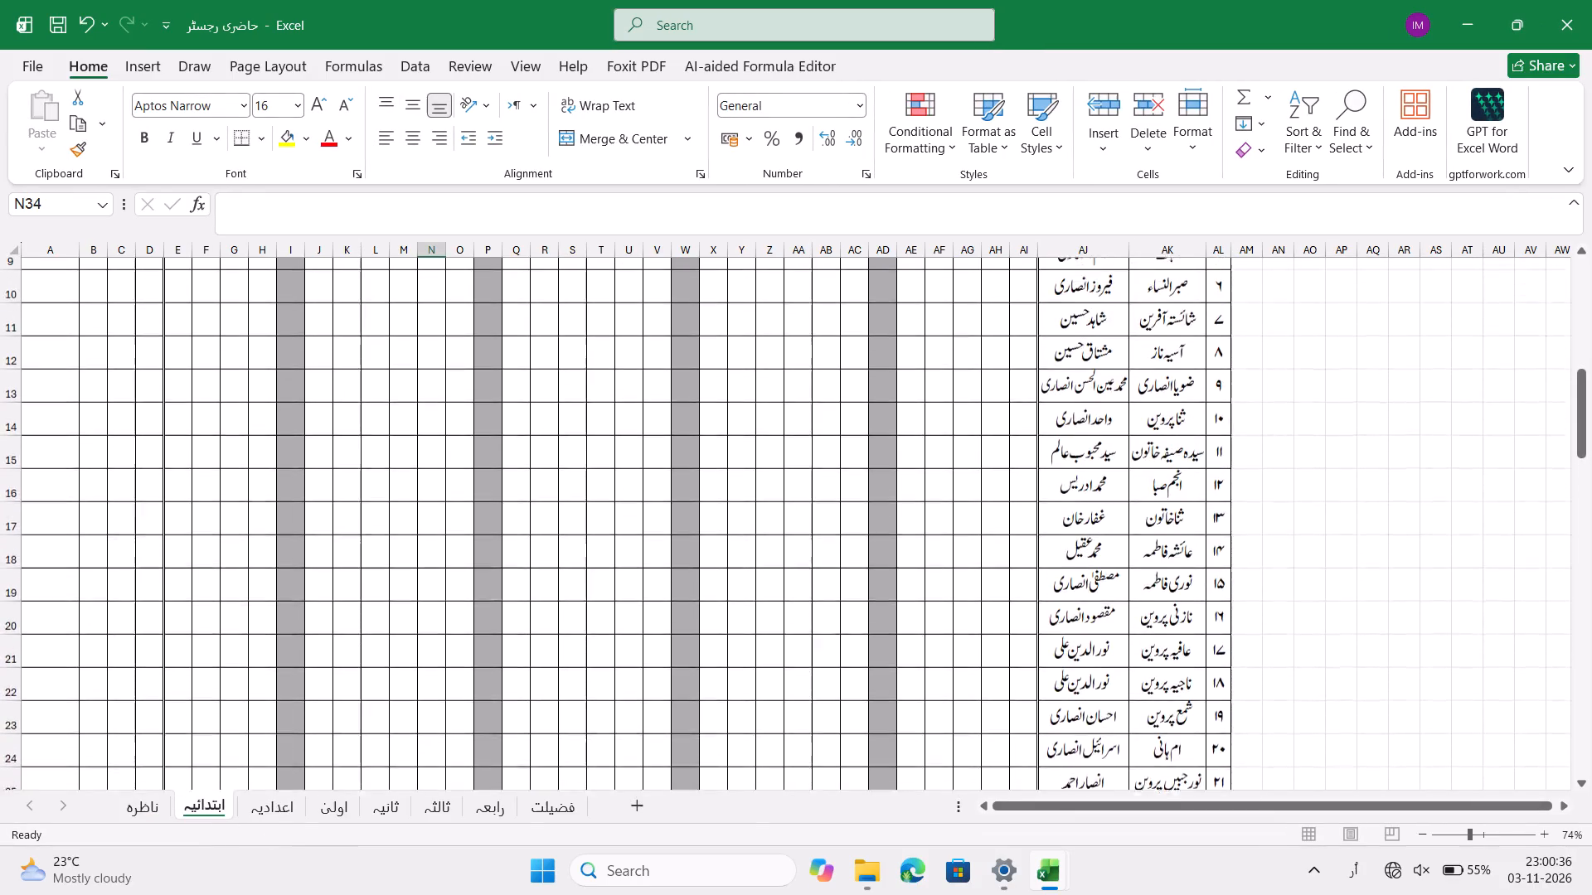
{"action": "scroll", "coordinate": [627, 565], "scroll_direction": "up", "scroll_amount": 1}
{"action": "left_click", "coordinate": [1104, 479]}
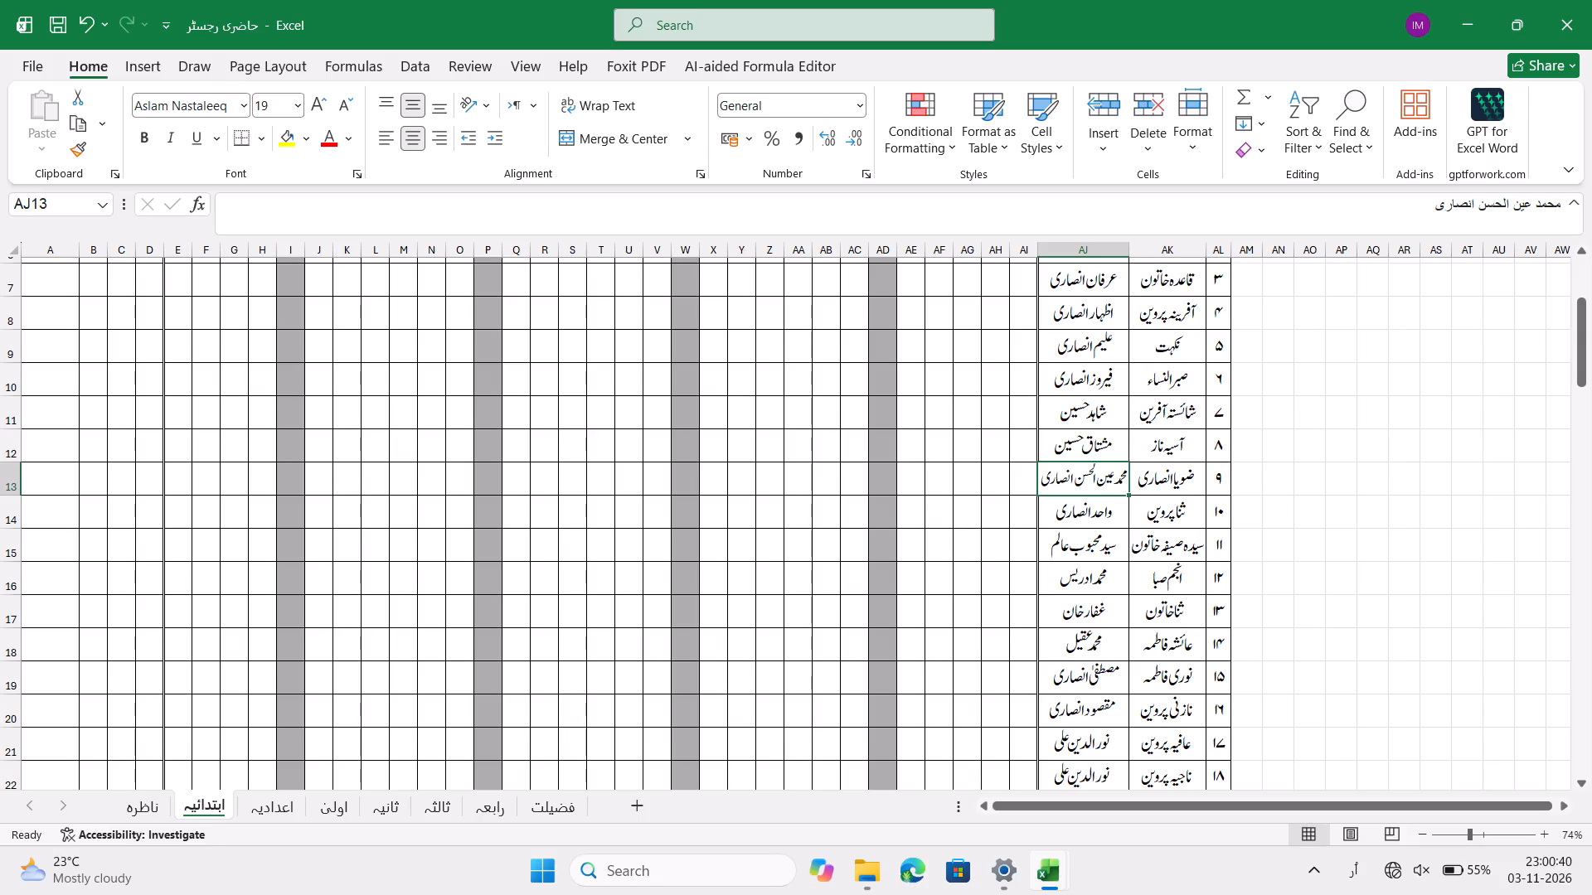
{"action": "key", "text": "ctrl+c"}
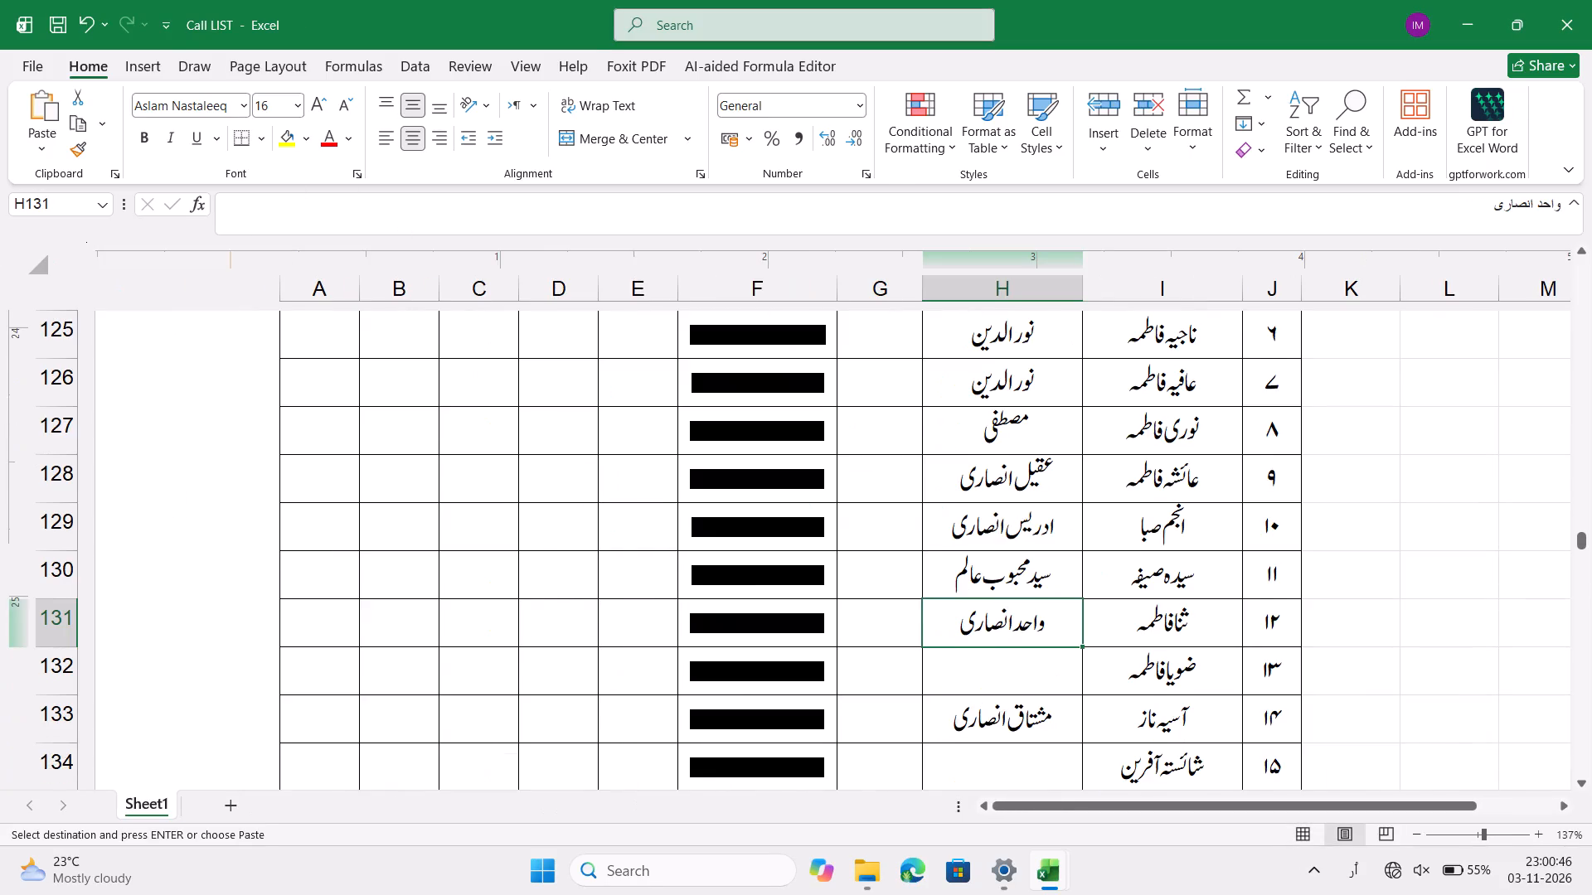
{"action": "scroll", "coordinate": [642, 536], "scroll_direction": "down", "scroll_amount": 1}
{"action": "left_click", "coordinate": [1007, 621]}
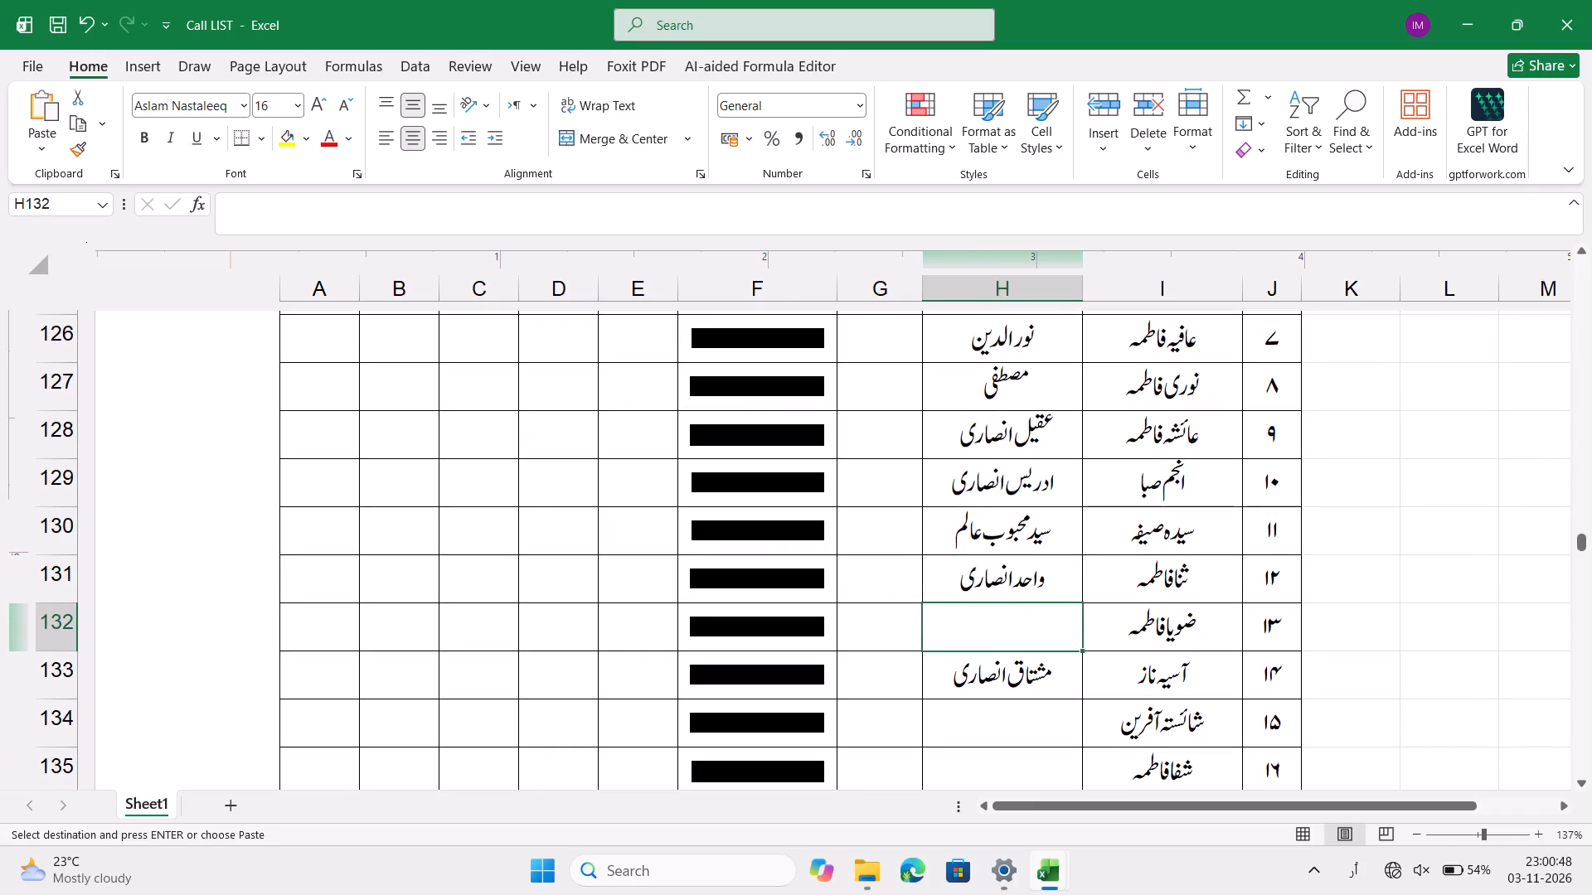
{"action": "key", "text": "ctrl+v"}
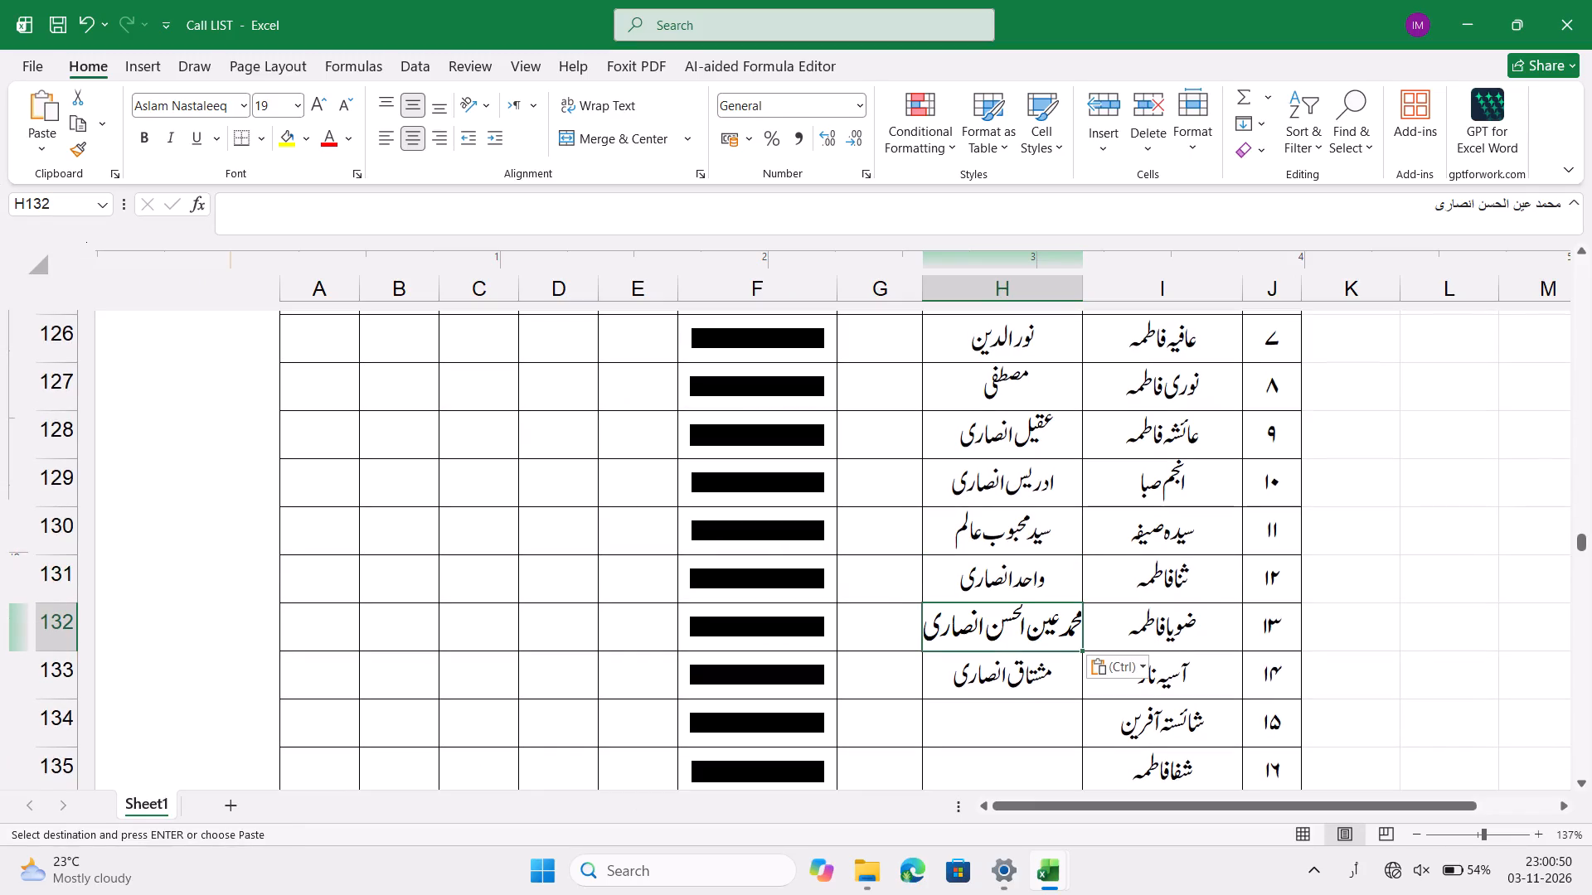
{"action": "double_click", "coordinate": [343, 110]}
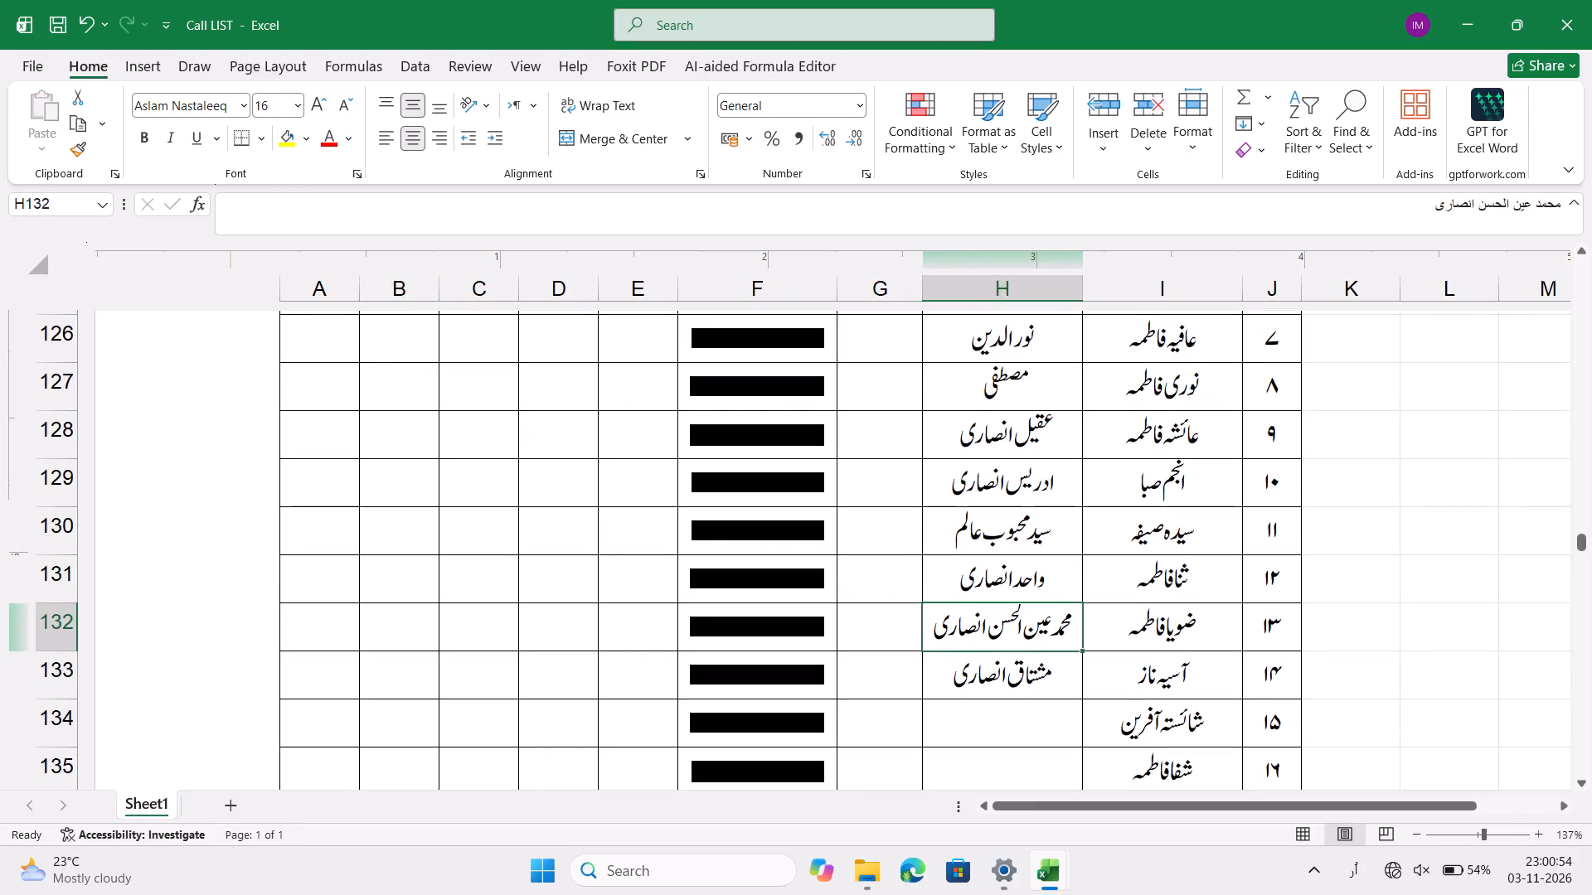
{"action": "left_click", "coordinate": [908, 637]}
Enter the missing father's name for student number 15 in H134.
{"action": "scroll", "coordinate": [908, 637], "scroll_direction": "down", "scroll_amount": 1}
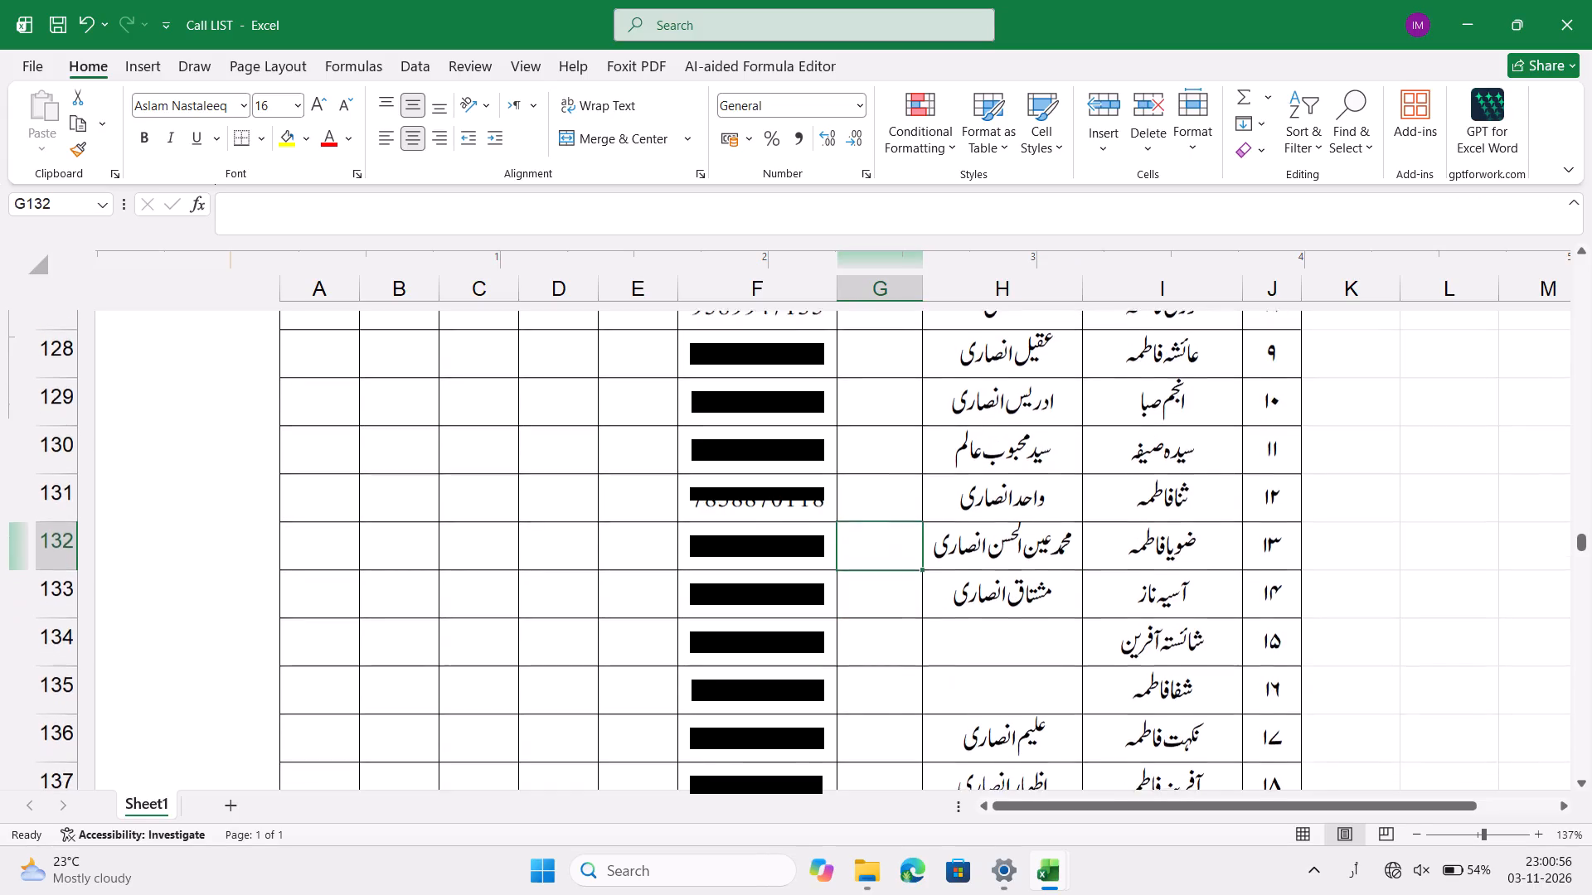
{"action": "left_click", "coordinate": [1040, 638]}
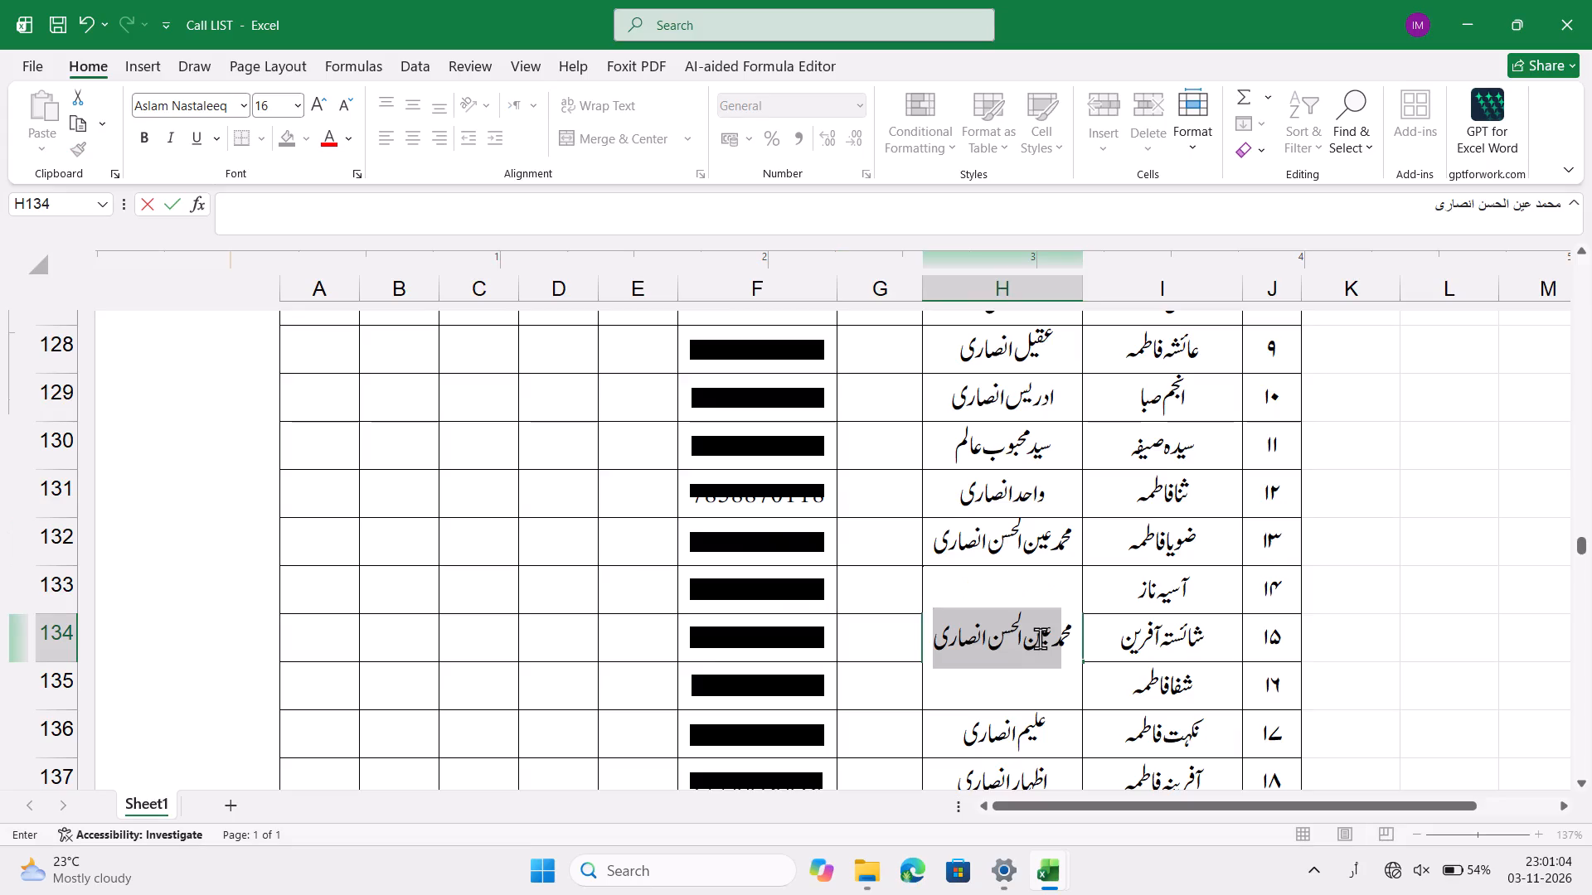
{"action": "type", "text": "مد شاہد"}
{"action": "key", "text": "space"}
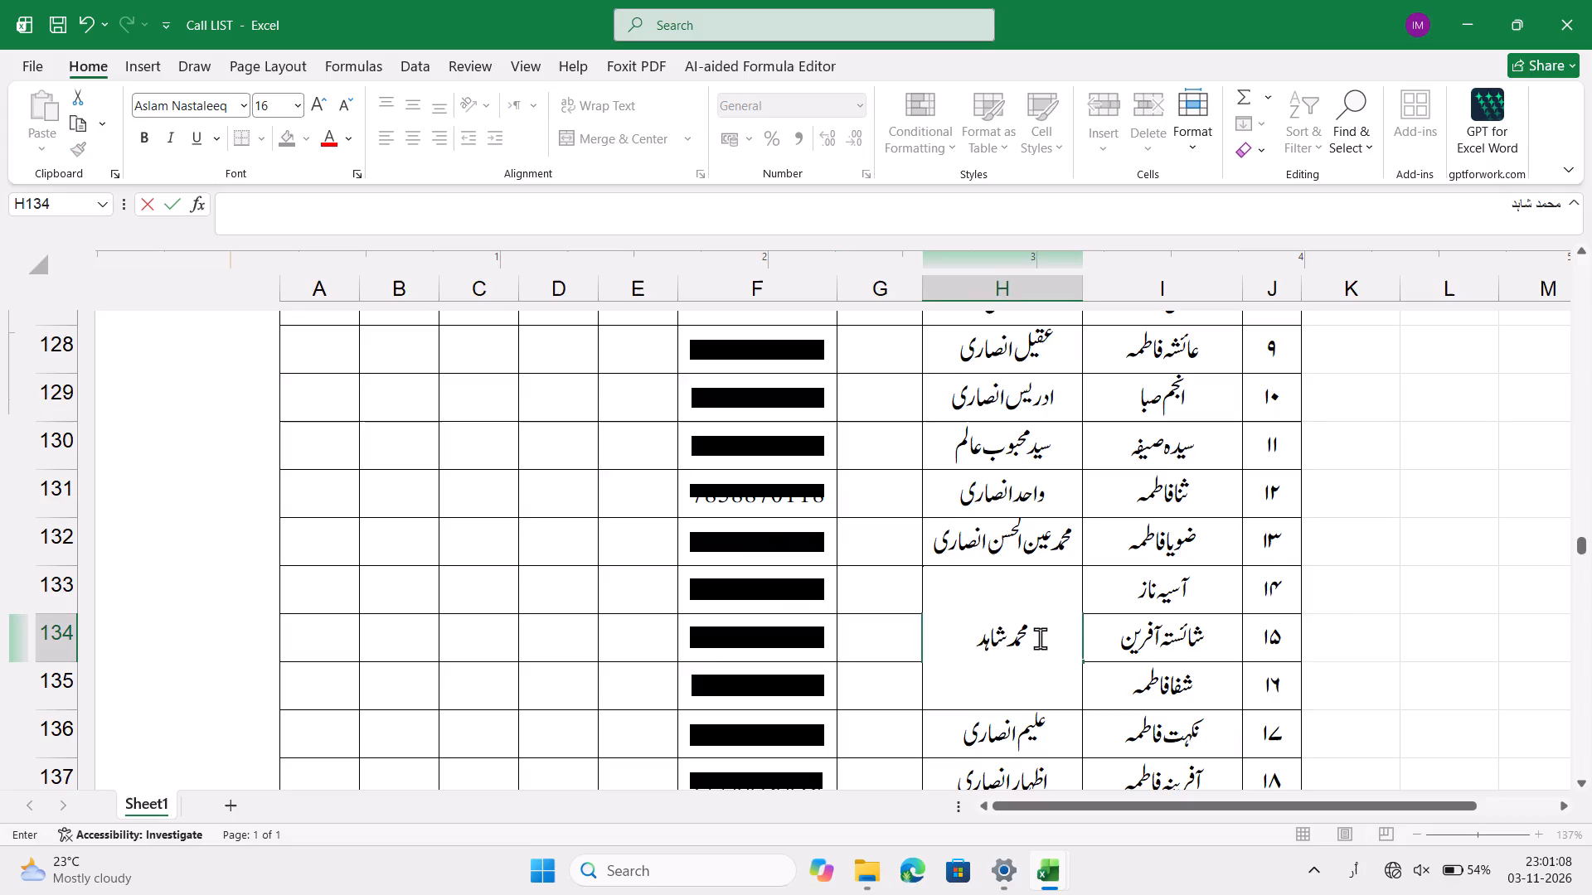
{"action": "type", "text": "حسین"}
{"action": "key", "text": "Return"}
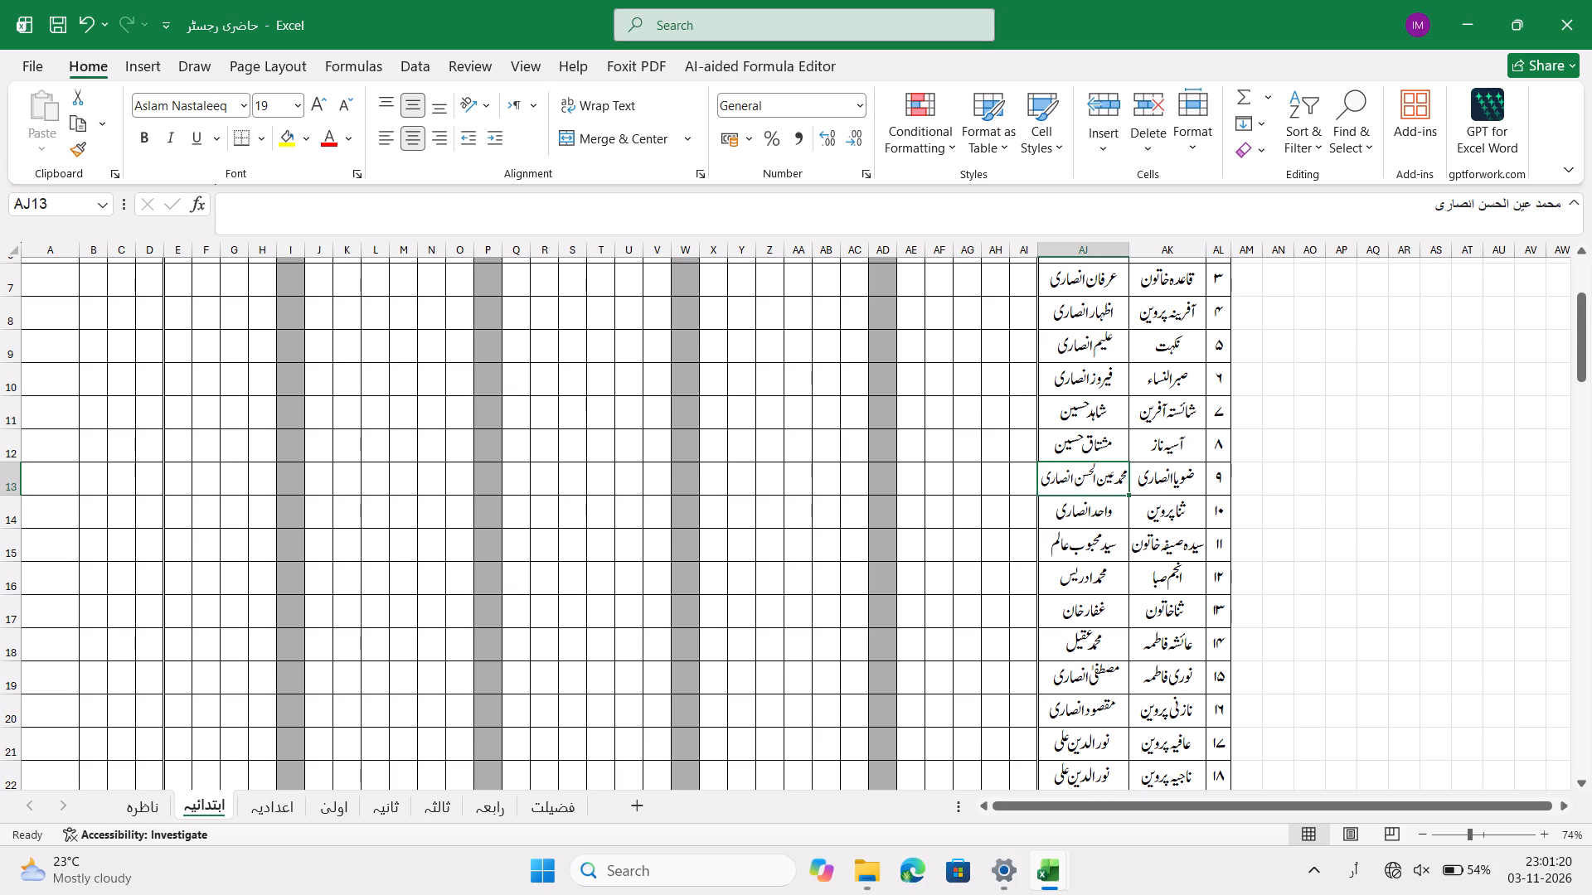
Copy the father's name in AJ10 on the ابتدائیہ sheet of حاضری رجسٹر into H135 of Call LIST, and reduce its font size to 16.
{"action": "scroll", "coordinate": [707, 663], "scroll_direction": "down", "scroll_amount": 1}
{"action": "scroll", "coordinate": [707, 663], "scroll_direction": "up", "scroll_amount": 1}
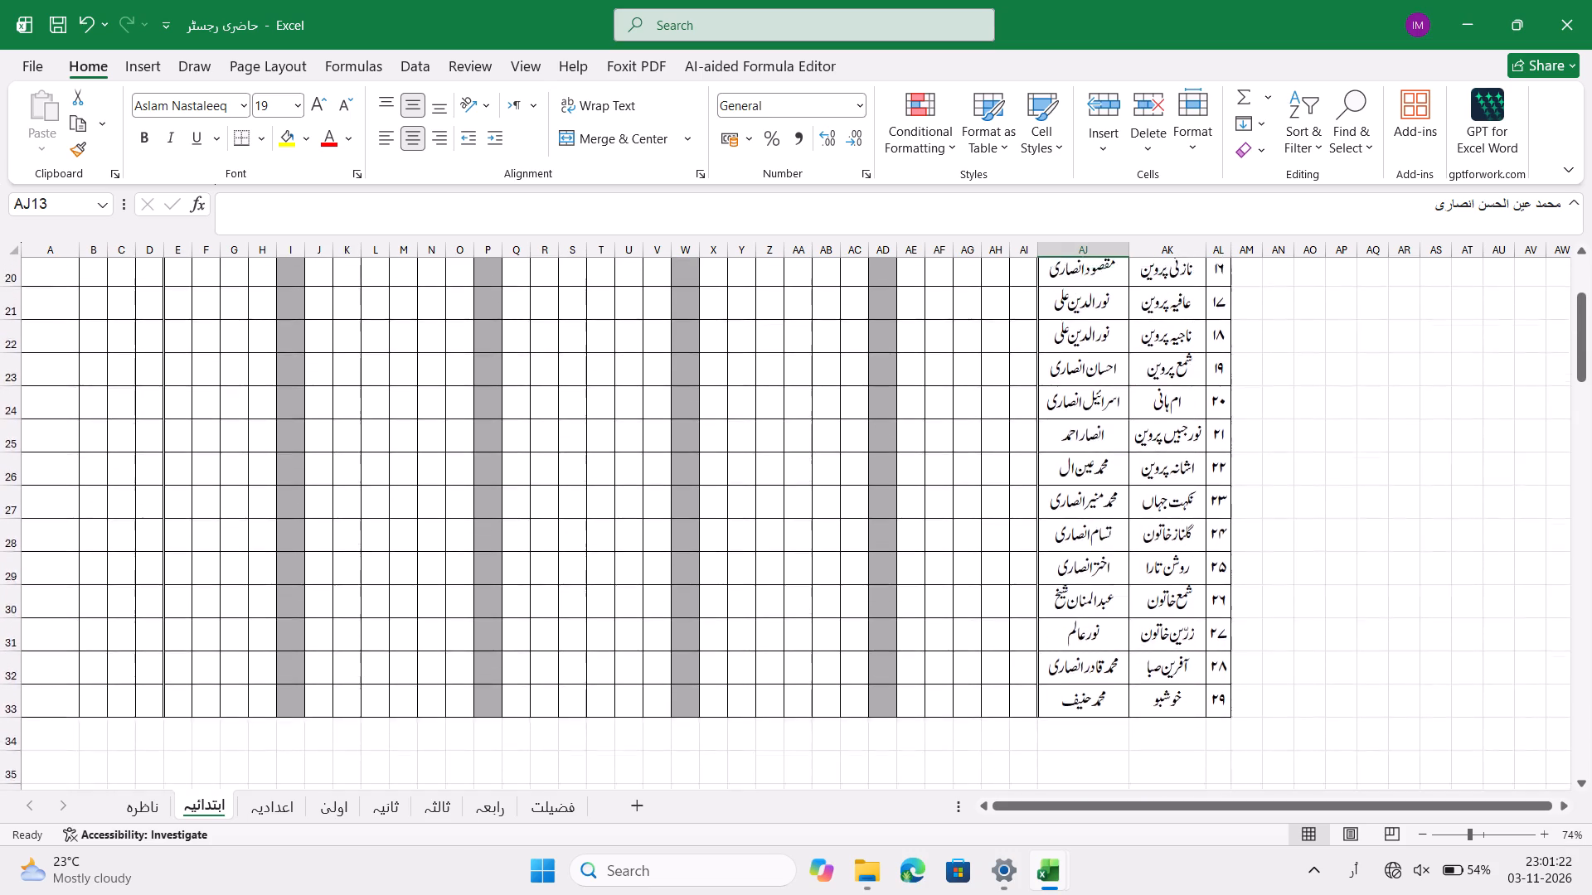
{"action": "scroll", "coordinate": [707, 663], "scroll_direction": "up", "scroll_amount": 2}
{"action": "scroll", "coordinate": [954, 483], "scroll_direction": "up", "scroll_amount": 1}
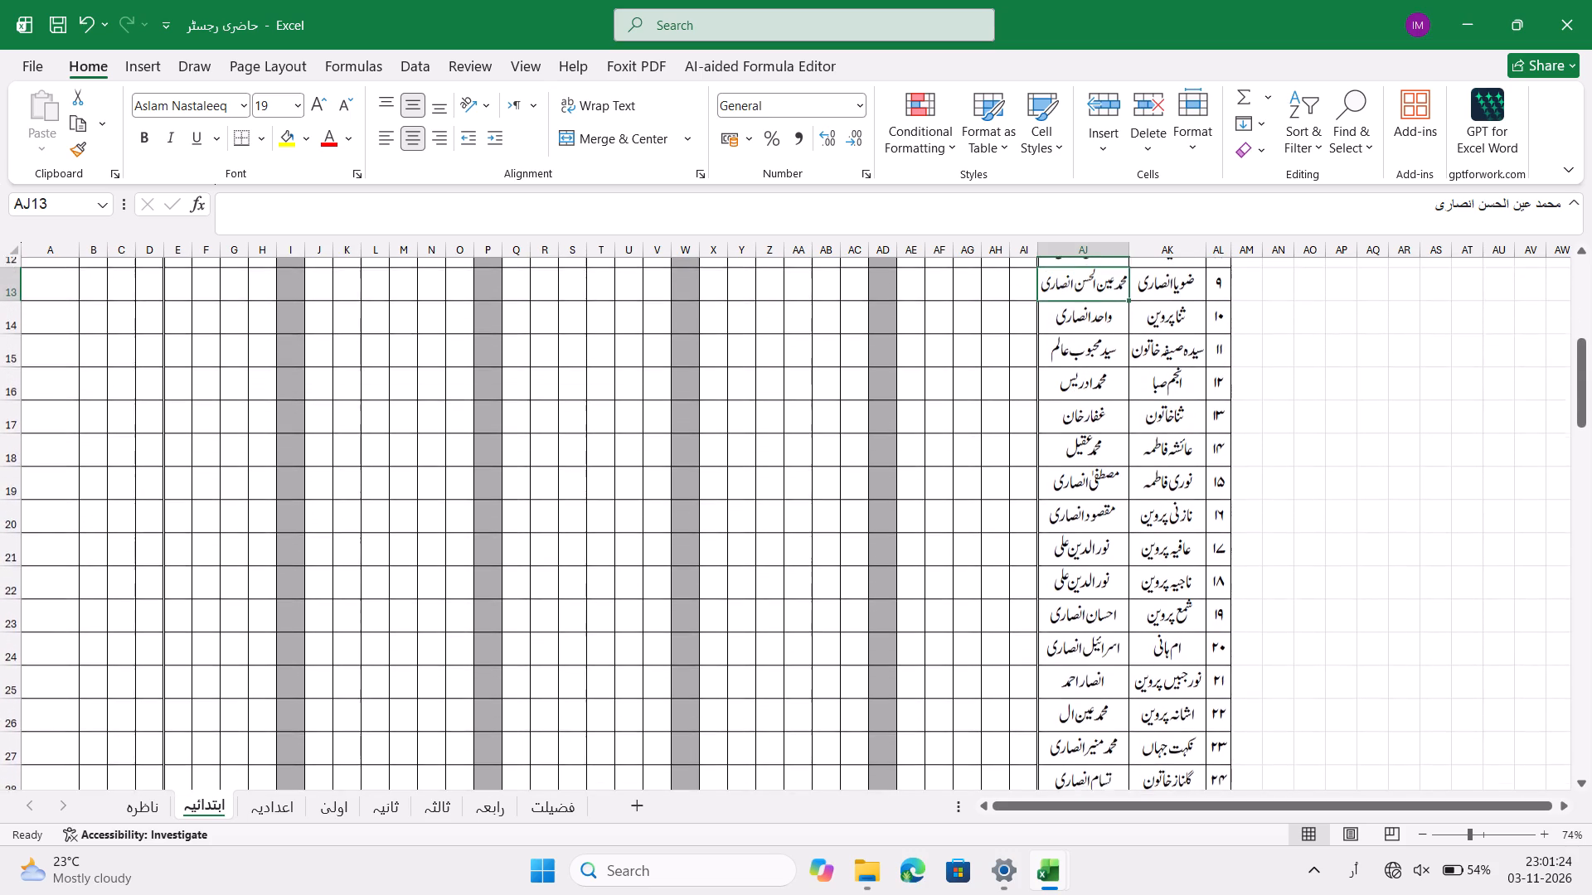
{"action": "scroll", "coordinate": [954, 483], "scroll_direction": "up", "scroll_amount": 3}
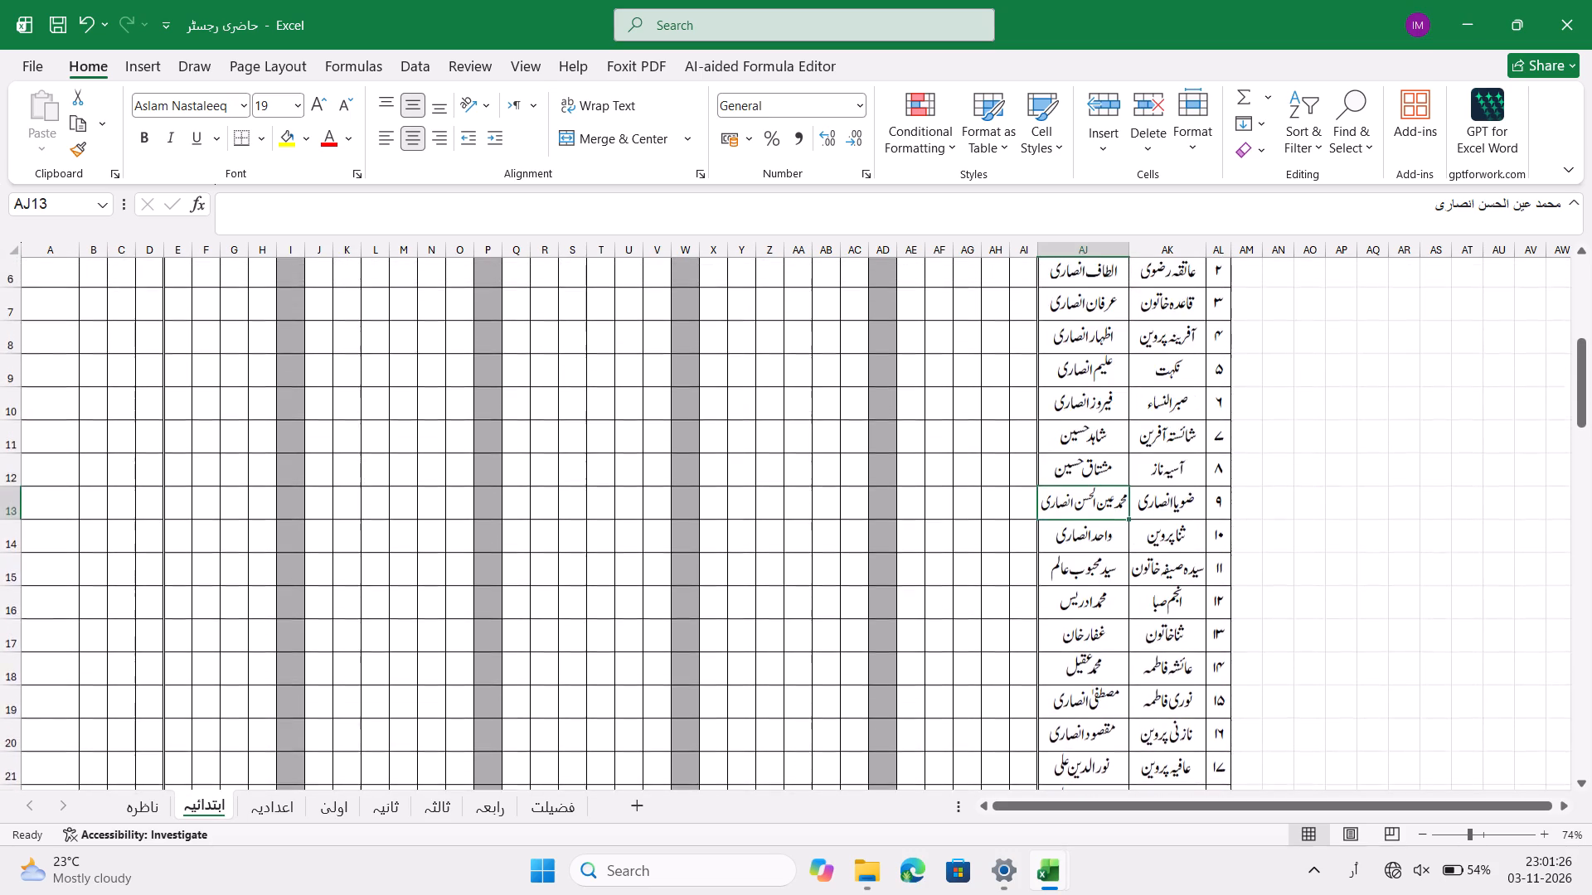
{"action": "scroll", "coordinate": [954, 483], "scroll_direction": "up", "scroll_amount": 2}
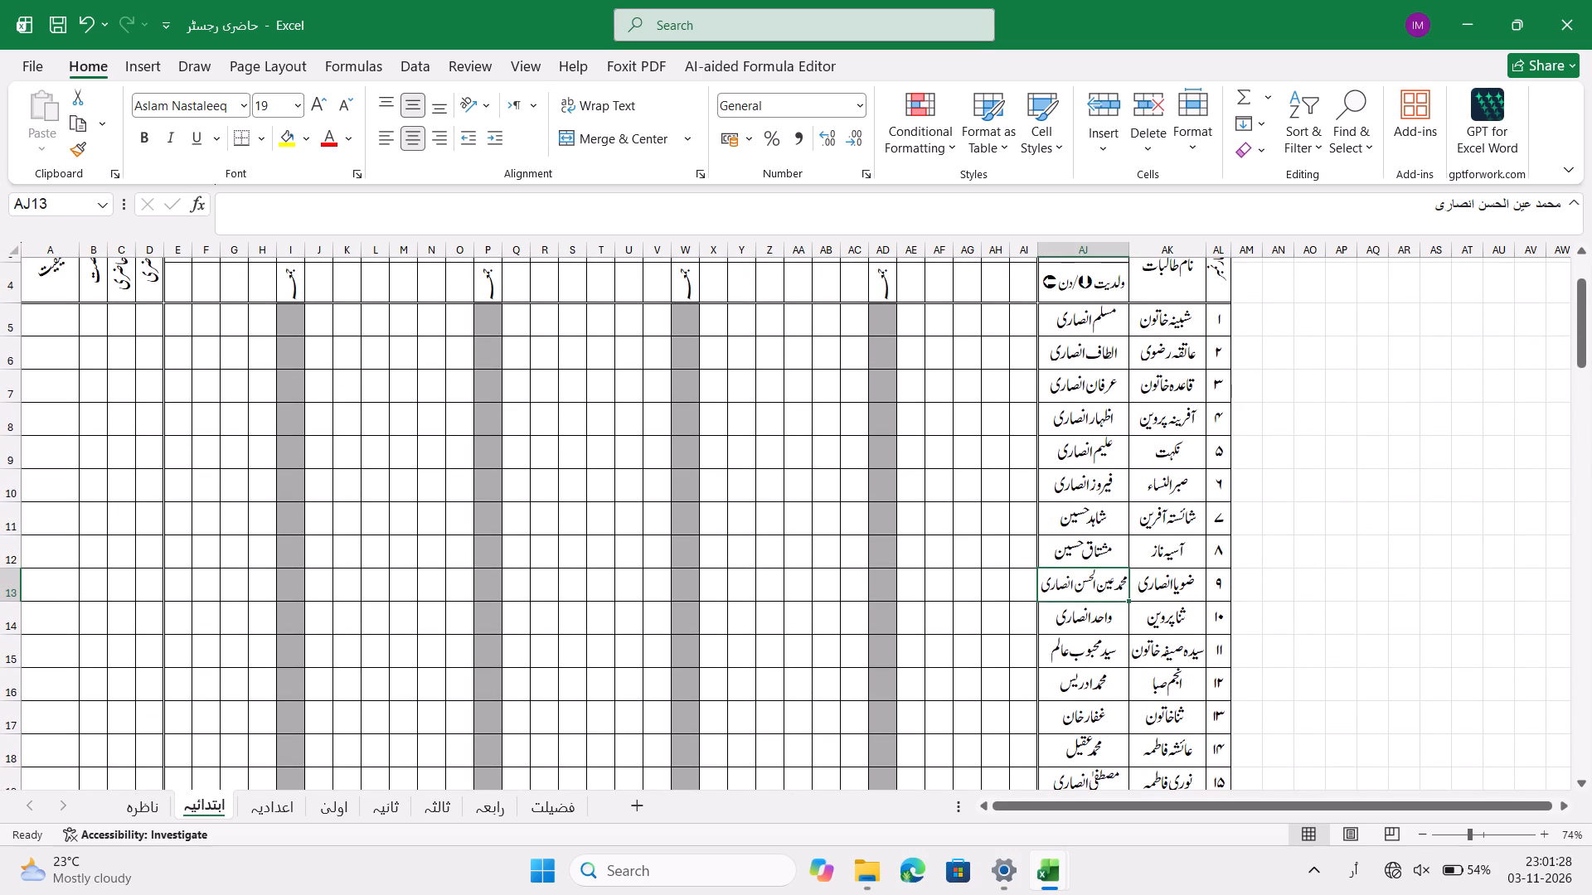
{"action": "left_click", "coordinate": [1090, 487]}
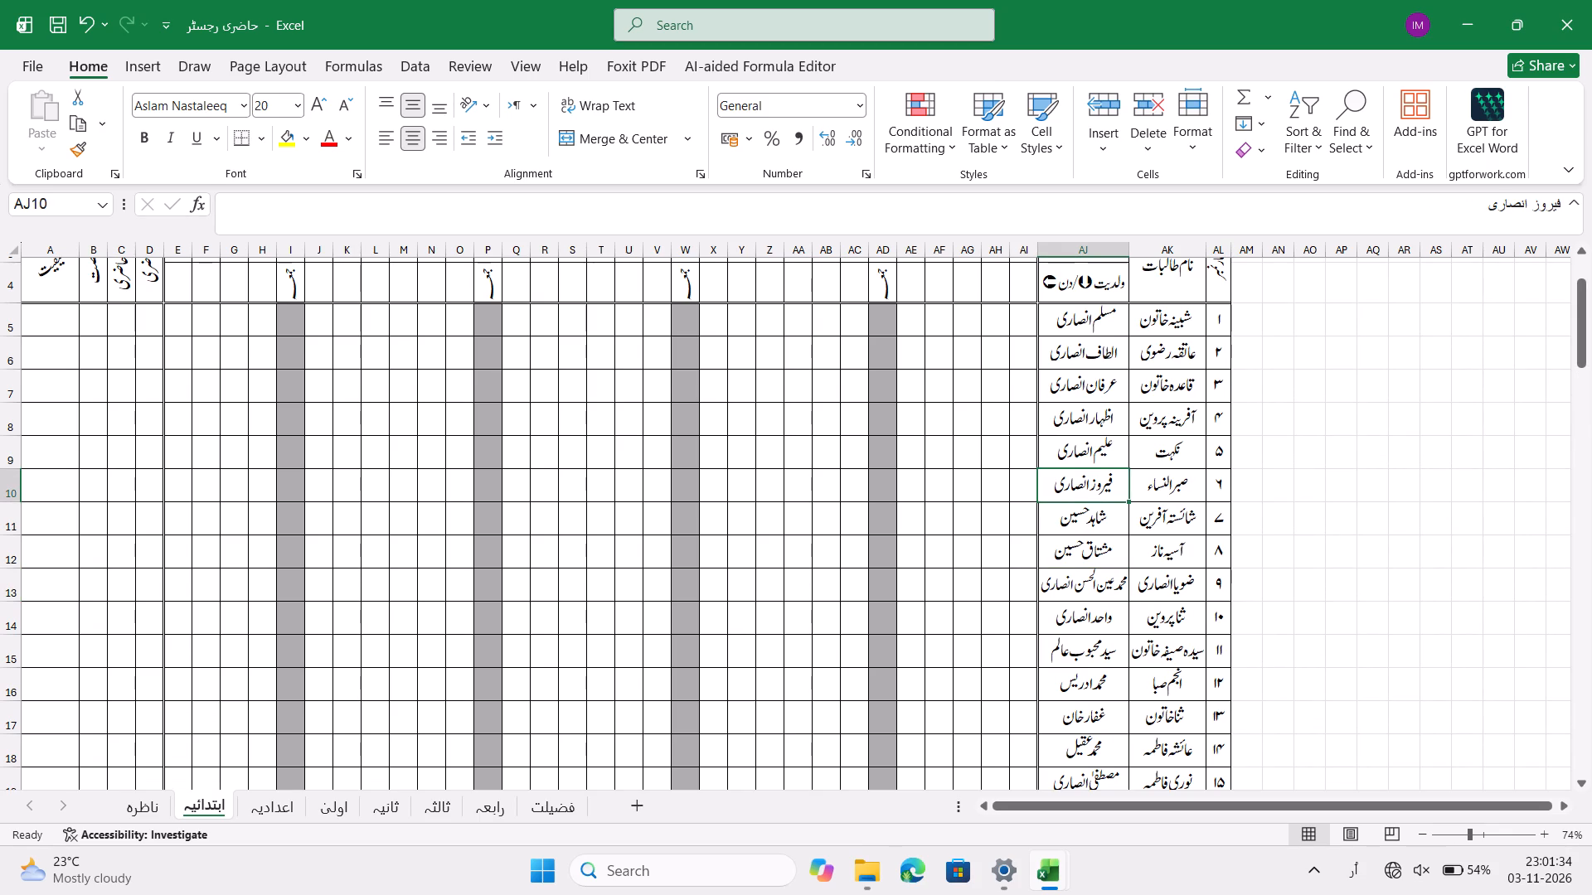
{"action": "left_click", "coordinate": [1178, 491]}
{"action": "left_click", "coordinate": [1091, 491]}
{"action": "key", "text": "ctrl+c"}
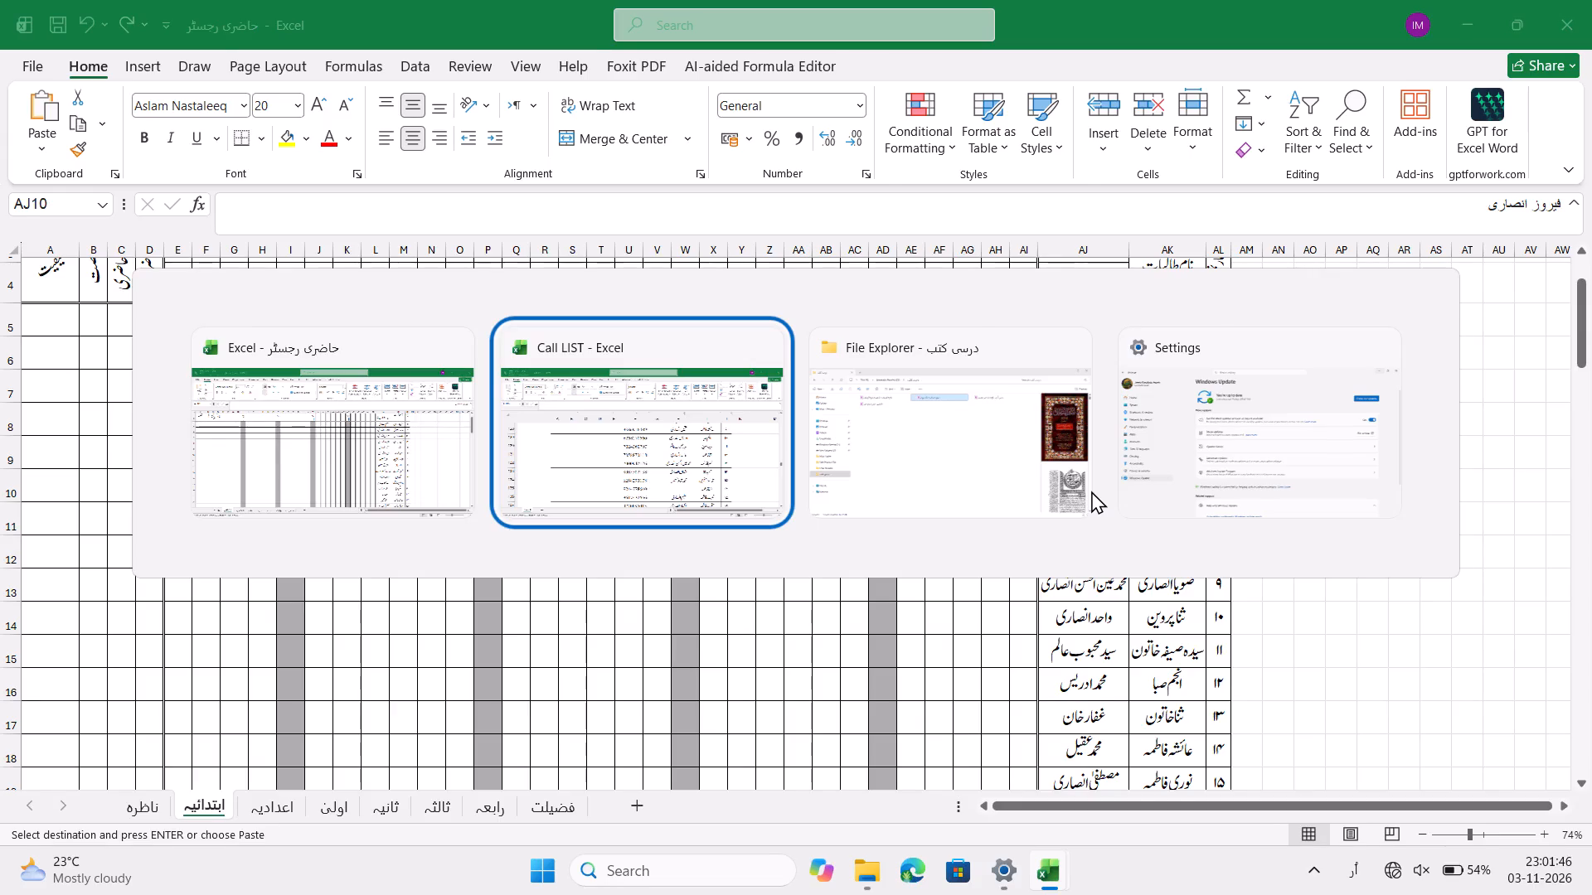
{"action": "left_click", "coordinate": [1001, 679]}
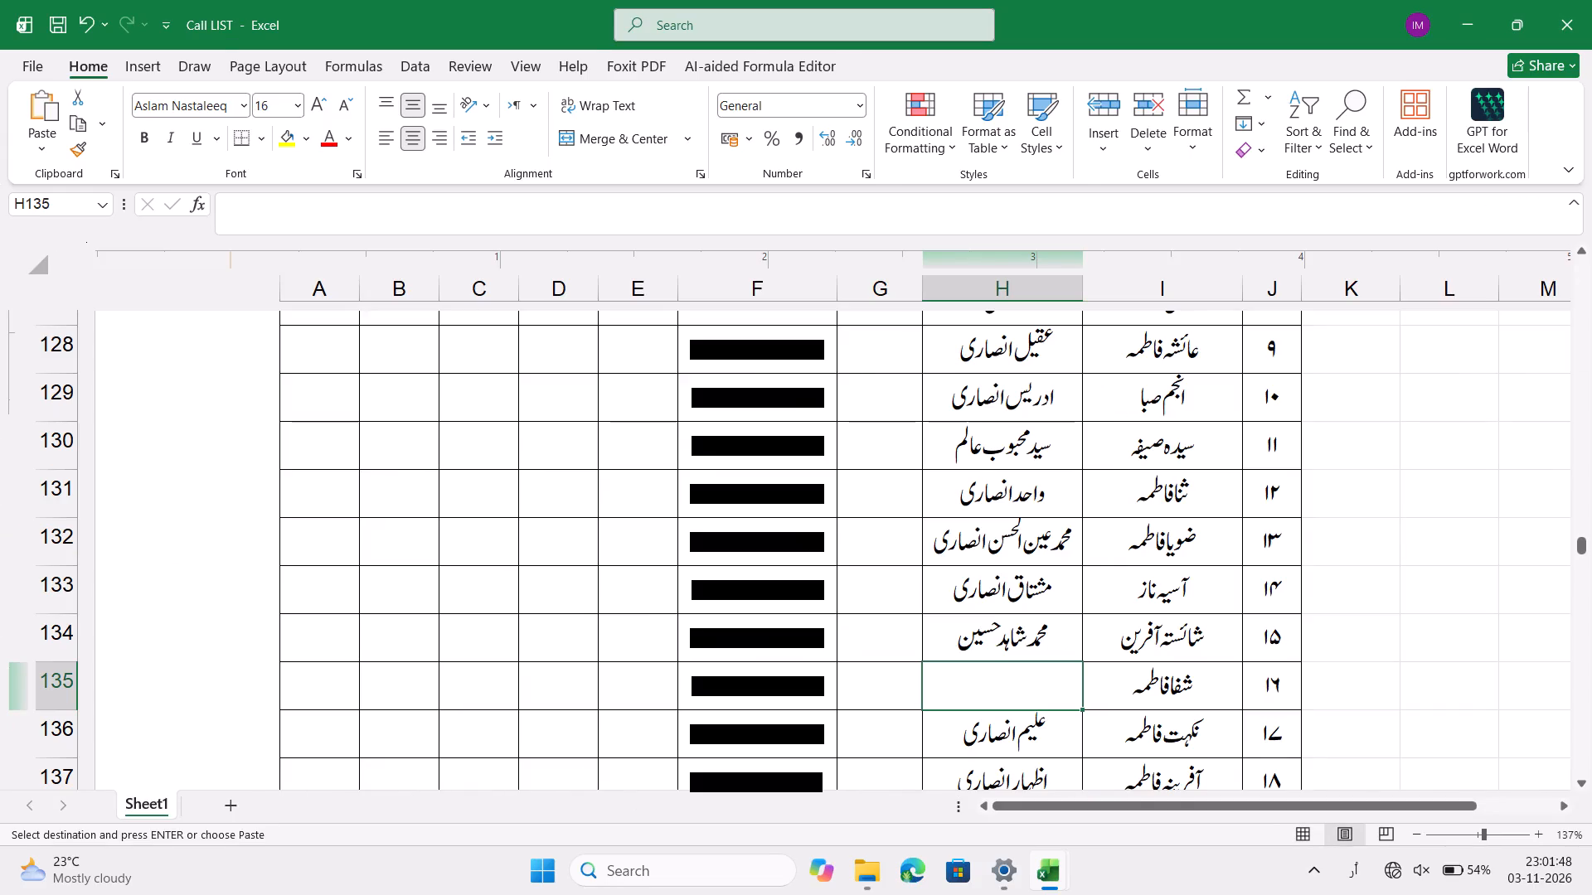
{"action": "key", "text": "ctrl+v"}
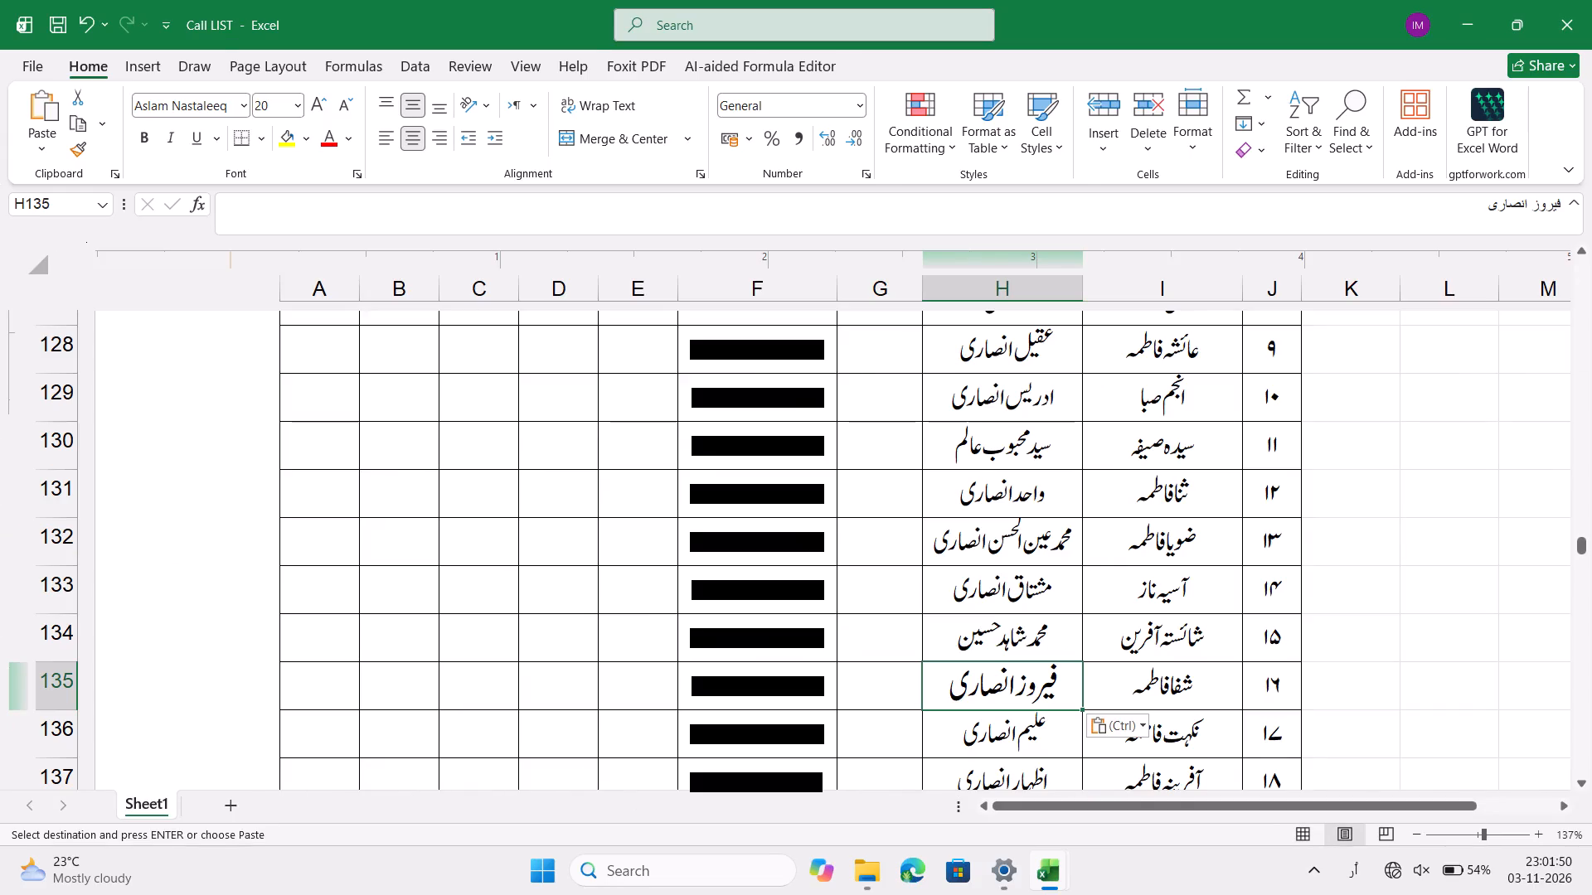
{"action": "left_click", "coordinate": [347, 104]}
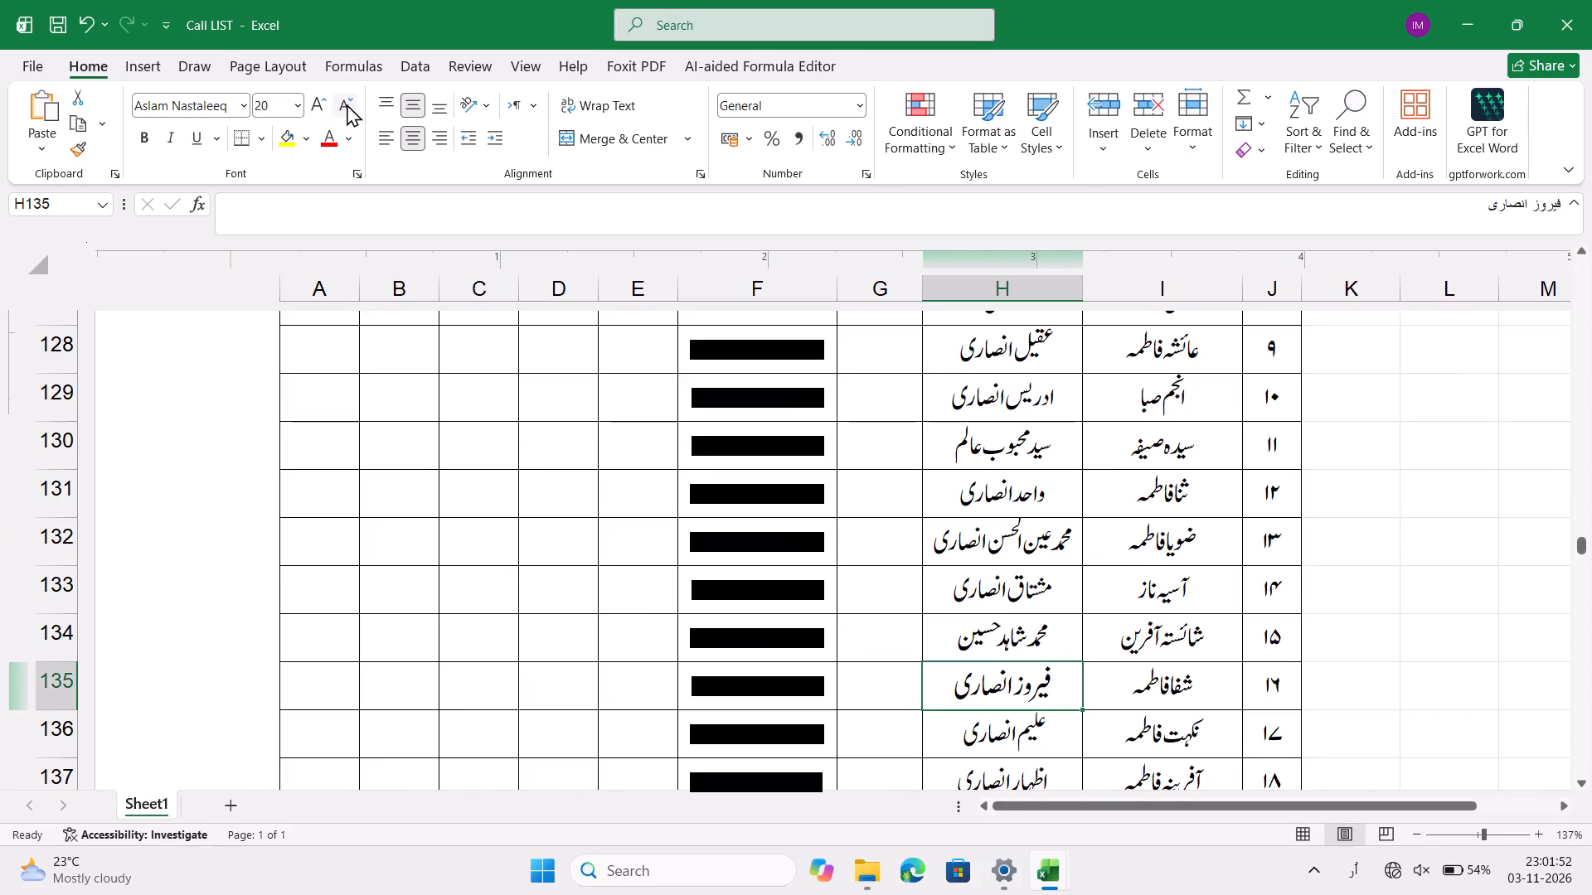
{"action": "left_click", "coordinate": [347, 104]}
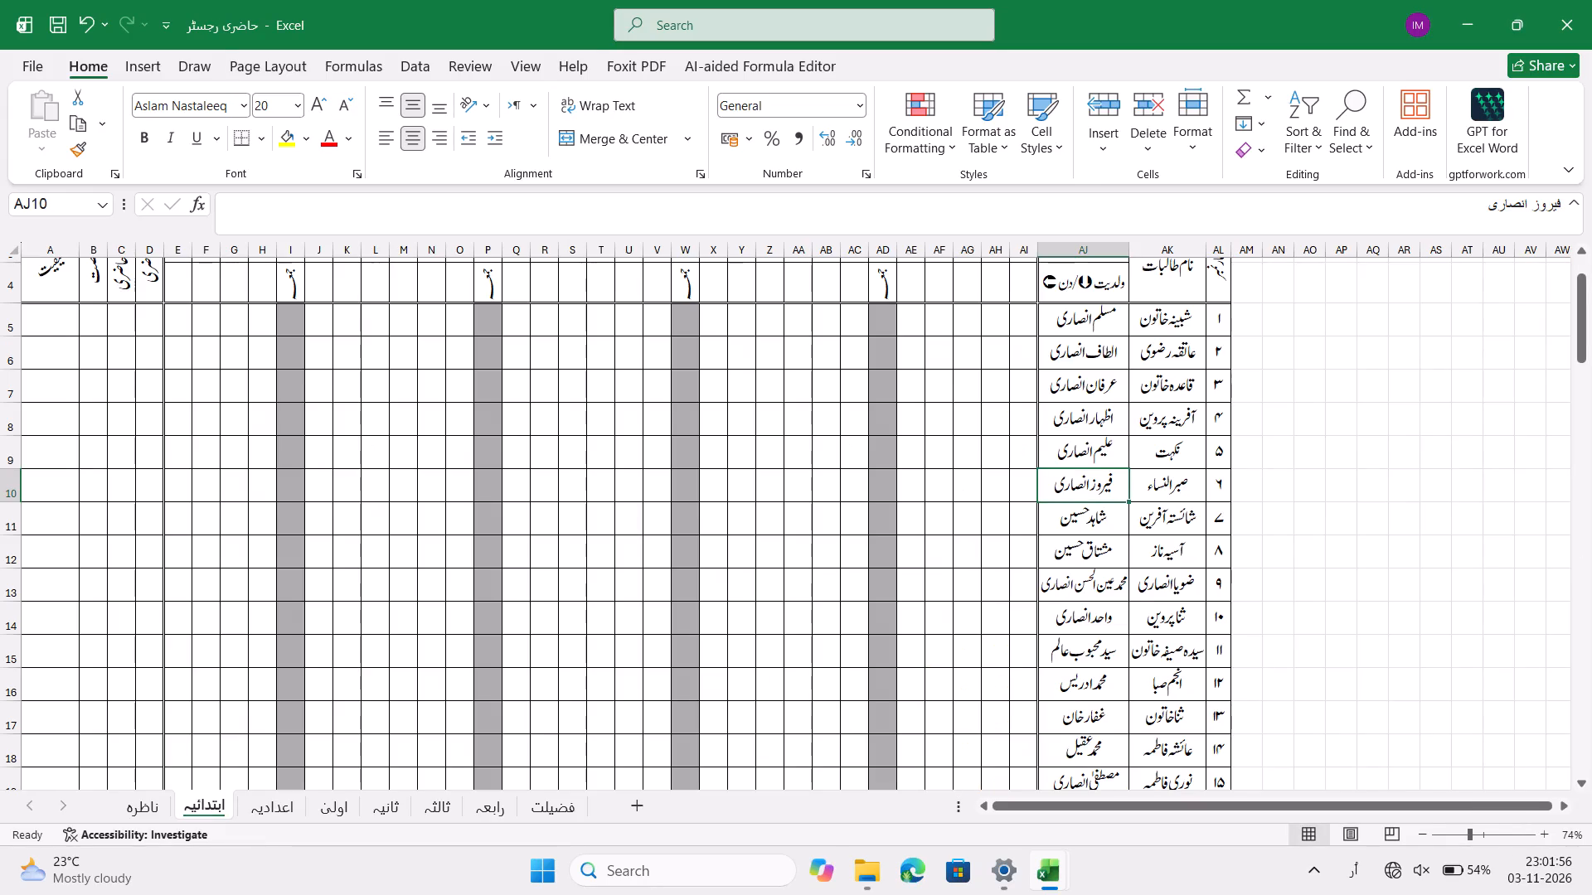
Examine the fathers' names in column AJ on the ابتدائیہ sheet of the حاضری رجسٹر workbook.
{"action": "left_click", "coordinate": [1100, 430]}
{"action": "left_click", "coordinate": [1099, 518]}
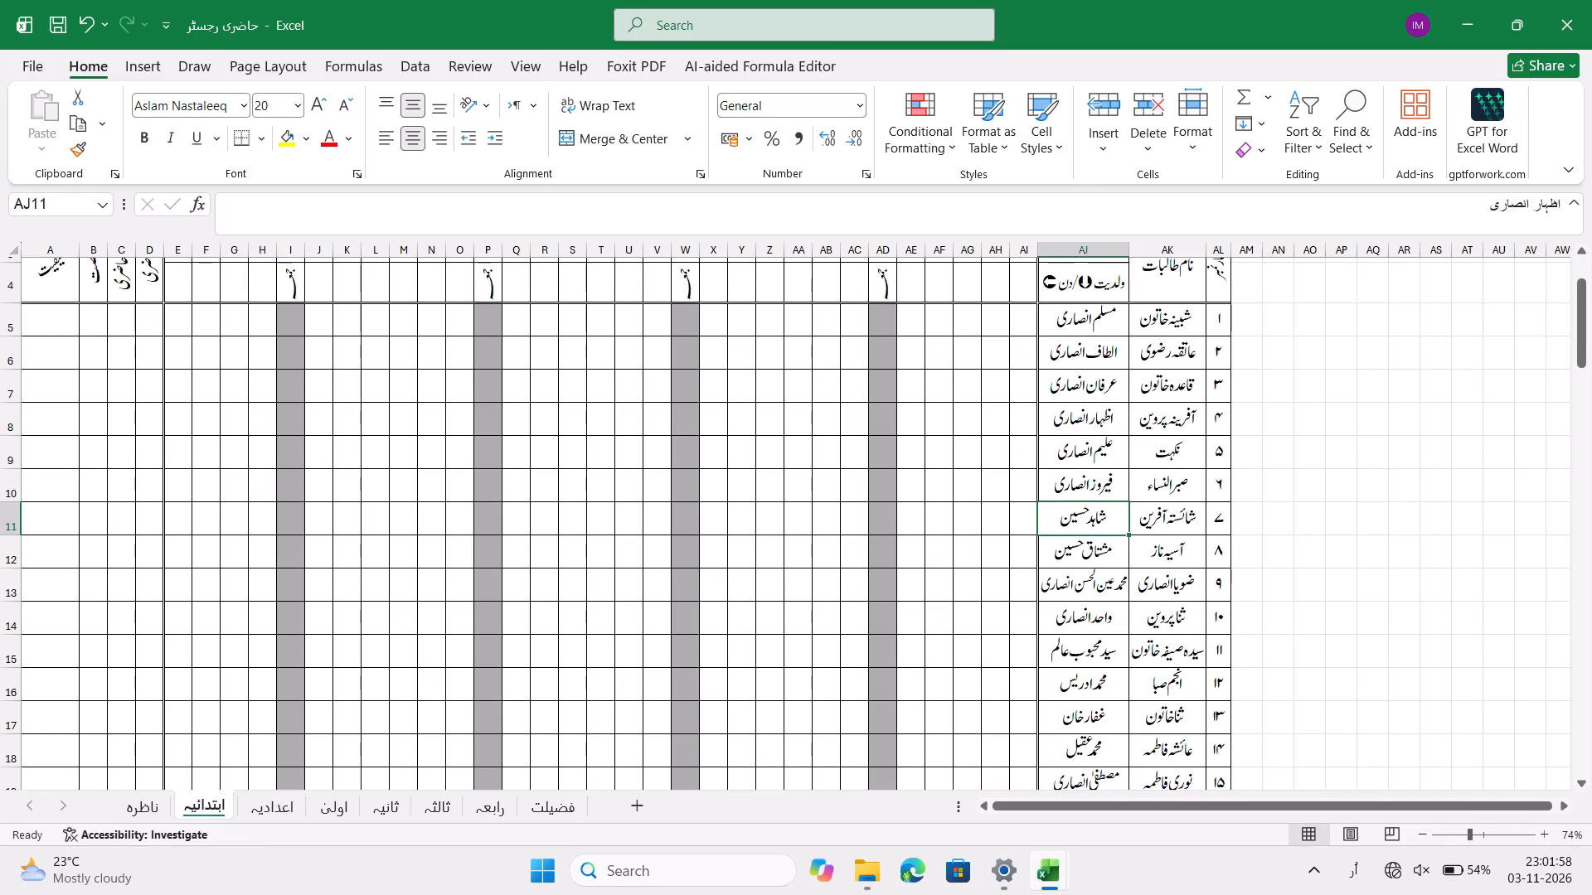
{"action": "left_click", "coordinate": [1100, 590]}
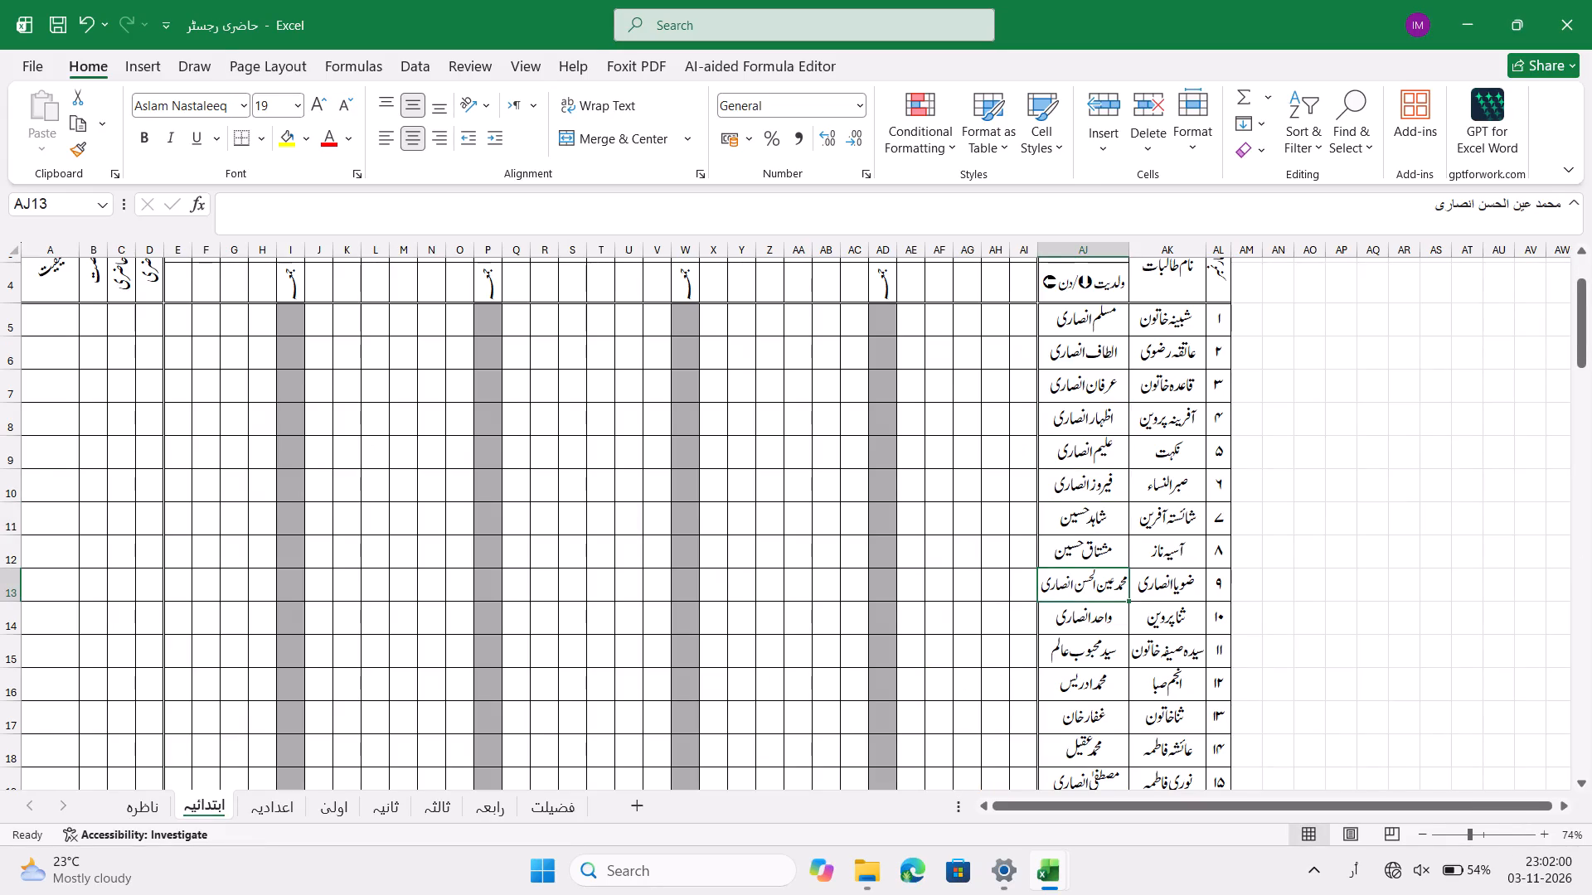
{"action": "left_click", "coordinate": [1090, 460]}
{"action": "left_click", "coordinate": [1091, 522]}
{"action": "scroll", "coordinate": [1091, 522], "scroll_direction": "up", "scroll_amount": 1}
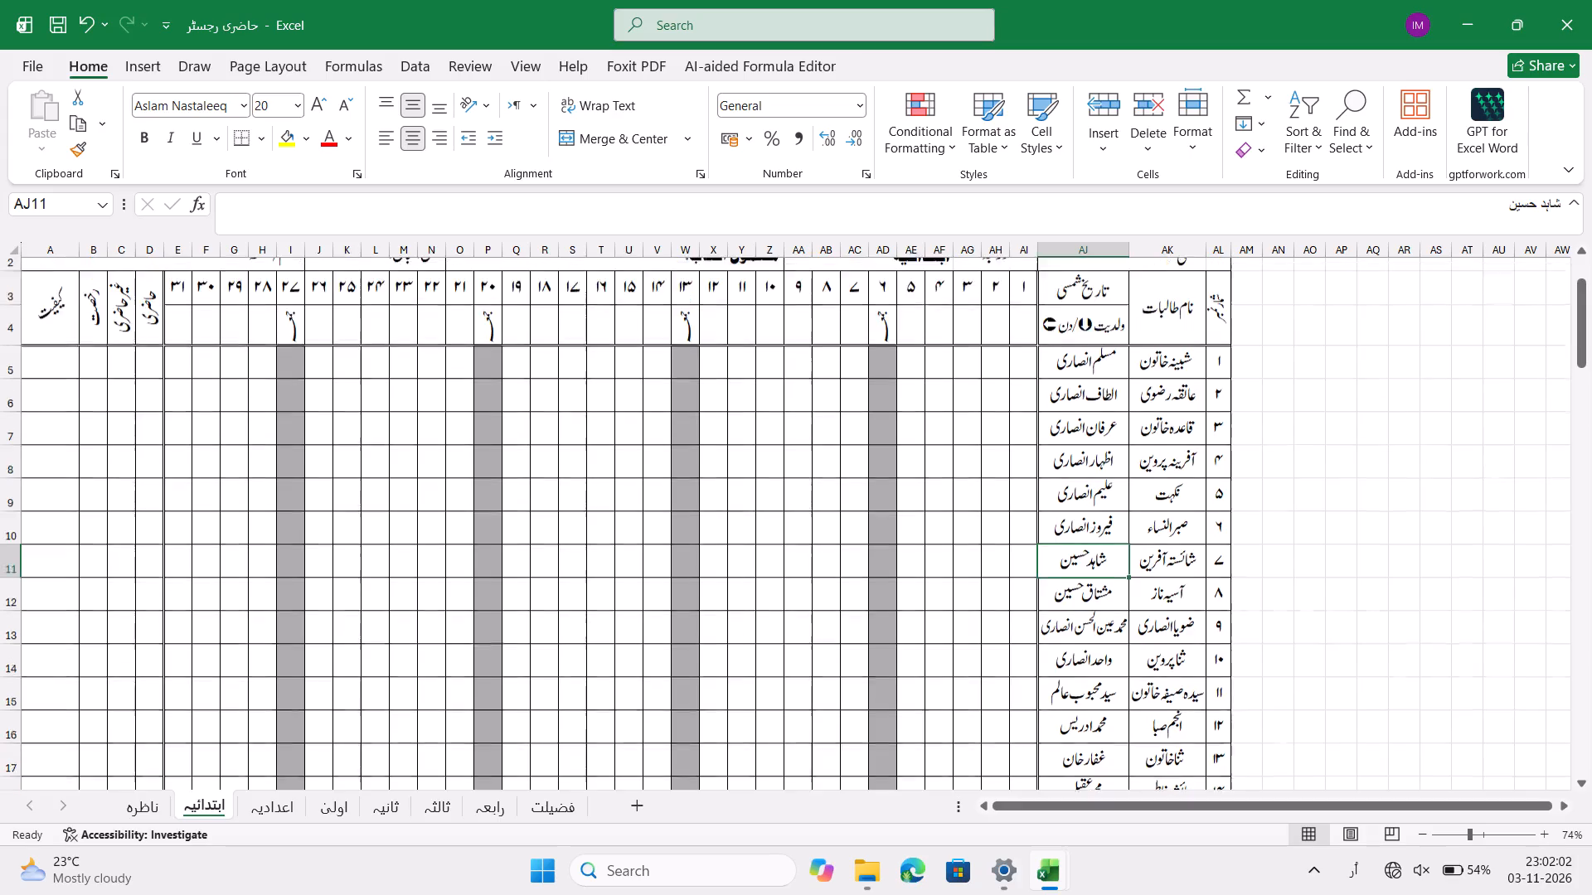
{"action": "scroll", "coordinate": [1091, 522], "scroll_direction": "up", "scroll_amount": 1}
{"action": "scroll", "coordinate": [1091, 522], "scroll_direction": "down", "scroll_amount": 2}
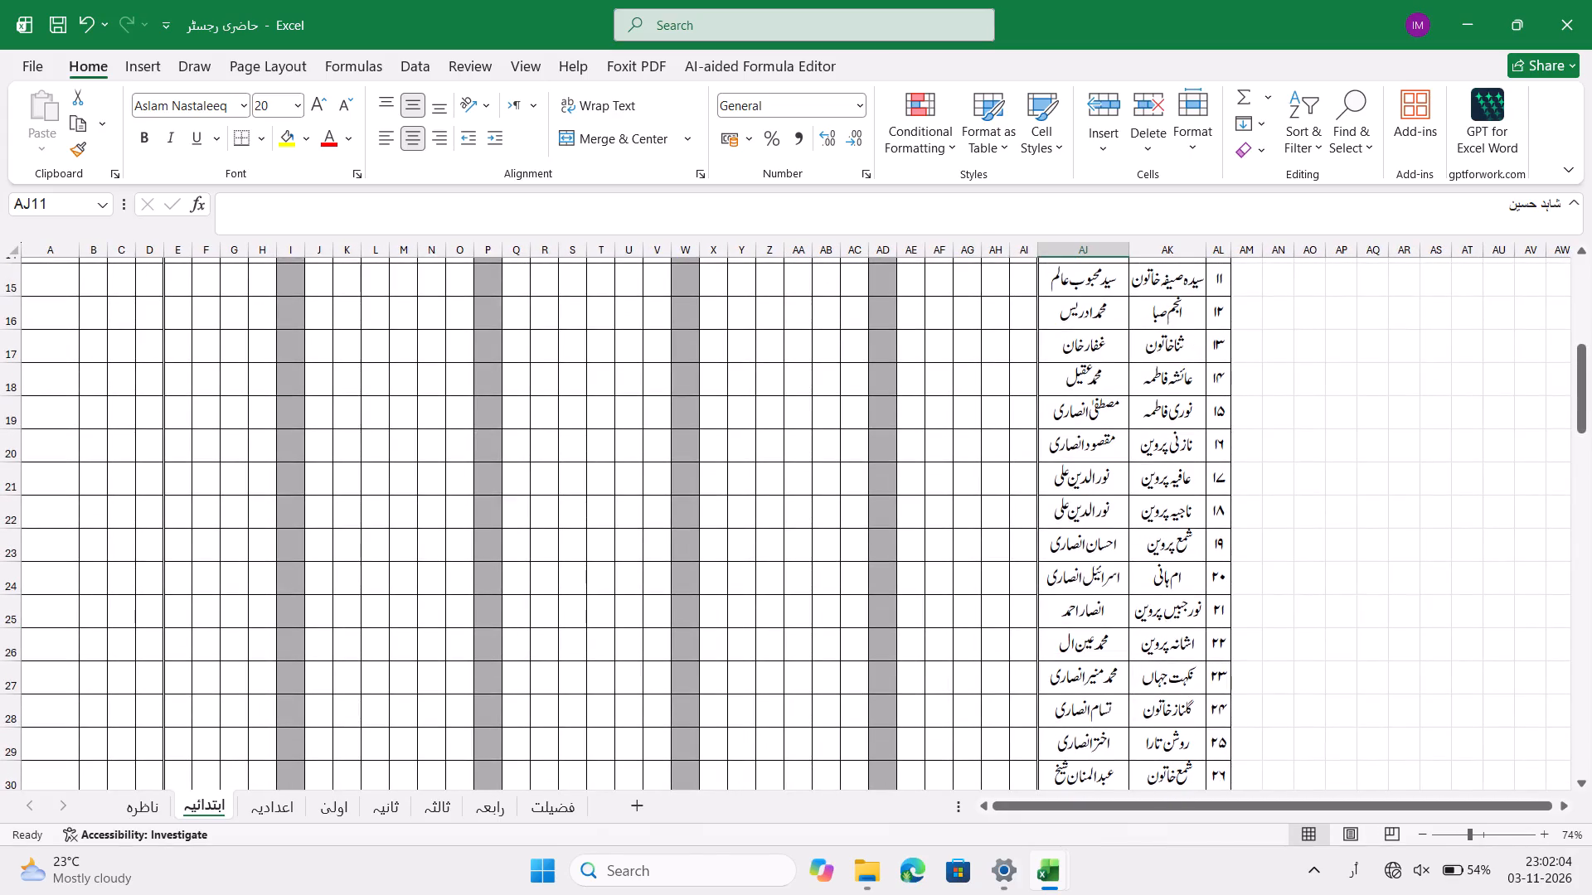
Switch back to the Call LIST workbook and save it.
{"action": "left_click", "coordinate": [509, 520]}
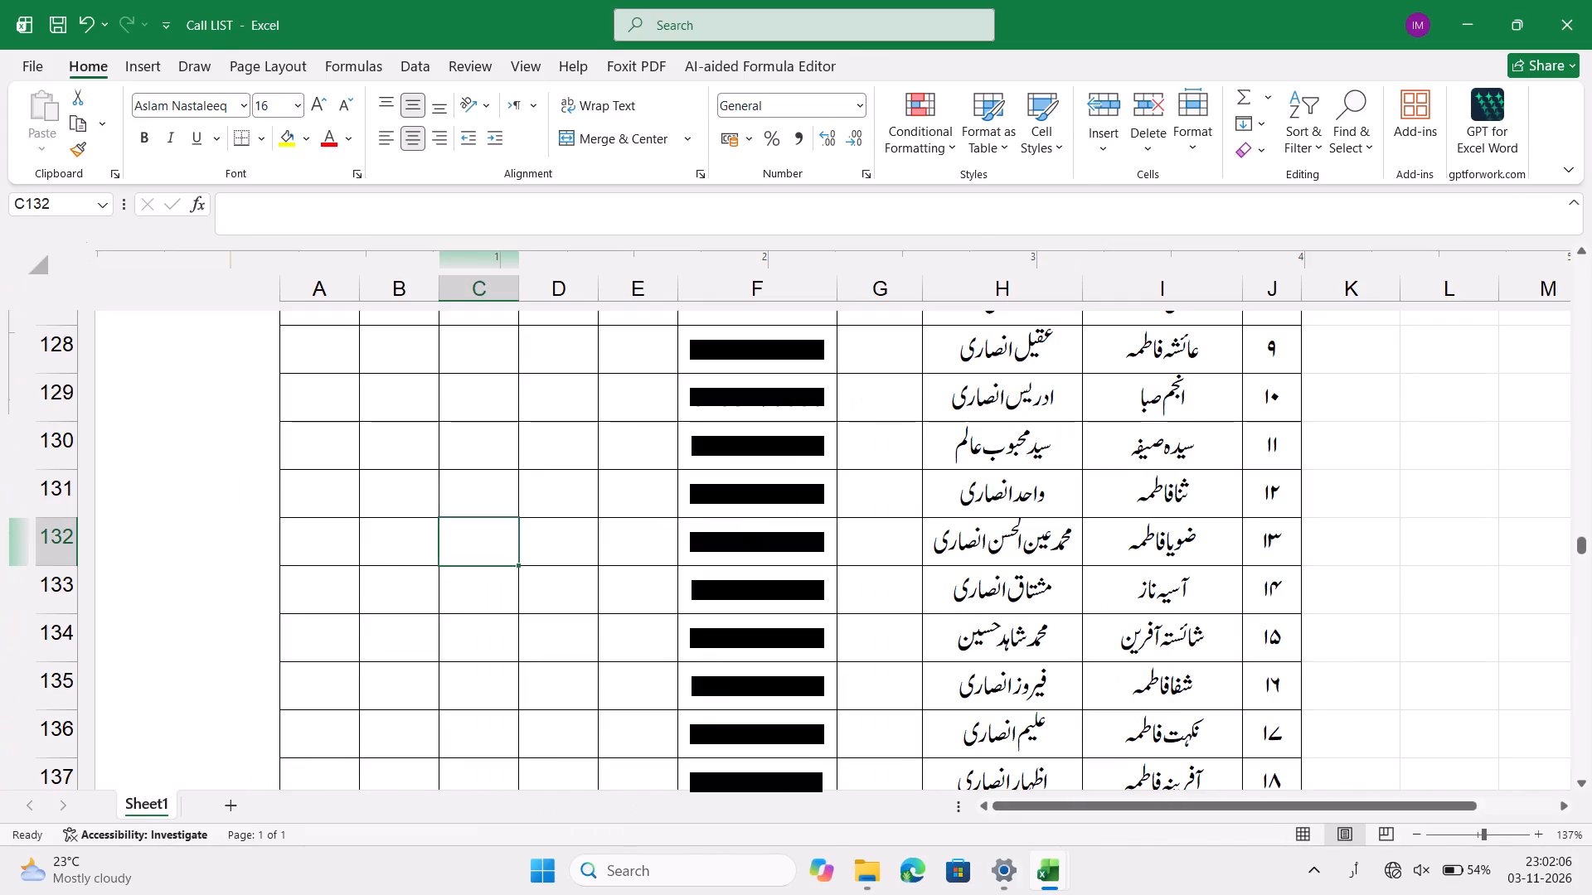
{"action": "key", "text": "ctrl+s"}
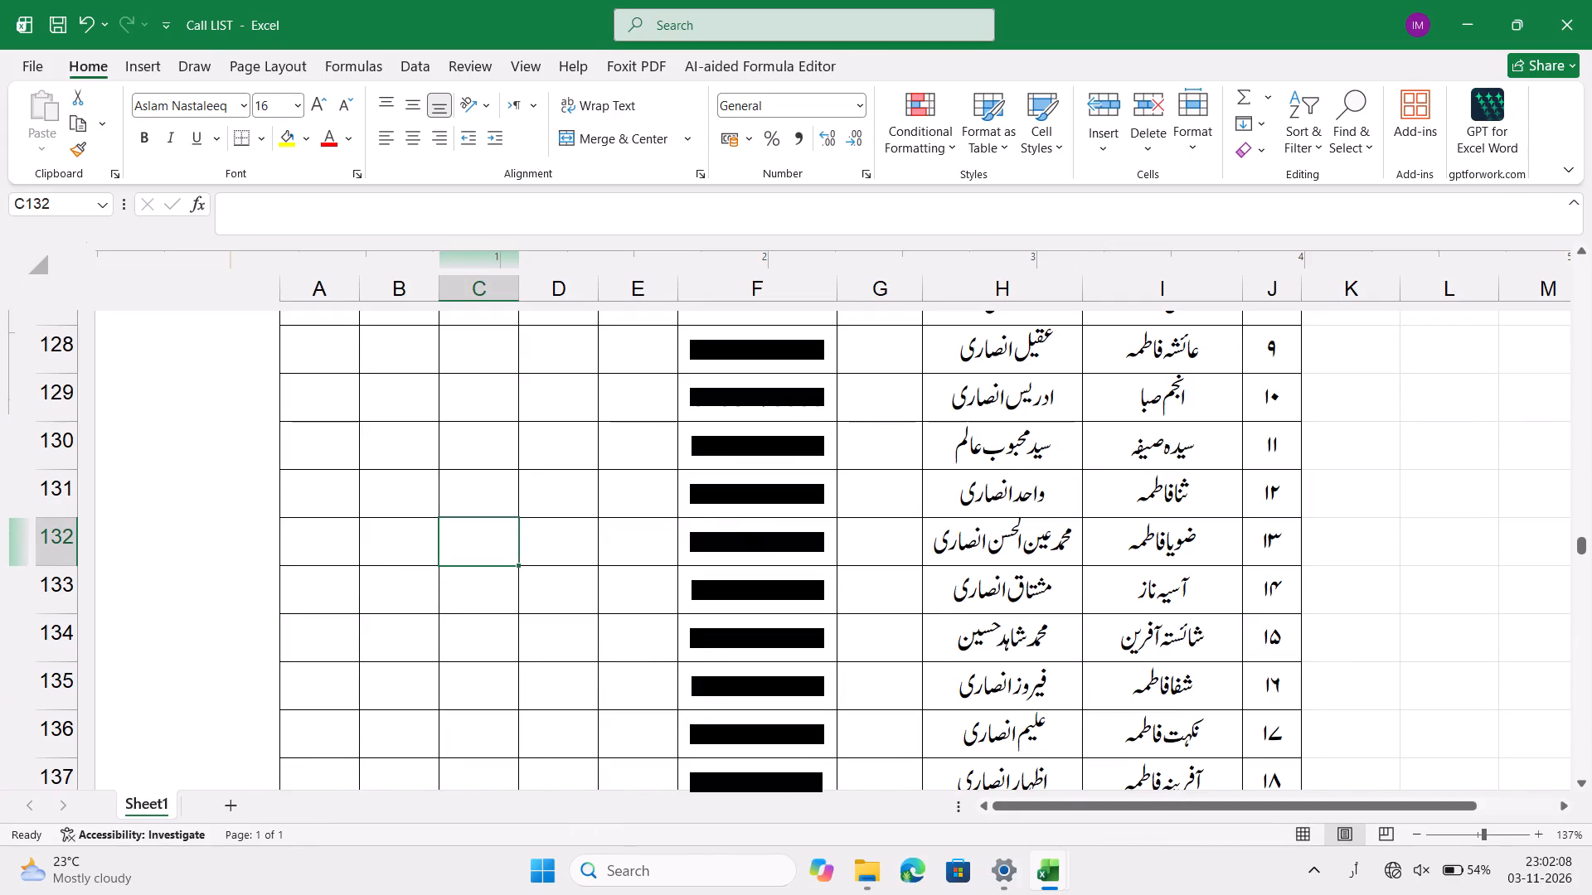
Copy the father's name in AJ6 on the ابتدائیہ sheet of حاضری رجسٹر into H138 of Call LIST, keeping the destination cell's formatting.
{"action": "scroll", "coordinate": [509, 520], "scroll_direction": "up", "scroll_amount": 1}
{"action": "scroll", "coordinate": [509, 520], "scroll_direction": "down", "scroll_amount": 1}
{"action": "scroll", "coordinate": [509, 520], "scroll_direction": "up", "scroll_amount": 2}
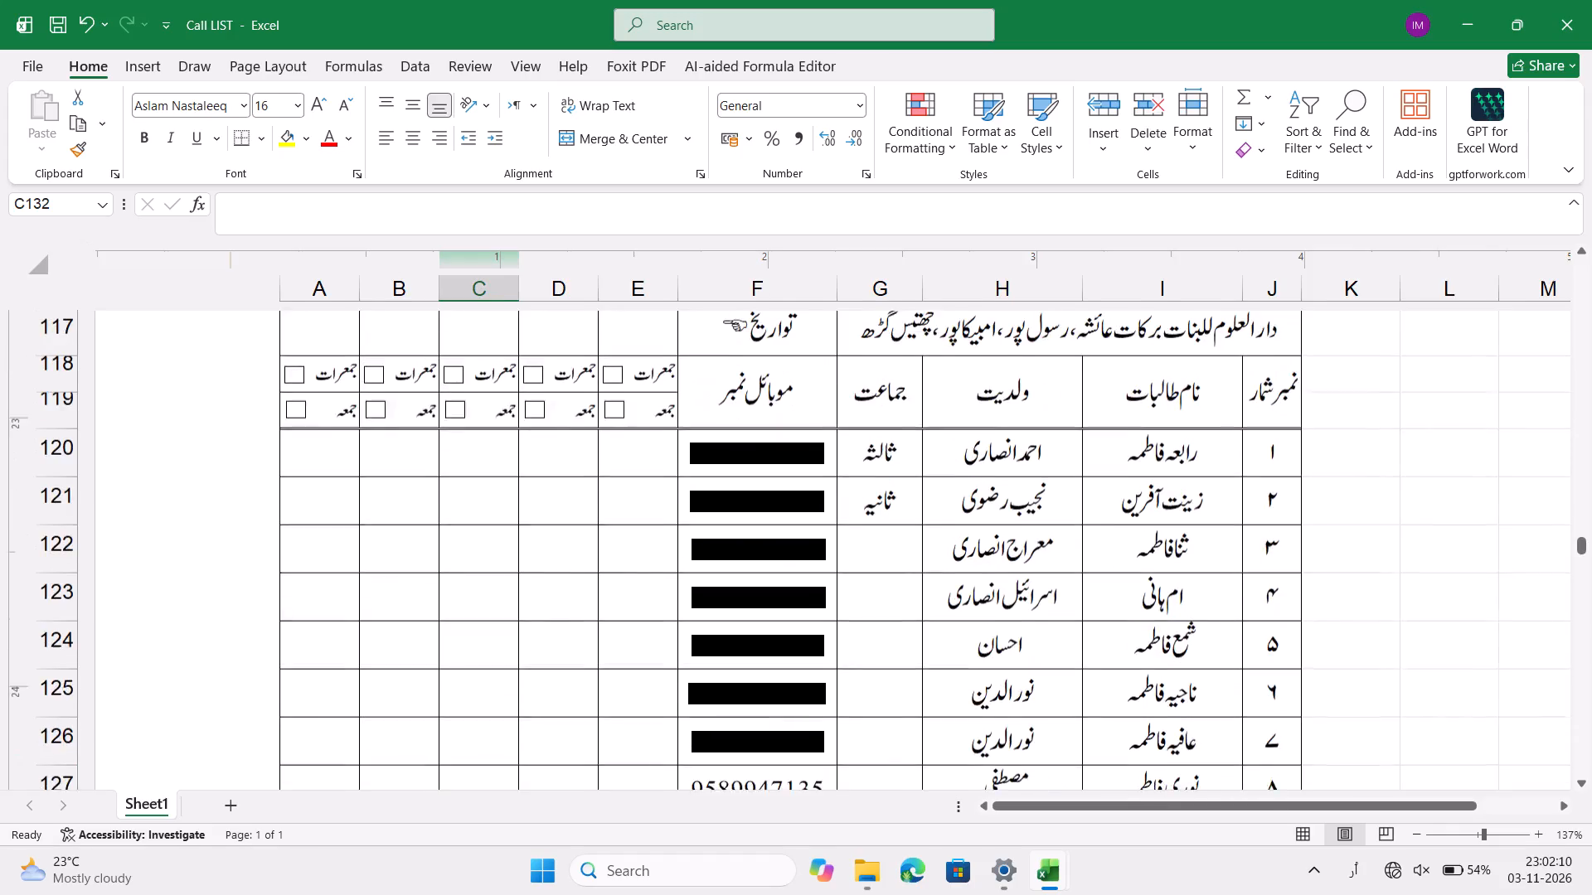
{"action": "scroll", "coordinate": [509, 520], "scroll_direction": "down", "scroll_amount": 4}
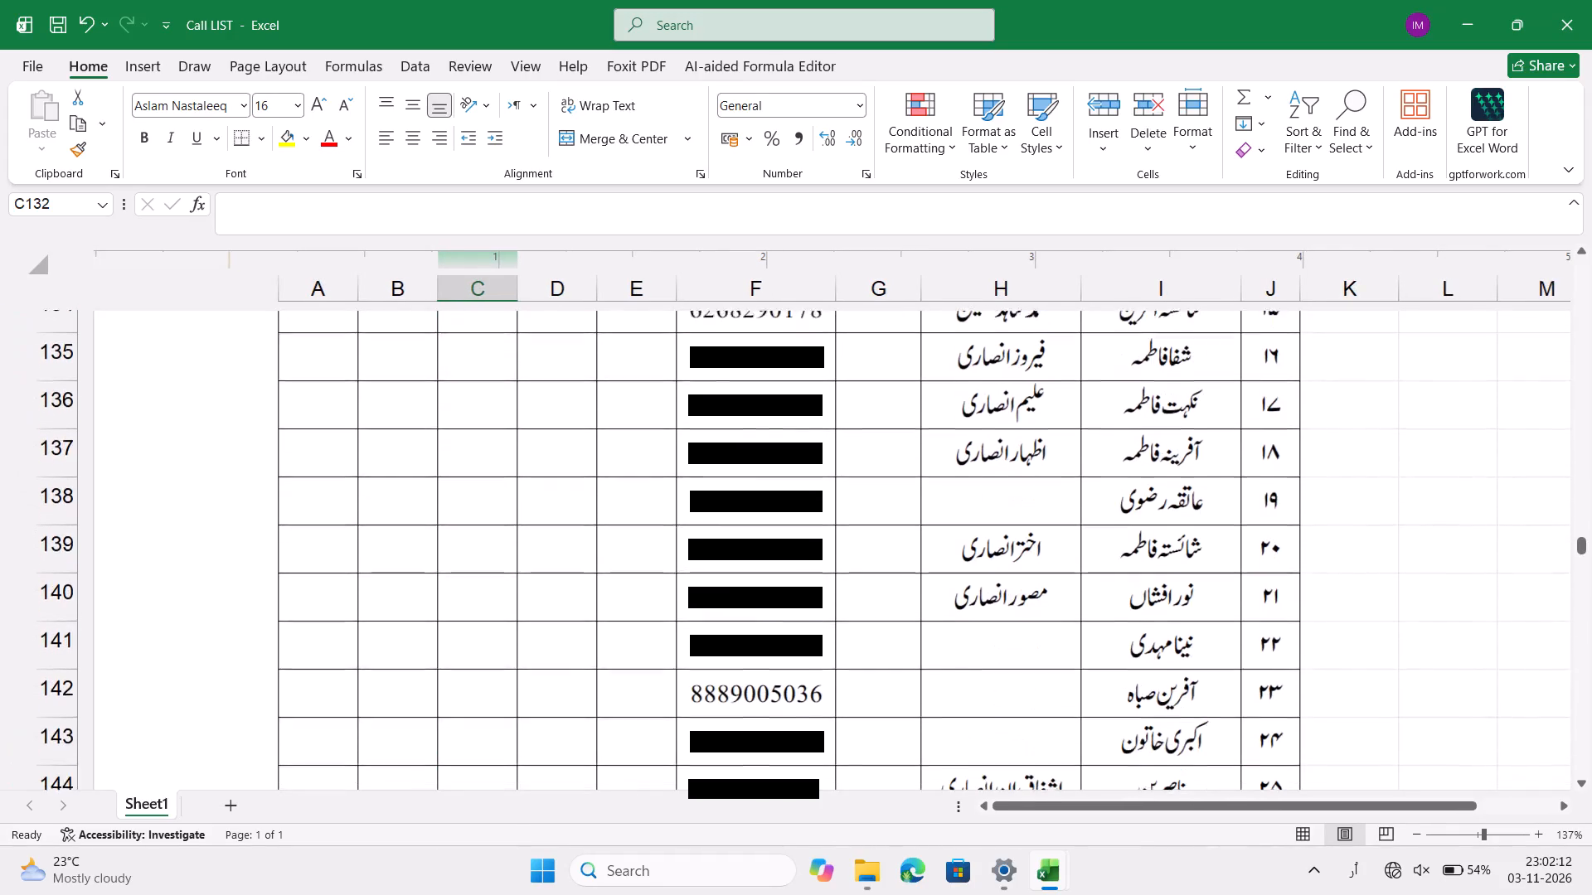
{"action": "scroll", "coordinate": [509, 520], "scroll_direction": "down", "scroll_amount": 1}
{"action": "left_click", "coordinate": [1026, 490]}
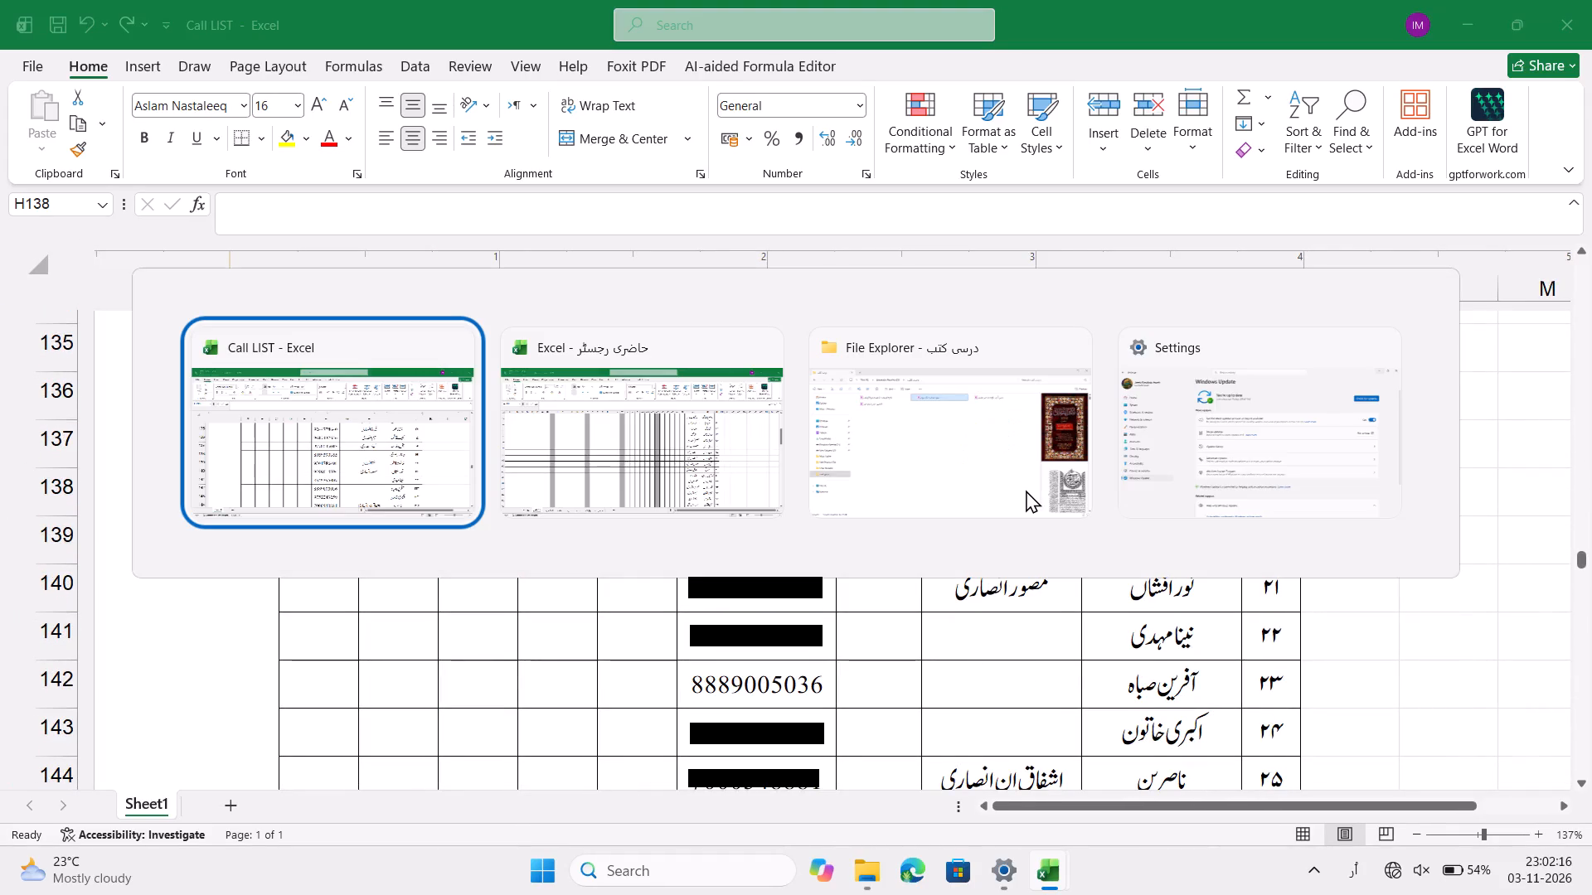
{"action": "scroll", "coordinate": [1026, 490], "scroll_direction": "up", "scroll_amount": 3}
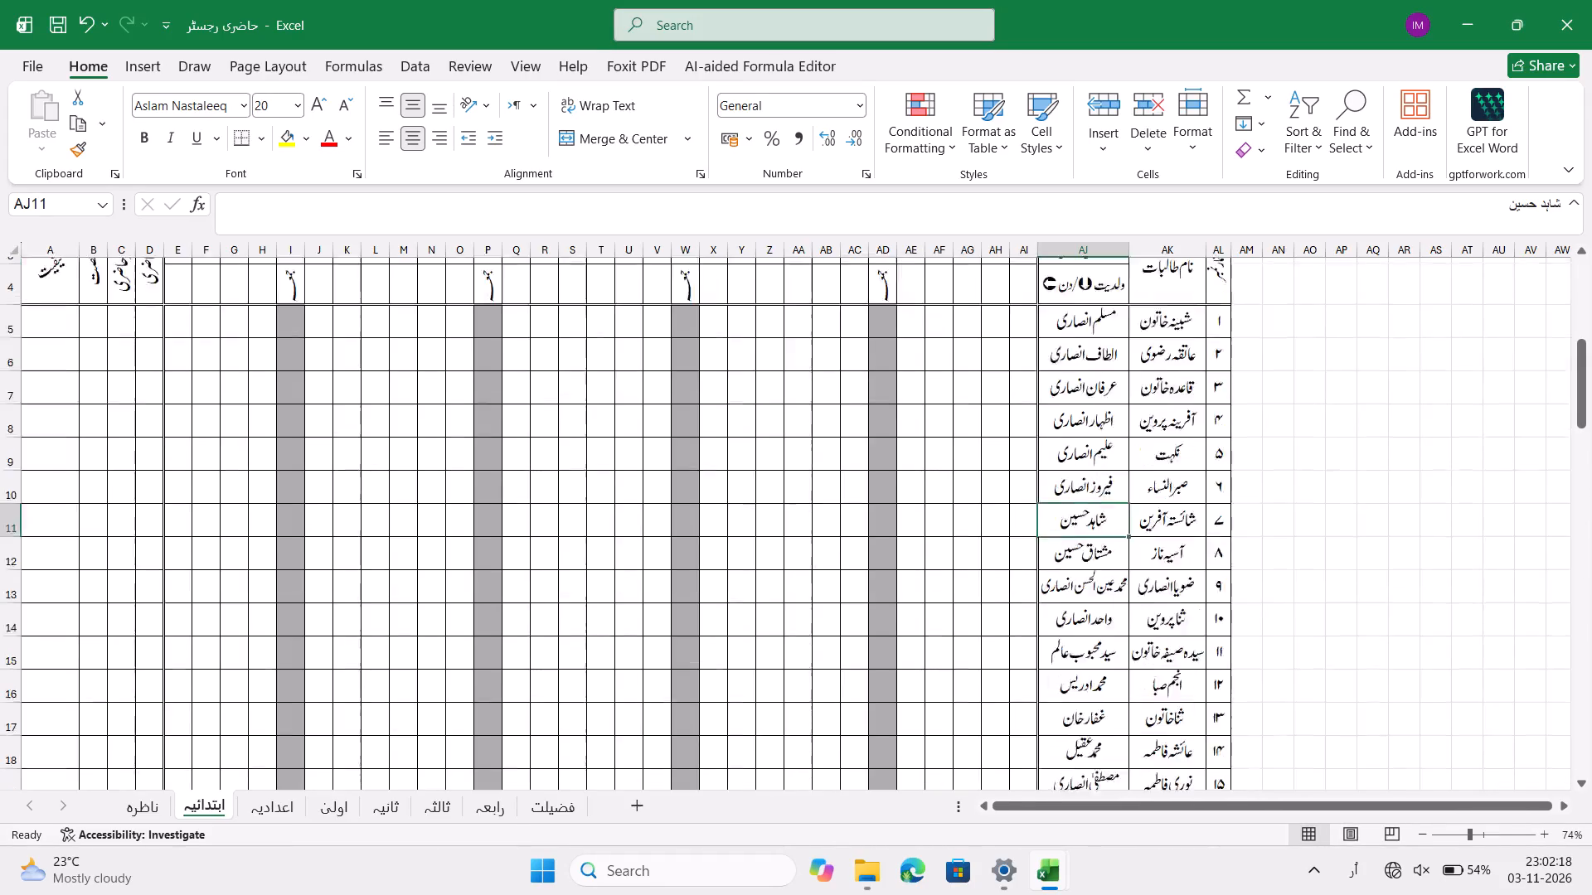
{"action": "scroll", "coordinate": [1026, 490], "scroll_direction": "down", "scroll_amount": 2}
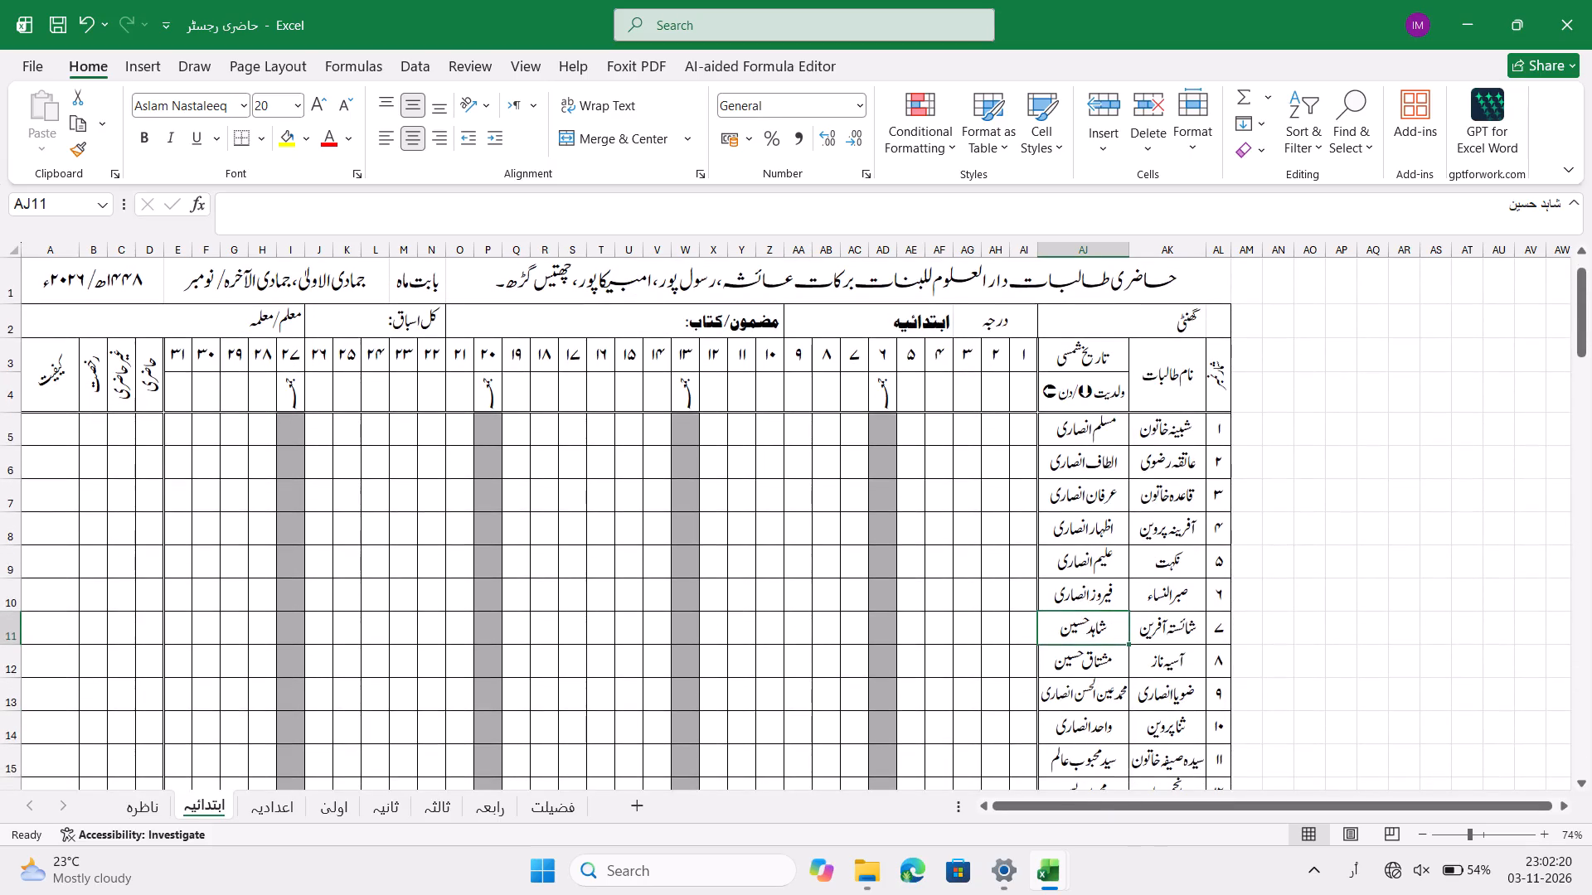
{"action": "left_click", "coordinate": [1107, 456]}
{"action": "left_click", "coordinate": [1107, 456]}
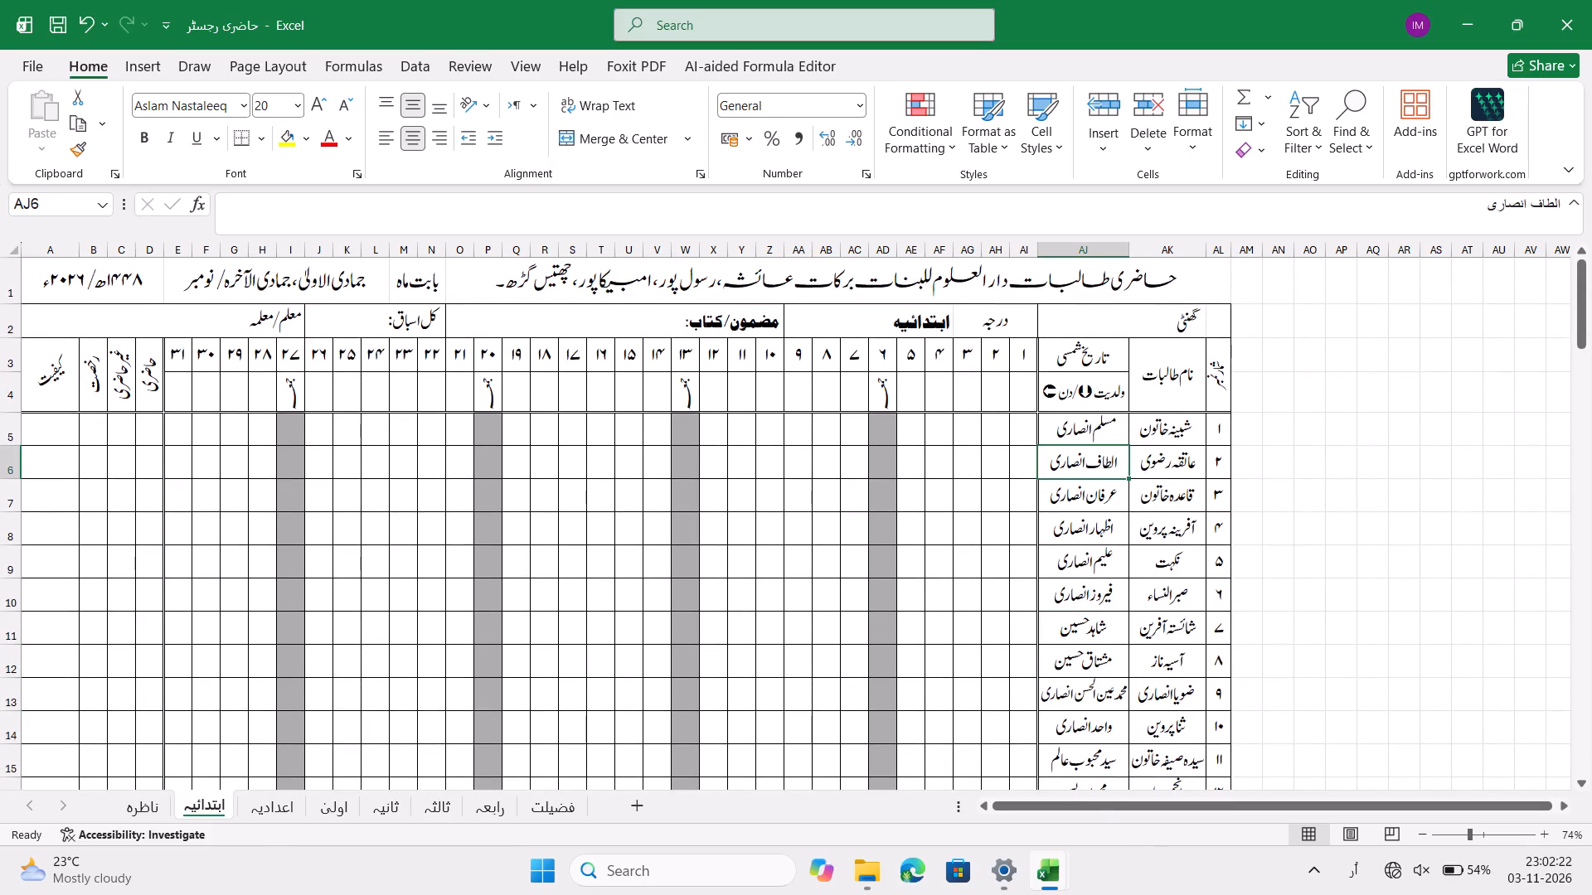
{"action": "key", "text": "ctrl+c"}
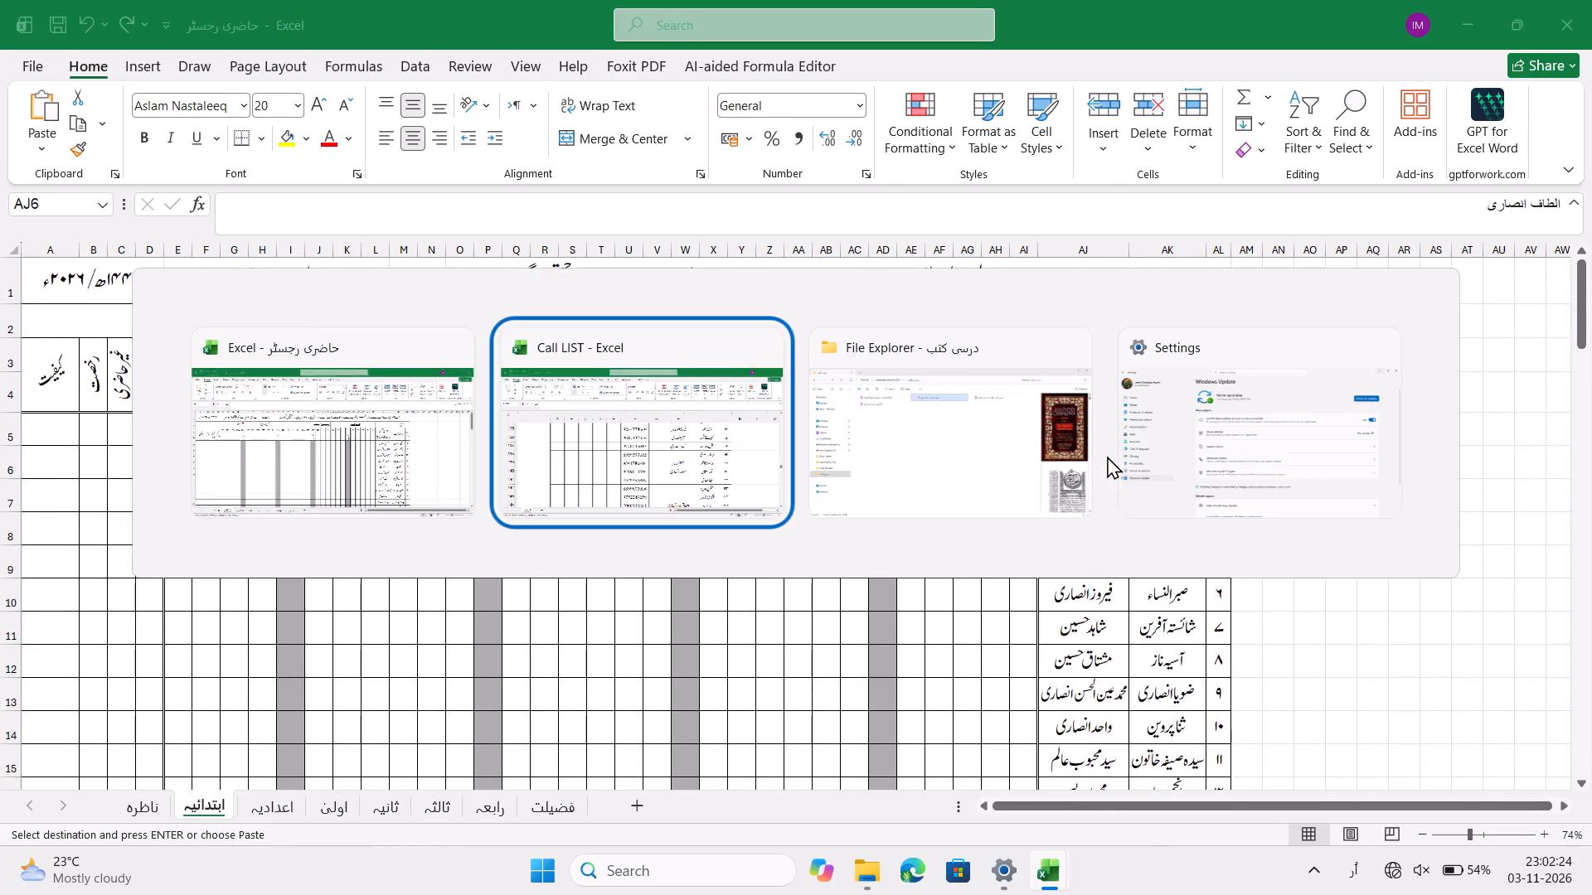
{"action": "right_click", "coordinate": [1001, 499]}
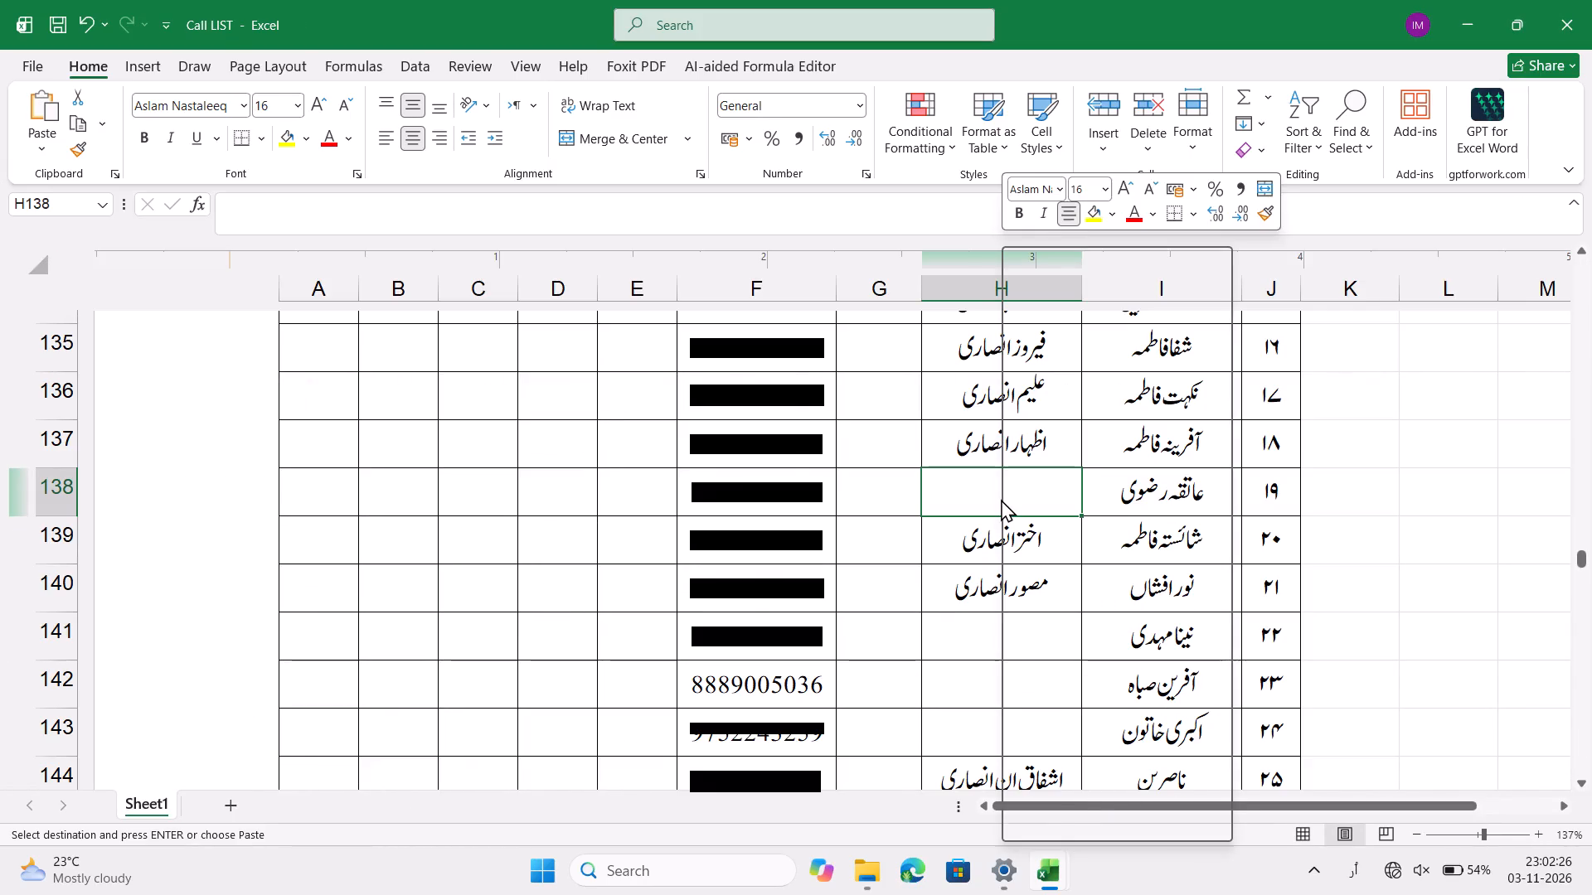
{"action": "left_click", "coordinate": [1091, 389]}
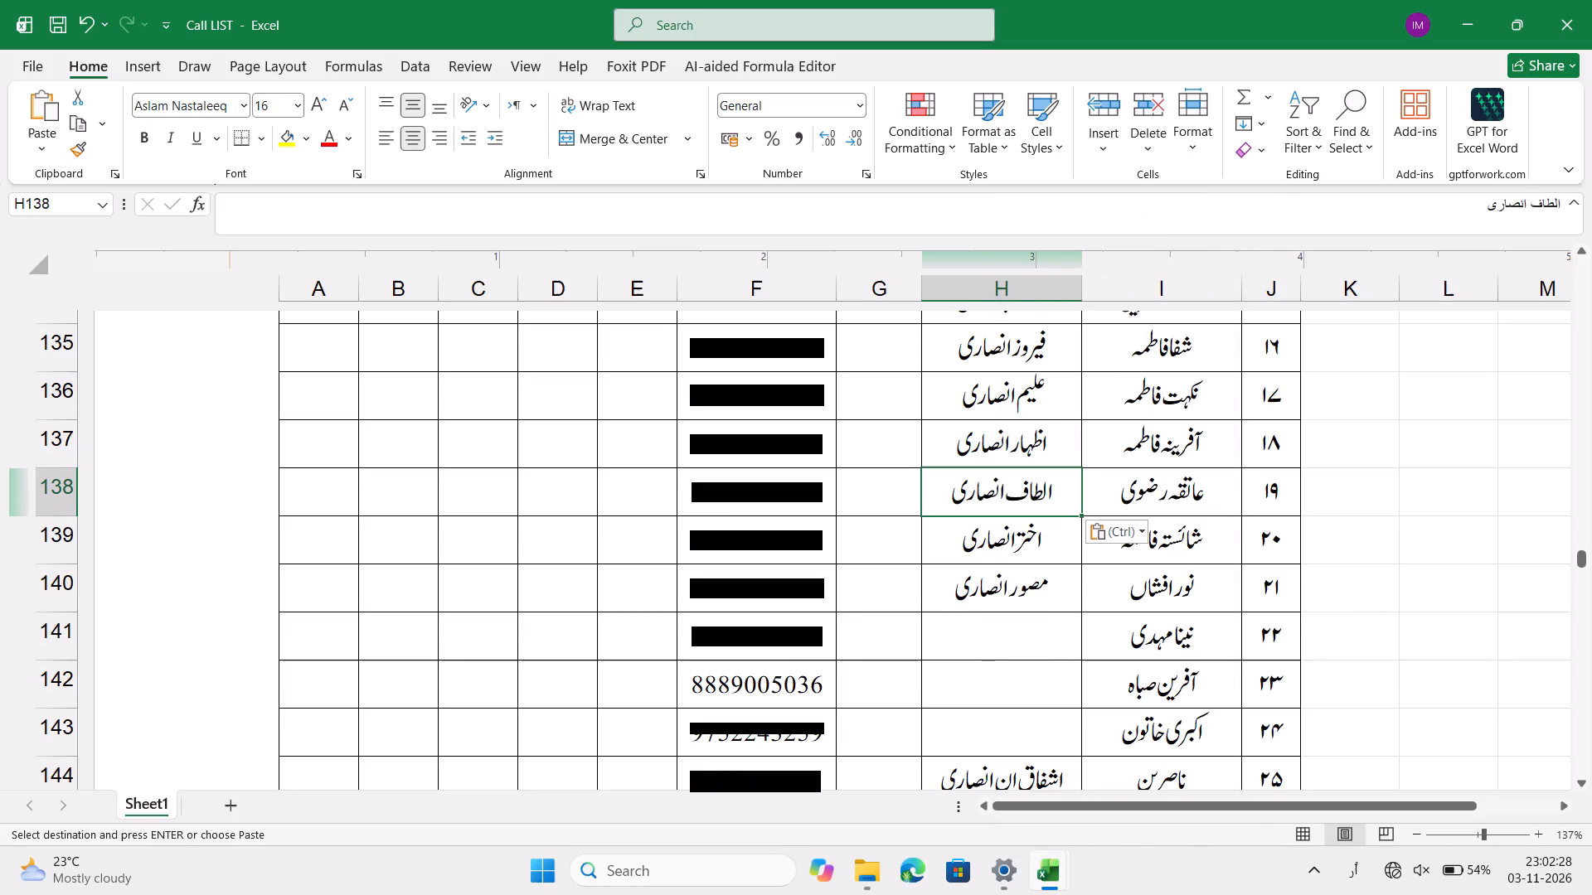
Enter the missing father's name for student number 22 in H141.
{"action": "left_click", "coordinate": [993, 605]}
{"action": "left_click", "coordinate": [1000, 624]}
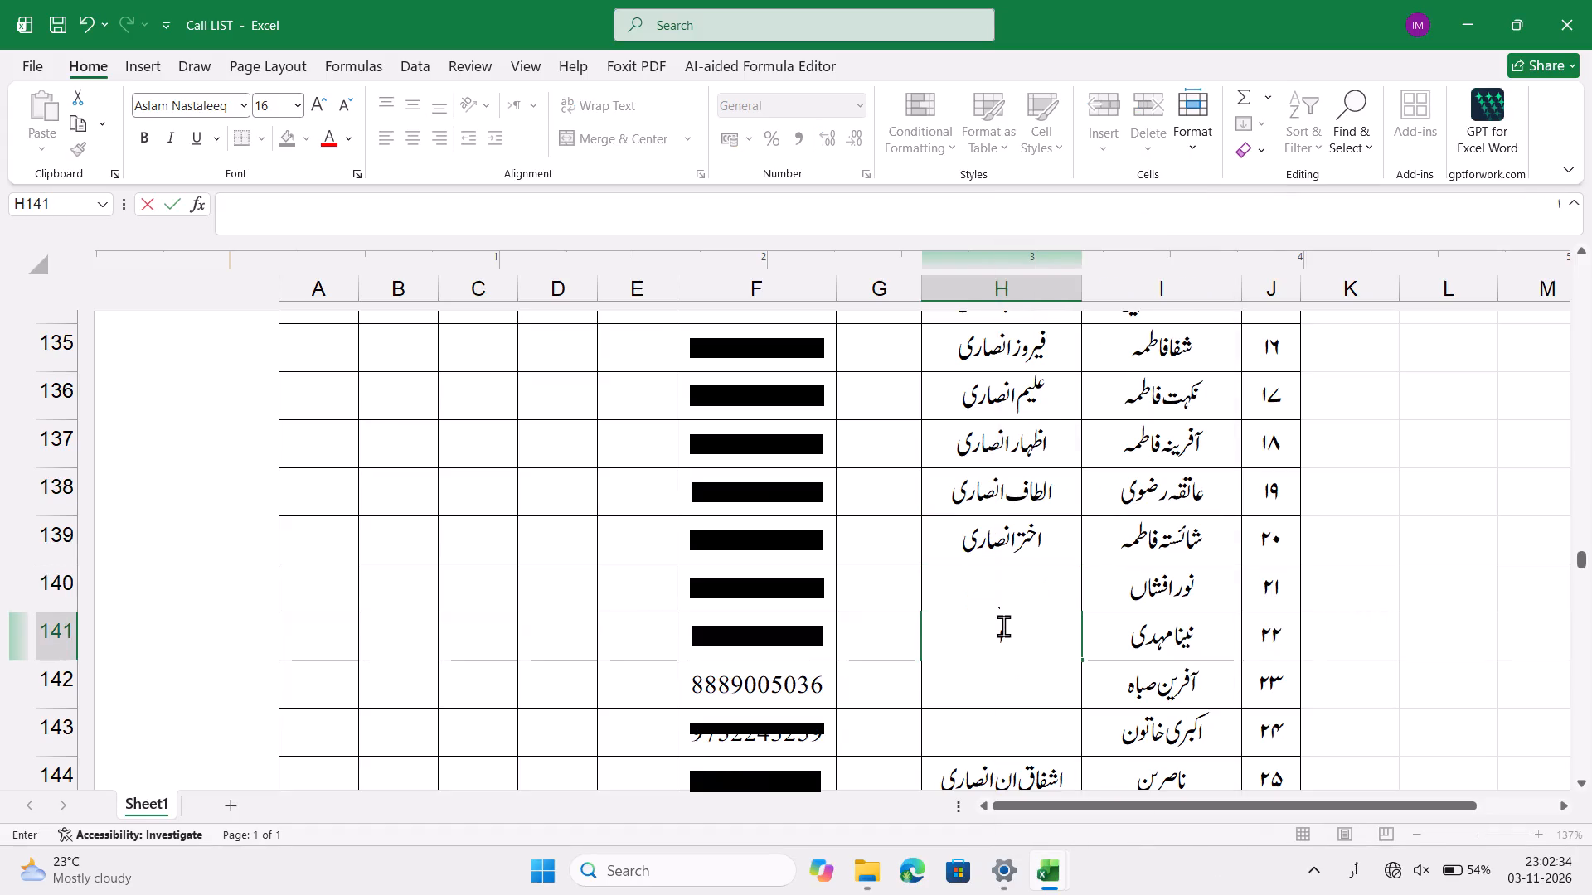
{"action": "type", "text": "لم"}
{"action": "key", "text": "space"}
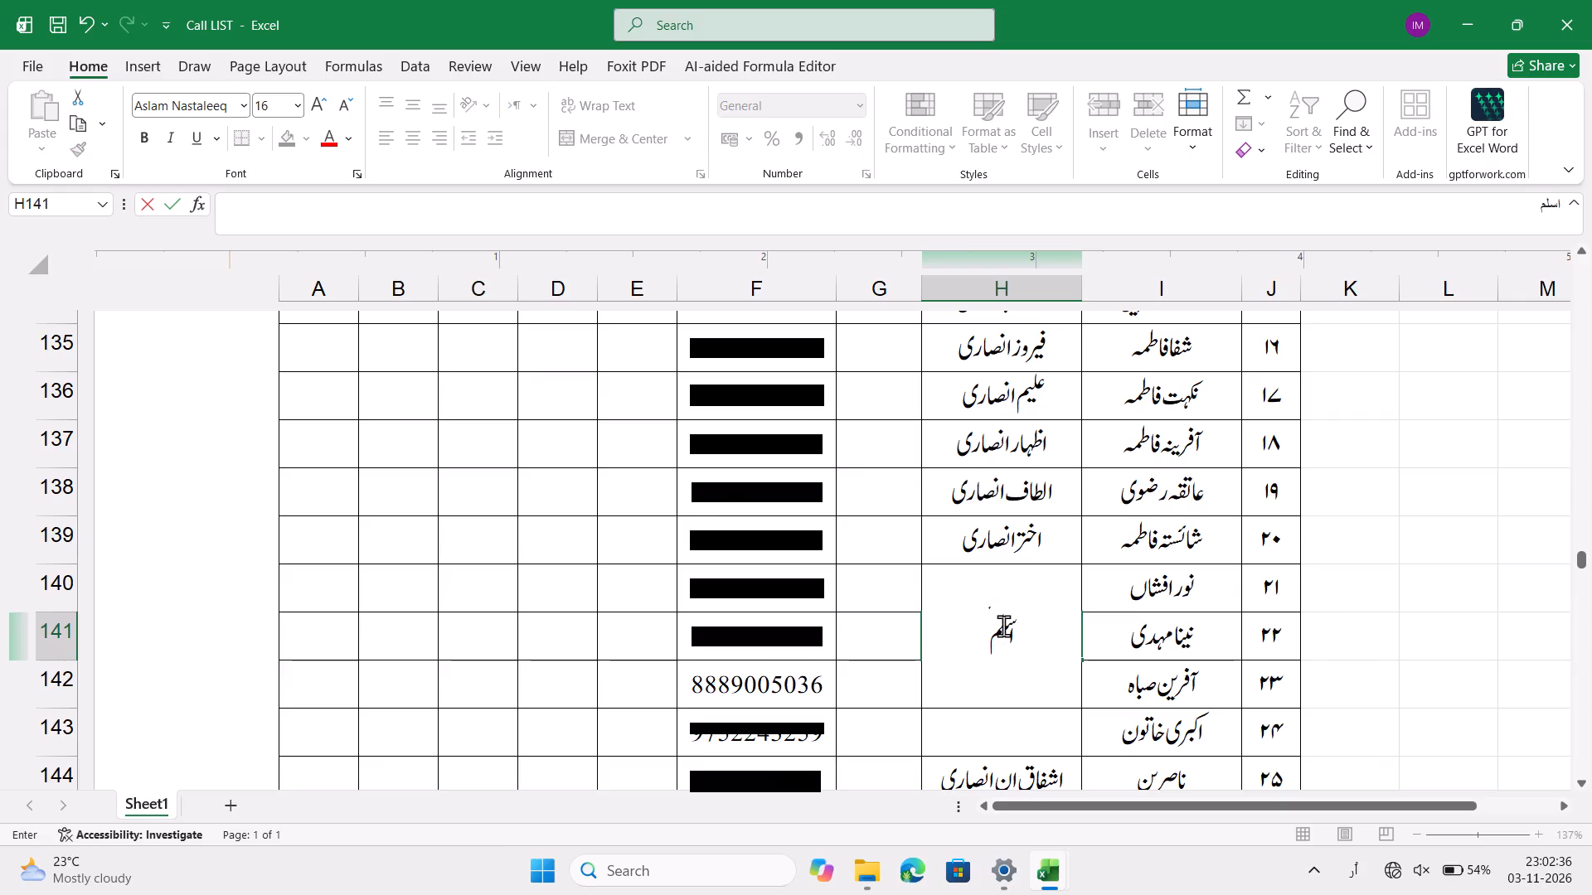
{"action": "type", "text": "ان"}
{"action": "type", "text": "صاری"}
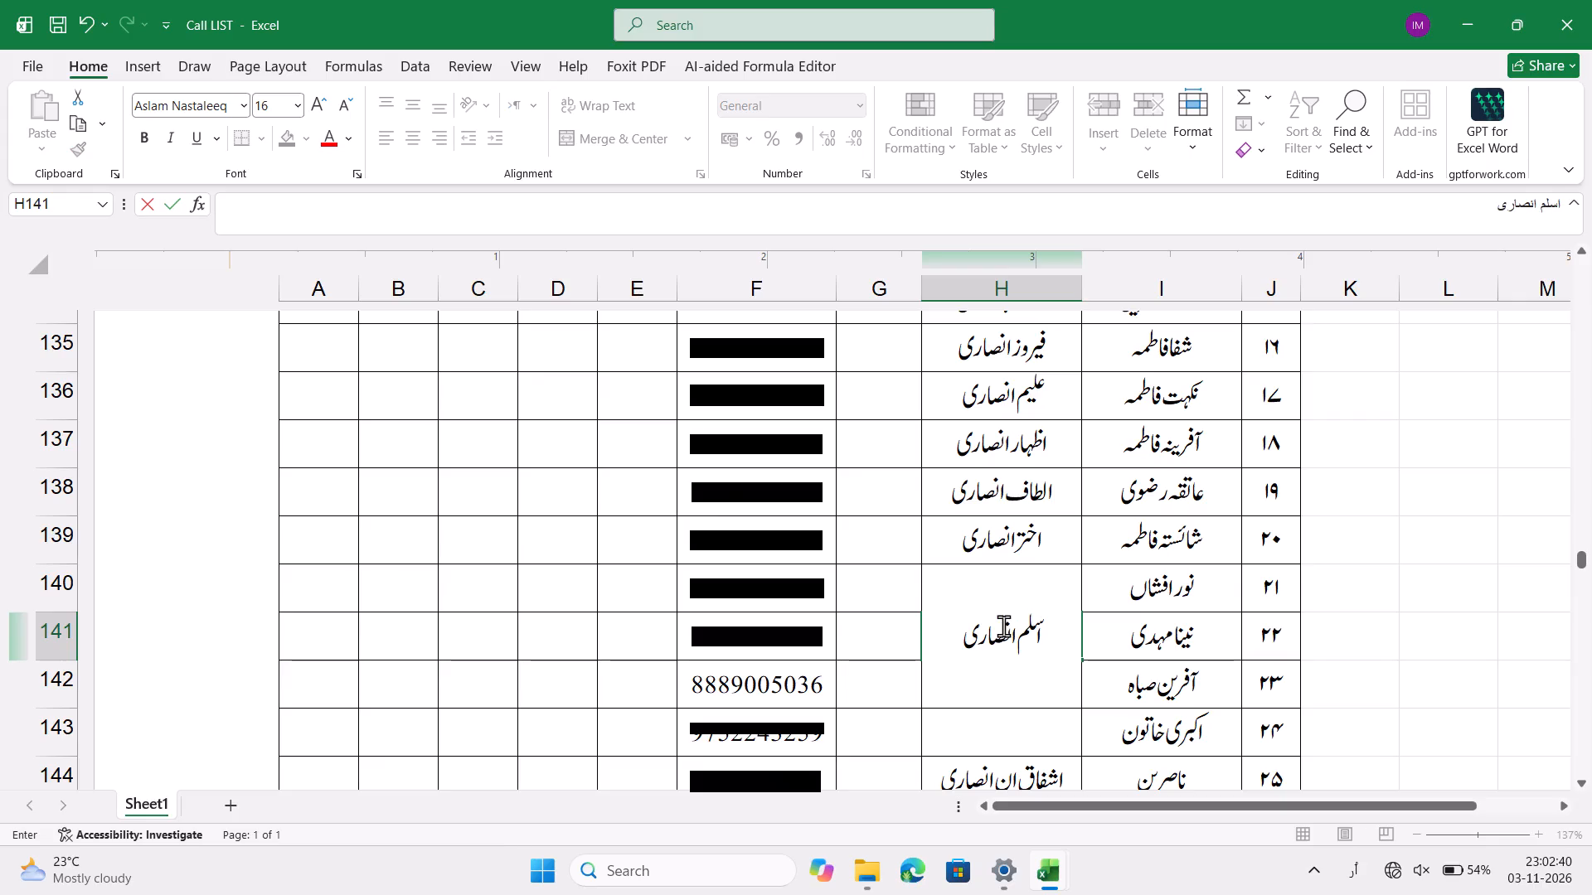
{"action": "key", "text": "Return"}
{"action": "scroll", "coordinate": [1003, 626], "scroll_direction": "down", "scroll_amount": 1}
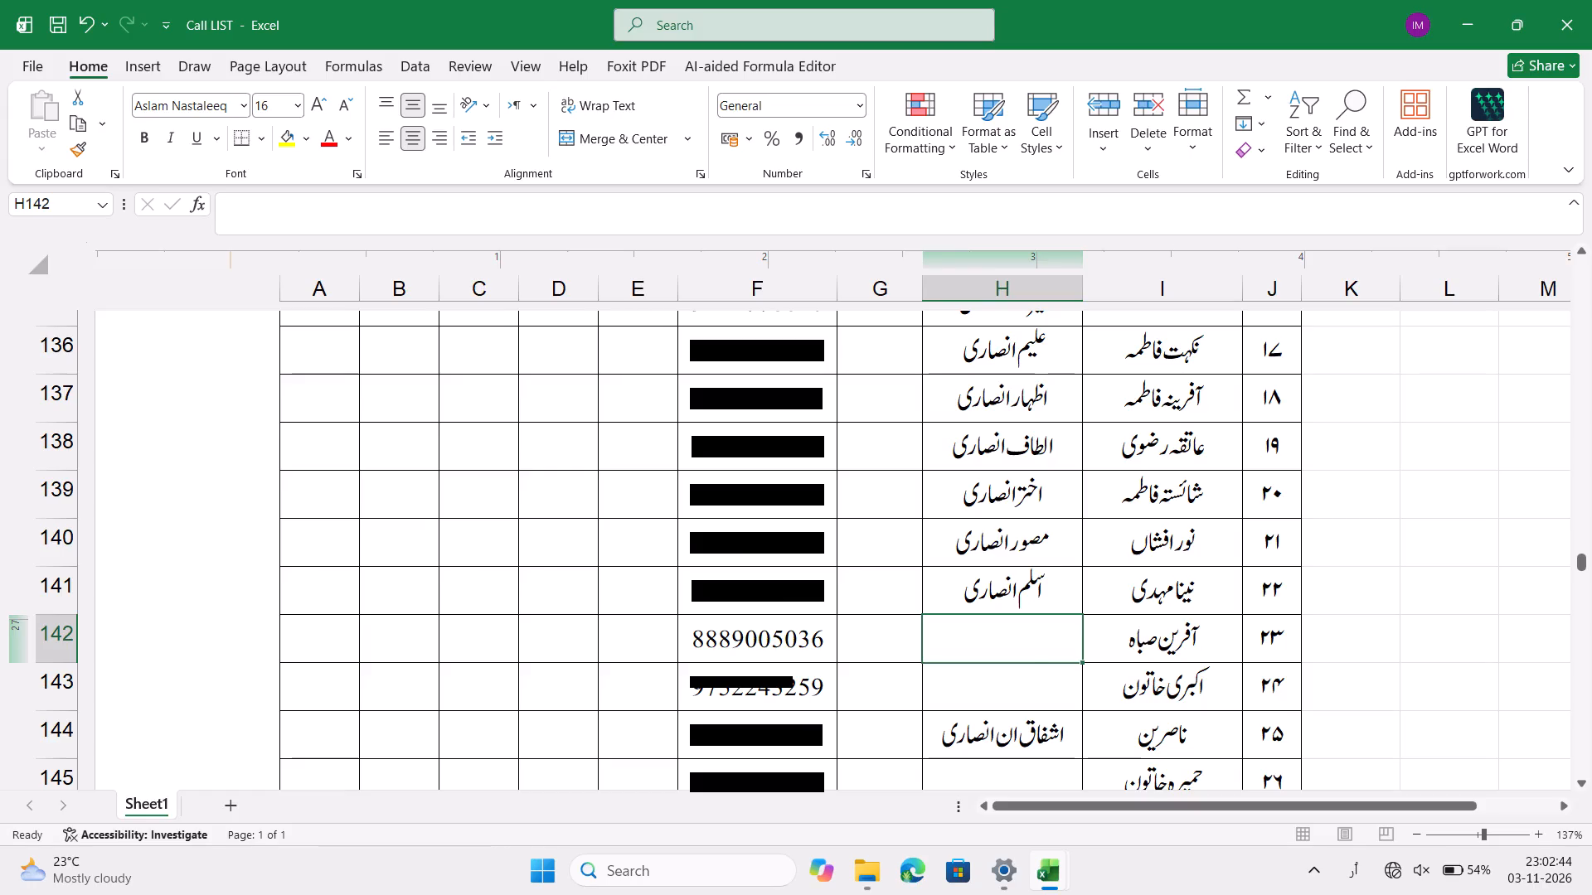
Save the Call LIST workbook and enter the missing father's name for student number 23 in H142.
{"action": "key", "text": "ctrl+s"}
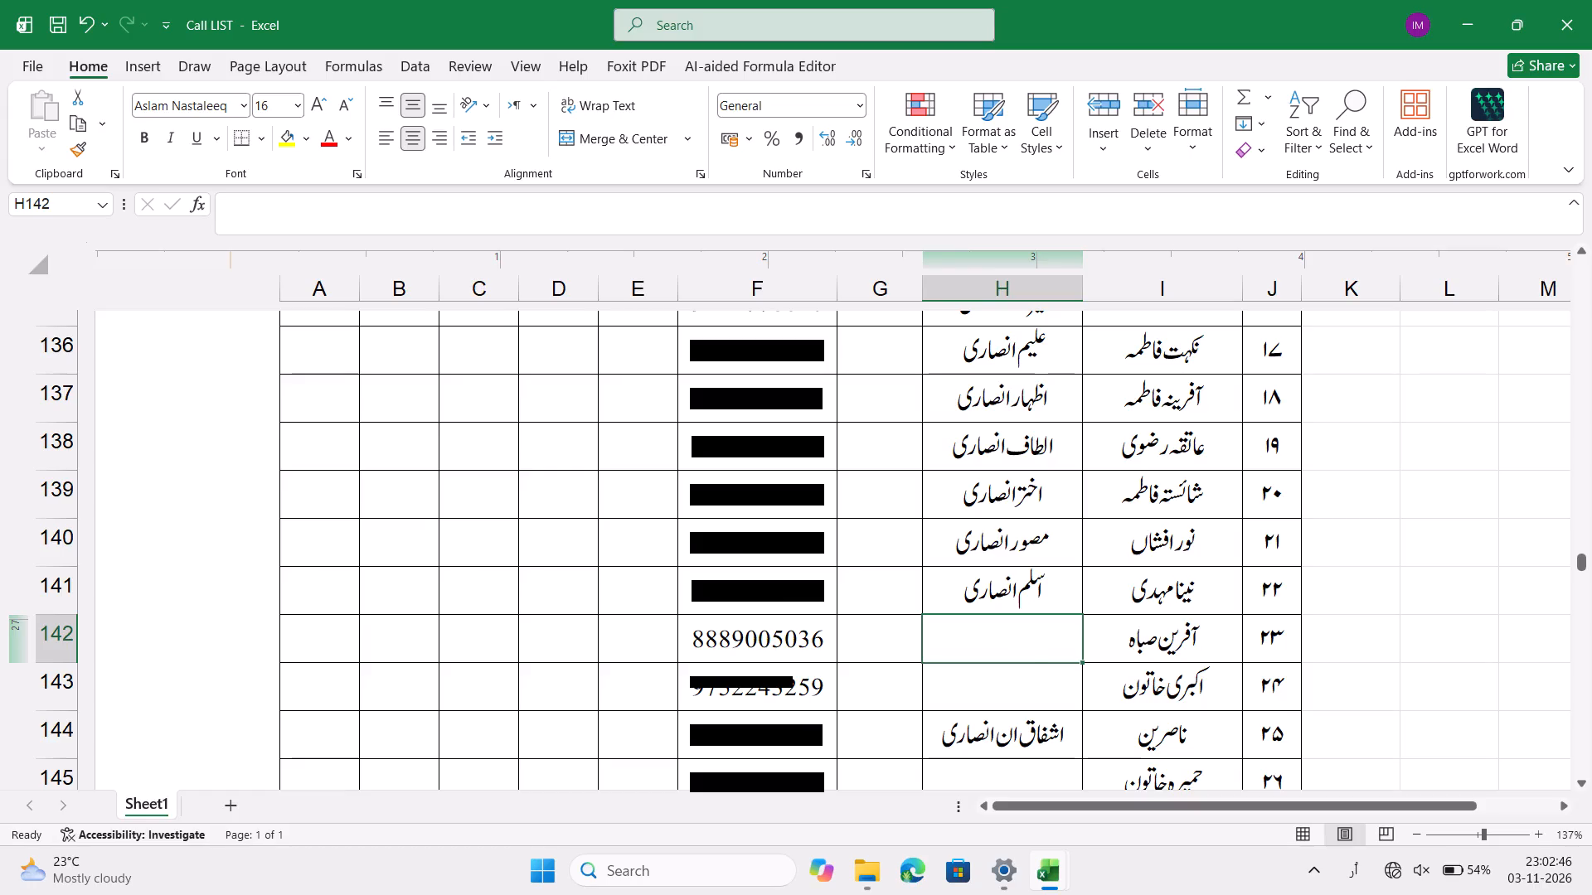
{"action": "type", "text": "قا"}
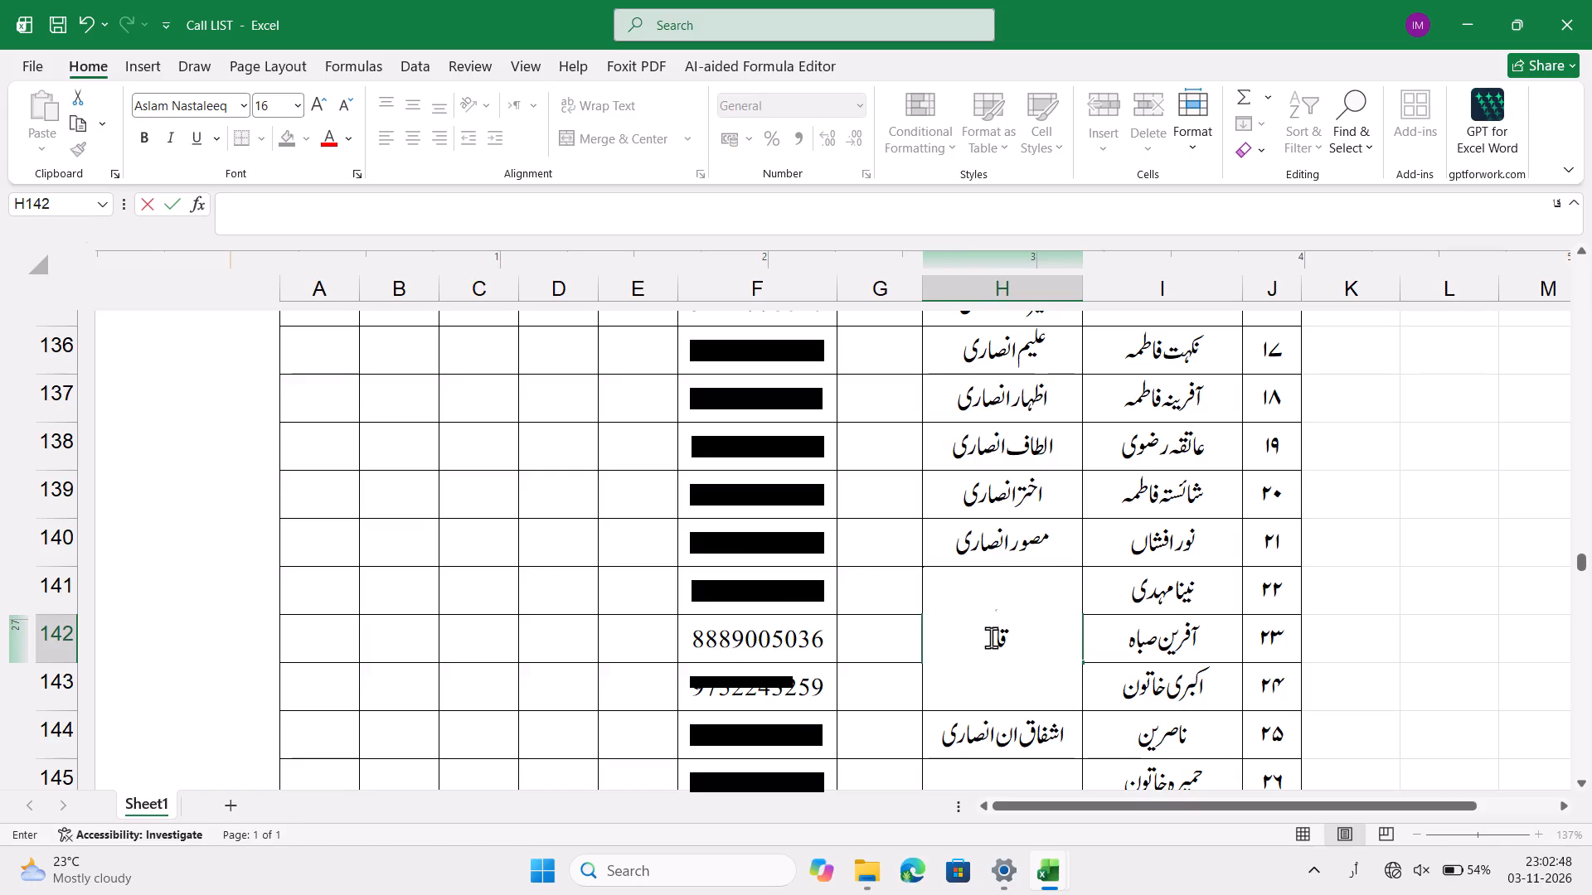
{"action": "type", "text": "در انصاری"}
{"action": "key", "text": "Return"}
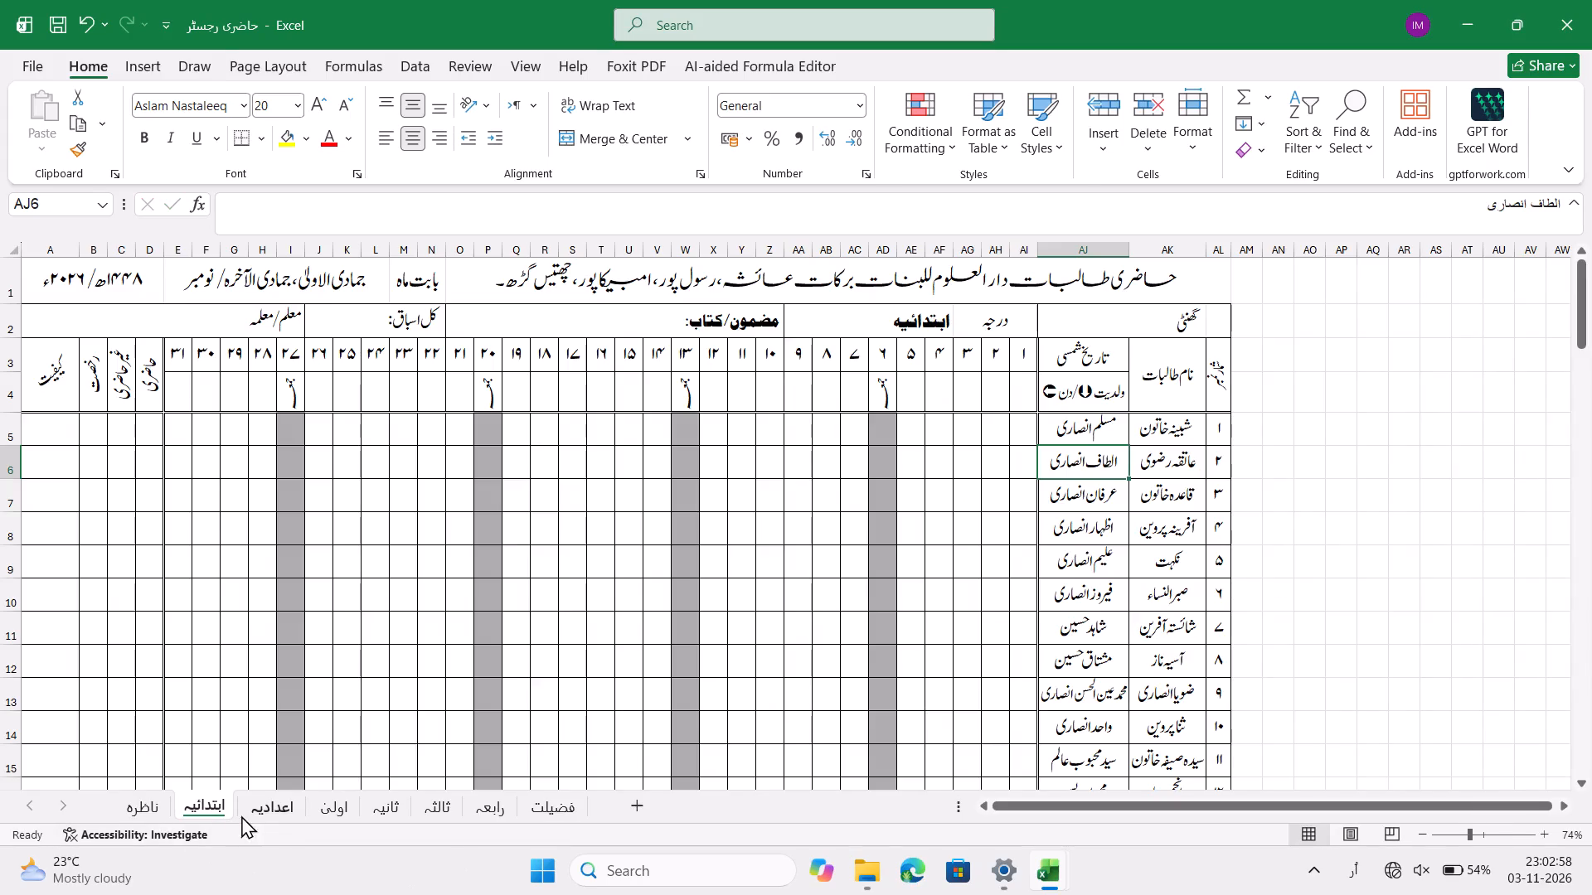
Copy the father's name in AJ32 on the اعدادیہ sheet of حاضری رجسٹر into H143 of Call LIST as values only.
{"action": "left_click", "coordinate": [269, 809]}
{"action": "scroll", "coordinate": [624, 607], "scroll_direction": "down", "scroll_amount": 1}
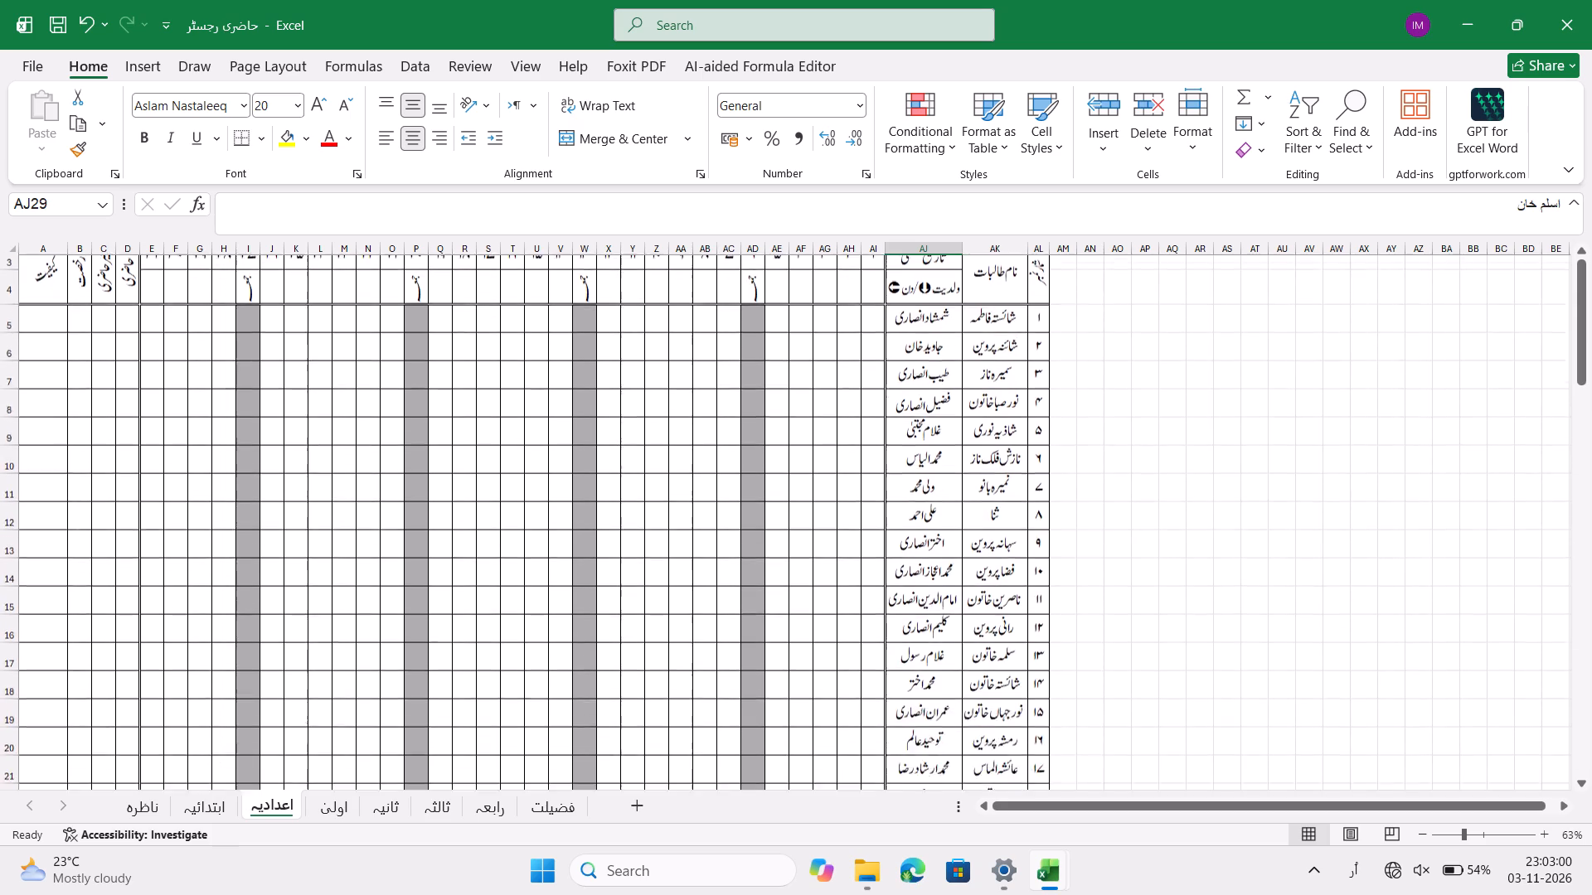
{"action": "scroll", "coordinate": [624, 607], "scroll_direction": "down", "scroll_amount": 1}
{"action": "scroll", "coordinate": [624, 607], "scroll_direction": "up", "scroll_amount": 1}
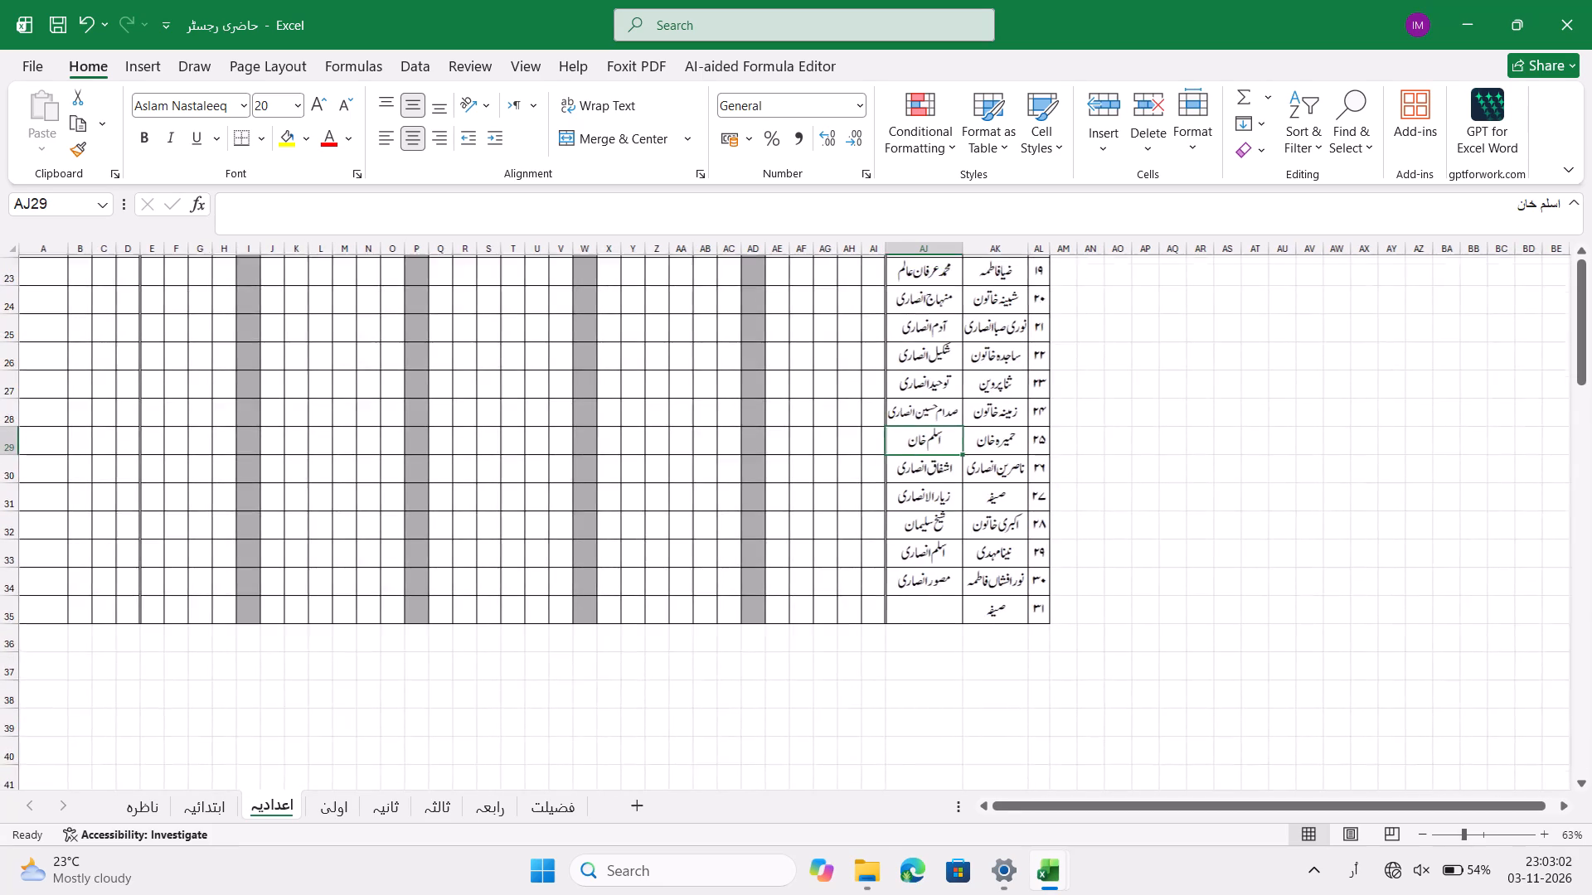
{"action": "scroll", "coordinate": [624, 607], "scroll_direction": "up", "scroll_amount": 1}
{"action": "scroll", "coordinate": [954, 659], "scroll_direction": "down", "scroll_amount": 1}
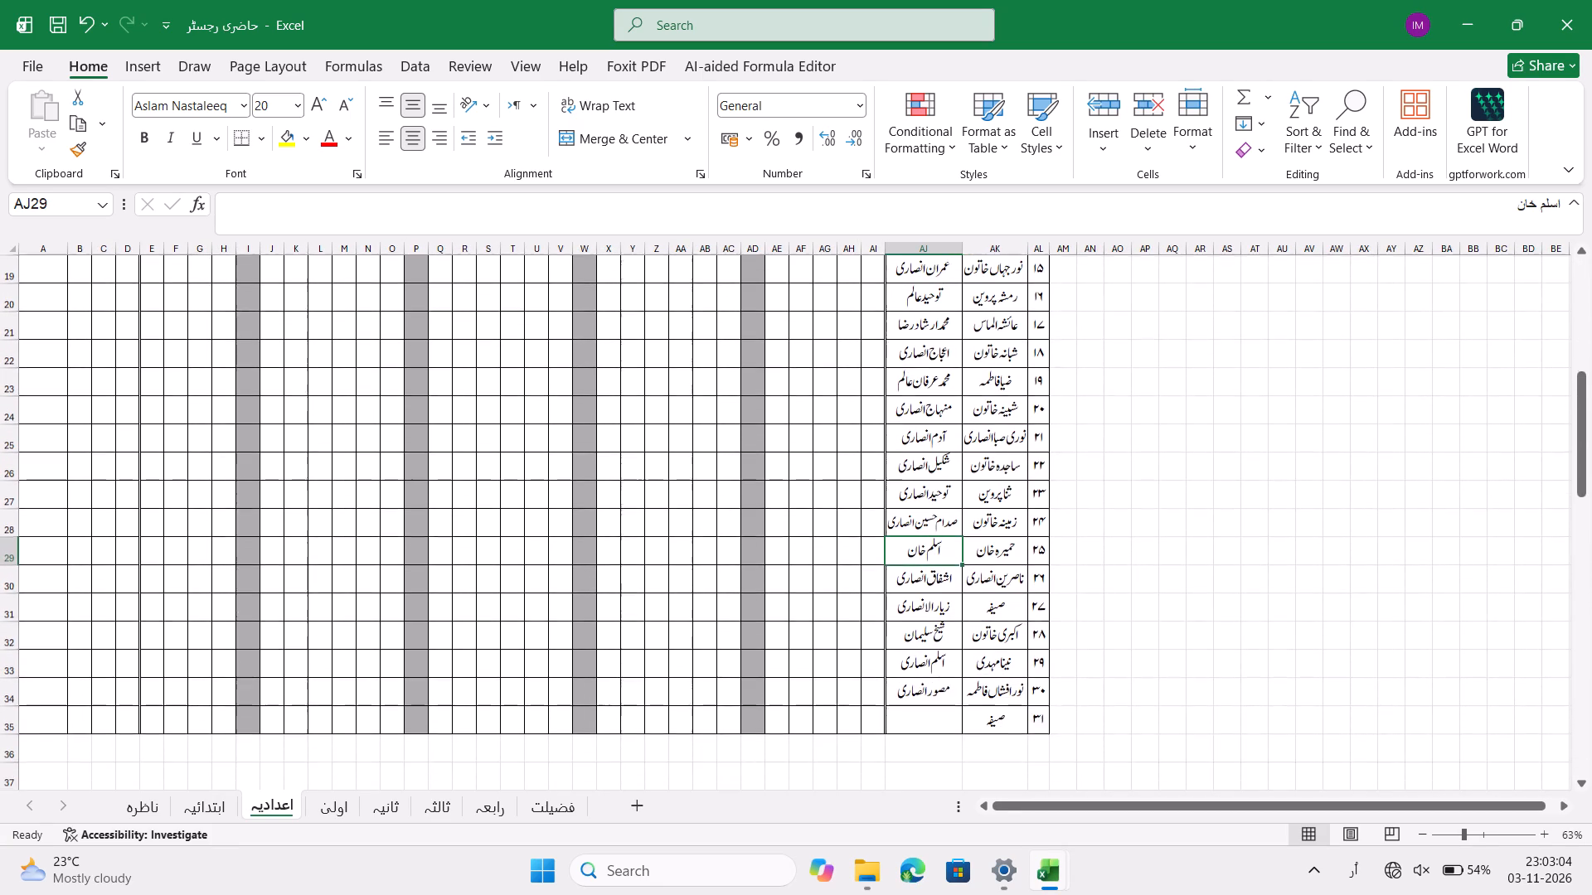
{"action": "scroll", "coordinate": [954, 659], "scroll_direction": "down", "scroll_amount": 1}
{"action": "left_click", "coordinate": [936, 631]}
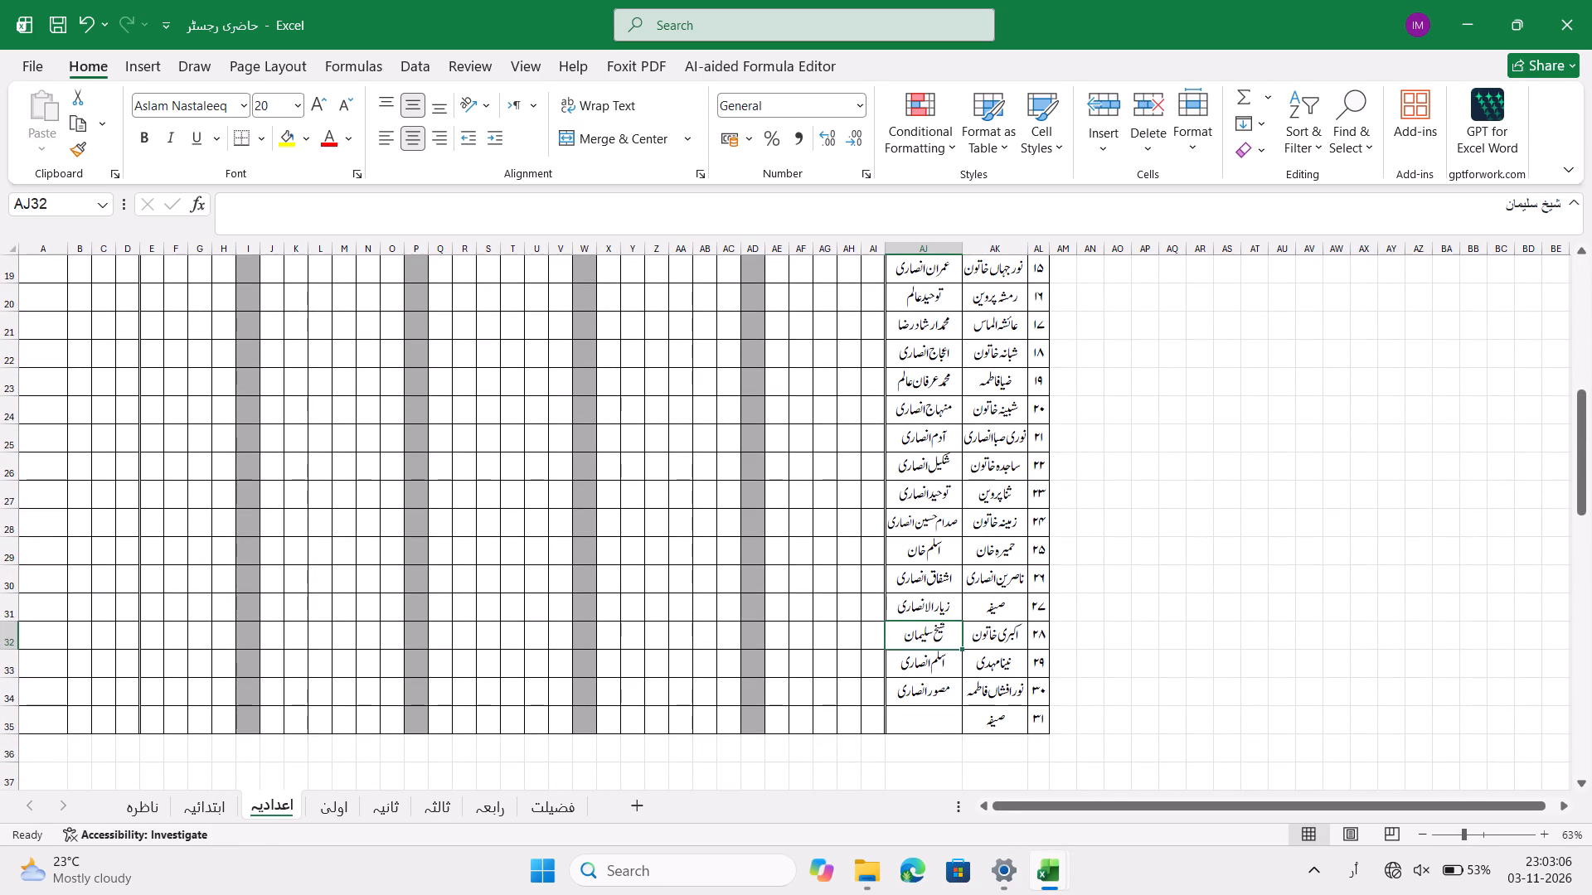
{"action": "key", "text": "ctrl+c"}
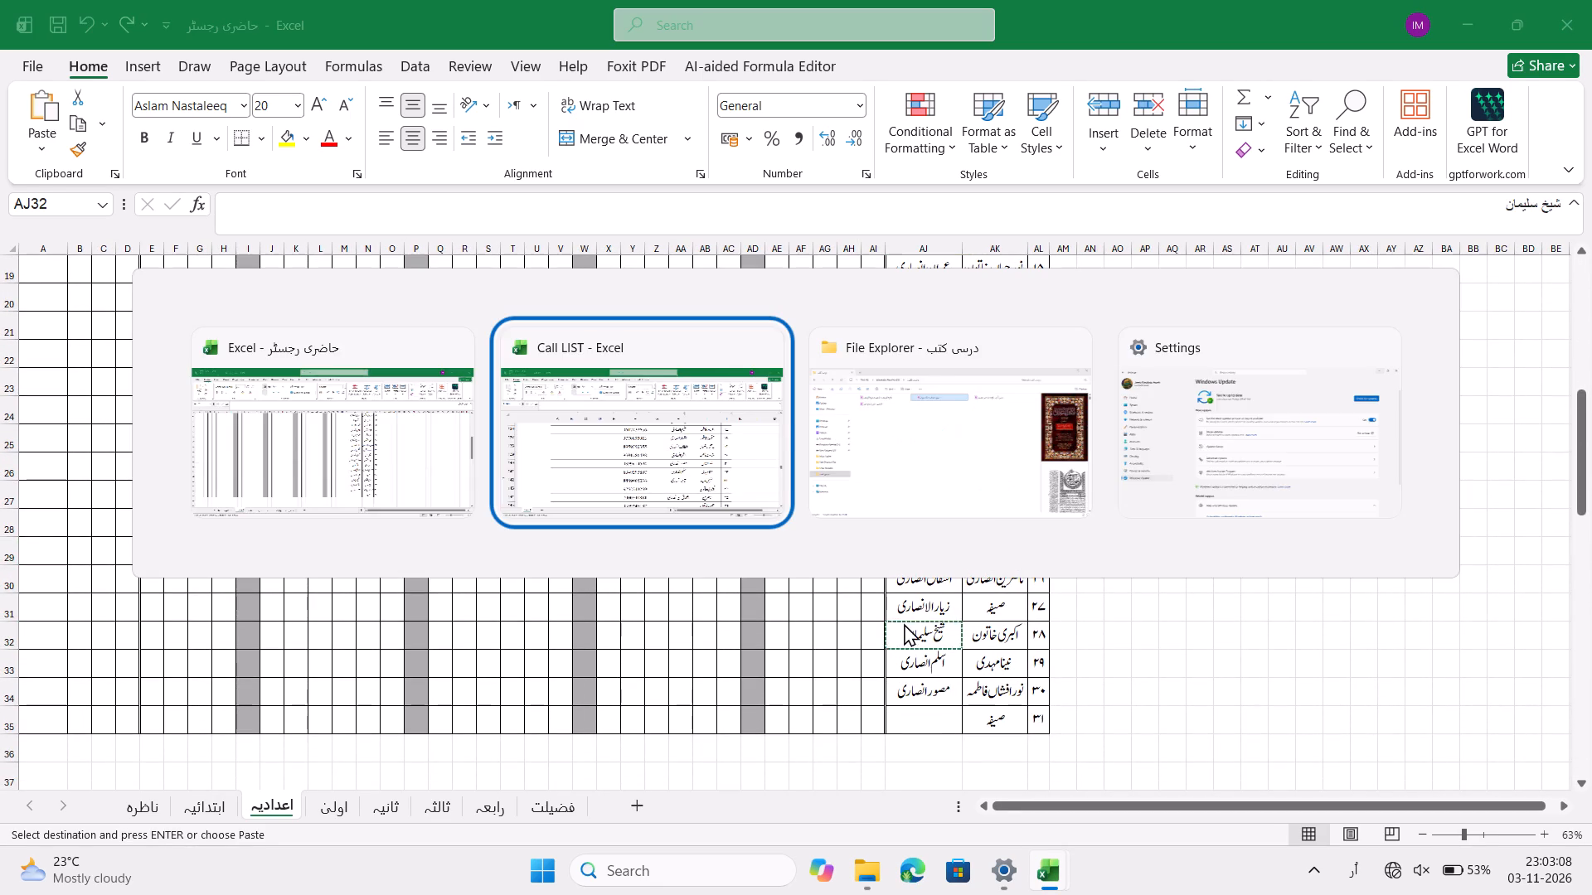
{"action": "scroll", "coordinate": [904, 623], "scroll_direction": "down", "scroll_amount": 1}
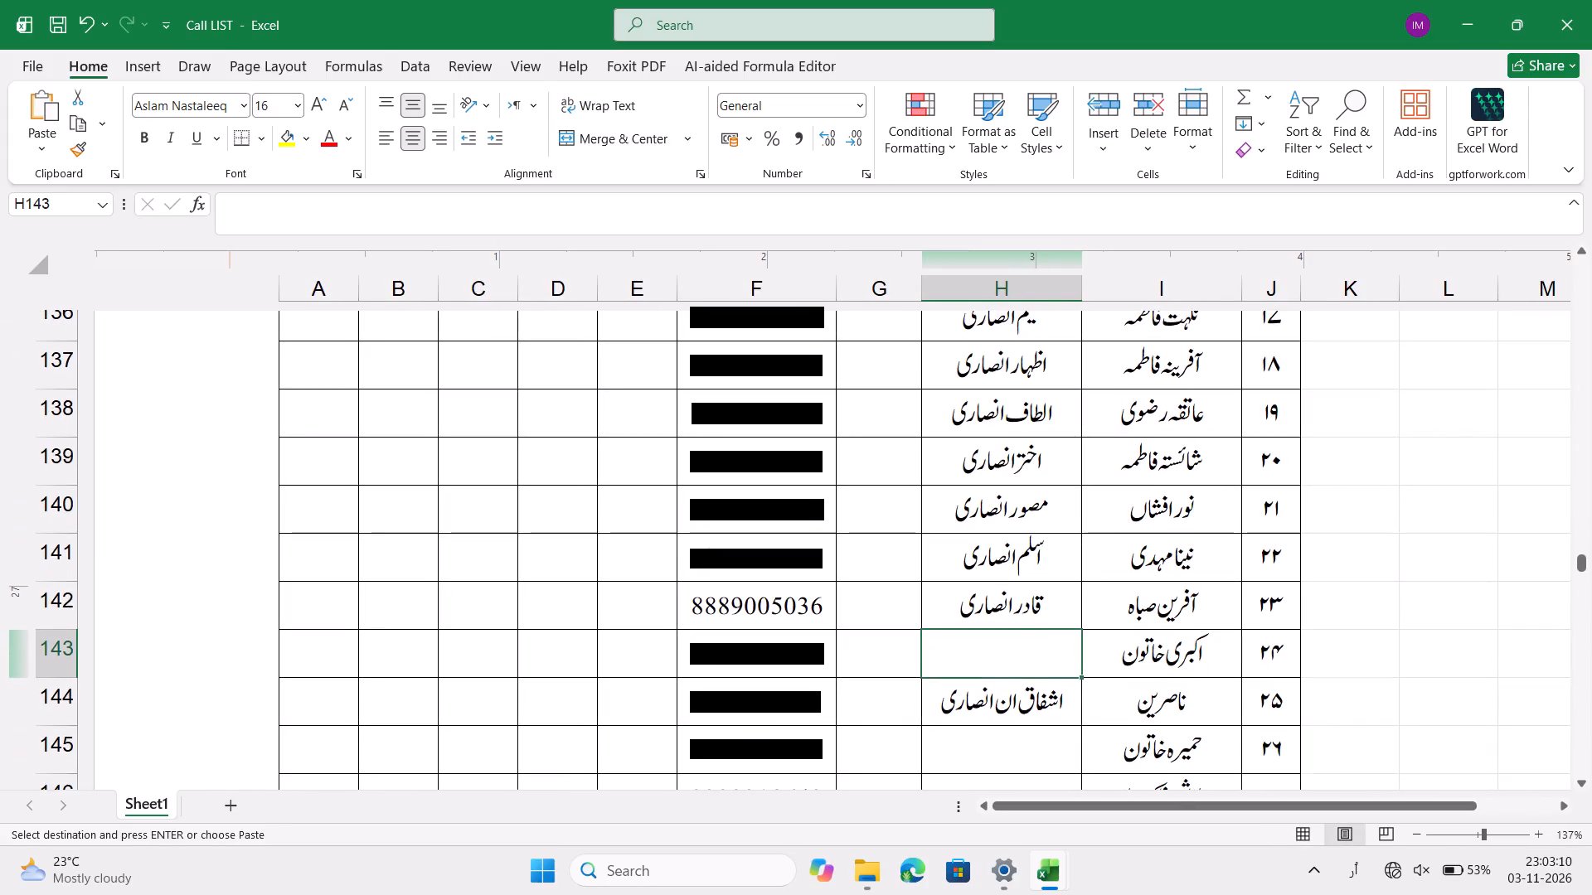
{"action": "right_click", "coordinate": [985, 640]}
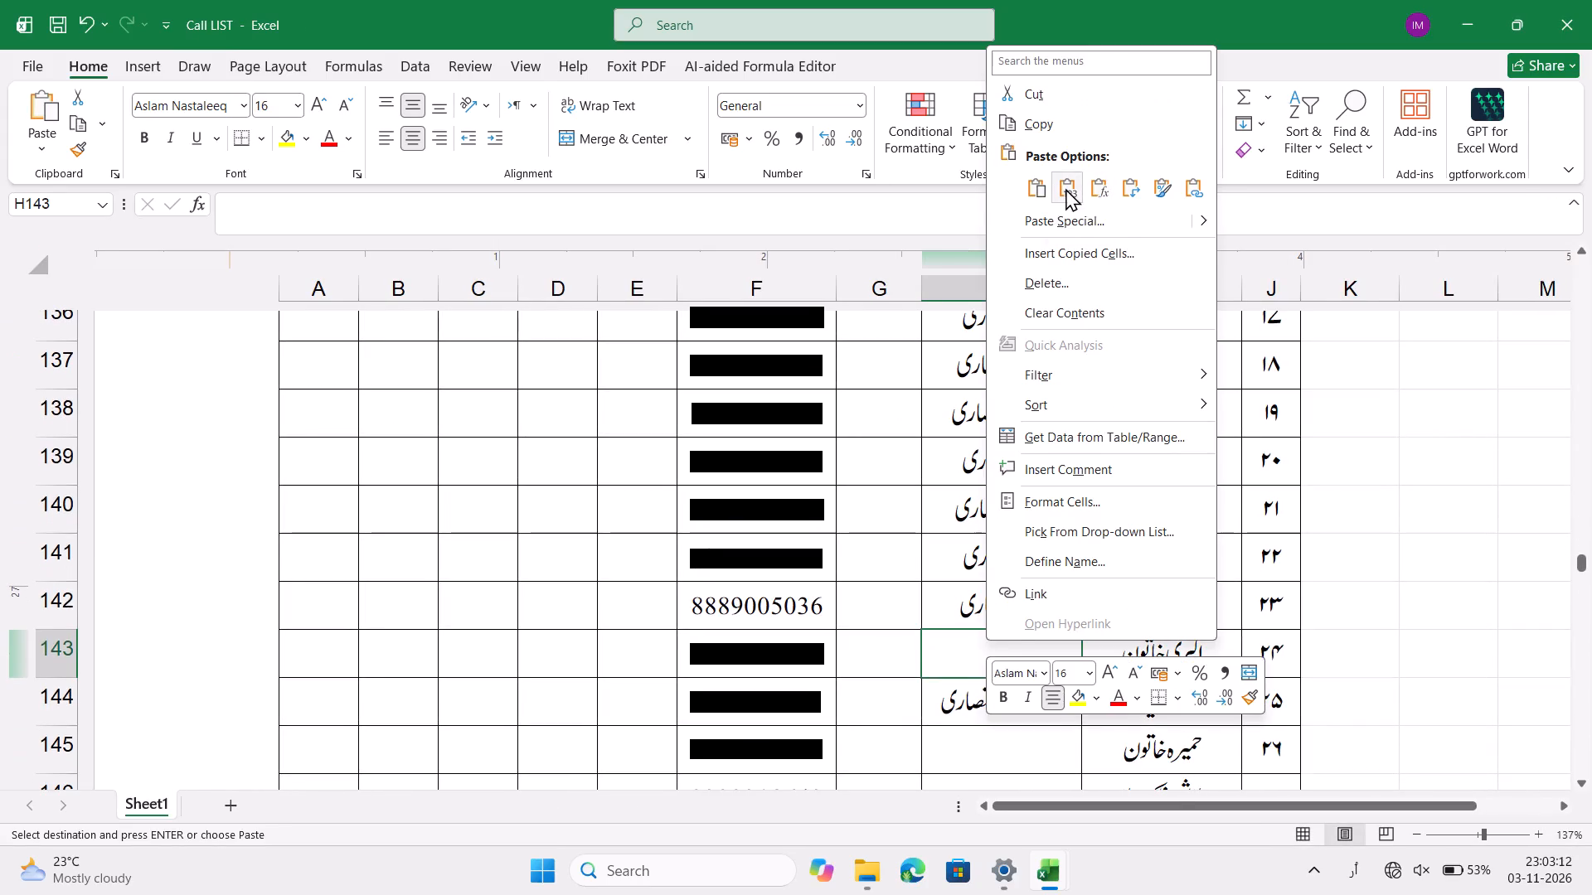
{"action": "left_click", "coordinate": [1065, 188]}
Copy the father's name in AJ29 on the اعدادیہ sheet of حاضری رجسٹر into H145 of Call LIST as values only.
{"action": "scroll", "coordinate": [900, 580], "scroll_direction": "down", "scroll_amount": 1}
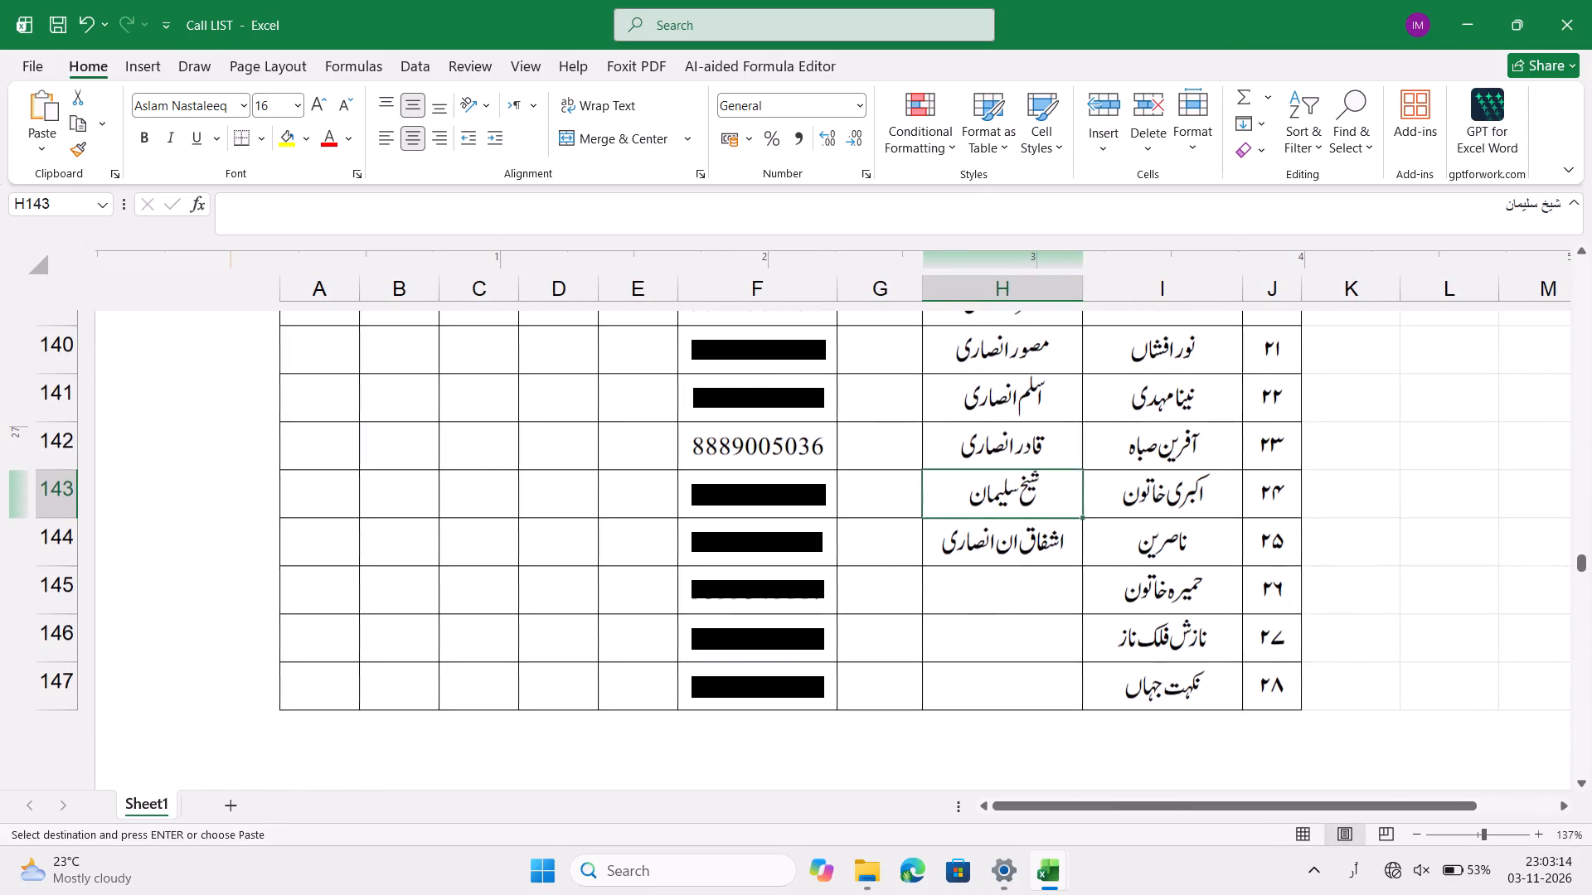
{"action": "left_click", "coordinate": [997, 582]}
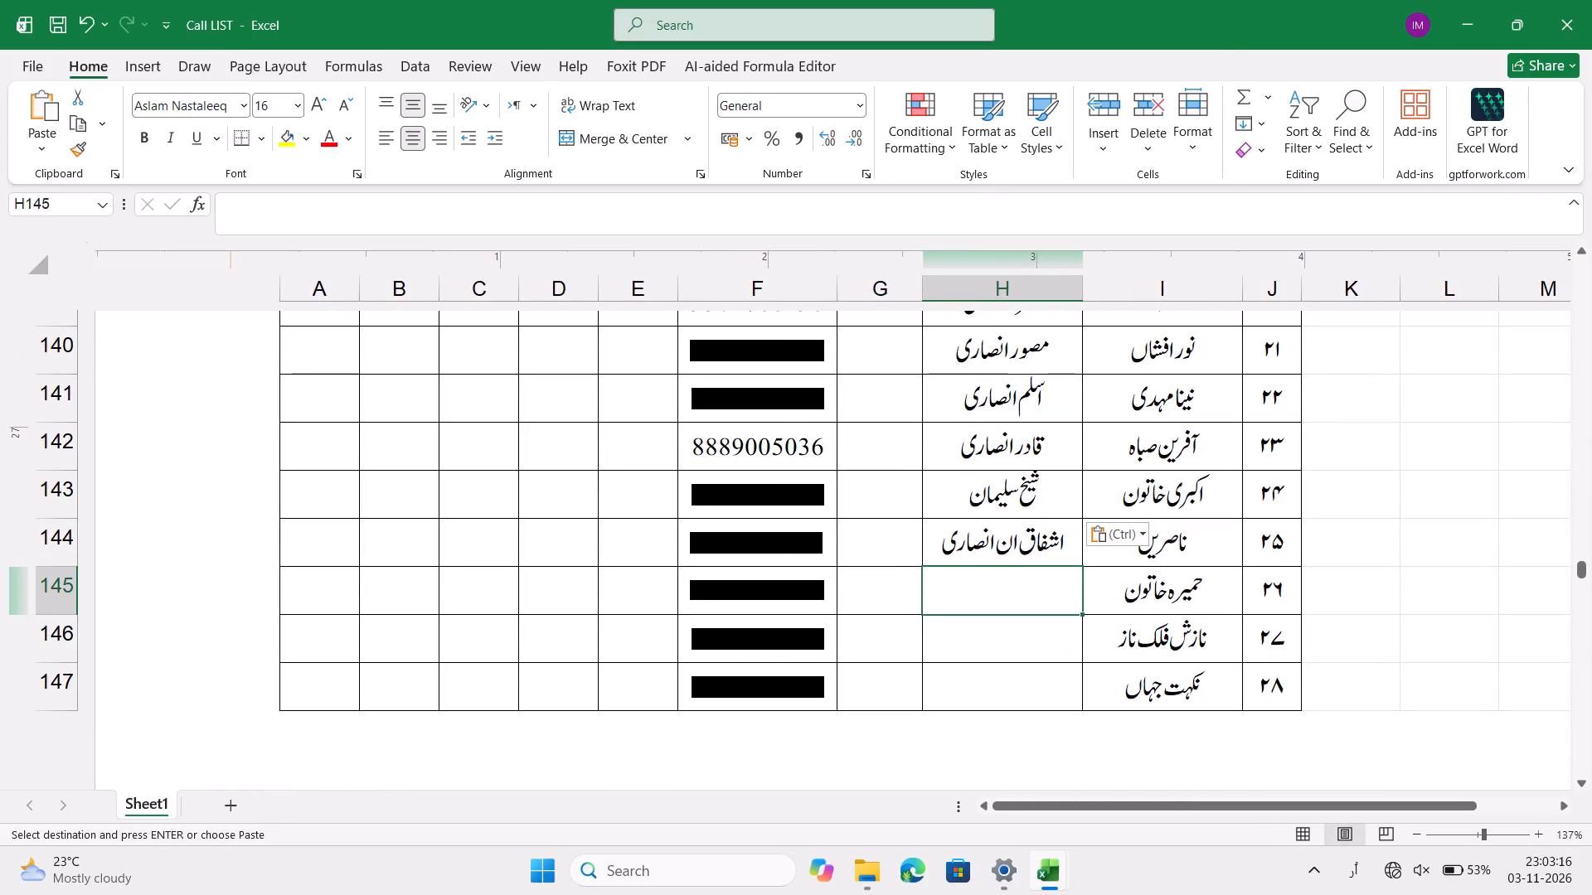
{"action": "scroll", "coordinate": [997, 582], "scroll_direction": "down", "scroll_amount": 1}
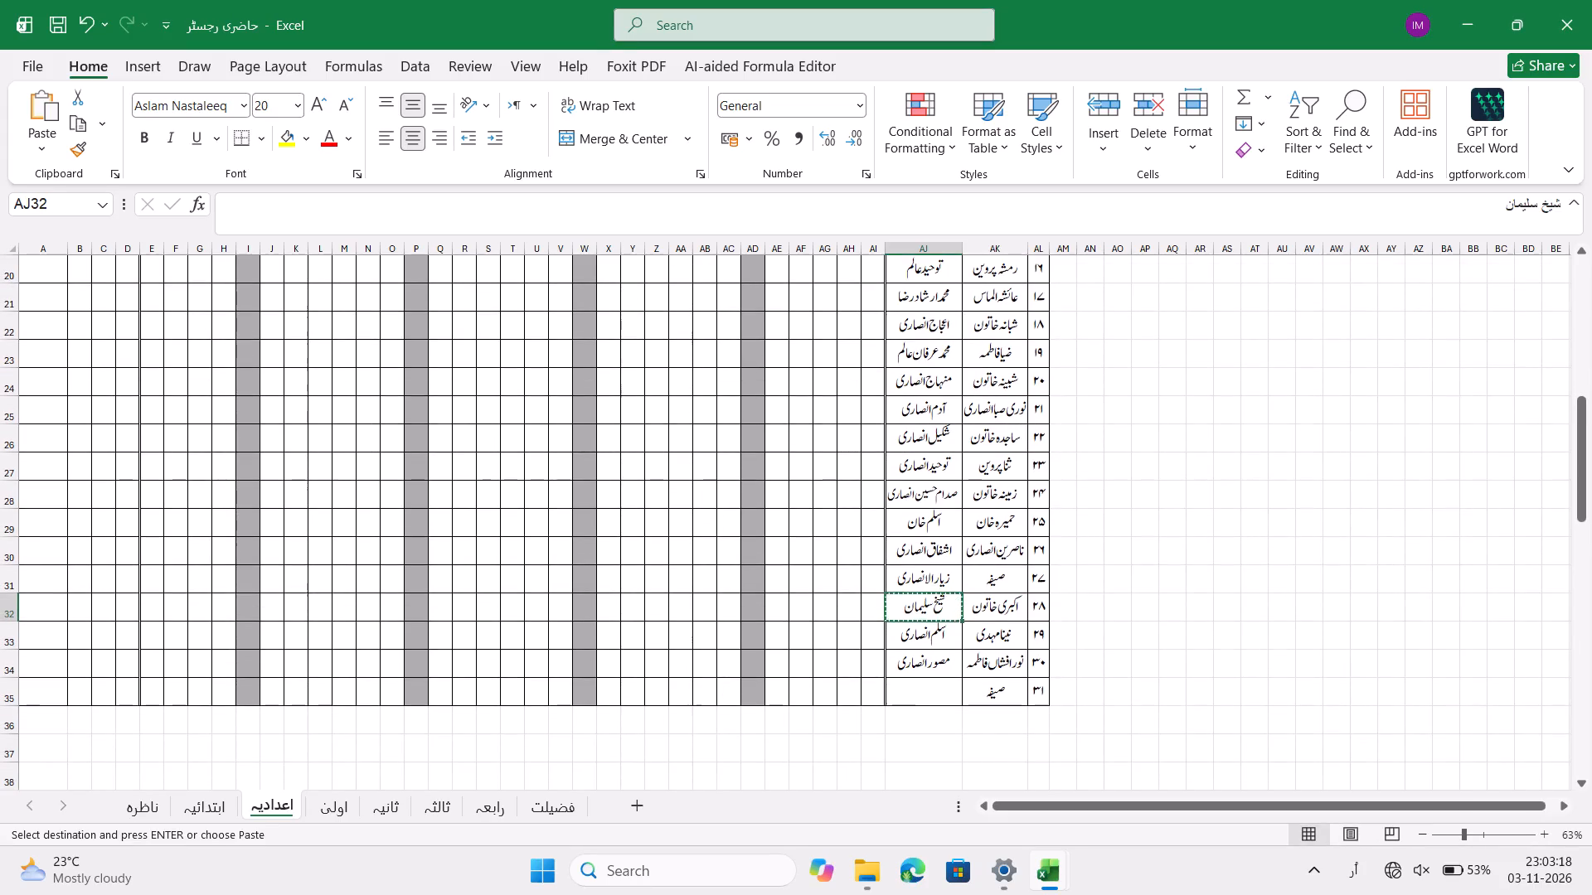
{"action": "left_click", "coordinate": [928, 539]}
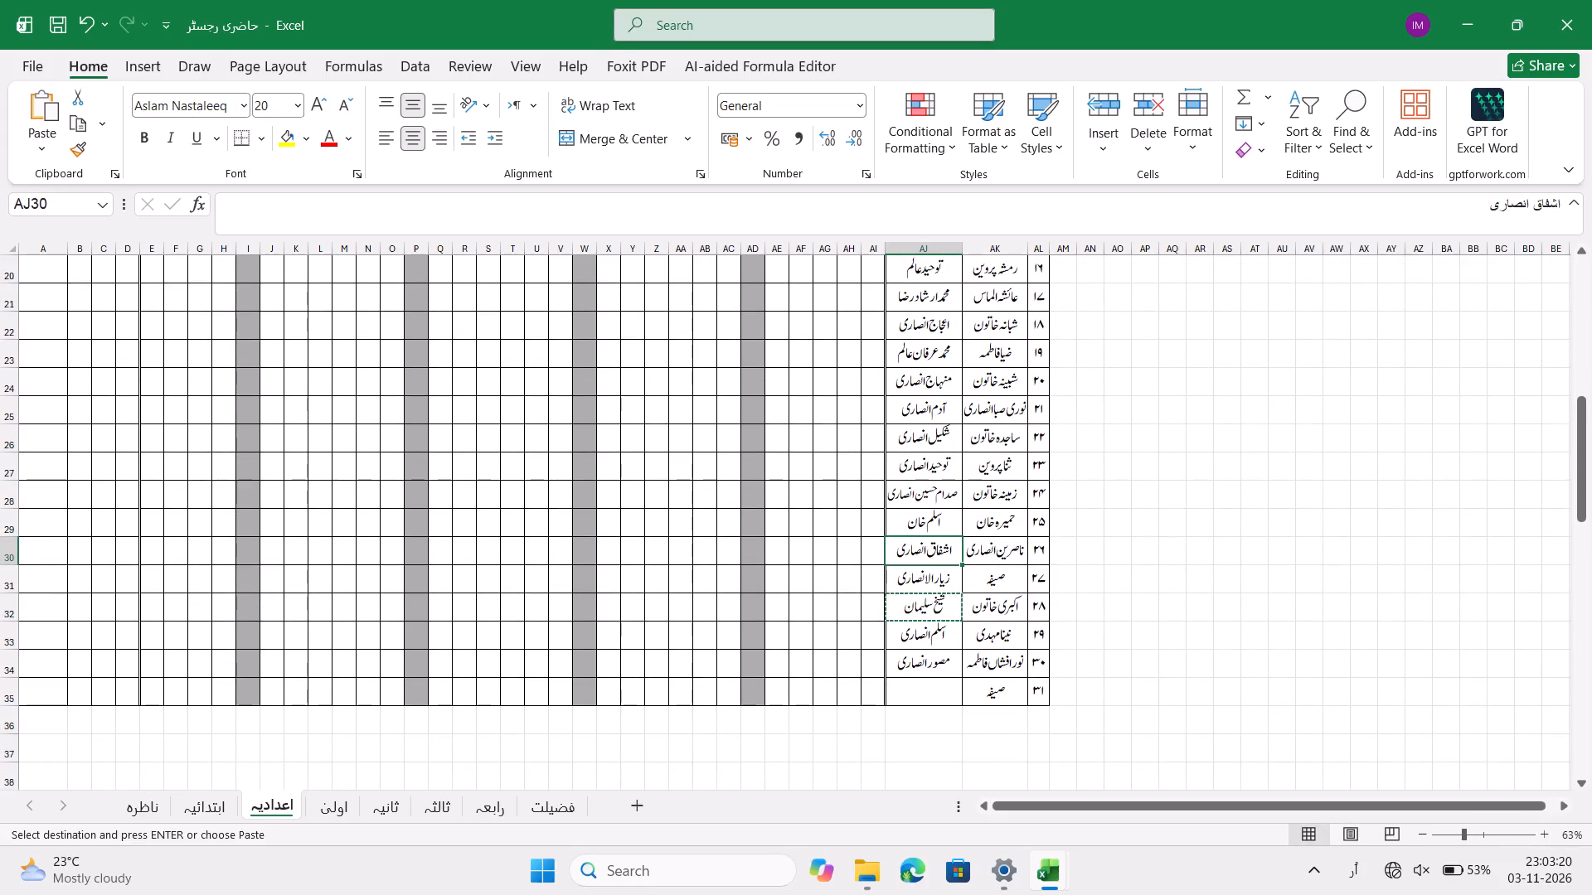
{"action": "left_click", "coordinate": [925, 522]}
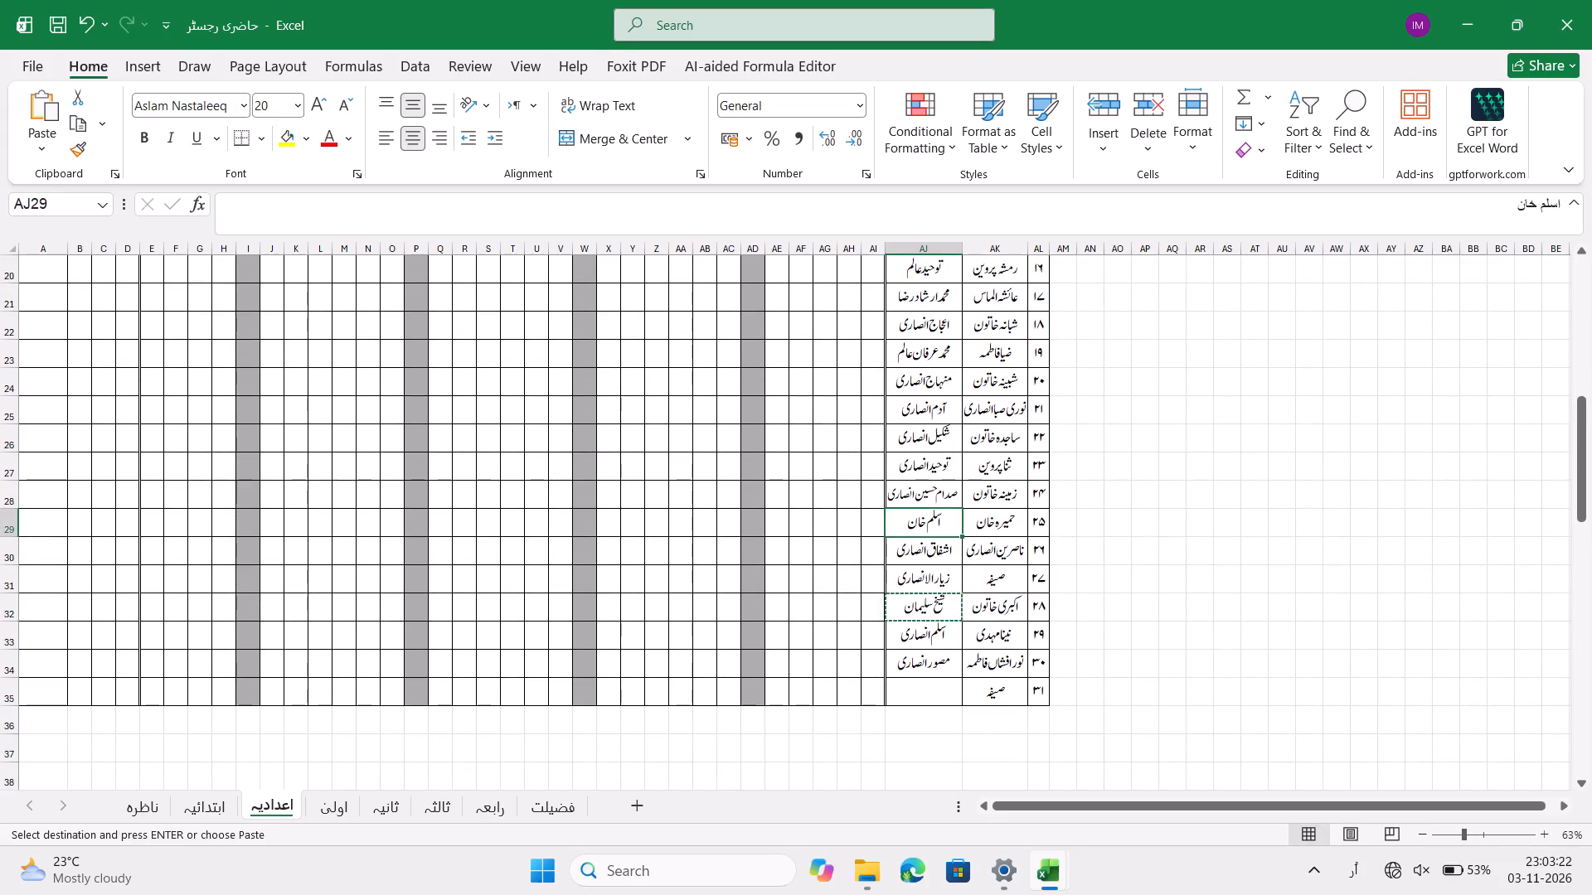
{"action": "key", "text": "ctrl+c"}
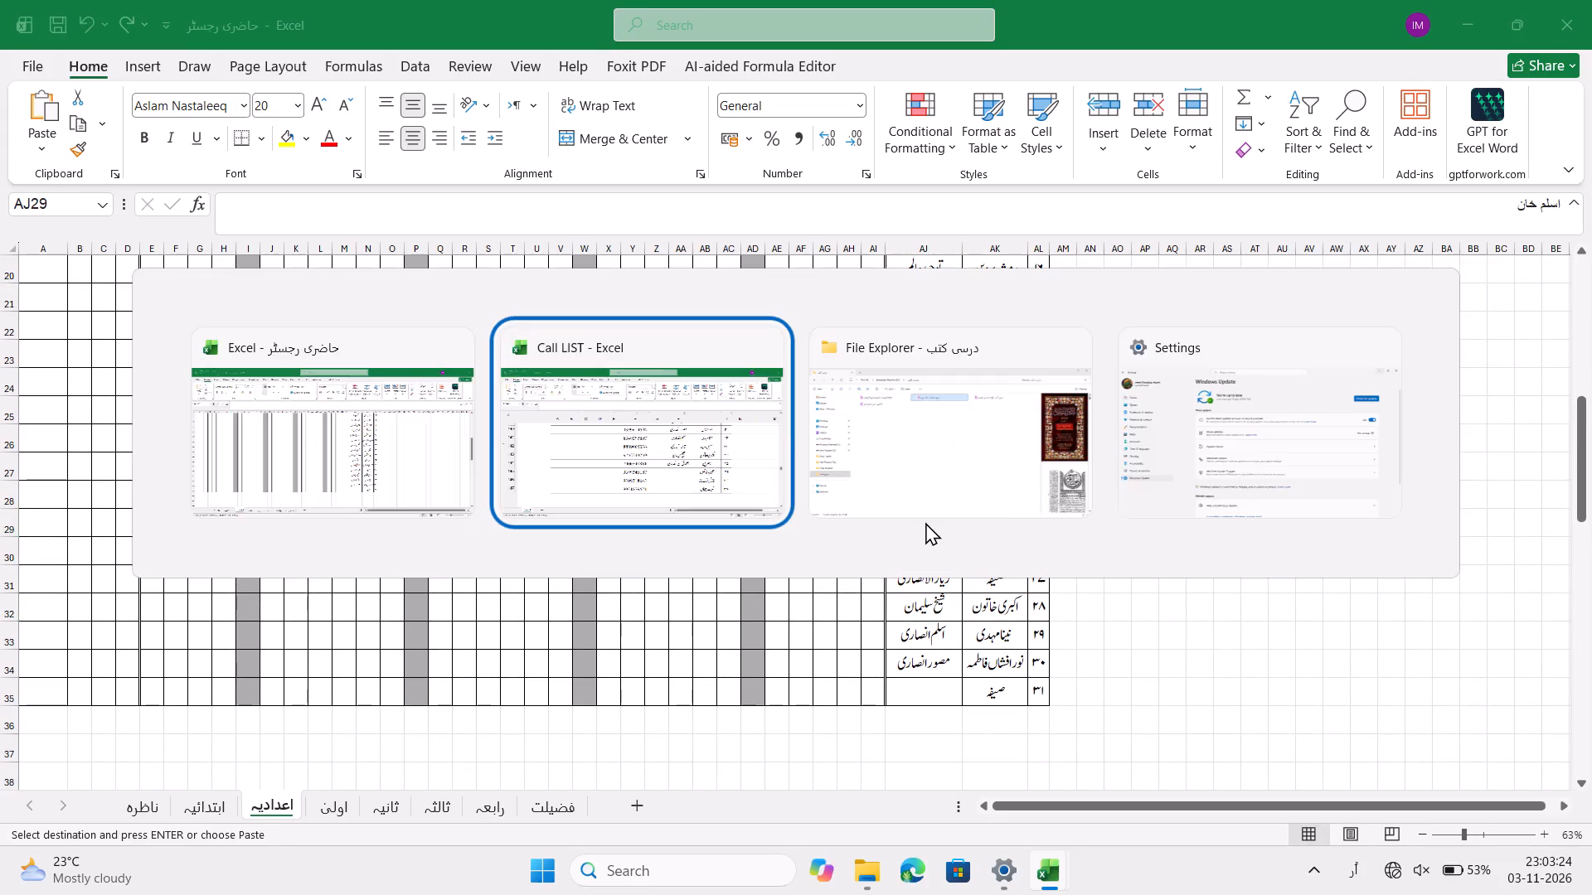
{"action": "right_click", "coordinate": [968, 597]}
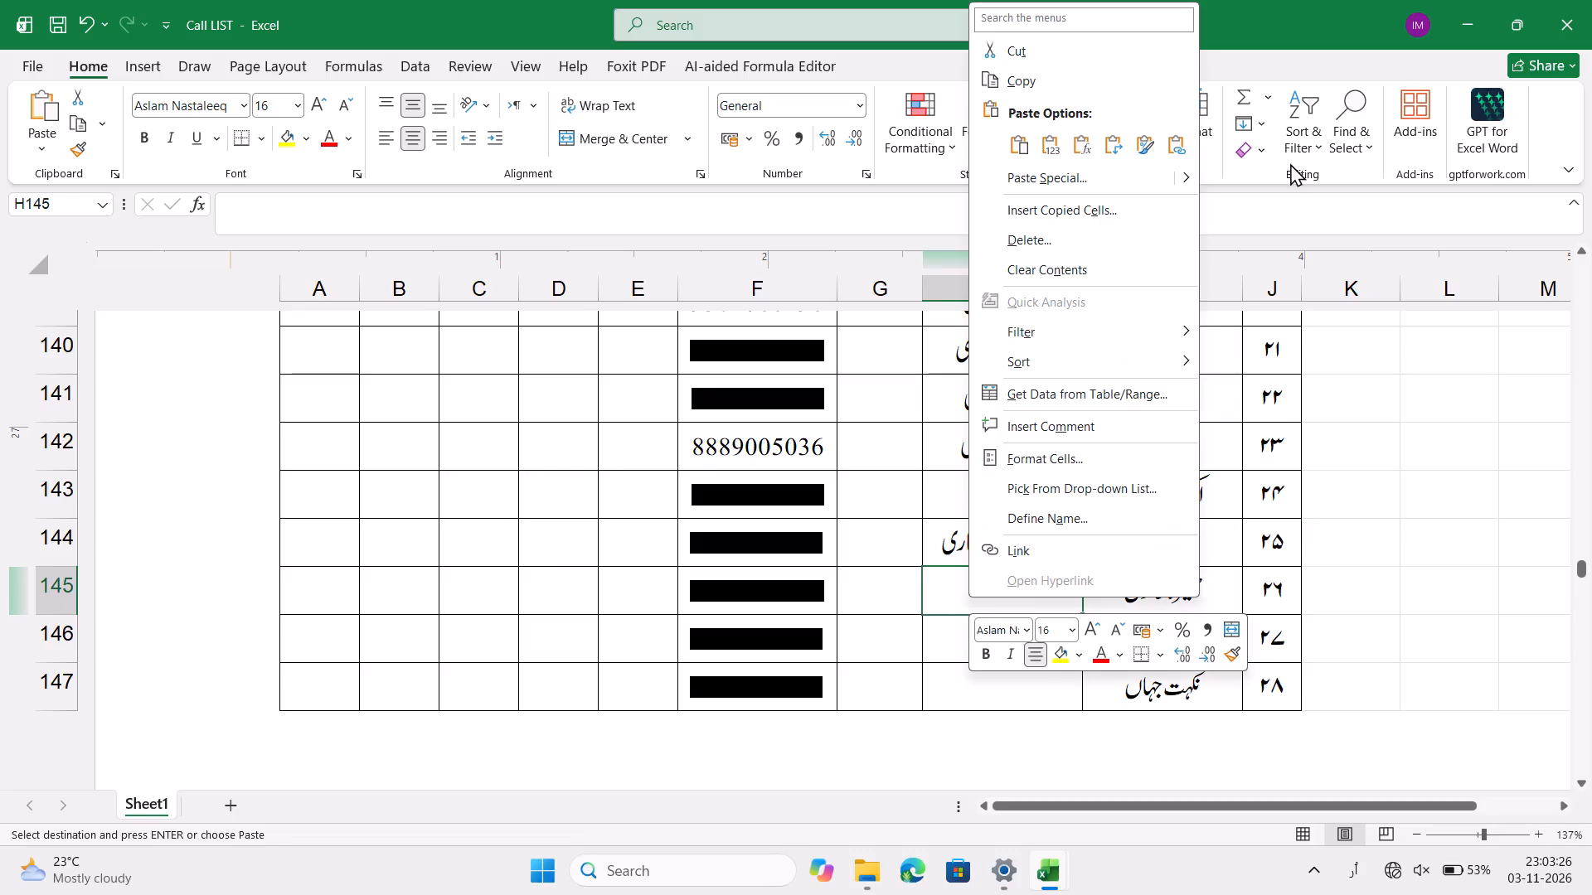
{"action": "left_click", "coordinate": [1056, 147]}
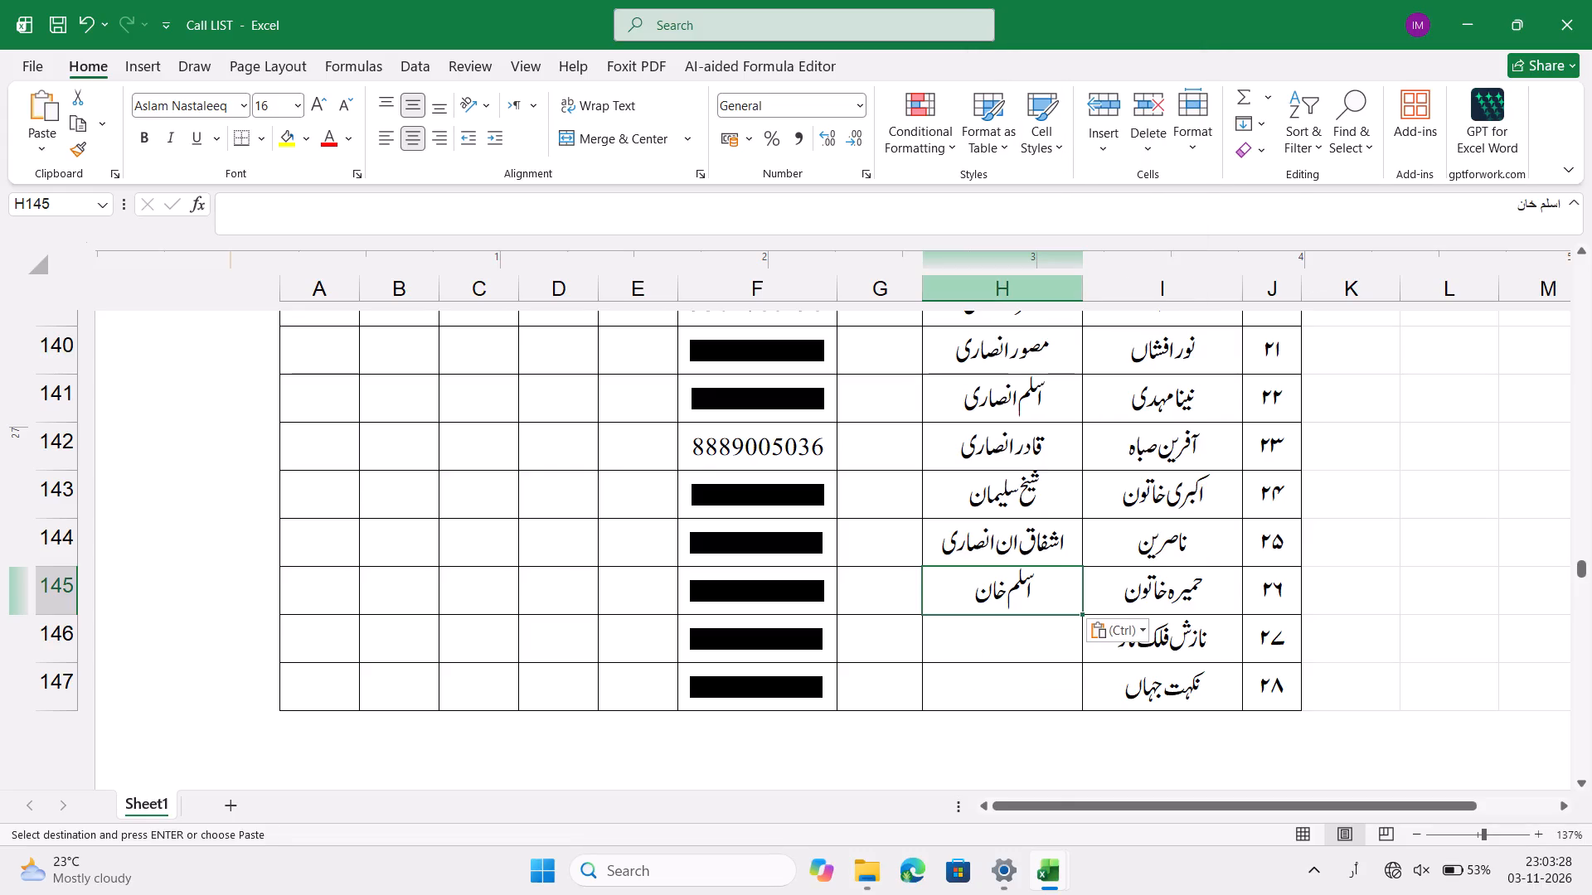
Copy the father's name in AJ10 on the اعدادیہ sheet of حاضری رجسٹر into H146 of Call LIST as values only.
{"action": "left_click", "coordinate": [981, 627]}
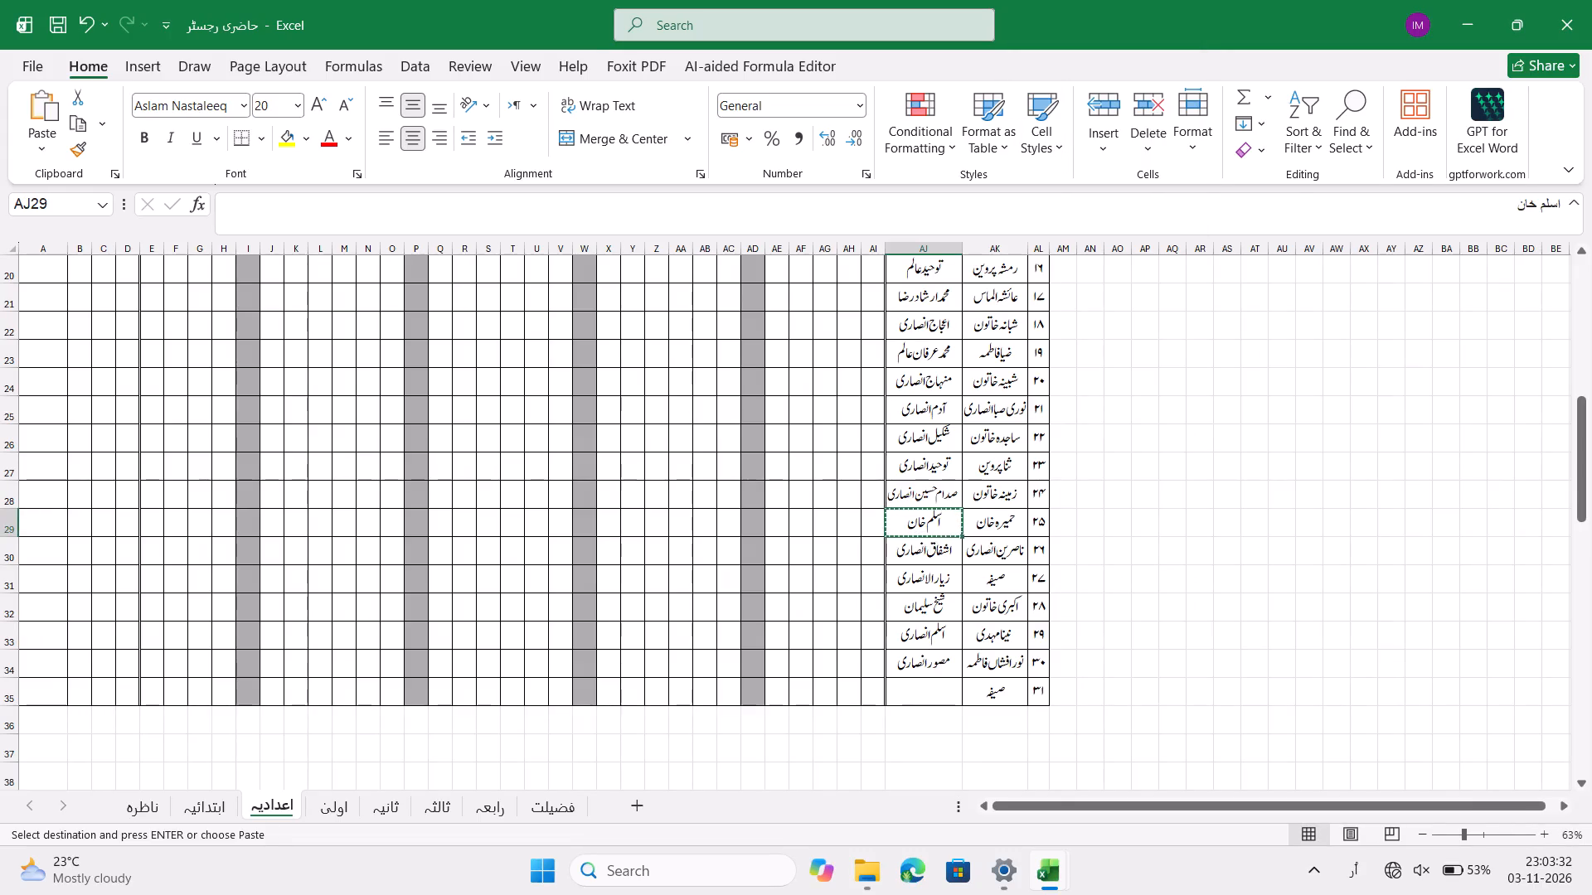
{"action": "scroll", "coordinate": [961, 458], "scroll_direction": "up", "scroll_amount": 3}
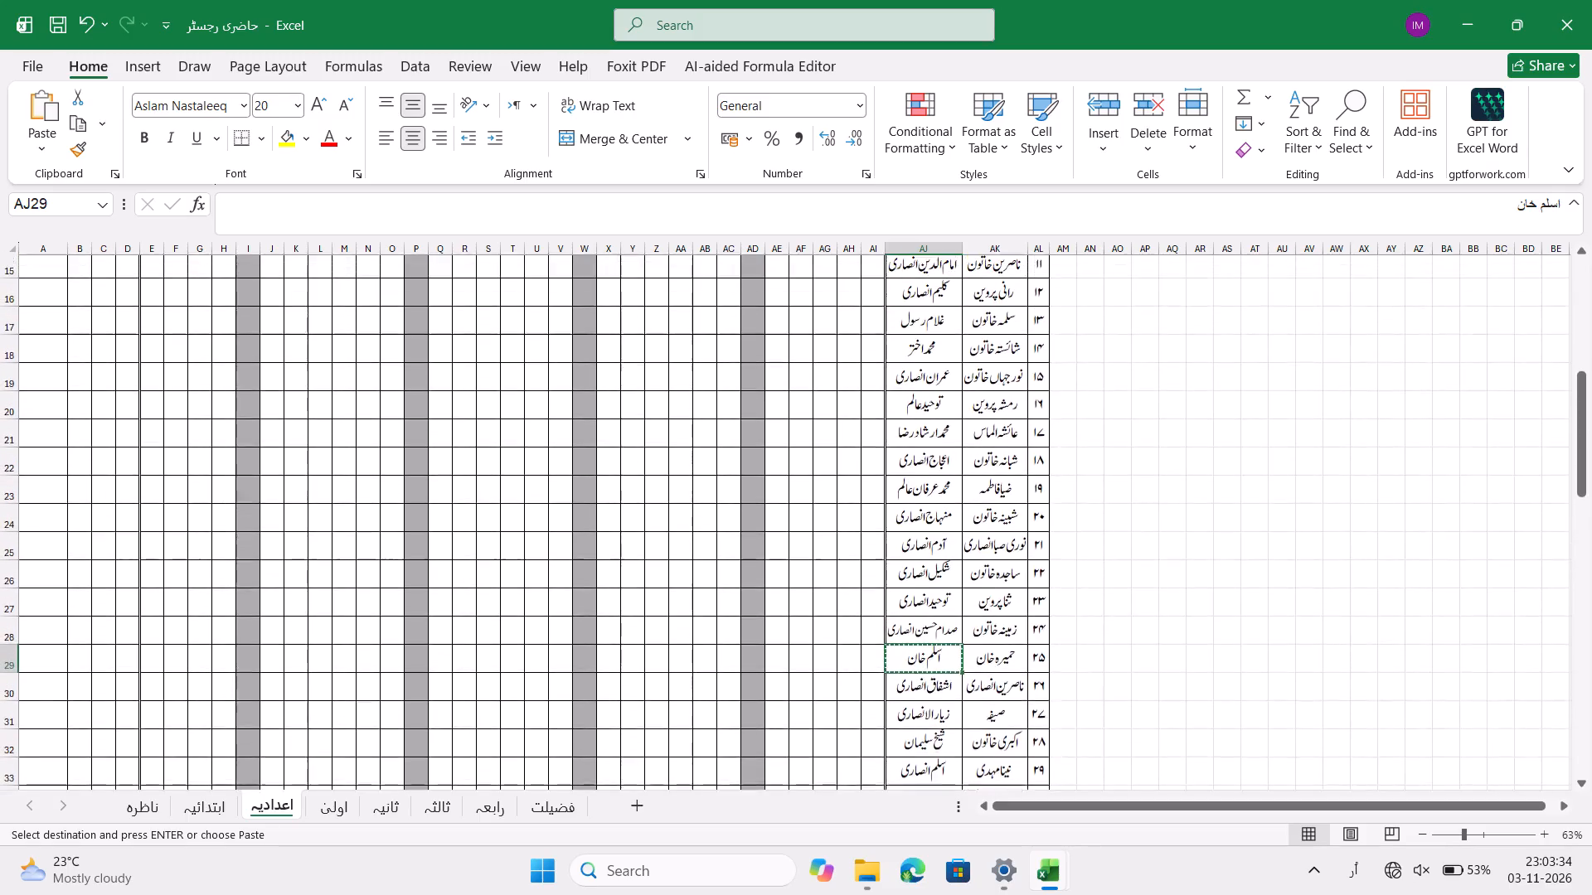
{"action": "scroll", "coordinate": [961, 458], "scroll_direction": "up", "scroll_amount": 2}
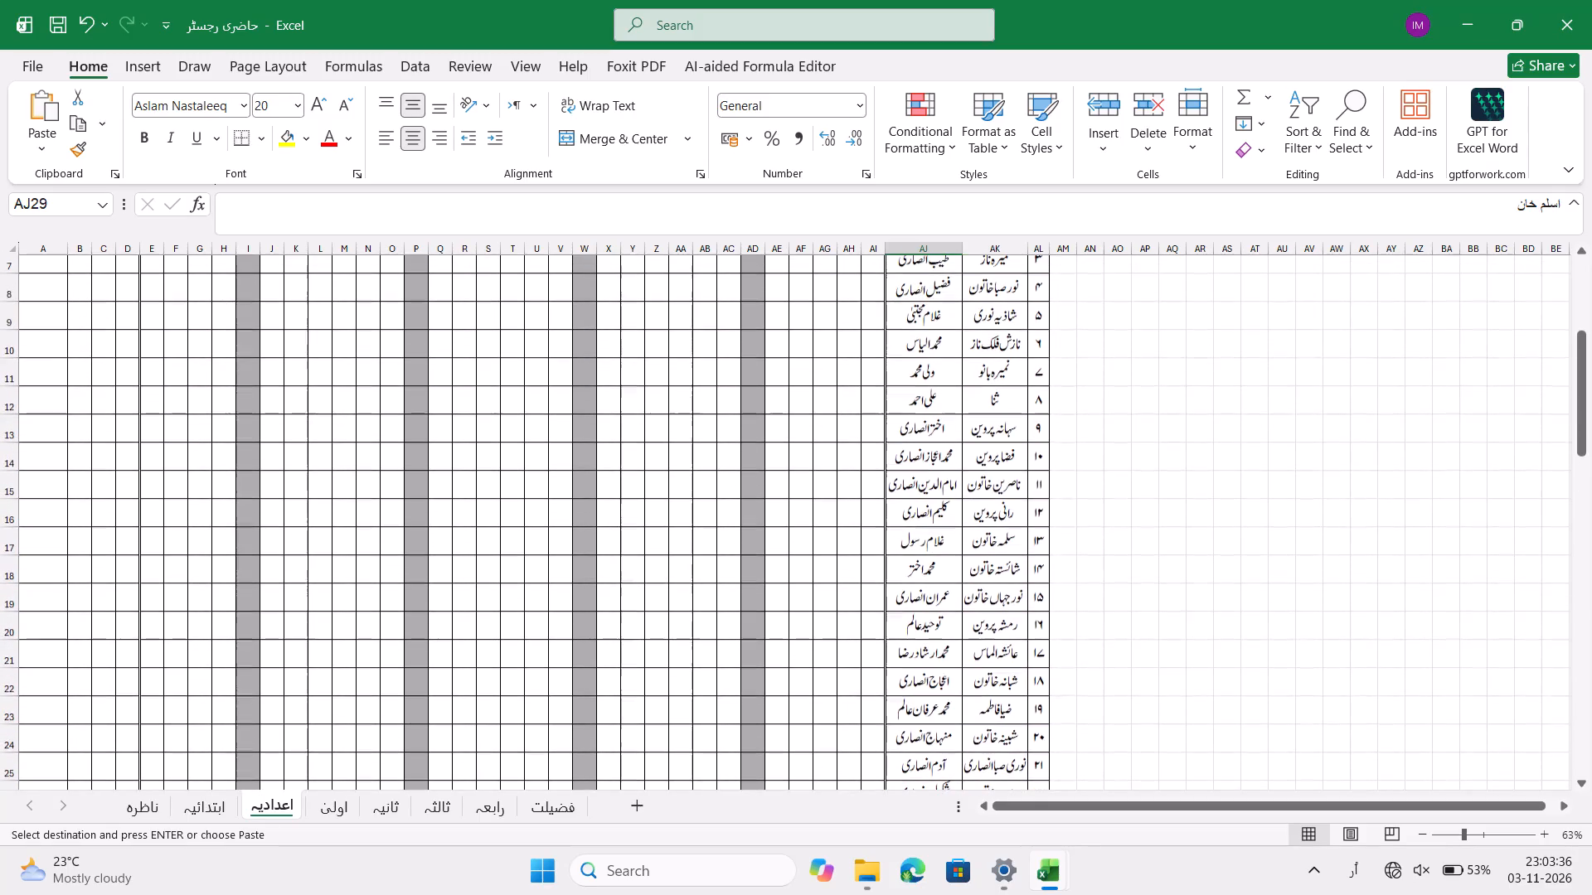
{"action": "left_click", "coordinate": [950, 351]}
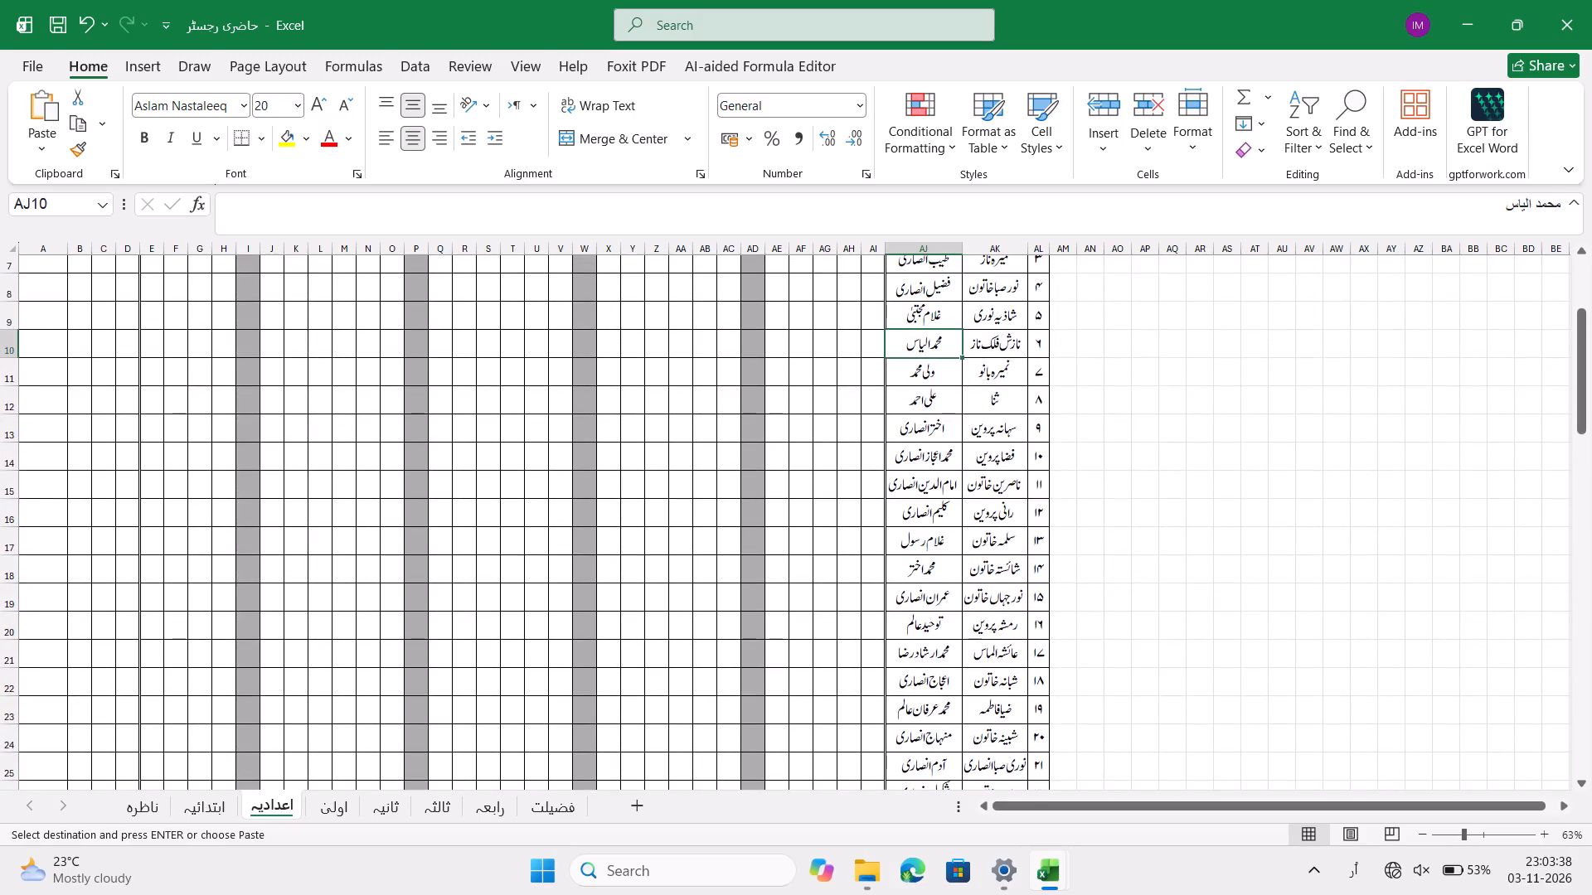
{"action": "key", "text": "ctrl+c"}
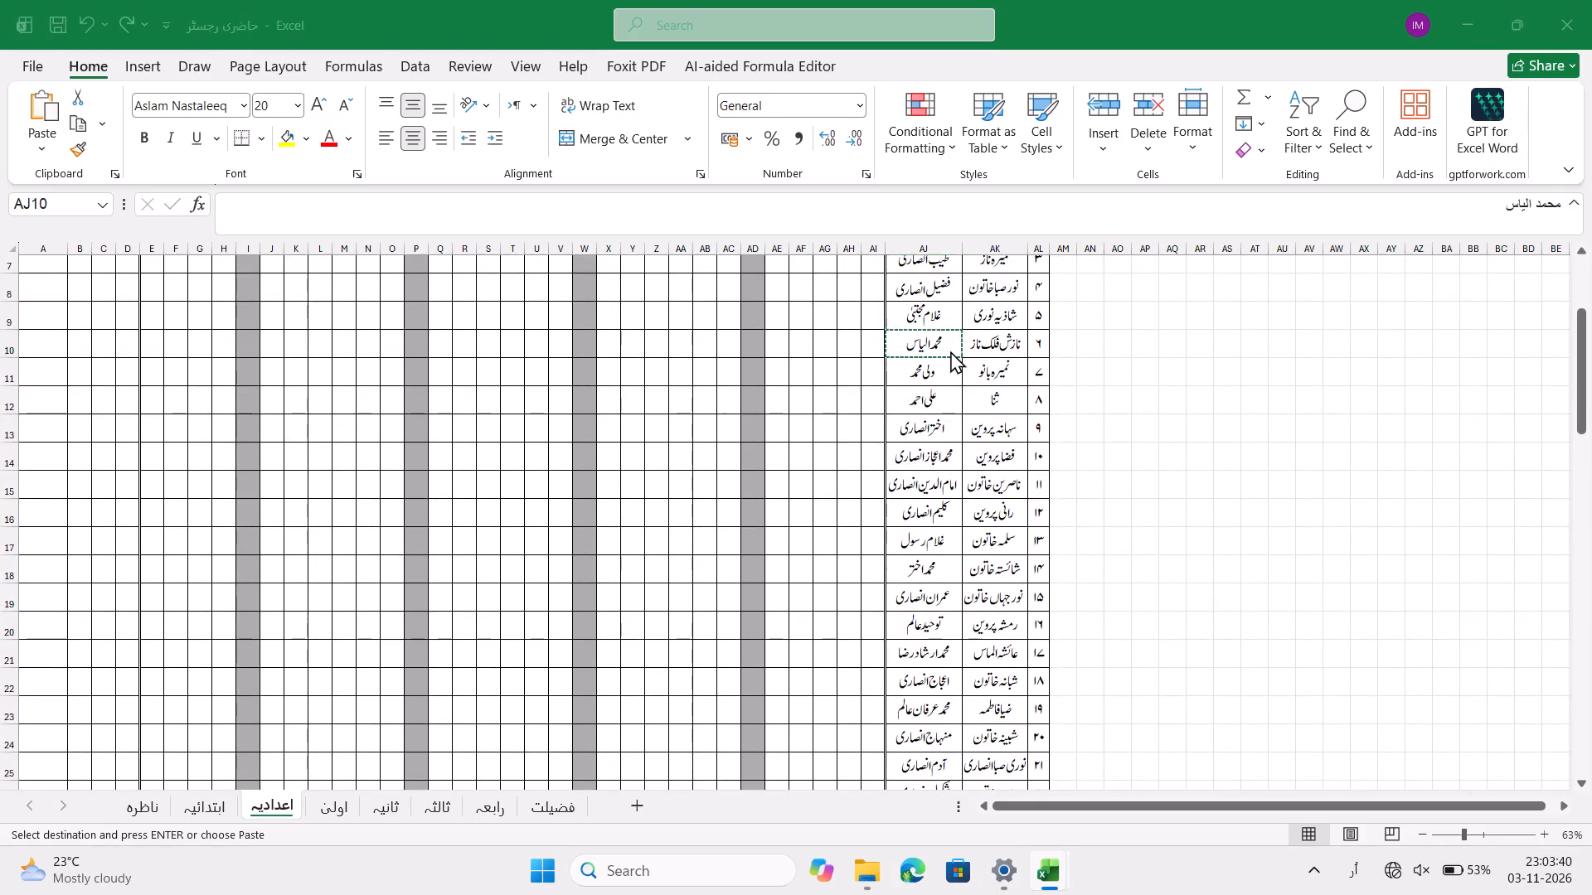
{"action": "right_click", "coordinate": [981, 634]}
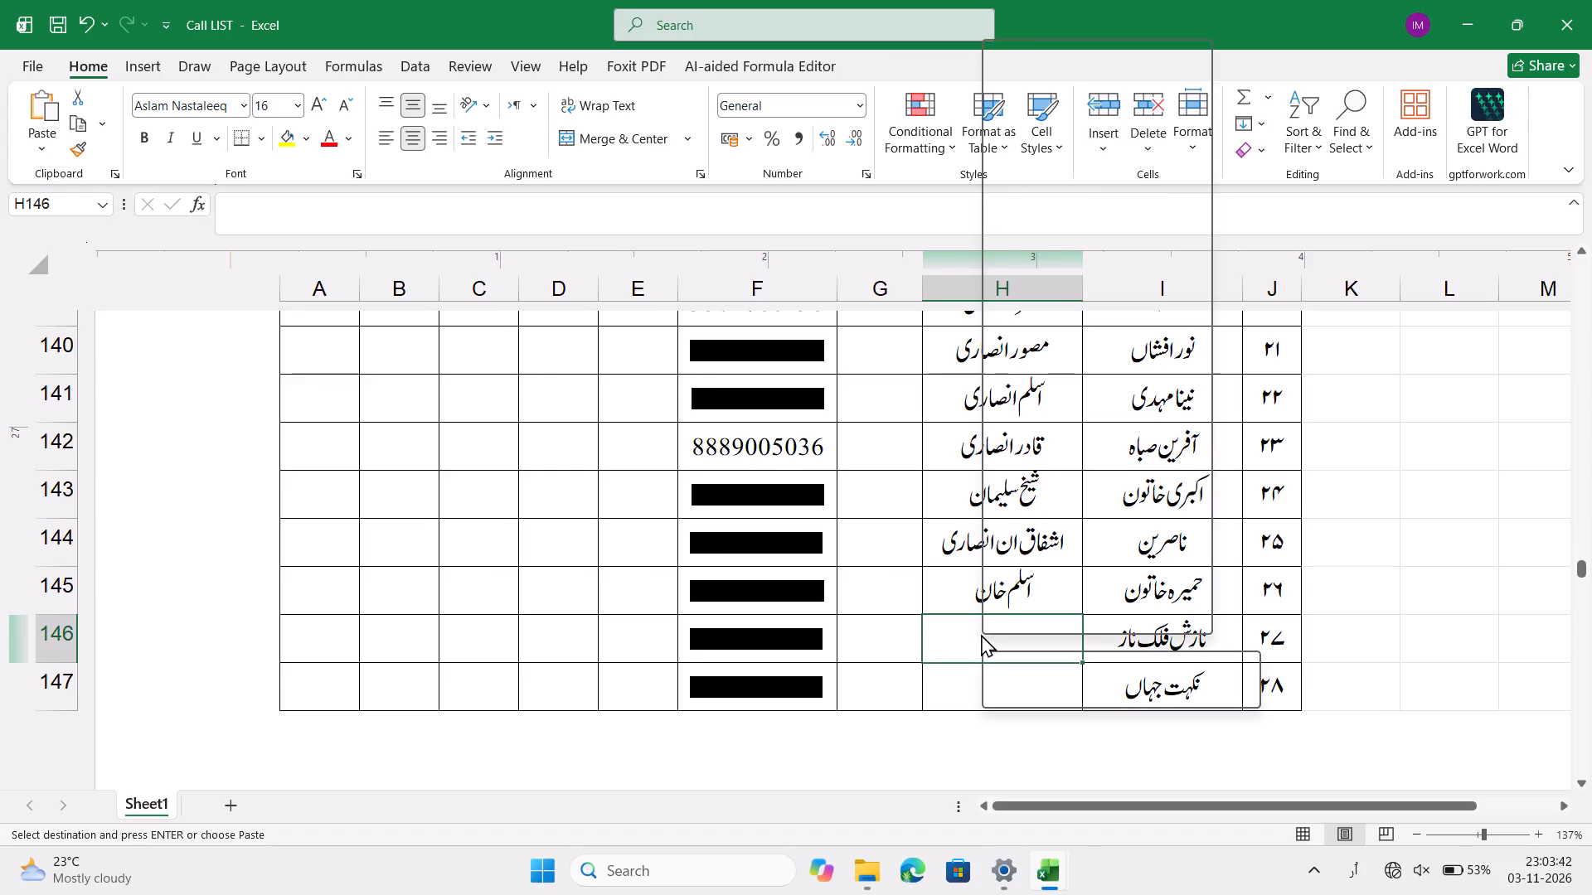
{"action": "left_click", "coordinate": [1067, 188]}
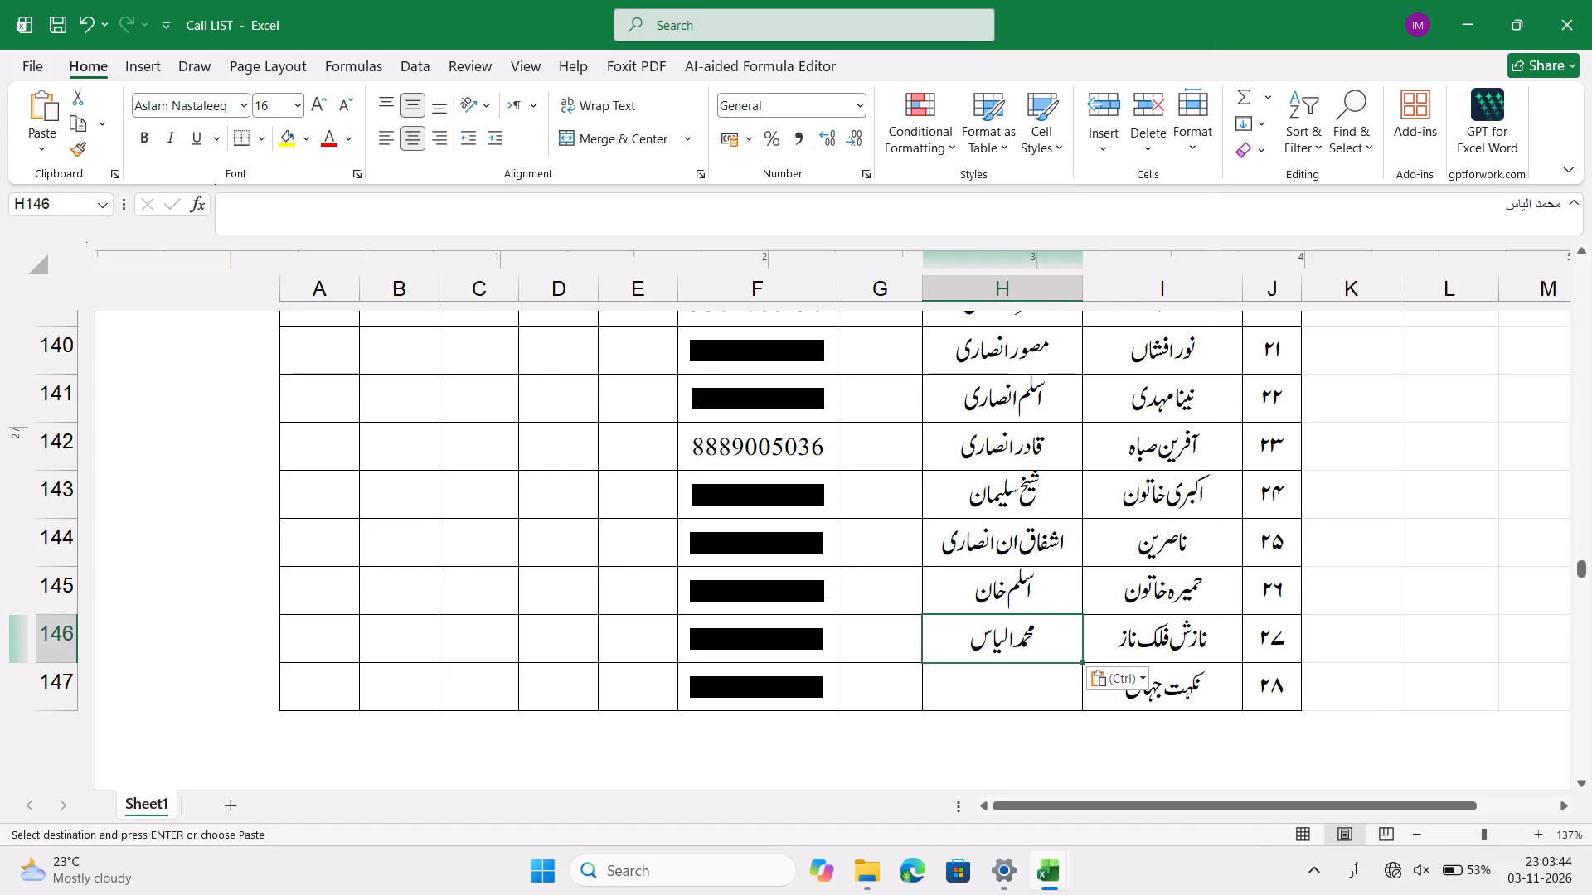
Copy the father's name in AJ27 on the ابتدائیہ sheet of حاضری رجسٹر into H147 of Call LIST as values only.
{"action": "left_click", "coordinate": [998, 681]}
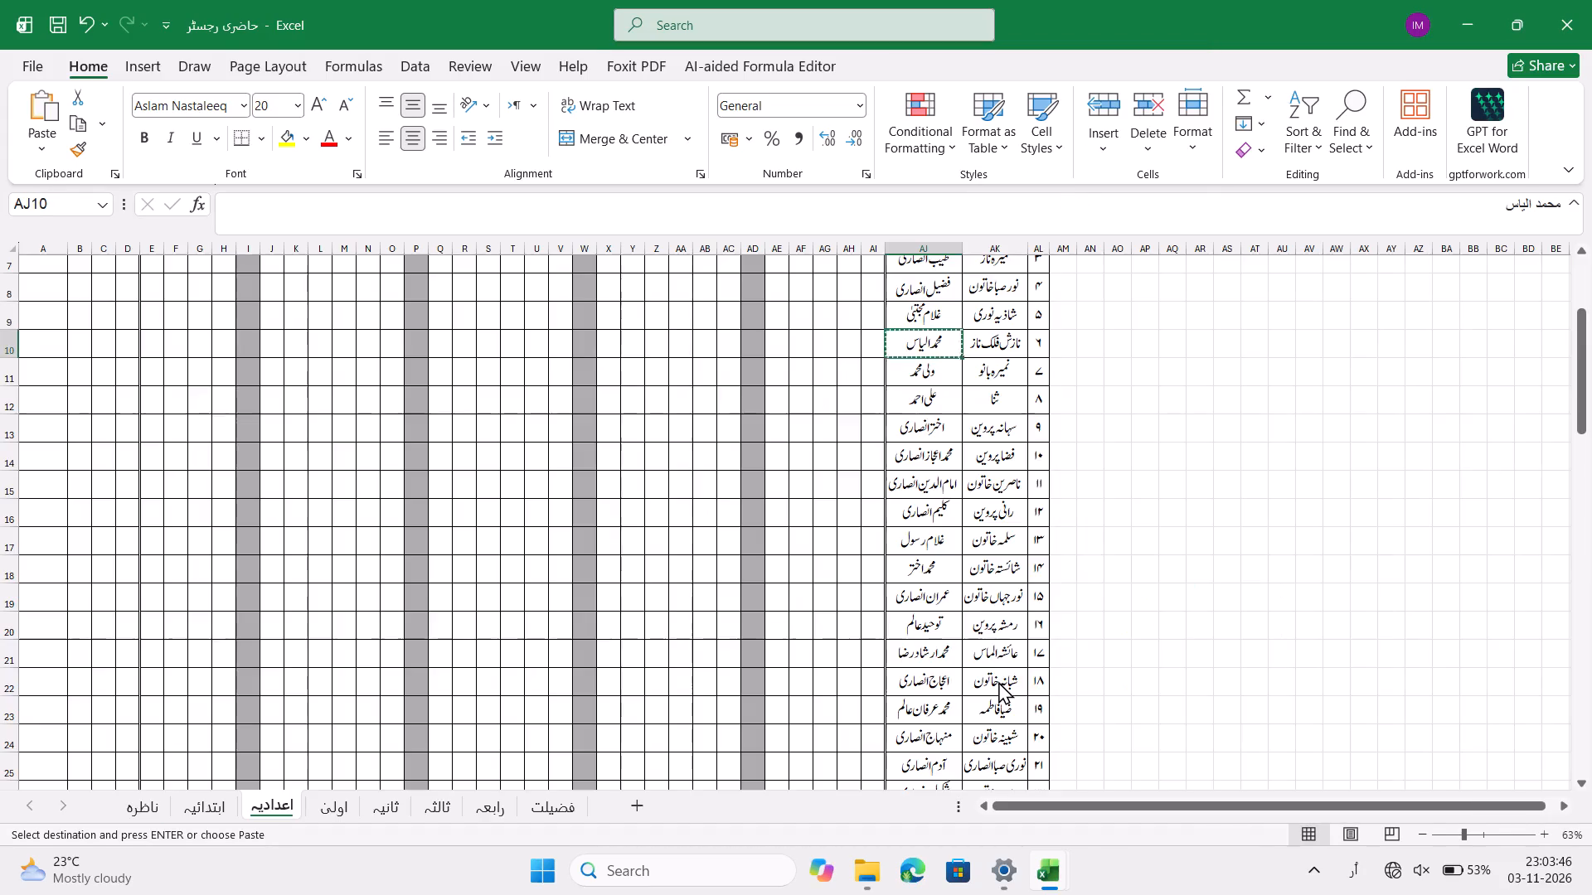
{"action": "left_click", "coordinate": [215, 804]}
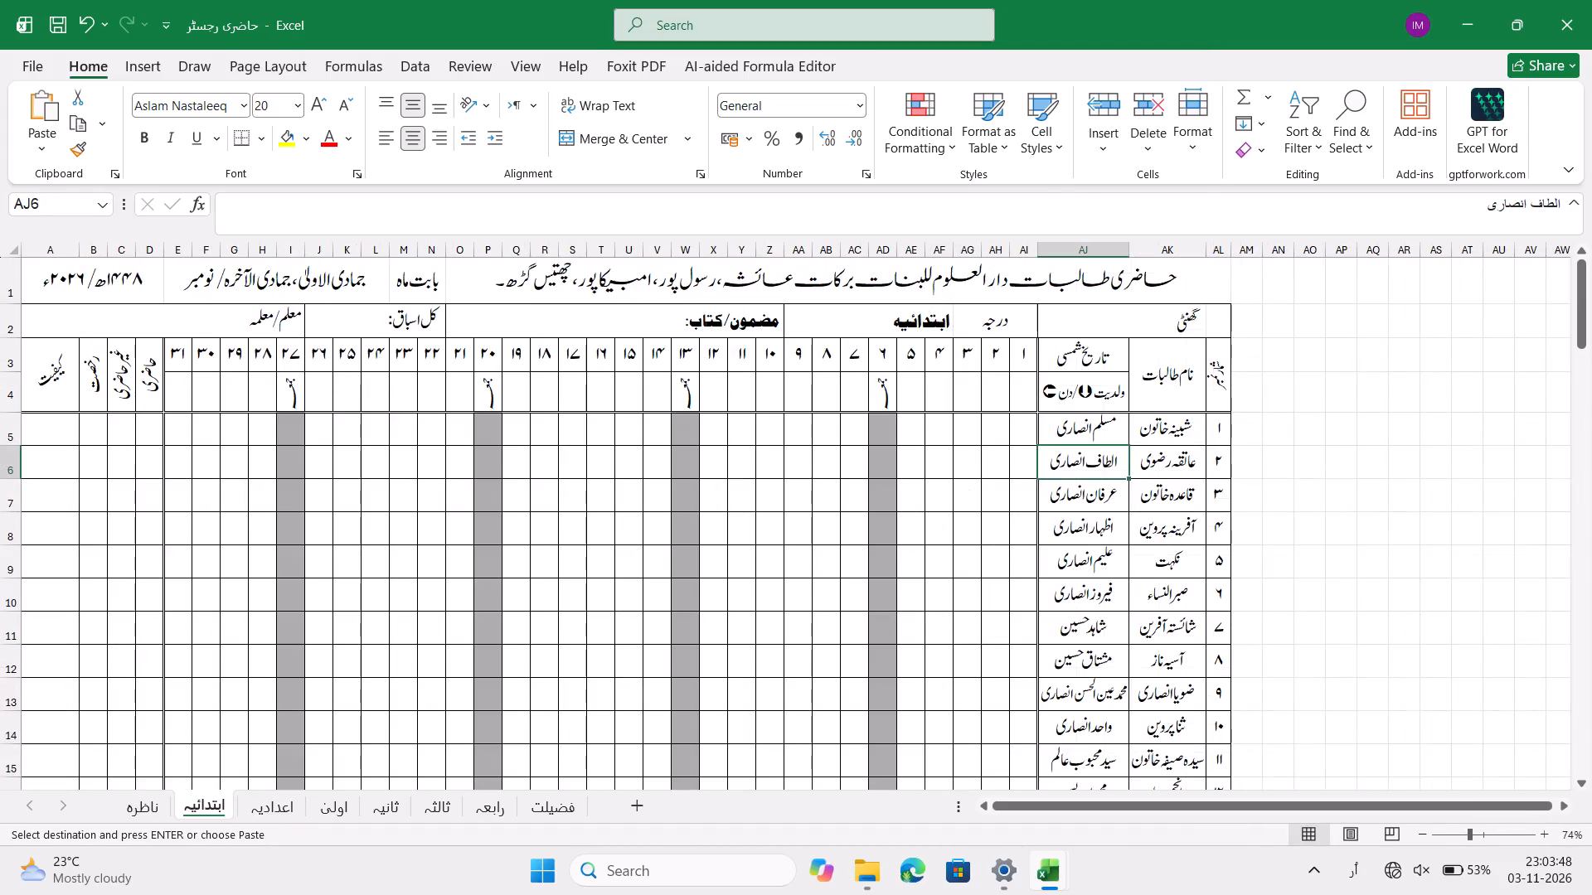
{"action": "scroll", "coordinate": [734, 747], "scroll_direction": "down", "scroll_amount": 3}
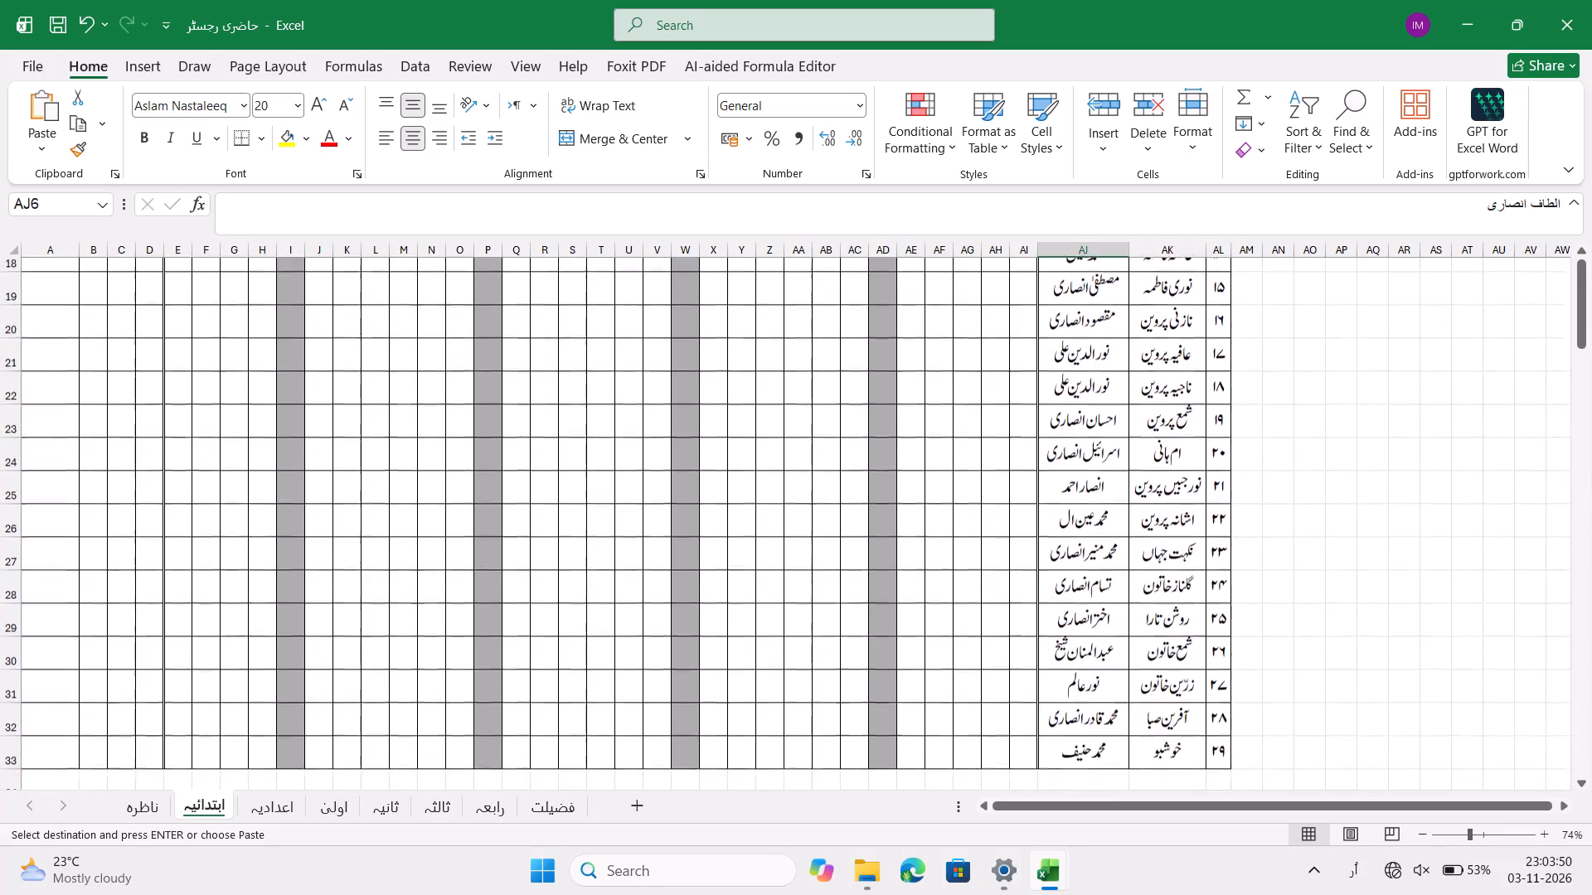
{"action": "scroll", "coordinate": [734, 747], "scroll_direction": "down", "scroll_amount": 1}
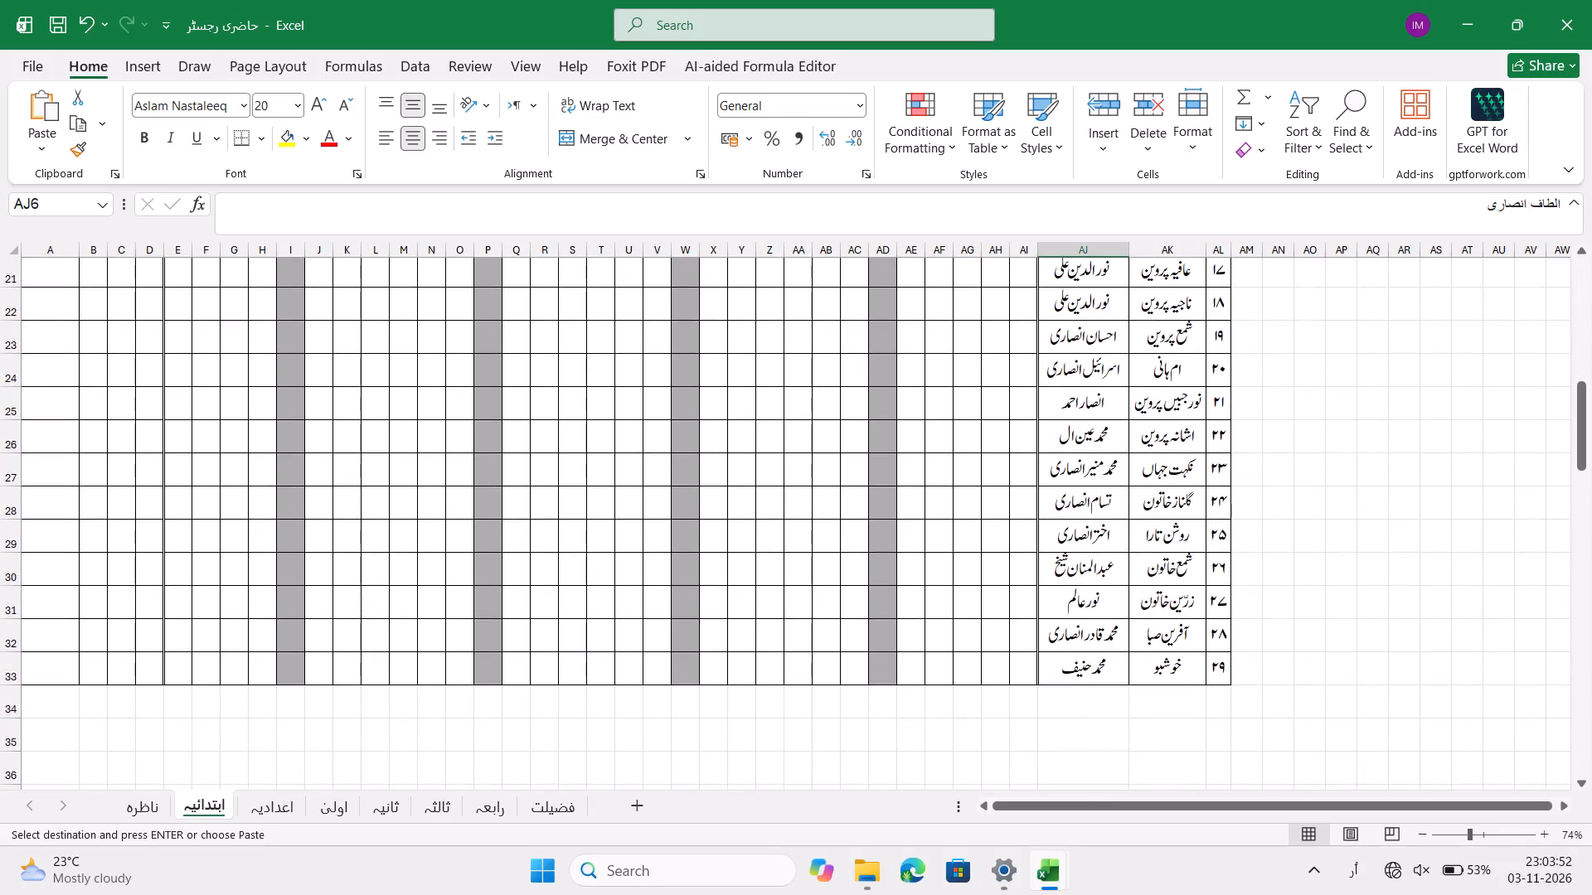
{"action": "left_click", "coordinate": [1094, 469]}
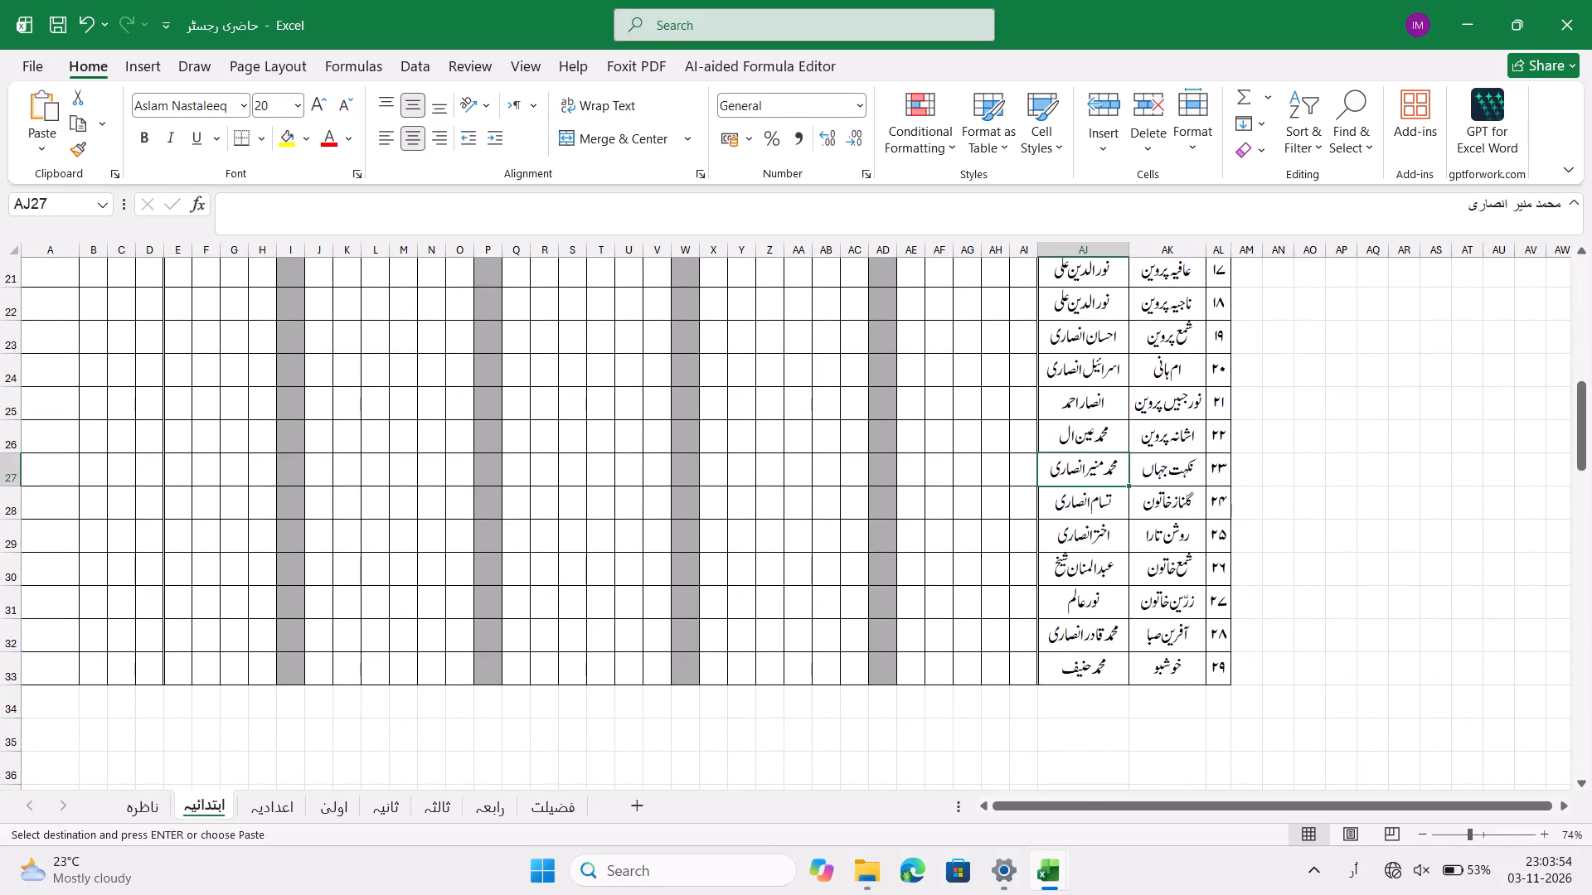
{"action": "key", "text": "ctrl+c"}
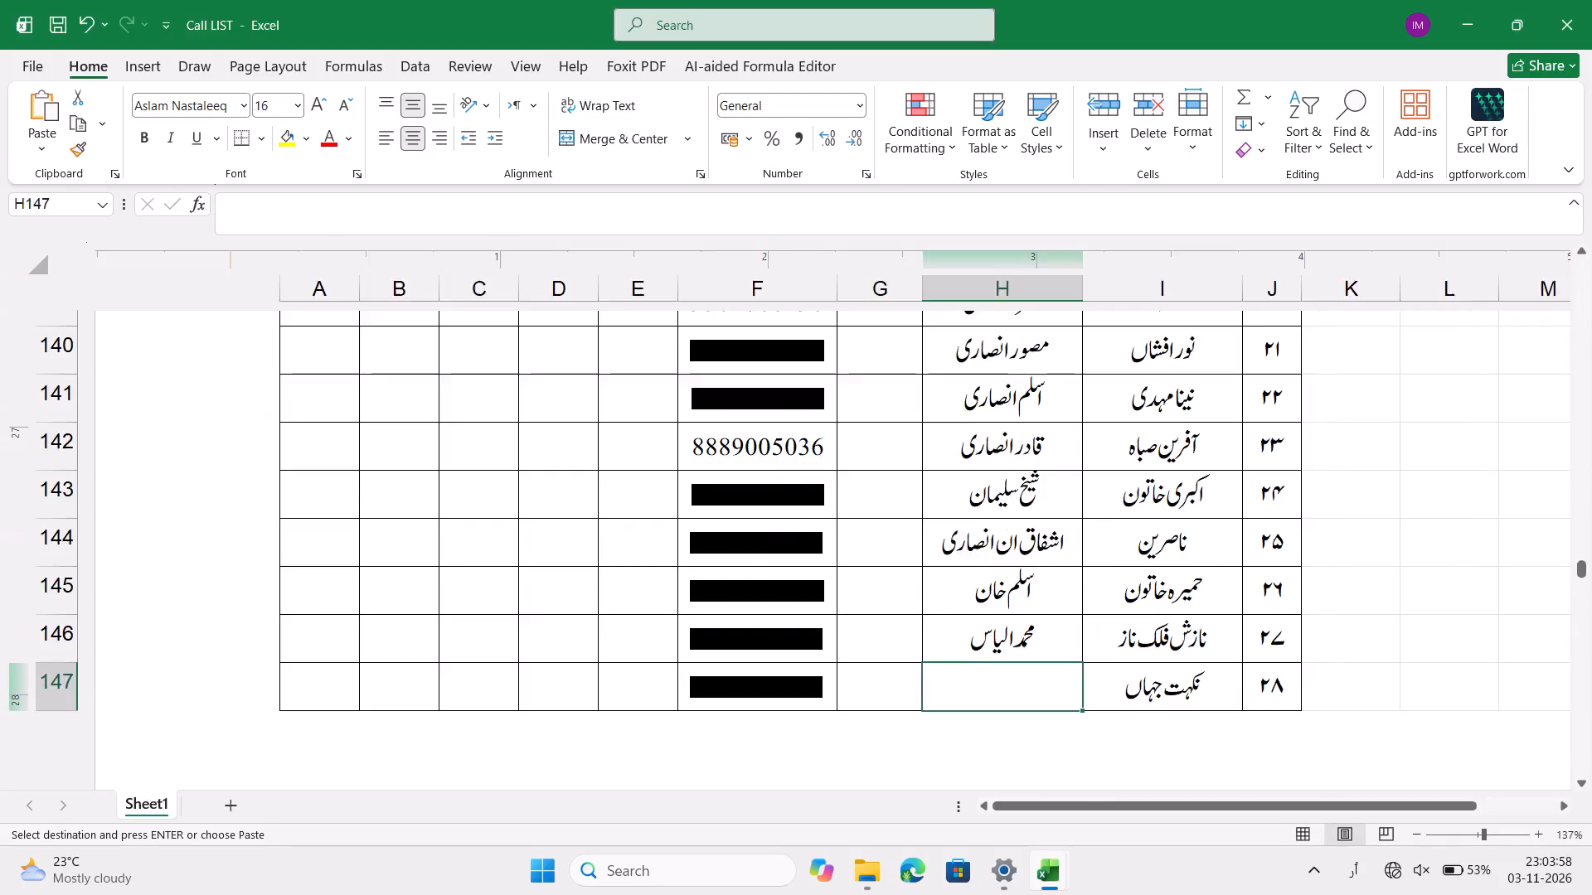
{"action": "right_click", "coordinate": [1029, 679]}
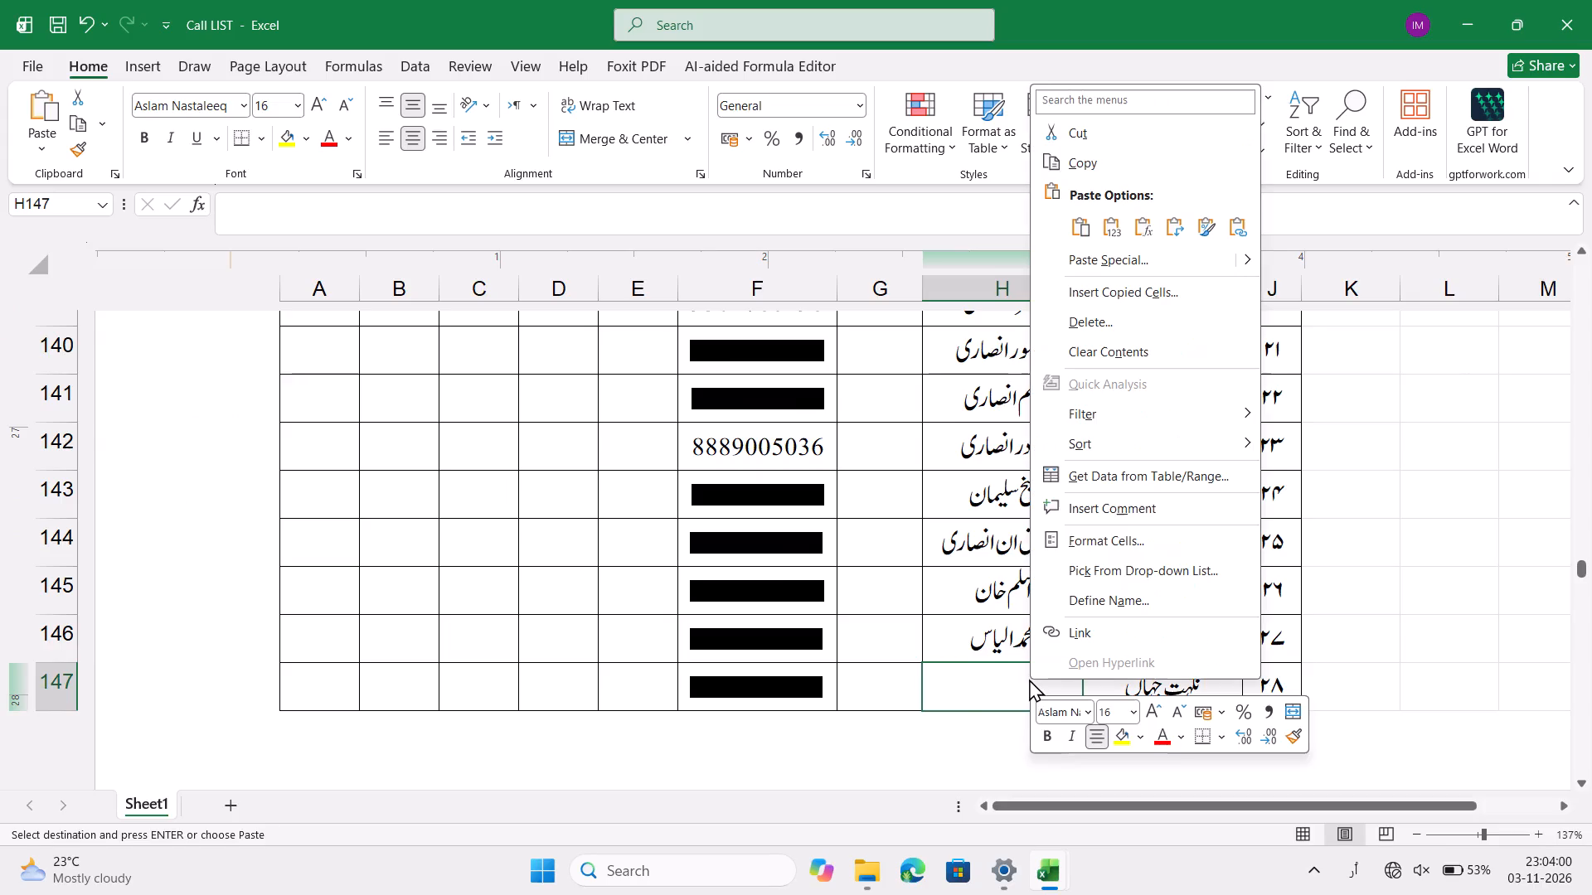
{"action": "left_click", "coordinate": [1116, 228]}
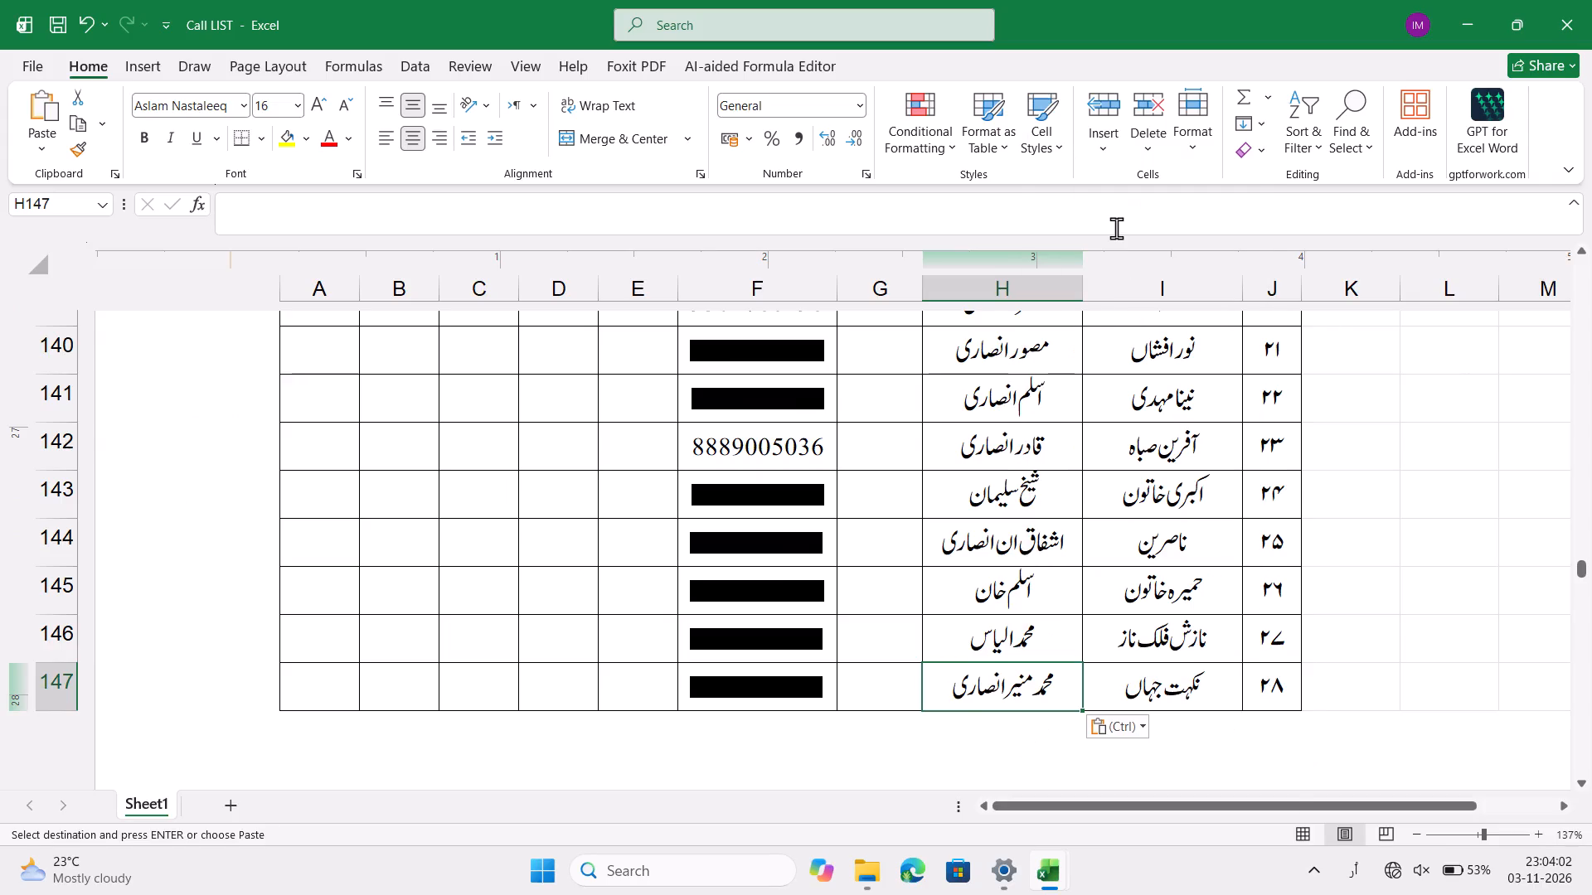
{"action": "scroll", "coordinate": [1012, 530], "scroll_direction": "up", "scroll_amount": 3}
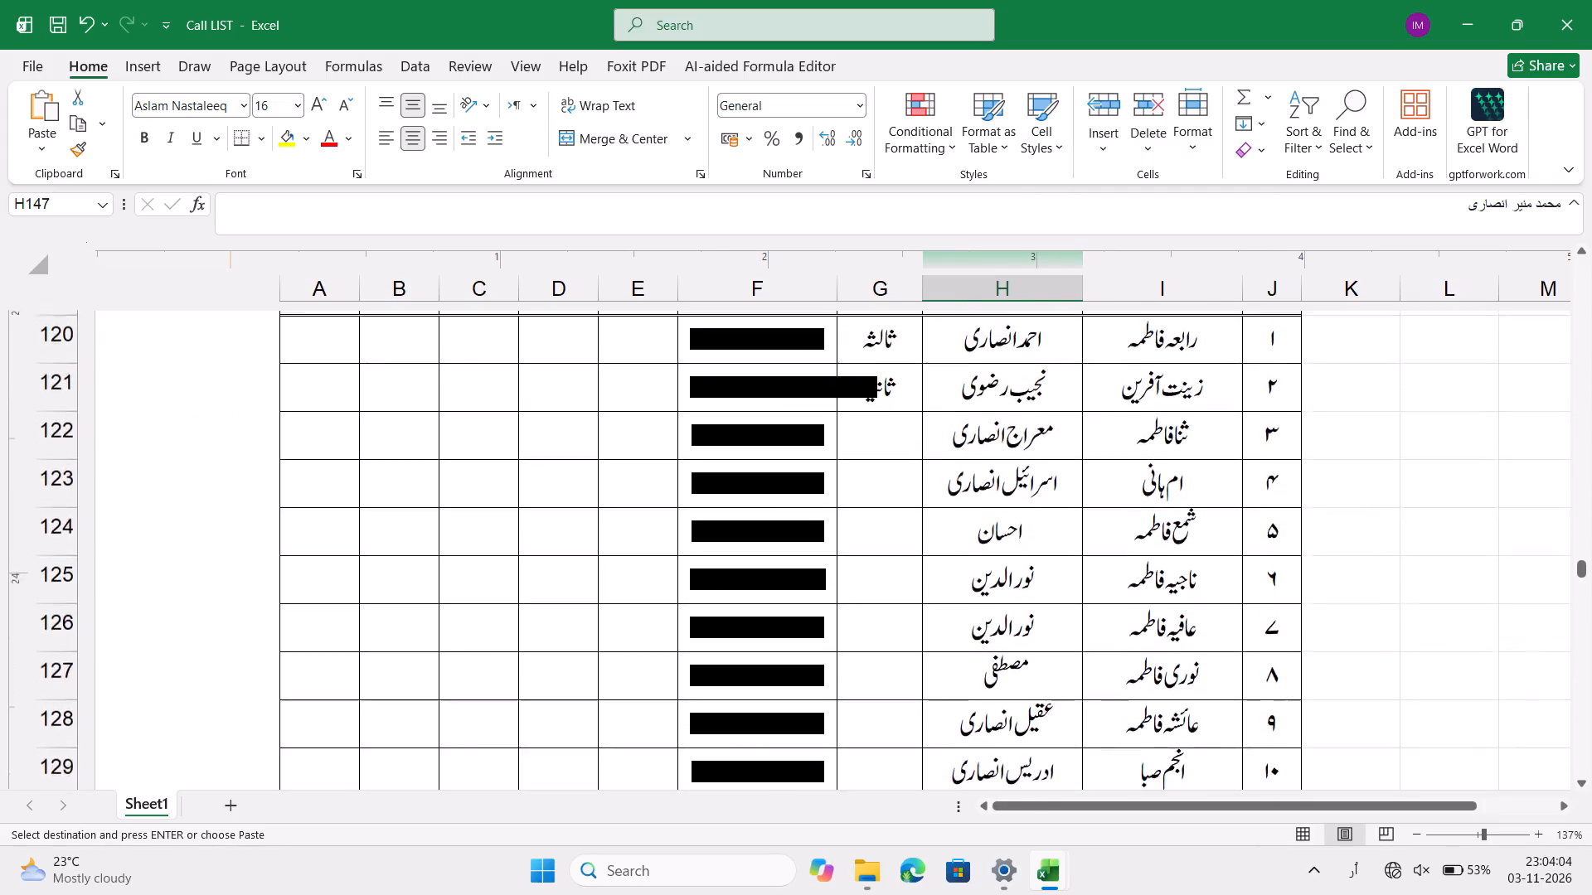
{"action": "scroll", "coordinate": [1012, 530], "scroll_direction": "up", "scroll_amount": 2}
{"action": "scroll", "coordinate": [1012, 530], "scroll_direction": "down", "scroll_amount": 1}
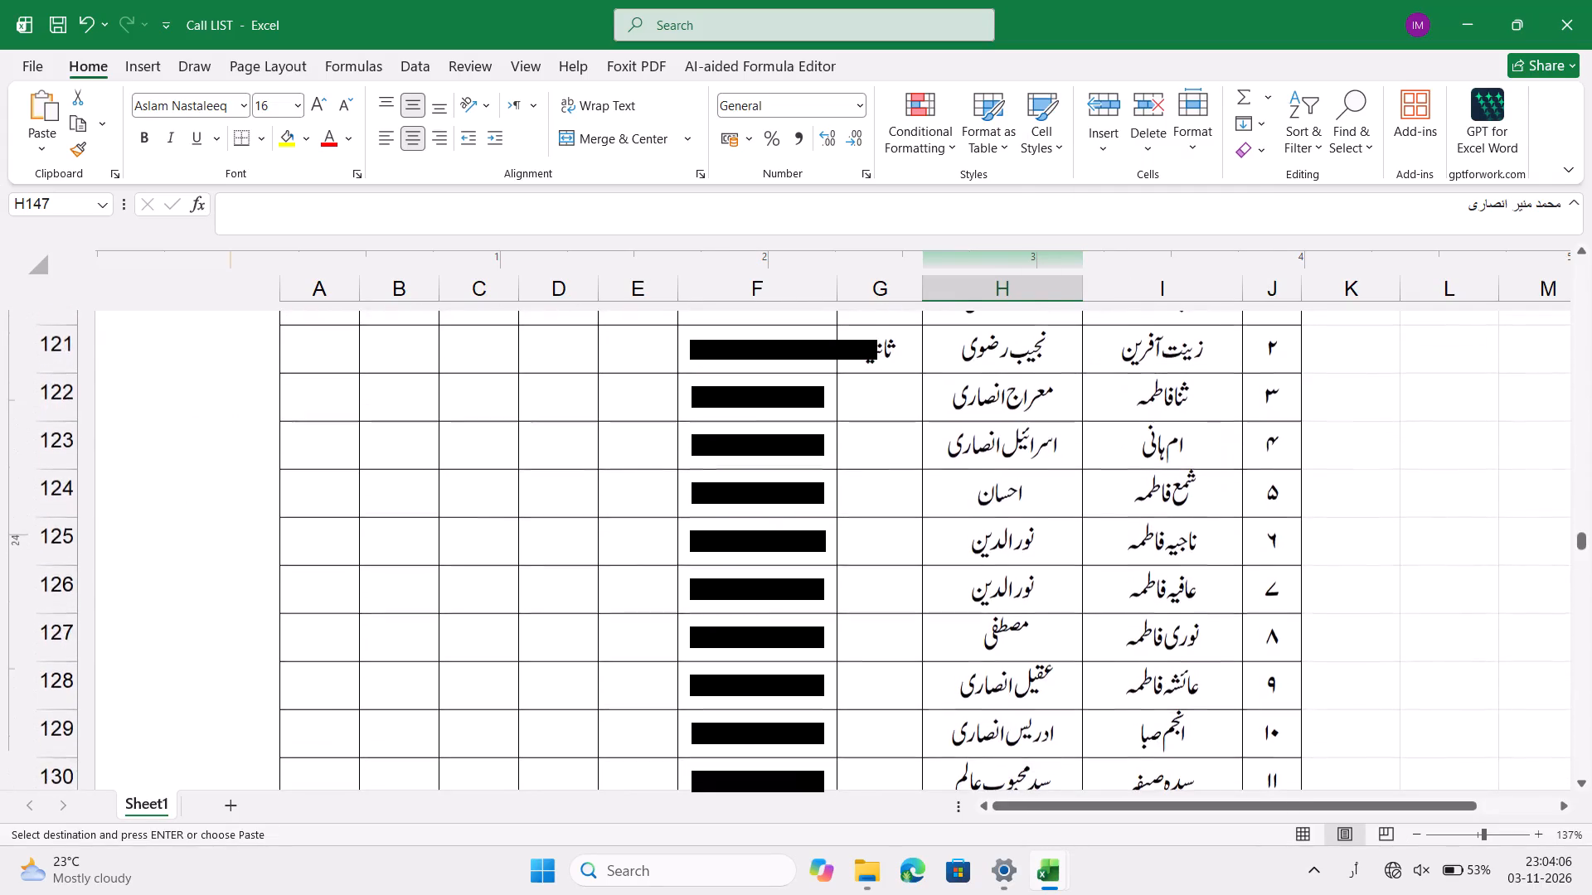
Fill the class ثانیہ from G121 down into G122.
{"action": "scroll", "coordinate": [885, 381], "scroll_direction": "up", "scroll_amount": 1}
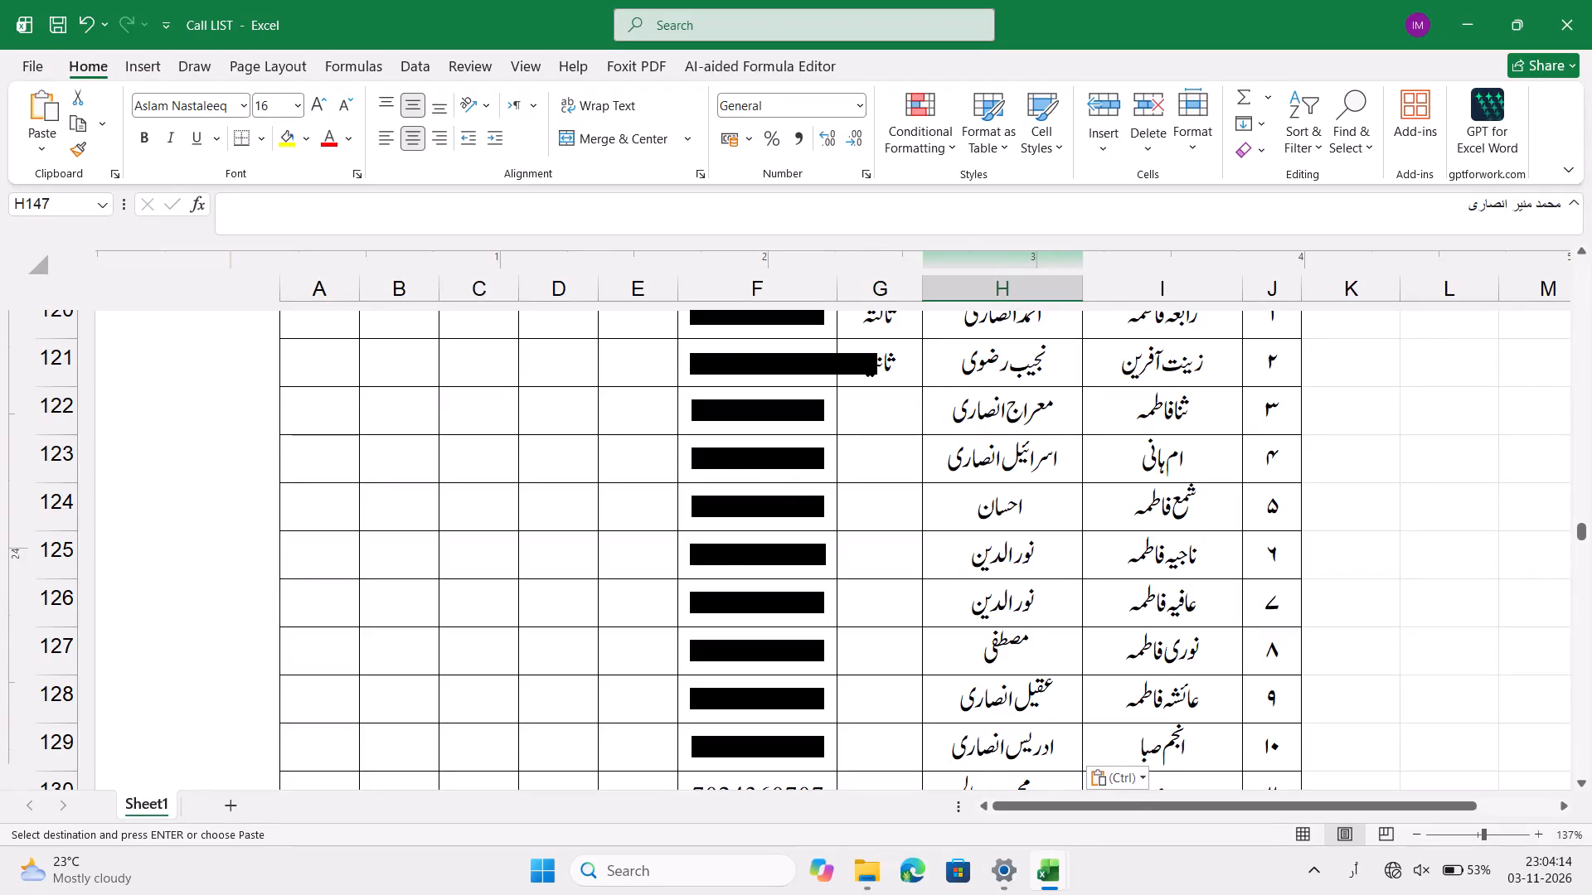
{"action": "left_click", "coordinate": [909, 403]}
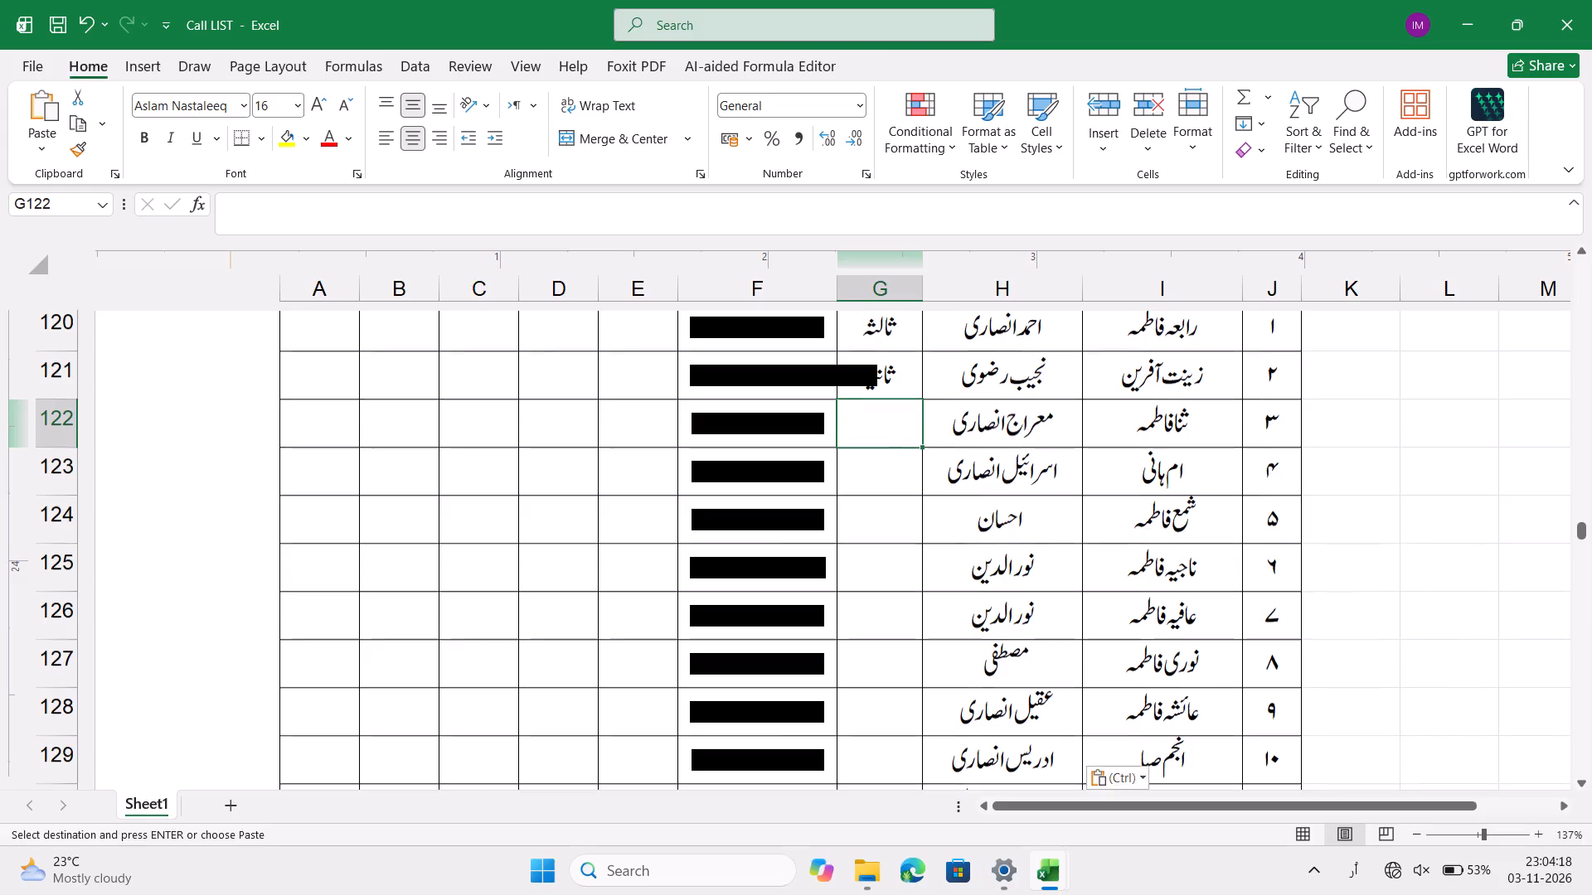
{"action": "left_click_drag", "start_coordinate": [902, 383], "coordinate": [922, 404]}
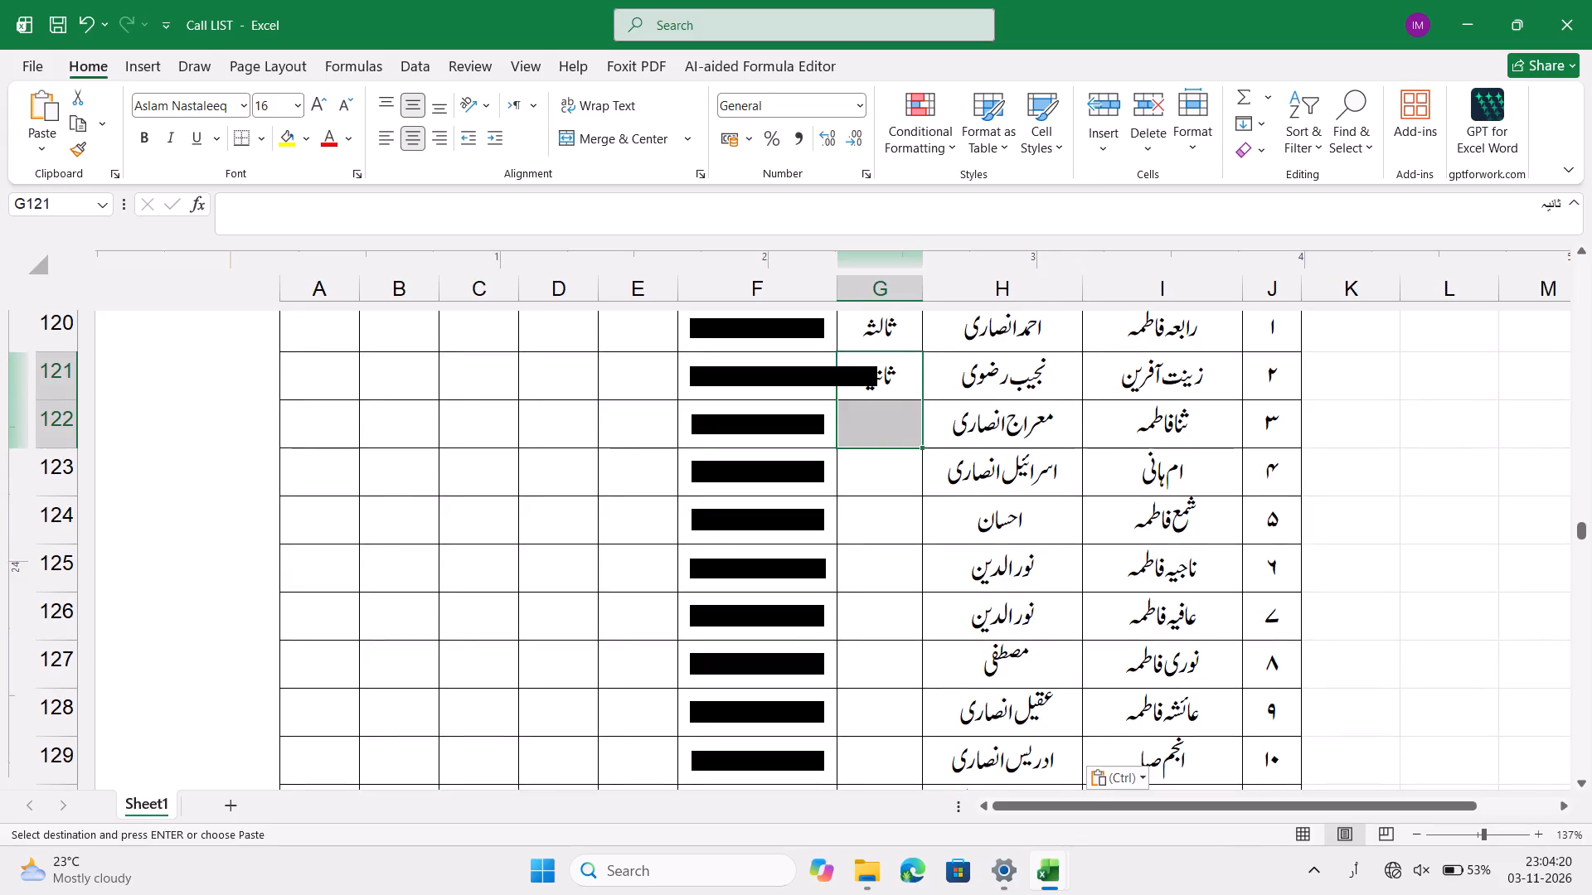
{"action": "left_click", "coordinate": [915, 384]}
{"action": "left_click_drag", "start_coordinate": [923, 399], "coordinate": [914, 444]}
Enter ابتدائیہ as the class in G123 without a trailing mark and fill it down through G138.
{"action": "left_click", "coordinate": [898, 477]}
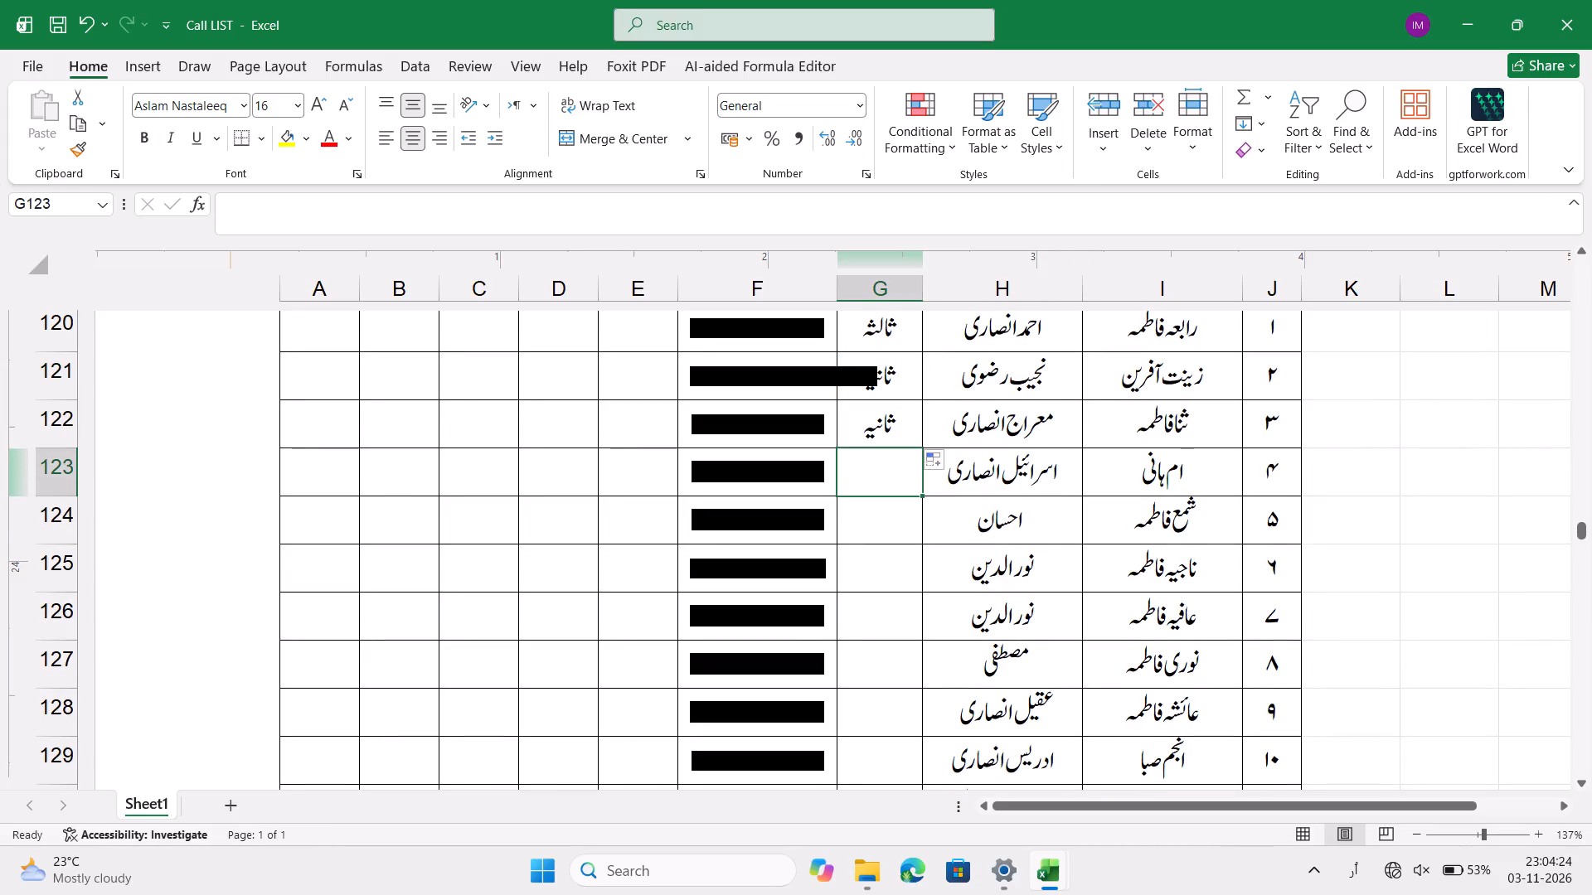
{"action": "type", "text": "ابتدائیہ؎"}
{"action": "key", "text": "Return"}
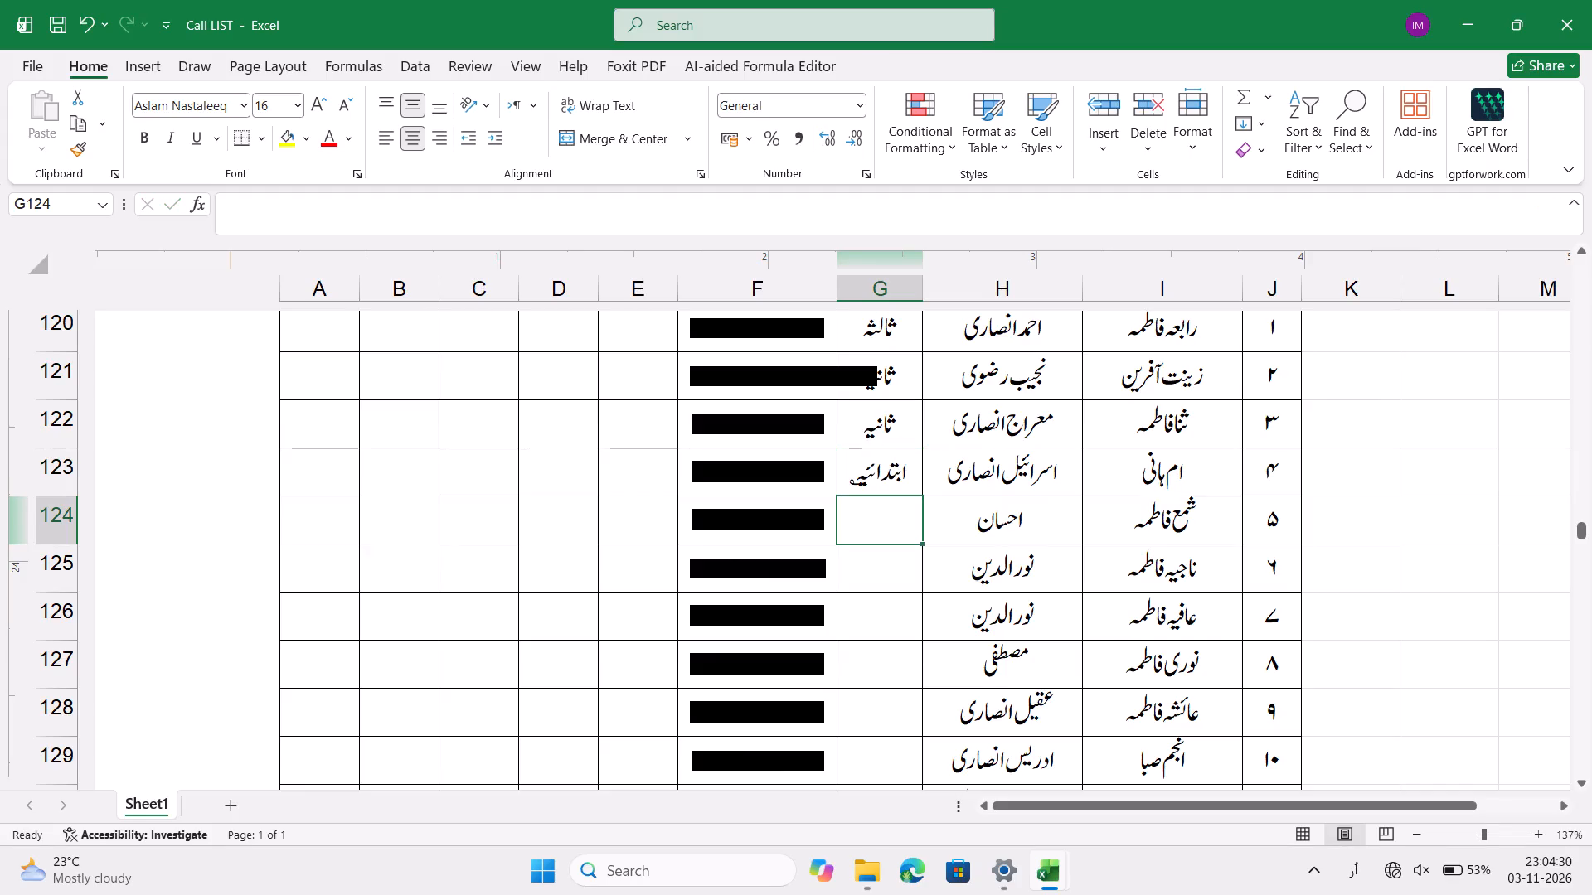
{"action": "double_click", "coordinate": [872, 472]}
{"action": "key", "text": "End"}
{"action": "key", "text": "BackSpace"}
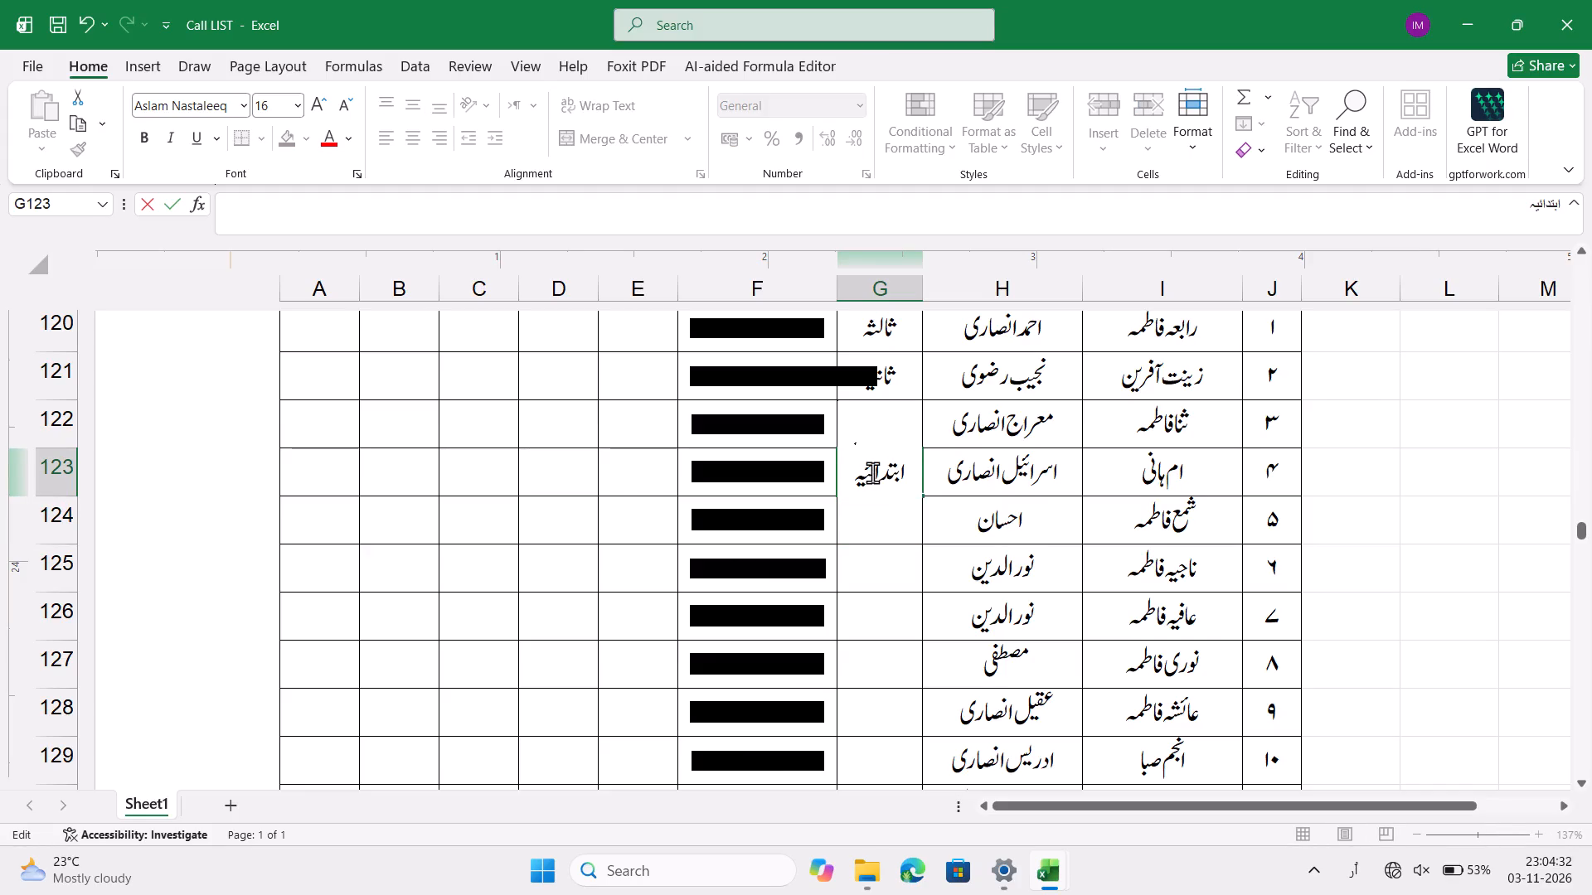
{"action": "key", "text": "Return"}
{"action": "left_click", "coordinate": [878, 472]}
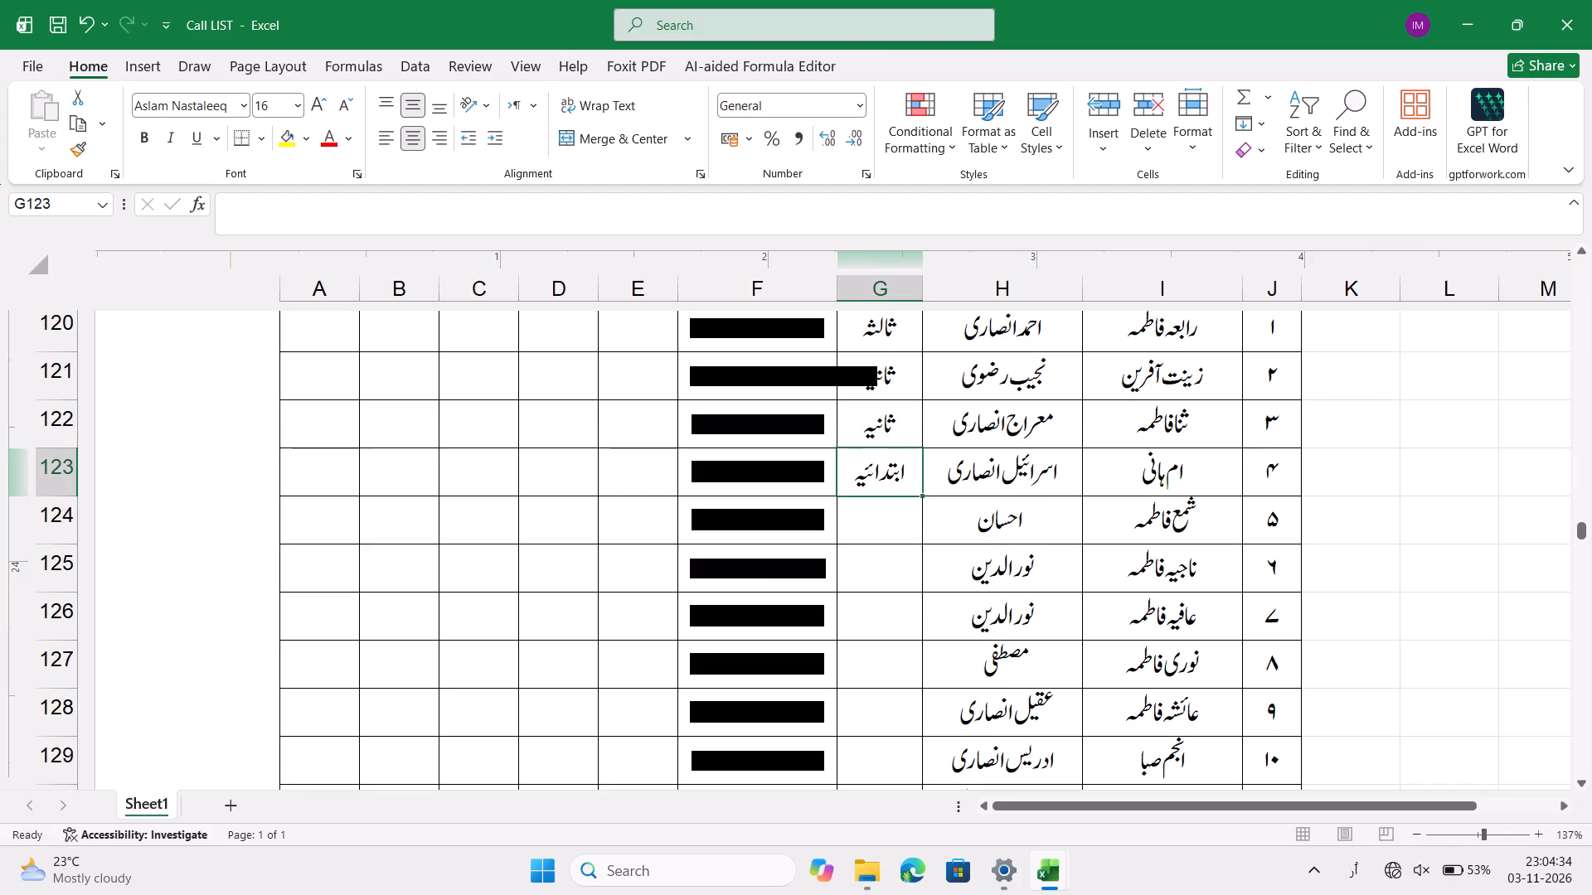
{"action": "left_click", "coordinate": [920, 494]}
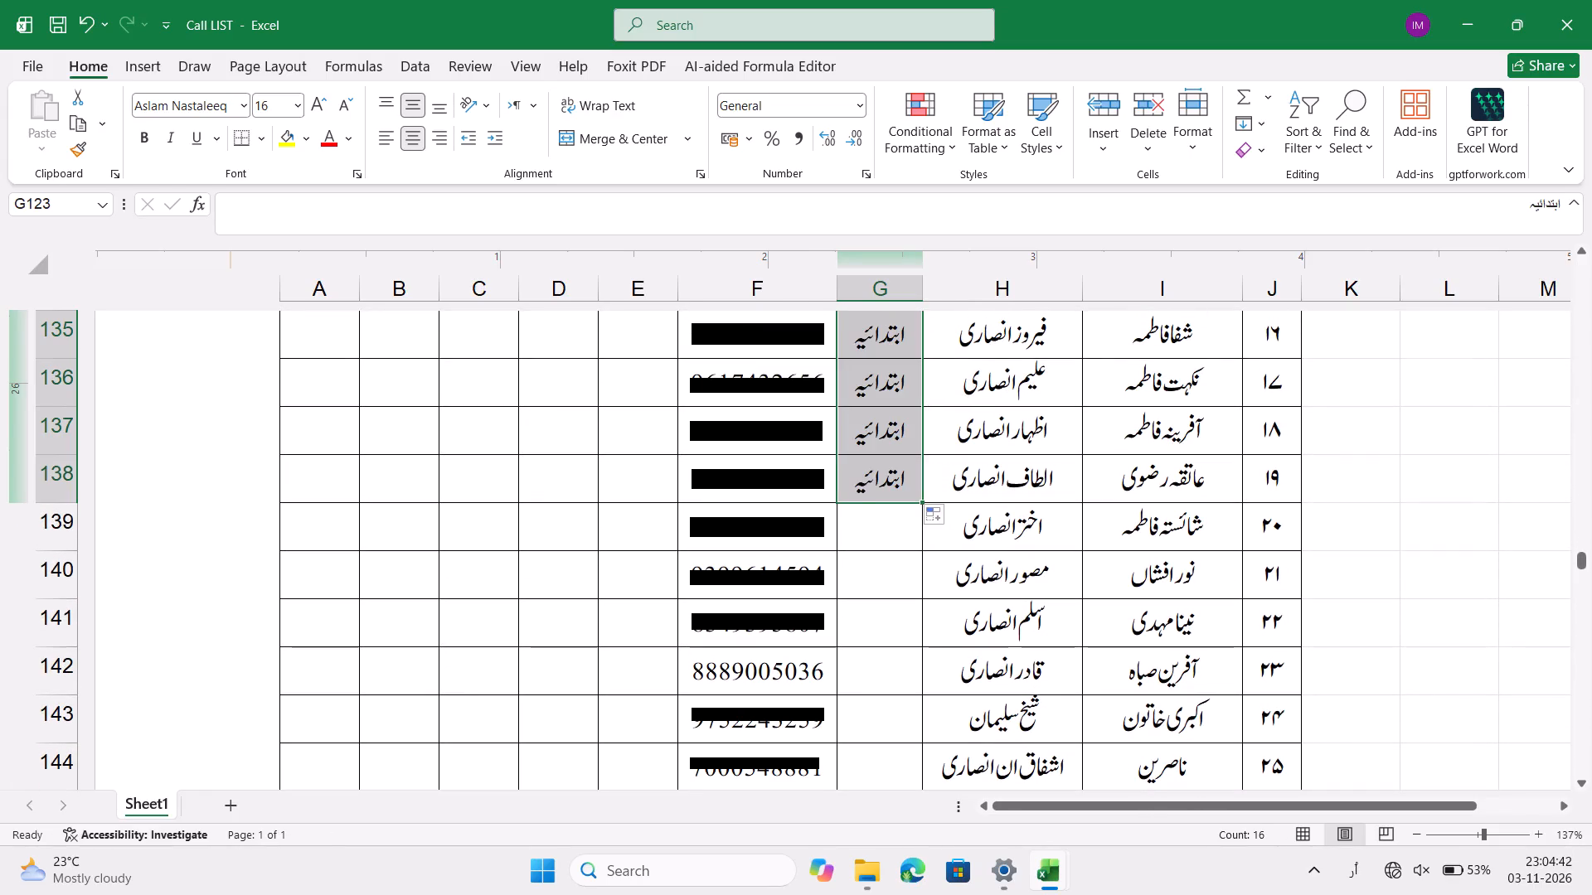
Enter اعدادیہ as the class in G139 and fill it down through G141.
{"action": "double_click", "coordinate": [894, 535]}
{"action": "left_click", "coordinate": [903, 593]}
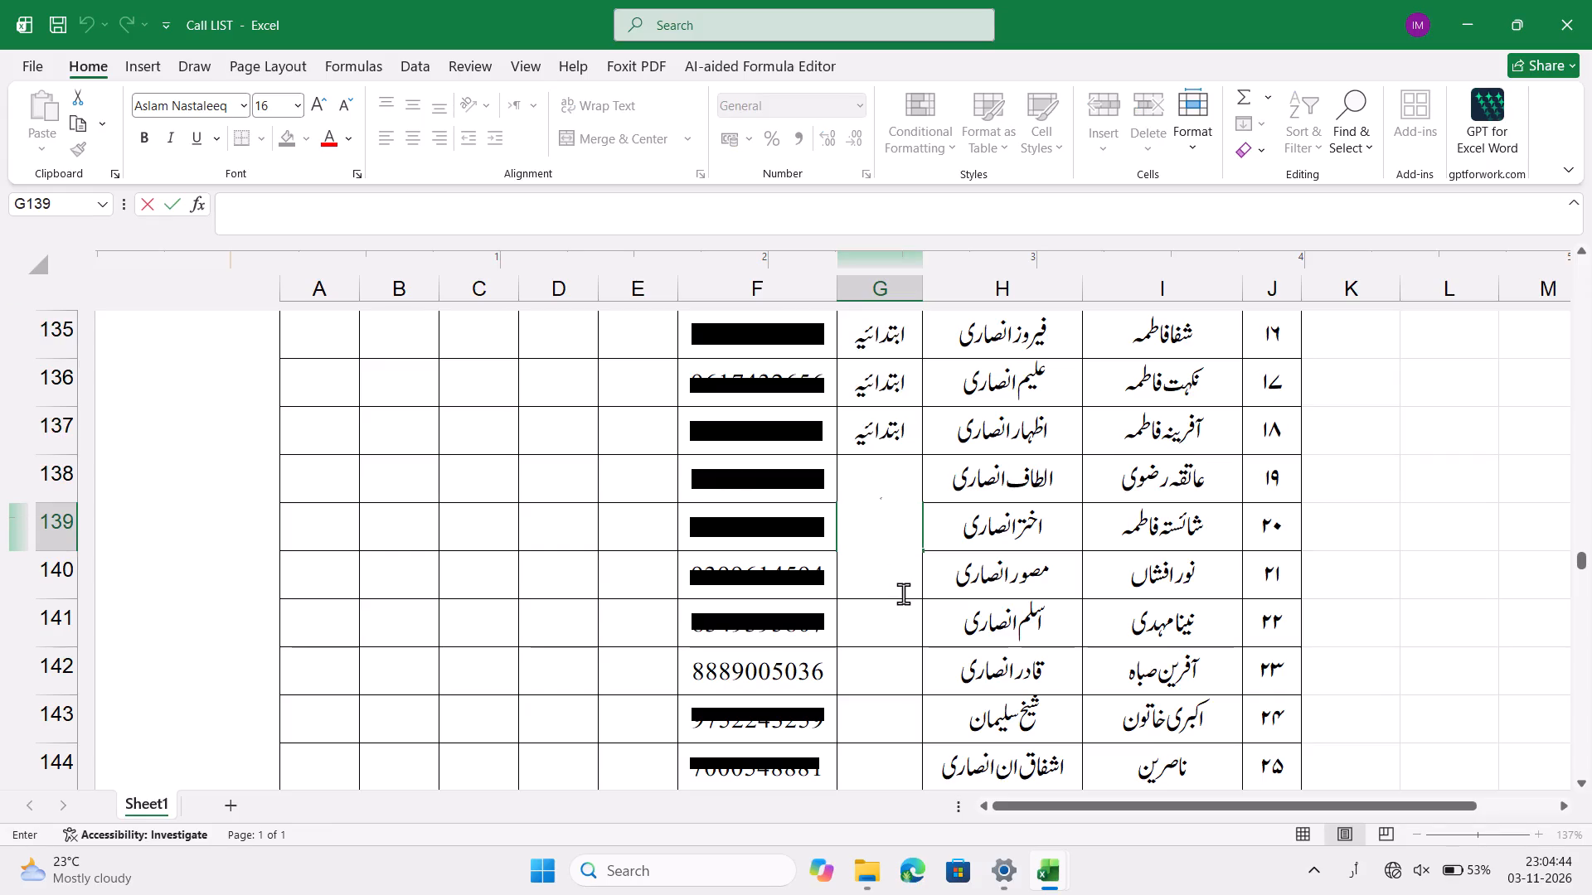
{"action": "left_click", "coordinate": [900, 609]}
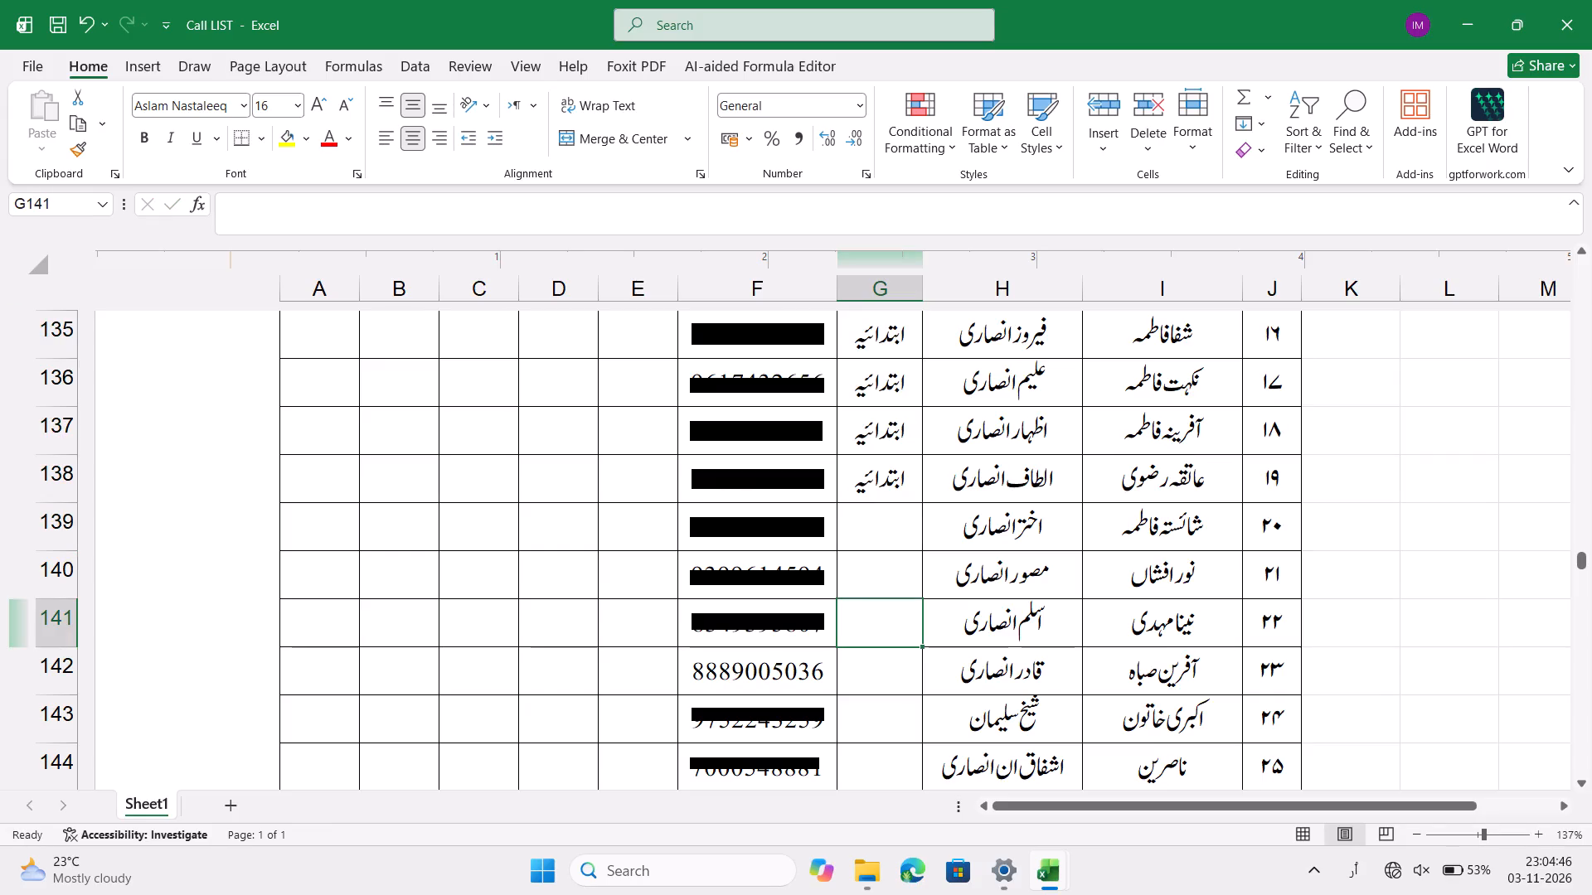
{"action": "left_click", "coordinate": [892, 510]}
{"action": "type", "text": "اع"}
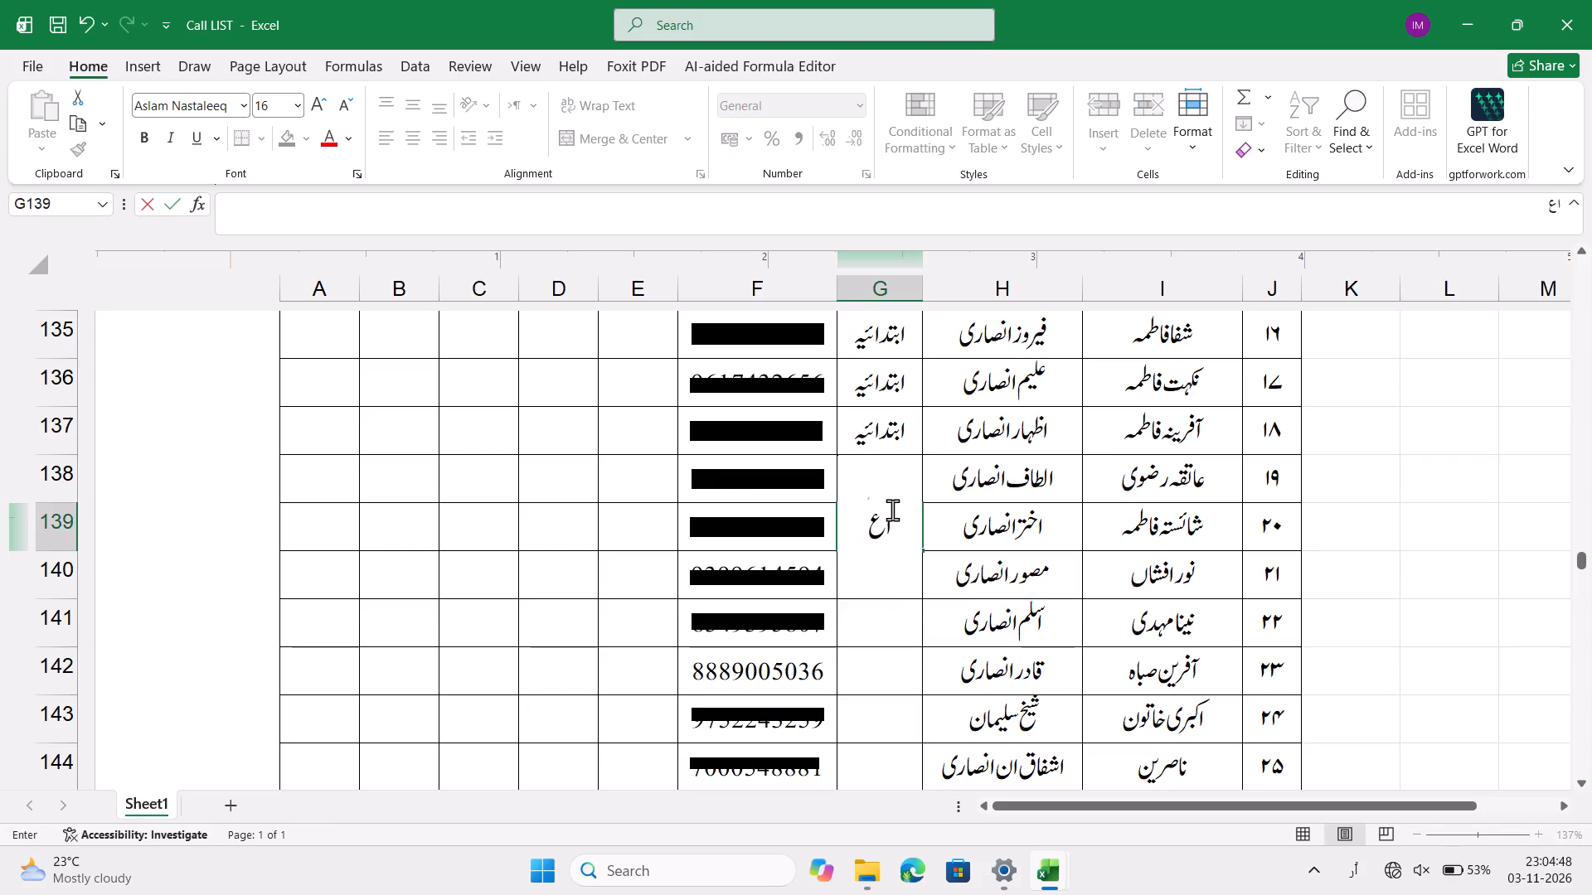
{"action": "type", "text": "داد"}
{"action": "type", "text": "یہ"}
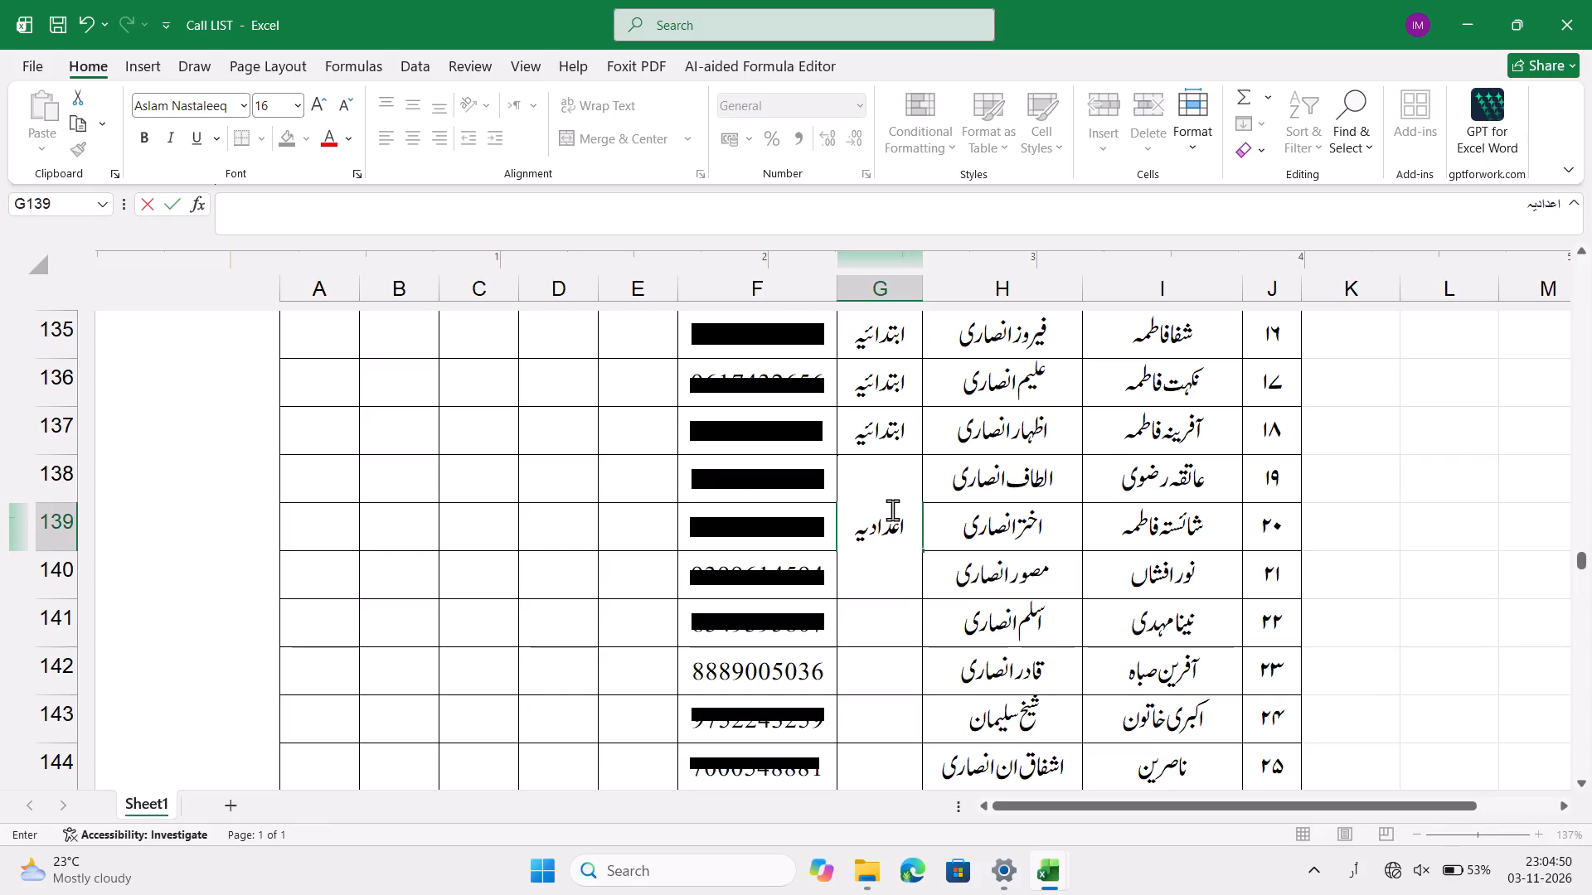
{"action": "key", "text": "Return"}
{"action": "left_click", "coordinate": [900, 515]}
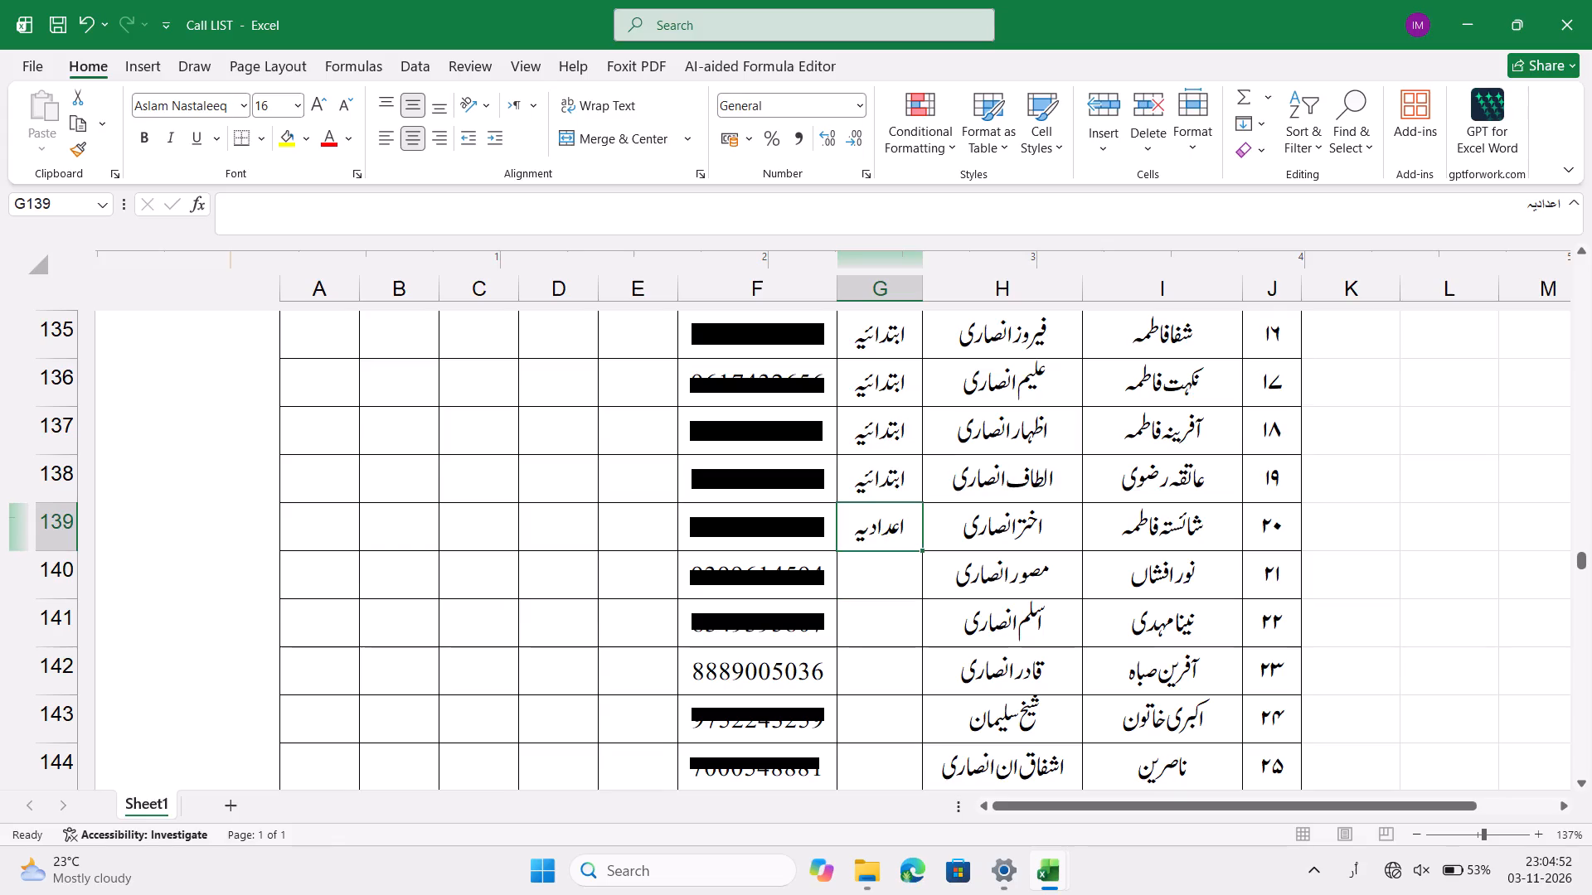
{"action": "left_click_drag", "start_coordinate": [922, 549], "coordinate": [920, 648]}
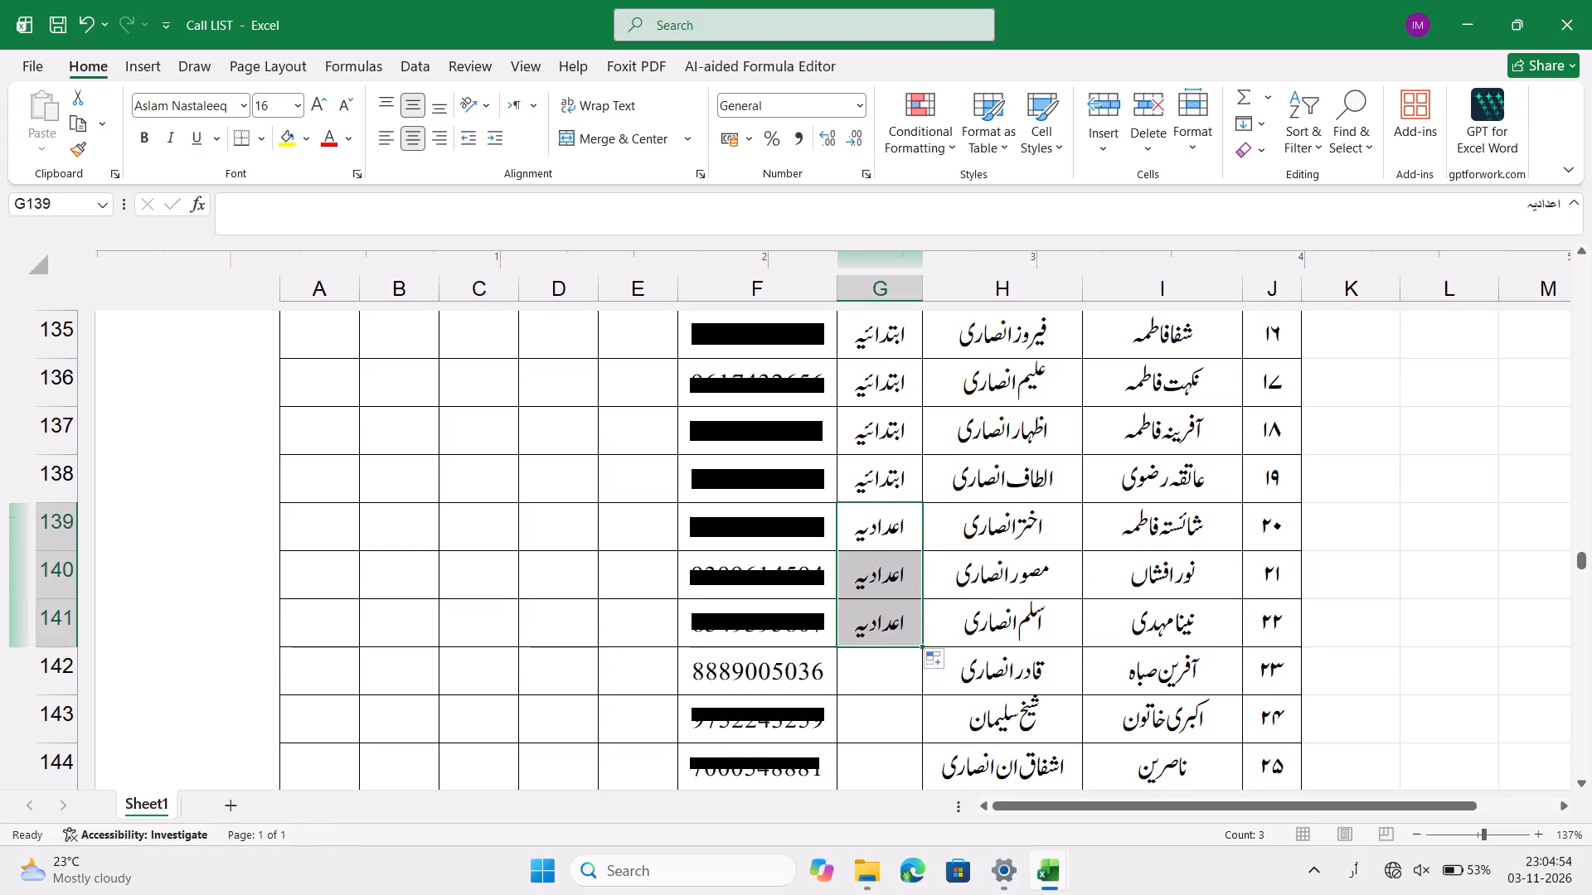
Correct the spelling of the student's name in I142 by removing its final letter ہ.
{"action": "left_click", "coordinate": [890, 691]}
{"action": "scroll", "coordinate": [890, 691], "scroll_direction": "down", "scroll_amount": 2}
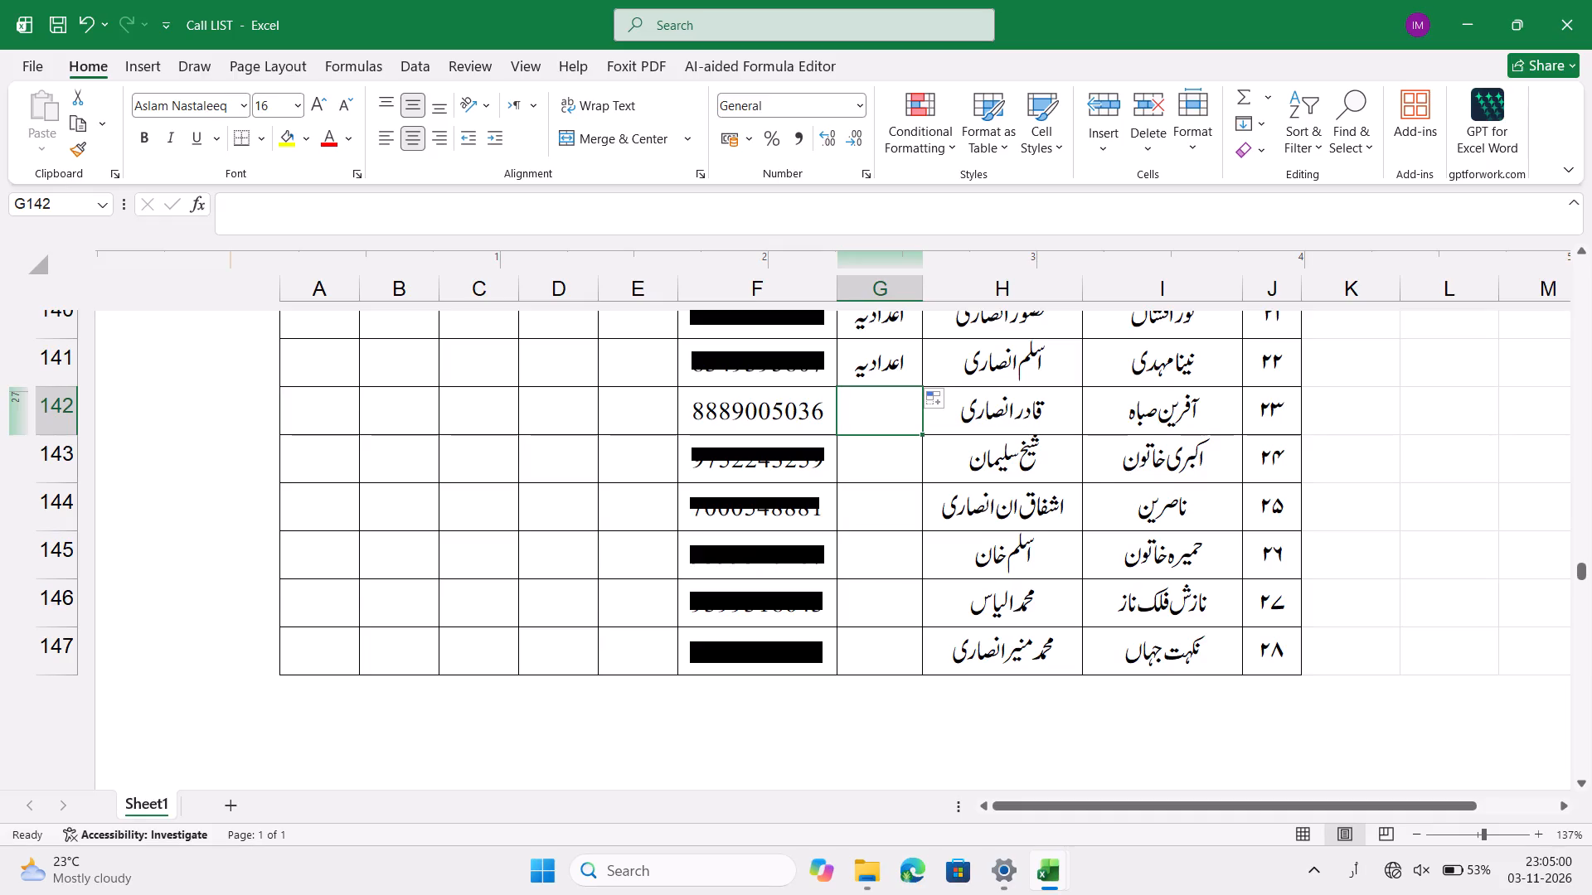
{"action": "double_click", "coordinate": [1121, 418]}
{"action": "key", "text": "BackSpace"}
{"action": "key", "text": "Return"}
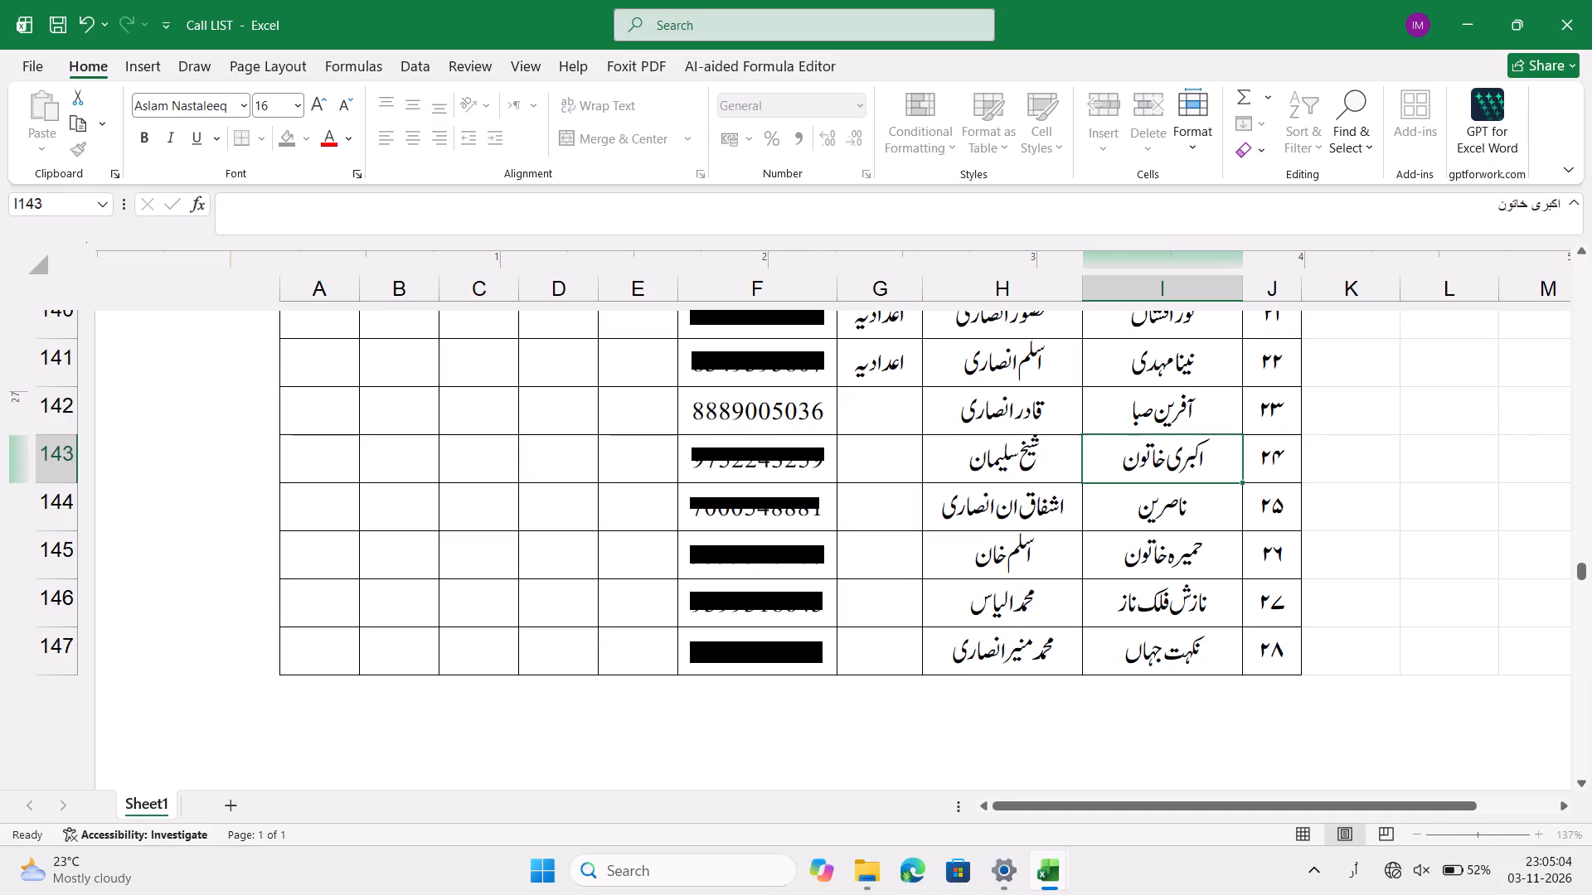
Enter ابتدائیہ as the class in G142.
{"action": "left_click", "coordinate": [901, 407]}
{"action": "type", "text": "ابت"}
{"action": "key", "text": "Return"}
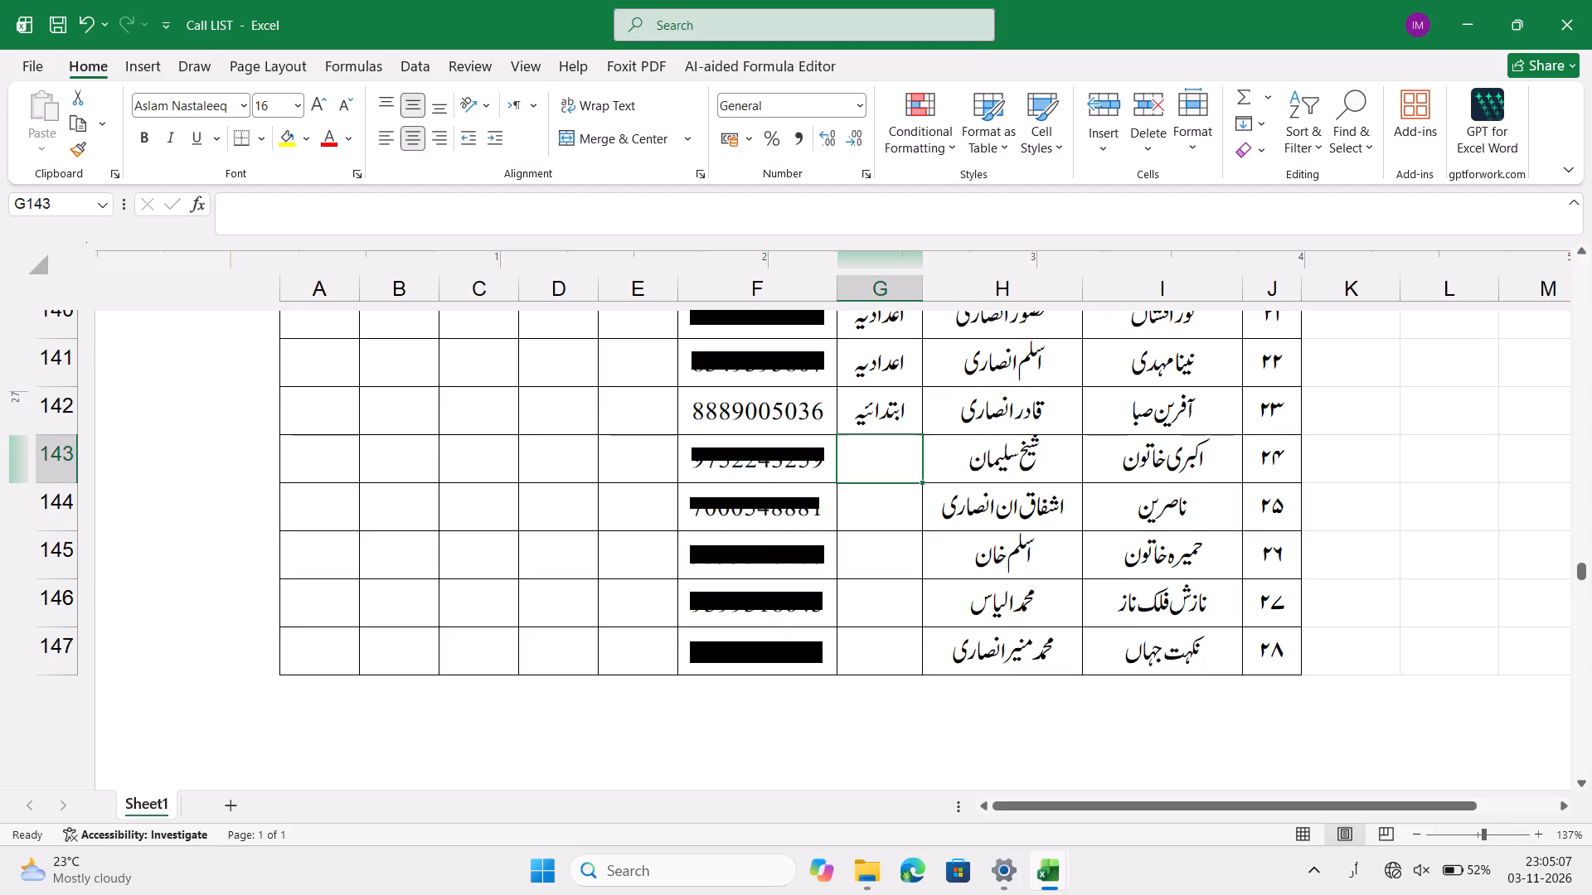
Enter اعدادیہ as the class in G143 and fill it down through G146.
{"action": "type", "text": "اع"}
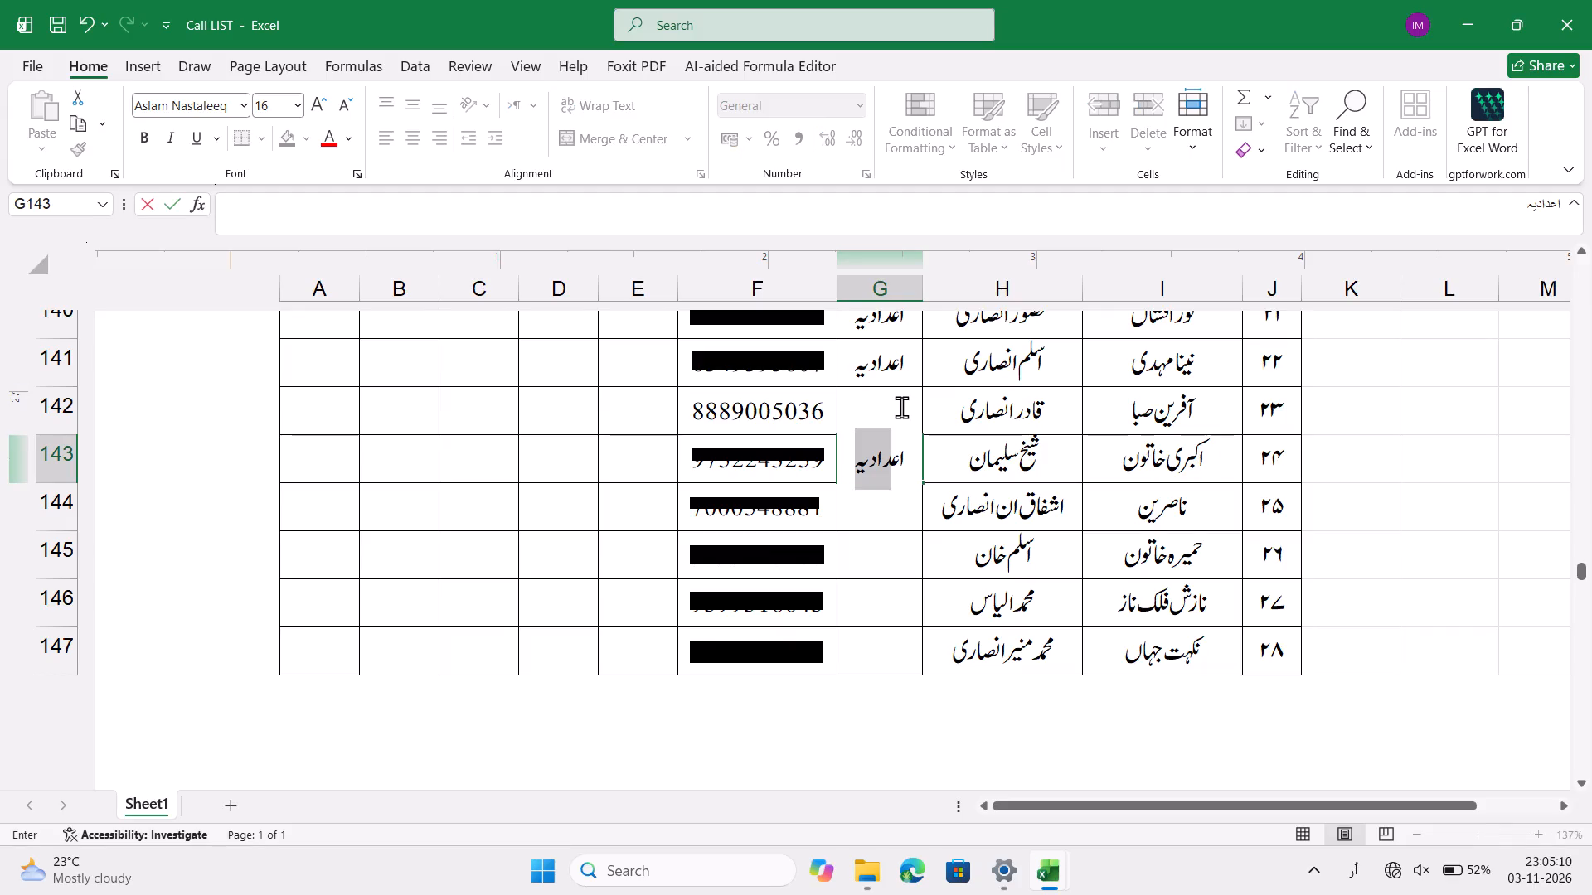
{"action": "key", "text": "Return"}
{"action": "left_click", "coordinate": [909, 462]}
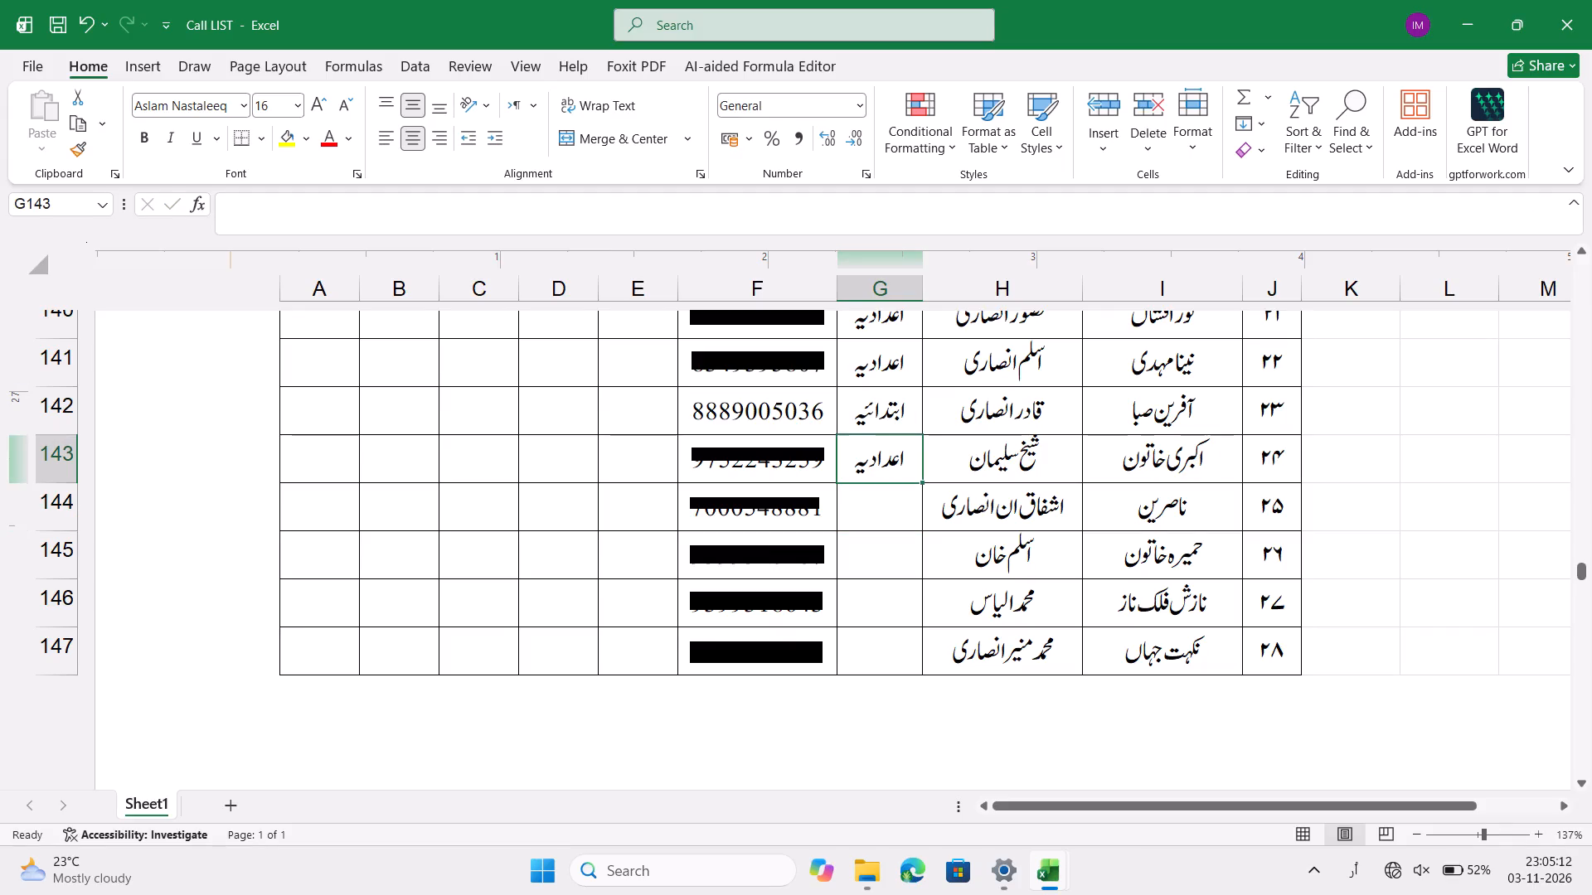
{"action": "left_click_drag", "start_coordinate": [922, 481], "coordinate": [908, 580]}
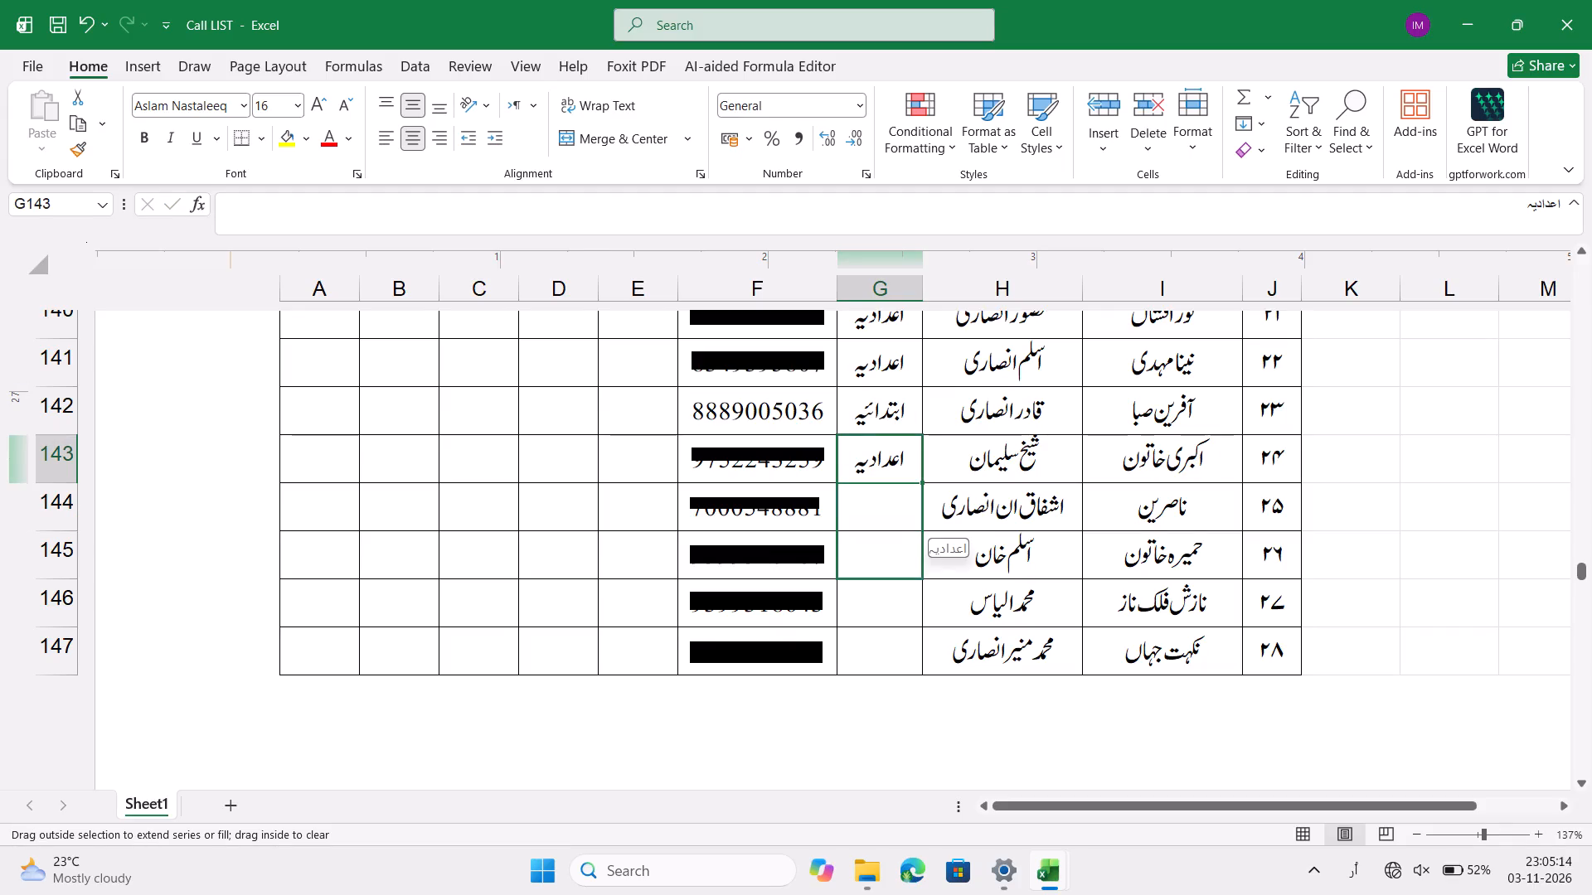
{"action": "left_click_drag", "start_coordinate": [908, 580], "coordinate": [910, 607]}
Enter ابتدائیہ as the class in G147, the last row of the list.
{"action": "left_click", "coordinate": [882, 663]}
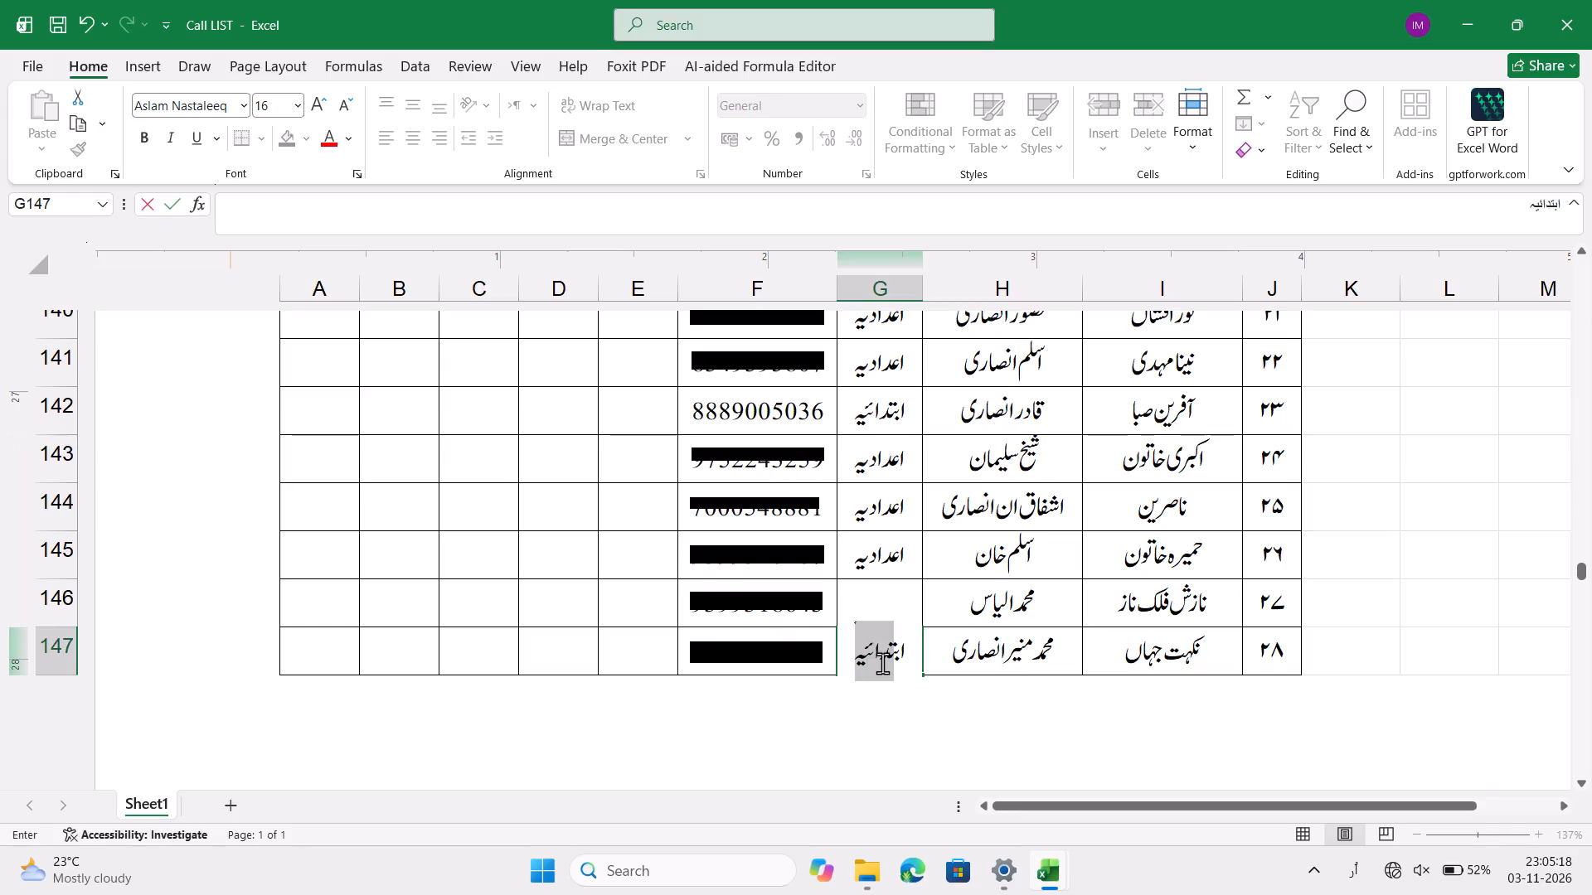
{"action": "key", "text": "Return"}
Save the Call LIST workbook.
{"action": "key", "text": "ctrl+a"}
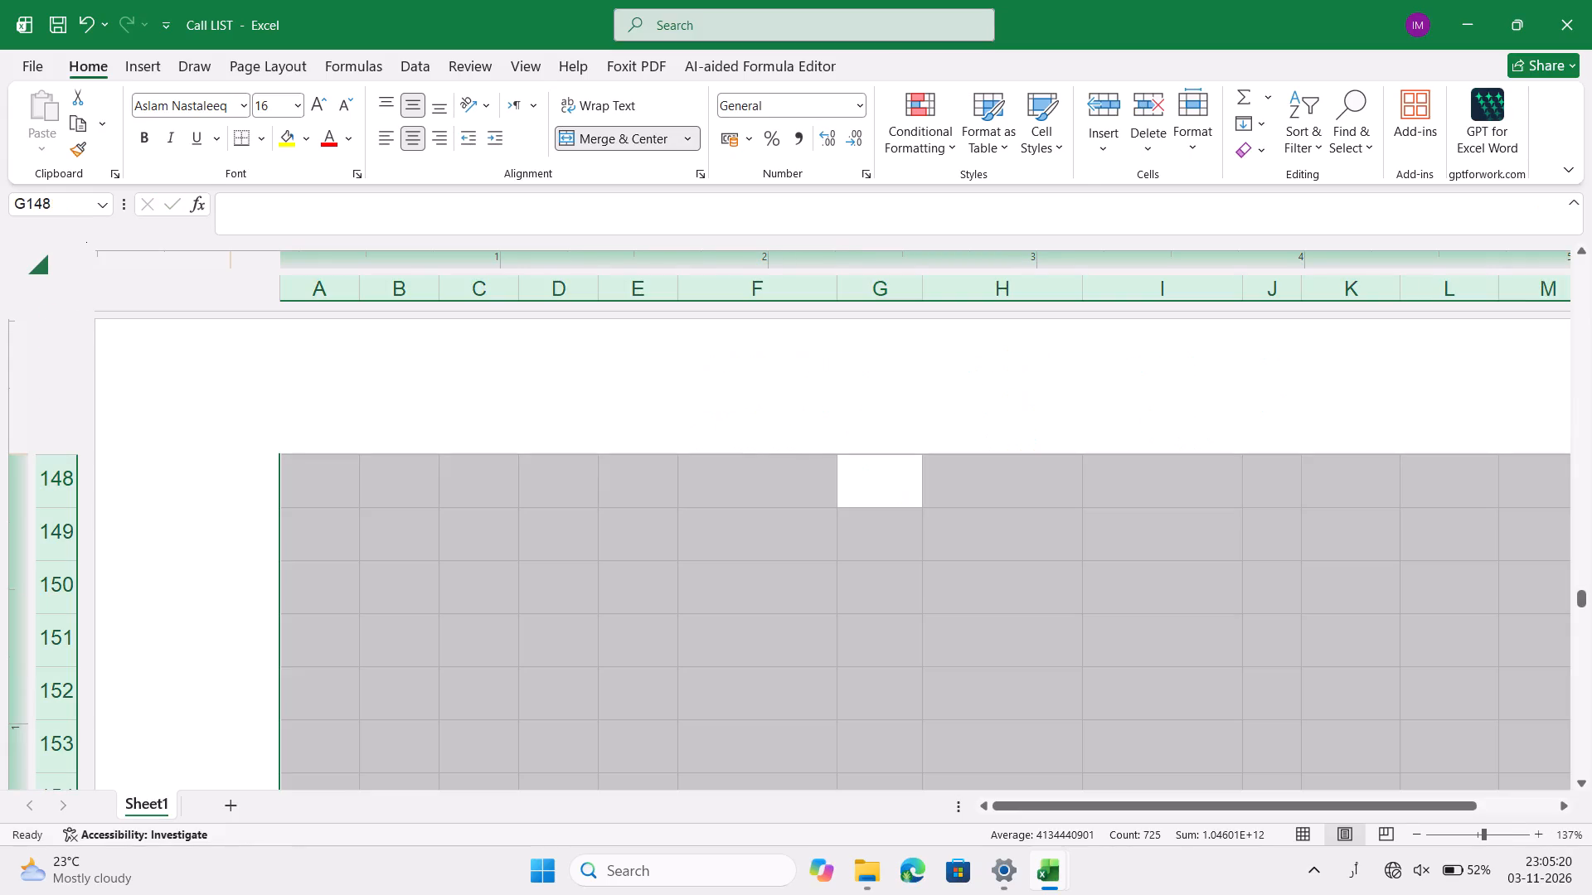
{"action": "scroll", "coordinate": [882, 663], "scroll_direction": "up", "scroll_amount": 2}
{"action": "left_click", "coordinate": [942, 384]}
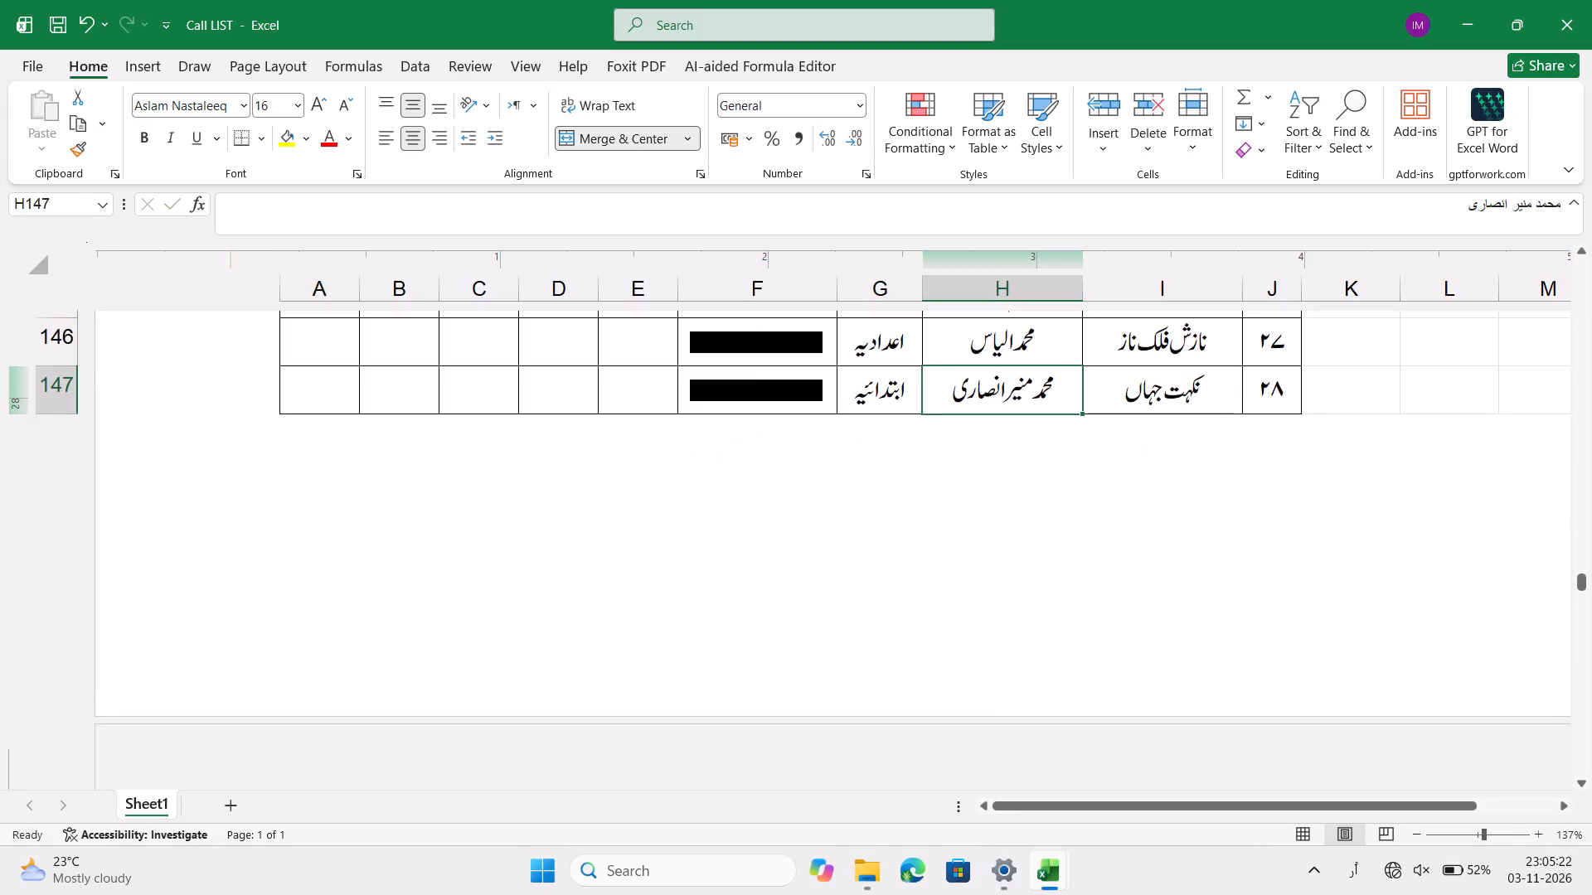
{"action": "key", "text": "ctrl+s"}
Review the lists between row 39 and row 147, checking the جماعت column for blank cells, including G75.
{"action": "scroll", "coordinate": [942, 384], "scroll_direction": "up", "scroll_amount": 1}
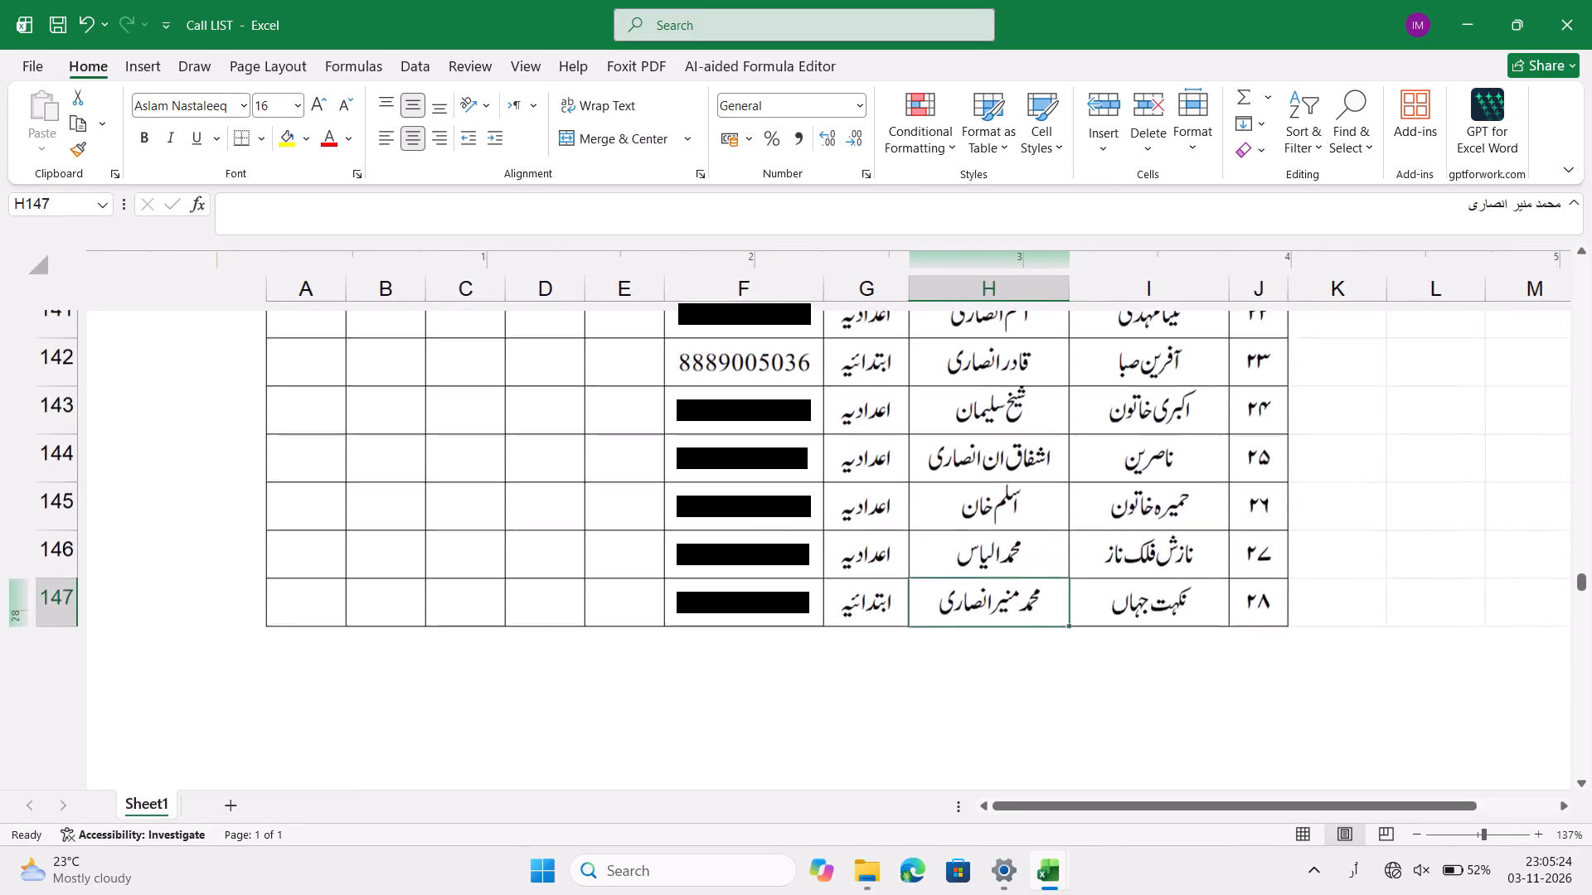
{"action": "scroll", "coordinate": [942, 384], "scroll_direction": "up", "scroll_amount": 3}
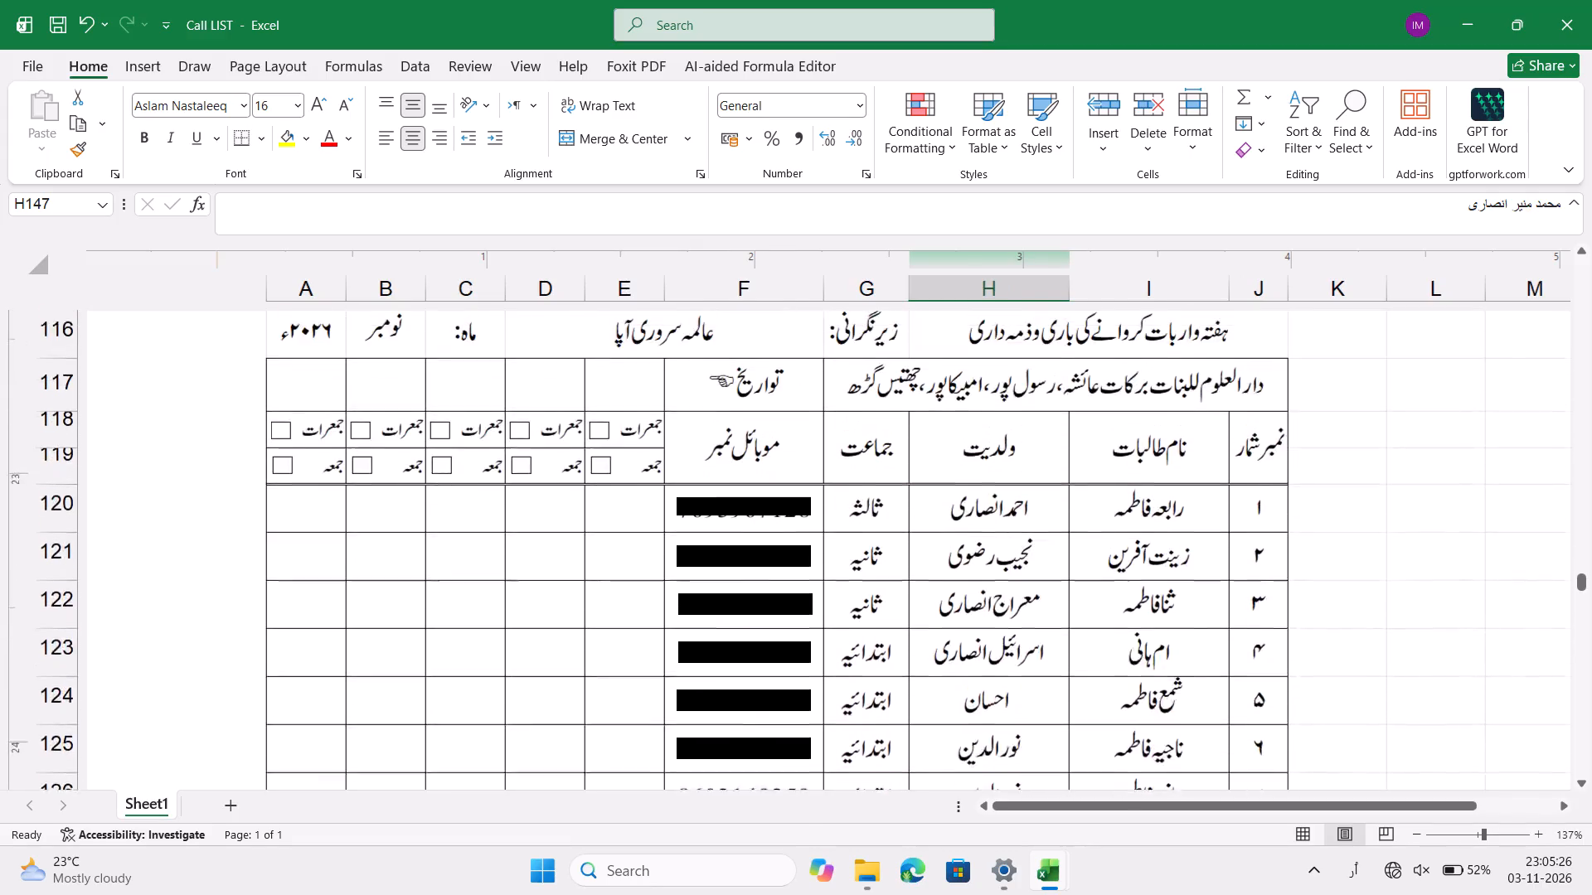
{"action": "scroll", "coordinate": [942, 384], "scroll_direction": "up", "scroll_amount": 1}
{"action": "scroll", "coordinate": [819, 444], "scroll_direction": "up", "scroll_amount": 1}
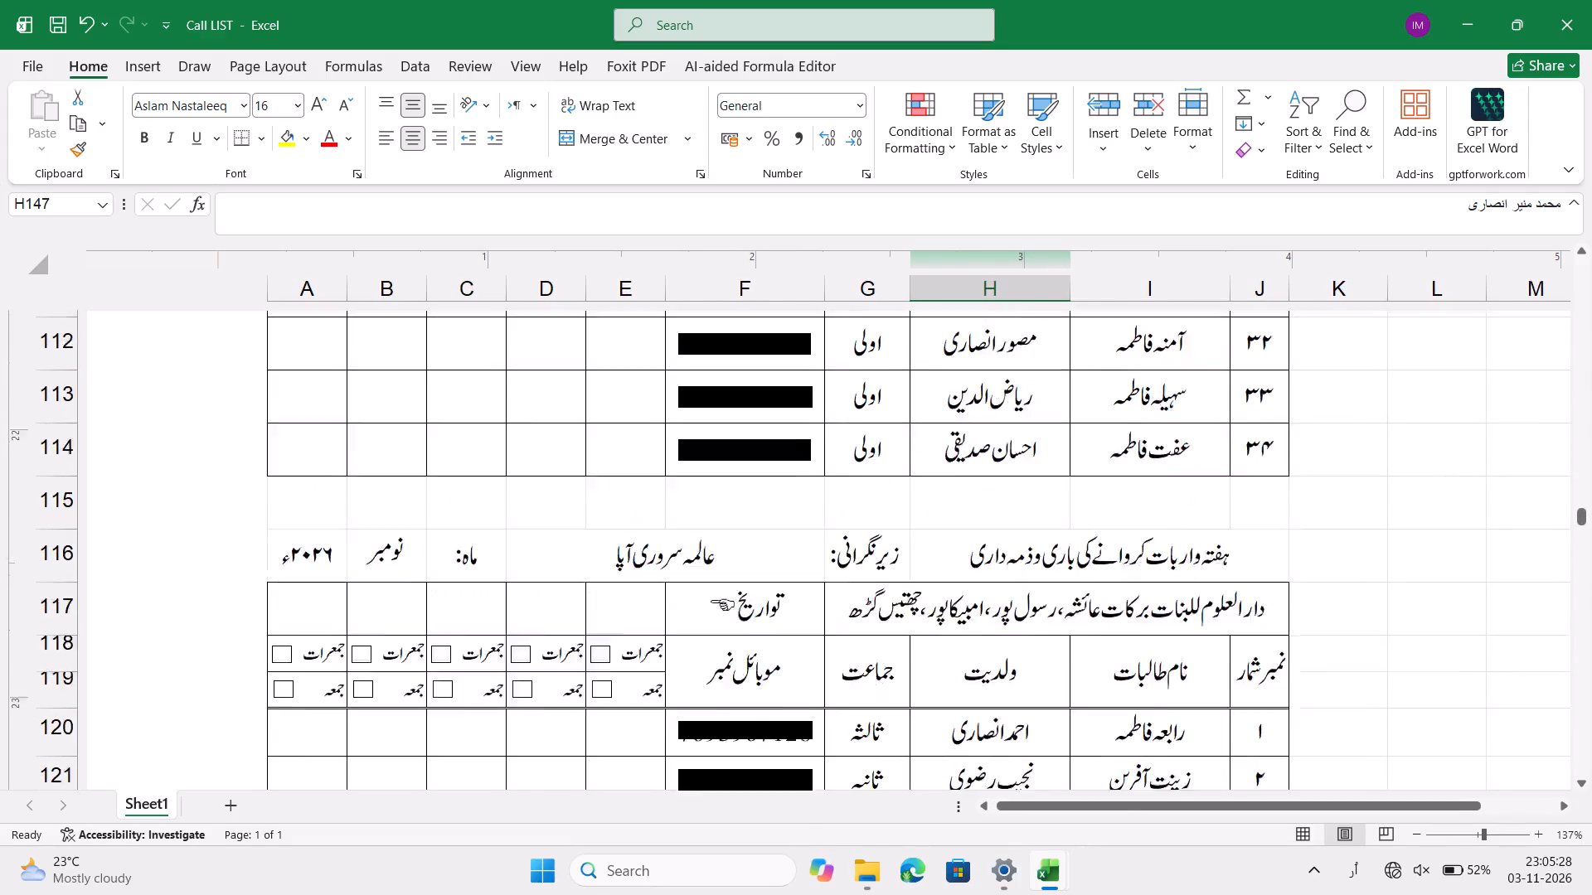
{"action": "scroll", "coordinate": [819, 444], "scroll_direction": "up", "scroll_amount": 5}
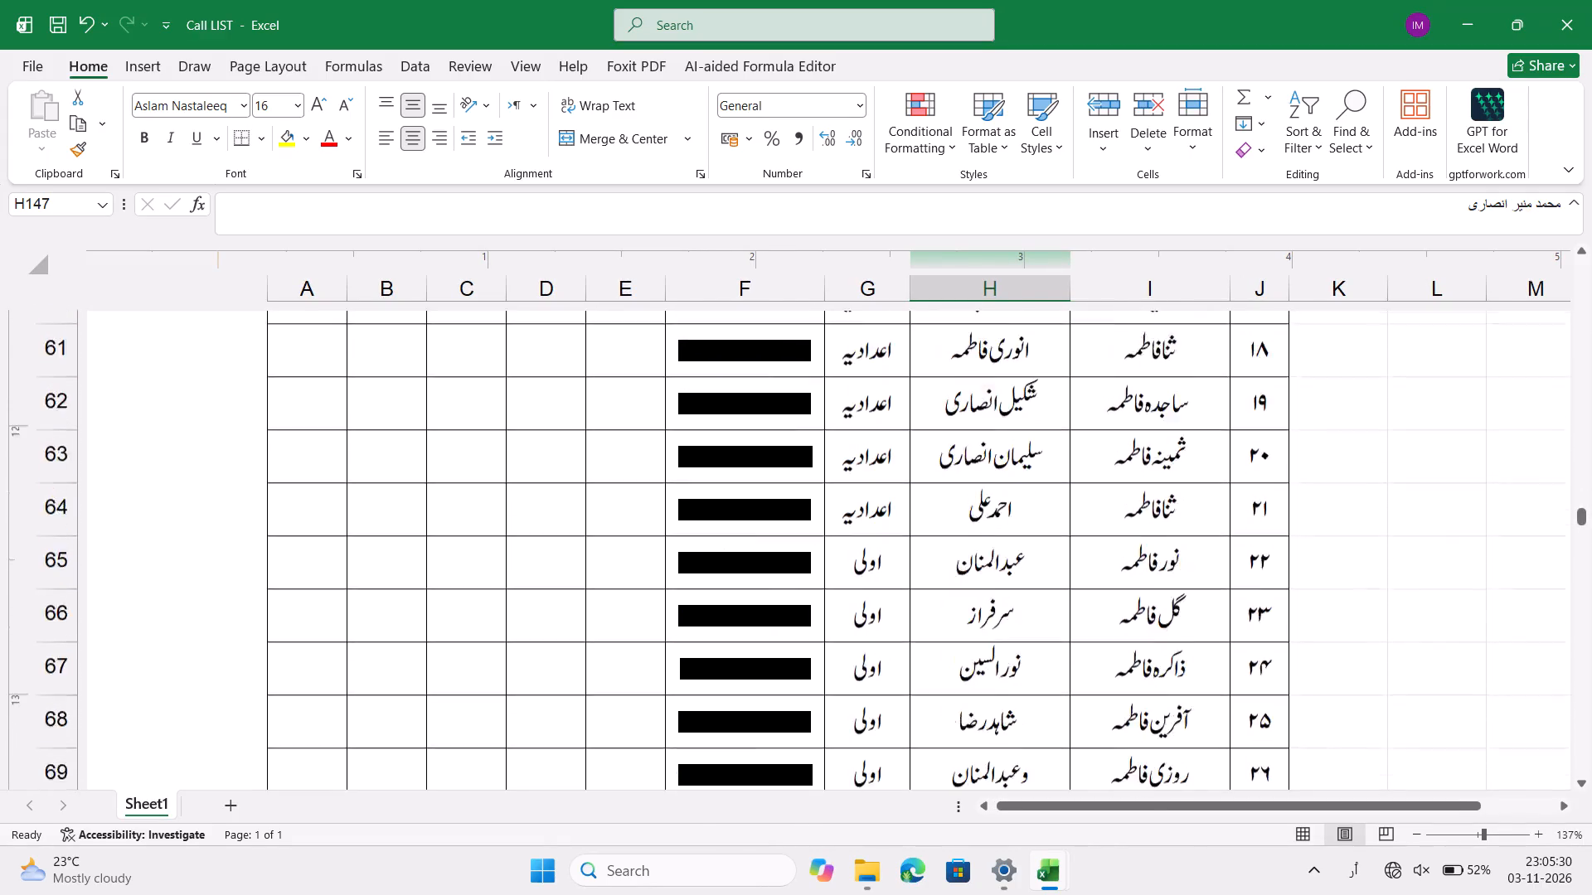
{"action": "scroll", "coordinate": [819, 444], "scroll_direction": "down", "scroll_amount": 2}
{"action": "scroll", "coordinate": [819, 444], "scroll_direction": "up", "scroll_amount": 1}
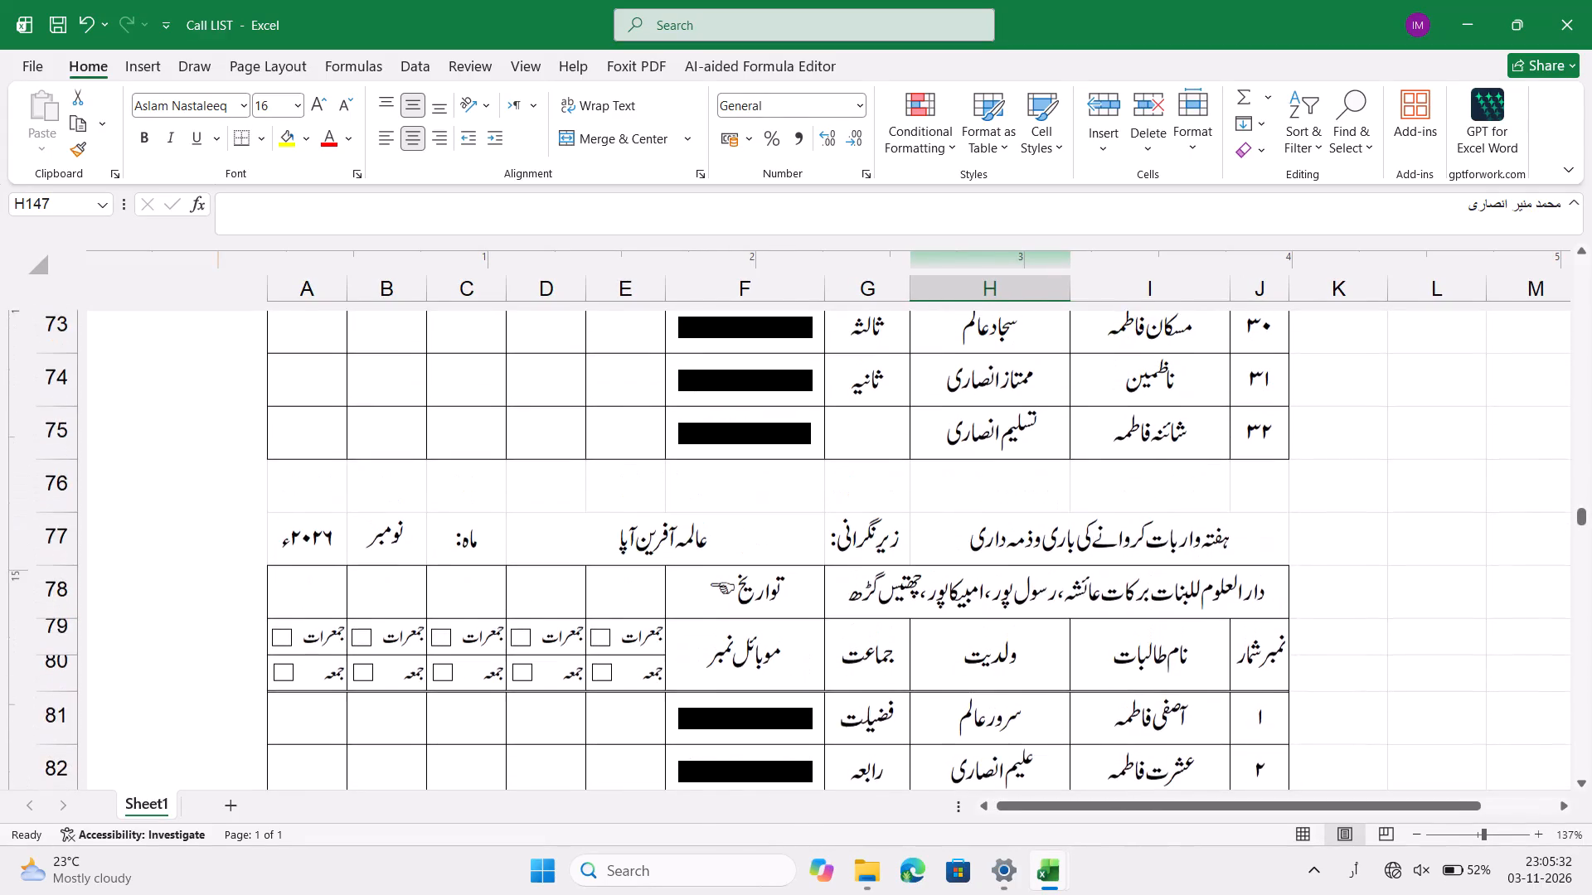
{"action": "left_click", "coordinate": [874, 438]}
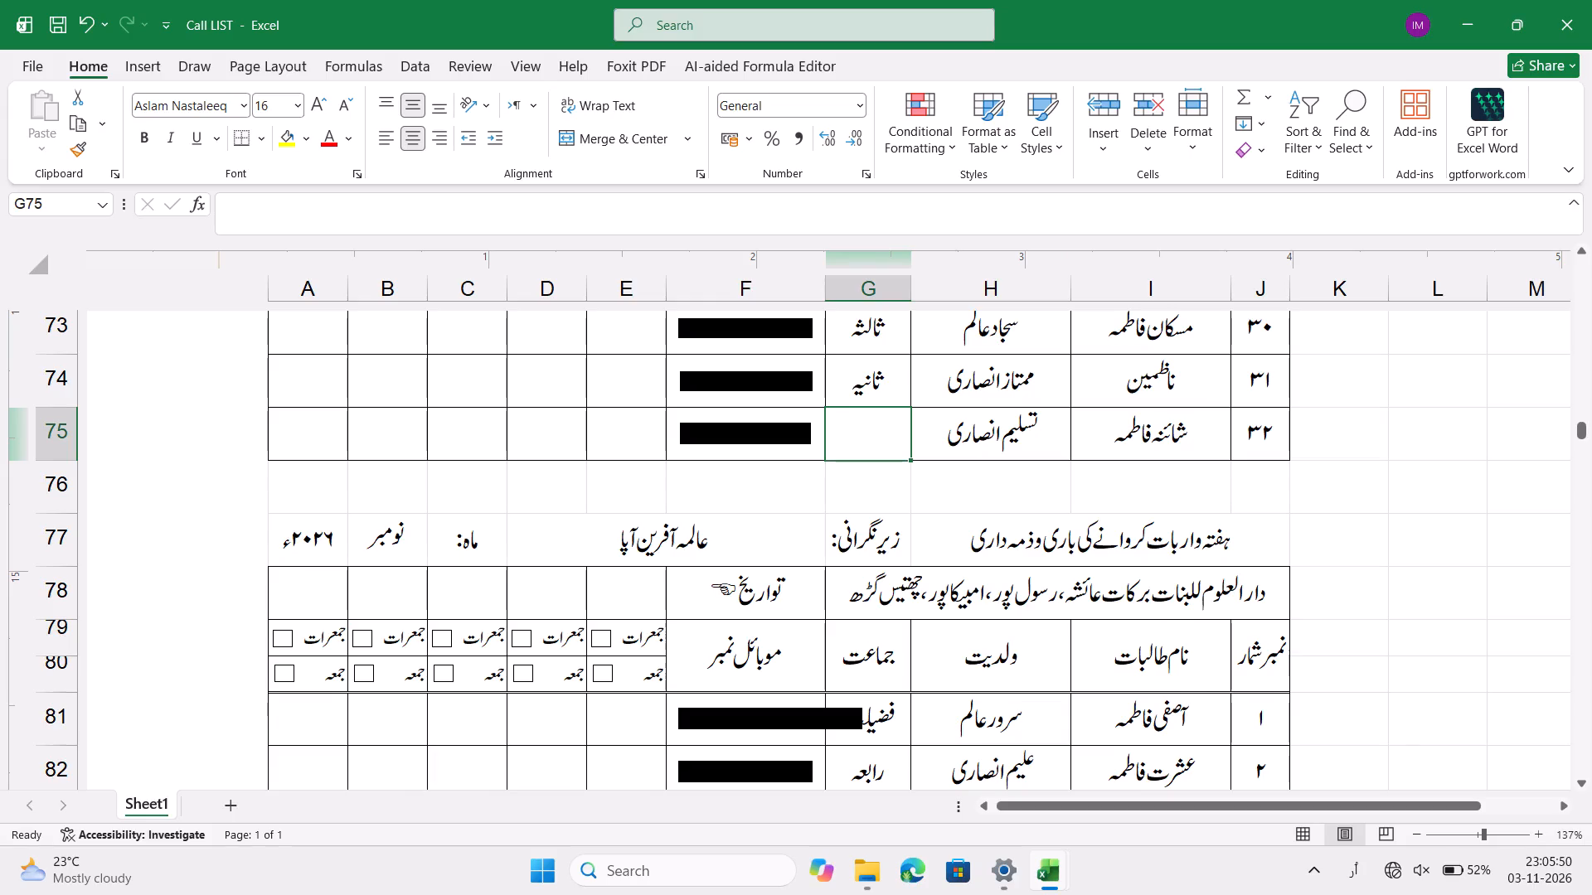
{"action": "scroll", "coordinate": [806, 618], "scroll_direction": "down", "scroll_amount": 6}
{"action": "scroll", "coordinate": [806, 618], "scroll_direction": "up", "scroll_amount": 3}
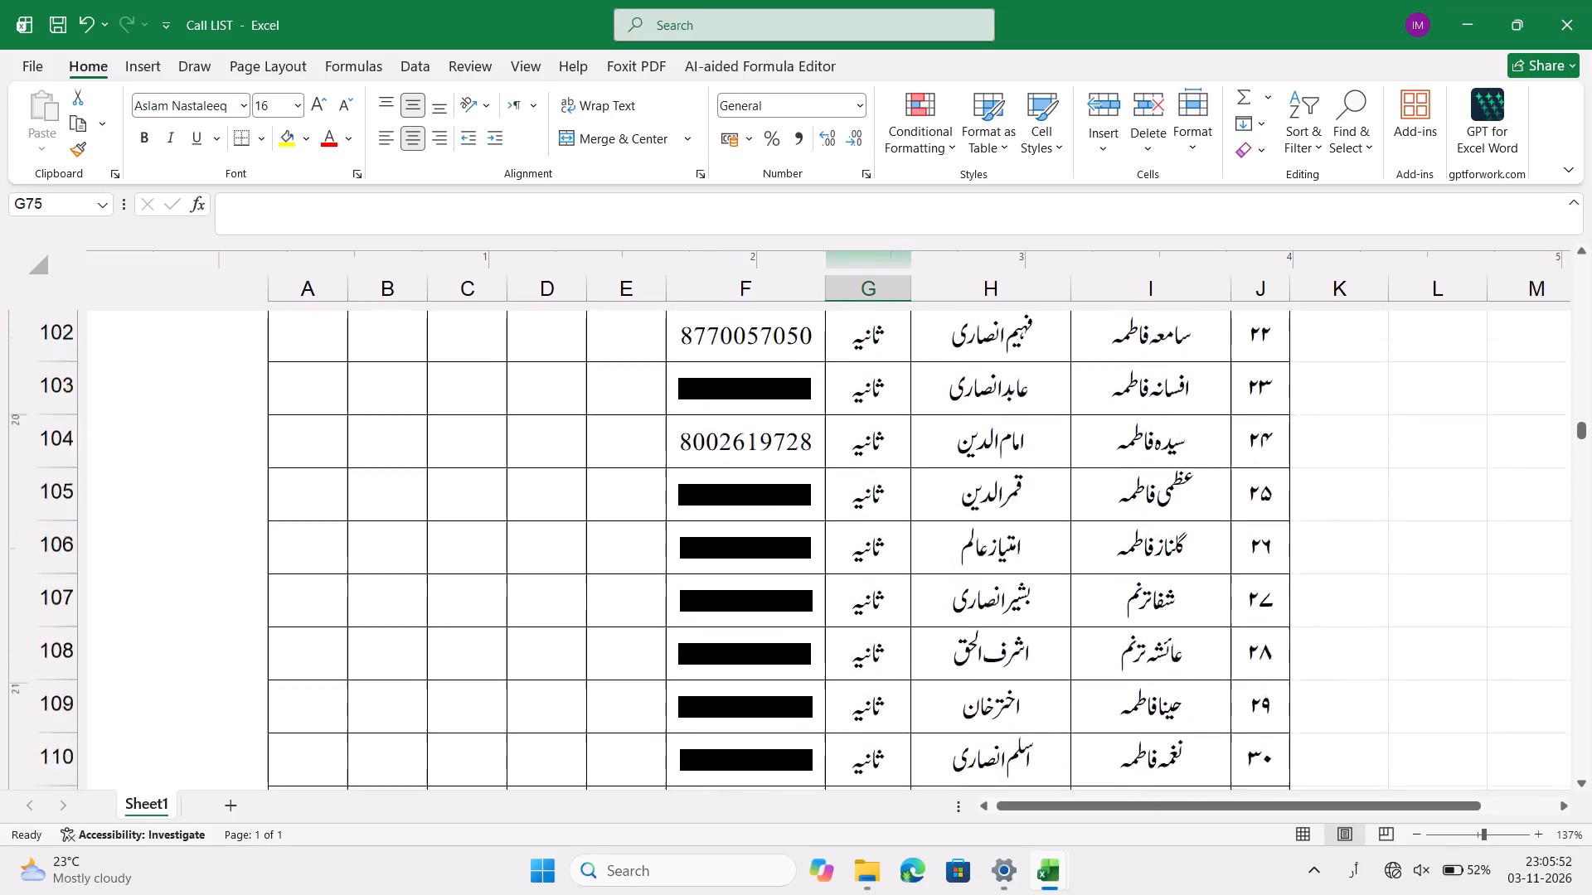
{"action": "scroll", "coordinate": [806, 618], "scroll_direction": "up", "scroll_amount": 5}
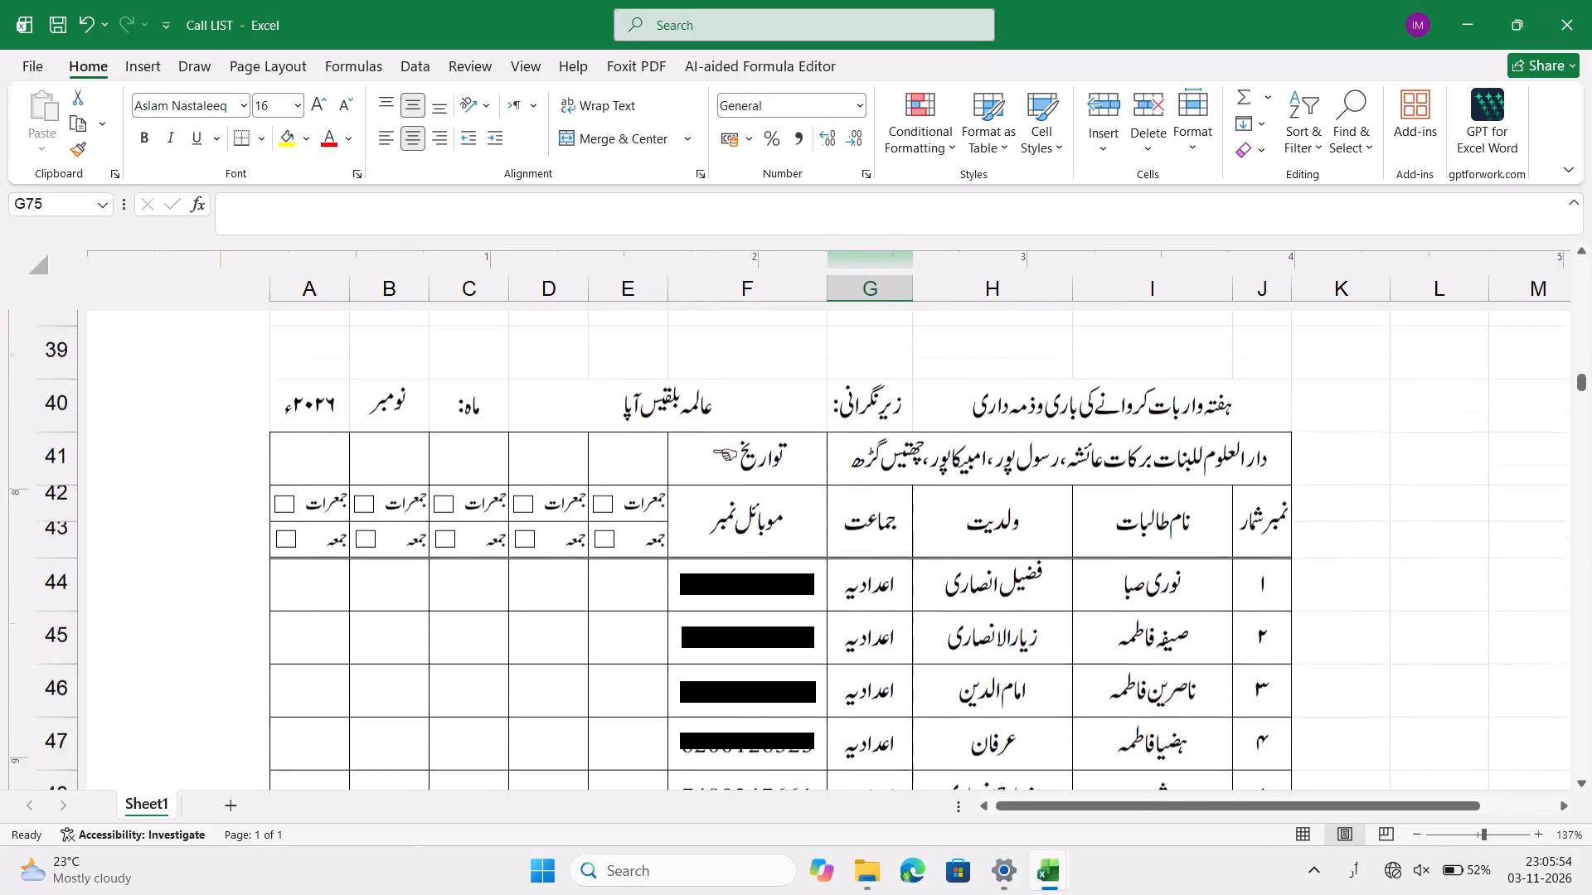
{"action": "scroll", "coordinate": [806, 618], "scroll_direction": "down", "scroll_amount": 3}
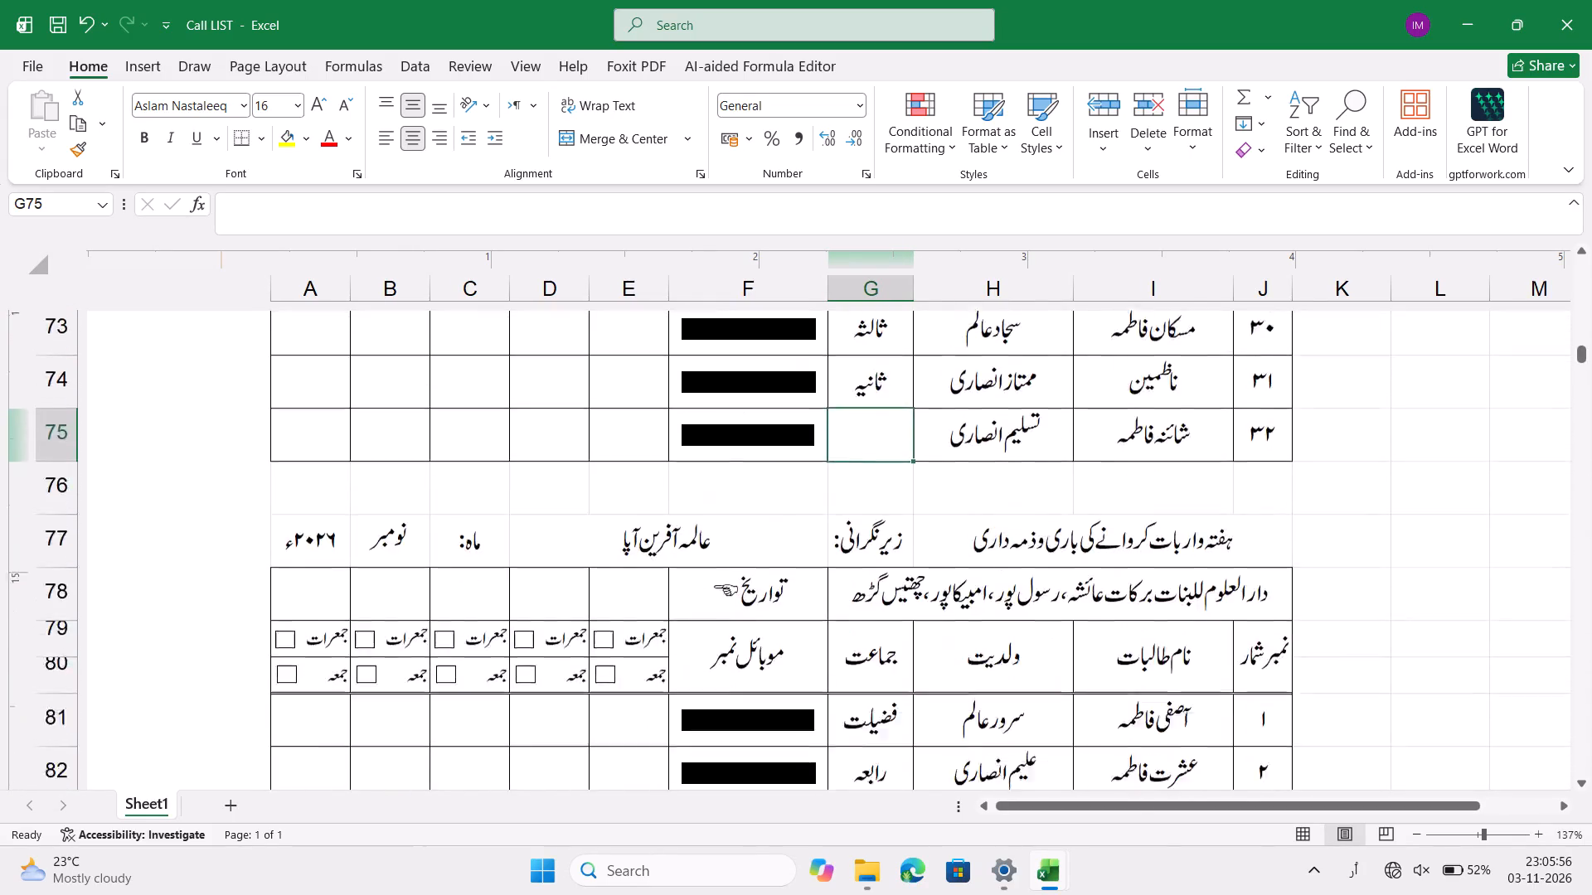
{"action": "scroll", "coordinate": [806, 618], "scroll_direction": "down", "scroll_amount": 3}
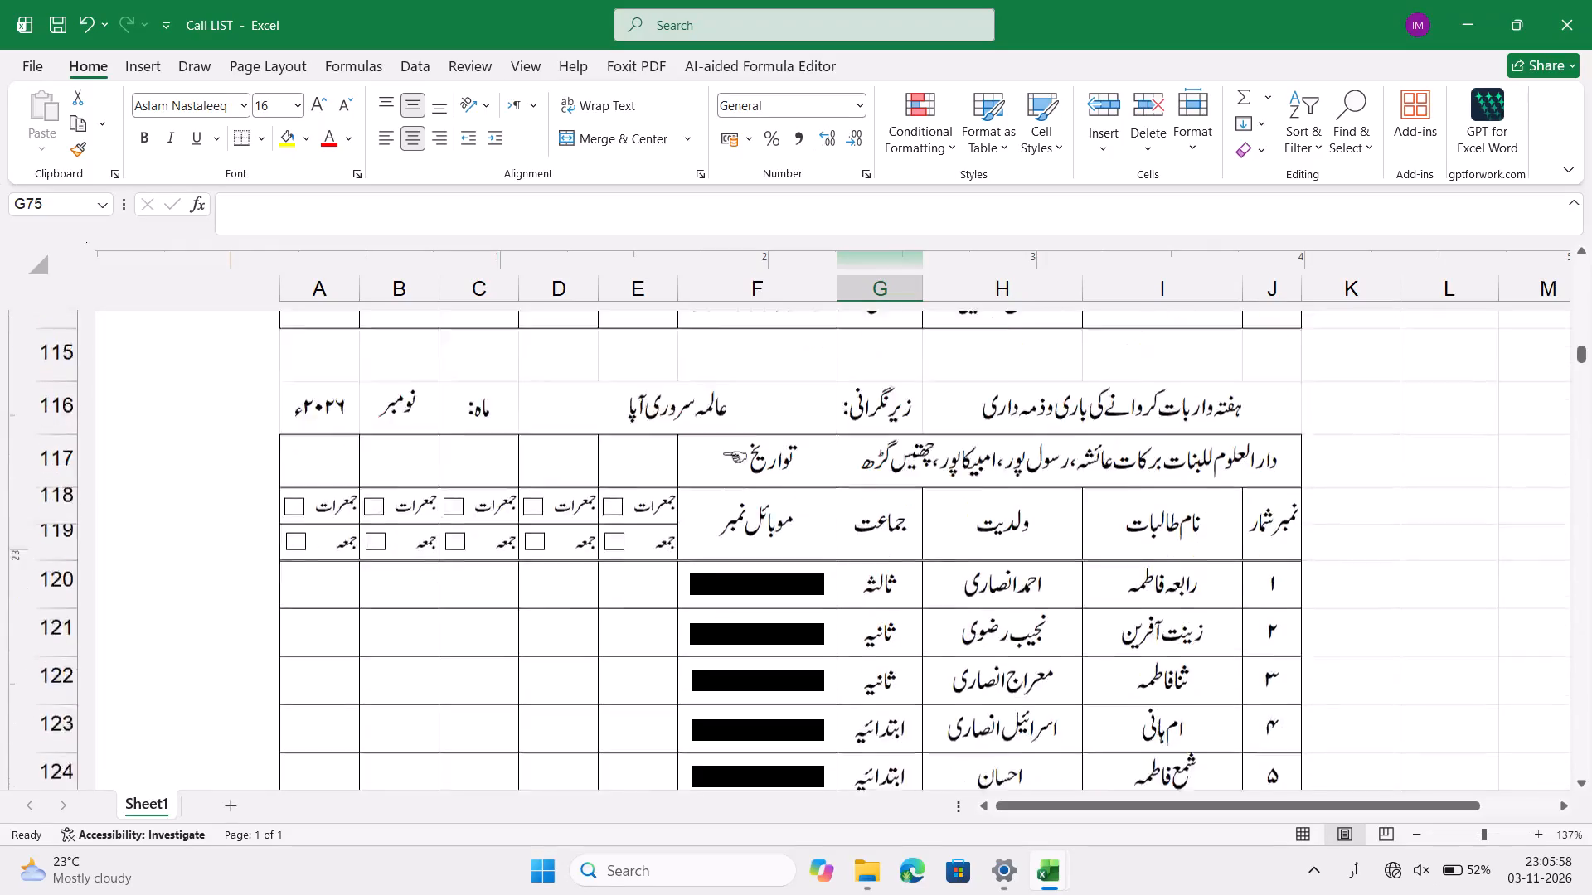
{"action": "scroll", "coordinate": [691, 632], "scroll_direction": "down", "scroll_amount": 1}
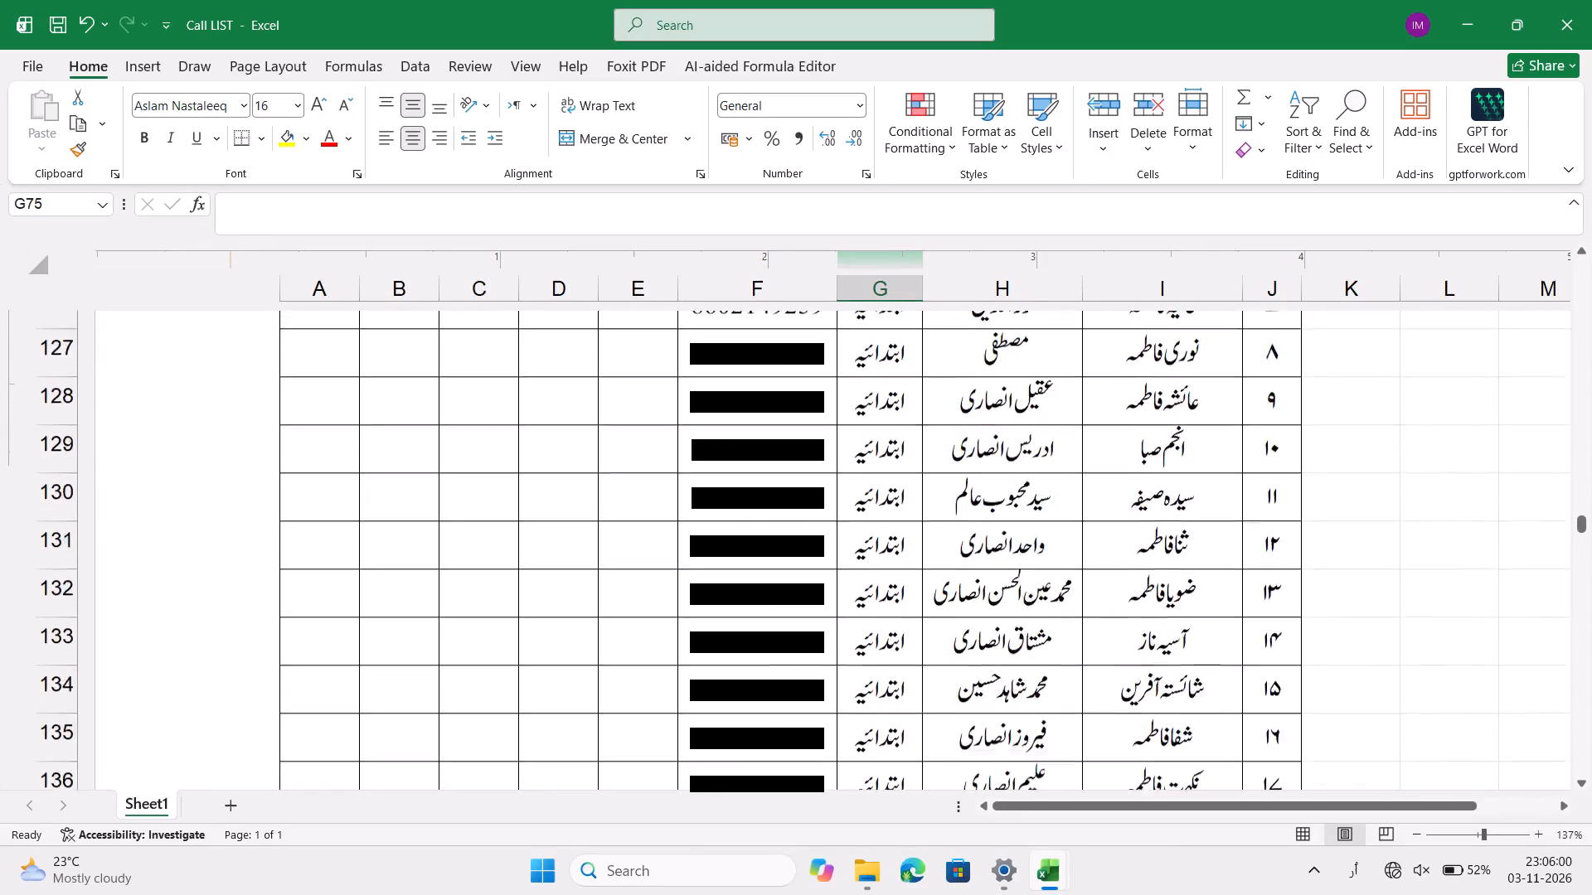
{"action": "scroll", "coordinate": [691, 632], "scroll_direction": "down", "scroll_amount": 2}
{"action": "scroll", "coordinate": [691, 632], "scroll_direction": "up", "scroll_amount": 1}
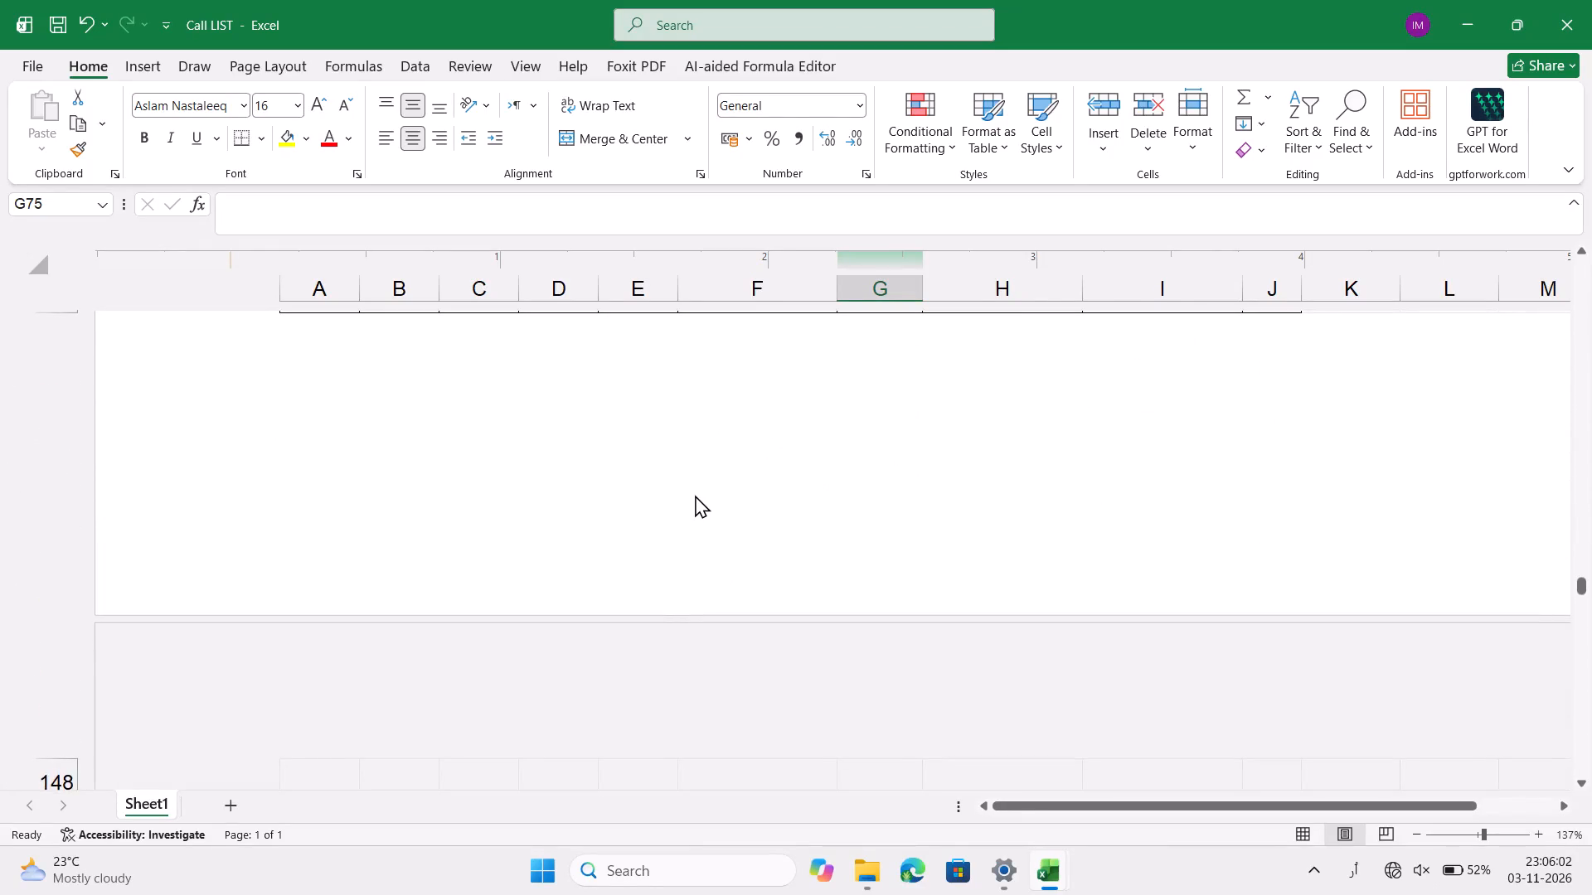
Clear the worksheet's print area.
{"action": "scroll", "coordinate": [695, 495], "scroll_direction": "up", "scroll_amount": 1}
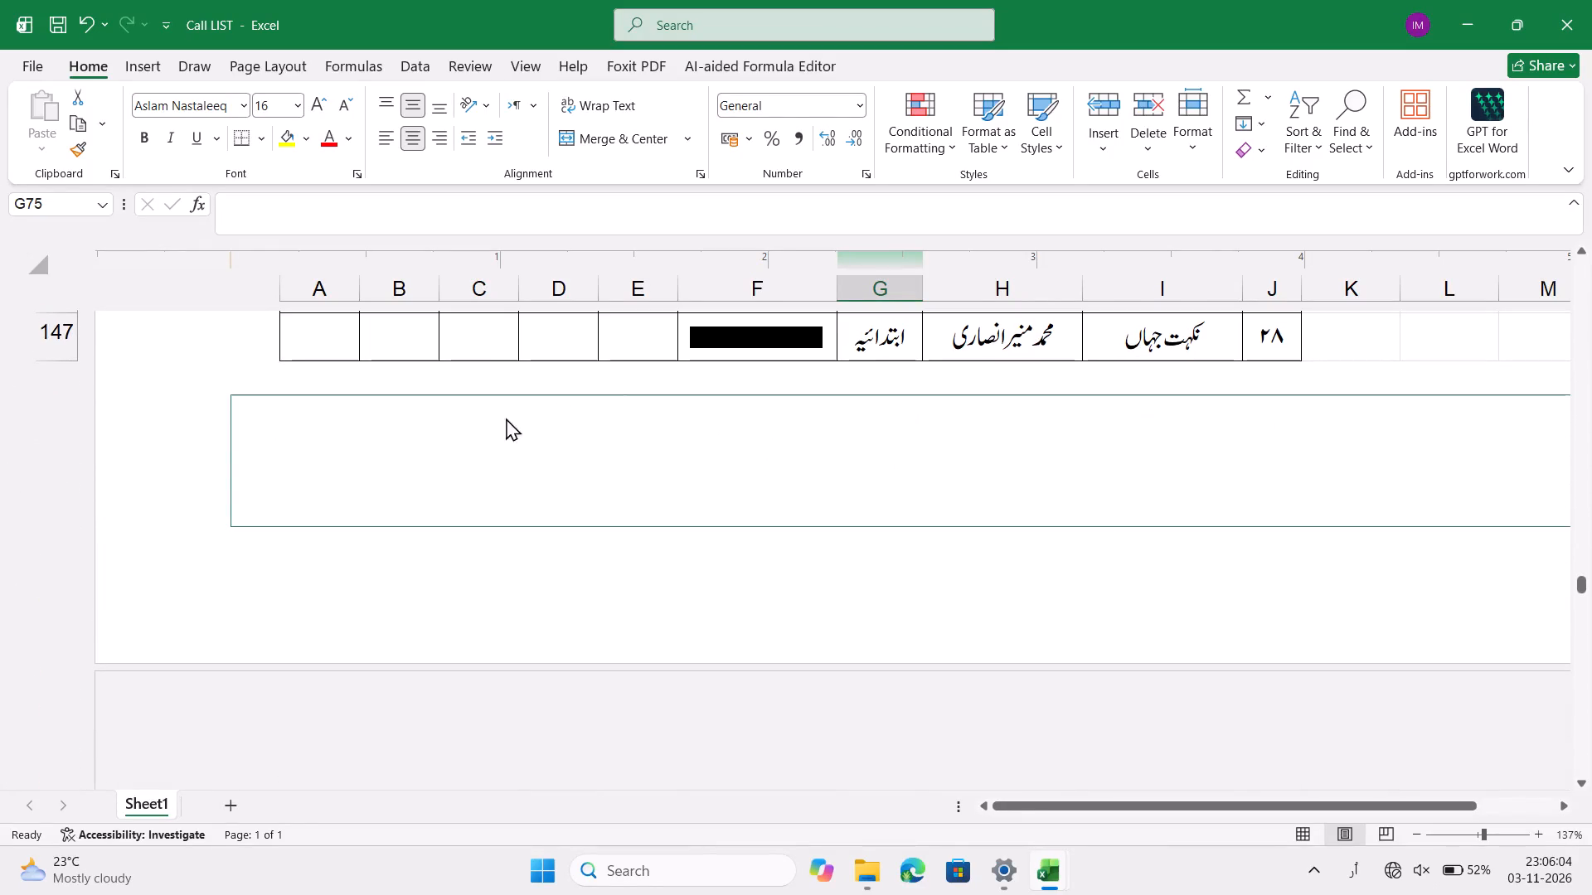
{"action": "scroll", "coordinate": [603, 516], "scroll_direction": "down", "scroll_amount": 1}
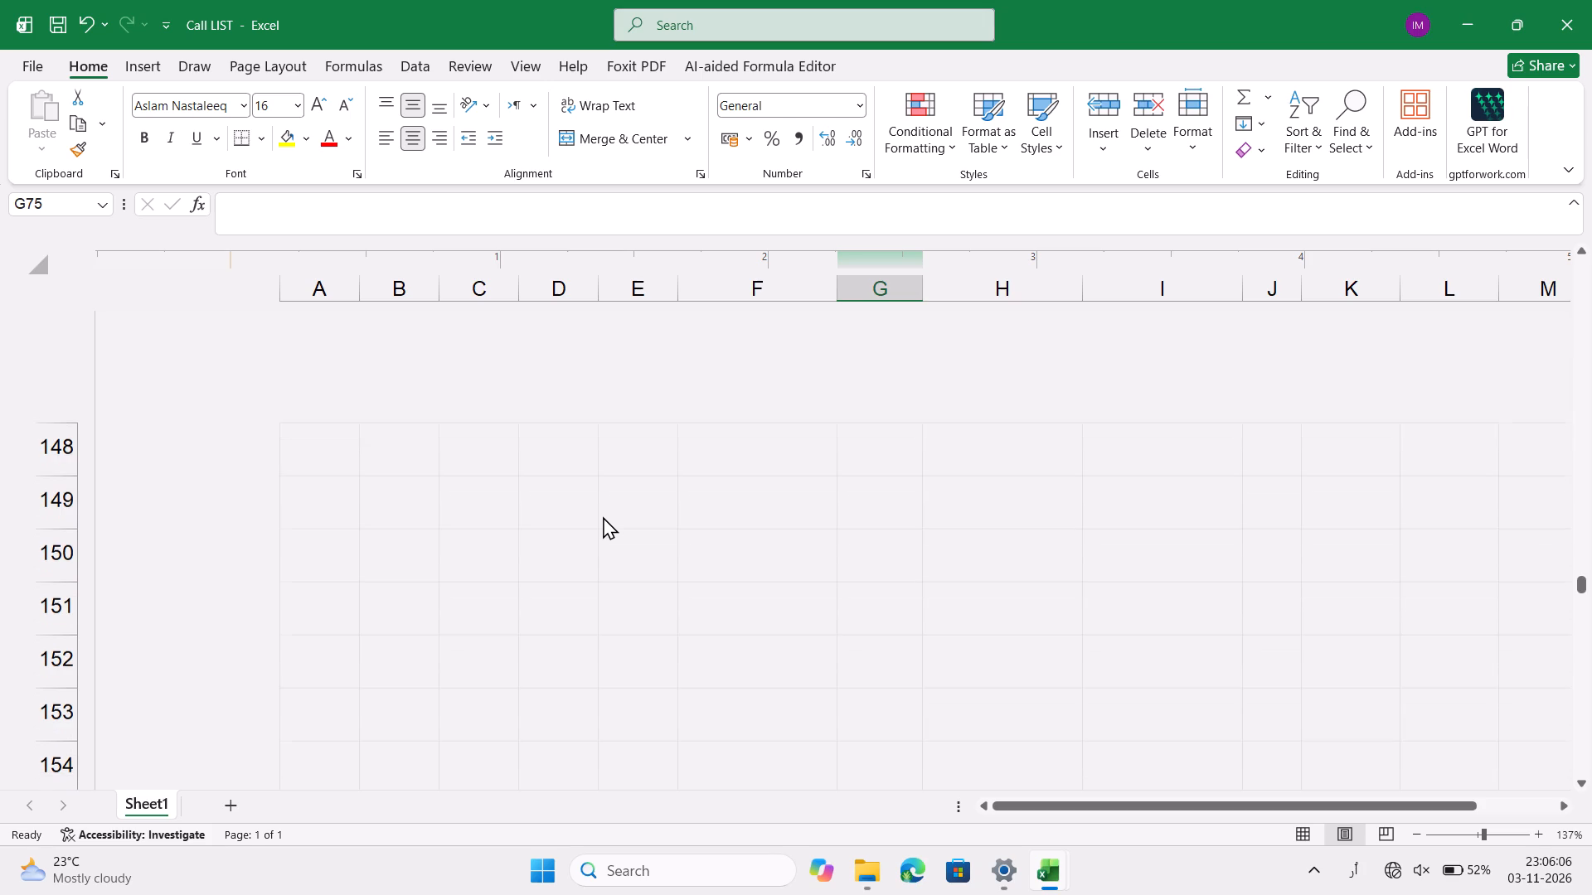
{"action": "scroll", "coordinate": [603, 516], "scroll_direction": "up", "scroll_amount": 1}
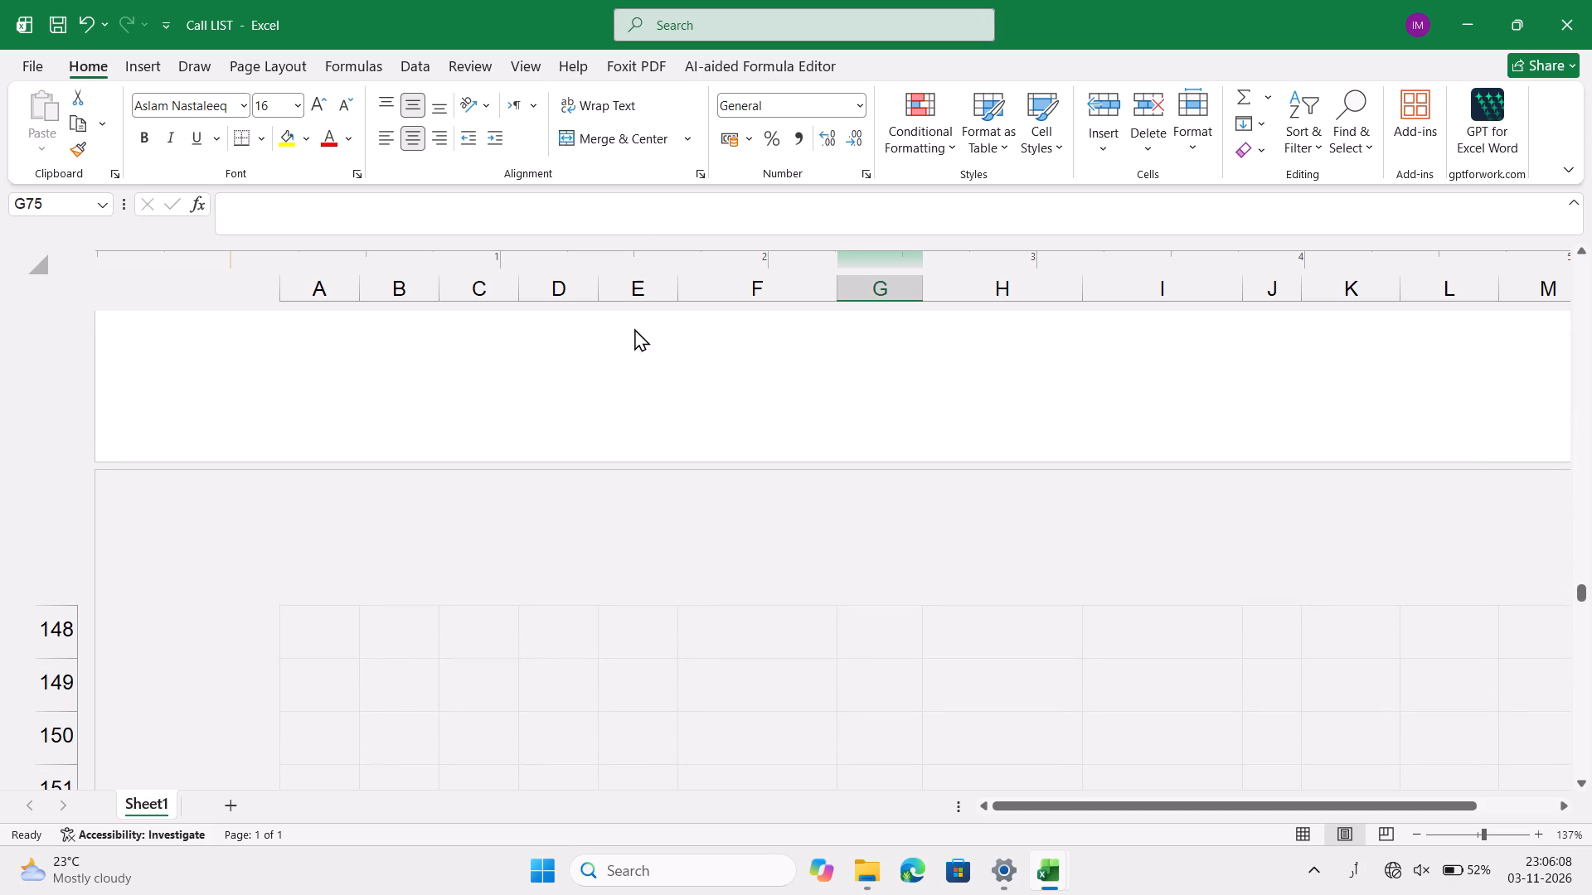
{"action": "left_click", "coordinate": [269, 61]}
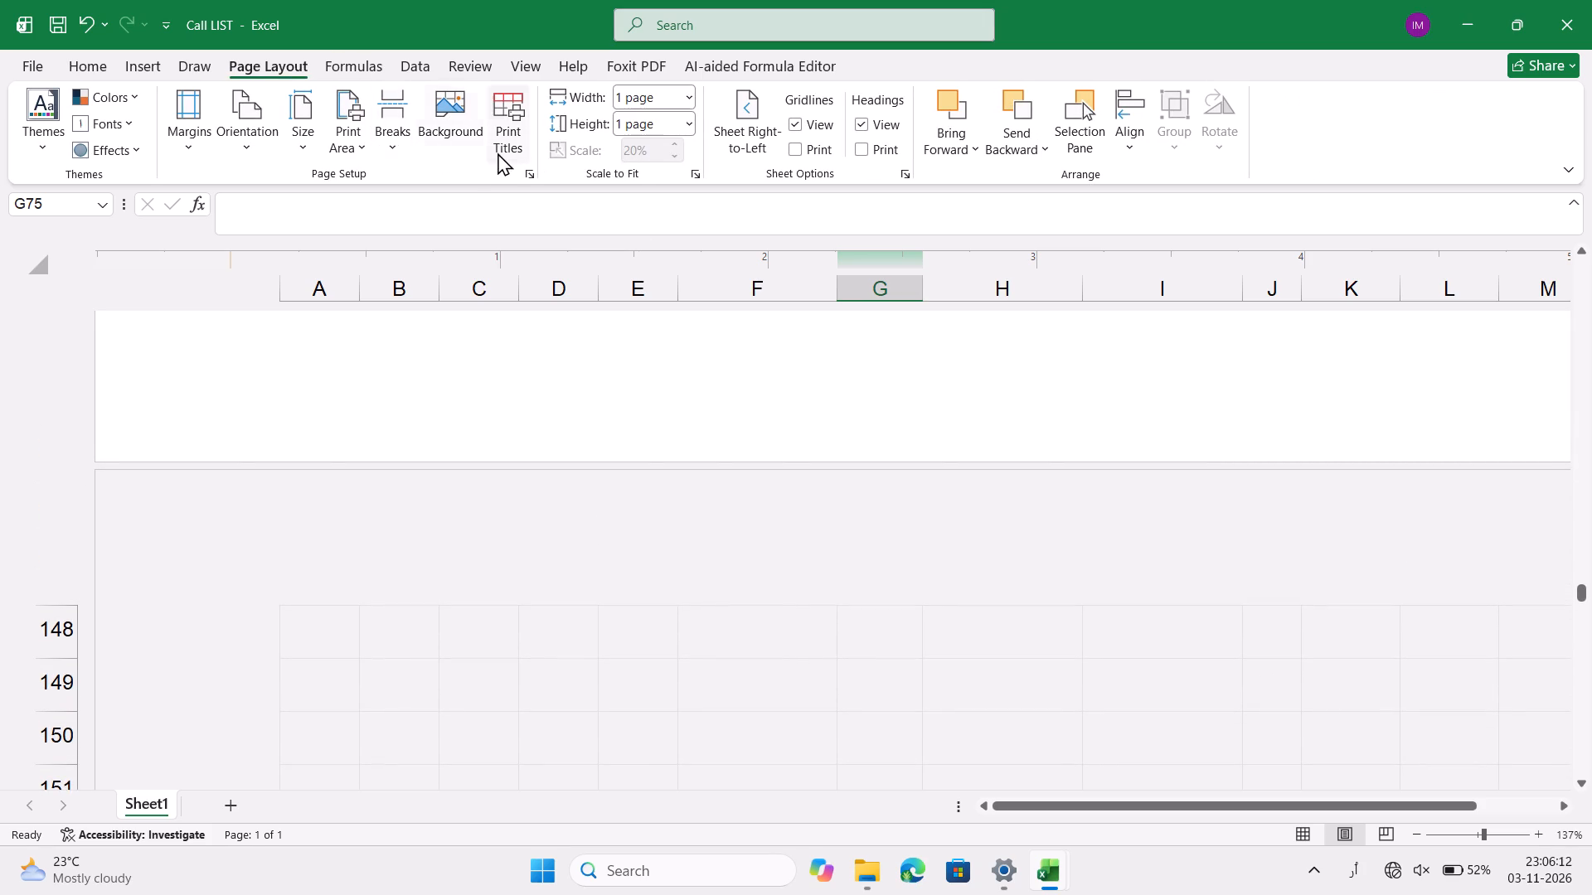
{"action": "left_click", "coordinate": [352, 145]}
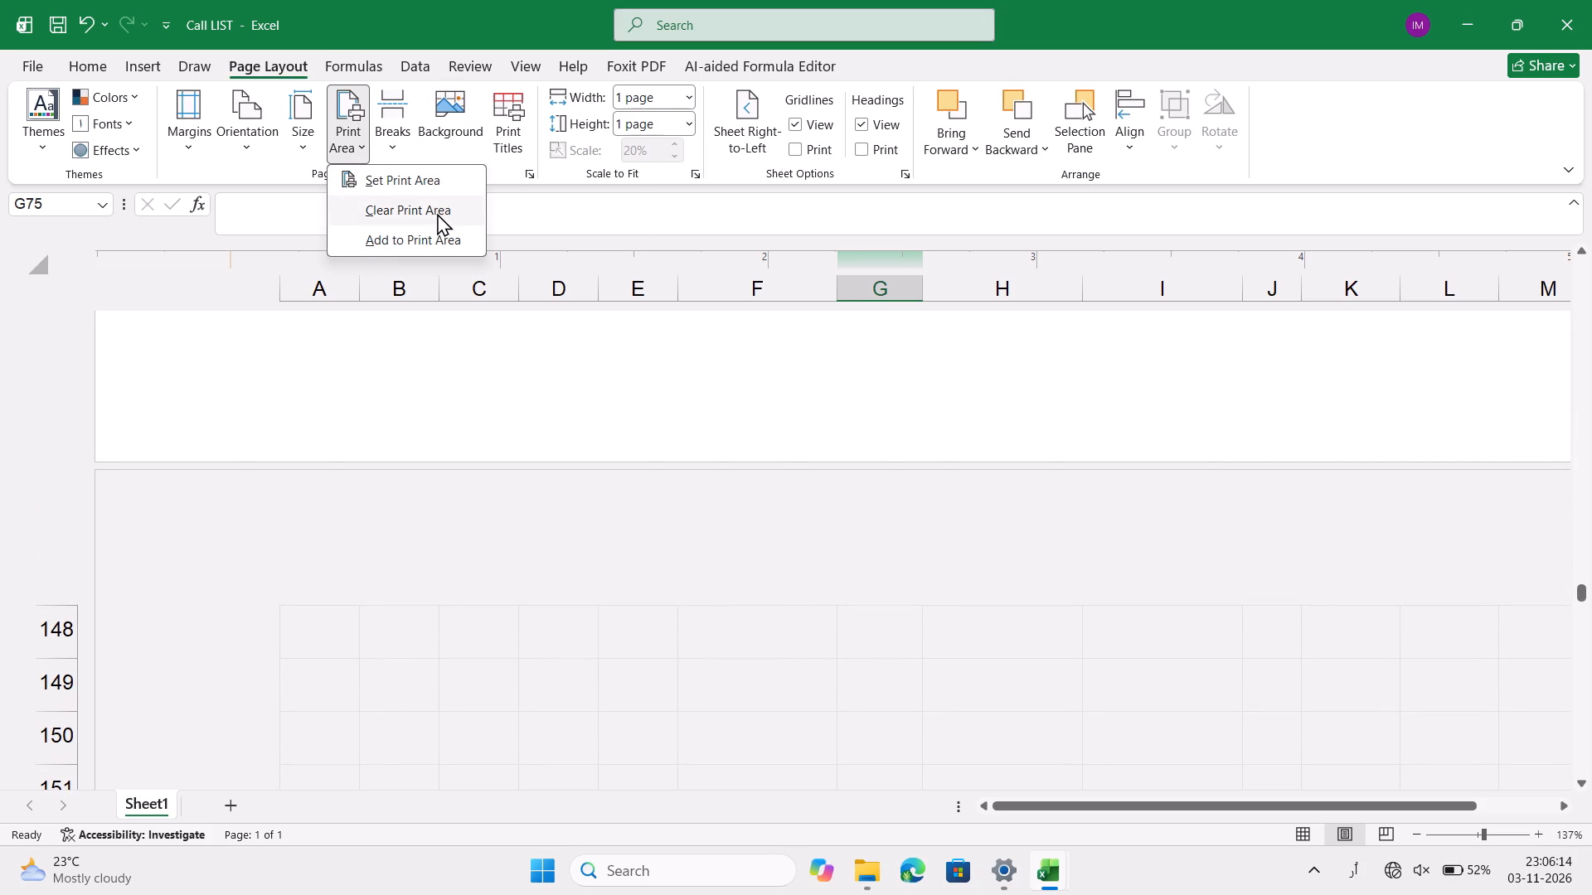
{"action": "left_click", "coordinate": [437, 216]}
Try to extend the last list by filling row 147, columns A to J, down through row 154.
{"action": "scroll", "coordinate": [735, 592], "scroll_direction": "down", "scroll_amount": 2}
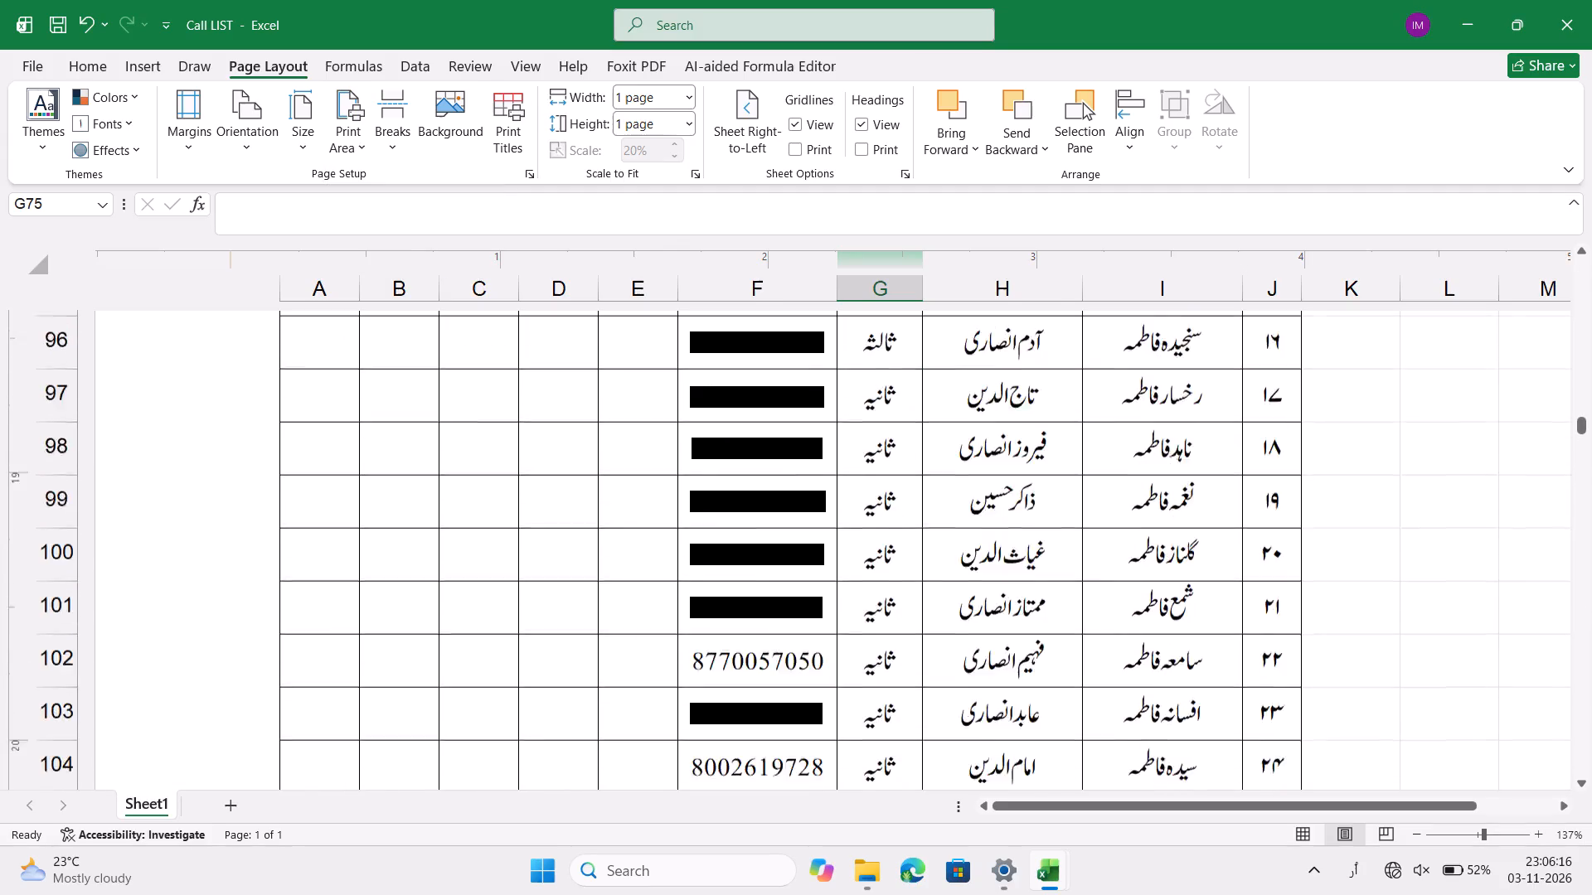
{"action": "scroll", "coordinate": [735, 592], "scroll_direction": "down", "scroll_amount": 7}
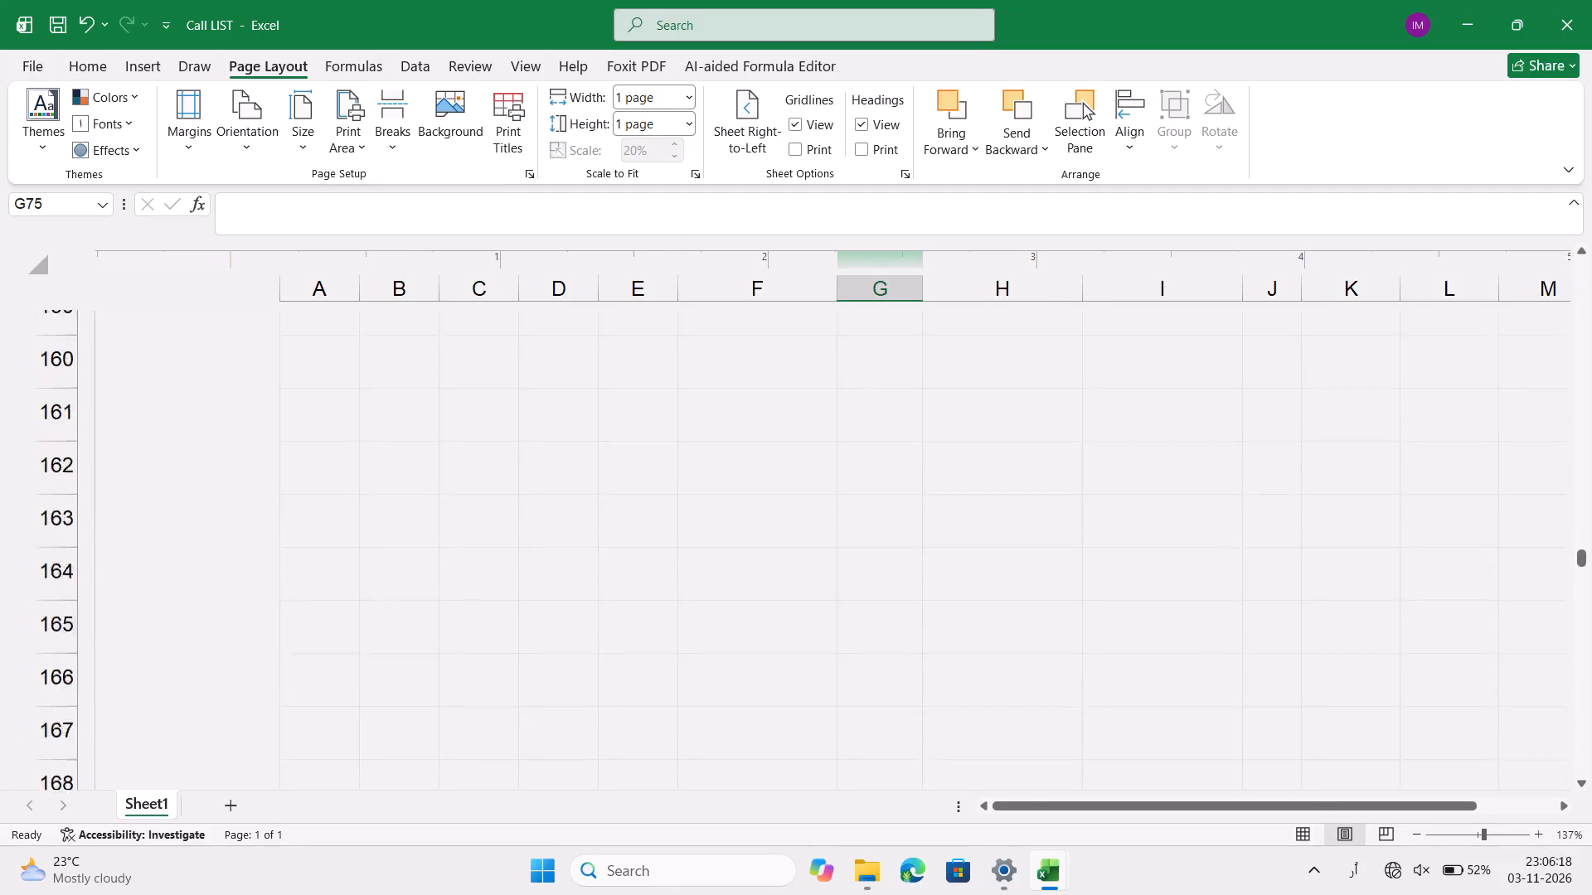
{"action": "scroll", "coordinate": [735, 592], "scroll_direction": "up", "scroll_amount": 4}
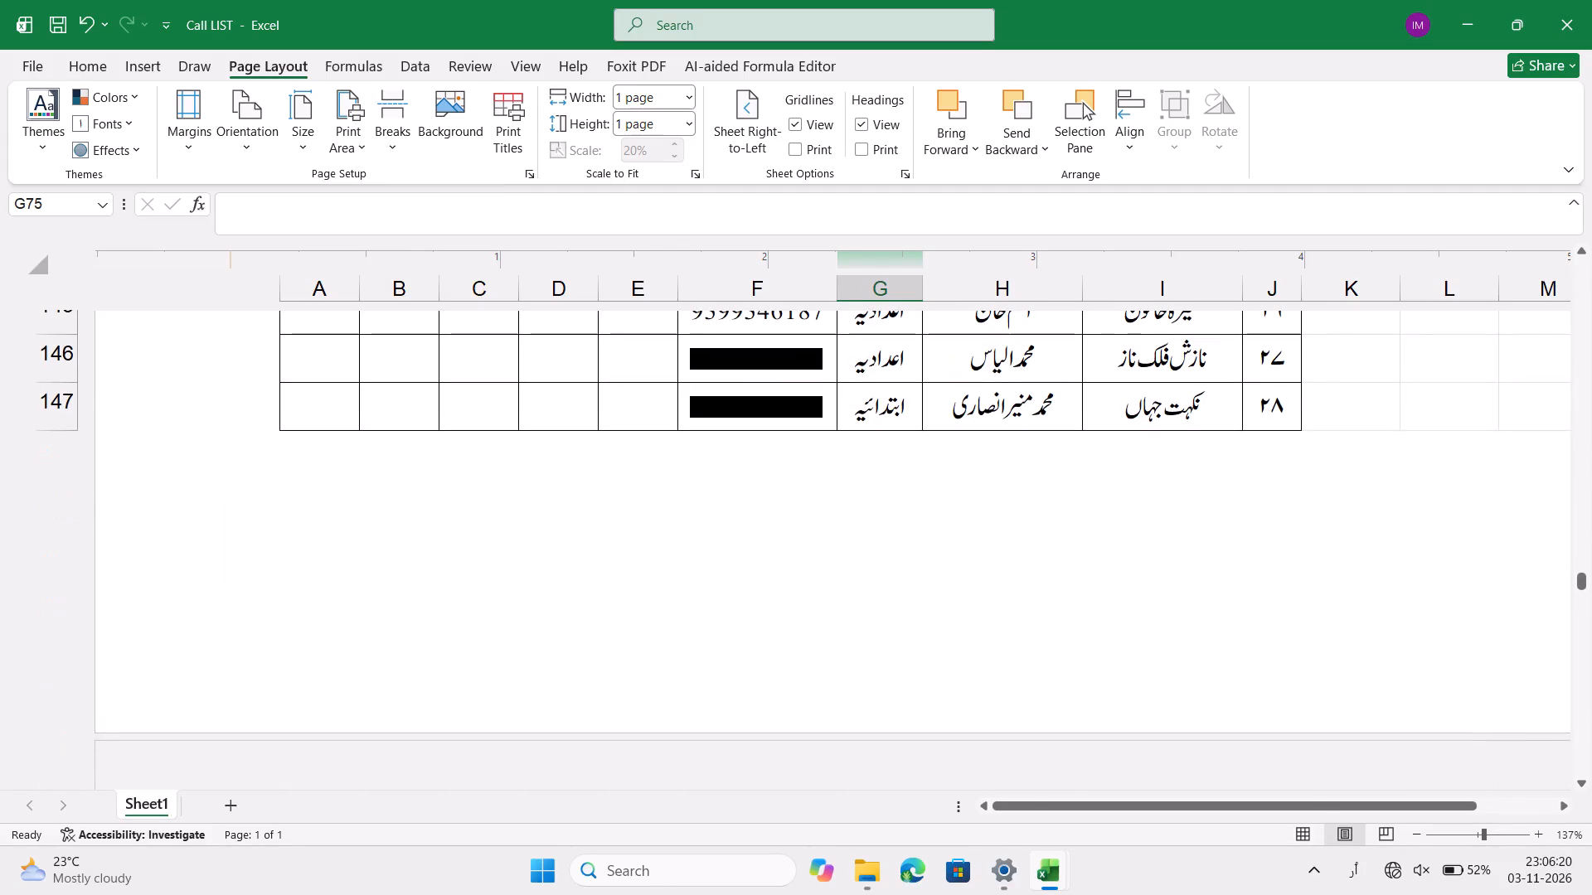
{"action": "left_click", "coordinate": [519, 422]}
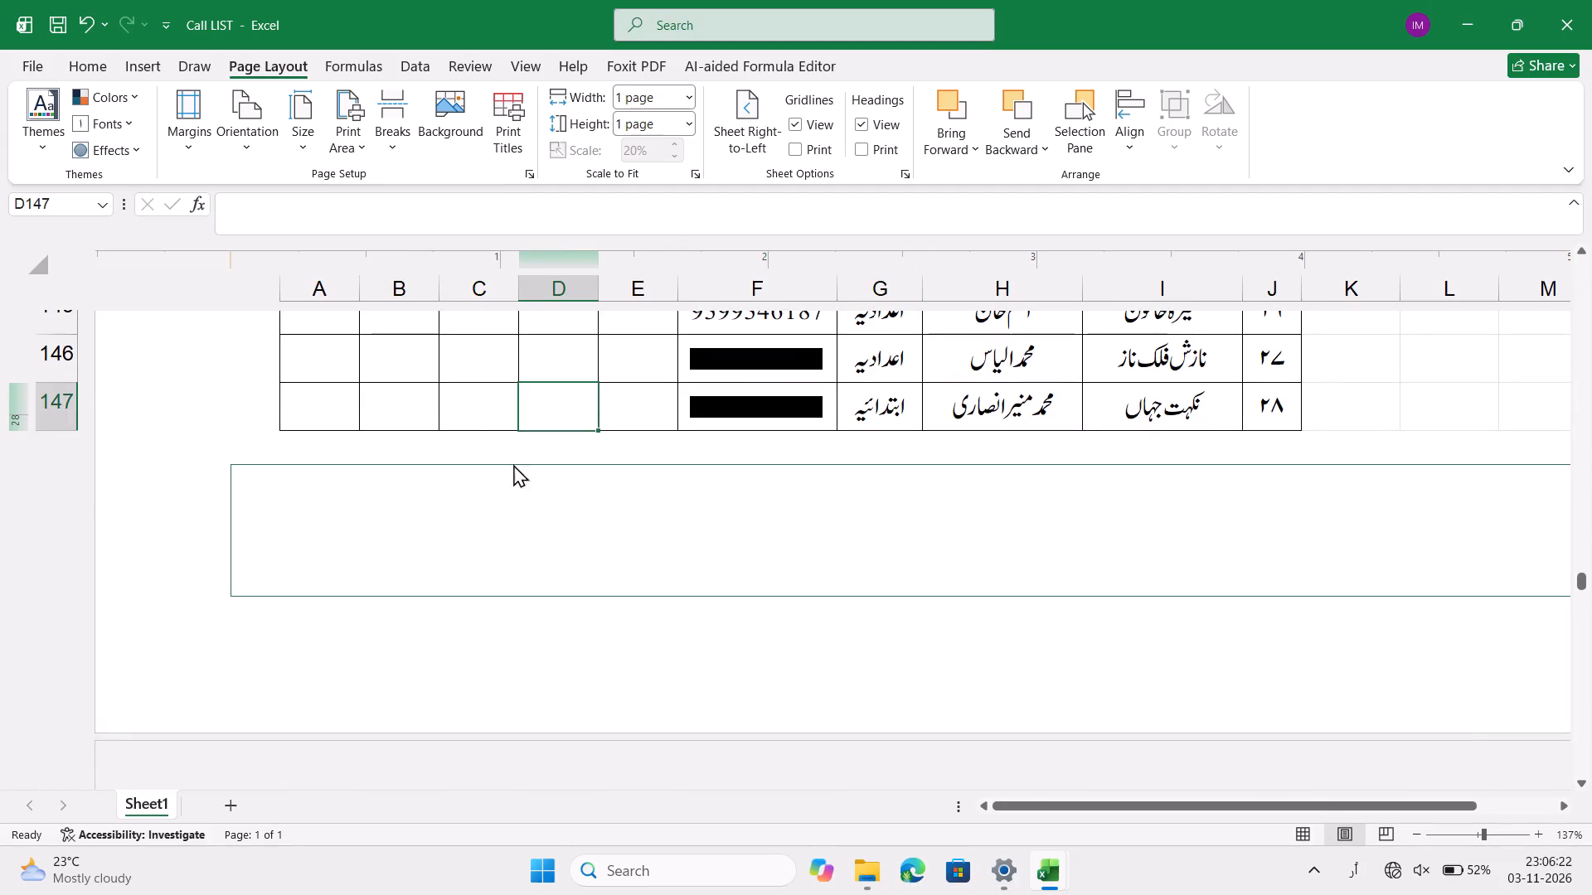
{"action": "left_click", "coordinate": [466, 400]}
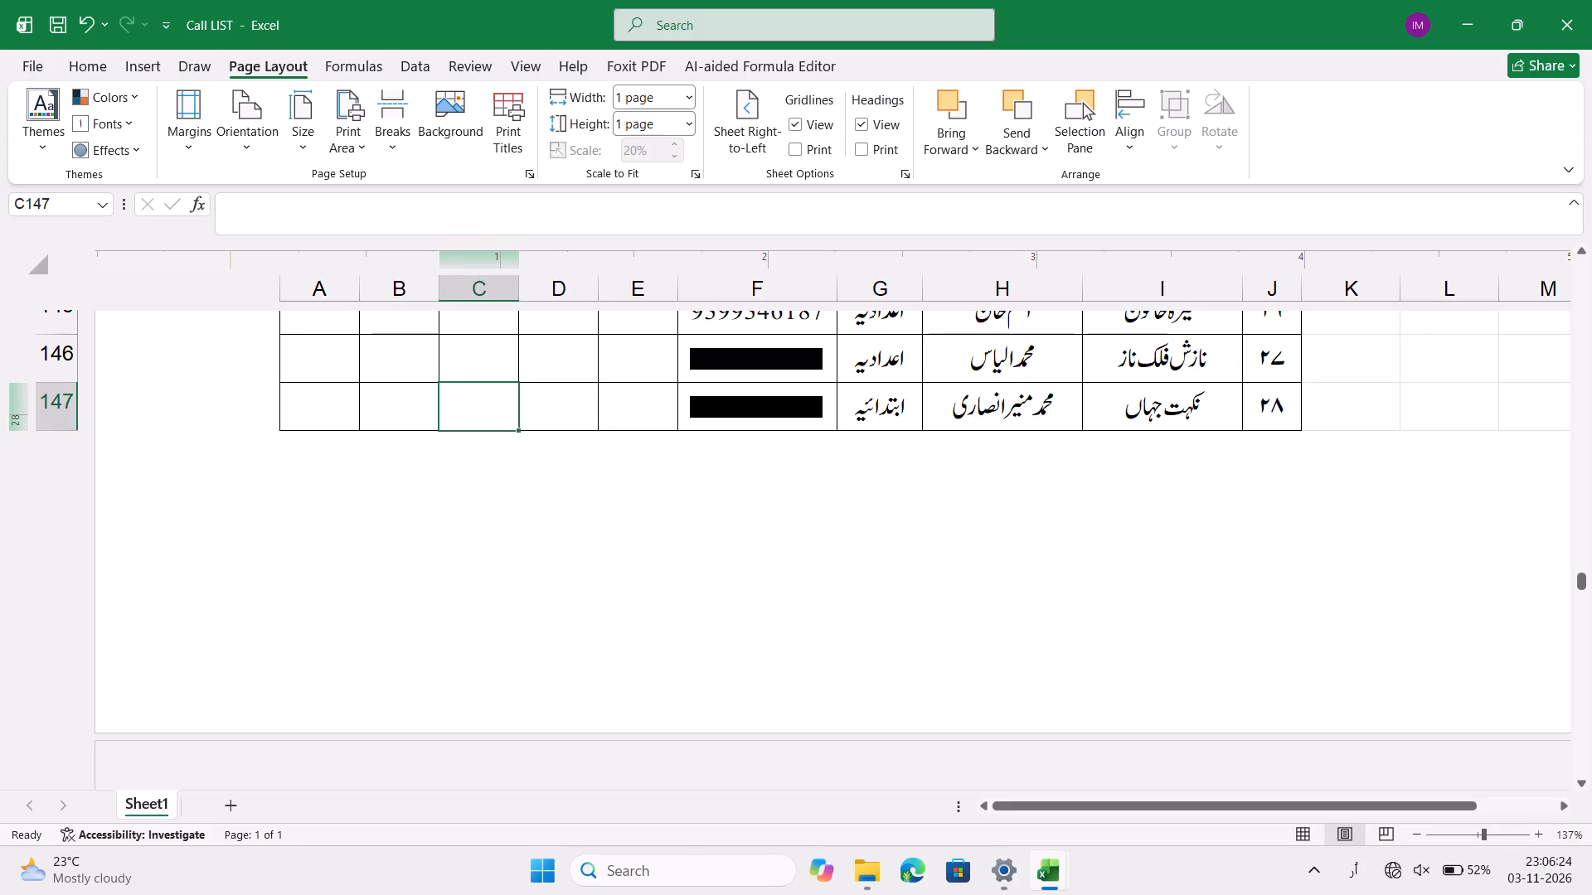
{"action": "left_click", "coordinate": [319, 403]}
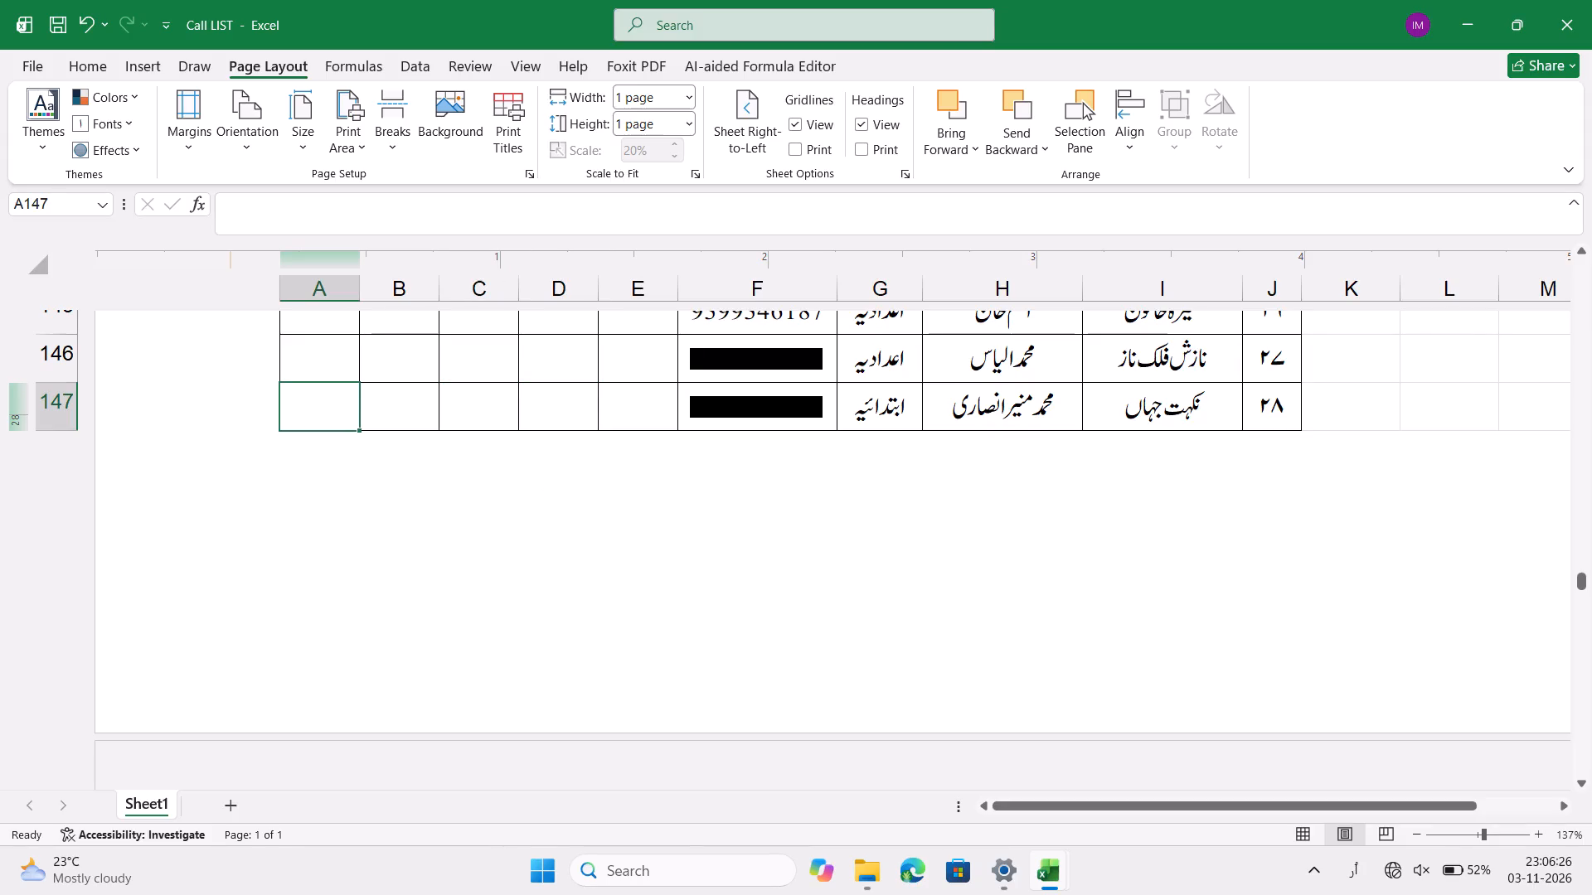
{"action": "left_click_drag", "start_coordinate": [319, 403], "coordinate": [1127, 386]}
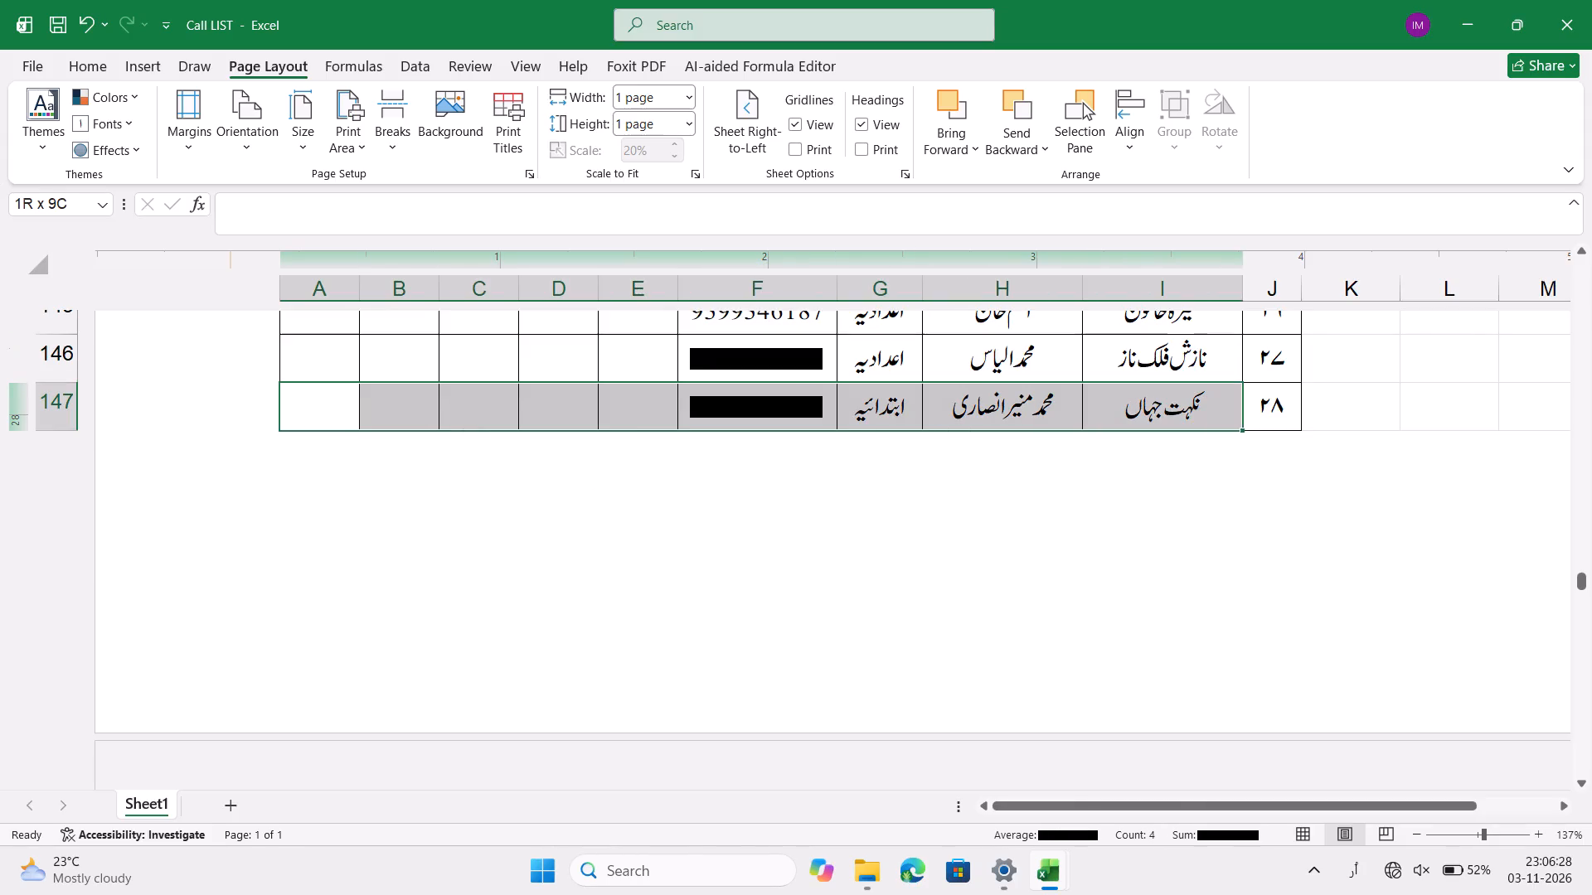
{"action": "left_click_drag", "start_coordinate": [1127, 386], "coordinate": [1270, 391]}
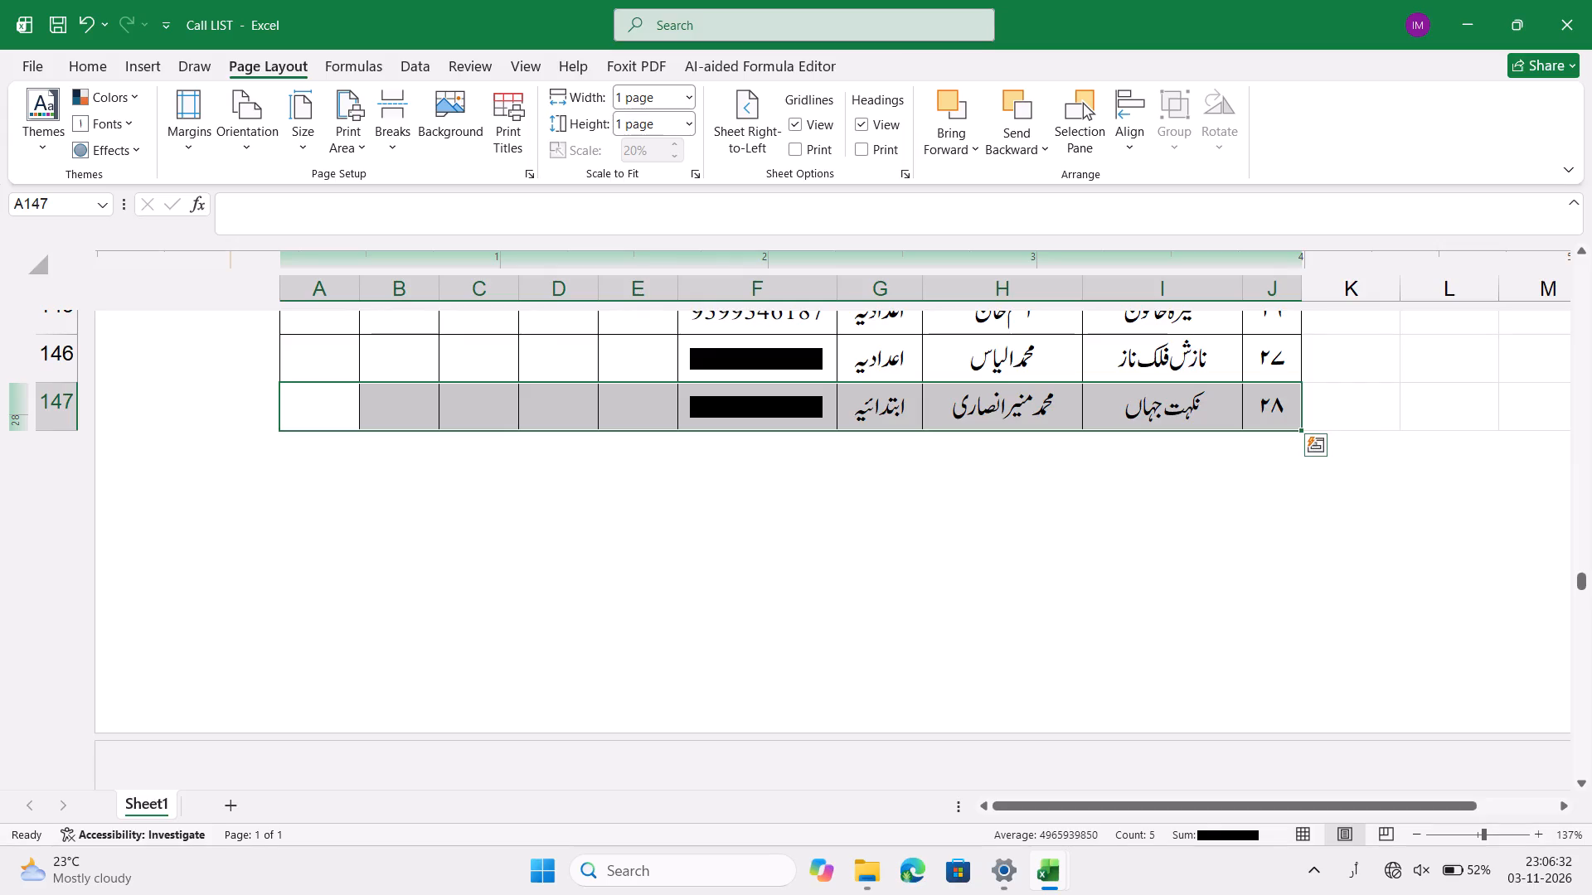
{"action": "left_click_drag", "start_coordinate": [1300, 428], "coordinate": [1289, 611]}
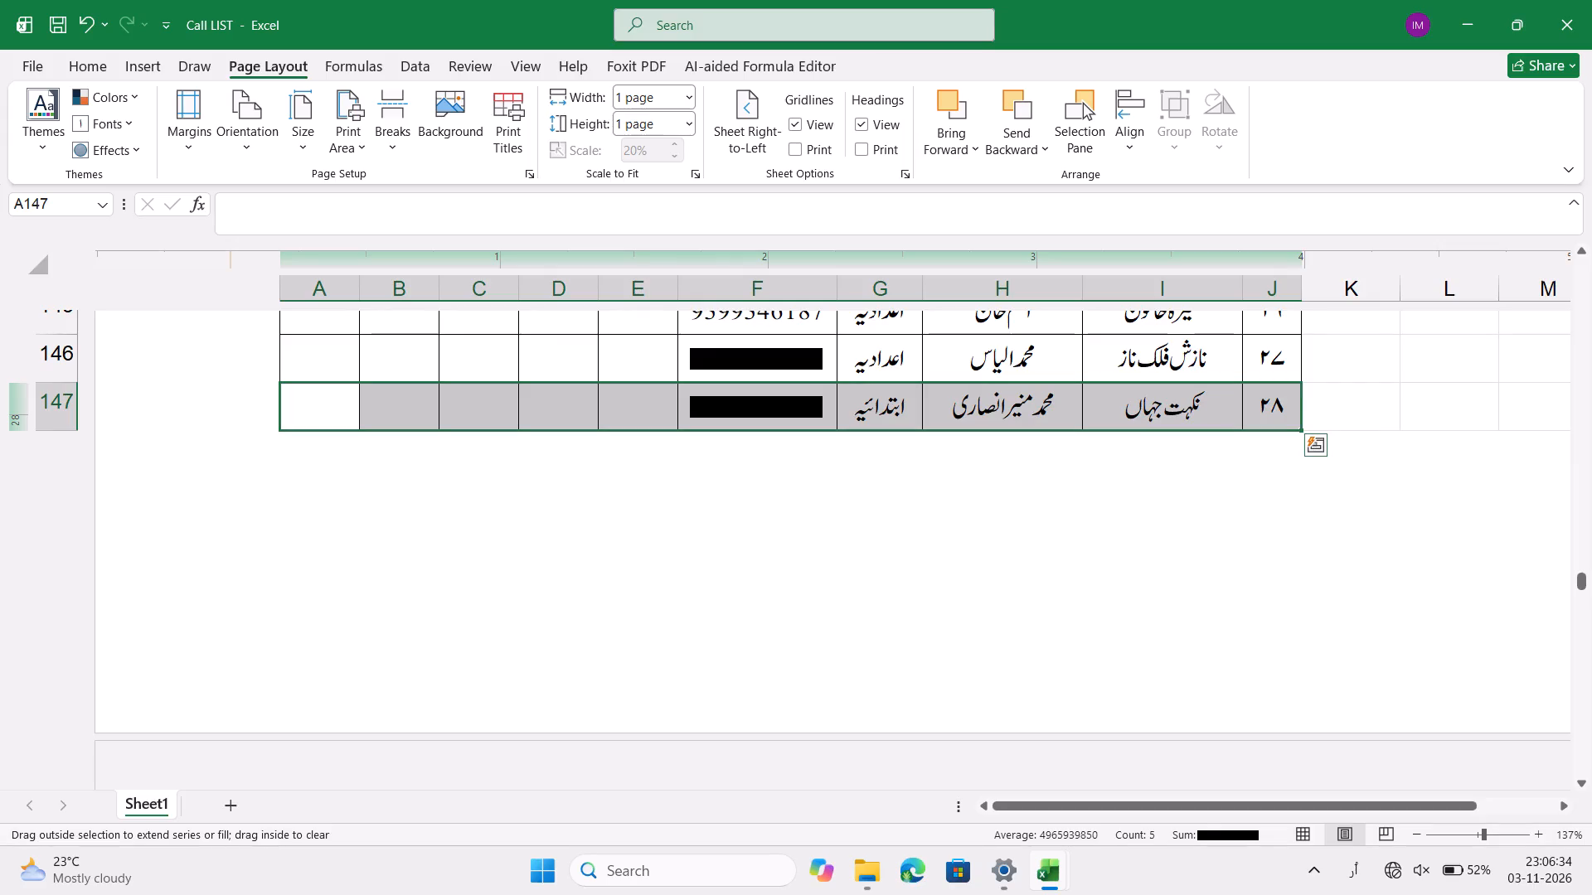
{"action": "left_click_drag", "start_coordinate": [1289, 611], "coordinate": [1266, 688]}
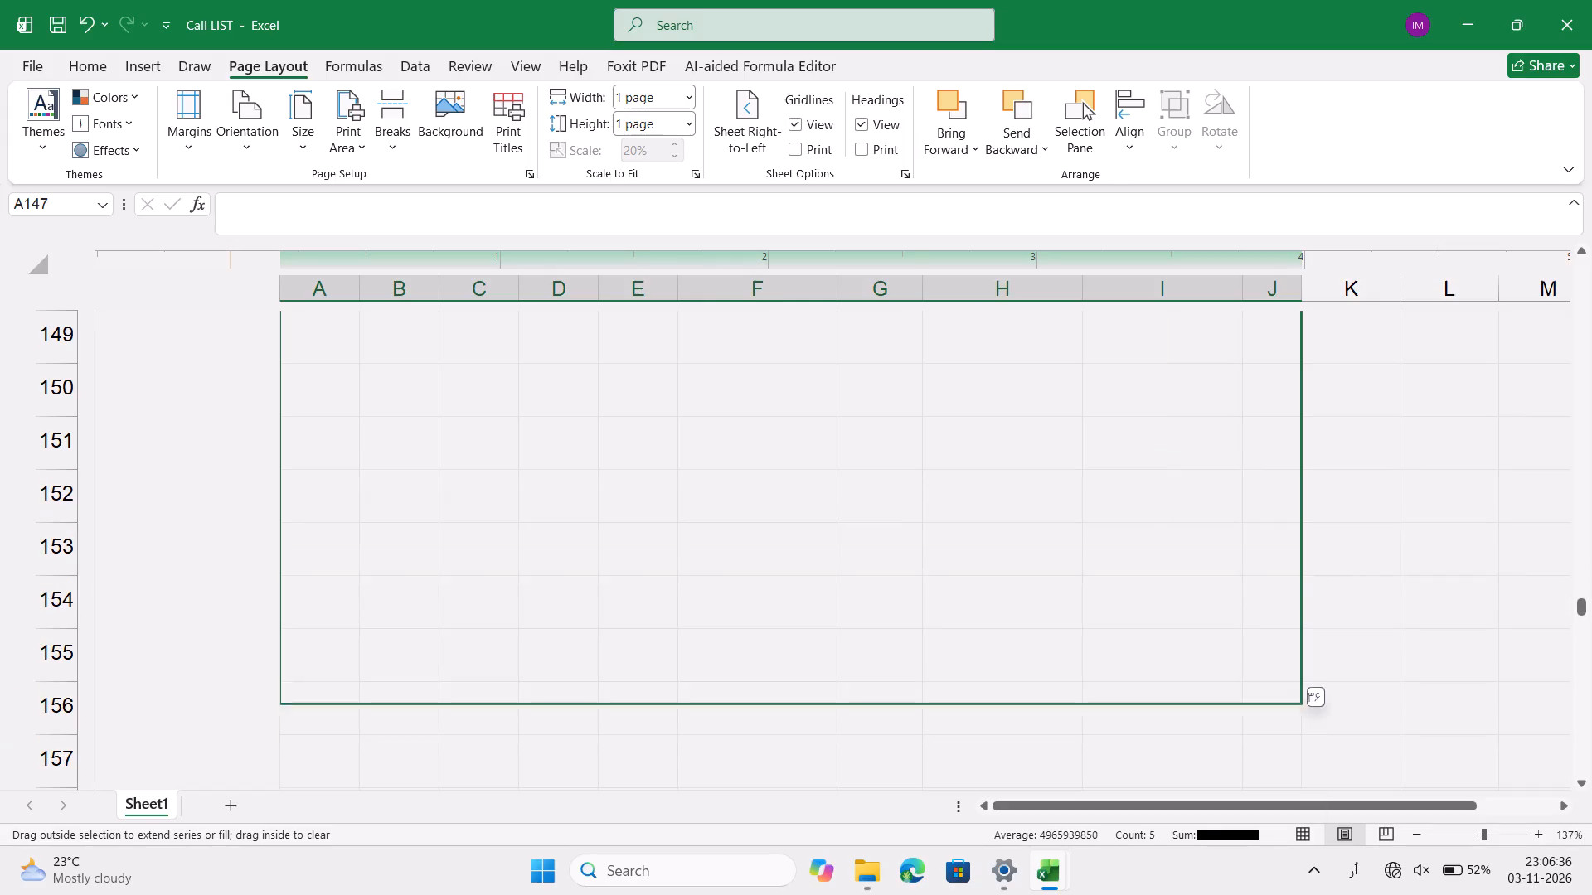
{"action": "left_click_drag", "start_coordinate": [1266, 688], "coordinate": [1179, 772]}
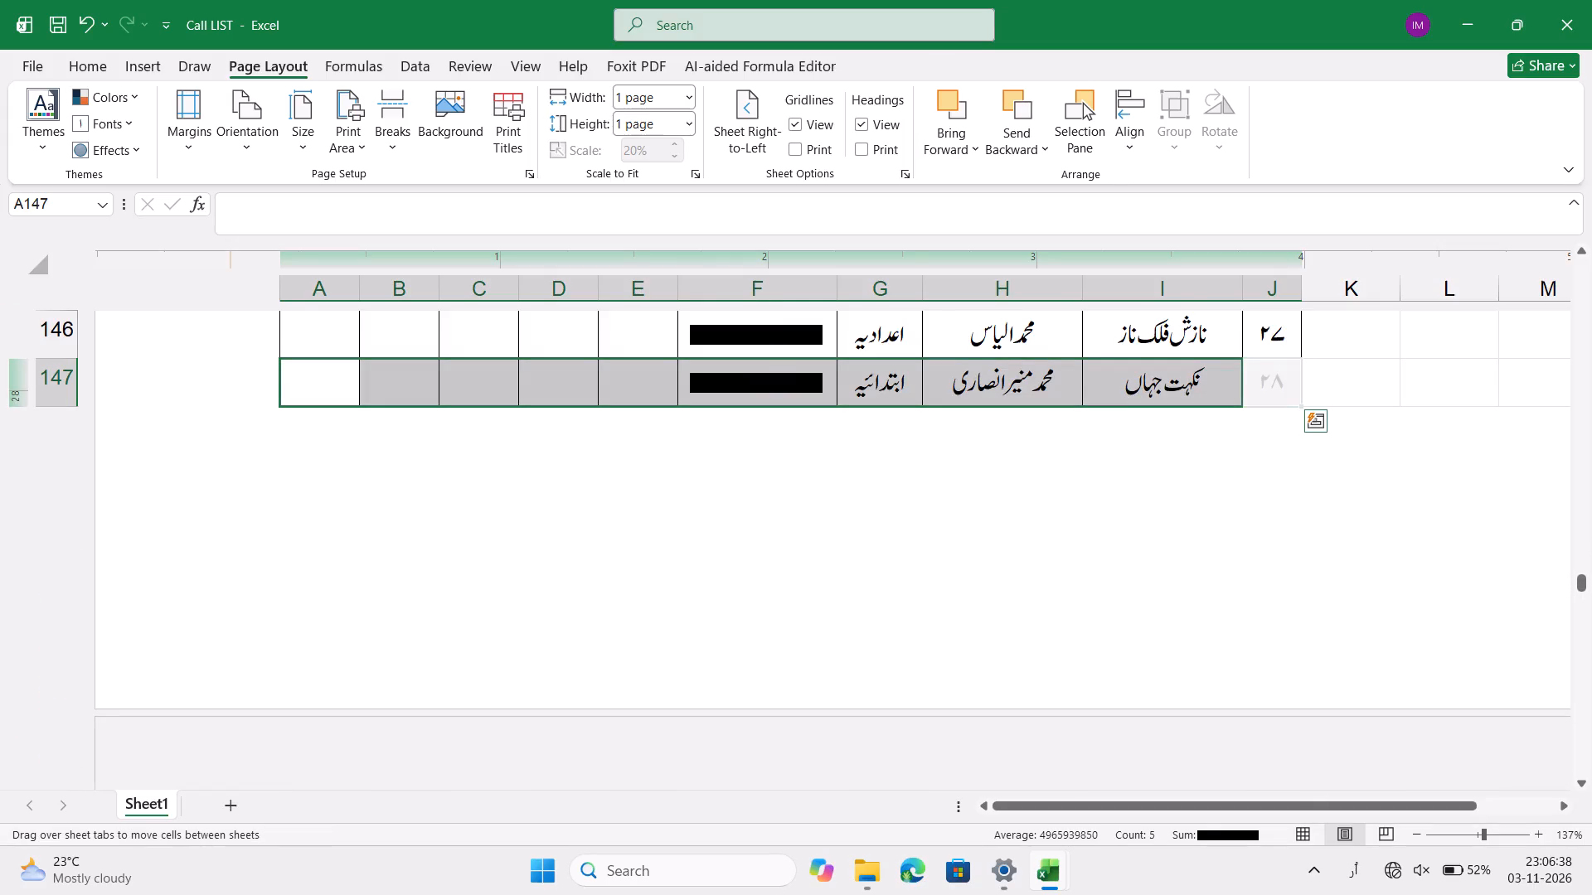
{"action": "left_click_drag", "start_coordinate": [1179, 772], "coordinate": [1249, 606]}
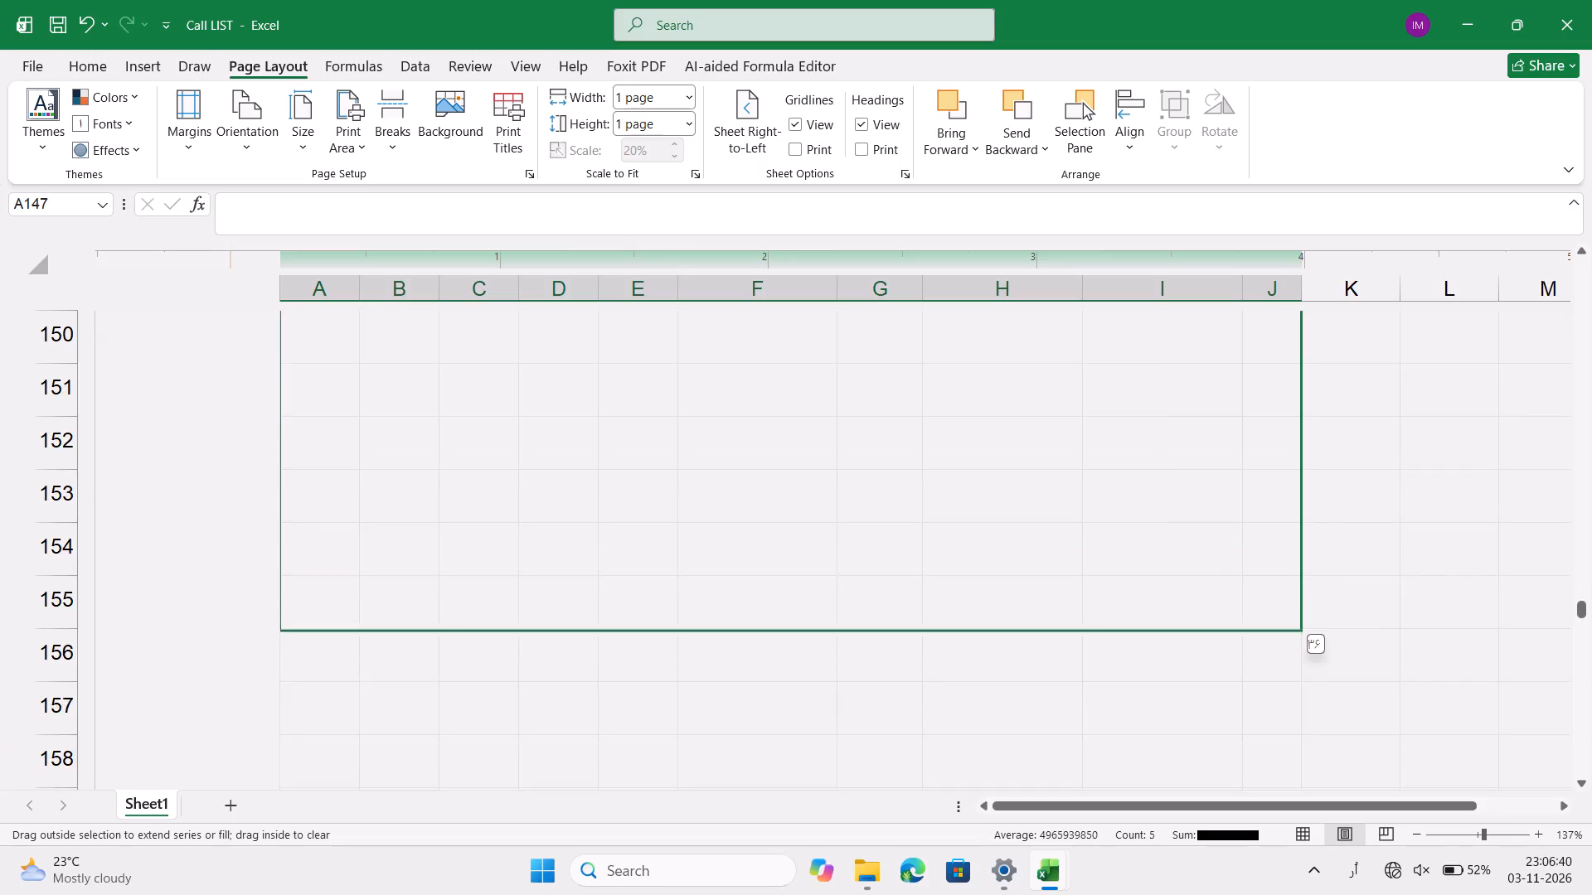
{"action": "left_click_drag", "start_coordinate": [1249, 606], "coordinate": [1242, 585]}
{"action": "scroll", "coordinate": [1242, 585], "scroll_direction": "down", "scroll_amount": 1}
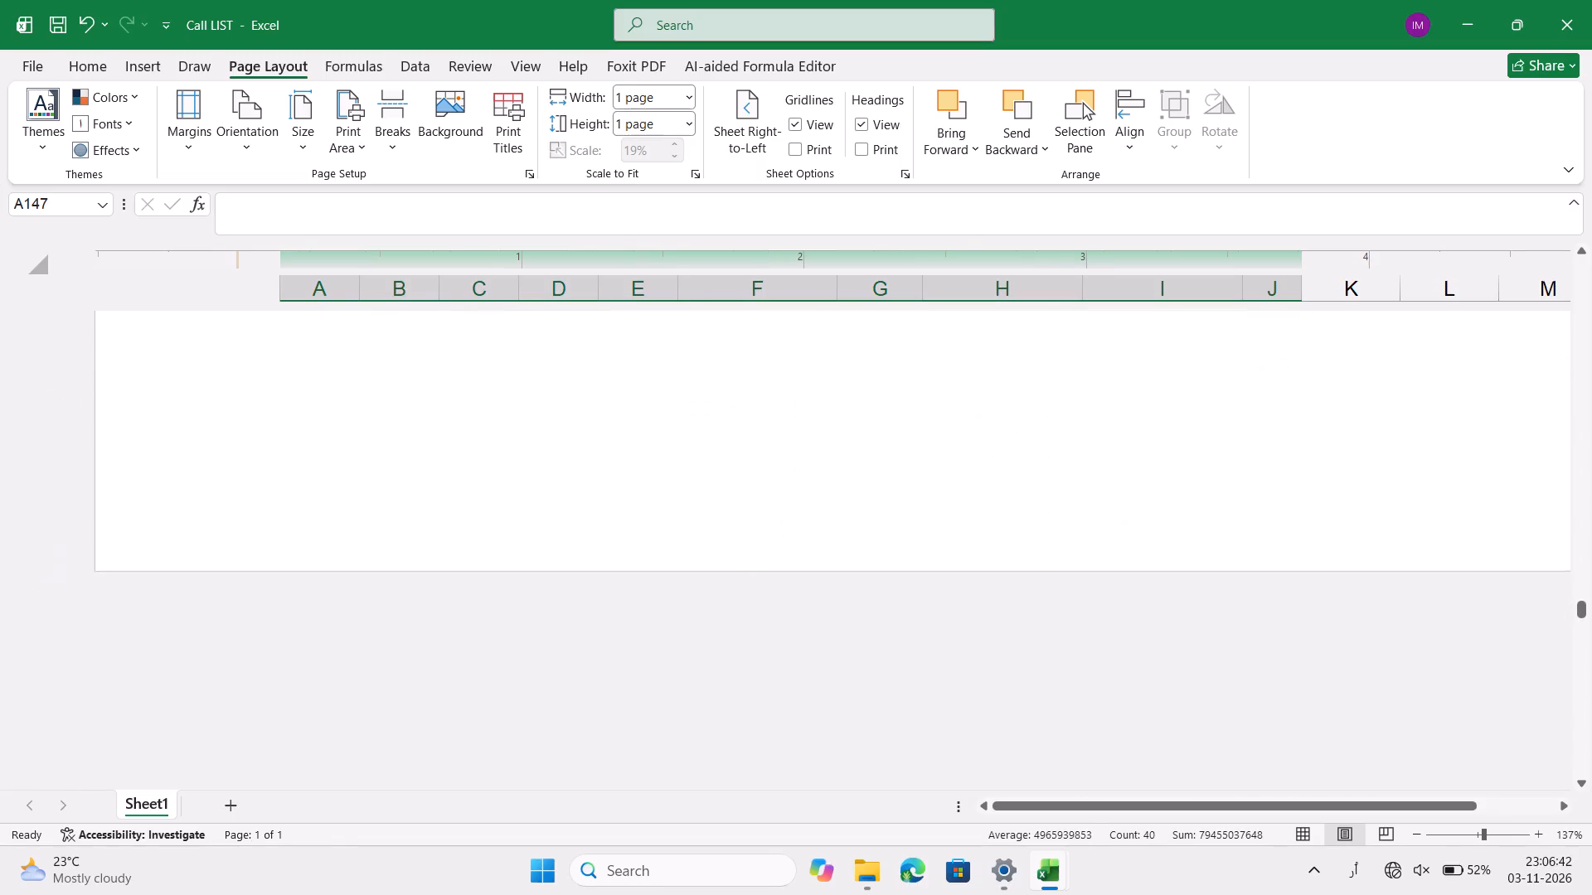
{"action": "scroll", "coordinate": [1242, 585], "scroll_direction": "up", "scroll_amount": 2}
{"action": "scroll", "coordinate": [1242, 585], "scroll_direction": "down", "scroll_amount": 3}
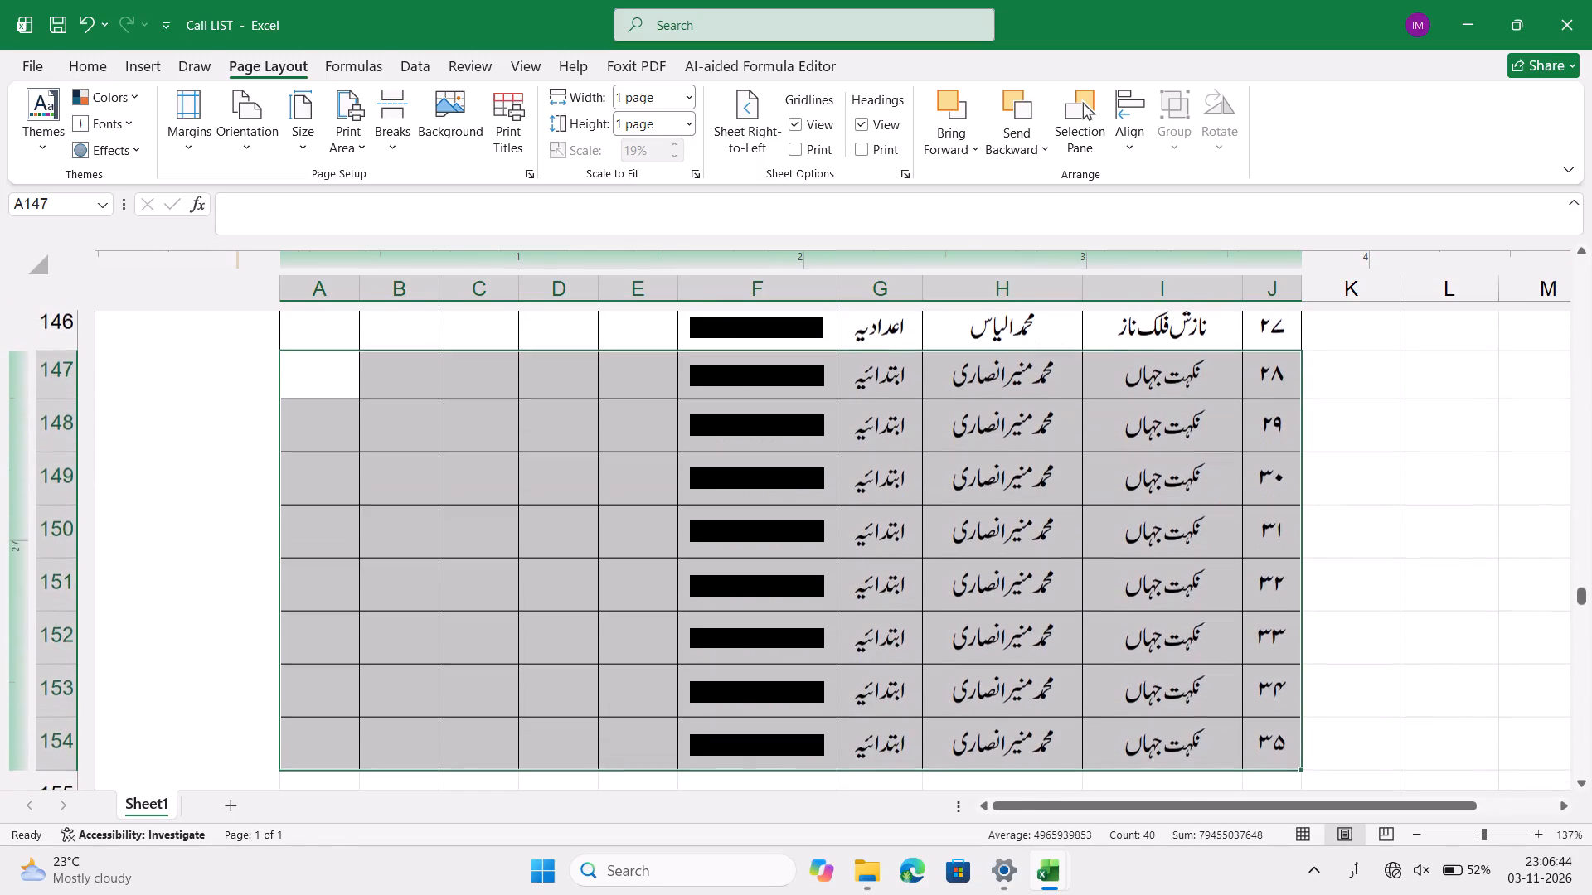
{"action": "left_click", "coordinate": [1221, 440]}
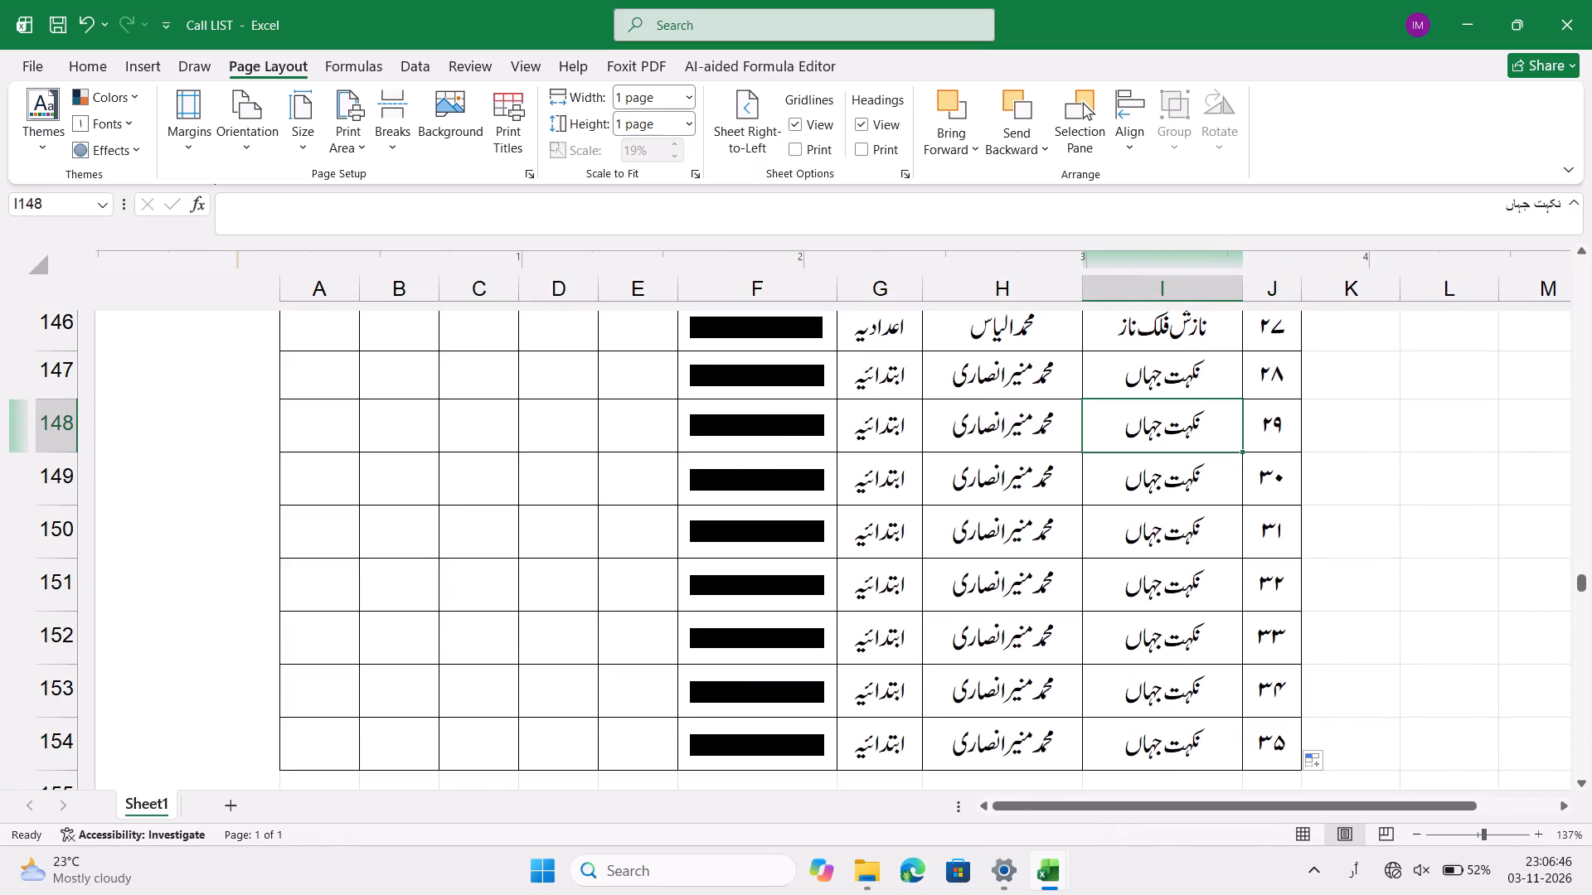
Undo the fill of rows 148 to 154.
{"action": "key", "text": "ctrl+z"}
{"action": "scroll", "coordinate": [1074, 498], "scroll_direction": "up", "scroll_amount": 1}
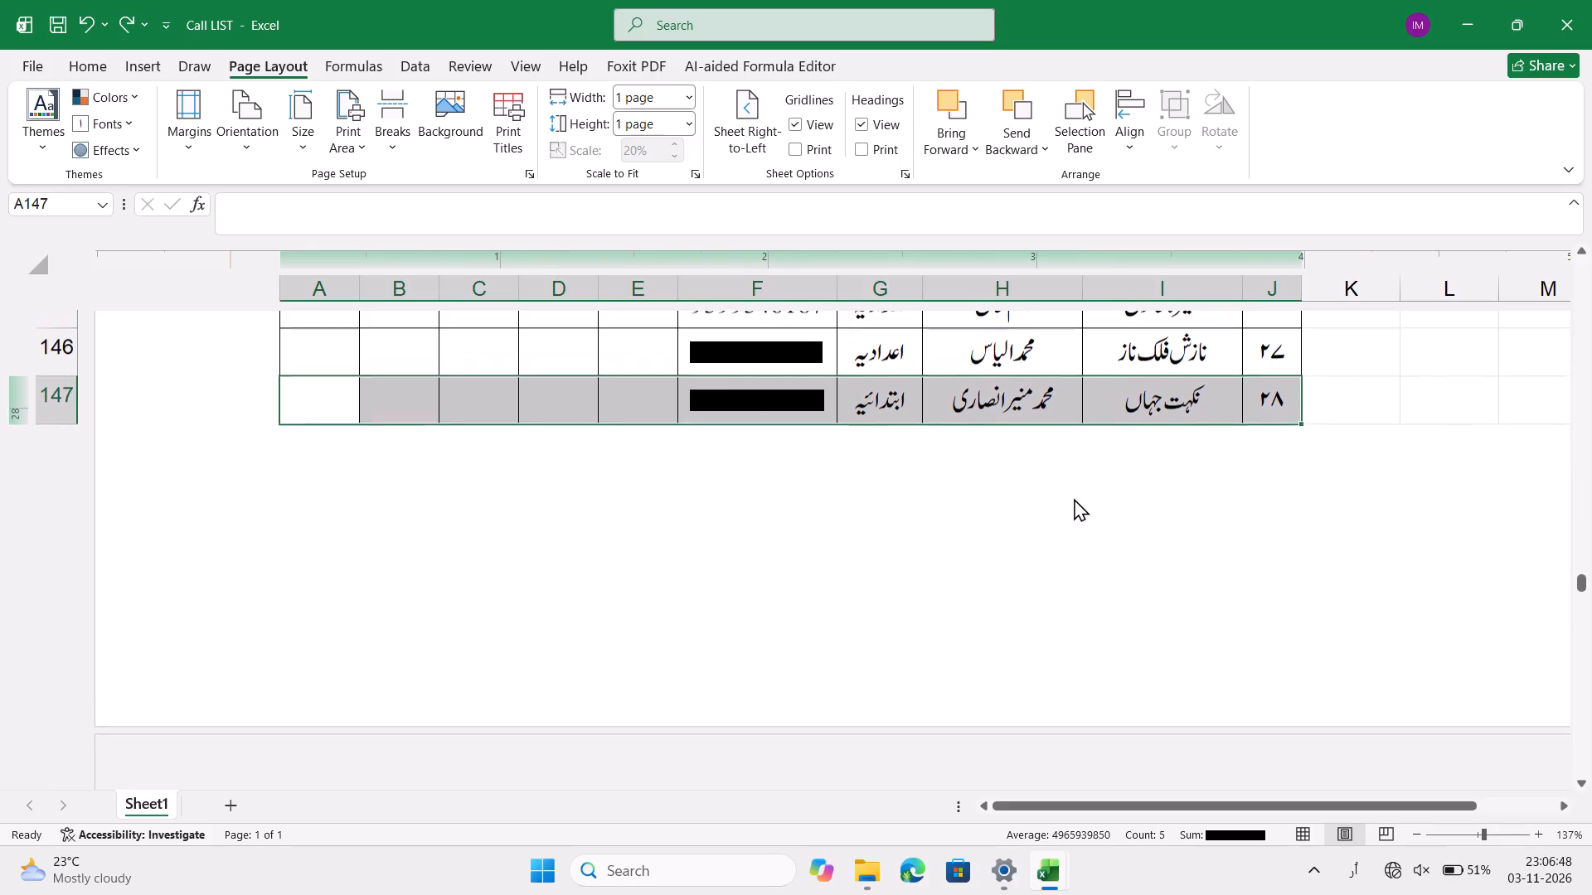
Switch the worksheet to Normal view.
{"action": "scroll", "coordinate": [1074, 498], "scroll_direction": "up", "scroll_amount": 1}
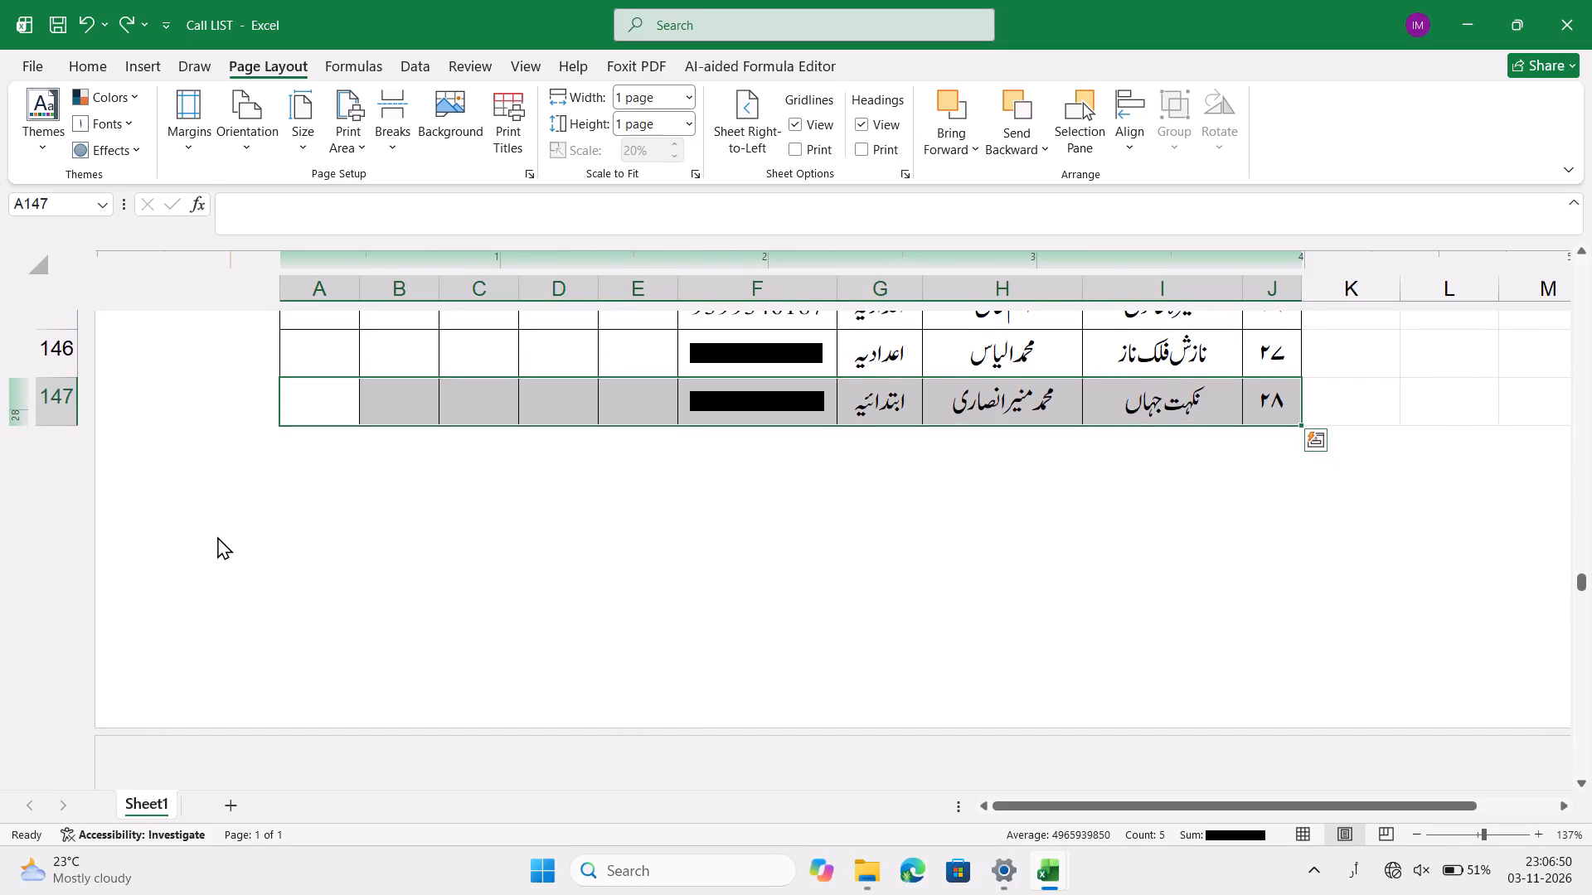
{"action": "scroll", "coordinate": [217, 536], "scroll_direction": "down", "scroll_amount": 1}
{"action": "left_click", "coordinate": [1308, 830]}
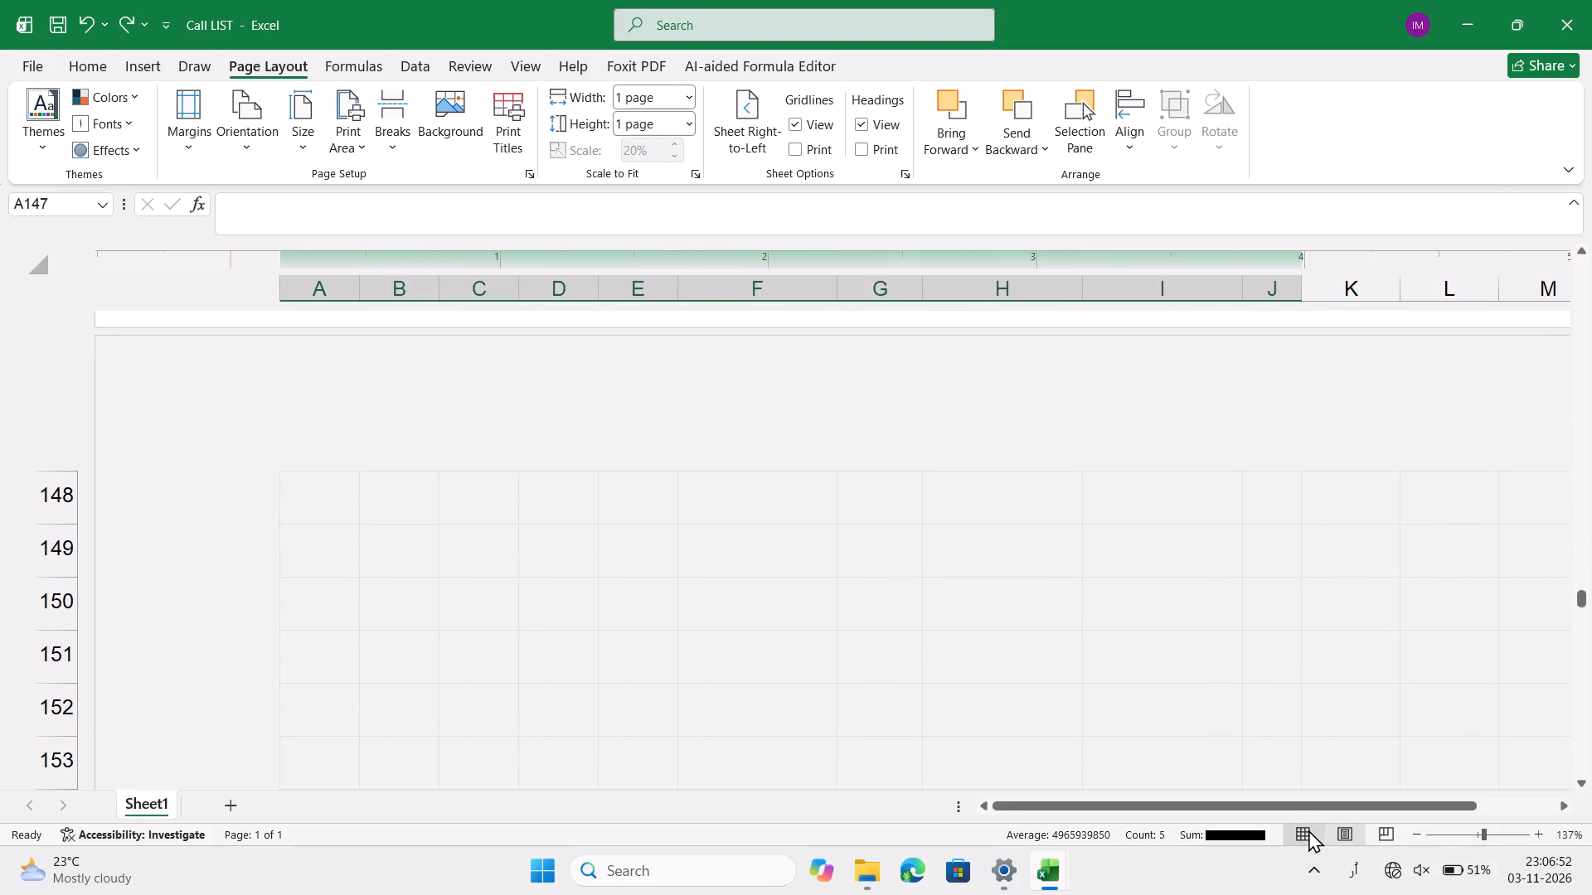
Add a new student in row 148 below the list, entering the student's name in I148 and the father's name in H148.
{"action": "scroll", "coordinate": [717, 550], "scroll_direction": "up", "scroll_amount": 1}
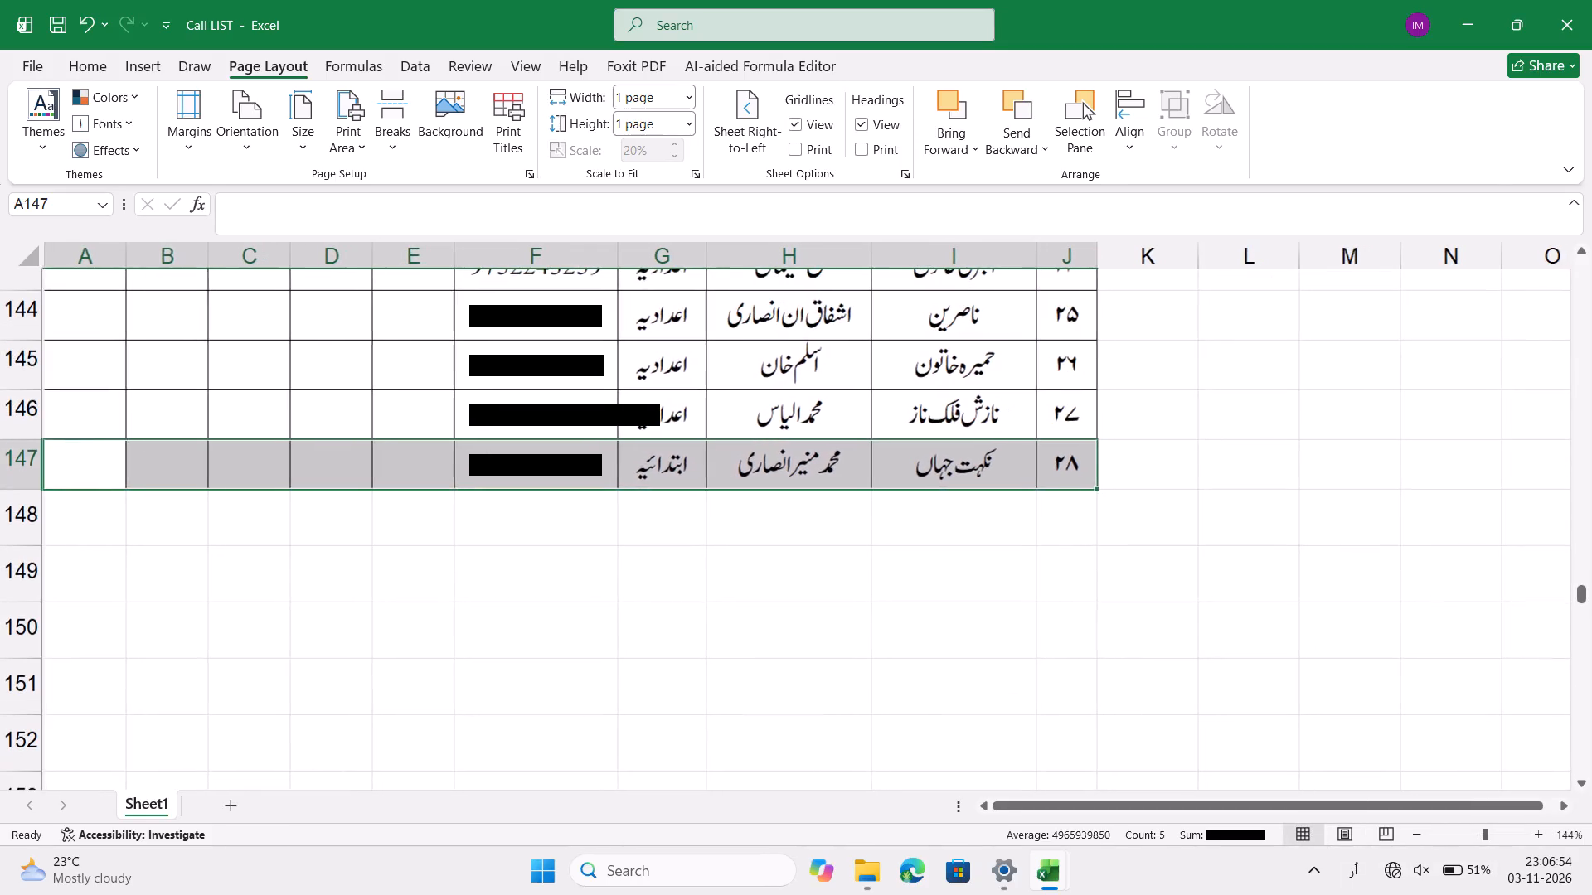
{"action": "left_click", "coordinate": [944, 515]}
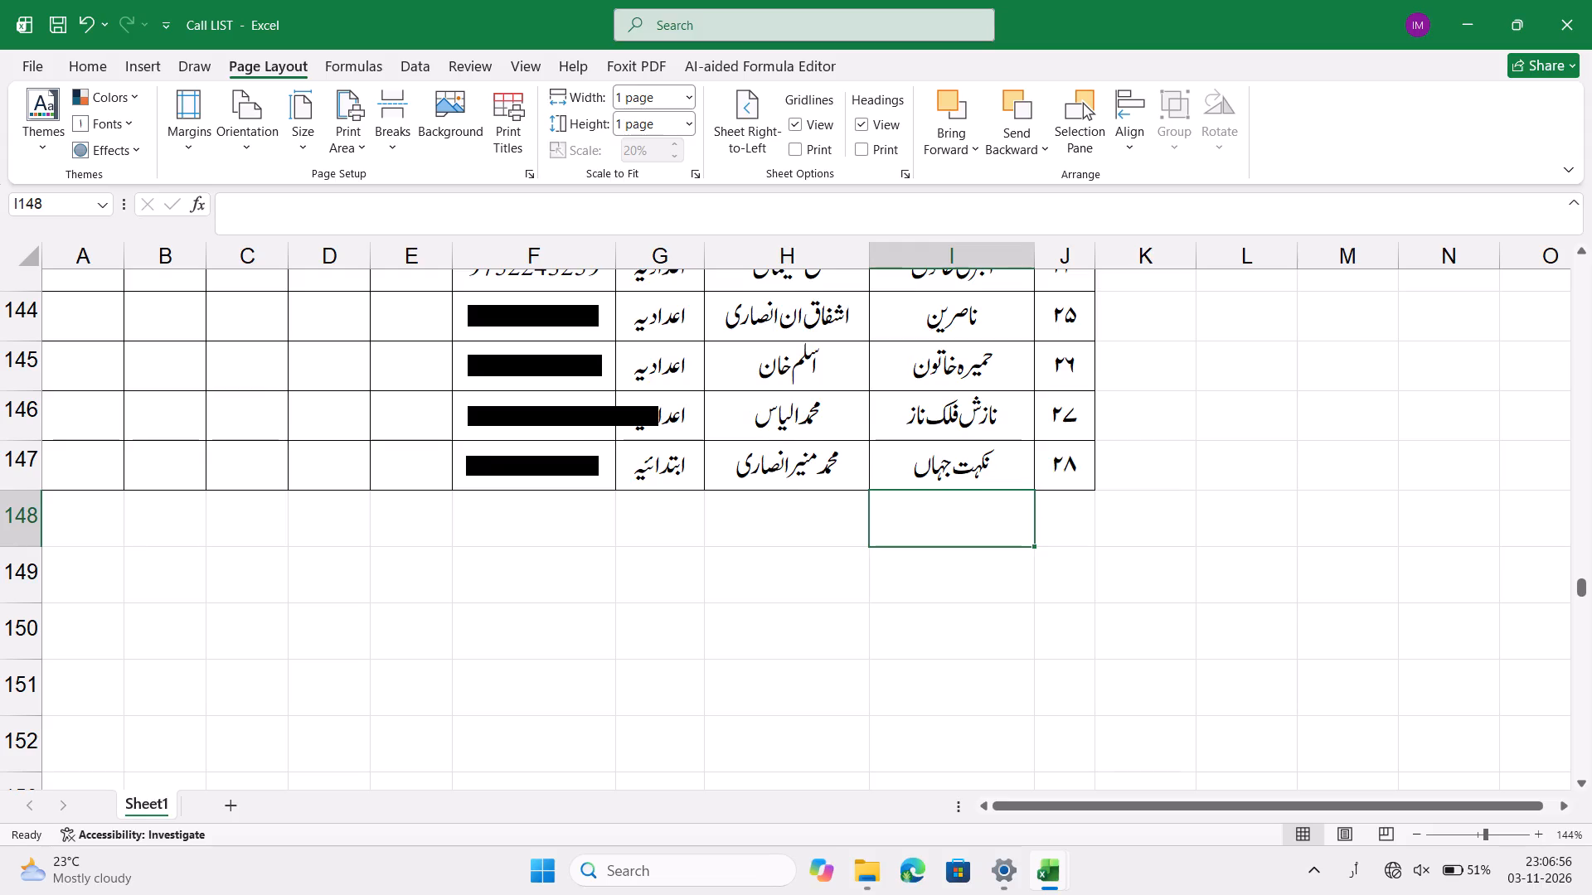
{"action": "left_click", "coordinate": [1065, 507]}
{"action": "left_click", "coordinate": [950, 510]}
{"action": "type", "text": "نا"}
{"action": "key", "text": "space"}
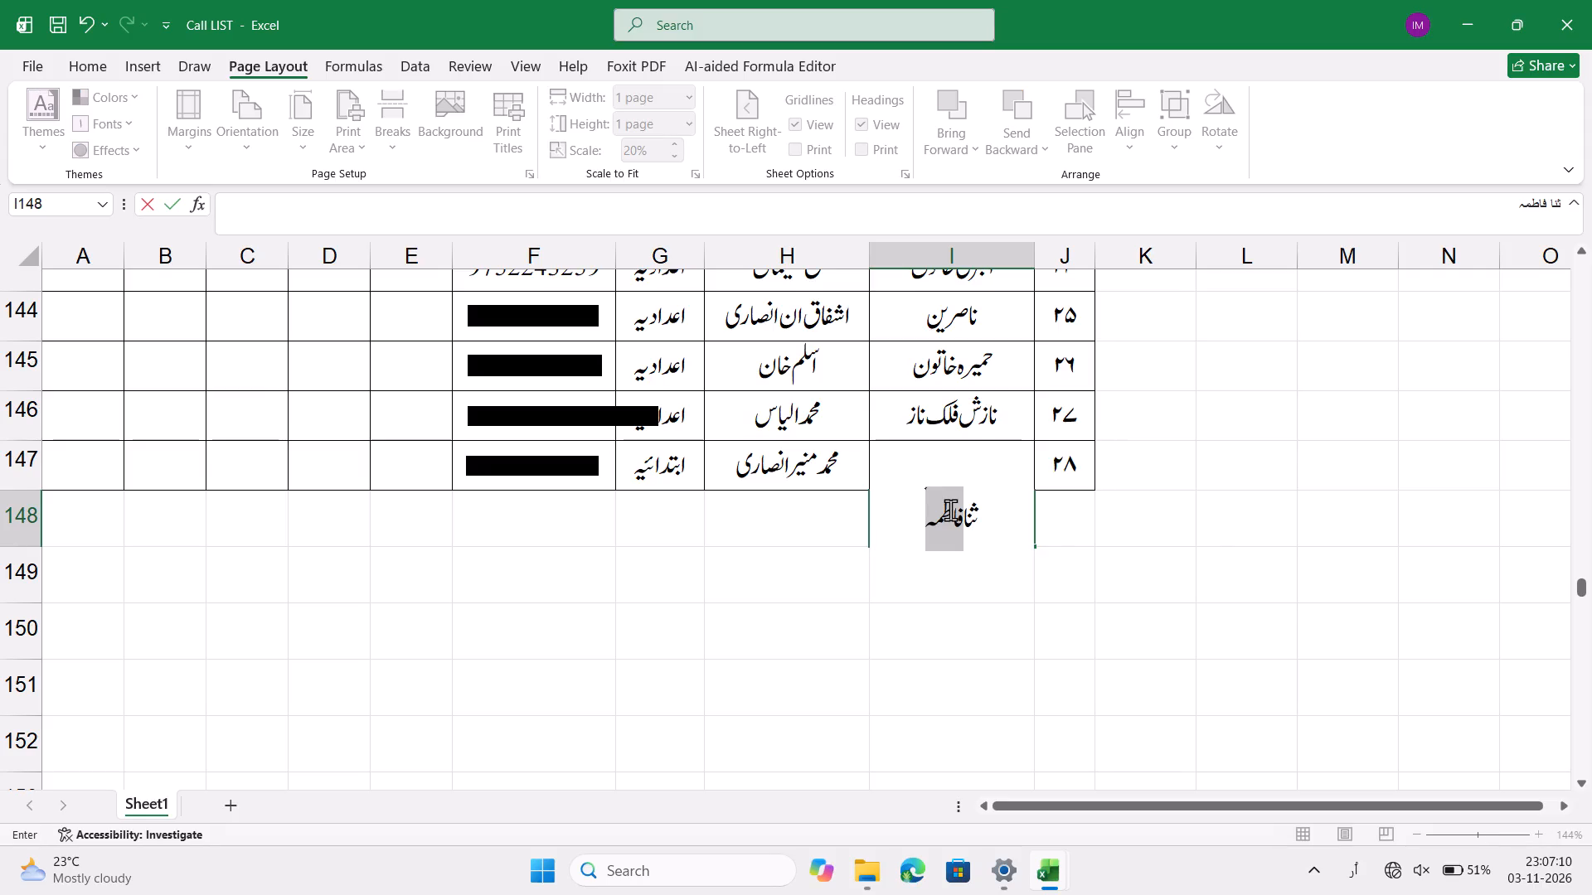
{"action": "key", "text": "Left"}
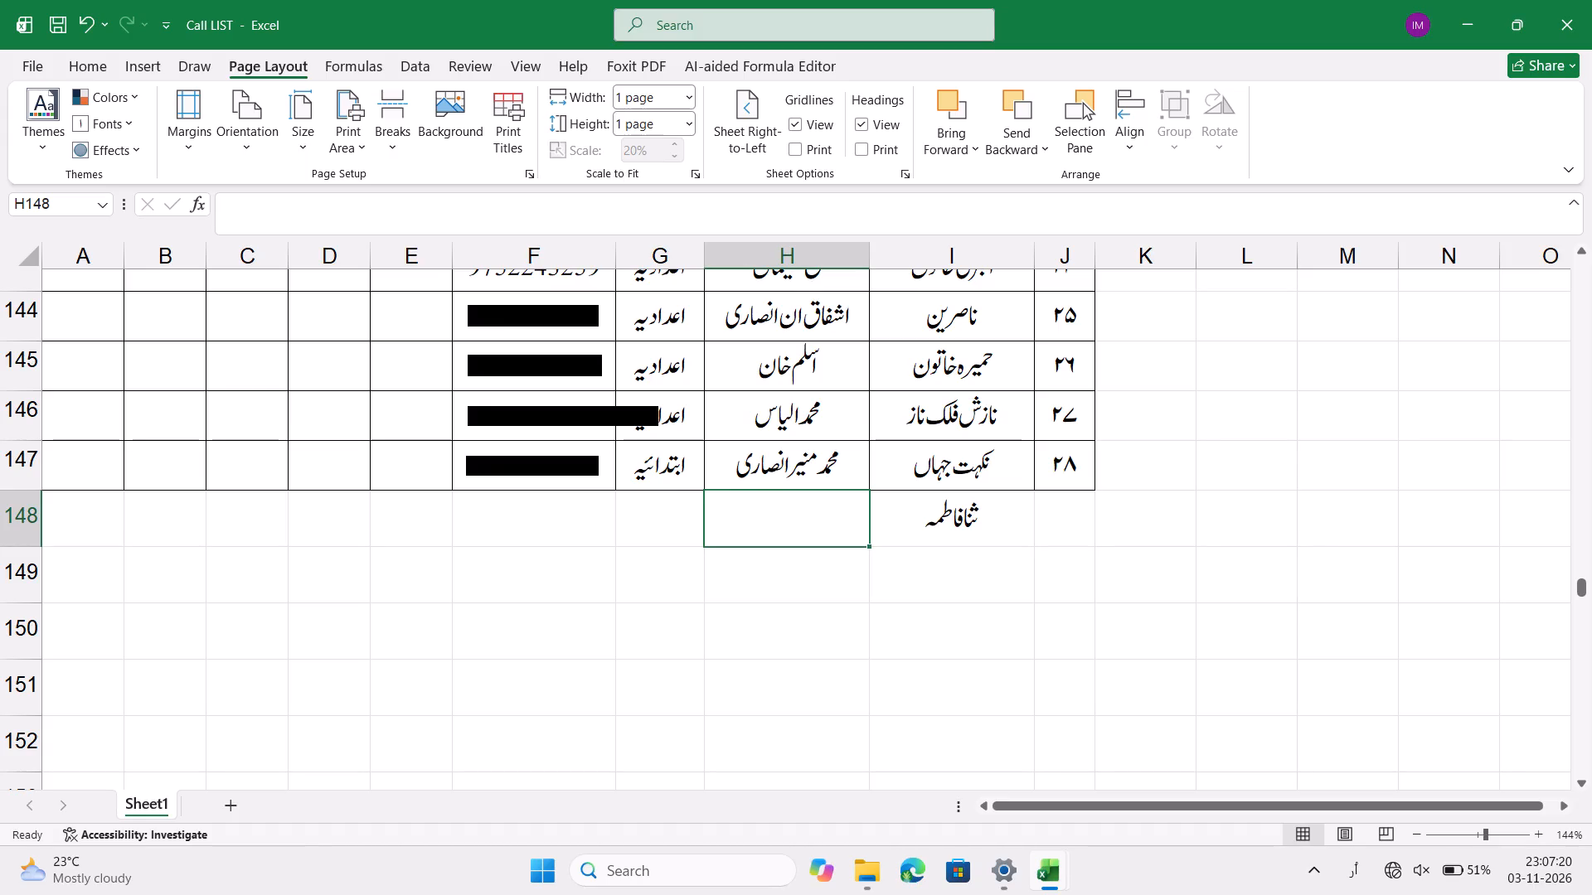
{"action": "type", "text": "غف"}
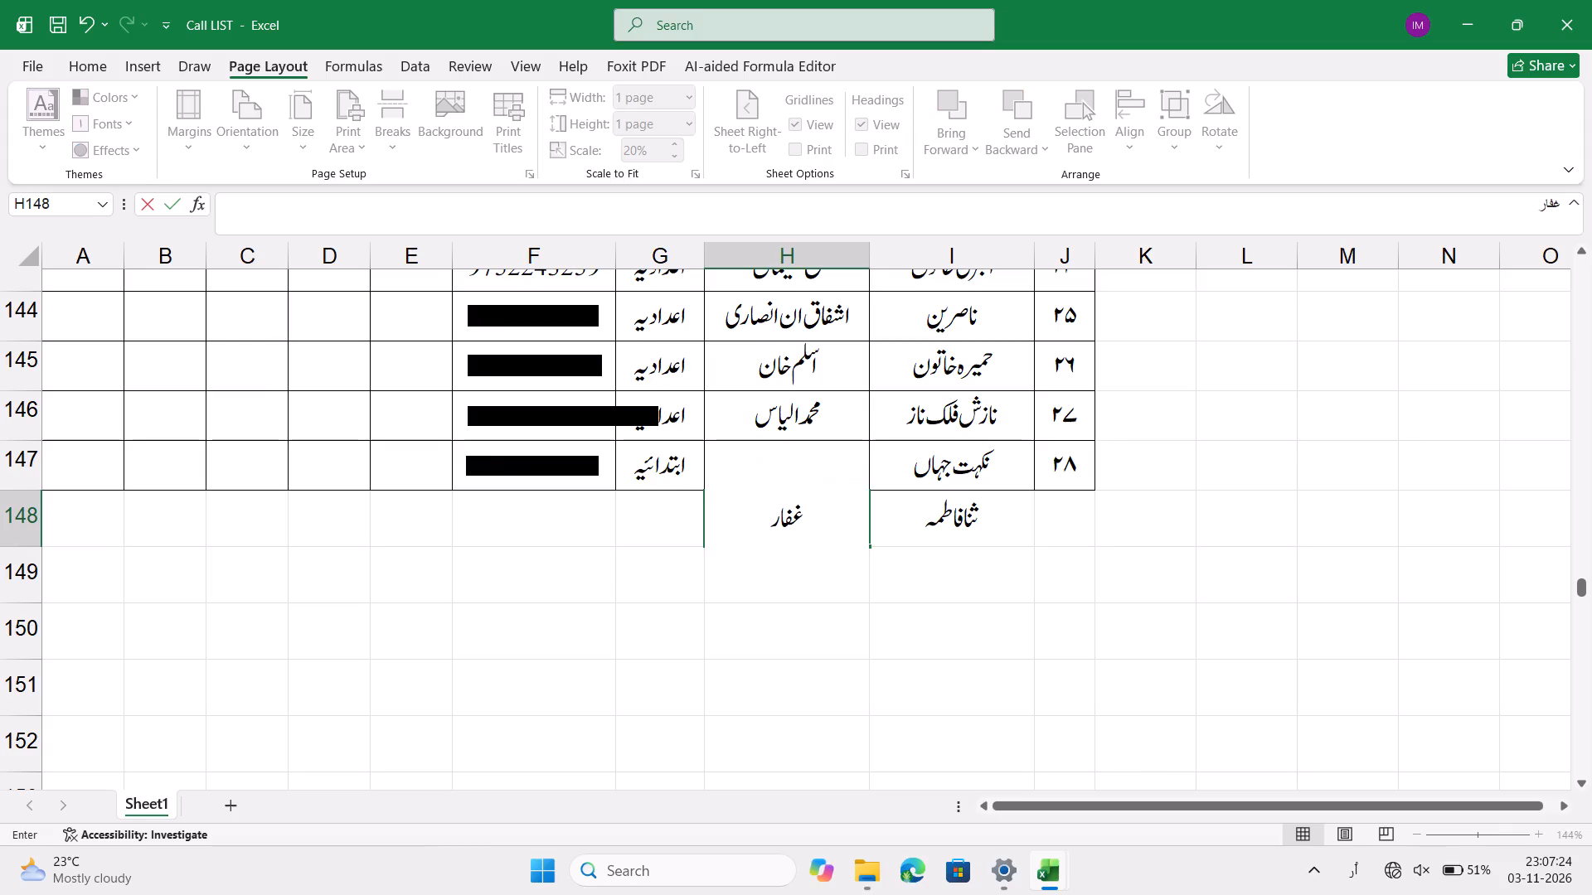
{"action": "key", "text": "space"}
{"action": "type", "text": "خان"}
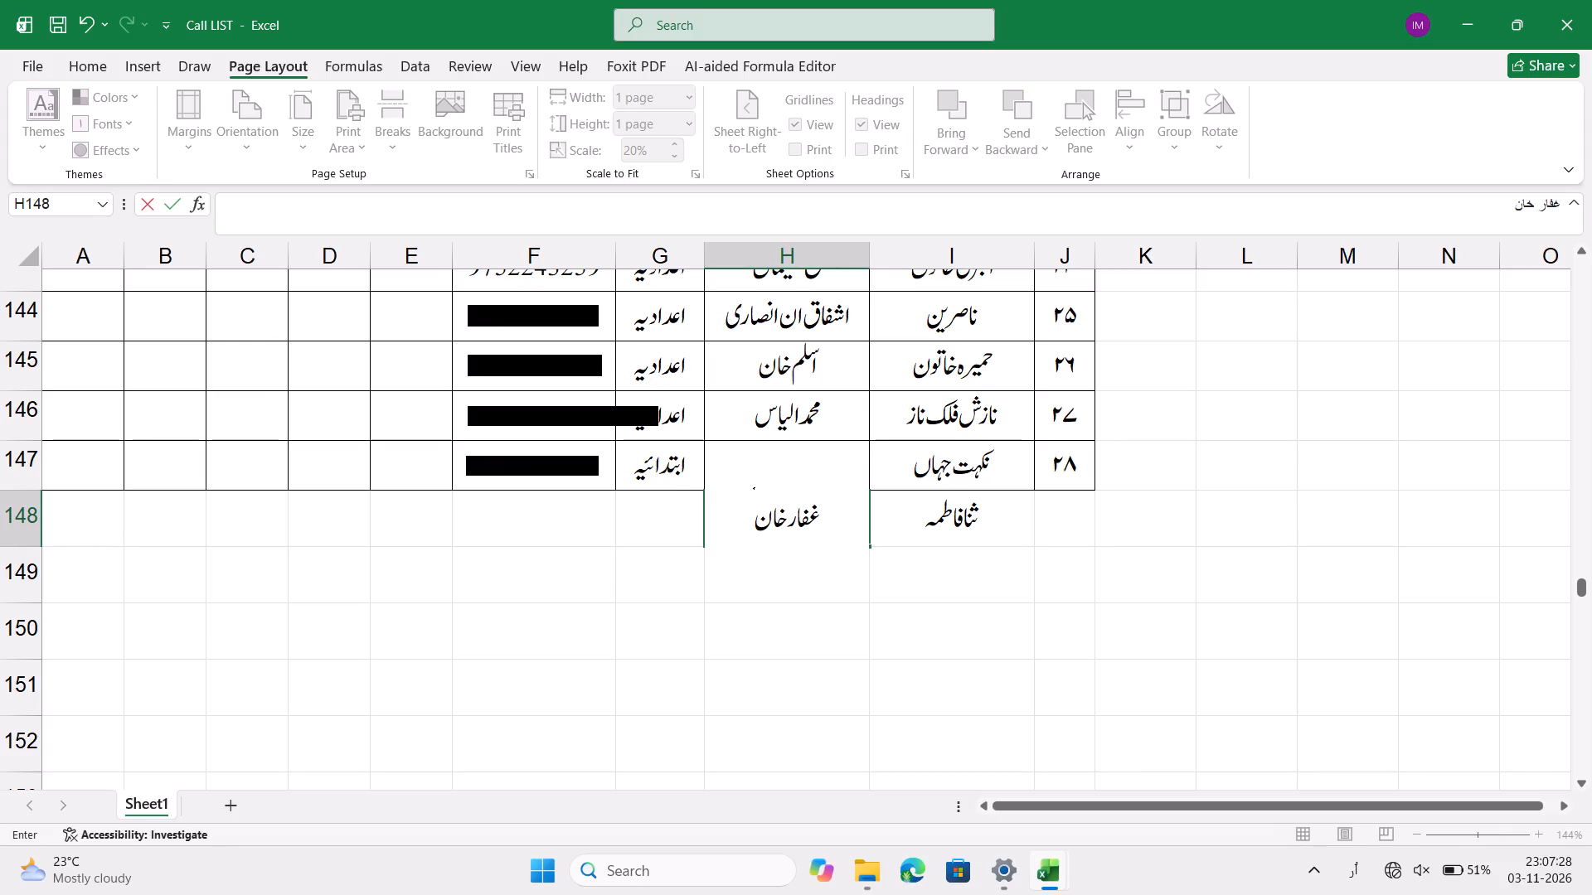
Copy the class ابتدائیہ from G147 into G148 for the new student.
{"action": "left_click", "coordinate": [658, 472]}
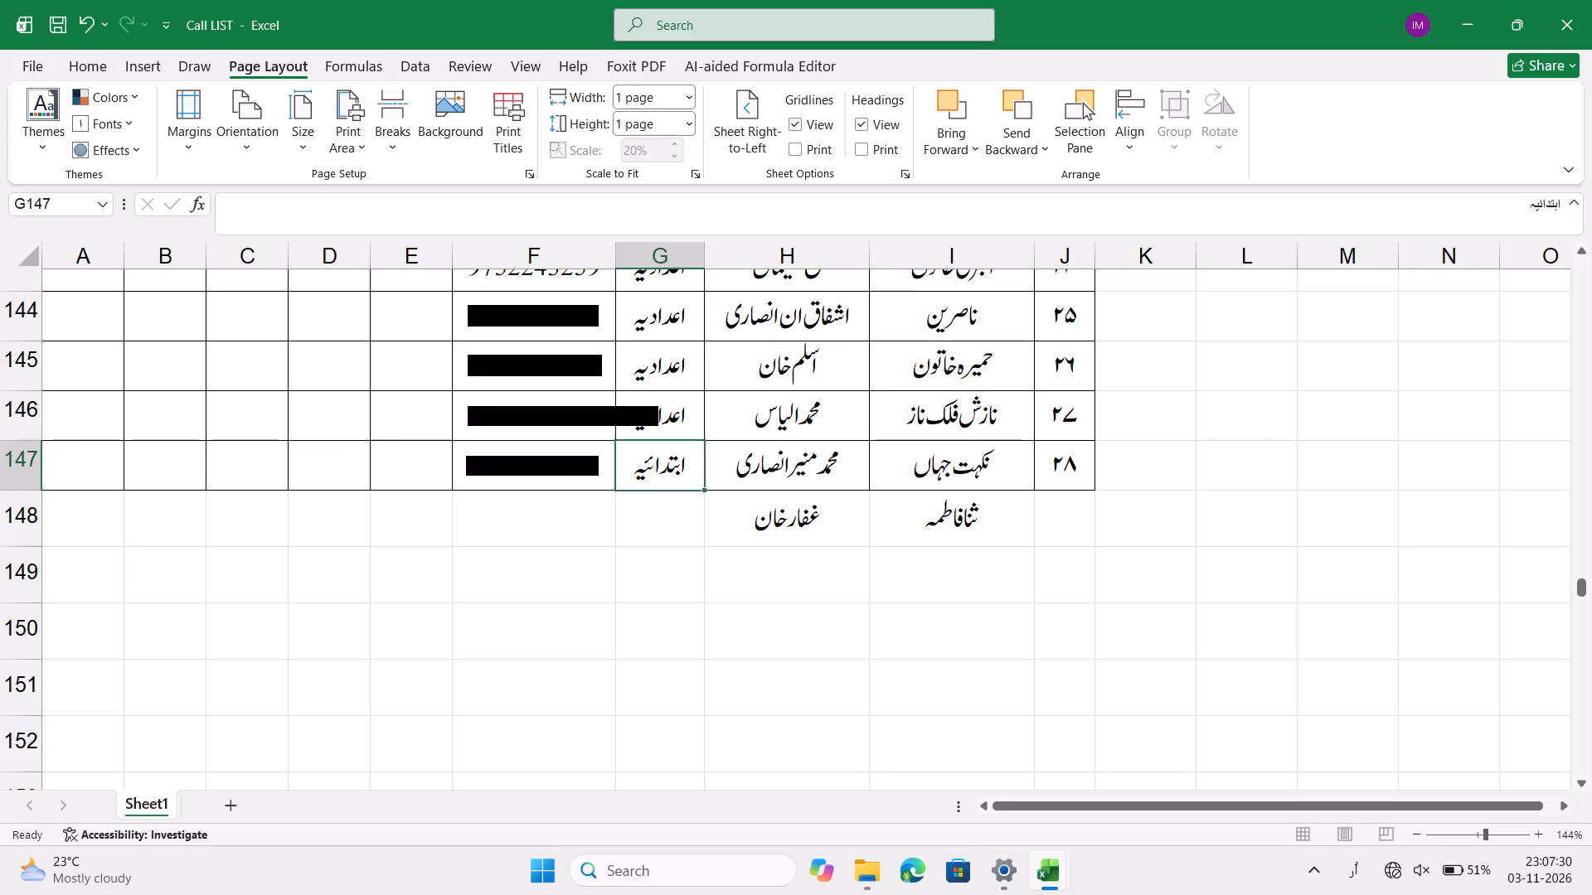
{"action": "key", "text": "ctrl+c"}
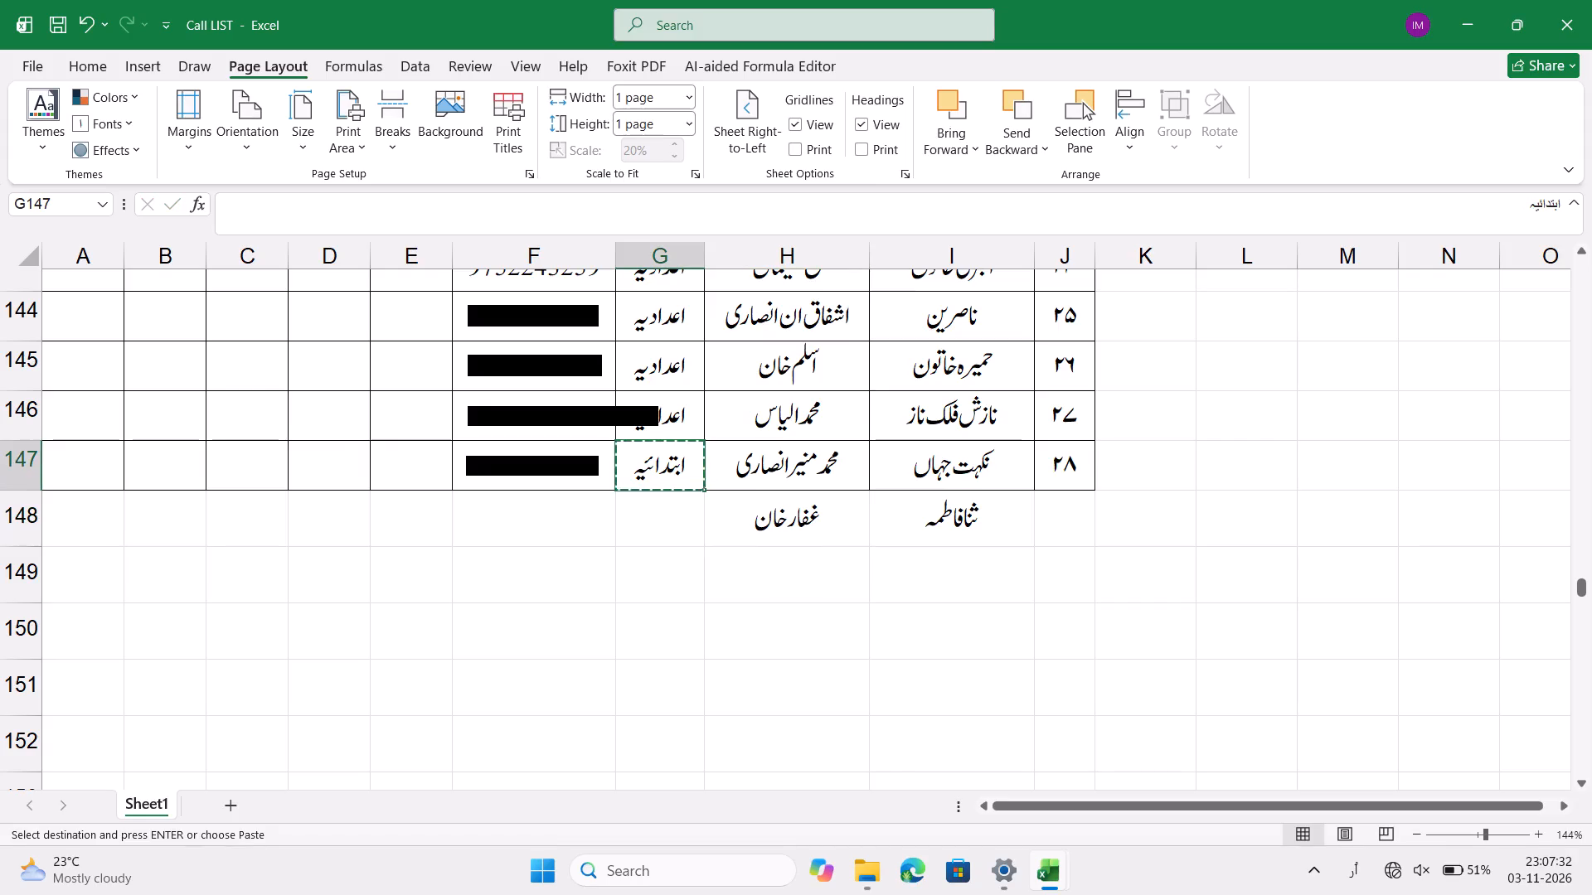
{"action": "left_click", "coordinate": [651, 520]}
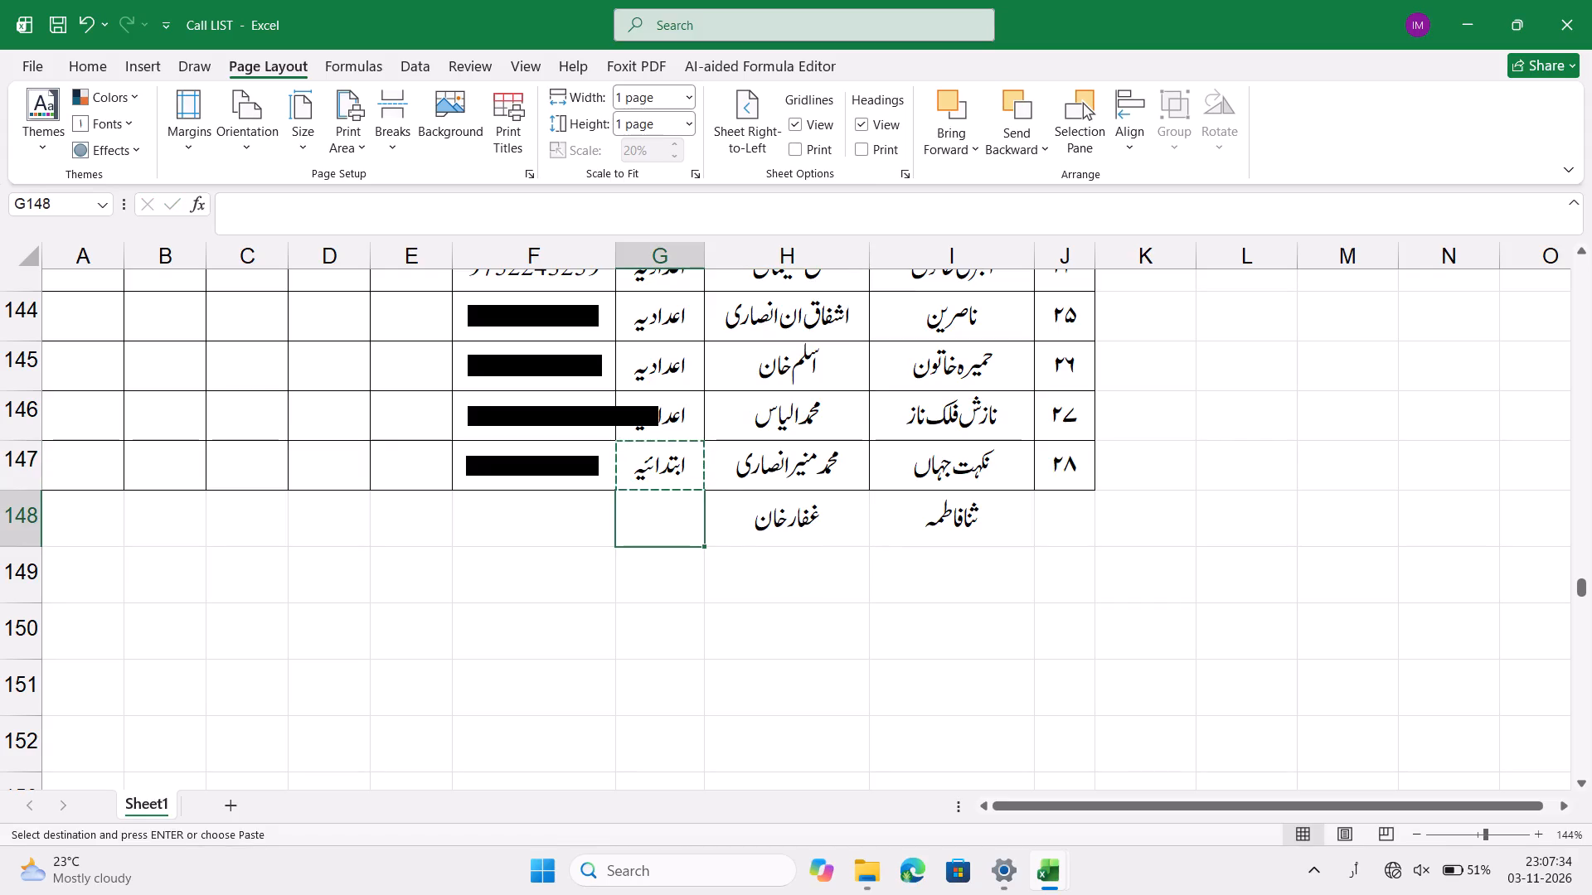
{"action": "key", "text": "ctrl+v"}
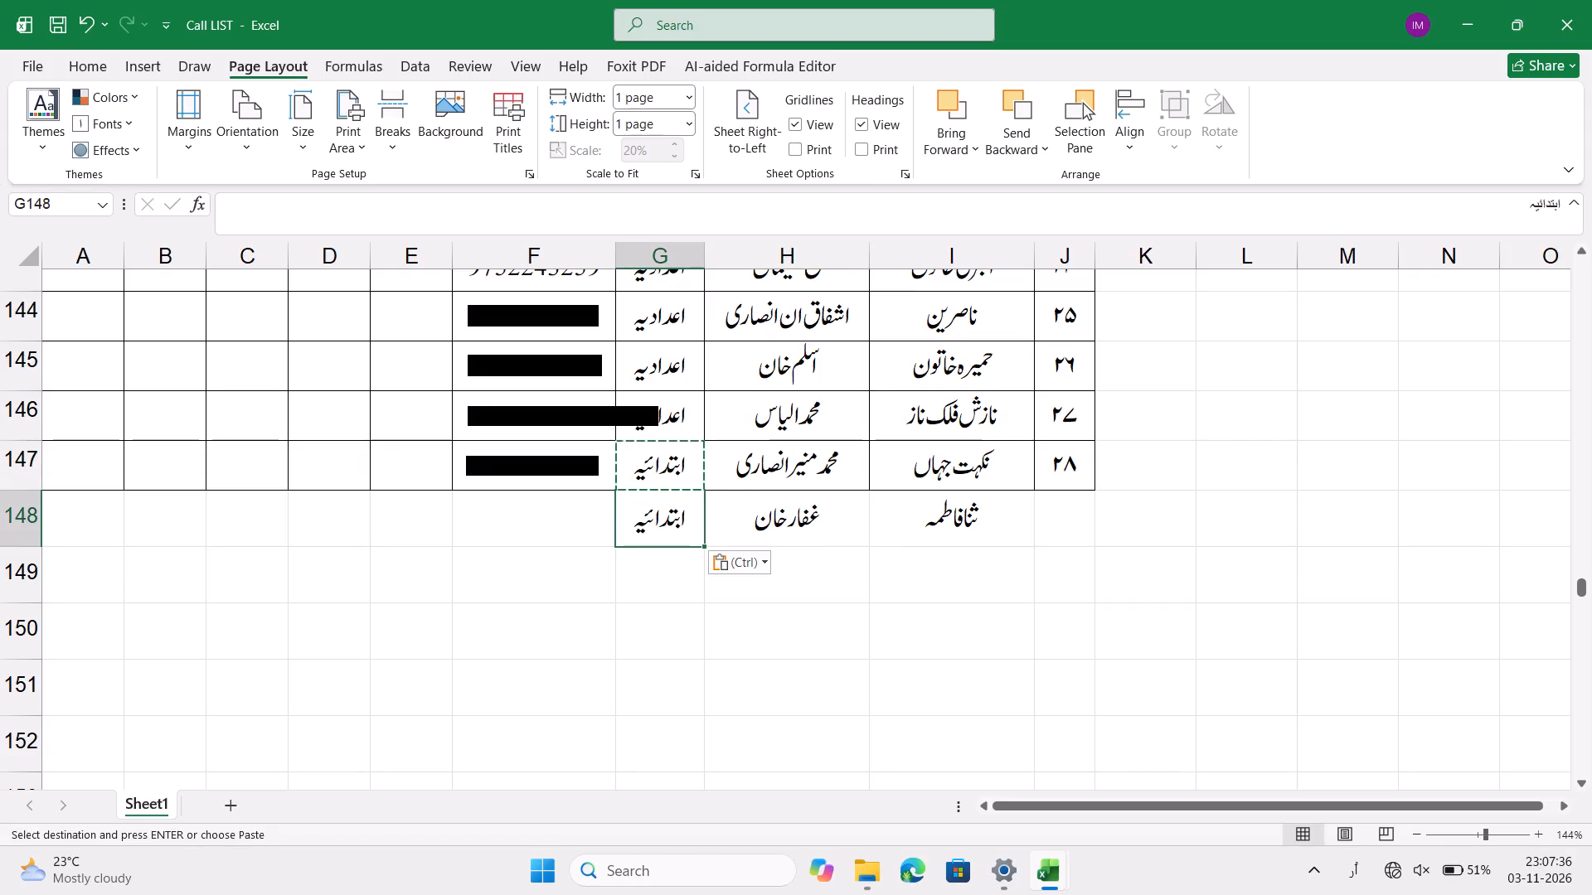
Enter the new student's phone number in F148.
{"action": "left_click", "coordinate": [569, 525]}
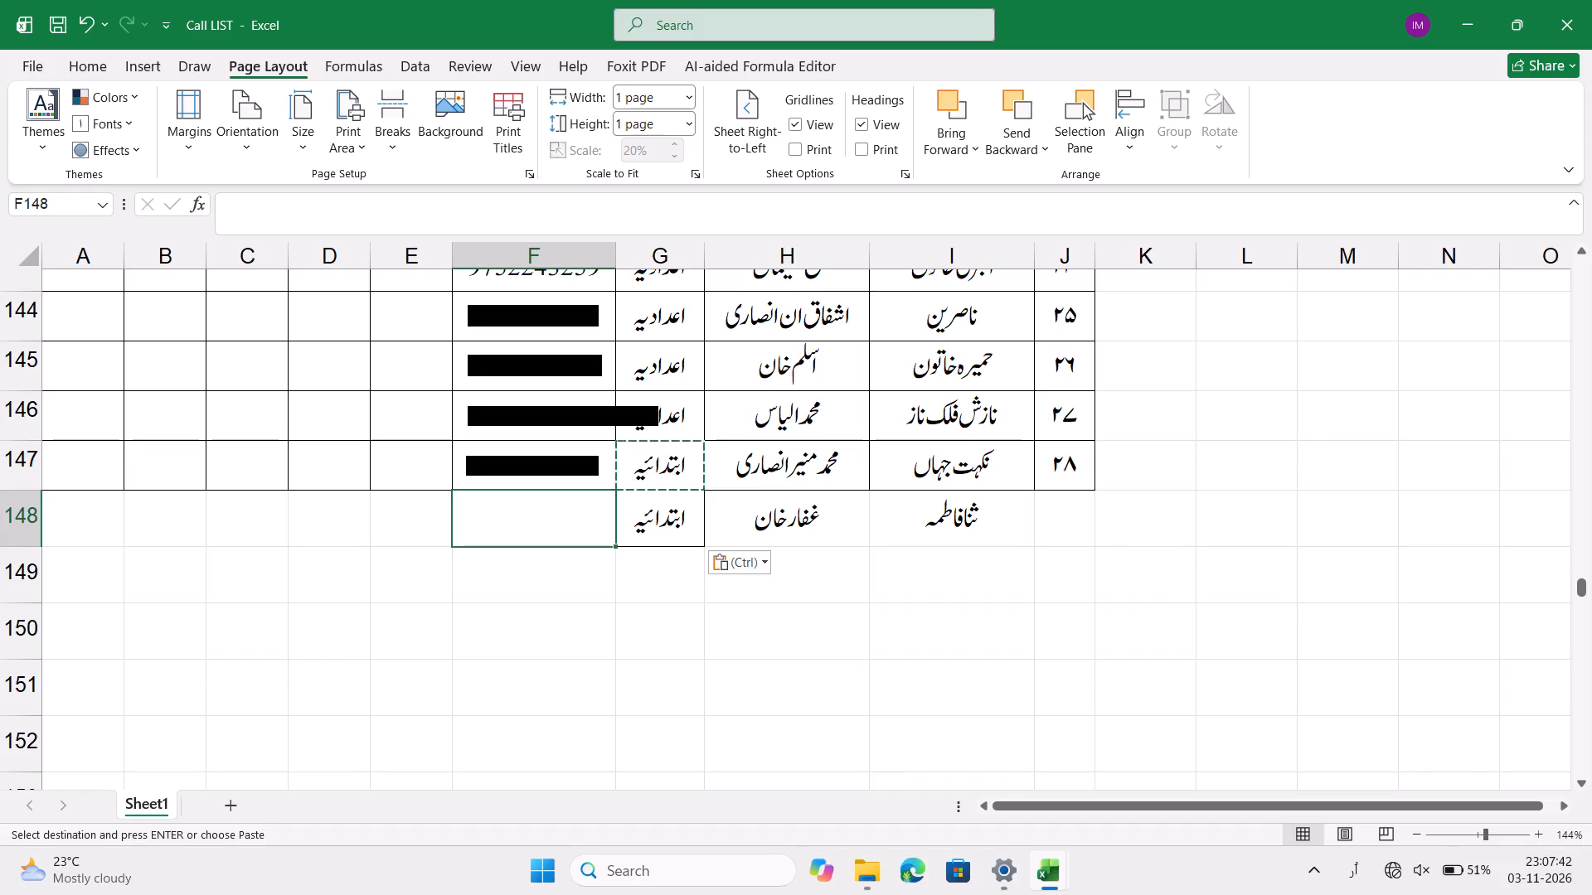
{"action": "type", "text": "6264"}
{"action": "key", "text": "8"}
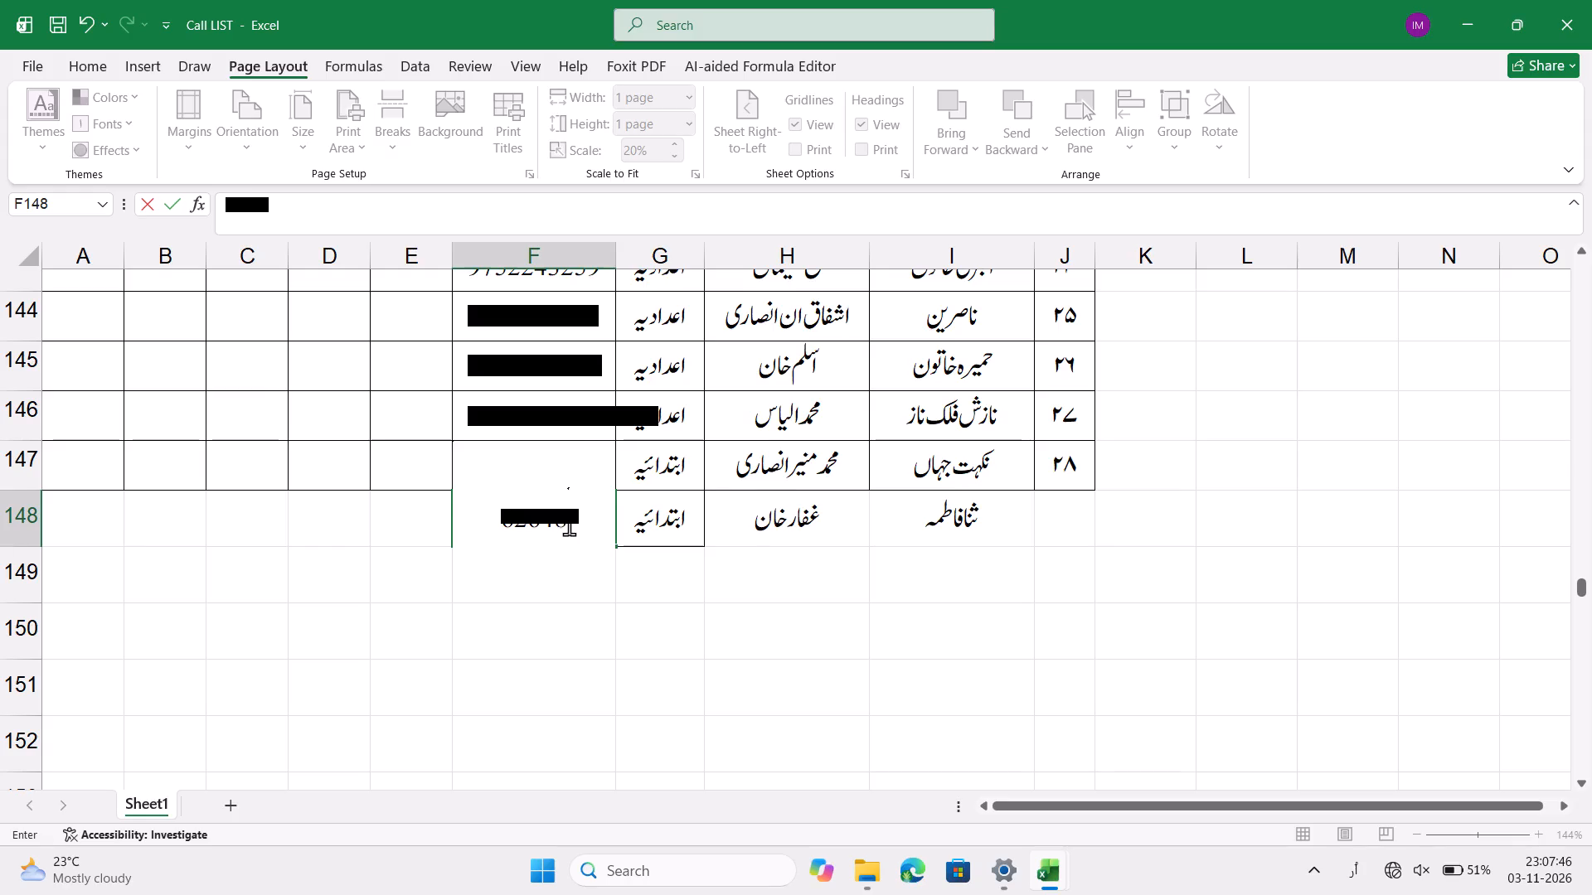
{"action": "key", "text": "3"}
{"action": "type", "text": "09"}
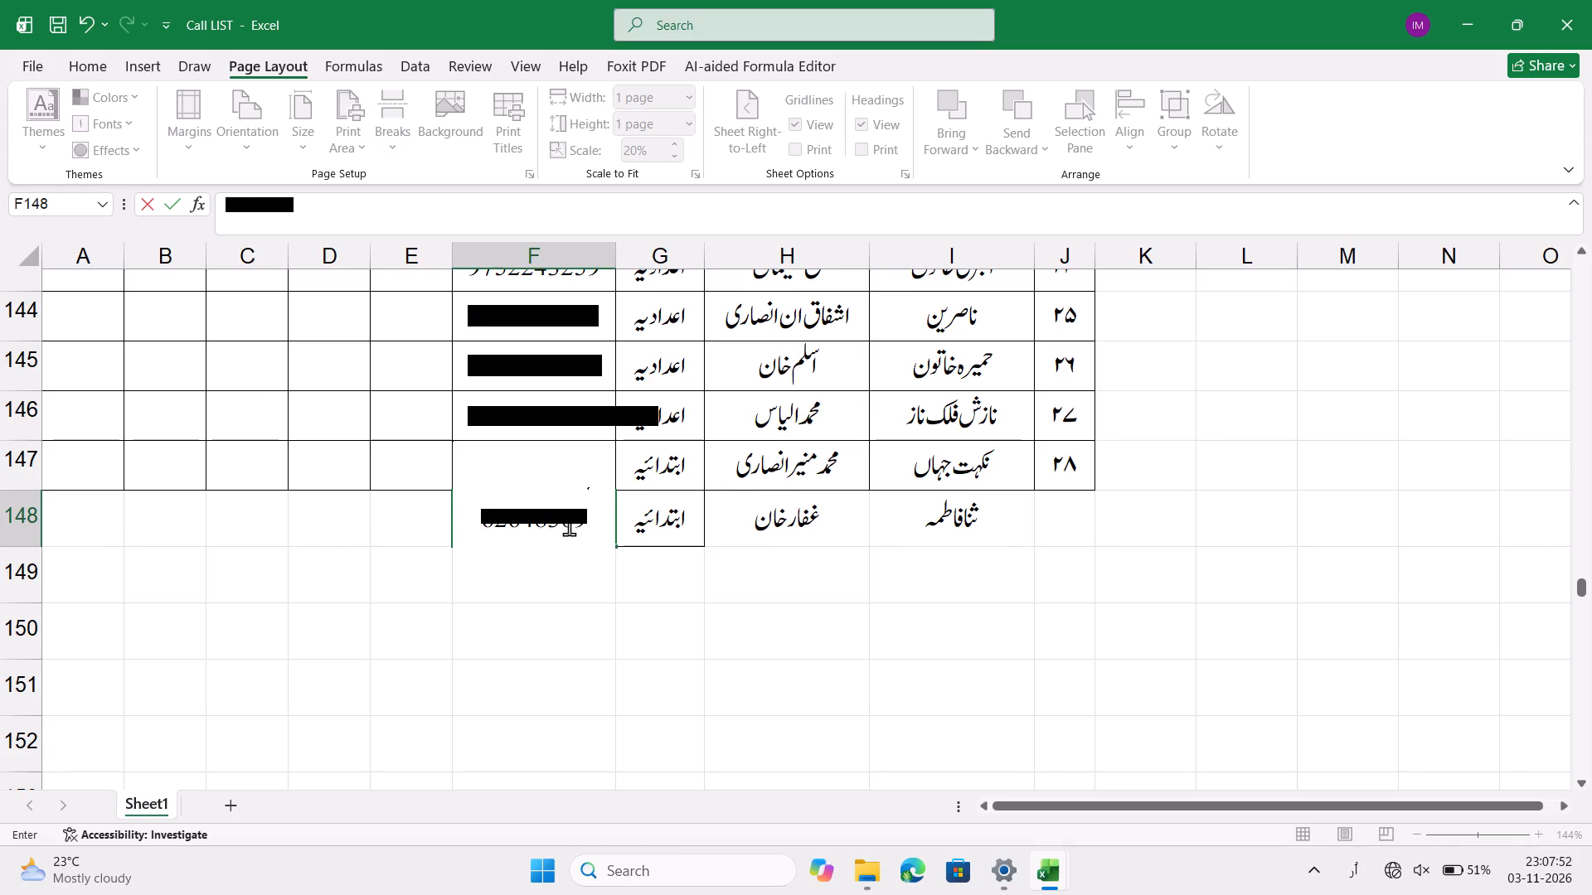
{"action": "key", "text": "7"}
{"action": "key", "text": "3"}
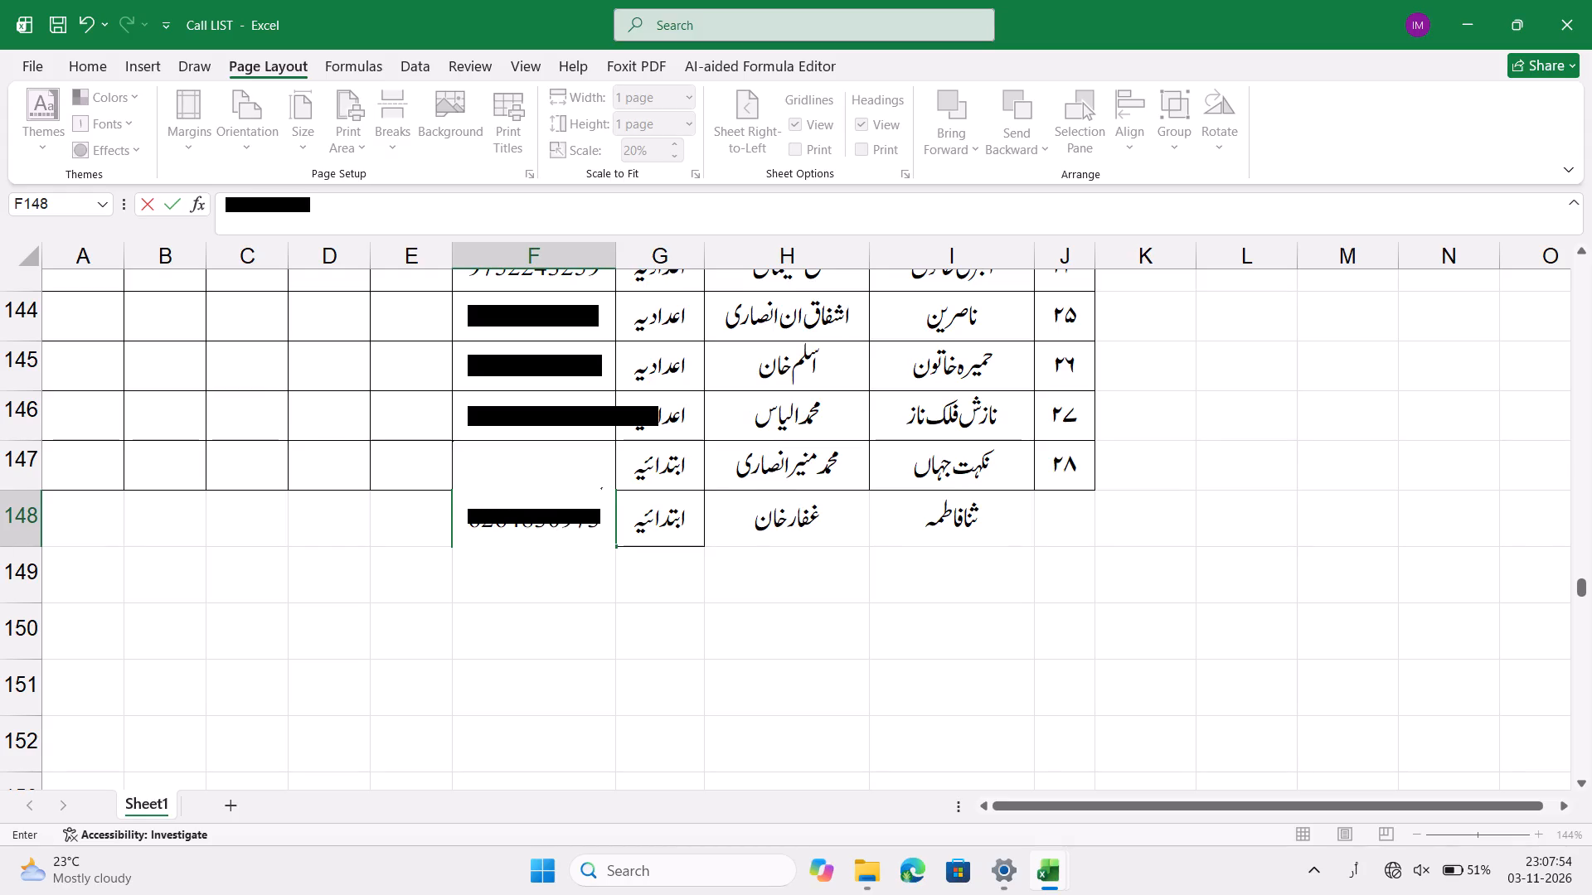
Enter the serial number ۲۹ in J148 for the new student.
{"action": "left_click", "coordinate": [1056, 525]}
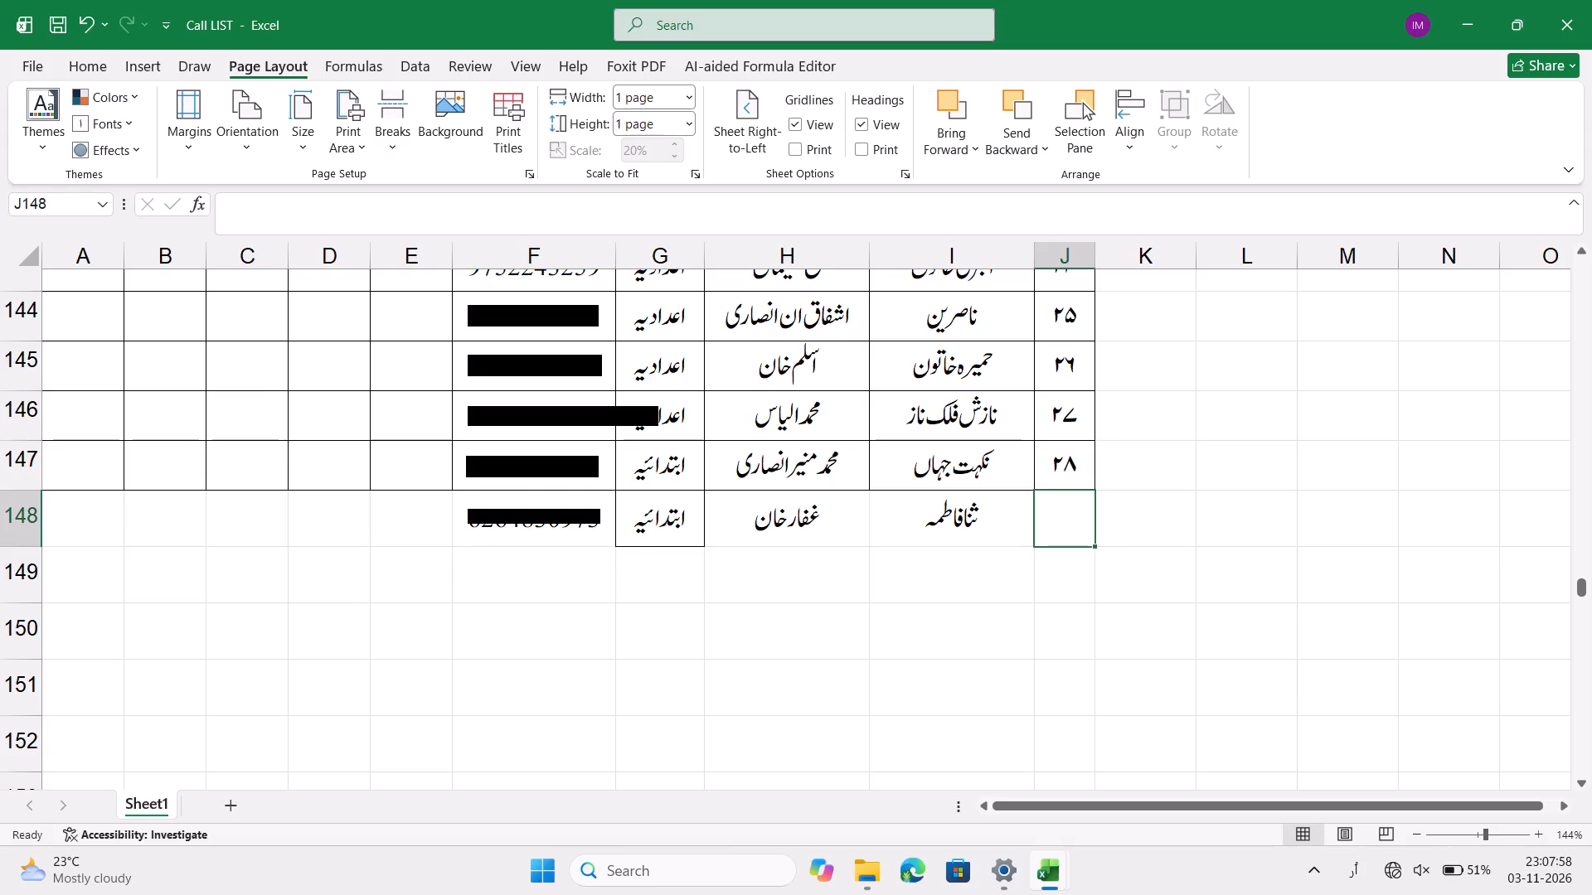
{"action": "key", "text": "ctrl+alt+2"}
{"action": "key", "text": "ctrl+alt+9"}
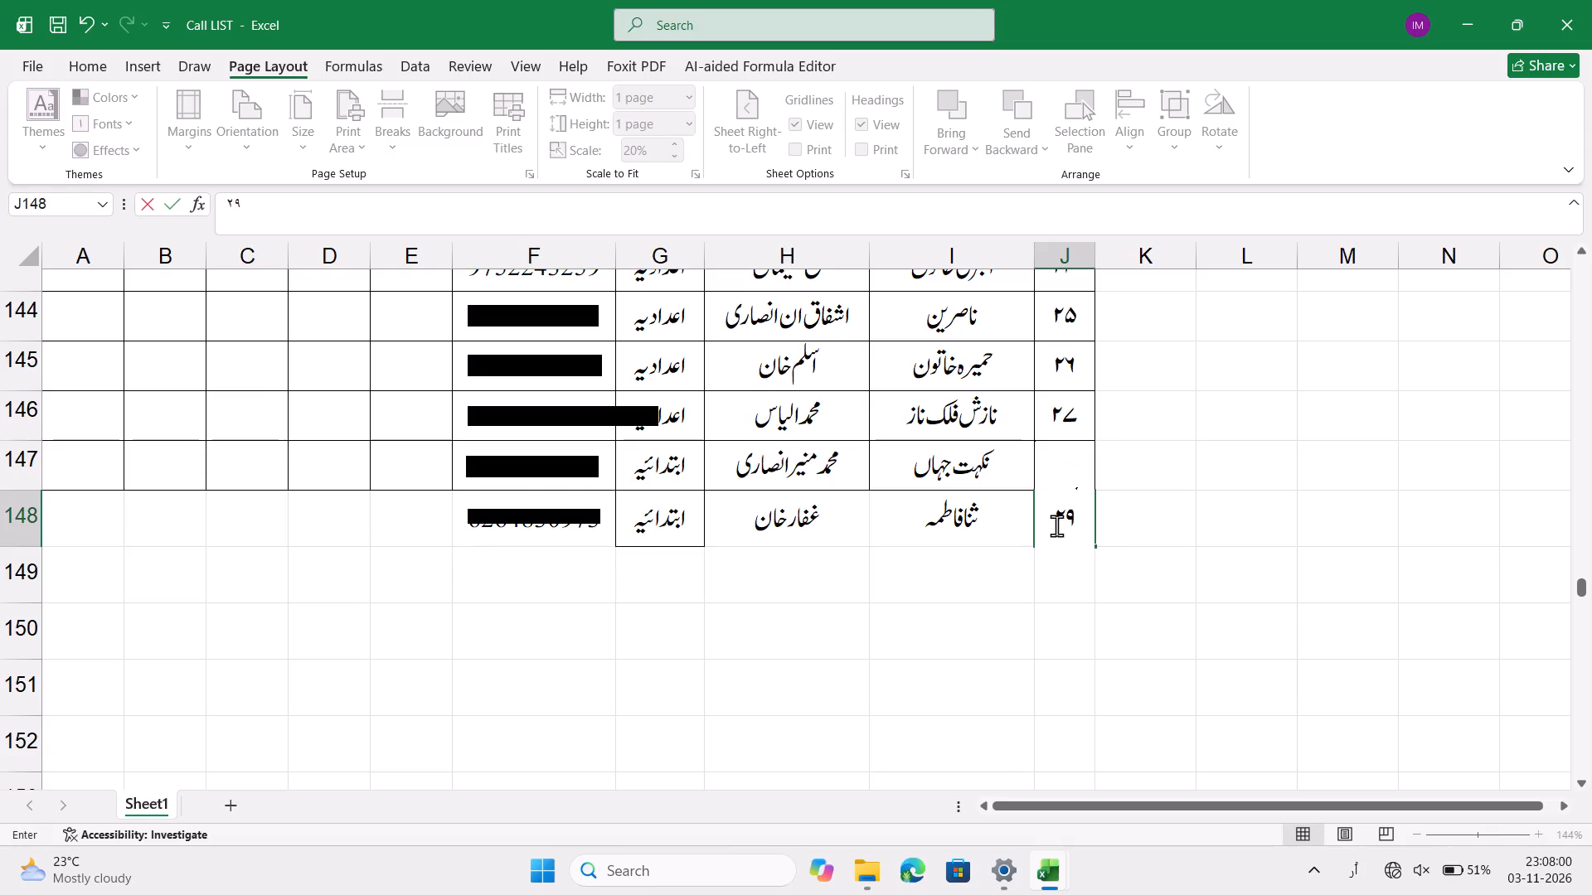
{"action": "left_click", "coordinate": [1072, 583]}
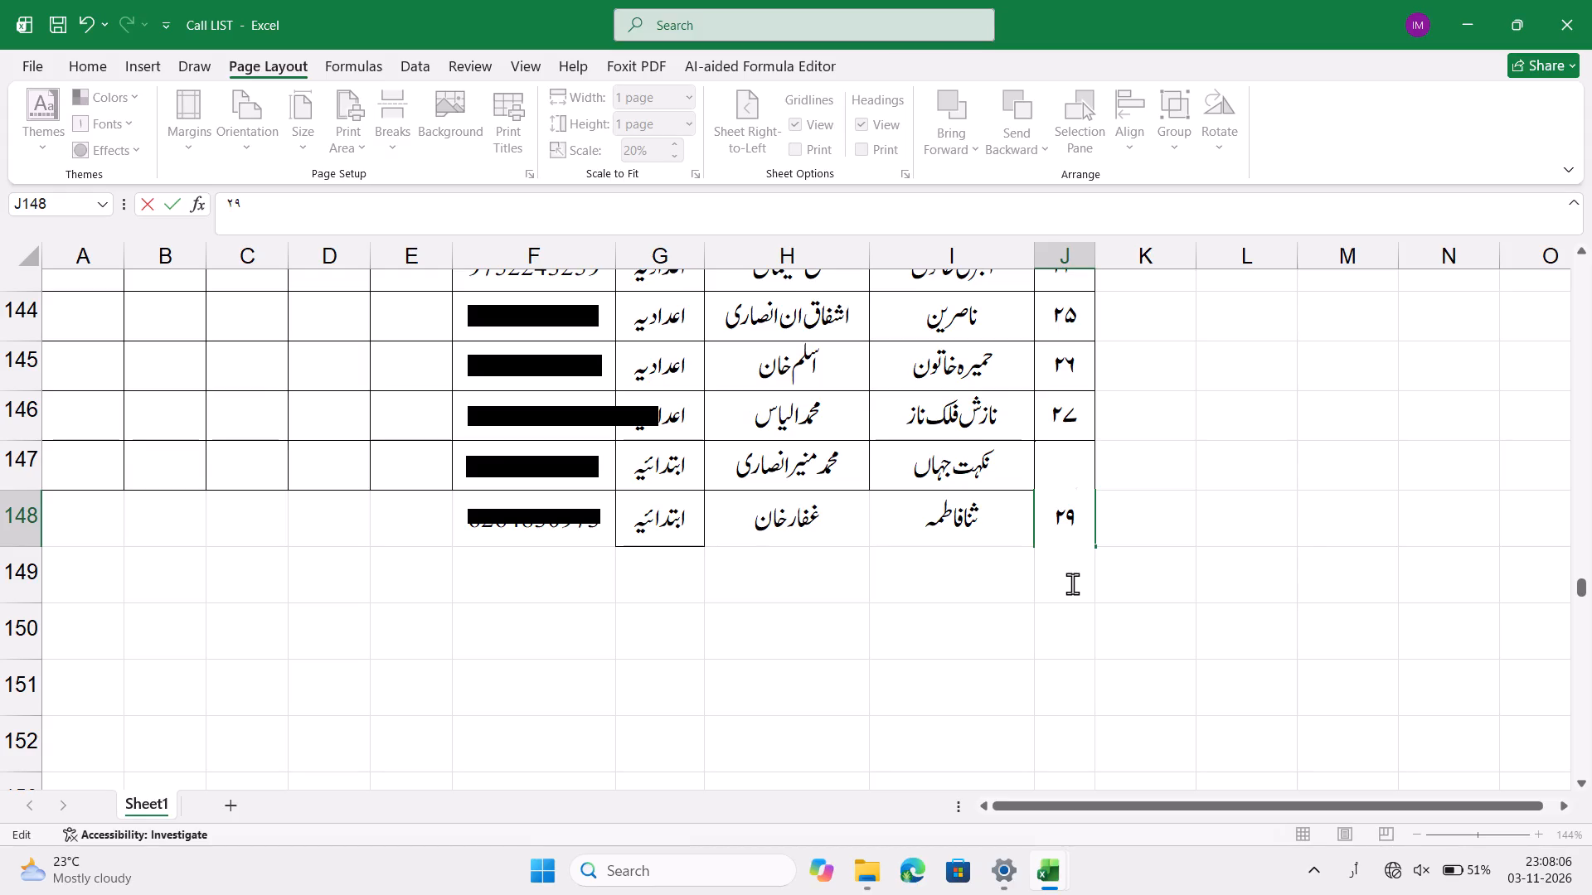
{"action": "left_click", "coordinate": [1009, 626]}
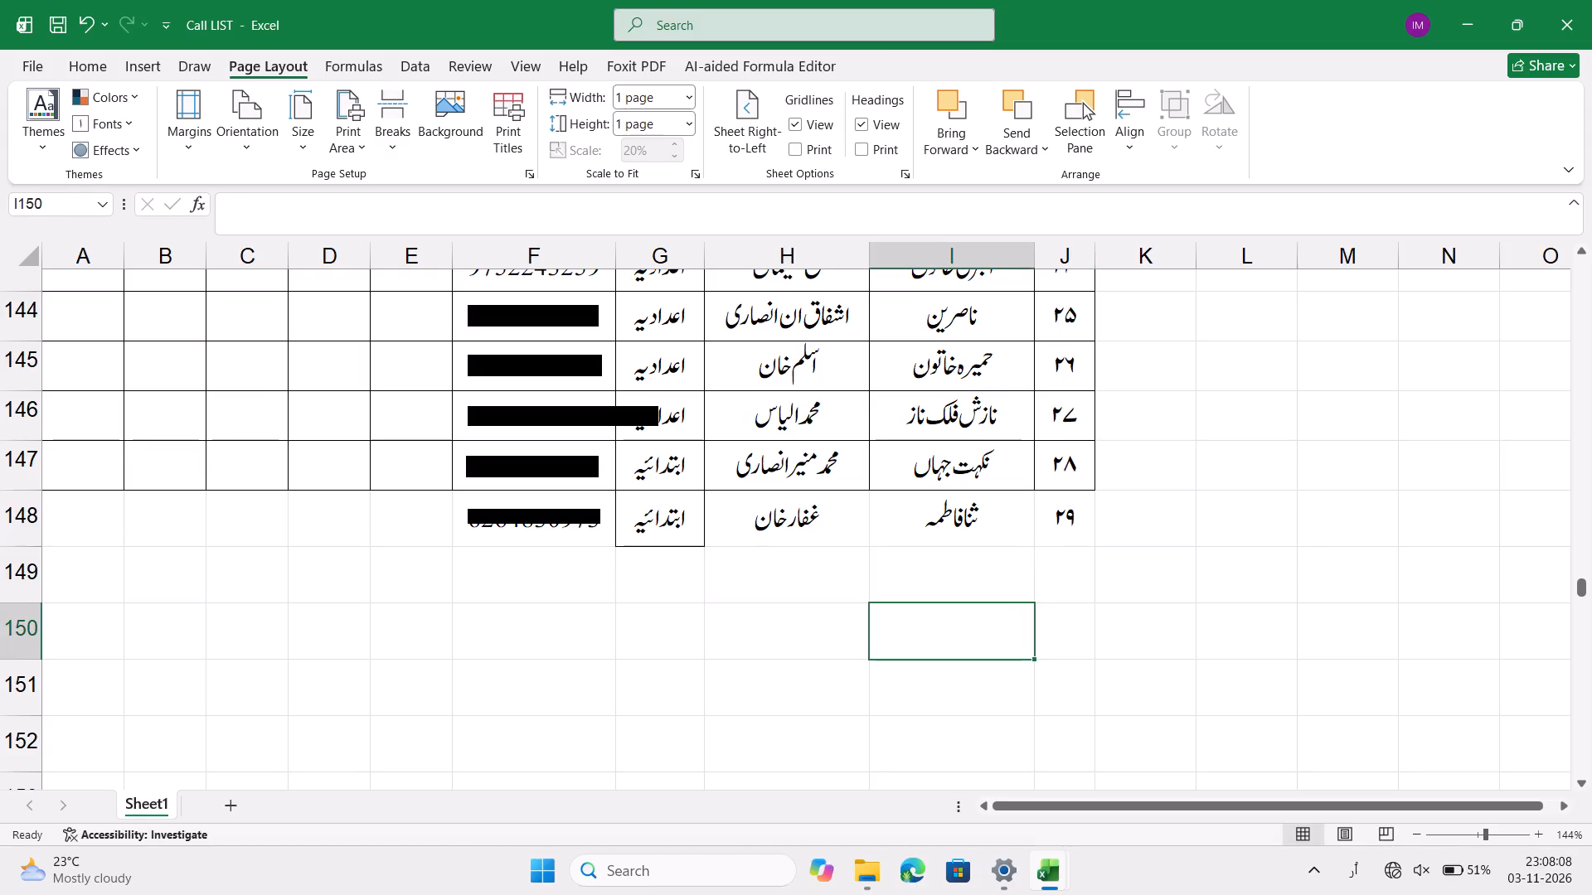
Add another student in row 149 with serial number ۳۰ in J149, the student's name in I149 and the father's name in H149.
{"action": "left_click", "coordinate": [1050, 583]}
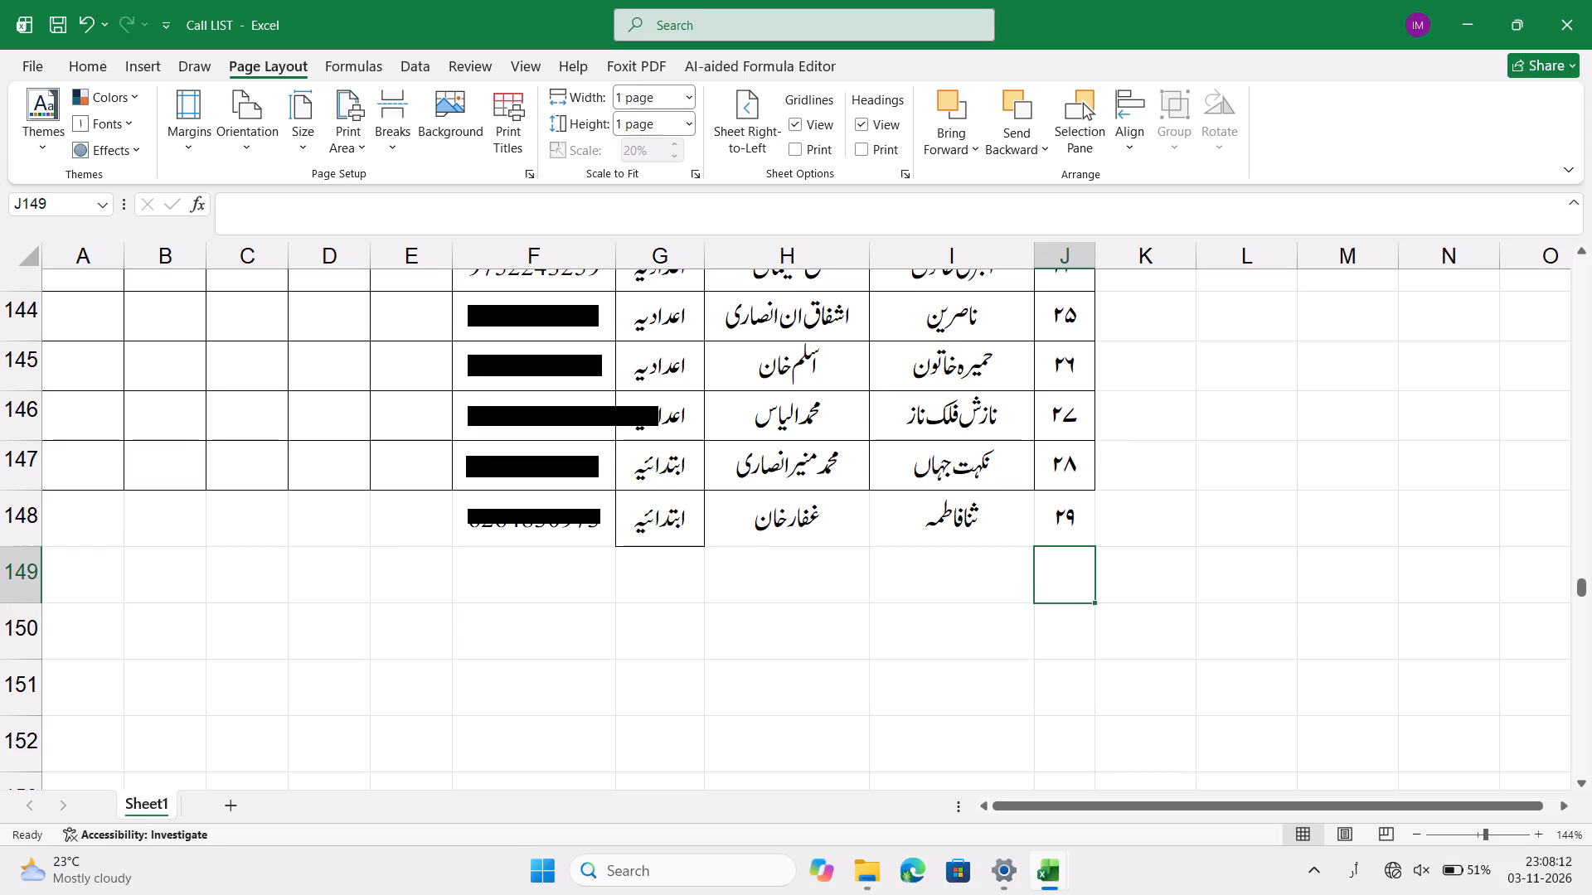
{"action": "key", "text": "ctrl+alt+3"}
{"action": "key", "text": "ctrl+alt+0"}
{"action": "left_click", "coordinate": [983, 578]}
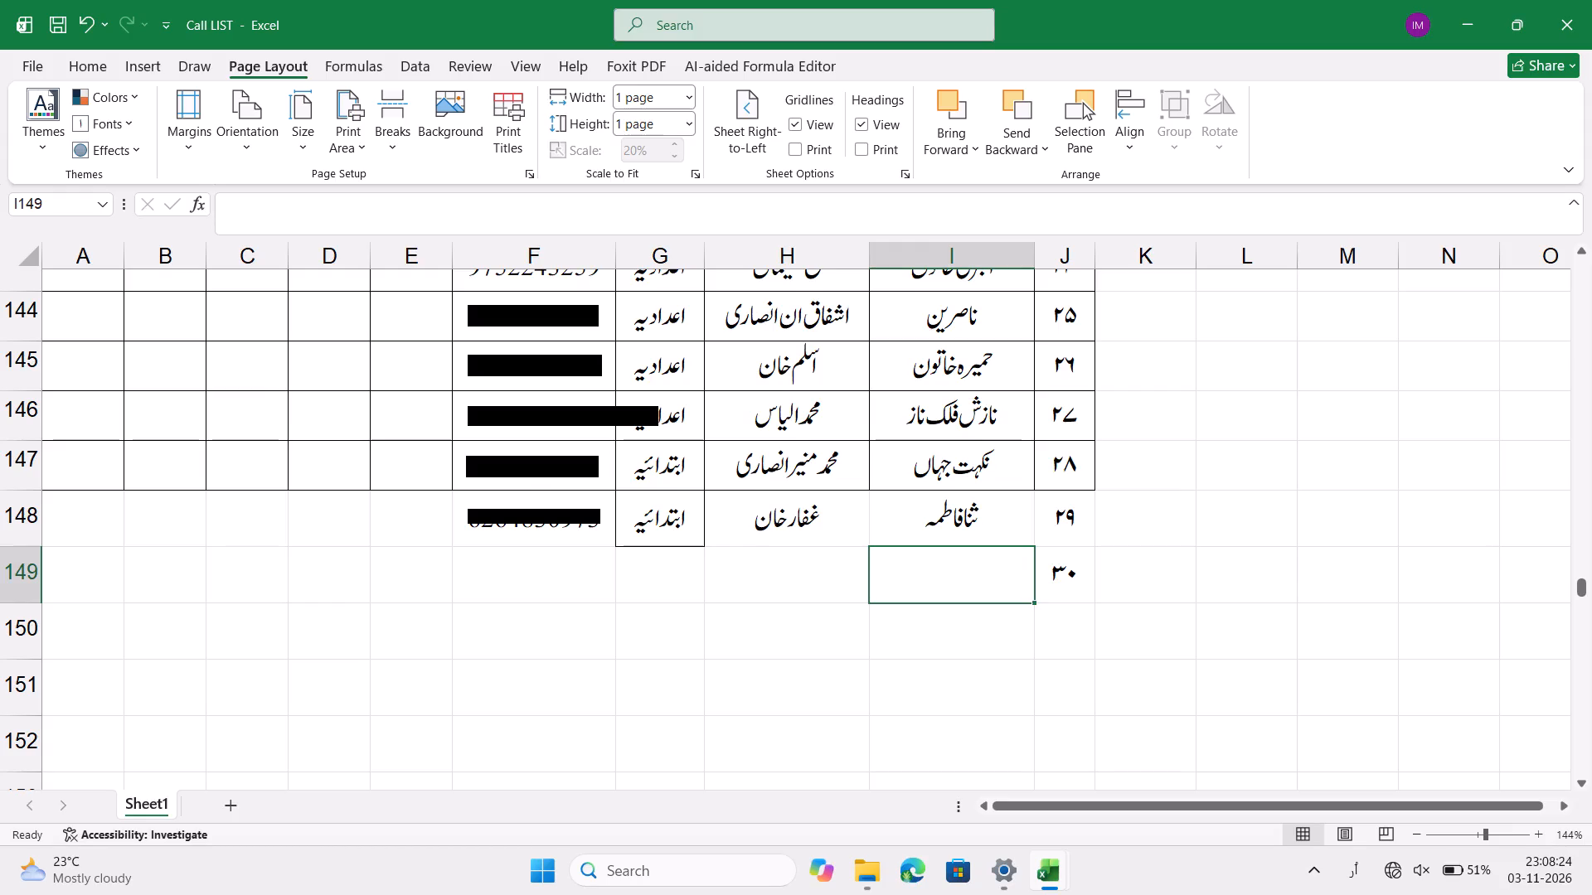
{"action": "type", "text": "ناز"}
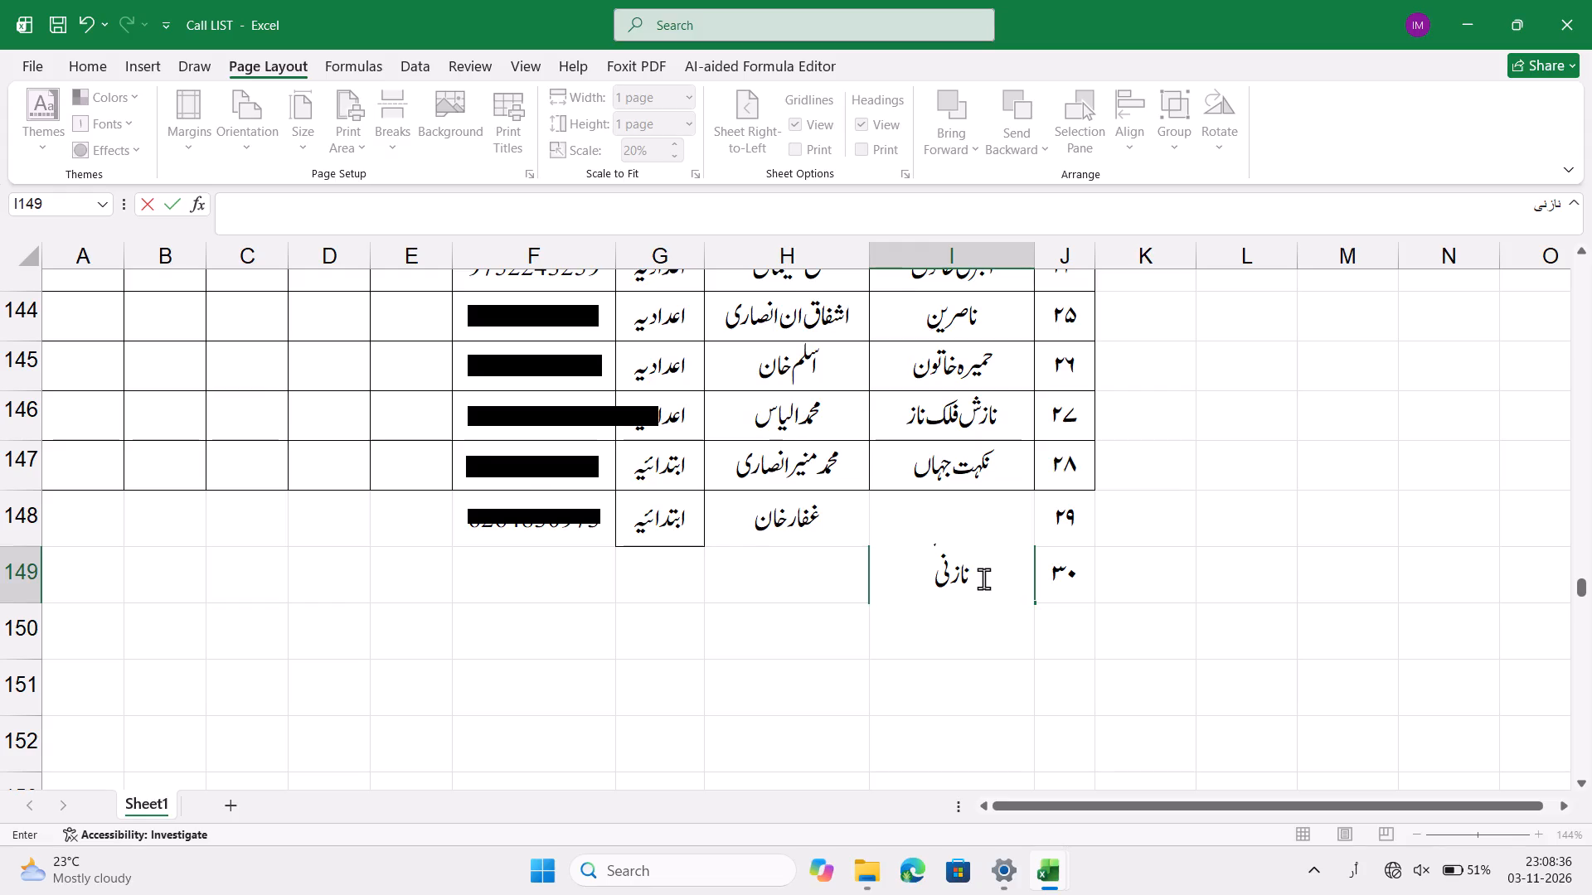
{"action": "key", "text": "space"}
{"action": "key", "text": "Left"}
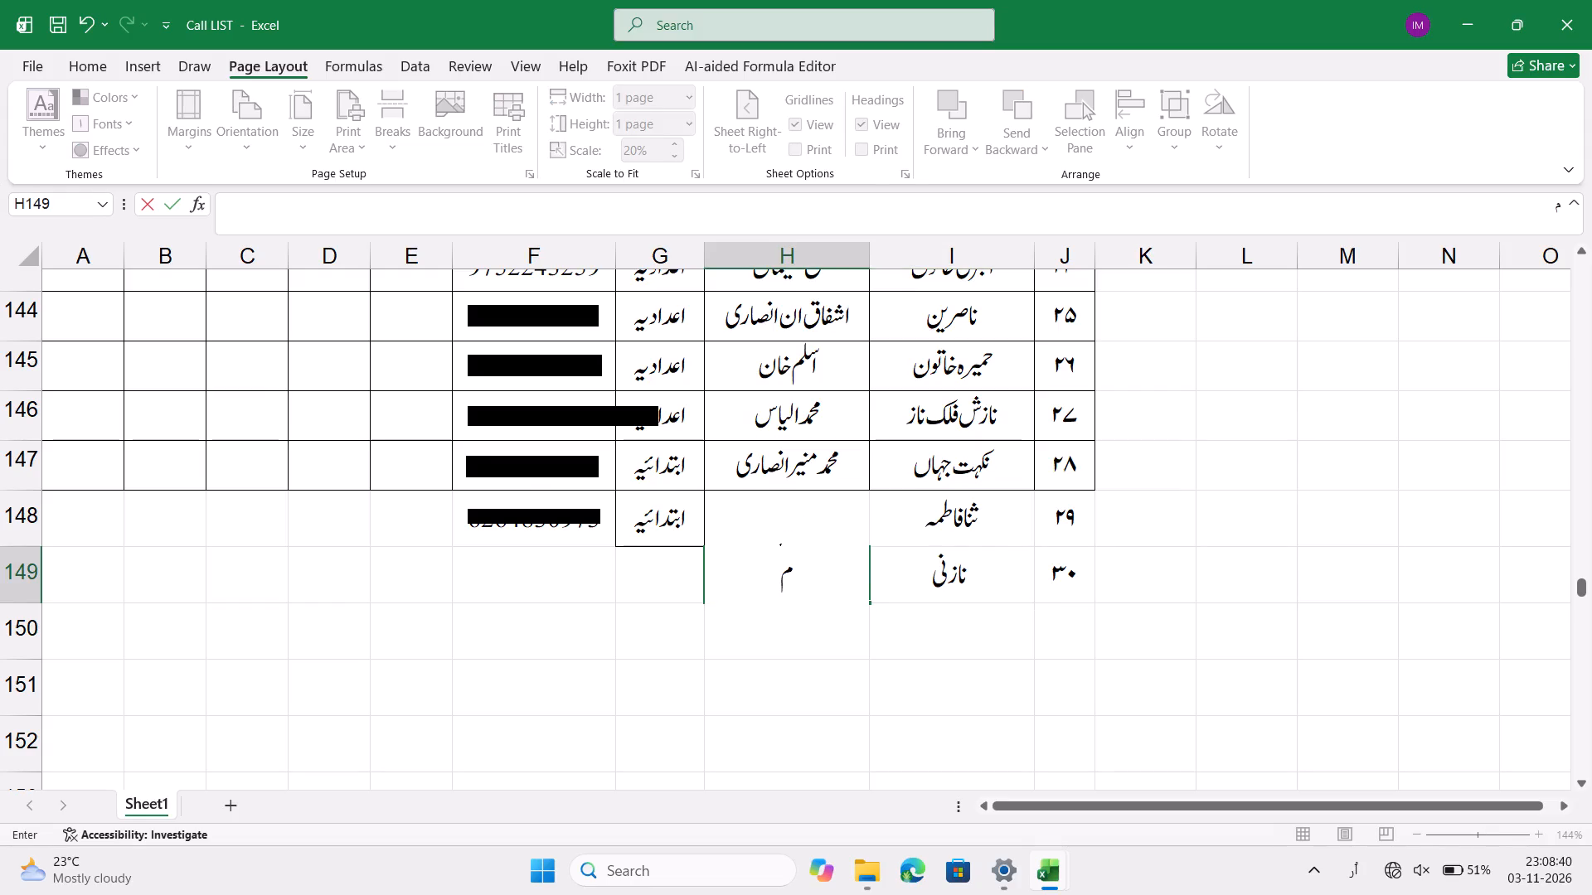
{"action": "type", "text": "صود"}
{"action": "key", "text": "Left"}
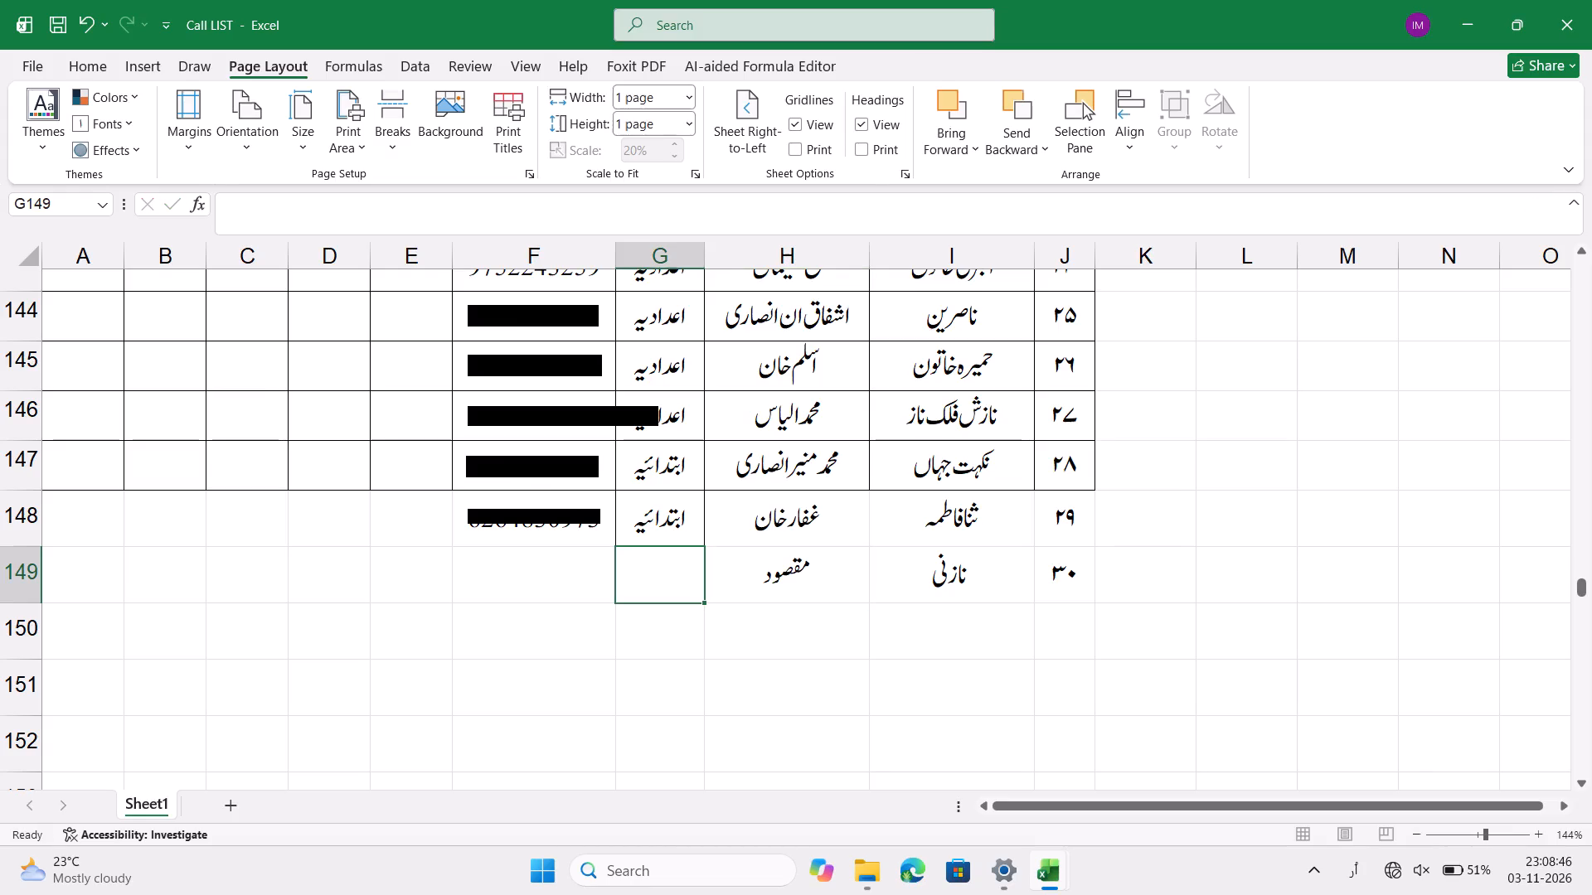
Copy the class ابتدائیہ from G148 into G149.
{"action": "left_click", "coordinate": [686, 525]}
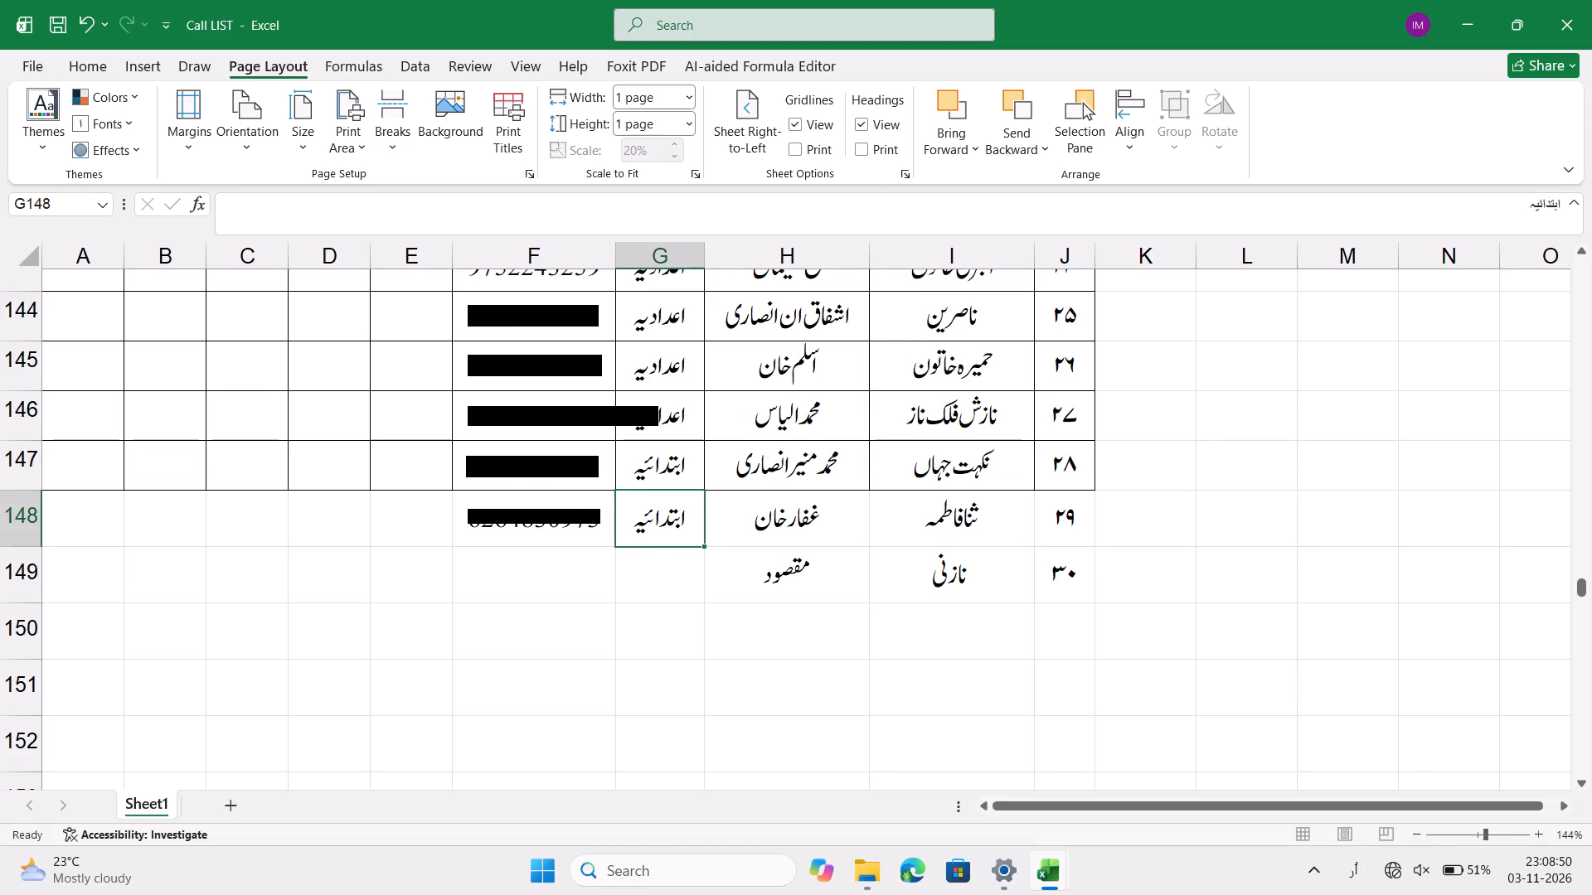
{"action": "key", "text": "ctrl+c"}
{"action": "left_click", "coordinate": [674, 578]}
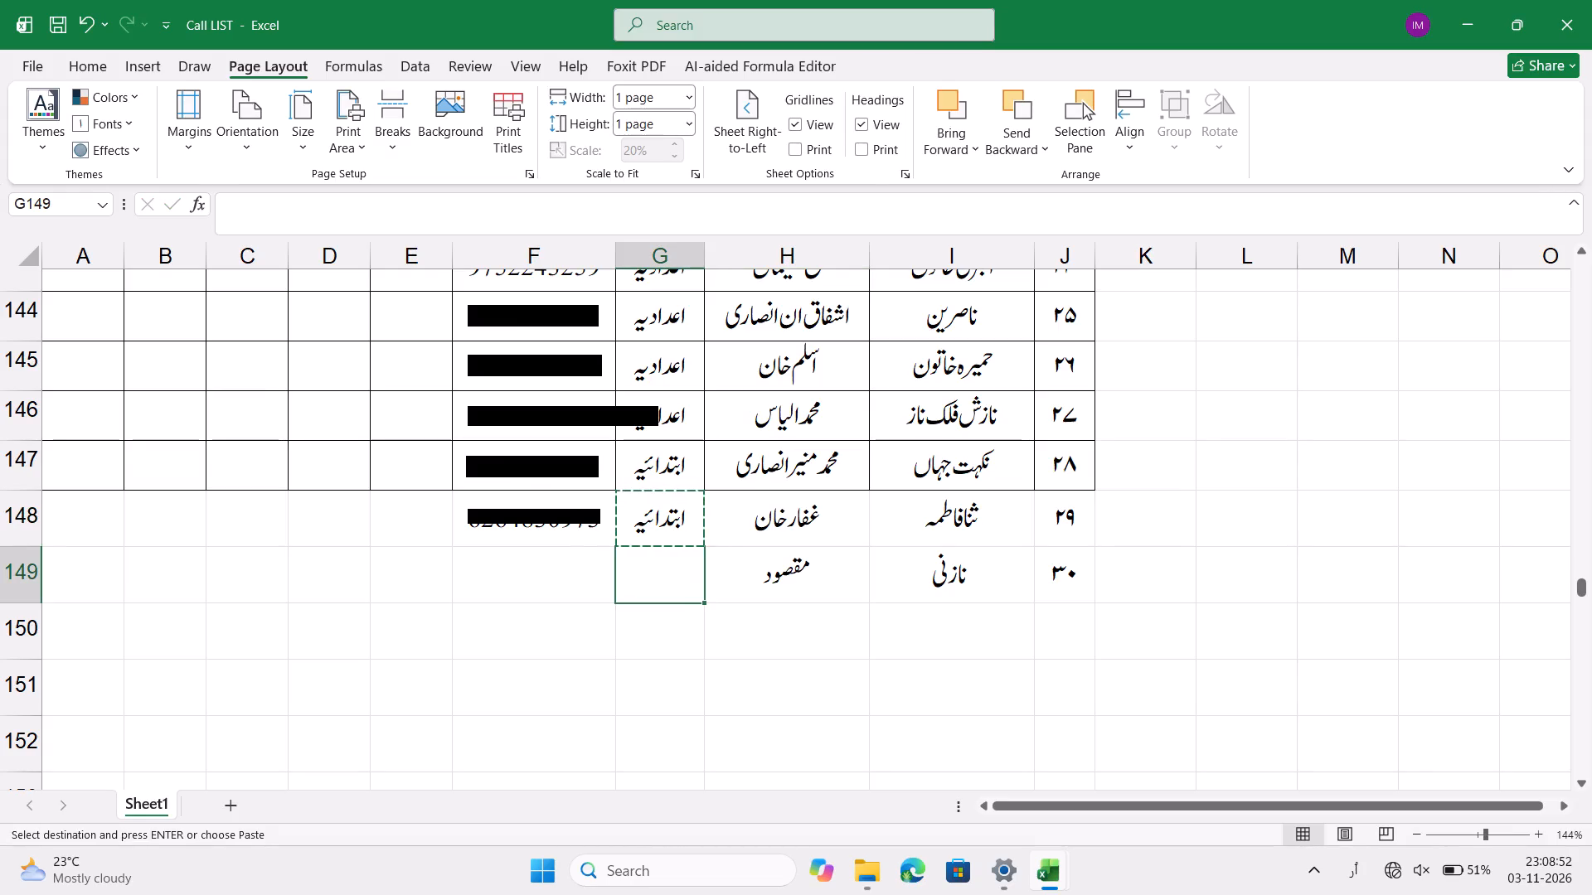
{"action": "key", "text": "ctrl+v"}
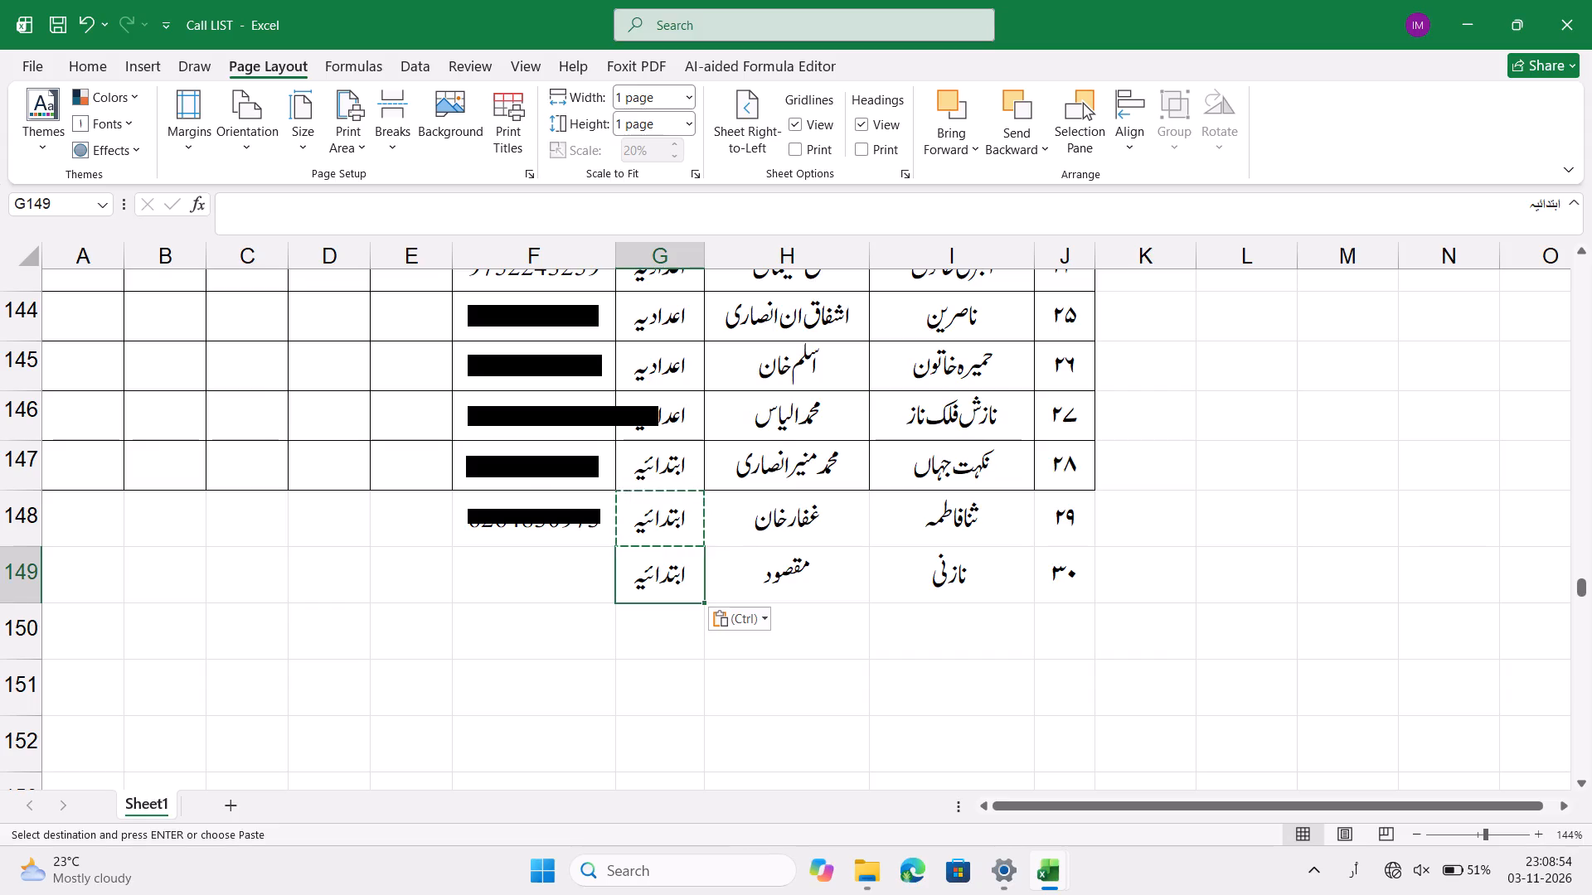
Continue the serial numbers below the list with ۳۱ in J150 and ۳۲ in J151.
{"action": "left_click", "coordinate": [1053, 627]}
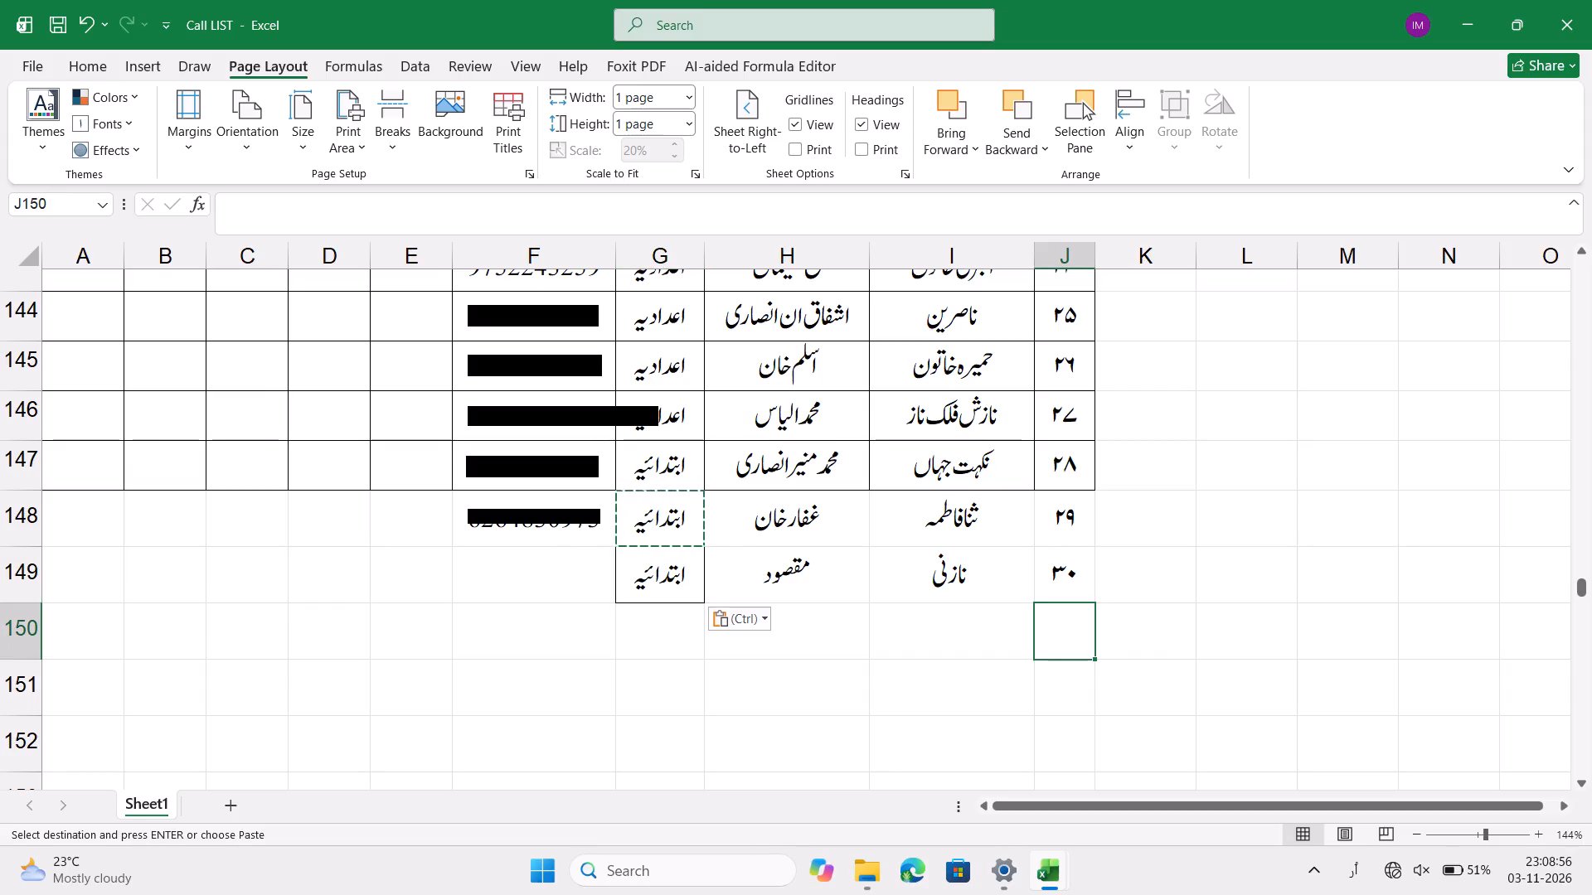
{"action": "key", "text": "ctrl+alt+3"}
{"action": "key", "text": "ctrl+alt+1"}
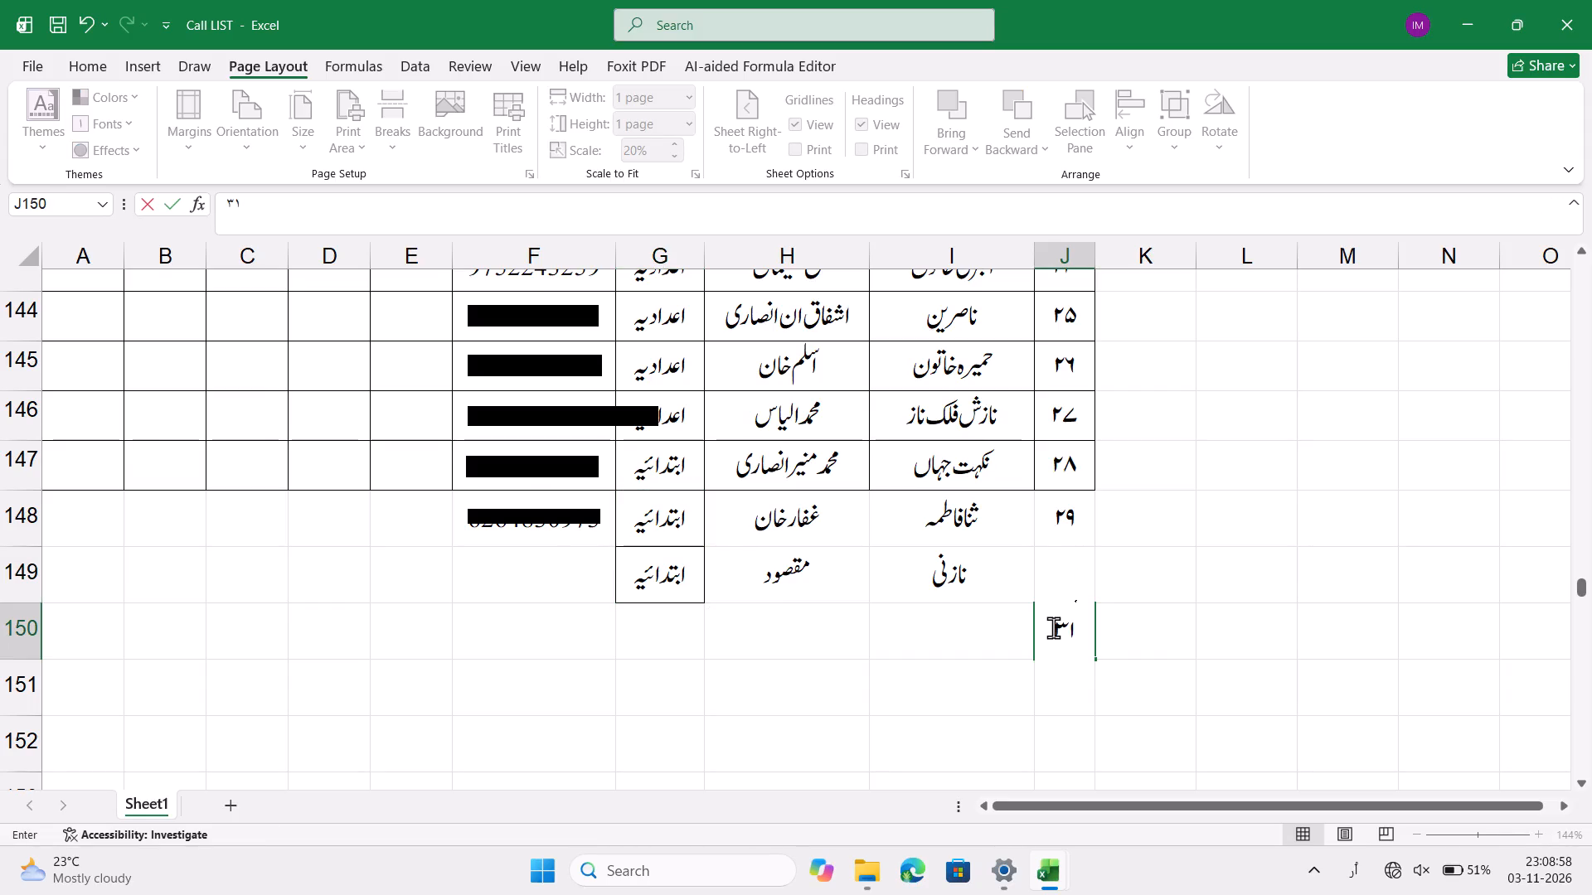
{"action": "key", "text": "Return"}
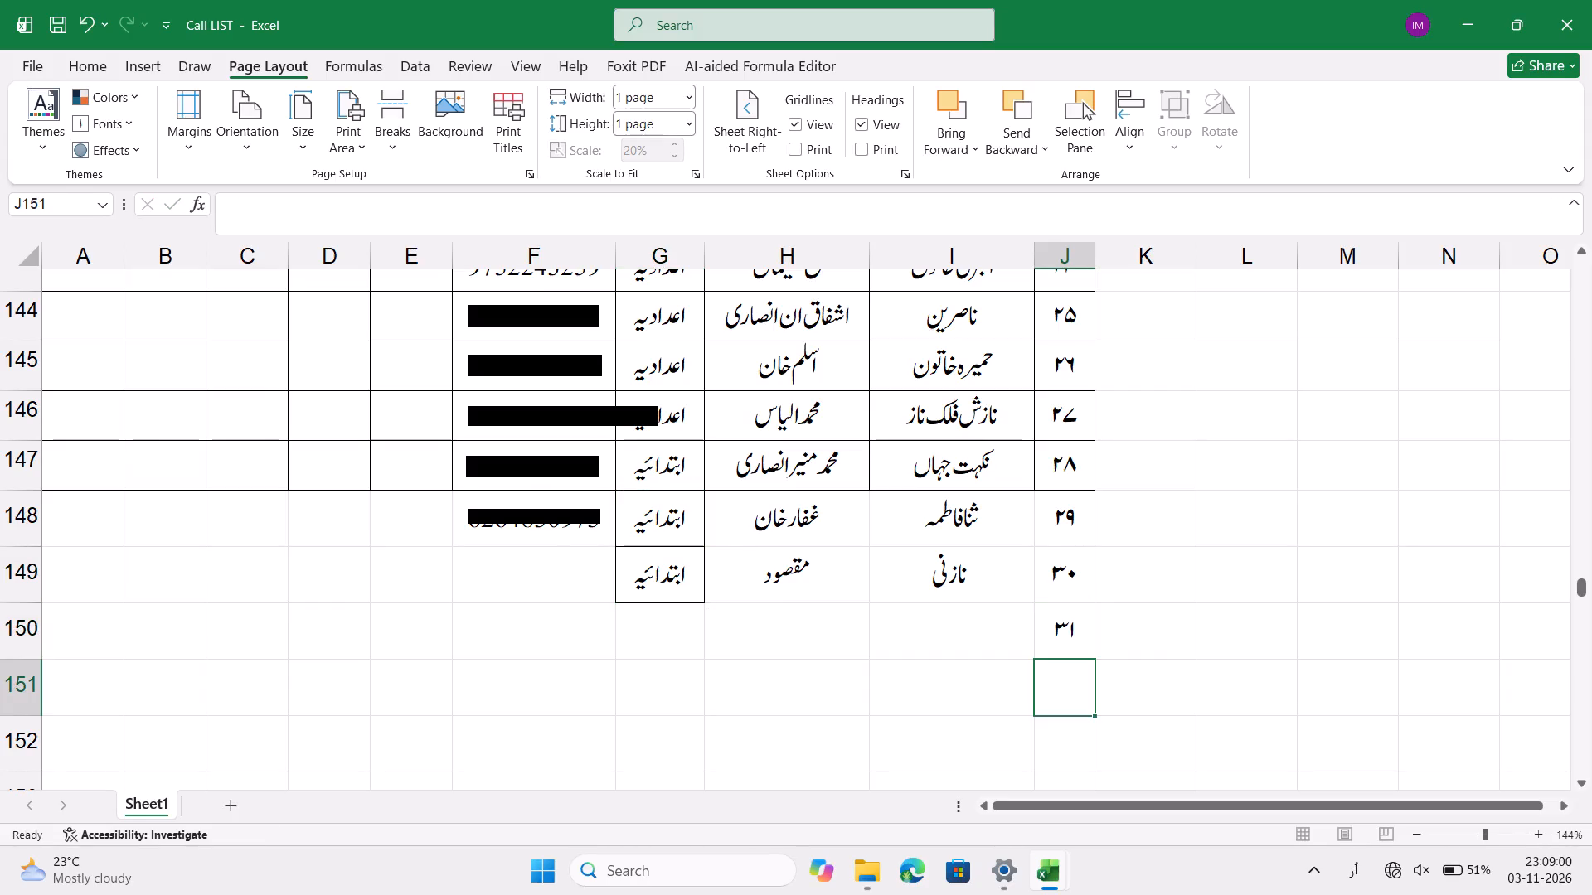
{"action": "key", "text": "ctrl+alt+3"}
{"action": "key", "text": "ctrl+alt+2"}
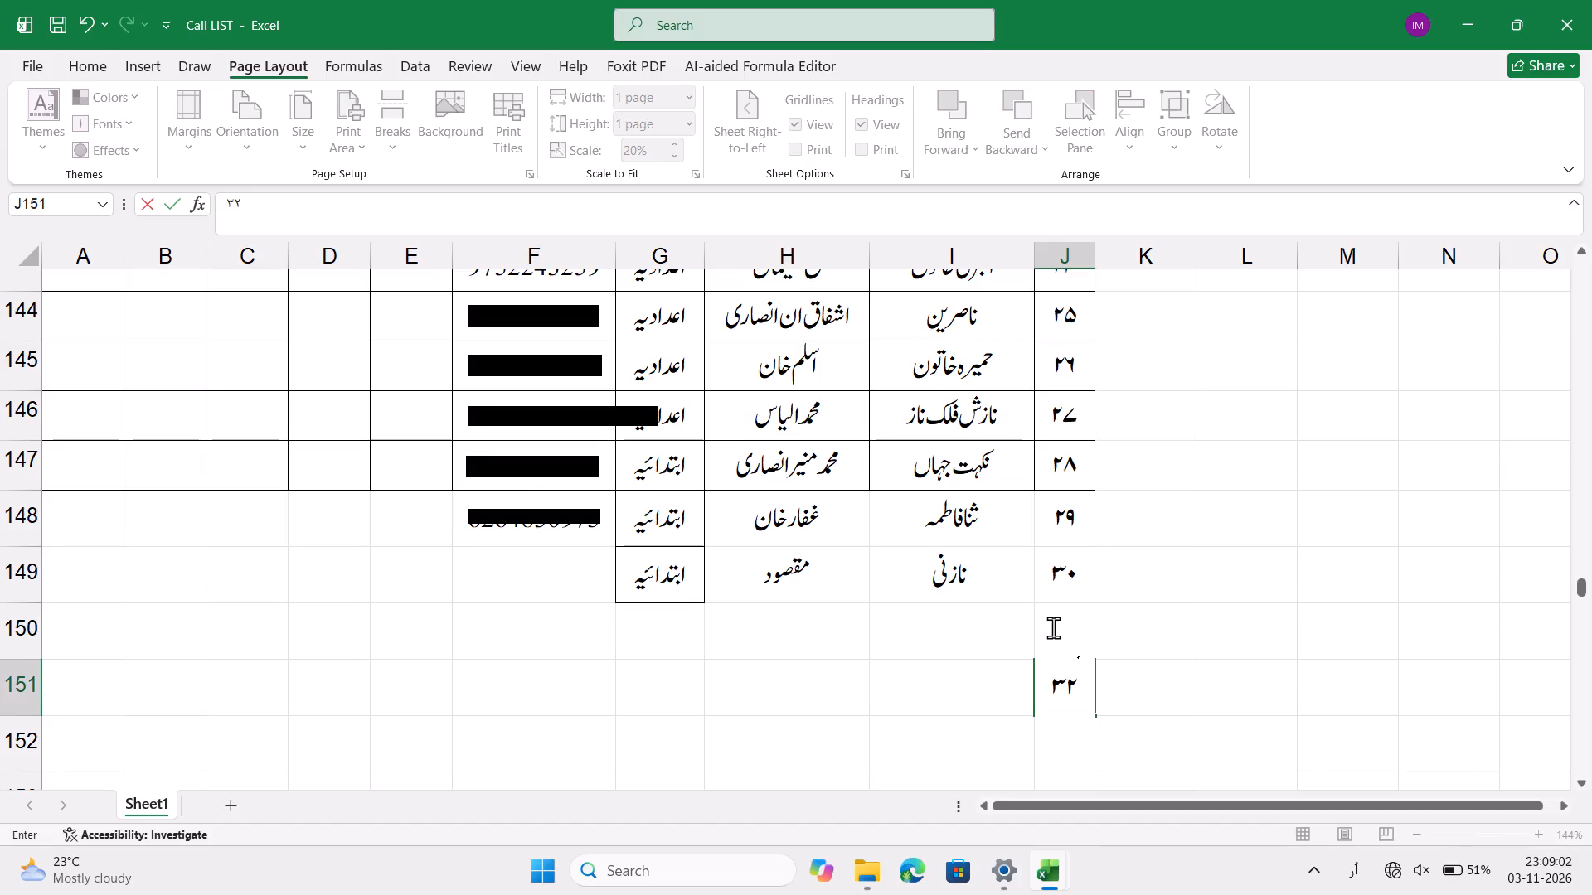
Fill row 150 with the student's name in I150, the father's name in H150 and the class فضیلت in G150.
{"action": "left_click", "coordinate": [969, 624]}
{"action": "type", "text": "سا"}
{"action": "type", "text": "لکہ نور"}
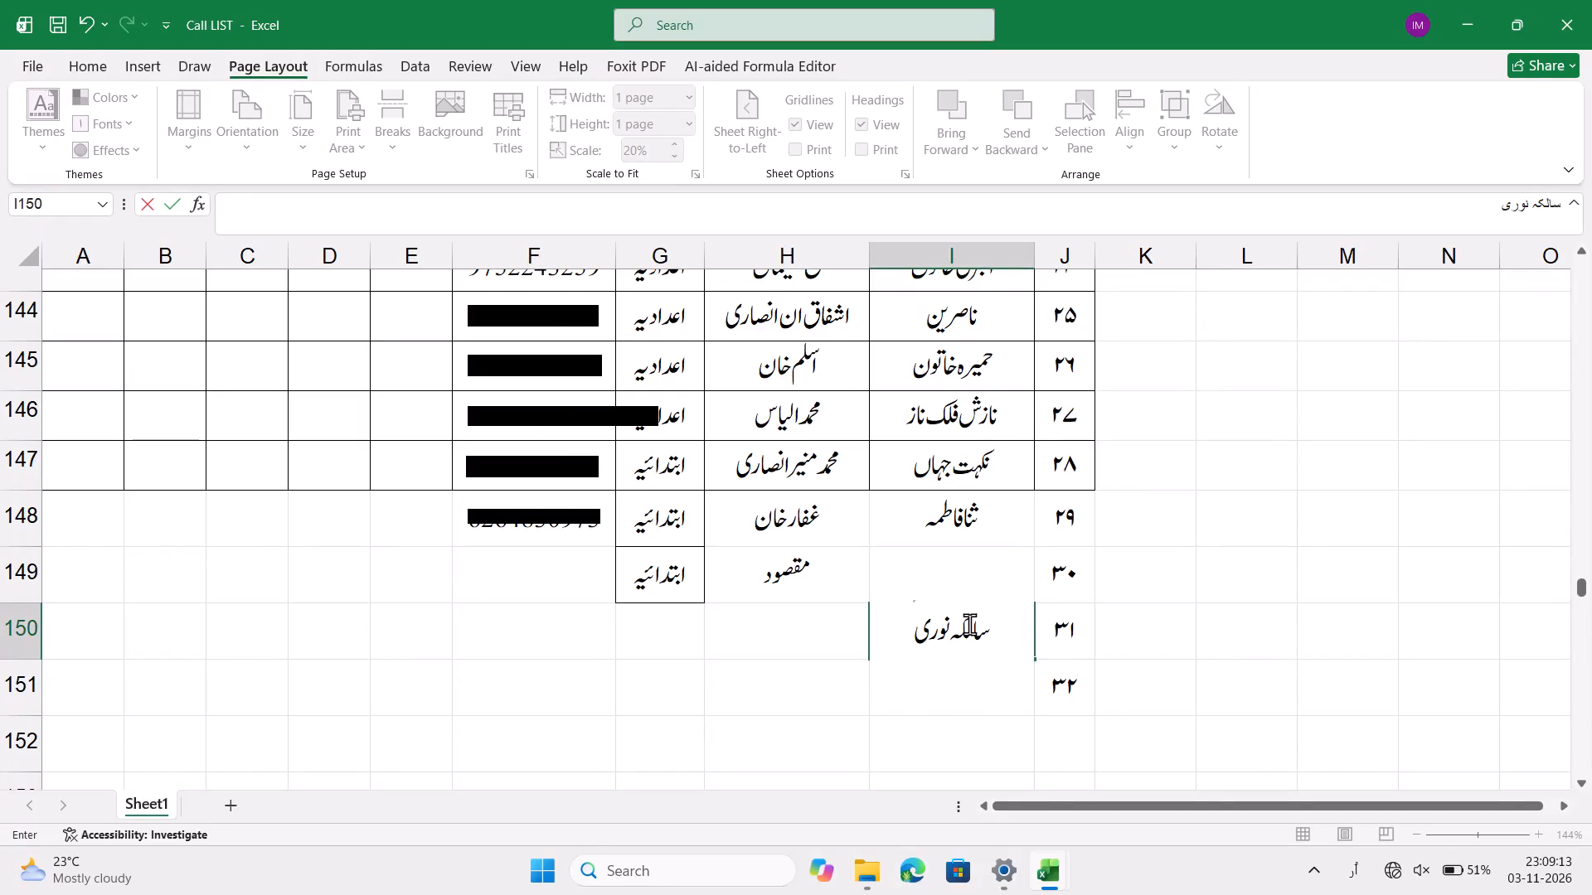
{"action": "left_click", "coordinate": [786, 641]}
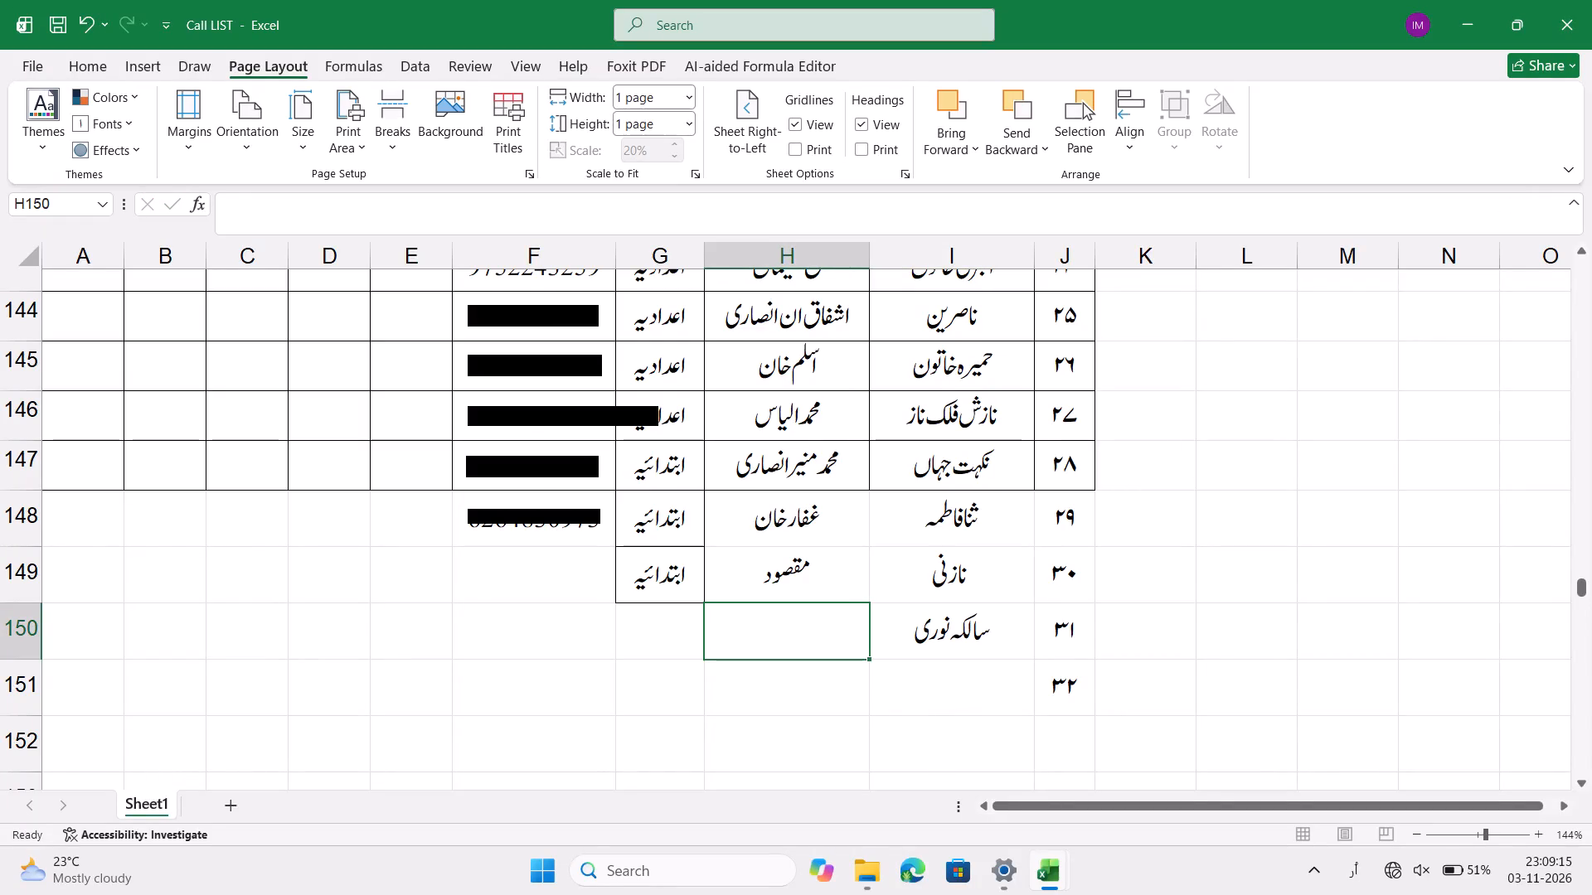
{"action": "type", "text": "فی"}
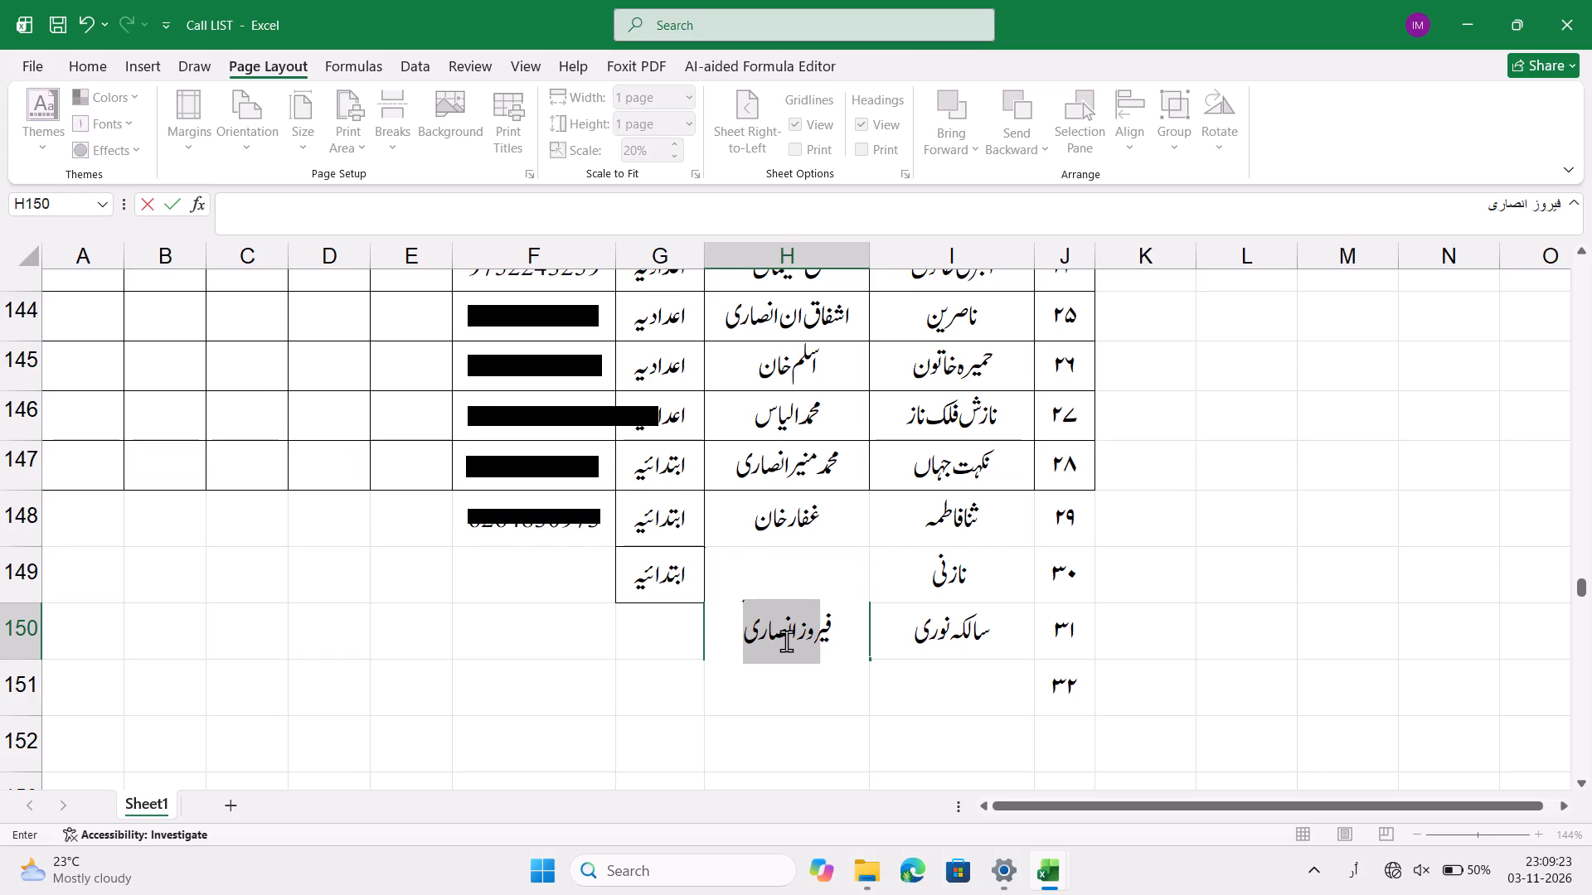
{"action": "left_click", "coordinate": [671, 630]}
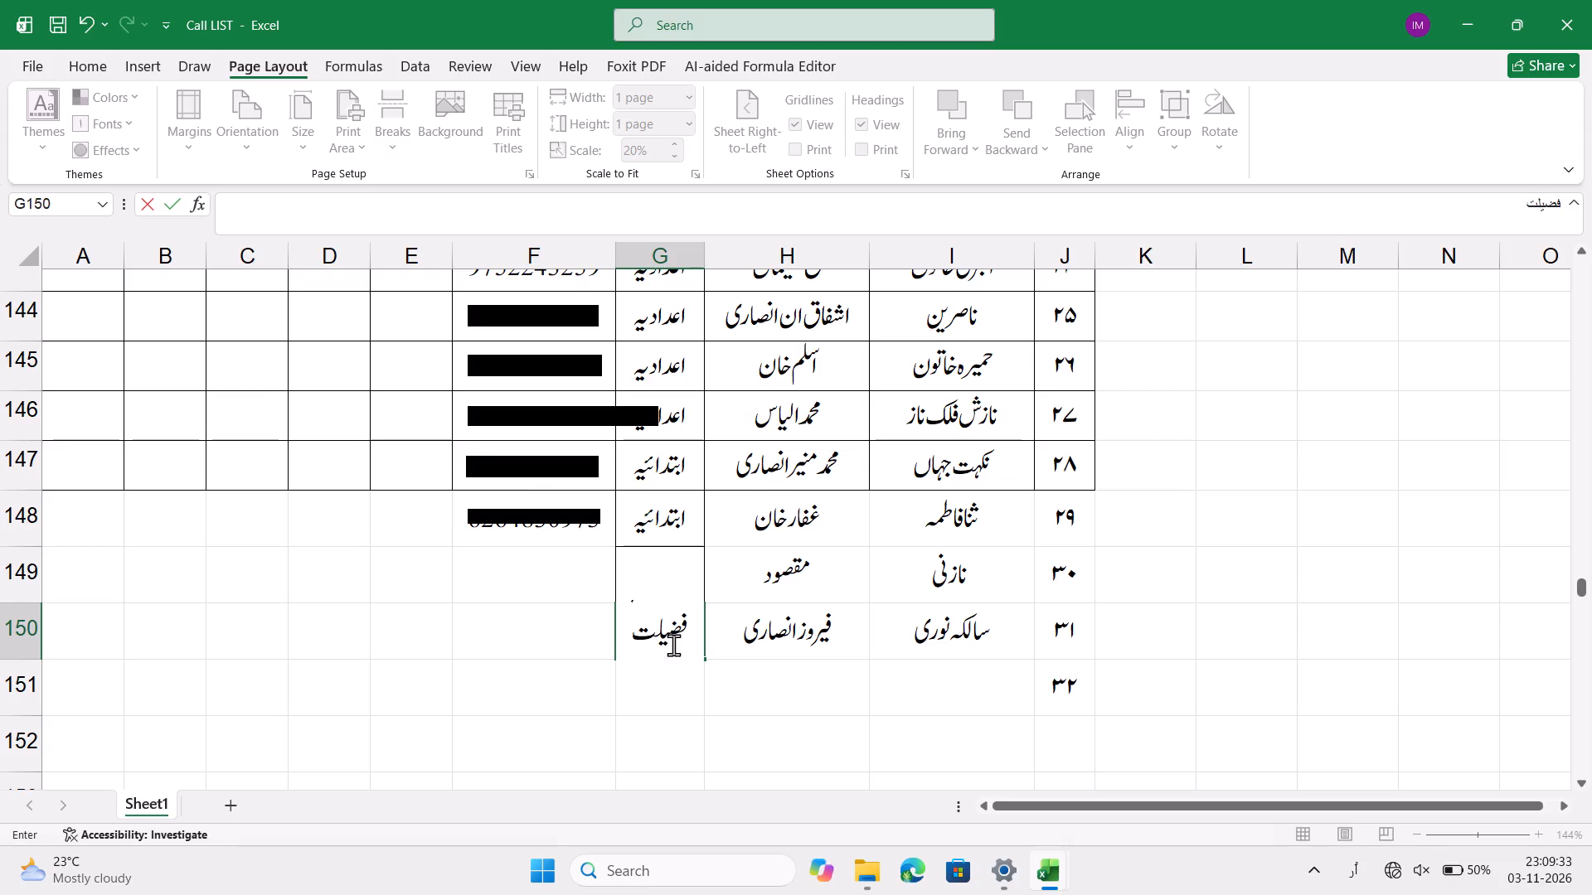
Fill row 151 with the student's name in I151, the father's name in H151 and the class رابعہ in G151.
{"action": "left_click", "coordinate": [1011, 704]}
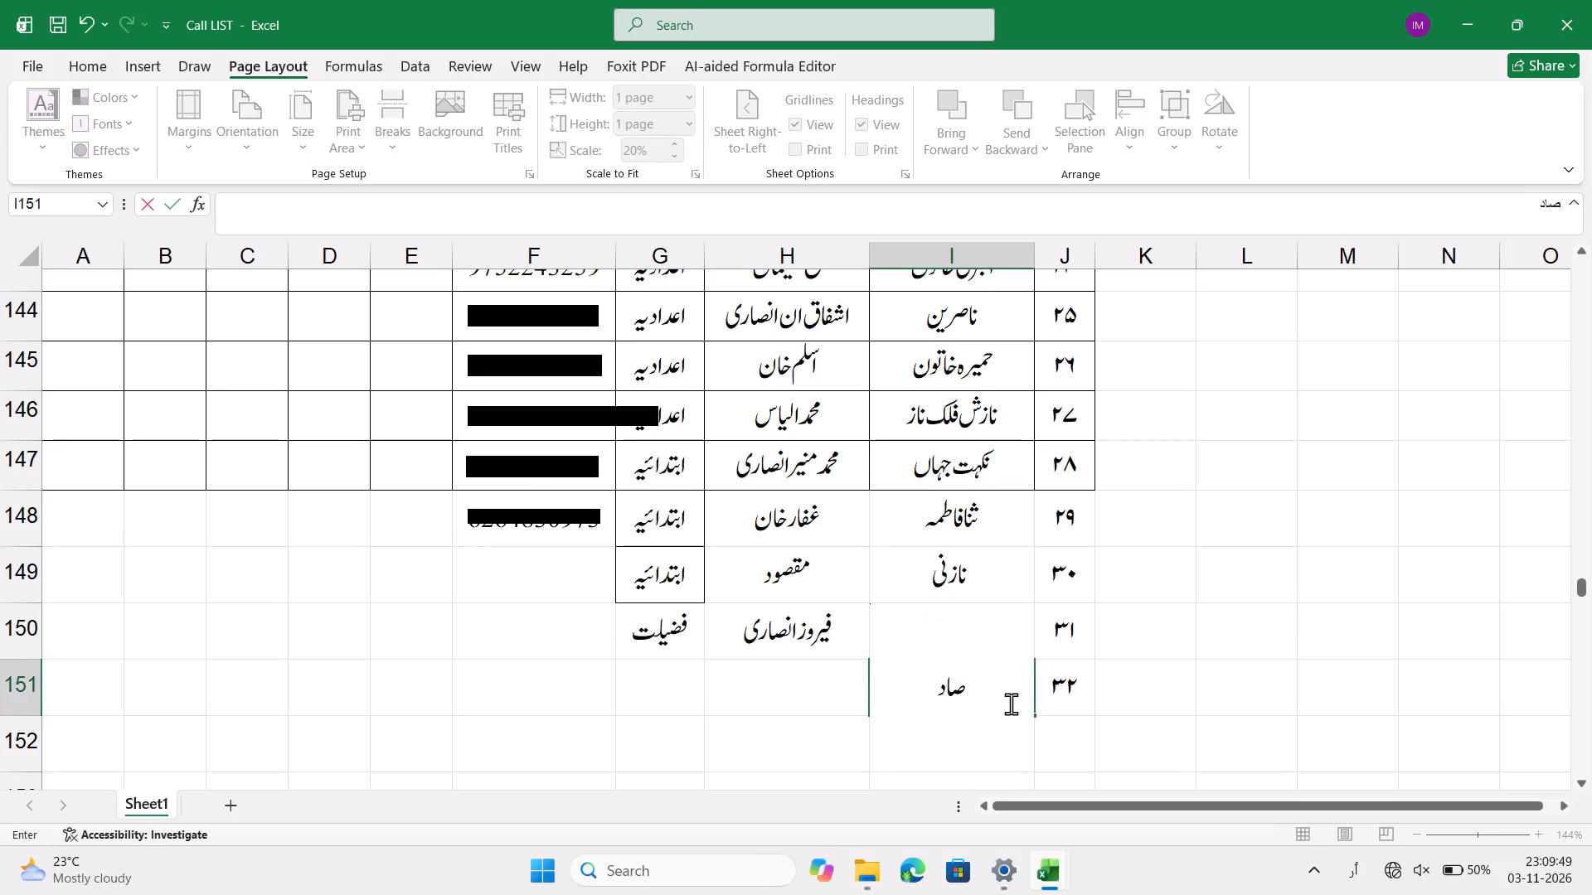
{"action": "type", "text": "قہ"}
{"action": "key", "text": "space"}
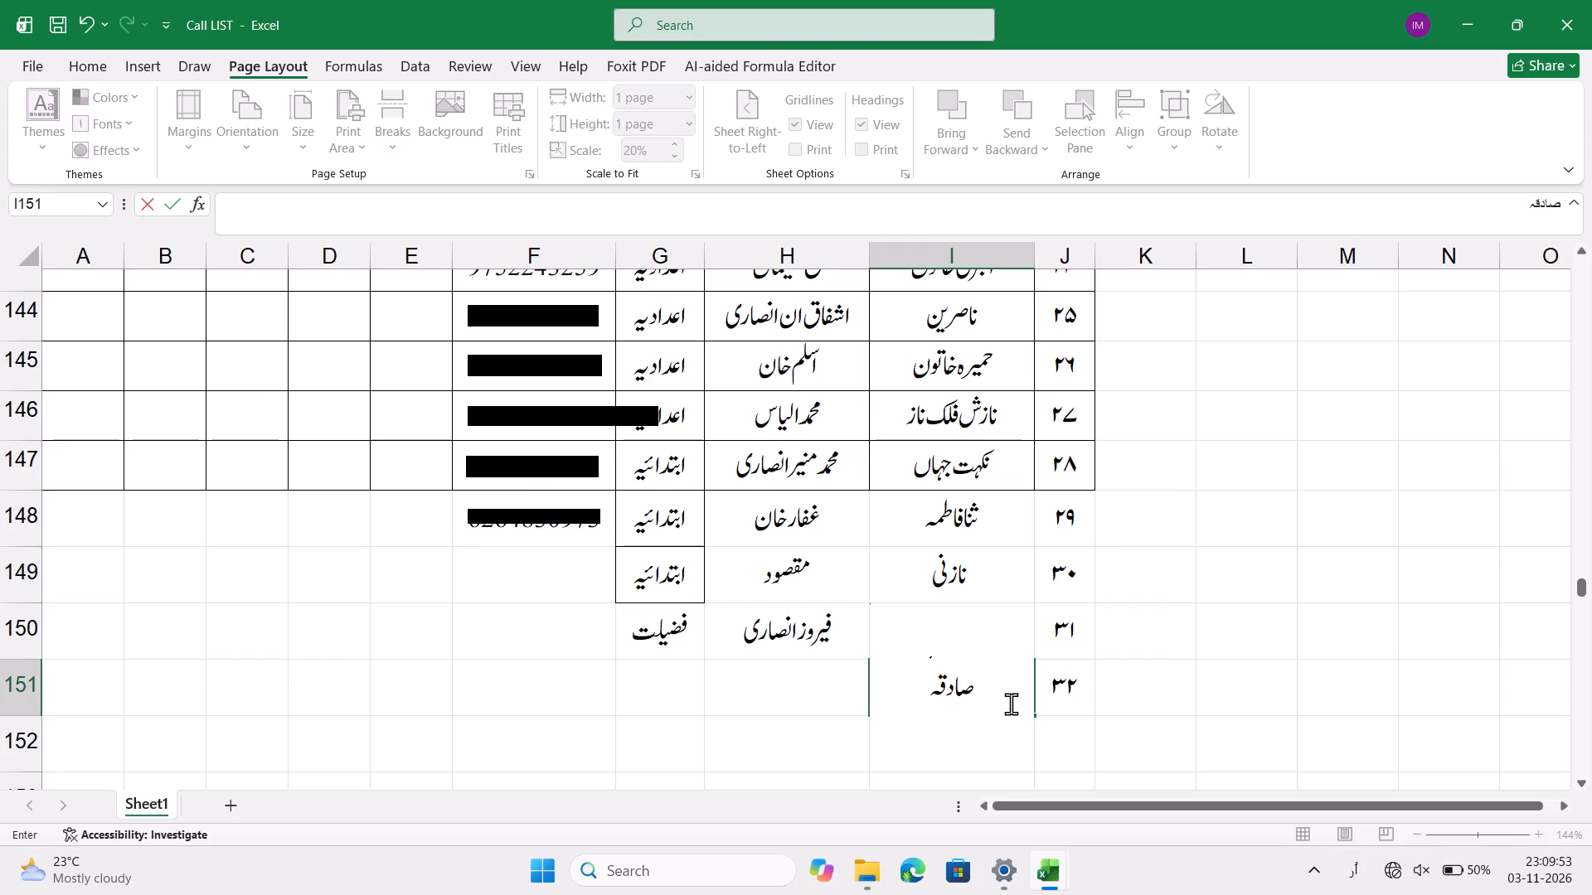
{"action": "left_click", "coordinate": [813, 685]}
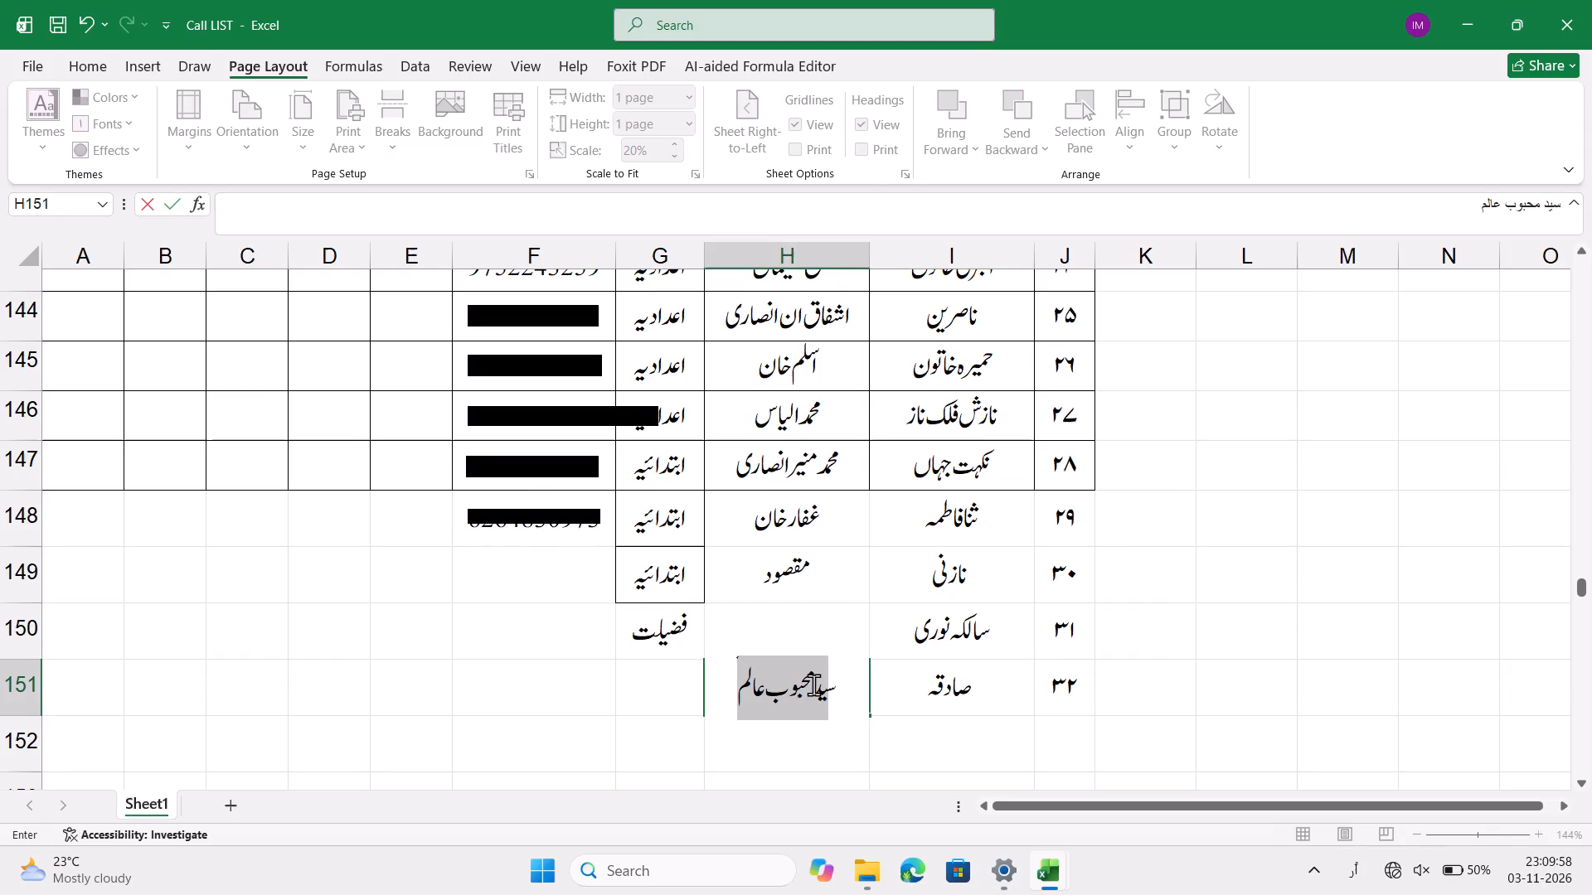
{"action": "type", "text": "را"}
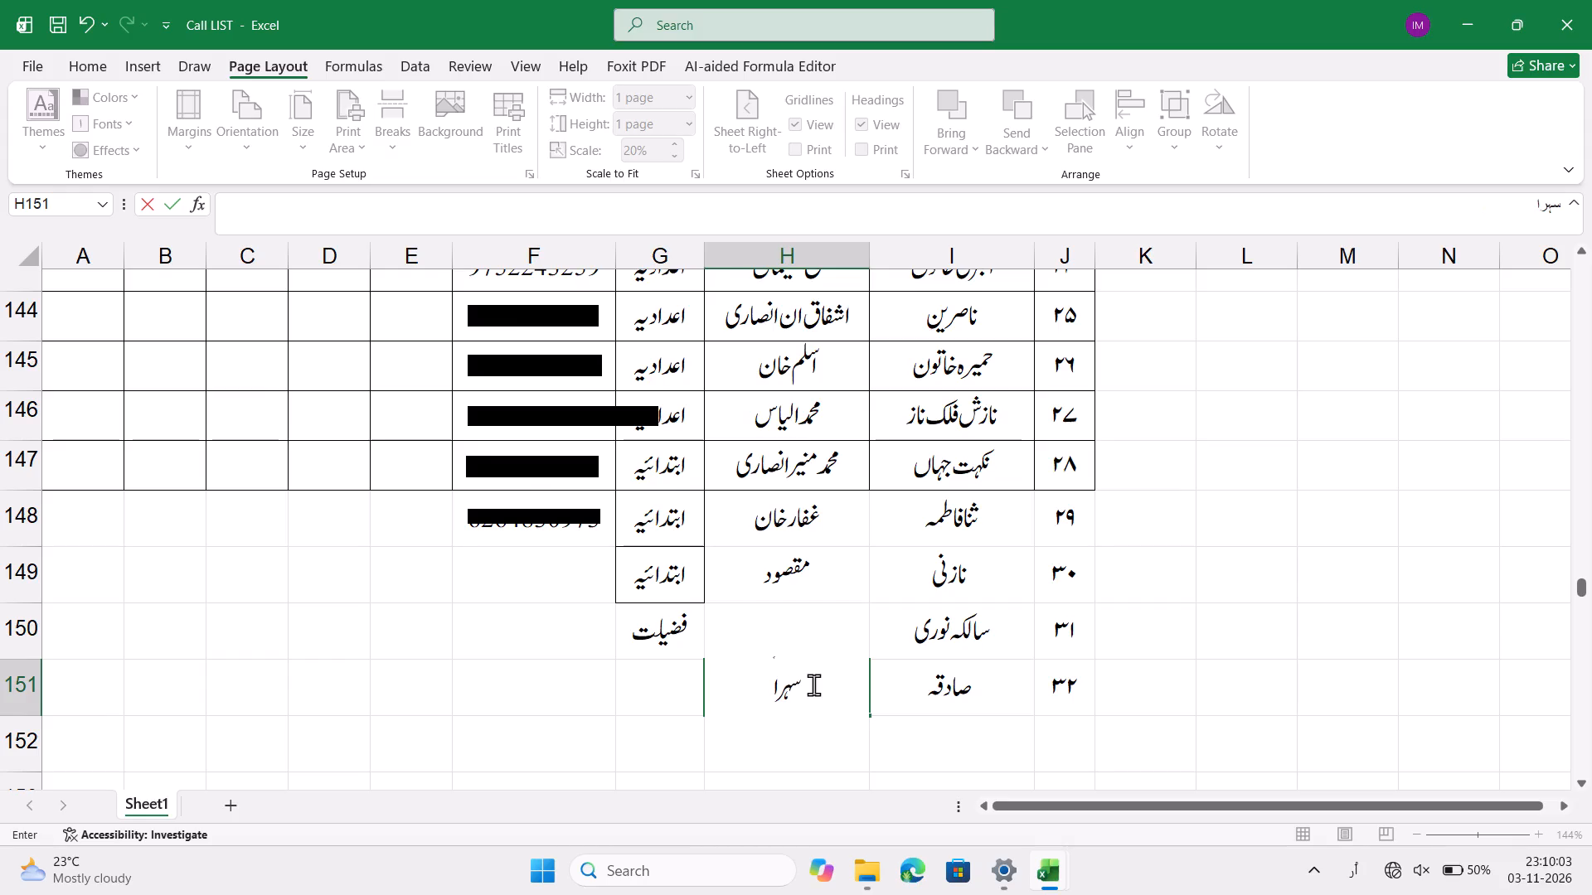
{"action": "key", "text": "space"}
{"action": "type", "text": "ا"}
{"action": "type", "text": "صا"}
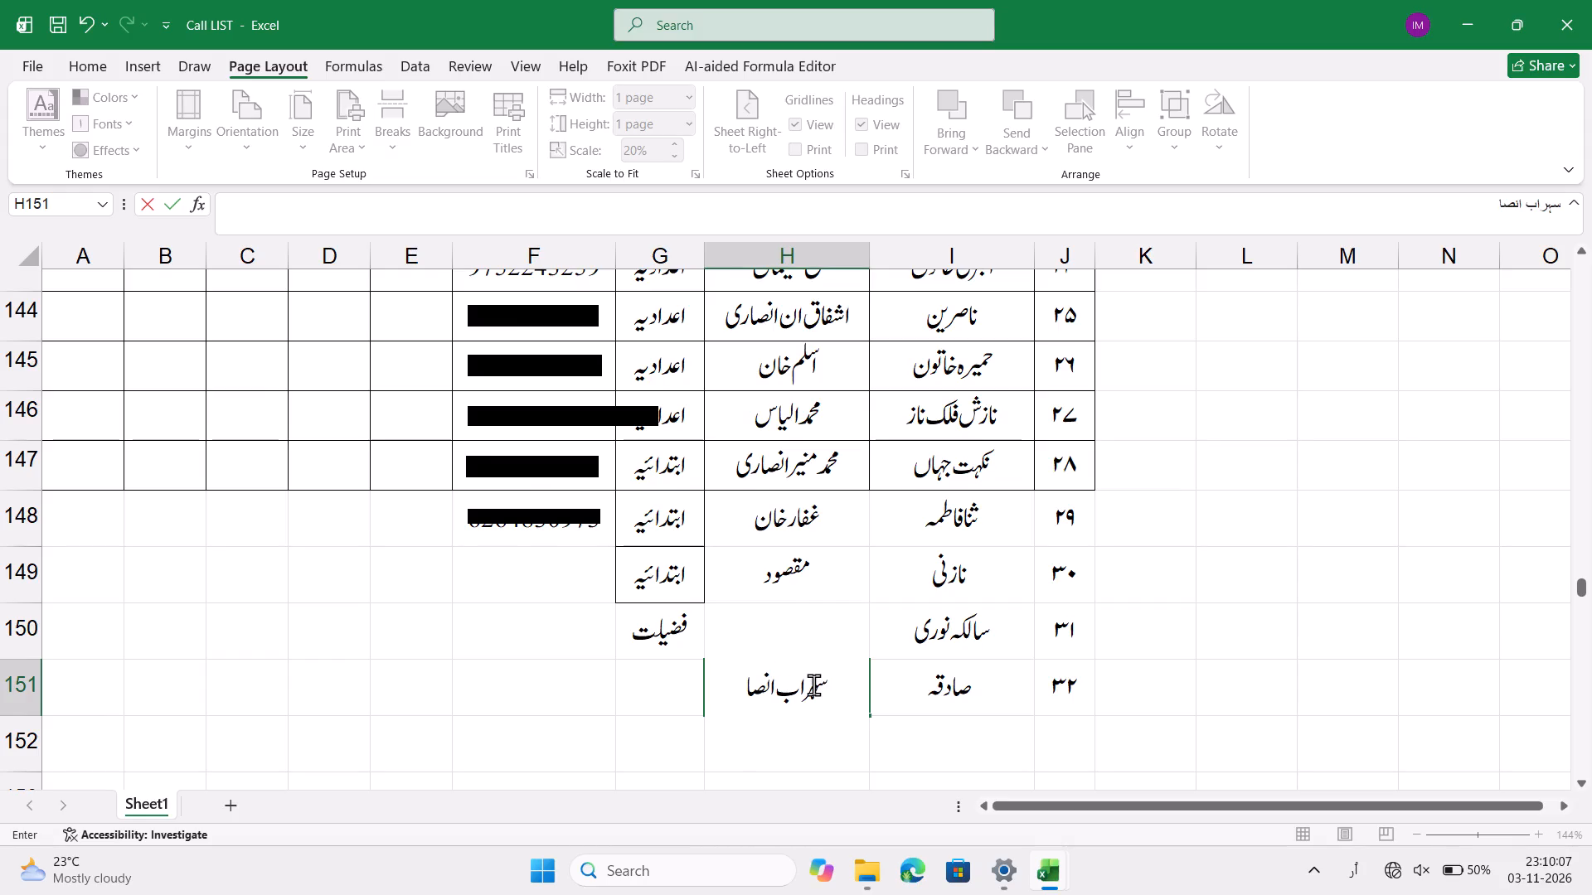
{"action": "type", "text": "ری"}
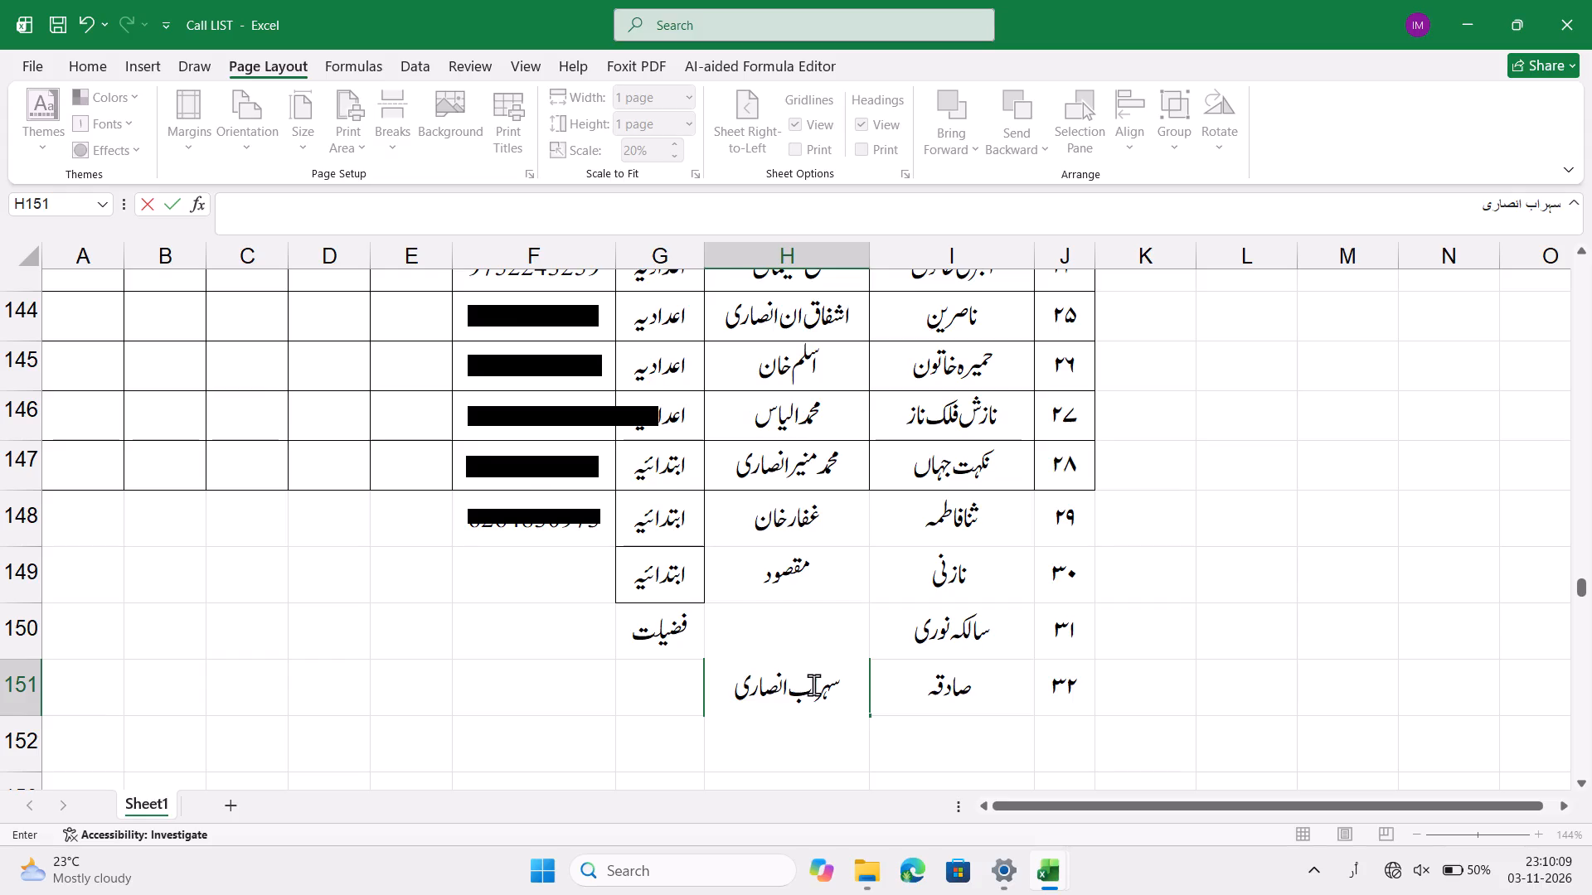
{"action": "left_click", "coordinate": [680, 695]}
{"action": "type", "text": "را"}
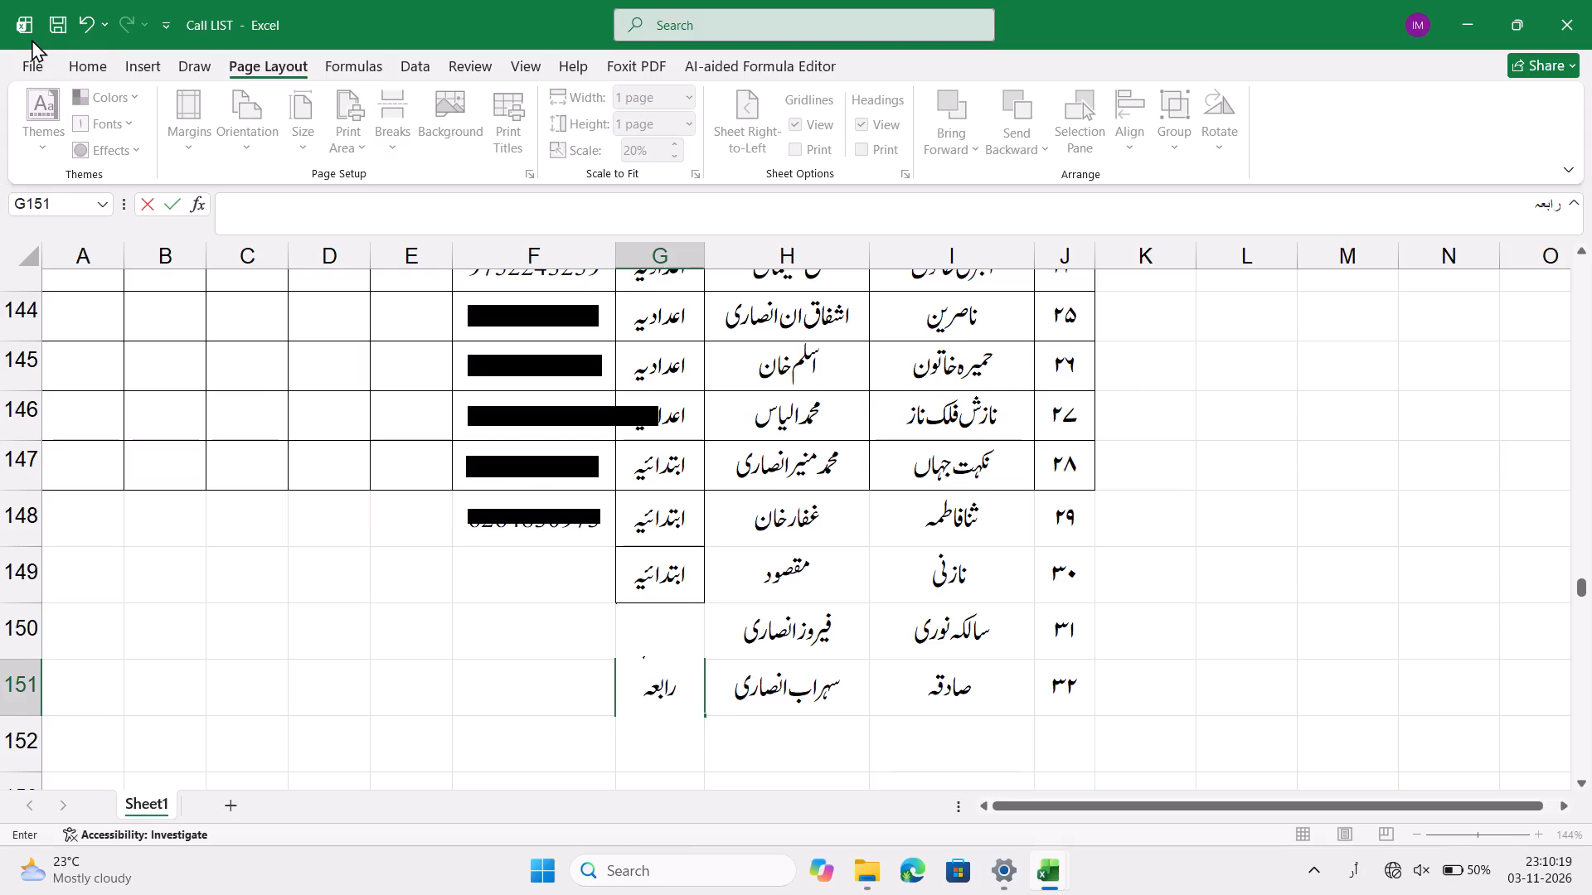
Commit the class entry in G151 and save the workbook.
{"action": "left_click", "coordinate": [58, 18]}
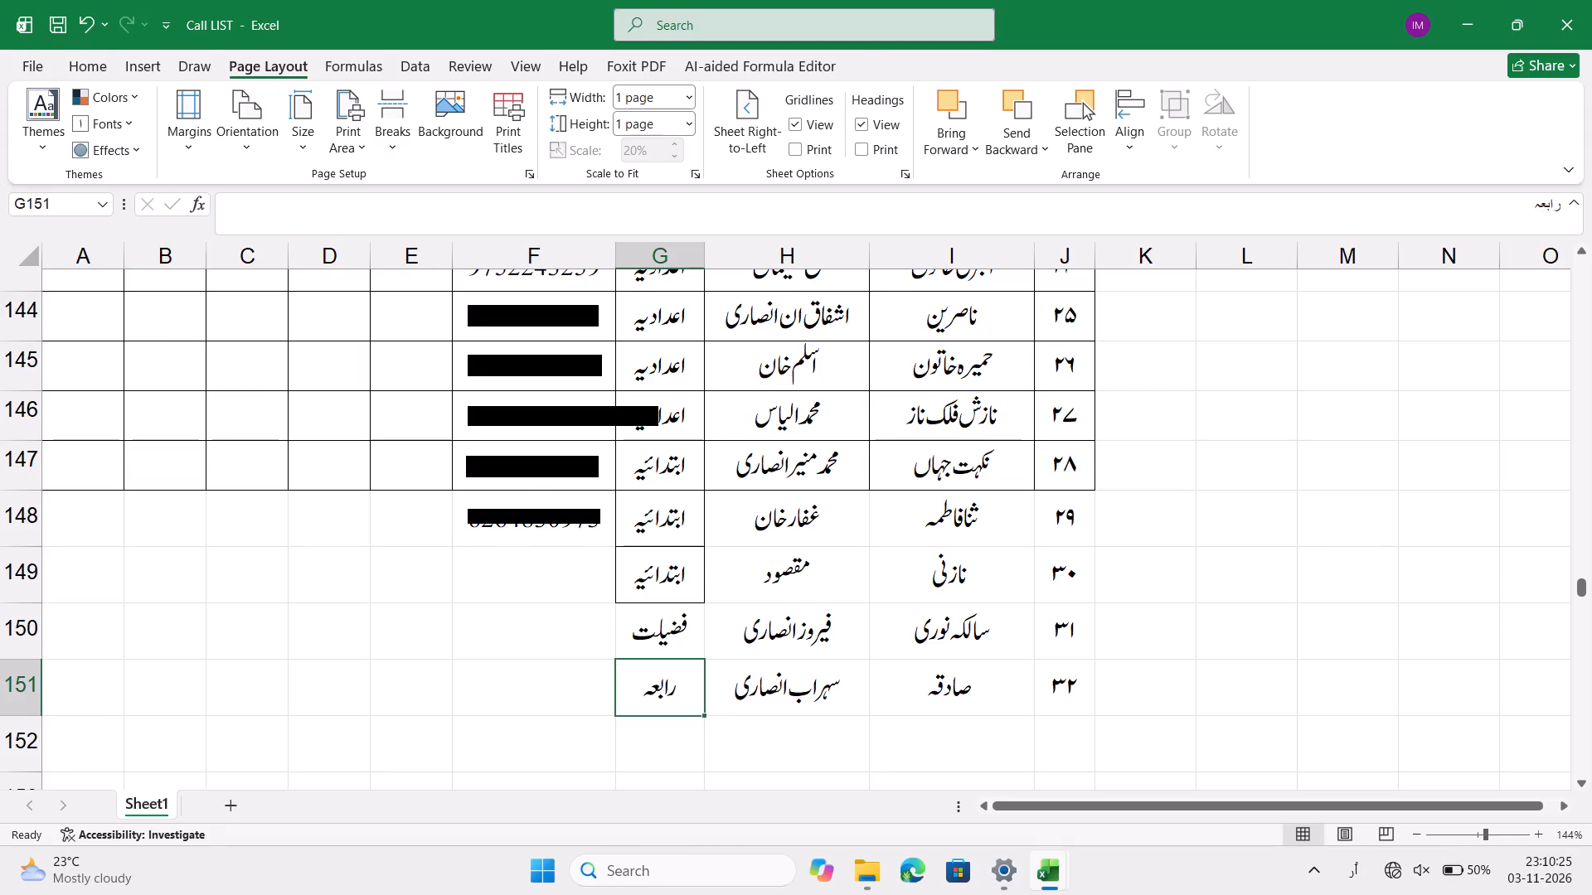
Copy only the formatting of A147:F147 onto A148:F151 so the new student rows get matching cell borders.
{"action": "scroll", "coordinate": [749, 605], "scroll_direction": "right", "scroll_amount": 1}
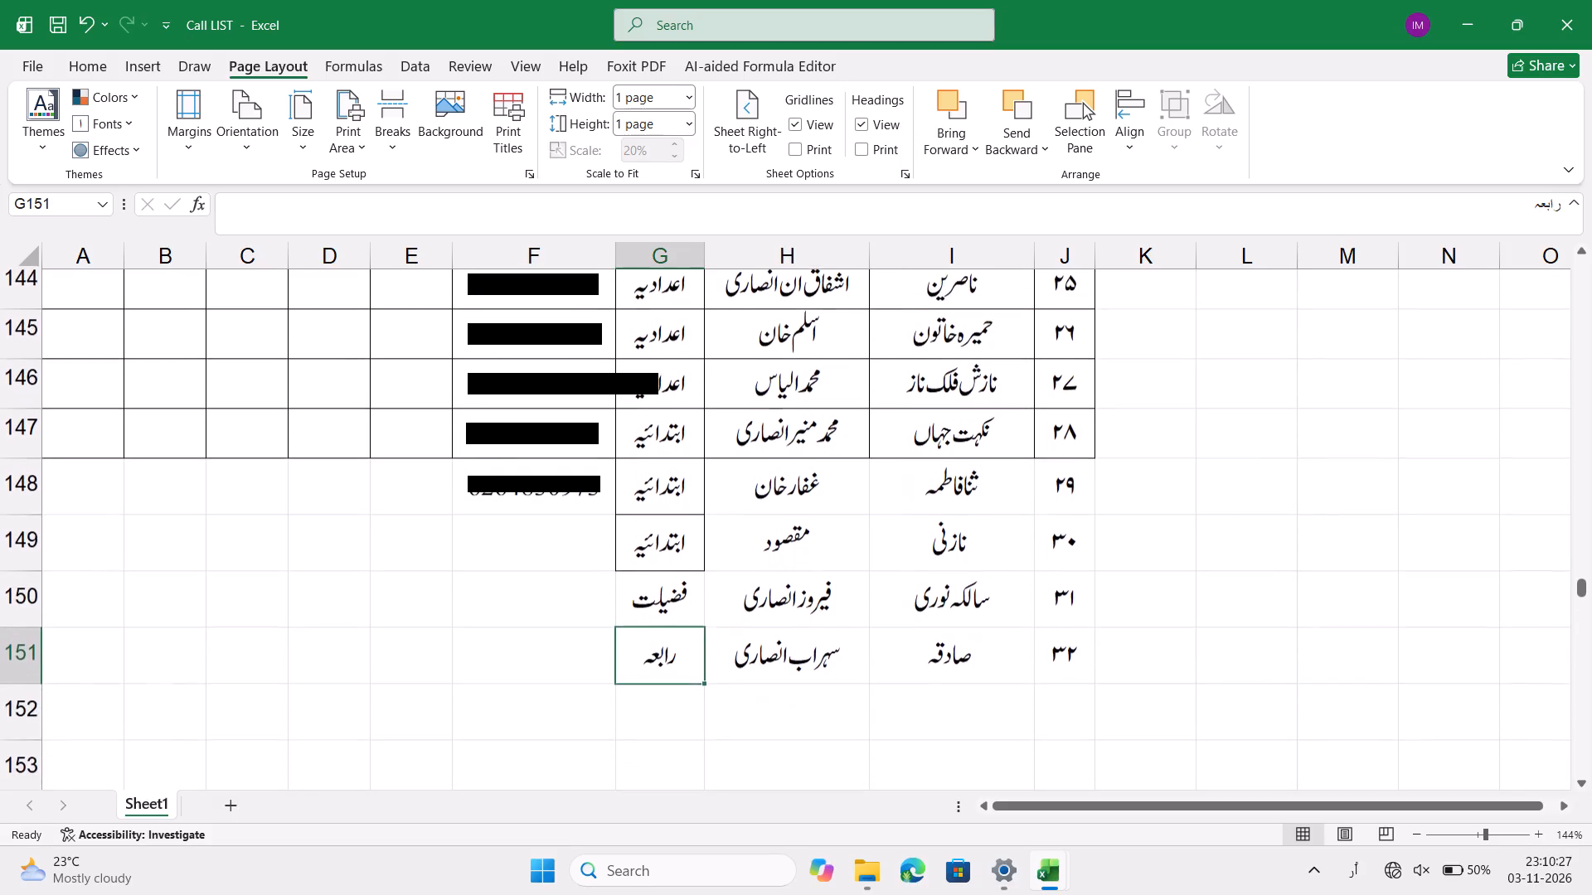
{"action": "left_click", "coordinate": [749, 605]}
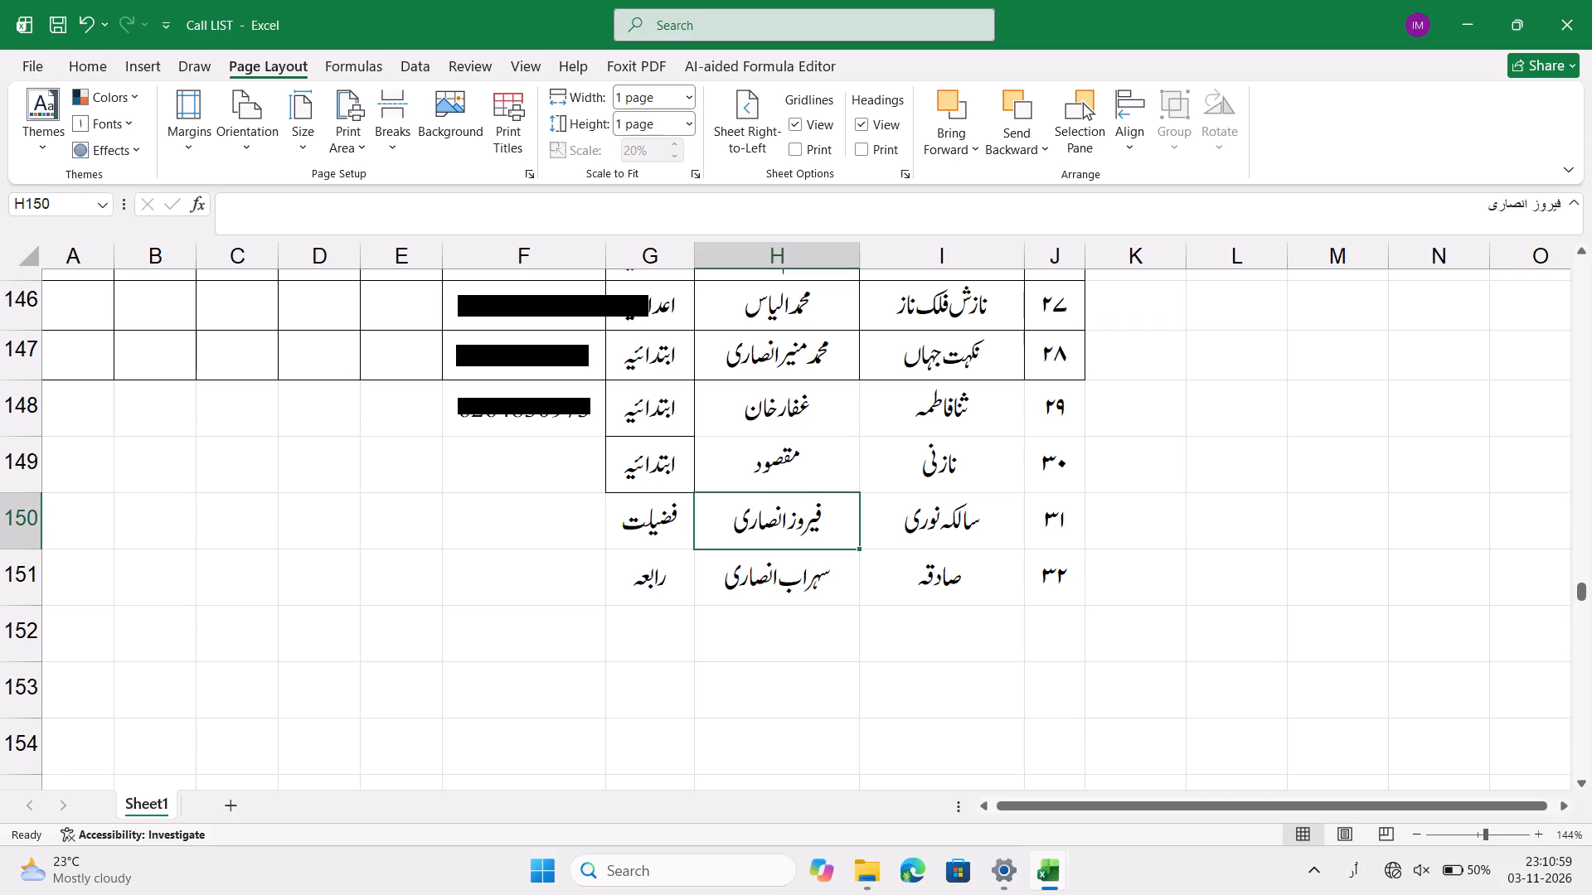
{"action": "left_click", "coordinate": [98, 363]}
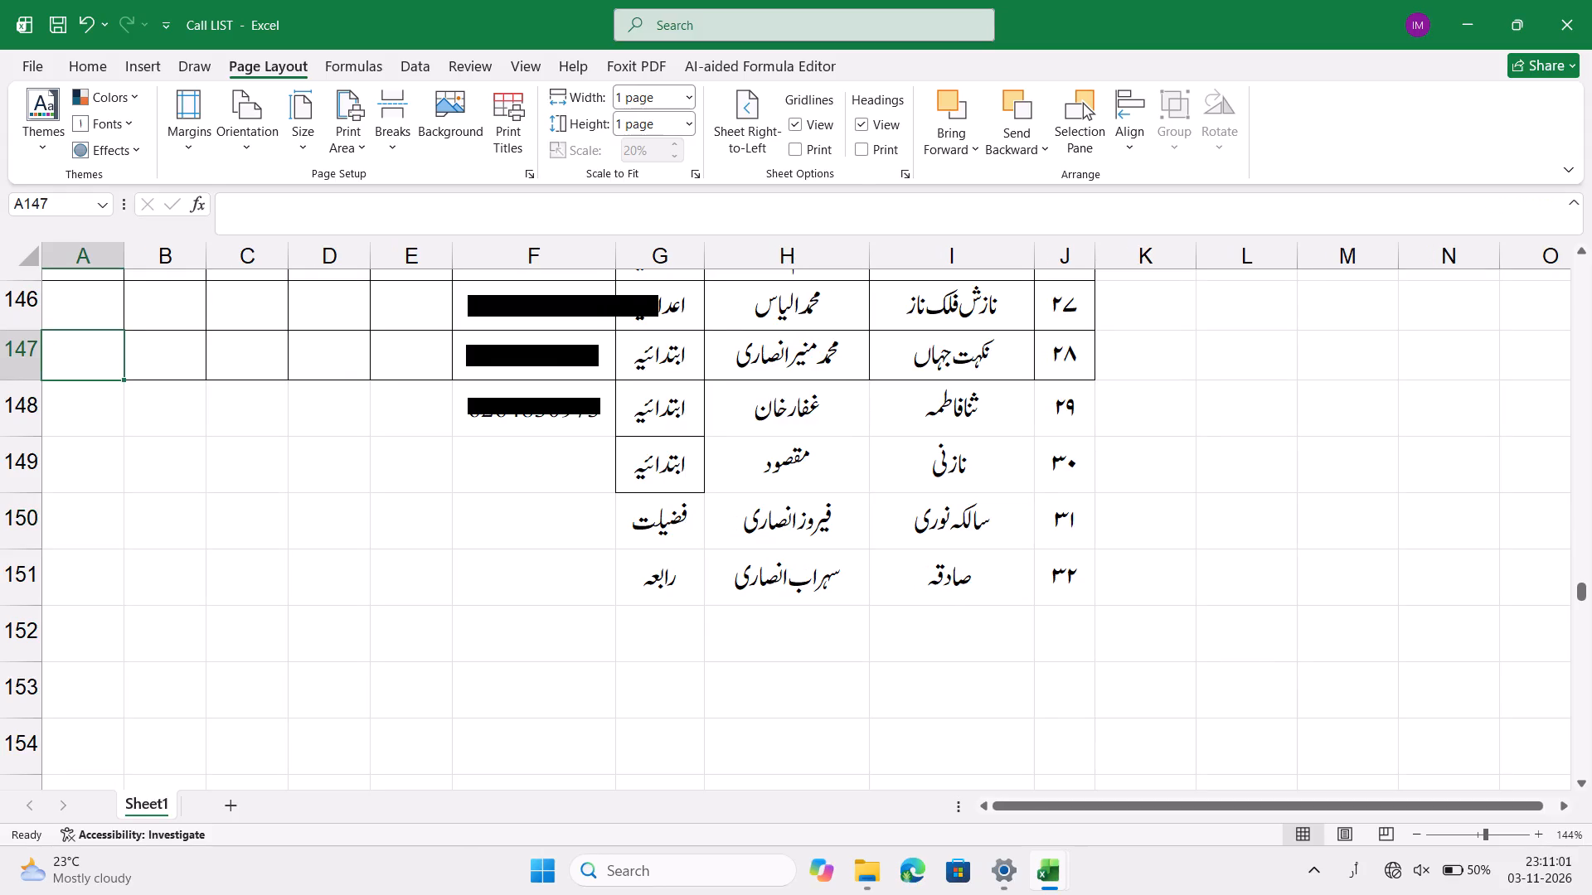
{"action": "left_click", "coordinate": [98, 363]}
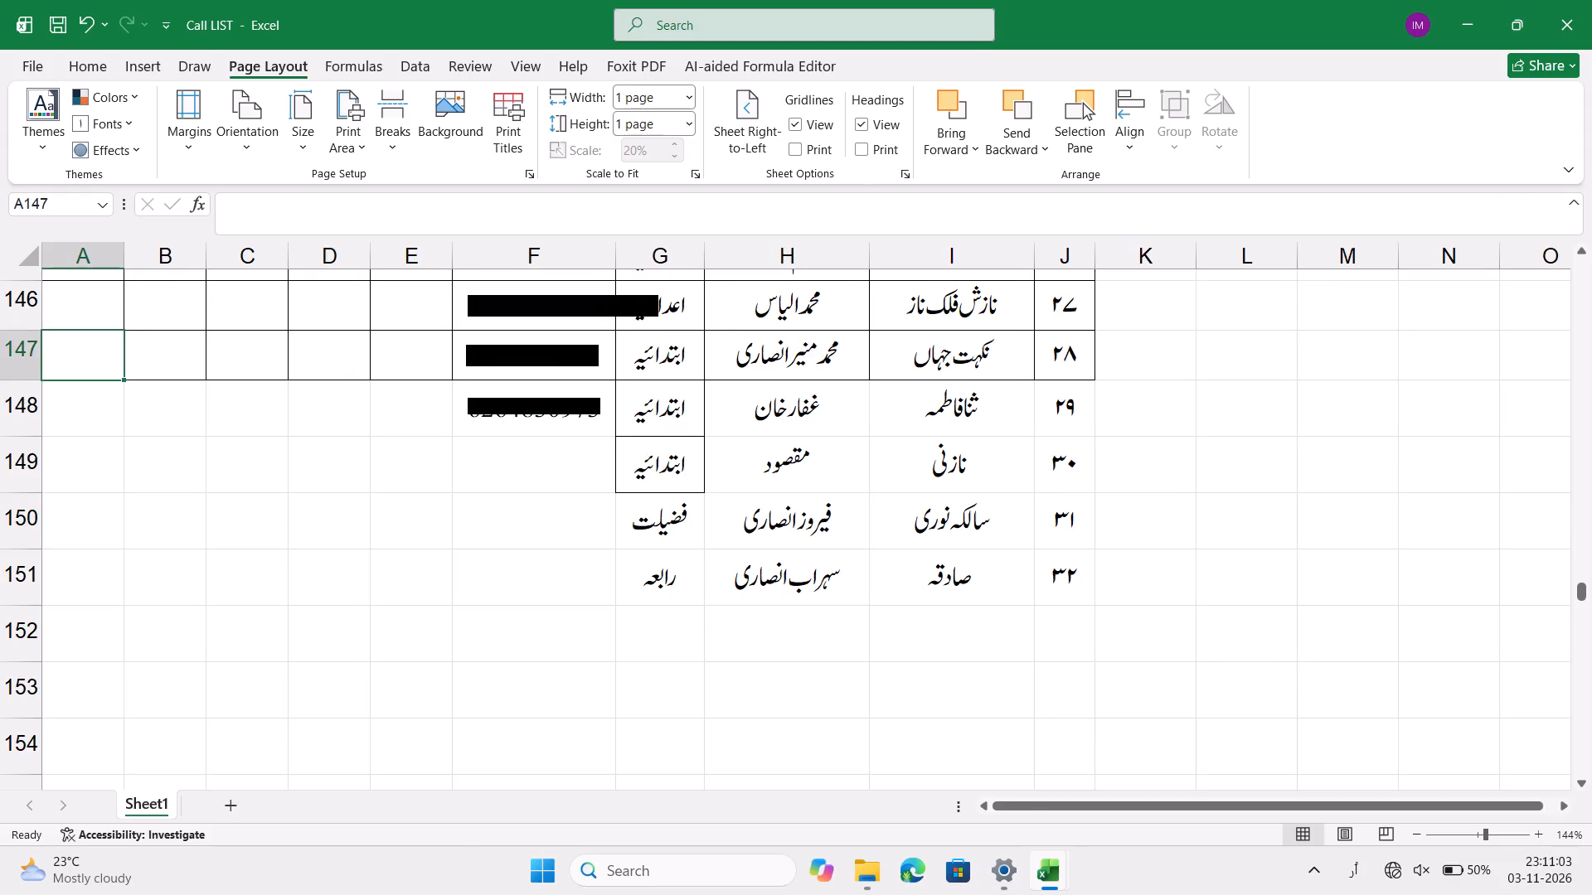
{"action": "left_click", "coordinate": [331, 365]}
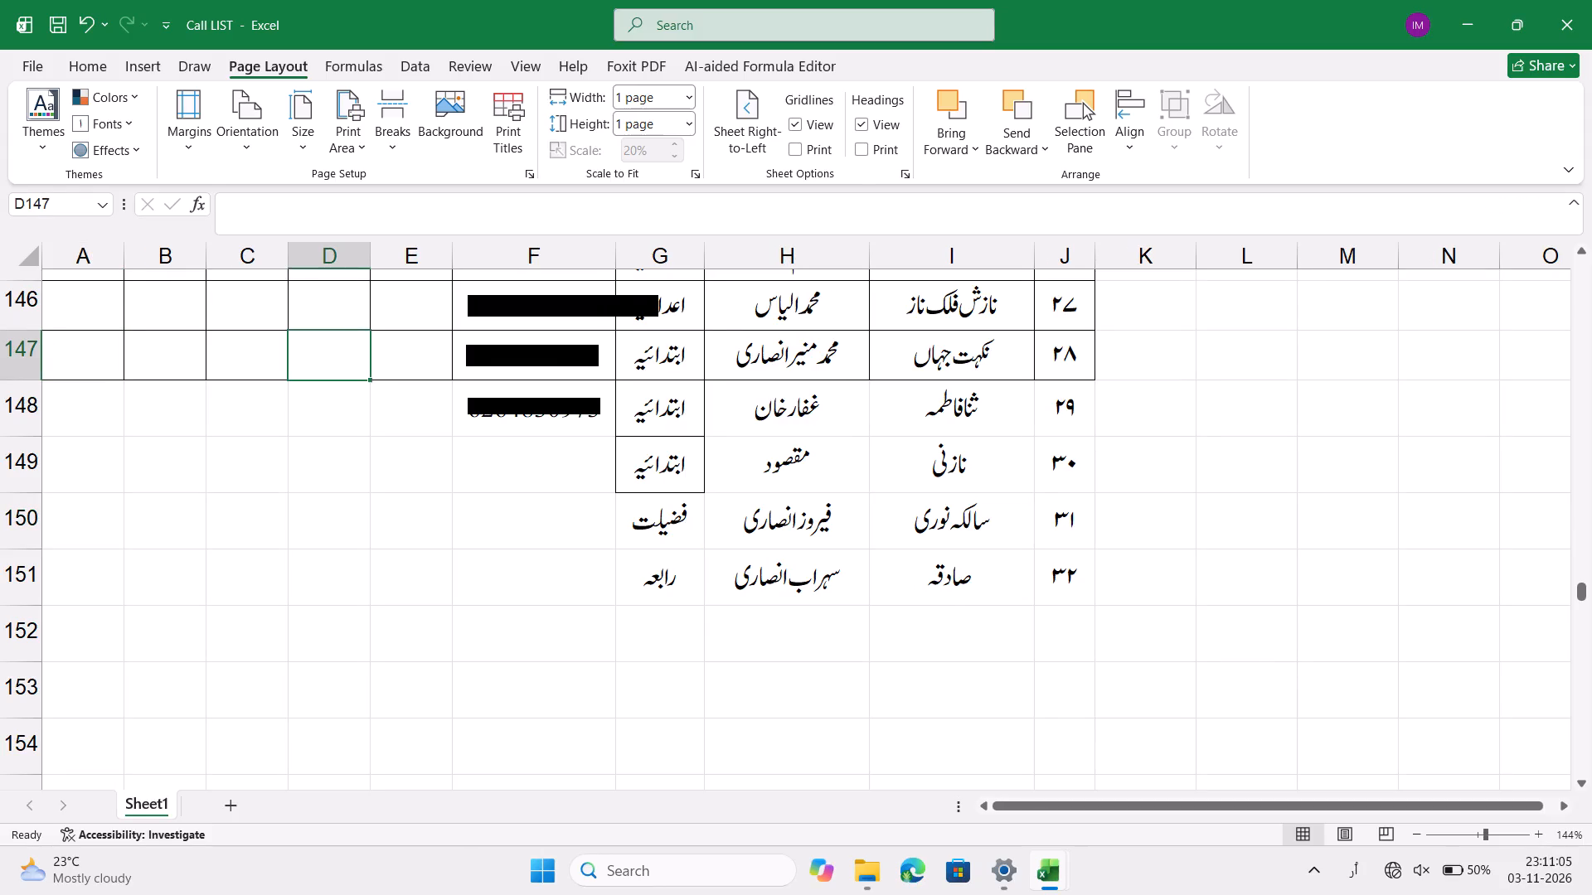
{"action": "left_click", "coordinate": [111, 365]}
{"action": "left_click_drag", "start_coordinate": [111, 365], "coordinate": [429, 372]}
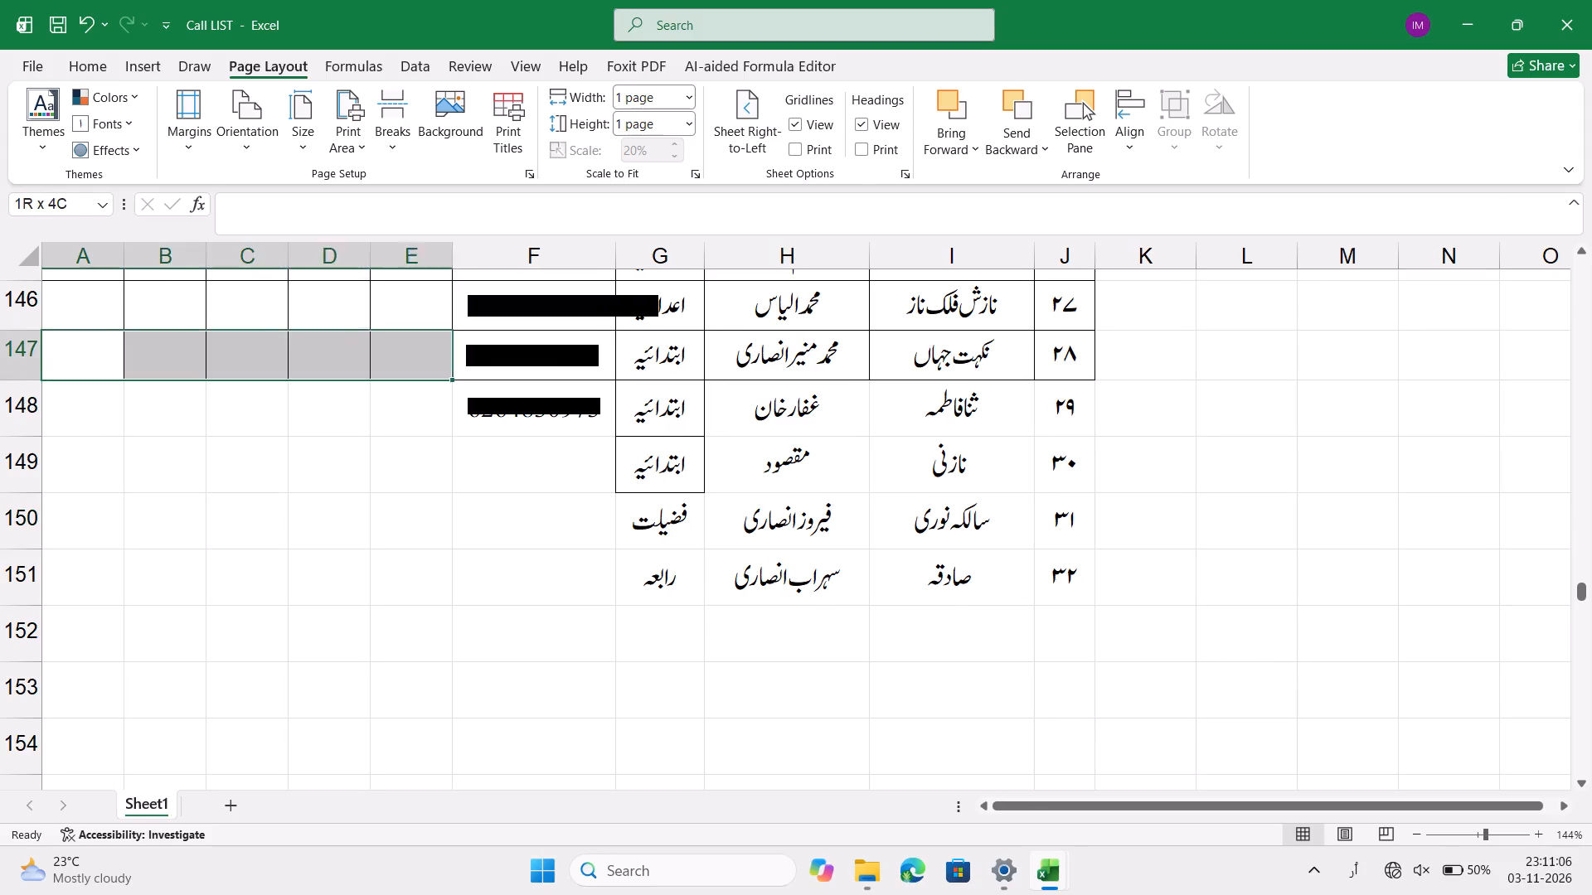
{"action": "left_click_drag", "start_coordinate": [429, 372], "coordinate": [879, 336]}
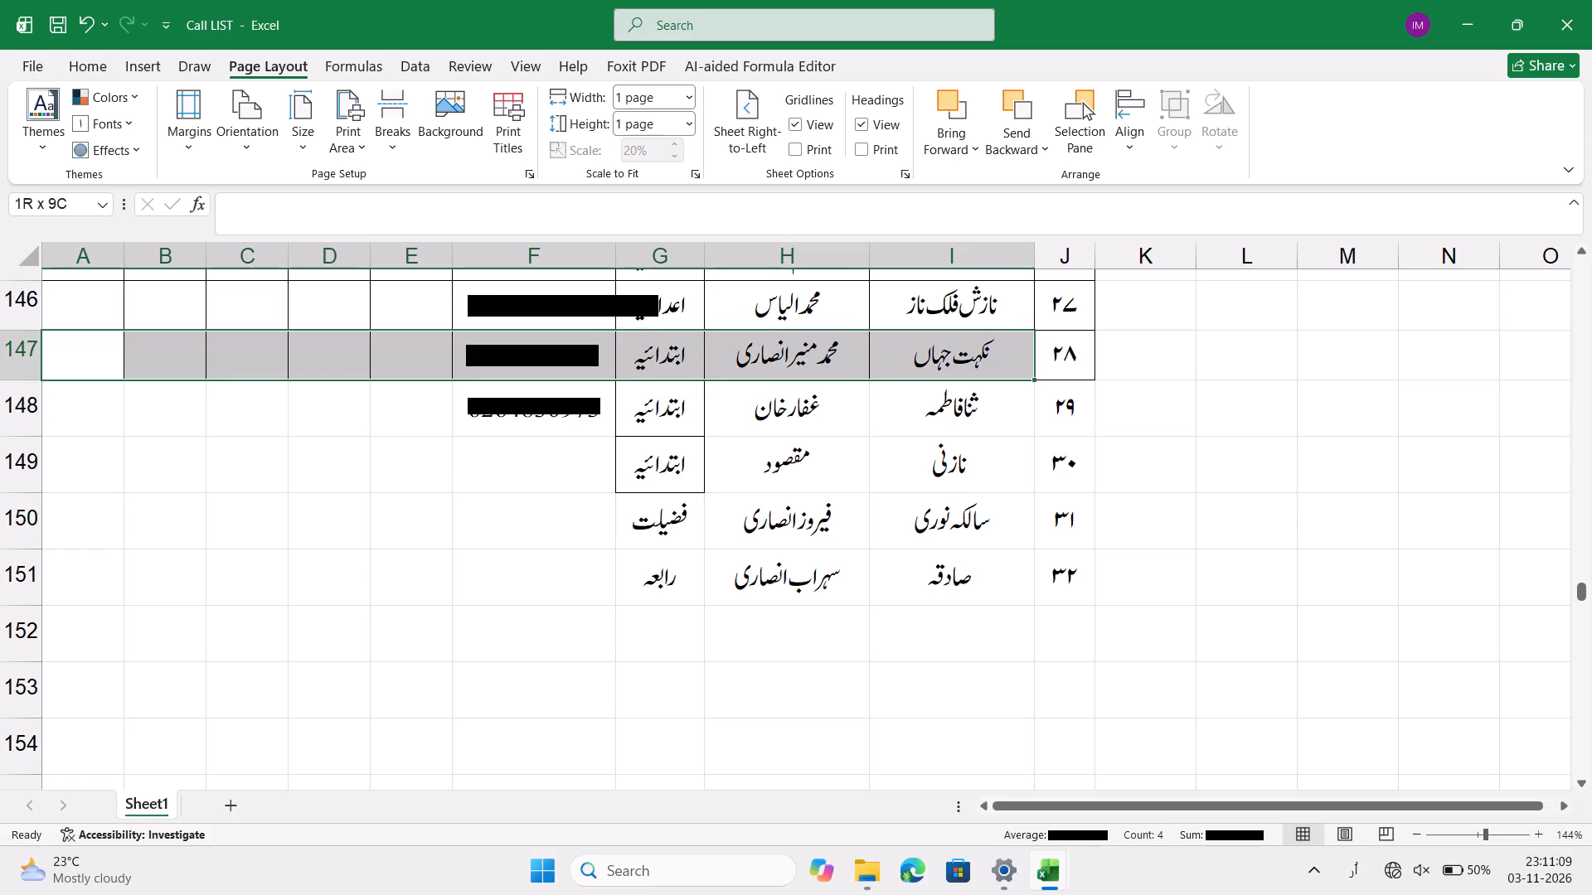
{"action": "left_click_drag", "start_coordinate": [879, 336], "coordinate": [624, 333]}
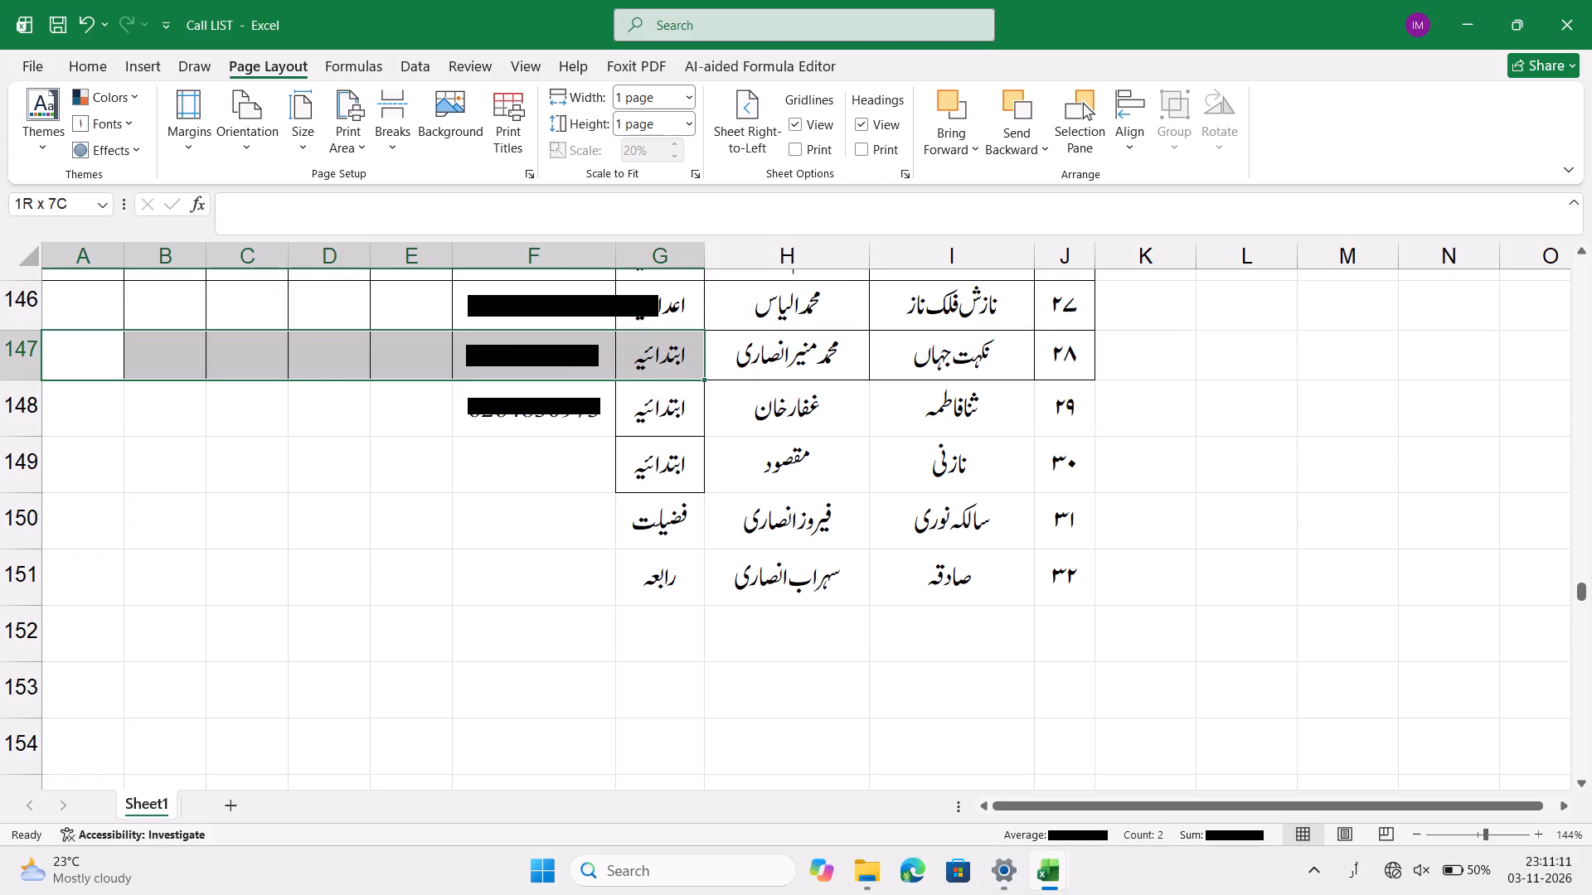
{"action": "left_click_drag", "start_coordinate": [624, 333], "coordinate": [414, 346]}
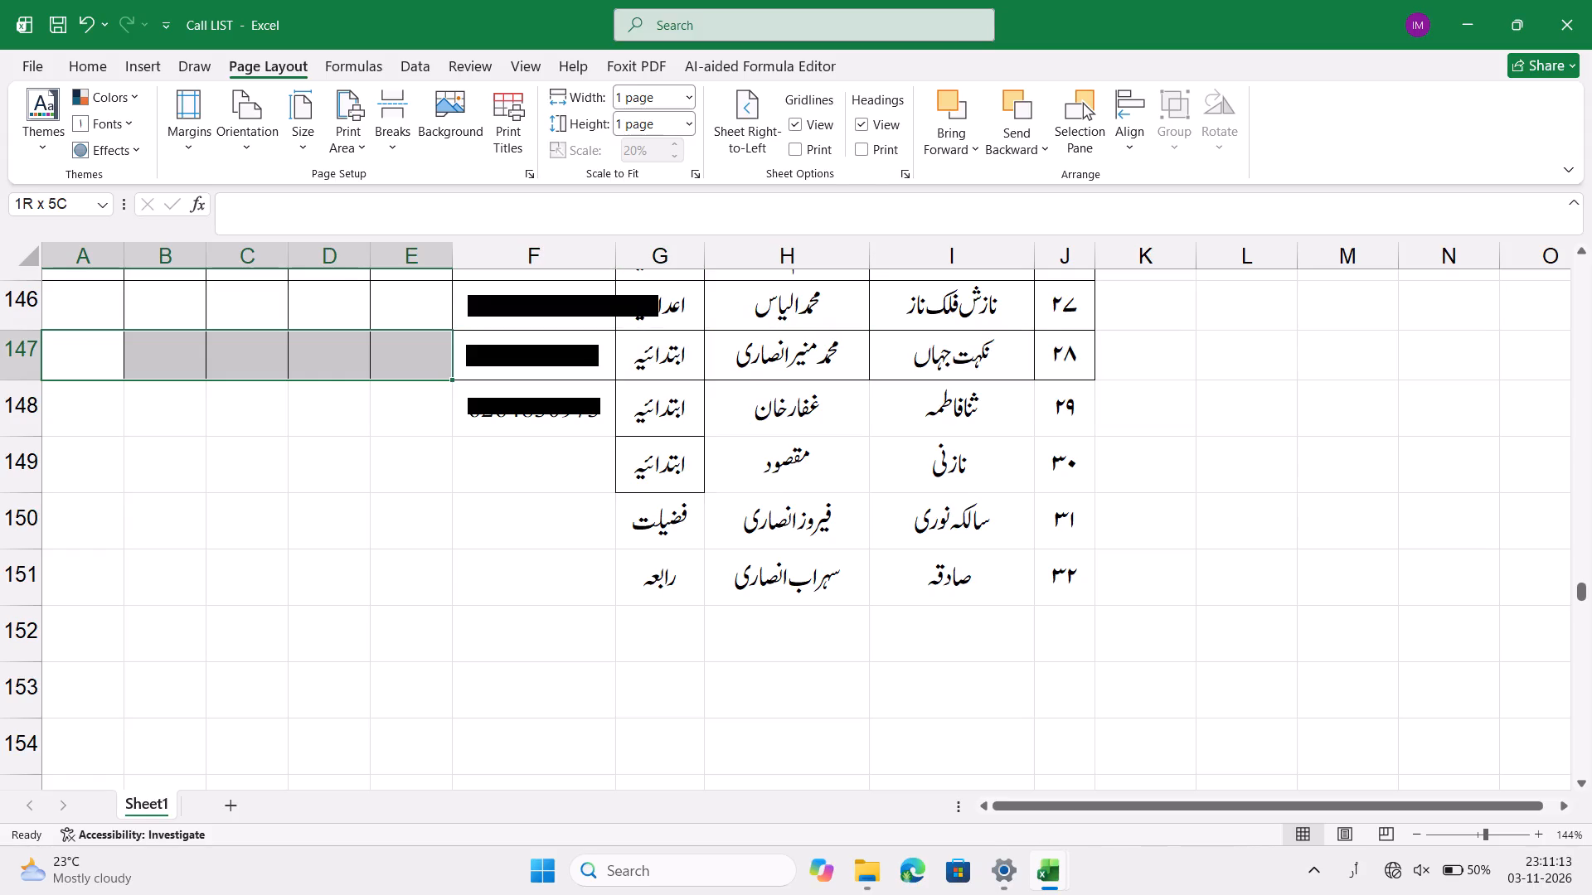
{"action": "left_click_drag", "start_coordinate": [414, 346], "coordinate": [502, 343]}
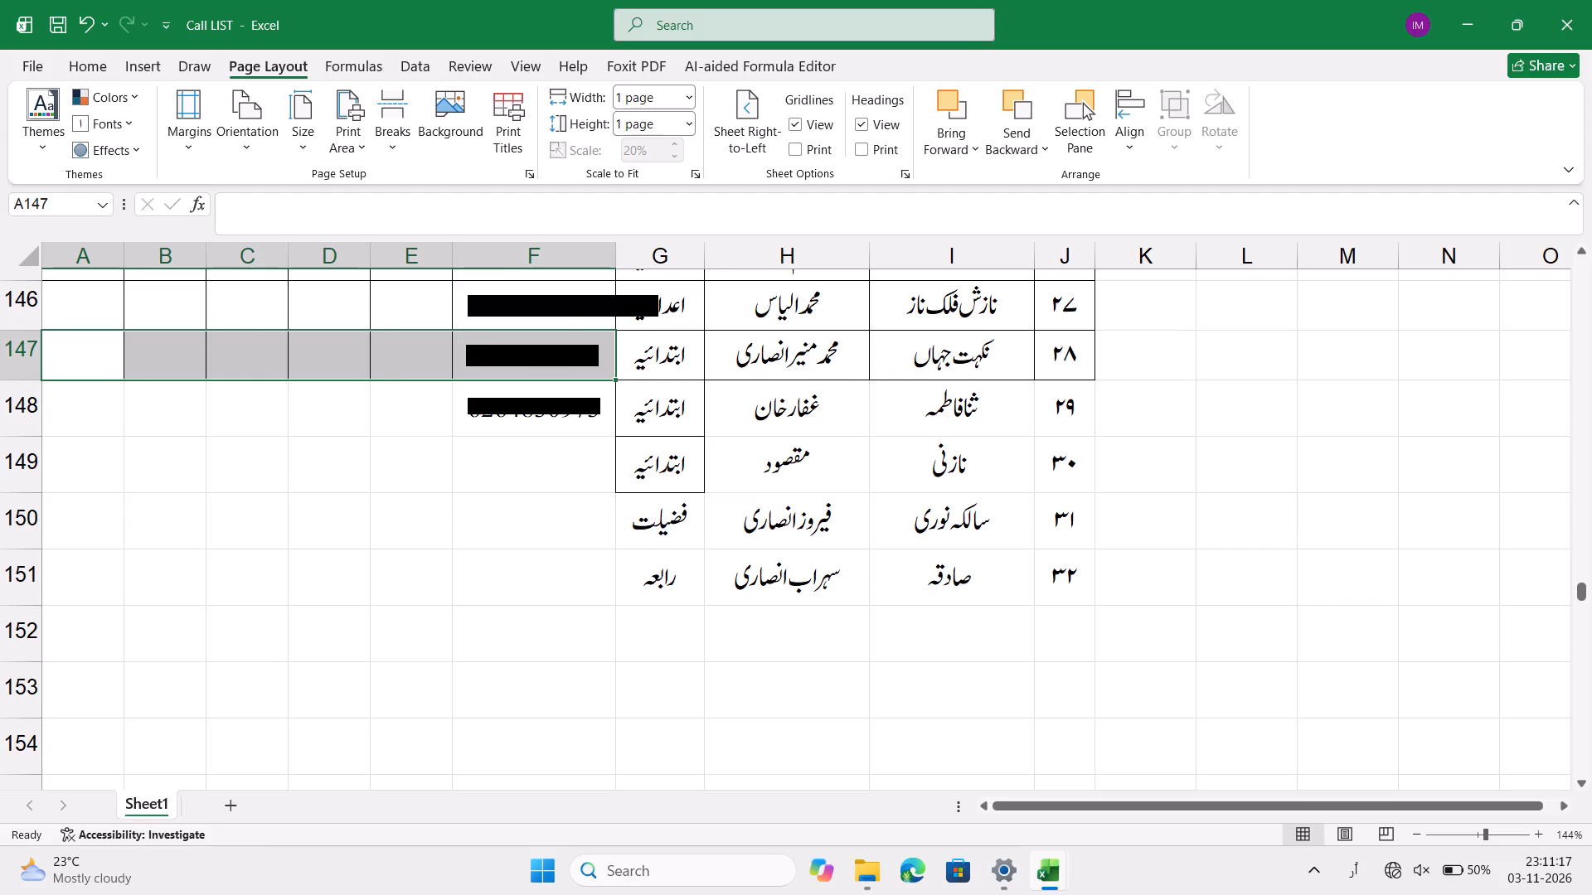
{"action": "key", "text": "ctrl+c"}
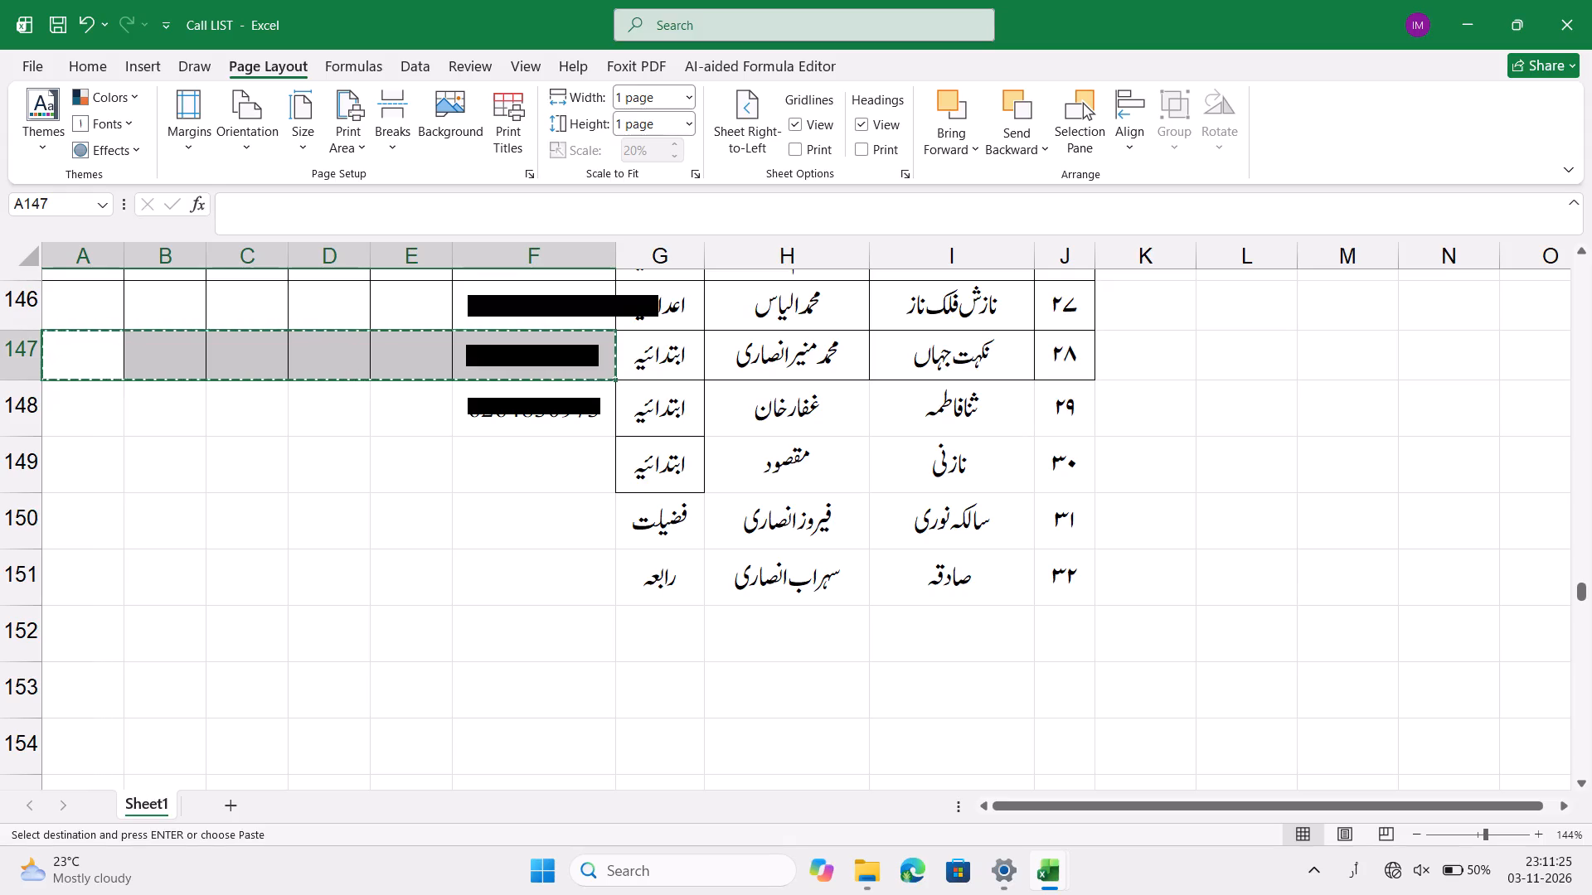
{"action": "left_click", "coordinate": [348, 619]}
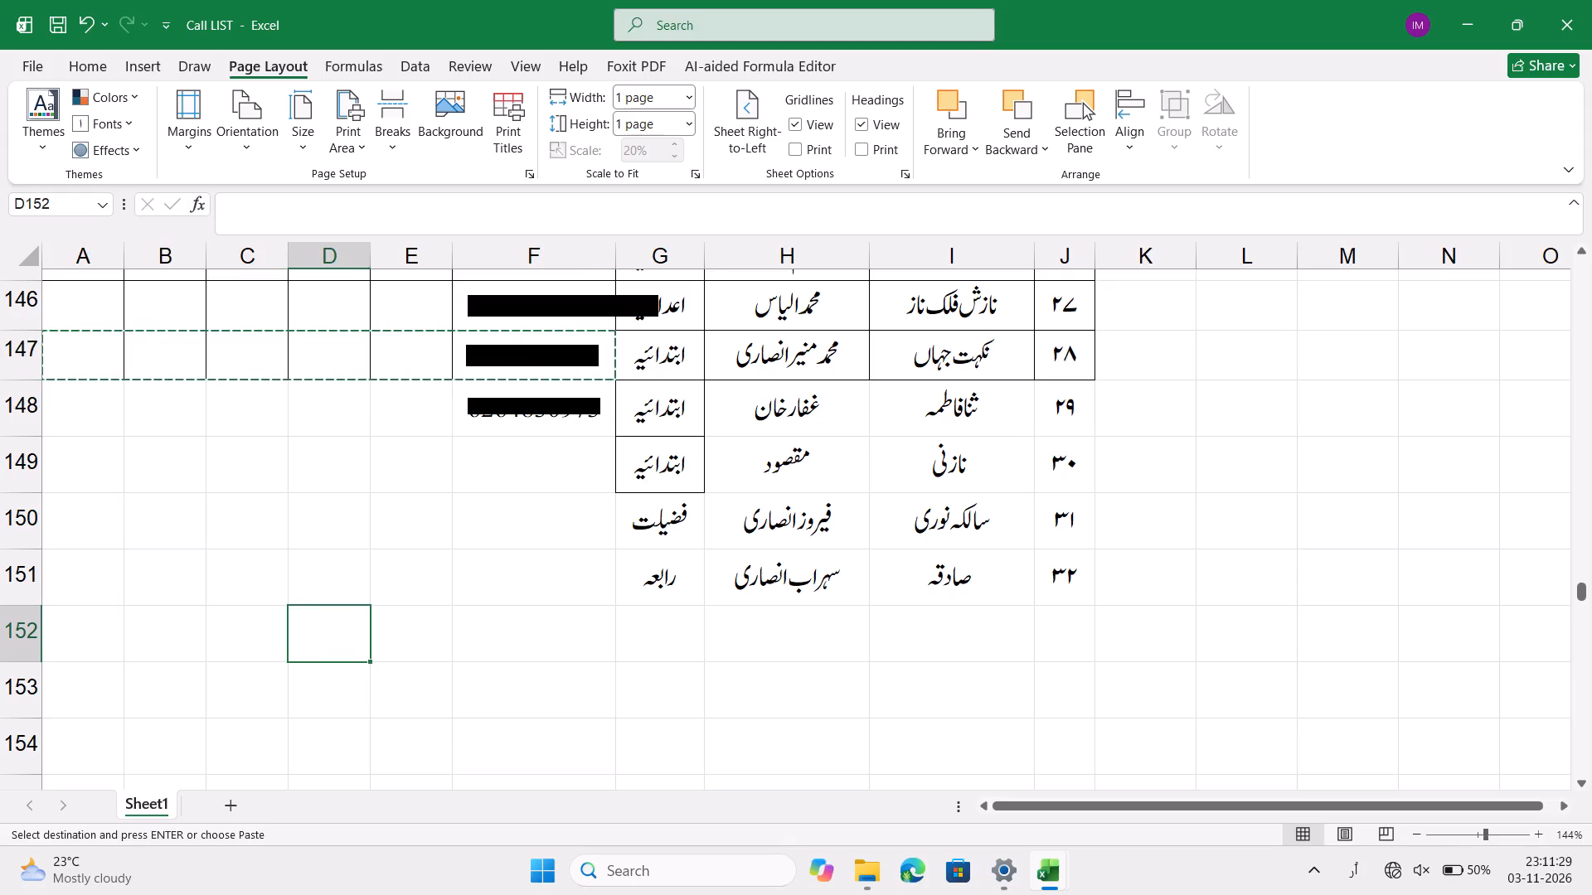
{"action": "left_click_drag", "start_coordinate": [100, 420], "coordinate": [551, 496]}
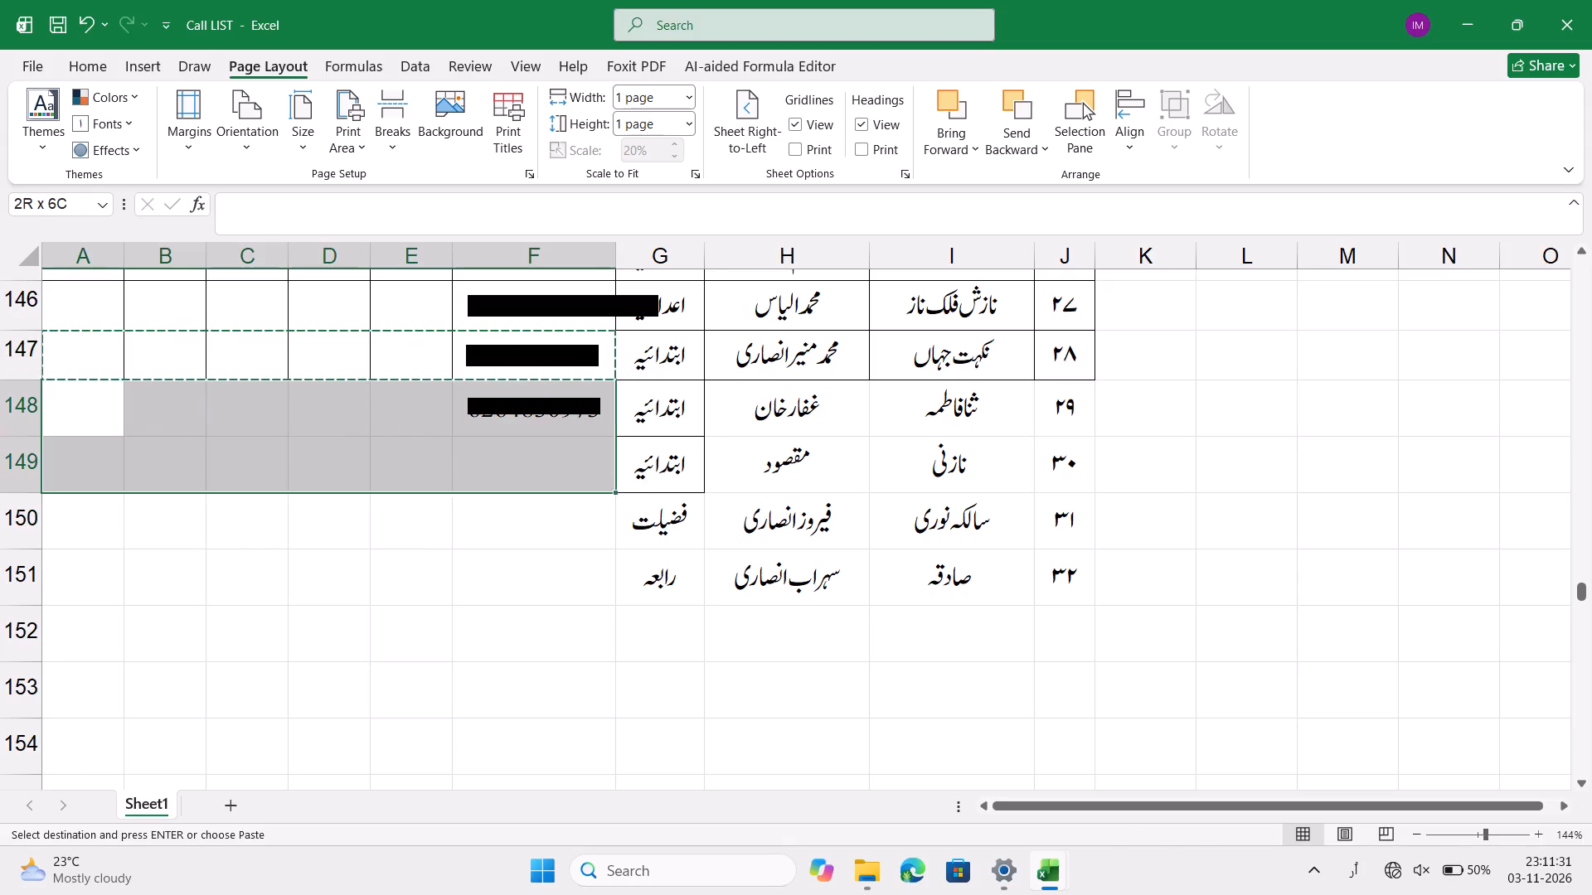
{"action": "left_click_drag", "start_coordinate": [551, 496], "coordinate": [621, 561]}
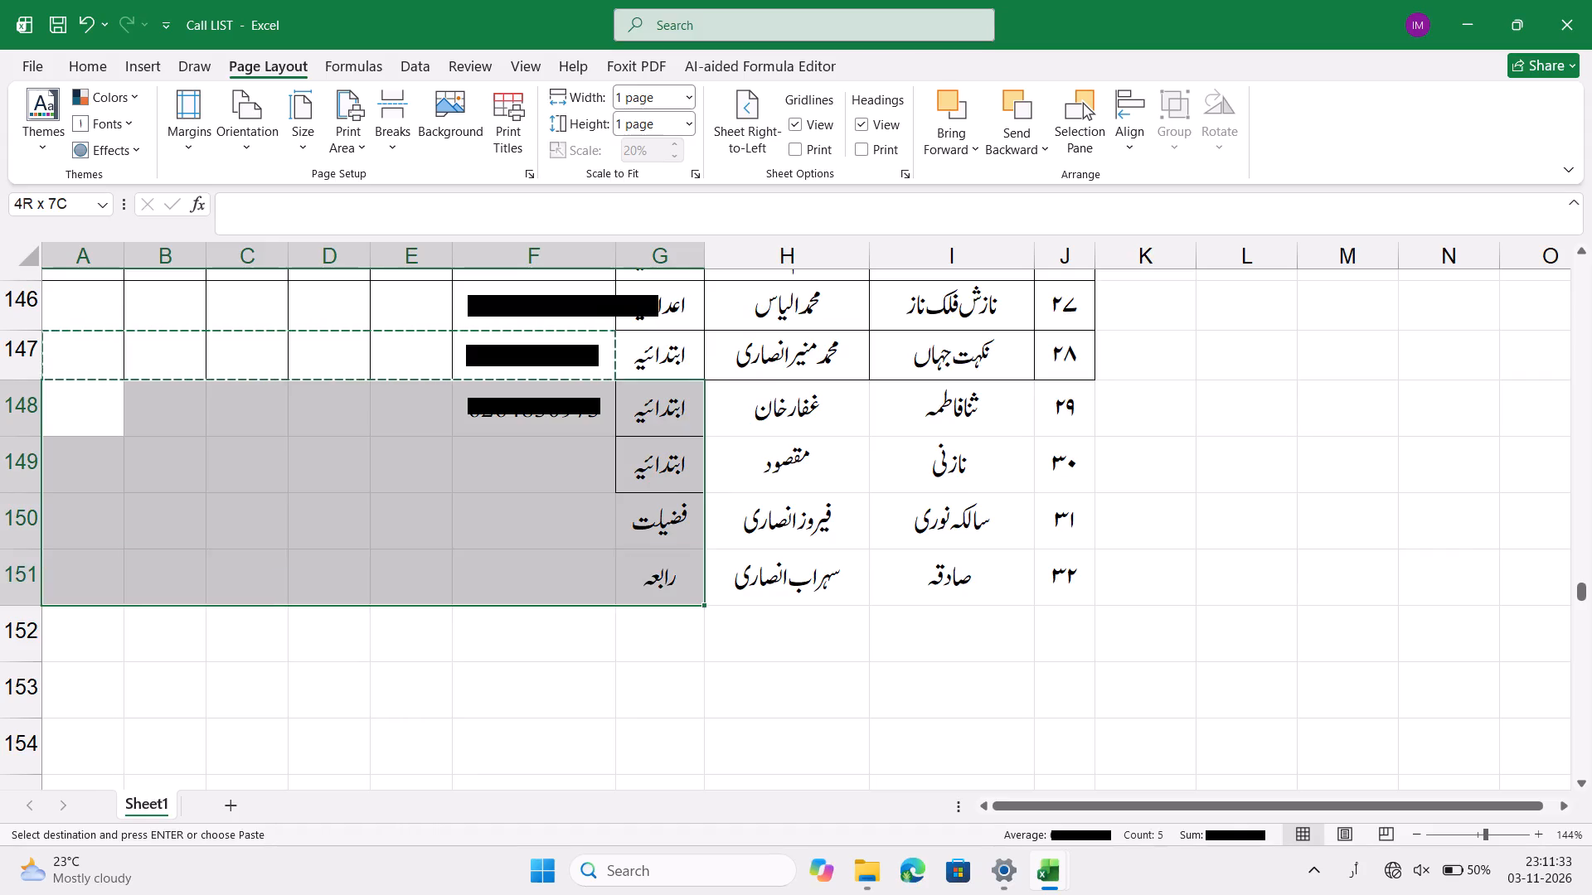
{"action": "left_click_drag", "start_coordinate": [621, 561], "coordinate": [576, 556]}
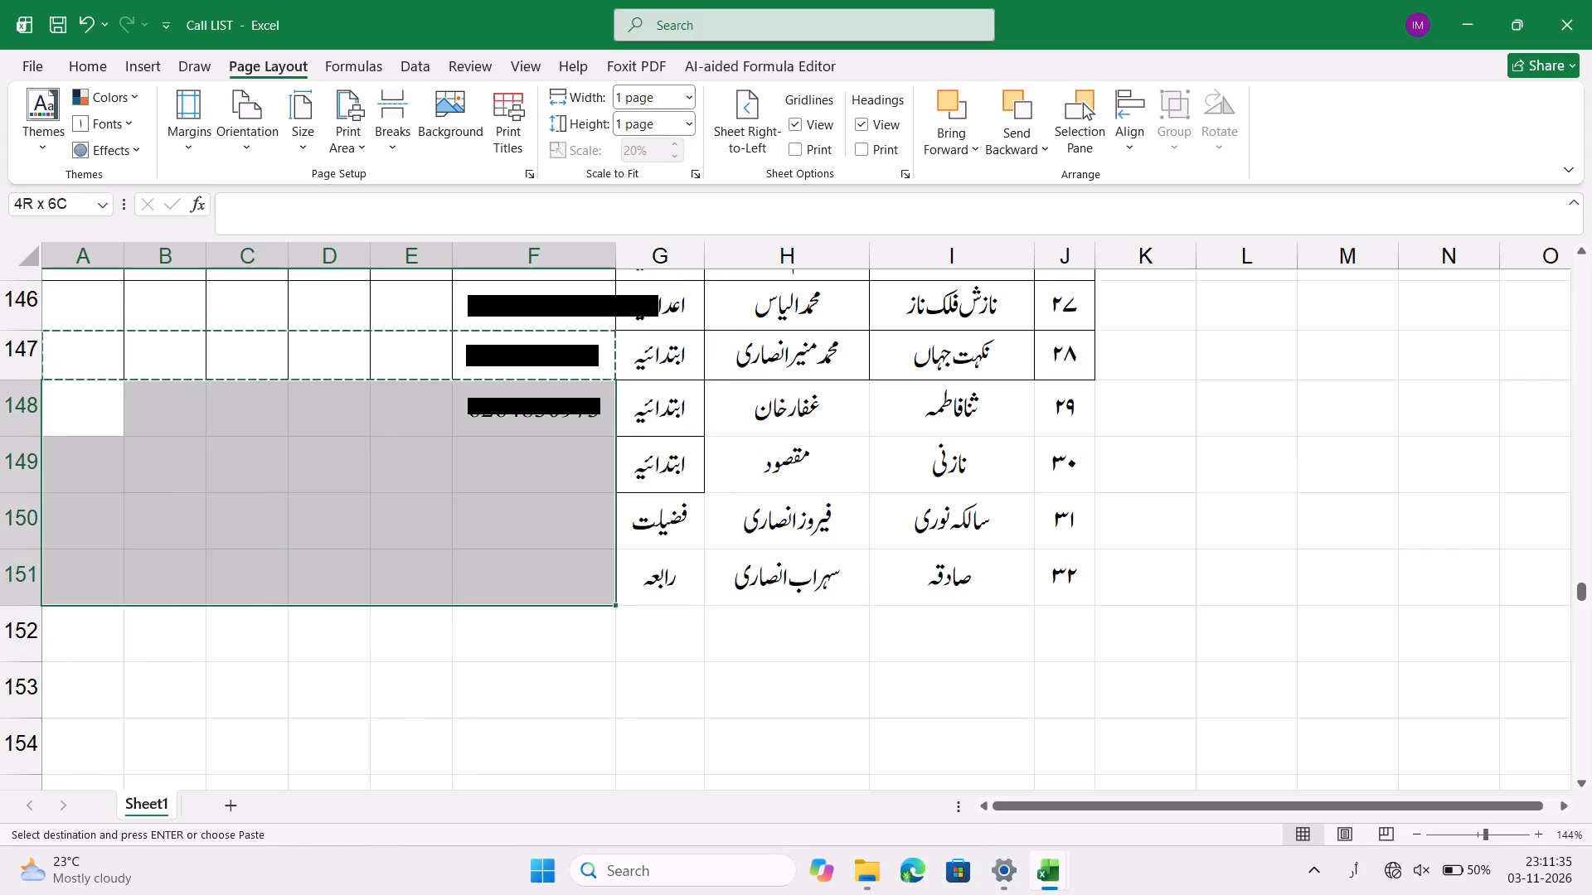
{"action": "left_click_drag", "start_coordinate": [576, 556], "coordinate": [576, 555]}
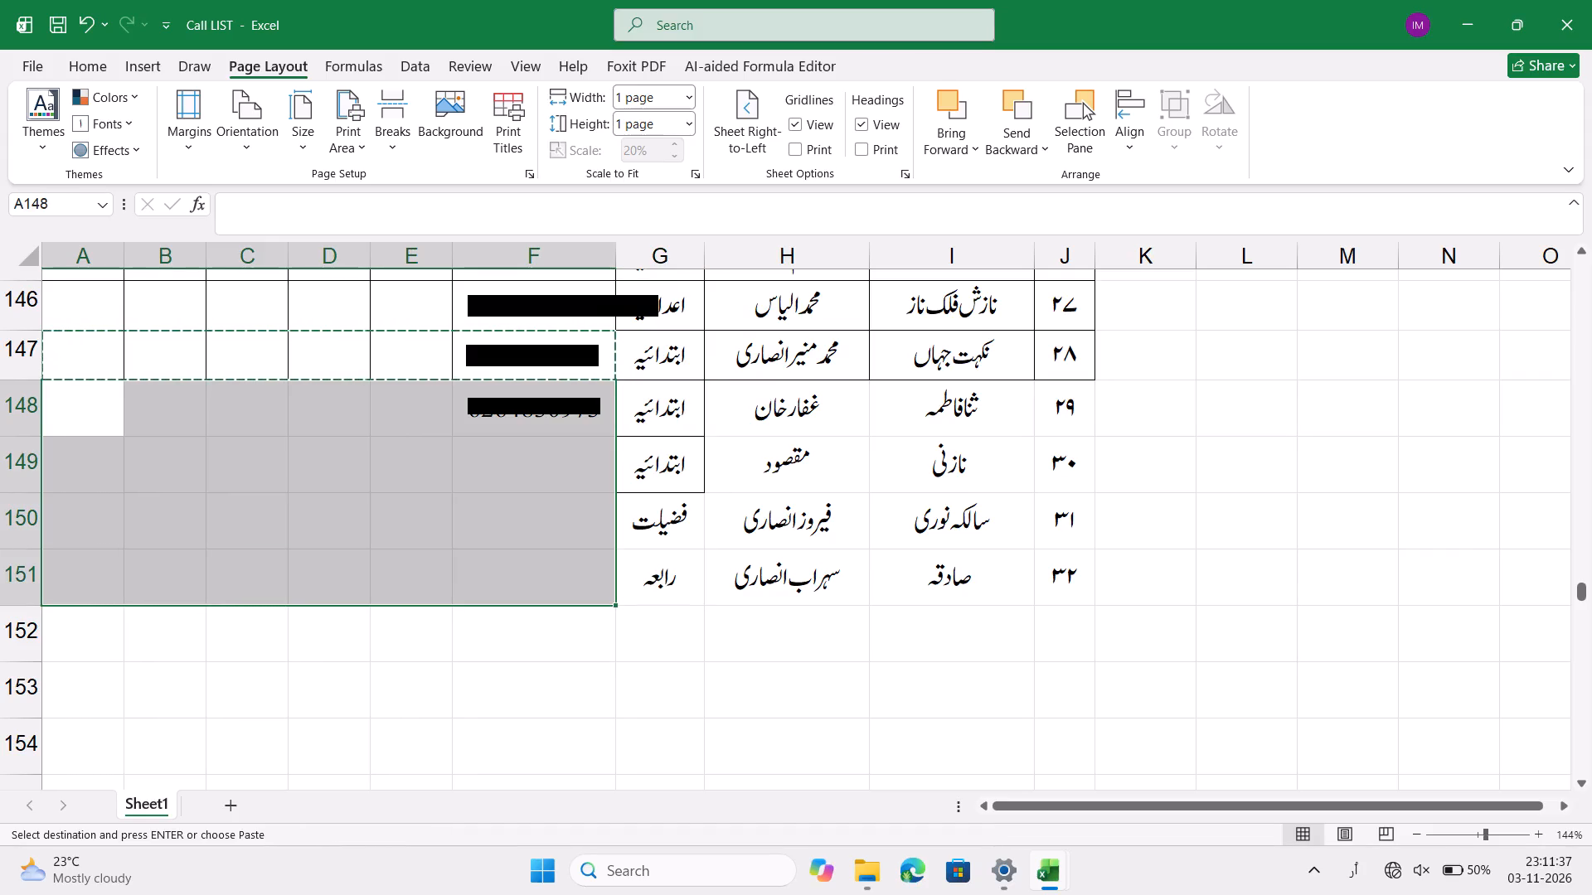
{"action": "right_click", "coordinate": [576, 555]}
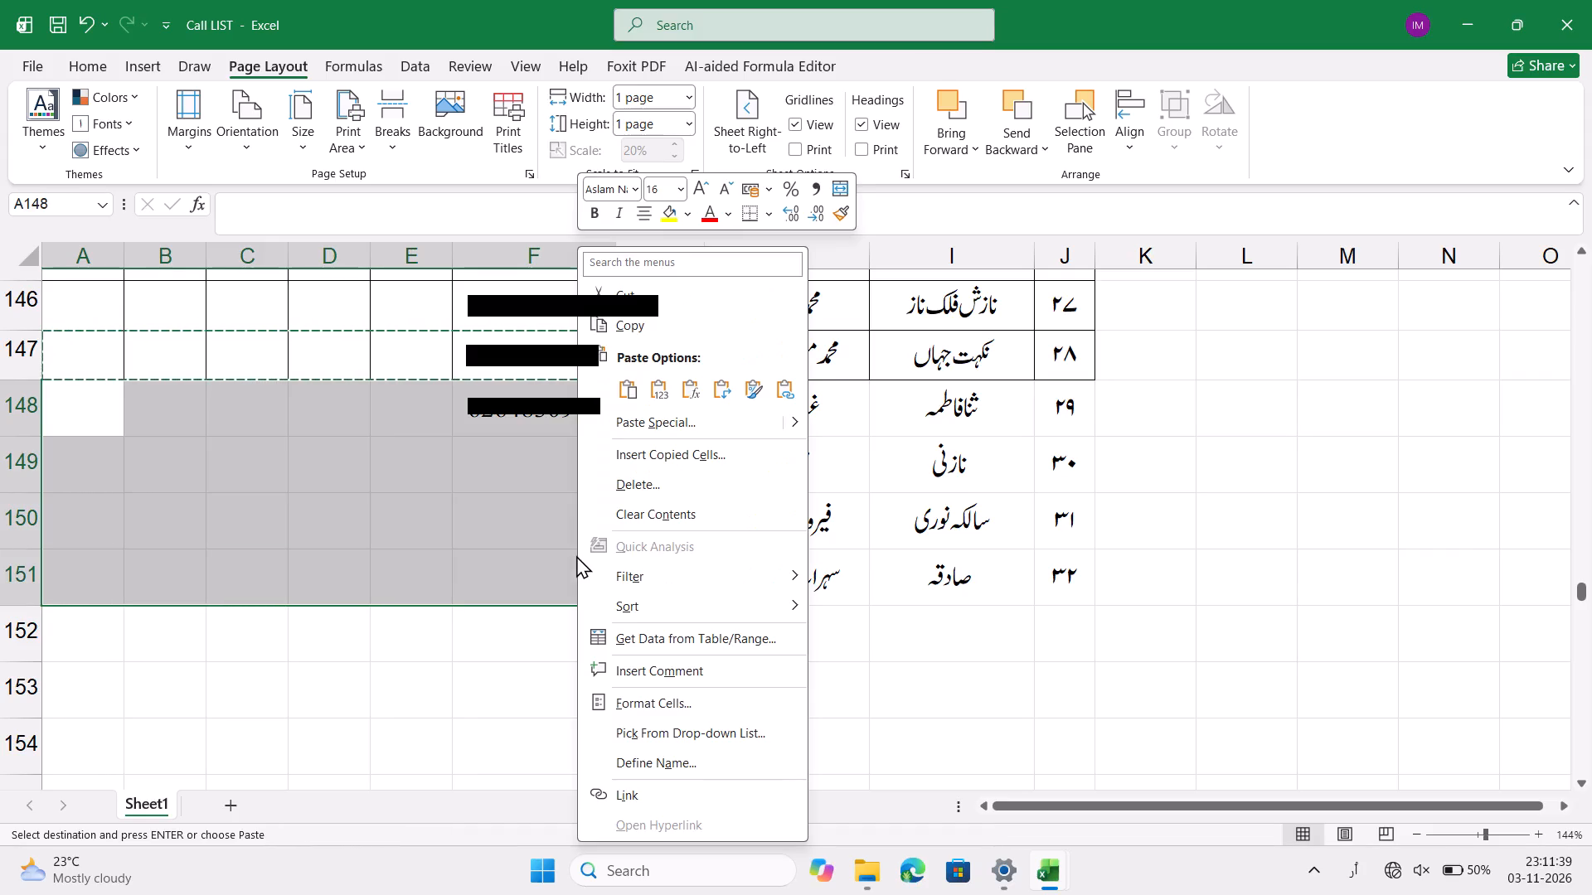
{"action": "left_click", "coordinate": [754, 389]}
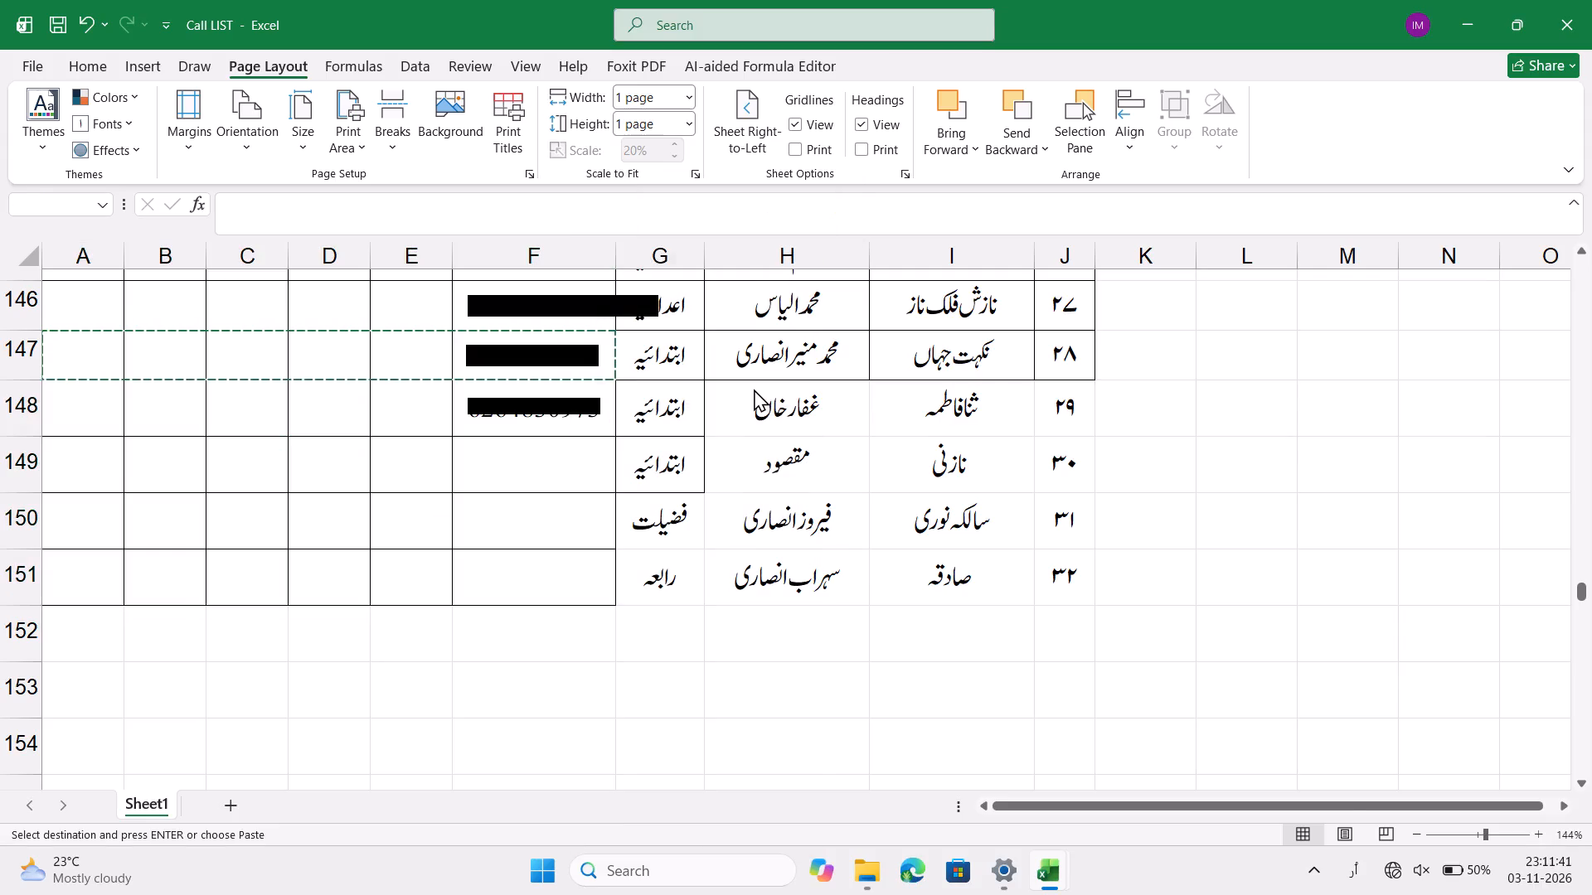
Copy G147:J147 as the formatting source for the class, name and serial number columns.
{"action": "left_click", "coordinate": [653, 506]}
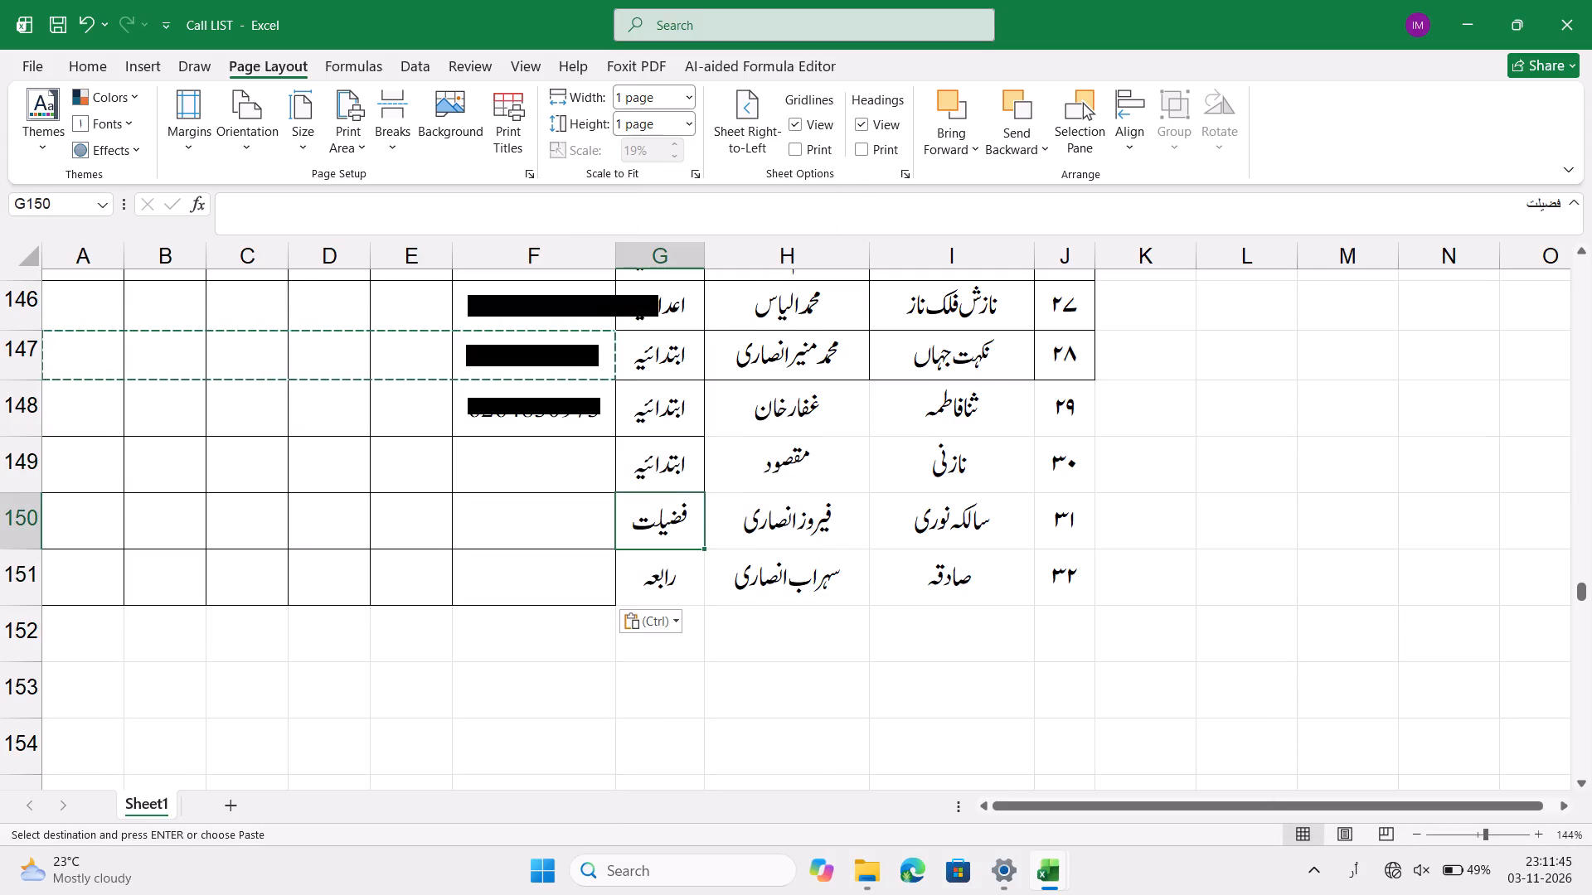
{"action": "left_click_drag", "start_coordinate": [970, 365], "coordinate": [895, 367]}
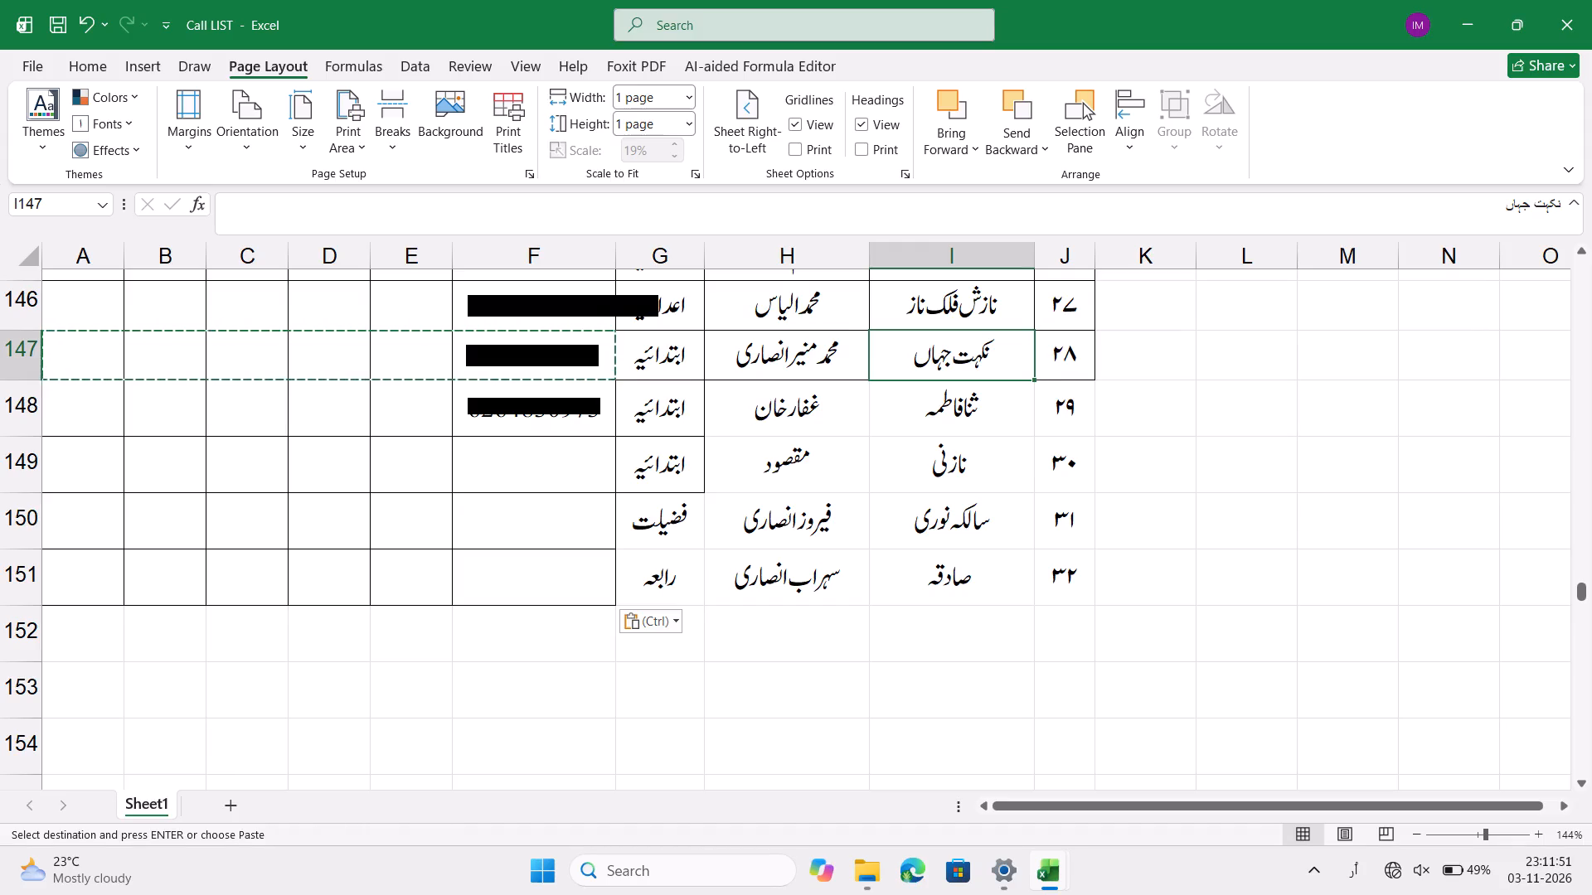
{"action": "left_click_drag", "start_coordinate": [684, 346], "coordinate": [1005, 353]}
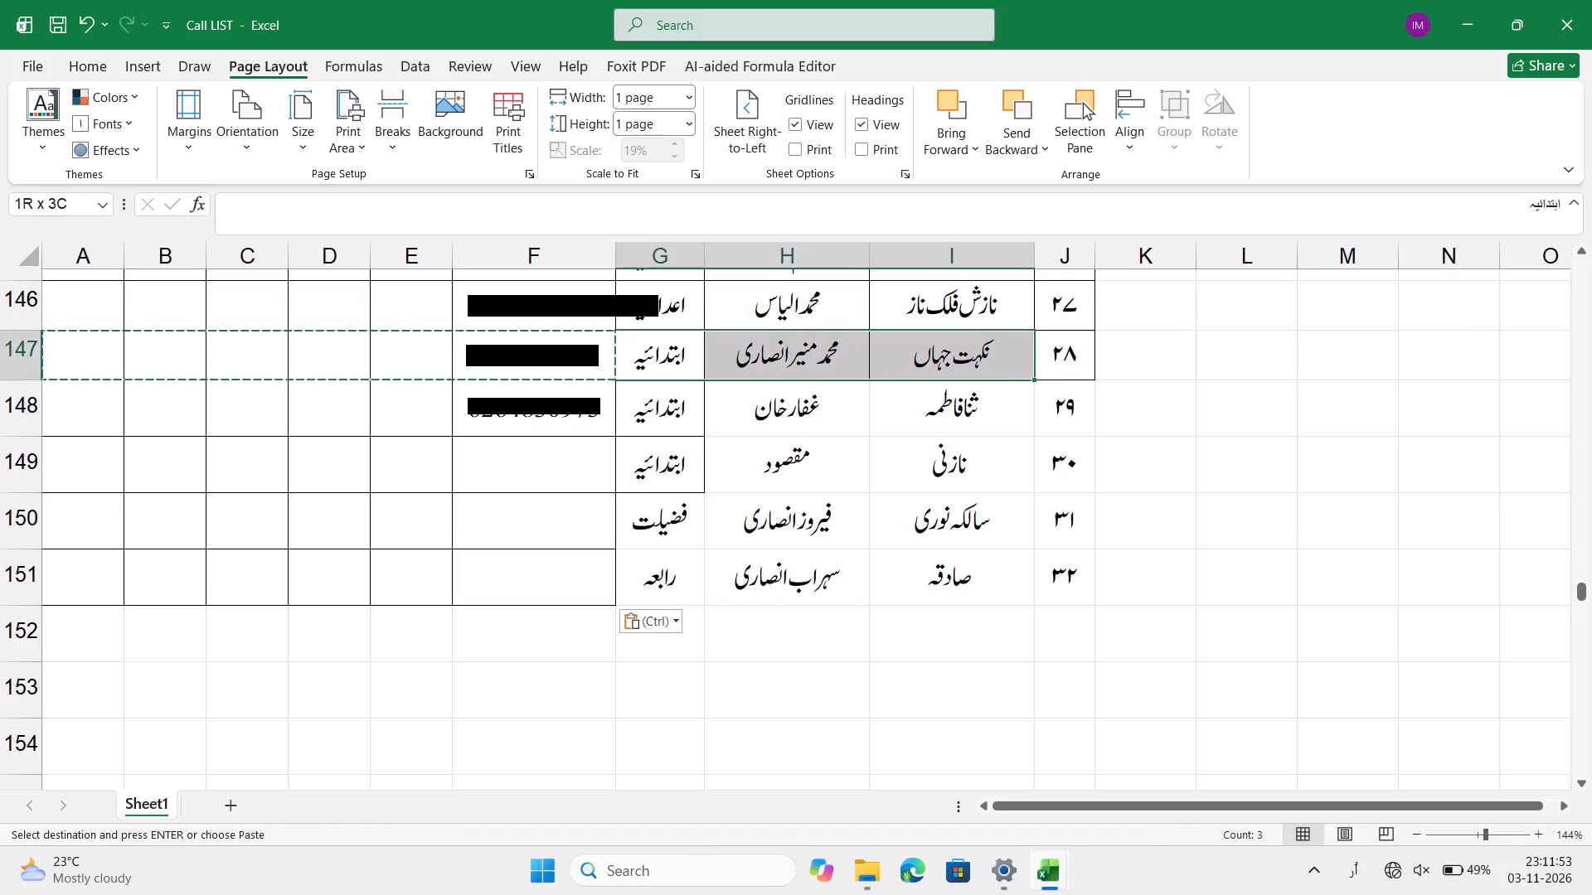
{"action": "left_click_drag", "start_coordinate": [1005, 353], "coordinate": [1036, 343]}
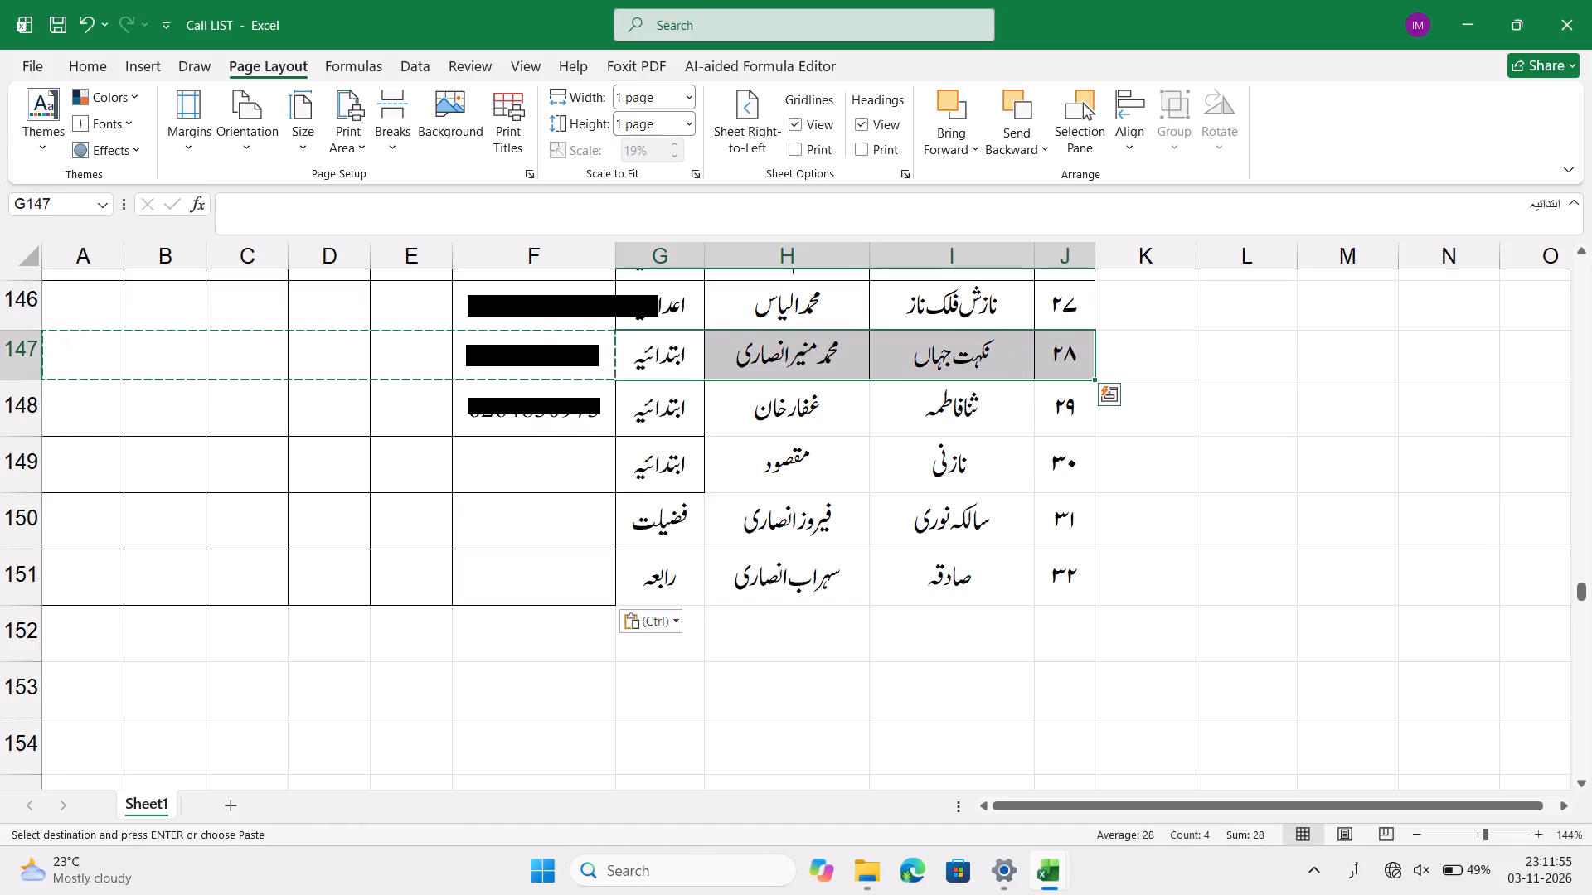
{"action": "key", "text": "ctrl+c"}
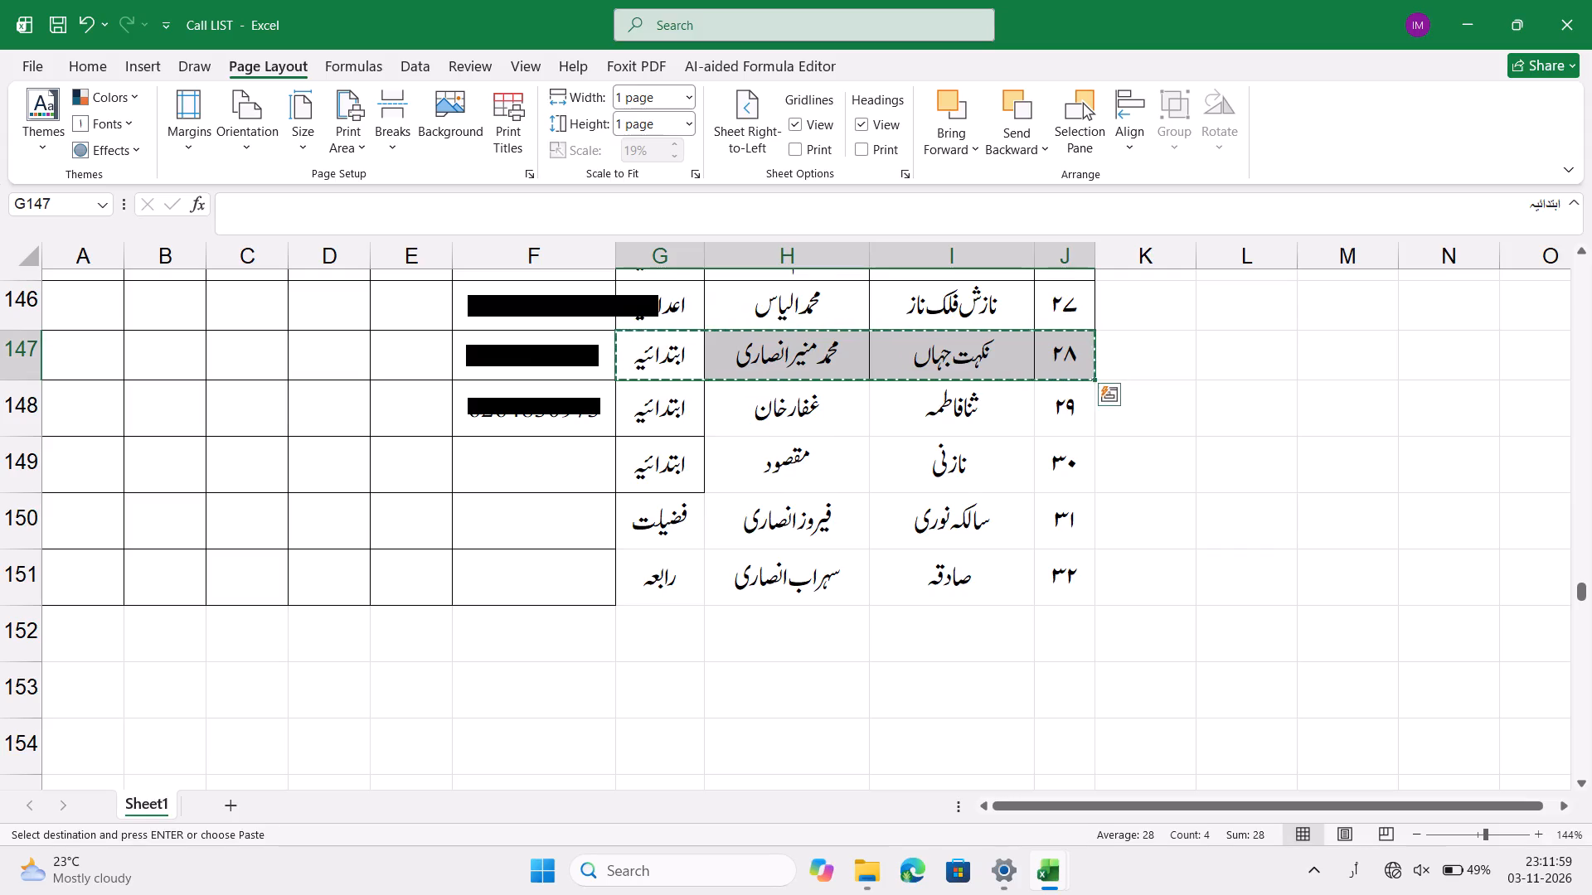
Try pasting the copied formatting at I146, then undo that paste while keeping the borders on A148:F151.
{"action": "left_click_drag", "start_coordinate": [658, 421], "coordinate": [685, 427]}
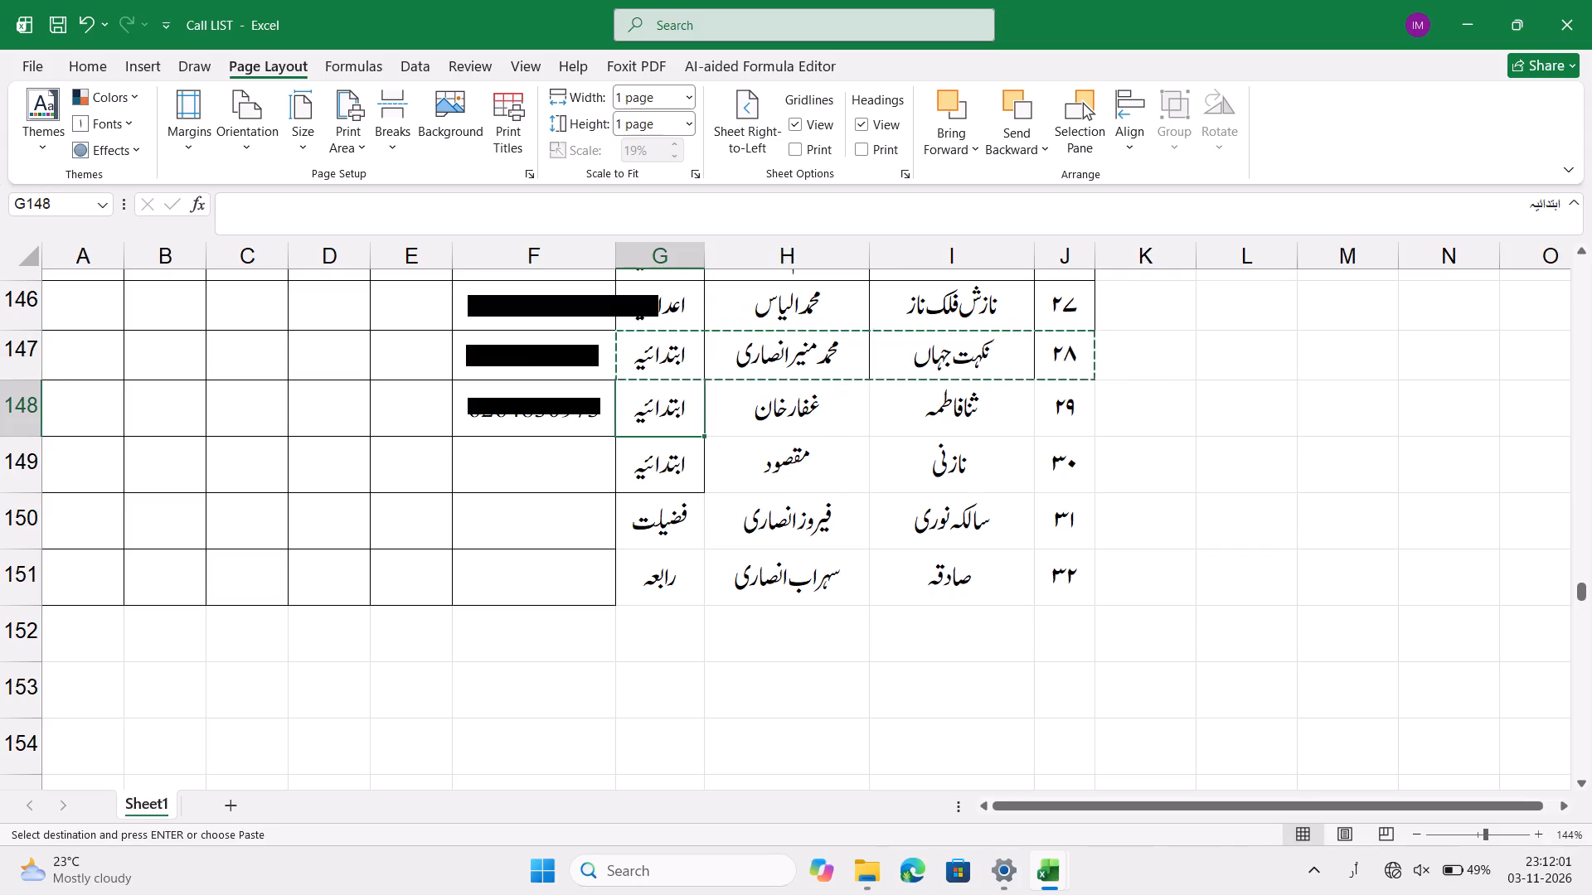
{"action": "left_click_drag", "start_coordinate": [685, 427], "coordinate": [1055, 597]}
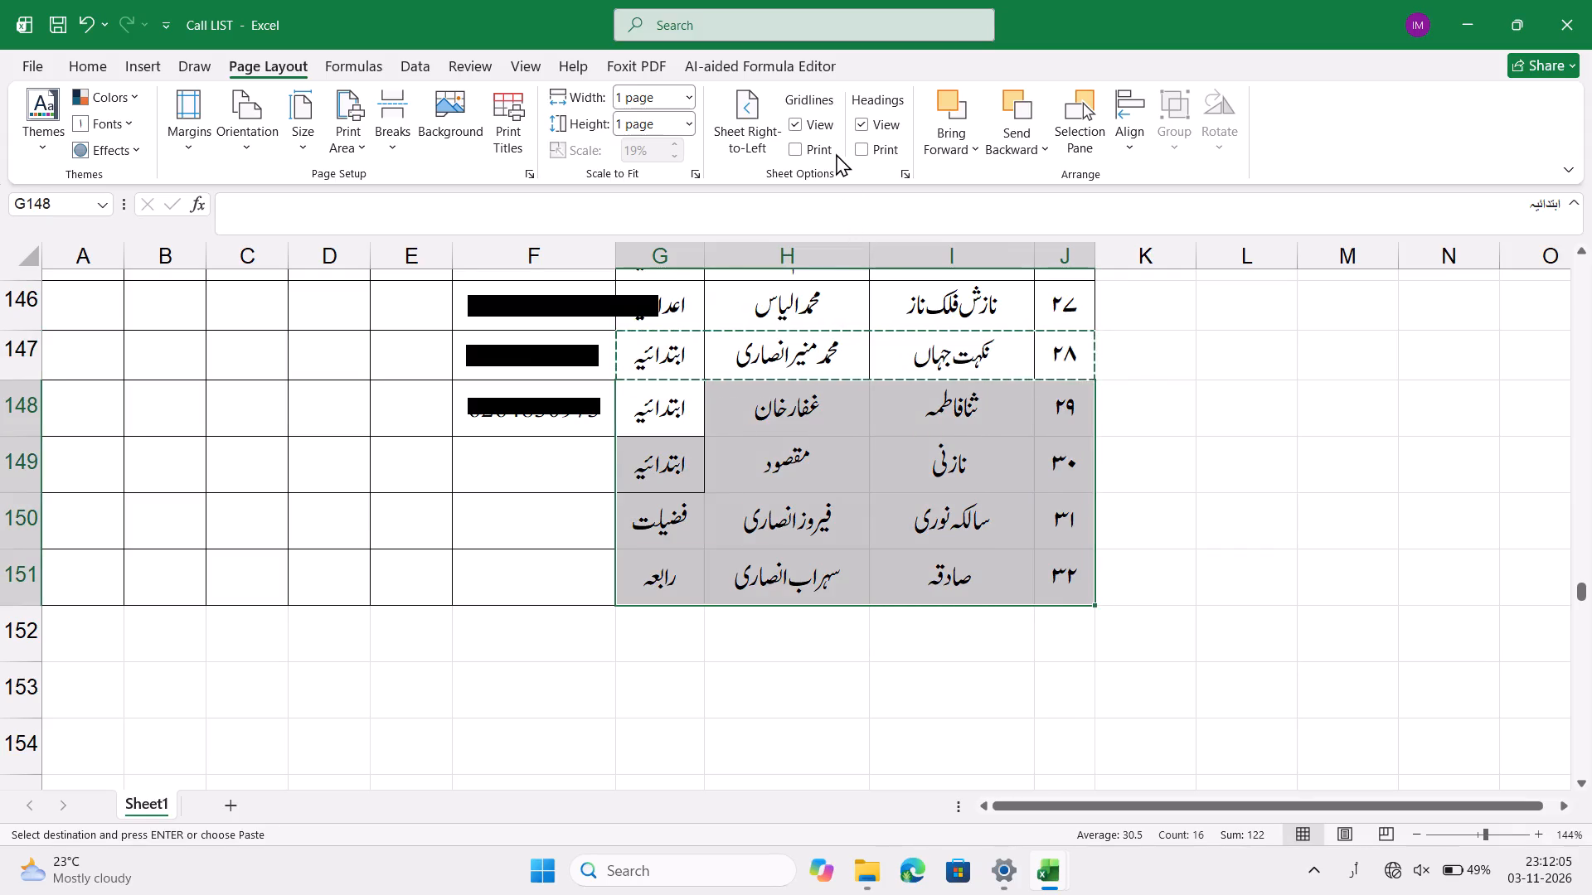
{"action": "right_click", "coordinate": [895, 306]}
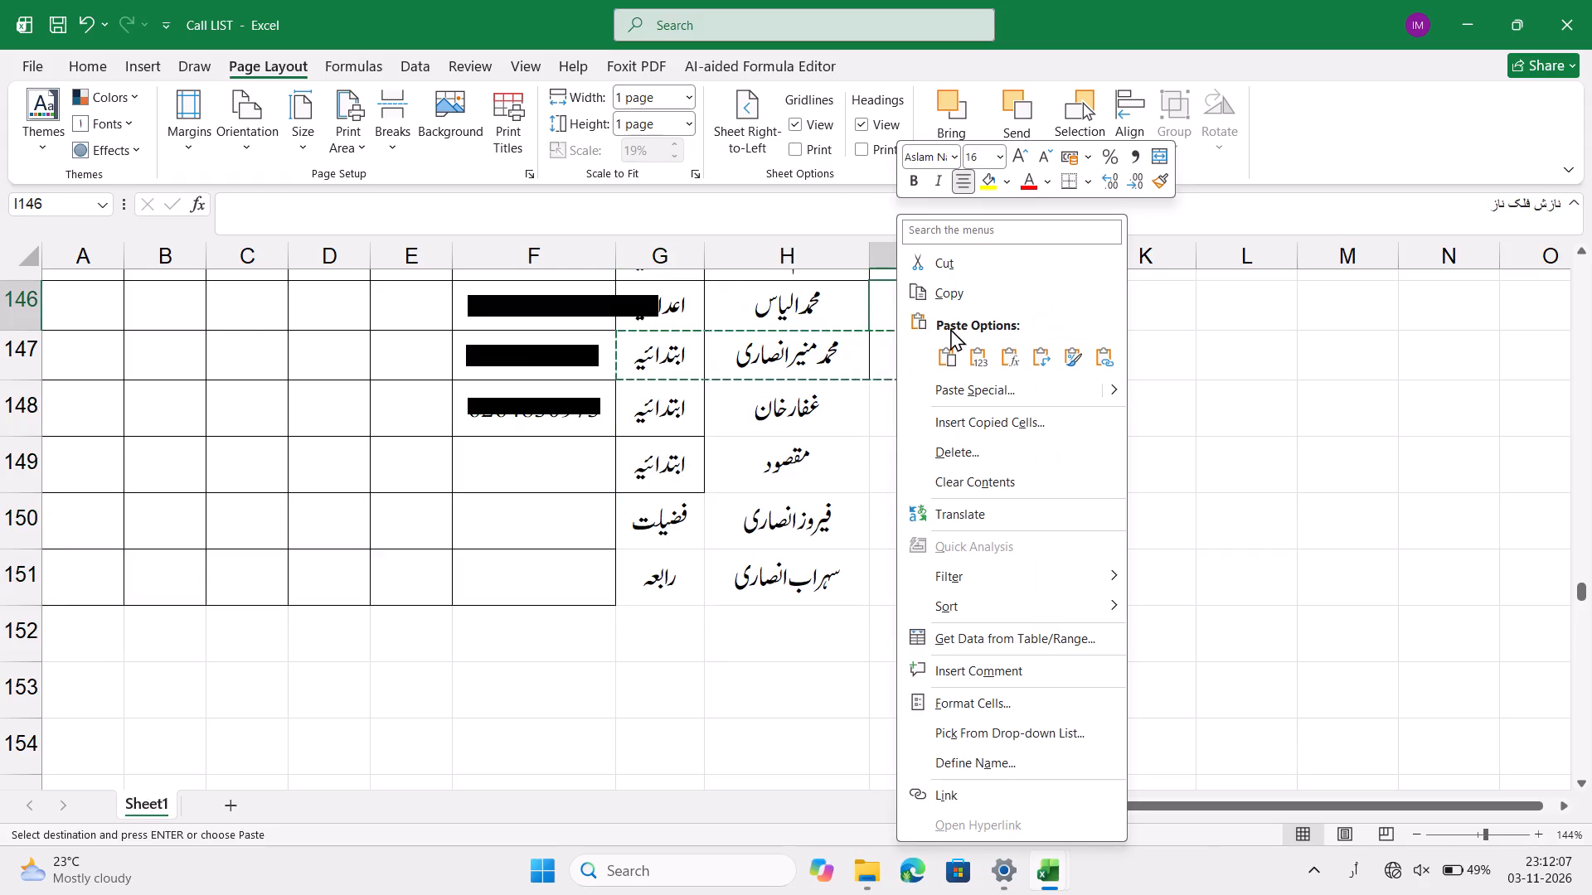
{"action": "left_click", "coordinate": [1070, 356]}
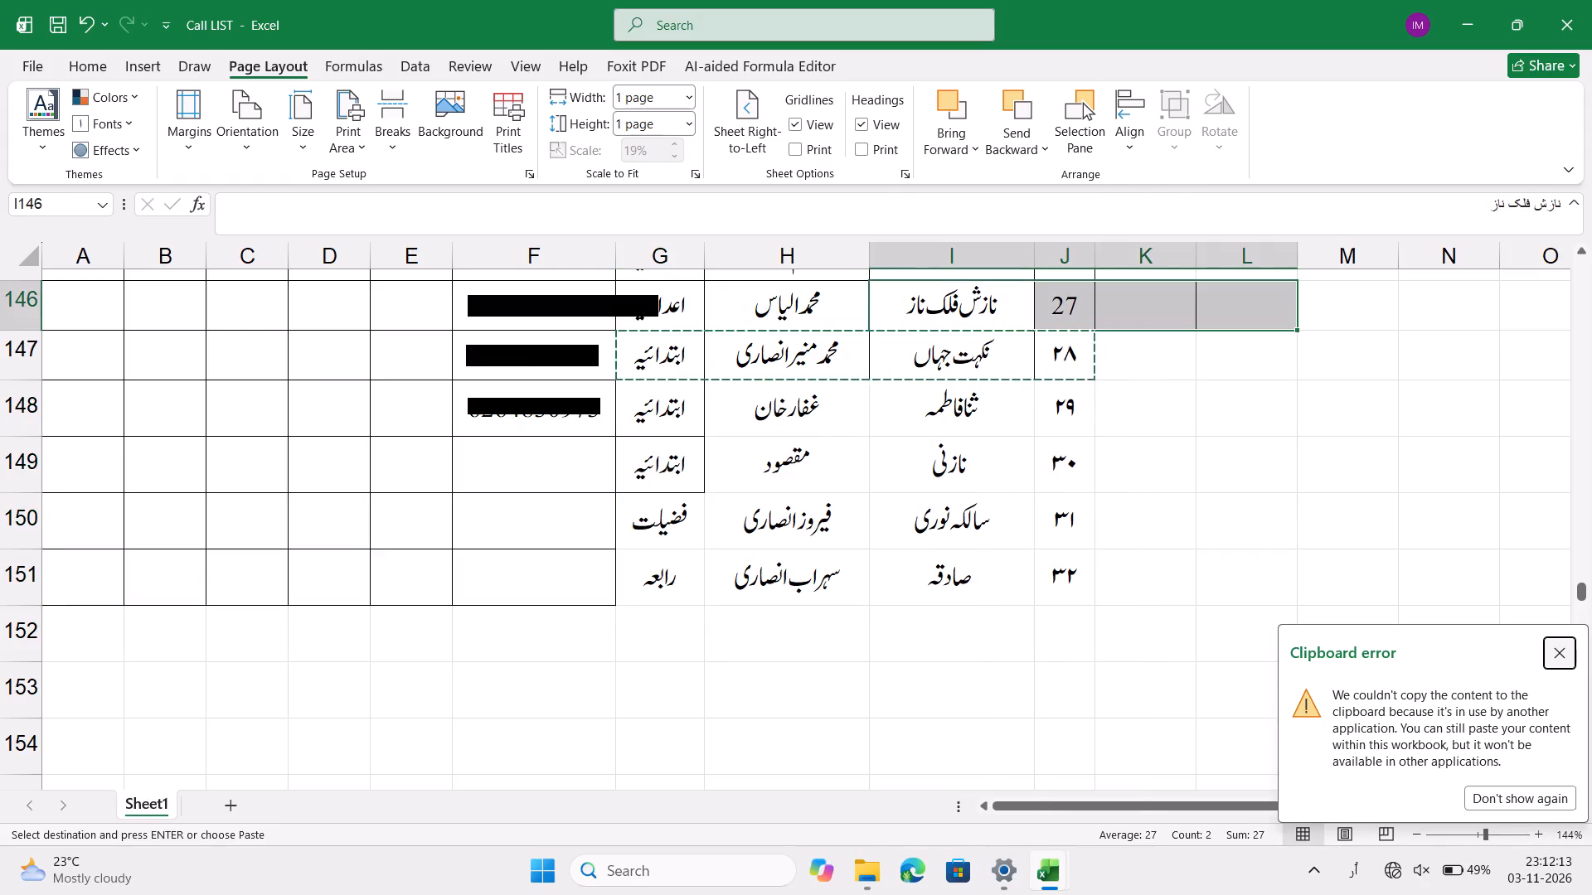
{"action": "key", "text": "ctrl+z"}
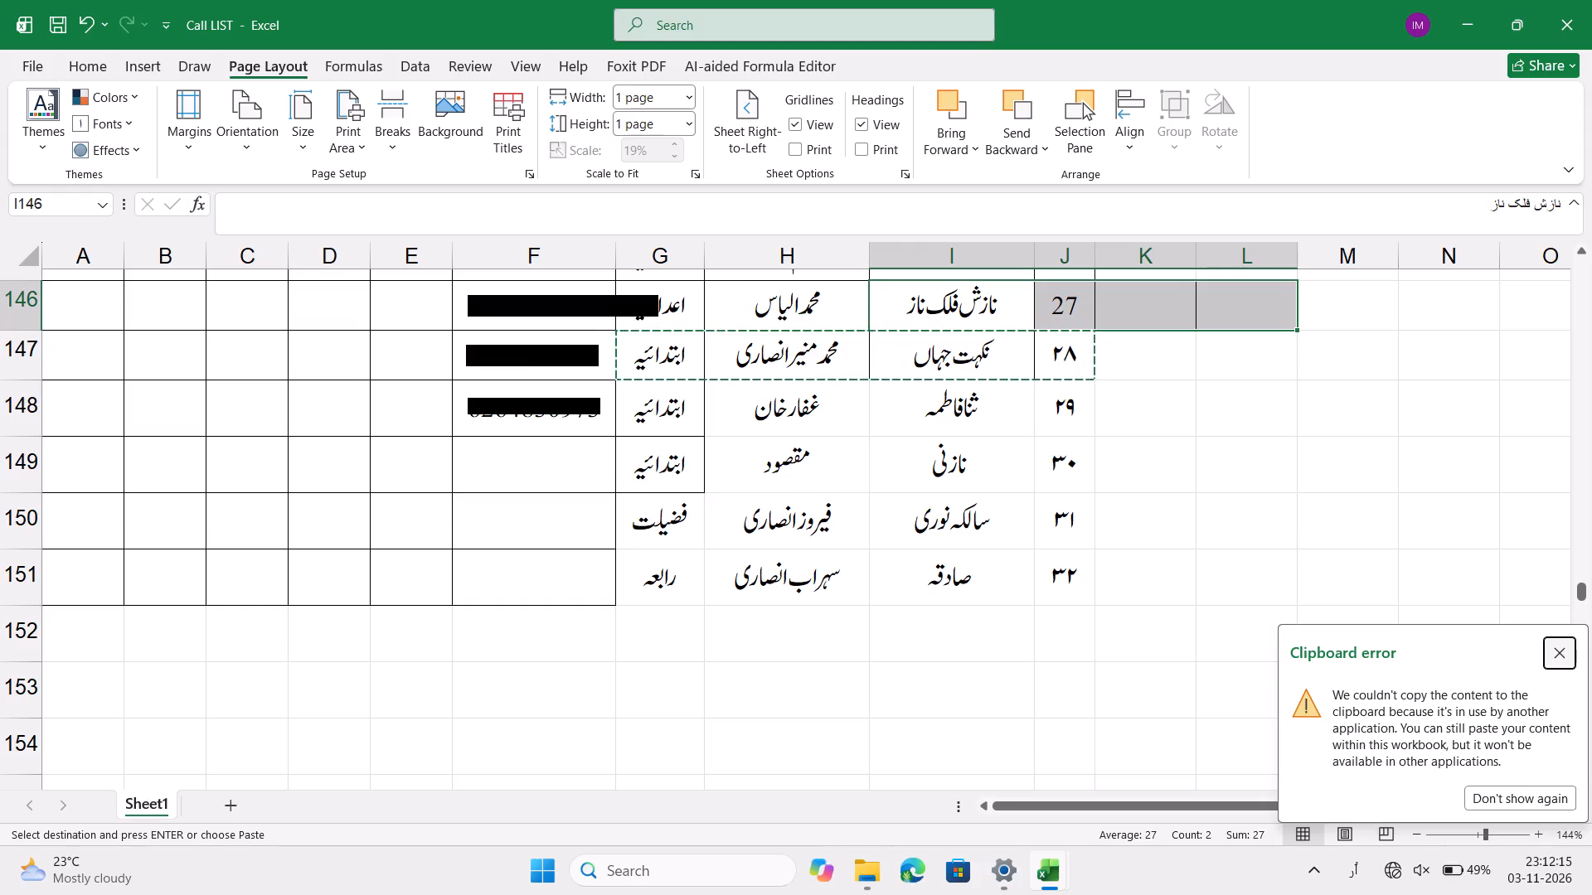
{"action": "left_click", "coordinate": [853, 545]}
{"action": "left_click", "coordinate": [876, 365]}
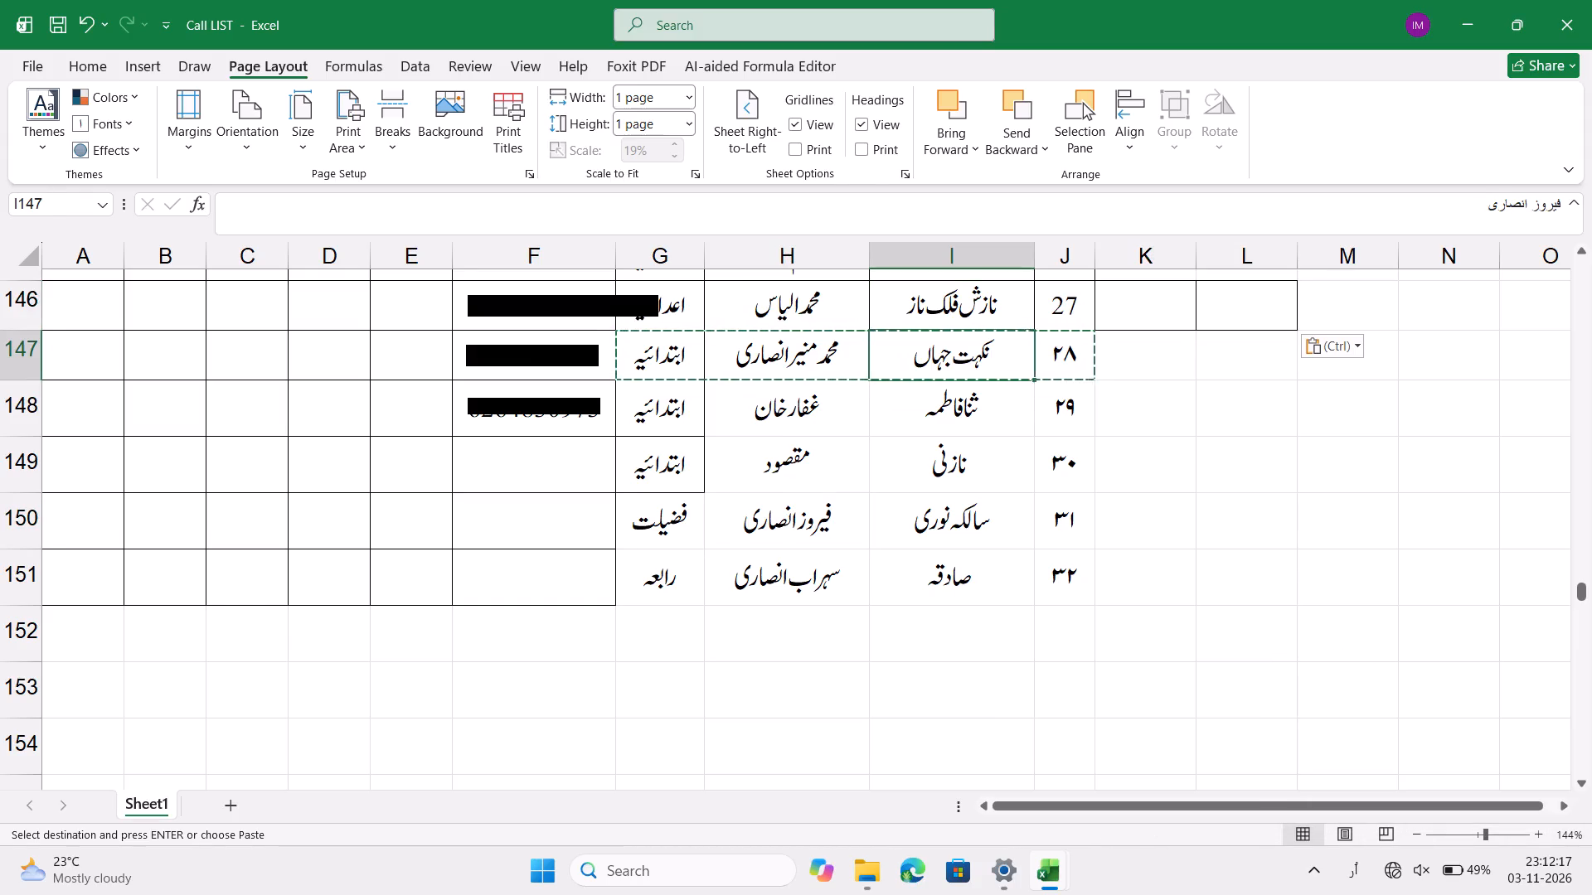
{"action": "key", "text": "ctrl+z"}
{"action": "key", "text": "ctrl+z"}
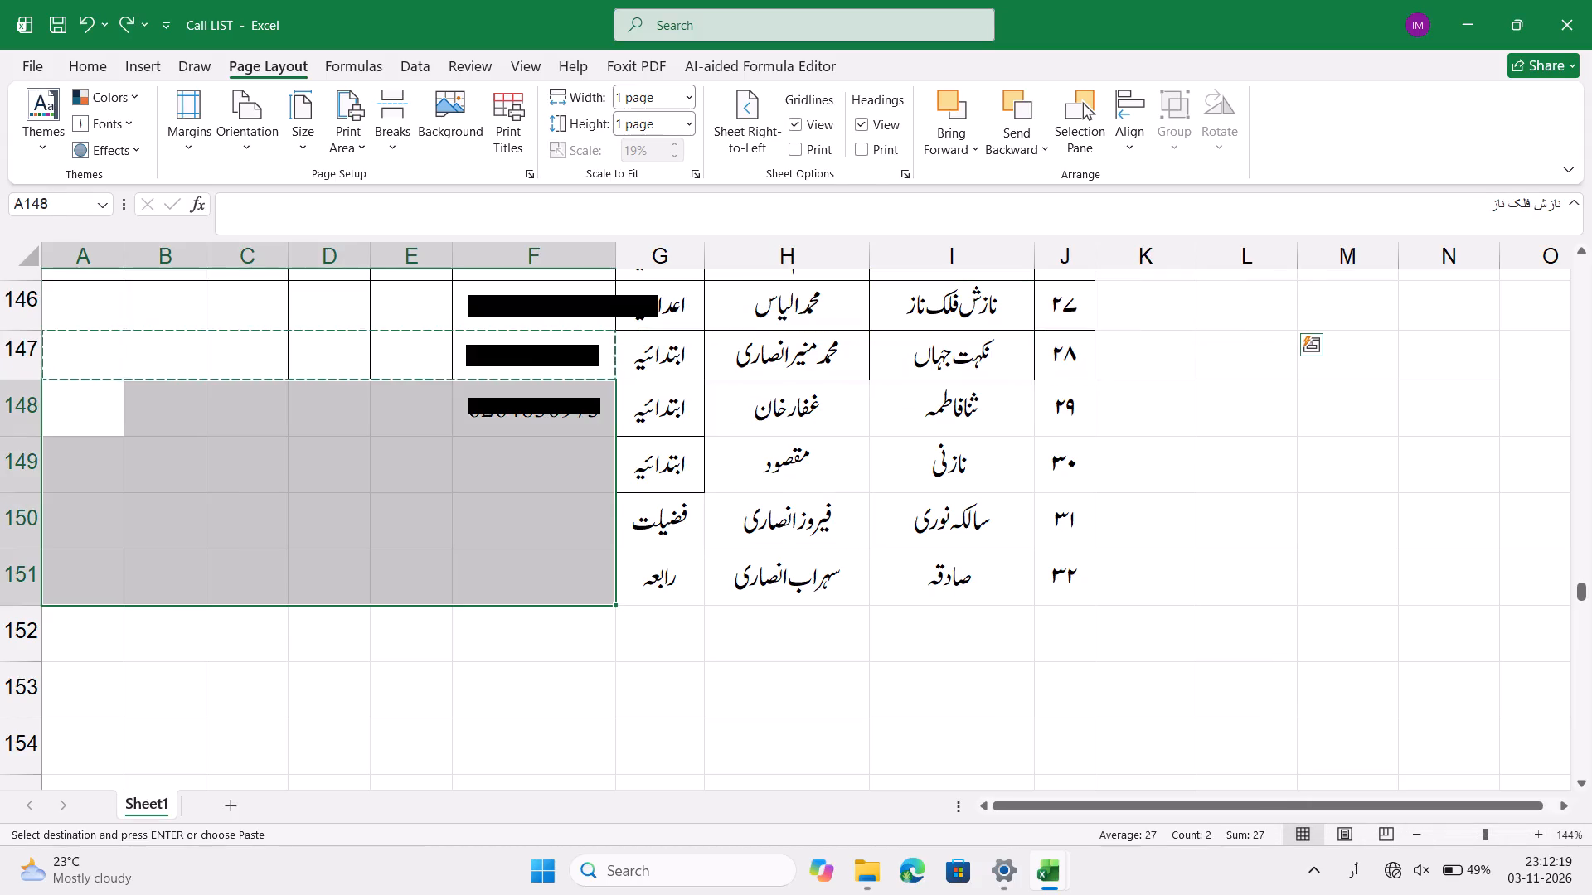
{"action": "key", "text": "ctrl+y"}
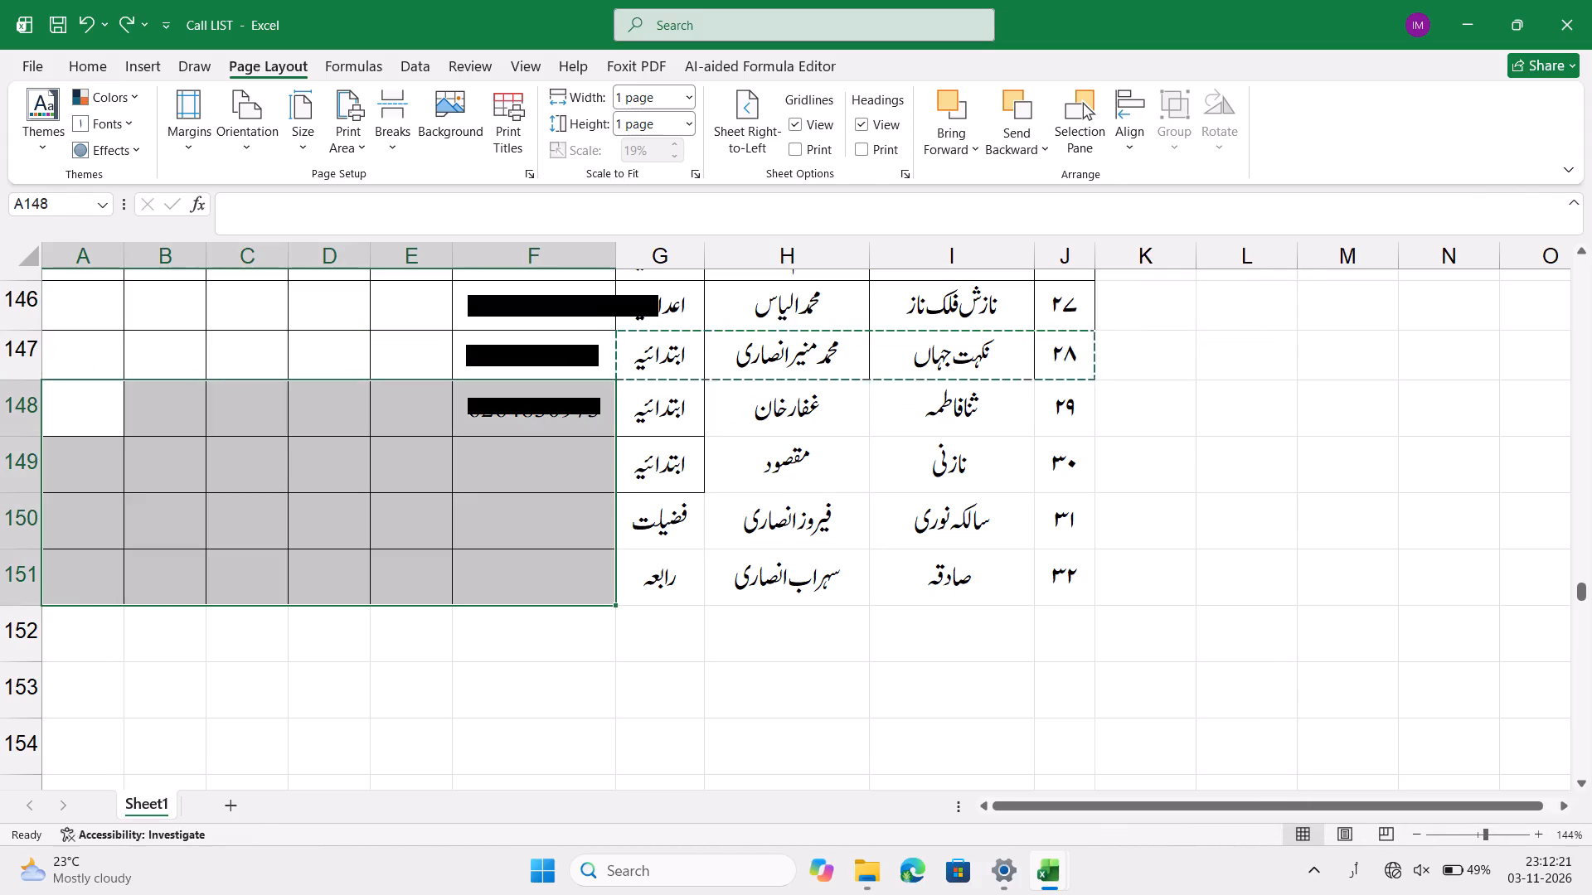
Paste only the copied row 147 formatting onto G148:J151 so the new students' class, name and serial cells get borders.
{"action": "left_click", "coordinate": [876, 365]}
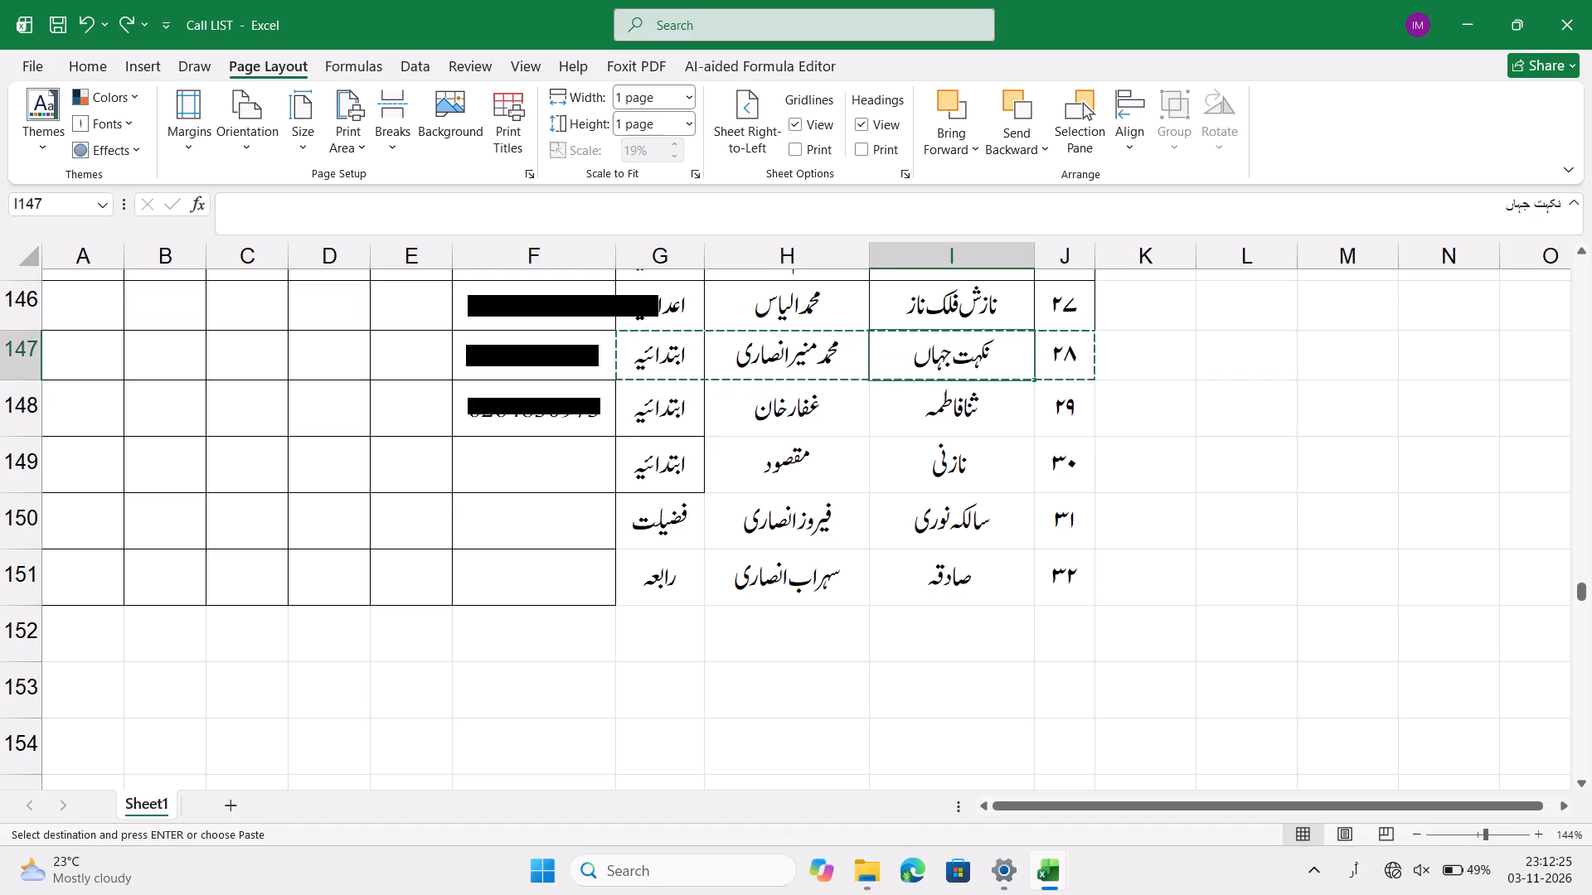
{"action": "left_click_drag", "start_coordinate": [1051, 404], "coordinate": [884, 528]}
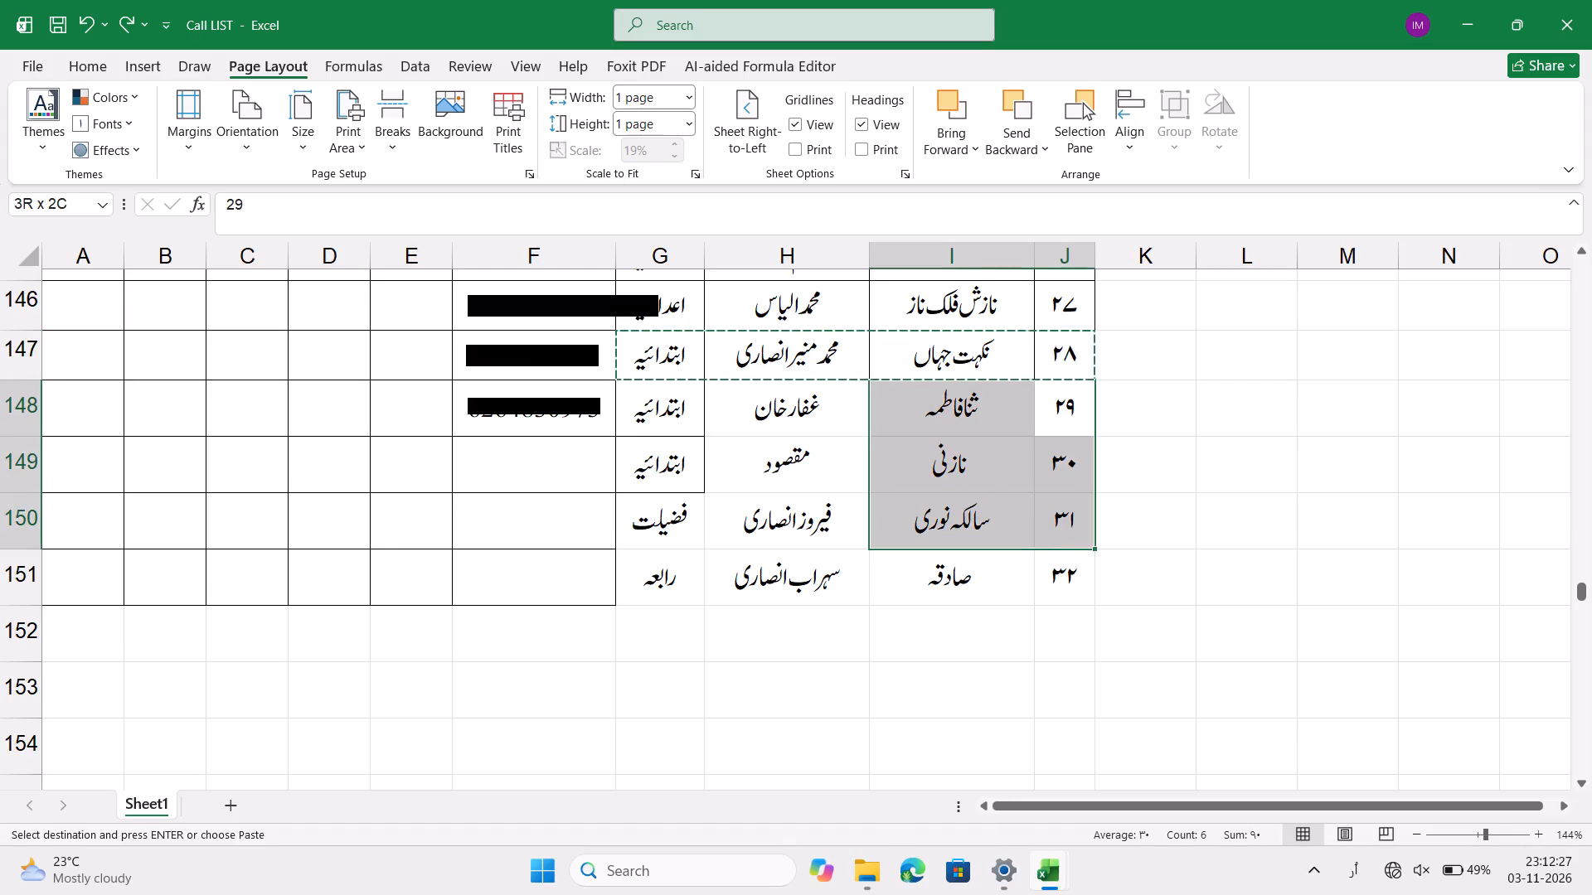
{"action": "left_click_drag", "start_coordinate": [884, 528], "coordinate": [679, 589]}
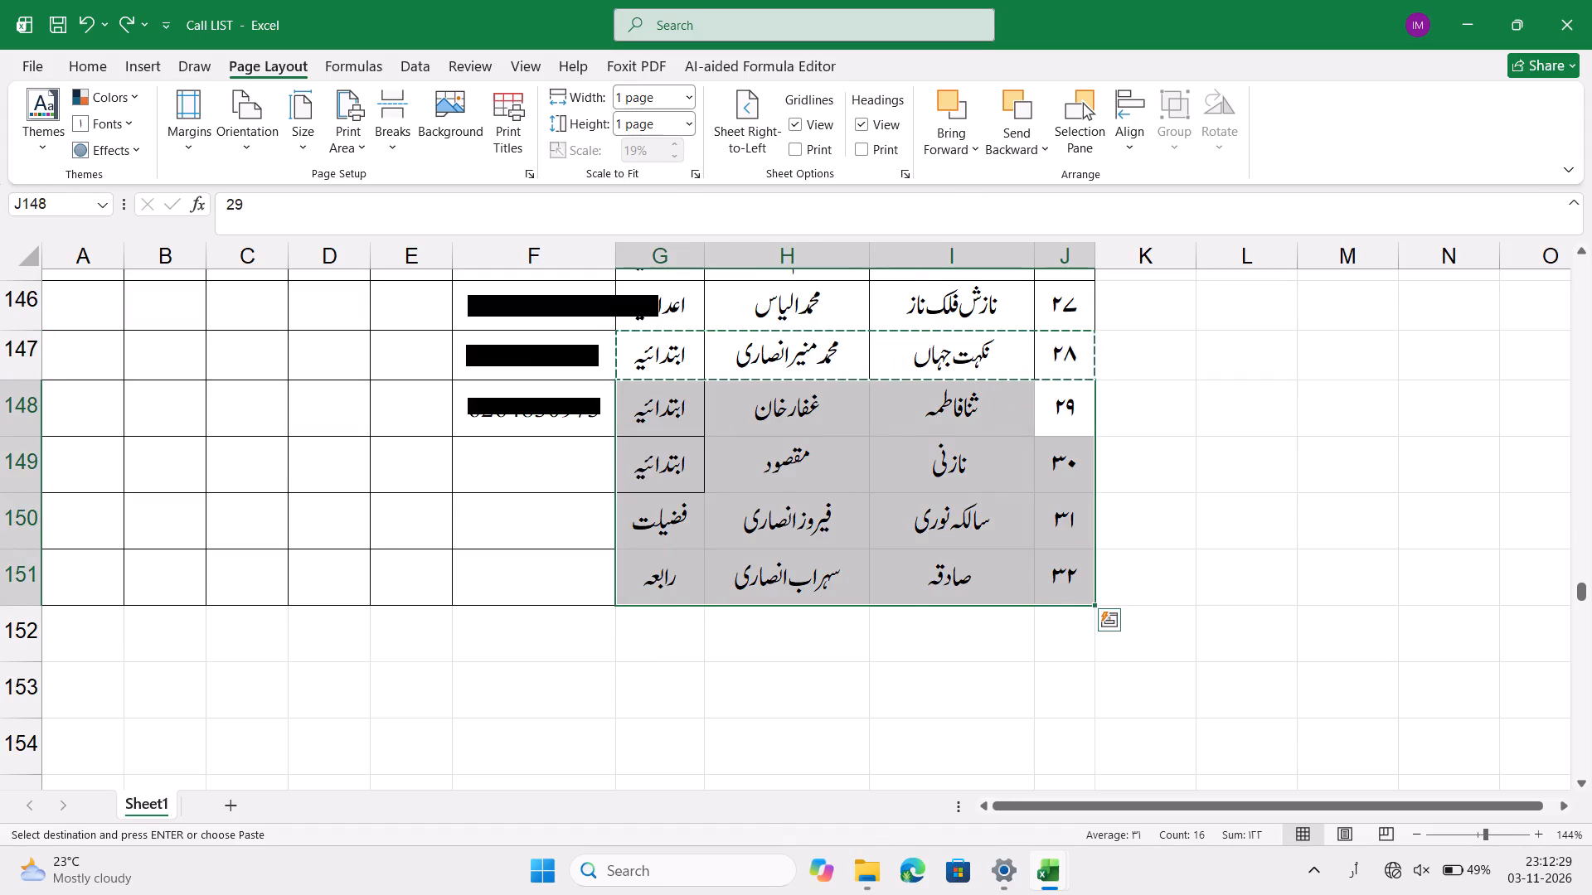
{"action": "right_click", "coordinate": [679, 589]}
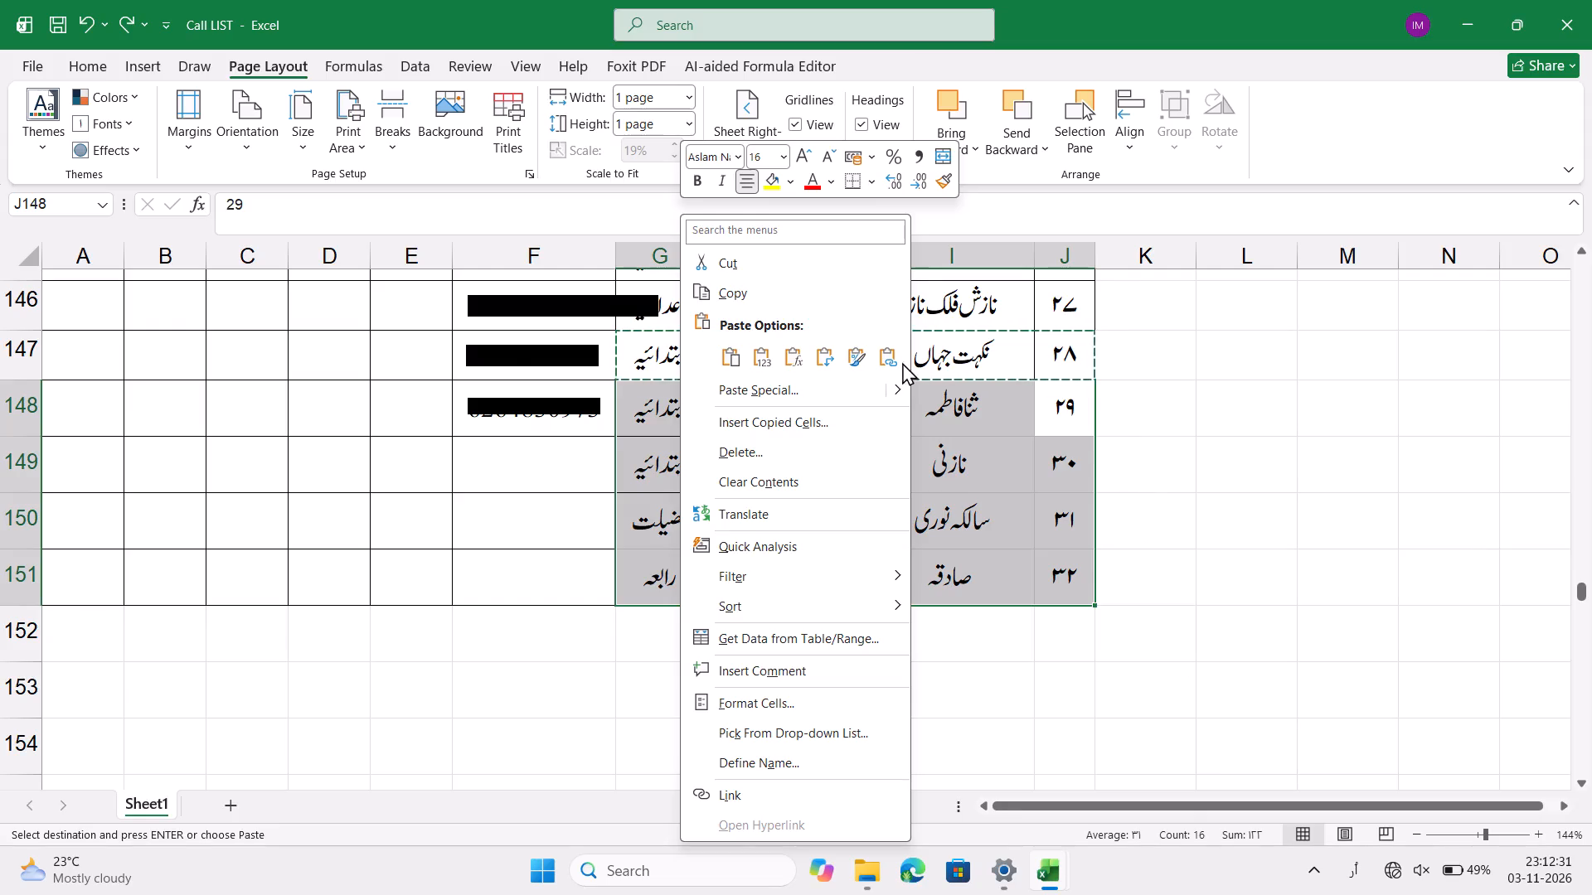
{"action": "left_click", "coordinate": [859, 368]}
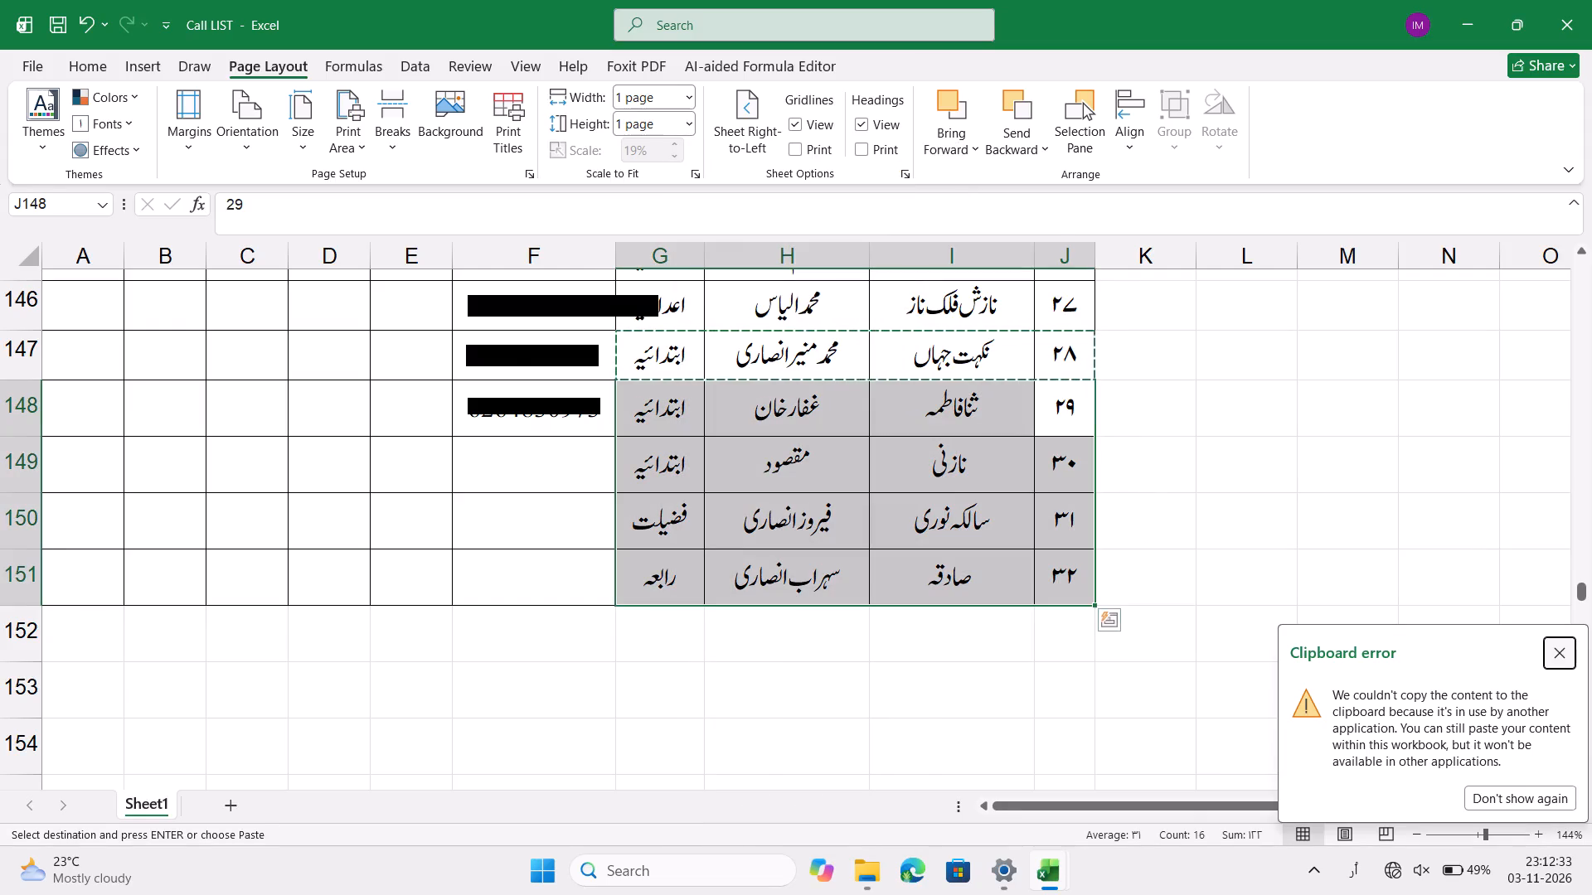
{"action": "left_click", "coordinate": [1171, 503]}
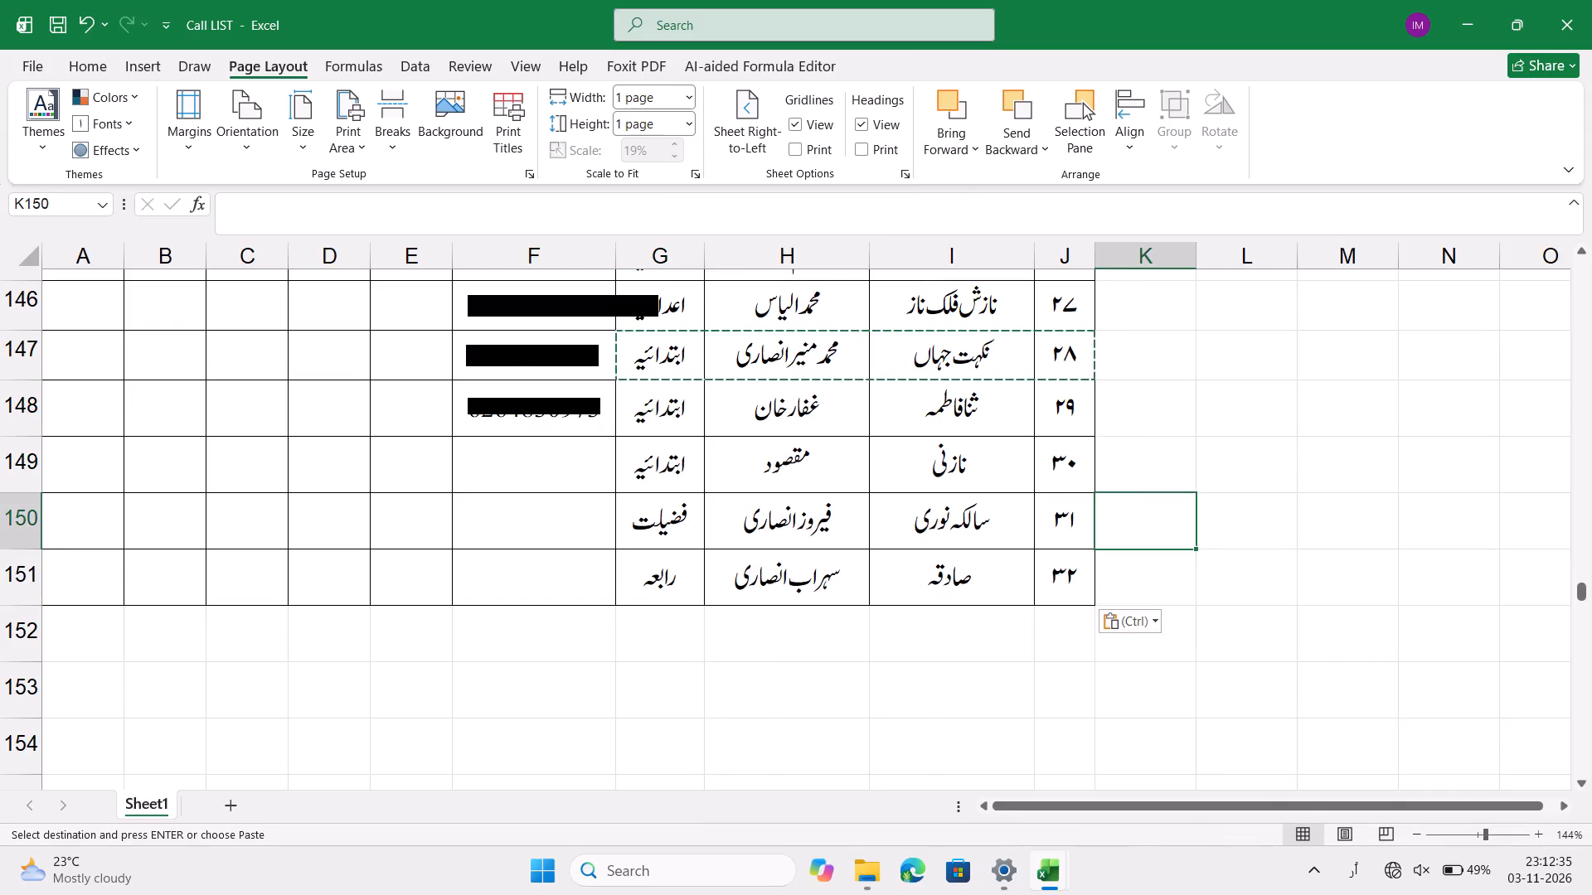
Review the November student list from its heading in row 116 down to the new entries in row 151.
{"action": "scroll", "coordinate": [1121, 680], "scroll_direction": "up", "scroll_amount": 6}
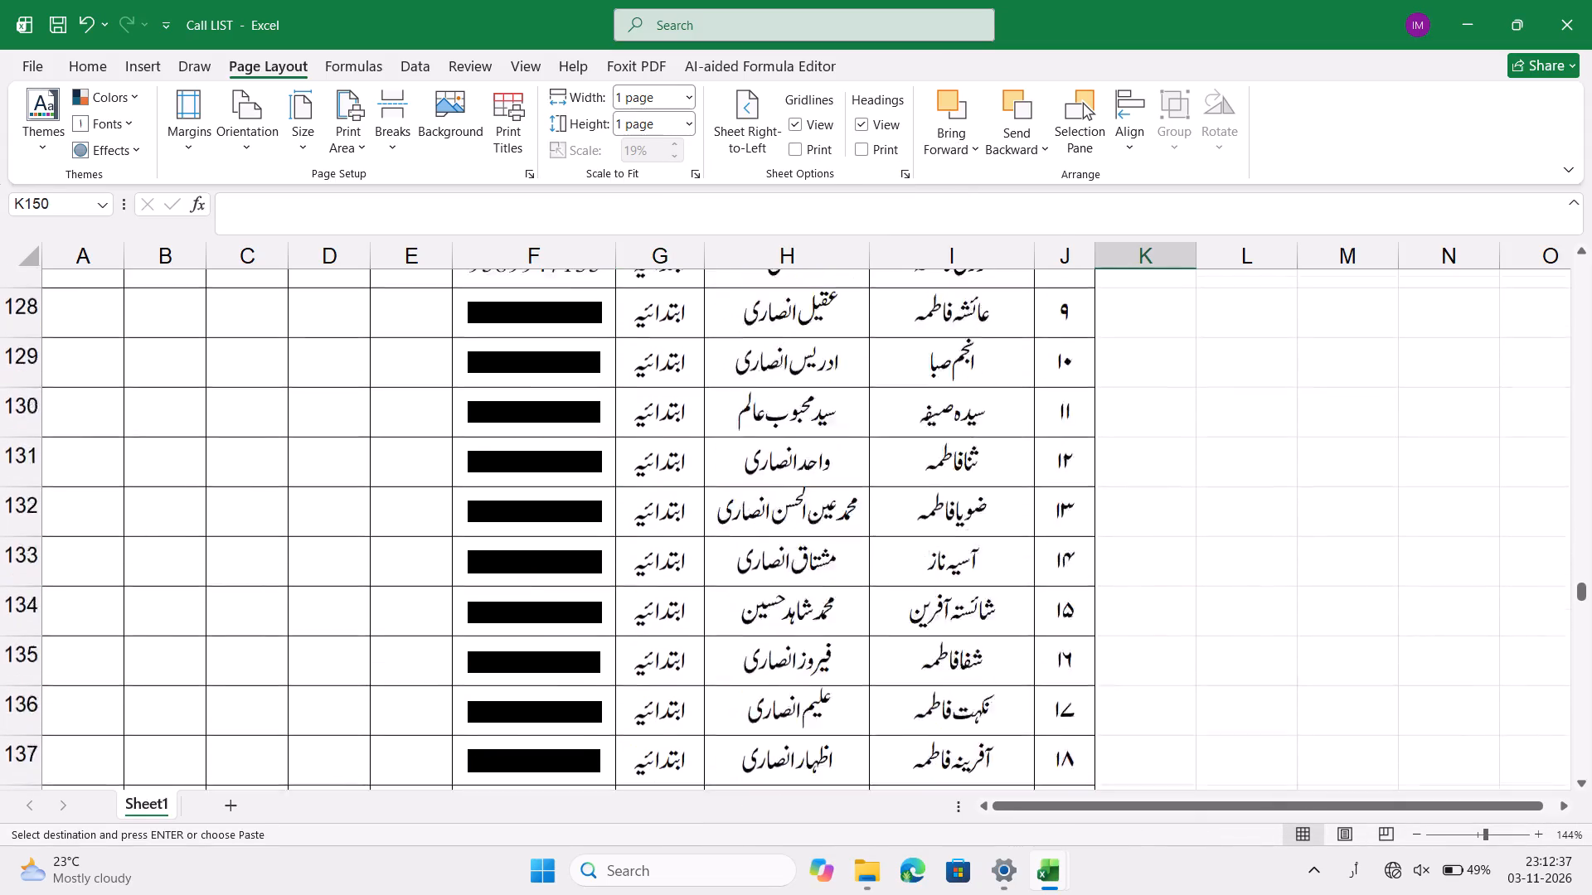
{"action": "scroll", "coordinate": [1121, 680], "scroll_direction": "up", "scroll_amount": 1}
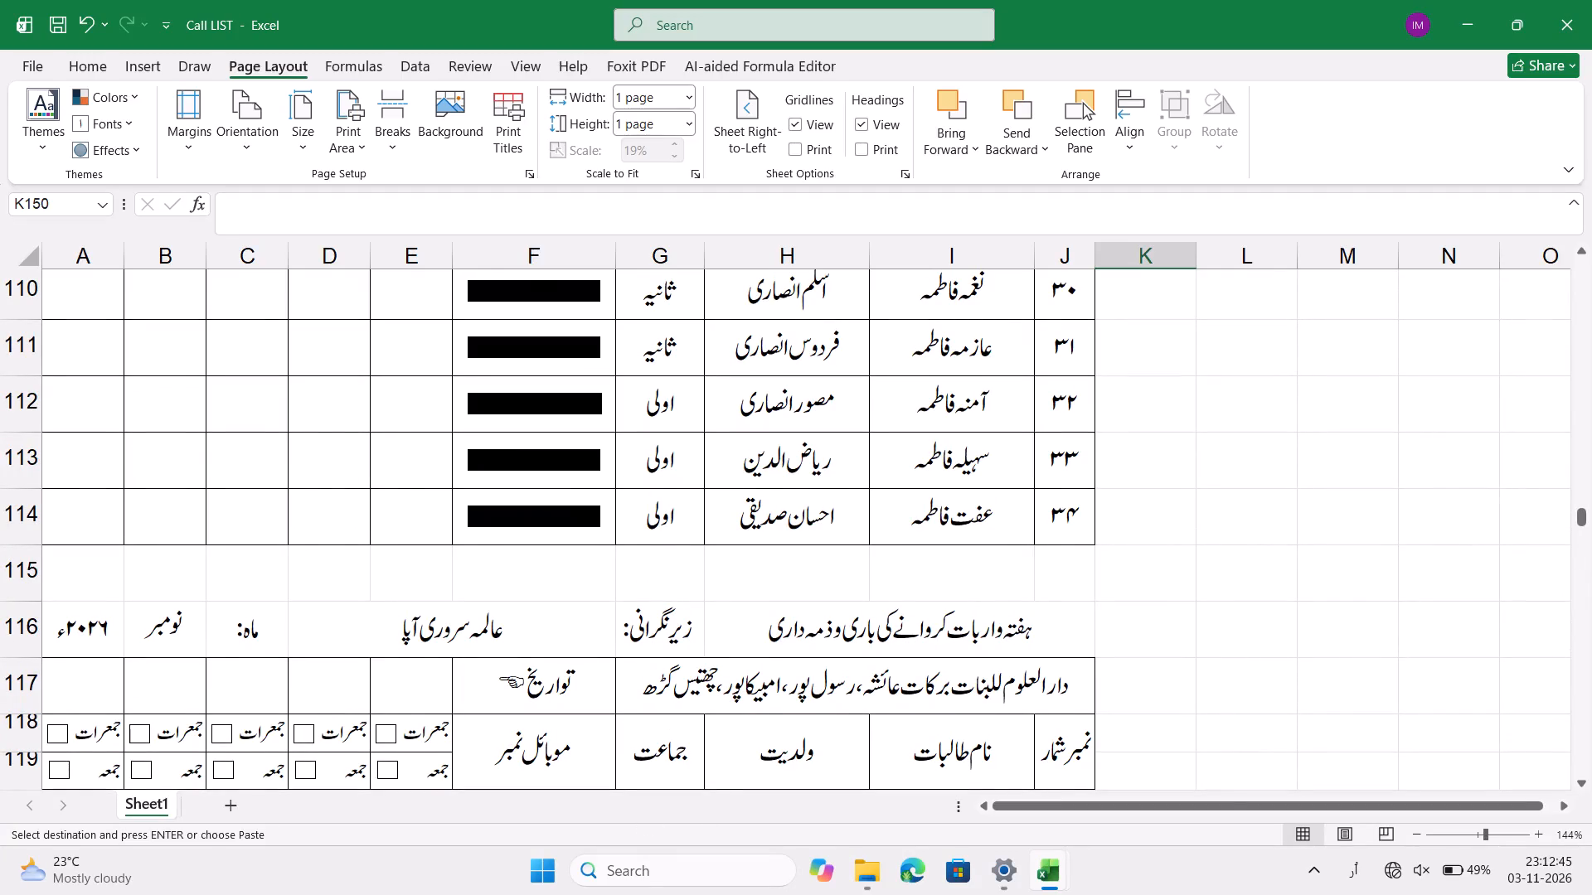
{"action": "scroll", "coordinate": [732, 774], "scroll_direction": "down", "scroll_amount": 4}
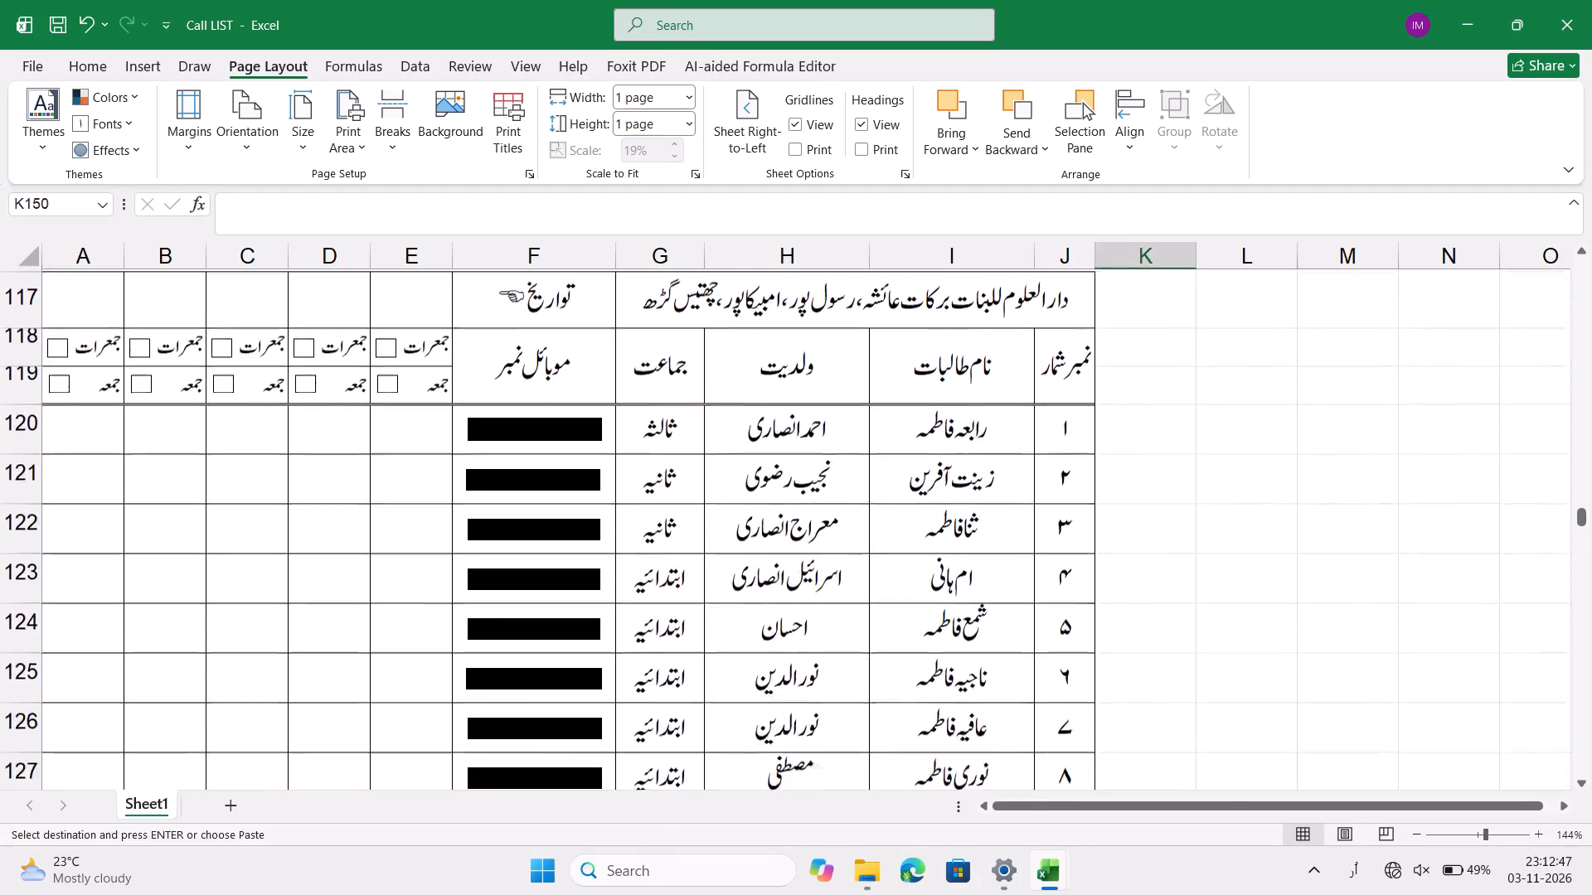
{"action": "scroll", "coordinate": [732, 774], "scroll_direction": "down", "scroll_amount": 3}
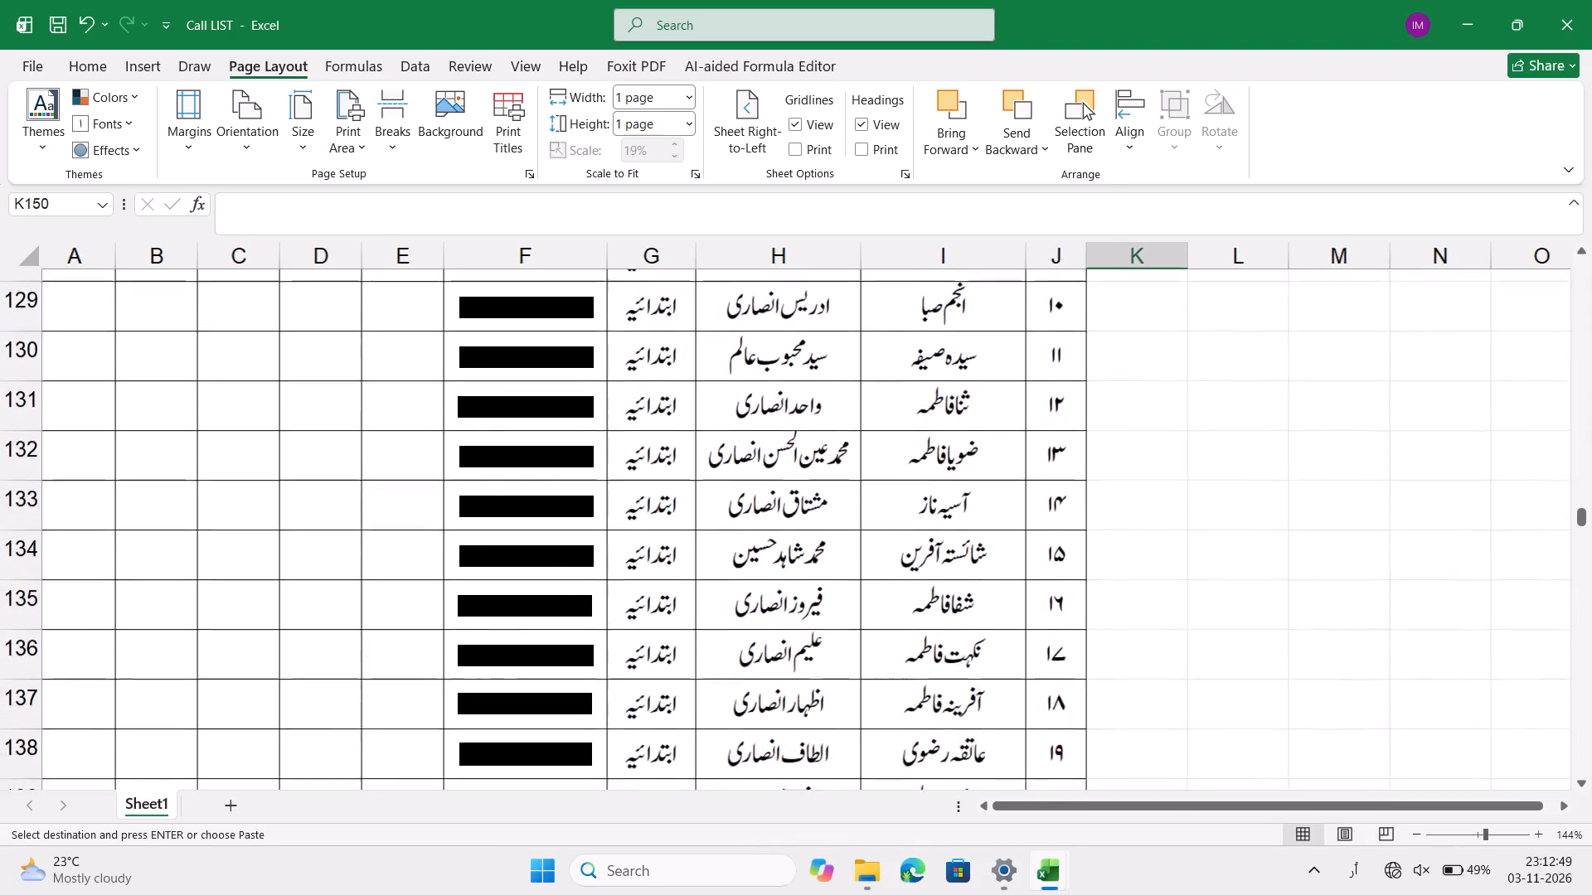
{"action": "scroll", "coordinate": [732, 774], "scroll_direction": "down", "scroll_amount": 5}
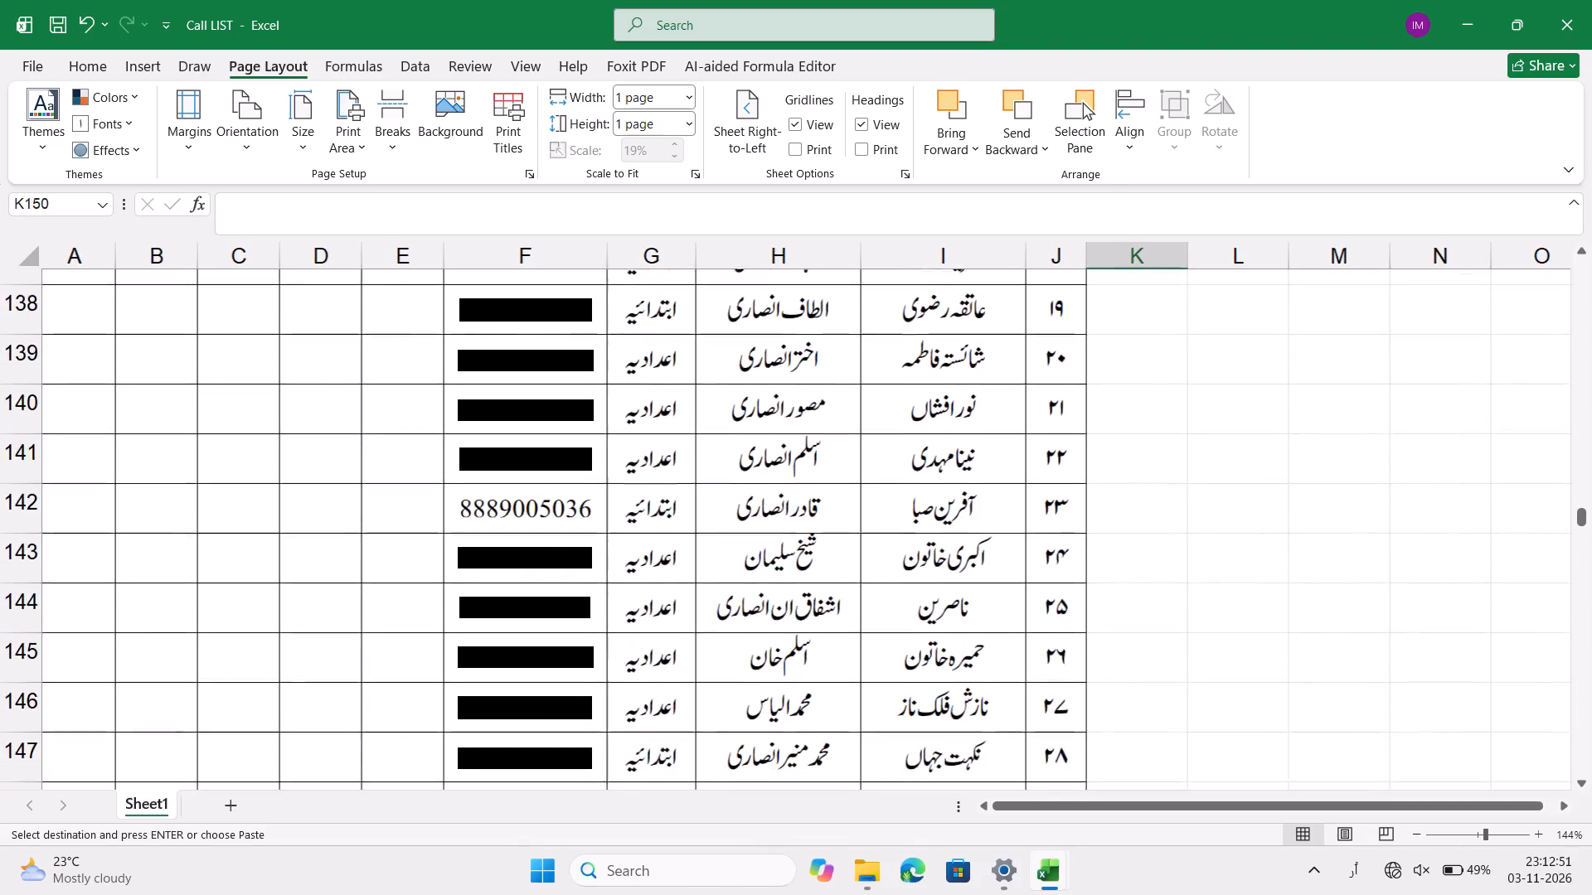
{"action": "scroll", "coordinate": [732, 774], "scroll_direction": "down", "scroll_amount": 2}
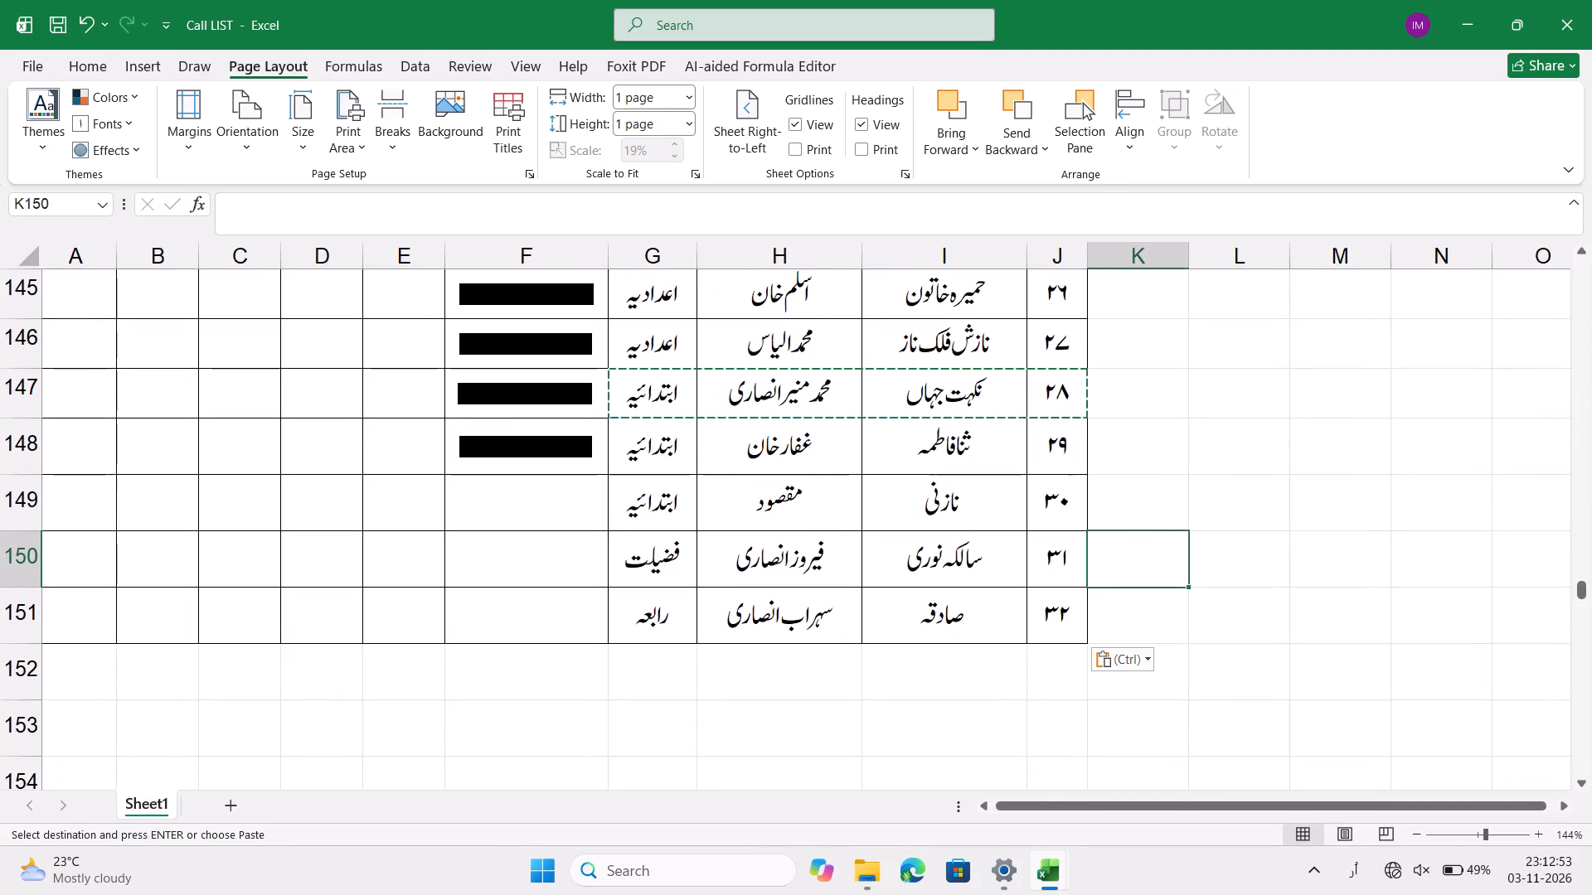
{"action": "scroll", "coordinate": [663, 636], "scroll_direction": "up", "scroll_amount": 2}
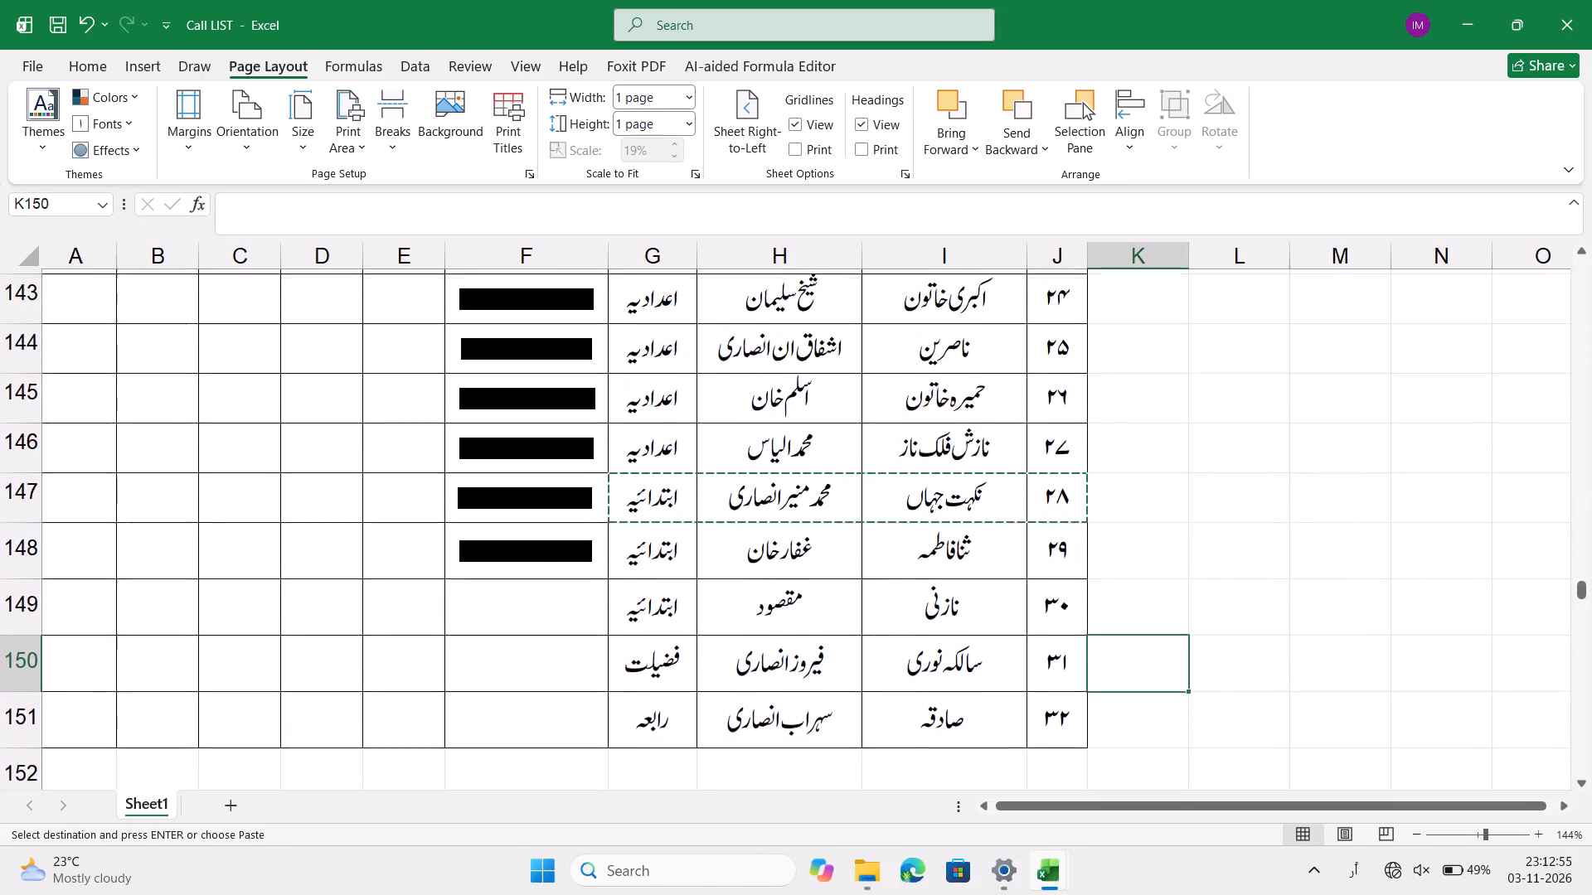
{"action": "scroll", "coordinate": [663, 636], "scroll_direction": "up", "scroll_amount": 5}
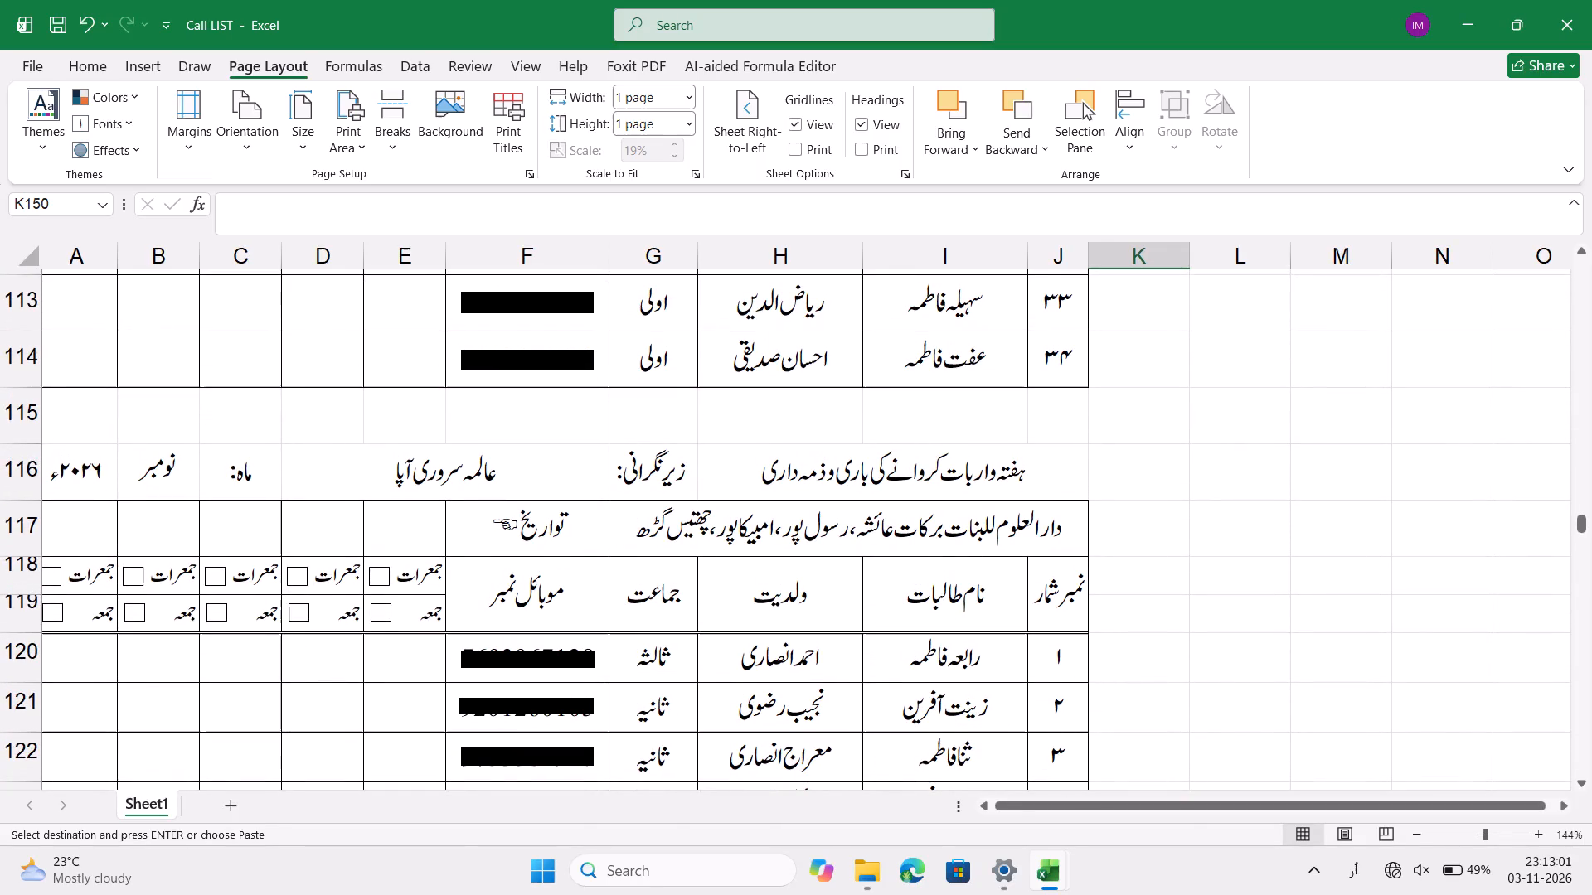
{"action": "scroll", "coordinate": [627, 644], "scroll_direction": "down", "scroll_amount": 1}
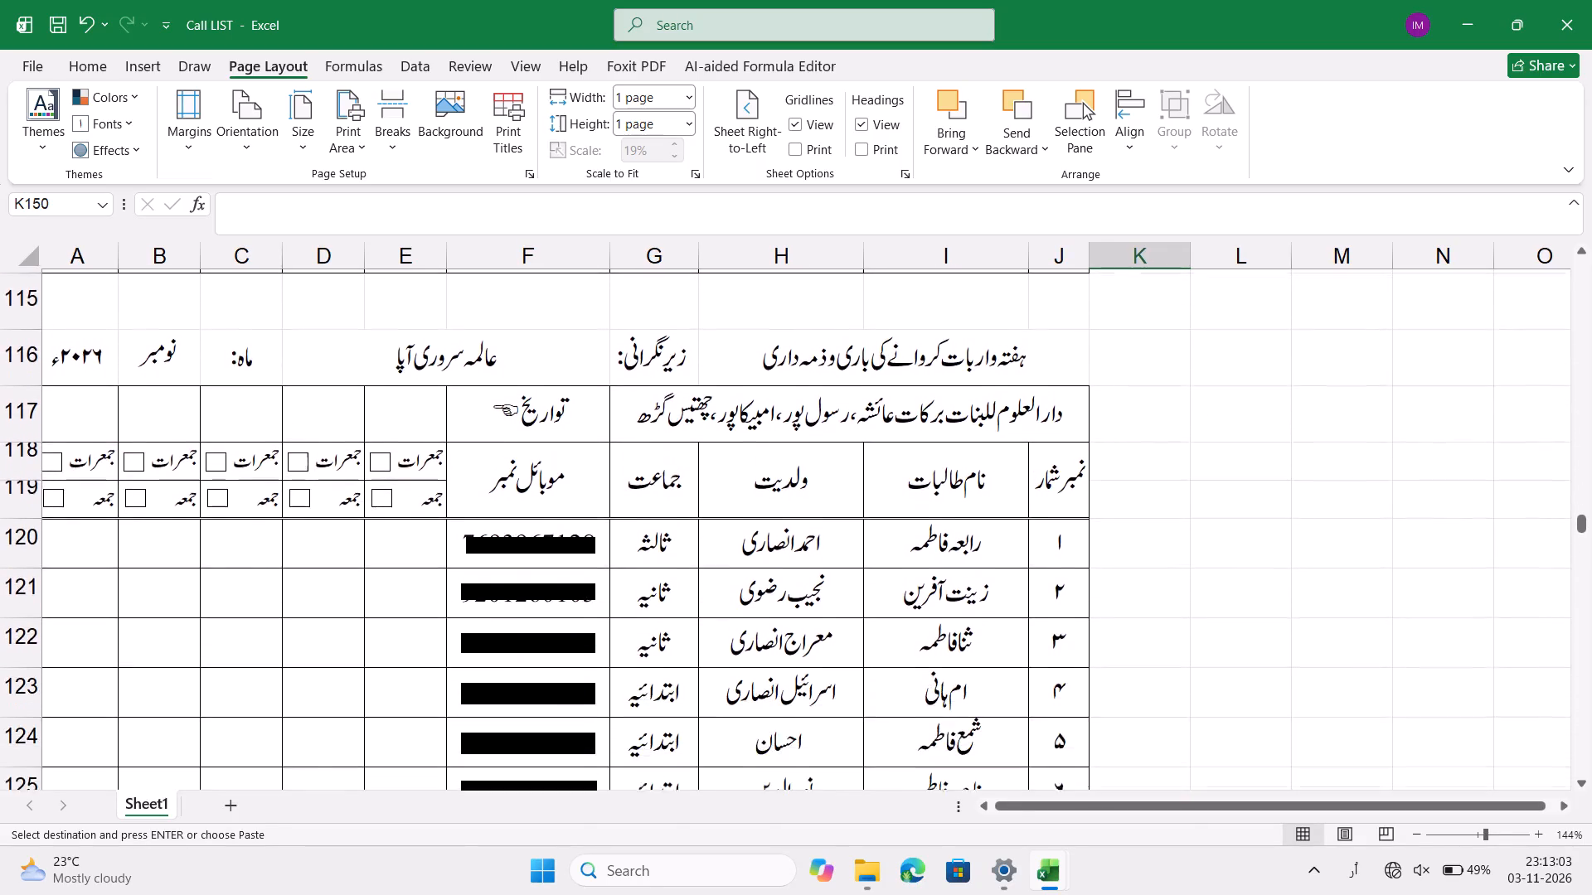
{"action": "scroll", "coordinate": [627, 644], "scroll_direction": "down", "scroll_amount": 1}
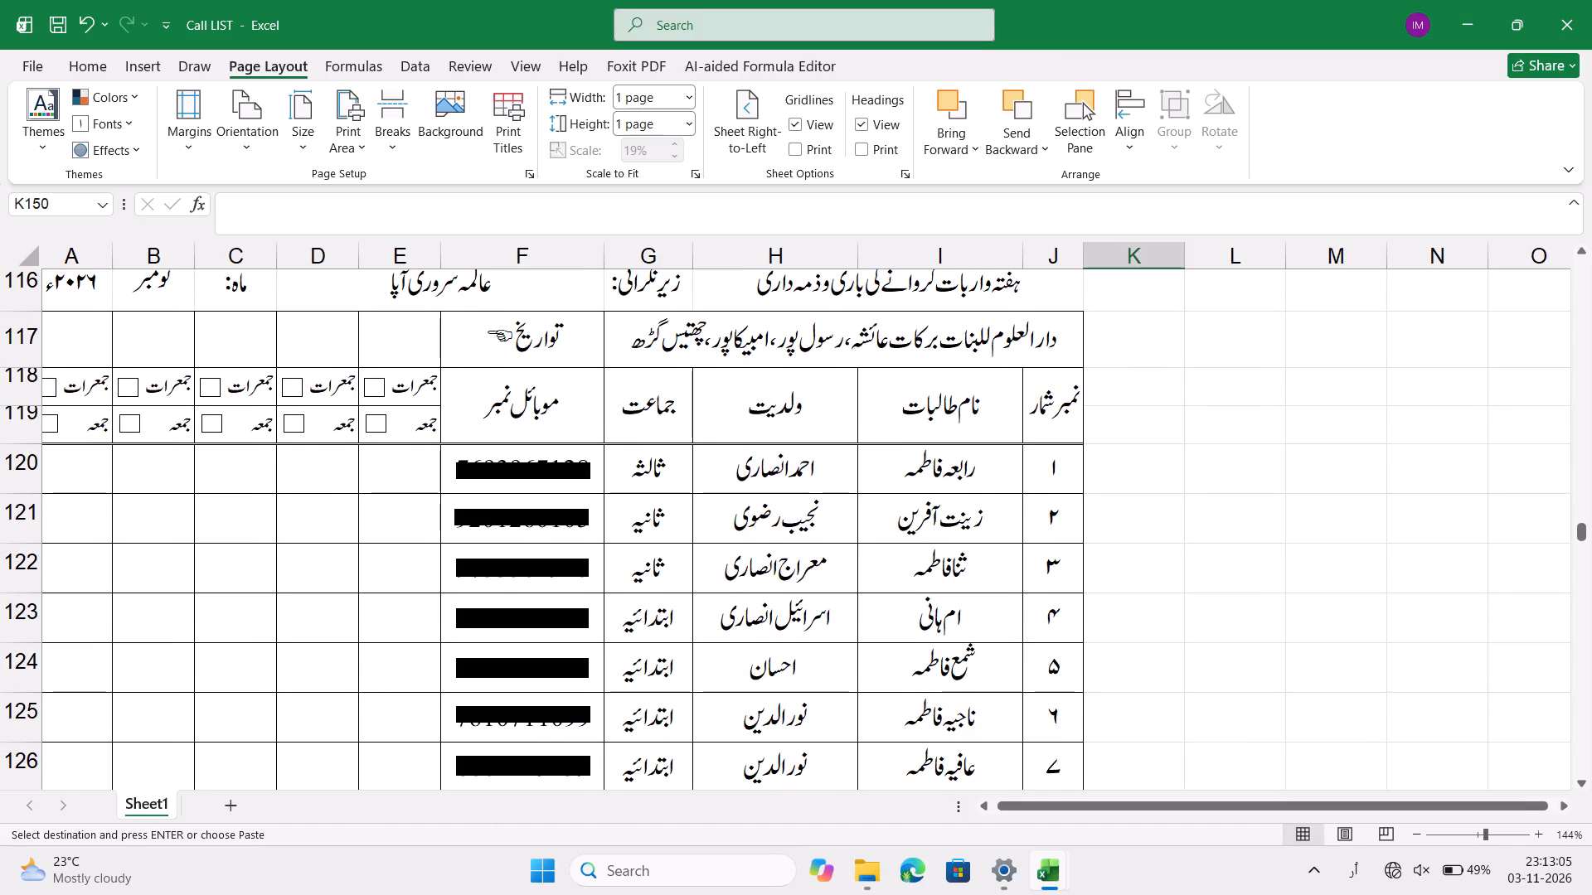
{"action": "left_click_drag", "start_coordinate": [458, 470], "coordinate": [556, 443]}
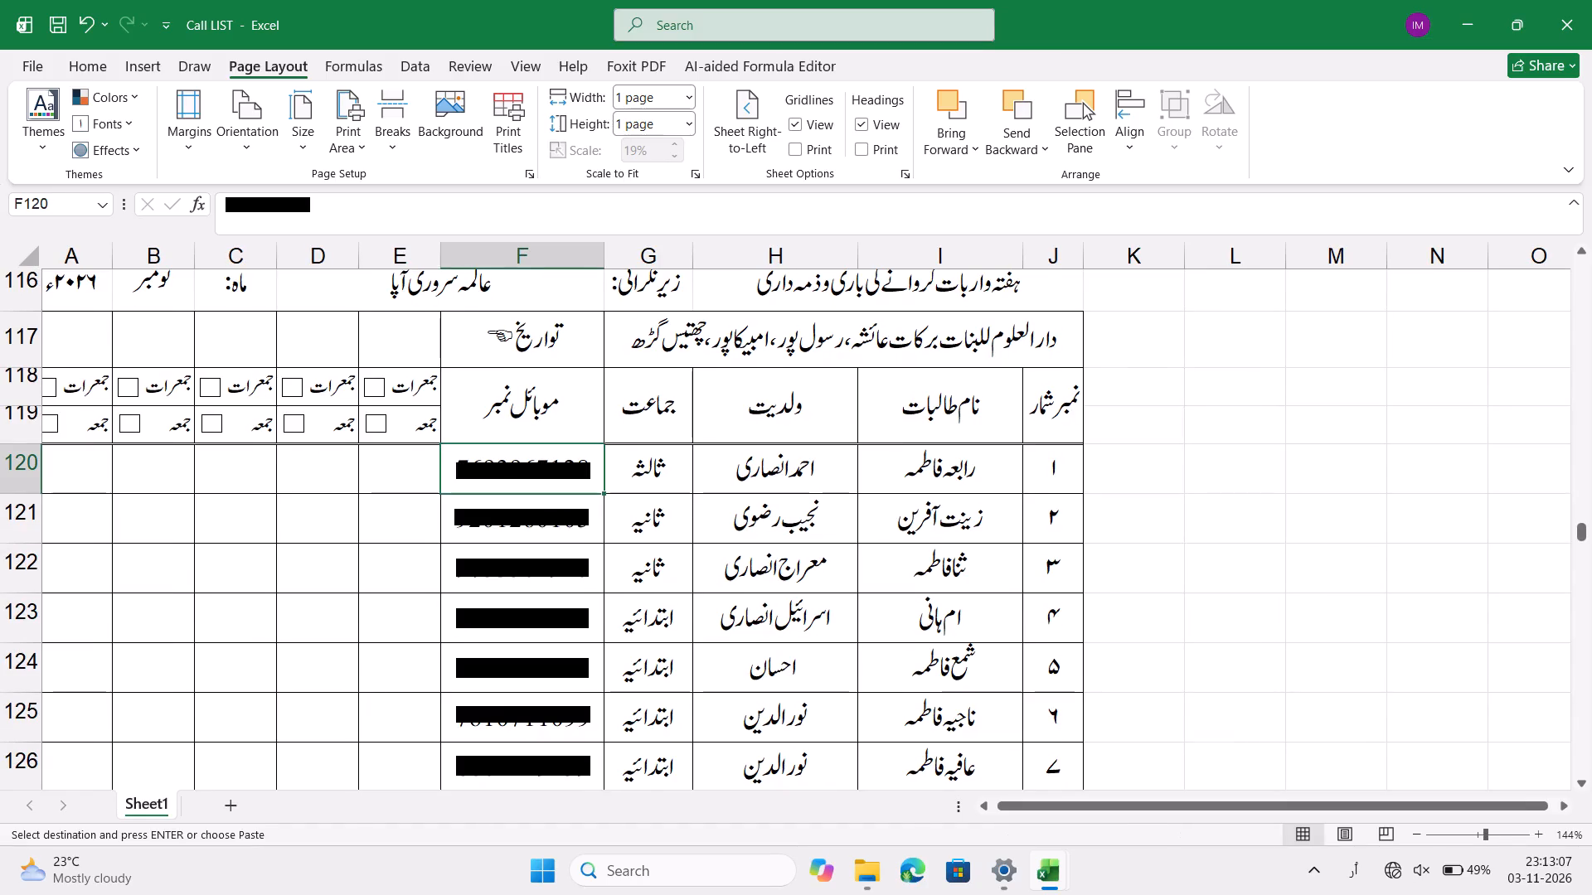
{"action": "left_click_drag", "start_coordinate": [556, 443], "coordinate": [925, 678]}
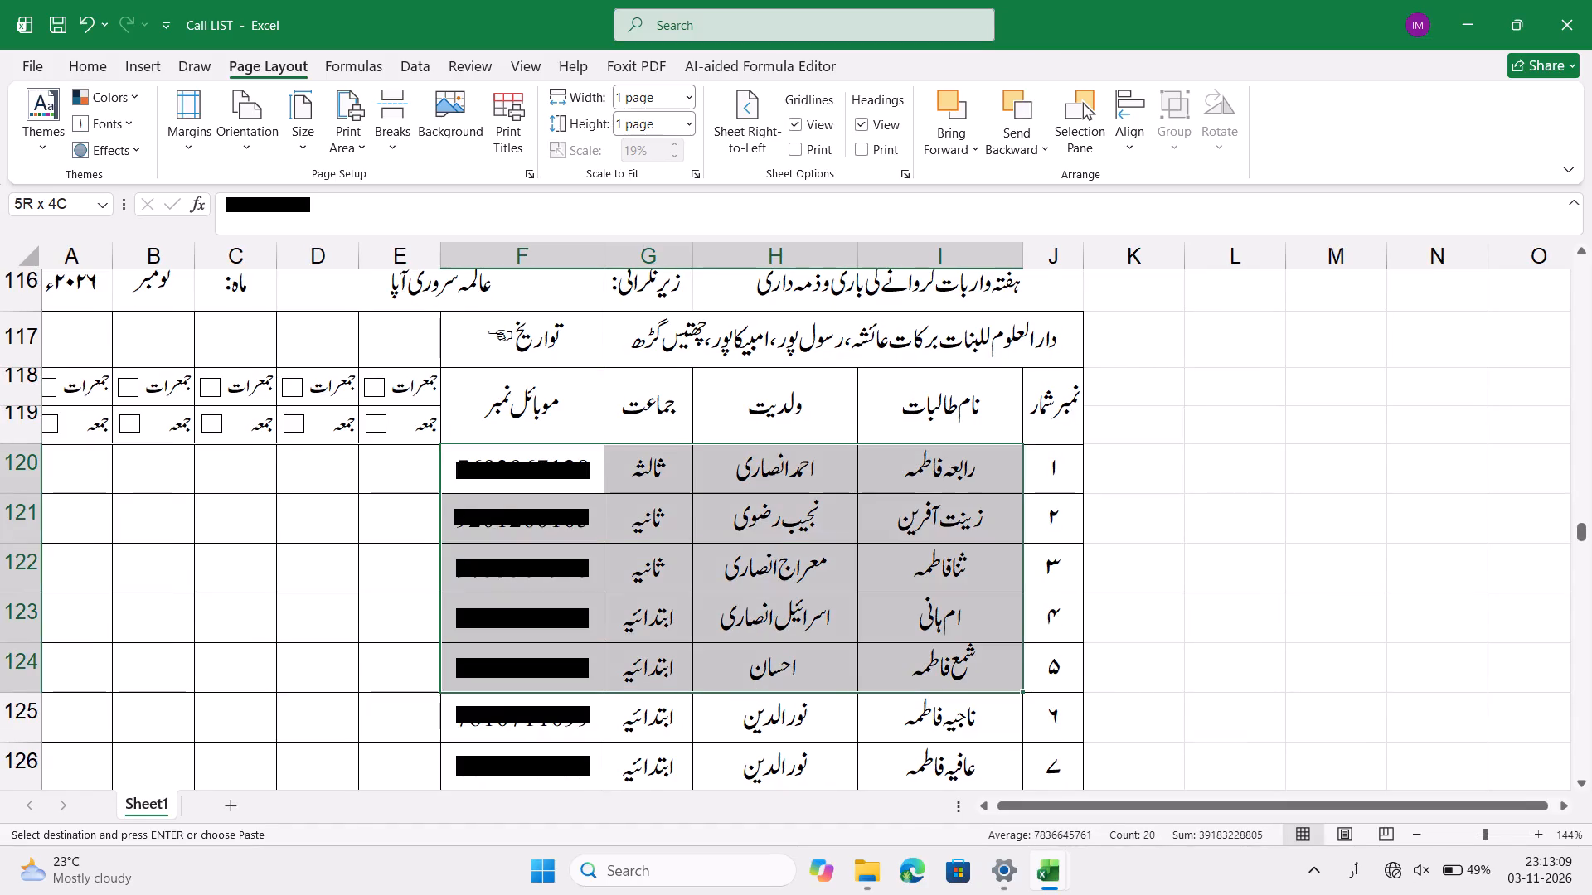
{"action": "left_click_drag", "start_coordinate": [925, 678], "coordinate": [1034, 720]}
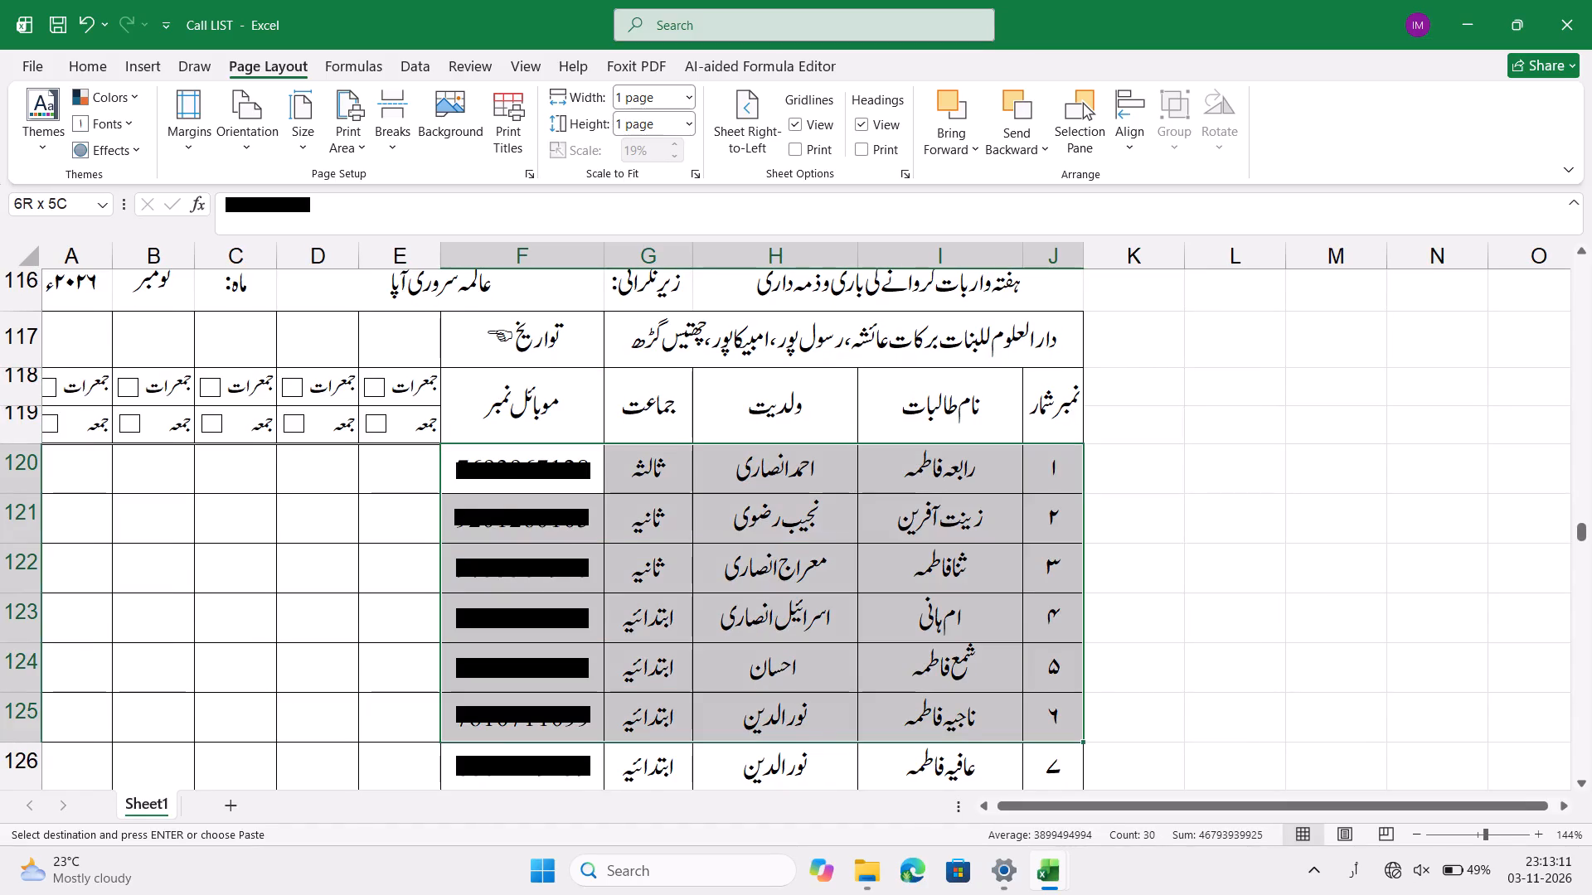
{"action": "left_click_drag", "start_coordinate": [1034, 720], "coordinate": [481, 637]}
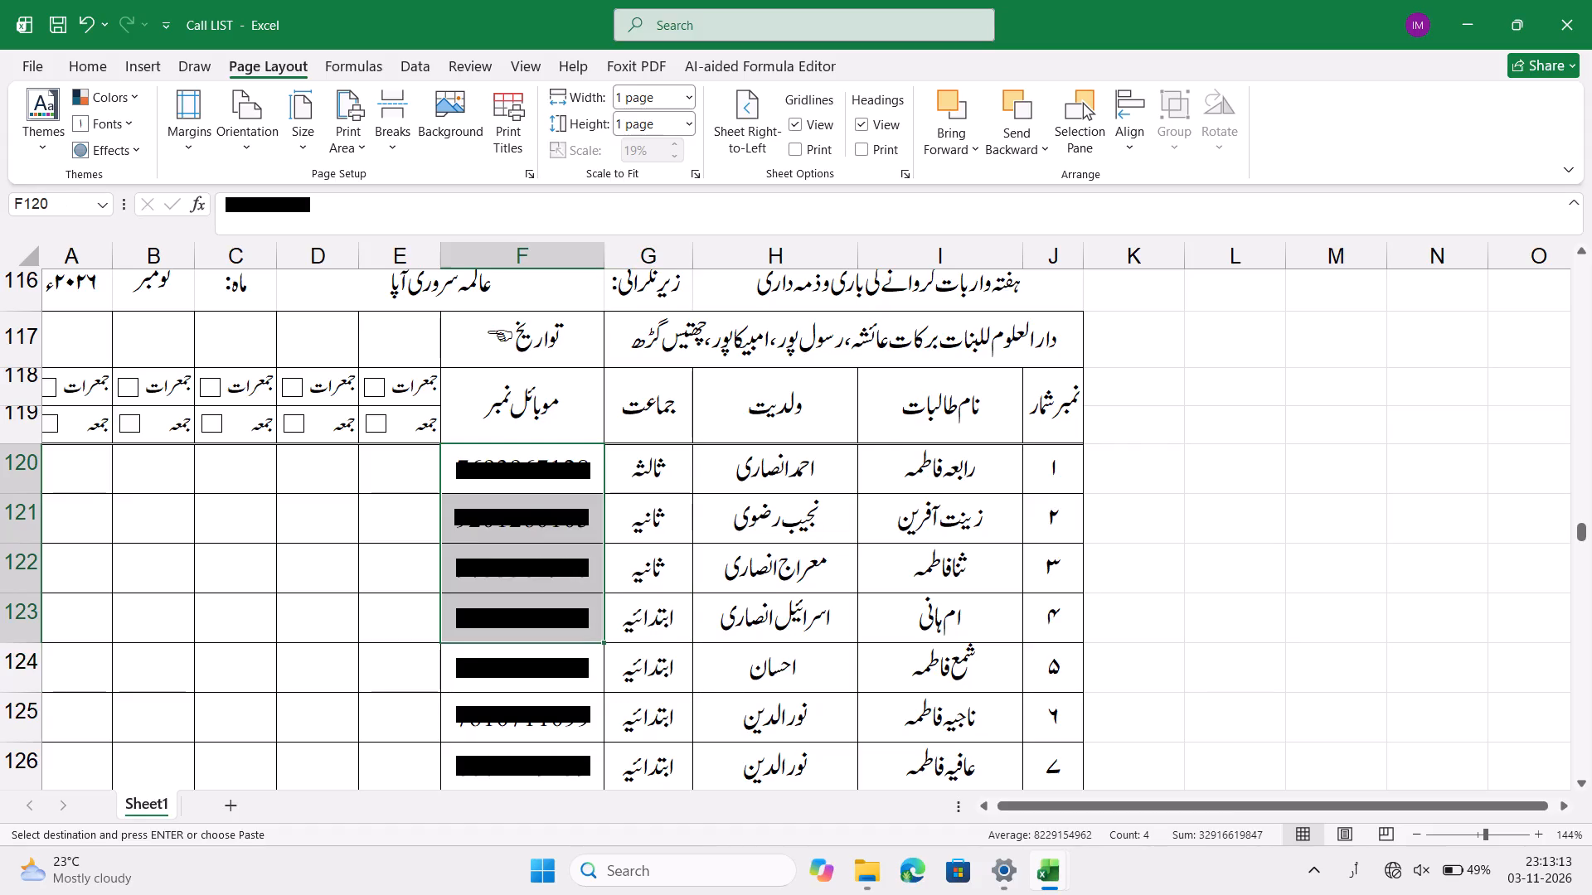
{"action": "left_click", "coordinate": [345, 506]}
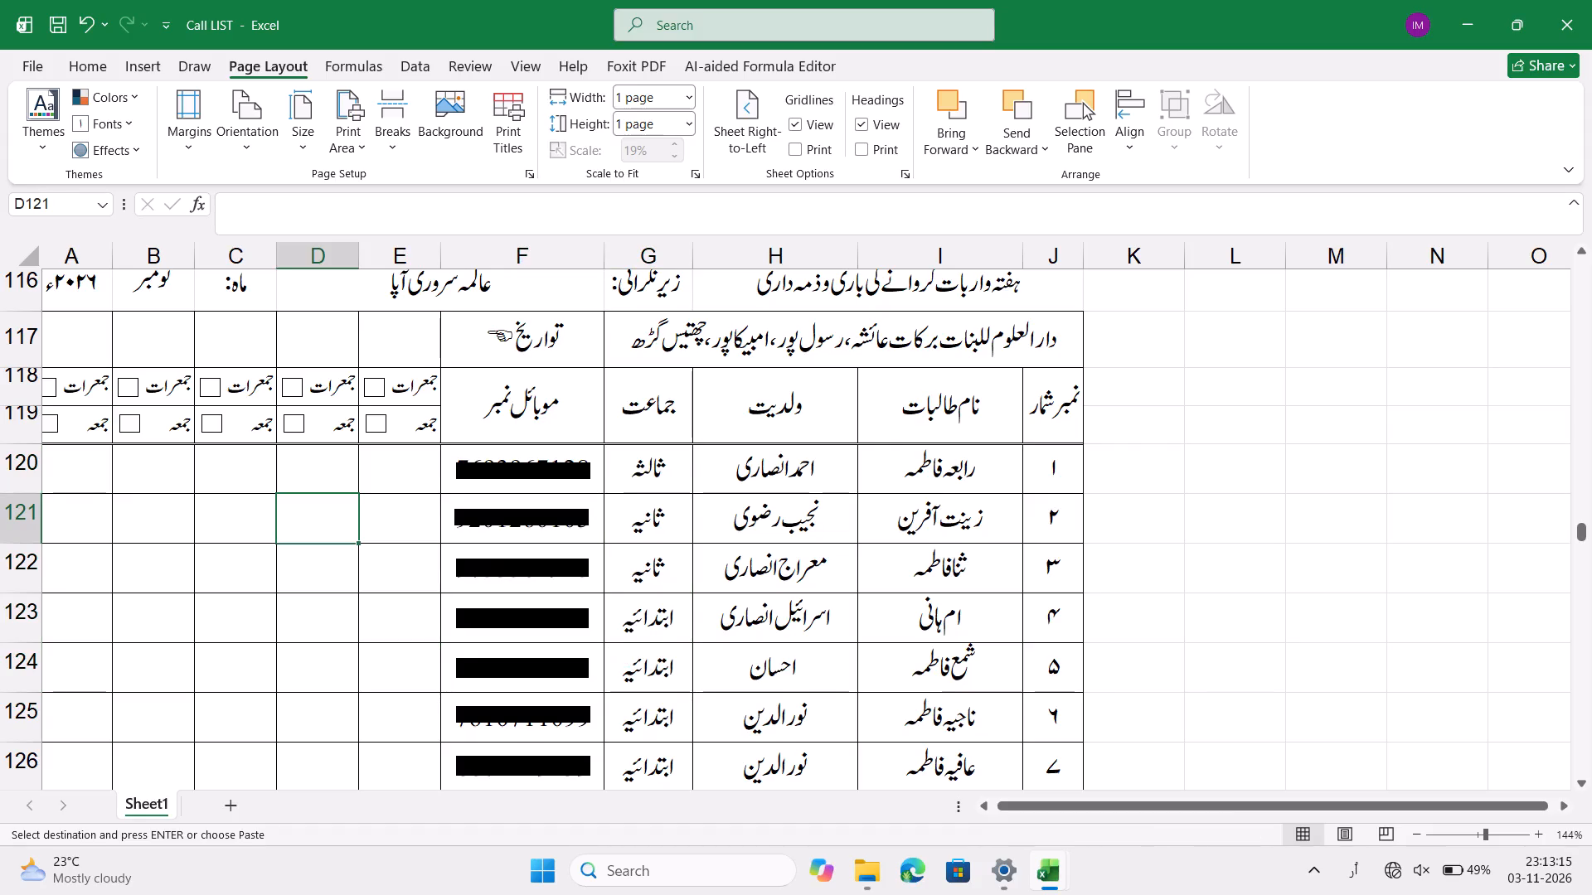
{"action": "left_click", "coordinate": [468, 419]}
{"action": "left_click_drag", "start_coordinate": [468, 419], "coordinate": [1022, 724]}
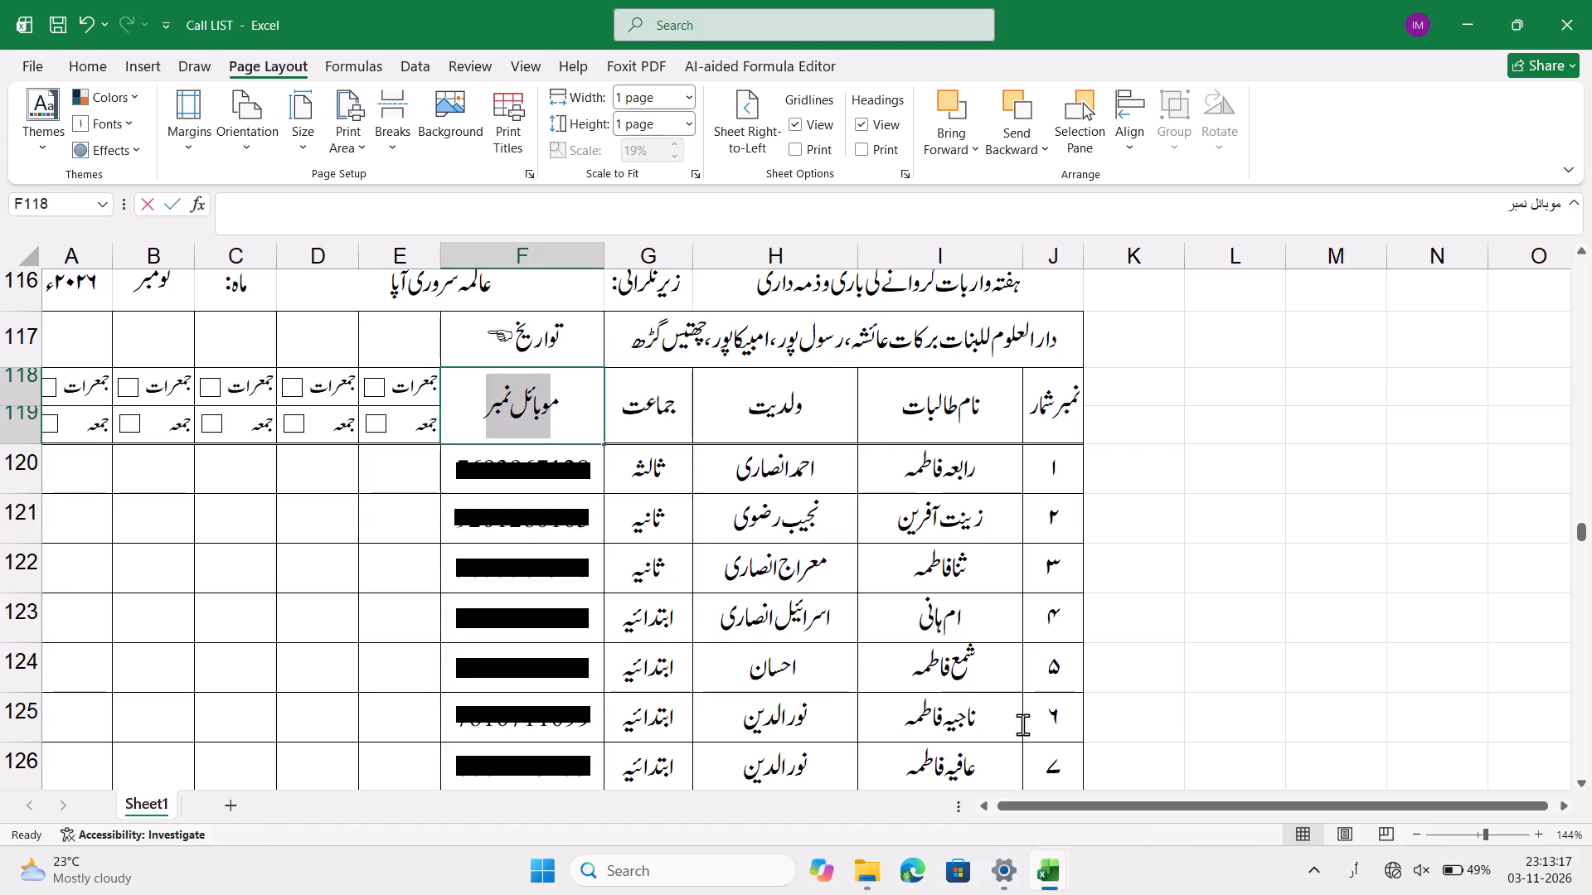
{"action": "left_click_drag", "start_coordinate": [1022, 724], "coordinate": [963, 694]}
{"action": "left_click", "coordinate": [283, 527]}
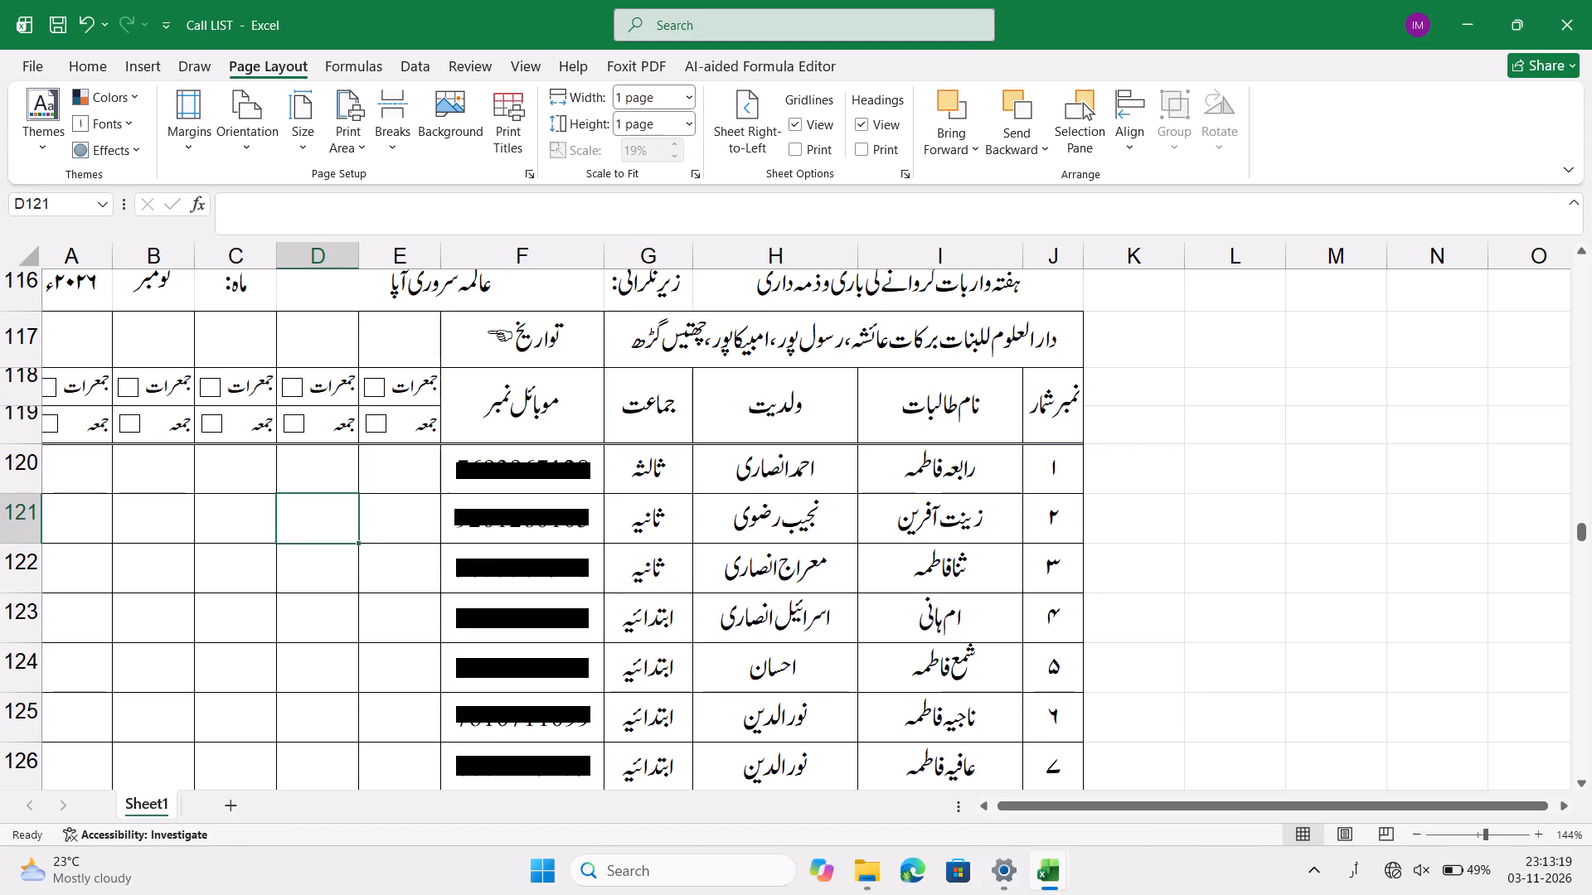
Sort the student list F118:J151, with its headers, by the class column (جماعت) on cell values in A to Z order.
{"action": "left_click", "coordinate": [491, 396]}
{"action": "left_click_drag", "start_coordinate": [491, 396], "coordinate": [1095, 751]}
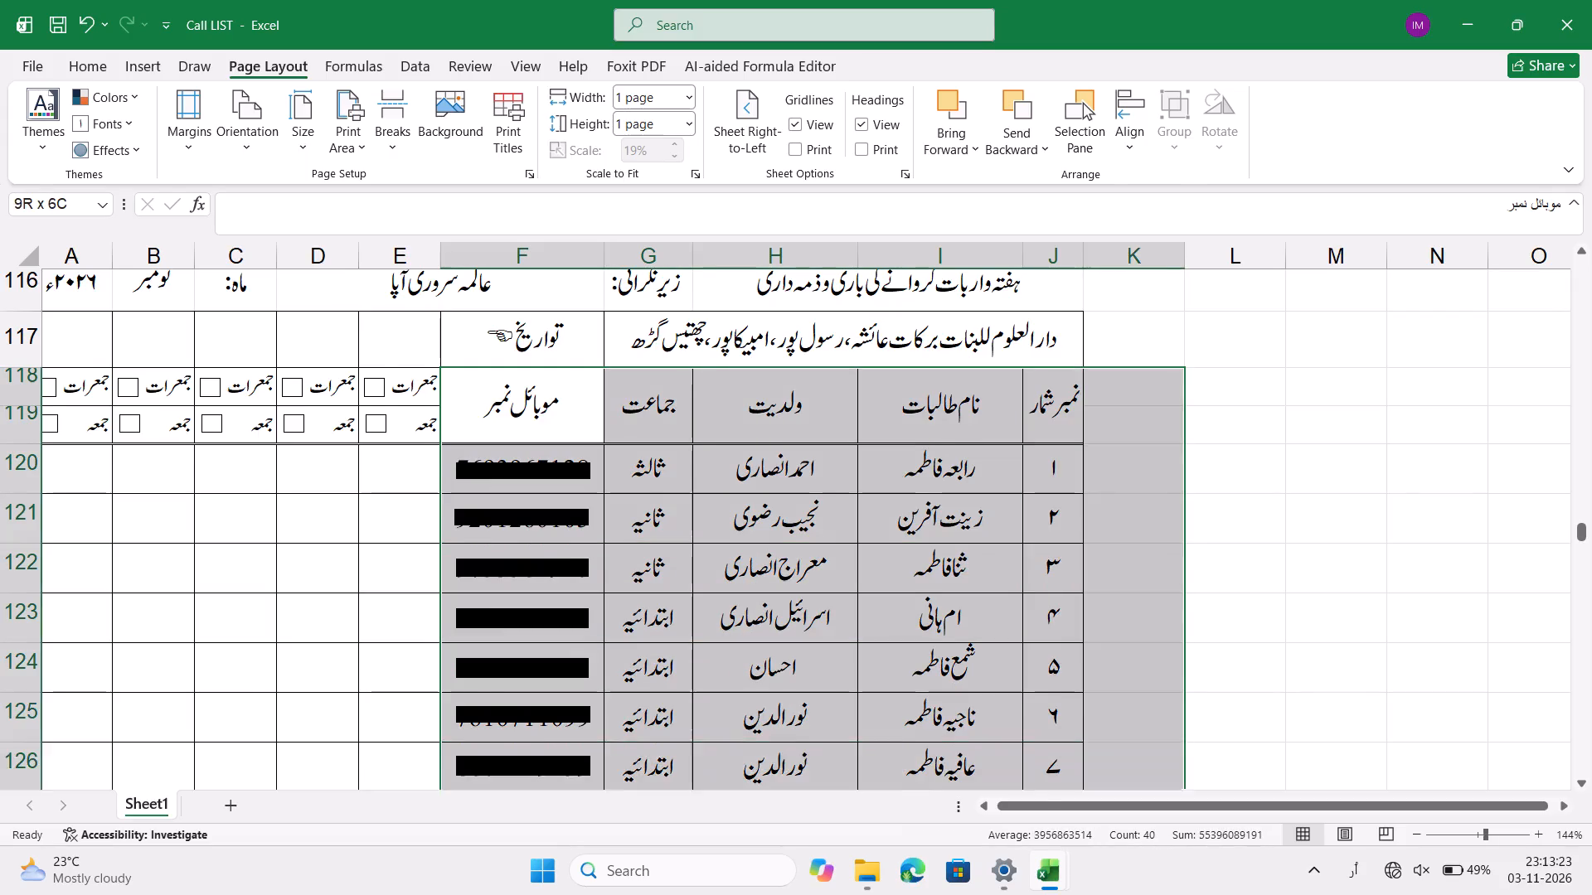
{"action": "left_click_drag", "start_coordinate": [1095, 751], "coordinate": [990, 820]}
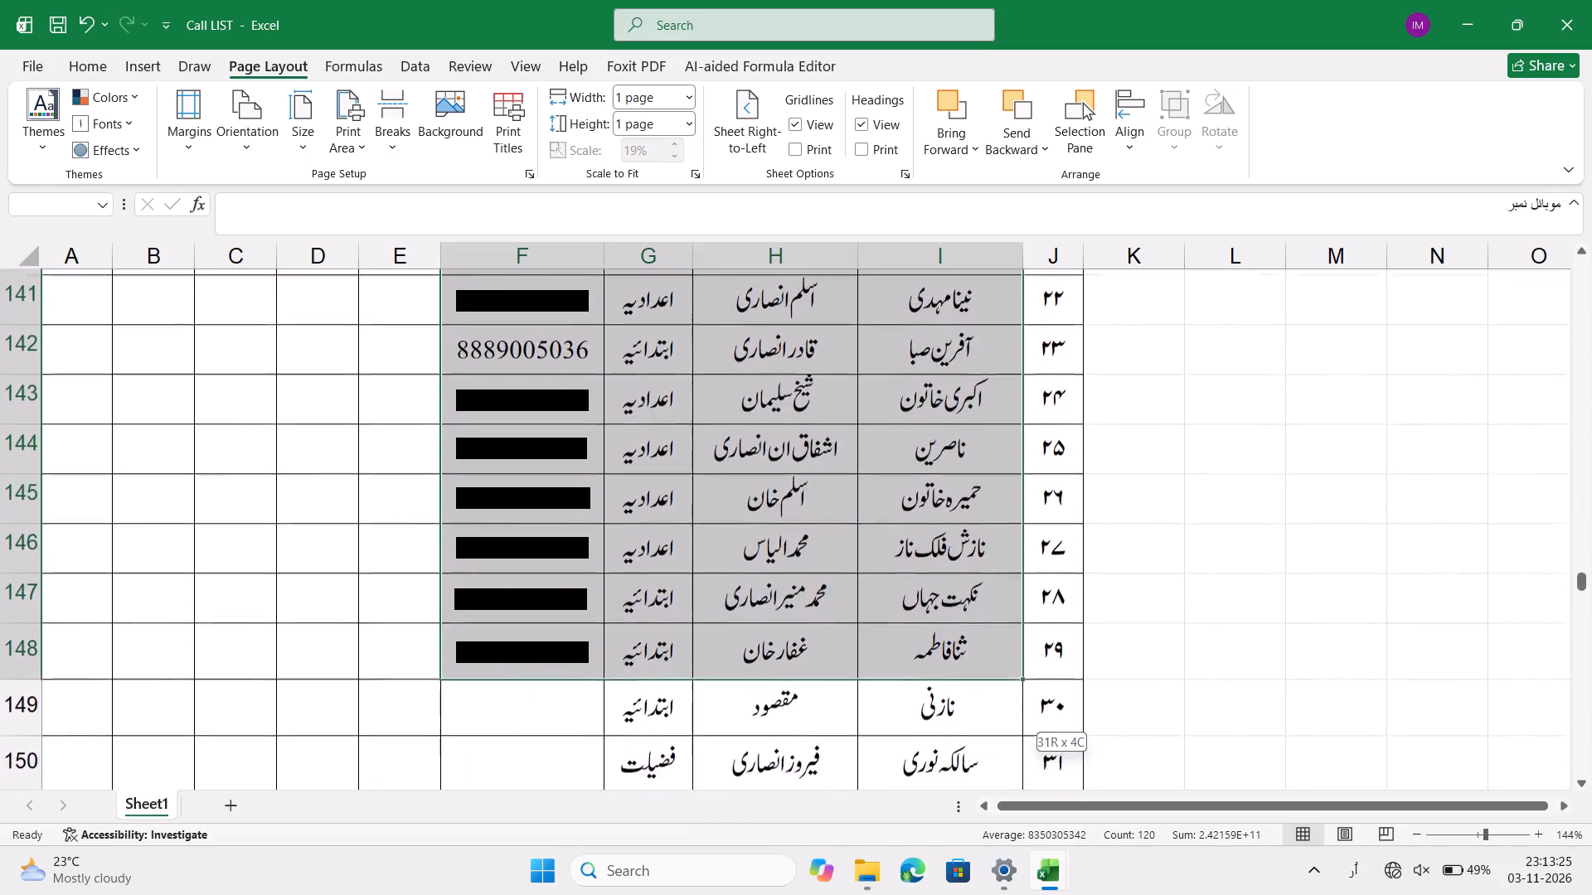
{"action": "left_click_drag", "start_coordinate": [990, 820], "coordinate": [1014, 694]}
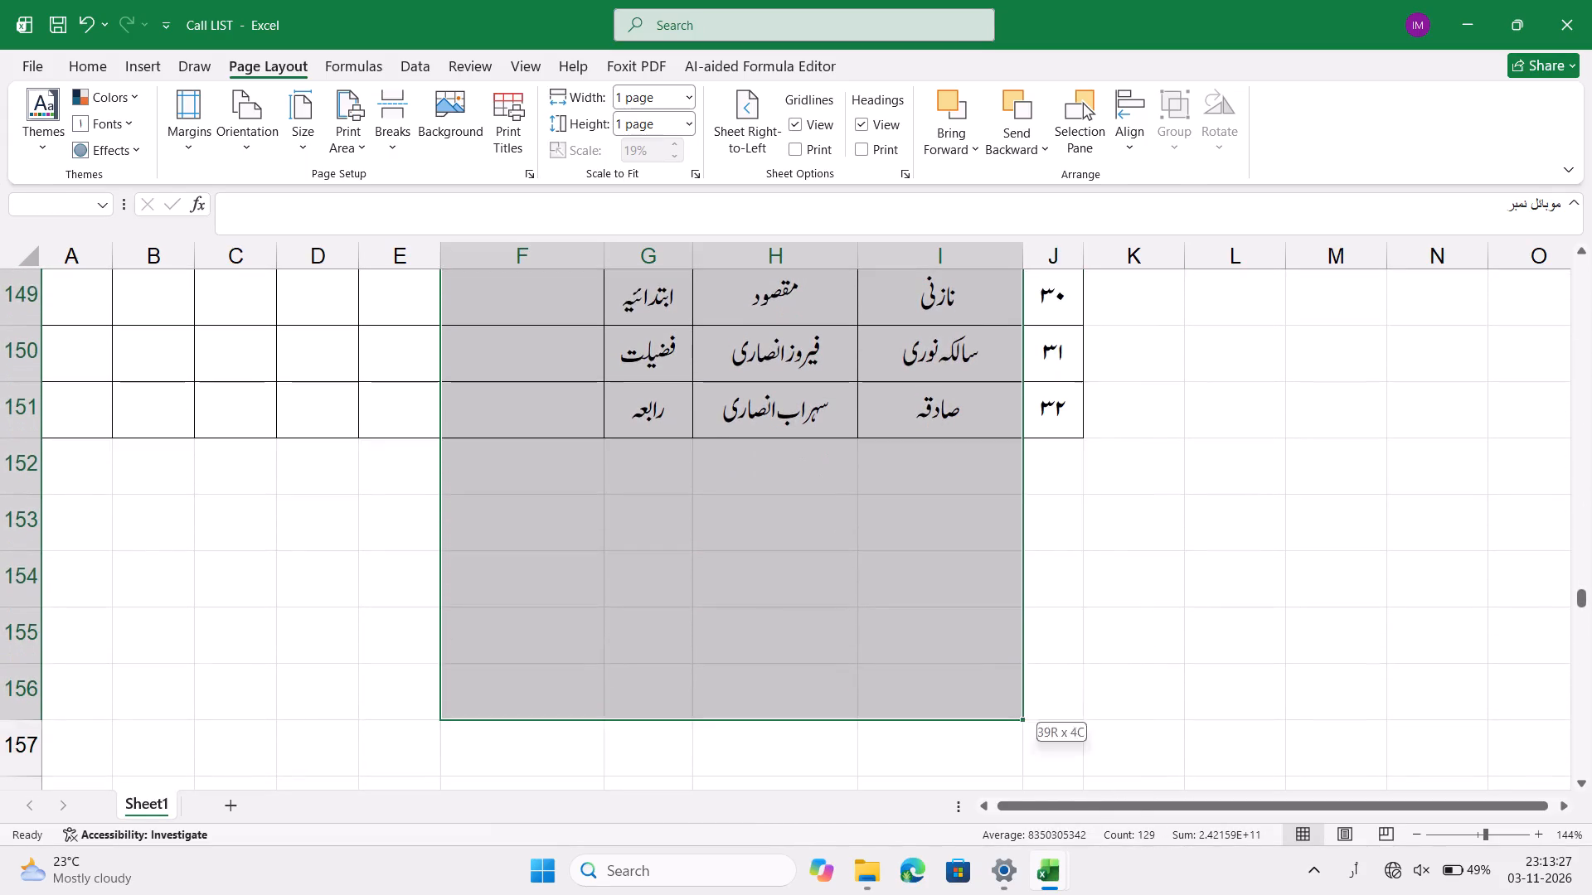
{"action": "left_click_drag", "start_coordinate": [1014, 694], "coordinate": [1031, 462]}
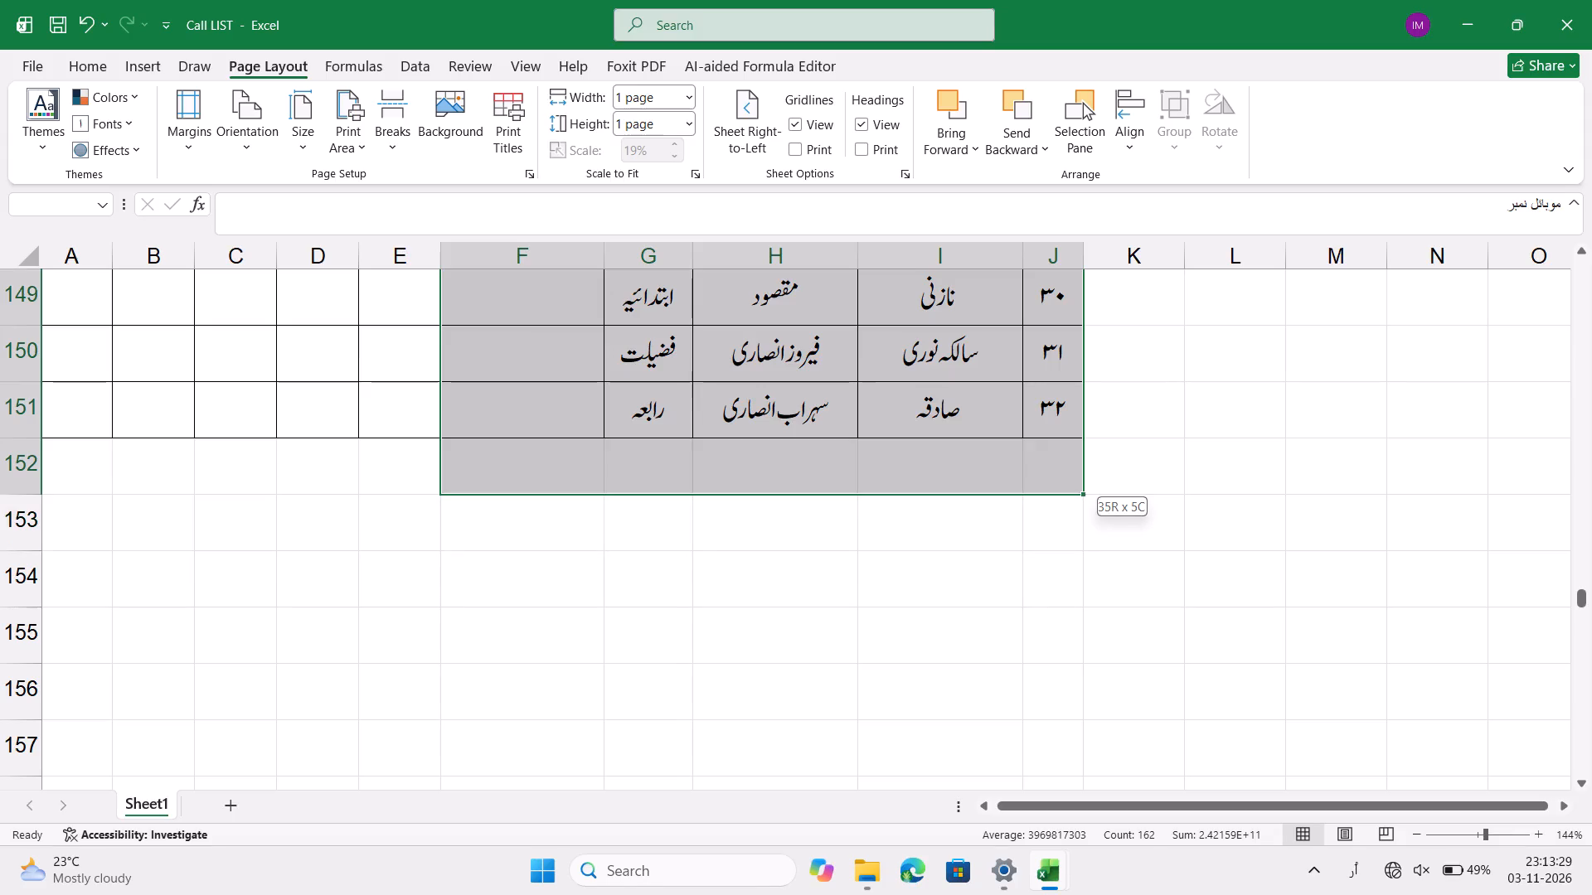
{"action": "left_click_drag", "start_coordinate": [1031, 462], "coordinate": [1023, 432]}
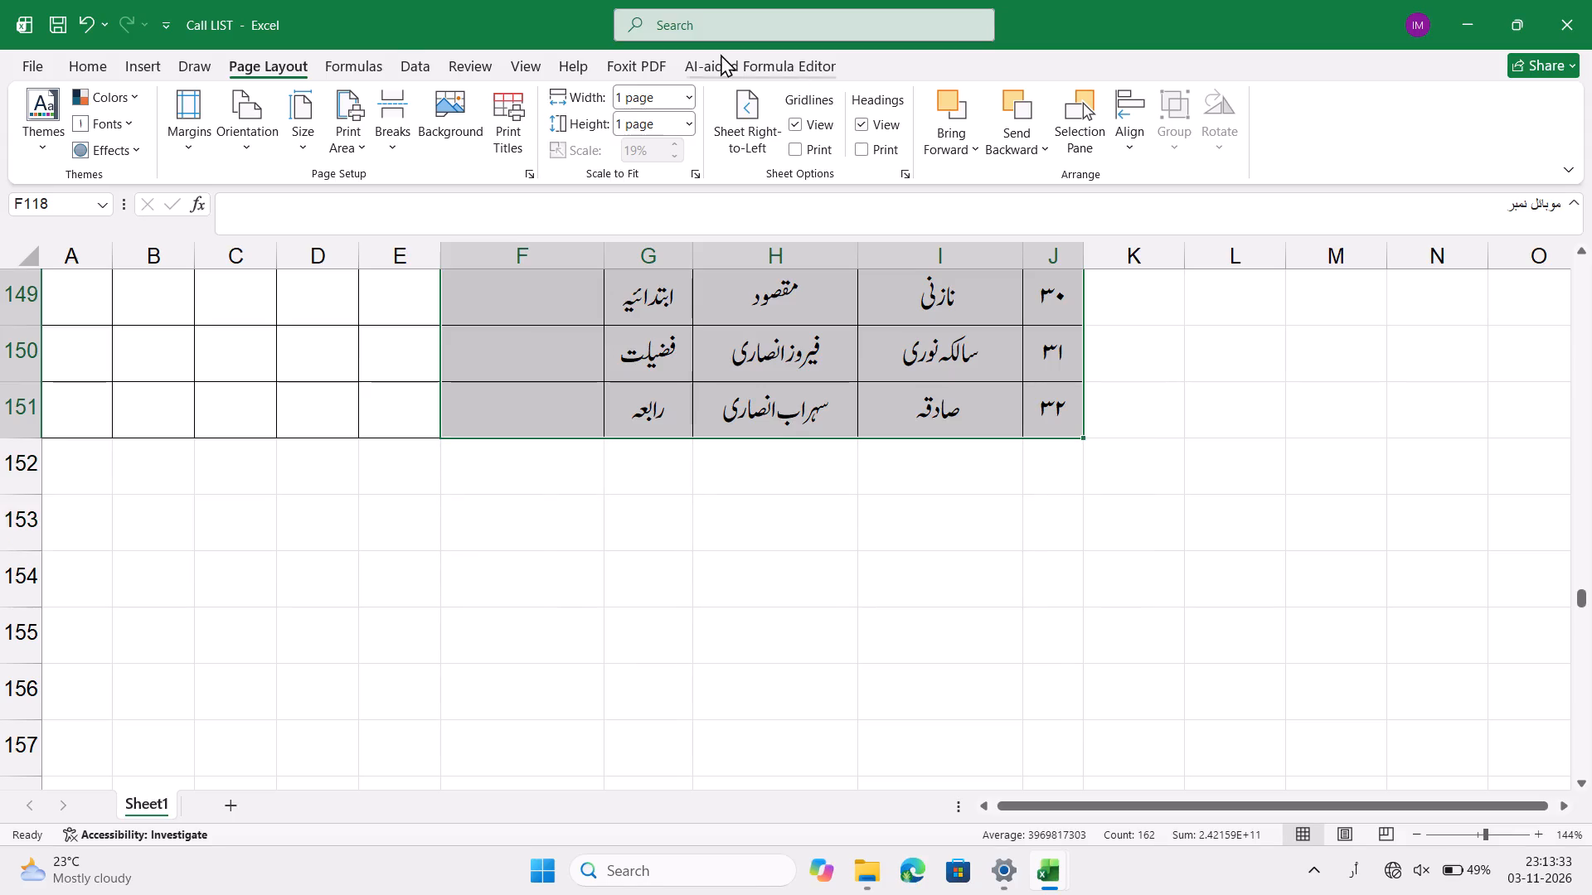
{"action": "left_click", "coordinate": [407, 59]}
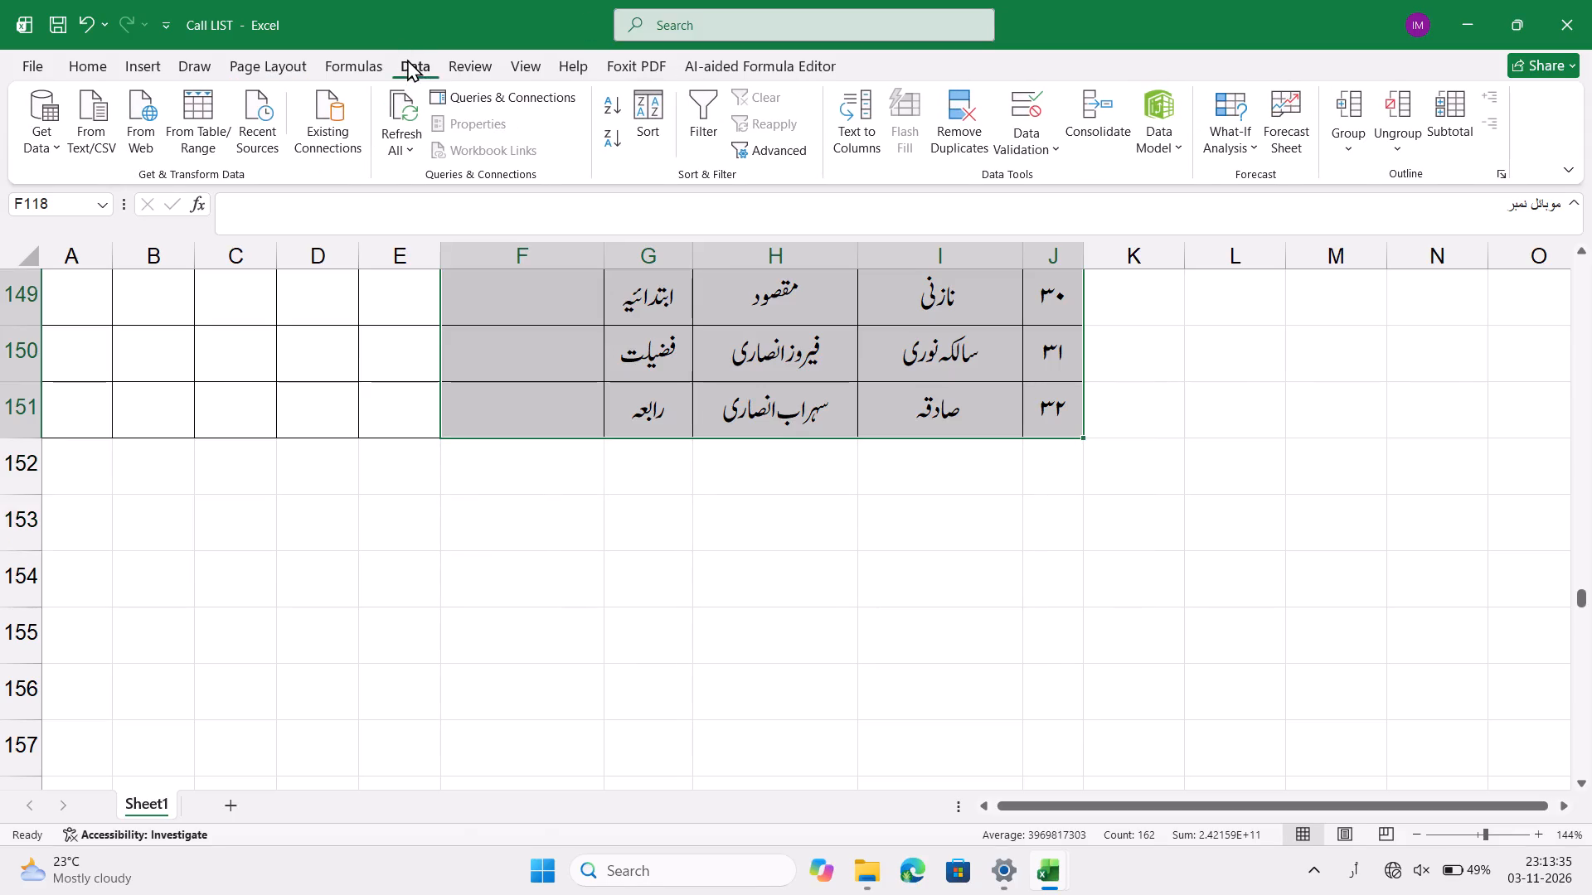
{"action": "left_click", "coordinate": [635, 104]}
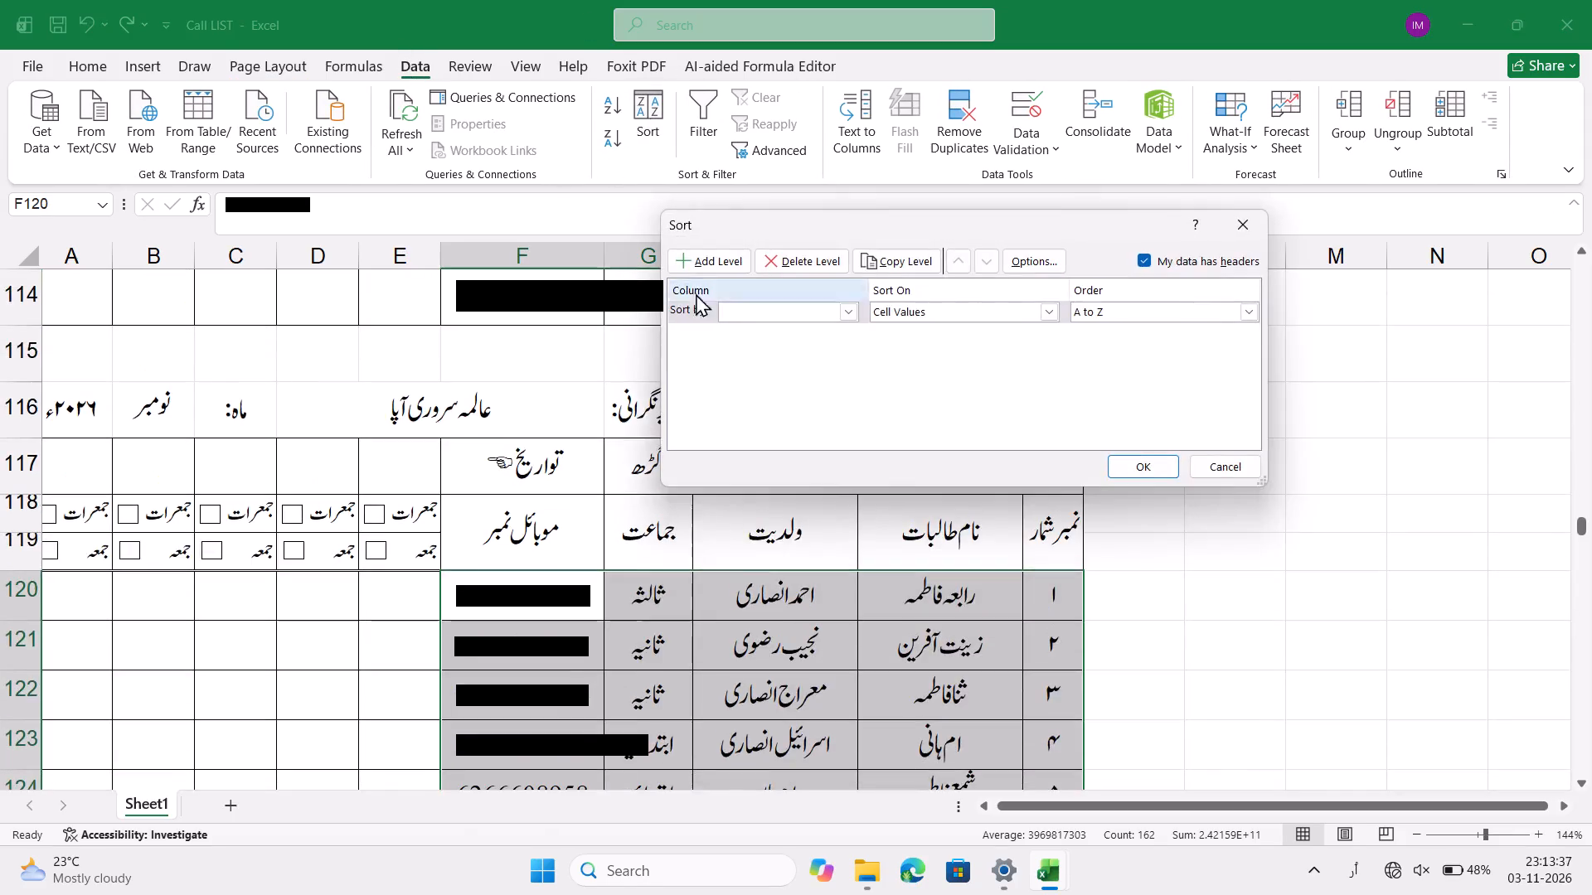
{"action": "left_click", "coordinate": [815, 317]}
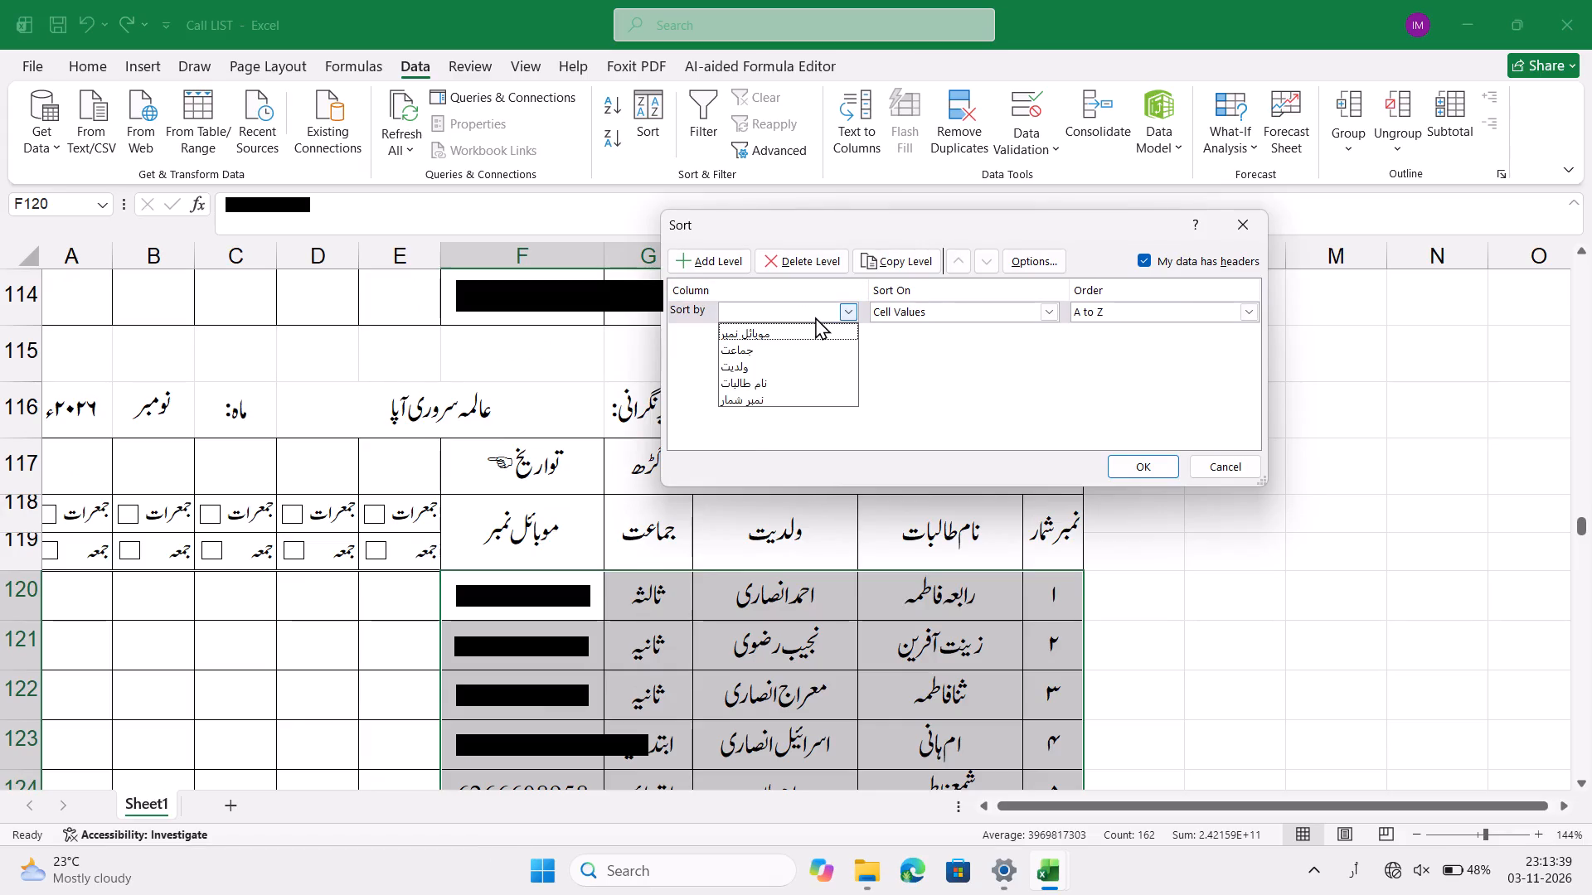
{"action": "left_click", "coordinate": [774, 346]}
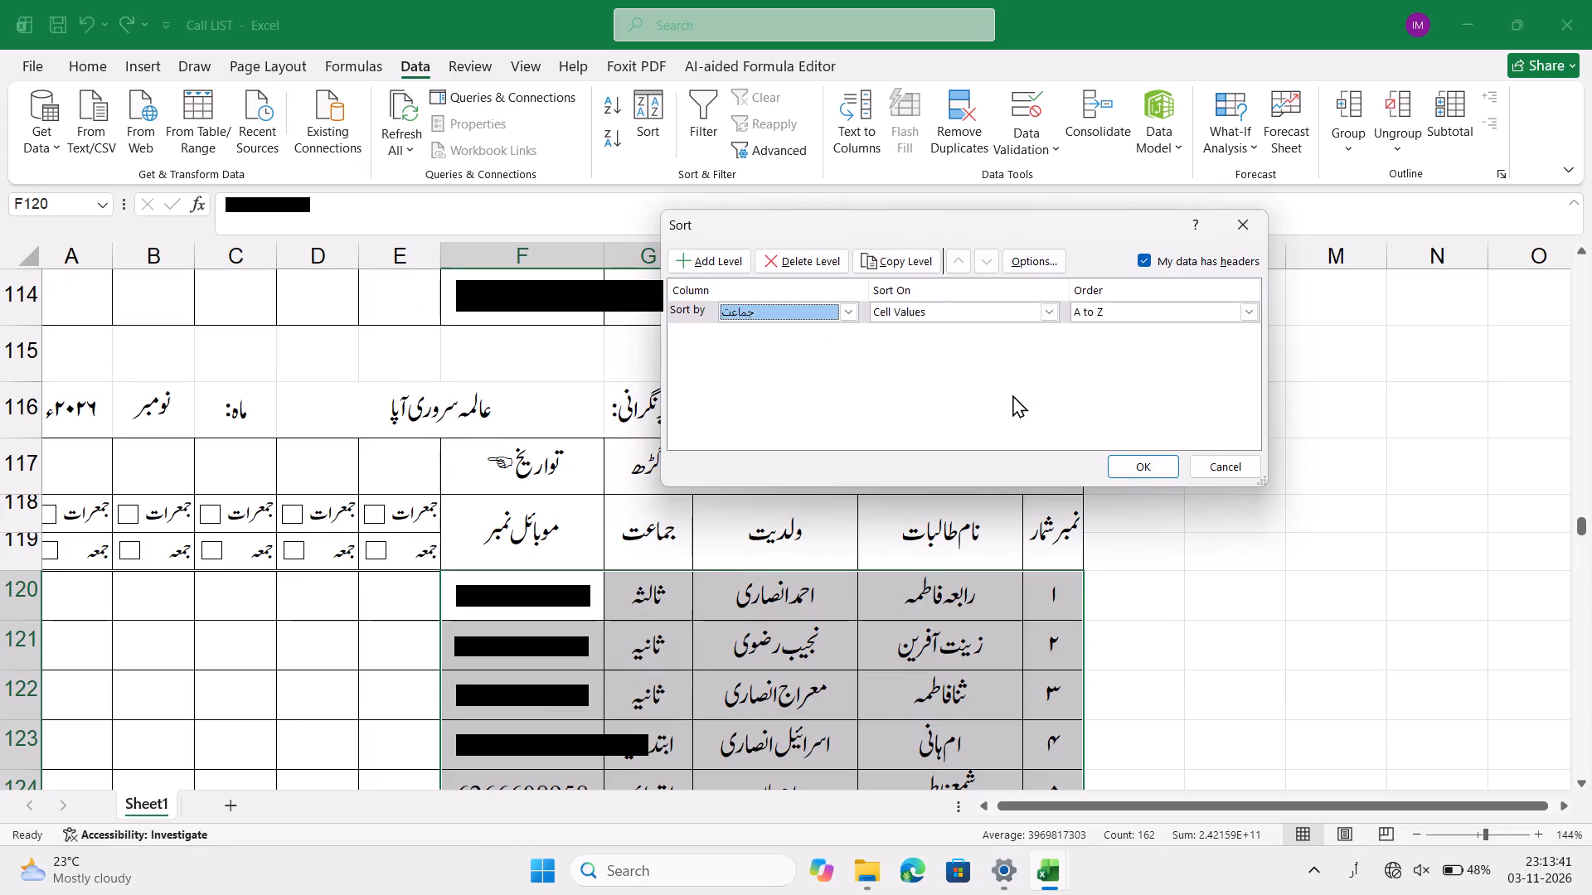
{"action": "left_click", "coordinate": [1132, 468]}
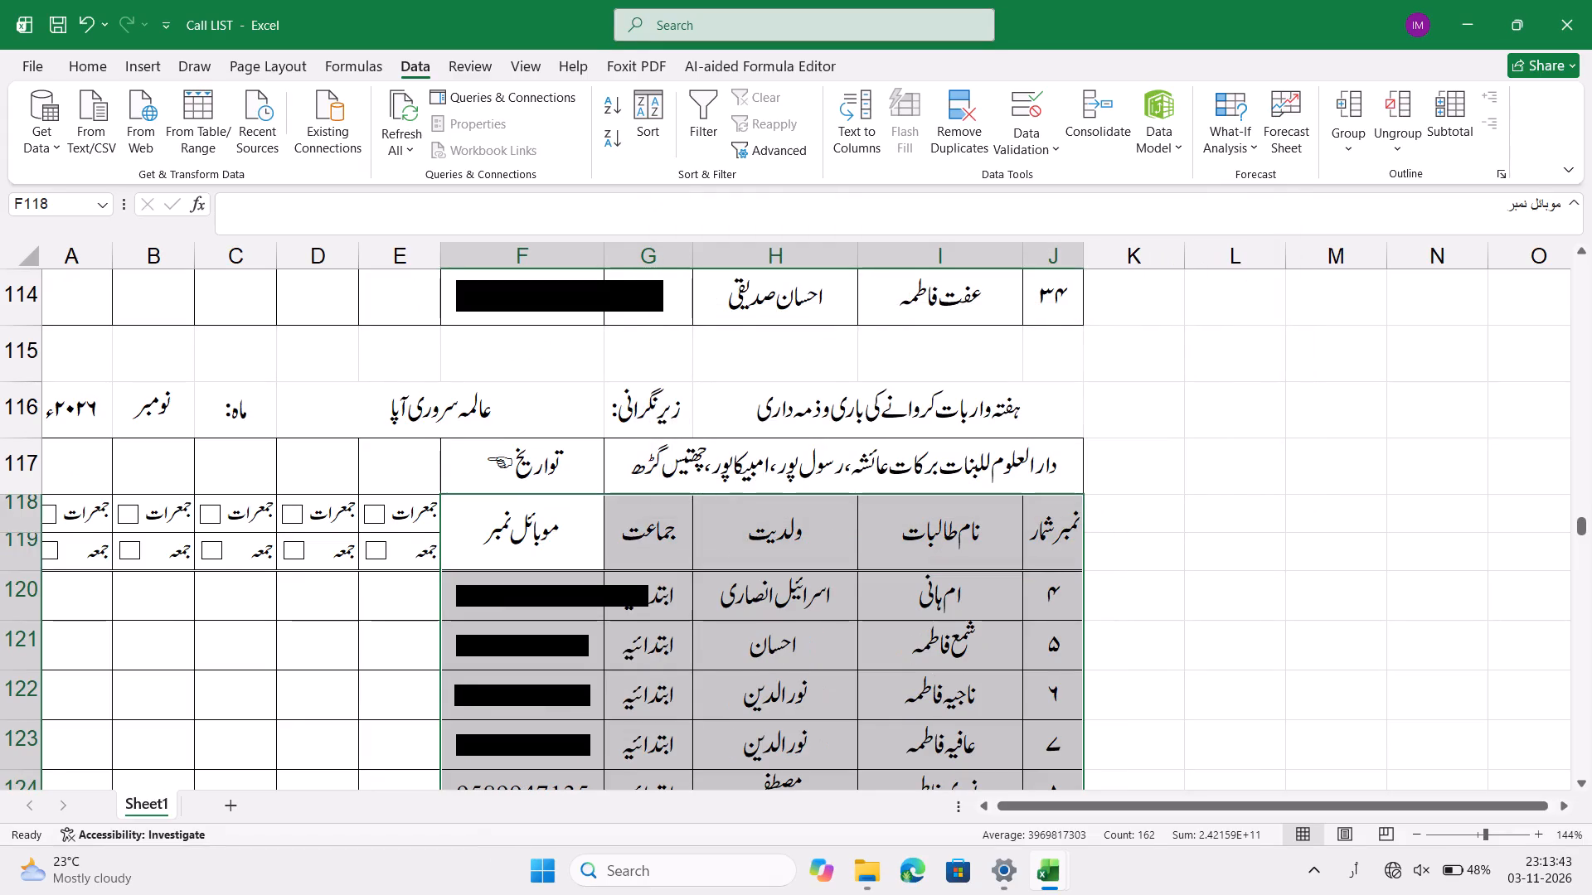
Check the sorted November student list from row 120 down to its last entry in row 151.
{"action": "left_click", "coordinate": [764, 631]}
{"action": "scroll", "coordinate": [764, 631], "scroll_direction": "down", "scroll_amount": 2}
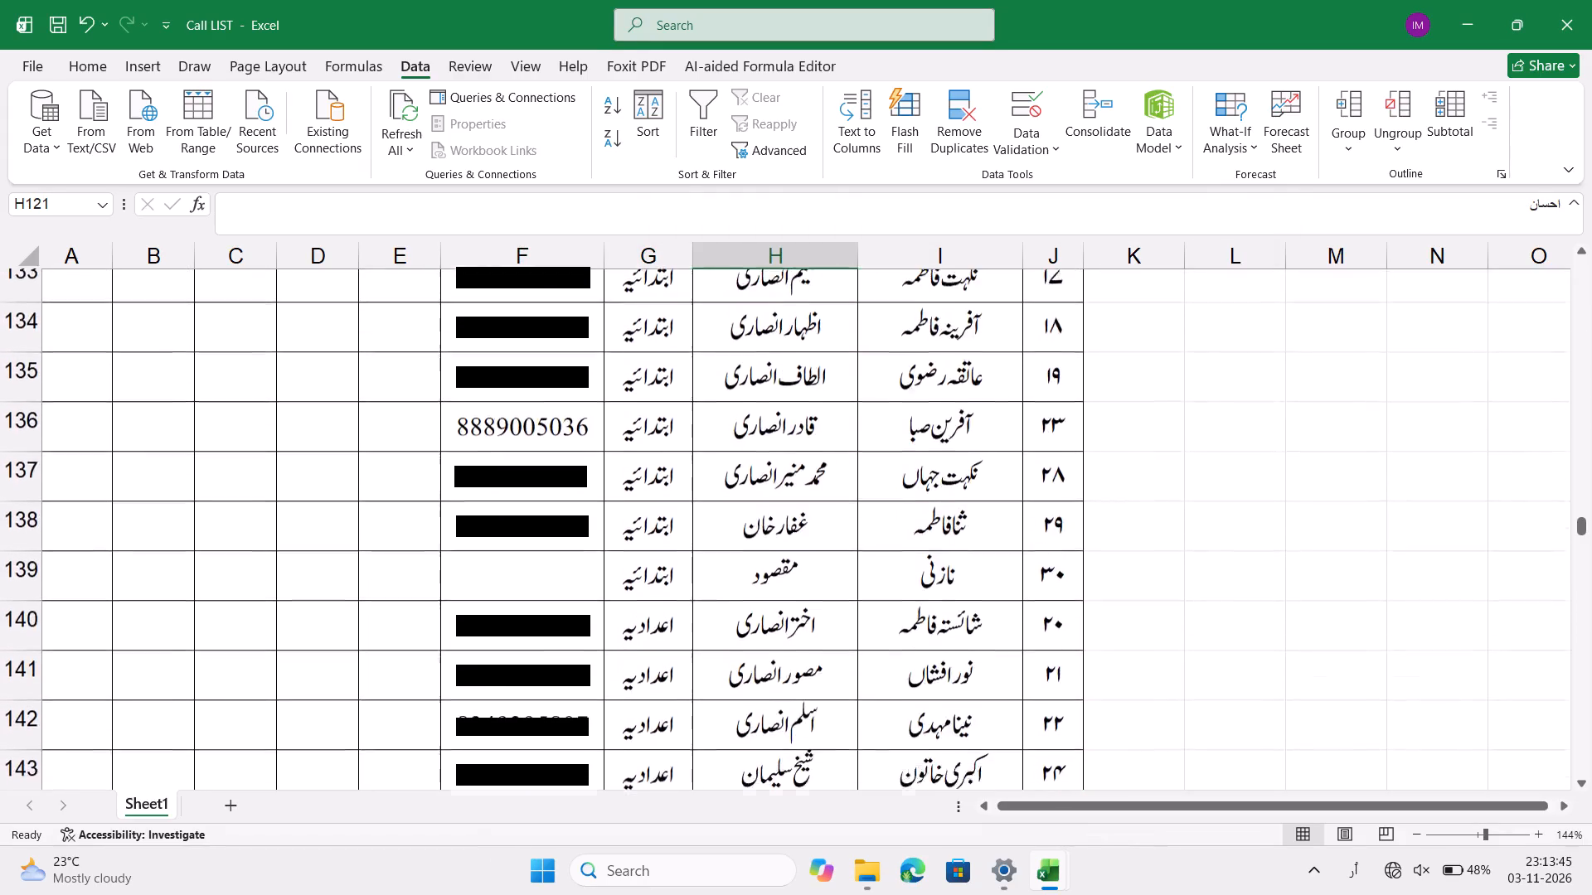
{"action": "scroll", "coordinate": [764, 631], "scroll_direction": "down", "scroll_amount": 2}
{"action": "scroll", "coordinate": [764, 631], "scroll_direction": "up", "scroll_amount": 1}
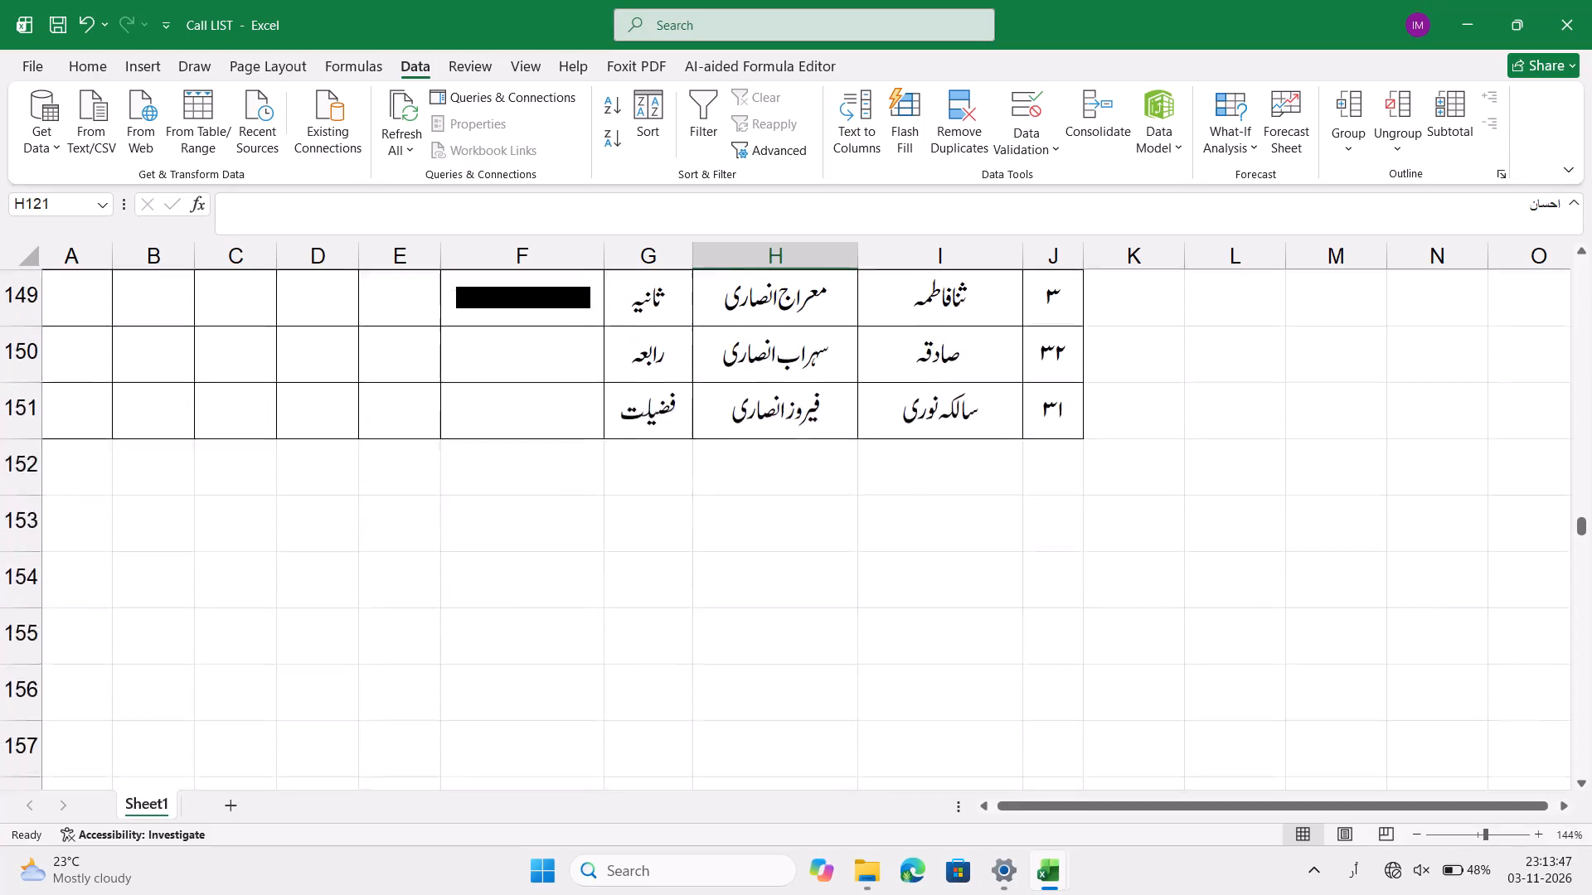
{"action": "scroll", "coordinate": [764, 631], "scroll_direction": "up", "scroll_amount": 1}
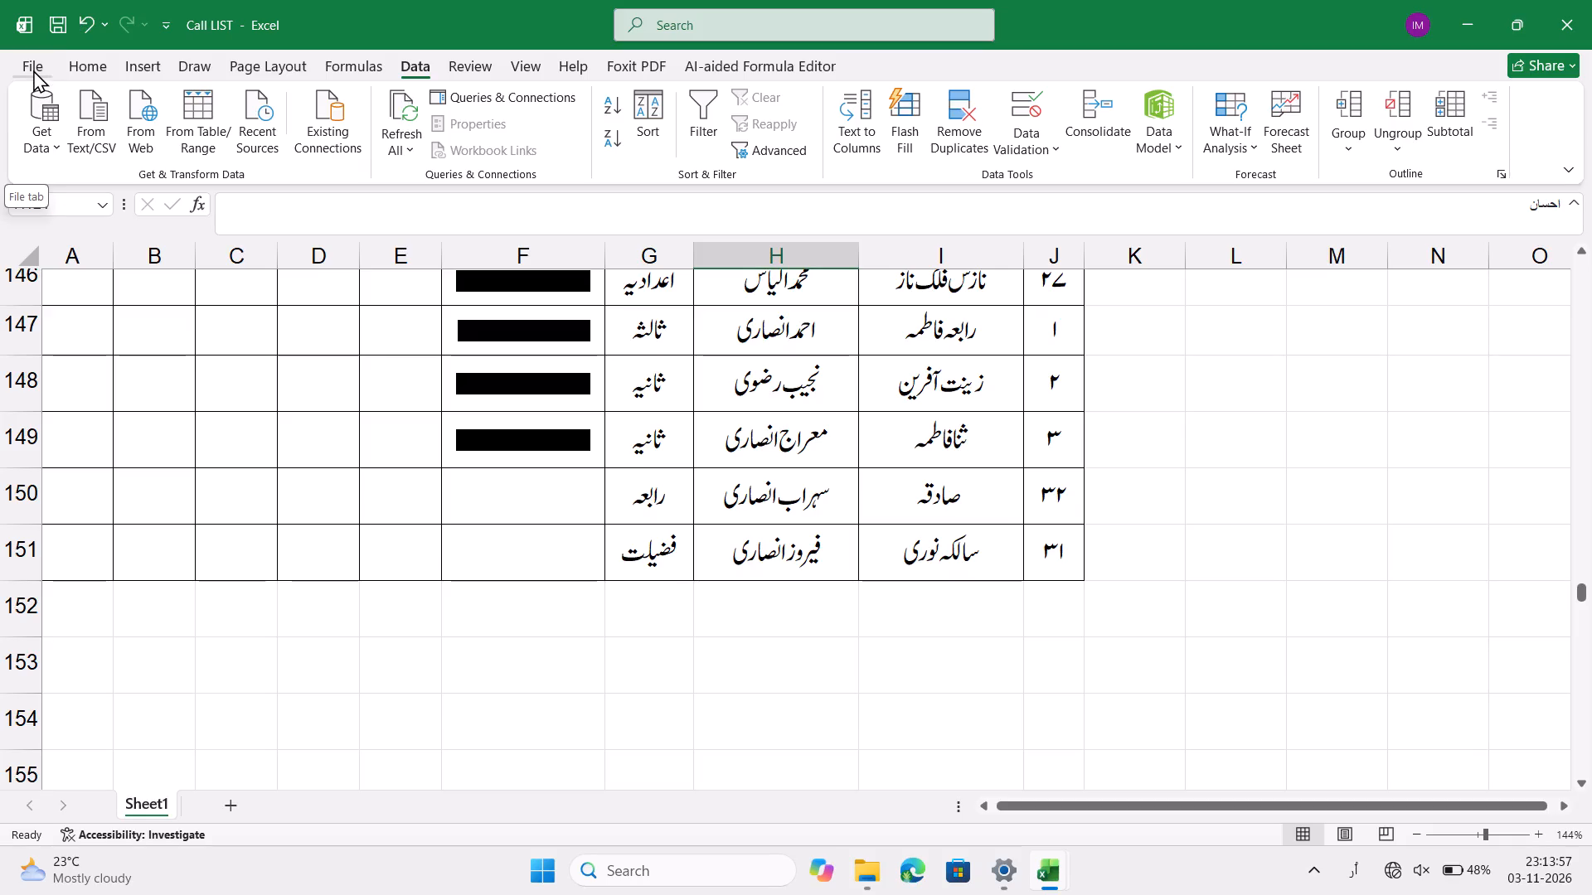
Save the Call LIST workbook.
{"action": "left_click", "coordinate": [61, 18]}
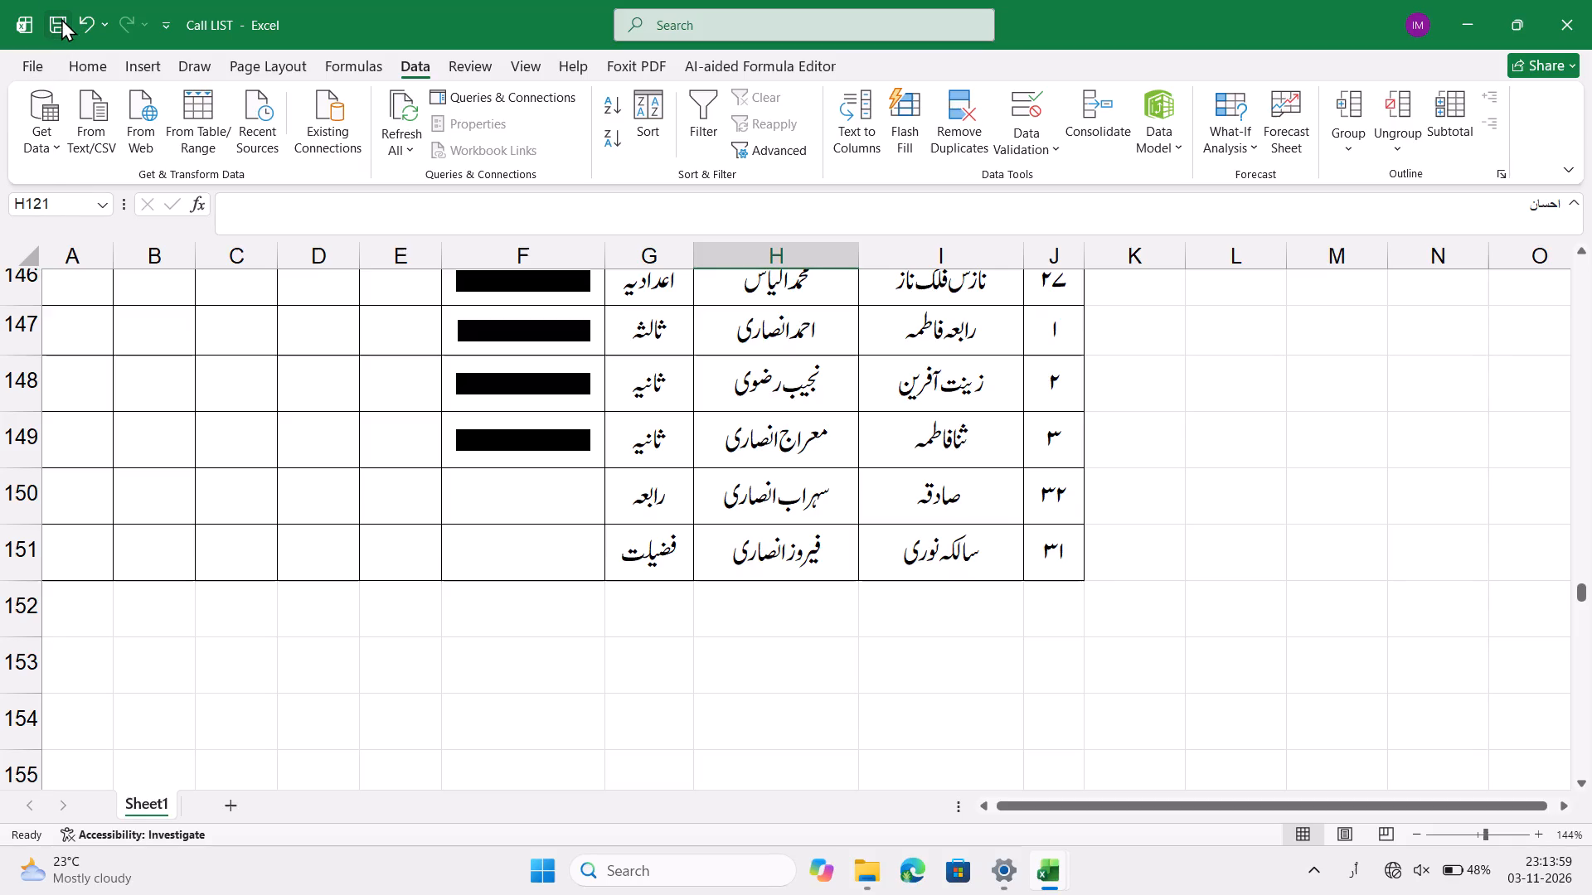
{"action": "left_click", "coordinate": [36, 61]}
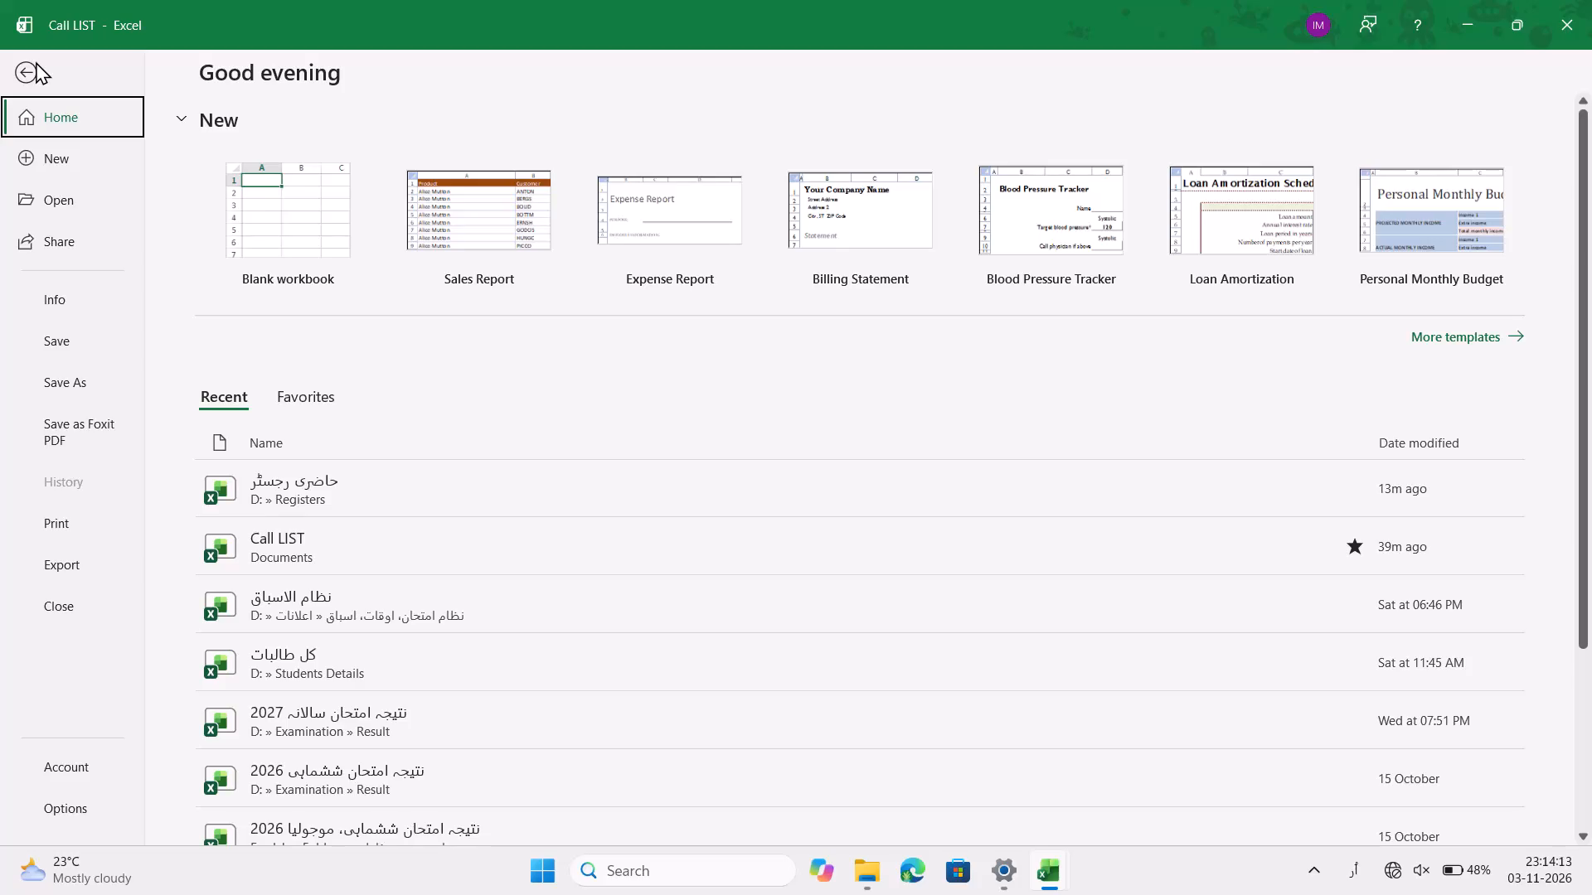
{"action": "left_click", "coordinate": [36, 61]}
Review the November call lists from the heading in row 1 down to the first students of the second list at row 44.
{"action": "scroll", "coordinate": [179, 260], "scroll_direction": "up", "scroll_amount": 4}
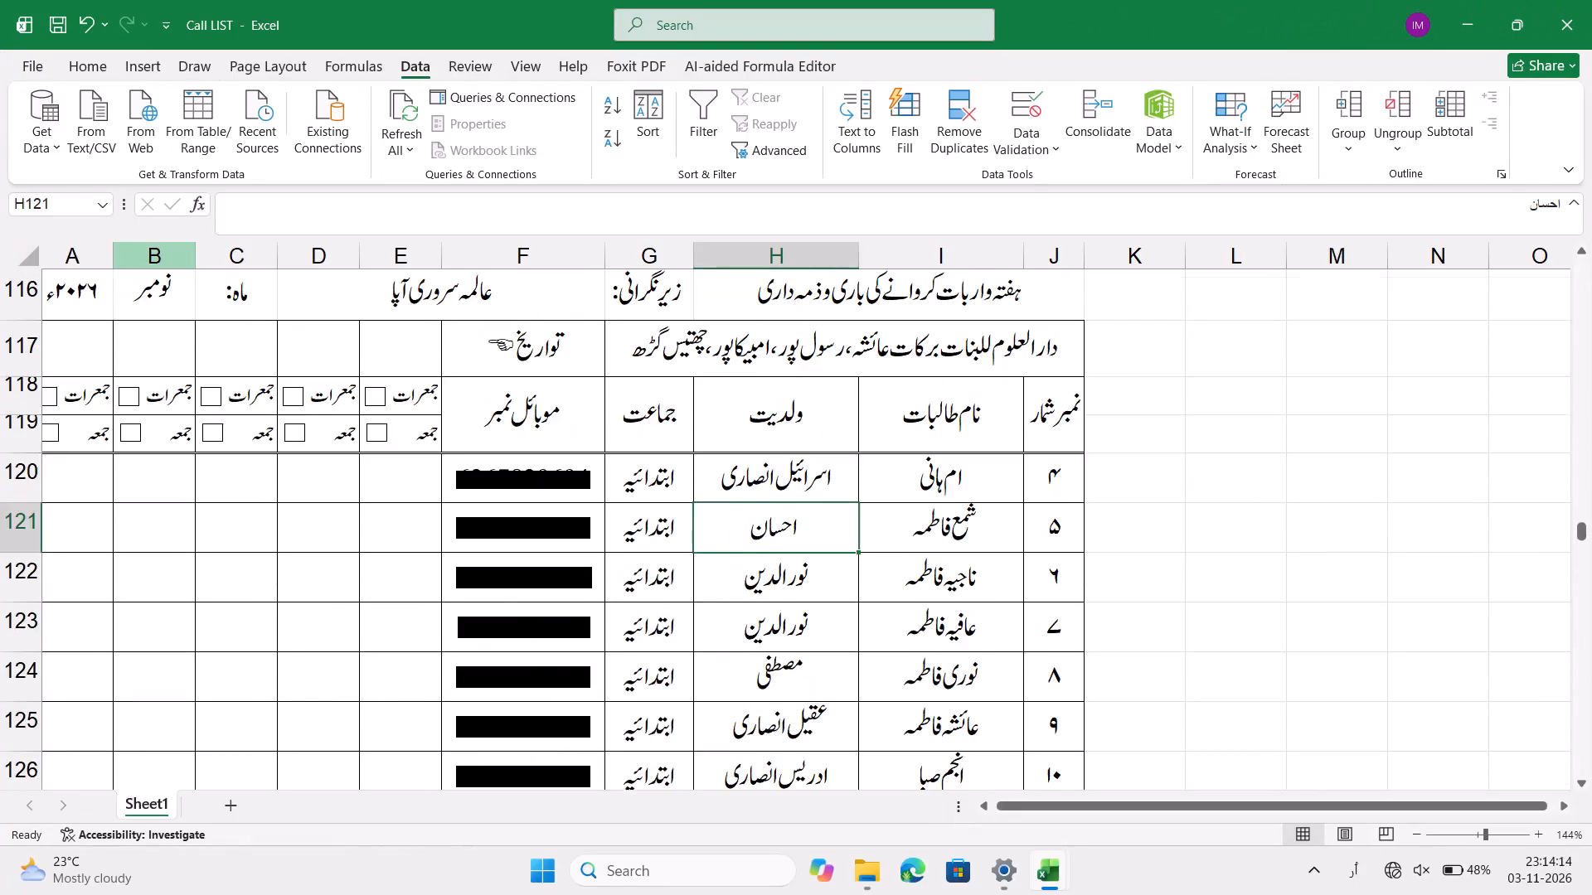
{"action": "scroll", "coordinate": [179, 260], "scroll_direction": "up", "scroll_amount": 13}
{"action": "scroll", "coordinate": [392, 500], "scroll_direction": "up", "scroll_amount": 4}
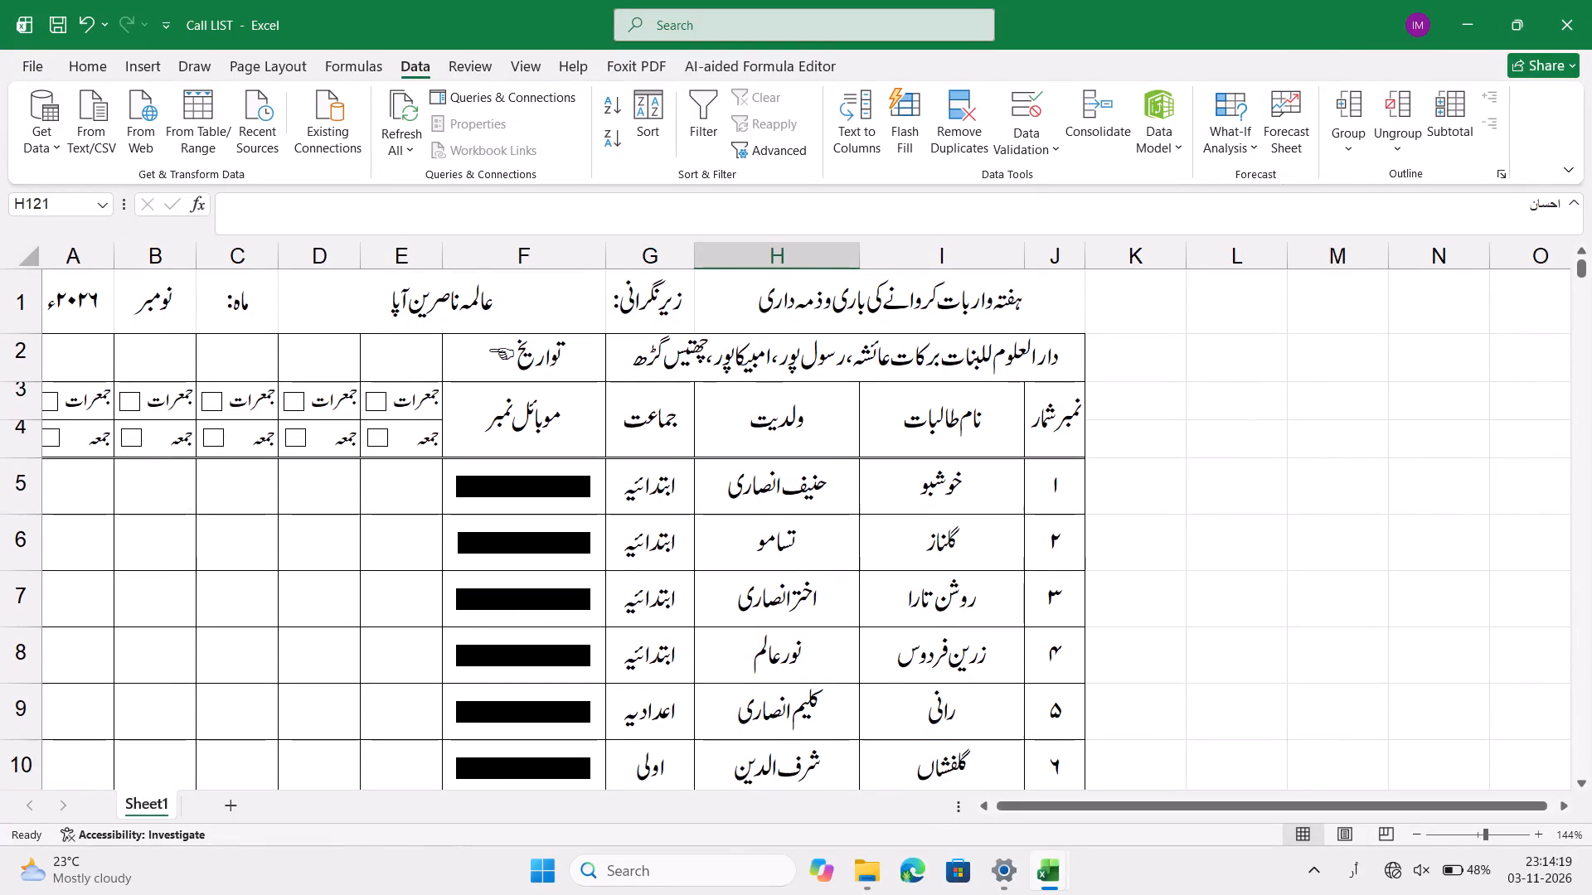
{"action": "scroll", "coordinate": [392, 500], "scroll_direction": "down", "scroll_amount": 4}
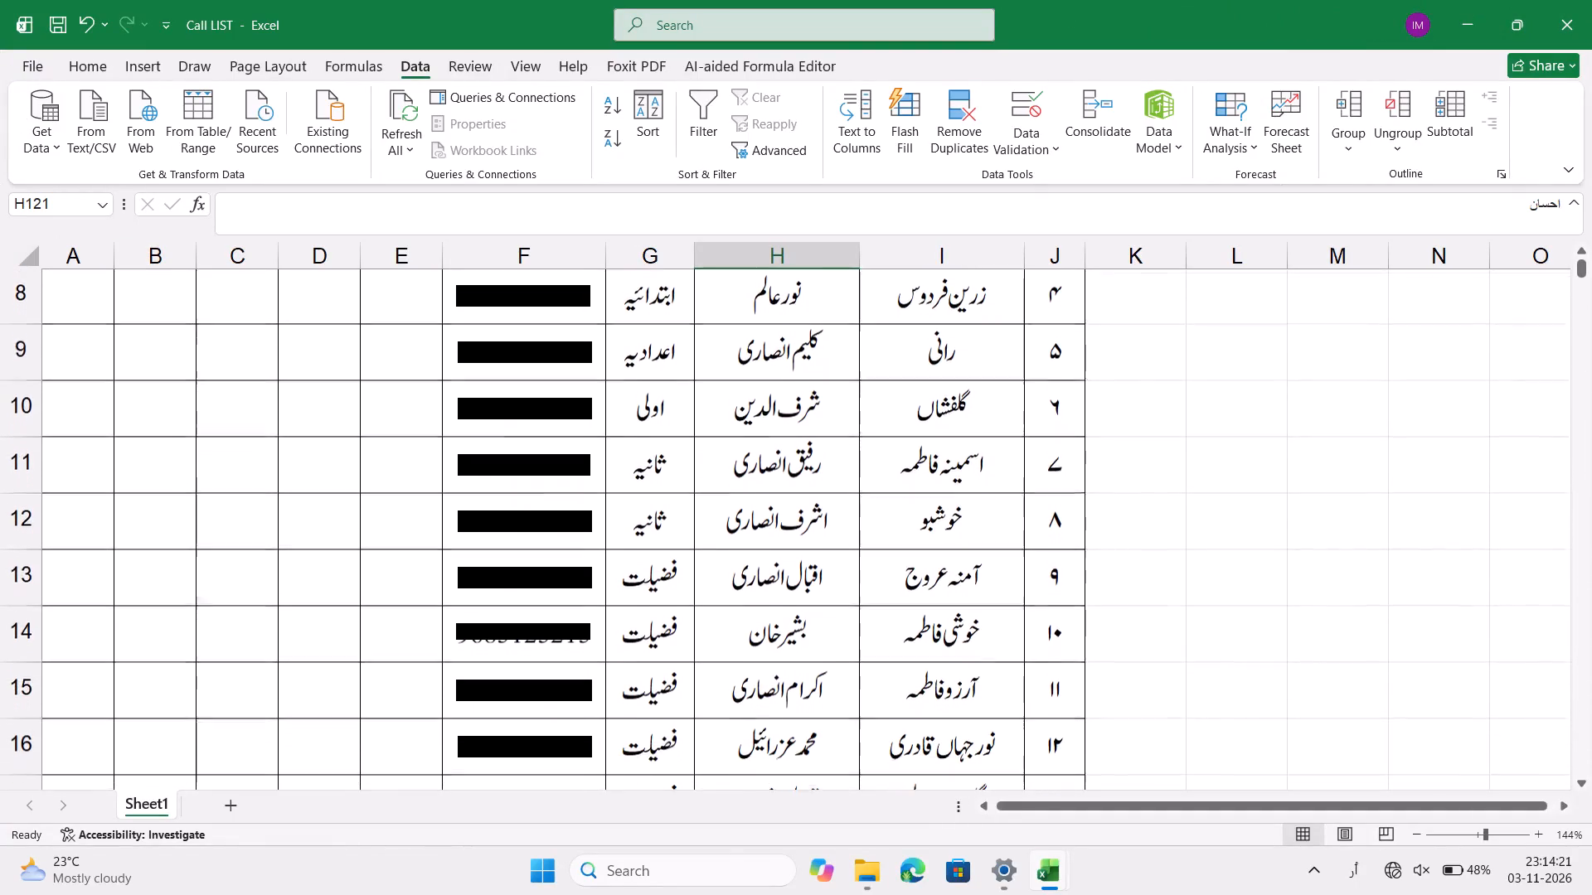
{"action": "scroll", "coordinate": [392, 500], "scroll_direction": "down", "scroll_amount": 4}
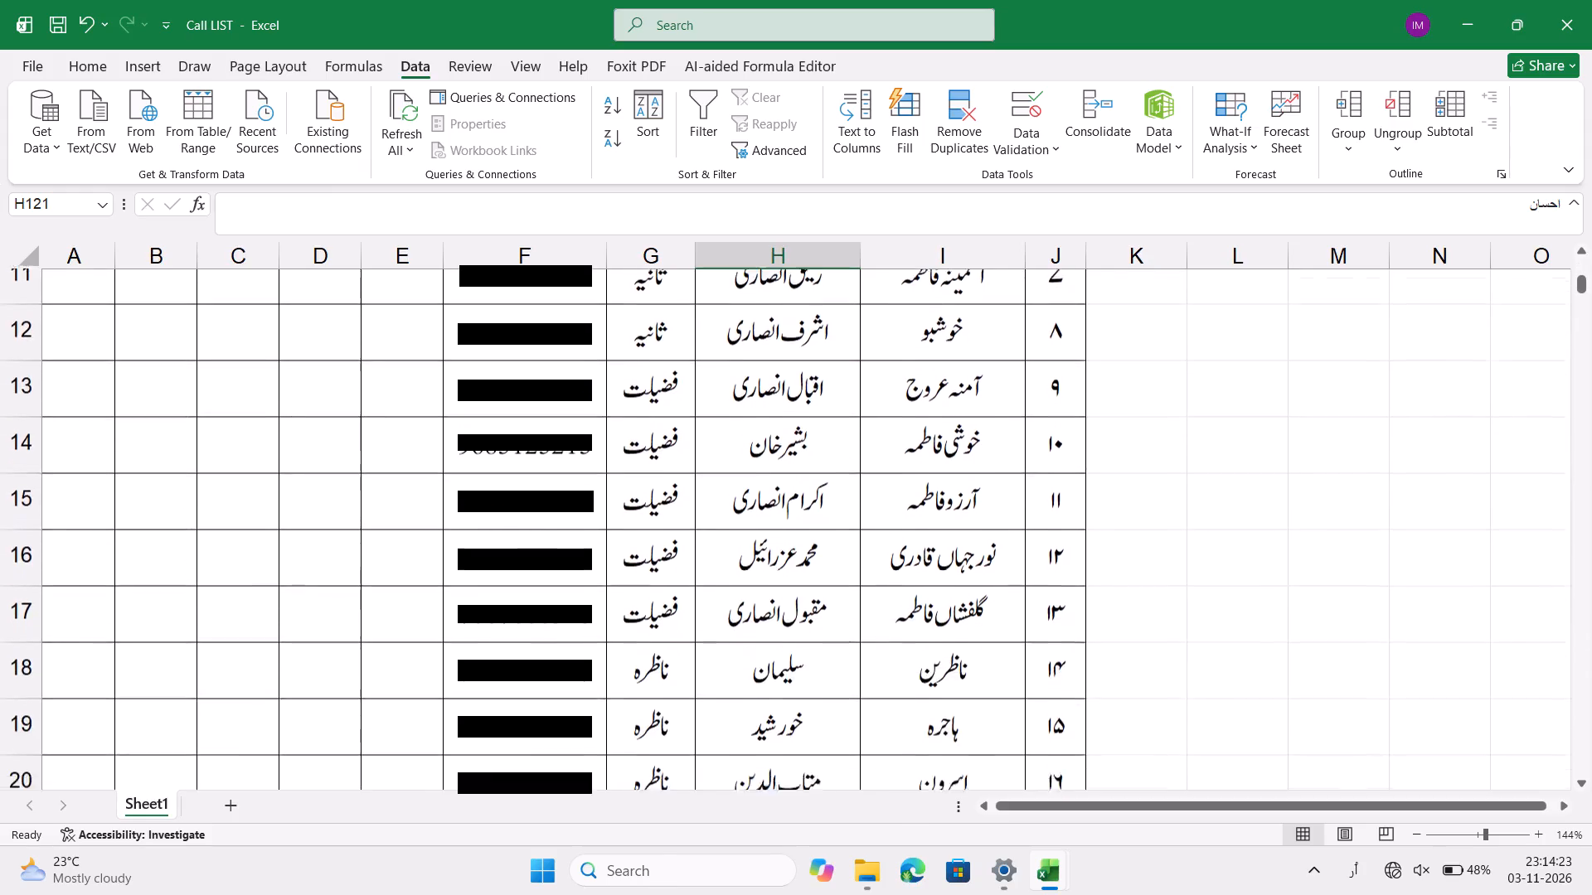
{"action": "scroll", "coordinate": [392, 500], "scroll_direction": "down", "scroll_amount": 7}
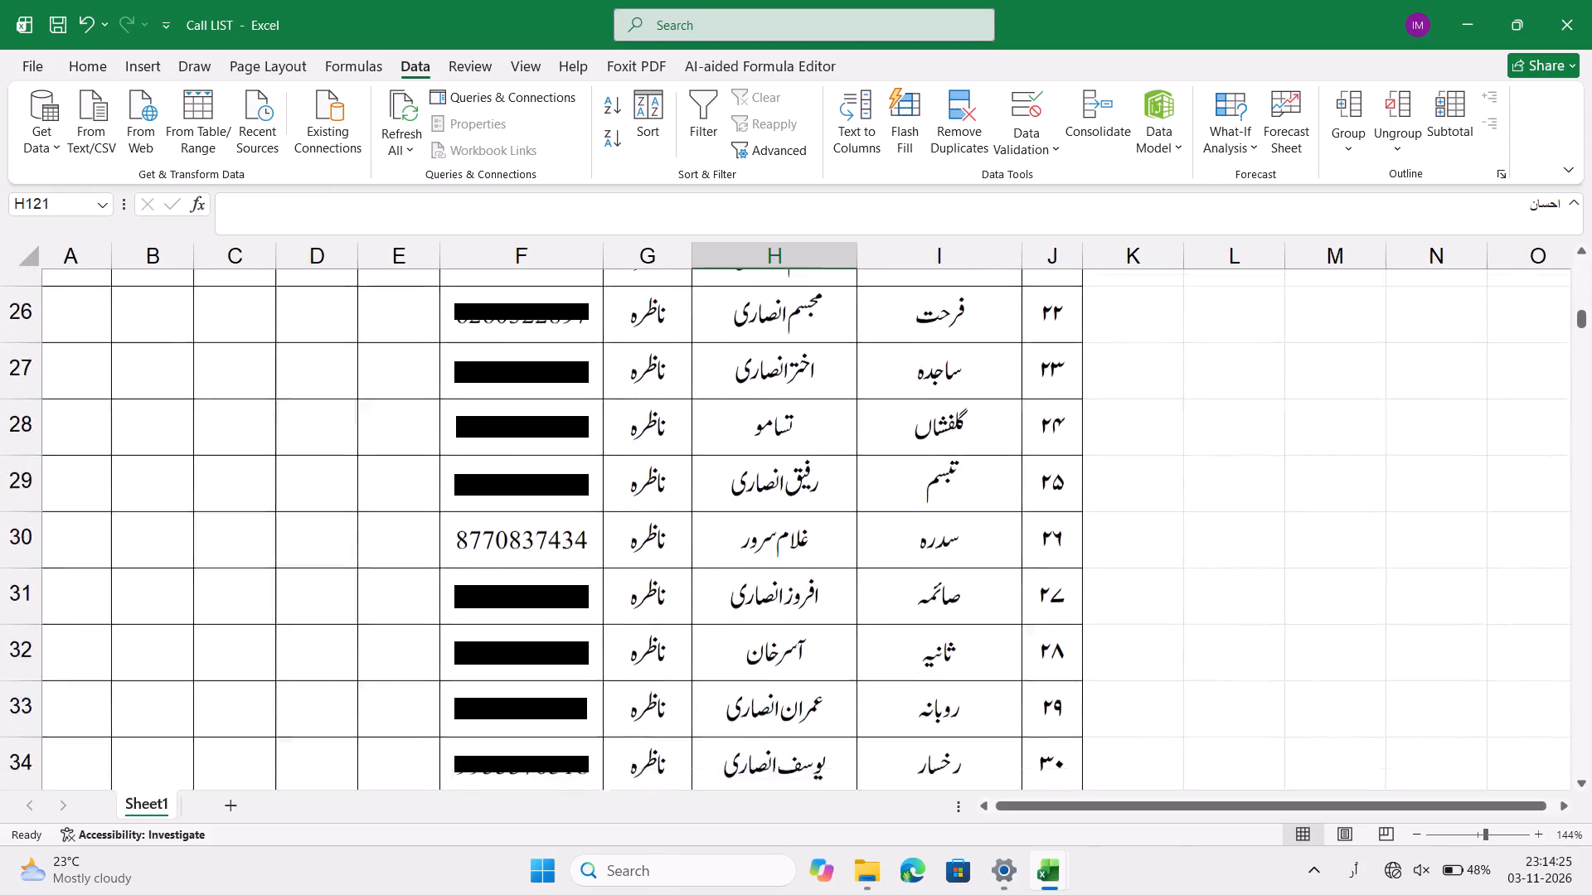
{"action": "scroll", "coordinate": [392, 500], "scroll_direction": "down", "scroll_amount": 6}
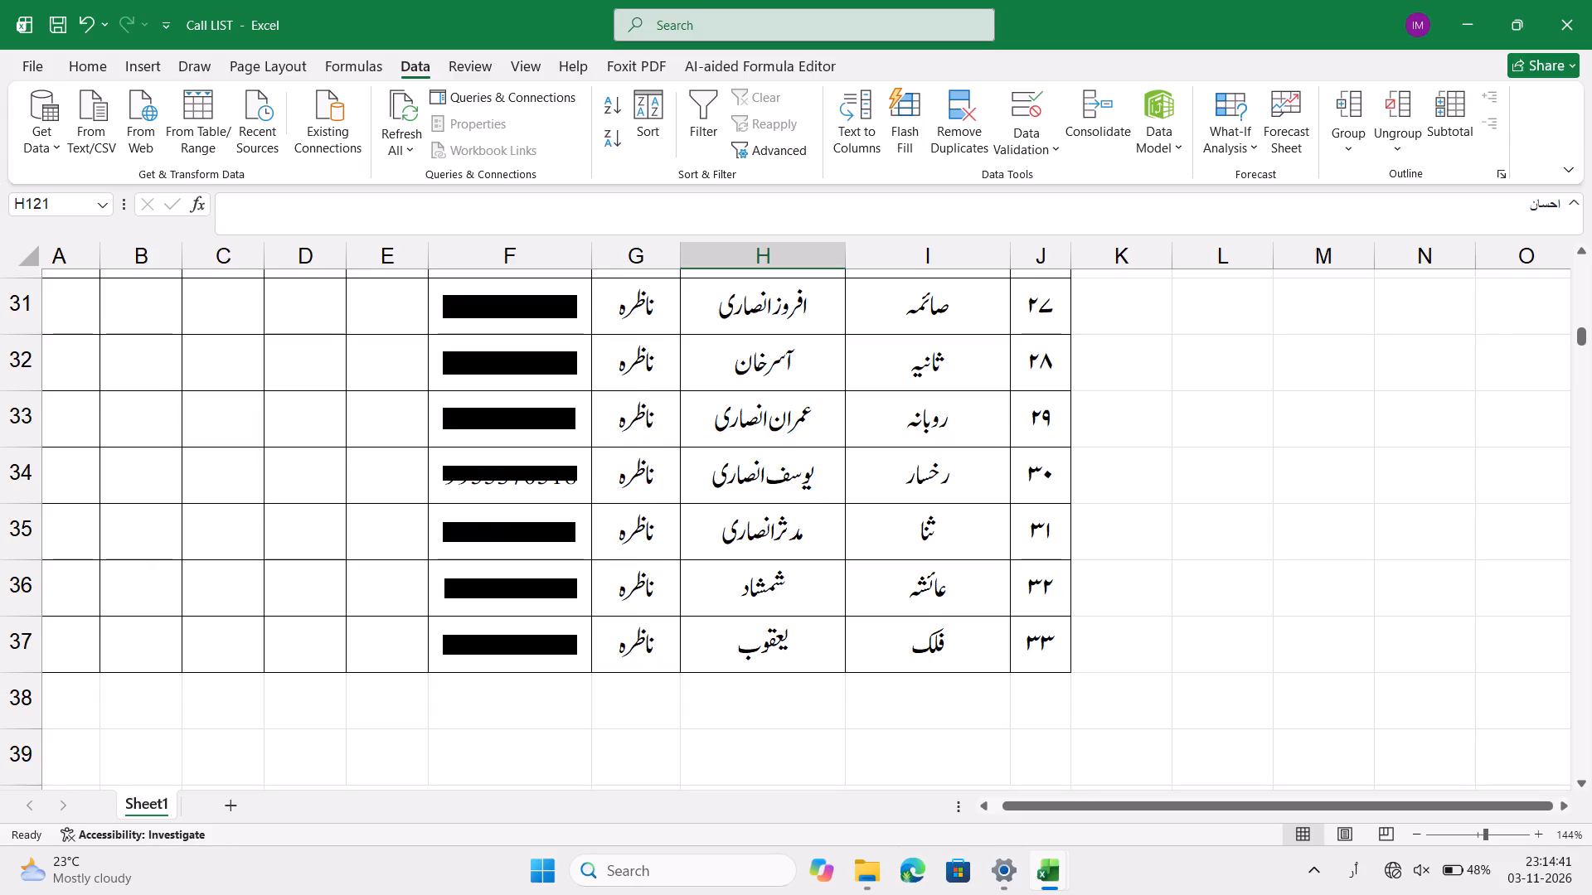
{"action": "scroll", "coordinate": [769, 455], "scroll_direction": "down", "scroll_amount": 1}
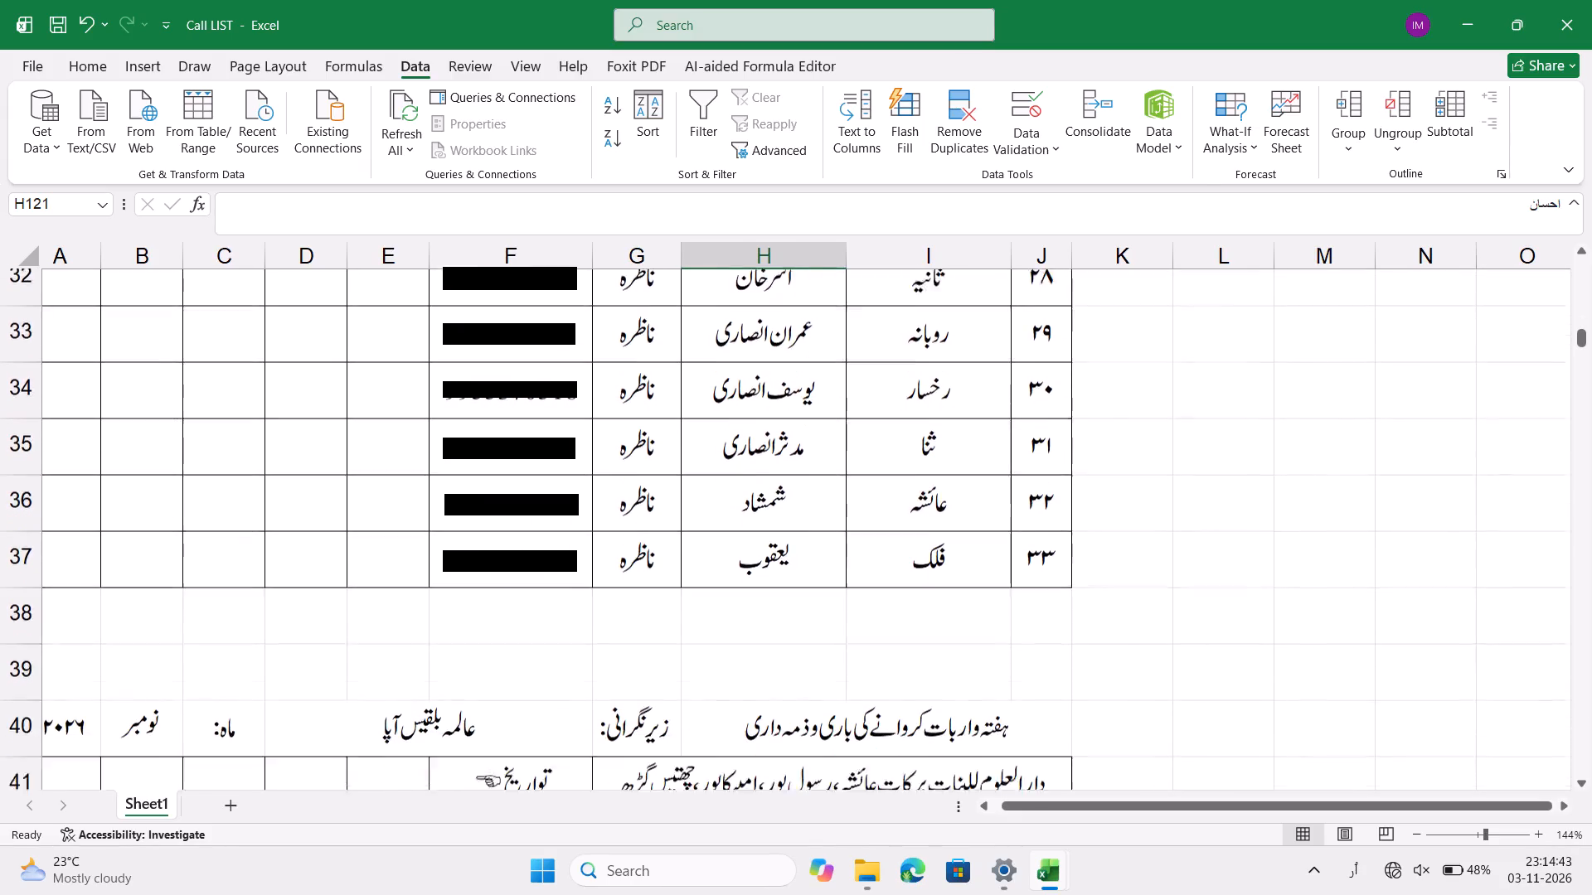
{"action": "scroll", "coordinate": [769, 455], "scroll_direction": "down", "scroll_amount": 1}
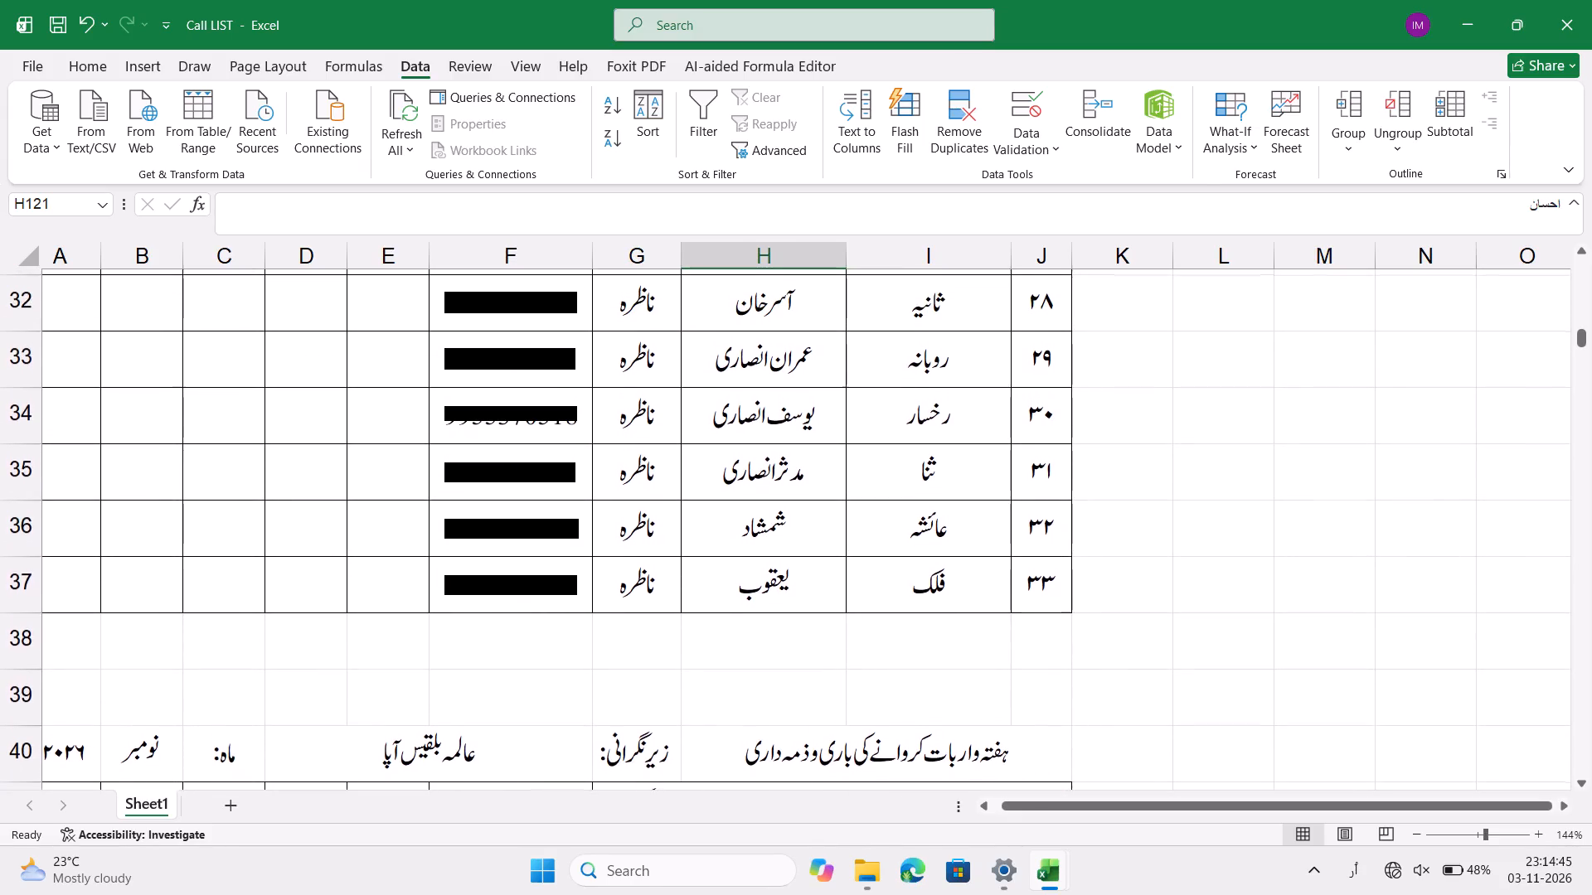
{"action": "scroll", "coordinate": [769, 455], "scroll_direction": "down", "scroll_amount": 4}
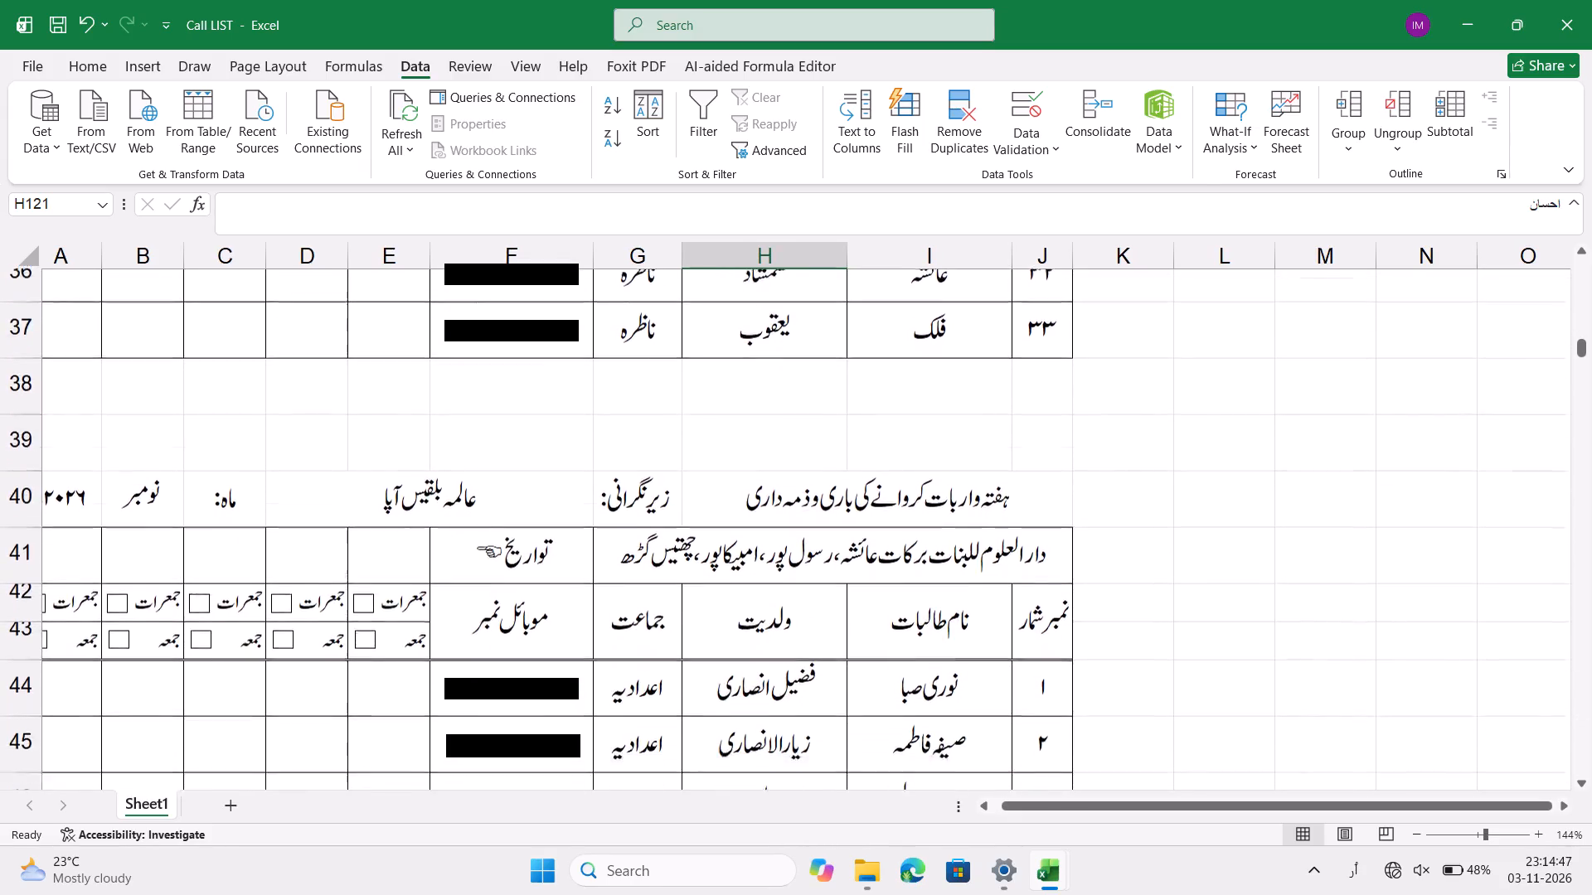
{"action": "scroll", "coordinate": [769, 455], "scroll_direction": "down", "scroll_amount": 3}
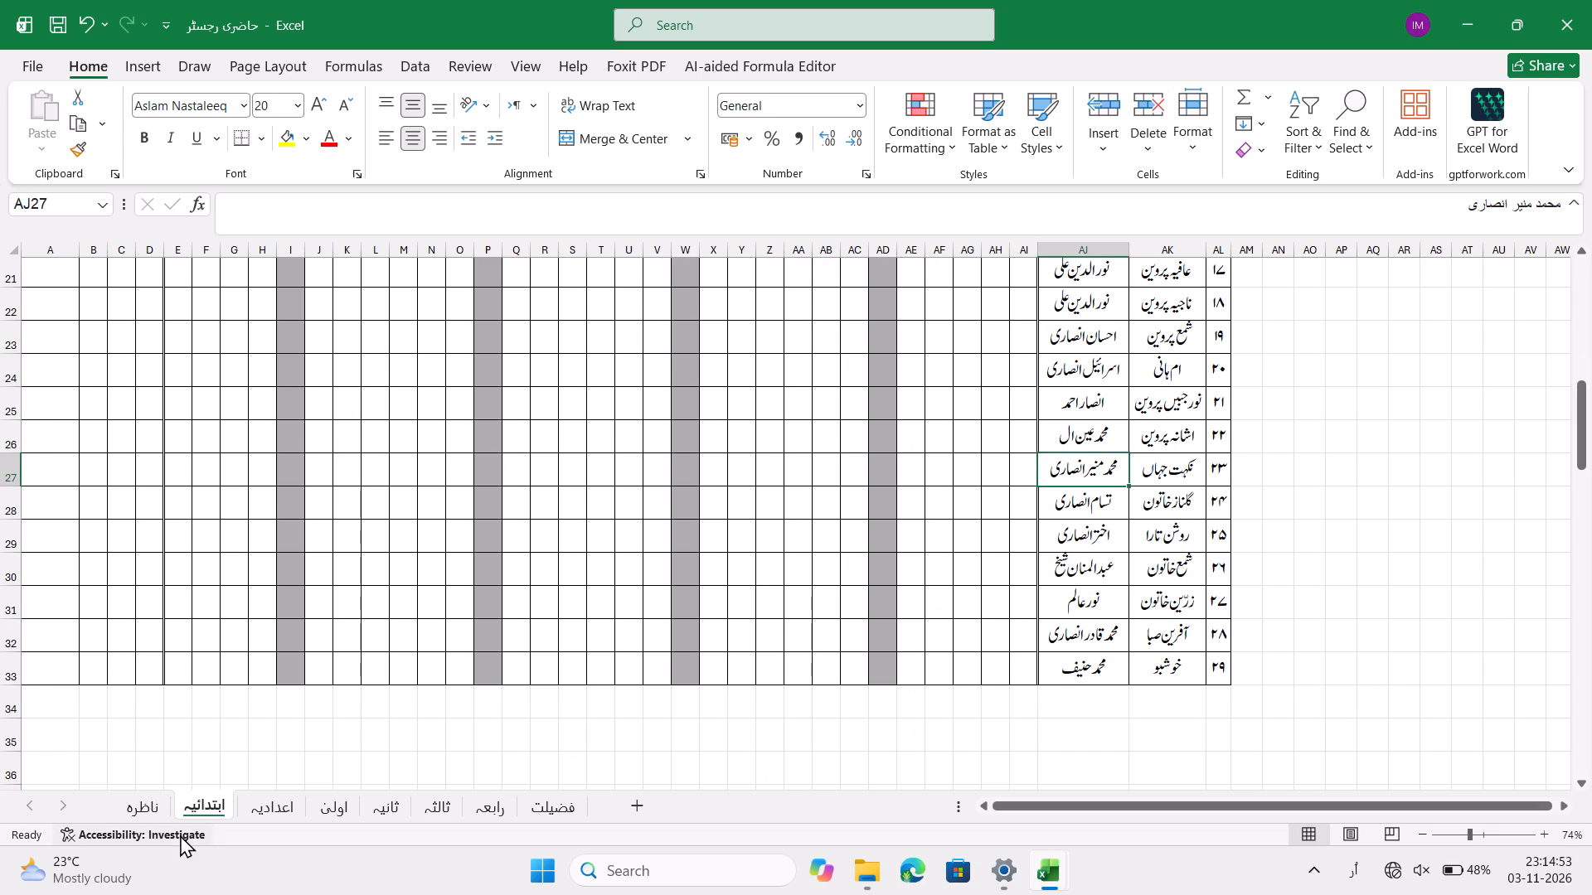
In the attendance register workbook (حاضری رجسٹر), check the student and father names on the ثانیہ, ثالثہ and ناظرہ sheets.
{"action": "left_click", "coordinate": [376, 804]}
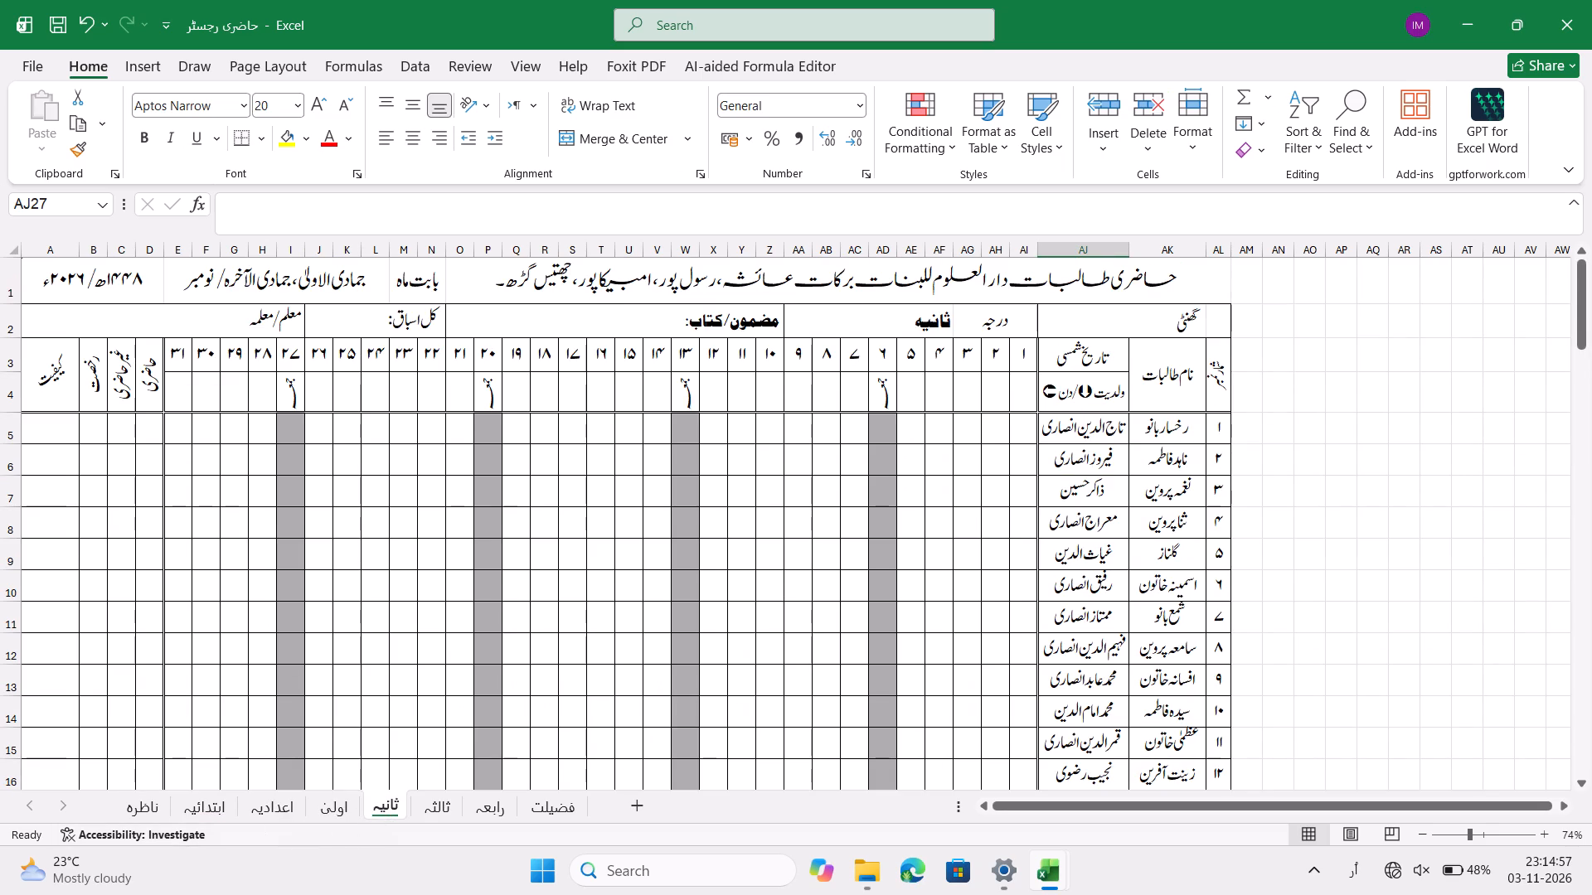
{"action": "left_click", "coordinate": [438, 807]}
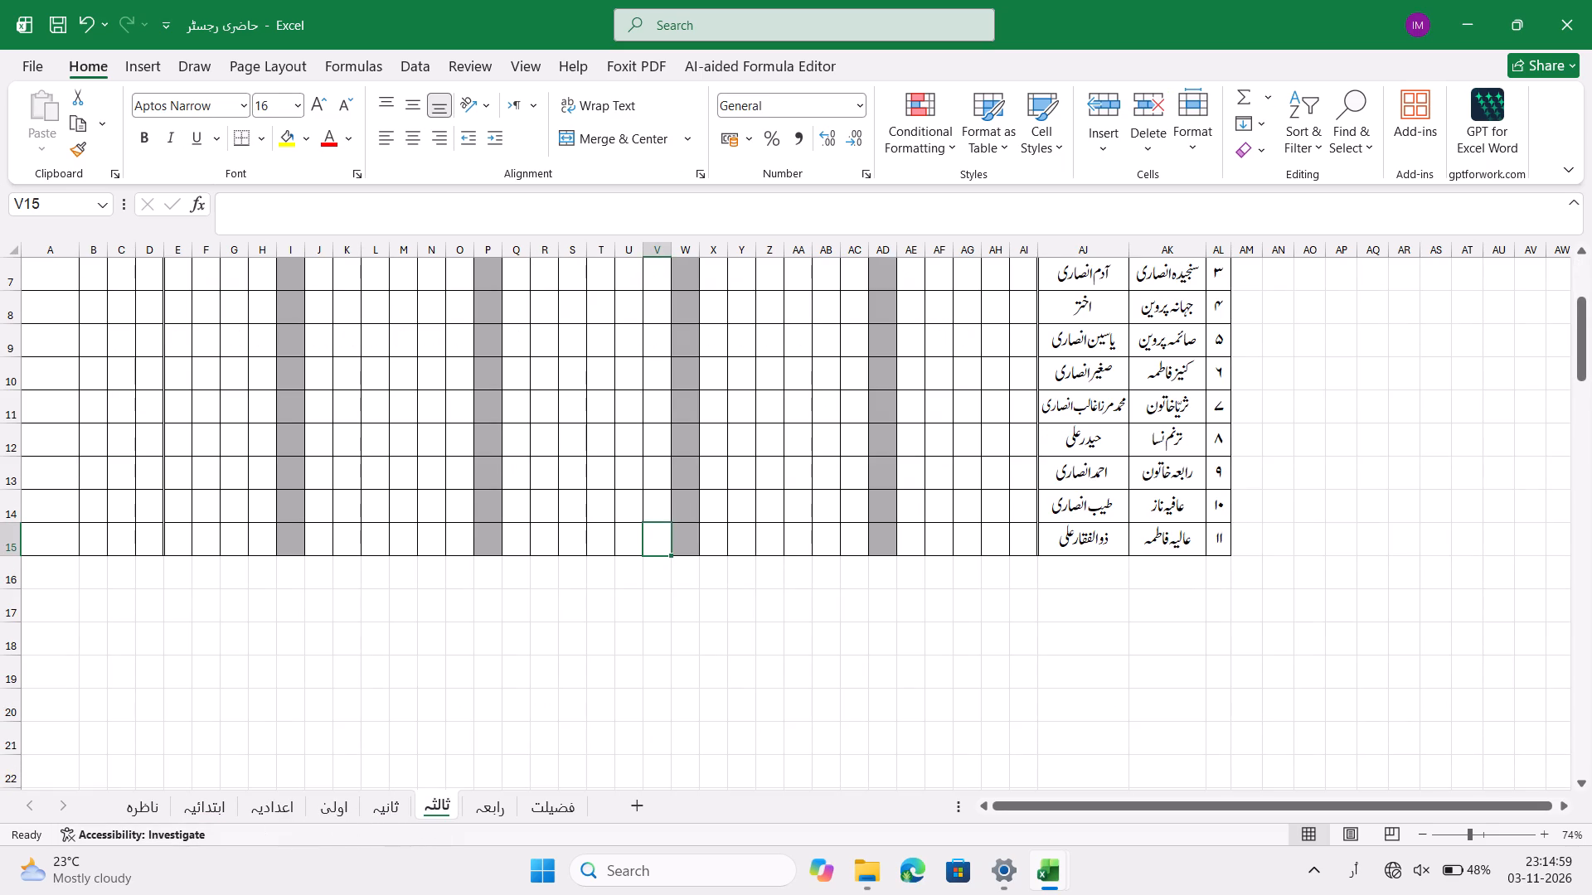
{"action": "scroll", "coordinate": [807, 584], "scroll_direction": "up", "scroll_amount": 2}
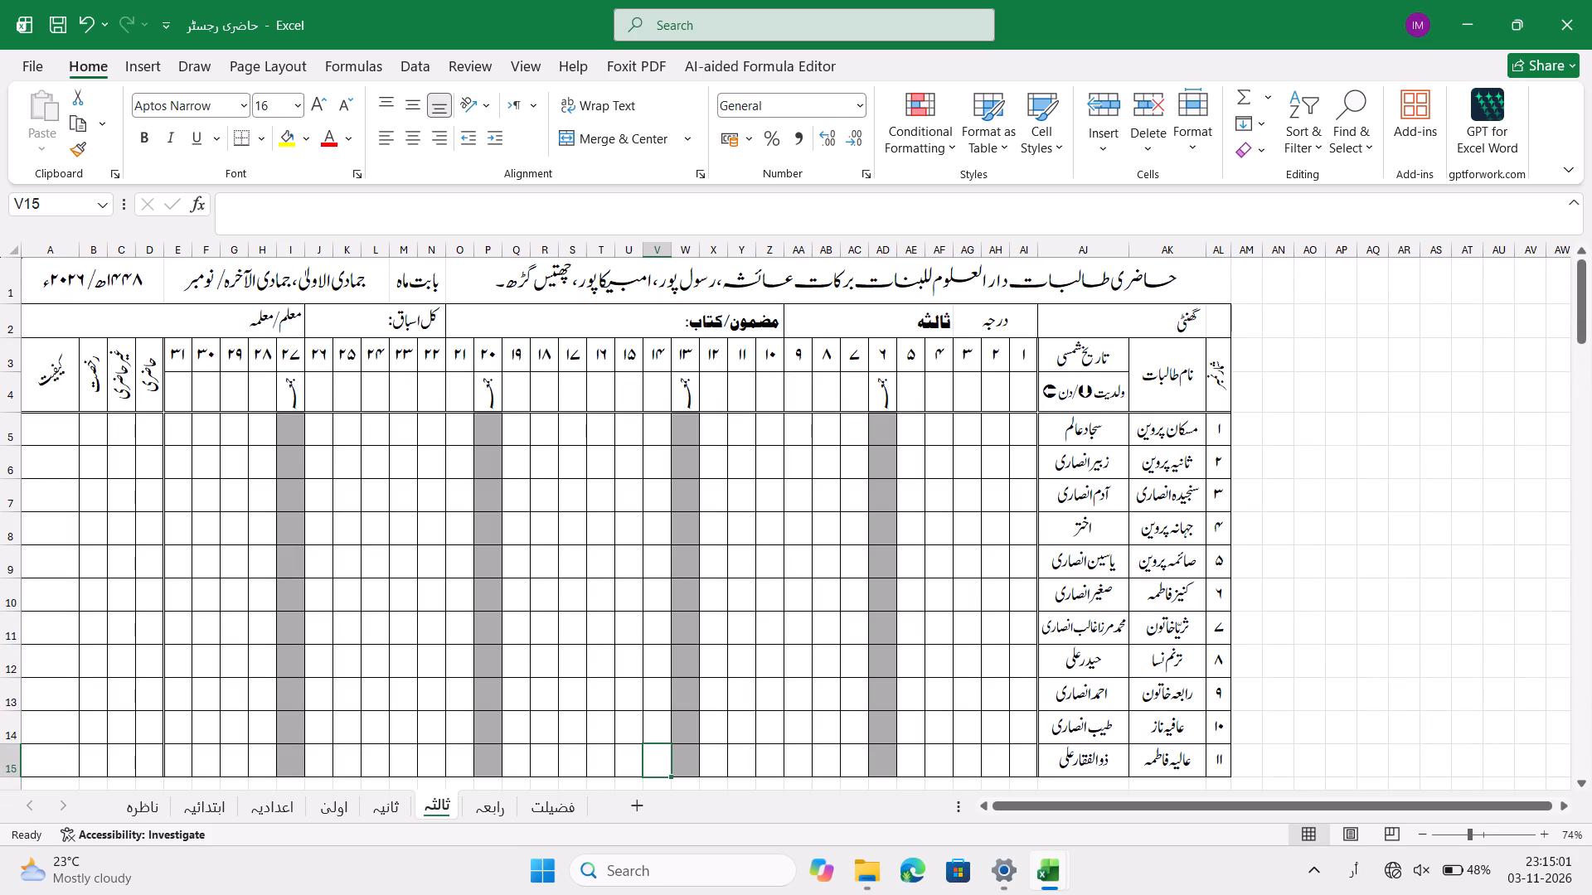
{"action": "left_click", "coordinate": [1084, 474]}
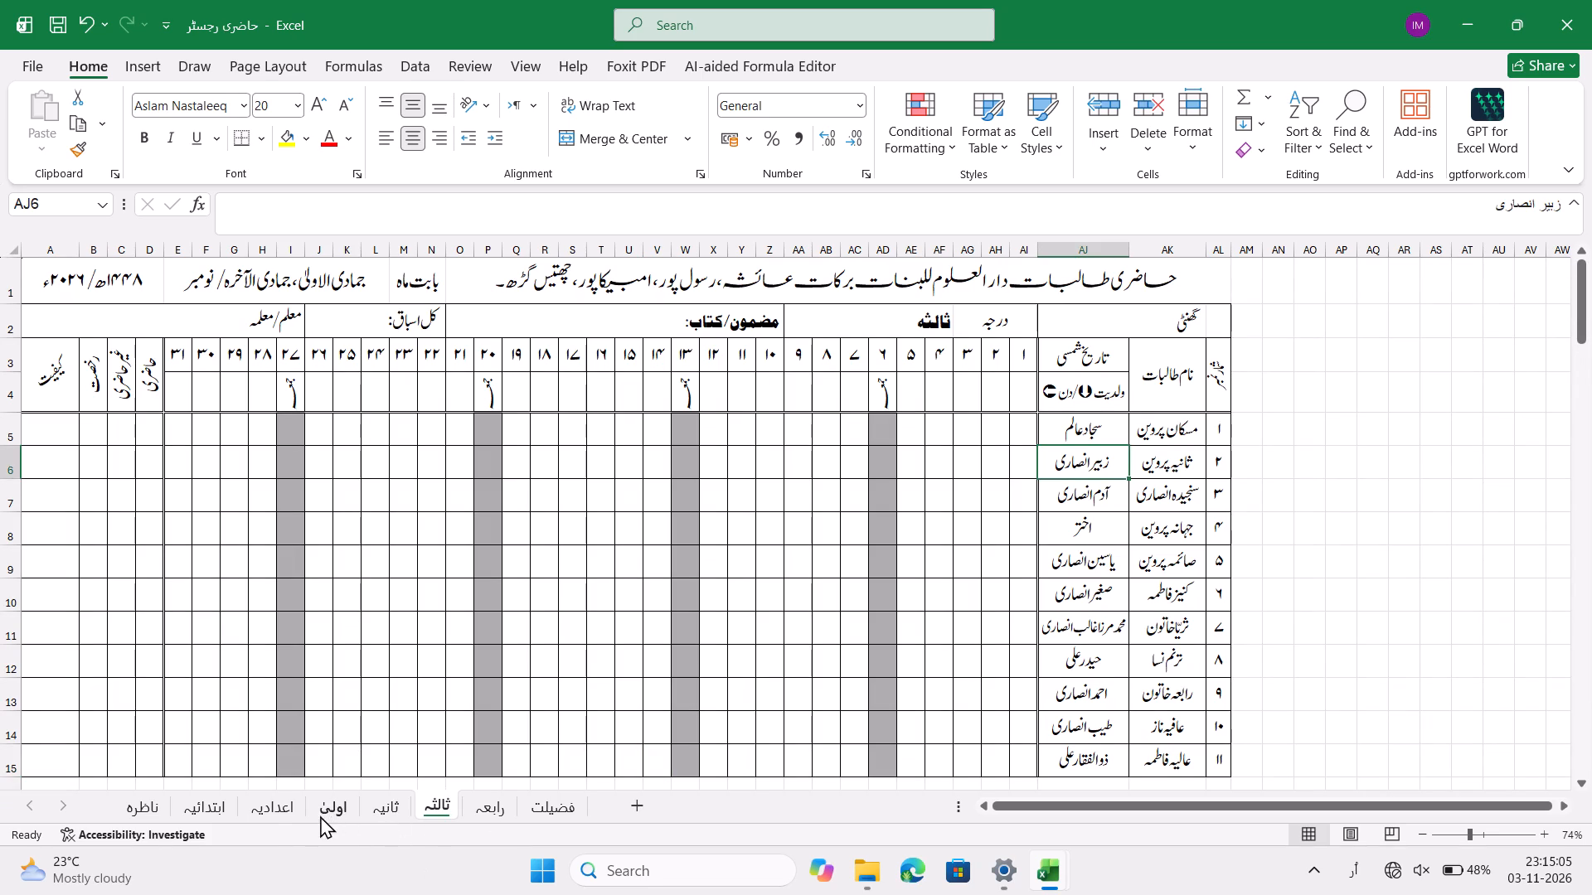
{"action": "left_click", "coordinate": [155, 814]}
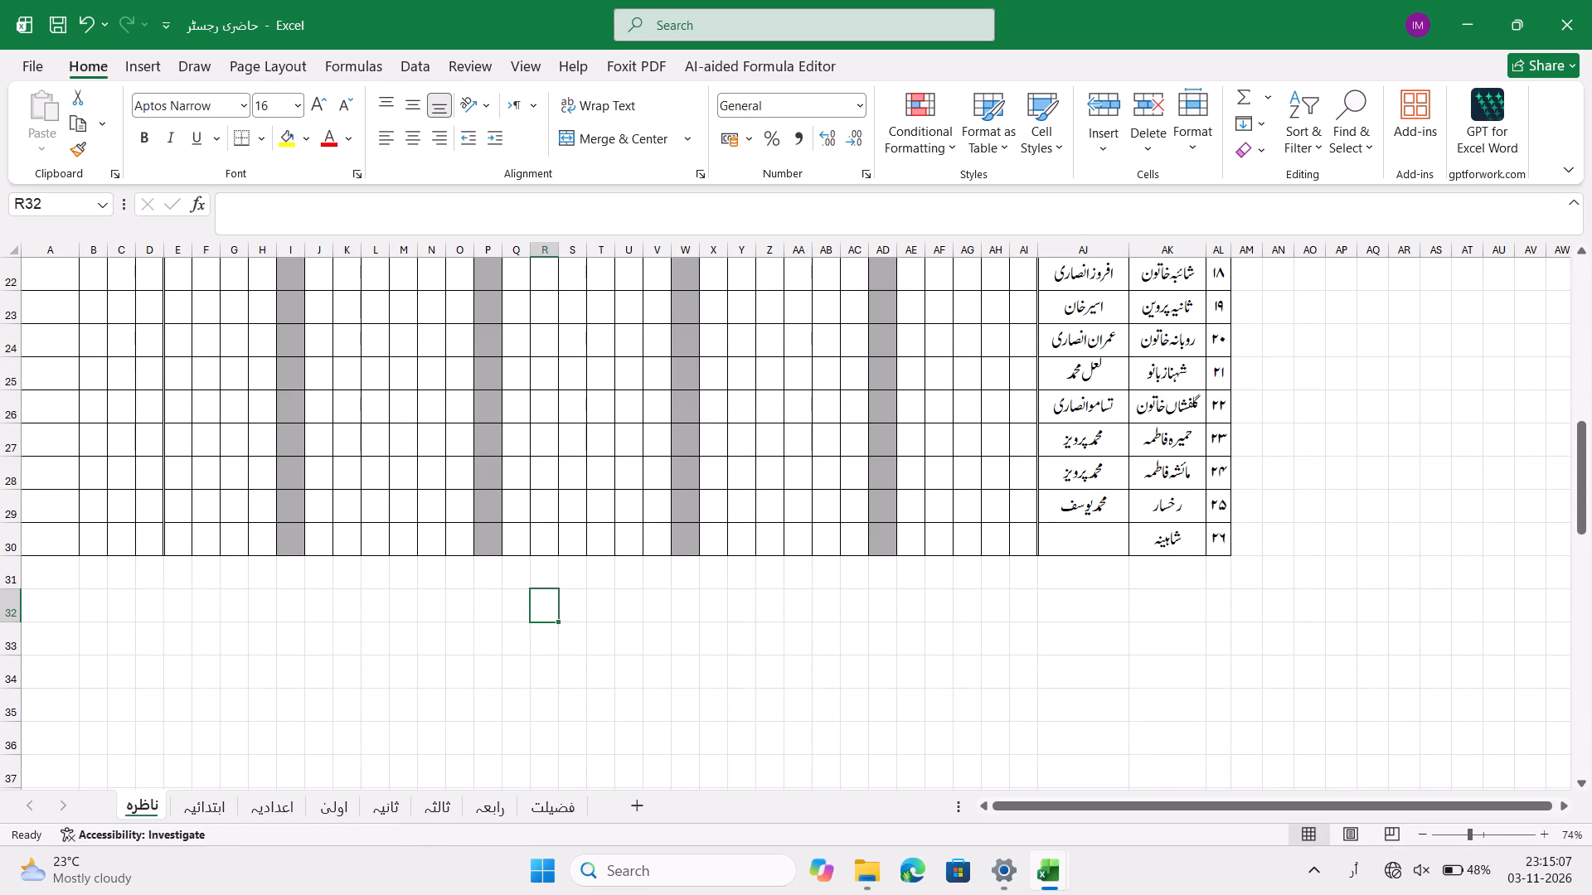
{"action": "scroll", "coordinate": [604, 586], "scroll_direction": "up", "scroll_amount": 2}
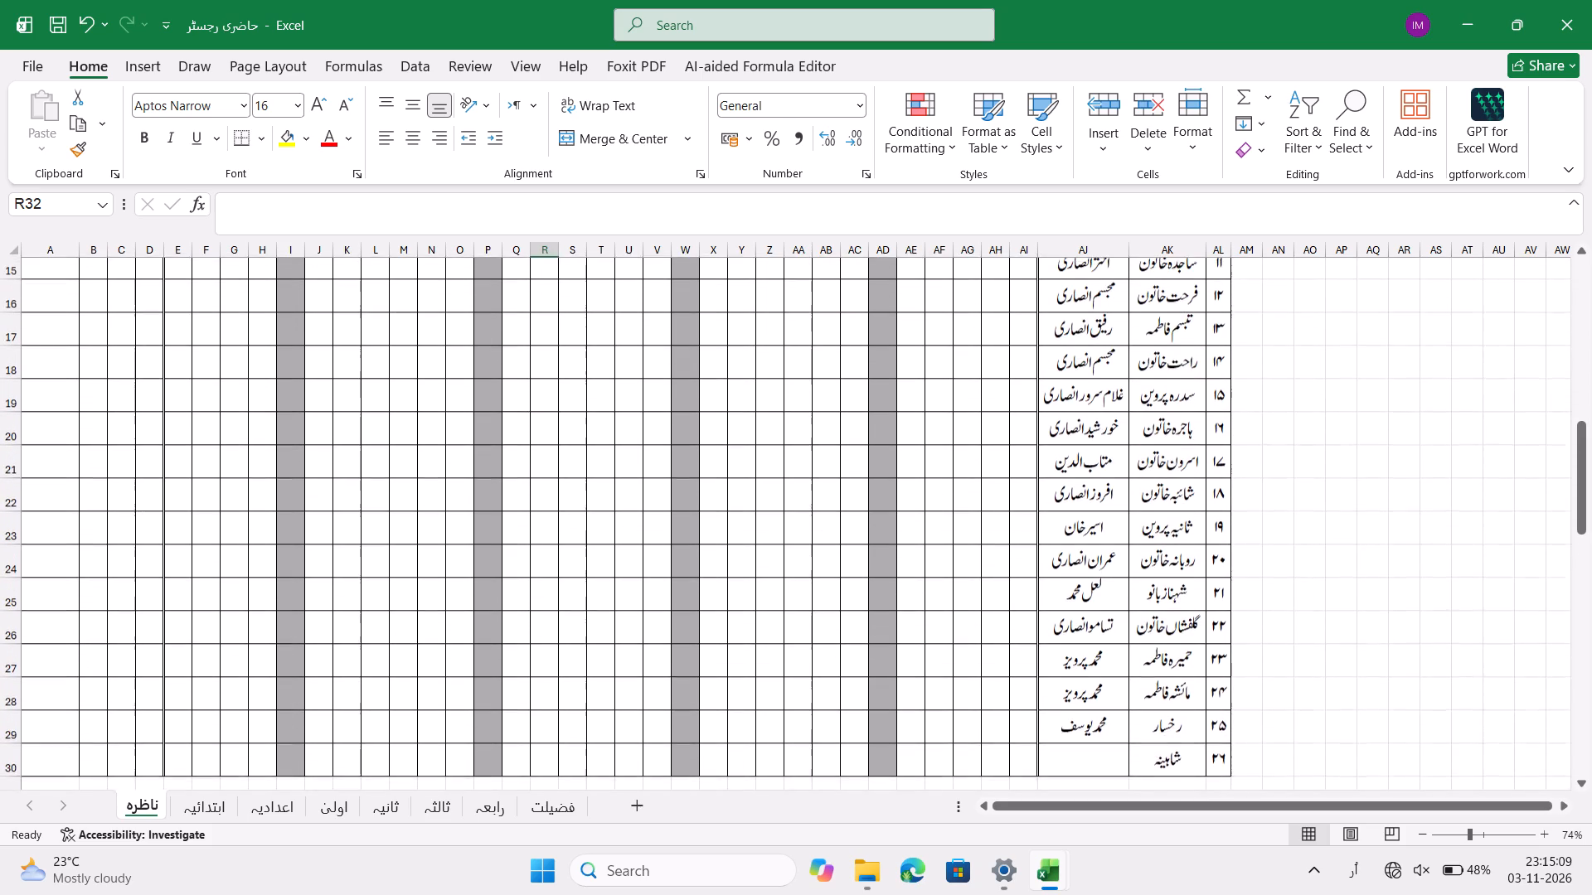
{"action": "left_click", "coordinate": [1085, 539]}
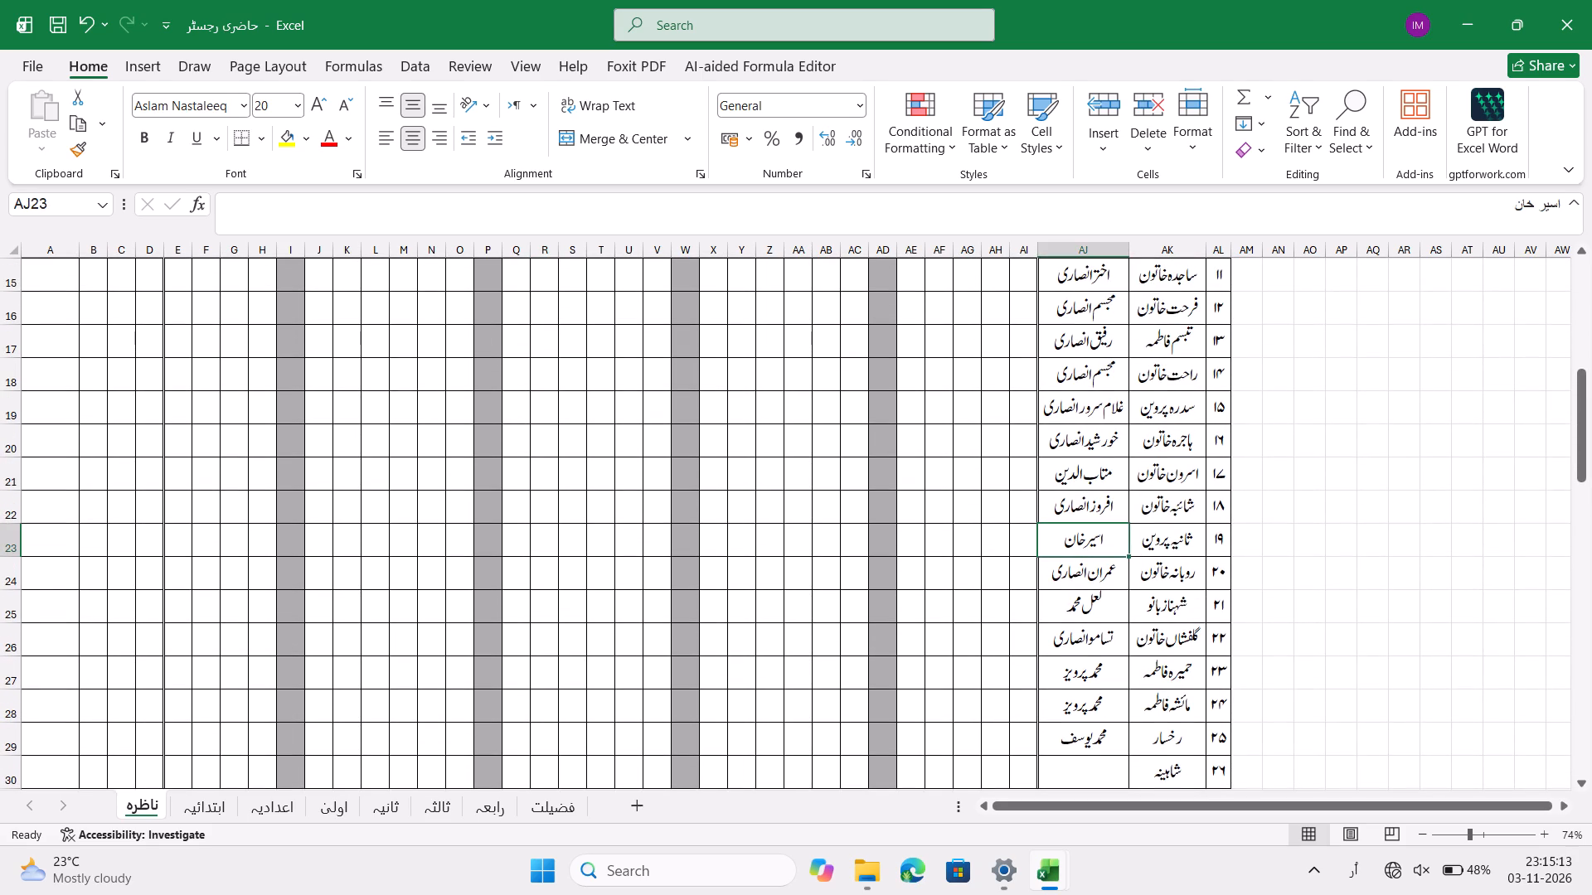
Save the attendance register workbook.
{"action": "key", "text": "ctrl+s"}
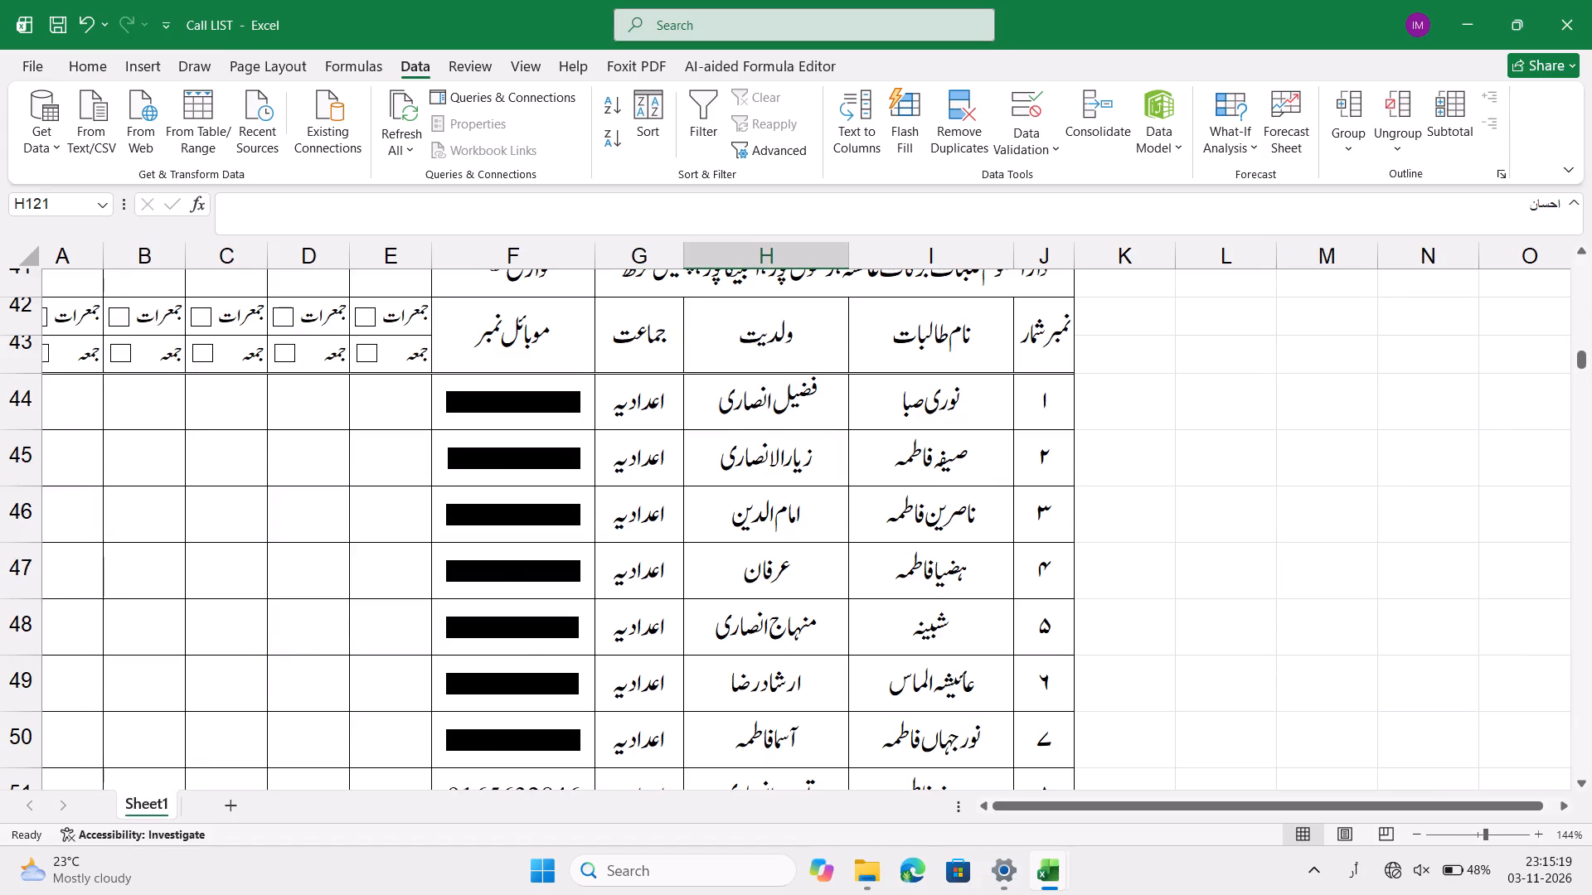
In the second list of Call LIST, remove the stray first letter from the student name in I47.
{"action": "scroll", "coordinate": [839, 583], "scroll_direction": "down", "scroll_amount": 2}
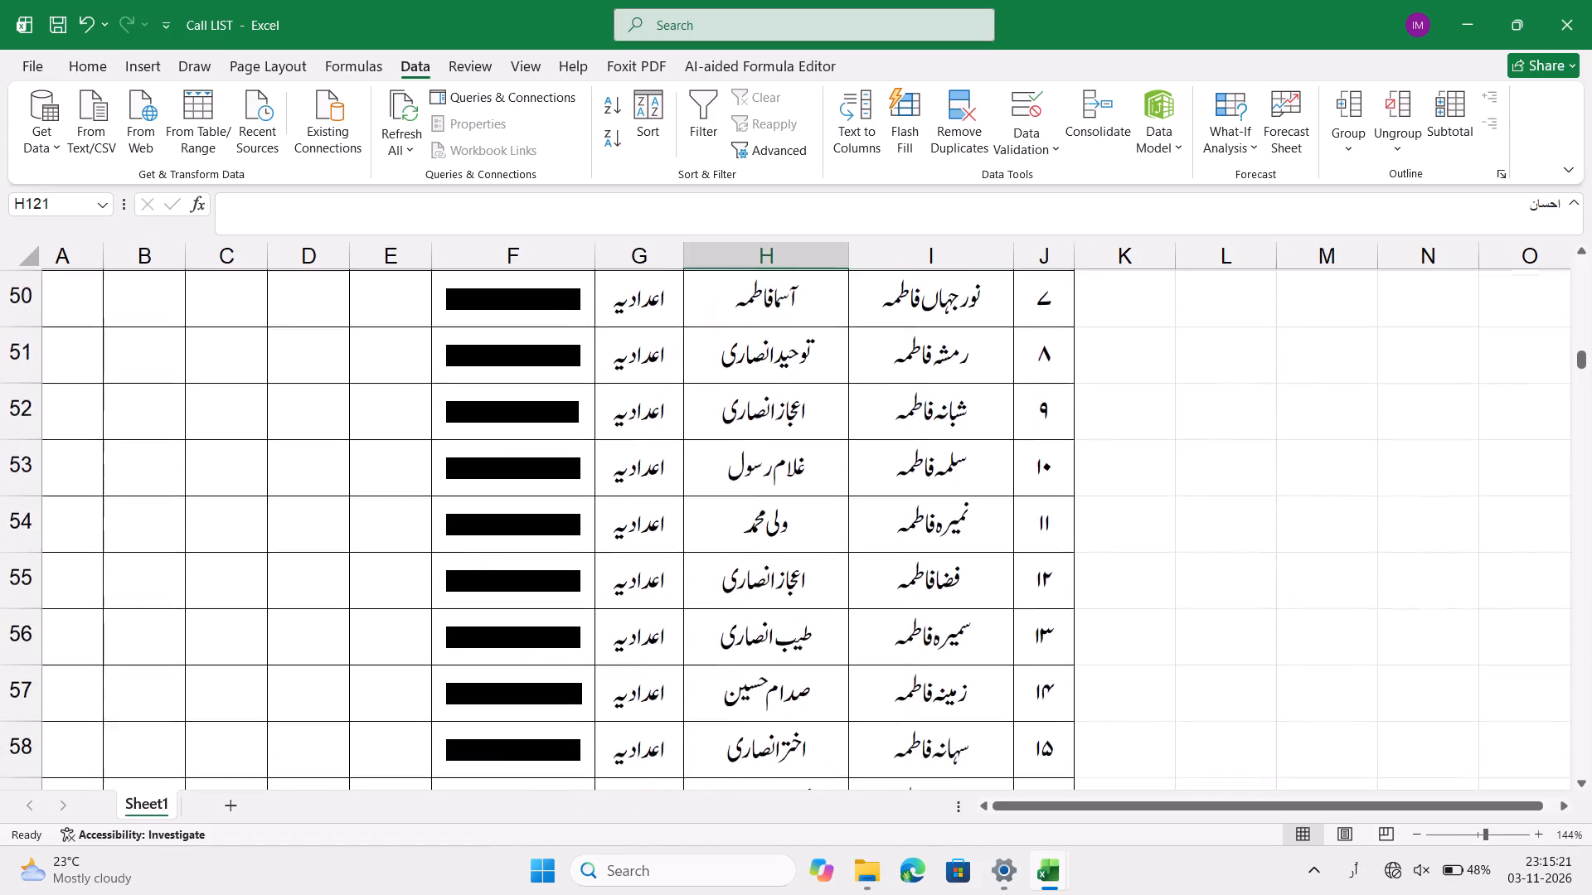
{"action": "scroll", "coordinate": [839, 583], "scroll_direction": "down", "scroll_amount": 1}
{"action": "scroll", "coordinate": [839, 583], "scroll_direction": "up", "scroll_amount": 3}
{"action": "scroll", "coordinate": [839, 583], "scroll_direction": "down", "scroll_amount": 3}
{"action": "scroll", "coordinate": [839, 583], "scroll_direction": "up", "scroll_amount": 1}
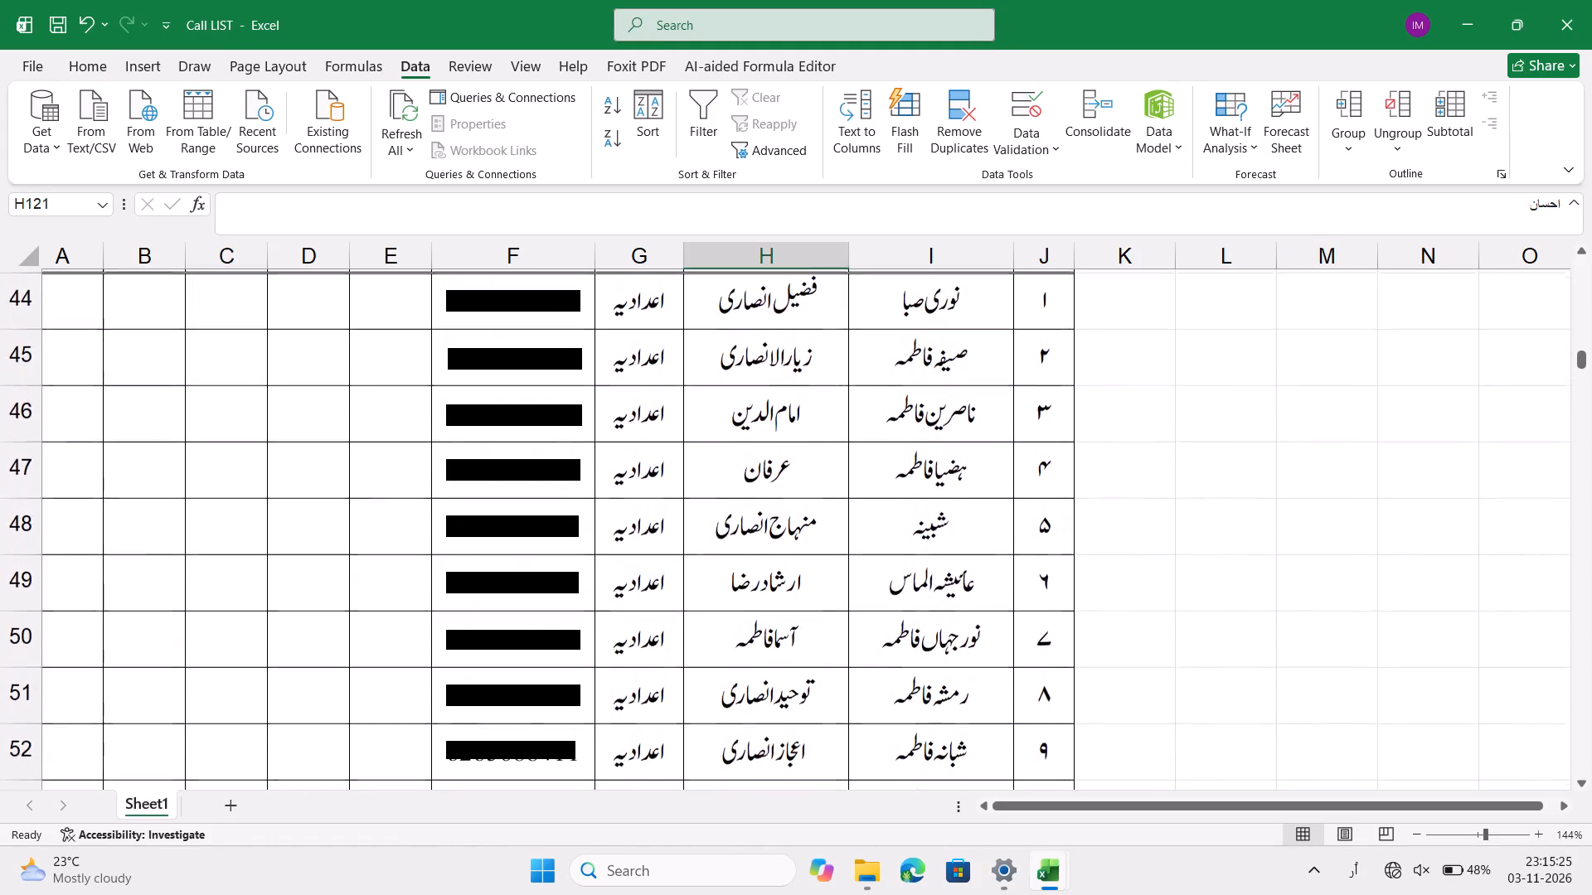
{"action": "scroll", "coordinate": [839, 583], "scroll_direction": "up", "scroll_amount": 1}
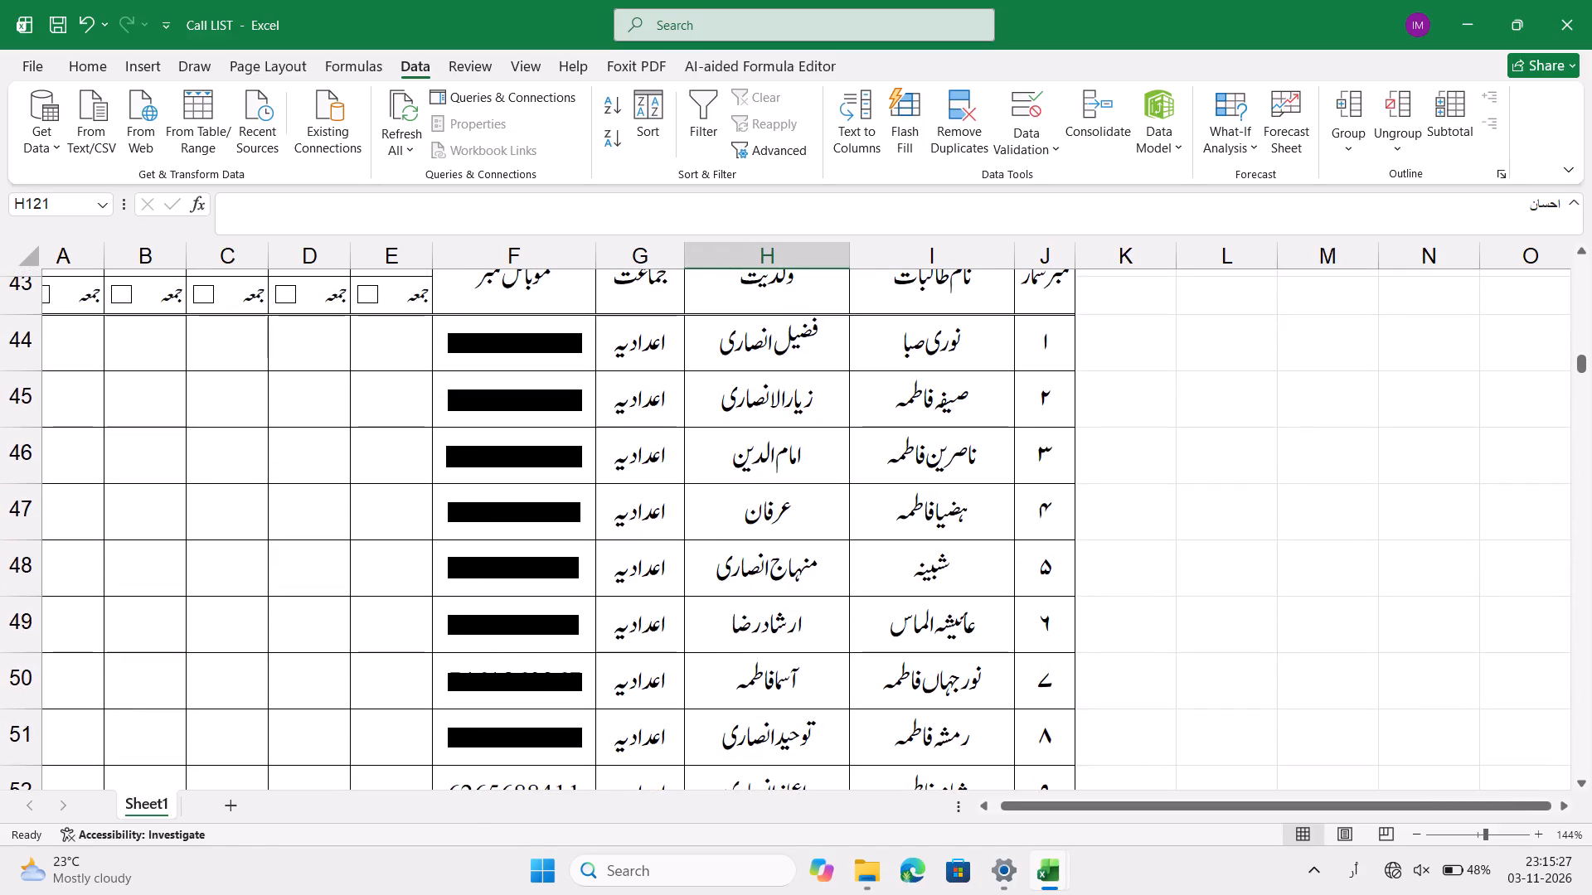
{"action": "double_click", "coordinate": [925, 521]}
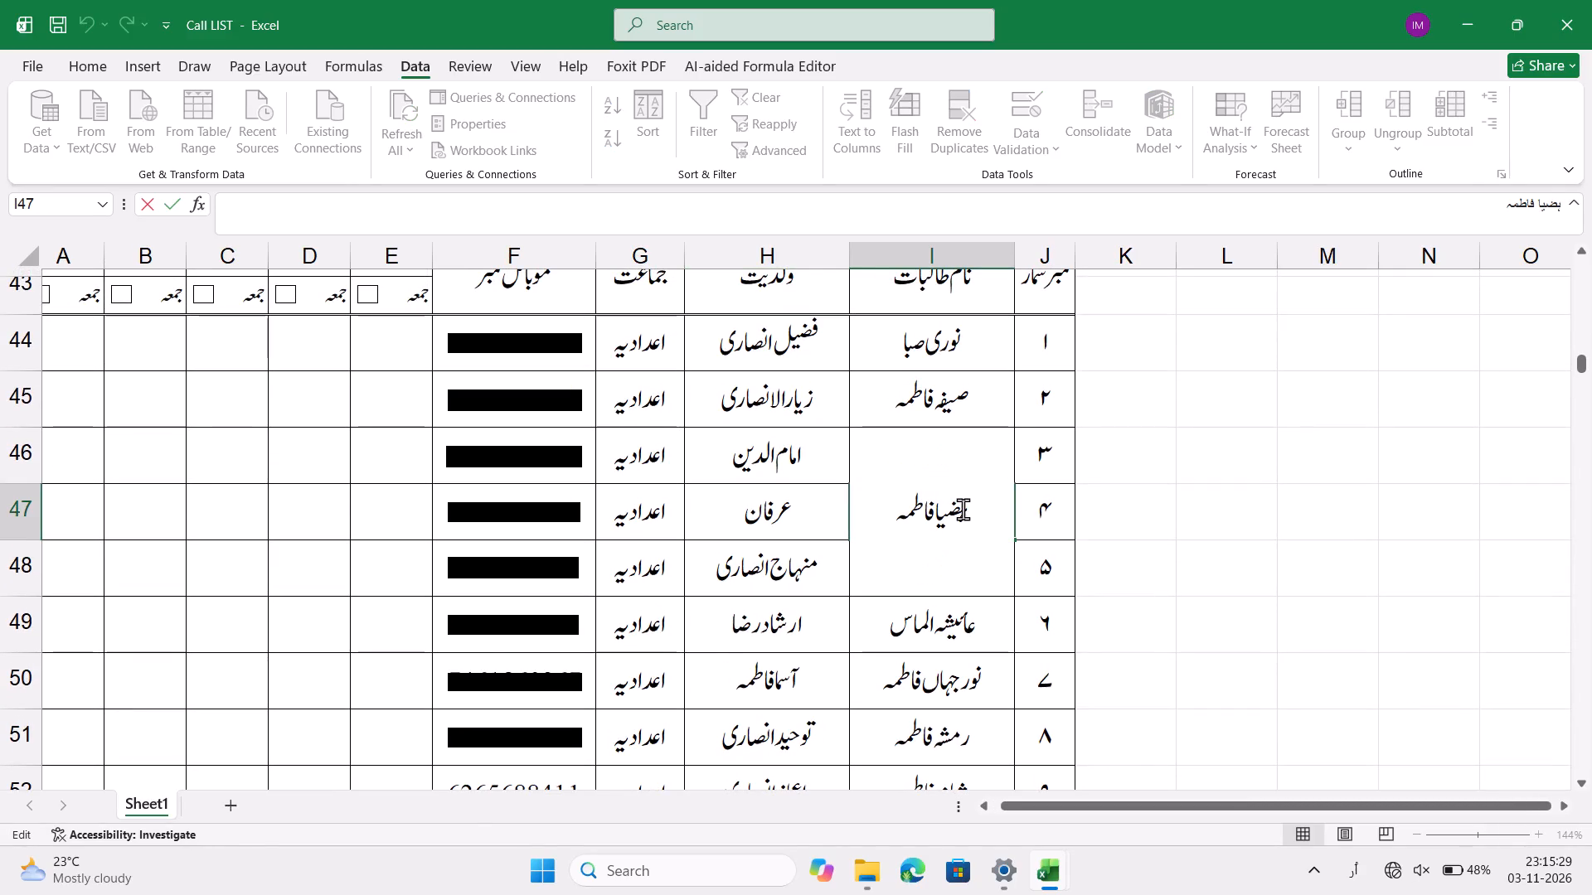
{"action": "left_click", "coordinate": [963, 509]}
{"action": "key", "text": "BackSpace"}
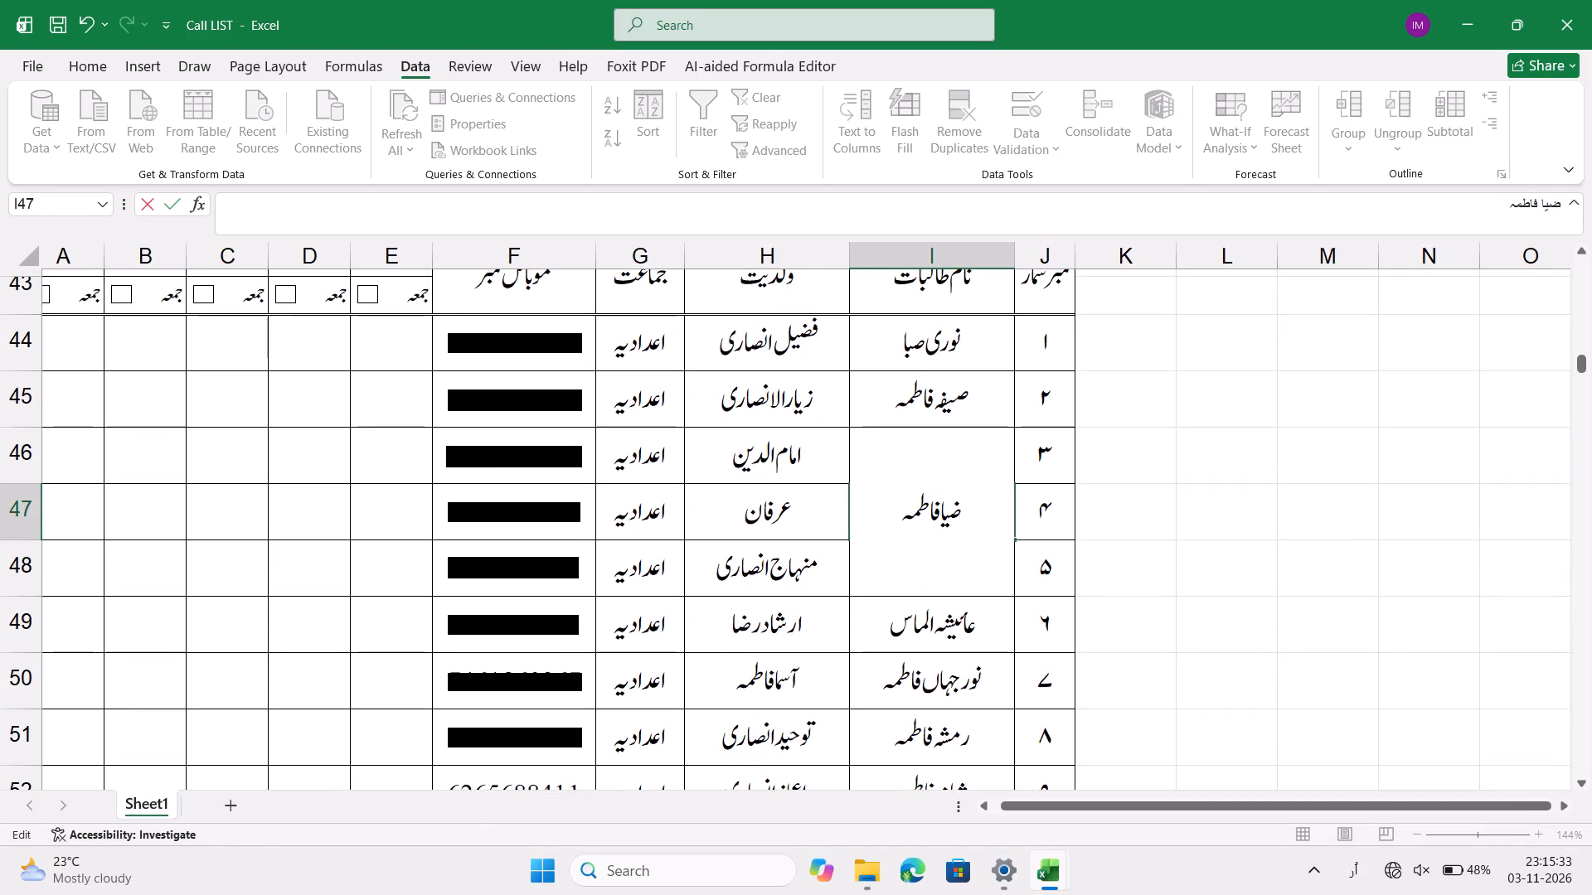
{"action": "left_click", "coordinate": [722, 619]}
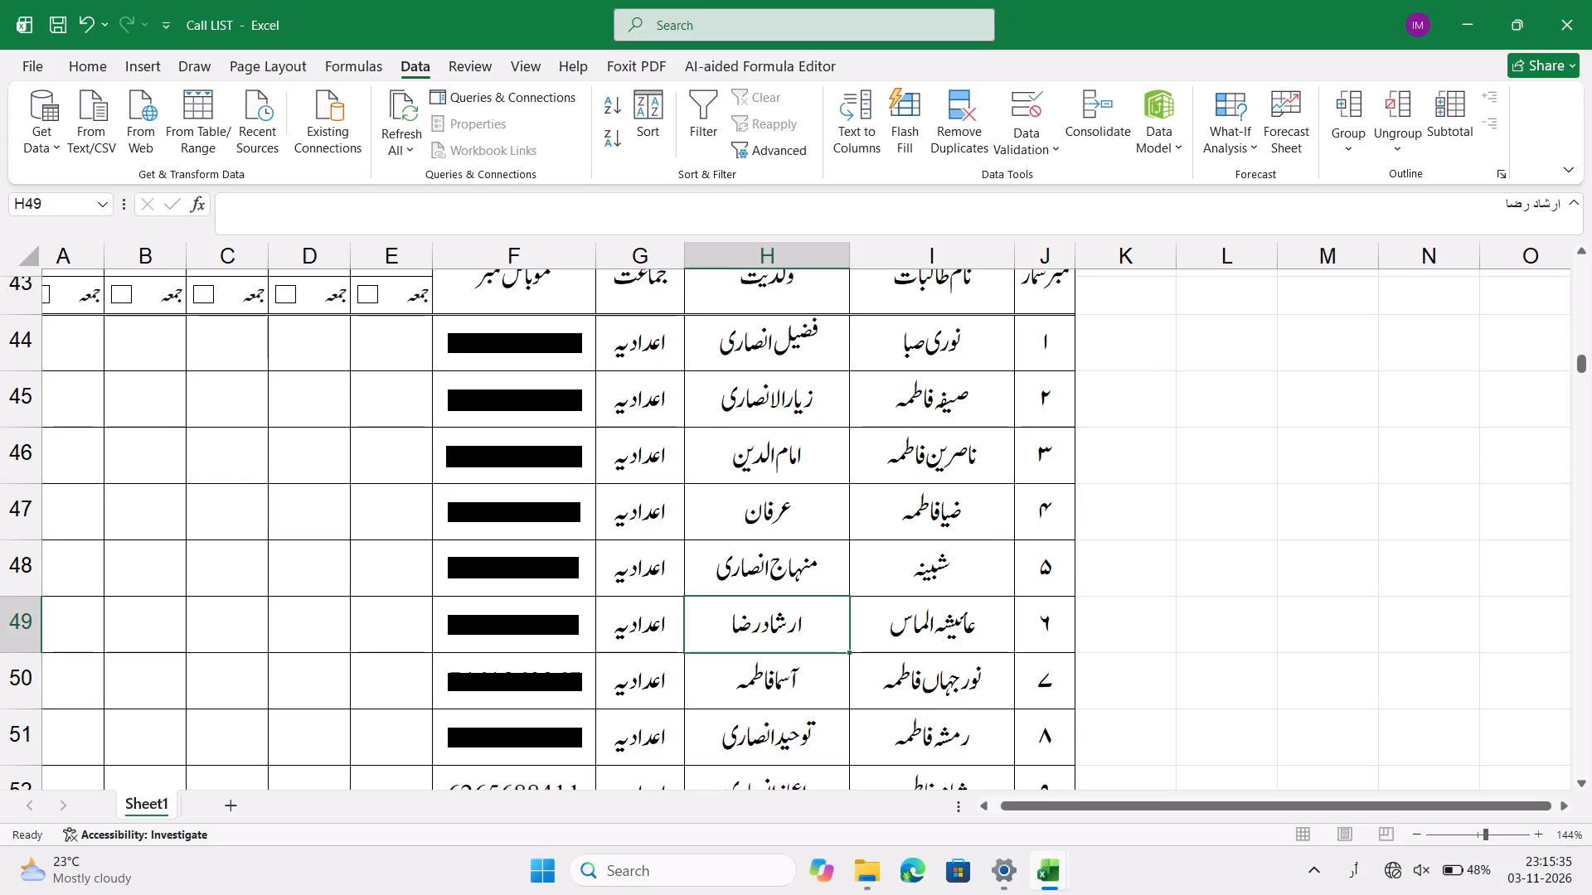
Correct the spelling of the student's first name in I49 by deleting the extra ی while keeping the ئ.
{"action": "double_click", "coordinate": [954, 626]}
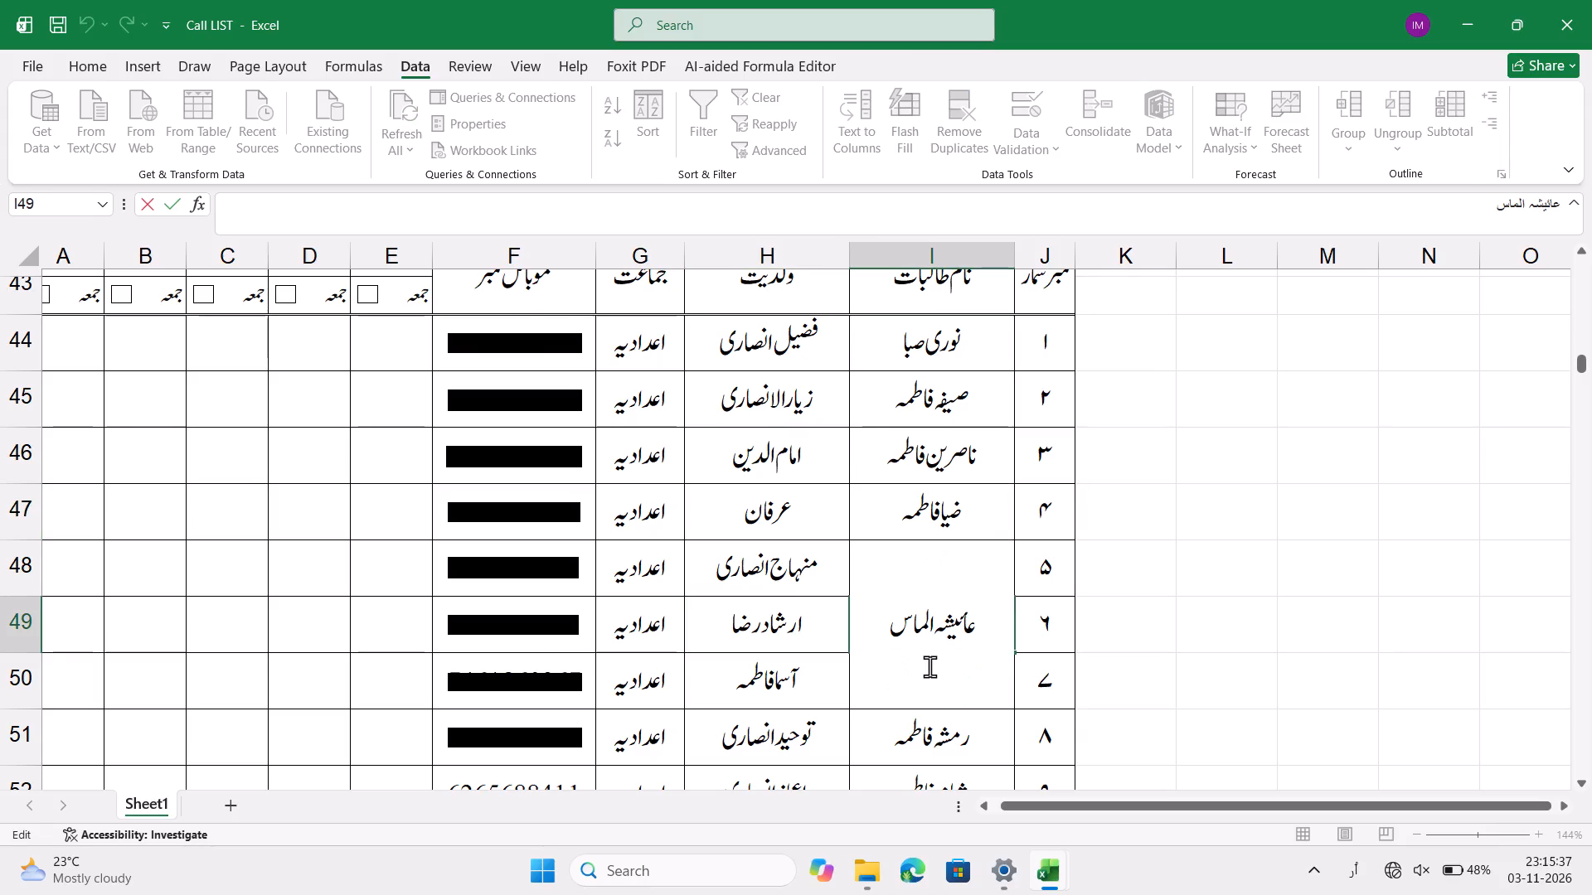
{"action": "key", "text": "BackSpace"}
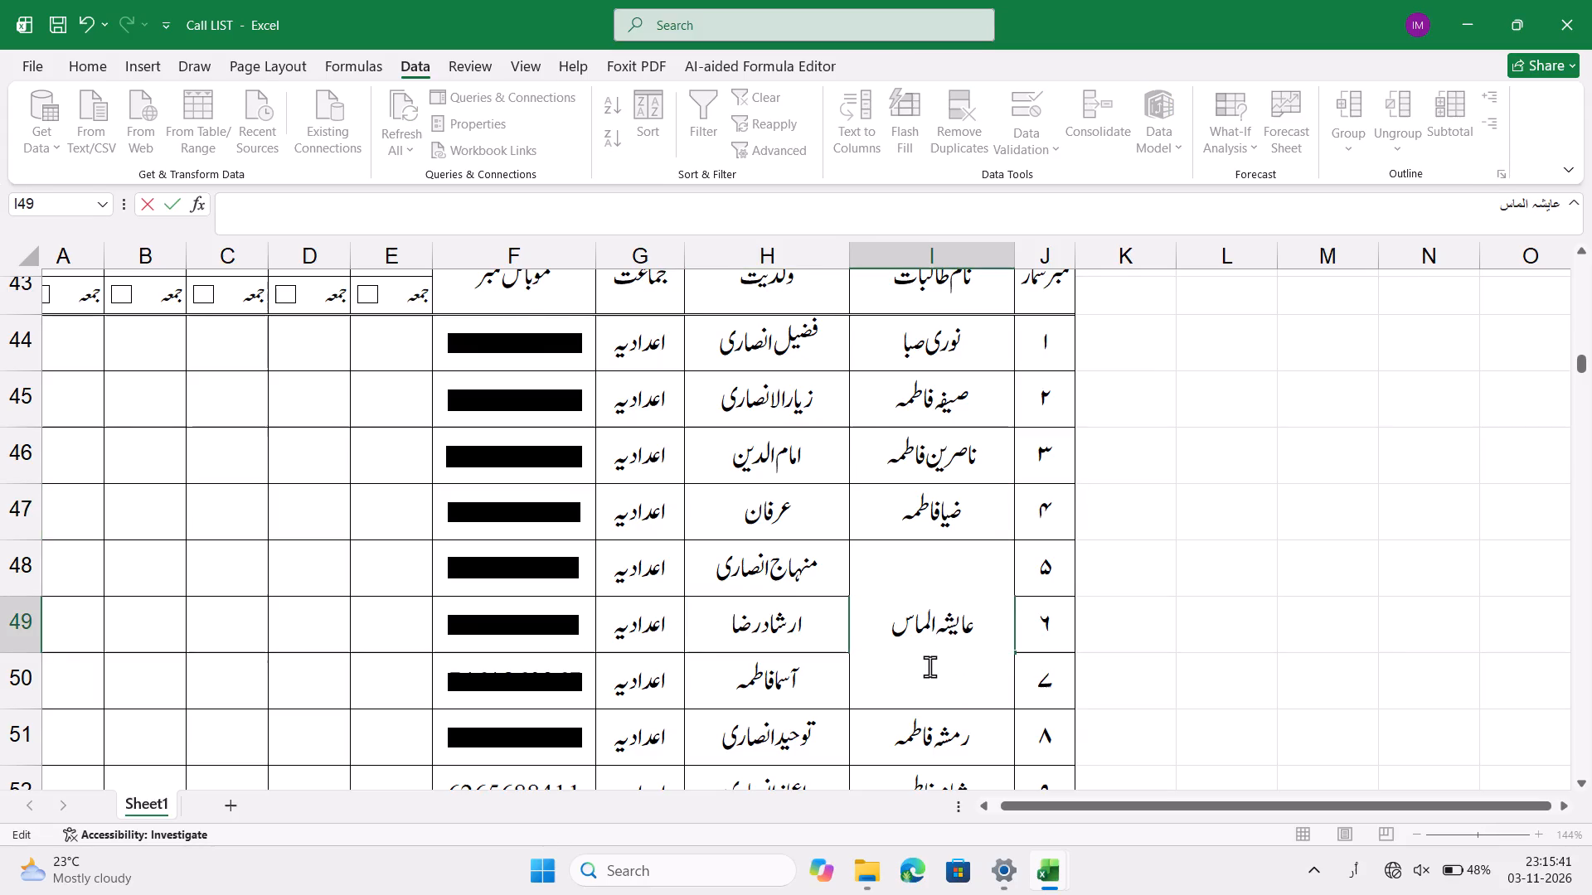
{"action": "key", "text": "ctrl+z"}
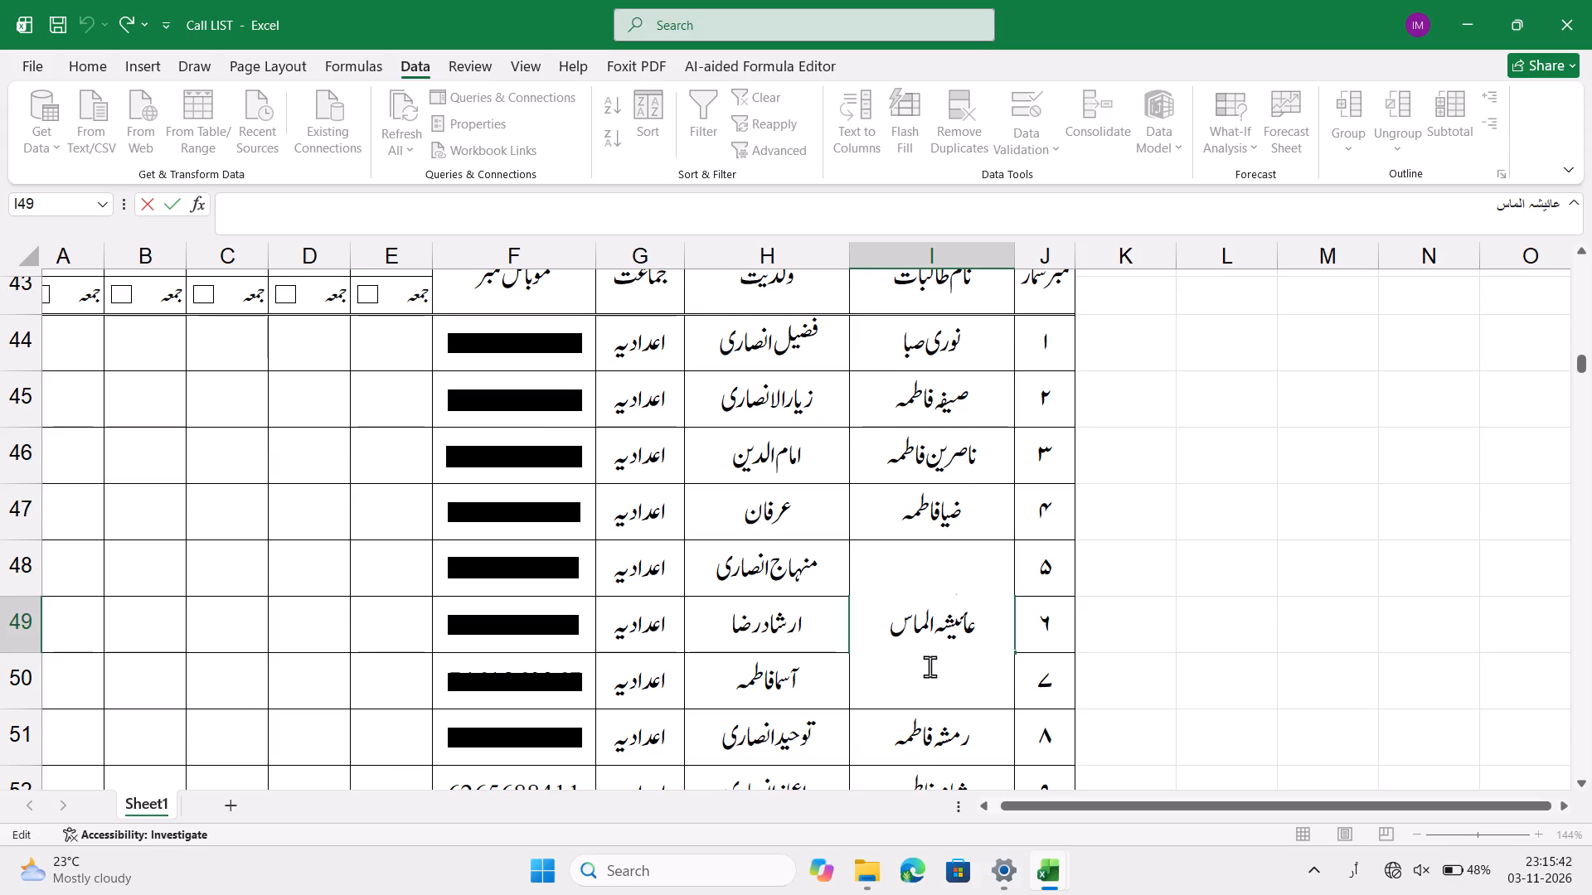
{"action": "key", "text": "Left"}
{"action": "key", "text": "BackSpace"}
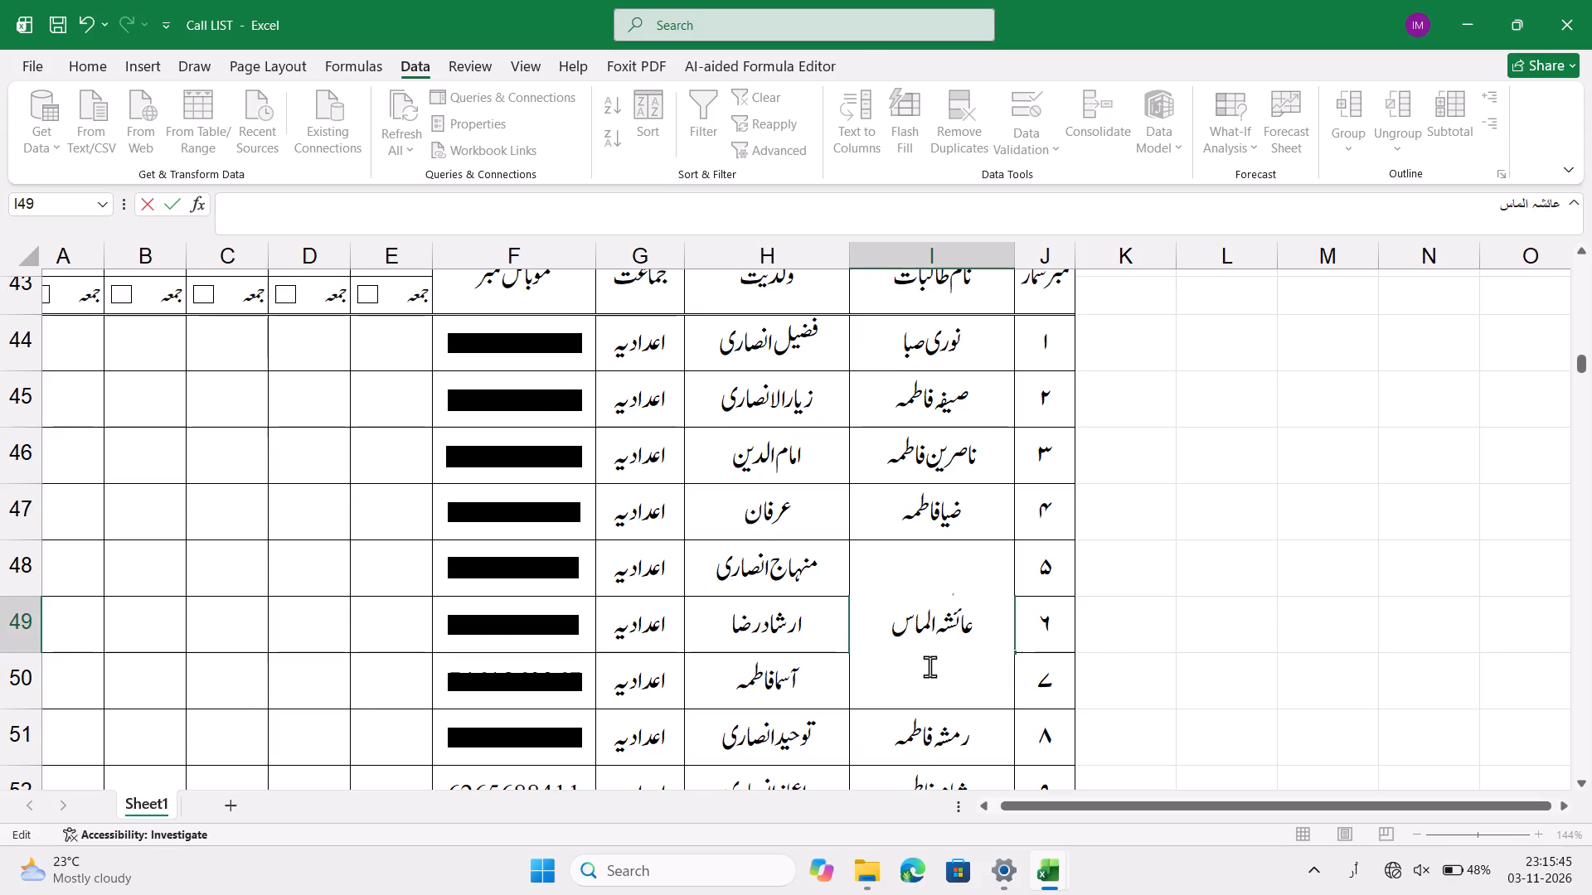
{"action": "left_click", "coordinate": [639, 688]}
Review the student names, father names and classes in the second list down to row 75.
{"action": "scroll", "coordinate": [639, 688], "scroll_direction": "down", "scroll_amount": 2}
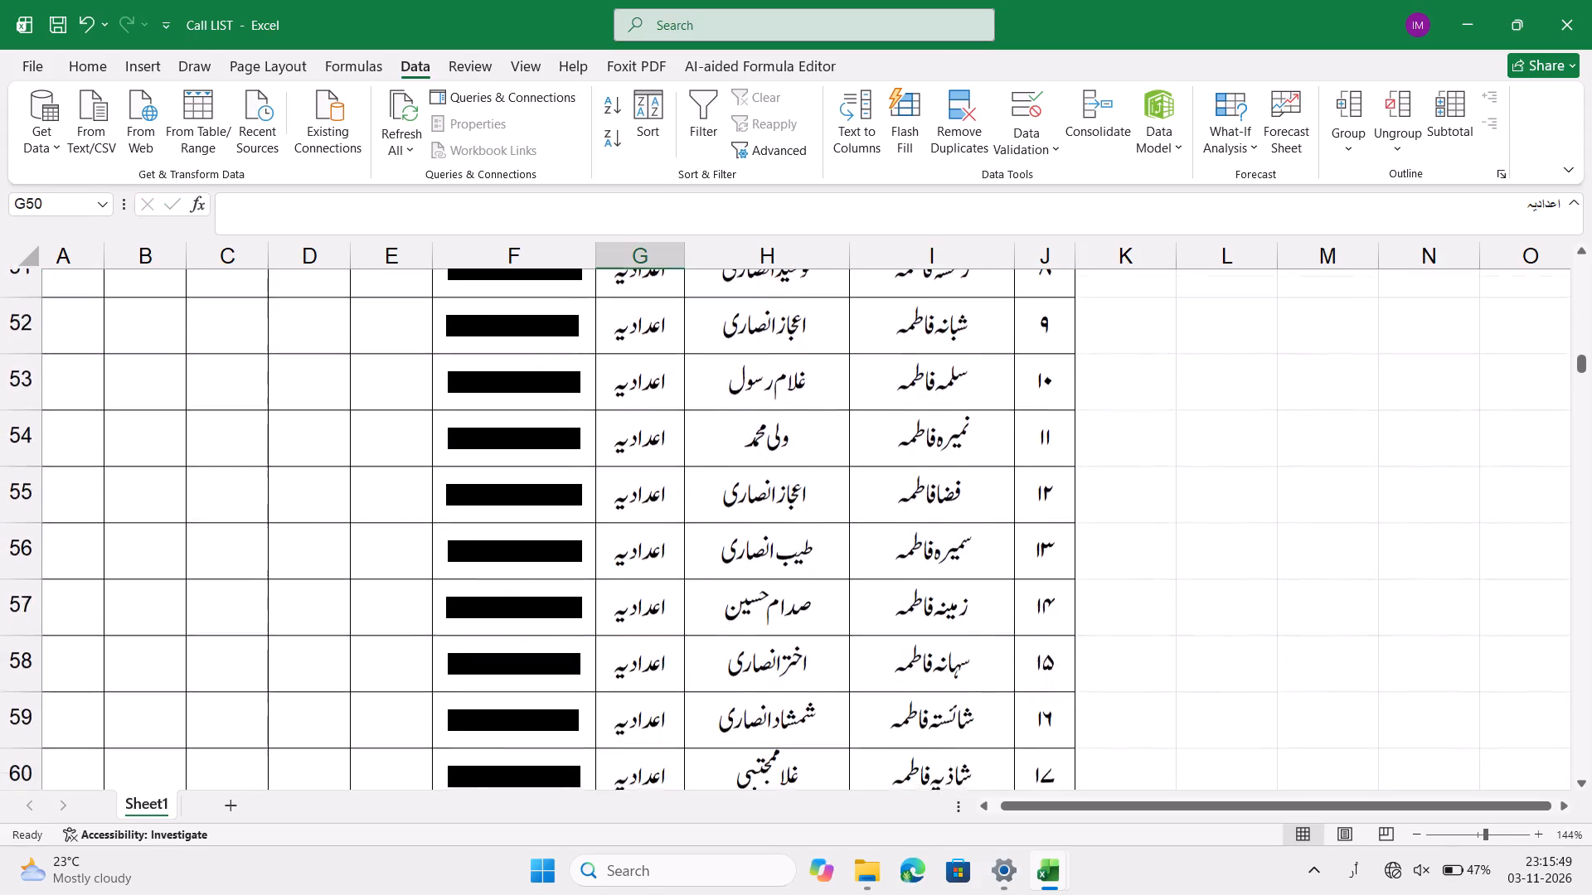
{"action": "scroll", "coordinate": [639, 688], "scroll_direction": "down", "scroll_amount": 2}
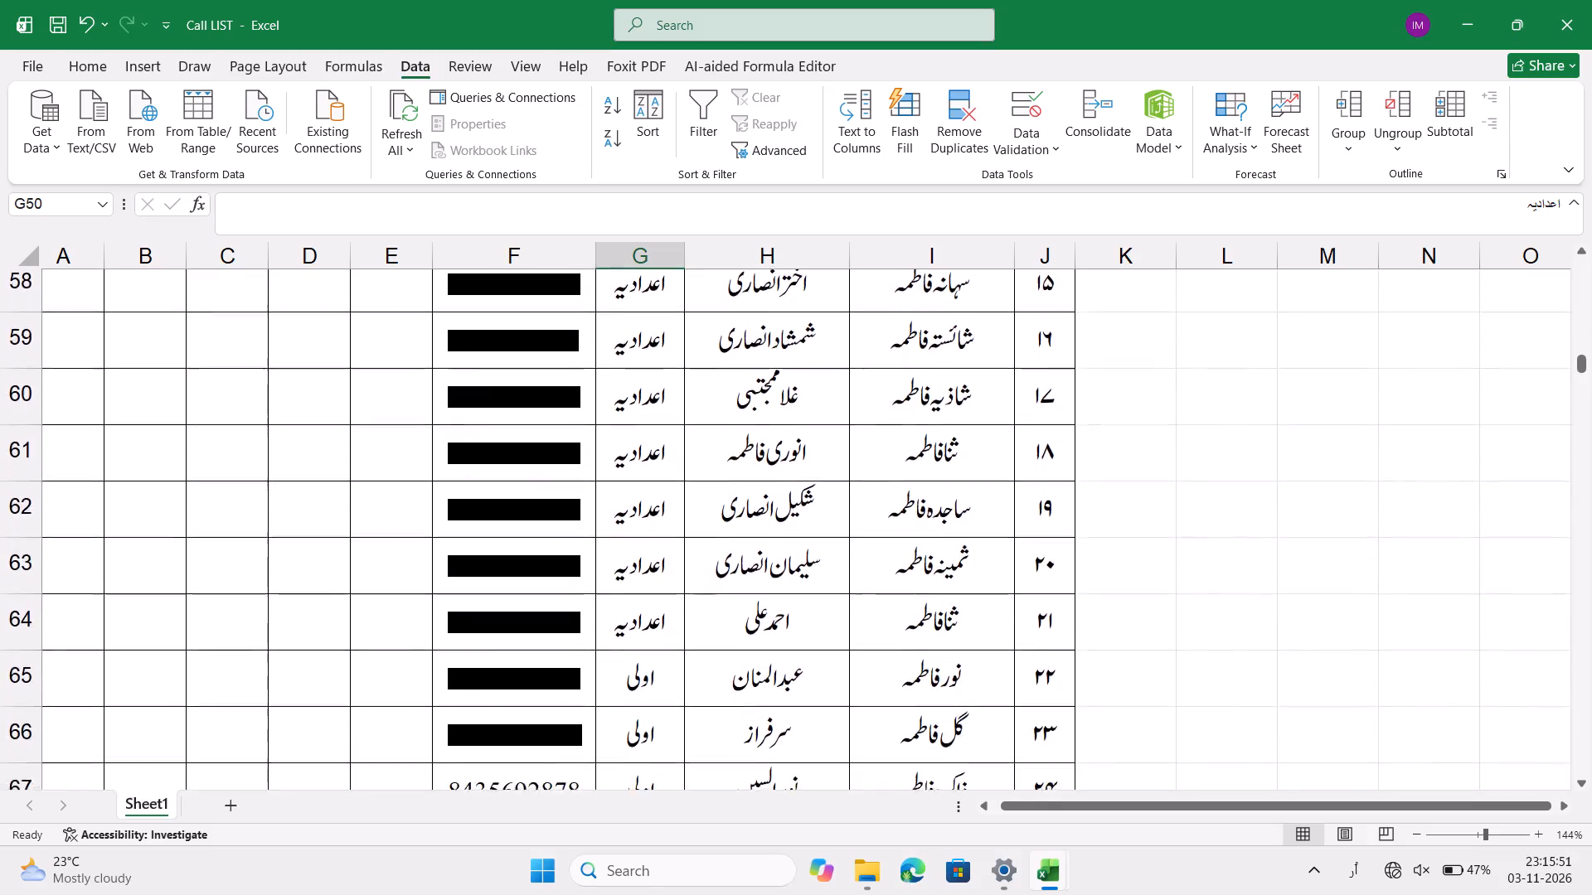
{"action": "scroll", "coordinate": [639, 688], "scroll_direction": "down", "scroll_amount": 3}
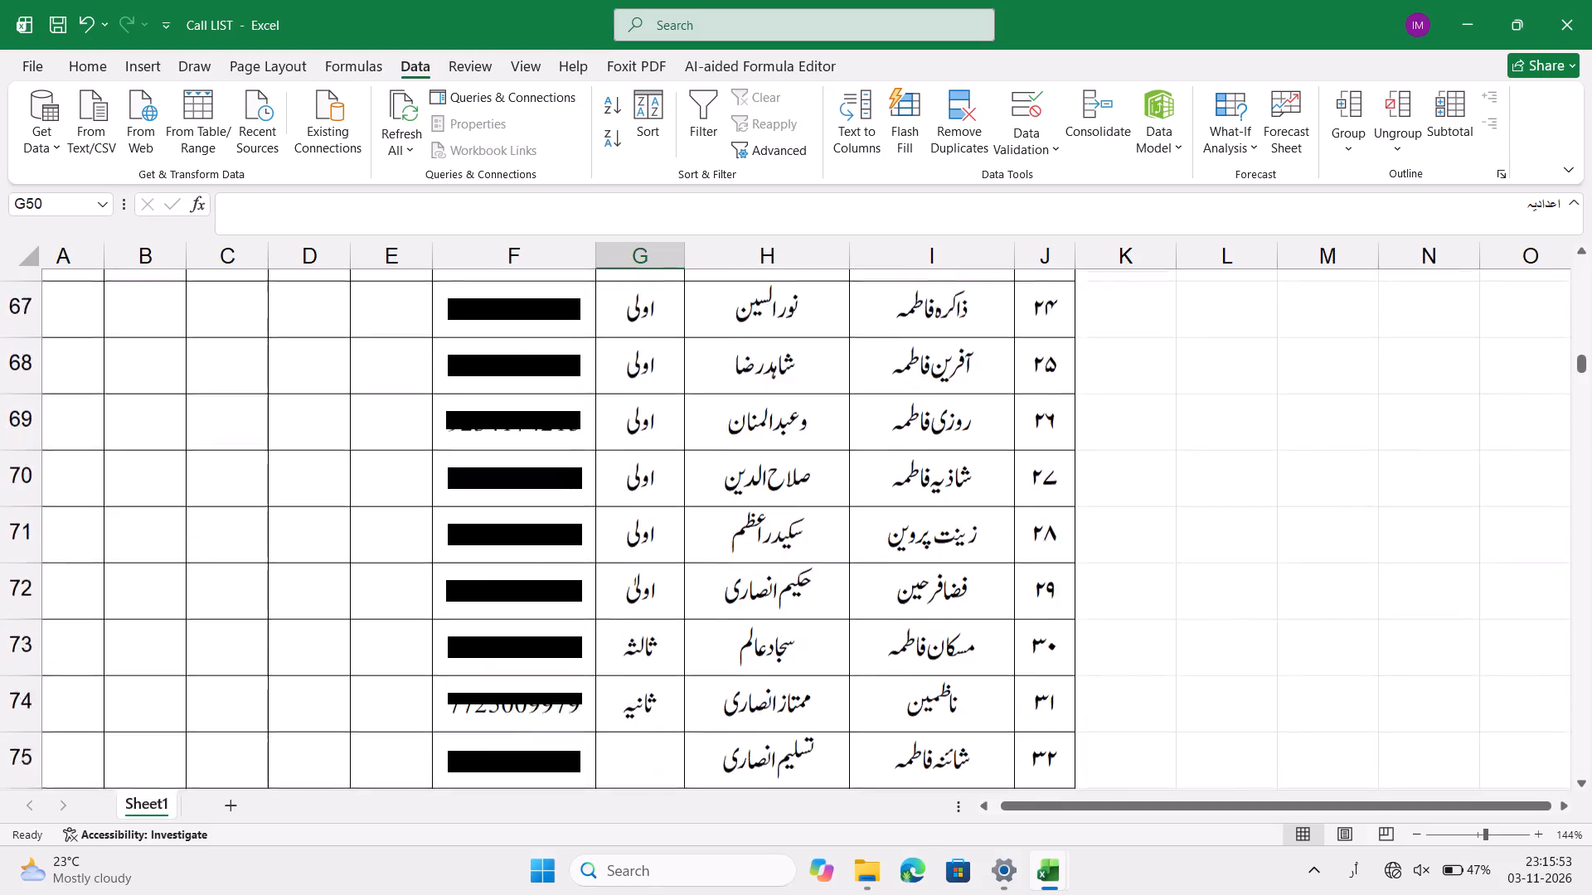
{"action": "scroll", "coordinate": [639, 688], "scroll_direction": "down", "scroll_amount": 1}
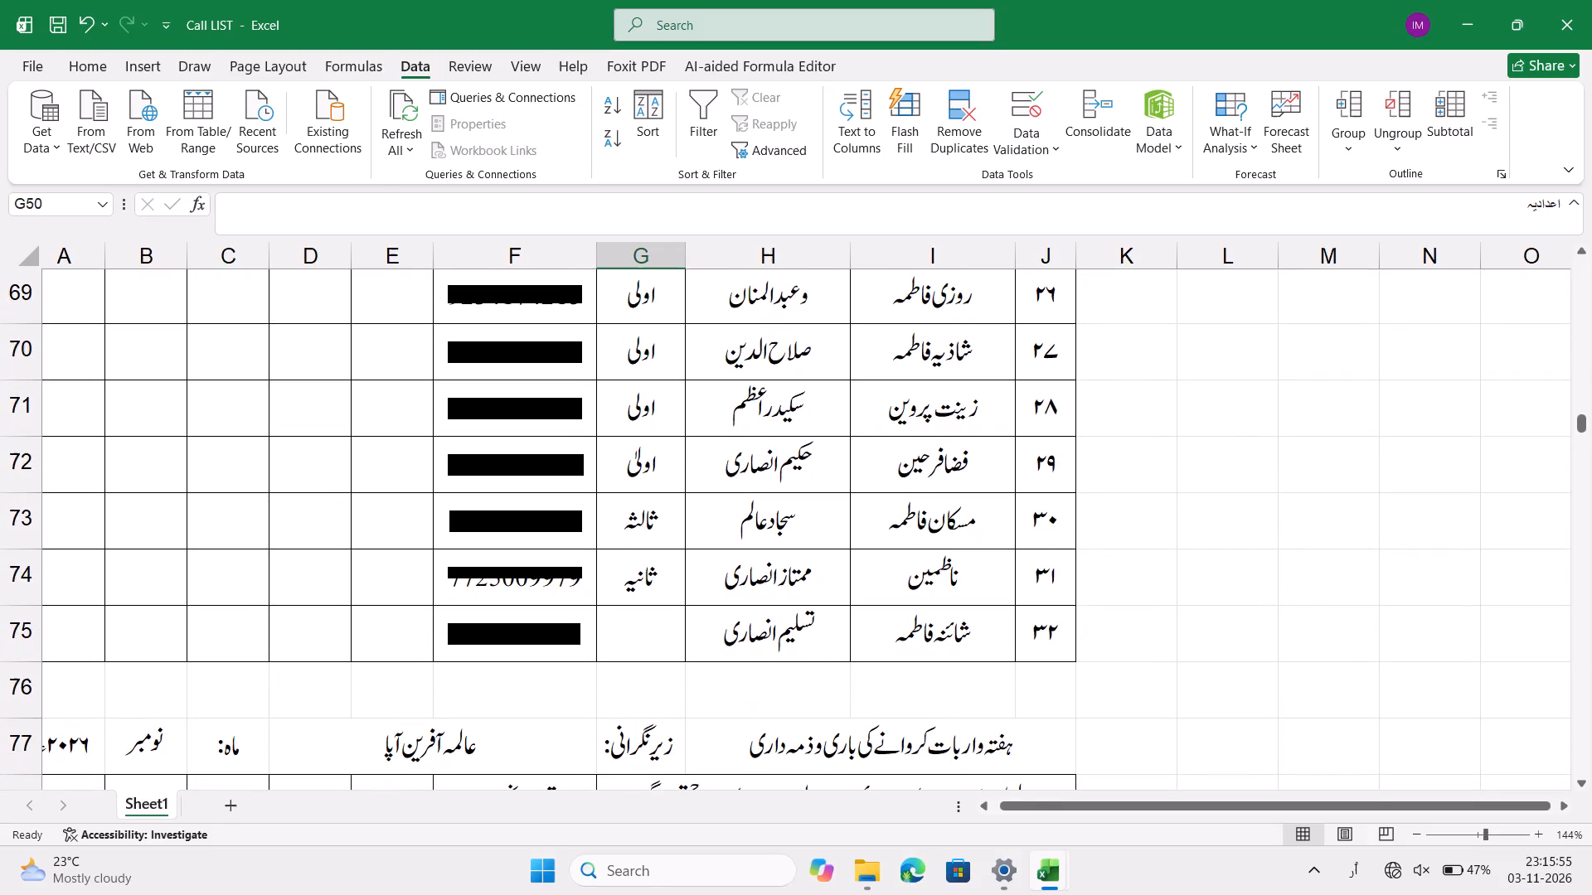
Save the Call LIST workbook.
{"action": "key", "text": "ctrl+s"}
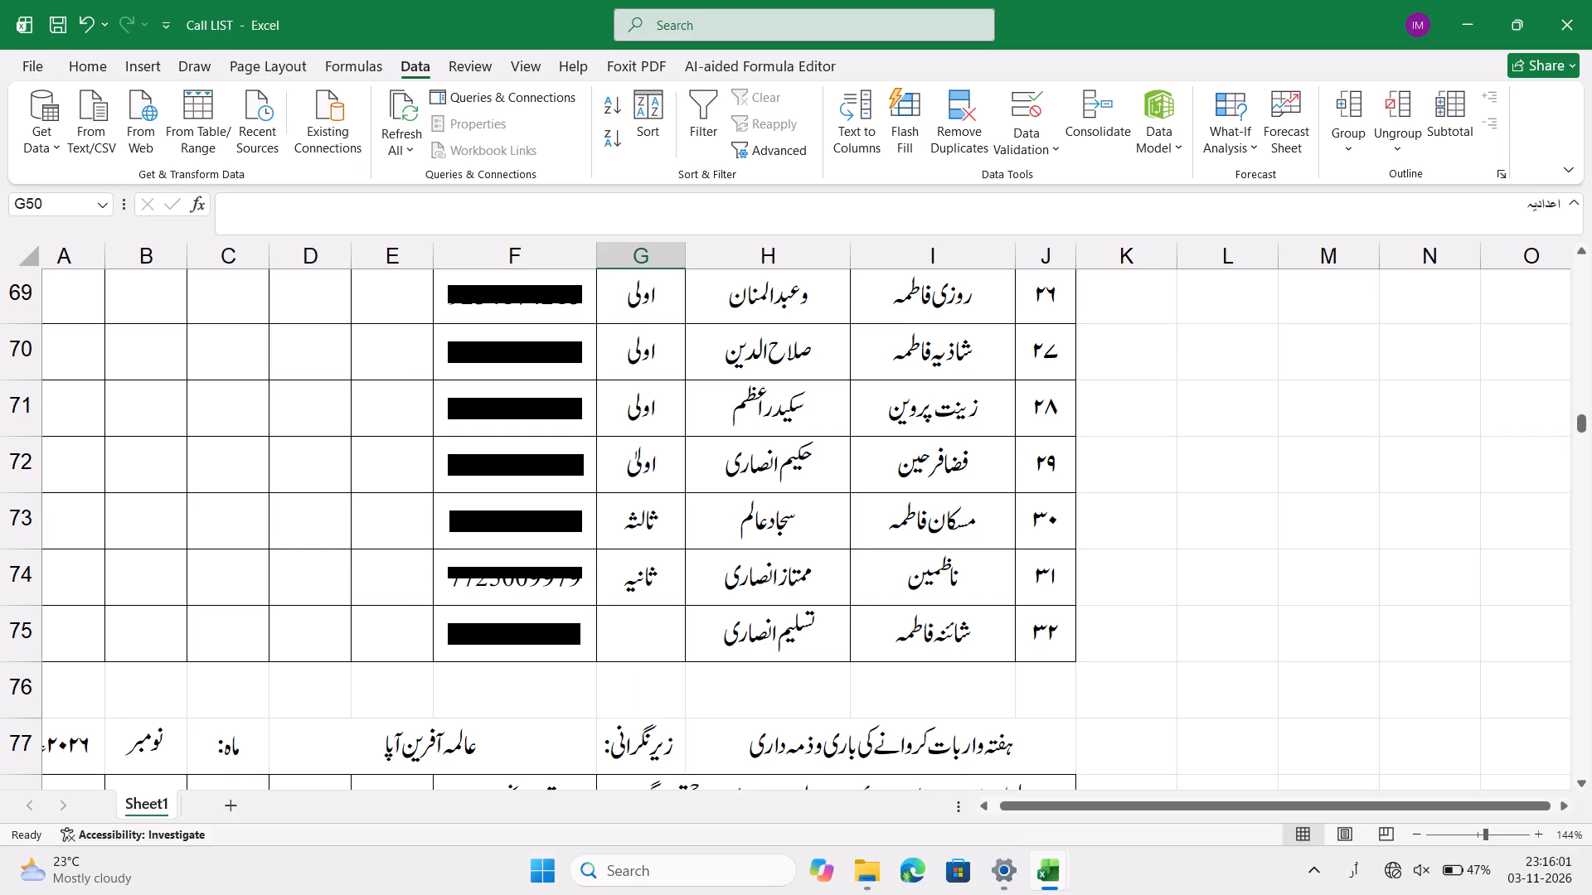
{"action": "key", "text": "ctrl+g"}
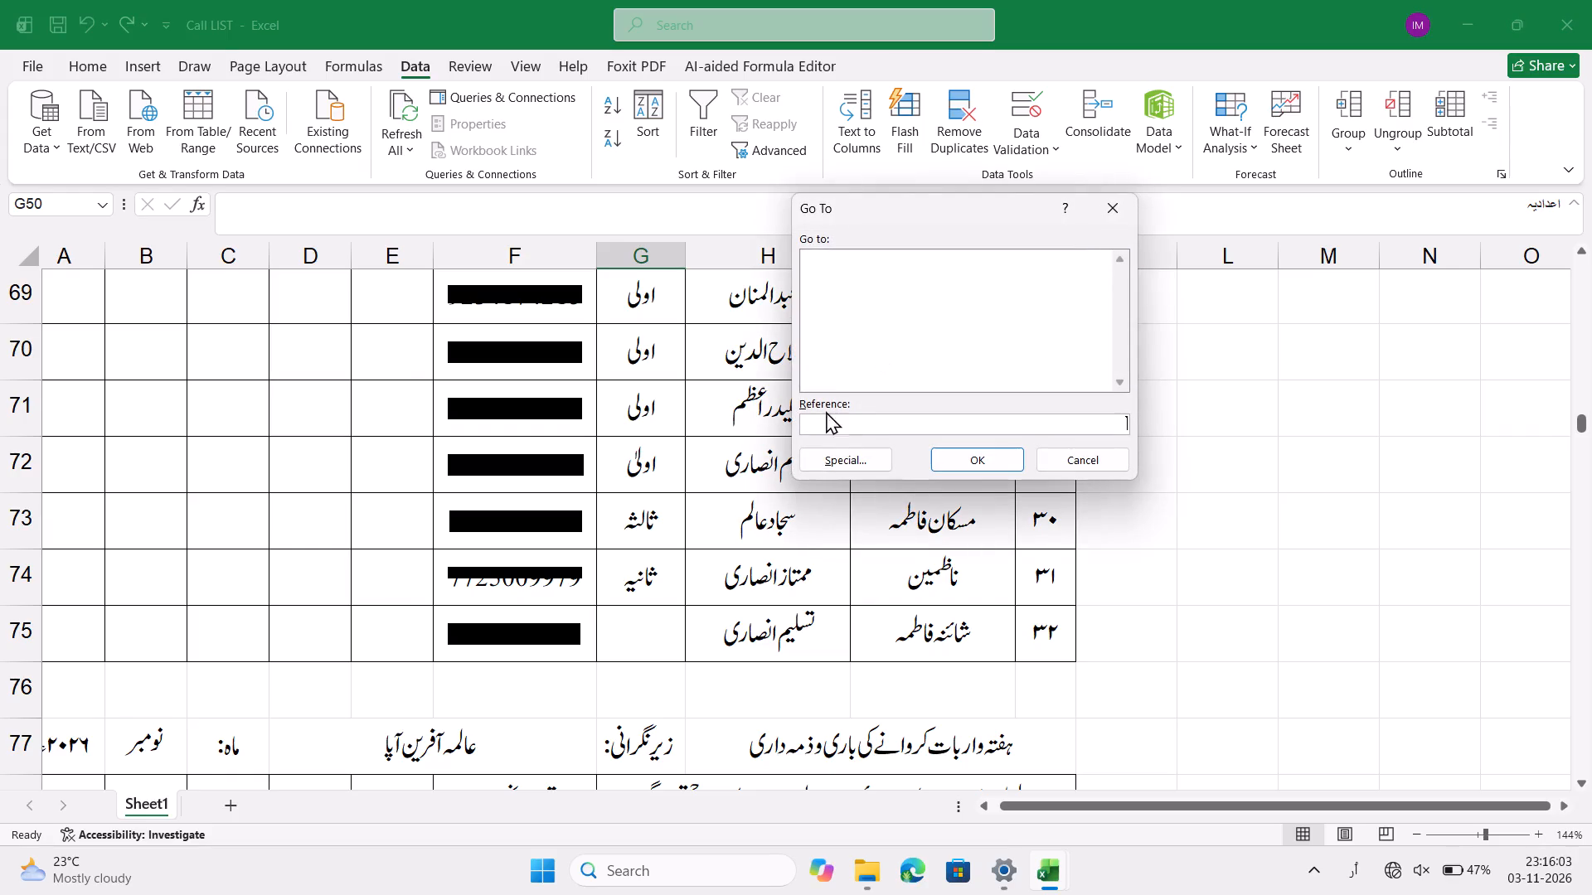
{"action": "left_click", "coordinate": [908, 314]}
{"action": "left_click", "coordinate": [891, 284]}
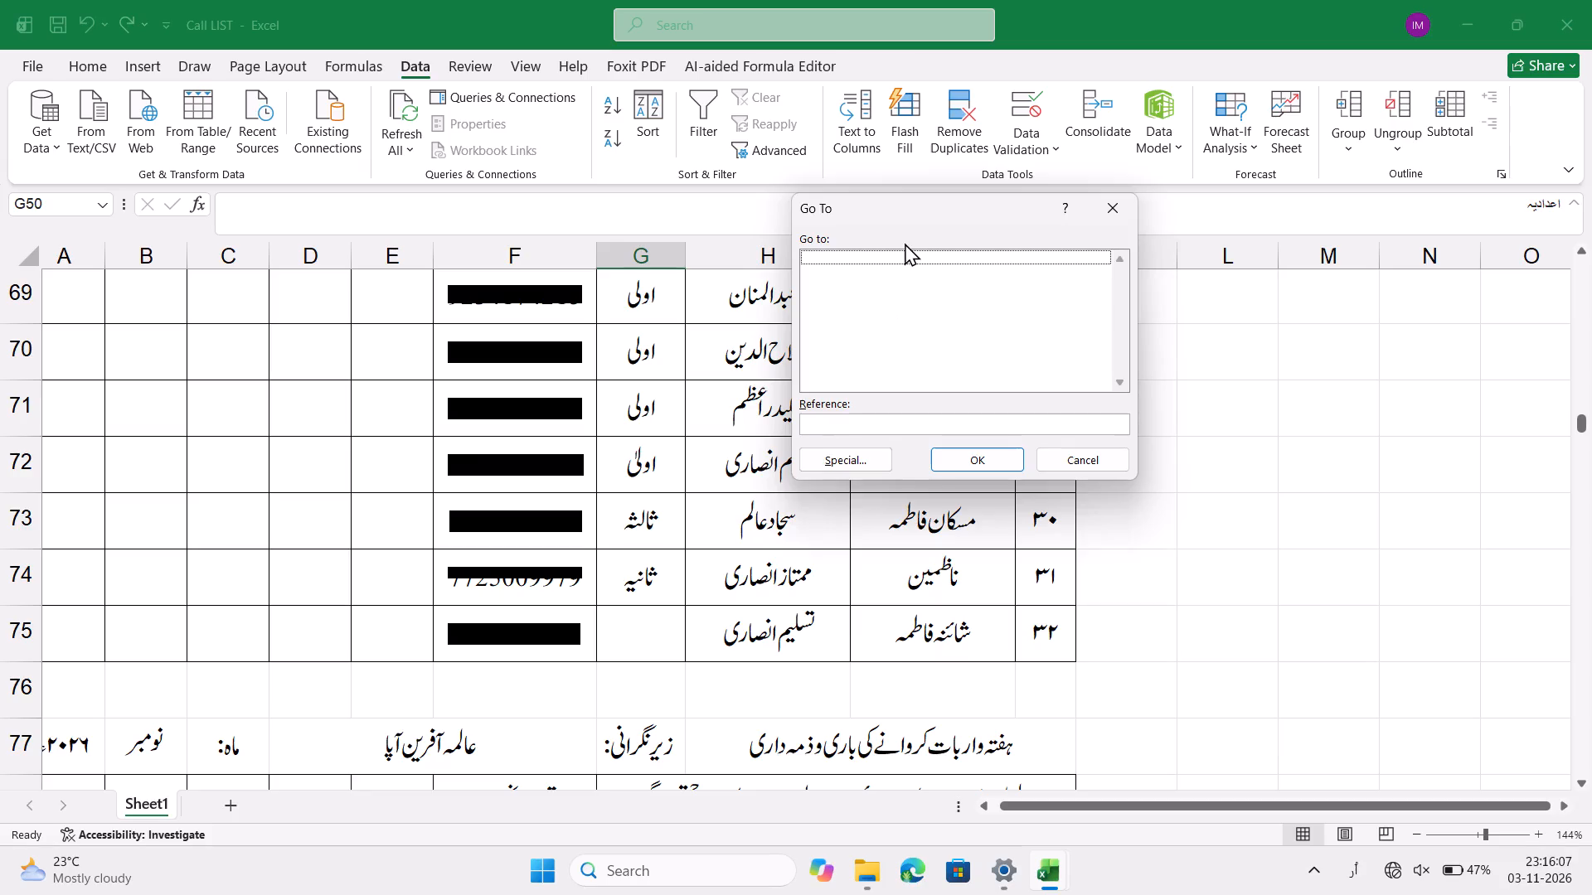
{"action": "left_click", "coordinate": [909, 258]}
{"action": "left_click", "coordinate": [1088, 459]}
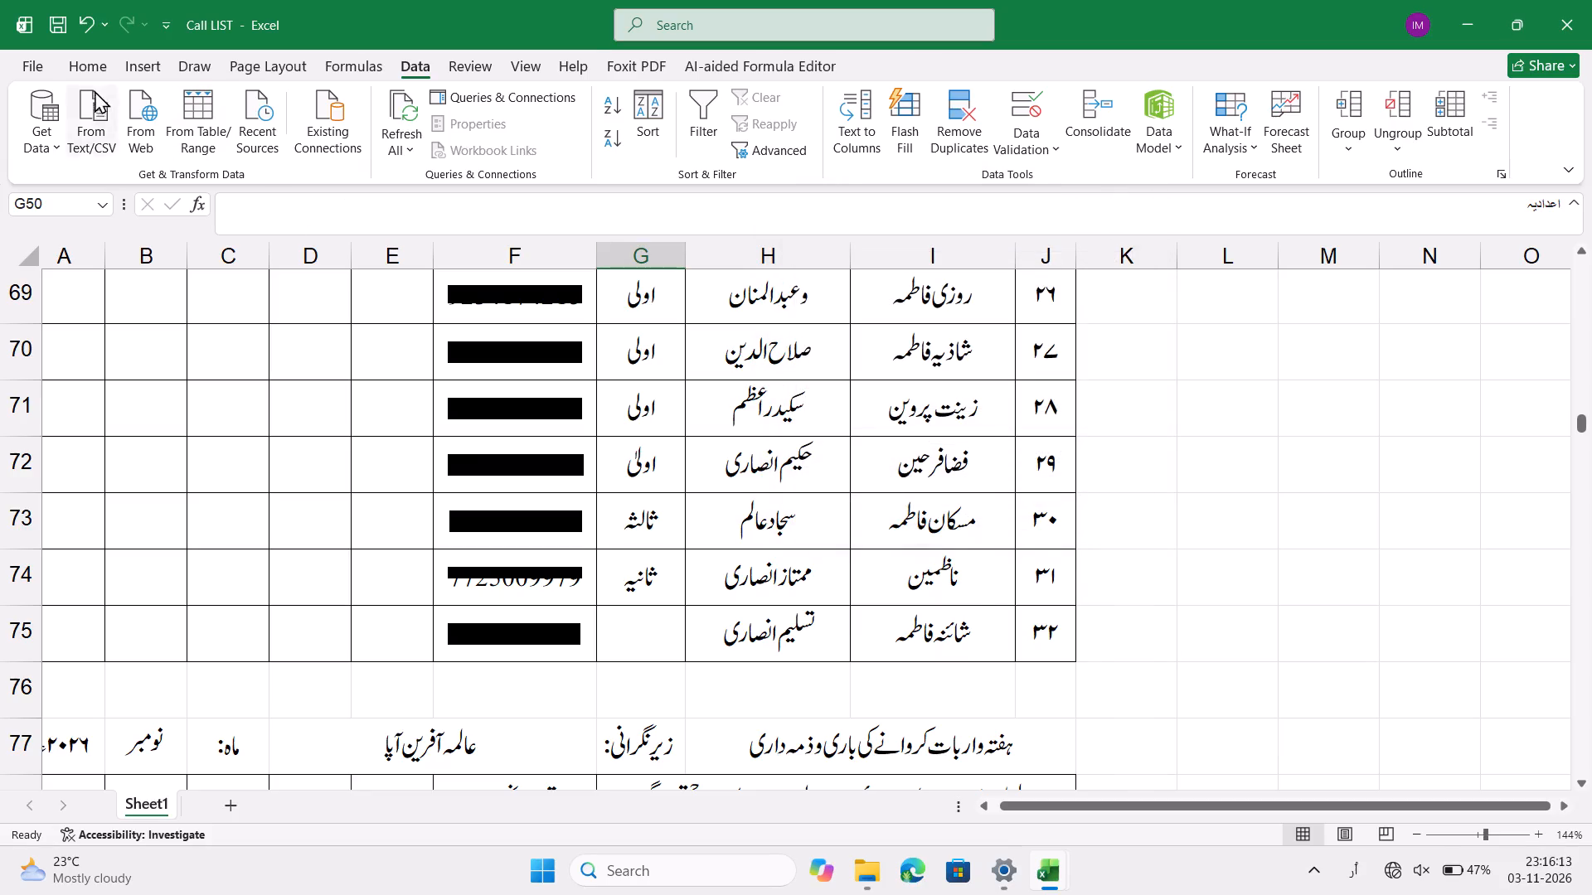
Search the sheet for ثانیہ and go through successive matches in the lists.
{"action": "left_click", "coordinate": [83, 67]}
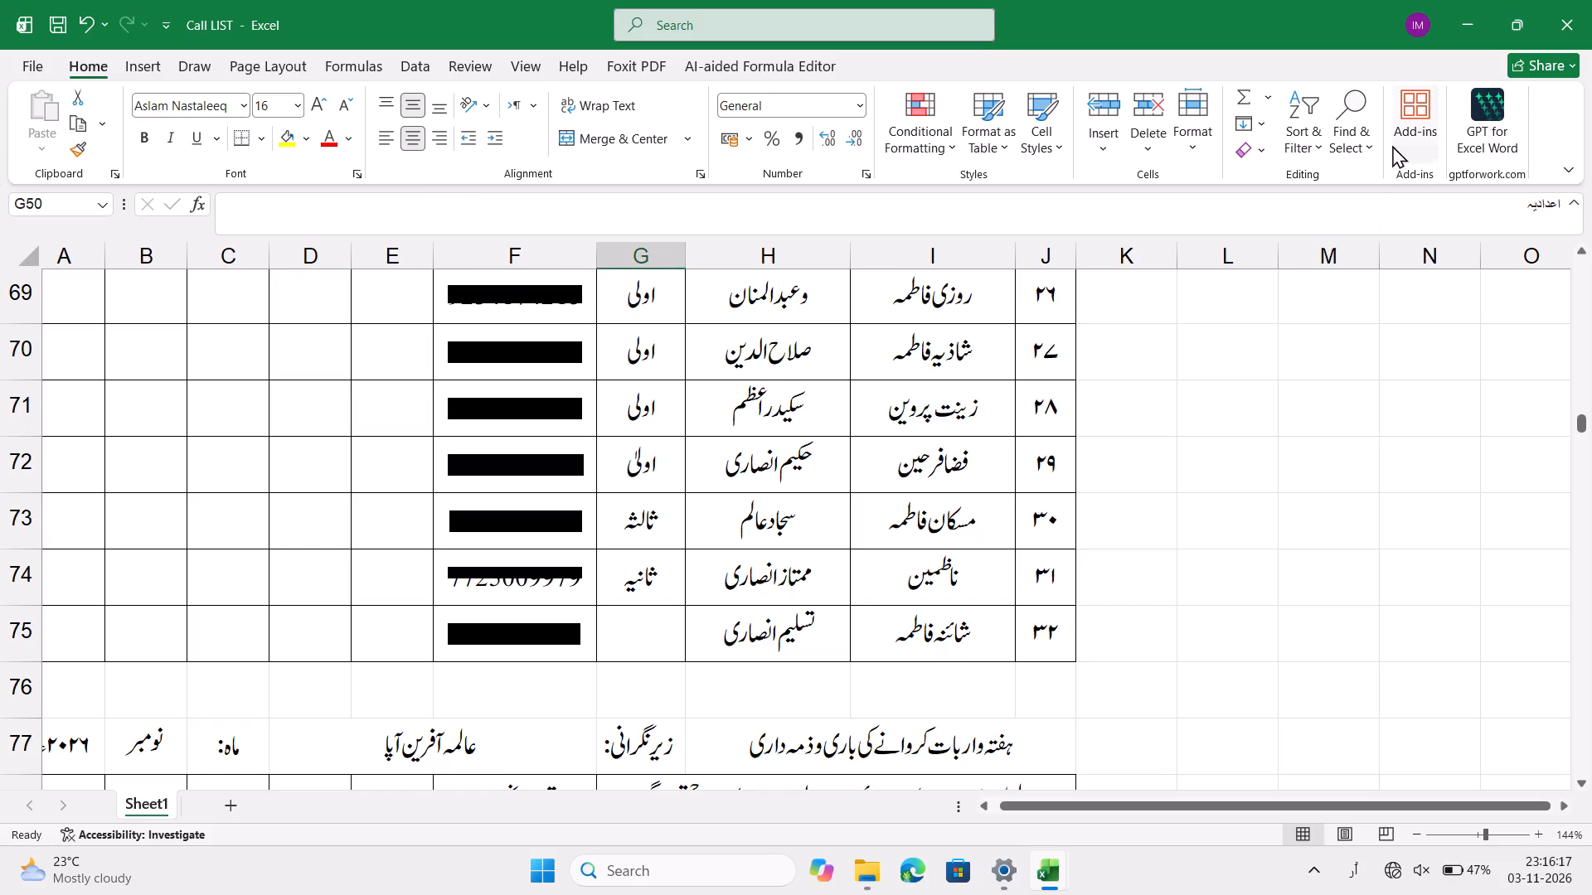
{"action": "left_click", "coordinate": [1358, 85]}
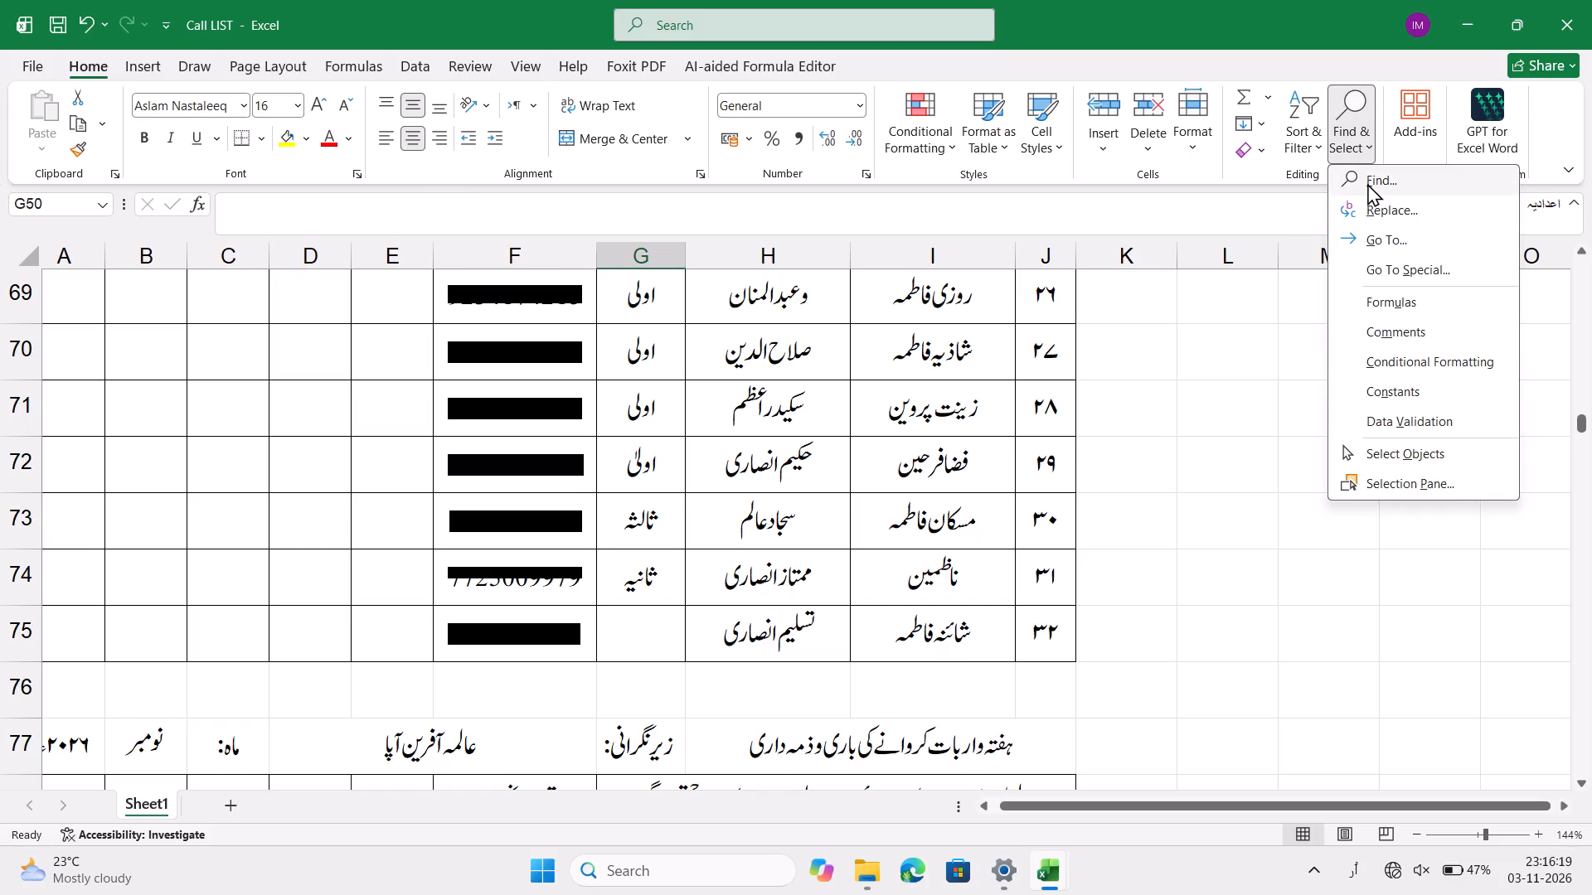
{"action": "left_click", "coordinate": [1367, 183]}
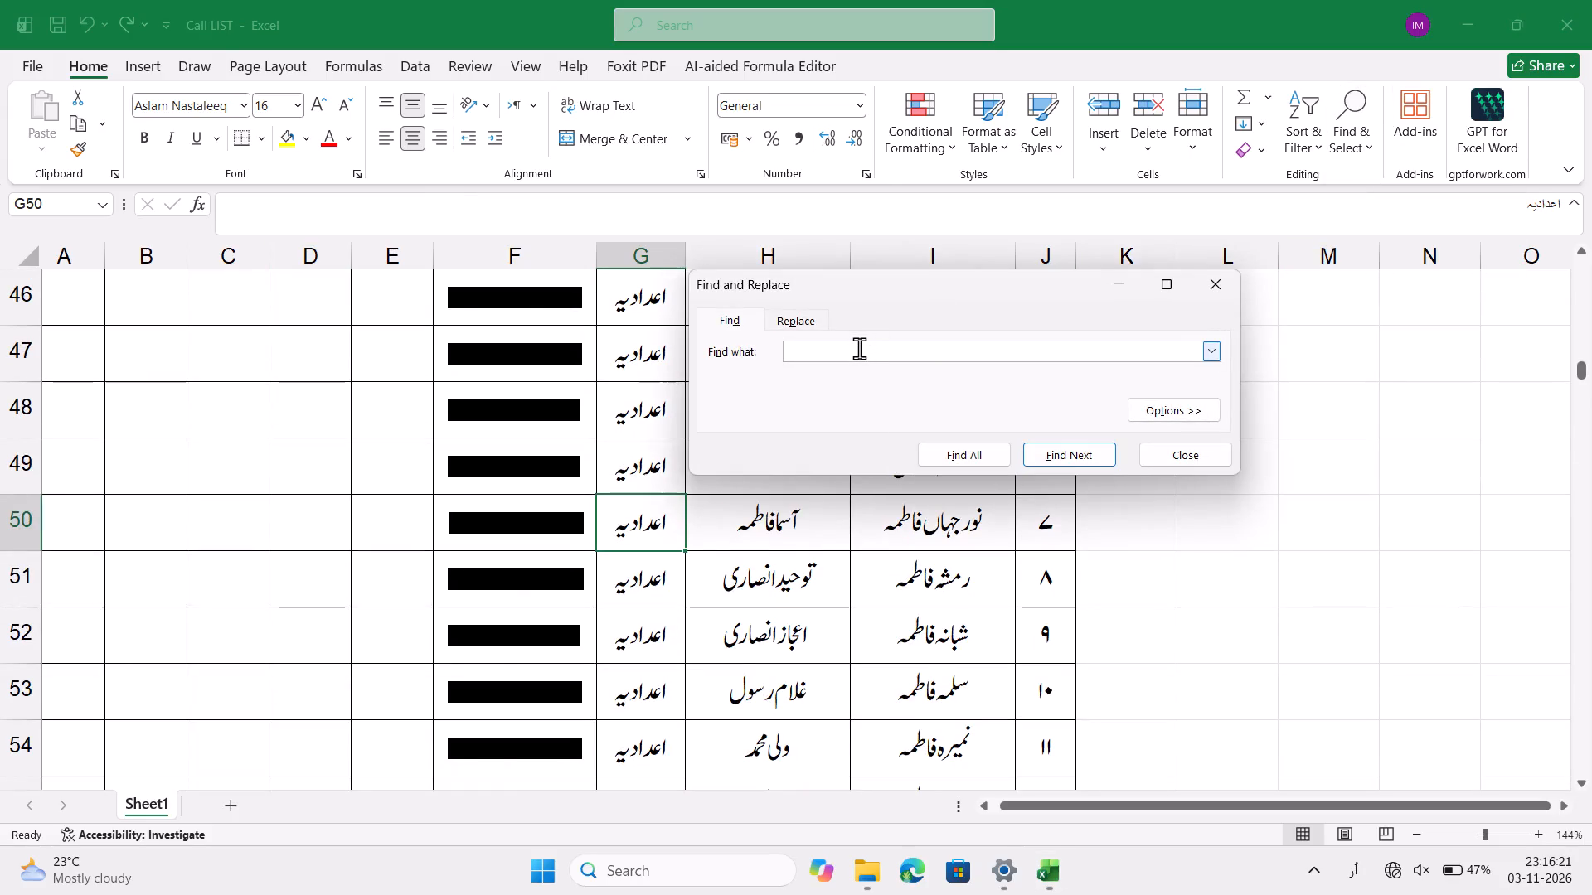
{"action": "left_click", "coordinate": [859, 348]}
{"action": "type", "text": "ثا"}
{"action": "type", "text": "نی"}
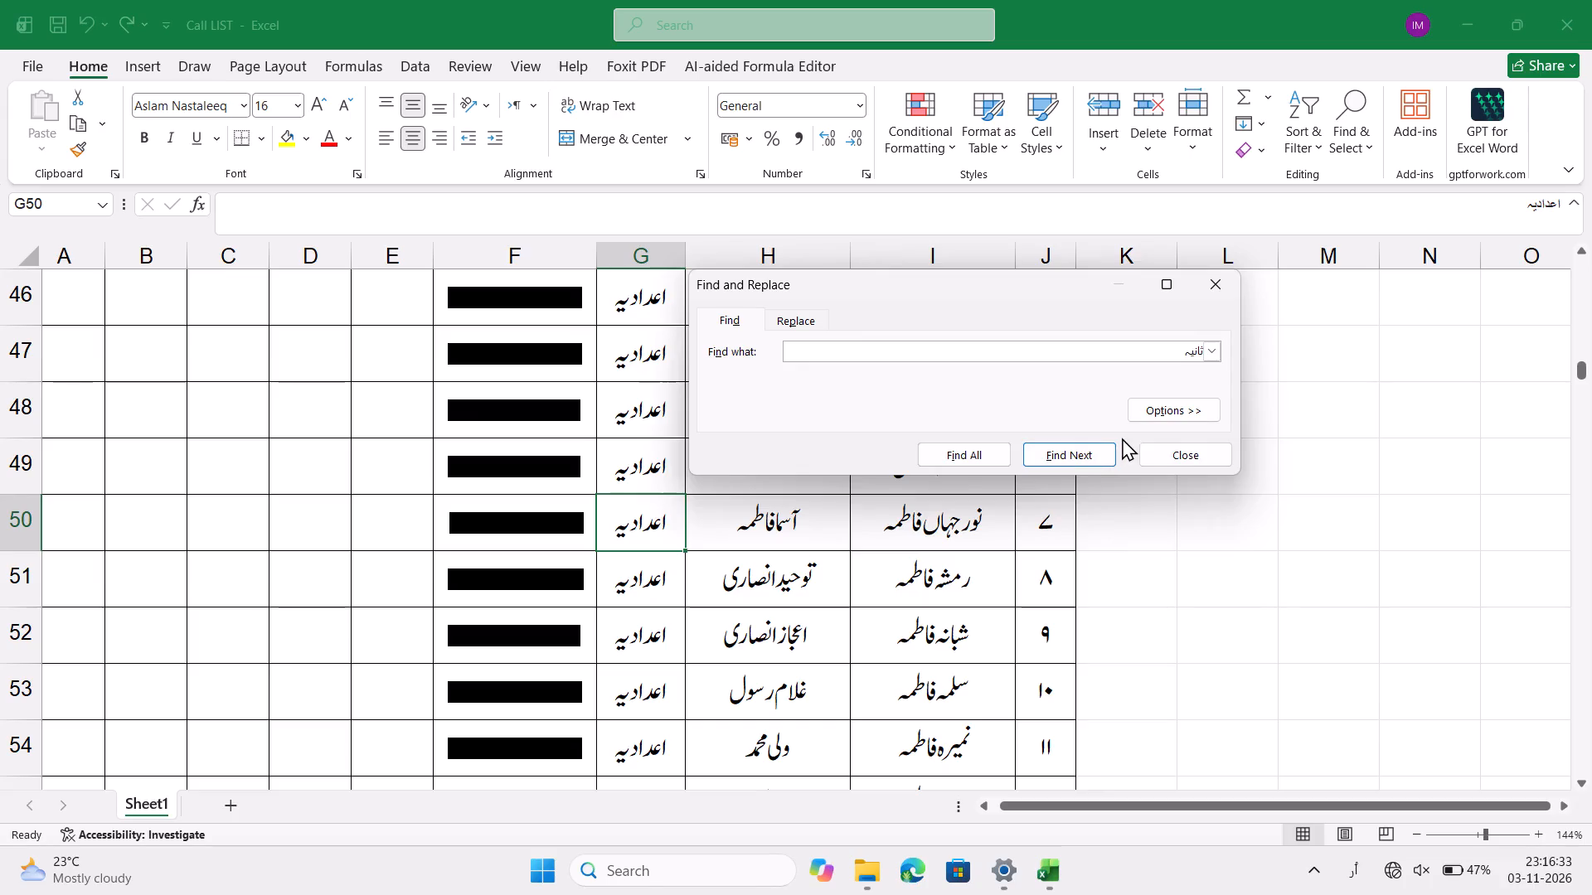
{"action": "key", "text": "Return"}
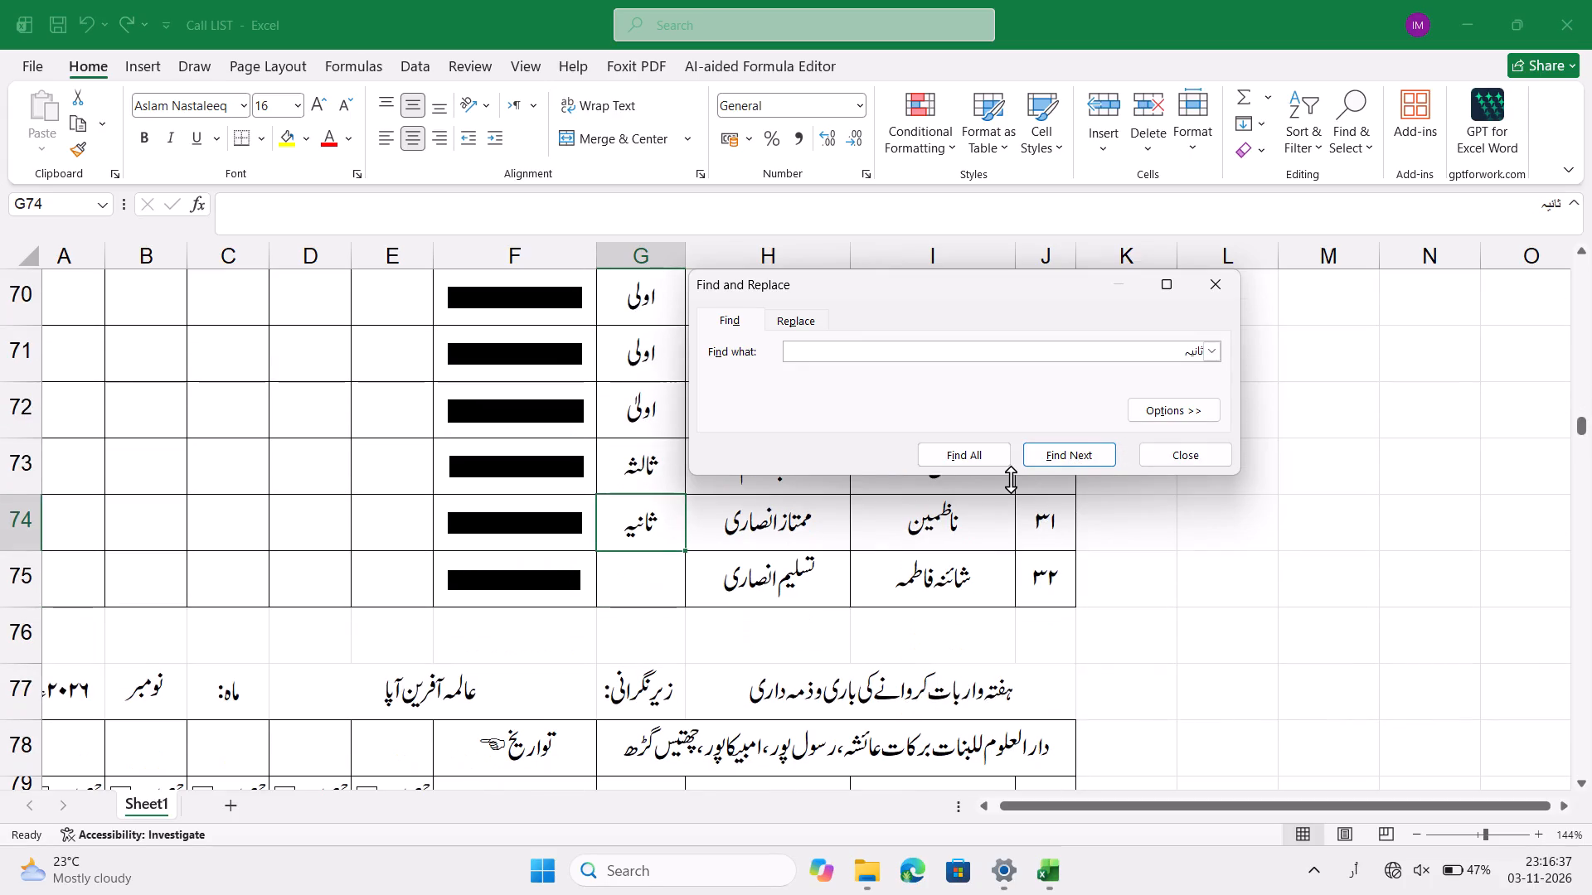
{"action": "left_click_drag", "start_coordinate": [1095, 307], "coordinate": [1167, 232]}
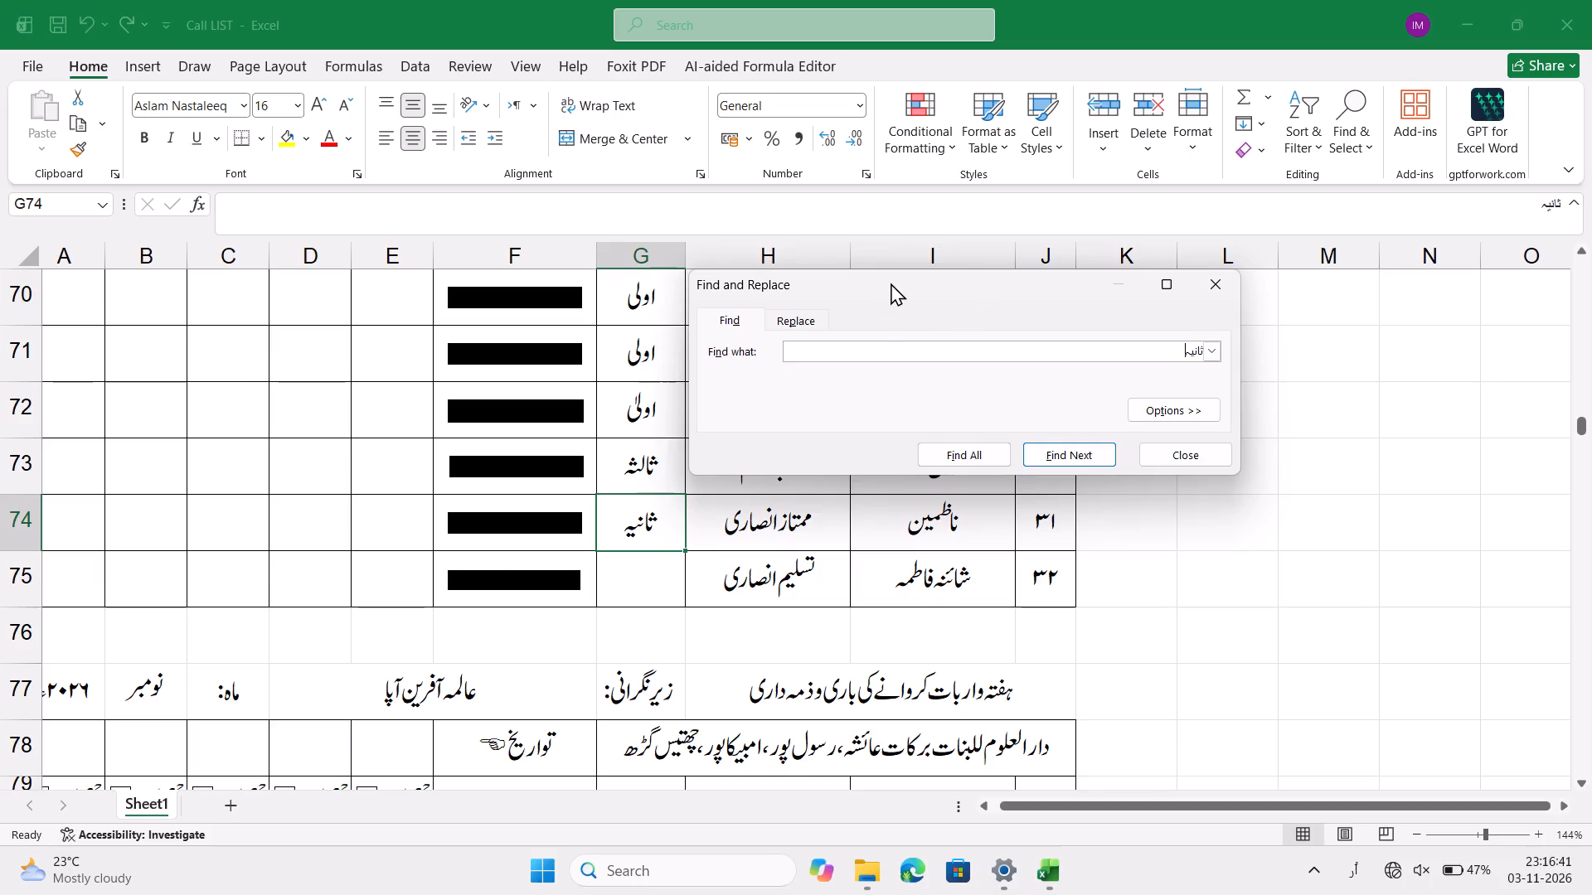
{"action": "left_click_drag", "start_coordinate": [891, 283], "coordinate": [1068, 82]}
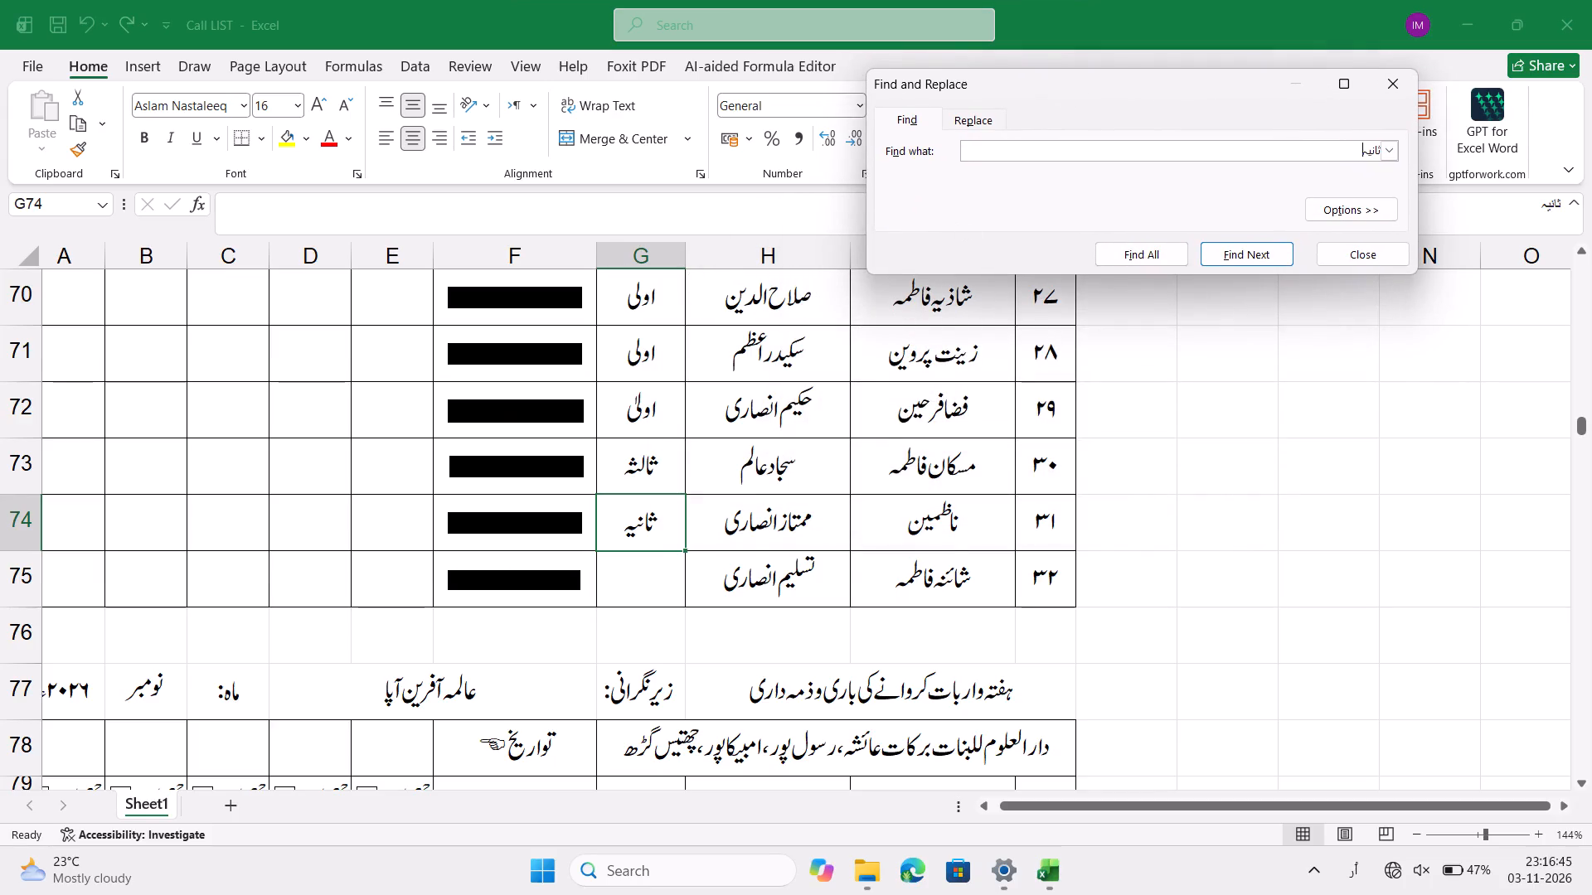
{"action": "left_click", "coordinate": [1227, 253]}
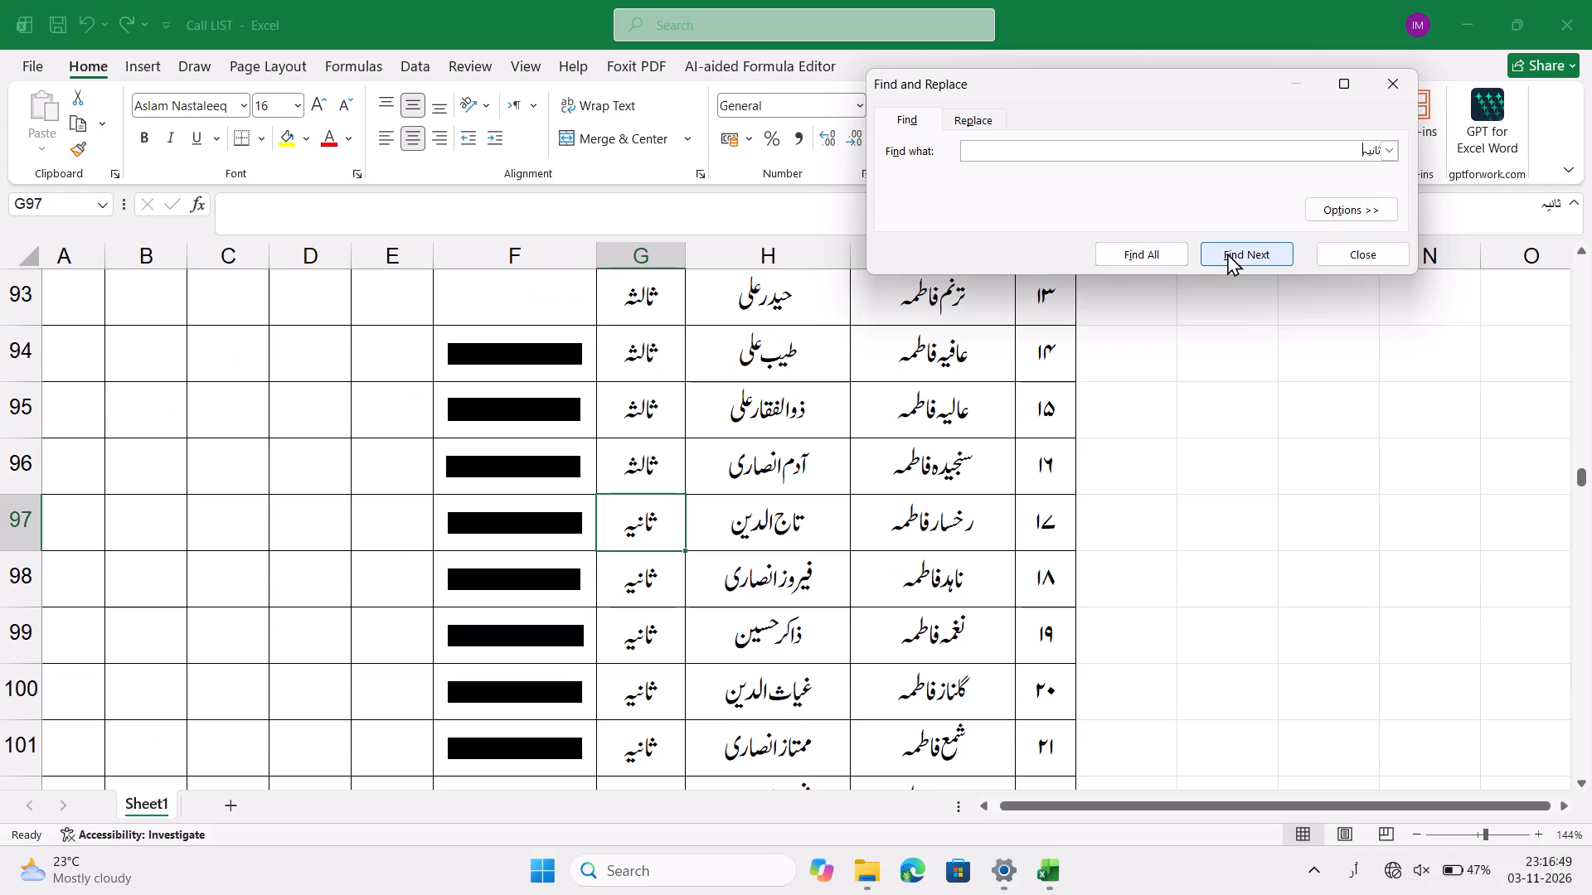
{"action": "left_click", "coordinate": [1227, 253]}
{"action": "double_click", "coordinate": [1227, 253]}
{"action": "double_click", "coordinate": [1227, 253]}
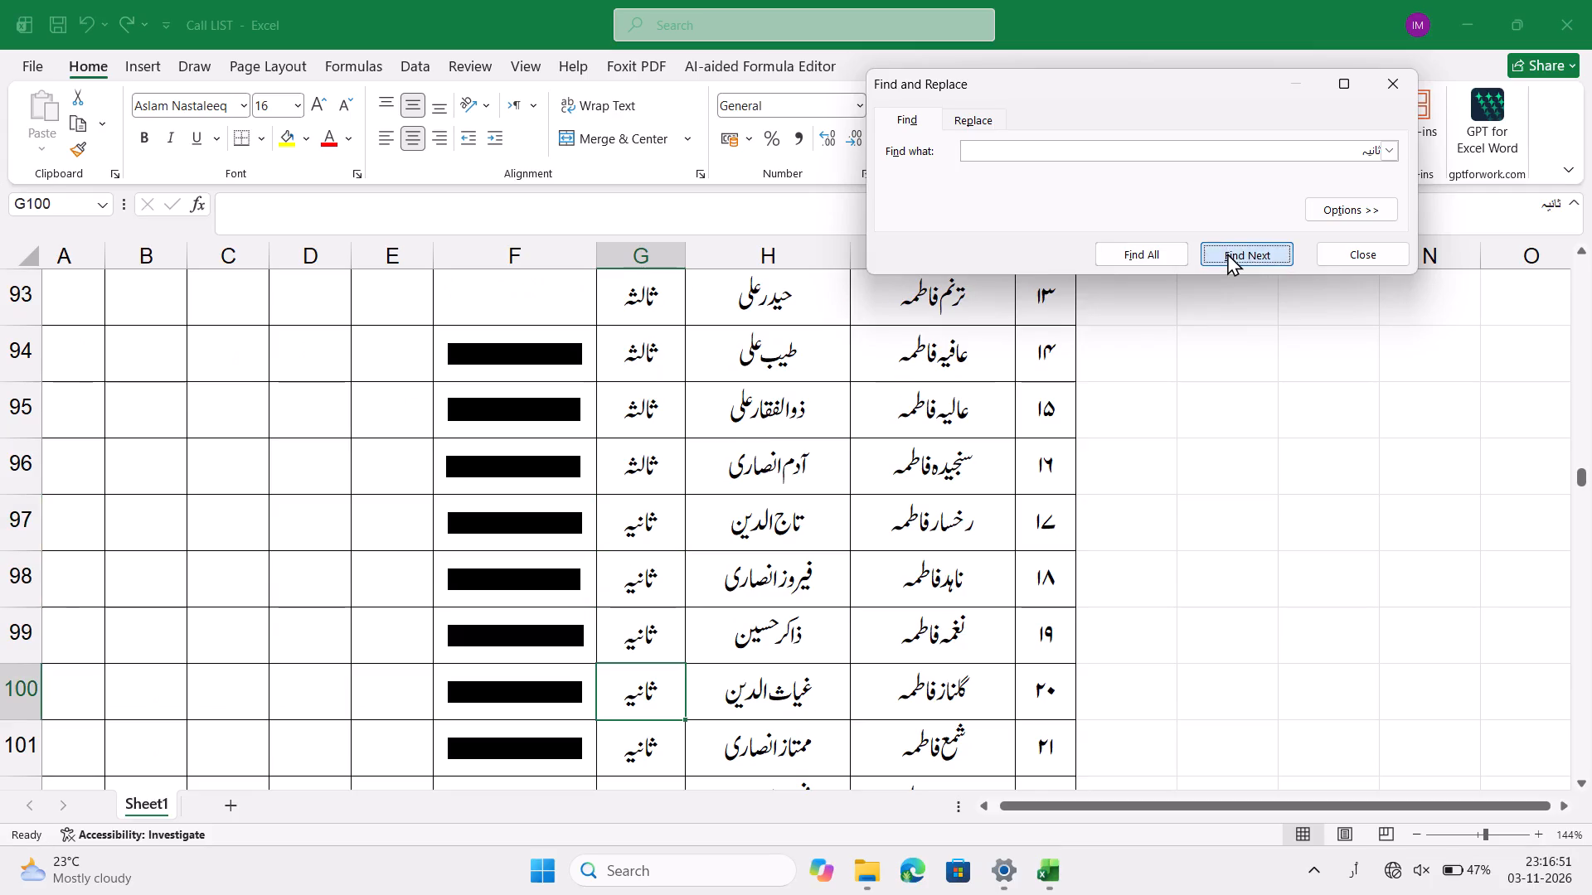
{"action": "left_click", "coordinate": [1227, 253]}
Search the sheet for آسر and, in the father's name in H32, correct the first word to اسیر.
{"action": "left_click_drag", "start_coordinate": [1227, 253], "coordinate": [1362, 148]}
{"action": "left_click", "coordinate": [1369, 143]}
{"action": "left_click_drag", "start_coordinate": [1369, 143], "coordinate": [1357, 157]}
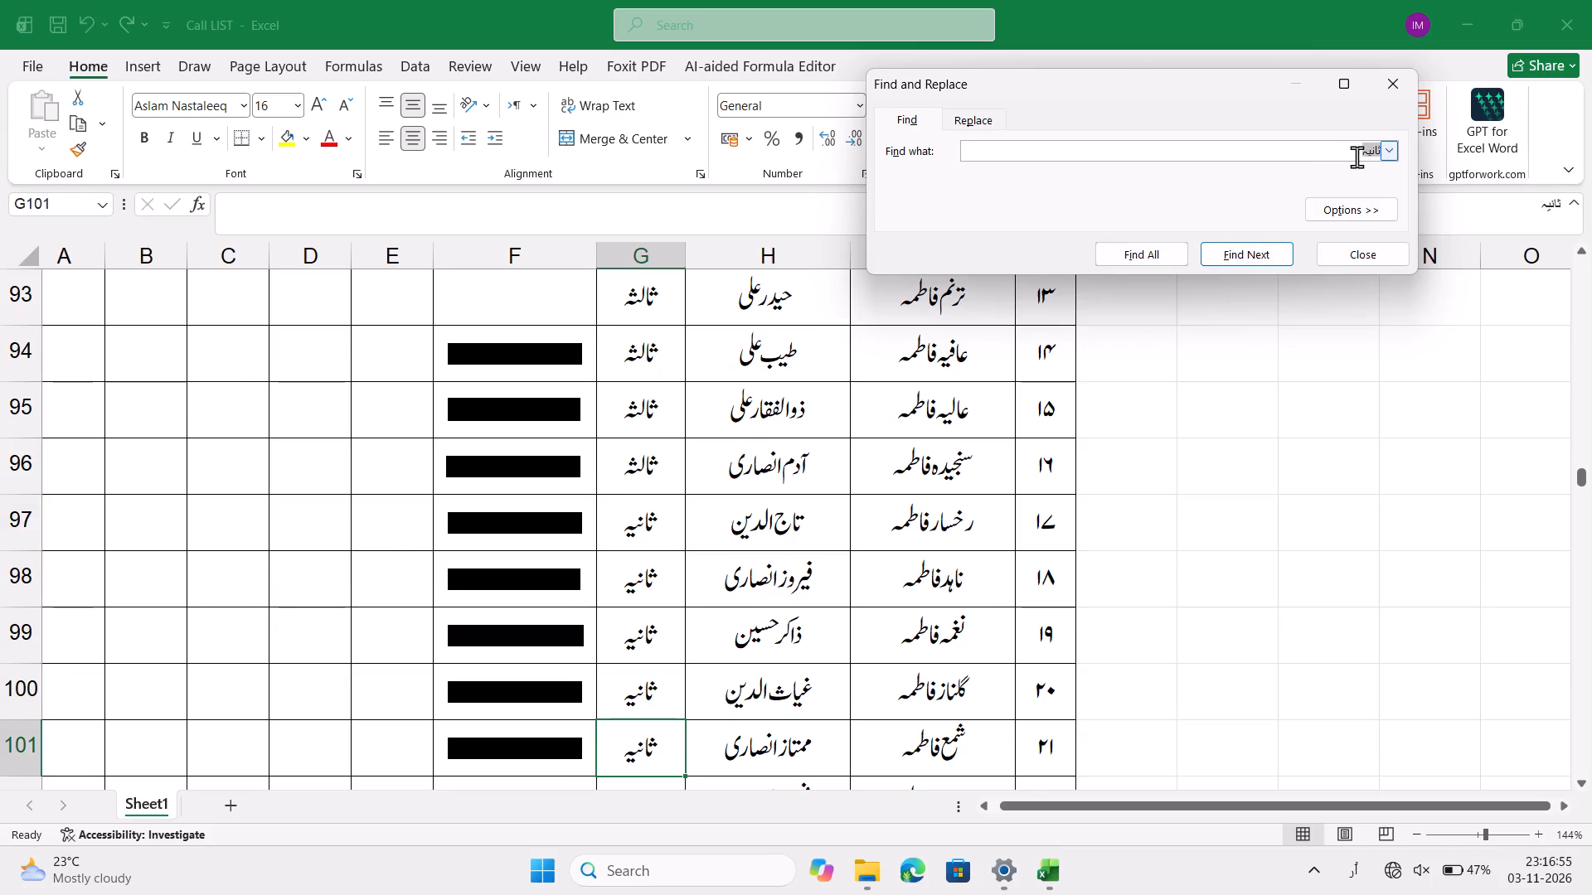
{"action": "left_click_drag", "start_coordinate": [1357, 157], "coordinate": [1355, 157]}
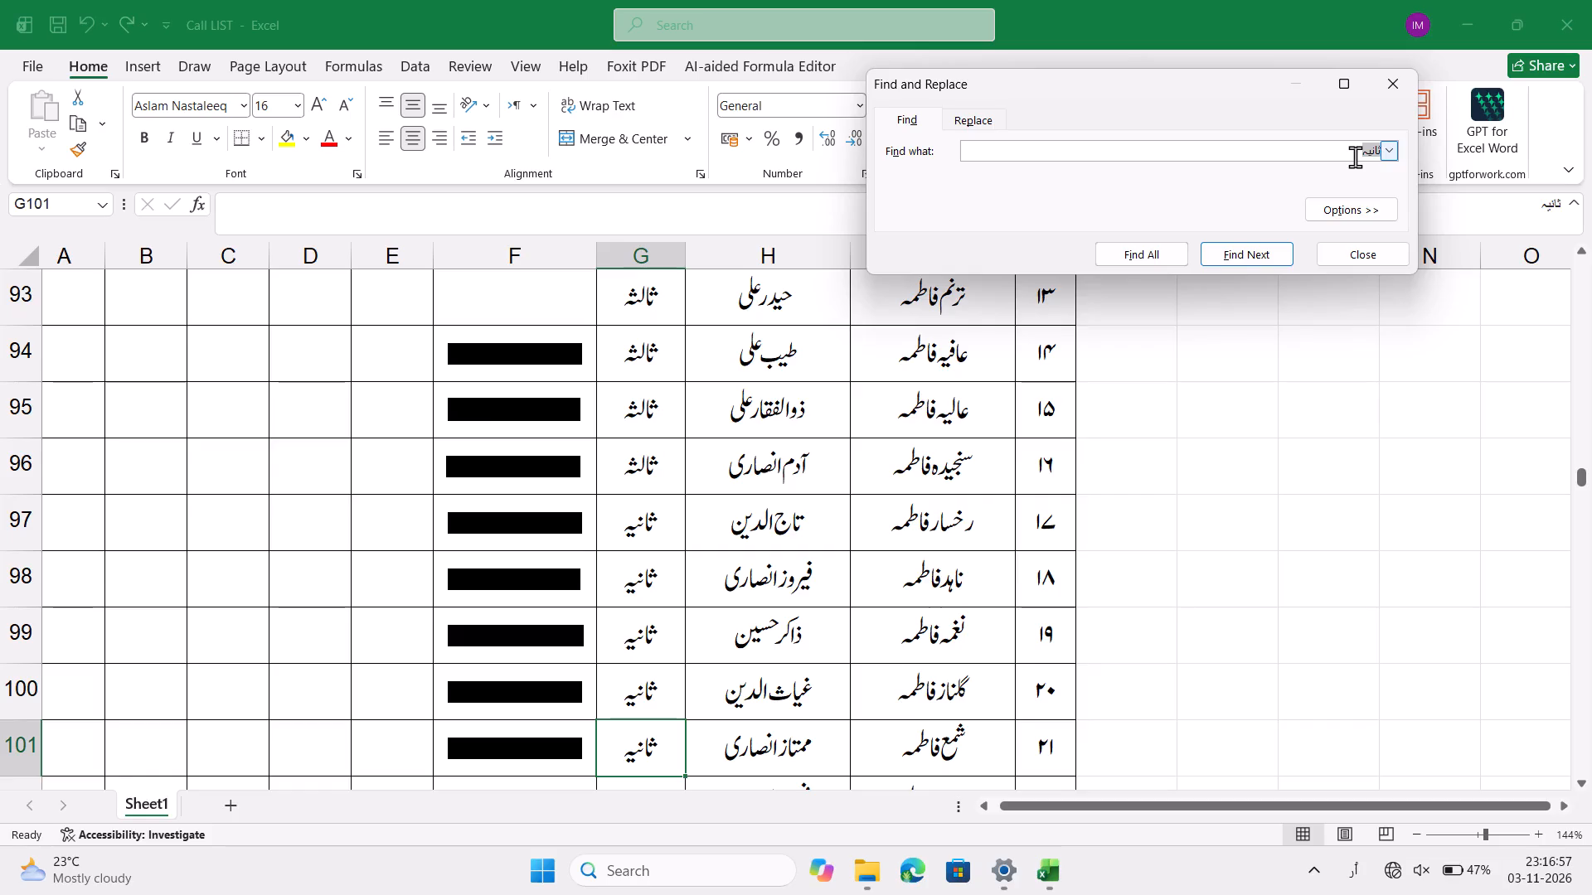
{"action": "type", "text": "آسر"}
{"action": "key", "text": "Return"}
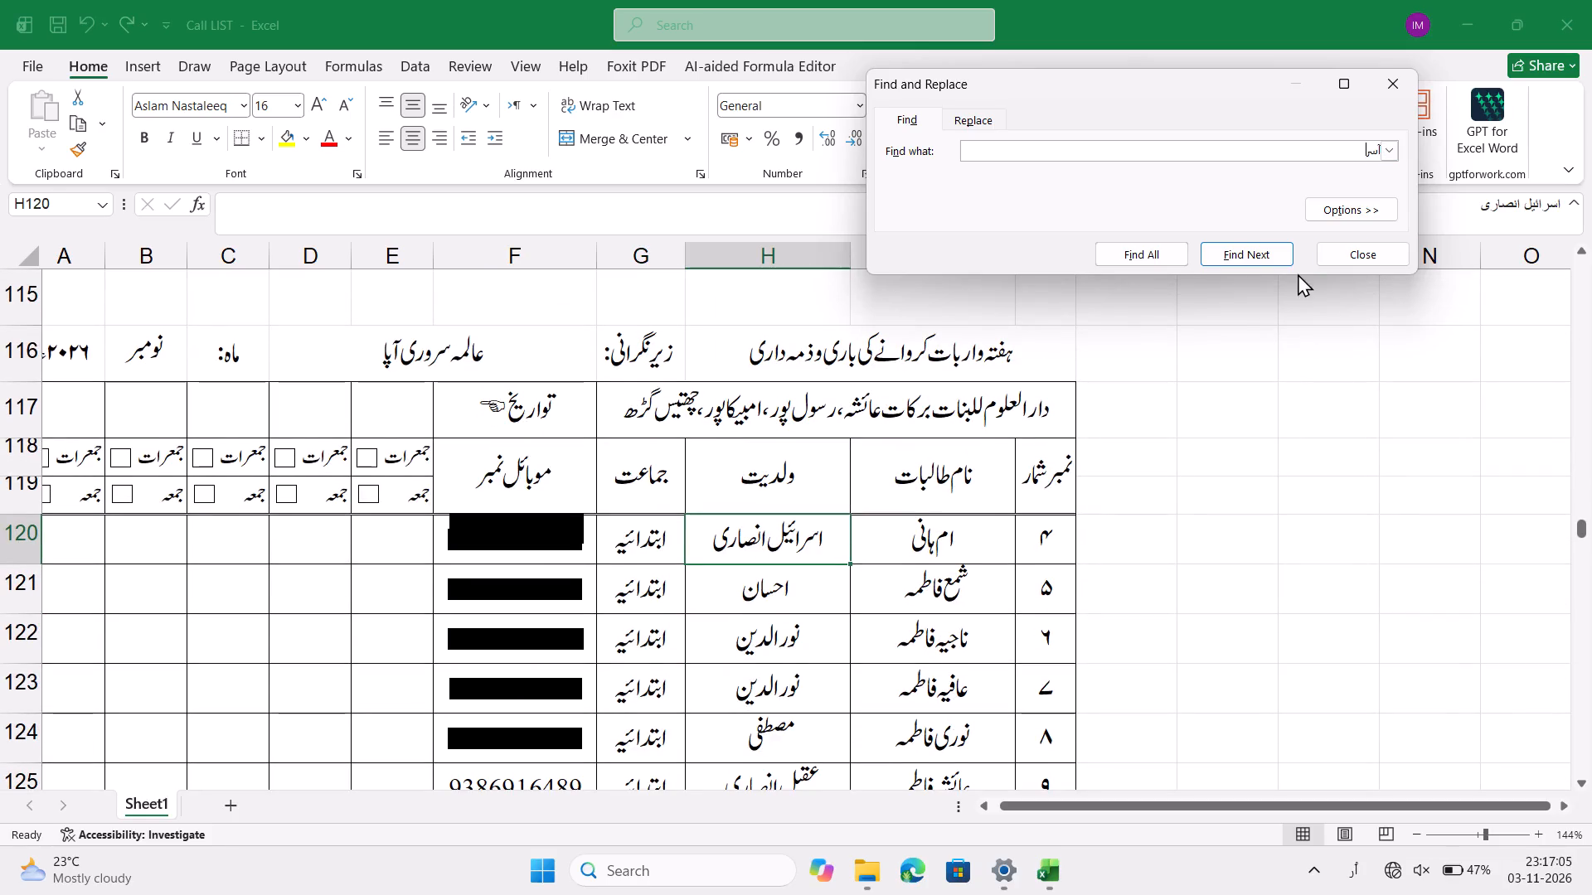
{"action": "left_click", "coordinate": [1235, 249]}
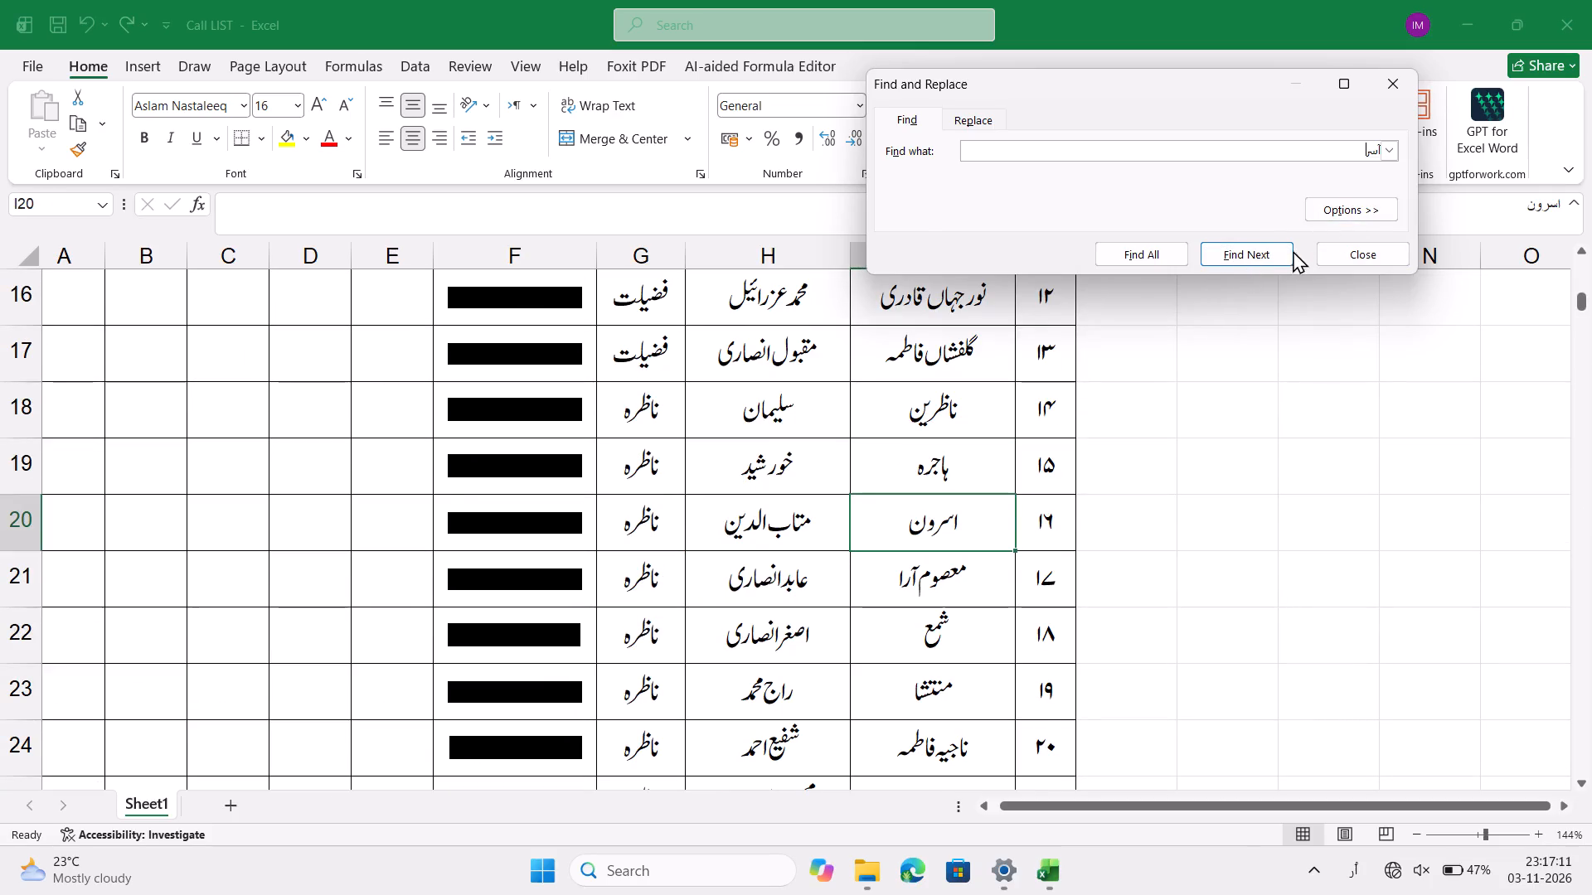
{"action": "left_click", "coordinate": [1242, 252]}
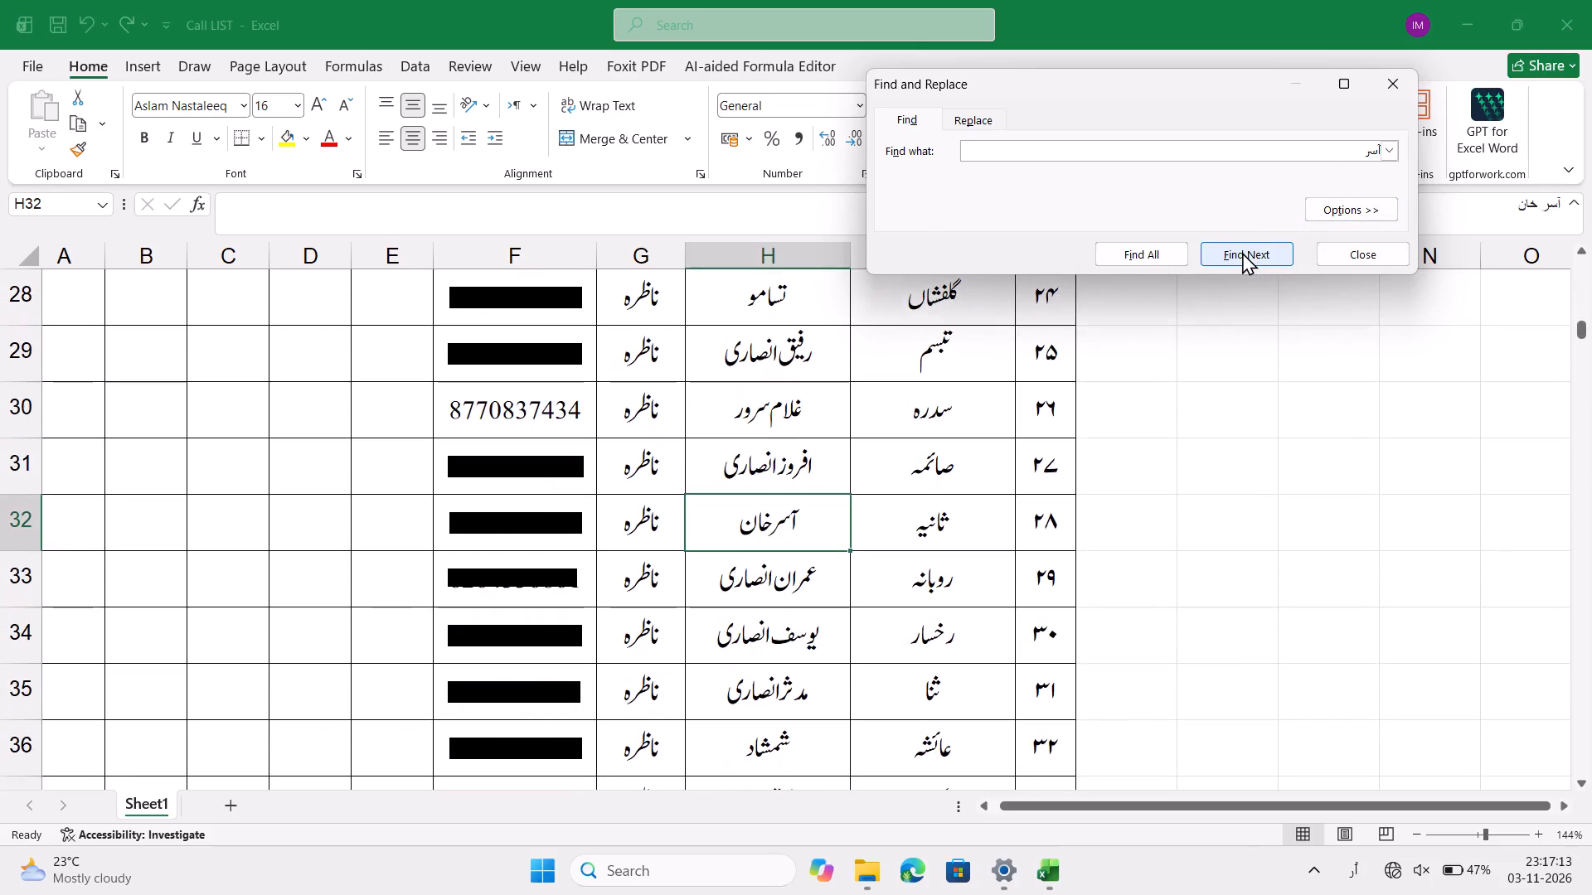
{"action": "left_click", "coordinate": [754, 525]}
{"action": "double_click", "coordinate": [788, 516]}
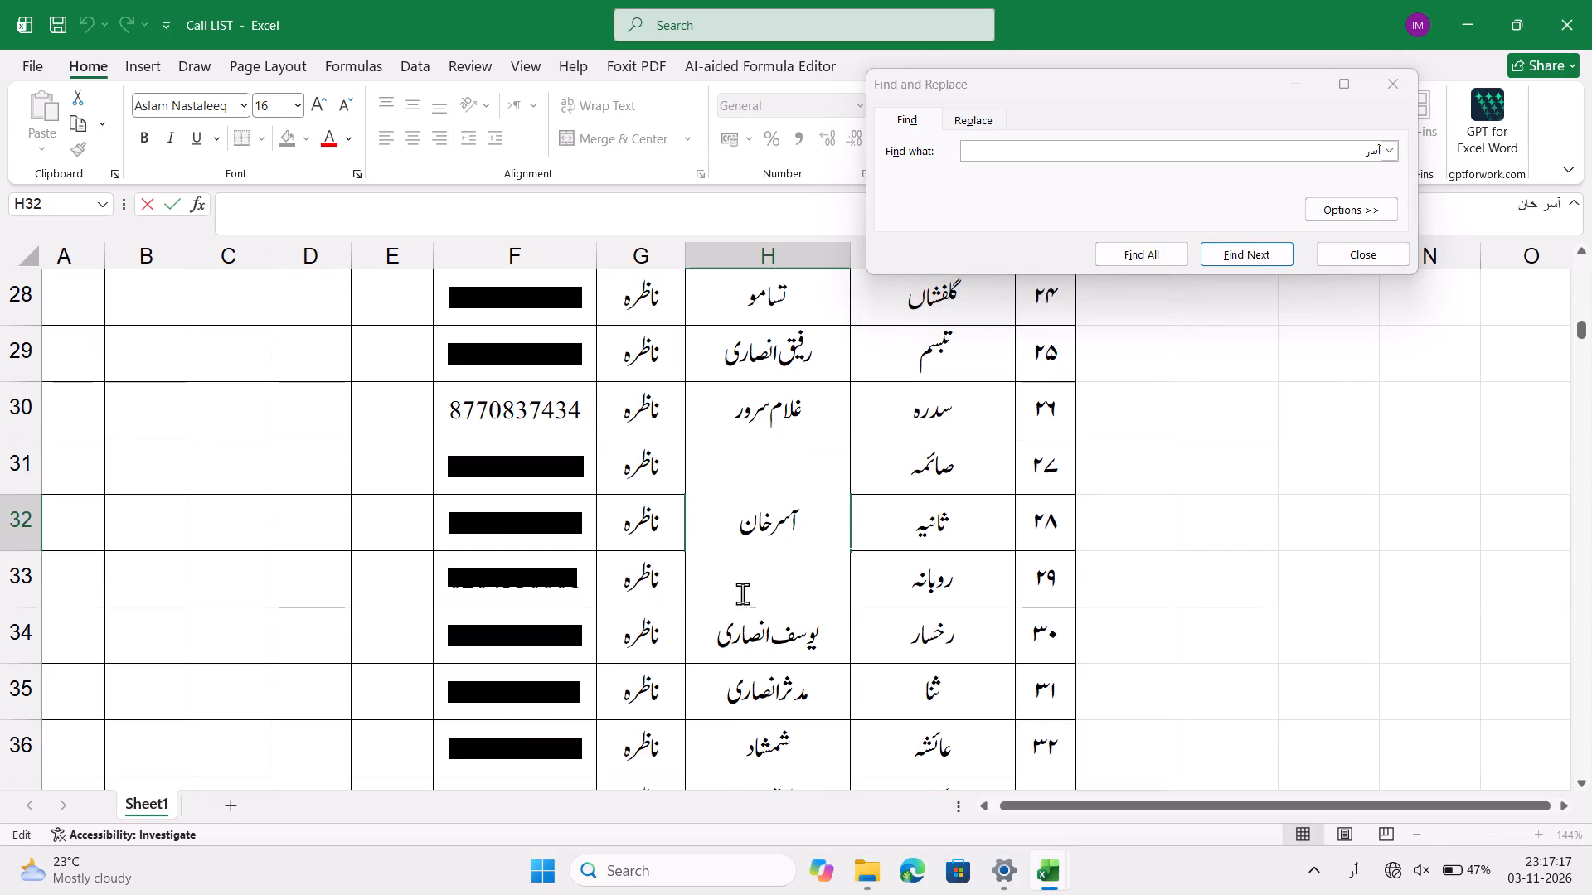
{"action": "key", "text": "BackSpace"}
{"action": "key", "text": "BackSpace"}
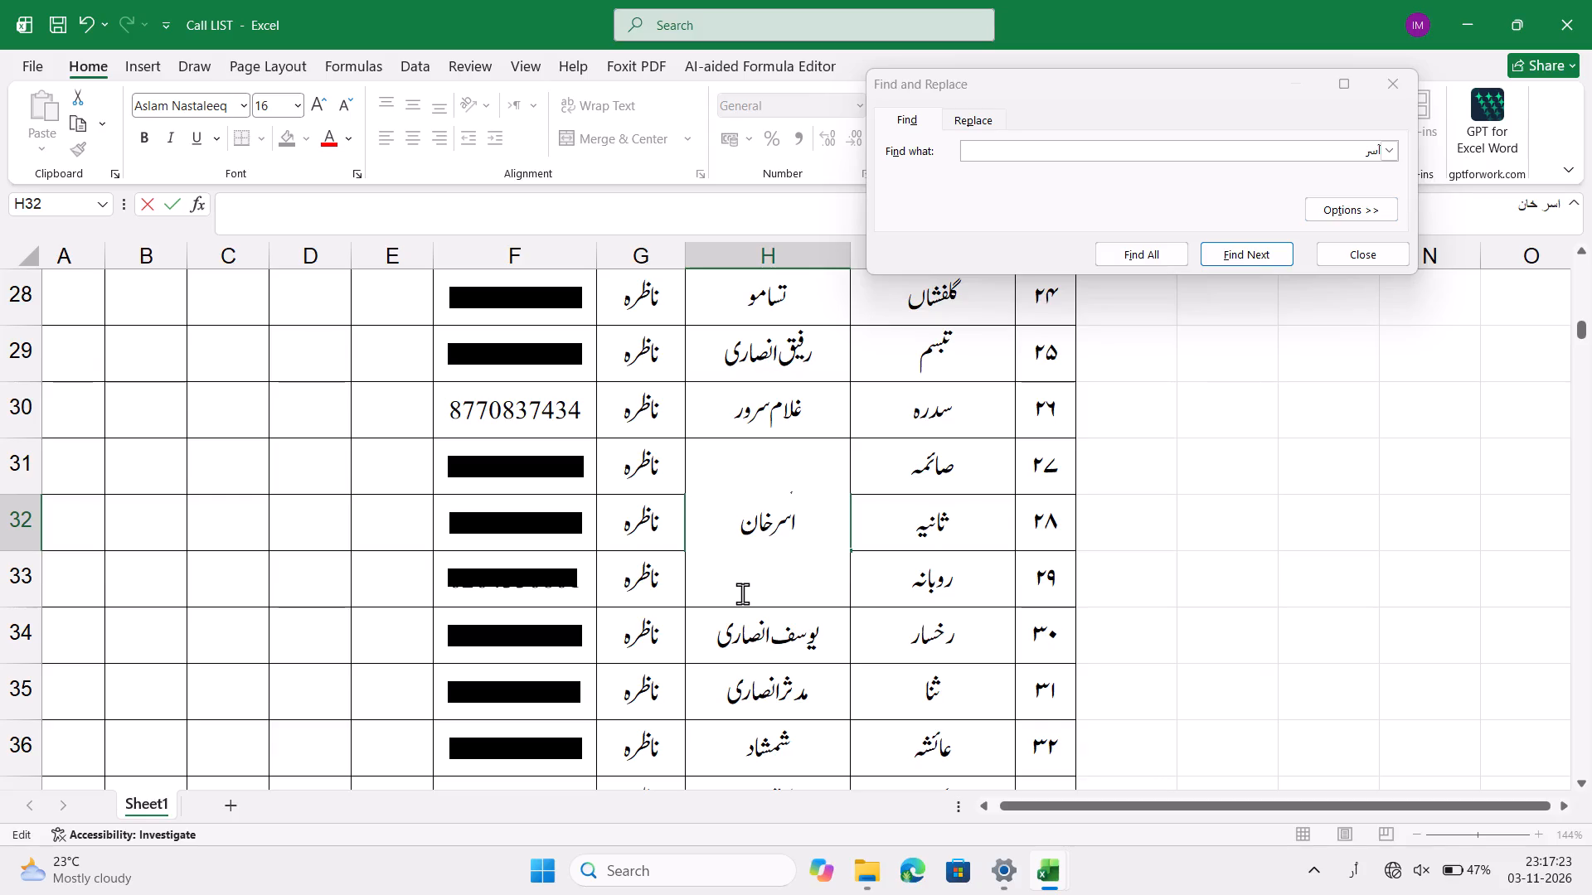
{"action": "key", "text": "Left"}
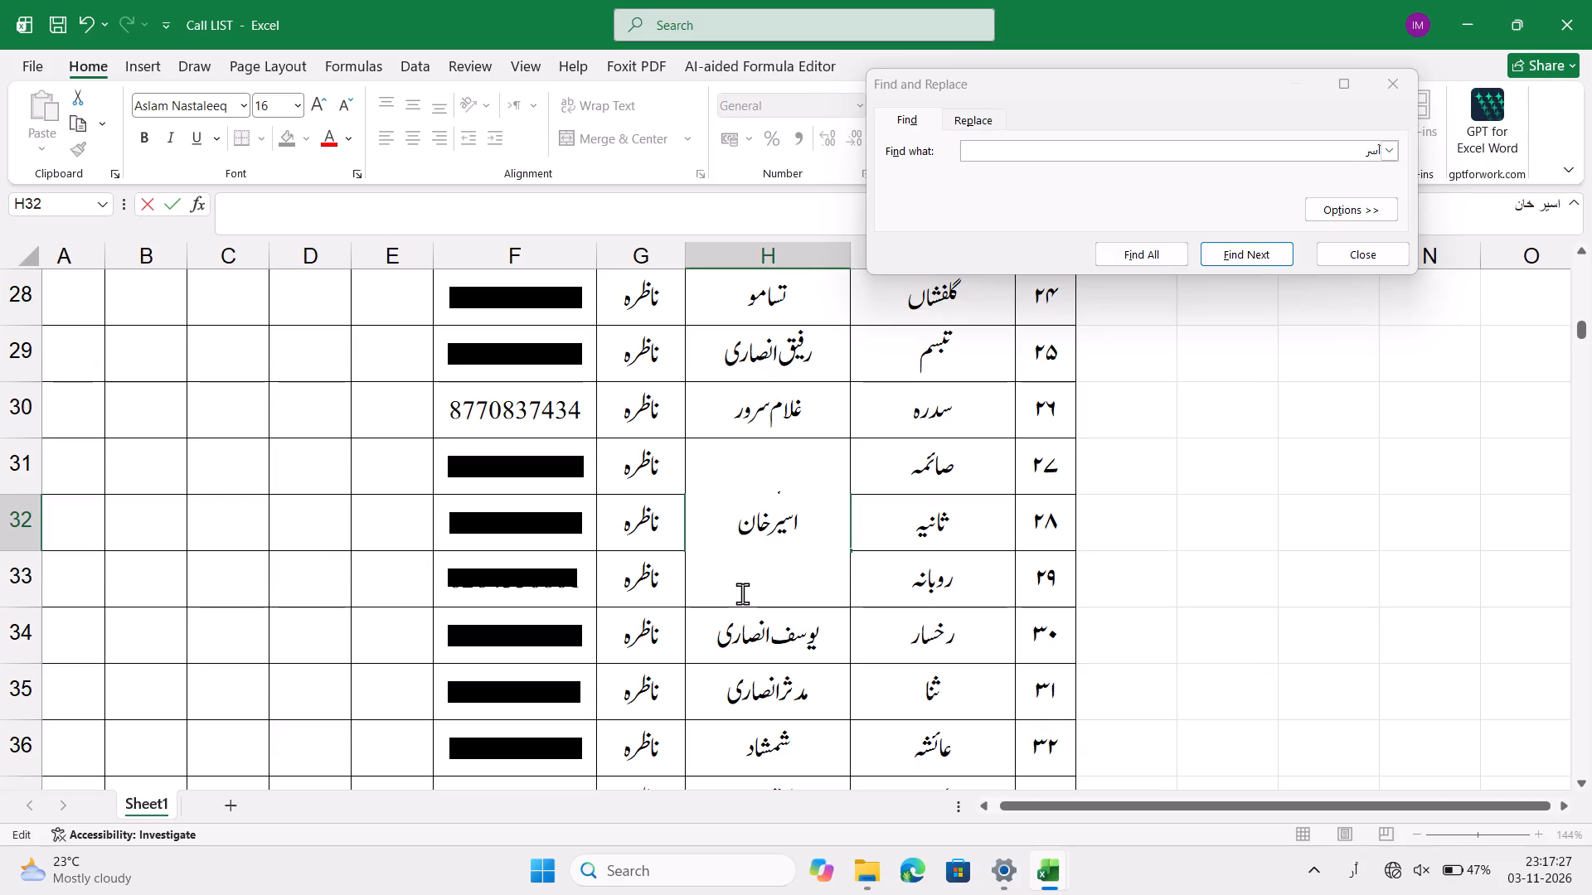
{"action": "left_click", "coordinate": [530, 637]}
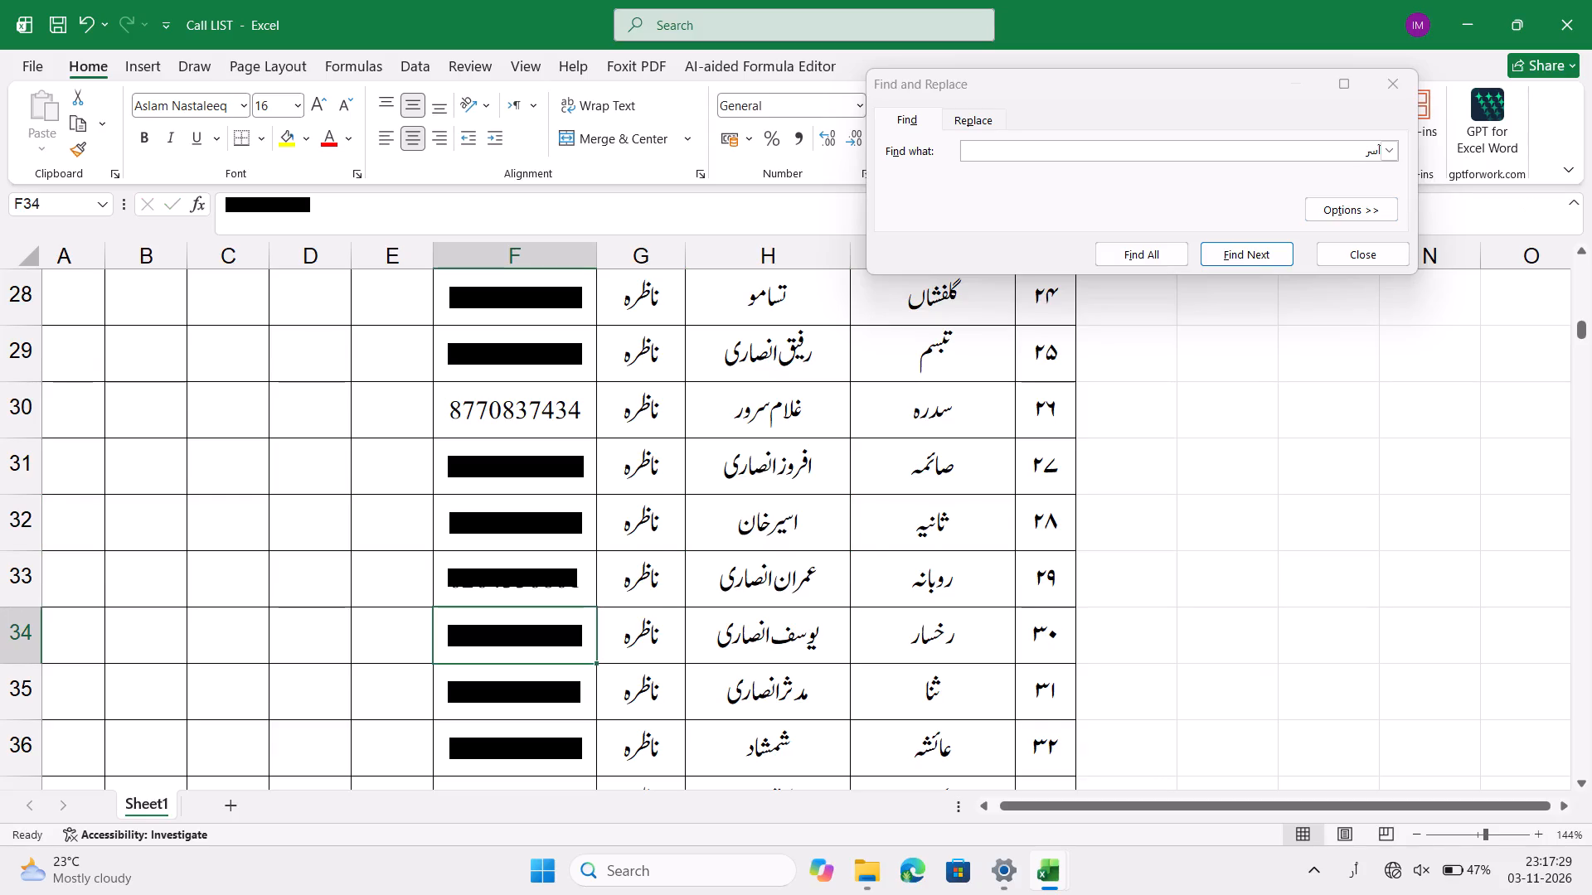
Save the Call LIST workbook and close the search dialog.
{"action": "key", "text": "ctrl+s"}
{"action": "scroll", "coordinate": [530, 637], "scroll_direction": "right", "scroll_amount": 1}
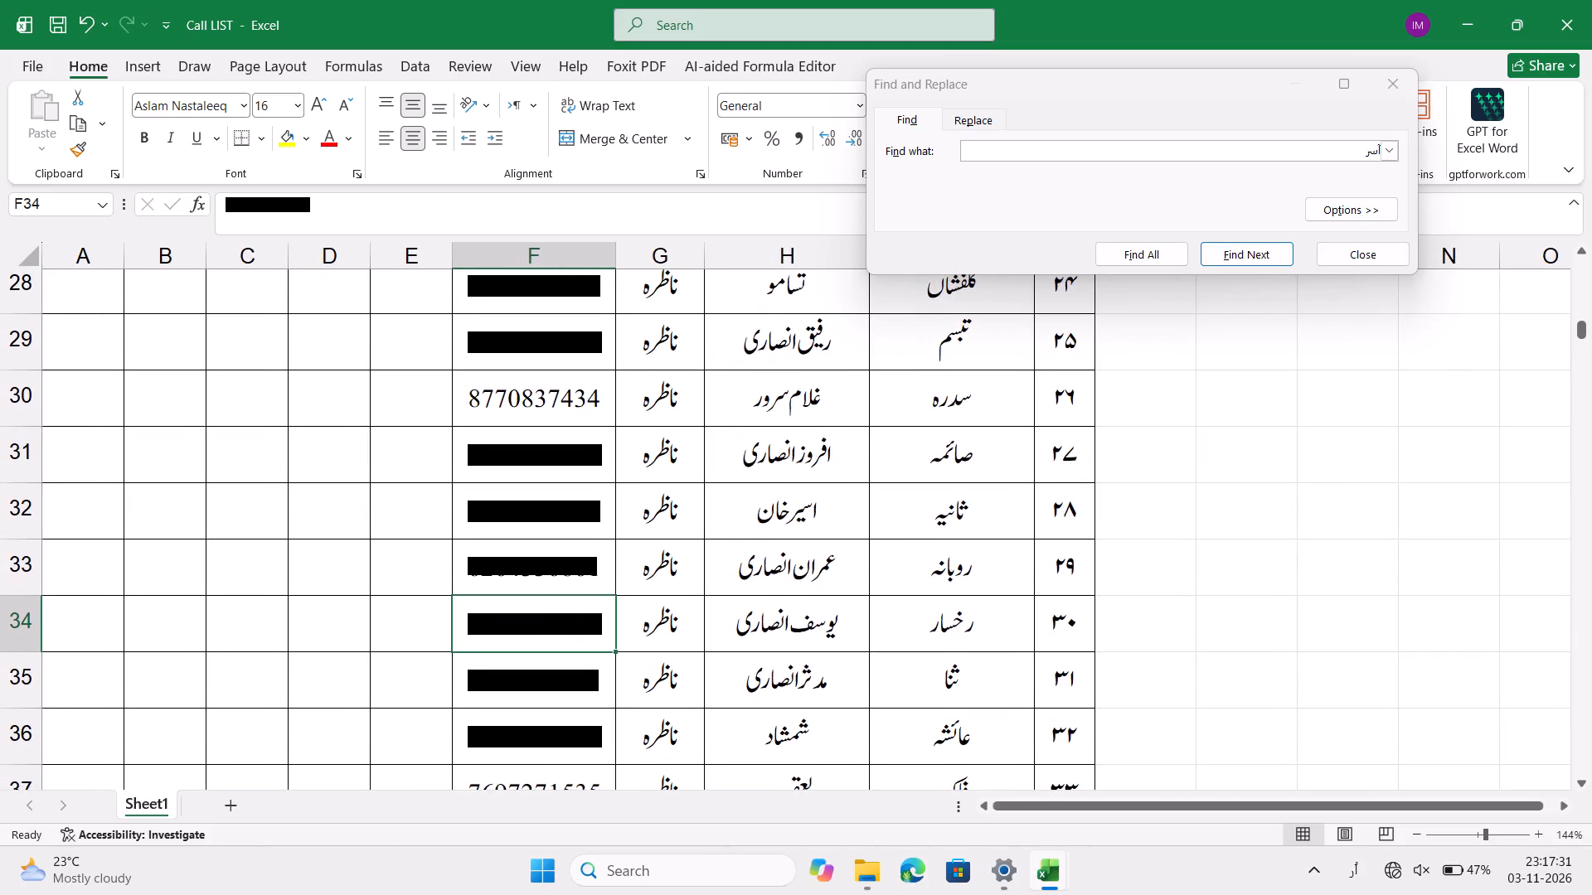
{"action": "left_click", "coordinate": [1389, 95]}
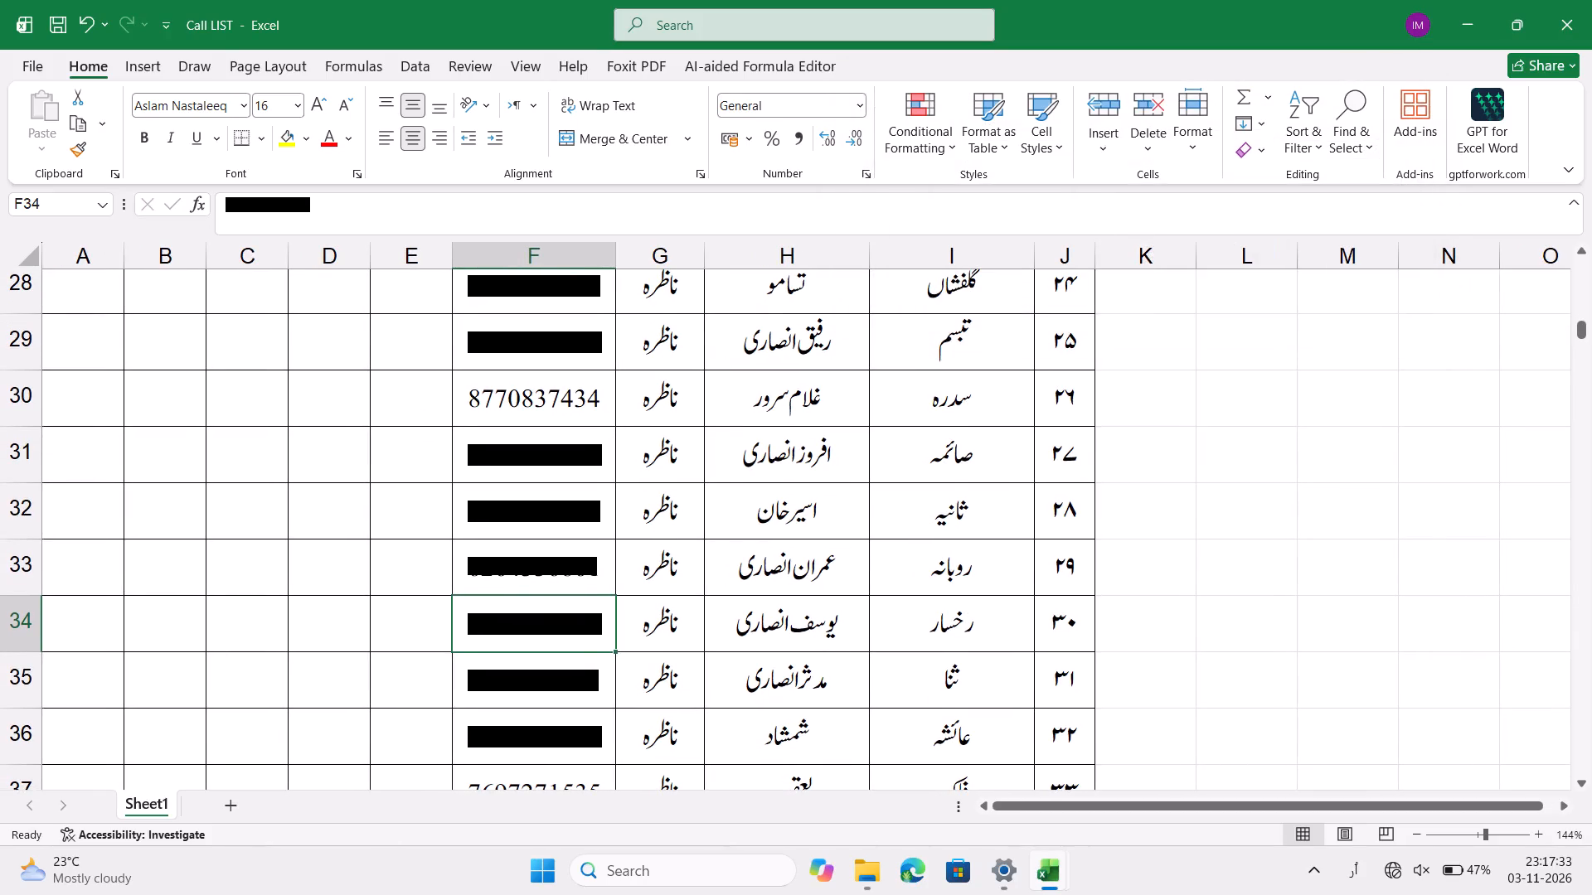
Look over the end of the first student list and the opening rows of the second list.
{"action": "scroll", "coordinate": [604, 444], "scroll_direction": "down", "scroll_amount": 2}
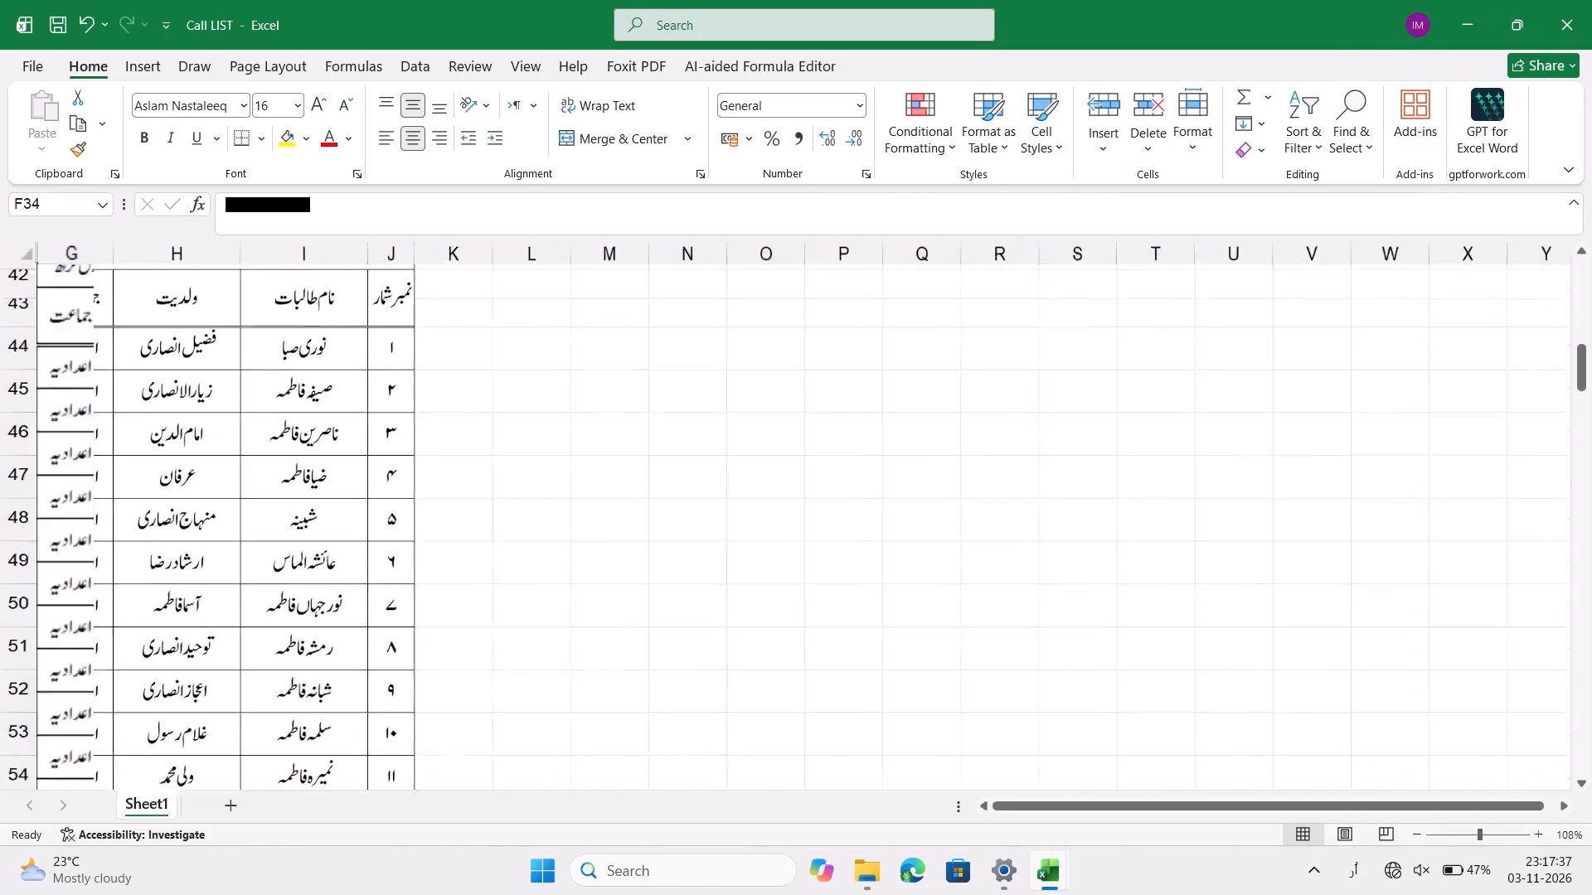
{"action": "scroll", "coordinate": [604, 444], "scroll_direction": "right", "scroll_amount": 2}
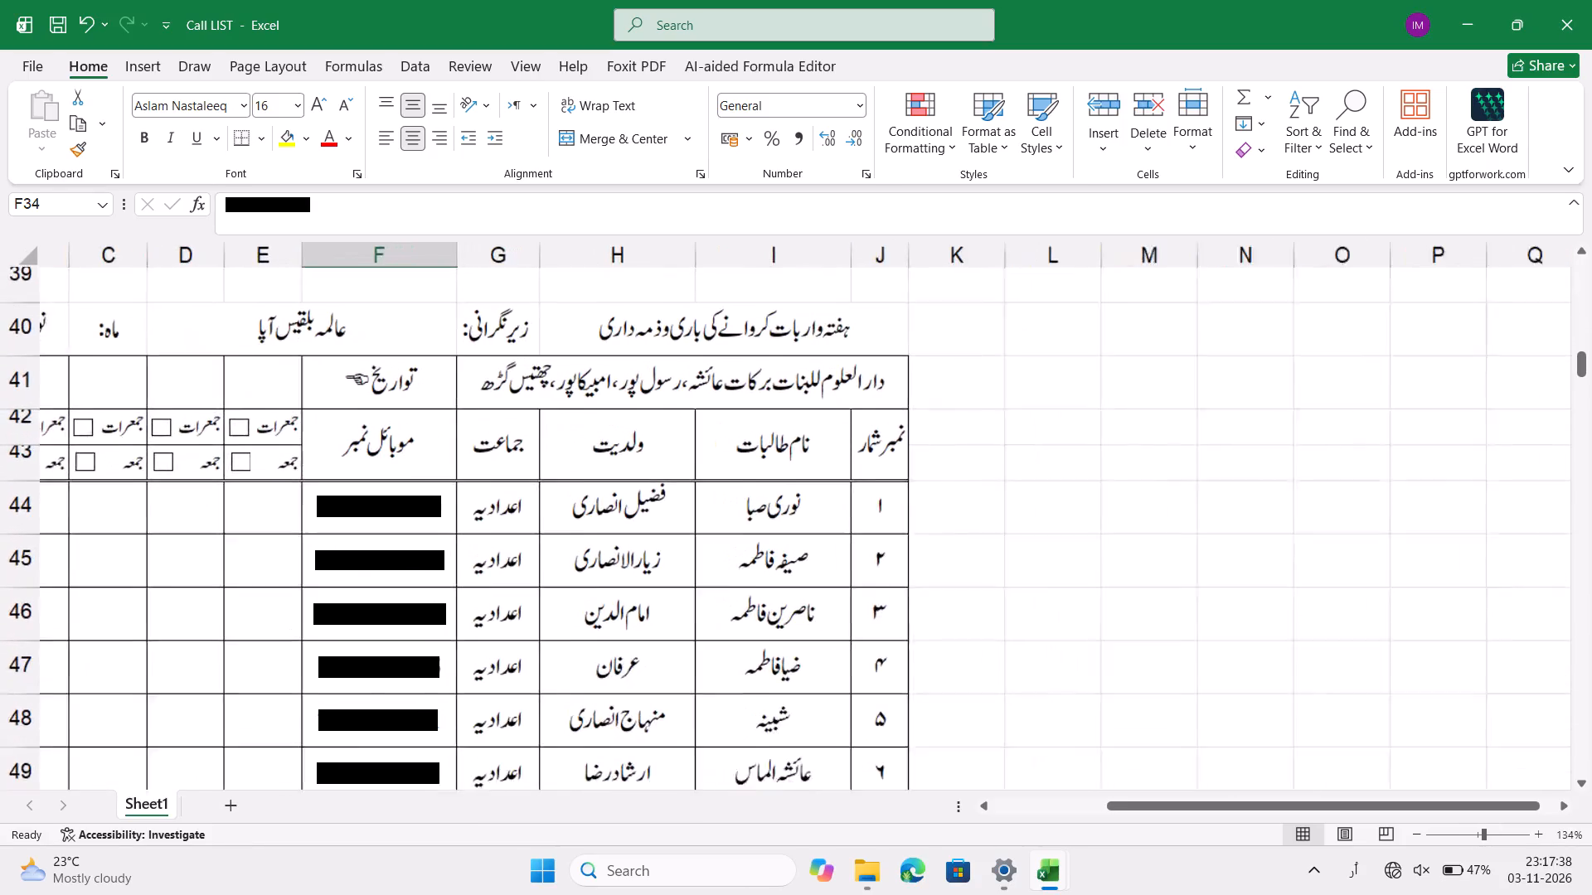
{"action": "scroll", "coordinate": [604, 444], "scroll_direction": "down", "scroll_amount": 1}
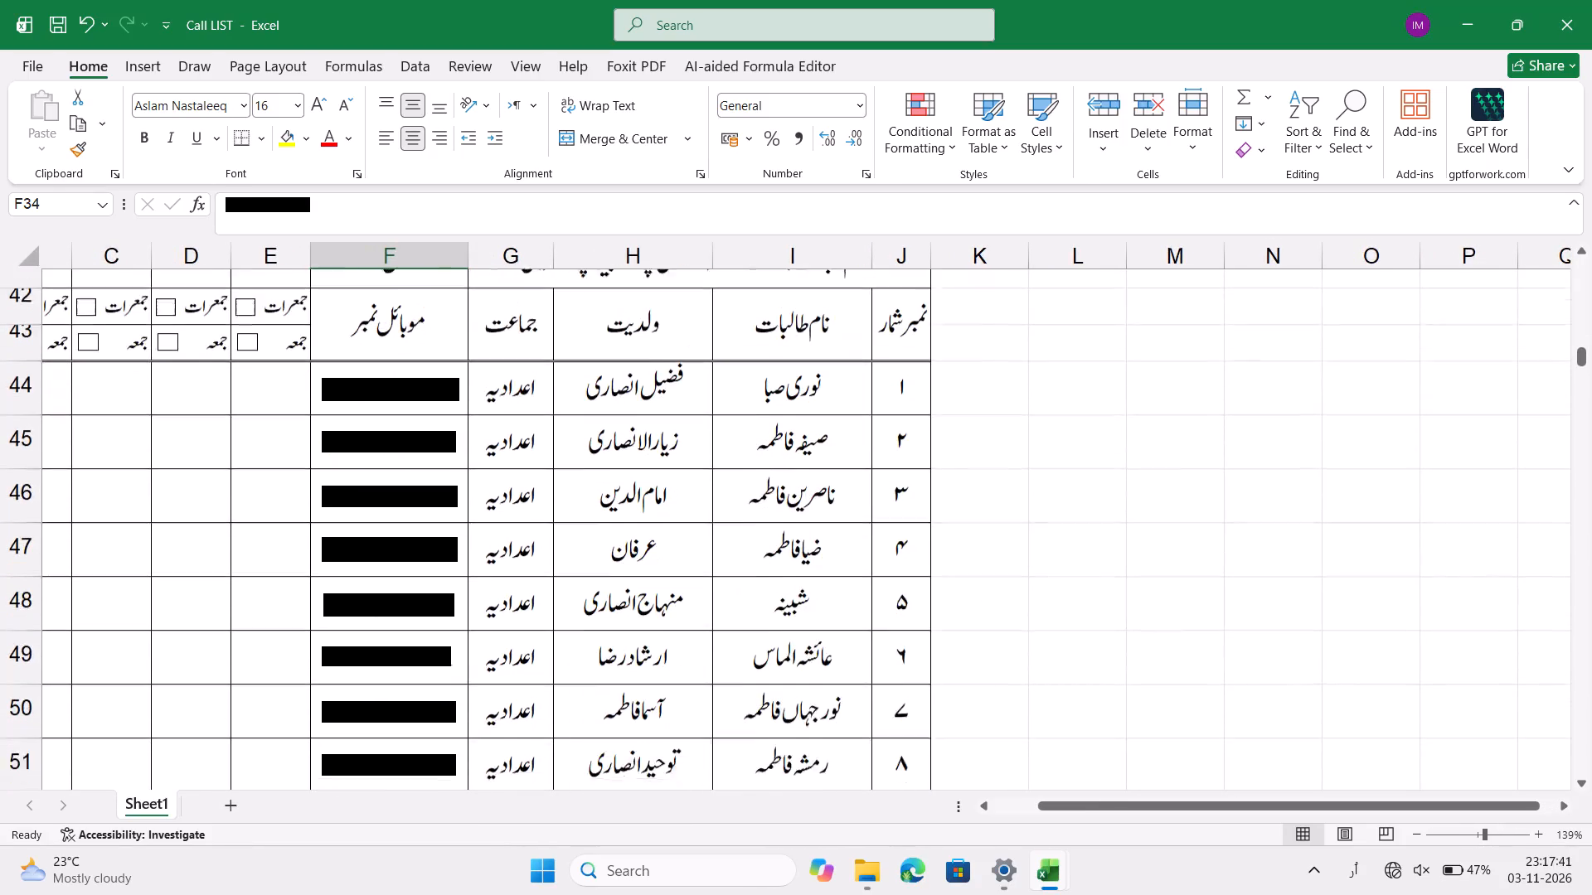
{"action": "scroll", "coordinate": [604, 444], "scroll_direction": "up", "scroll_amount": 1}
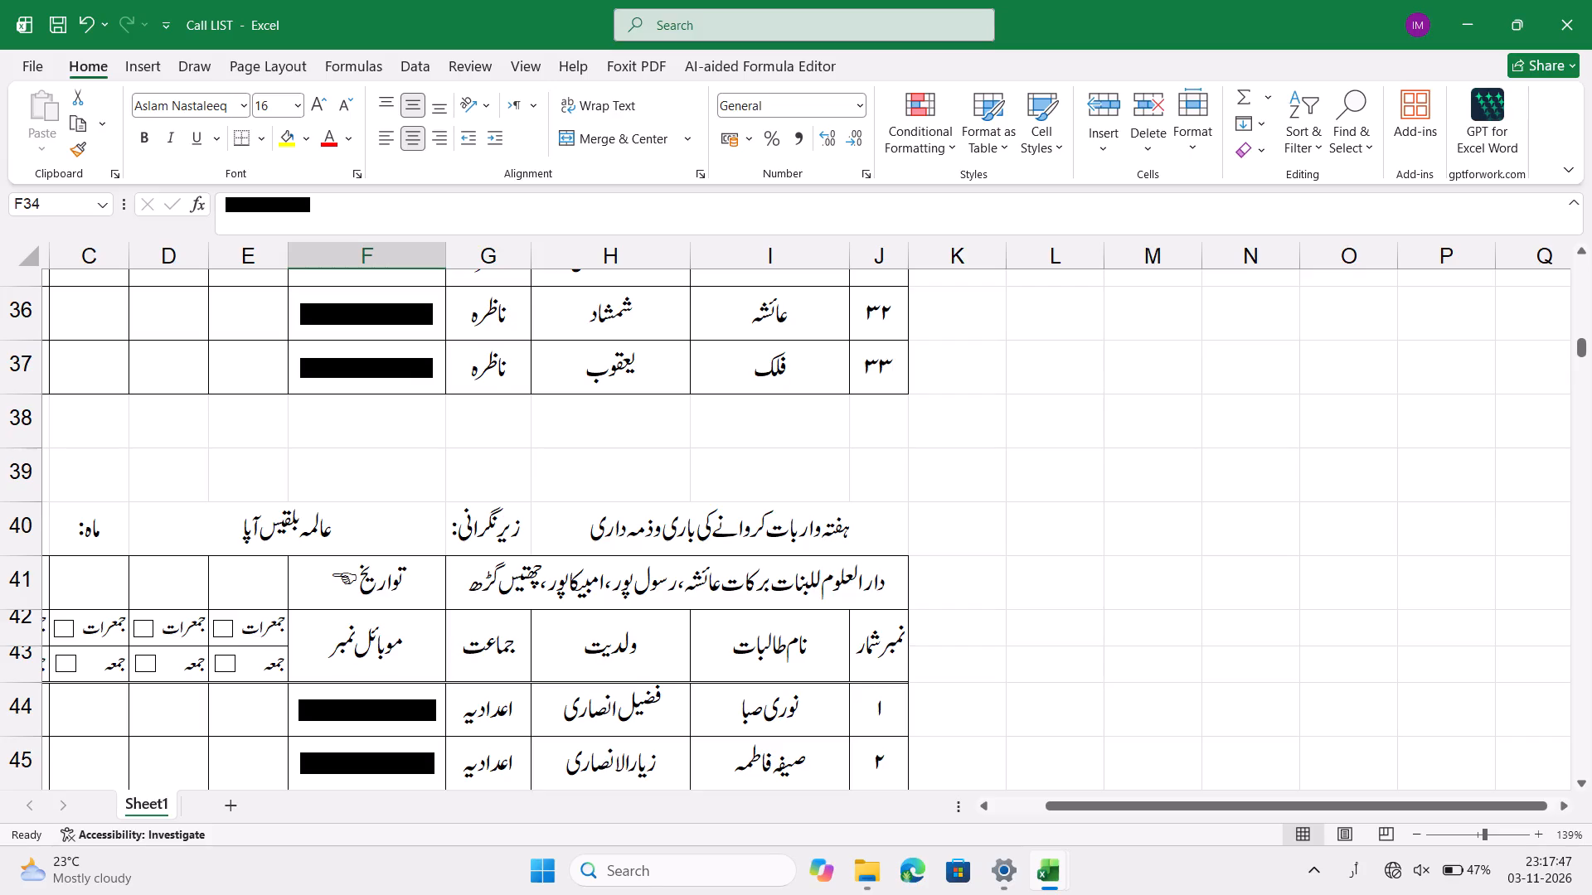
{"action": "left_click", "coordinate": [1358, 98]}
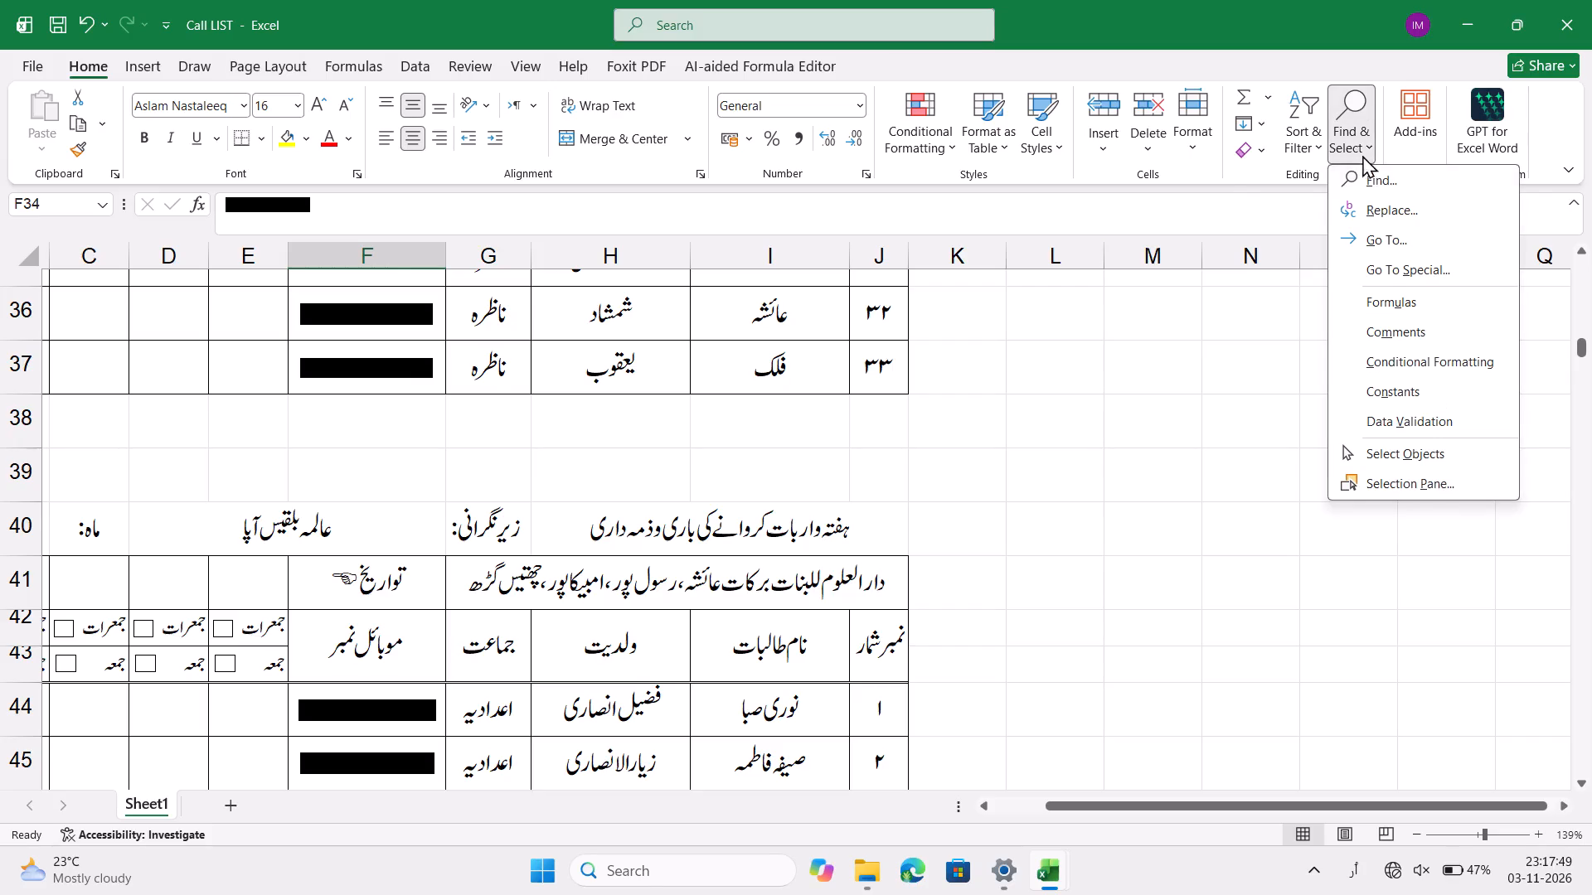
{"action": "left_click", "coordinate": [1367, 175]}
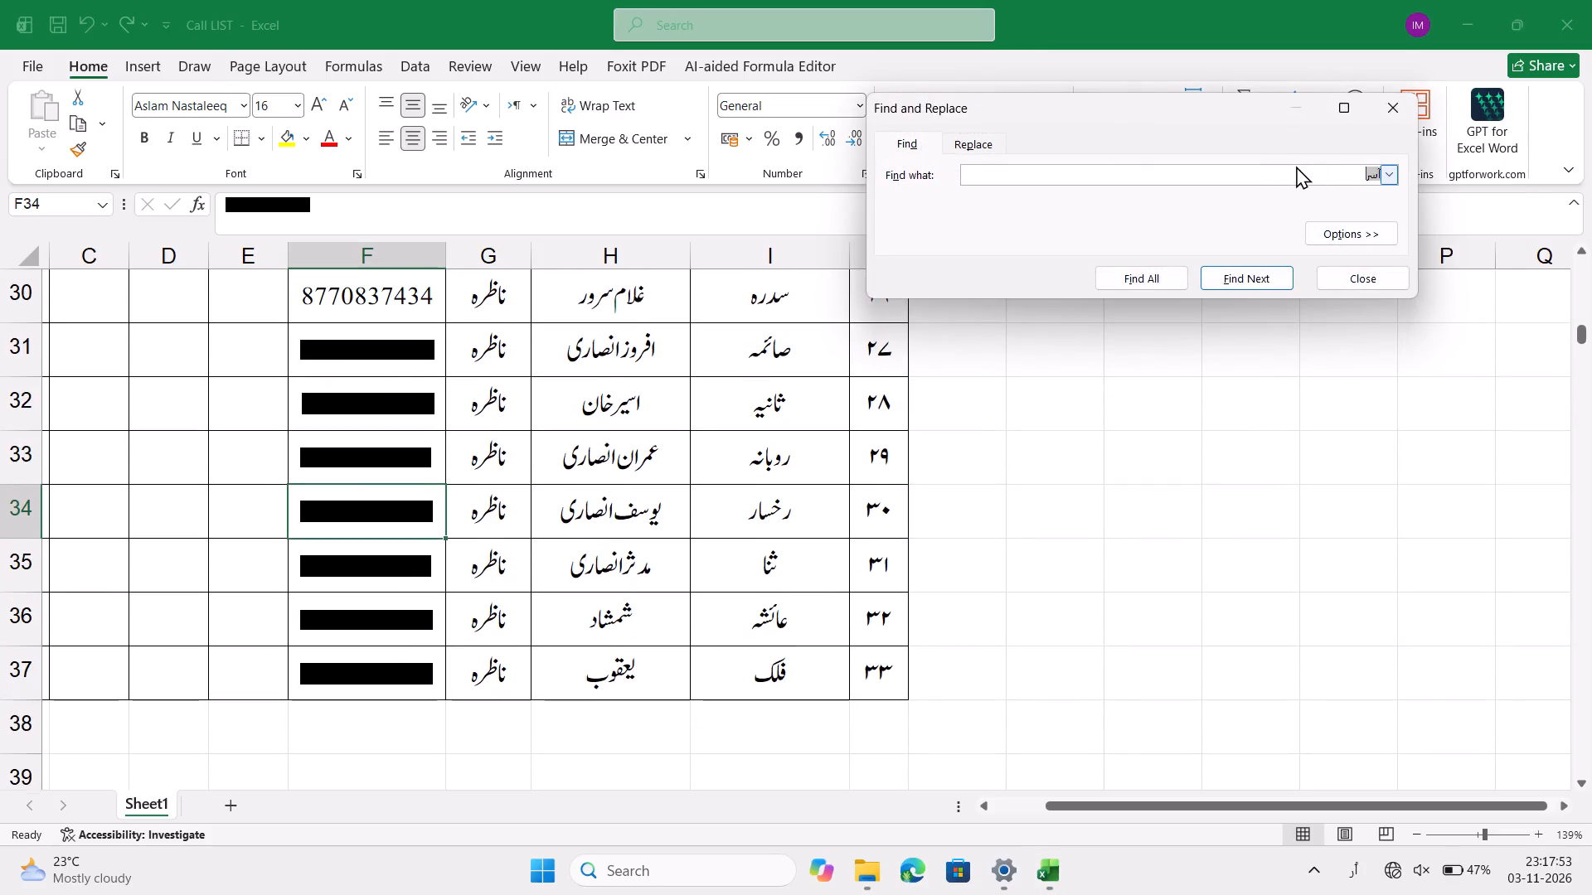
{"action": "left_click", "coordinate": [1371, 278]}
Look through the student lists from the first list down to the ثانیہ rows of the third list, checking names and mobile numbers.
{"action": "scroll", "coordinate": [727, 463], "scroll_direction": "up", "scroll_amount": 5}
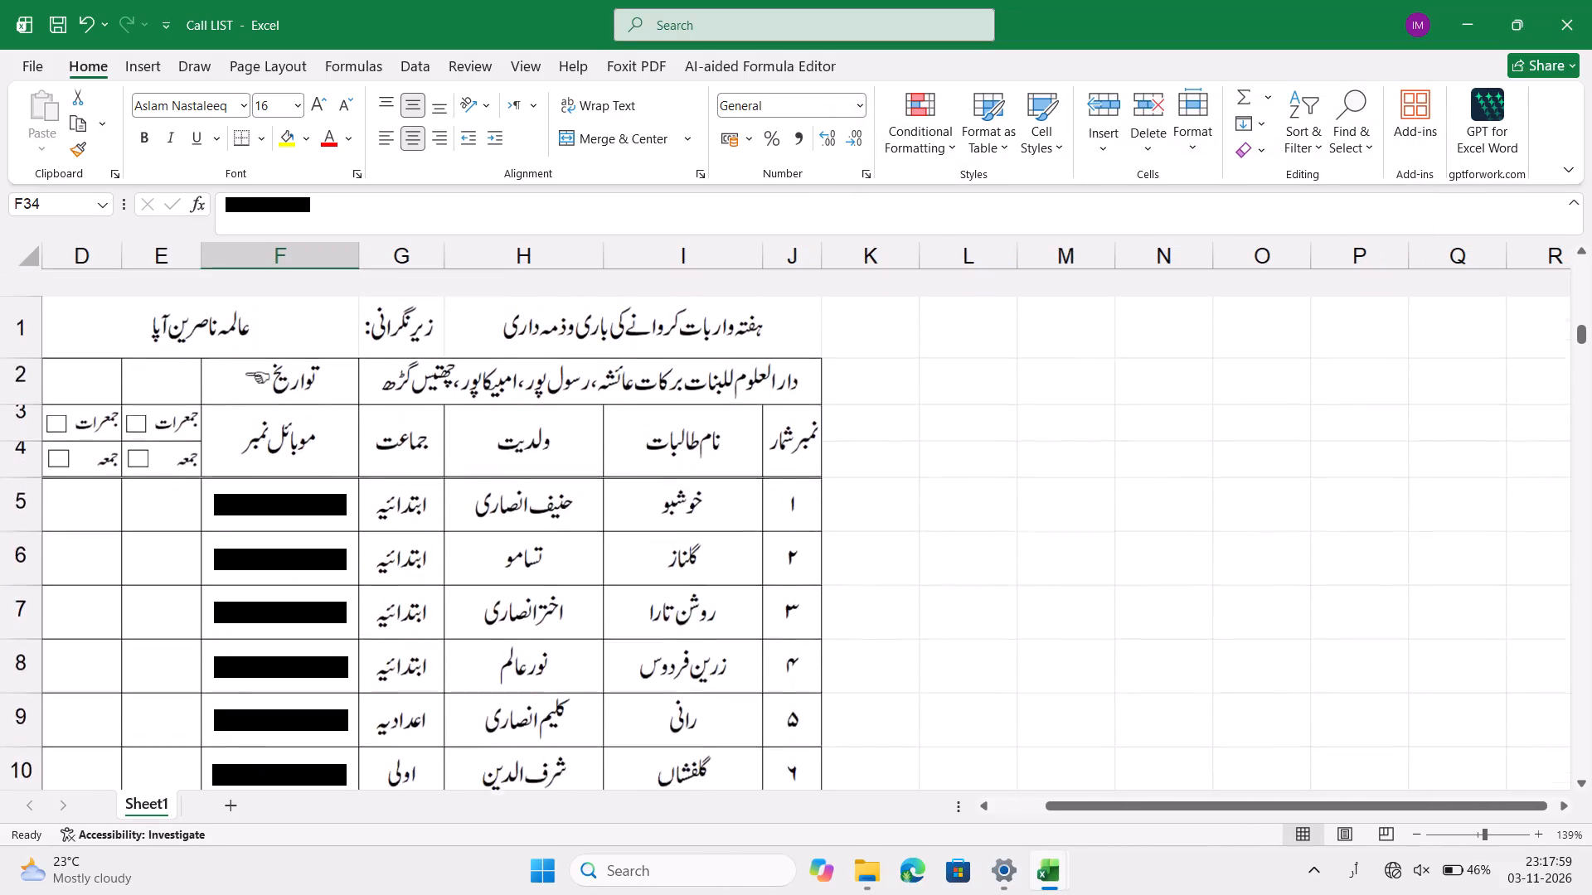
{"action": "scroll", "coordinate": [727, 463], "scroll_direction": "up", "scroll_amount": 1}
{"action": "scroll", "coordinate": [727, 463], "scroll_direction": "down", "scroll_amount": 3}
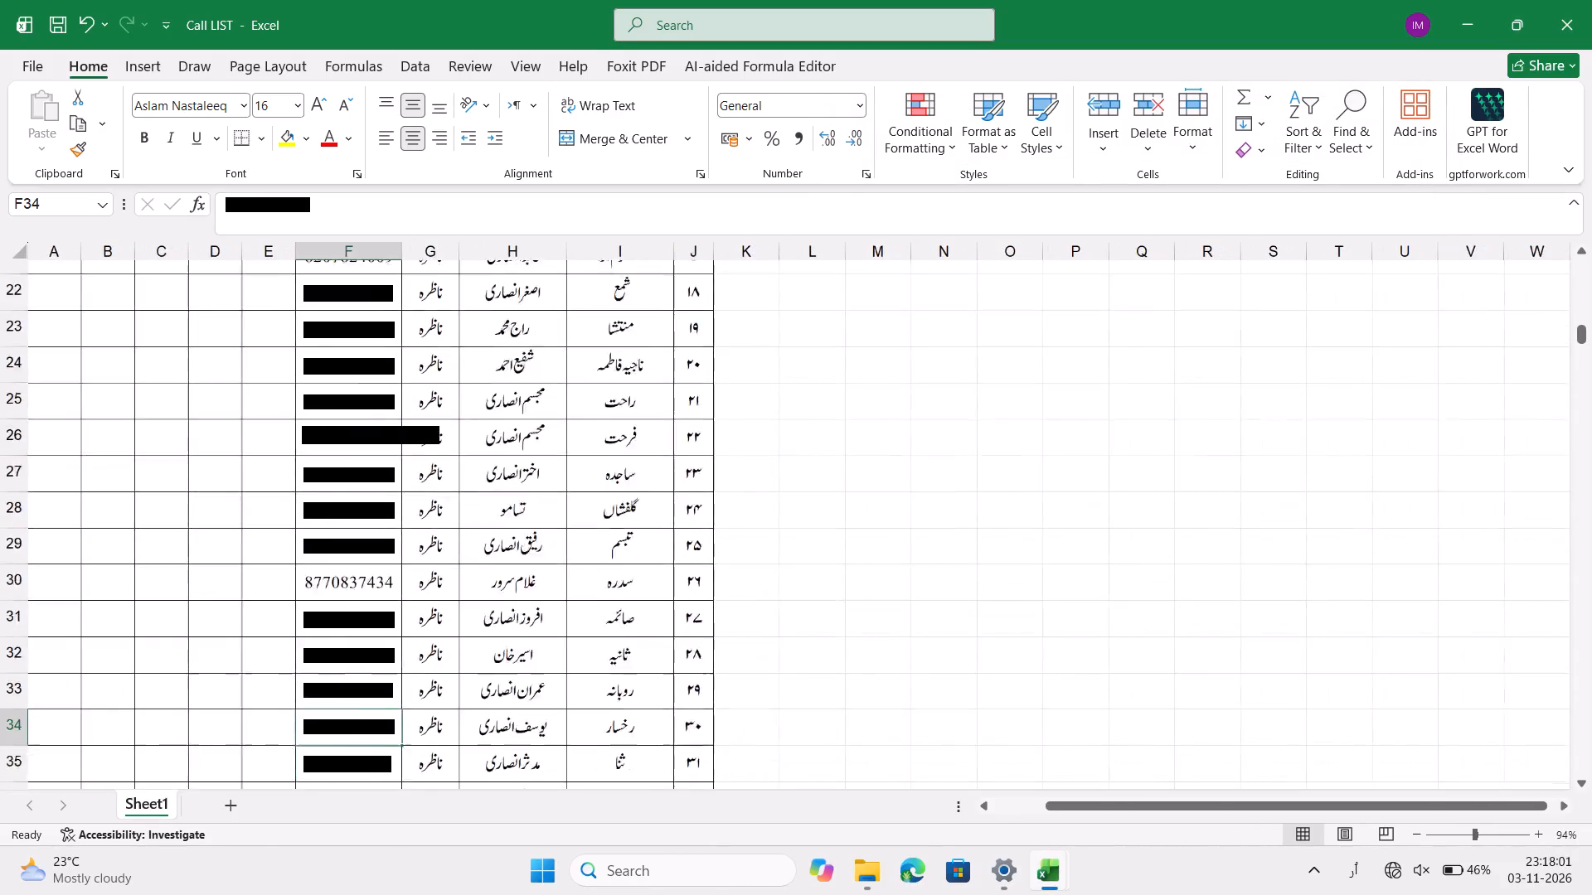
{"action": "scroll", "coordinate": [727, 463], "scroll_direction": "down", "scroll_amount": 1}
{"action": "scroll", "coordinate": [727, 463], "scroll_direction": "up", "scroll_amount": 1}
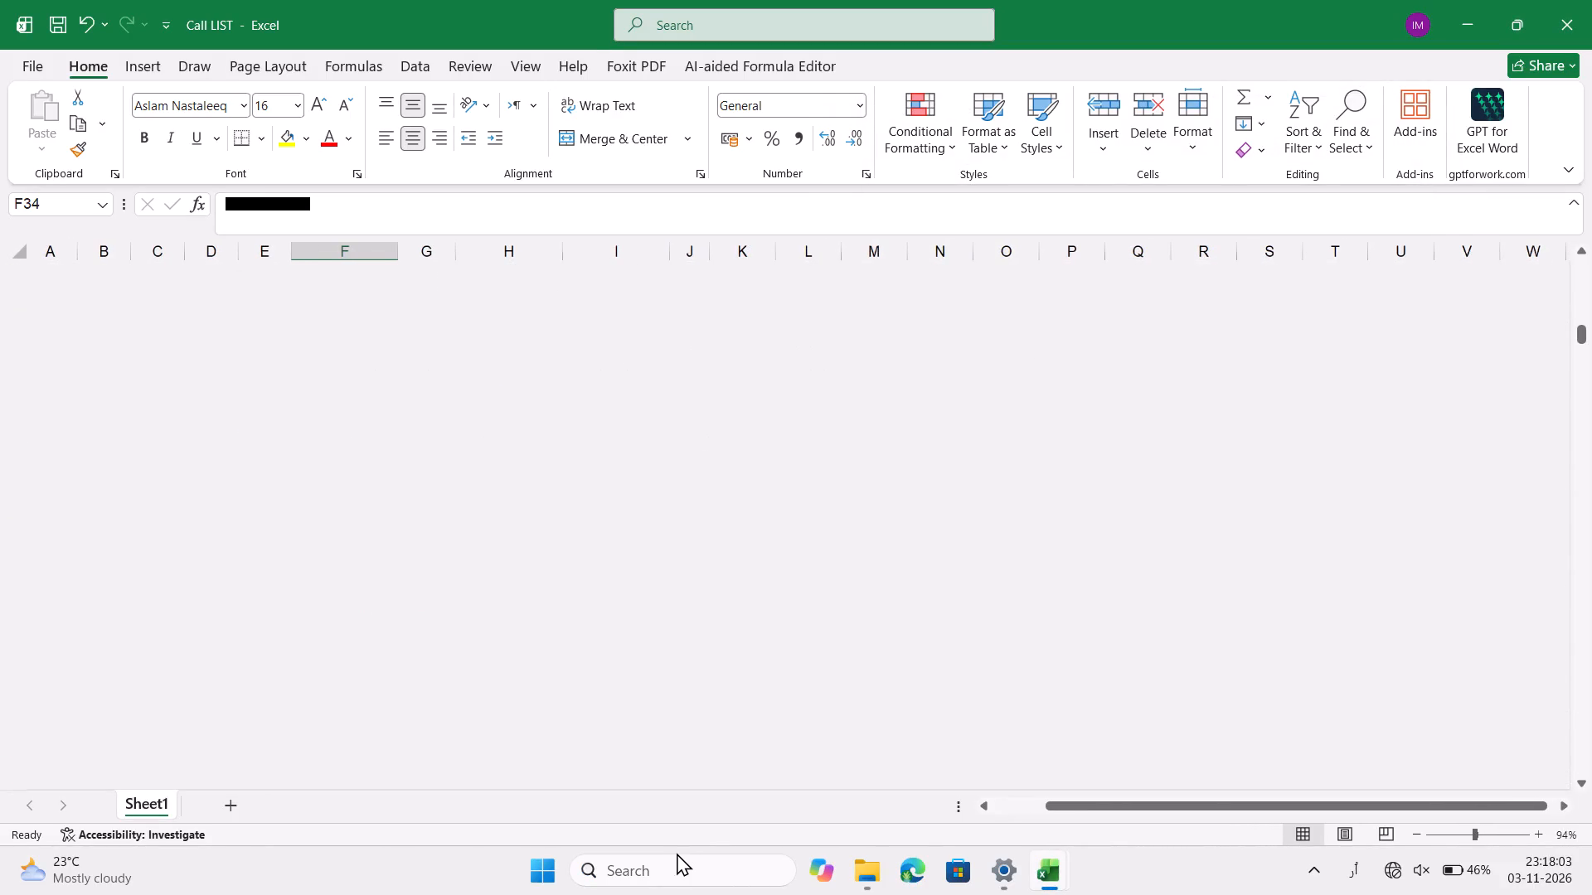
{"action": "left_click", "coordinate": [763, 578]}
{"action": "scroll", "coordinate": [763, 578], "scroll_direction": "down", "scroll_amount": 1}
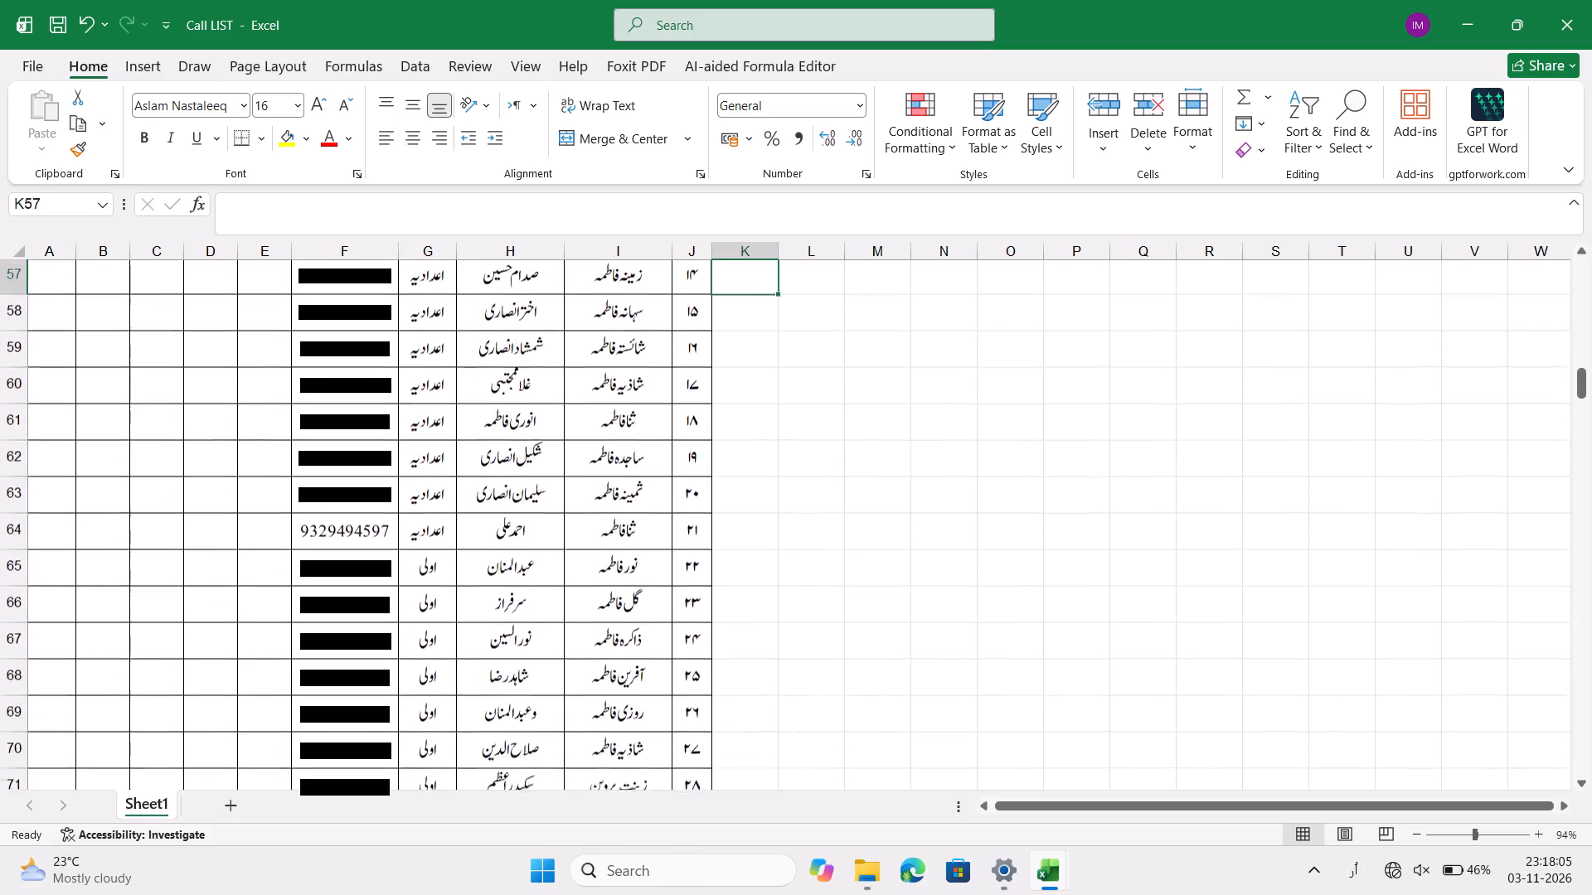
{"action": "scroll", "coordinate": [763, 578], "scroll_direction": "down", "scroll_amount": 1}
{"action": "scroll", "coordinate": [553, 622], "scroll_direction": "down", "scroll_amount": 1}
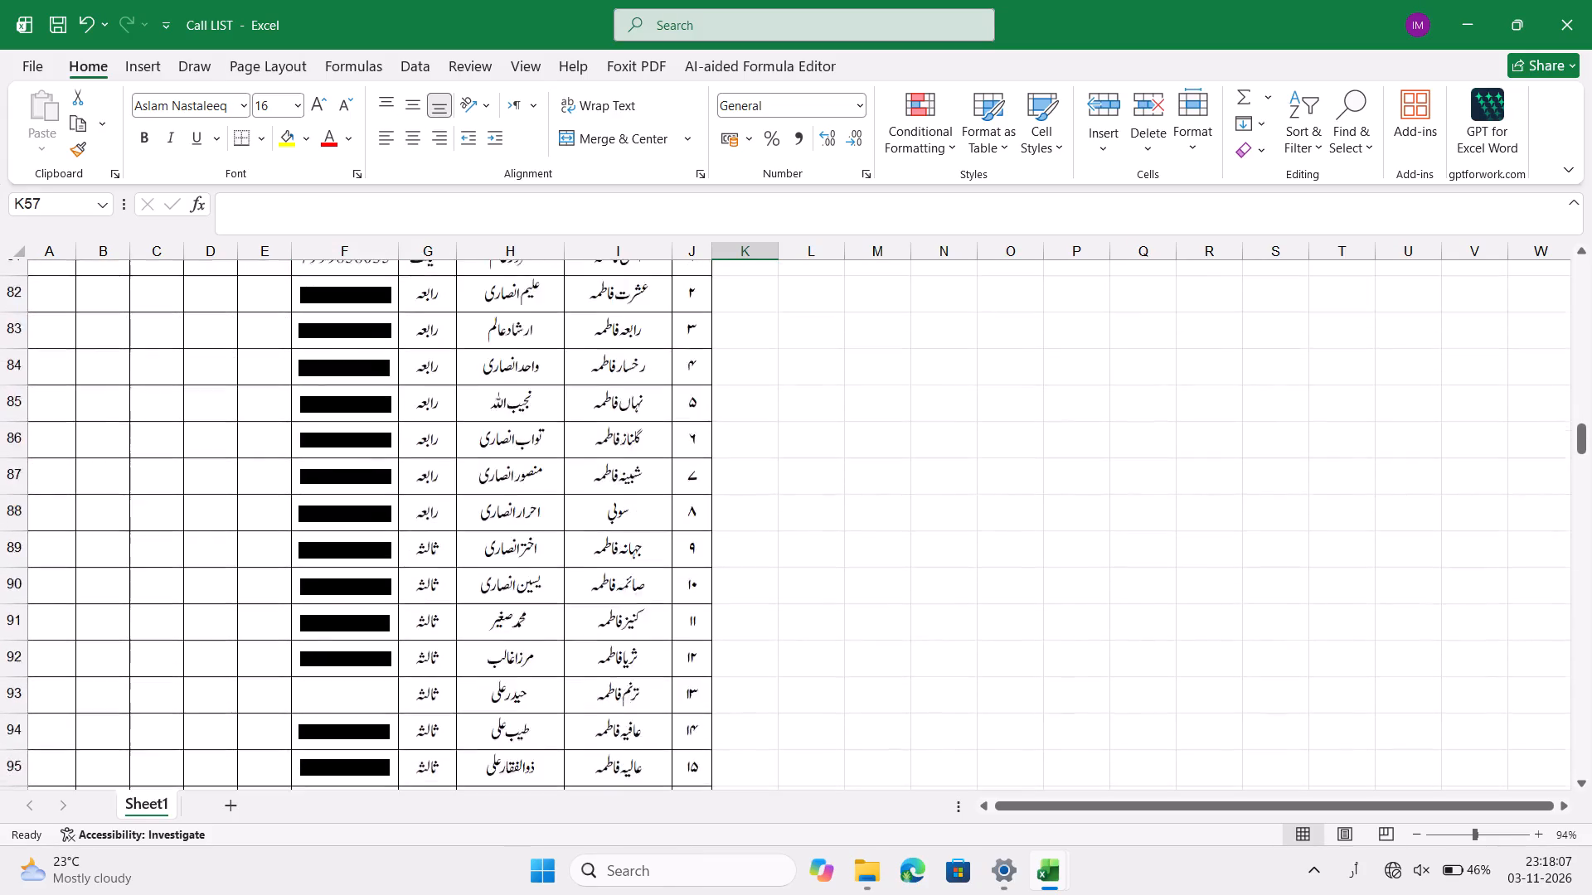
{"action": "scroll", "coordinate": [553, 622], "scroll_direction": "up", "scroll_amount": 1}
{"action": "scroll", "coordinate": [553, 622], "scroll_direction": "down", "scroll_amount": 2}
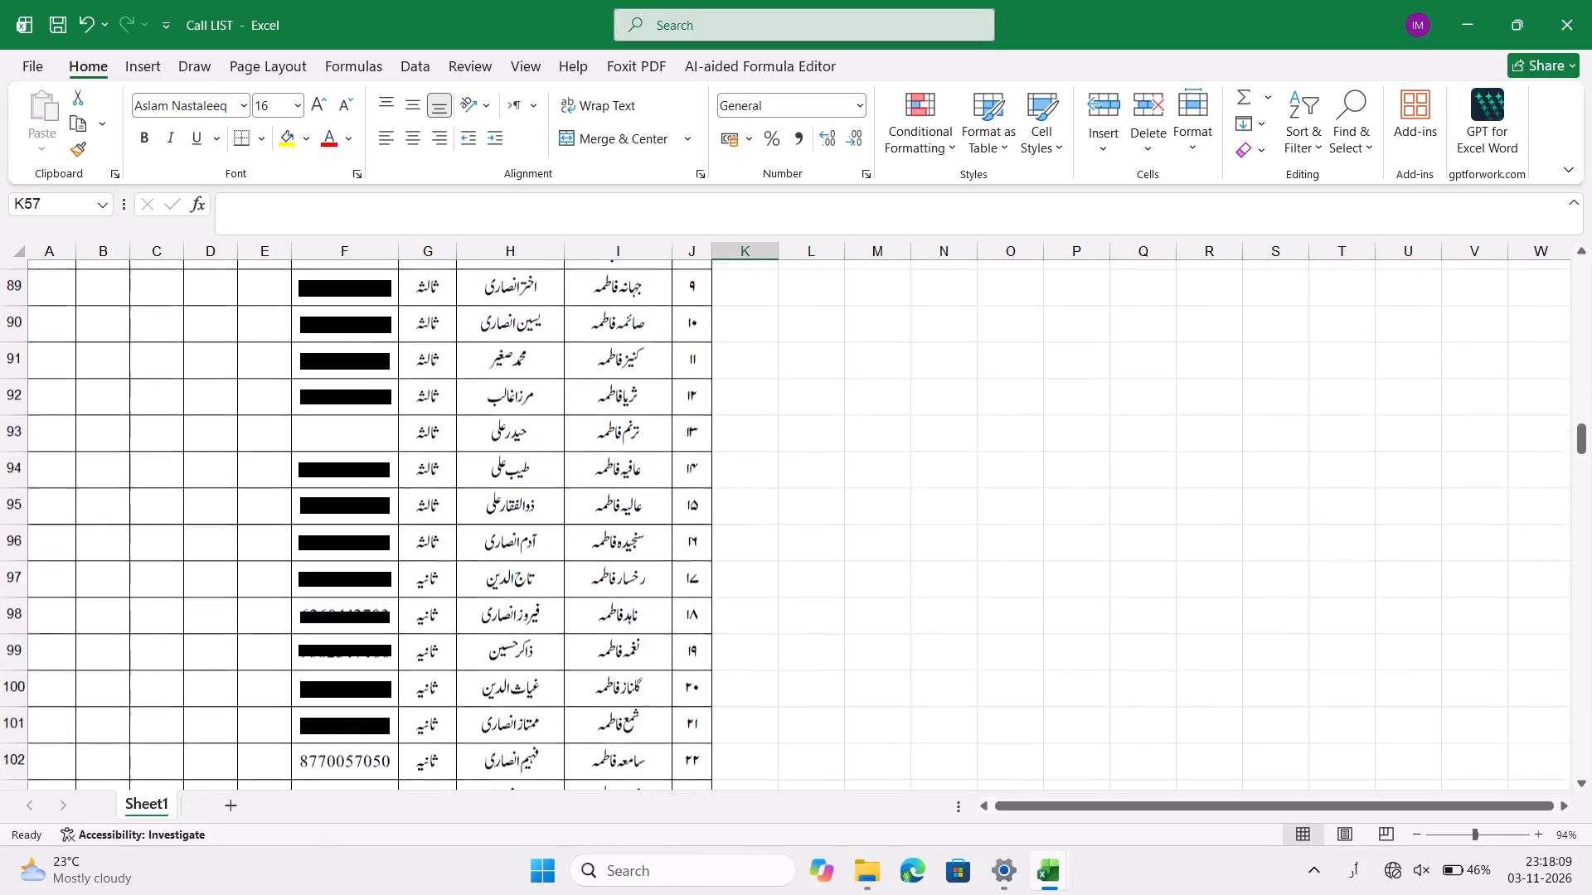
{"action": "scroll", "coordinate": [553, 622], "scroll_direction": "down", "scroll_amount": 1}
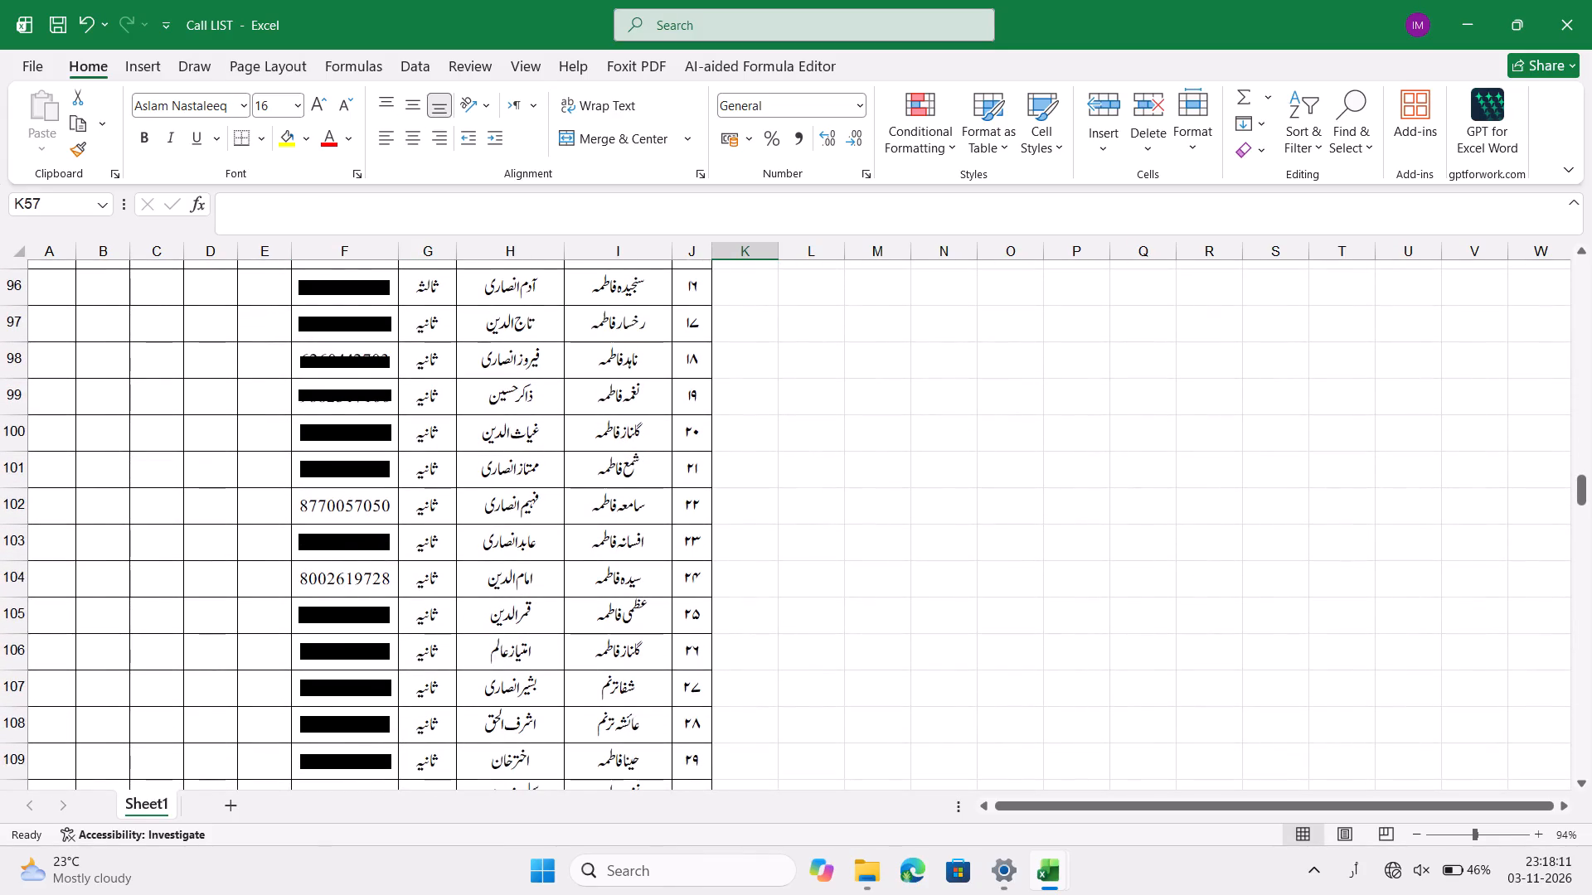
Copy the mobile number from F98 into the empty mobile number cell F151 of the فضیلت student.
{"action": "left_click", "coordinate": [313, 351]}
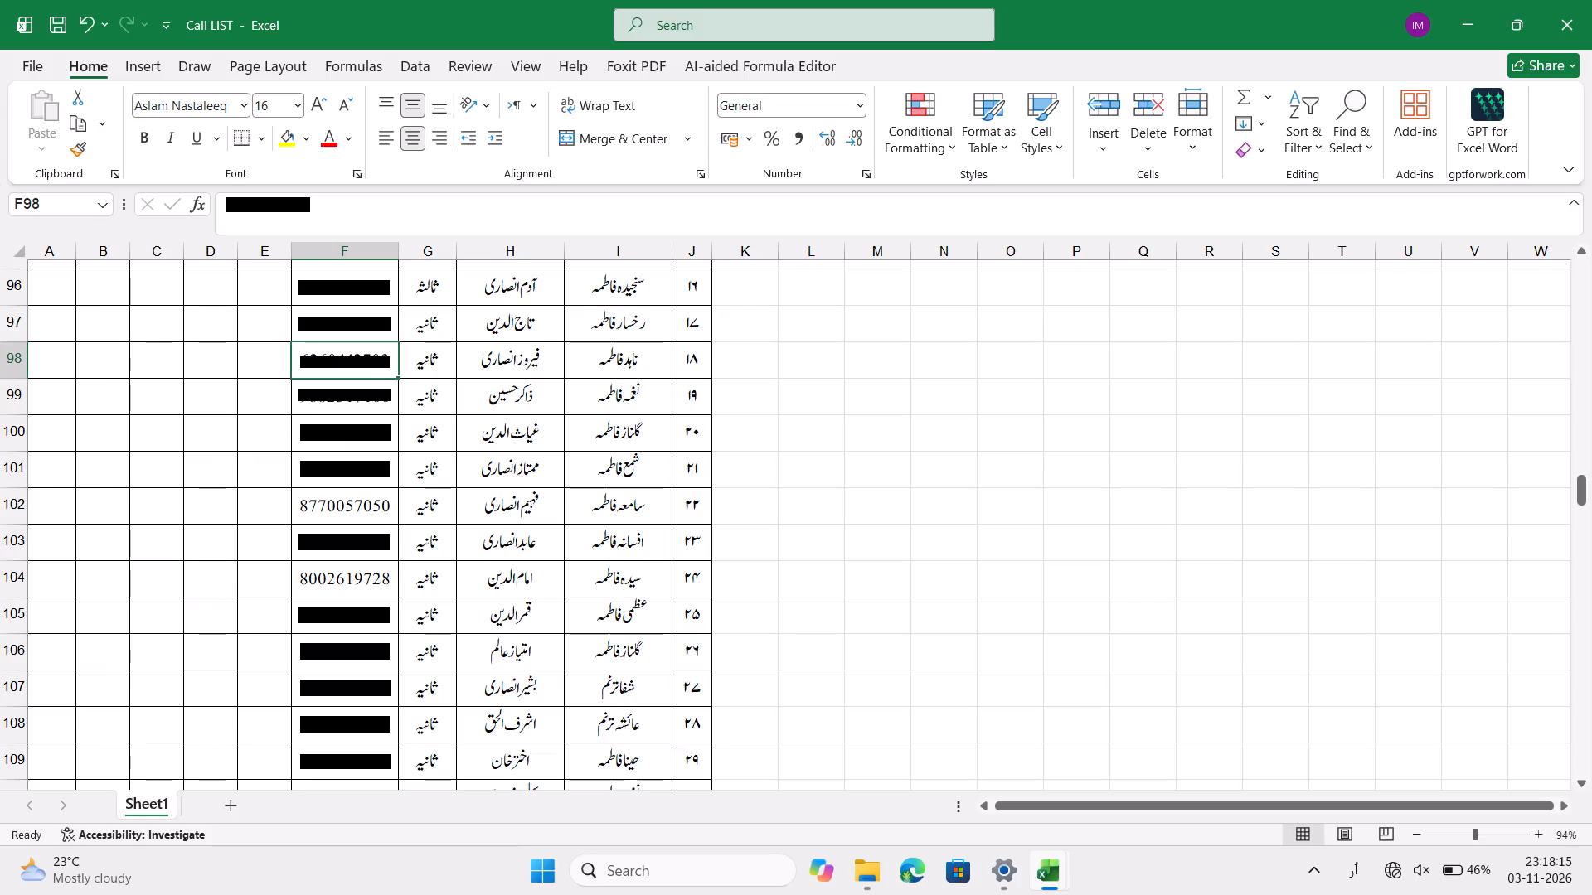
{"action": "key", "text": "ctrl+c"}
{"action": "scroll", "coordinate": [313, 351], "scroll_direction": "down", "scroll_amount": 1}
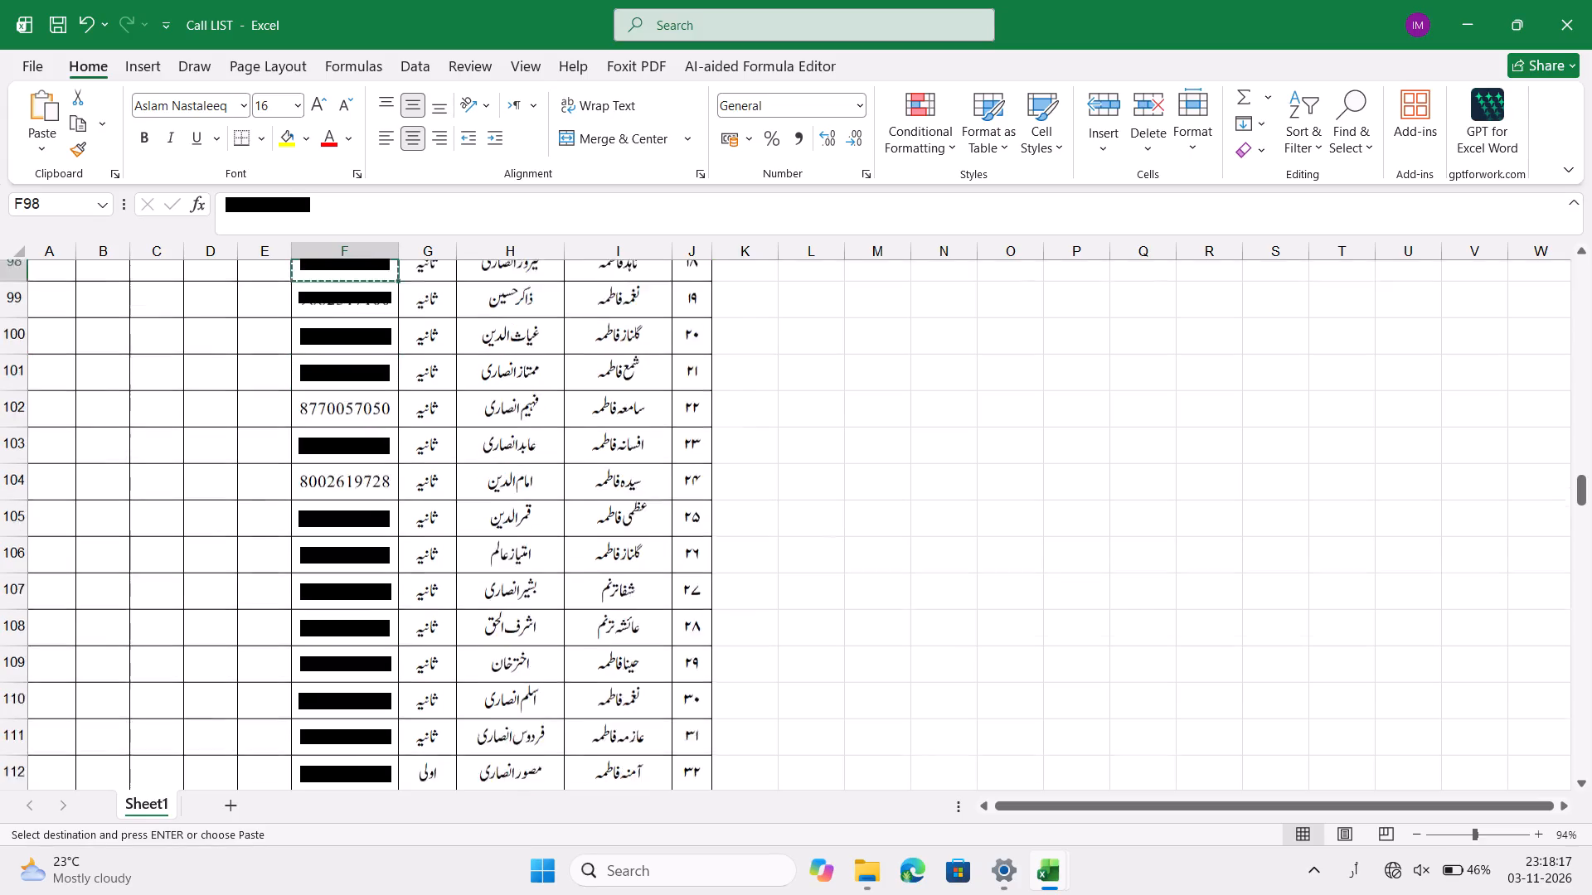
{"action": "scroll", "coordinate": [313, 351], "scroll_direction": "down", "scroll_amount": 2}
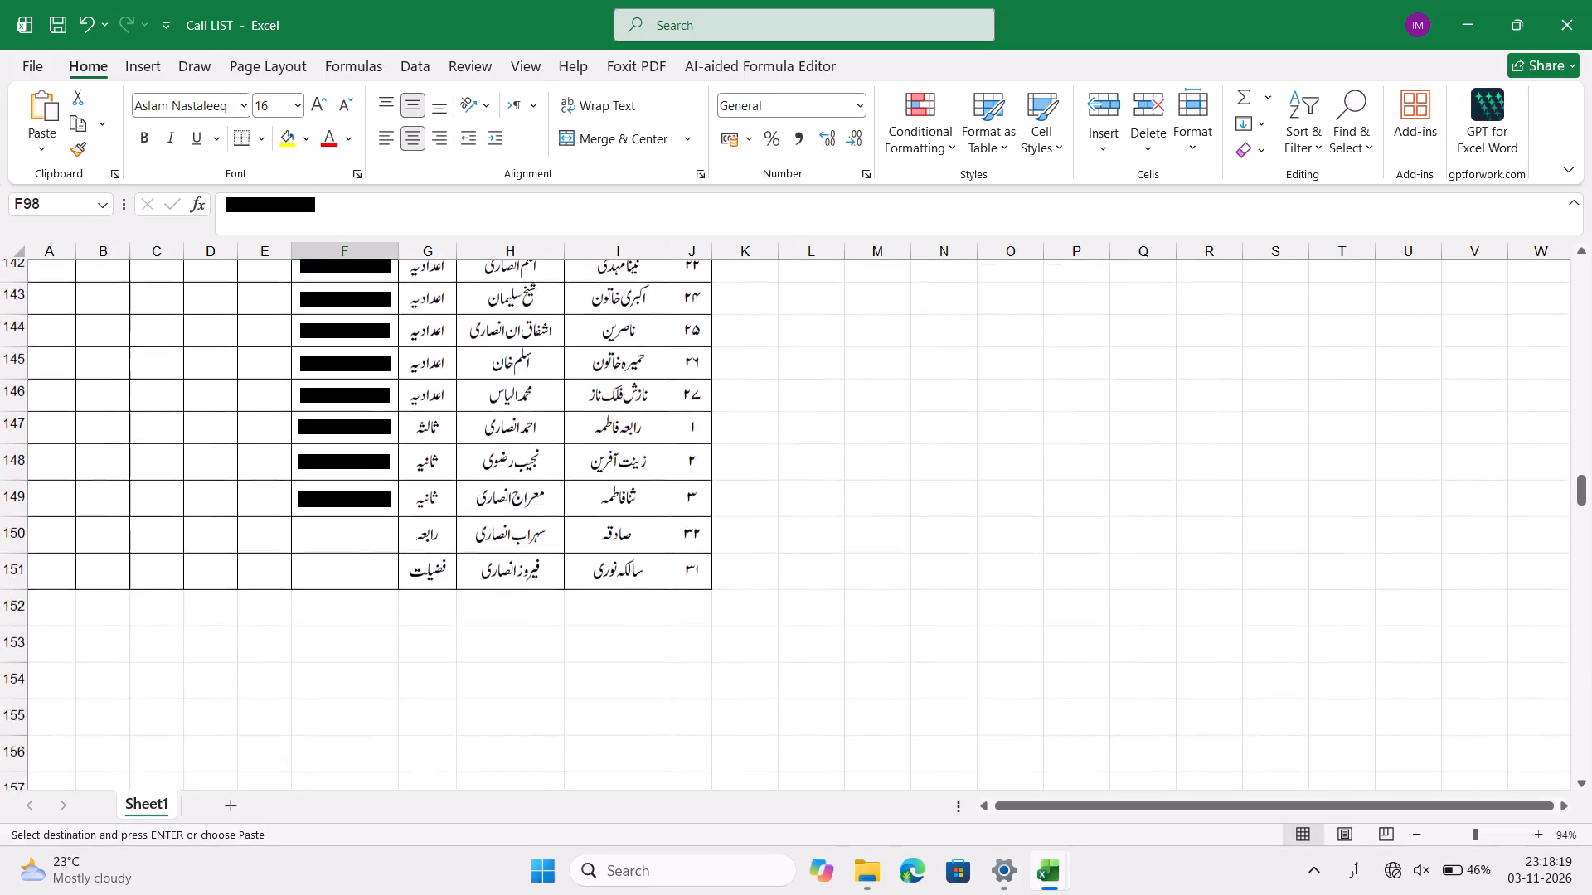
{"action": "scroll", "coordinate": [313, 351], "scroll_direction": "up", "scroll_amount": 1}
{"action": "left_click", "coordinate": [333, 562]}
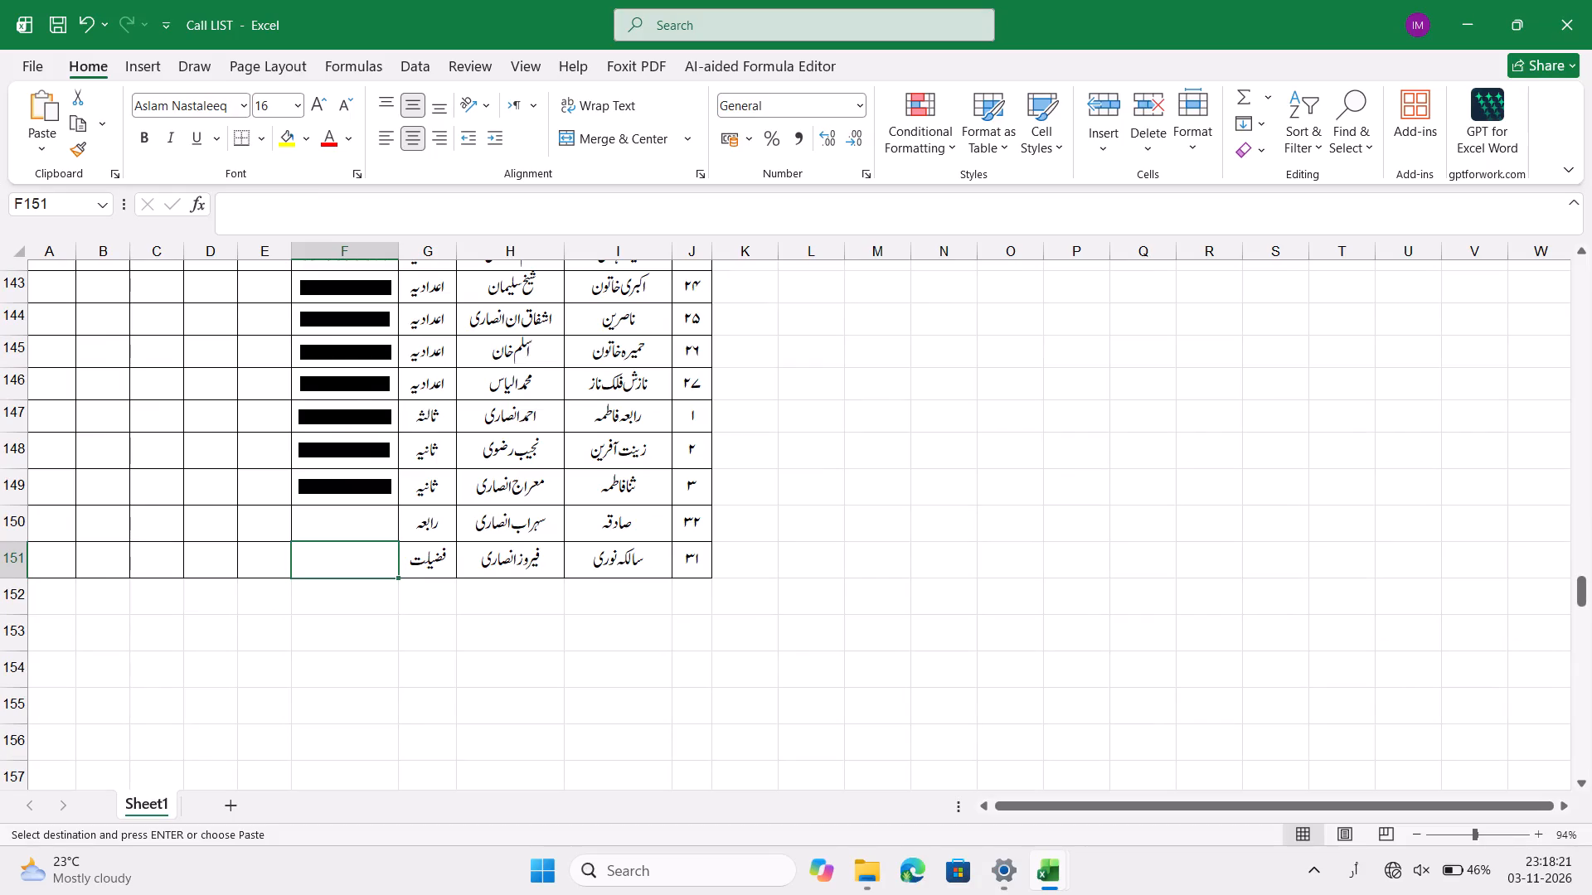
{"action": "key", "text": "ctrl+v"}
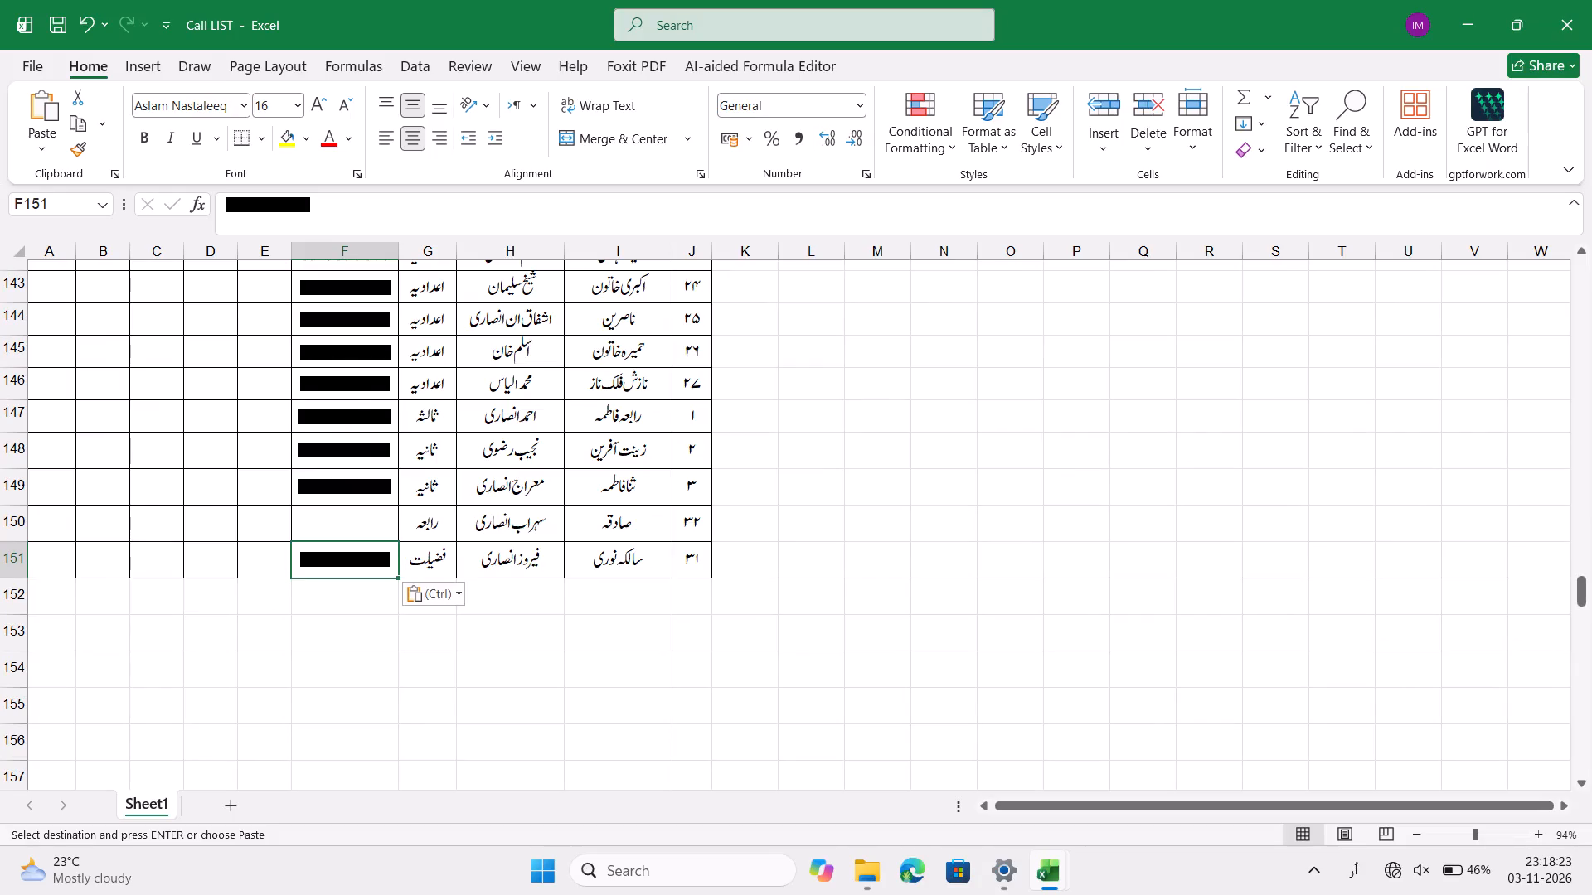
Save the Call LIST workbook.
{"action": "left_click", "coordinate": [158, 541]}
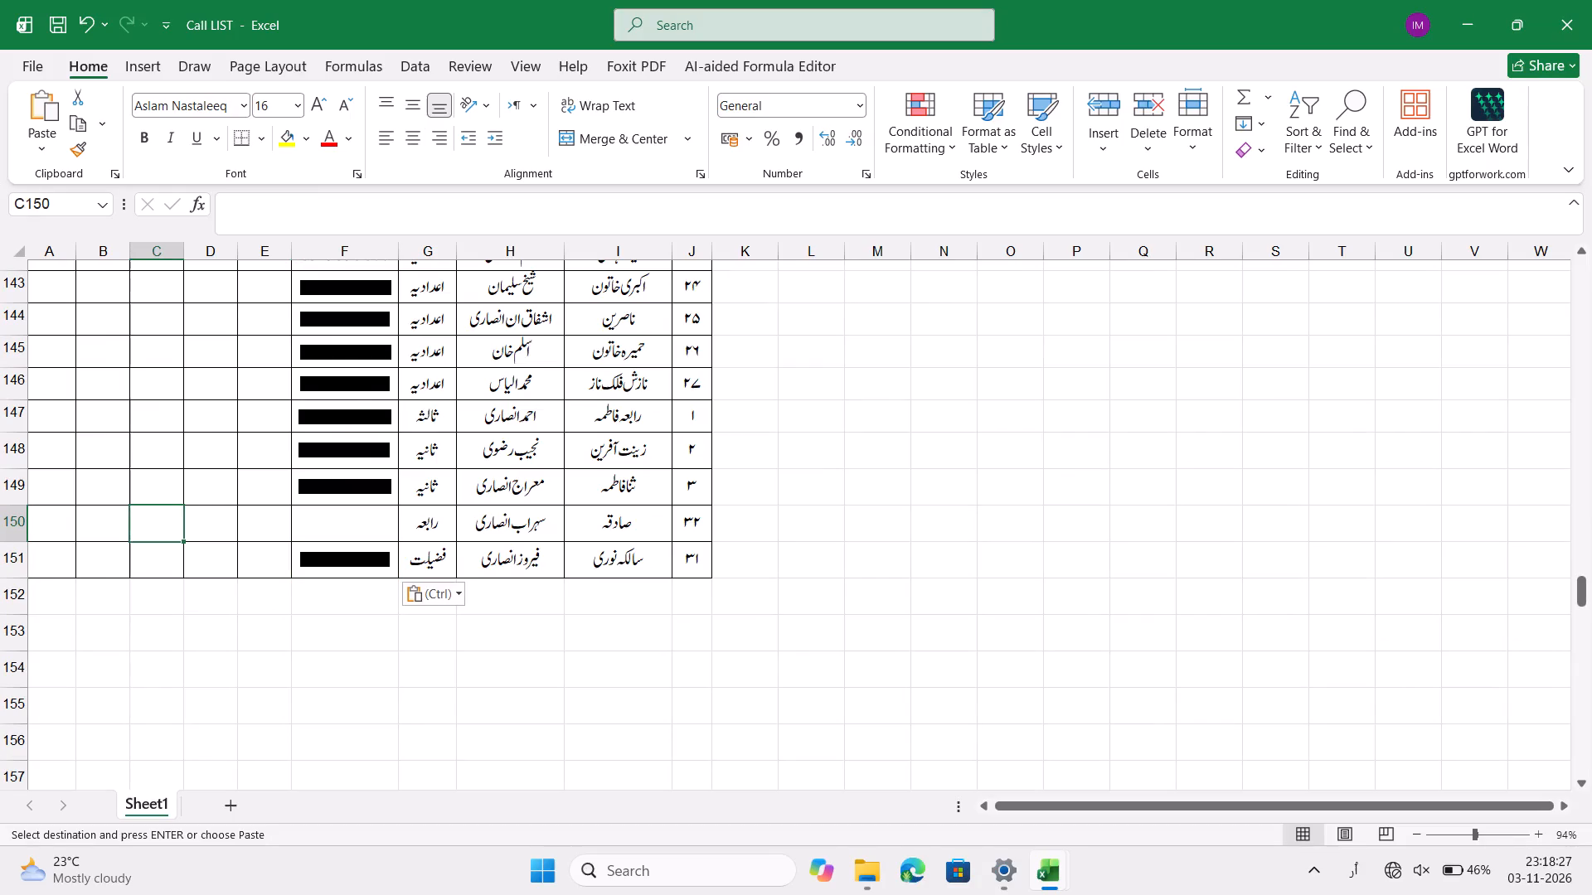
{"action": "key", "text": "ctrl+s"}
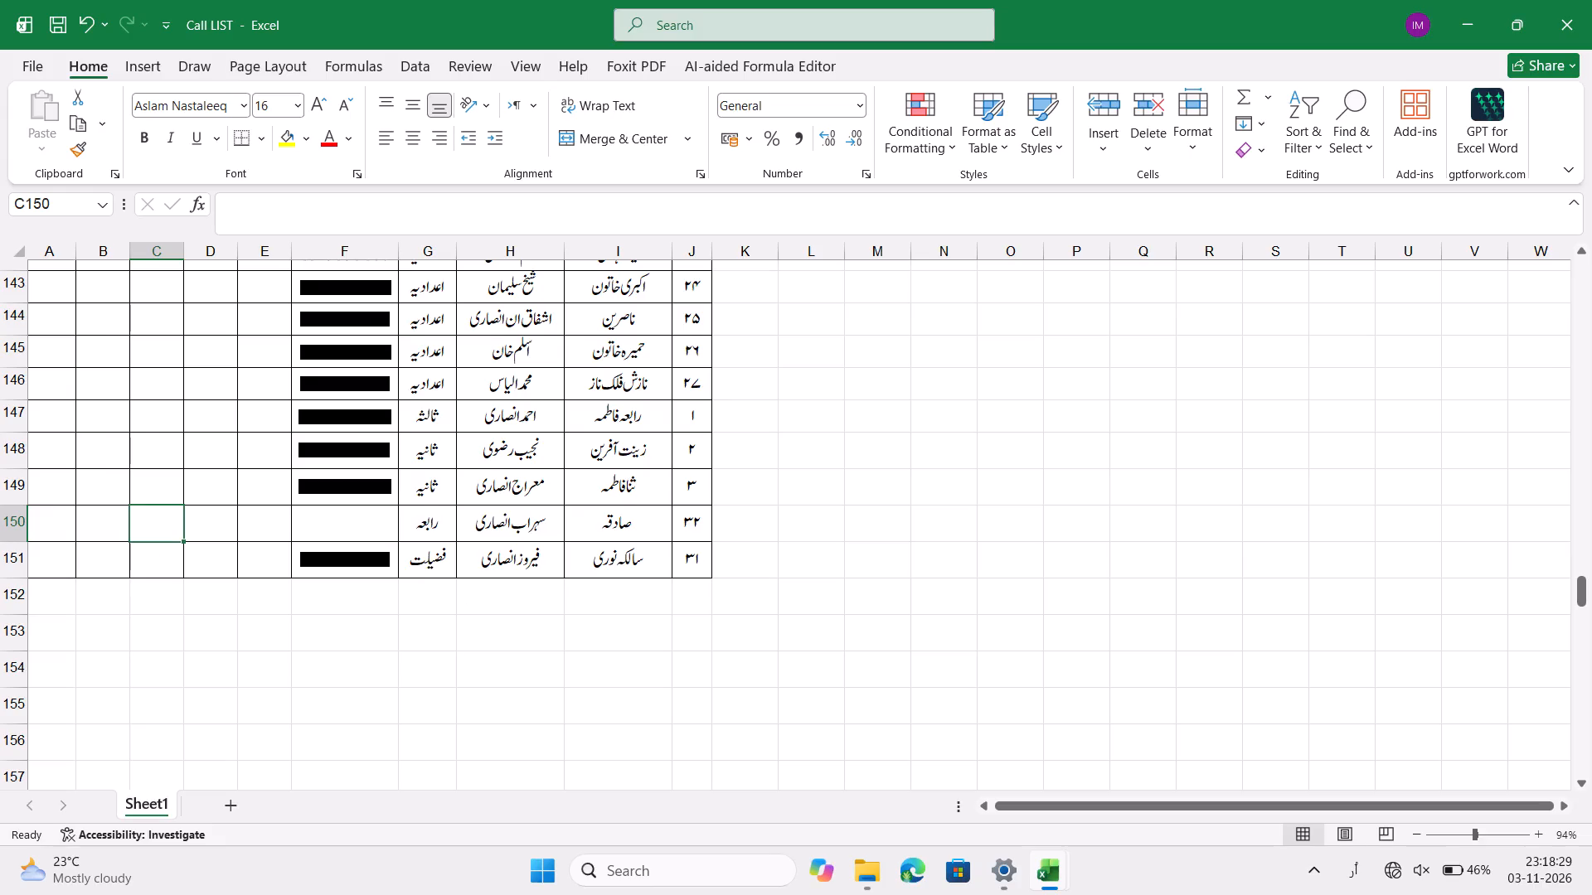
Review the lists from the bottom back to the first list, checking the class cell G75 and the first list's upper rows.
{"action": "scroll", "coordinate": [158, 541], "scroll_direction": "up", "scroll_amount": 3}
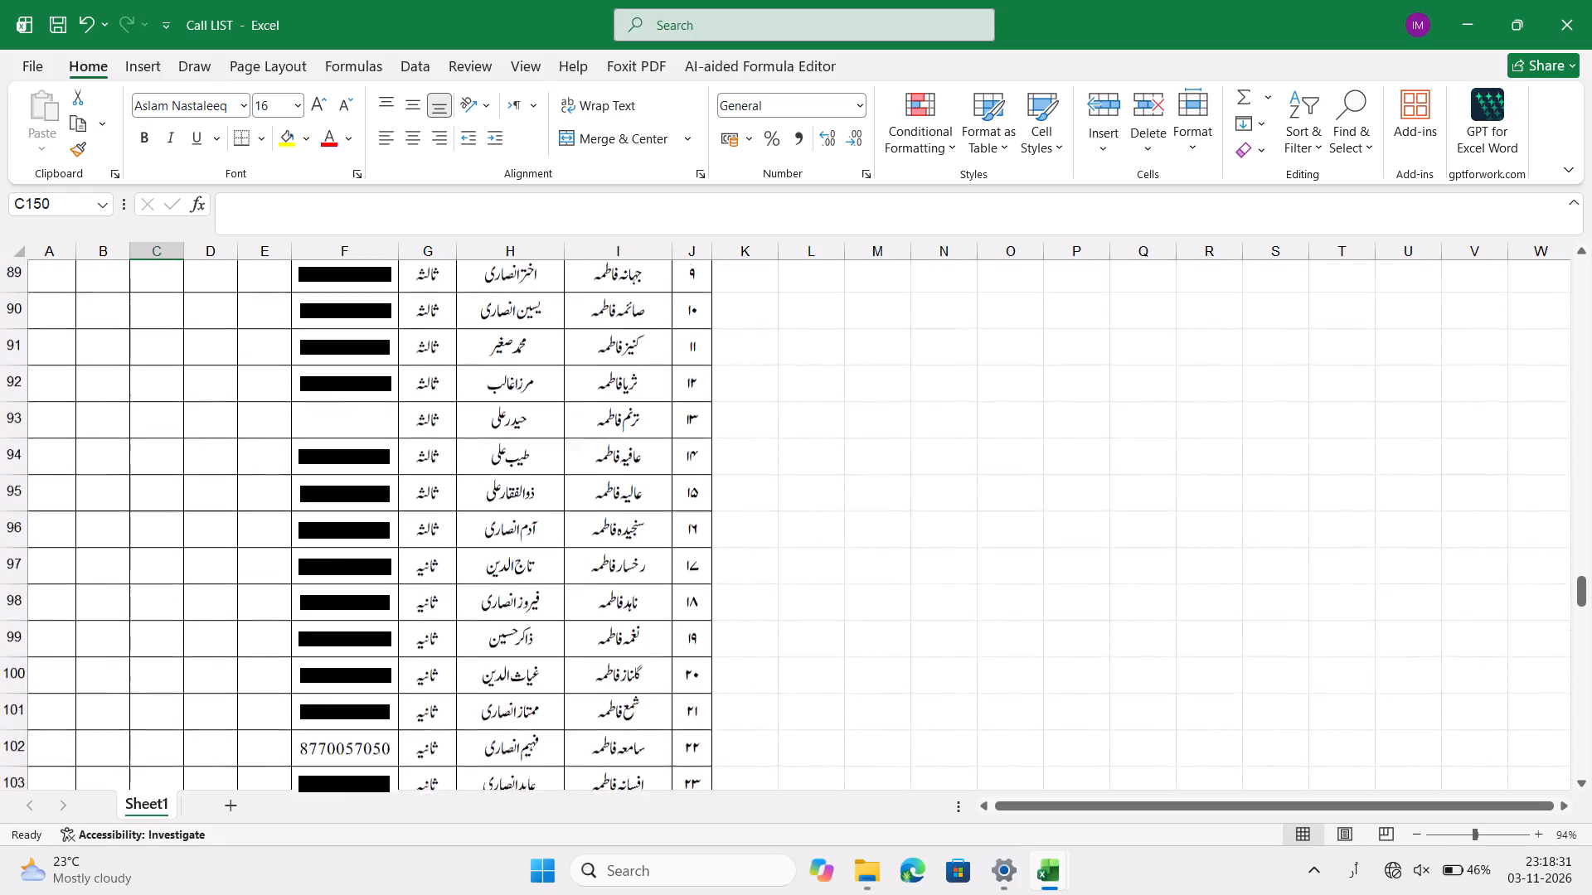
{"action": "scroll", "coordinate": [158, 541], "scroll_direction": "up", "scroll_amount": 1}
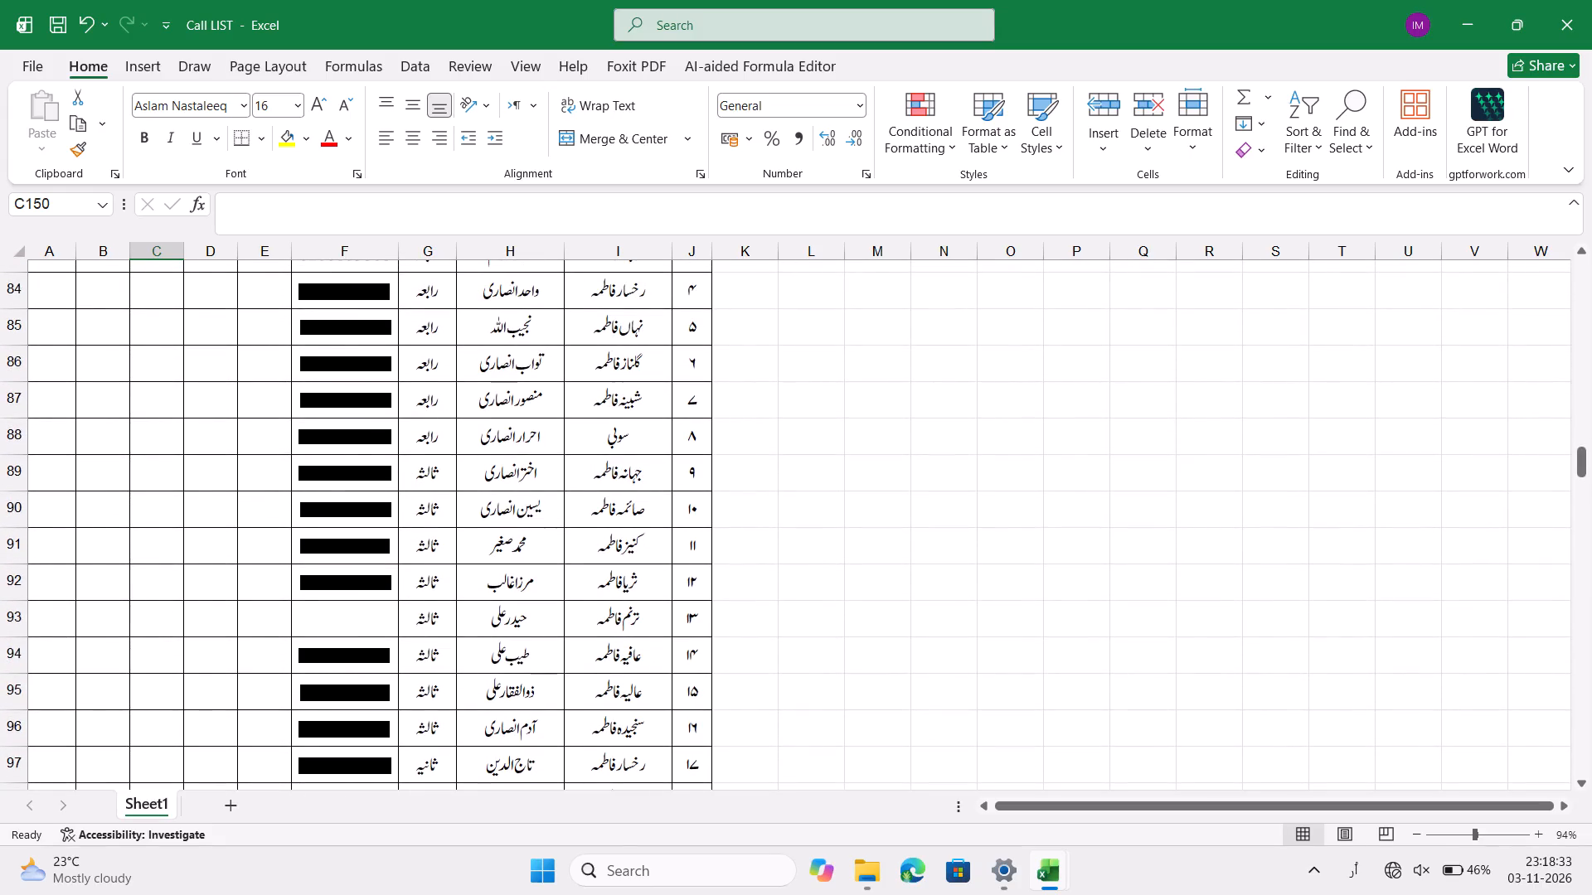
{"action": "scroll", "coordinate": [342, 608], "scroll_direction": "up", "scroll_amount": 3}
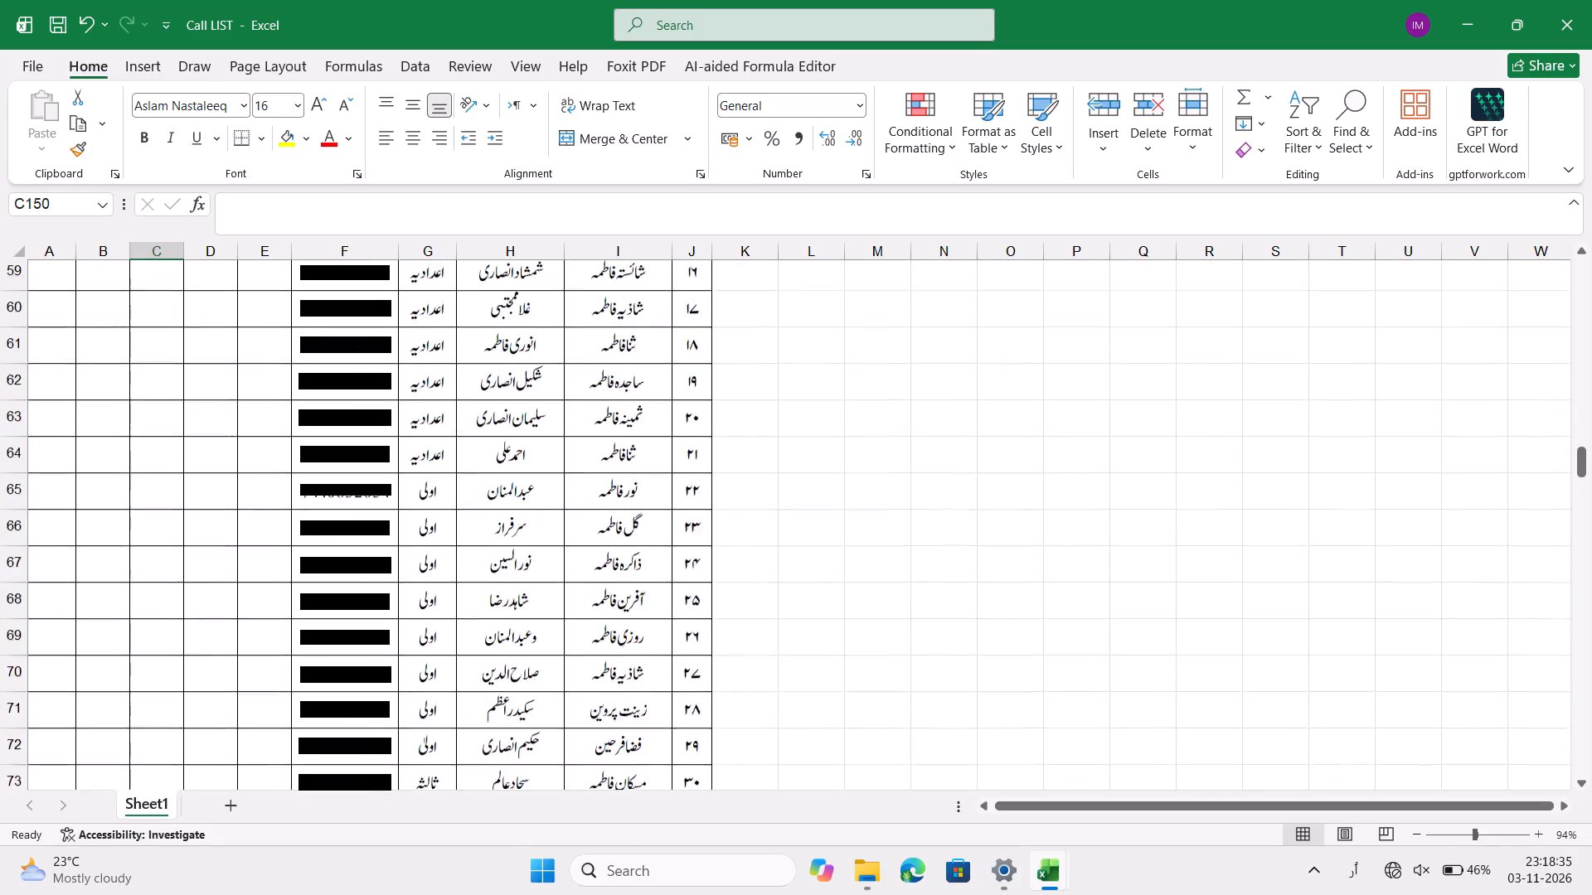
{"action": "scroll", "coordinate": [342, 608], "scroll_direction": "down", "scroll_amount": 2}
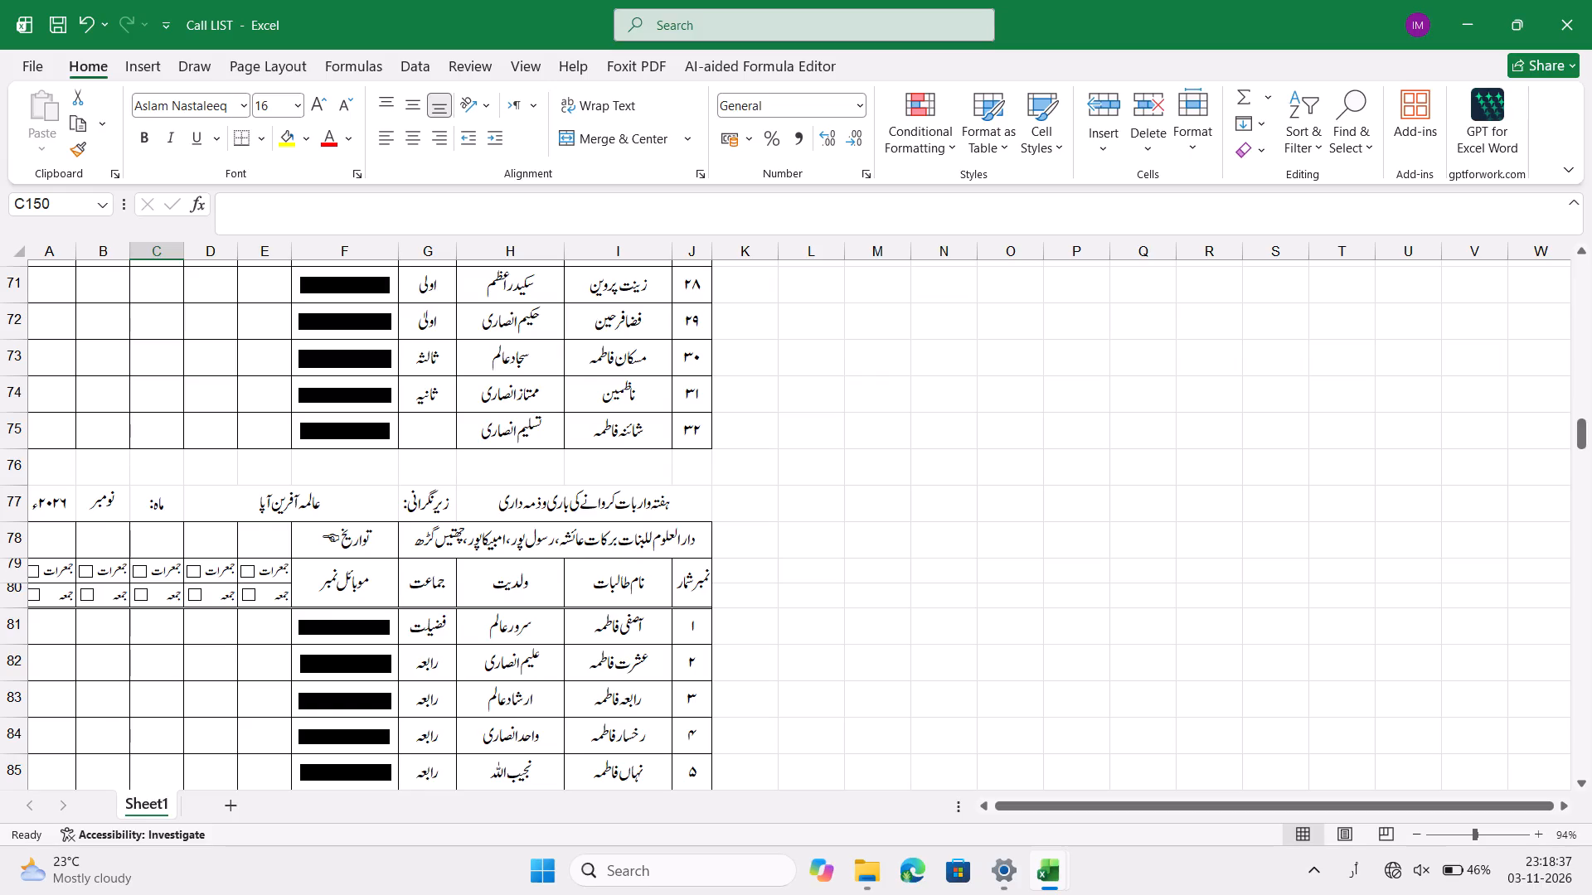
{"action": "left_click", "coordinate": [440, 439]}
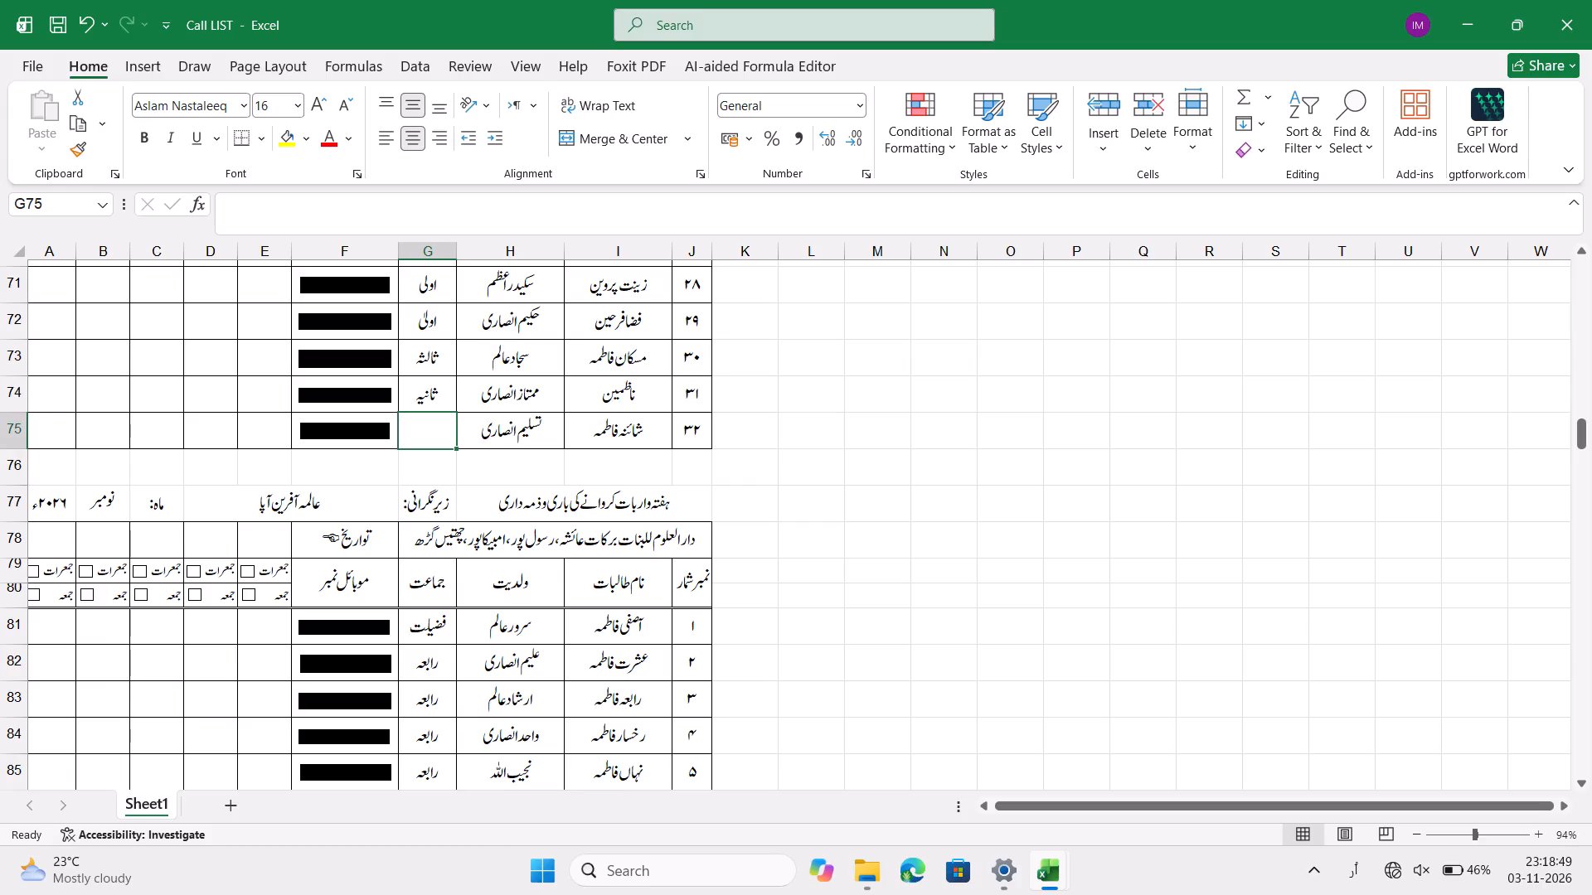
{"action": "scroll", "coordinate": [440, 439], "scroll_direction": "up", "scroll_amount": 3}
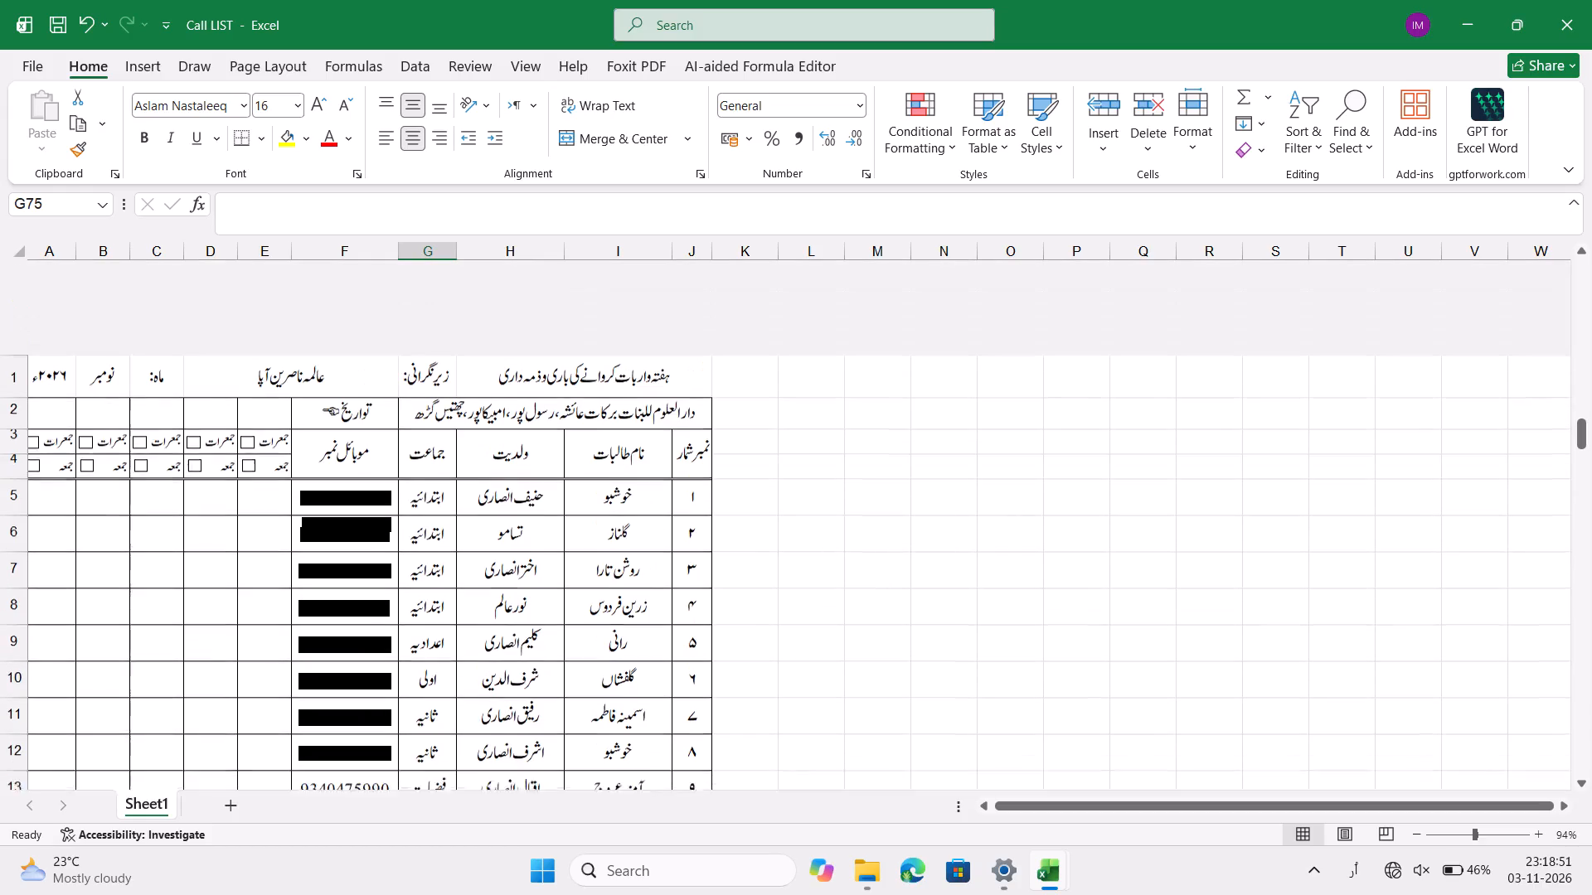
{"action": "scroll", "coordinate": [551, 575], "scroll_direction": "right", "scroll_amount": 2}
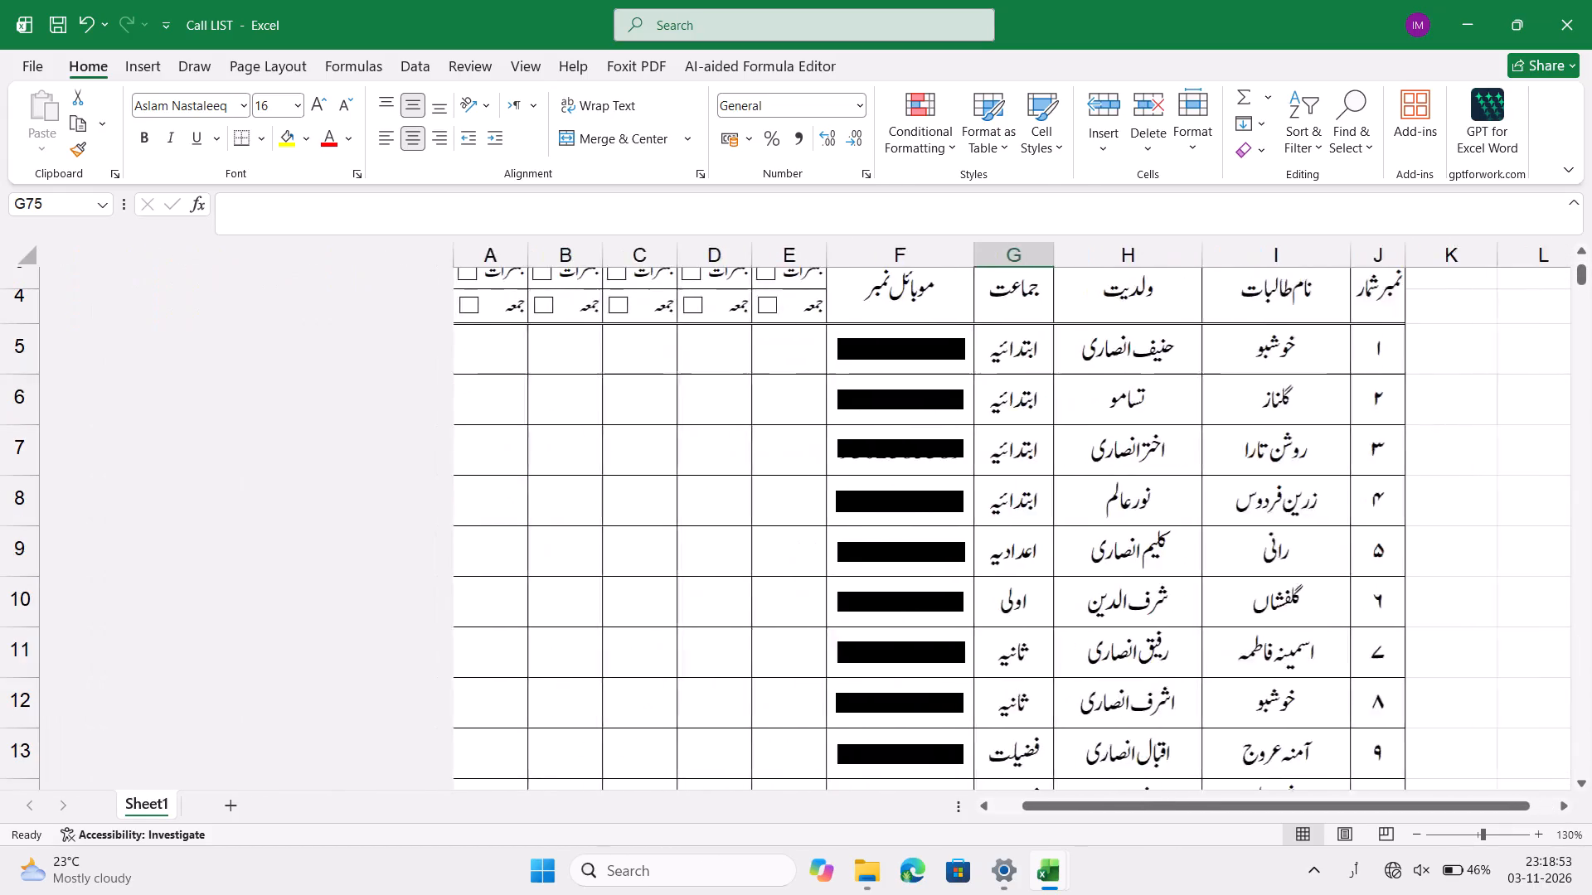
{"action": "scroll", "coordinate": [551, 575], "scroll_direction": "left", "scroll_amount": 1}
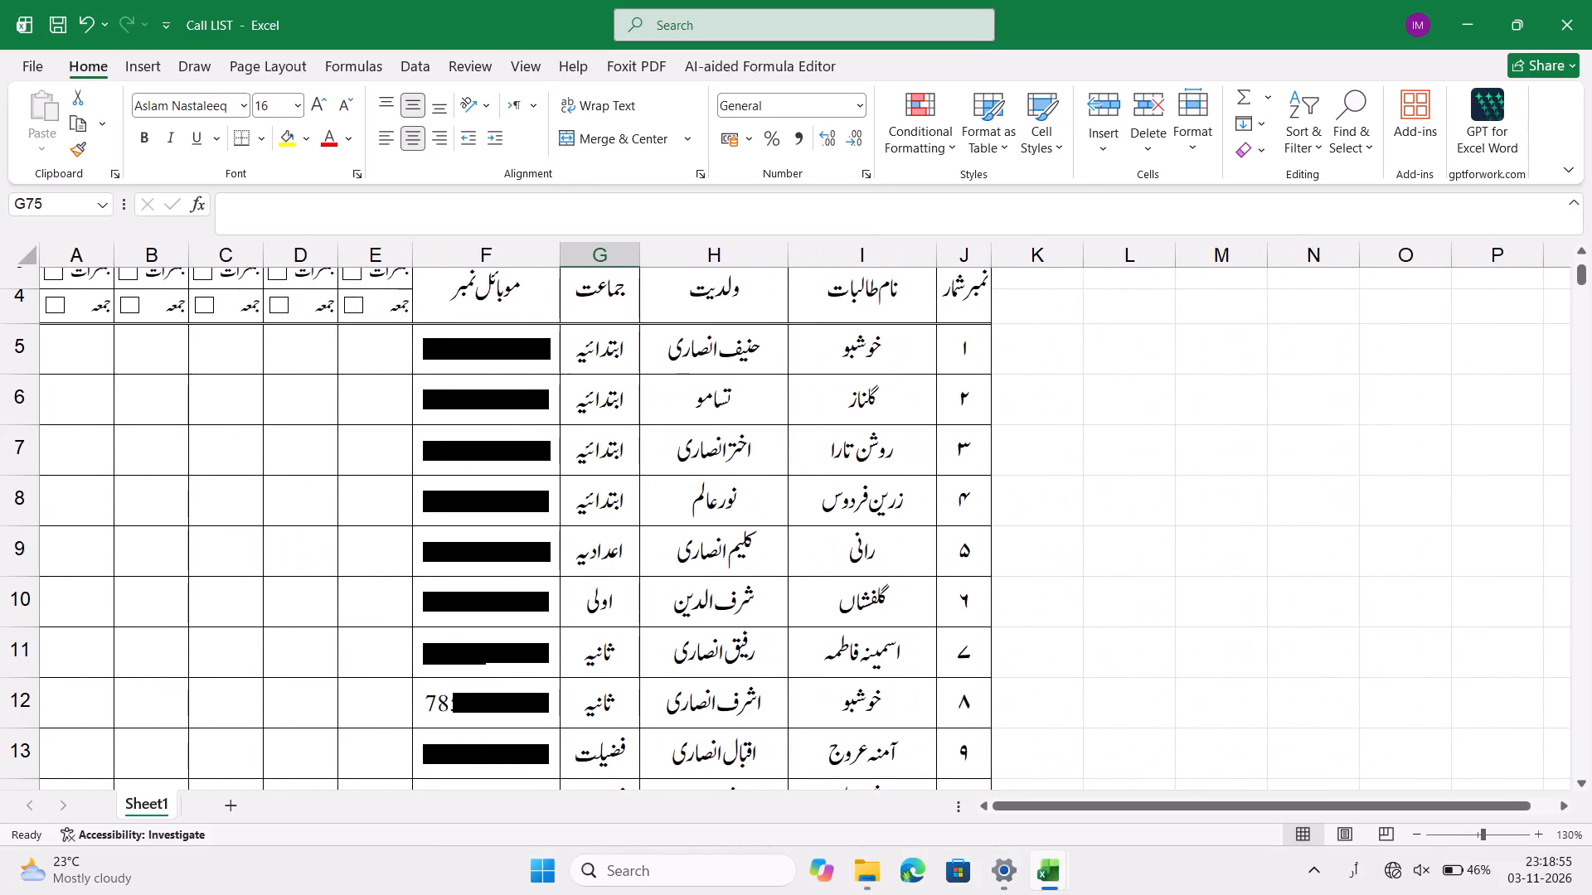
{"action": "scroll", "coordinate": [551, 575], "scroll_direction": "down", "scroll_amount": 1}
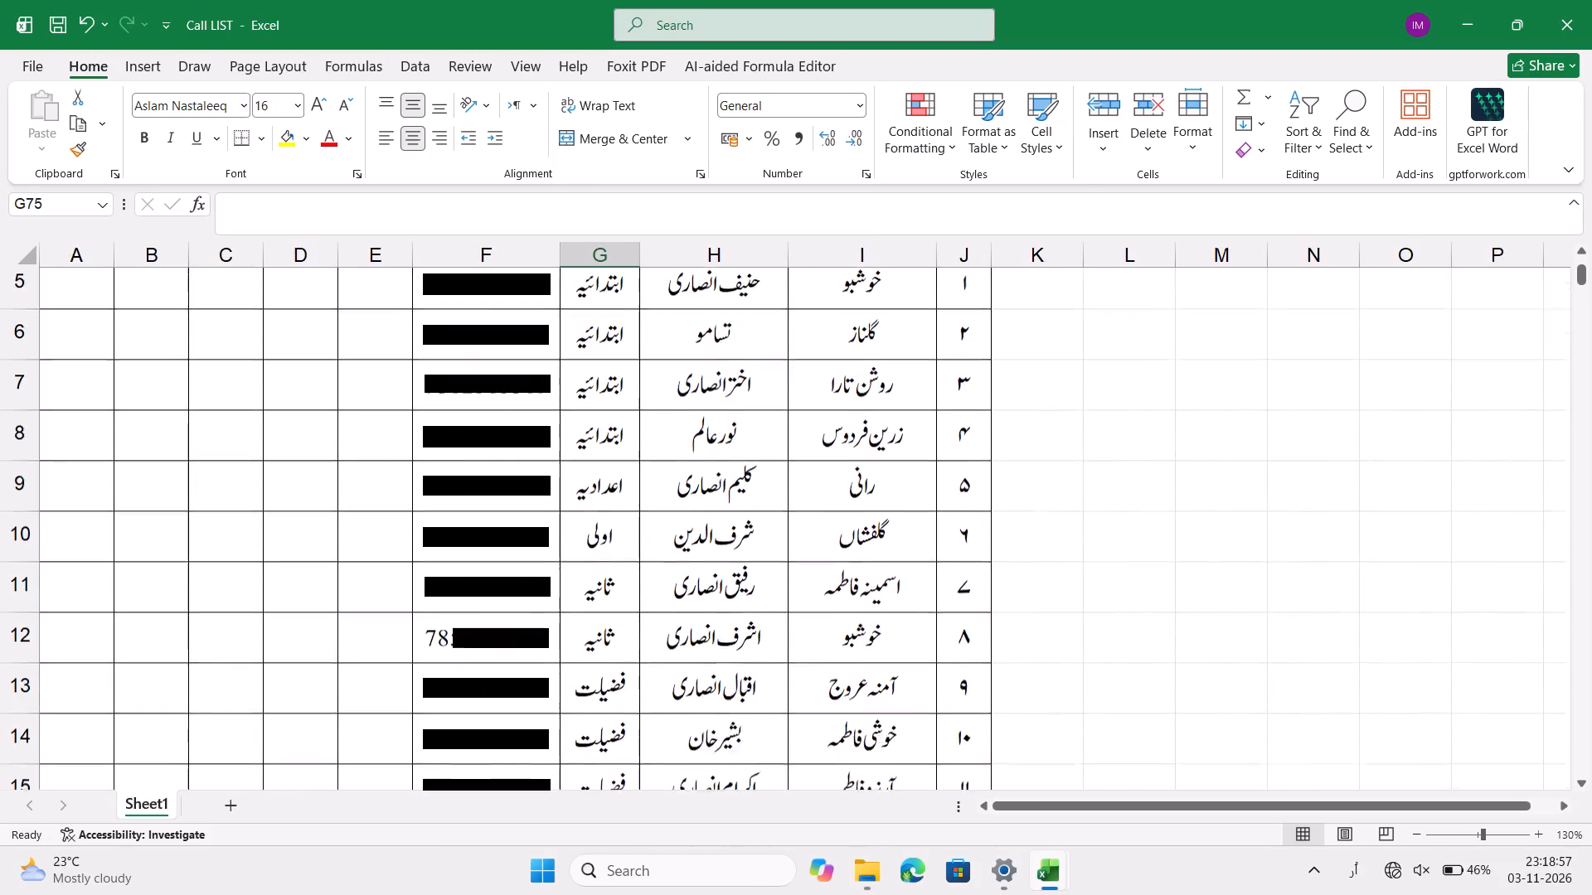
{"action": "scroll", "coordinate": [551, 575], "scroll_direction": "down", "scroll_amount": 2}
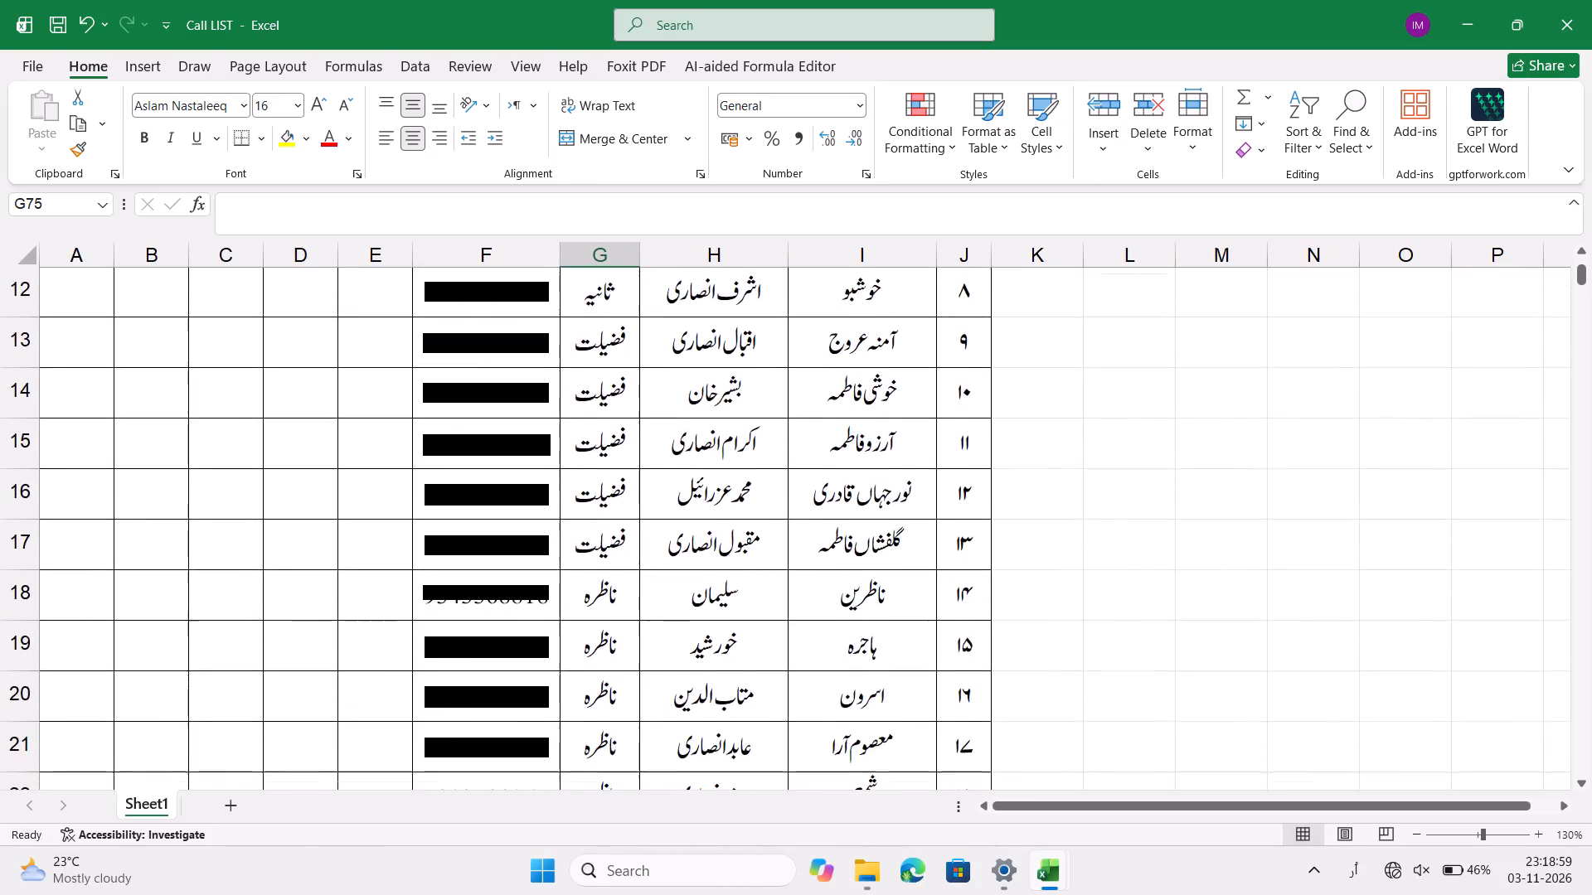
Save the Call LIST workbook.
{"action": "key", "text": "ctrl+s"}
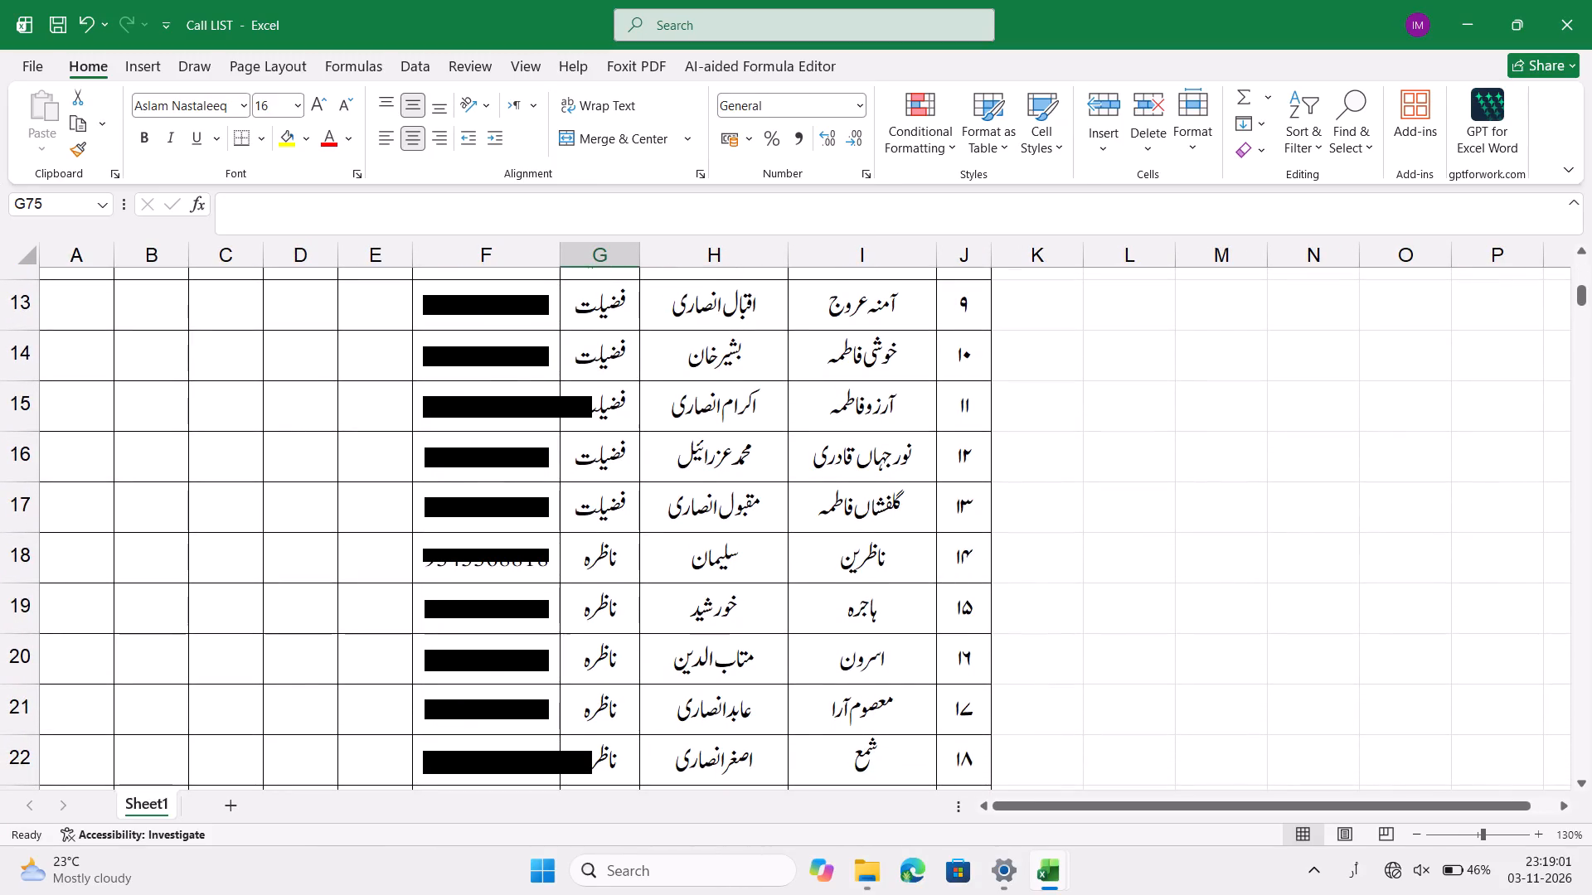
Look through the remaining rows of the first list down to row 37, checking the father's name in H28.
{"action": "scroll", "coordinate": [551, 575], "scroll_direction": "down", "scroll_amount": 2}
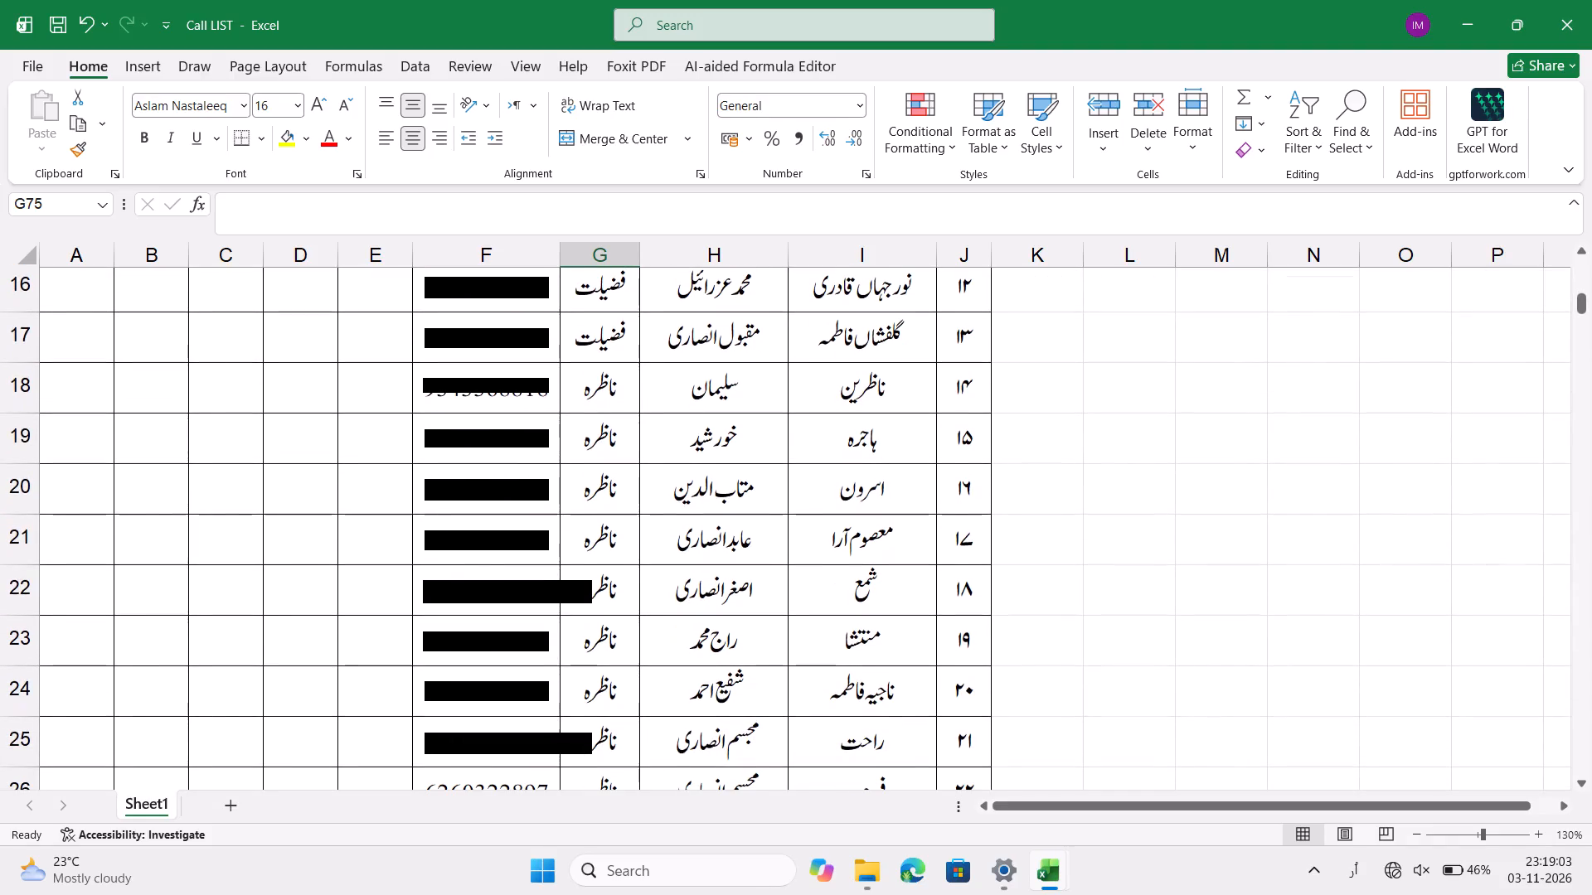
{"action": "scroll", "coordinate": [792, 520], "scroll_direction": "down", "scroll_amount": 1}
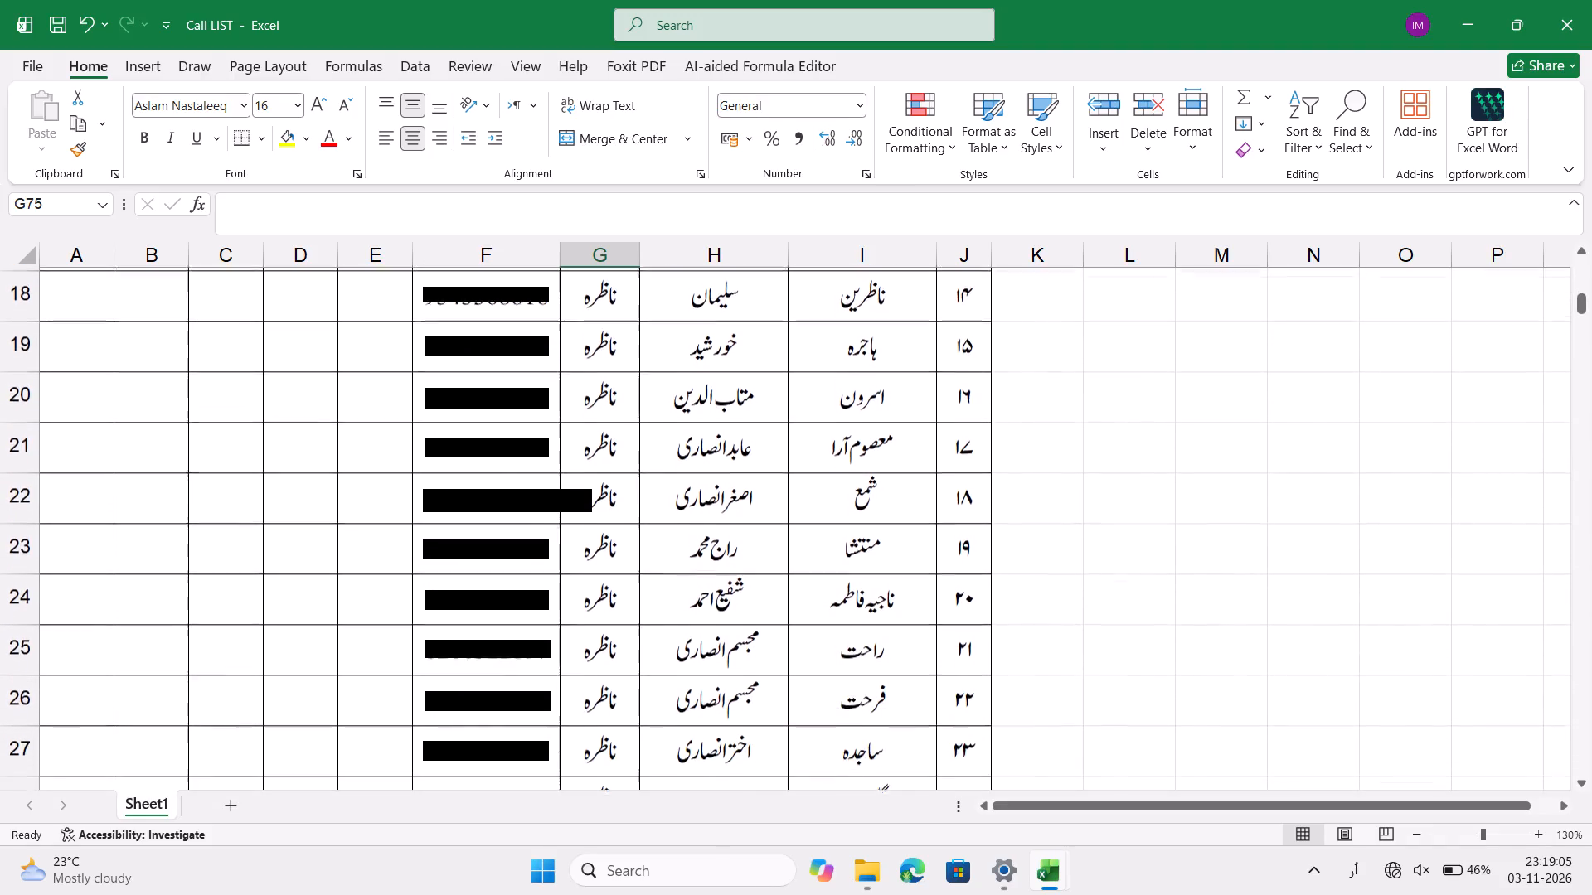
{"action": "scroll", "coordinate": [792, 520], "scroll_direction": "down", "scroll_amount": 2}
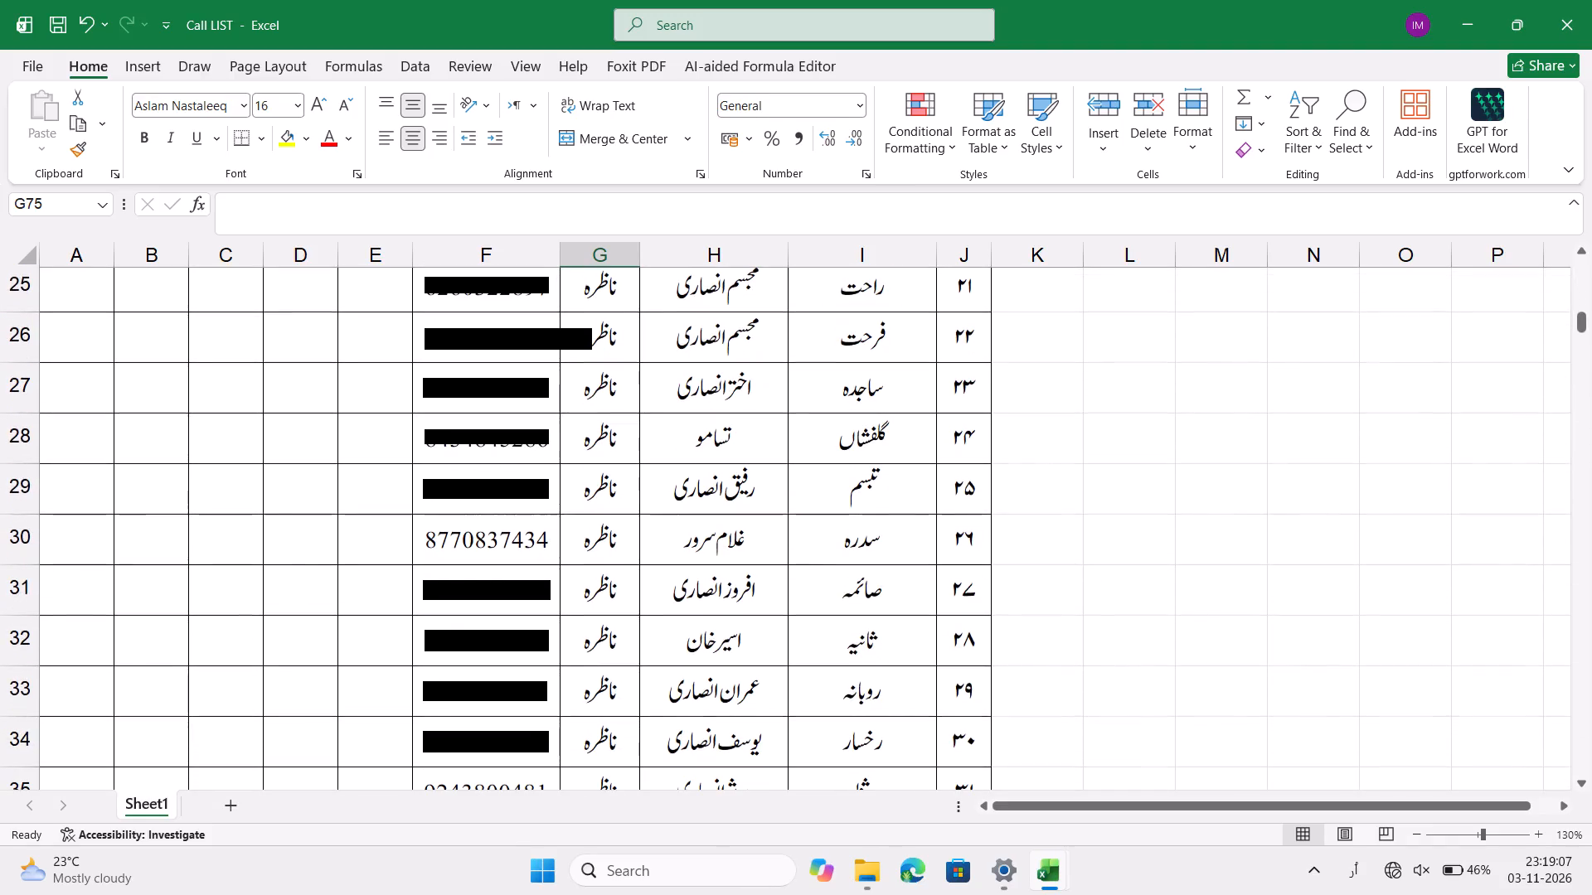
{"action": "left_click", "coordinate": [729, 432]}
{"action": "scroll", "coordinate": [729, 432], "scroll_direction": "down", "scroll_amount": 1}
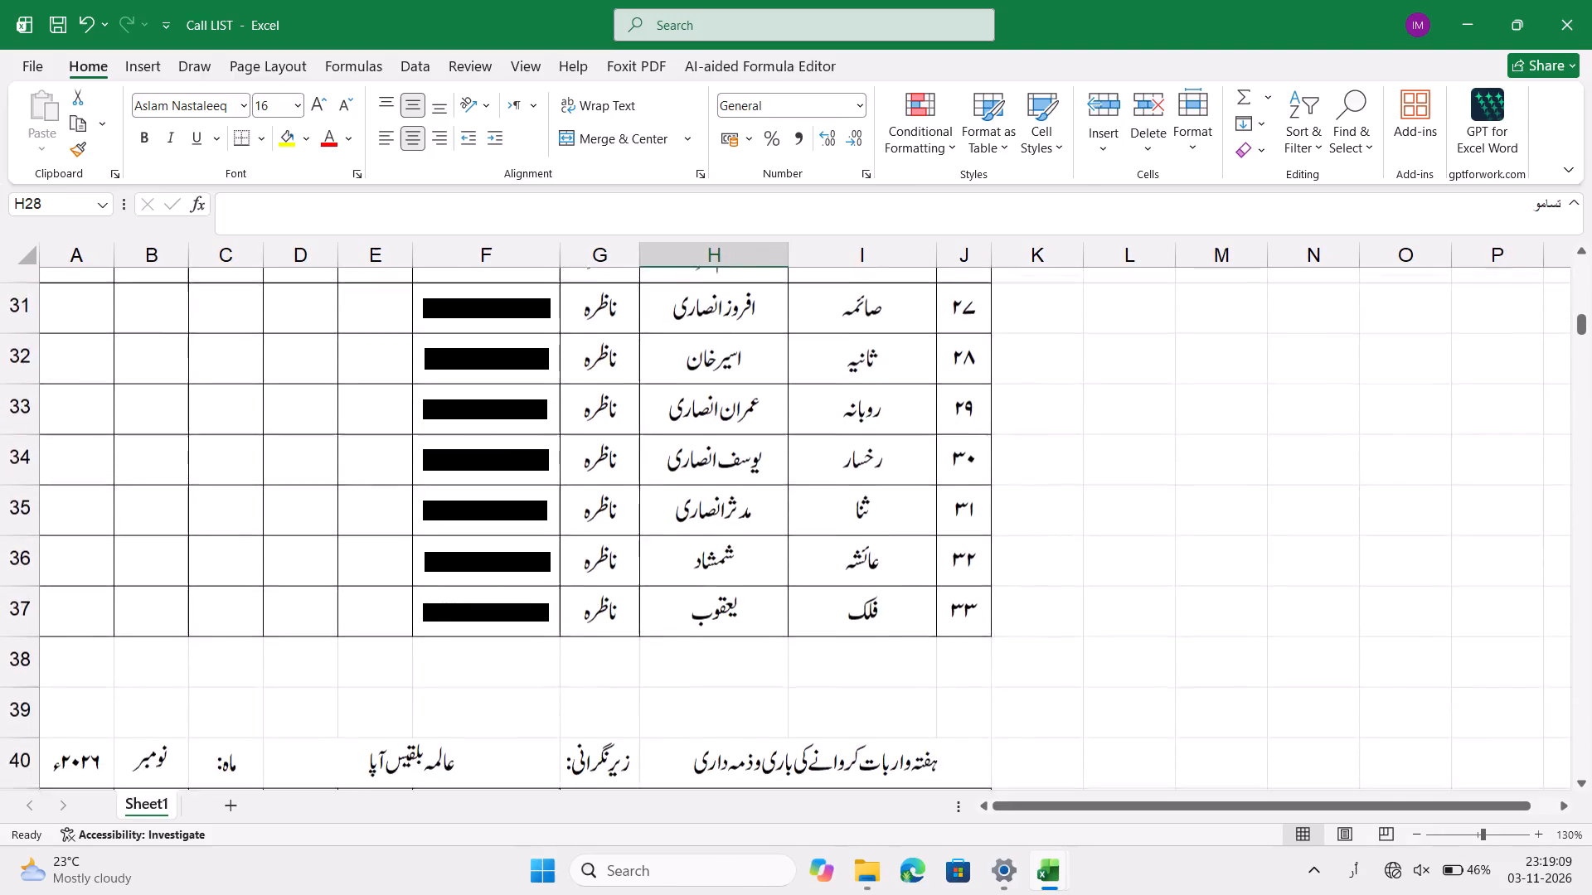
Review the end of the first list, the empty rows 38 and 39, and the second list down to row 75.
{"action": "left_click", "coordinate": [760, 589]}
{"action": "scroll", "coordinate": [760, 589], "scroll_direction": "down", "scroll_amount": 1}
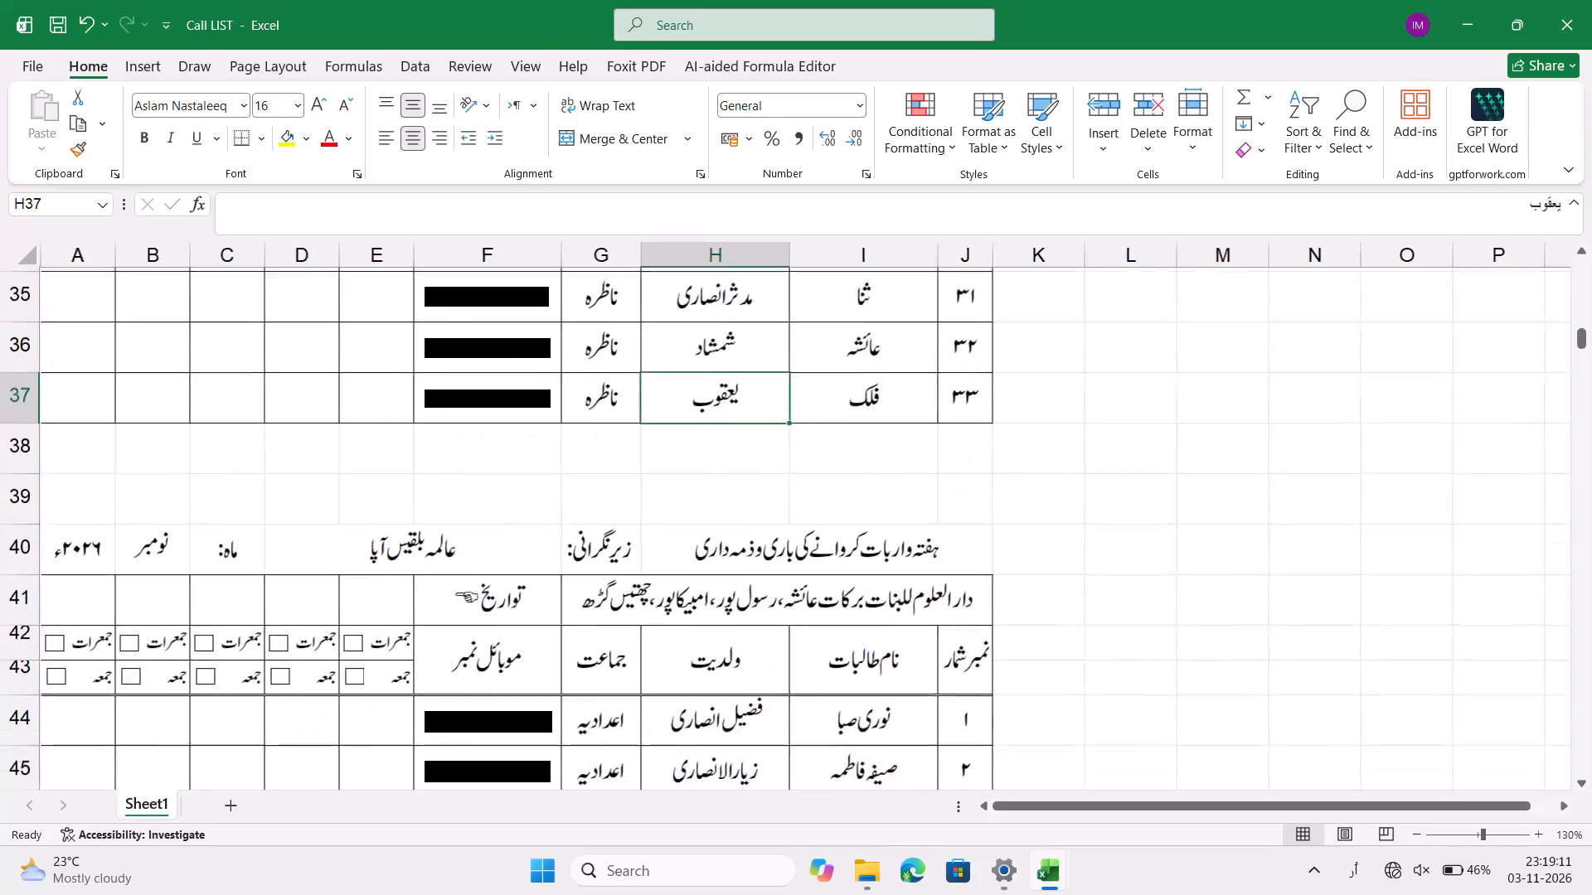
{"action": "scroll", "coordinate": [303, 438], "scroll_direction": "left", "scroll_amount": 1}
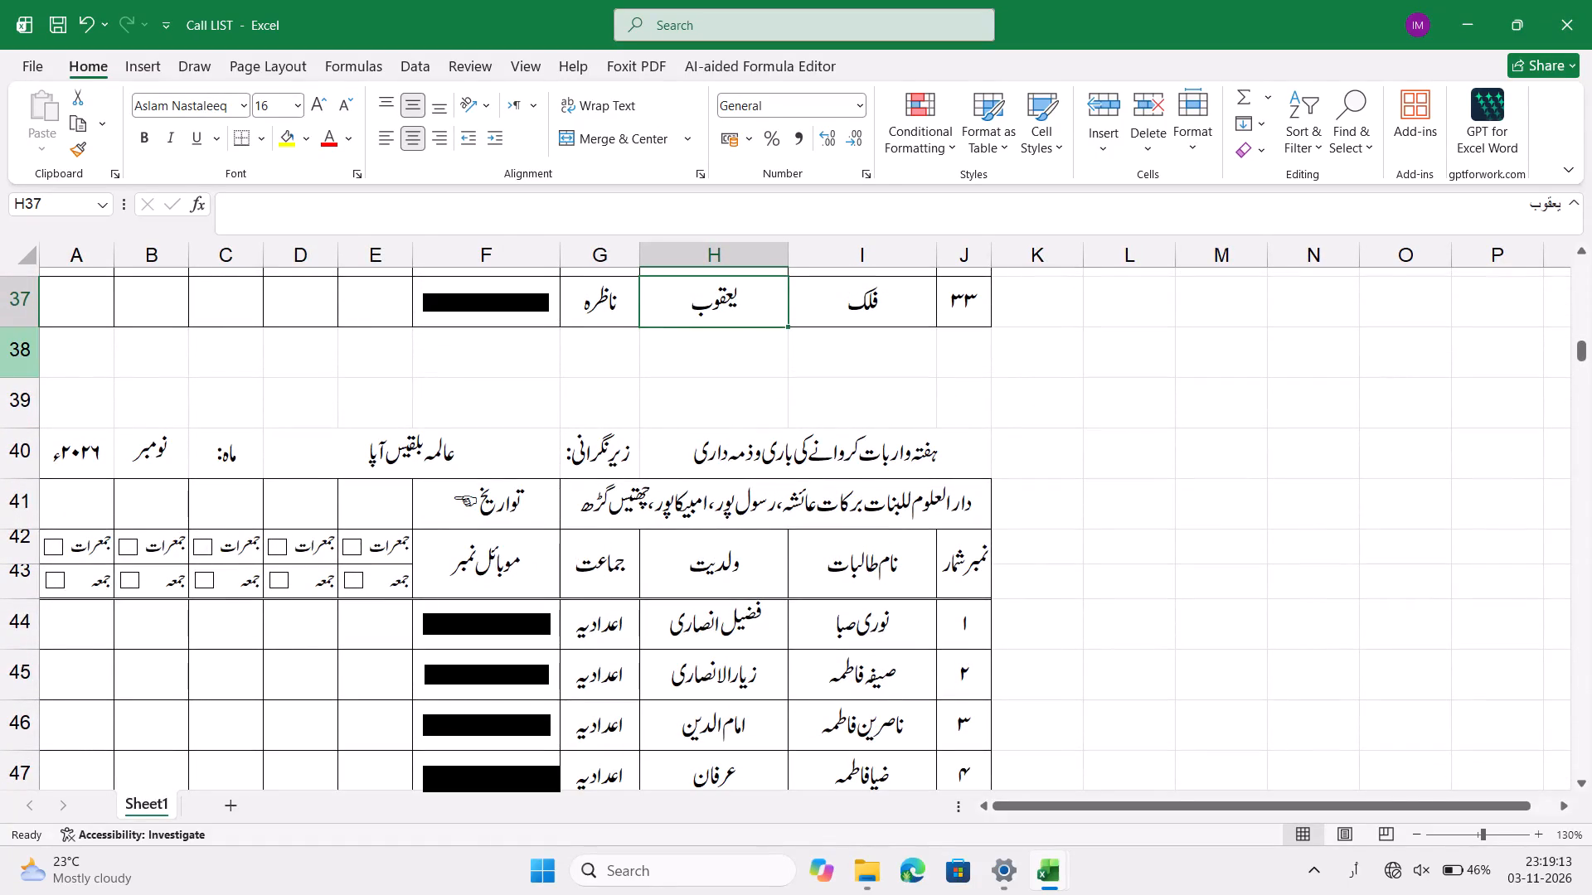
{"action": "left_click", "coordinate": [32, 351]}
{"action": "left_click", "coordinate": [25, 407]}
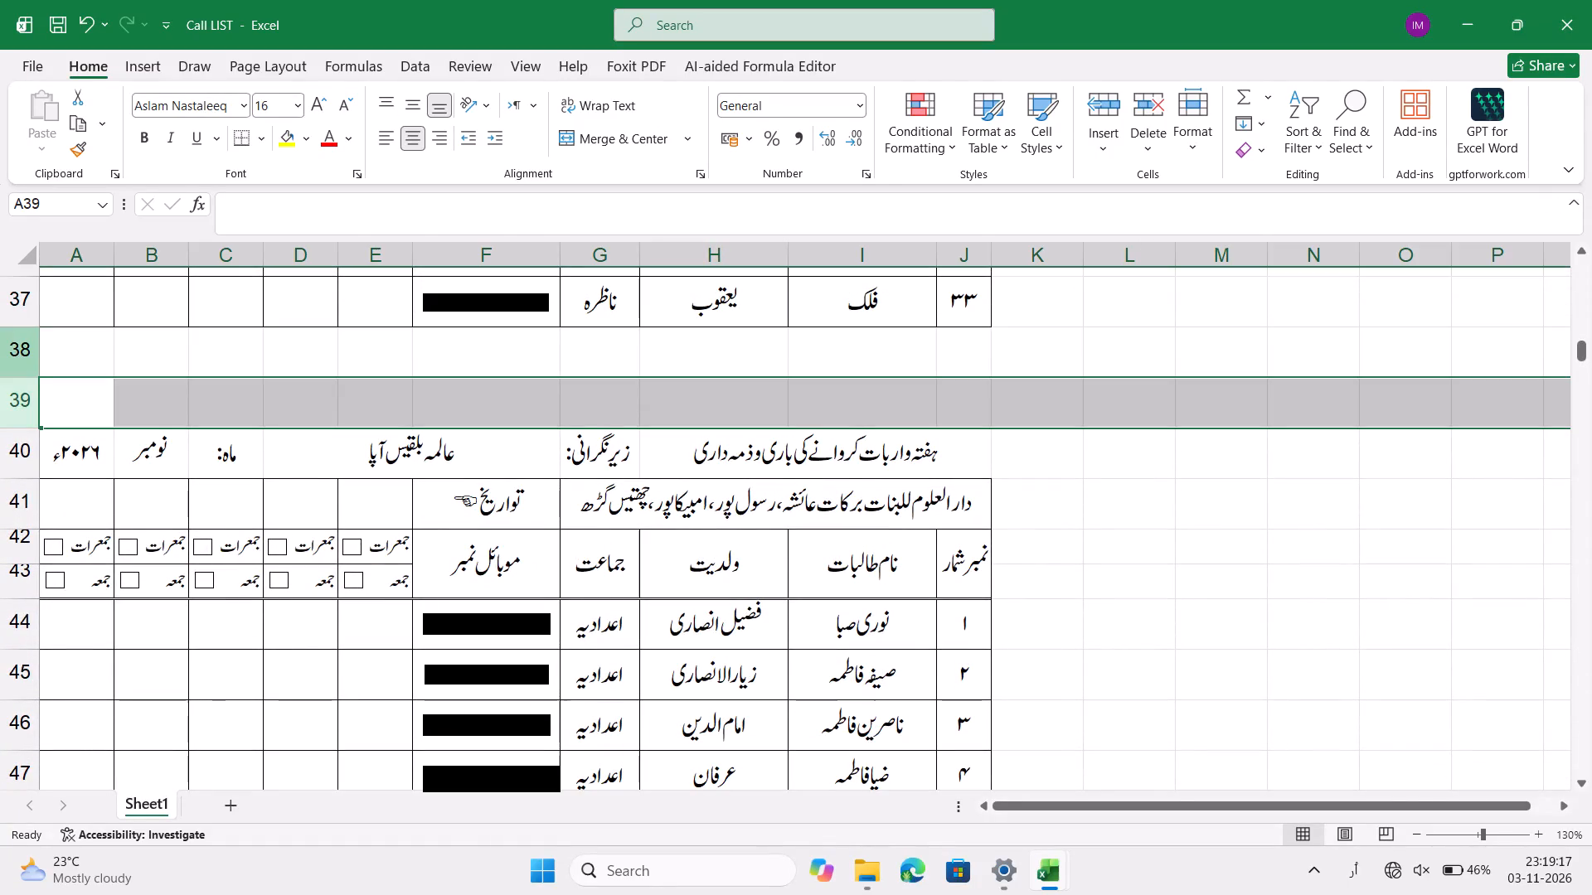
{"action": "left_click", "coordinate": [166, 358]}
{"action": "scroll", "coordinate": [166, 358], "scroll_direction": "down", "scroll_amount": 1}
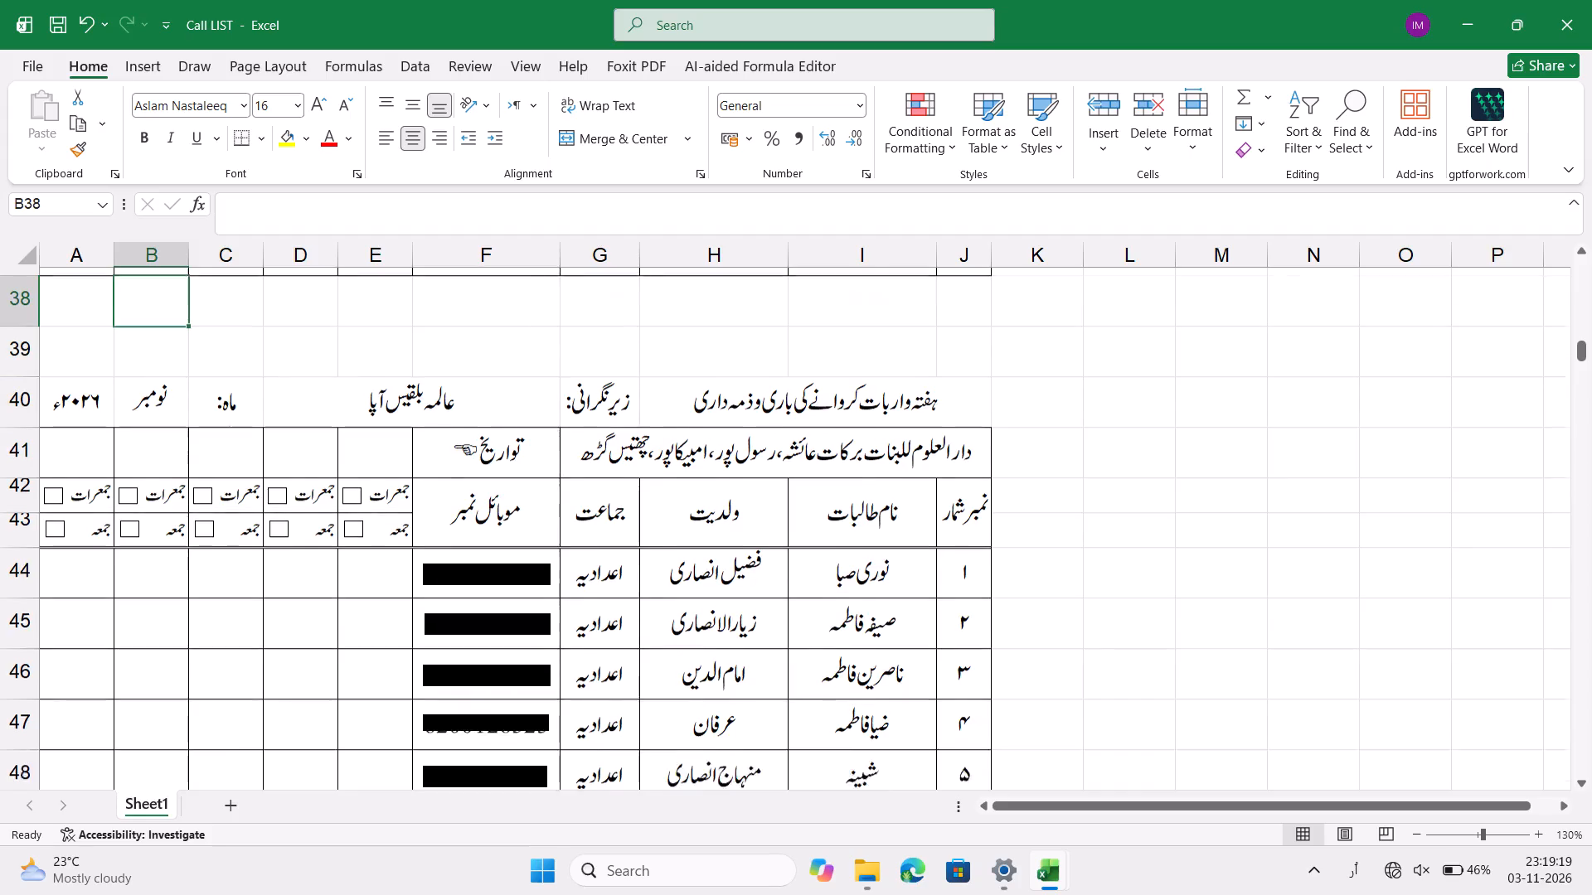
{"action": "scroll", "coordinate": [166, 358], "scroll_direction": "down", "scroll_amount": 2}
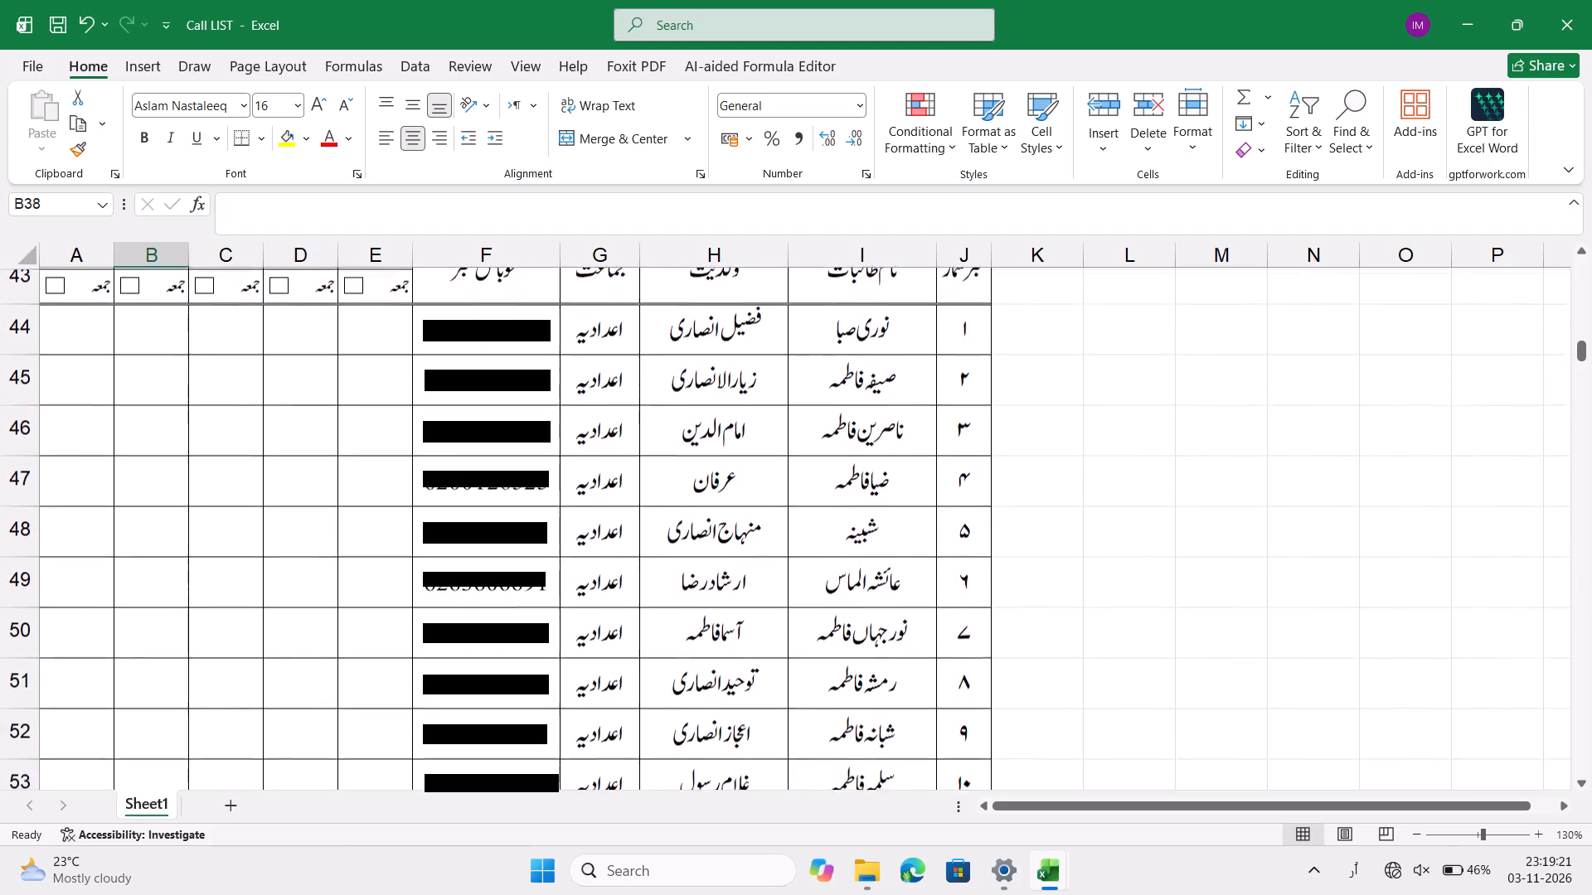
{"action": "scroll", "coordinate": [166, 358], "scroll_direction": "down", "scroll_amount": 1}
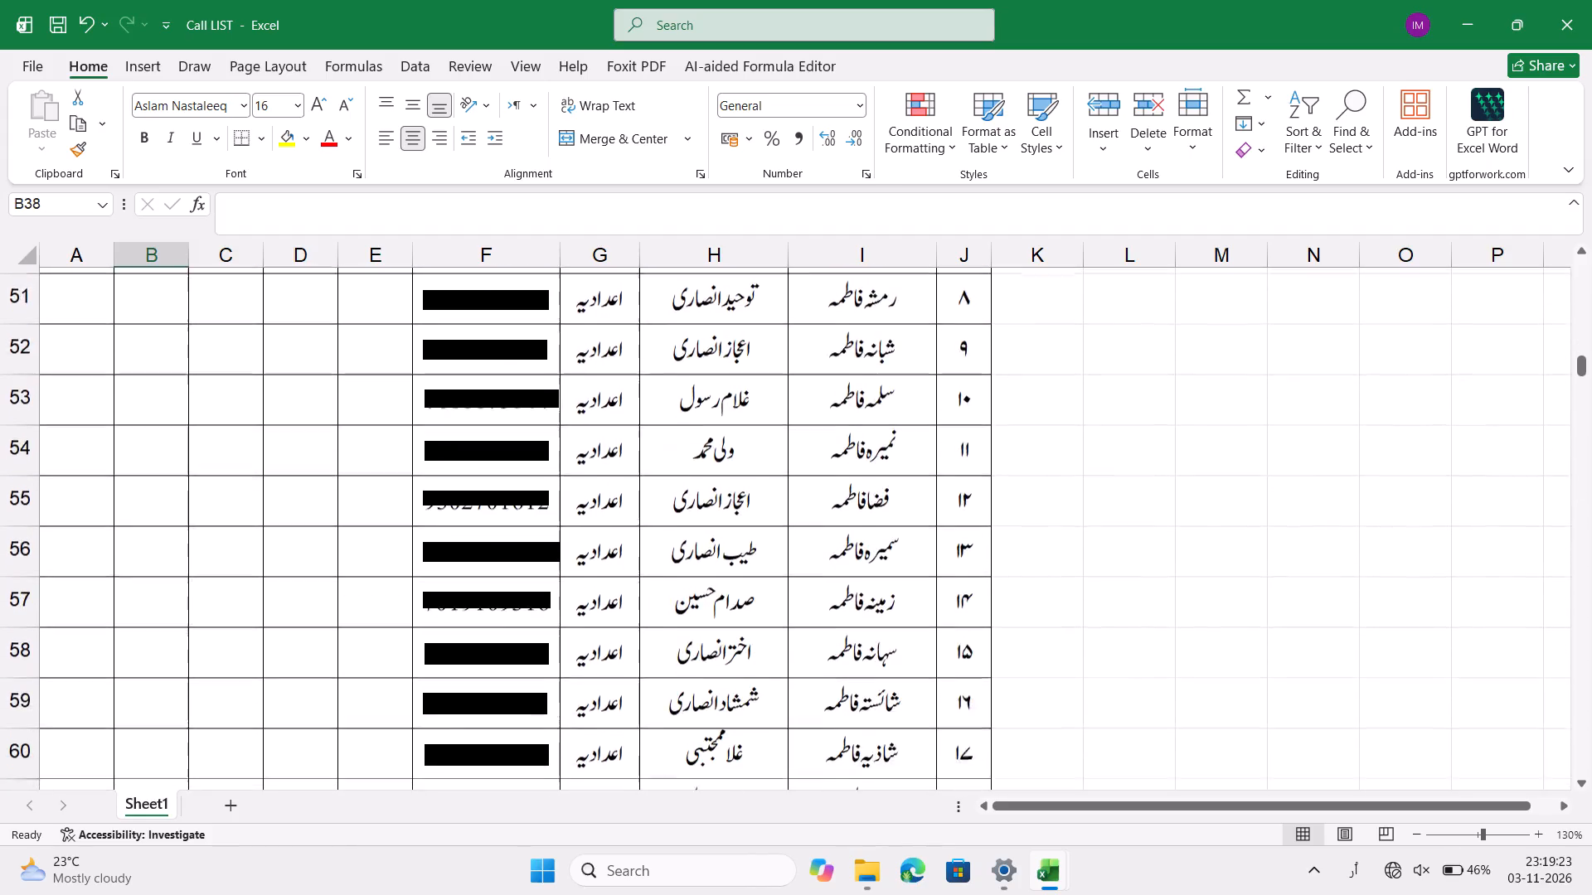
{"action": "scroll", "coordinate": [166, 358], "scroll_direction": "down", "scroll_amount": 2}
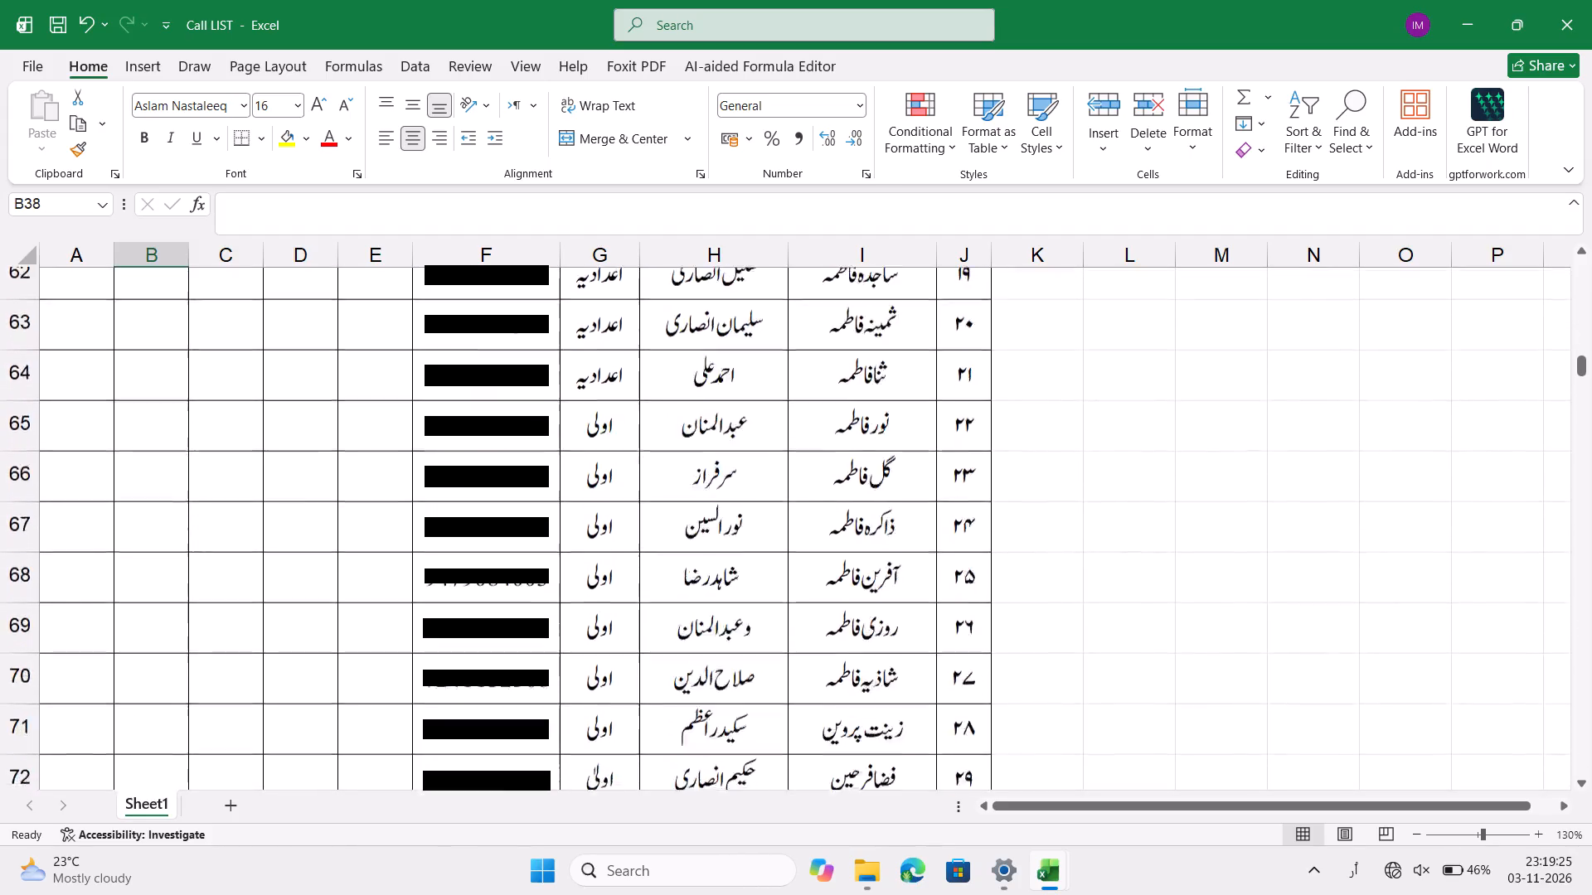
{"action": "scroll", "coordinate": [166, 358], "scroll_direction": "down", "scroll_amount": 1}
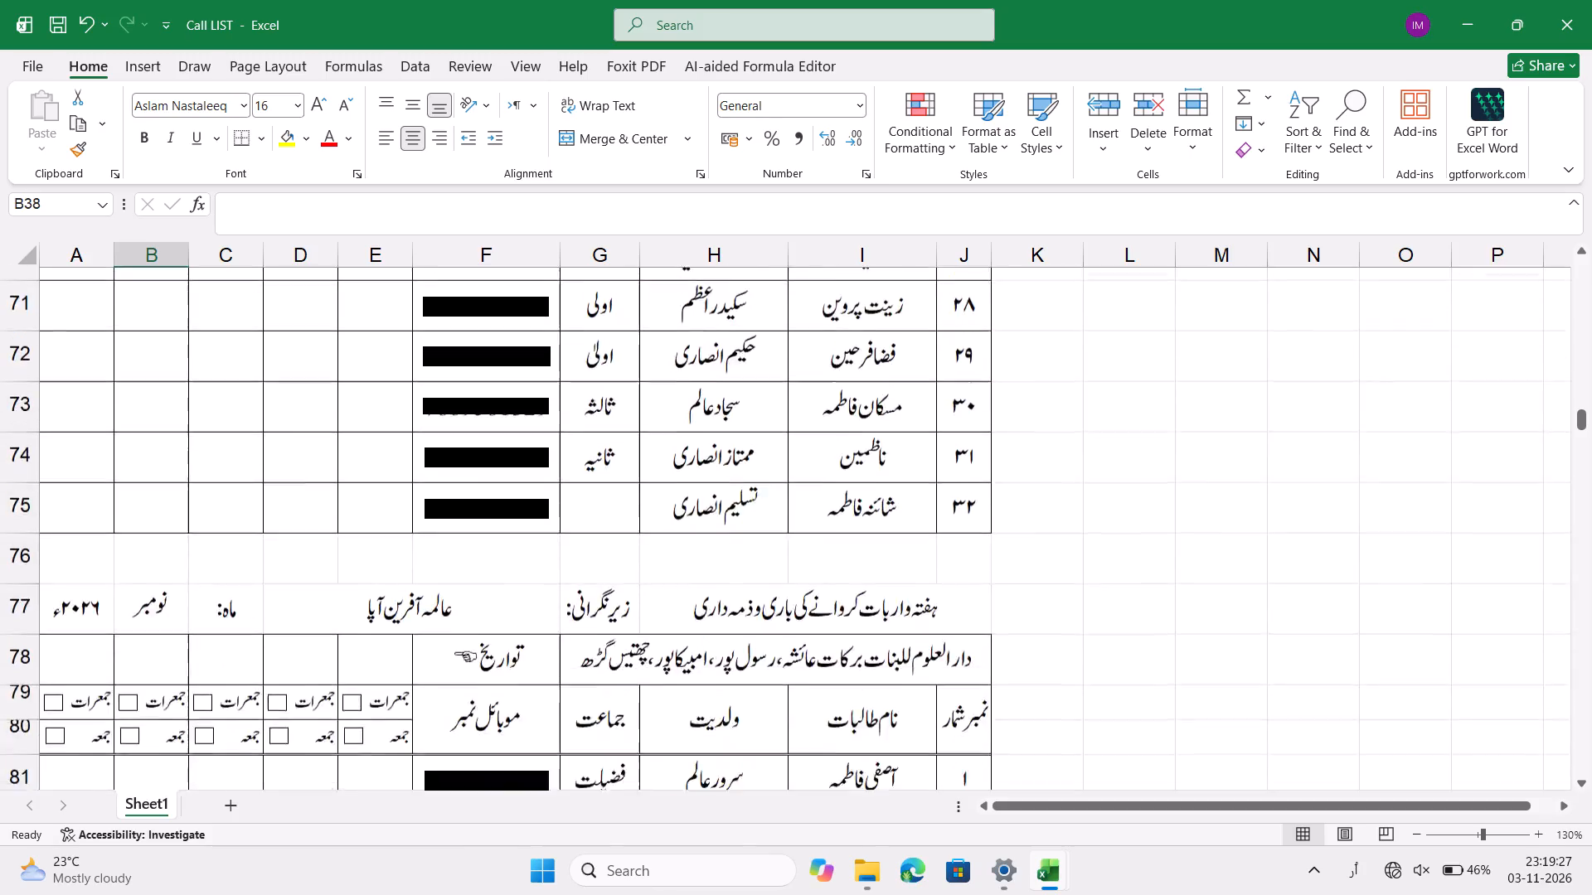
{"action": "scroll", "coordinate": [166, 358], "scroll_direction": "up", "scroll_amount": 1}
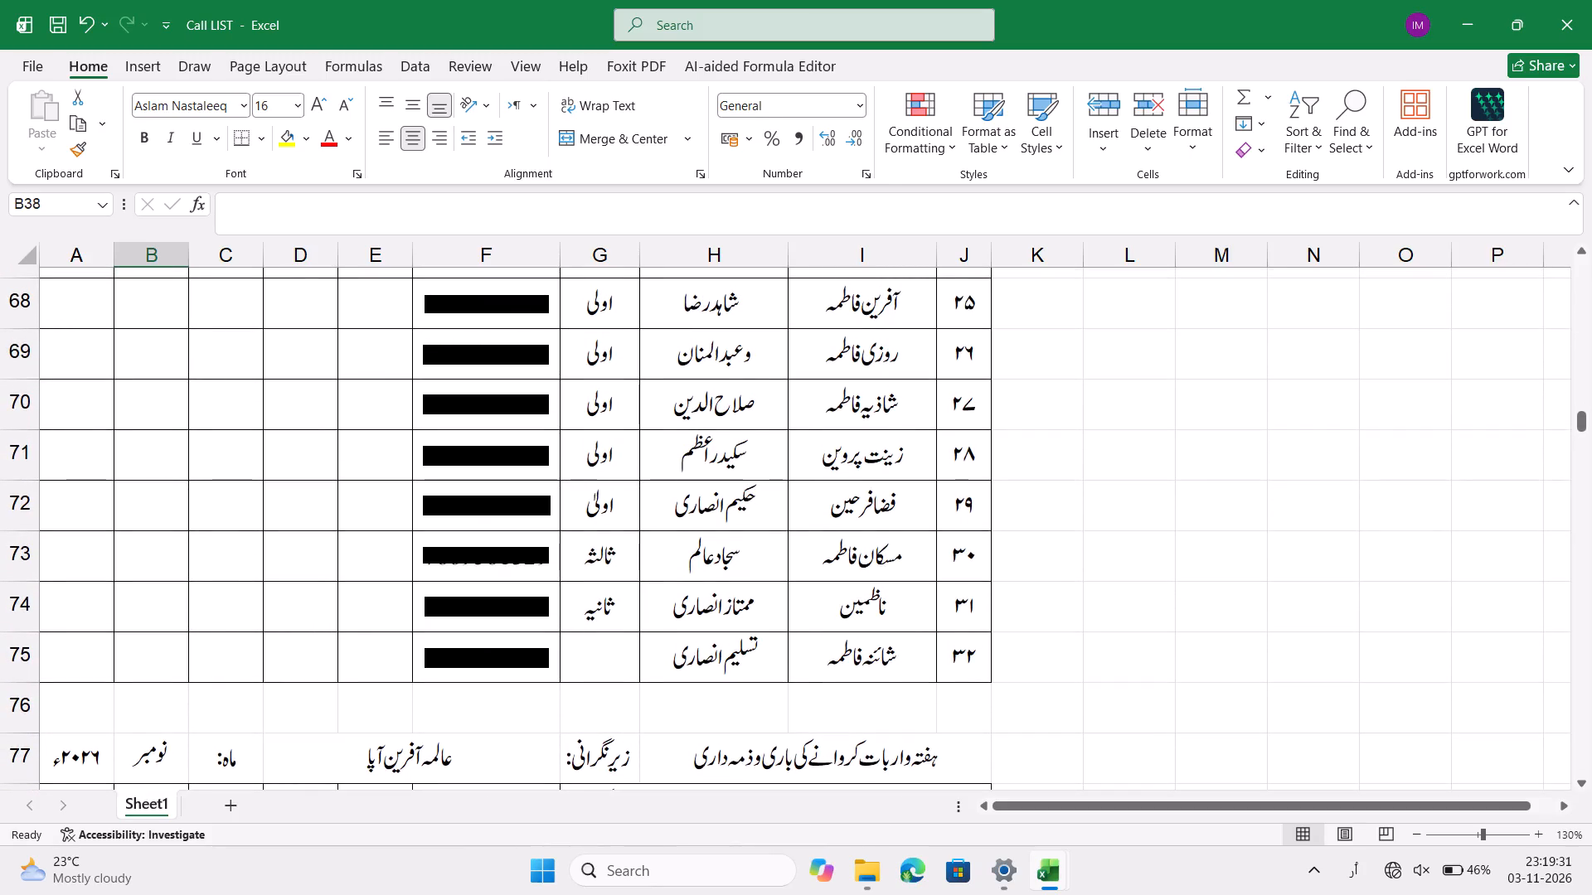
{"action": "scroll", "coordinate": [189, 641], "scroll_direction": "up", "scroll_amount": 6}
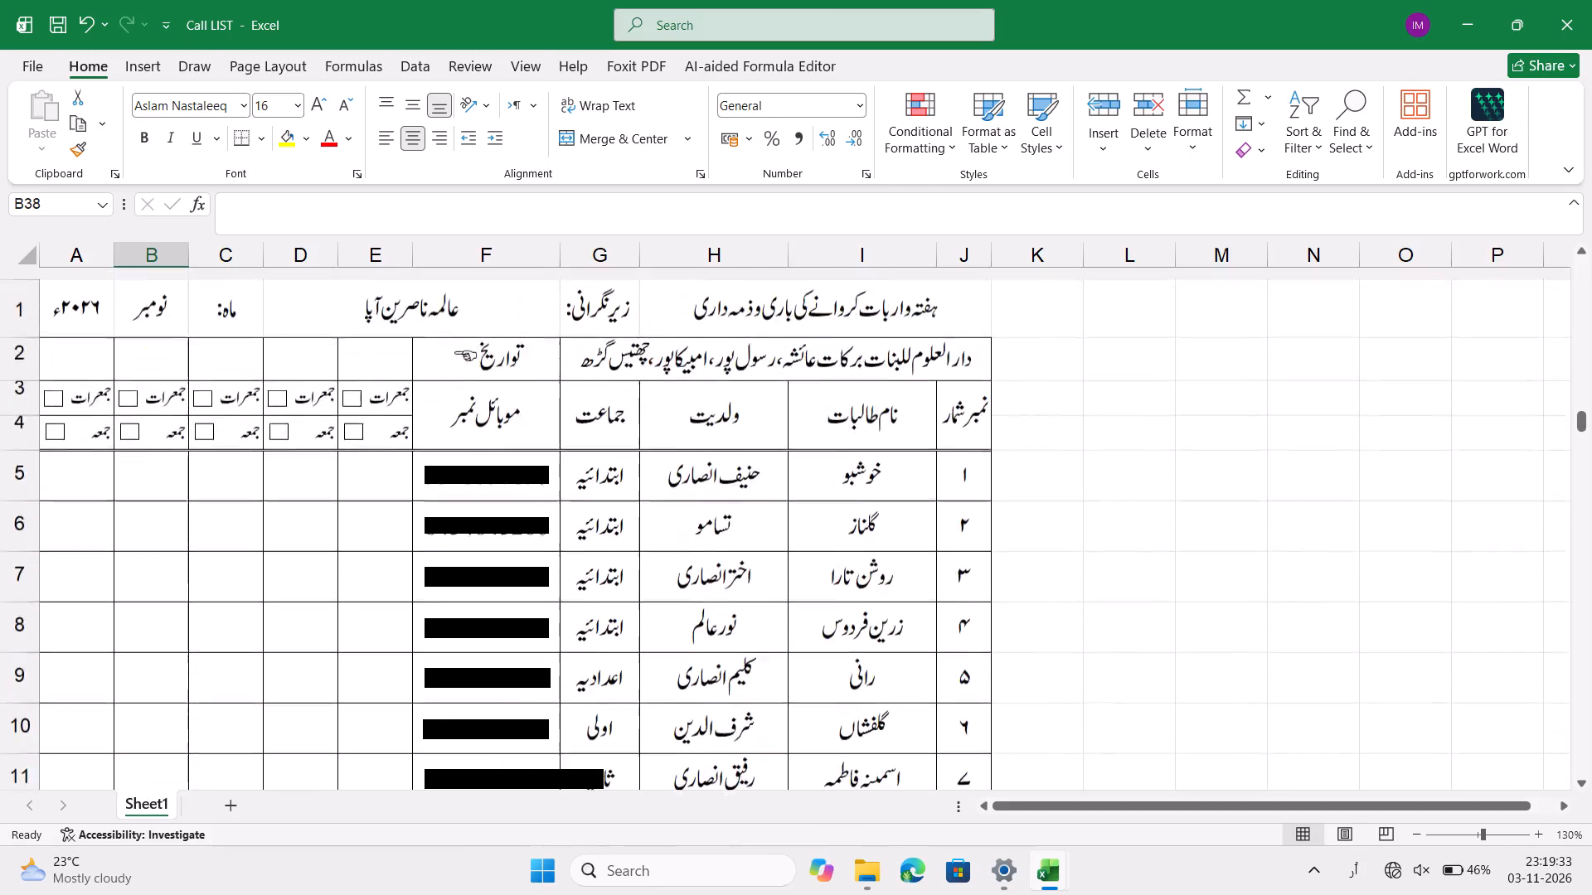
{"action": "scroll", "coordinate": [189, 641], "scroll_direction": "up", "scroll_amount": 6}
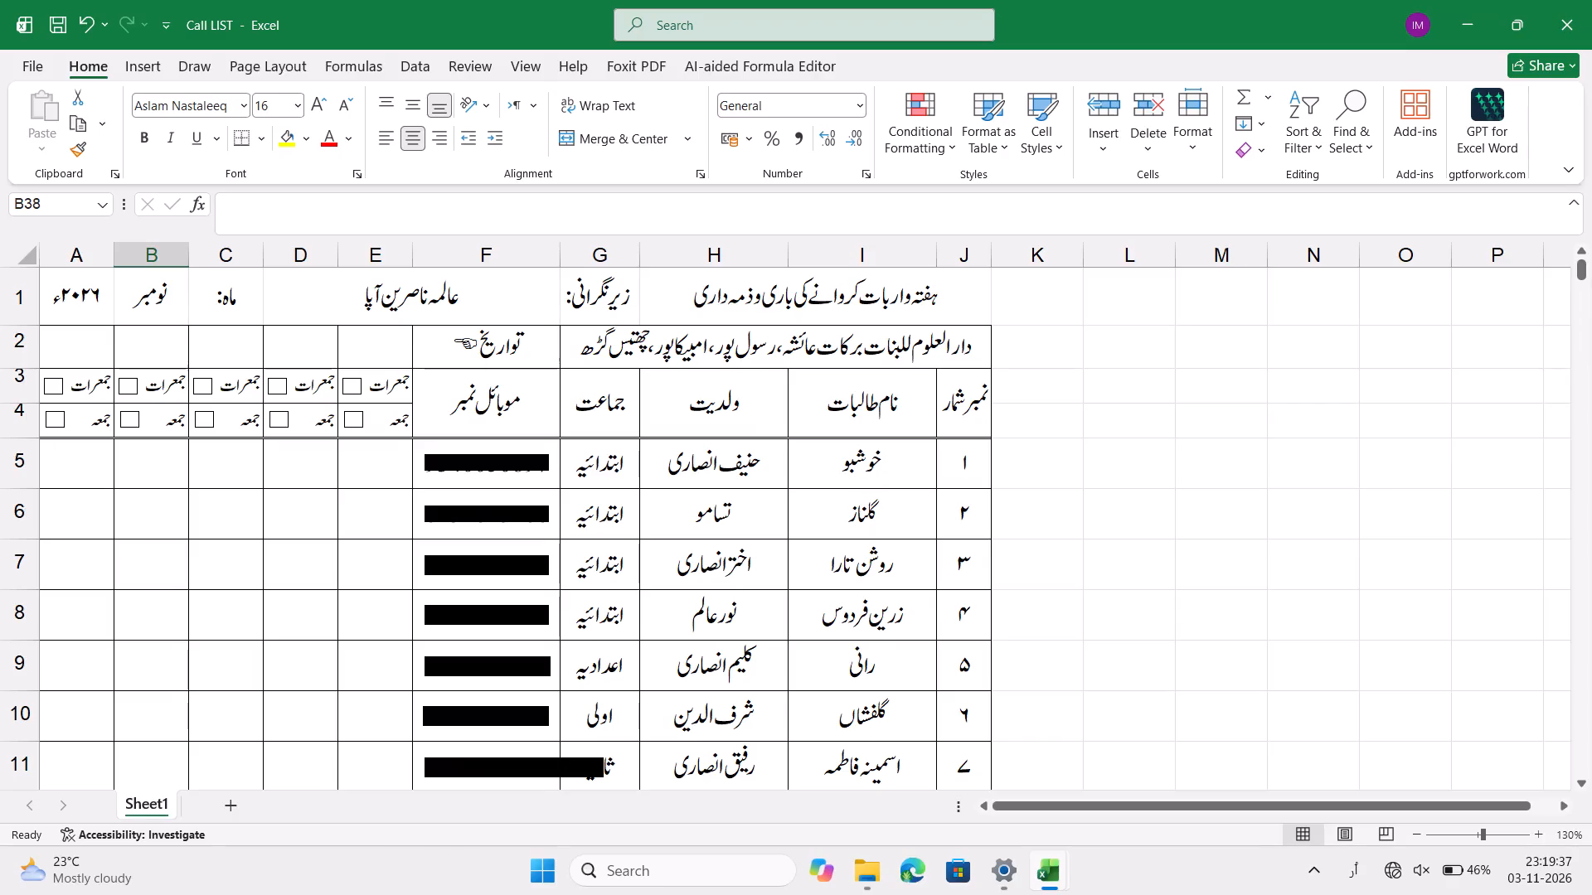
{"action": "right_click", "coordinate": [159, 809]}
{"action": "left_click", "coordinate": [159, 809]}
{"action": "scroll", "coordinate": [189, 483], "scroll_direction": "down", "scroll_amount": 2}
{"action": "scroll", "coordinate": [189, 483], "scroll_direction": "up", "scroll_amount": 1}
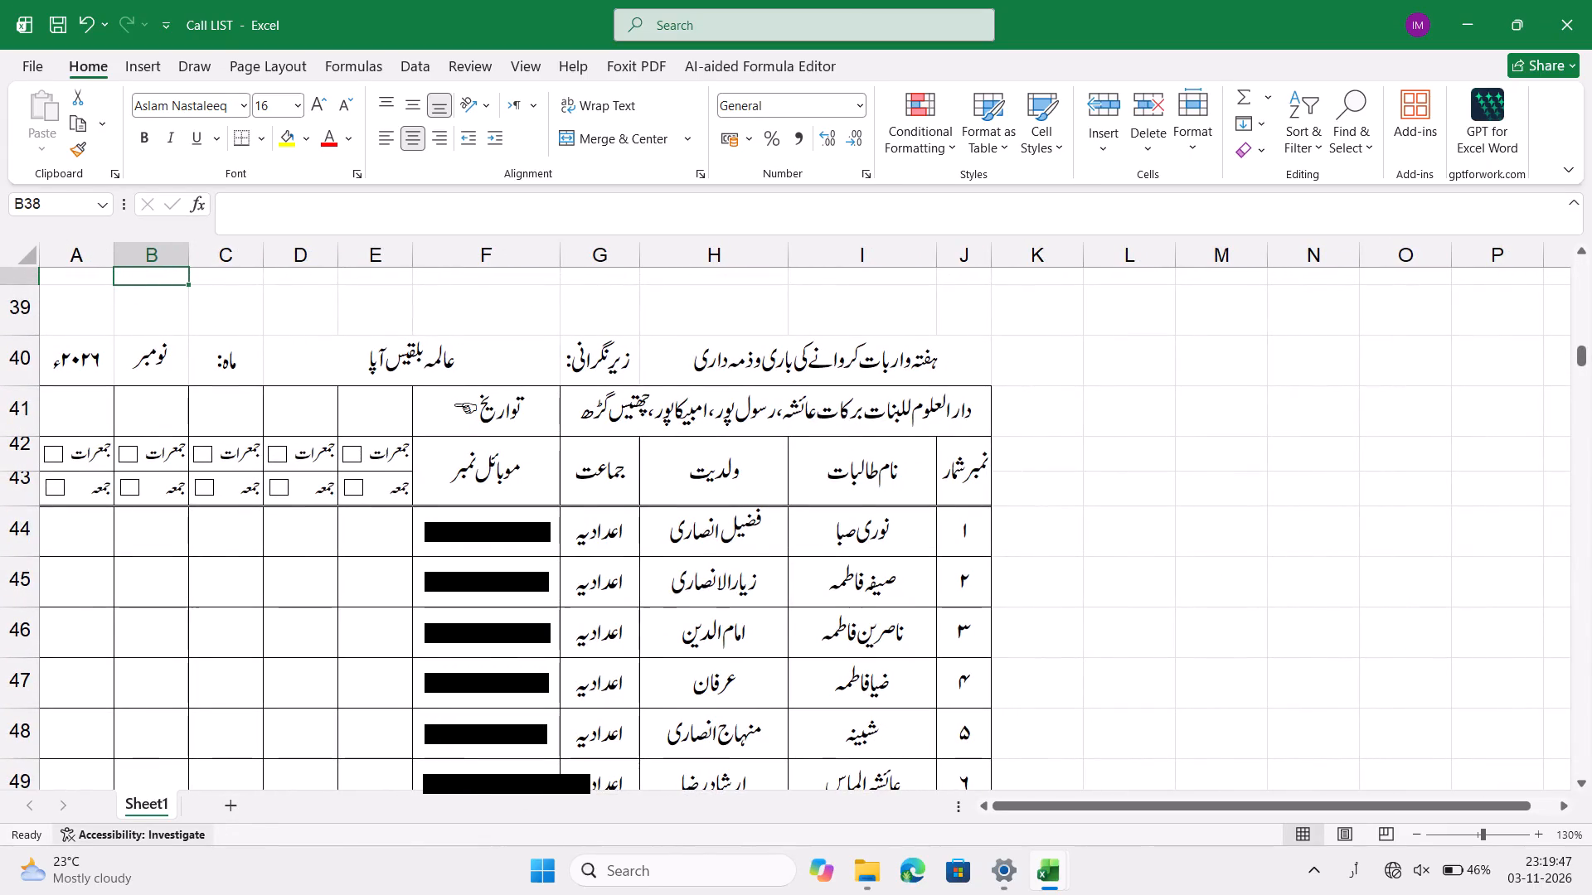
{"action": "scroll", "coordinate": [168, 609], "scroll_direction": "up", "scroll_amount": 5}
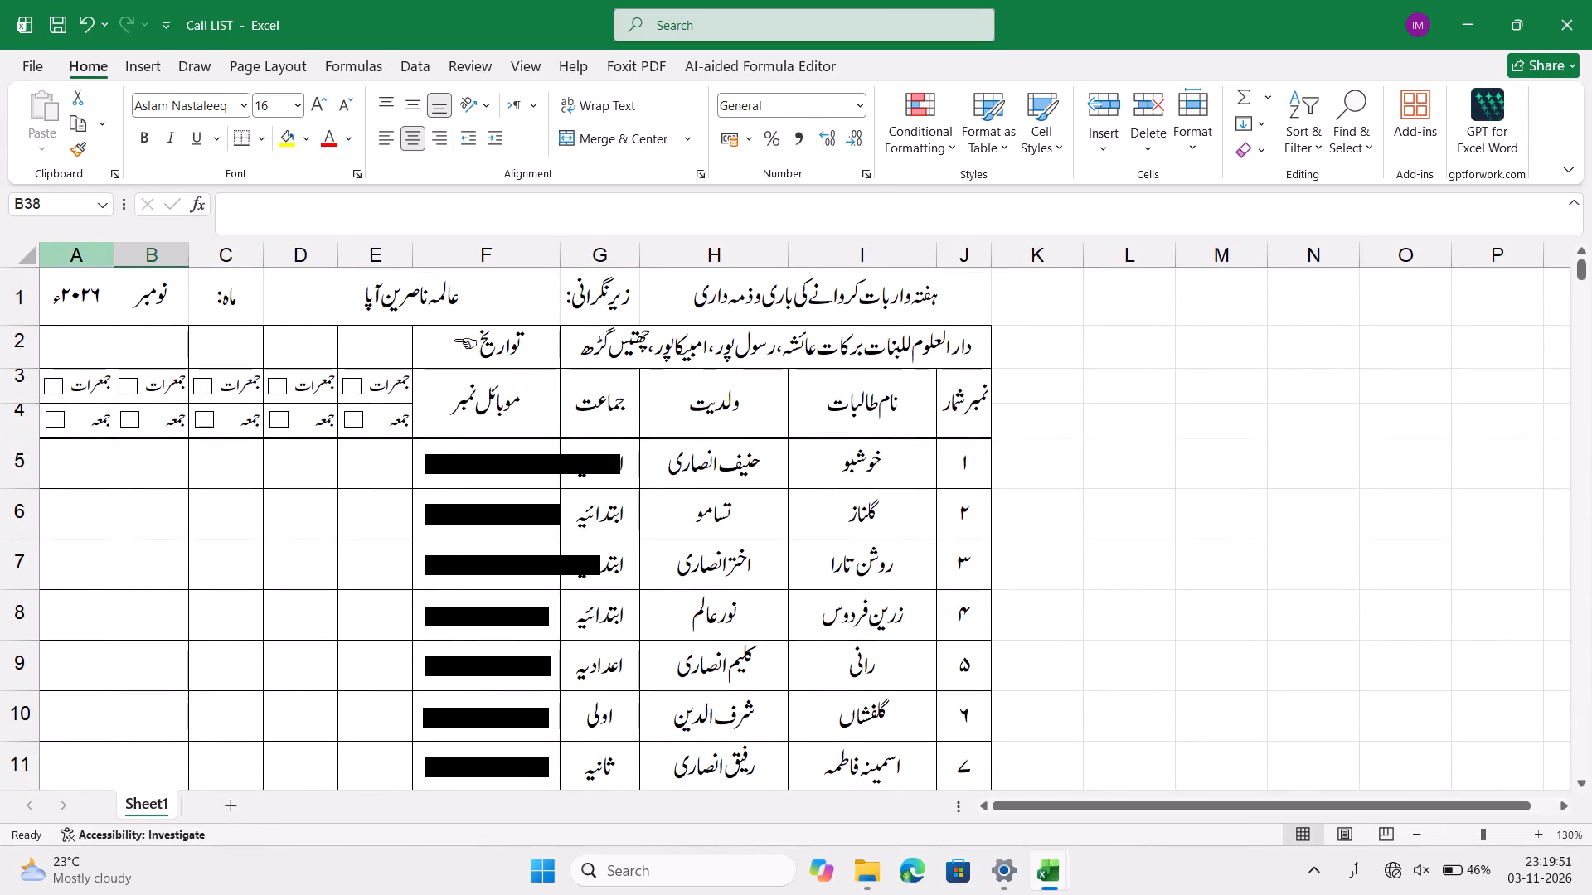
Add a new worksheet and paste only the column widths of Sheet1's columns A to J onto its columns A to J.
{"action": "left_click_drag", "start_coordinate": [66, 249], "coordinate": [975, 244]}
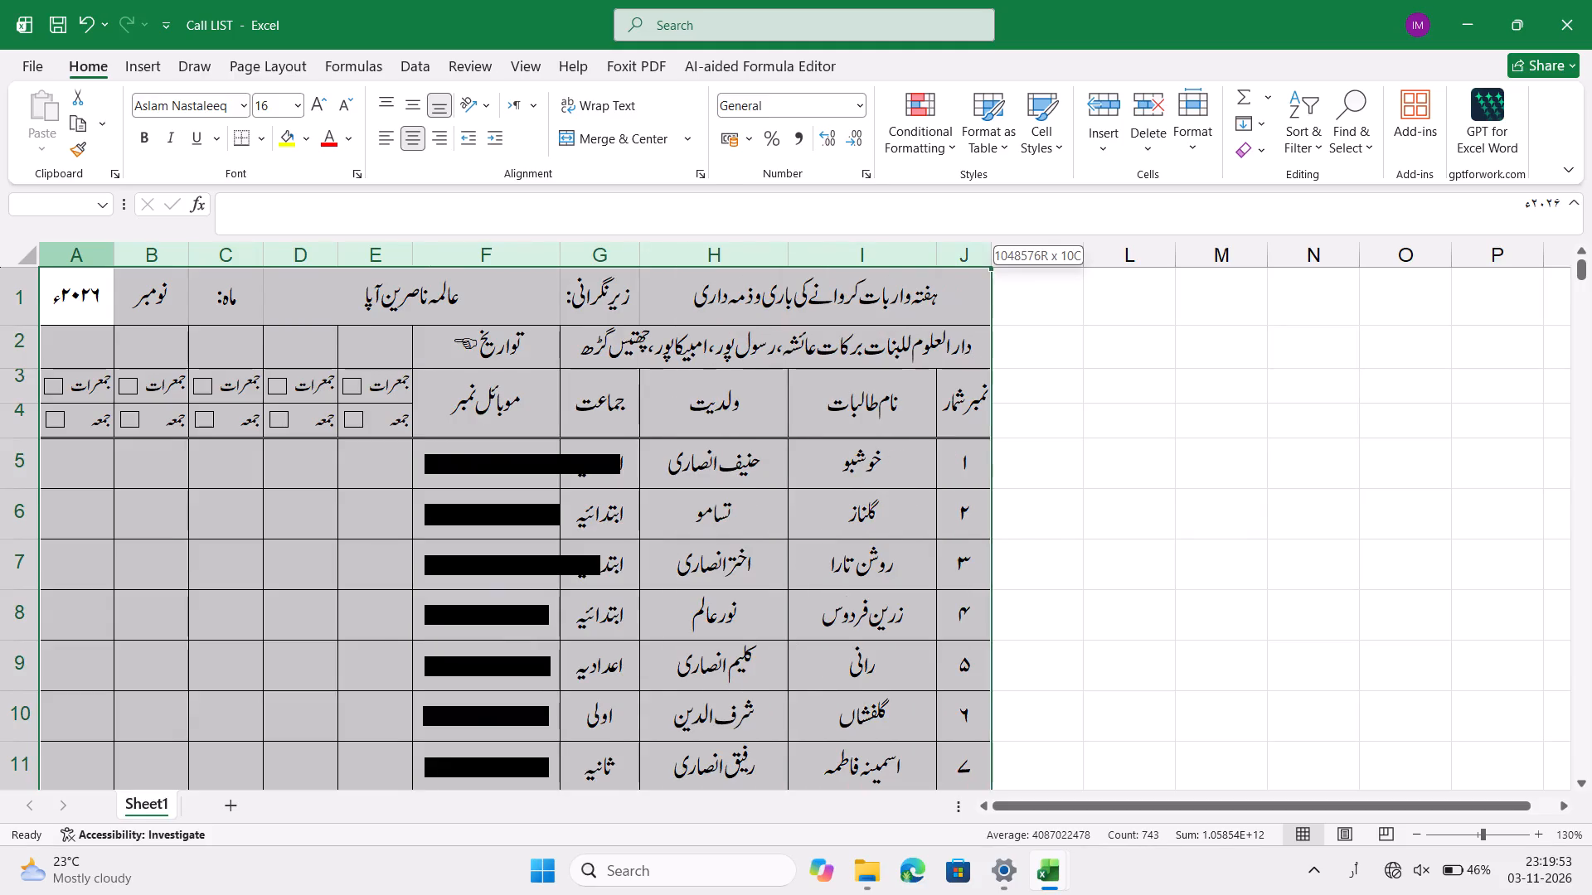
{"action": "left_click_drag", "start_coordinate": [975, 244], "coordinate": [973, 244]}
{"action": "key", "text": "ctrl+c"}
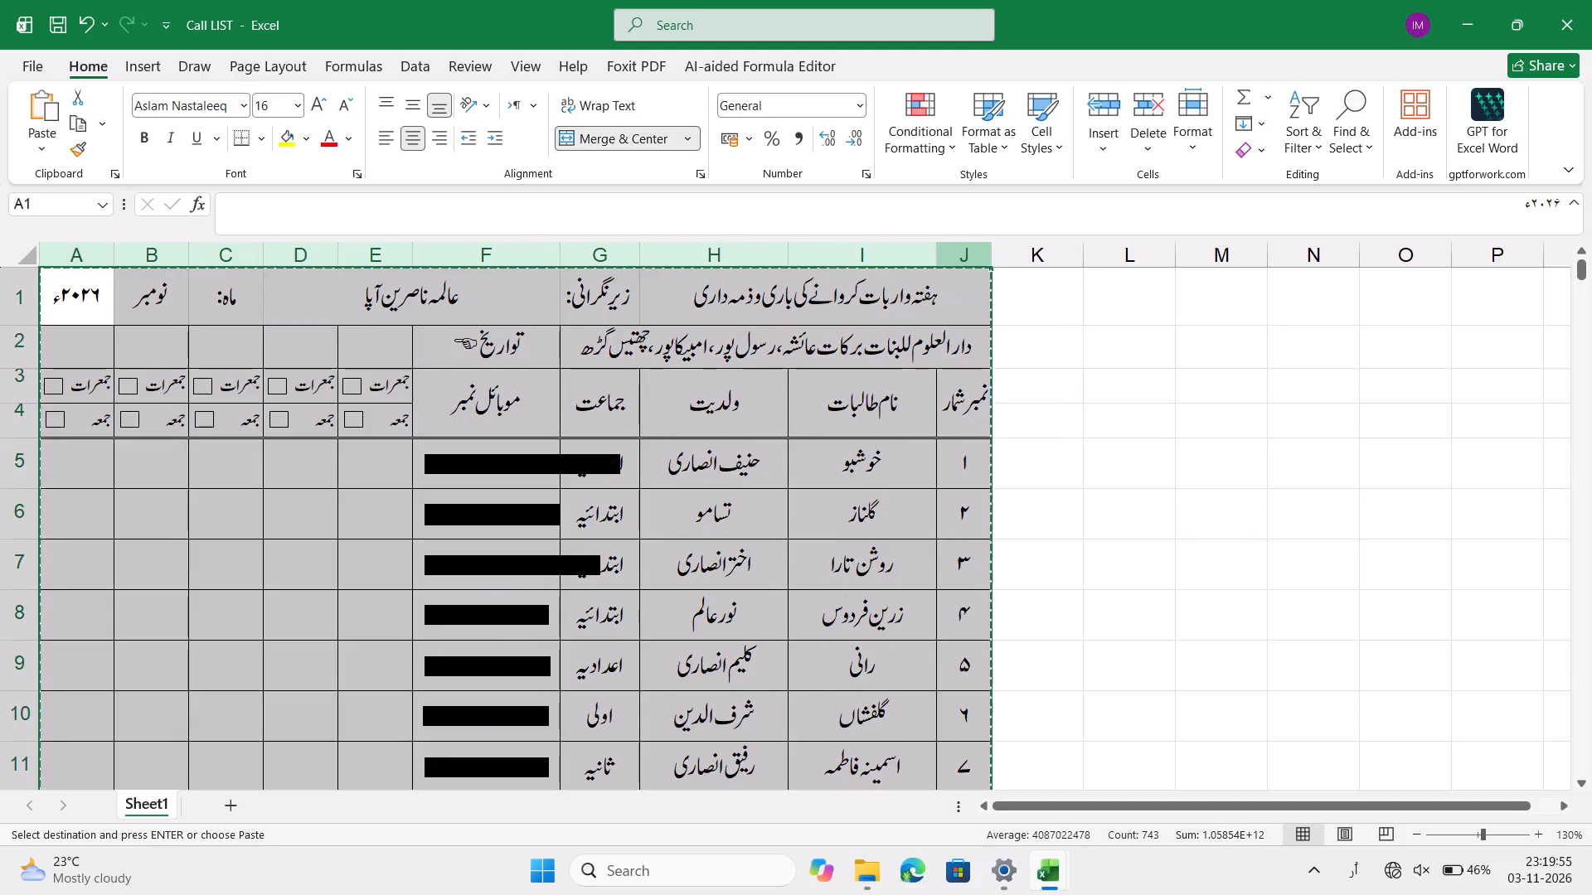
{"action": "left_click", "coordinate": [229, 812]}
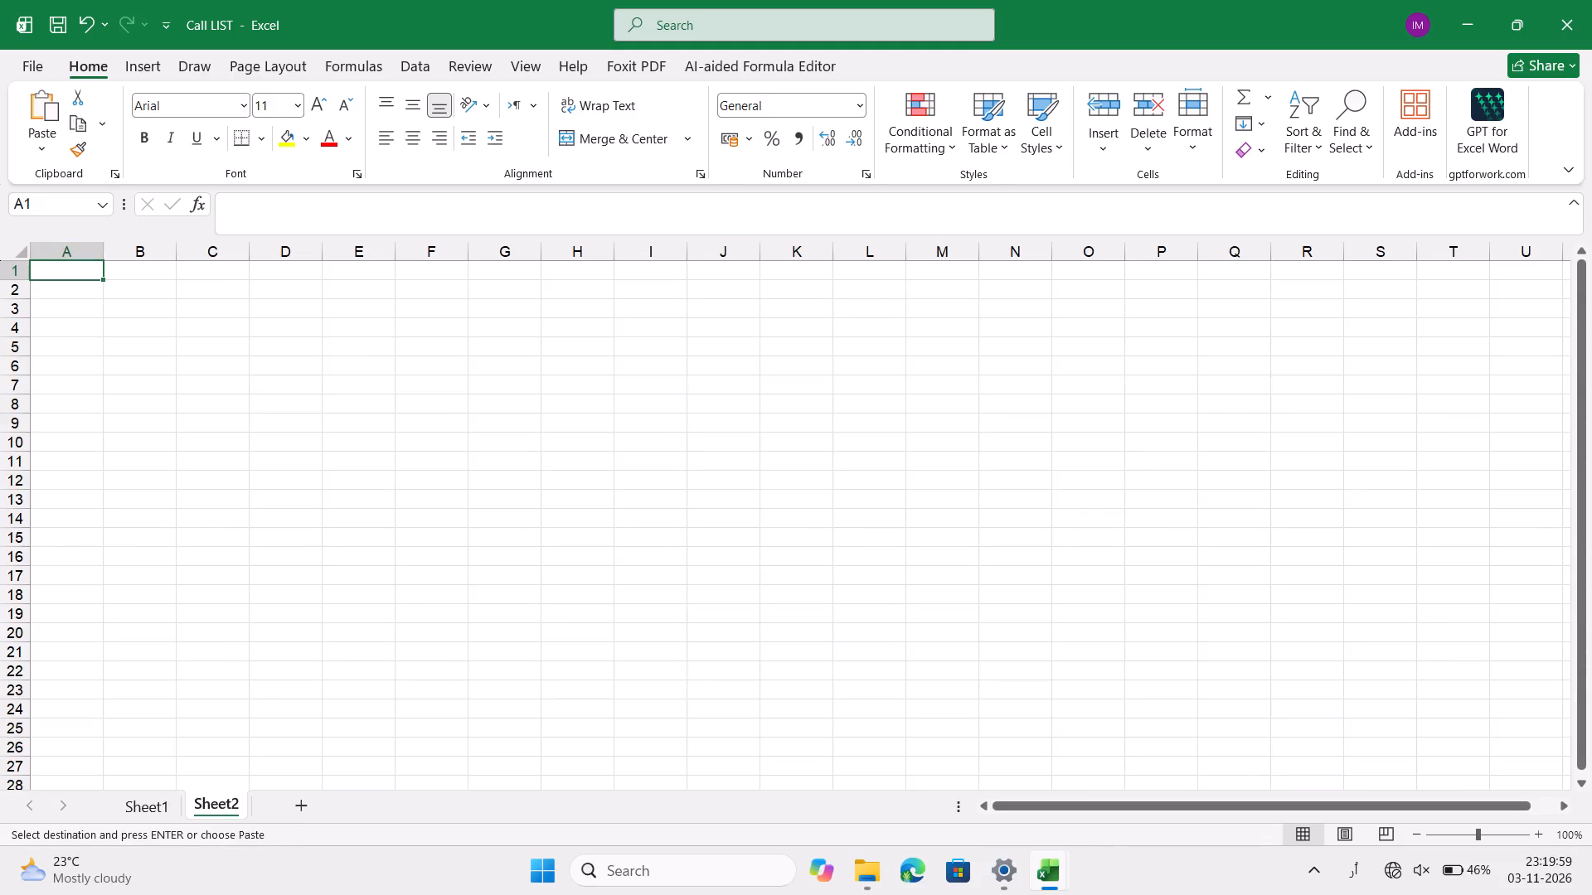
{"action": "left_click", "coordinate": [163, 800]}
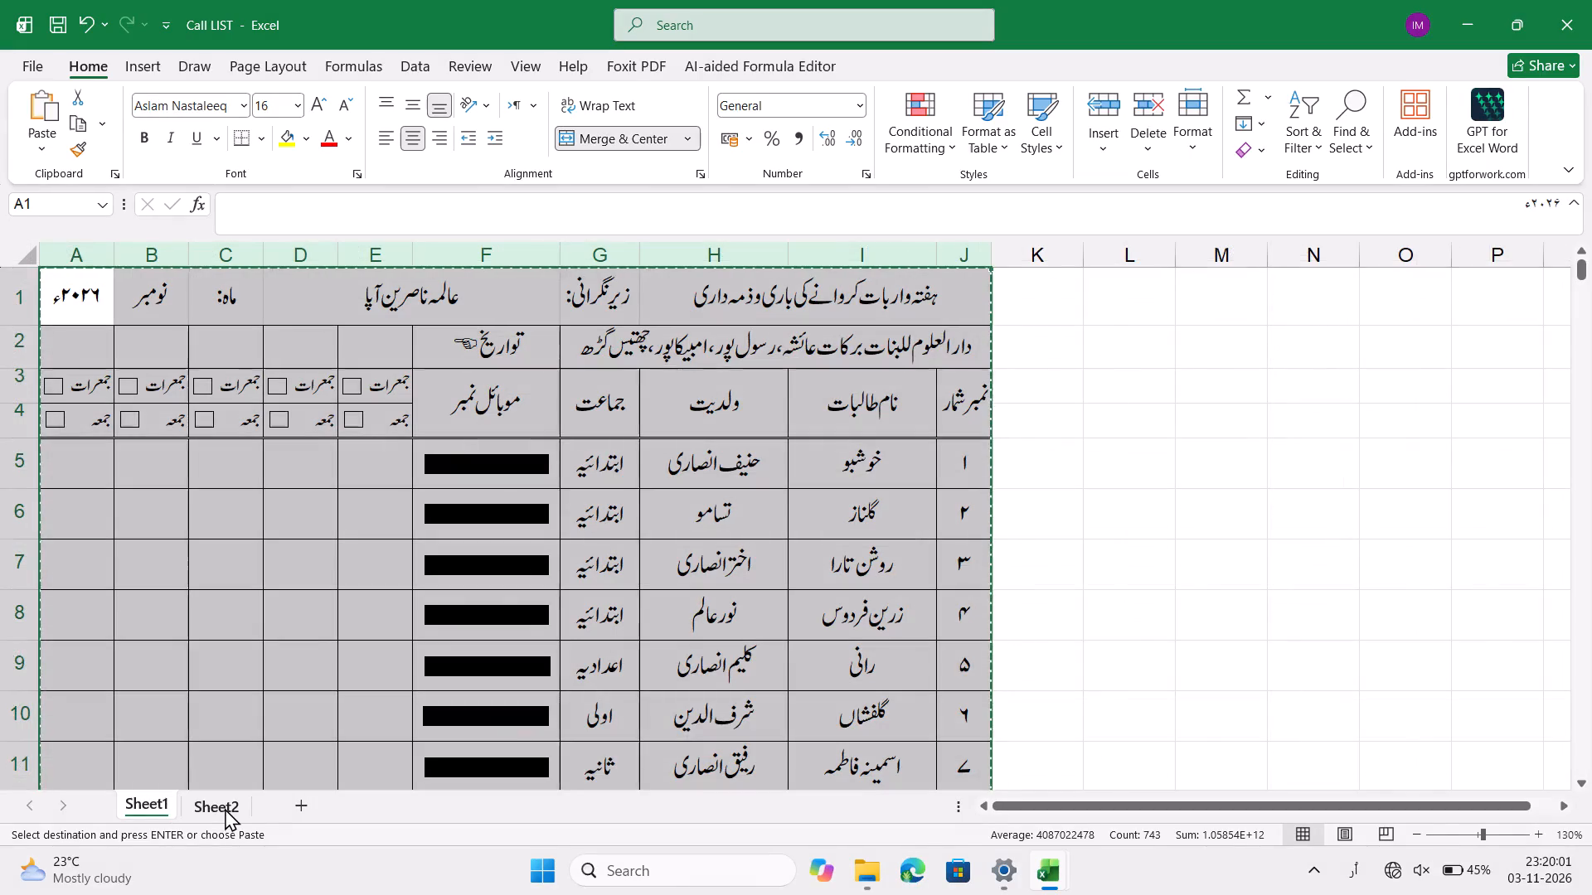
{"action": "left_click", "coordinate": [229, 807]}
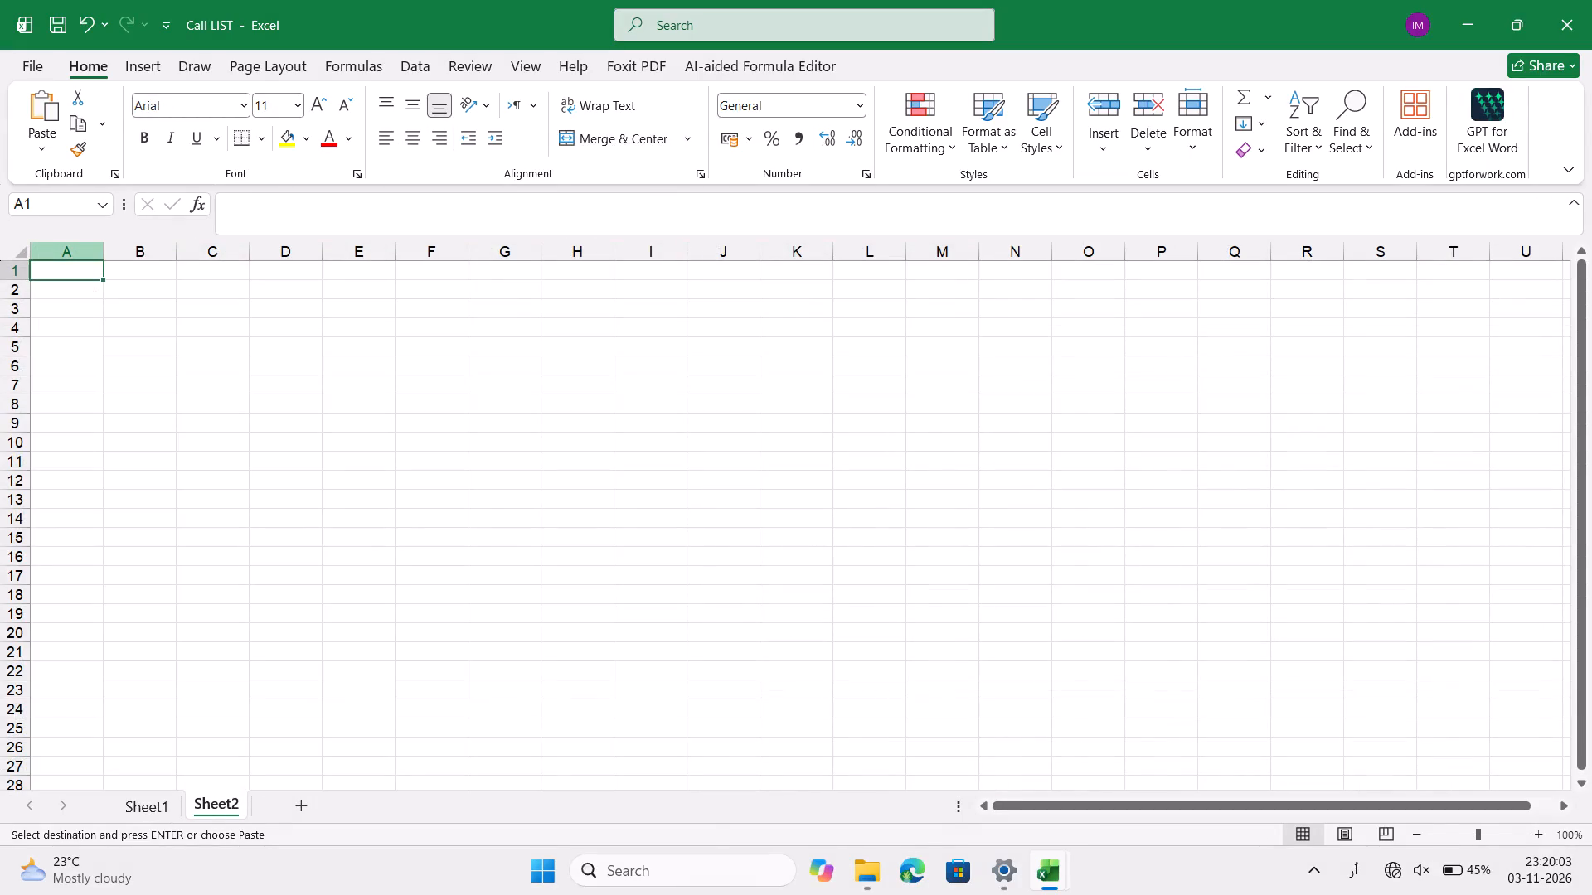
{"action": "left_click_drag", "start_coordinate": [81, 259], "coordinate": [681, 252]}
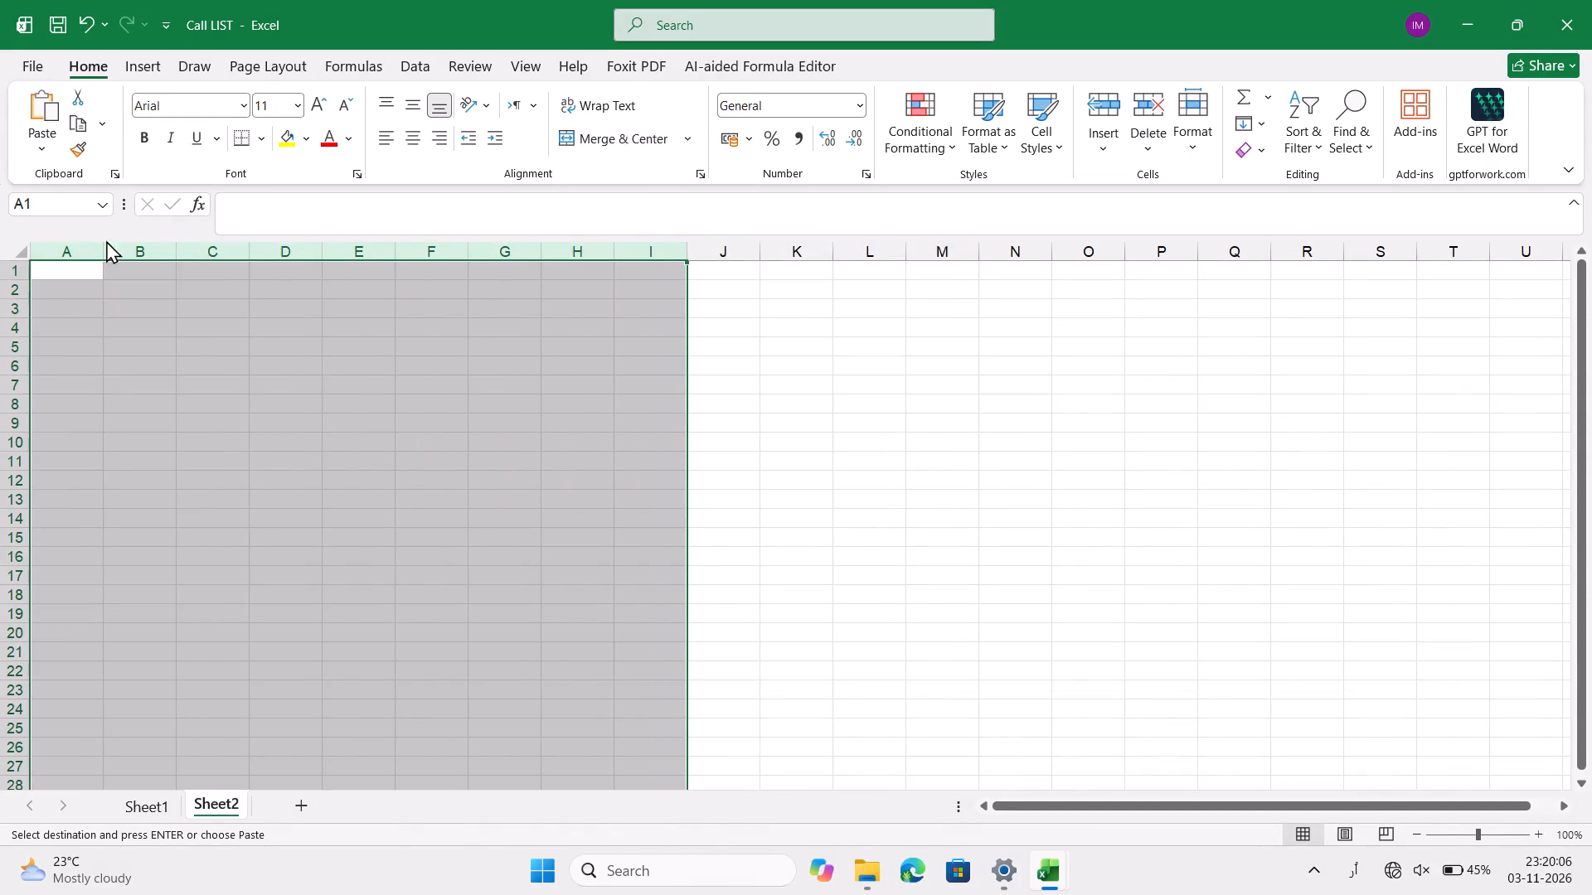
{"action": "left_click_drag", "start_coordinate": [82, 244], "coordinate": [724, 257]}
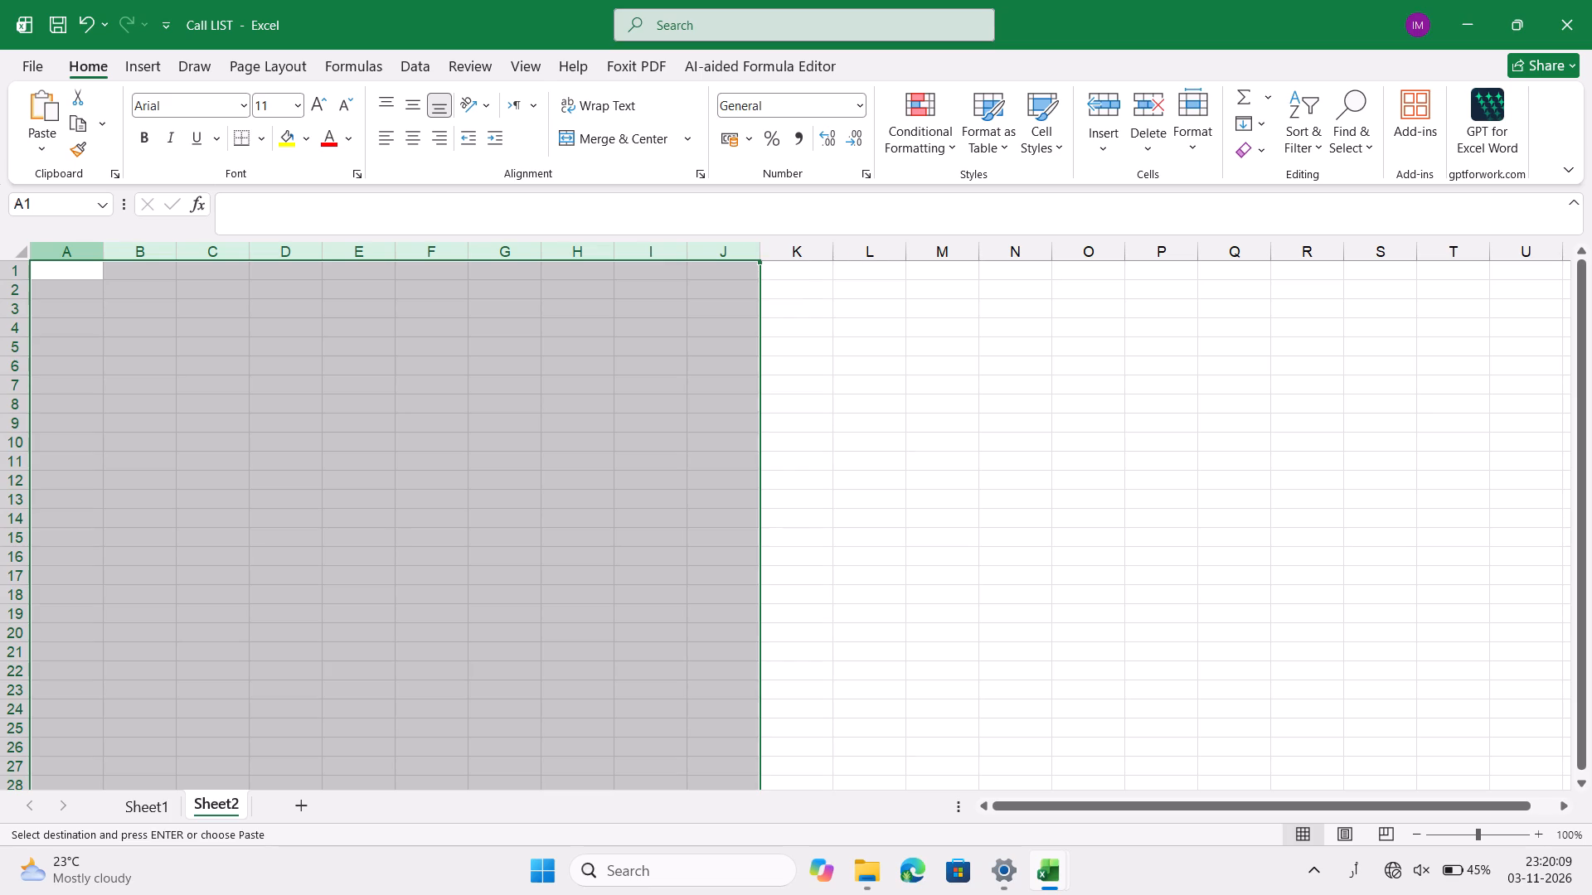
{"action": "left_click", "coordinate": [35, 162]}
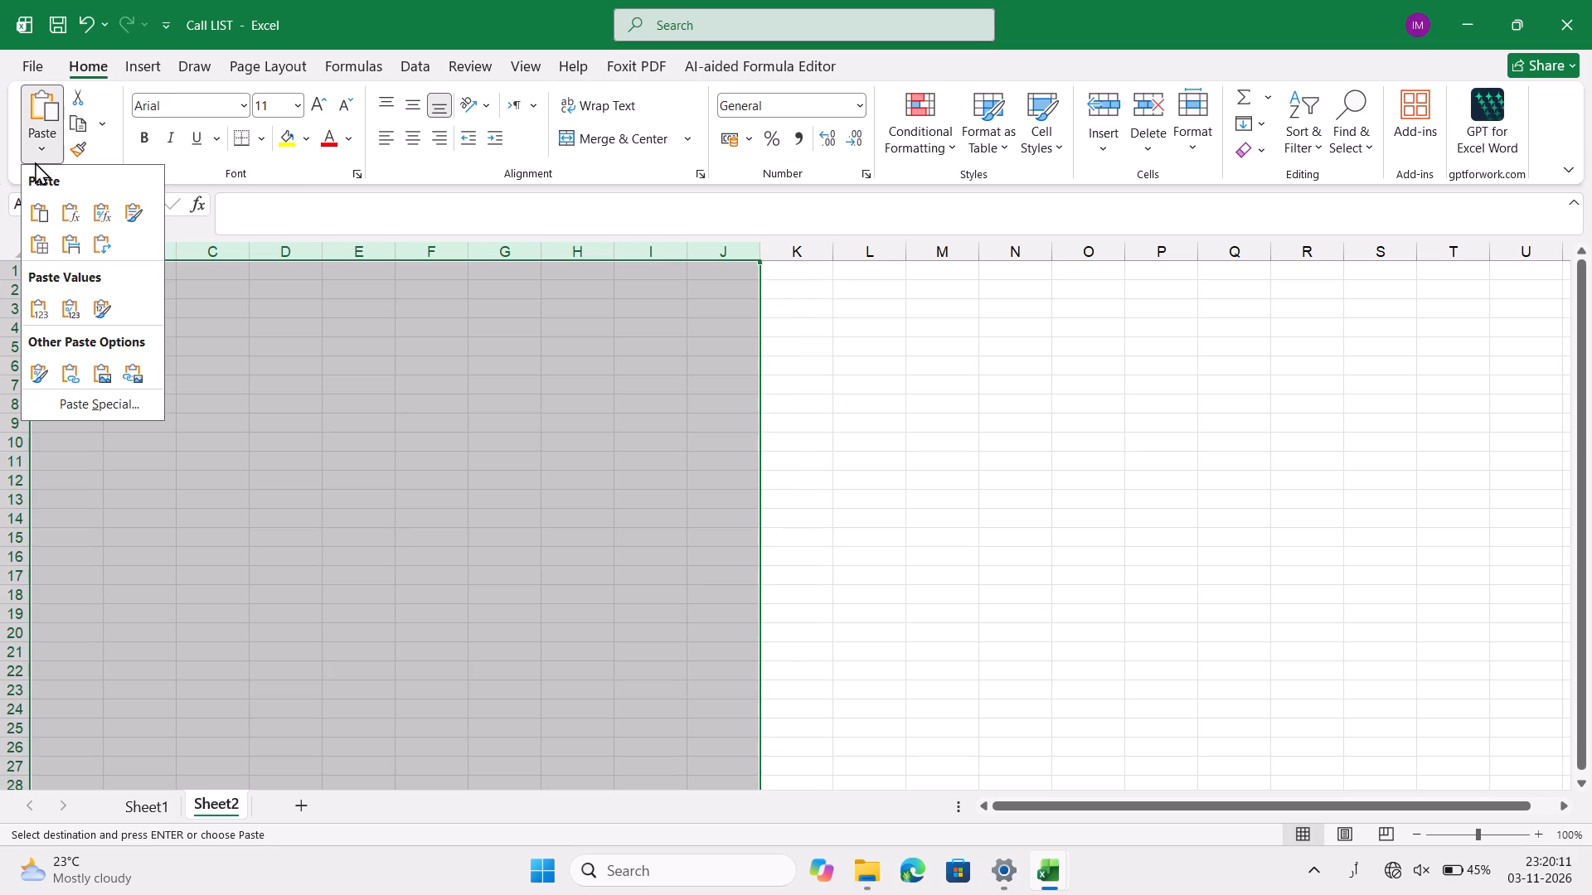
{"action": "left_click", "coordinate": [107, 400]}
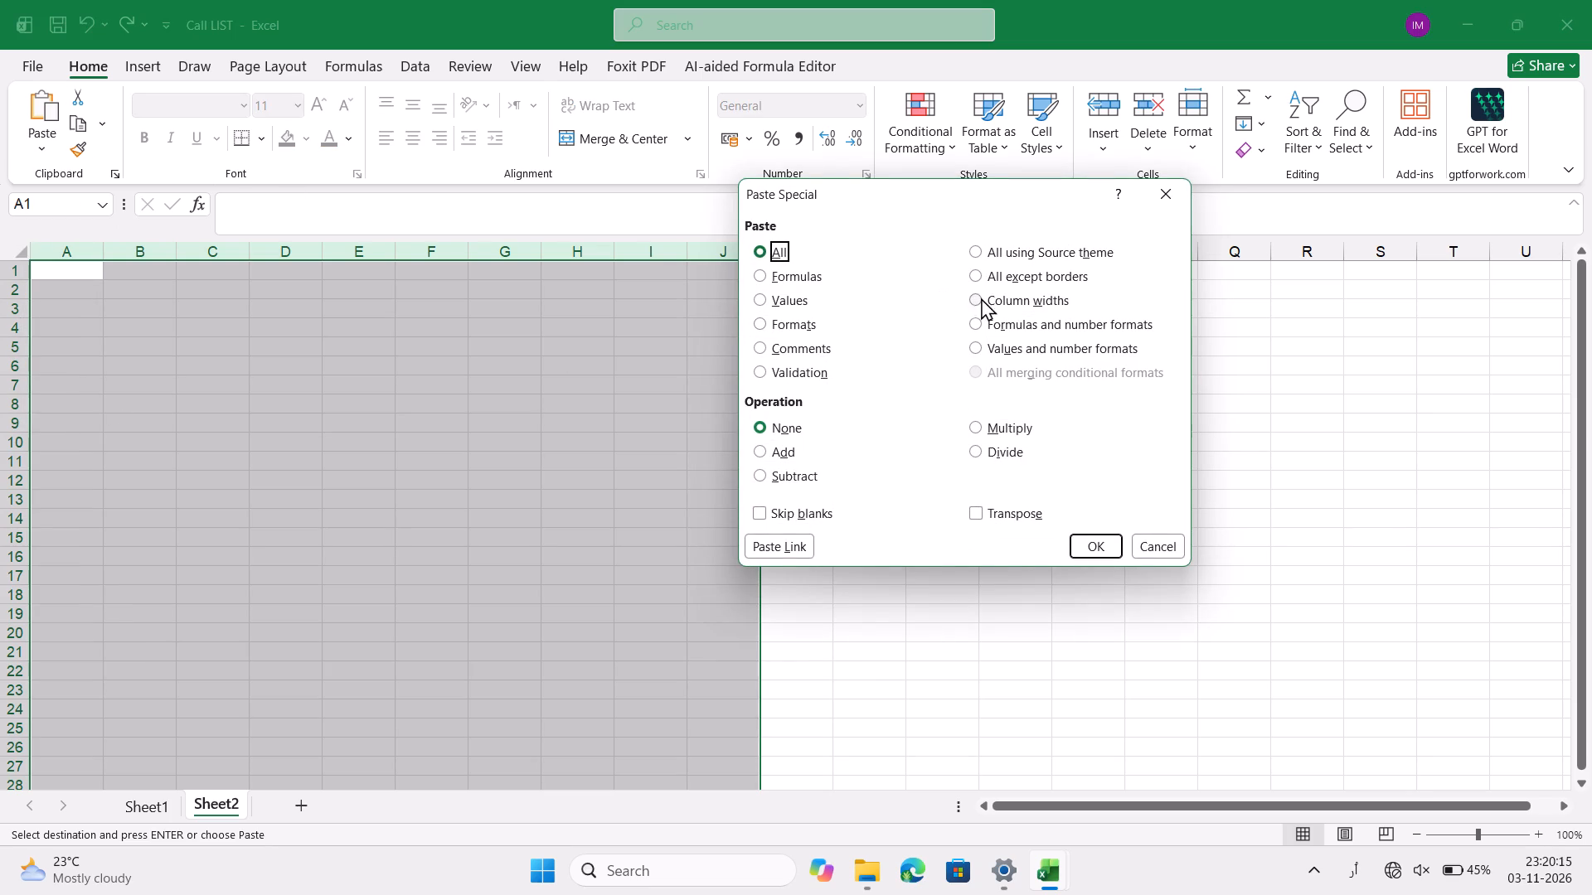
{"action": "left_click", "coordinate": [982, 299]}
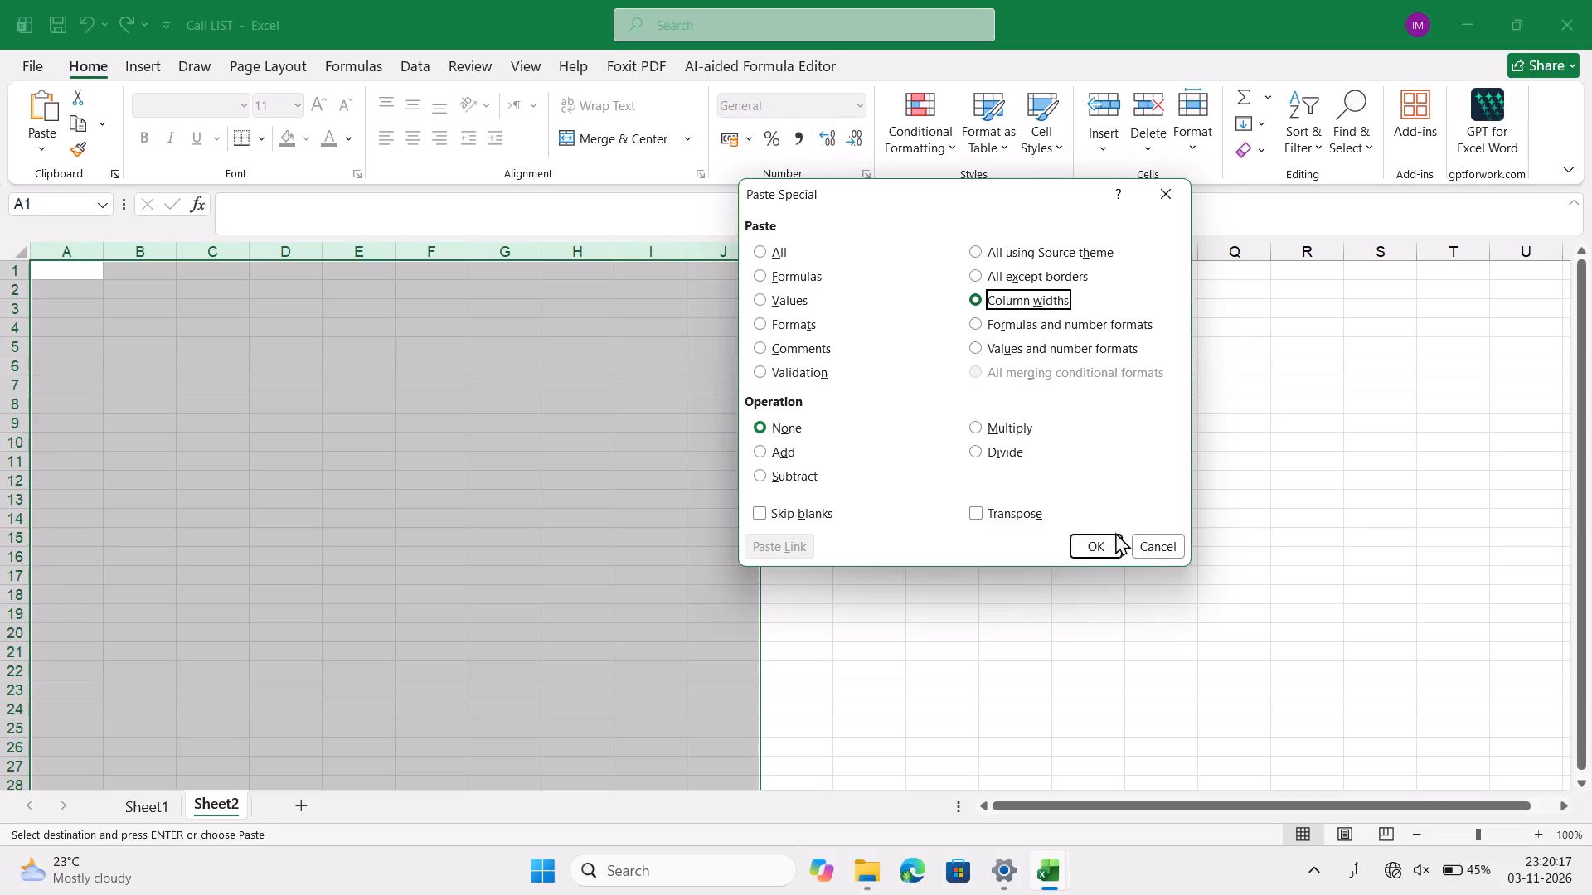
{"action": "left_click", "coordinate": [1109, 544]}
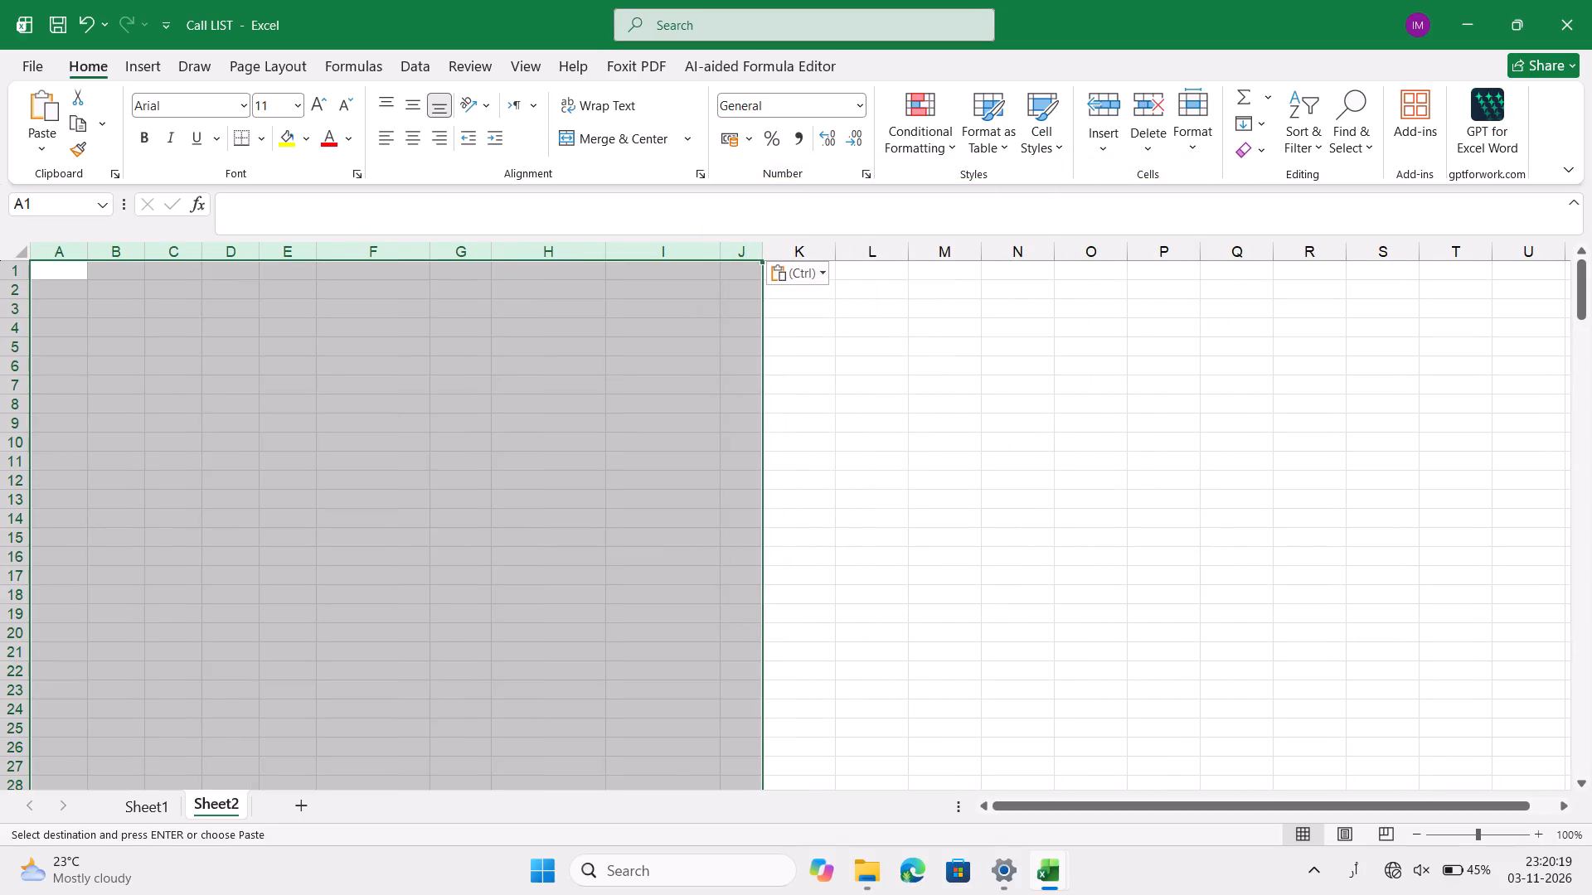
{"action": "left_click", "coordinate": [627, 380]}
{"action": "scroll", "coordinate": [627, 380], "scroll_direction": "up", "scroll_amount": 1}
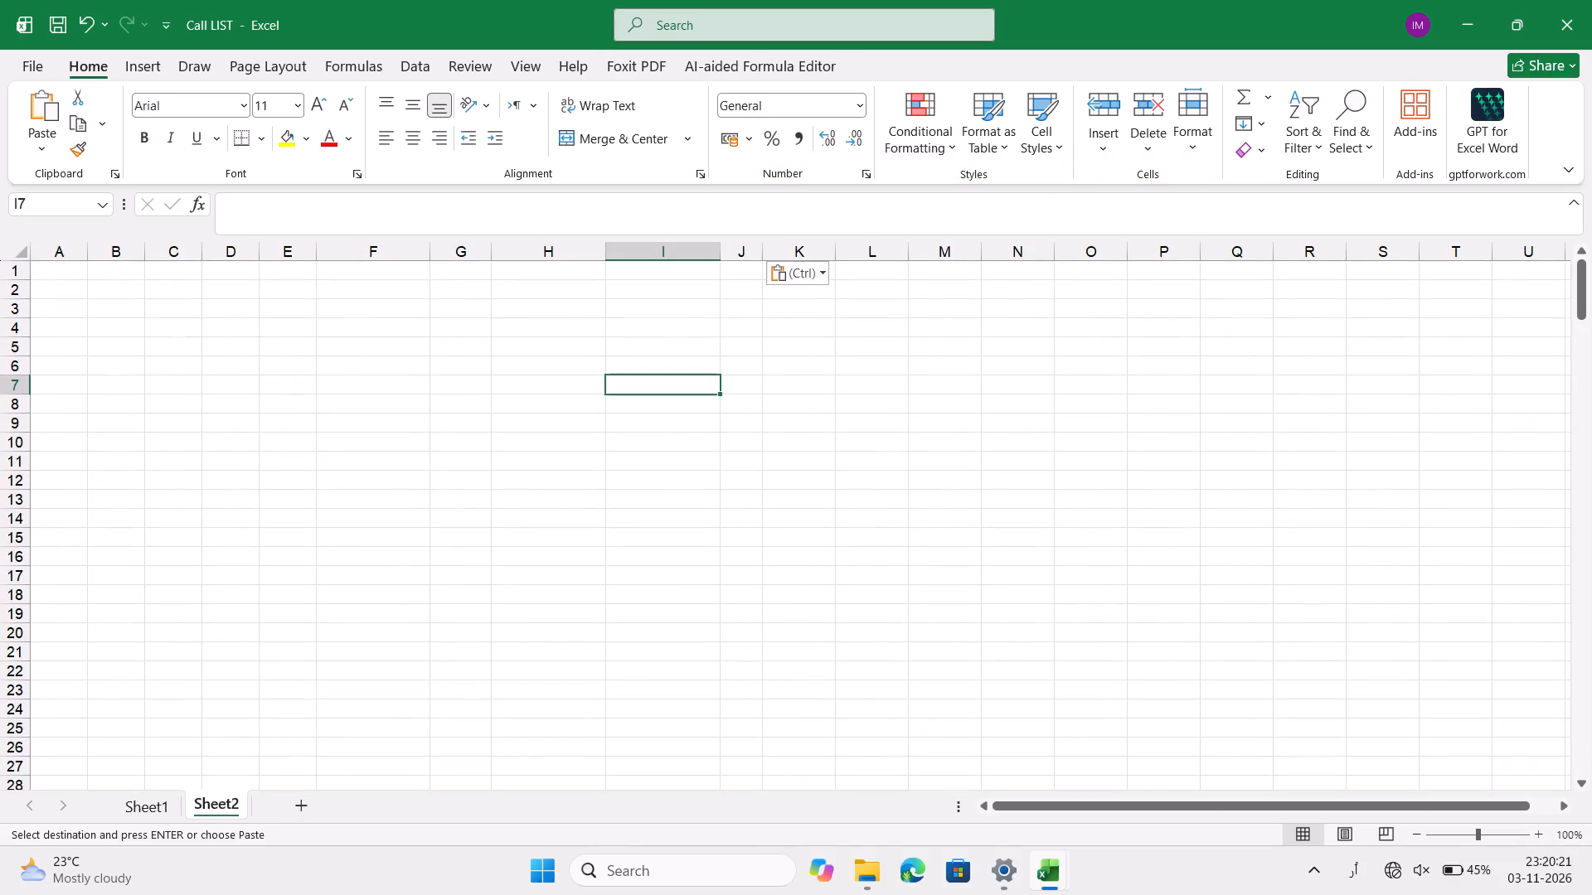
Move the second list, A40:J75, from Sheet1 to Sheet2 starting at cell A1, and check it down to its last row.
{"action": "left_click", "coordinate": [135, 800]}
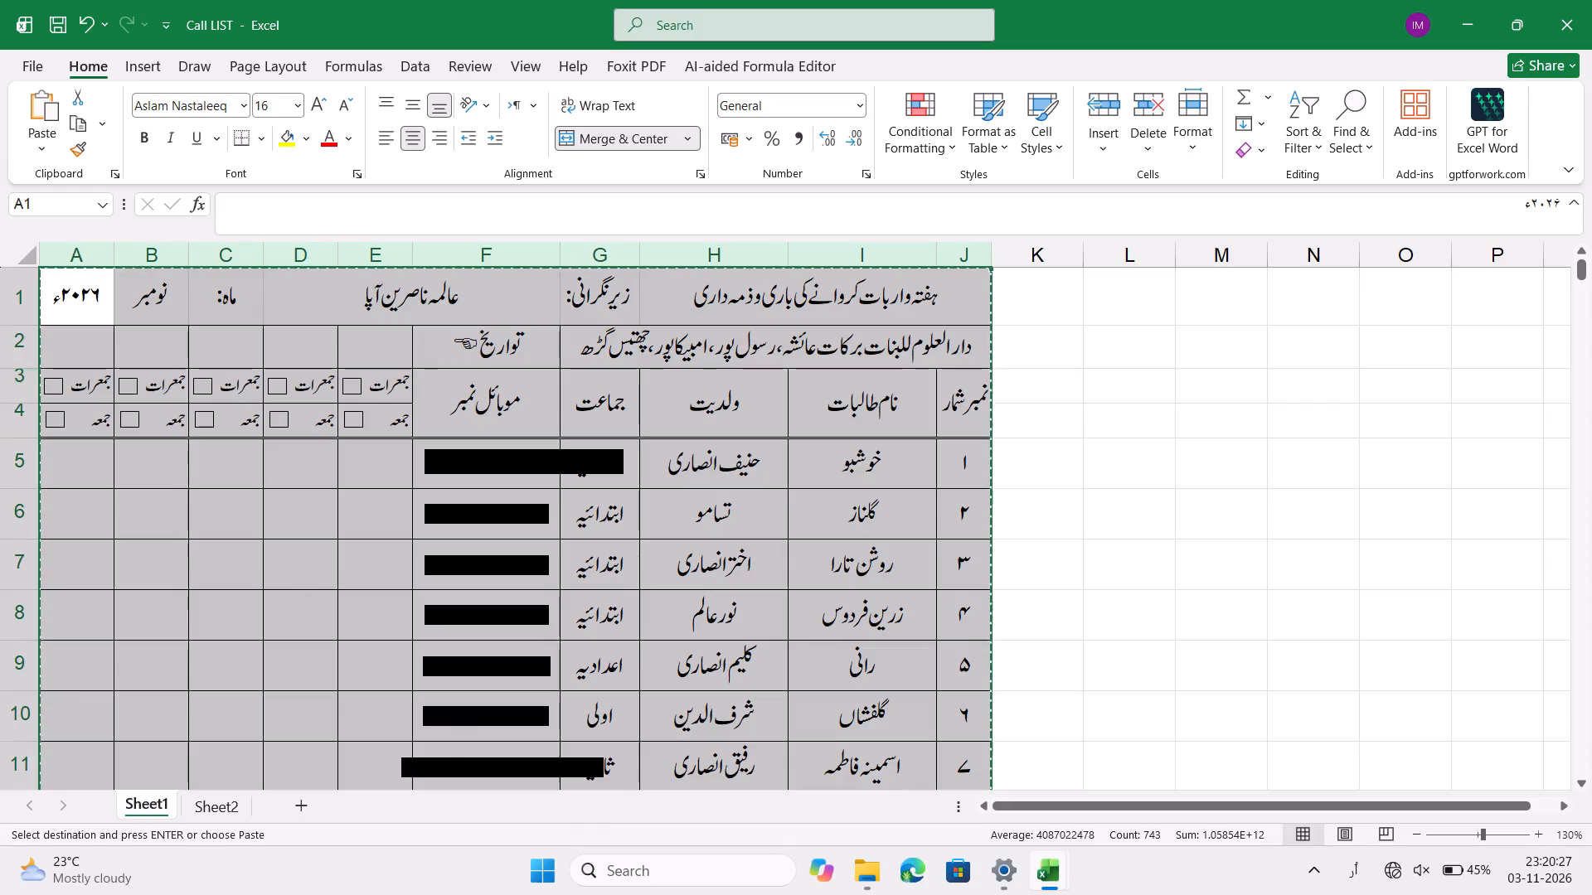
{"action": "scroll", "coordinate": [352, 431], "scroll_direction": "down", "scroll_amount": 1}
{"action": "scroll", "coordinate": [352, 431], "scroll_direction": "up", "scroll_amount": 4}
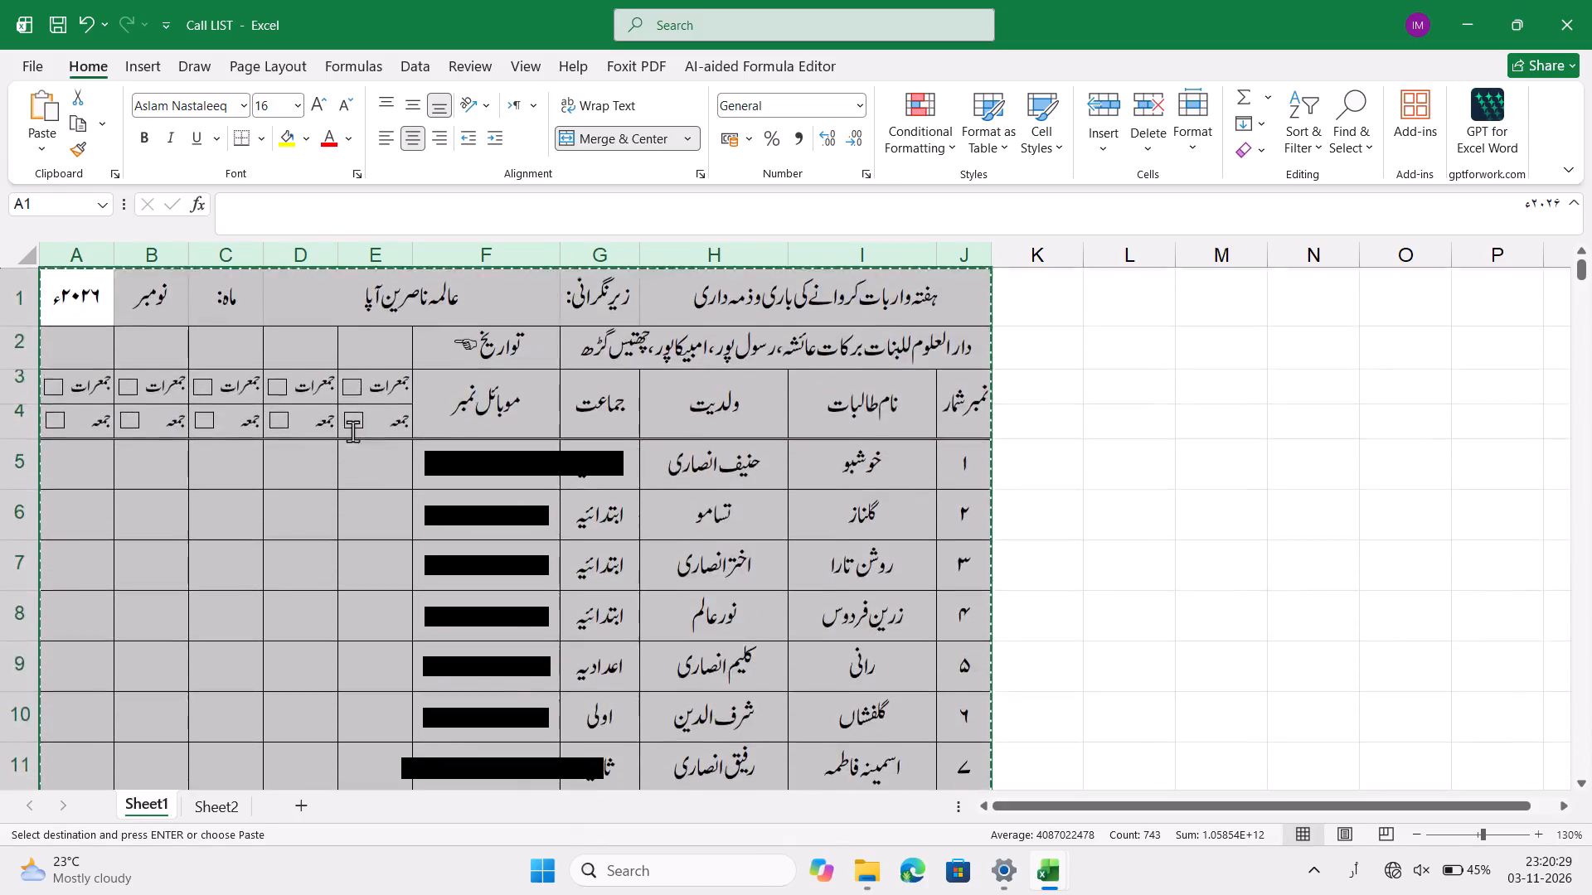
{"action": "scroll", "coordinate": [352, 431], "scroll_direction": "down", "scroll_amount": 6}
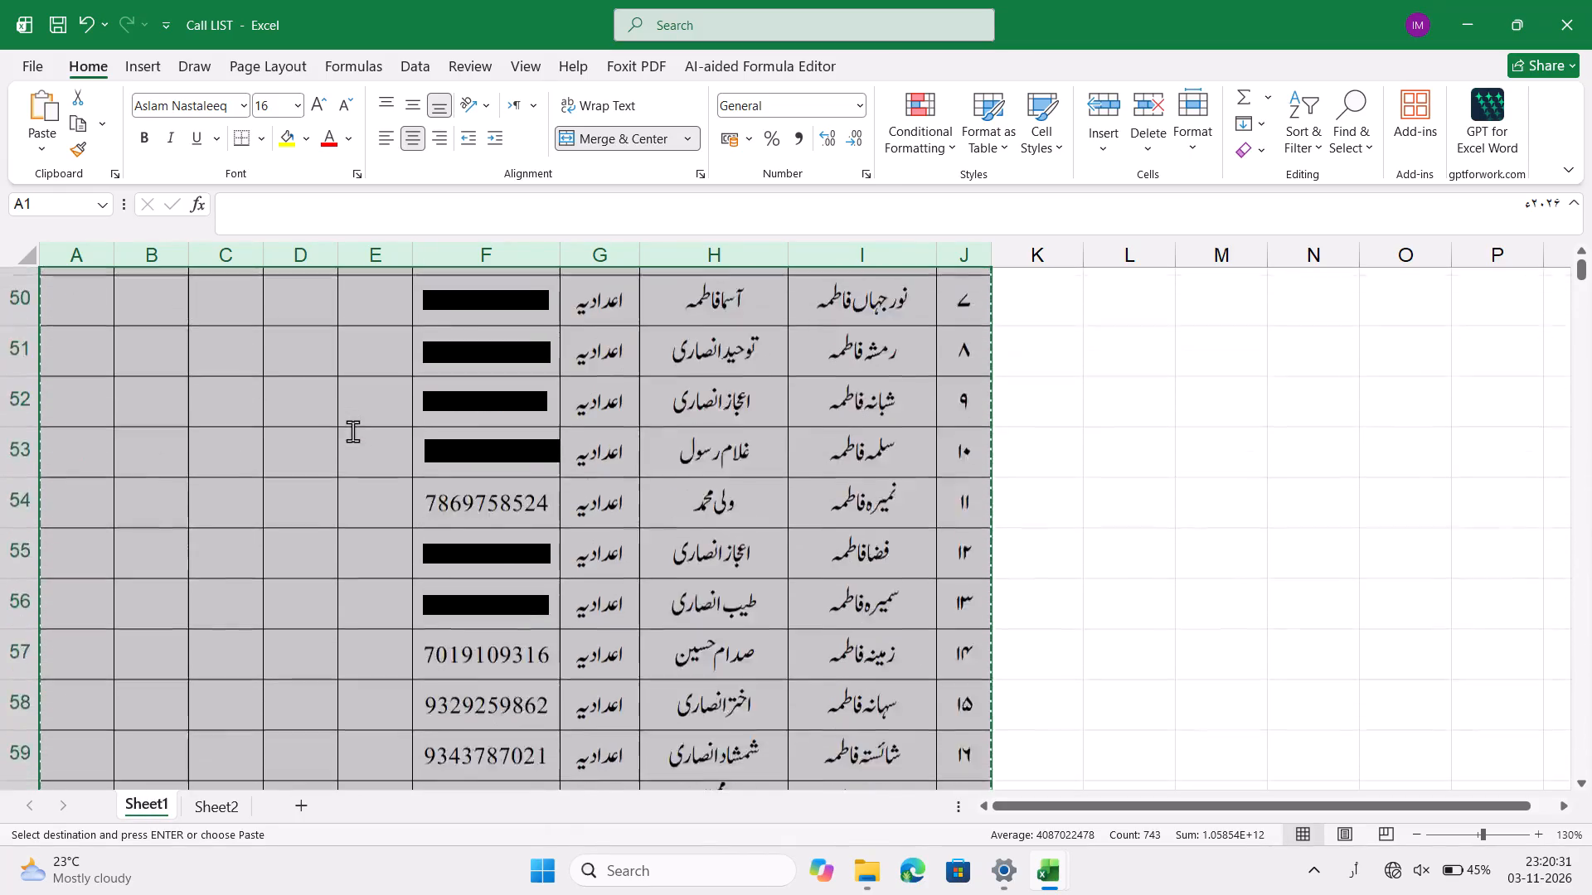
{"action": "scroll", "coordinate": [352, 431], "scroll_direction": "up", "scroll_amount": 2}
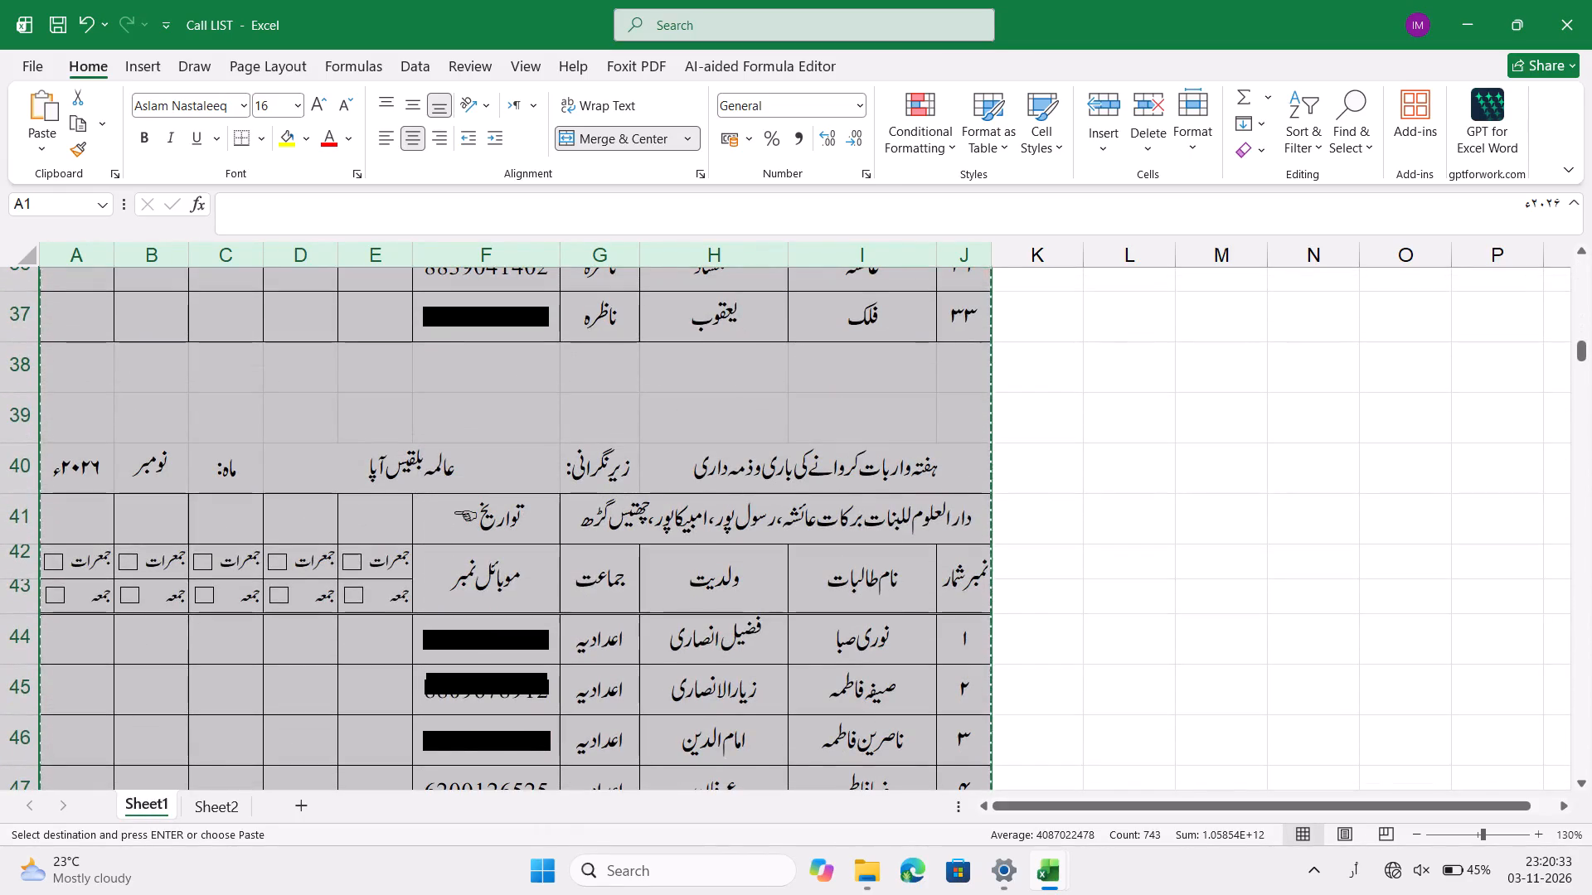
{"action": "left_click", "coordinate": [96, 463]}
{"action": "left_click_drag", "start_coordinate": [96, 463], "coordinate": [828, 491]}
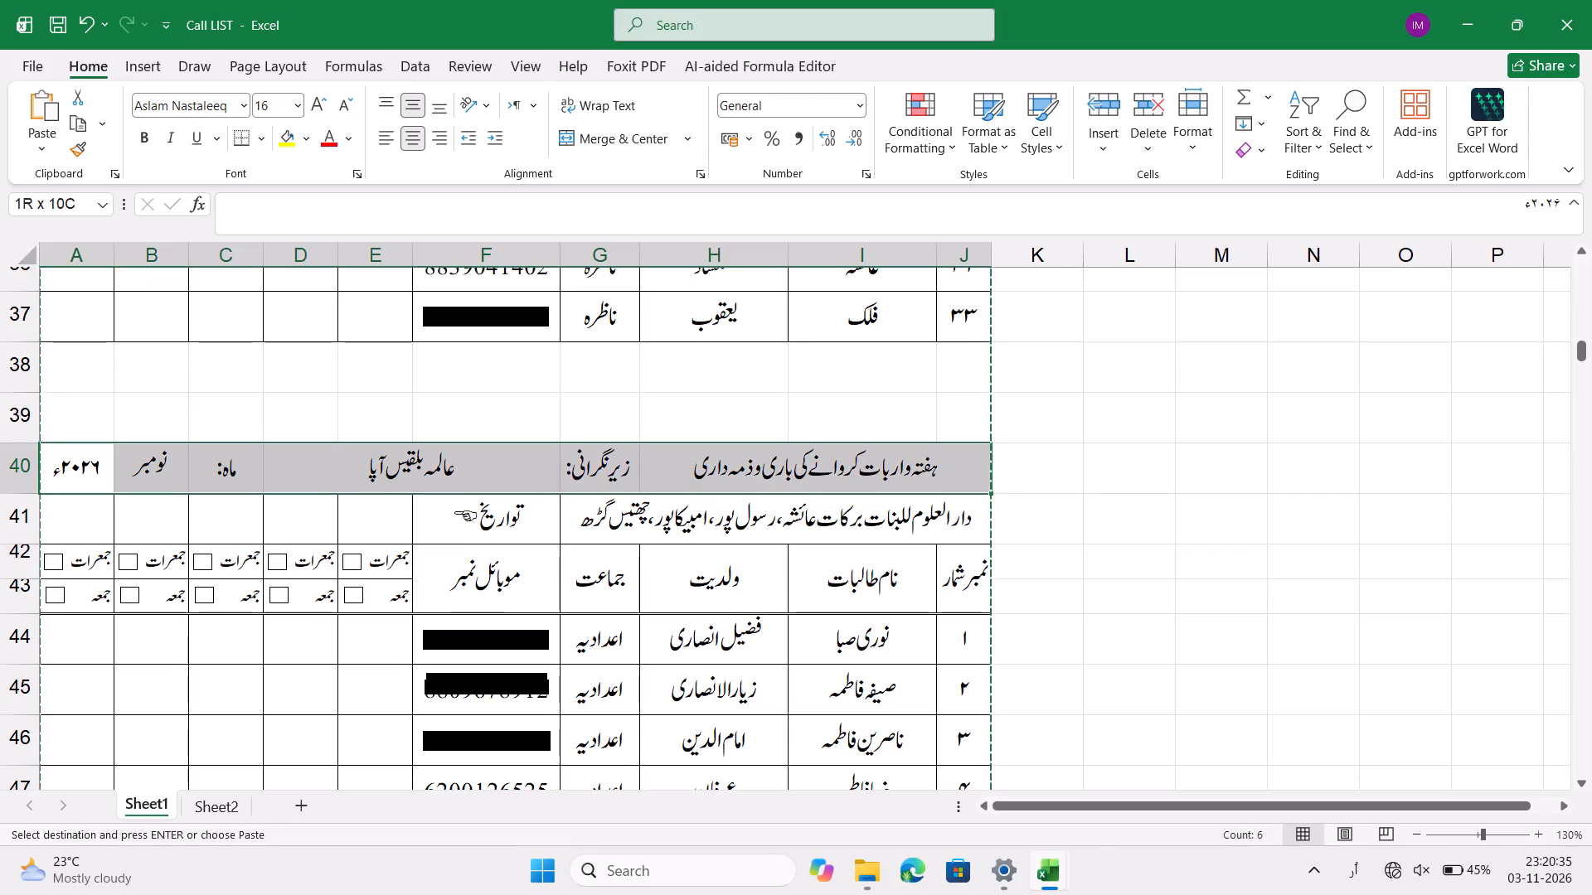
{"action": "left_click_drag", "start_coordinate": [828, 491], "coordinate": [798, 841]}
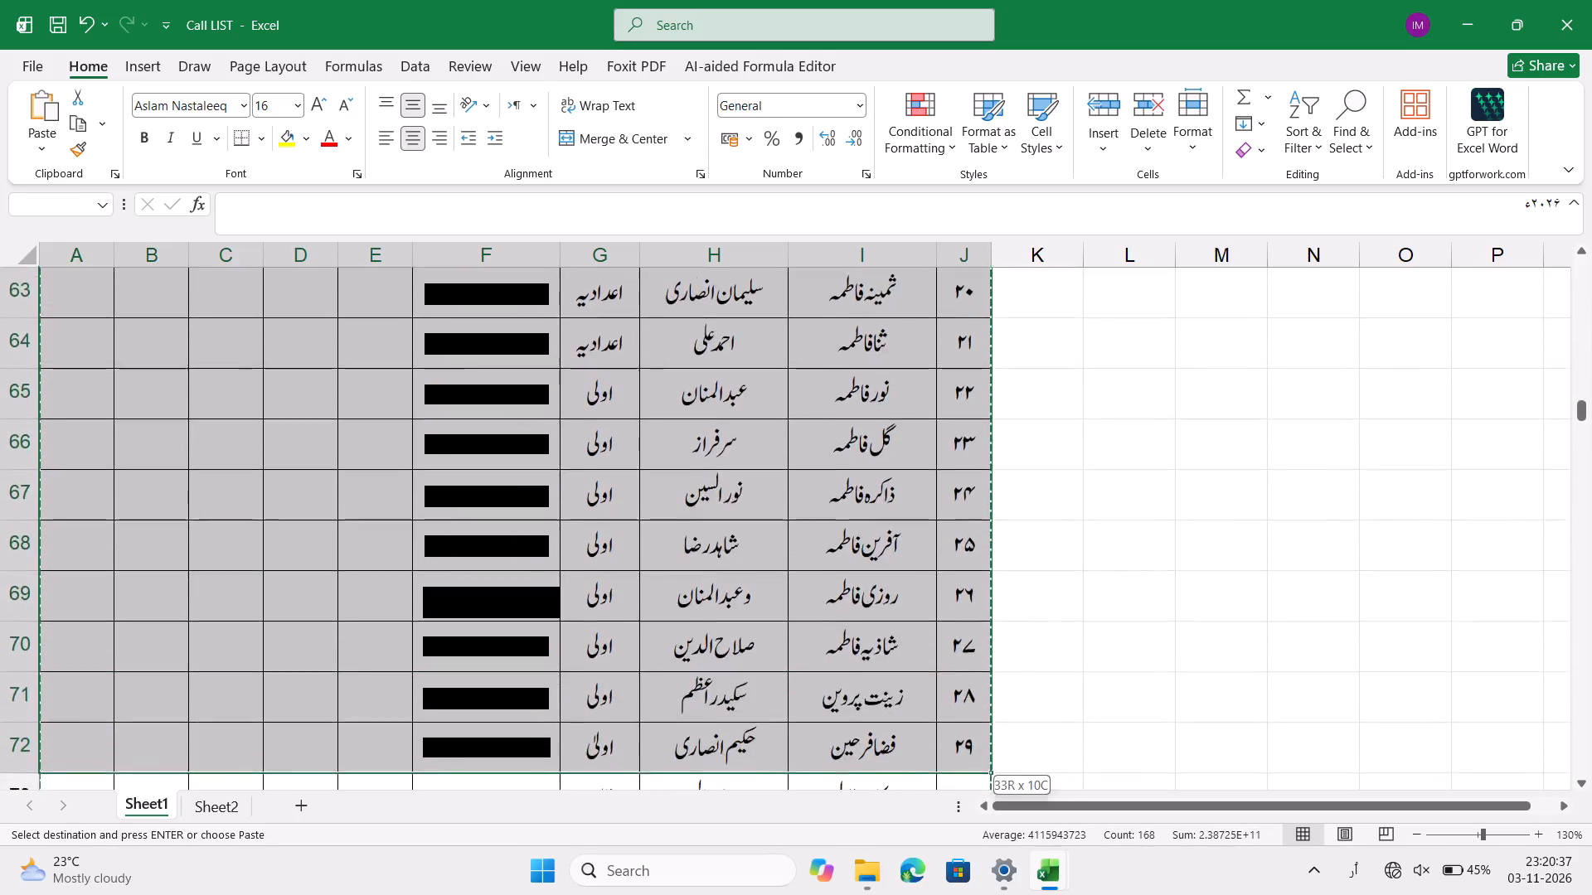
{"action": "left_click_drag", "start_coordinate": [798, 841], "coordinate": [793, 701]}
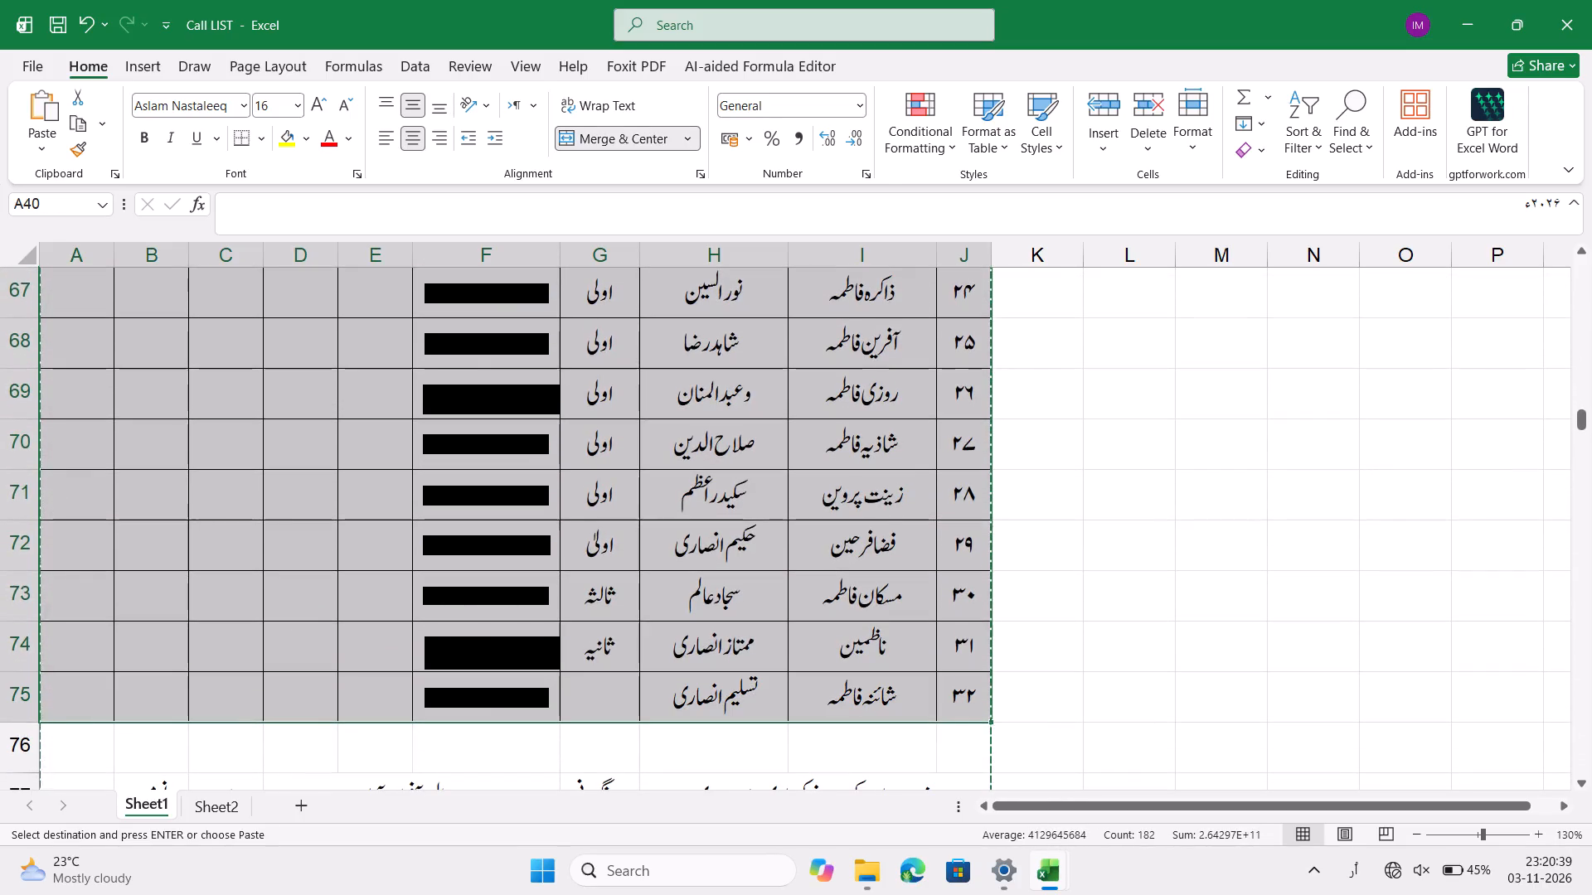
{"action": "key", "text": "ctrl+x"}
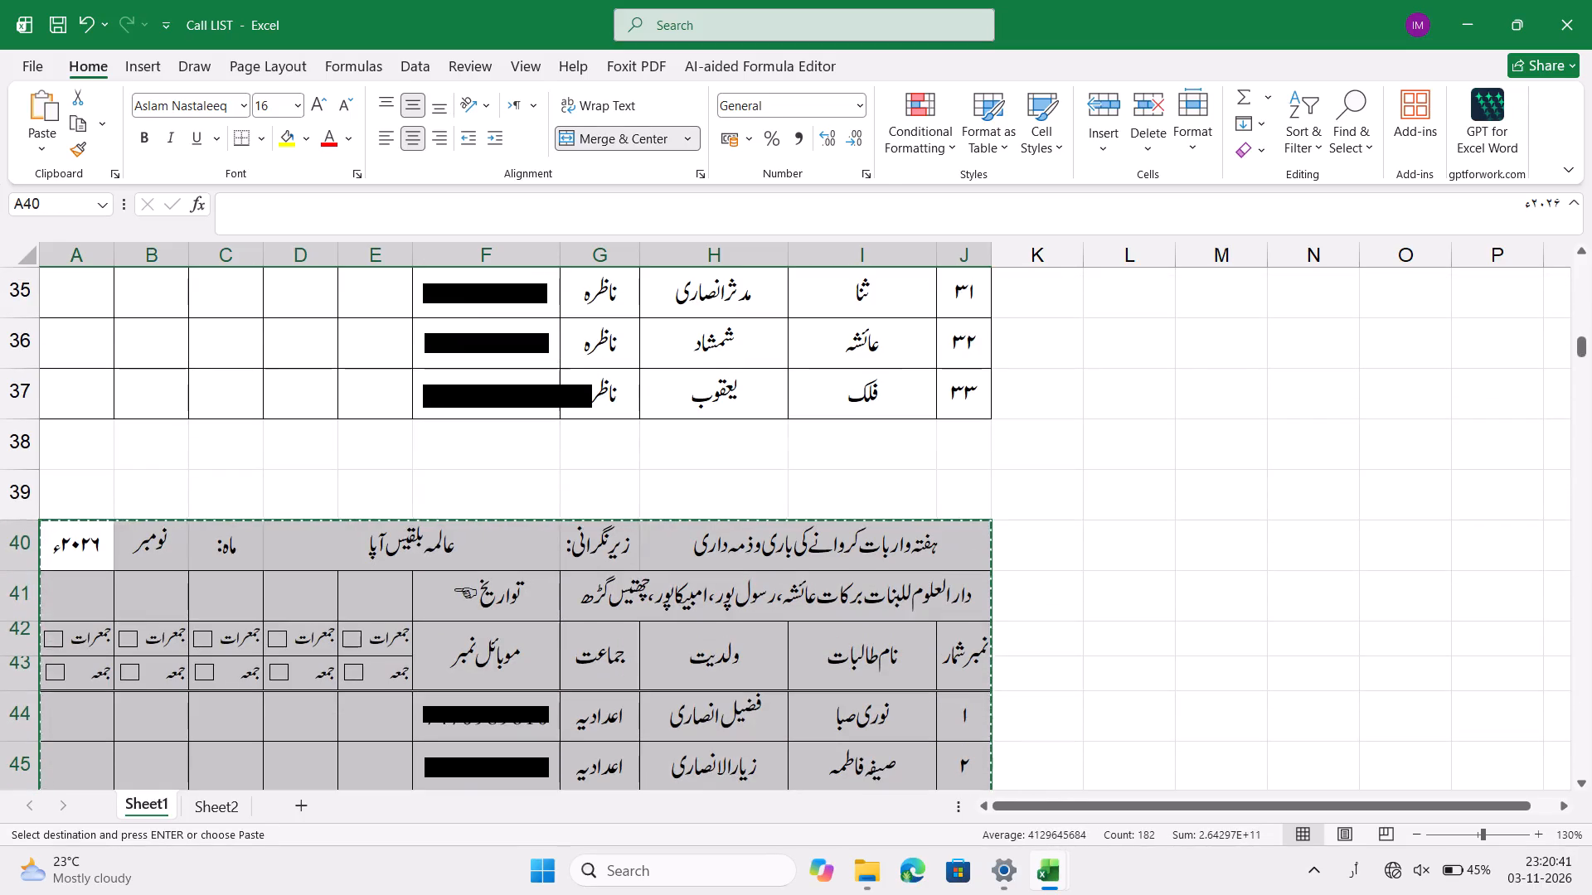
{"action": "left_click", "coordinate": [223, 806]}
{"action": "scroll", "coordinate": [269, 426], "scroll_direction": "up", "scroll_amount": 2}
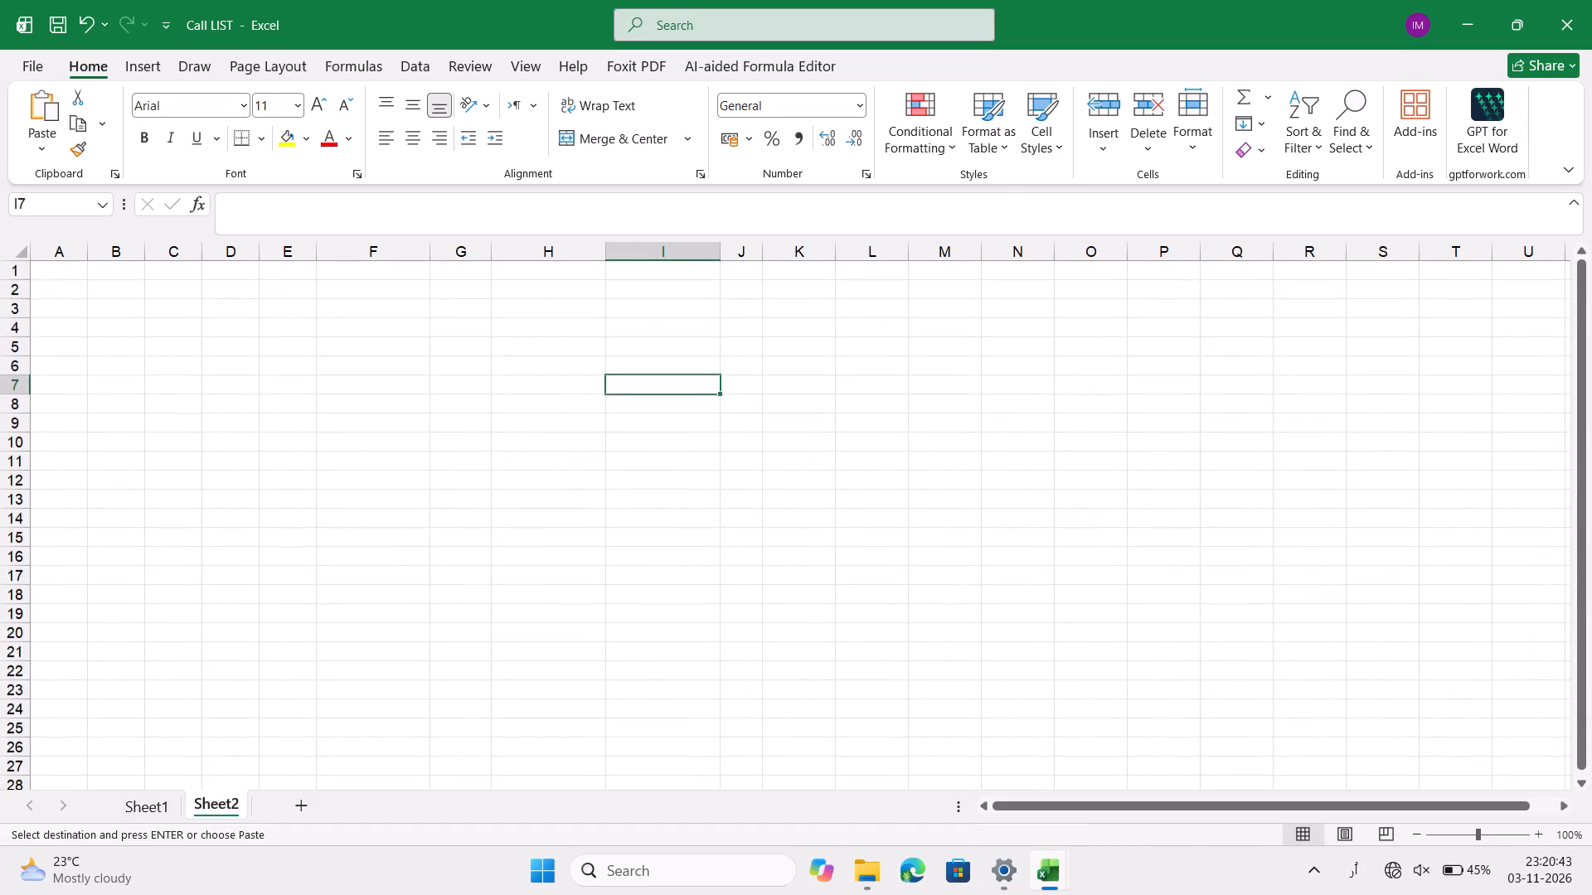
{"action": "left_click", "coordinate": [70, 268]}
{"action": "key", "text": "ctrl+v"}
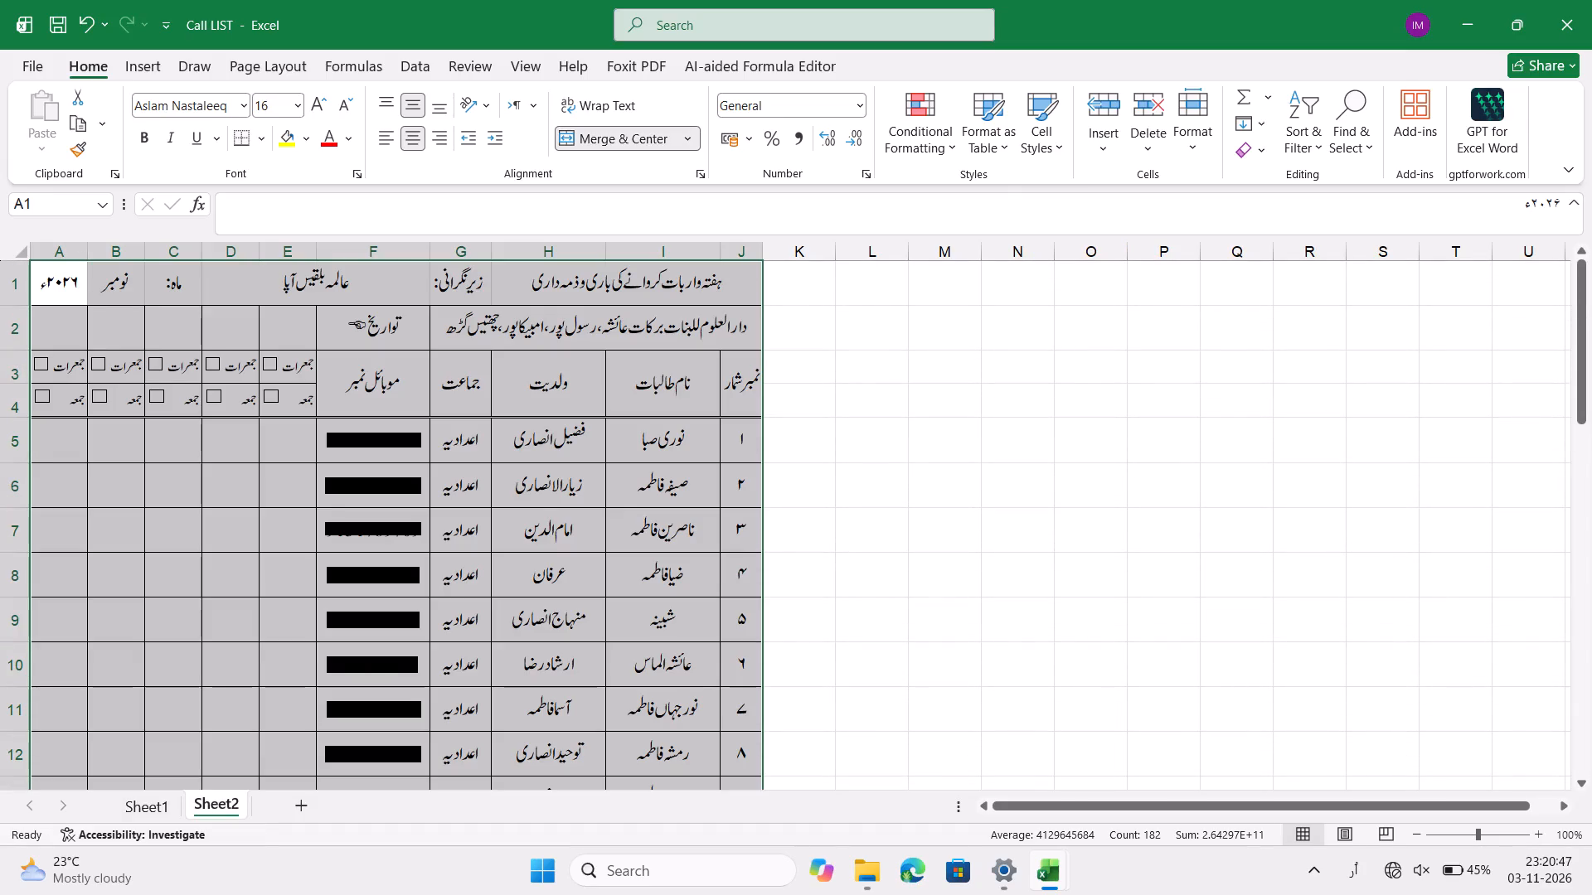
{"action": "left_click", "coordinate": [383, 541]}
{"action": "scroll", "coordinate": [383, 541], "scroll_direction": "down", "scroll_amount": 1}
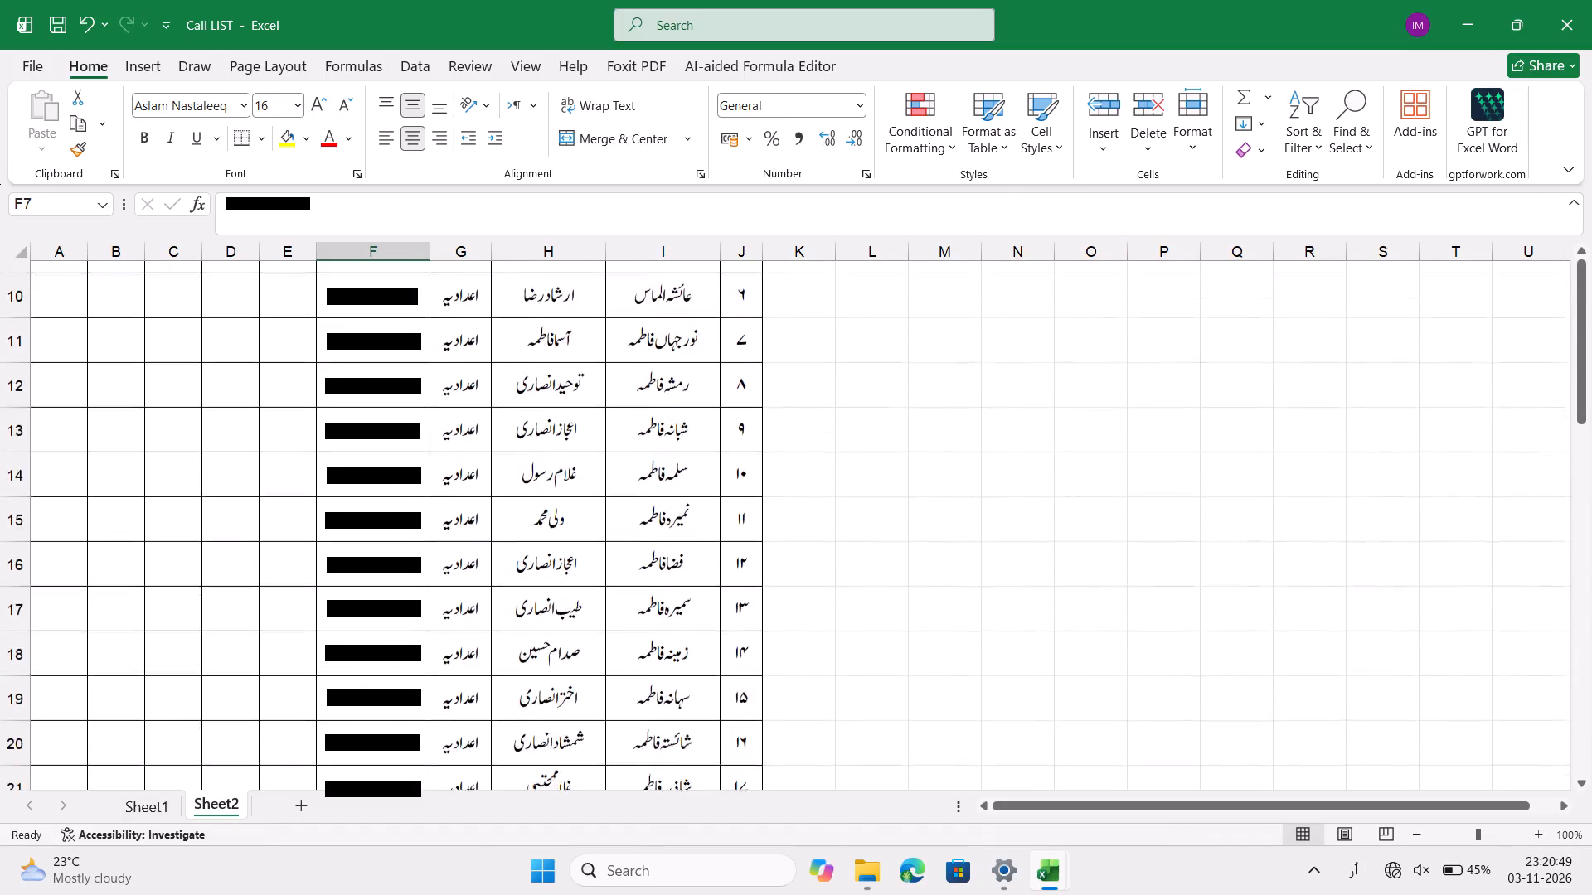
{"action": "scroll", "coordinate": [383, 541], "scroll_direction": "down", "scroll_amount": 2}
{"action": "scroll", "coordinate": [383, 541], "scroll_direction": "up", "scroll_amount": 1}
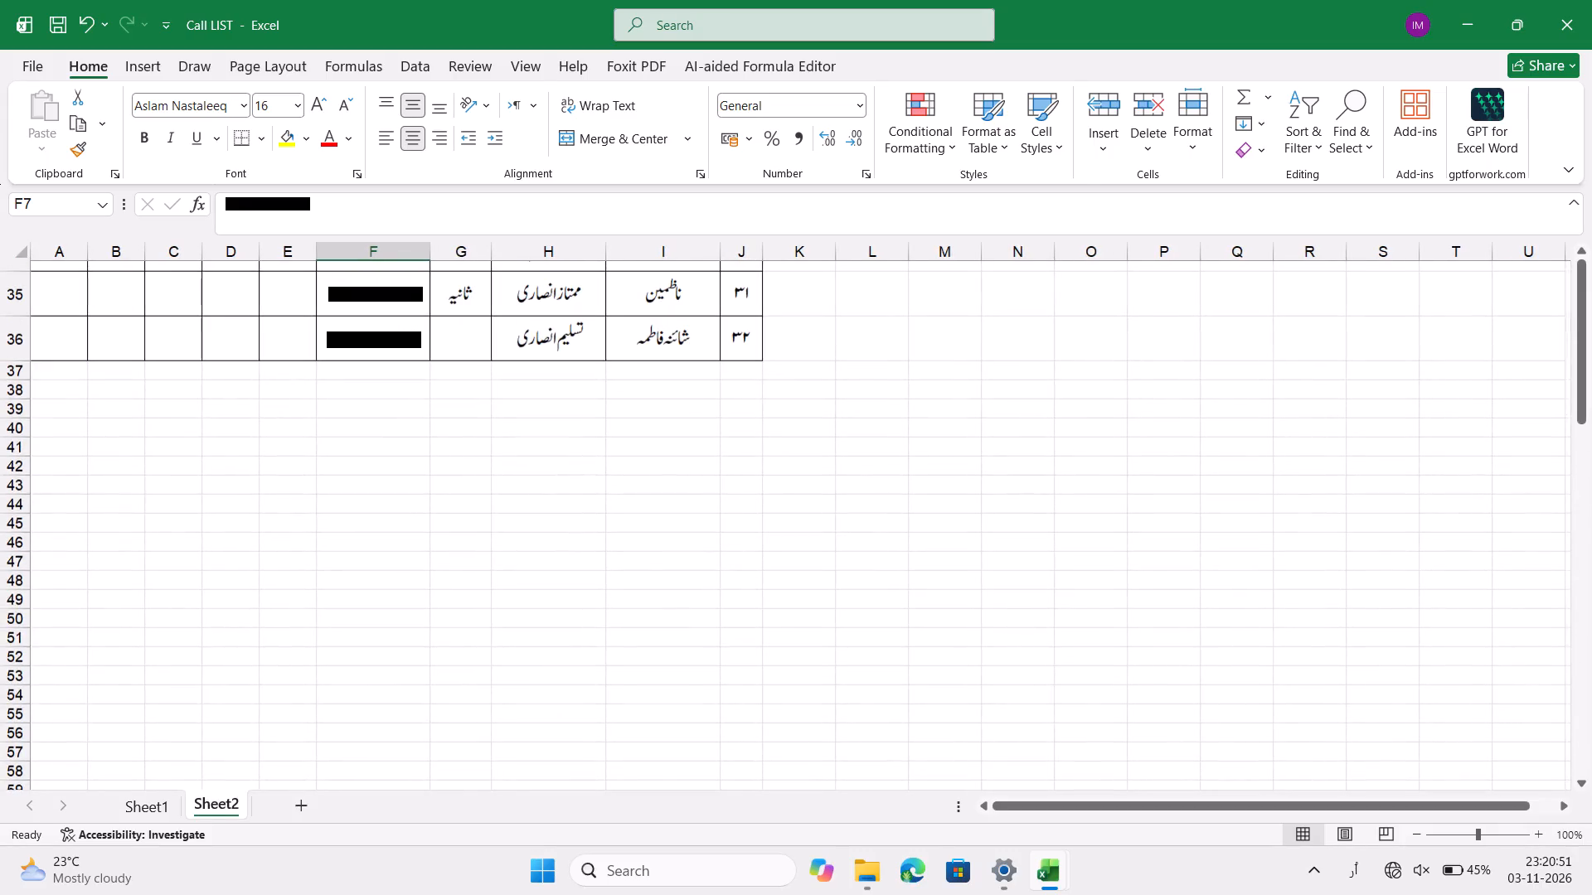
Move the third list, A77:J114, from Sheet1 onto a new worksheet starting at cell A1.
{"action": "left_click", "coordinate": [144, 806]}
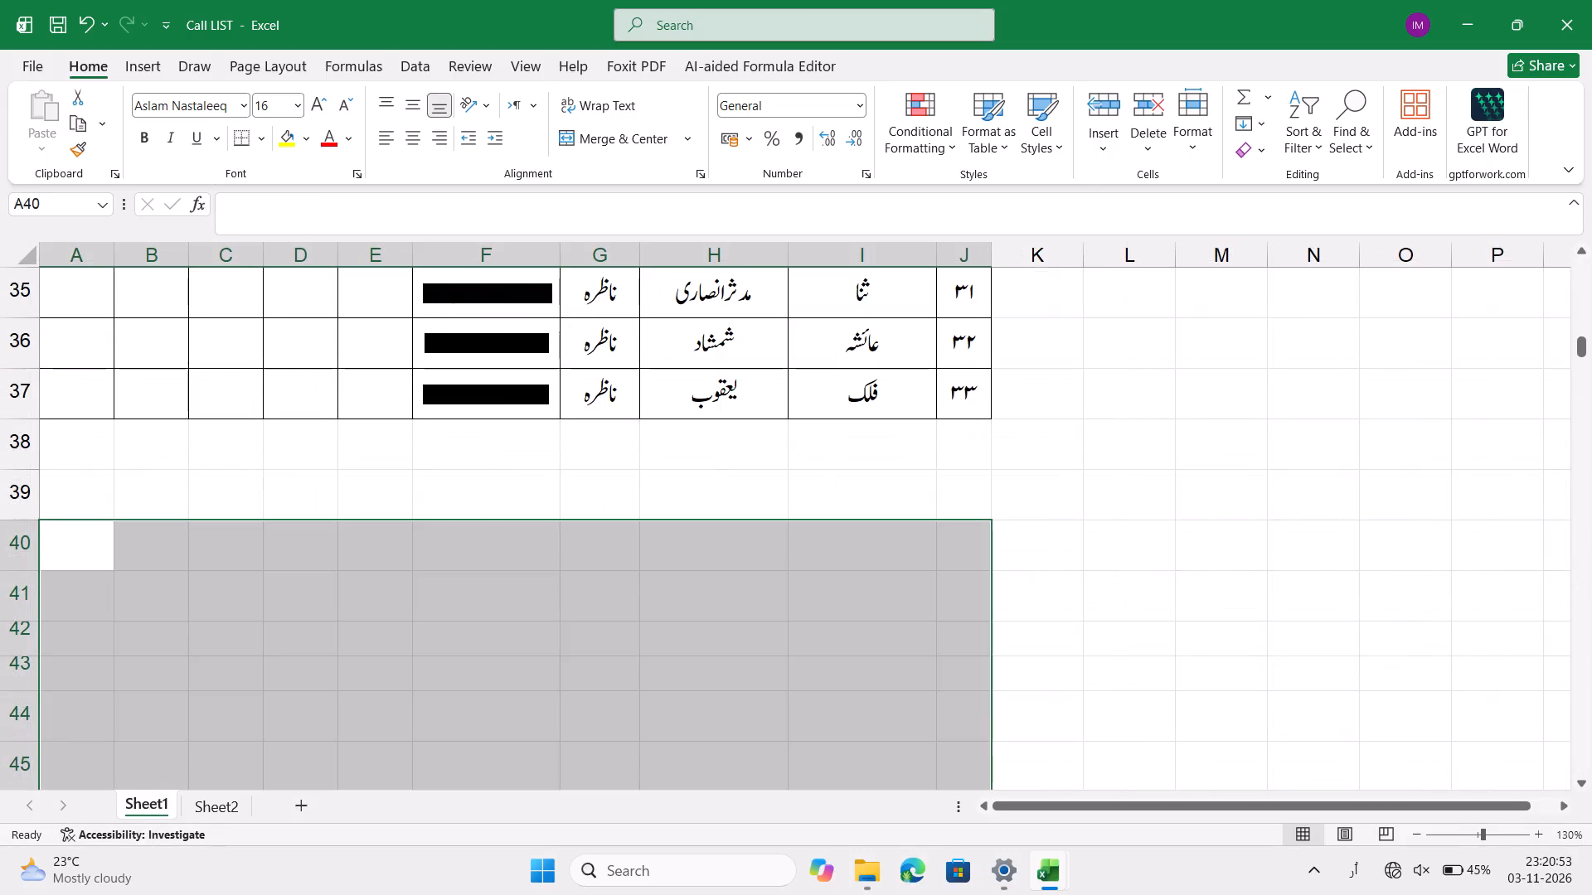
{"action": "scroll", "coordinate": [368, 571], "scroll_direction": "down", "scroll_amount": 2}
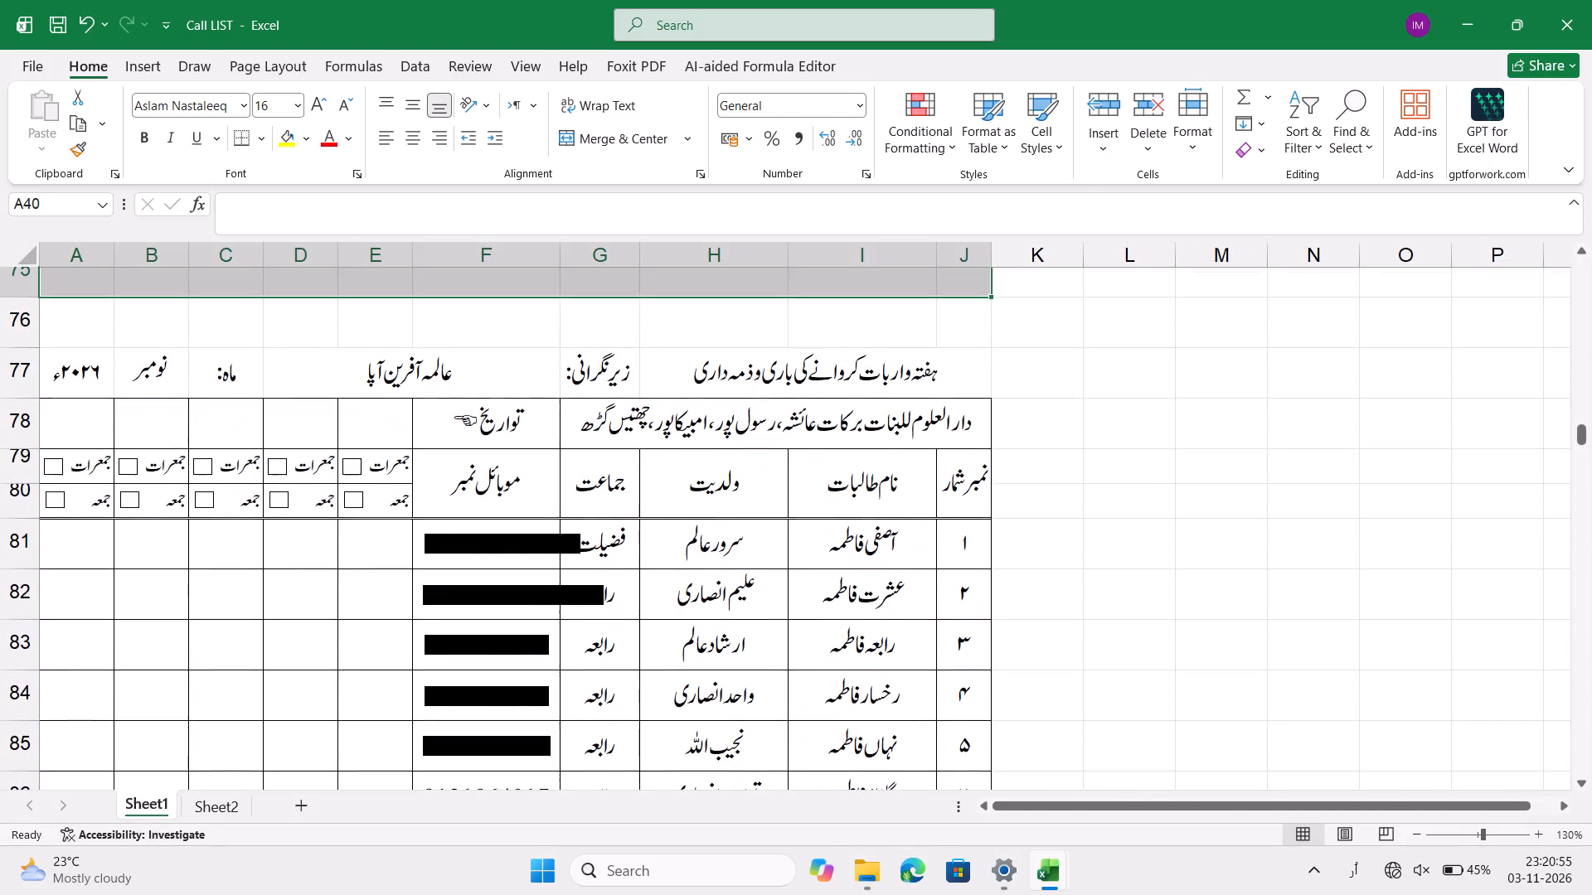
{"action": "left_click_drag", "start_coordinate": [89, 382], "coordinate": [749, 429]}
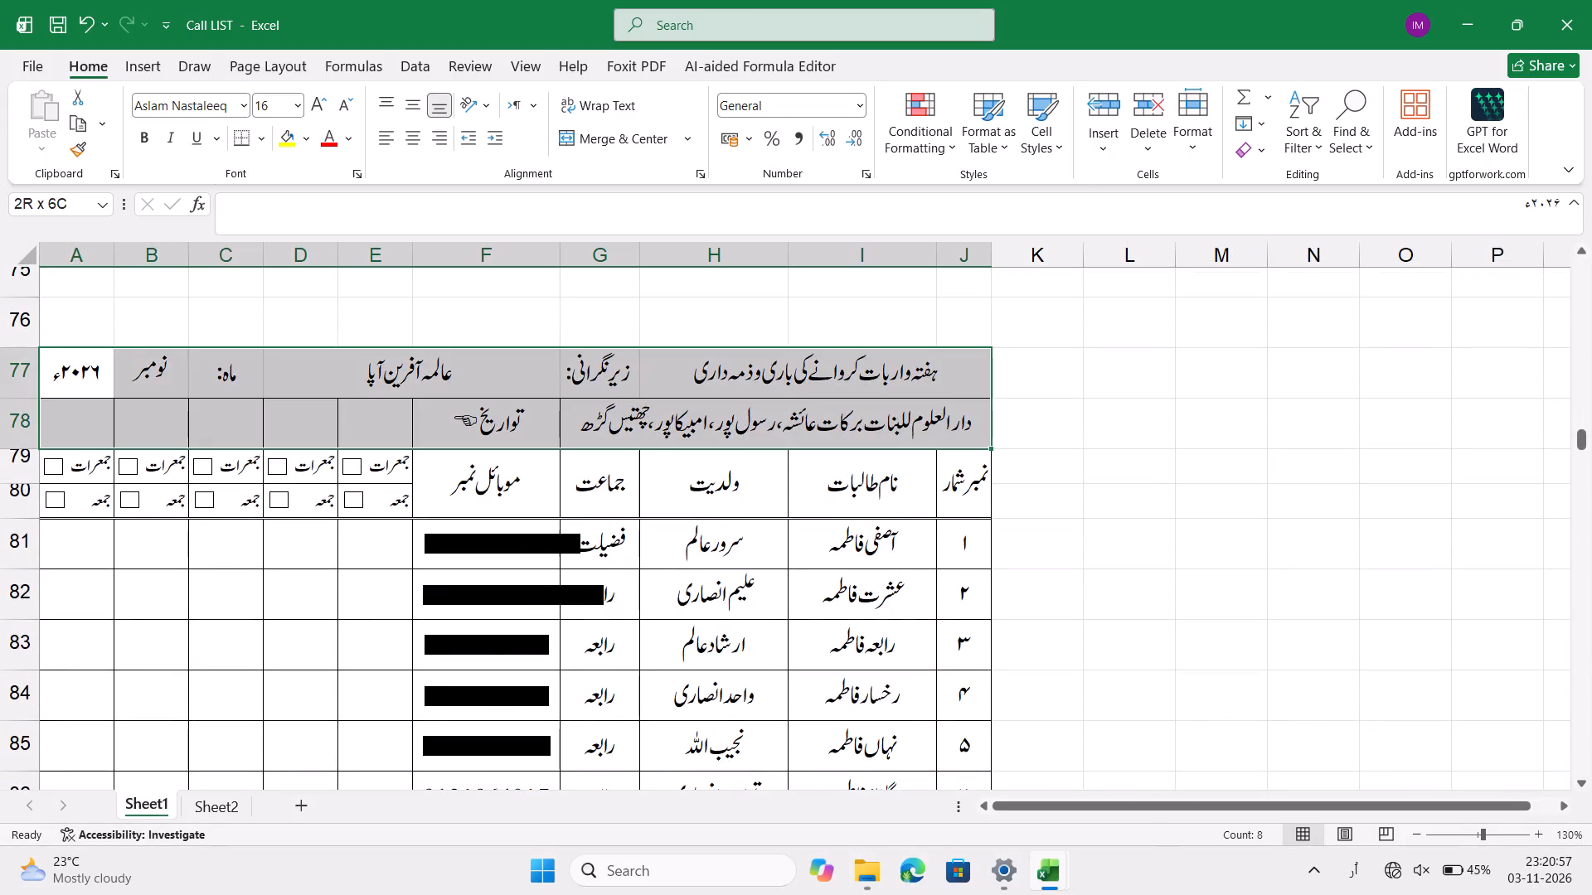
{"action": "left_click_drag", "start_coordinate": [749, 429], "coordinate": [805, 844]}
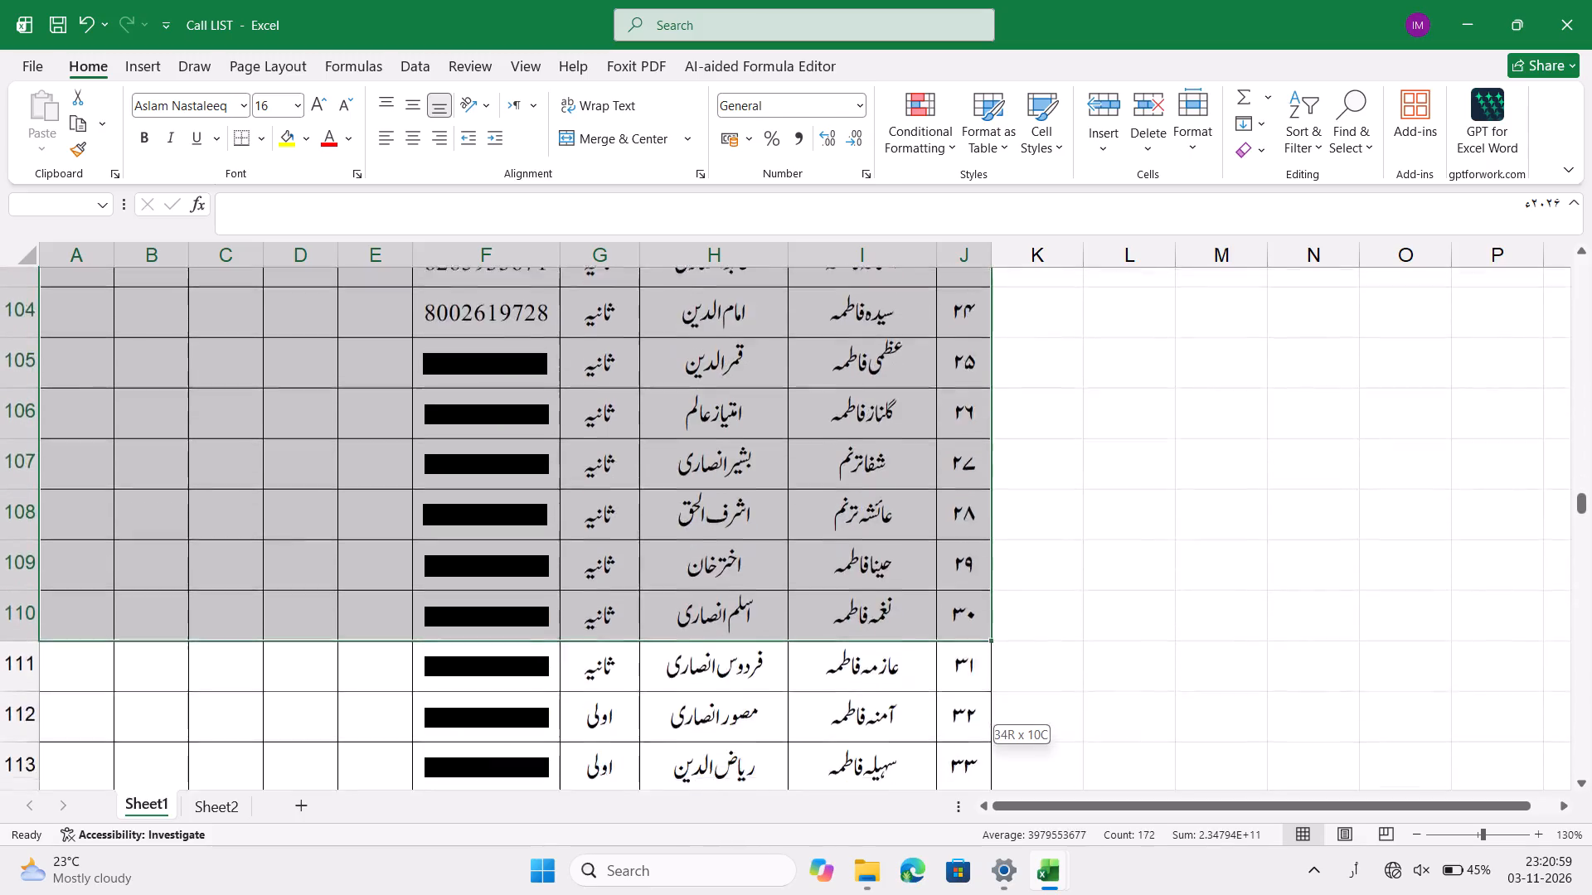
{"action": "left_click_drag", "start_coordinate": [805, 844], "coordinate": [797, 685]}
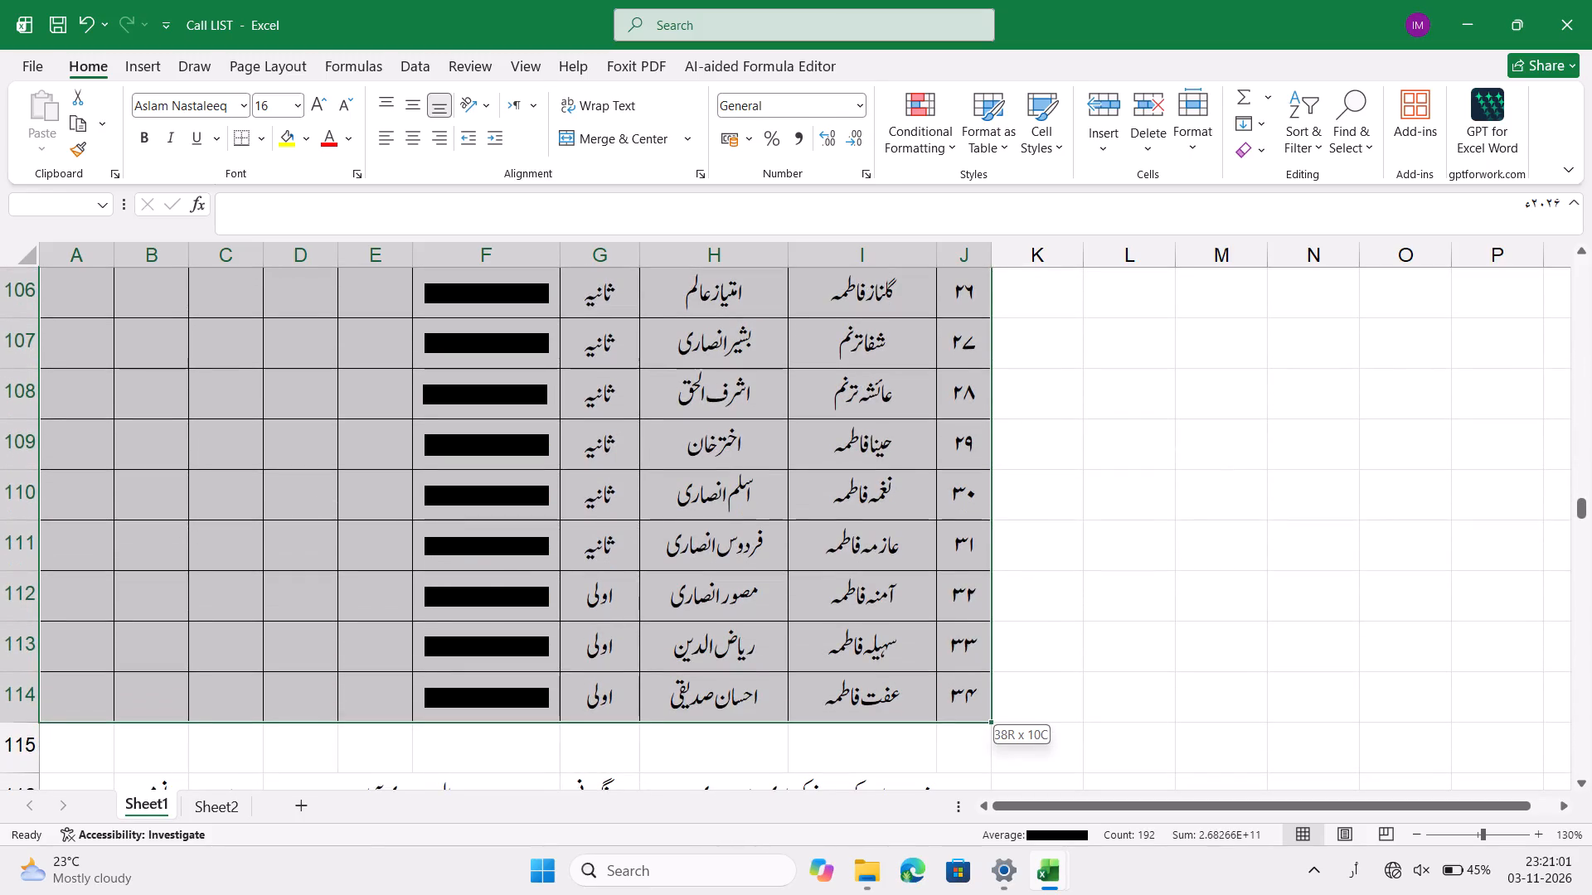
{"action": "left_click_drag", "start_coordinate": [797, 685], "coordinate": [796, 685]}
{"action": "key", "text": "ctrl+c"}
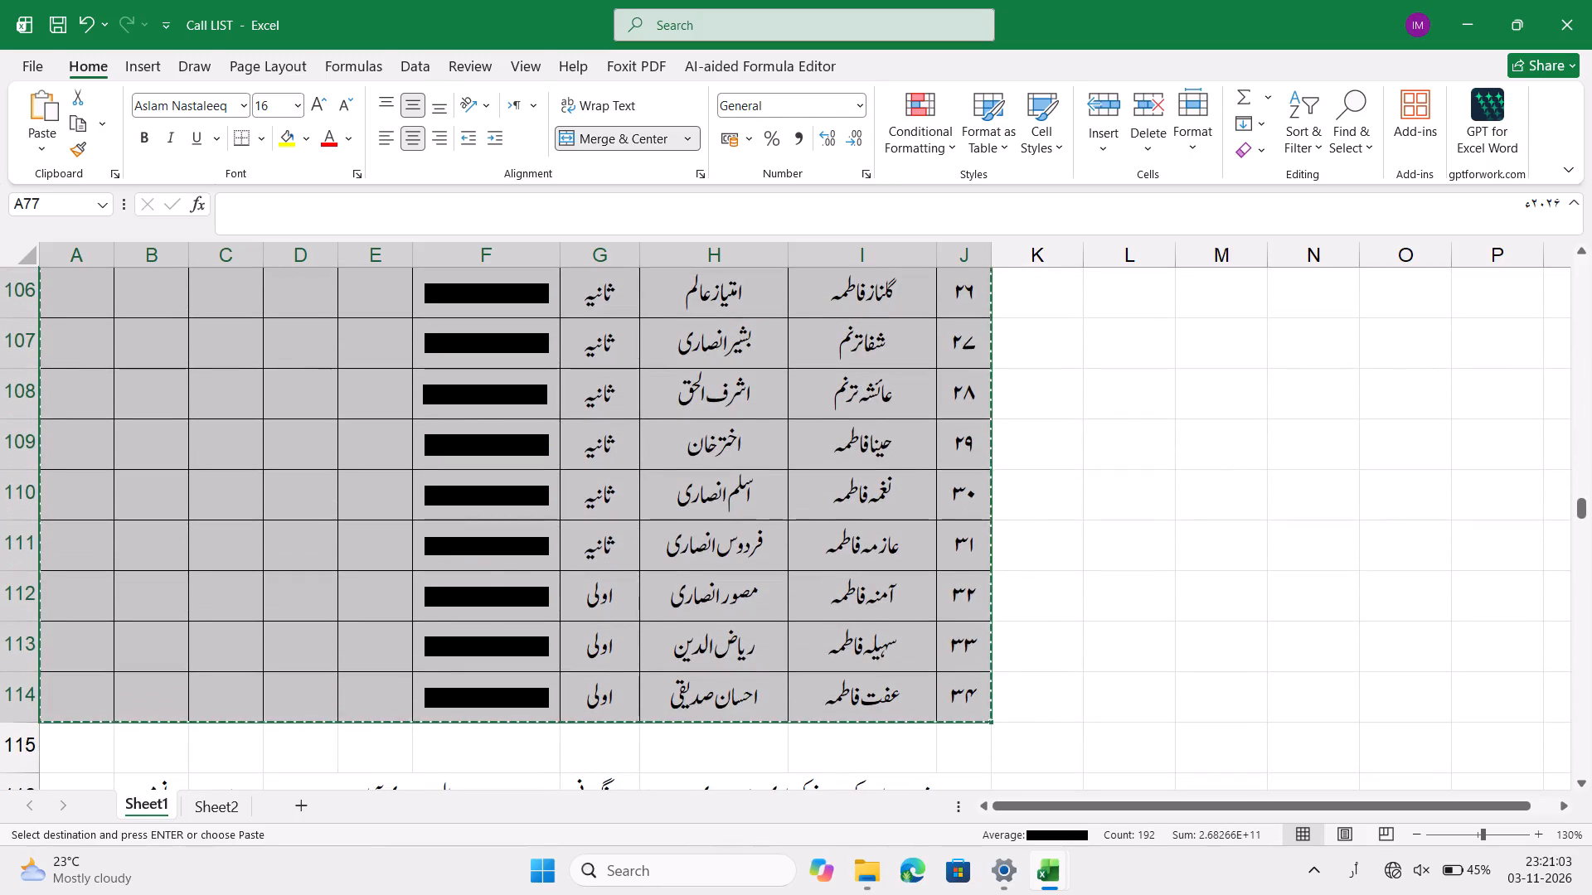
{"action": "scroll", "coordinate": [796, 685], "scroll_direction": "down", "scroll_amount": 1}
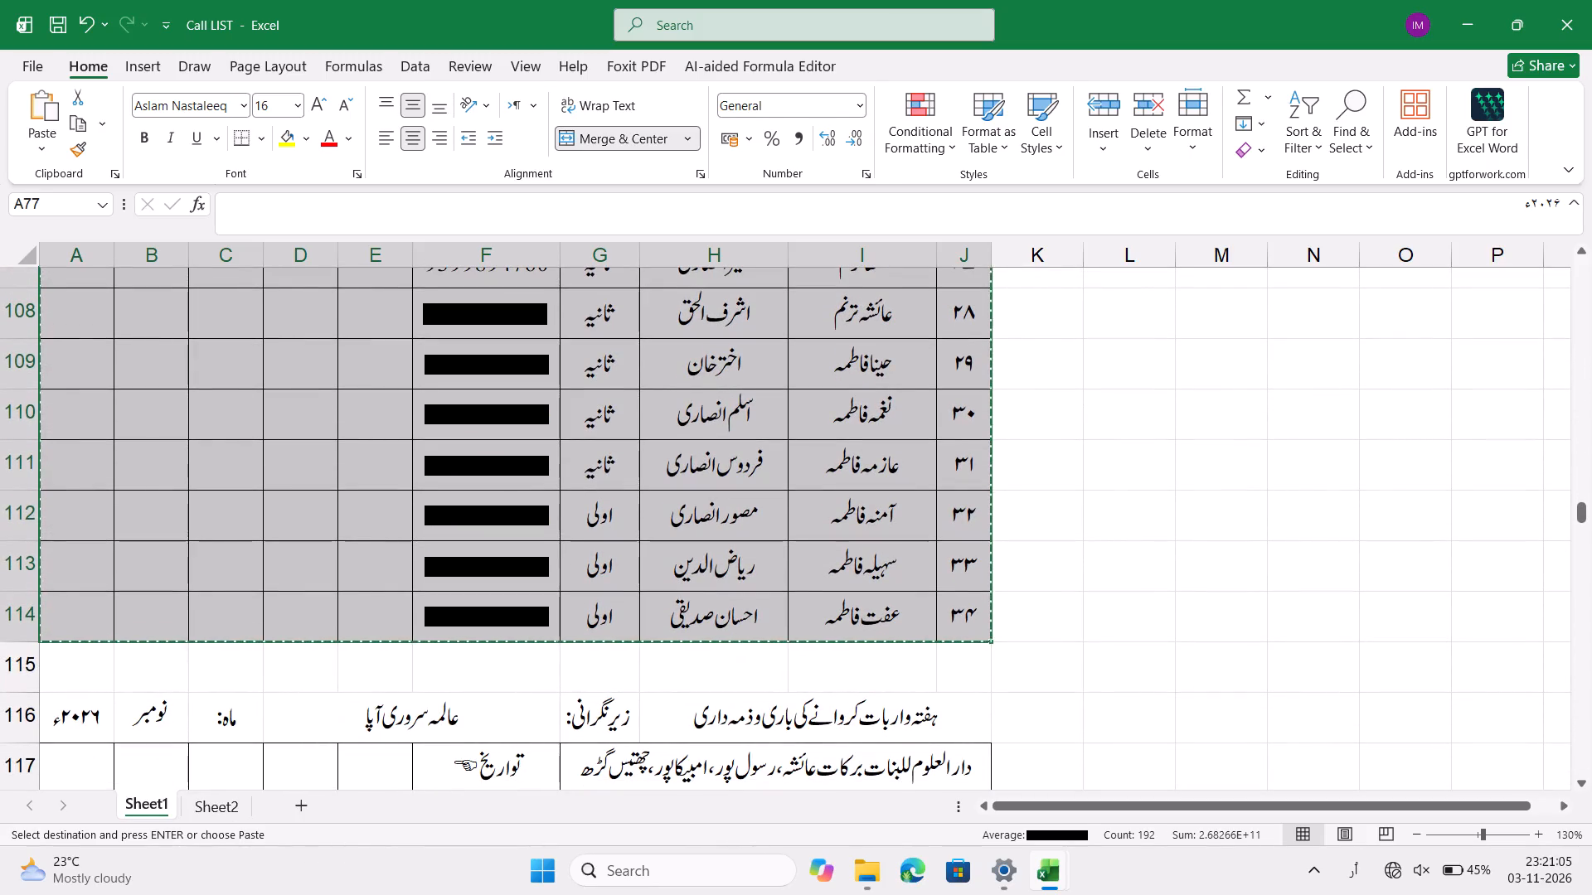
{"action": "key", "text": "ctrl+x"}
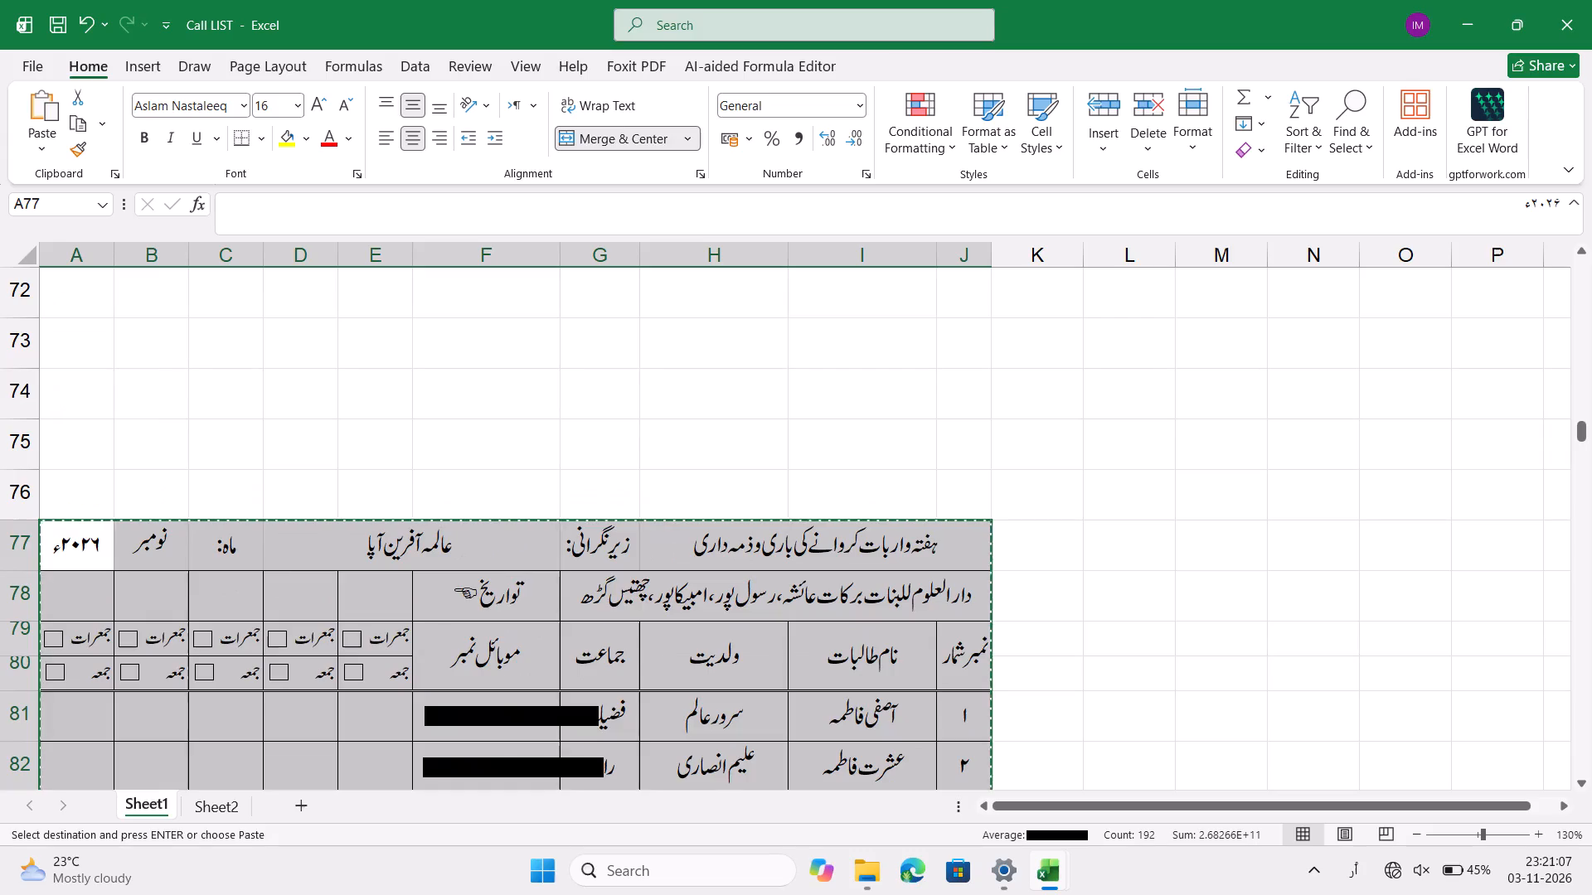
{"action": "left_click", "coordinate": [298, 804]}
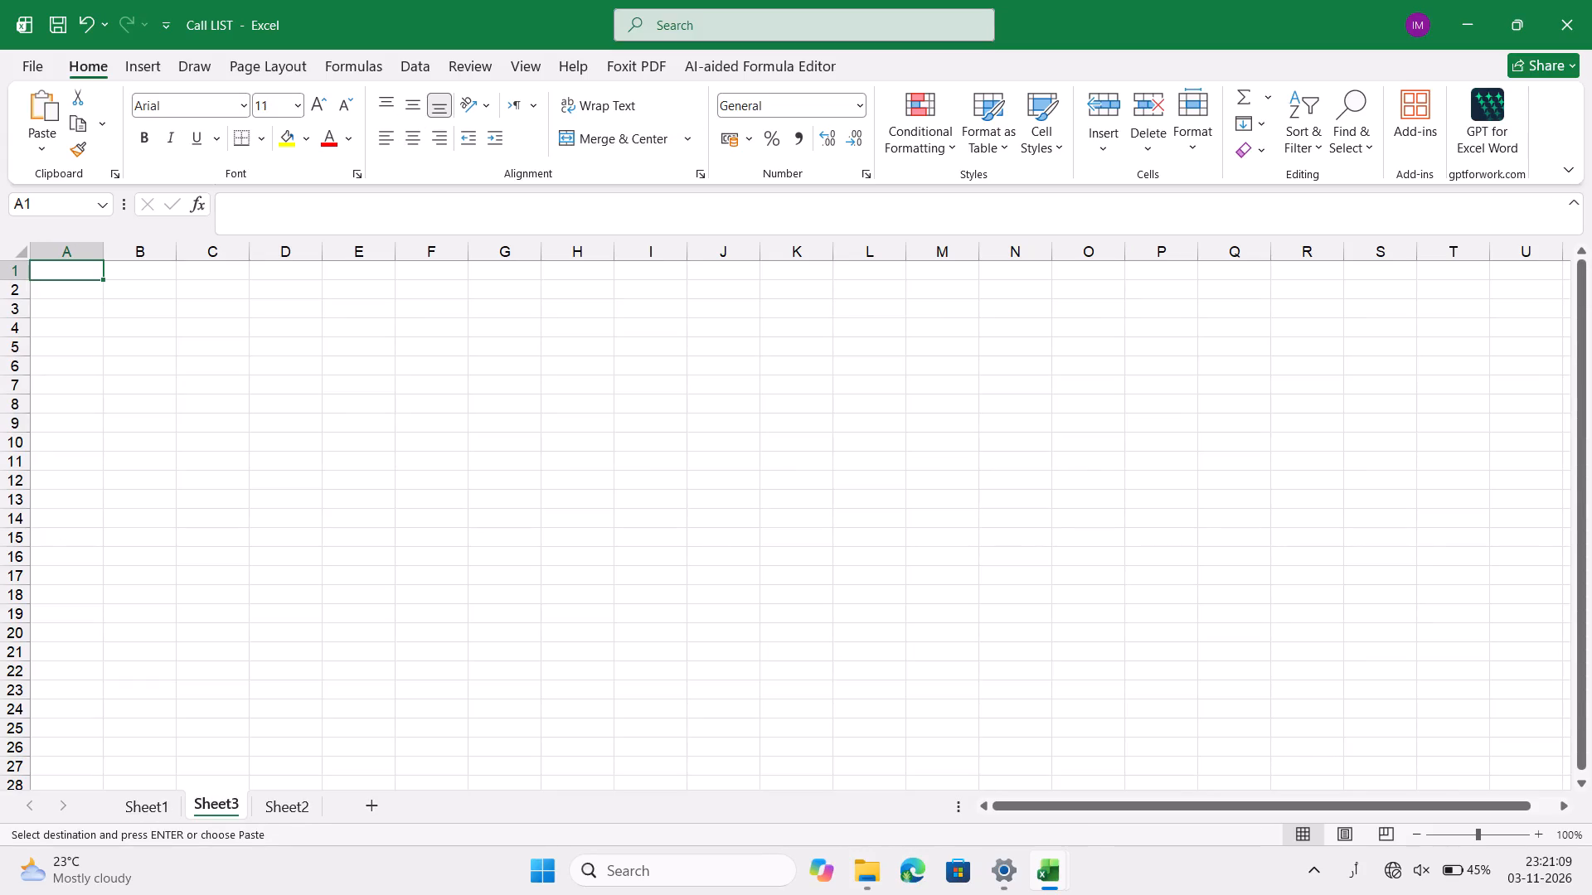
{"action": "key", "text": "ctrl+v"}
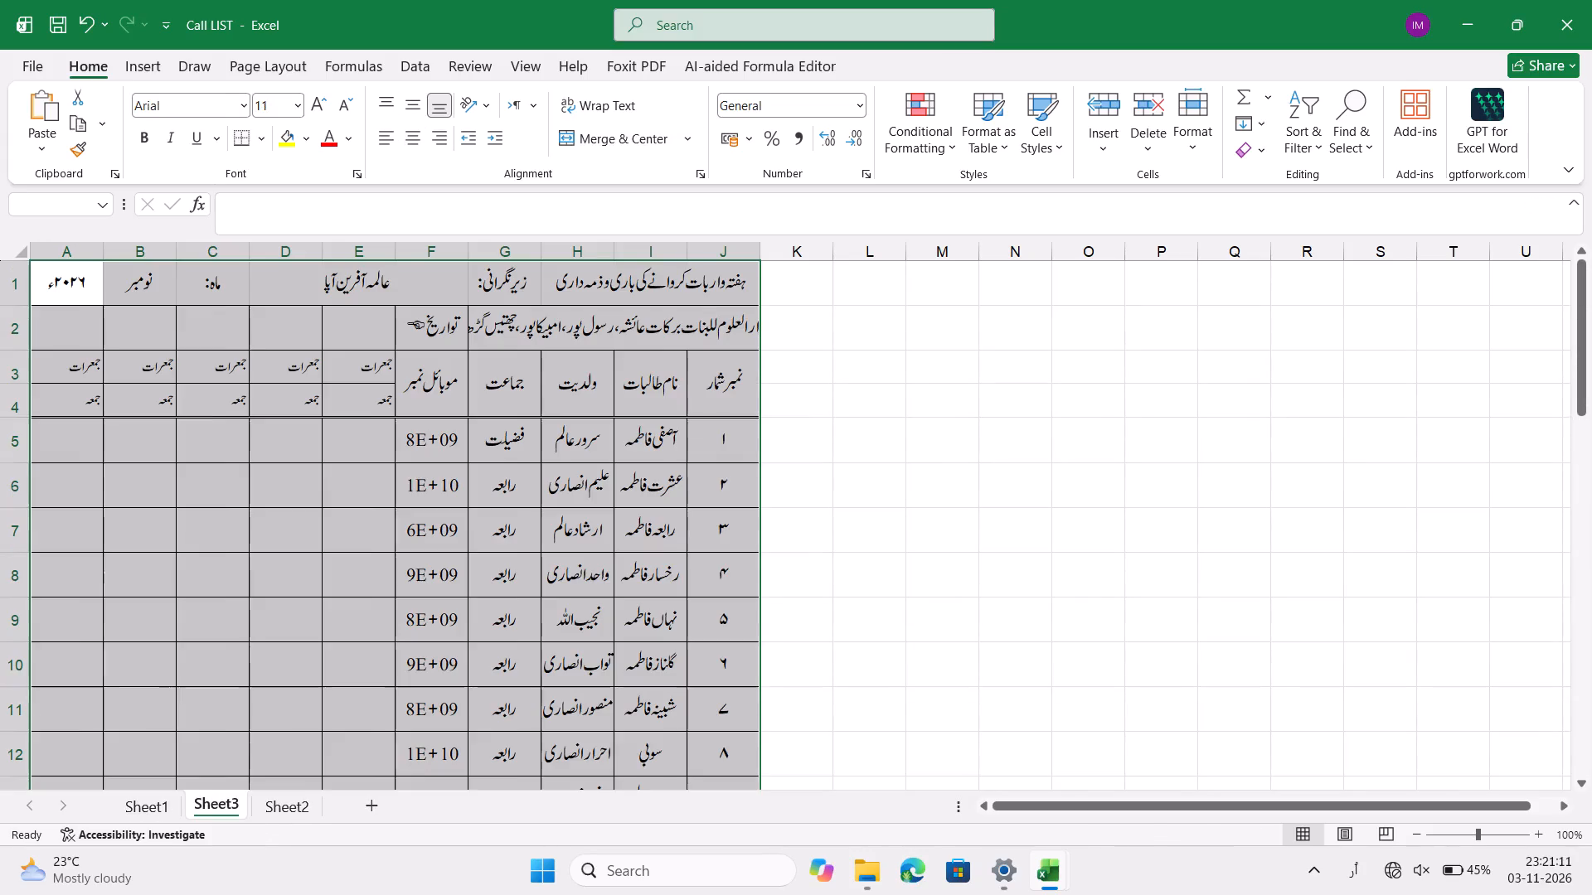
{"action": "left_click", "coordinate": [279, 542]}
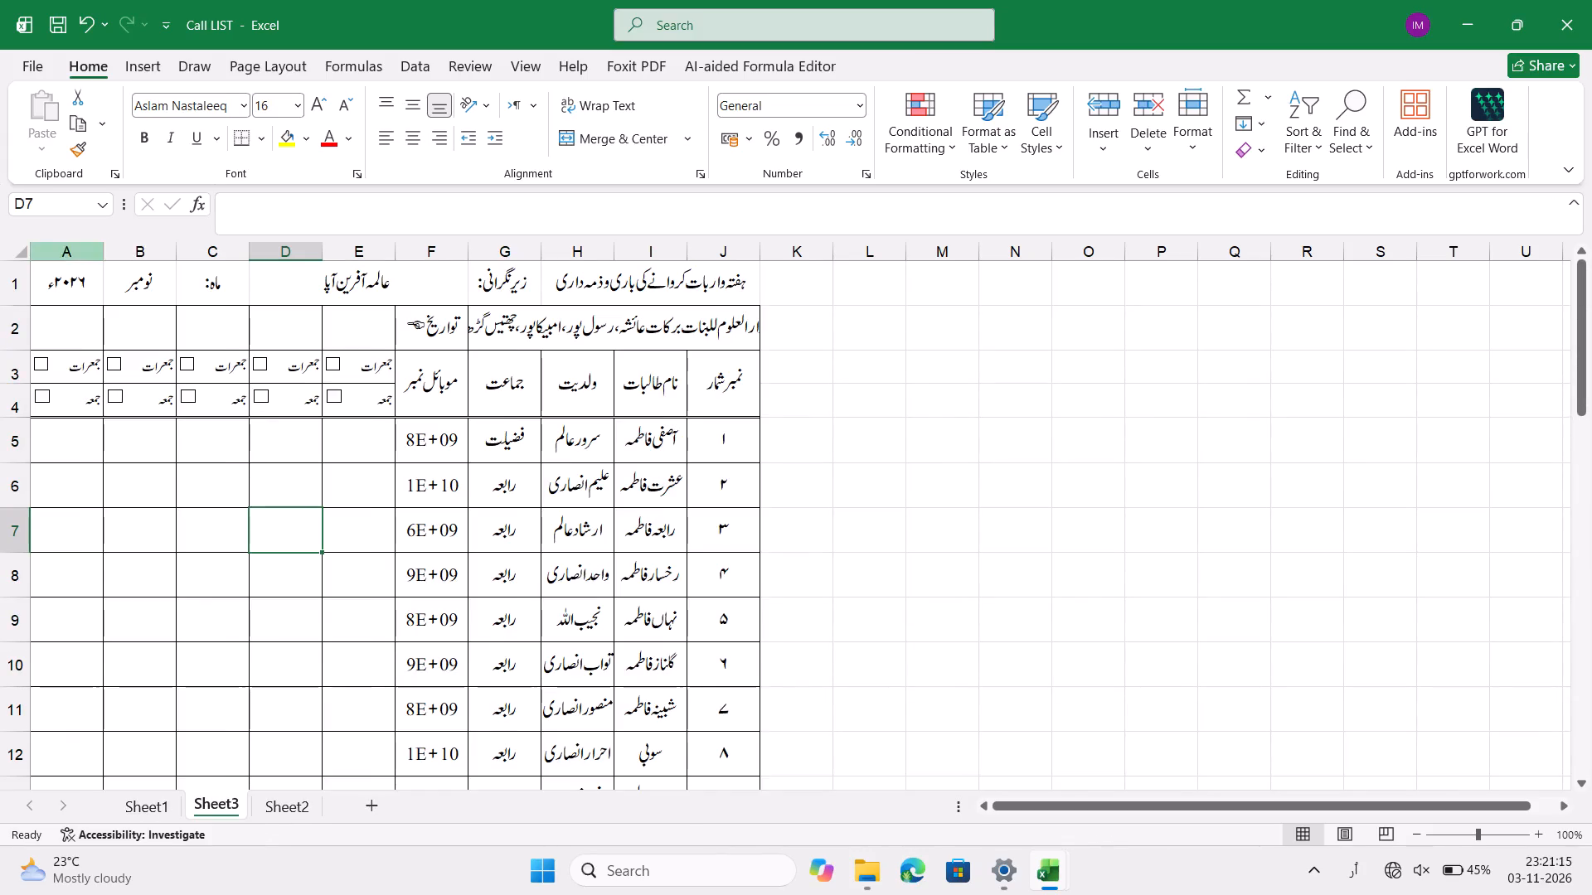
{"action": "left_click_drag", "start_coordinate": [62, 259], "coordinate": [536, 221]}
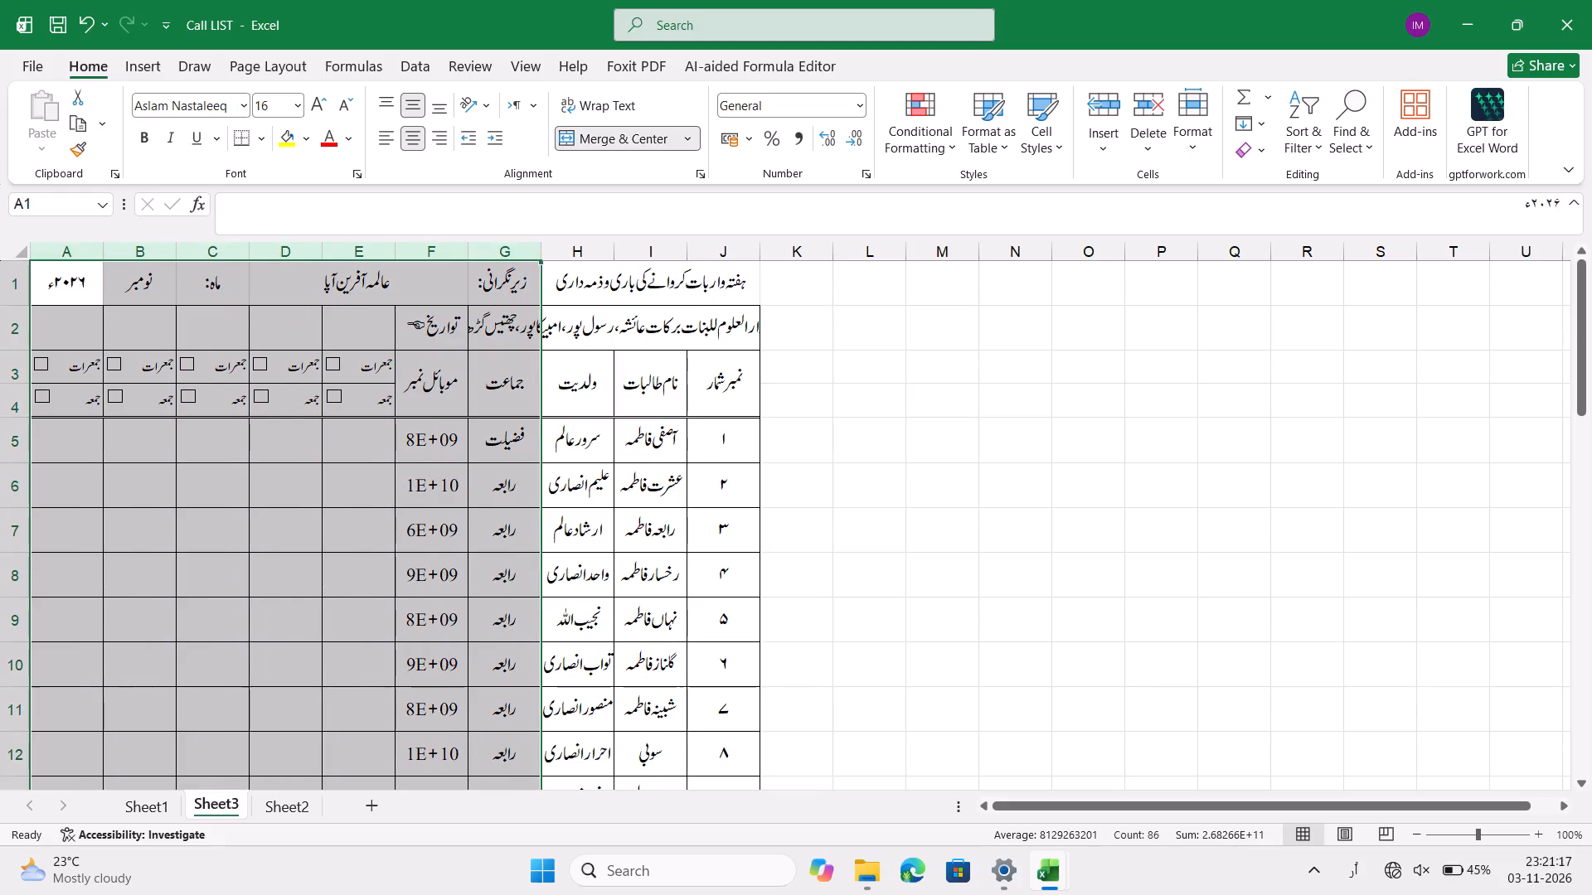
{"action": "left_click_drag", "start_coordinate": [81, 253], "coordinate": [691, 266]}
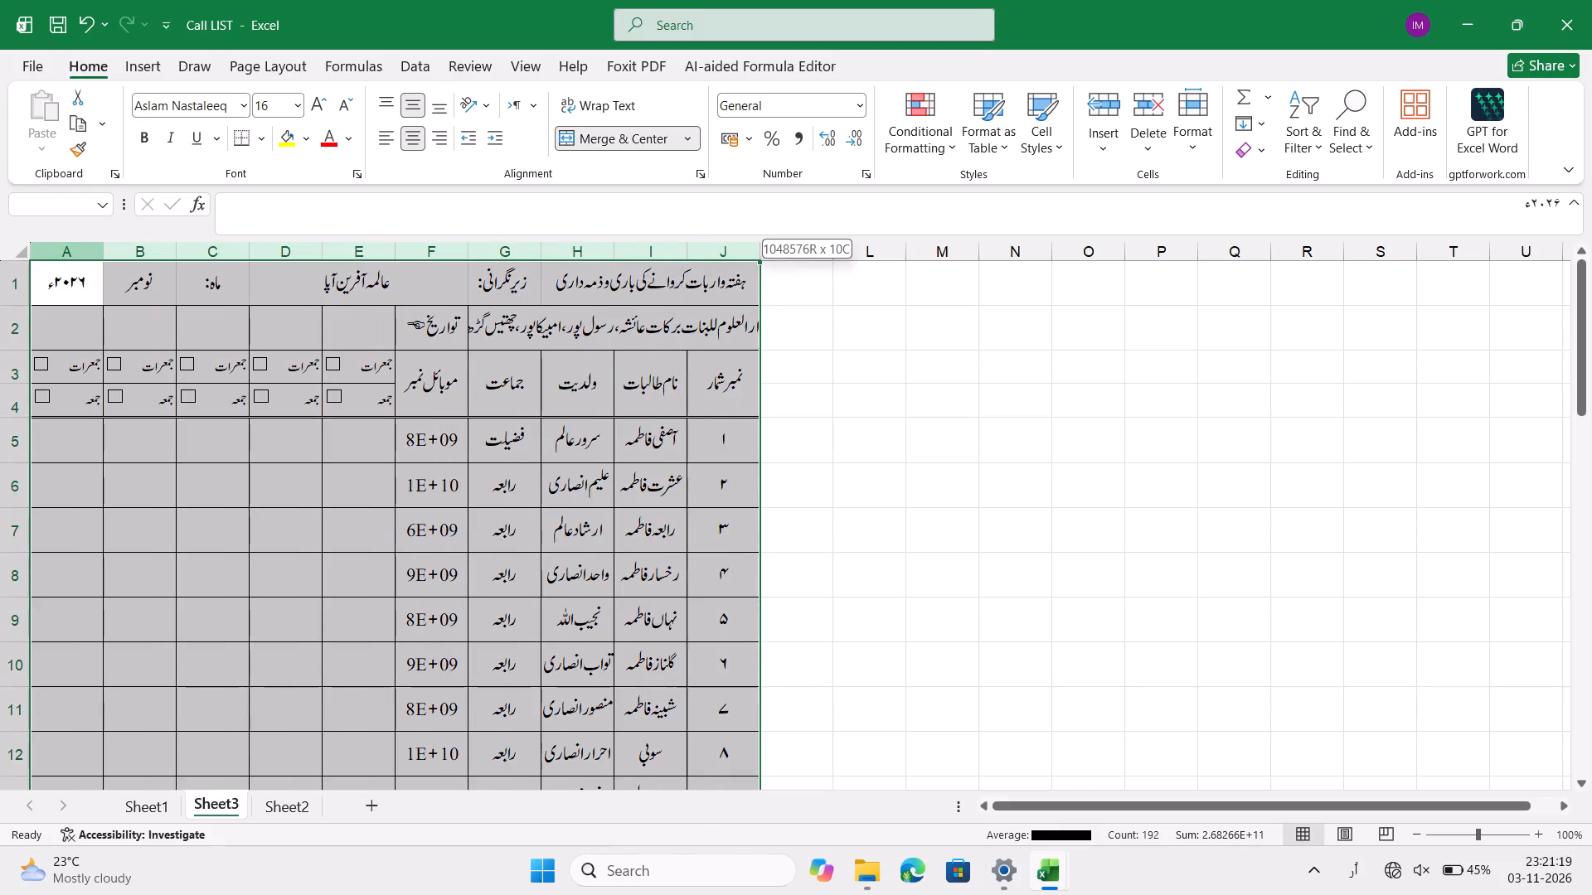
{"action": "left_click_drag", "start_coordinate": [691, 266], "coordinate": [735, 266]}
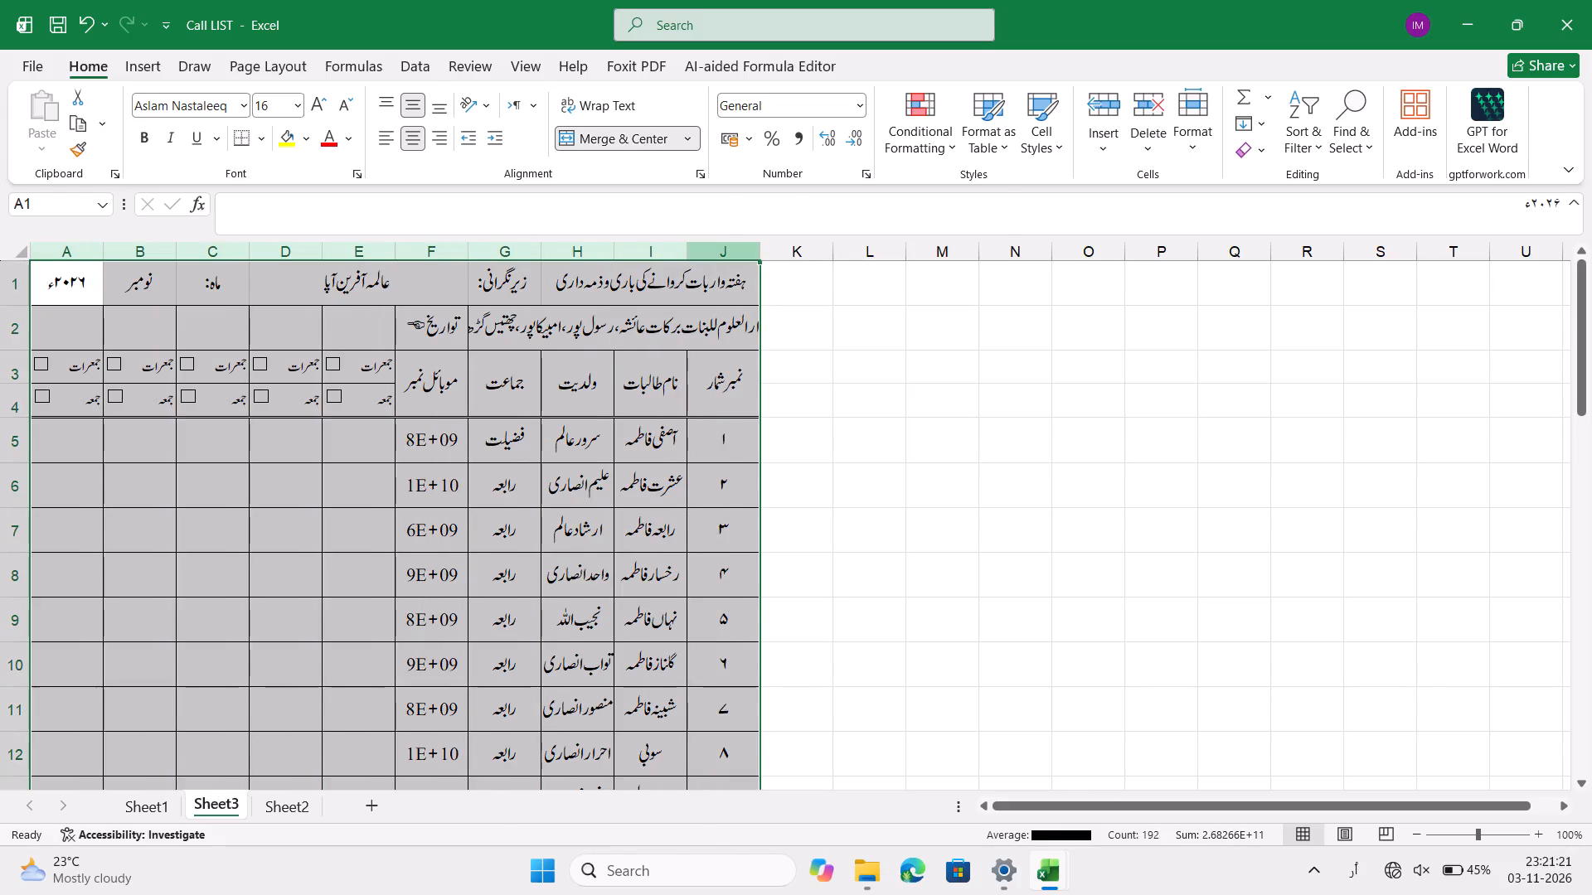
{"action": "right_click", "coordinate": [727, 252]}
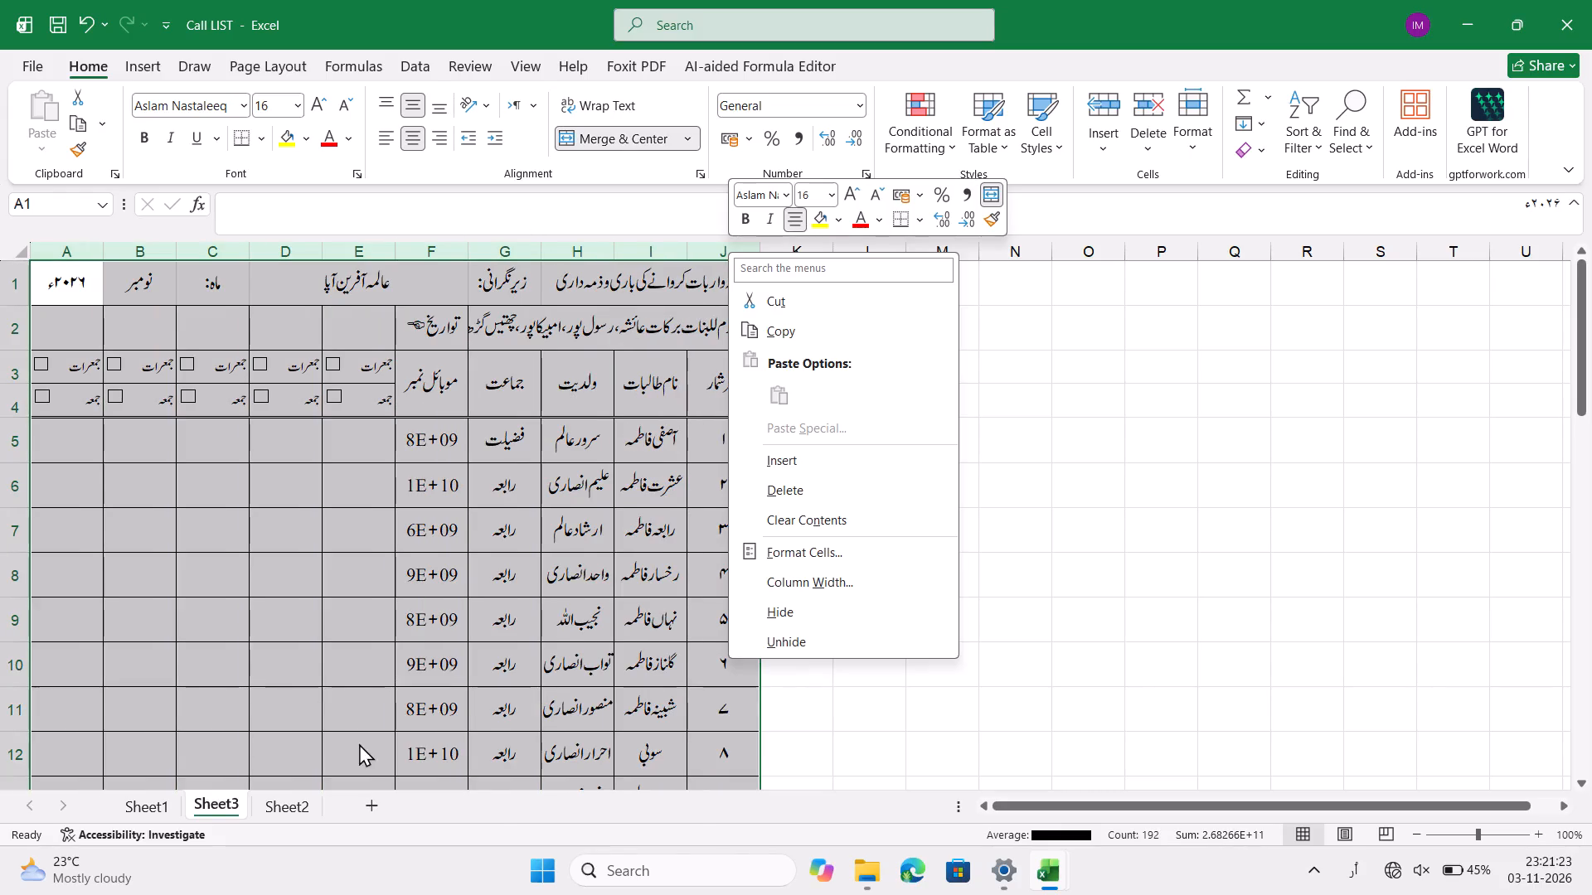
Copy the entire columns A to J of Sheet1.
{"action": "left_click", "coordinate": [166, 805]}
{"action": "double_click", "coordinate": [166, 805]}
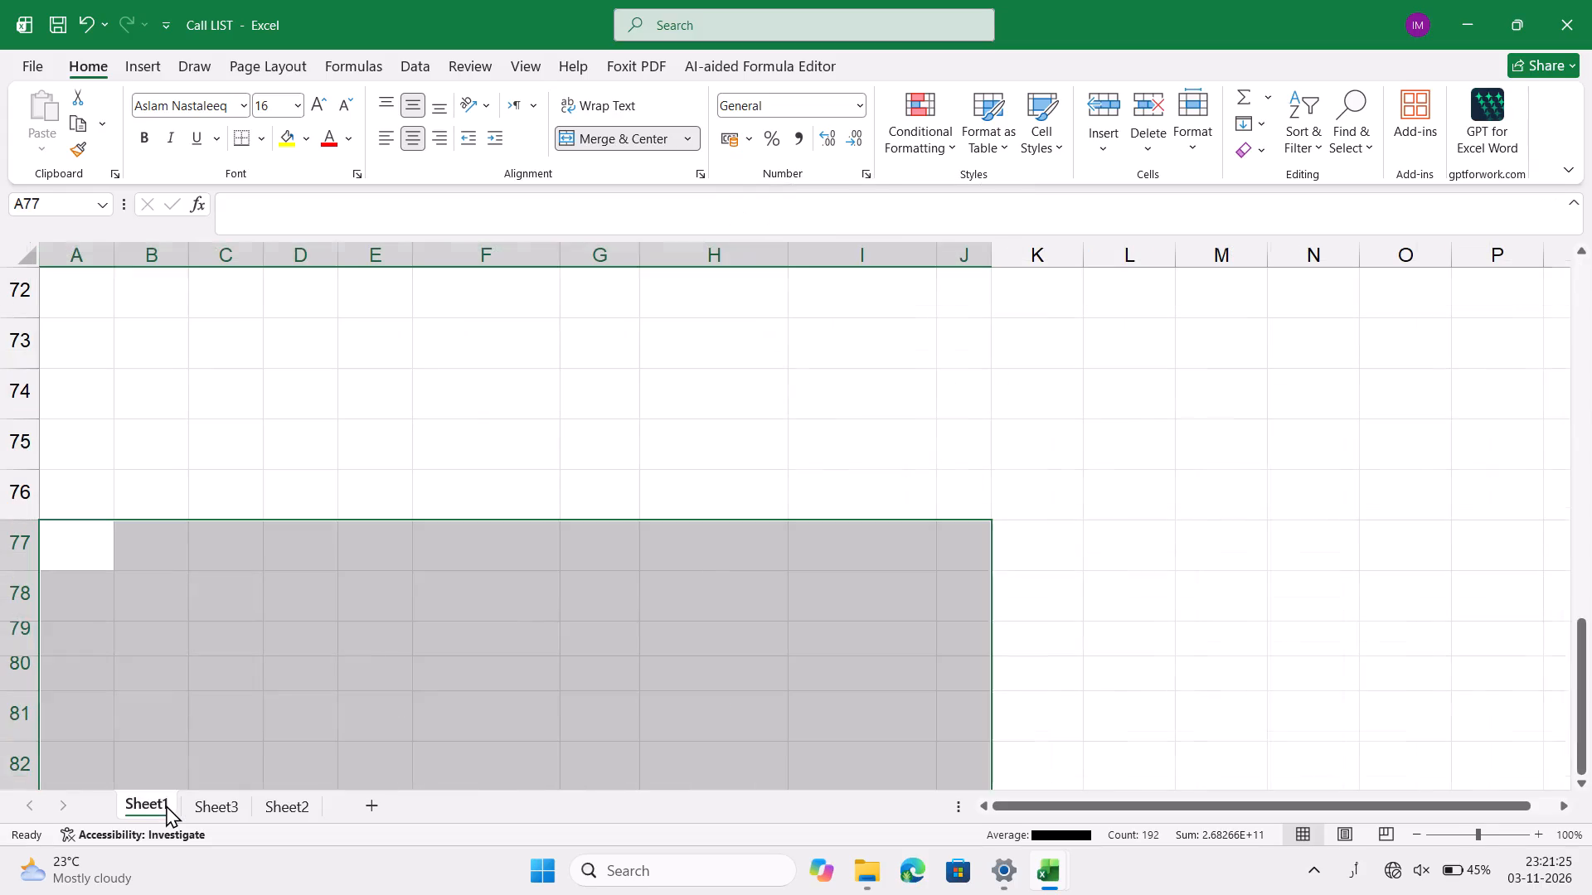
{"action": "key", "text": "ctrl+c"}
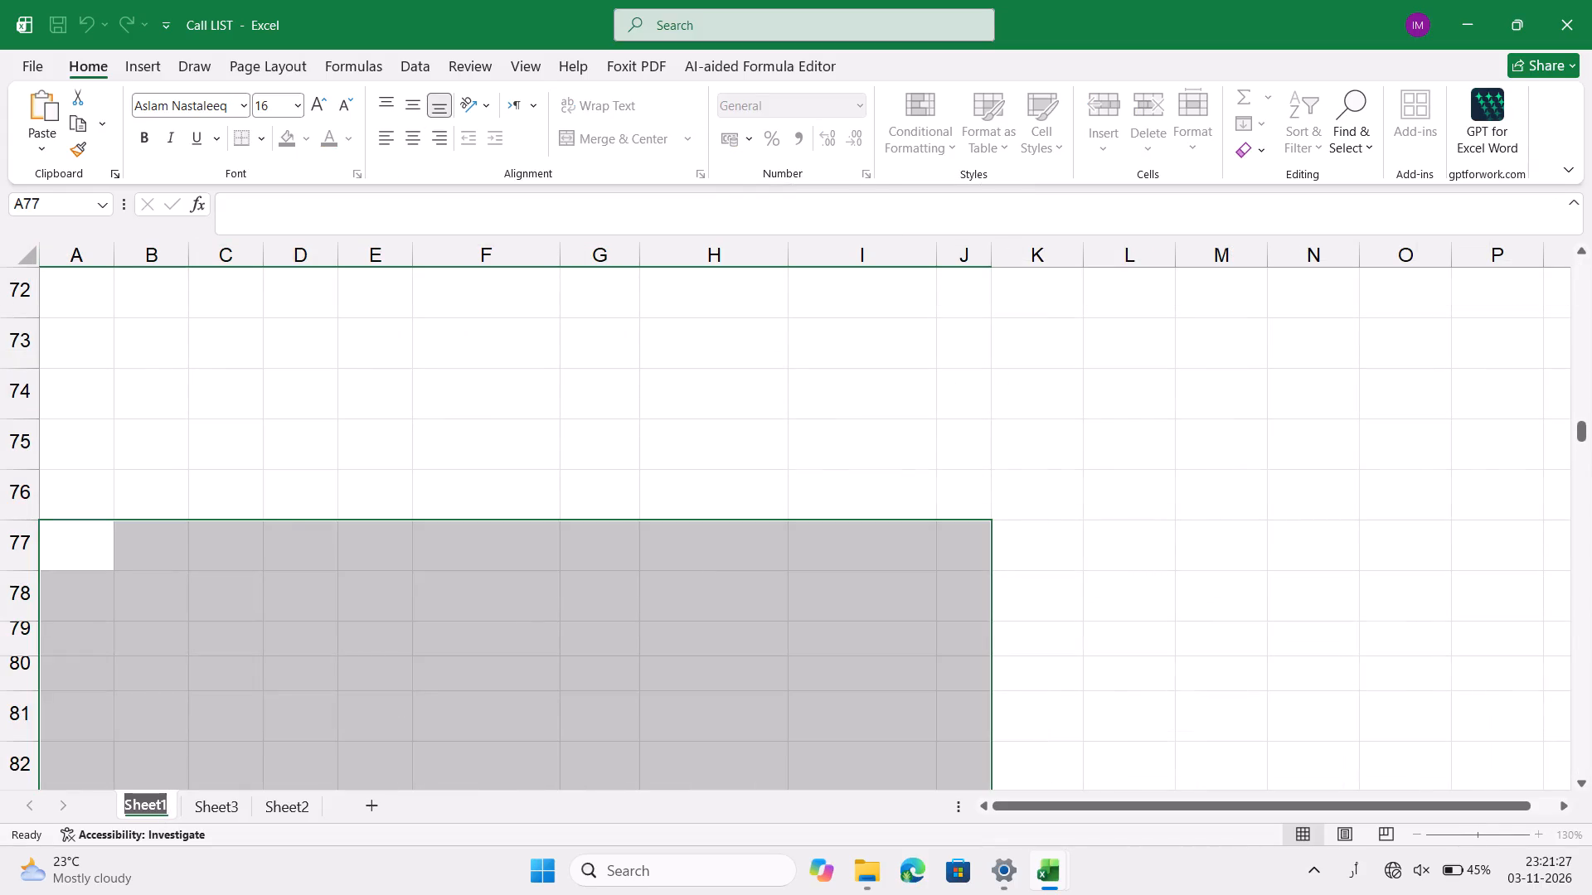
{"action": "left_click", "coordinate": [328, 693]}
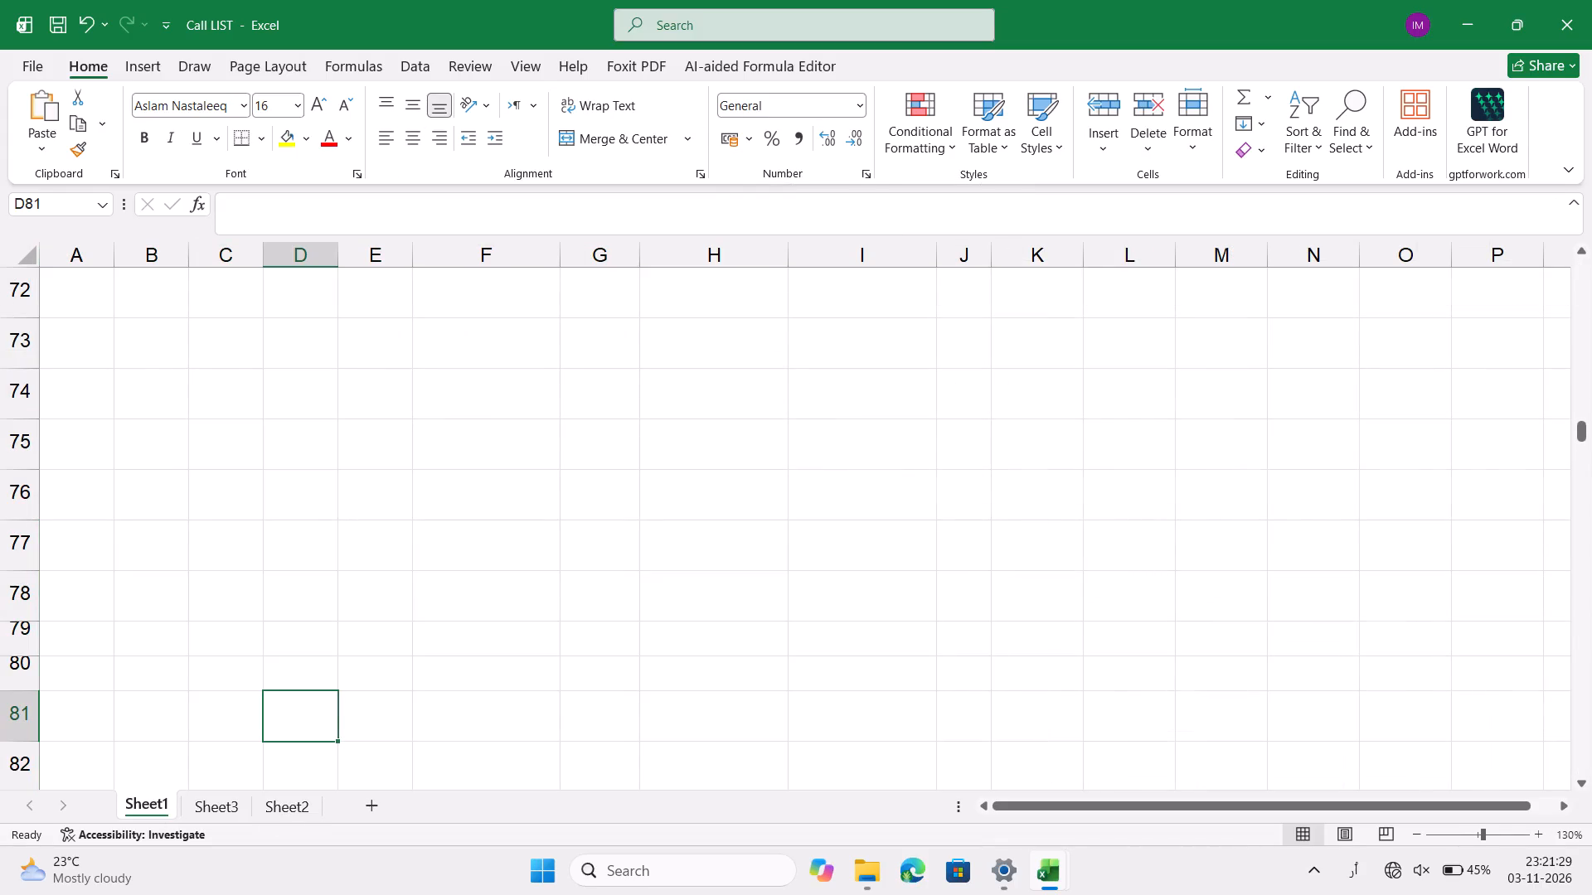
{"action": "scroll", "coordinate": [208, 628], "scroll_direction": "up", "scroll_amount": 2}
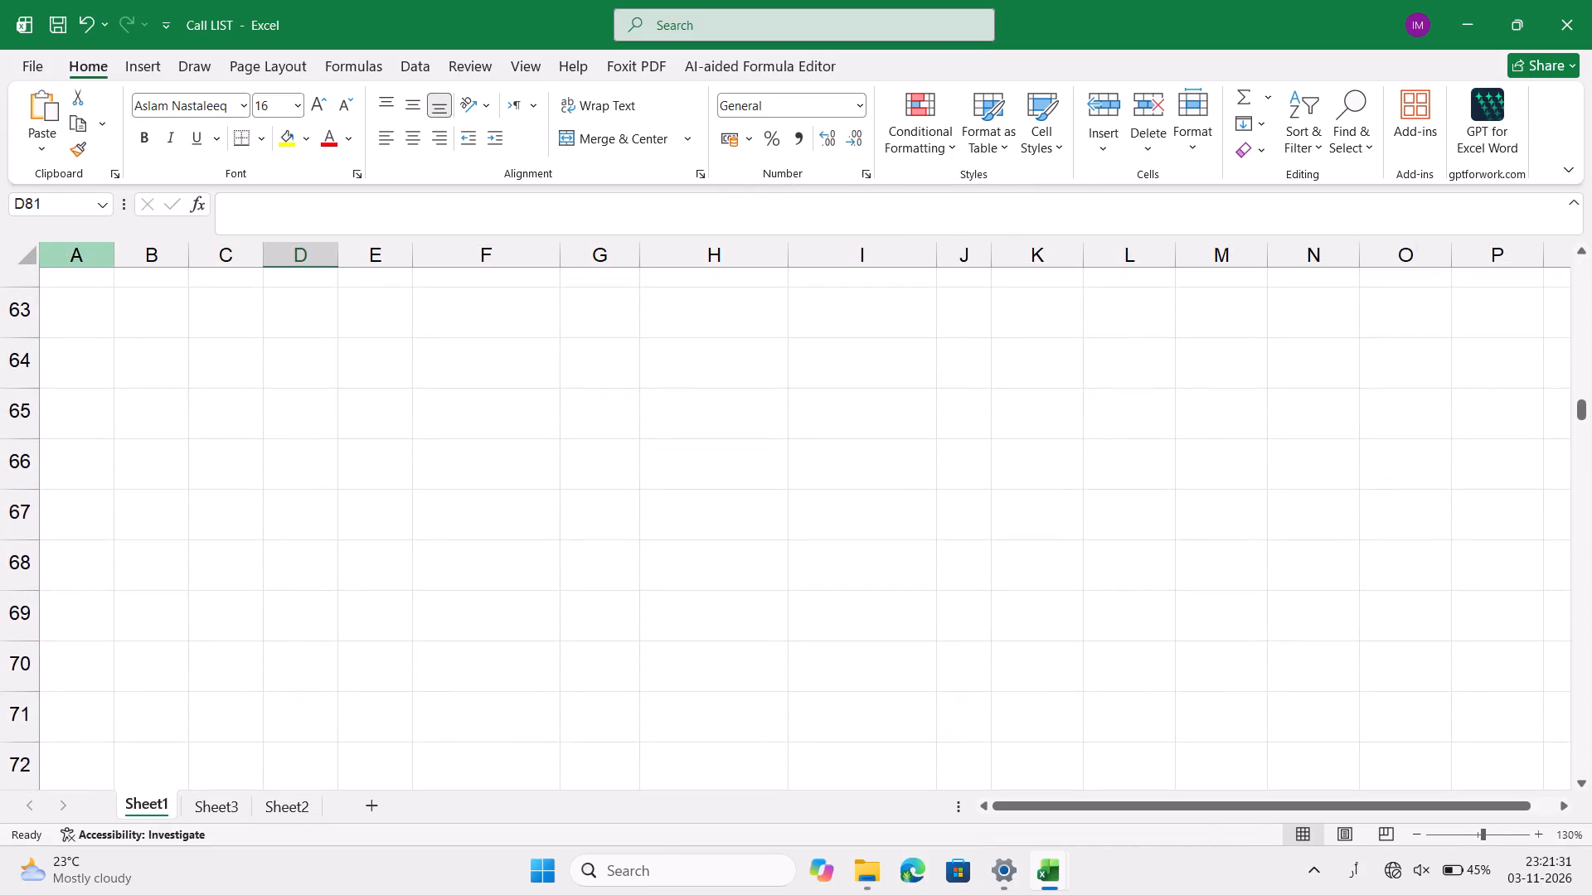
{"action": "left_click_drag", "start_coordinate": [93, 256], "coordinate": [712, 254]}
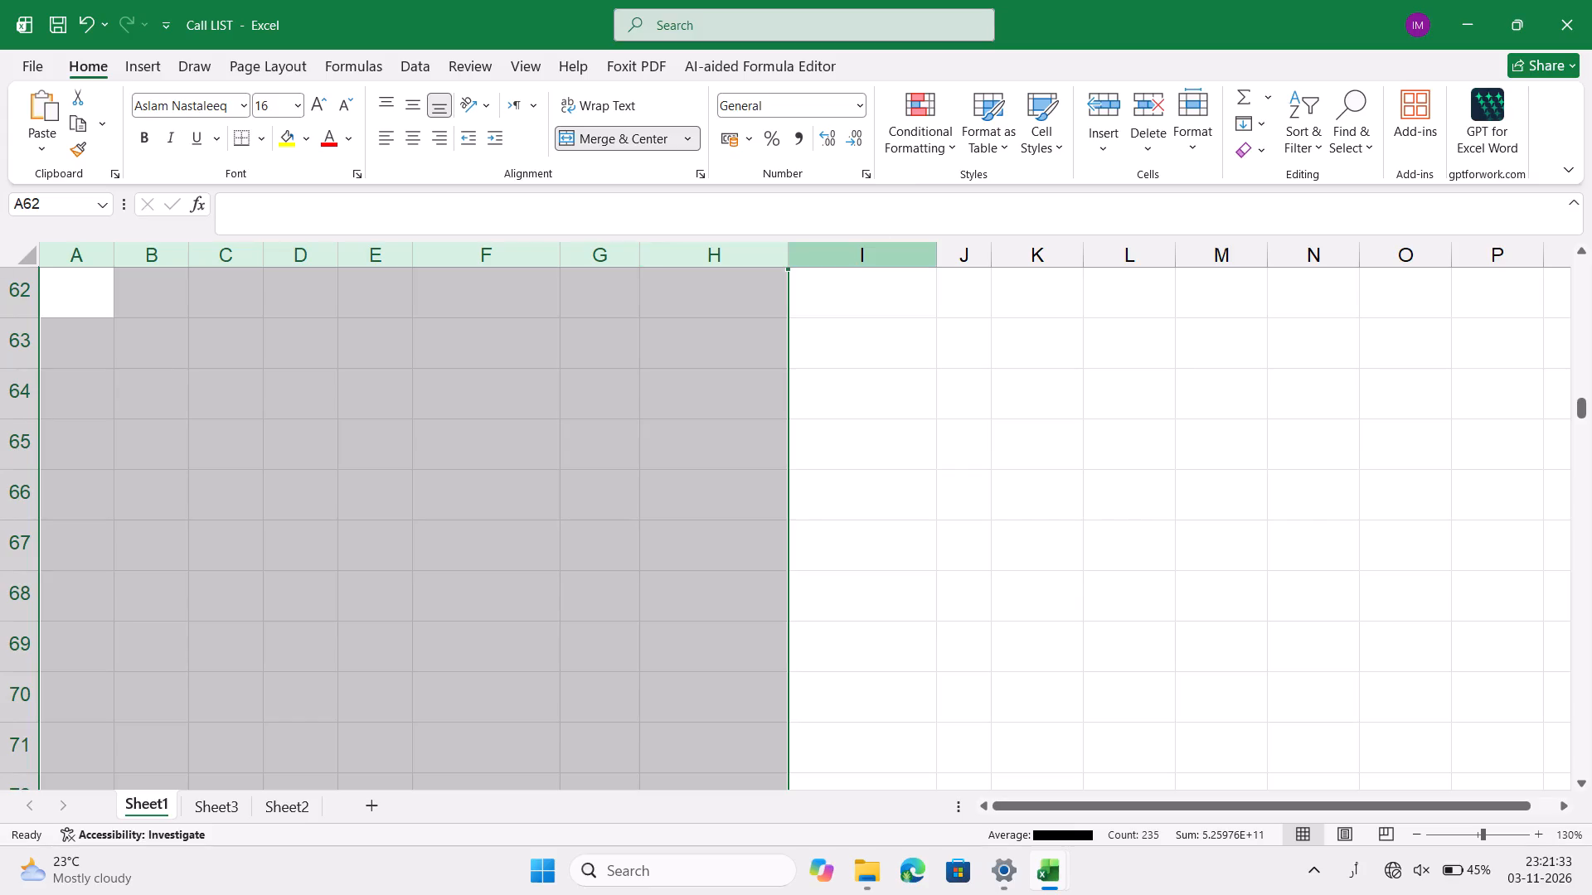
{"action": "key", "text": "shift+Right"}
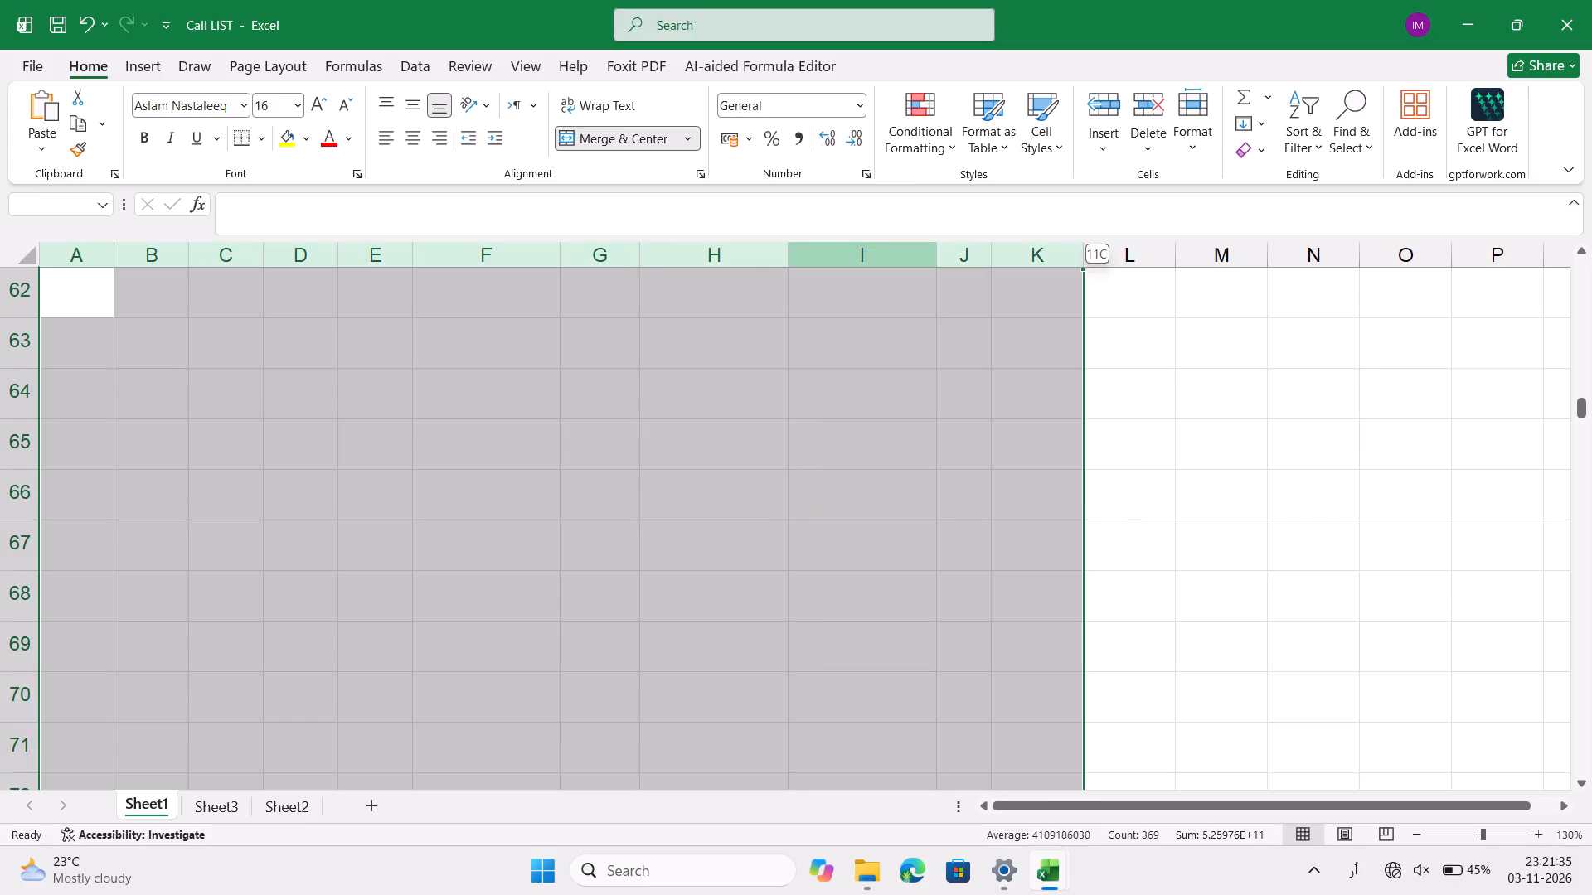
{"action": "key", "text": "ctrl+shift+Left"}
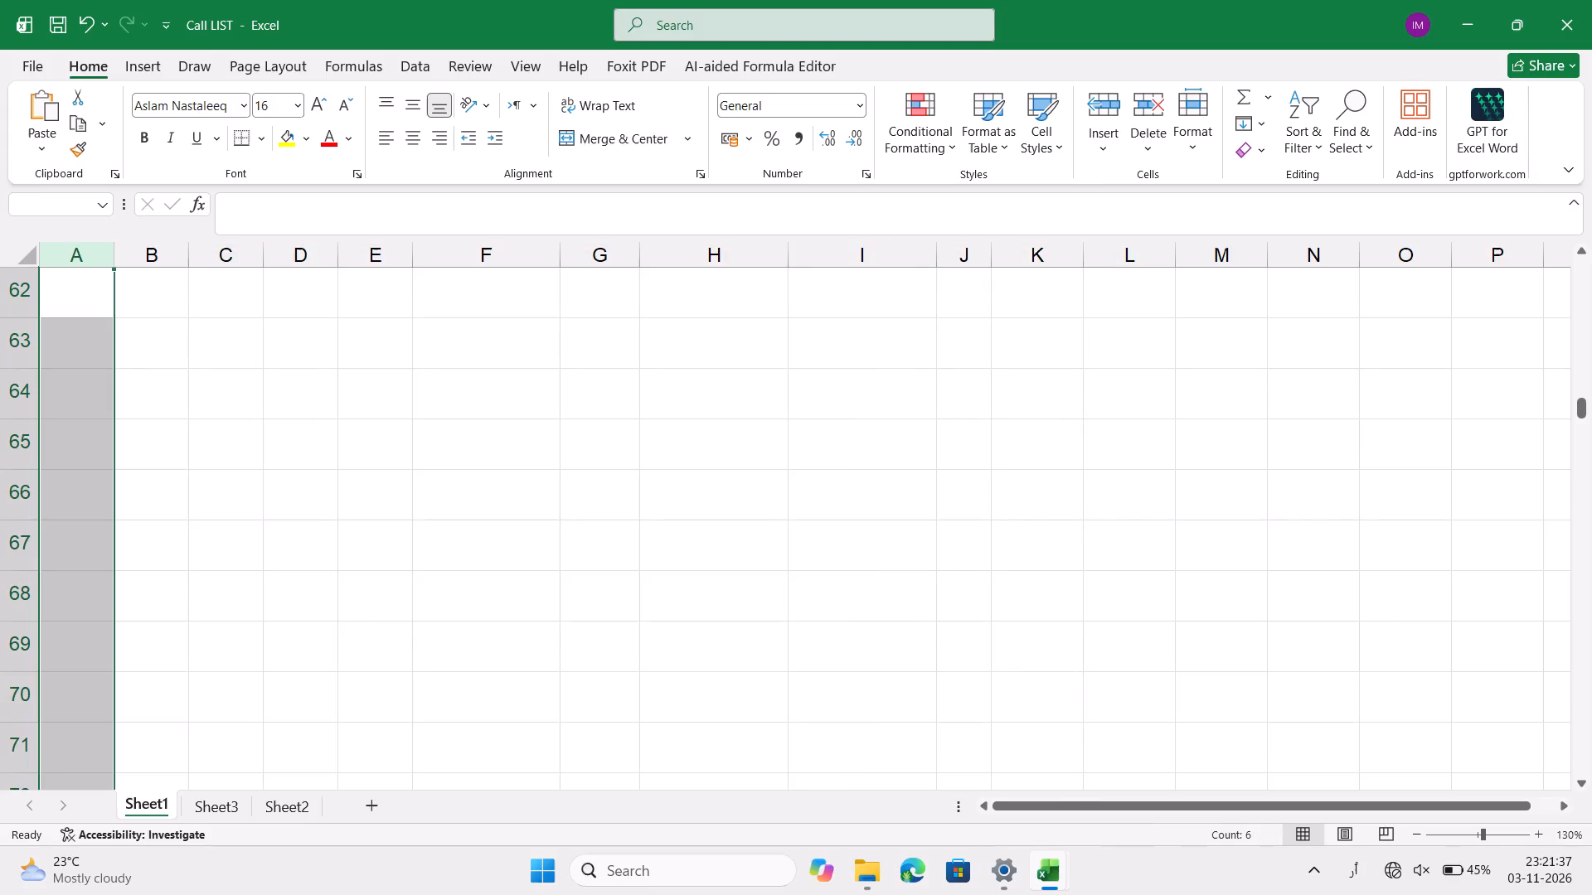
{"action": "left_click", "coordinate": [85, 248]}
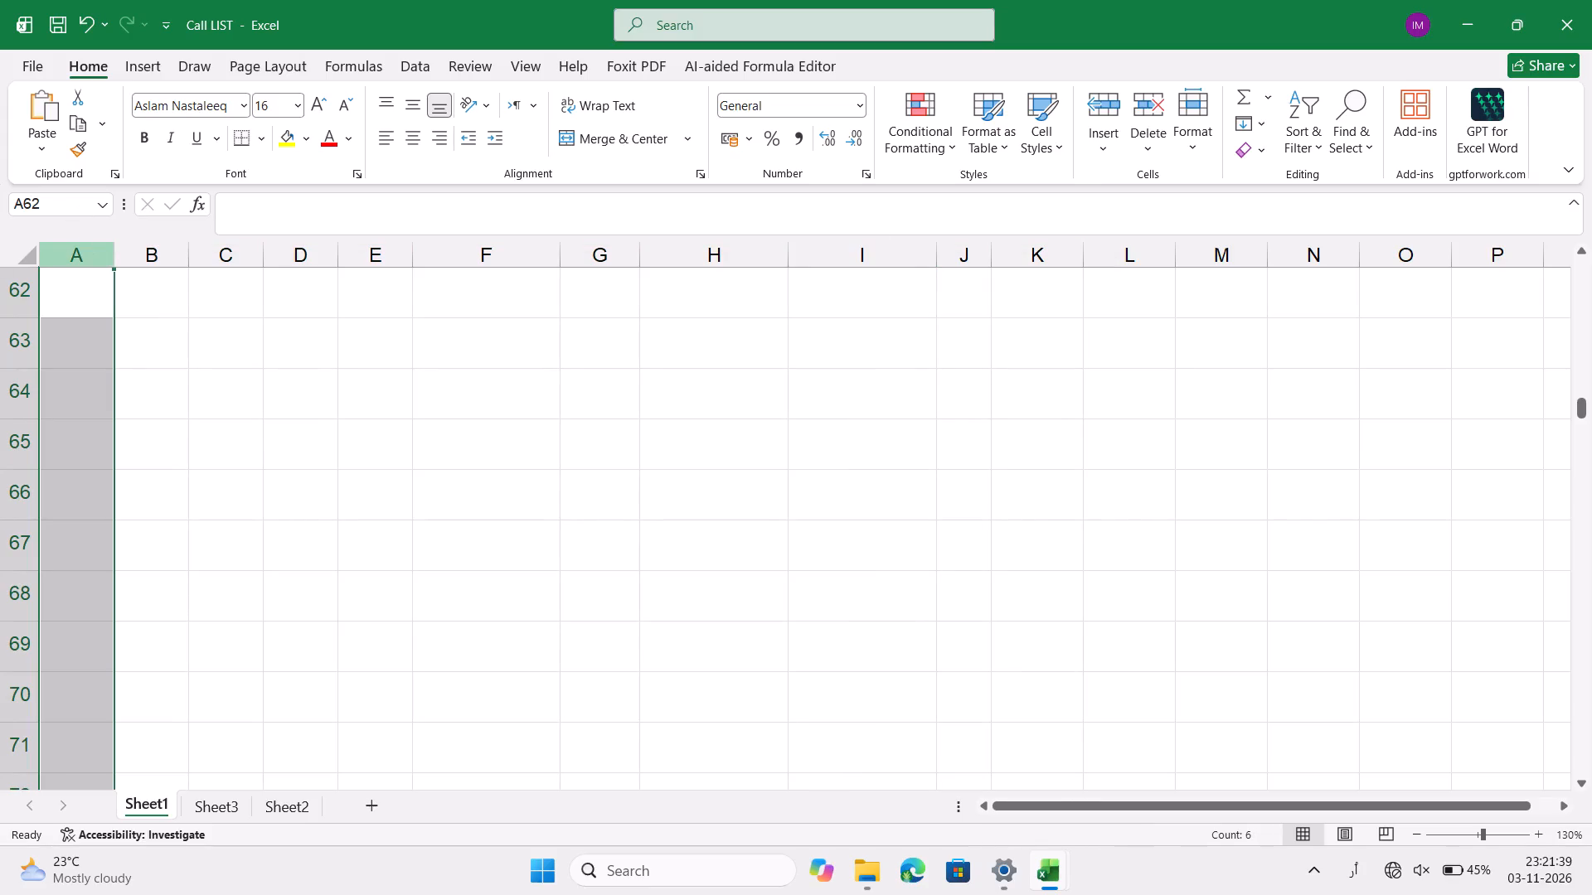
{"action": "key", "text": "shift+Right"}
{"action": "key", "text": "shift+Right"}
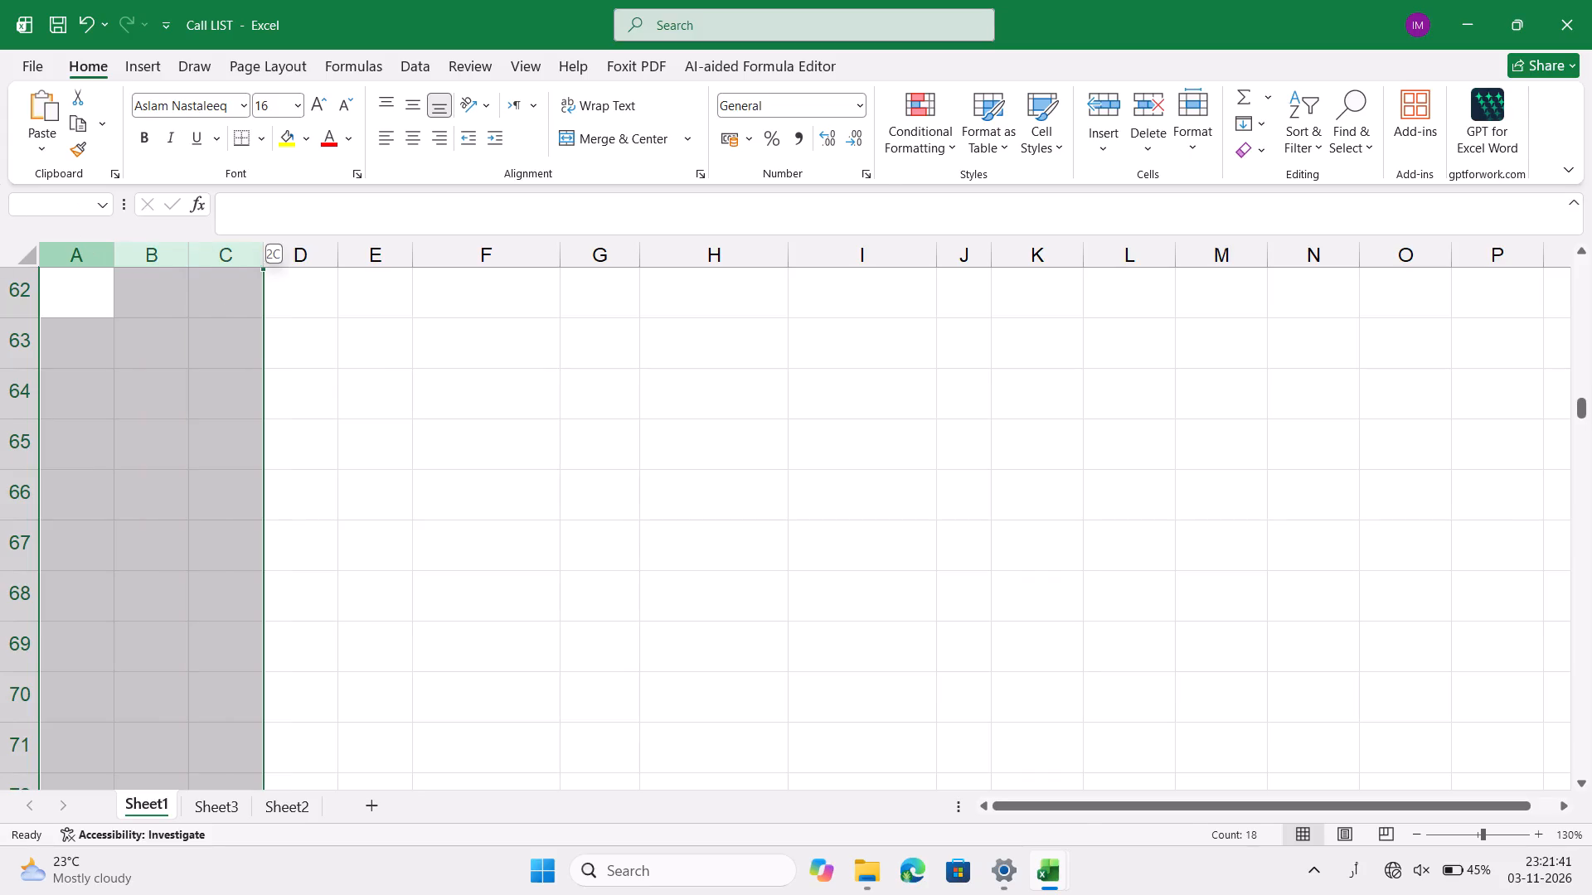
{"action": "key", "text": "shift+Right"}
{"action": "key", "text": "shift+Right"}
{"action": "key", "text": "shift+Right"}
{"action": "key", "text": "shift+Left"}
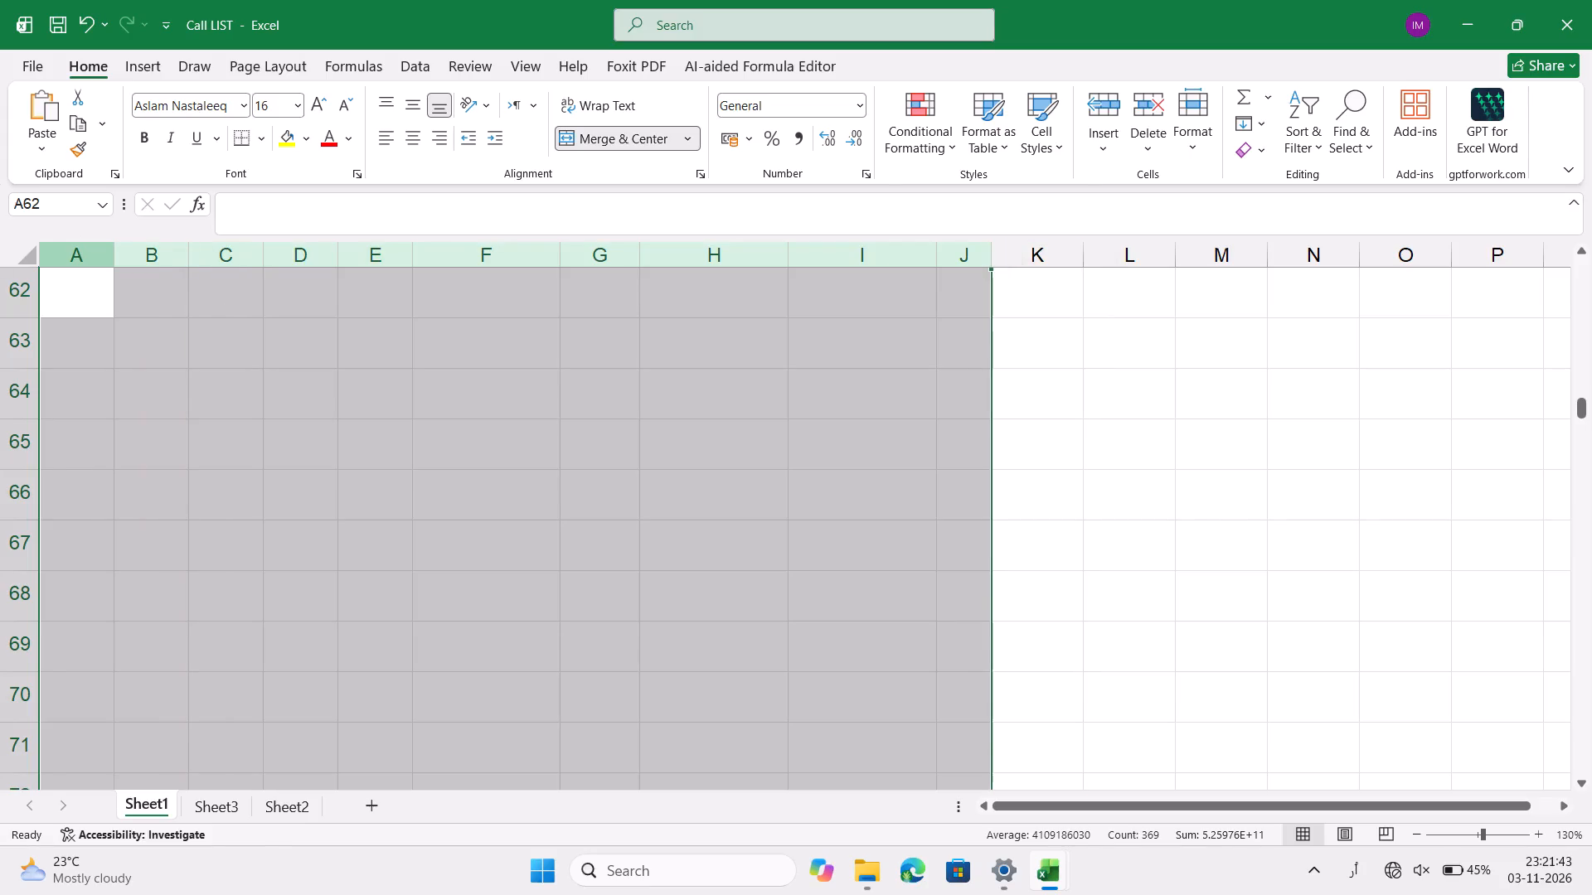
{"action": "key", "text": "ctrl+c"}
Paste only the column widths of the copied columns onto Sheet2's columns A to J.
{"action": "left_click", "coordinate": [288, 801]}
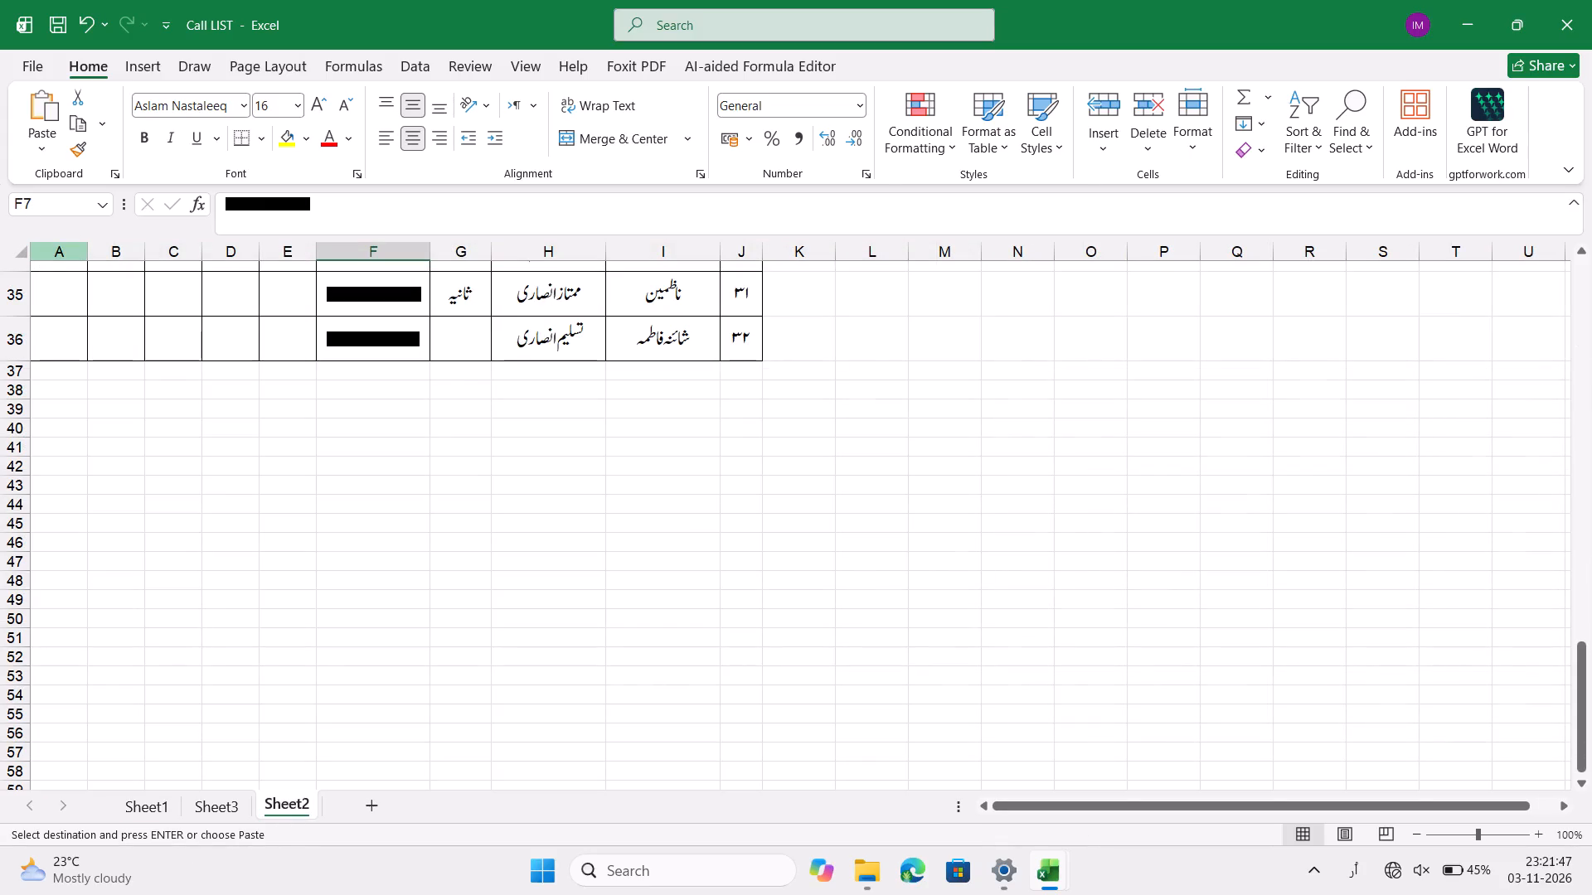
{"action": "left_click_drag", "start_coordinate": [73, 252], "coordinate": [736, 247]}
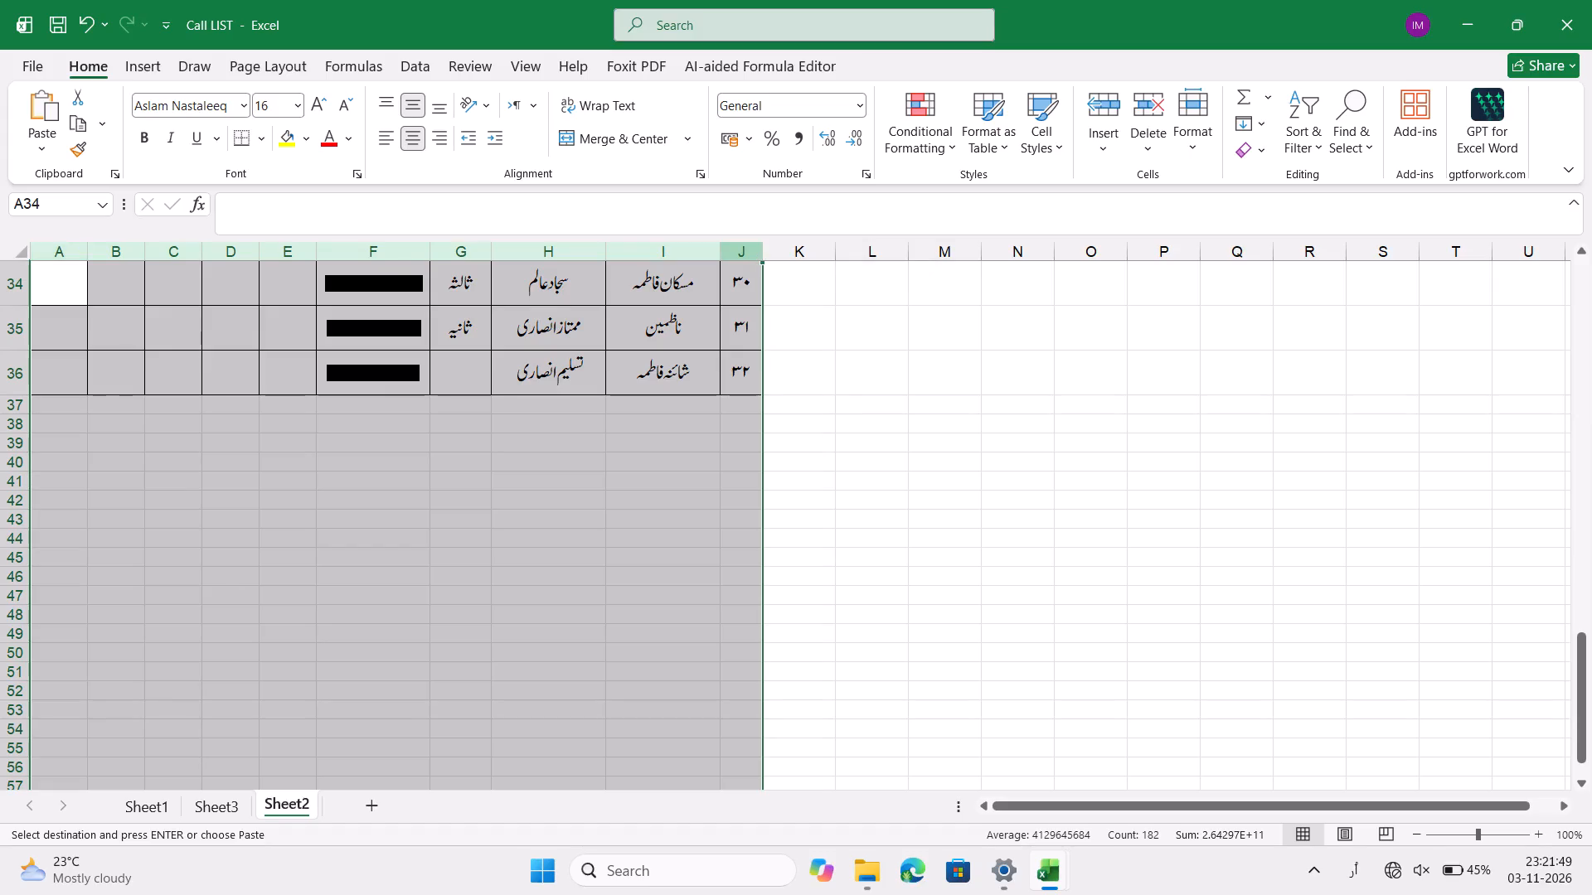
{"action": "right_click", "coordinate": [736, 247]}
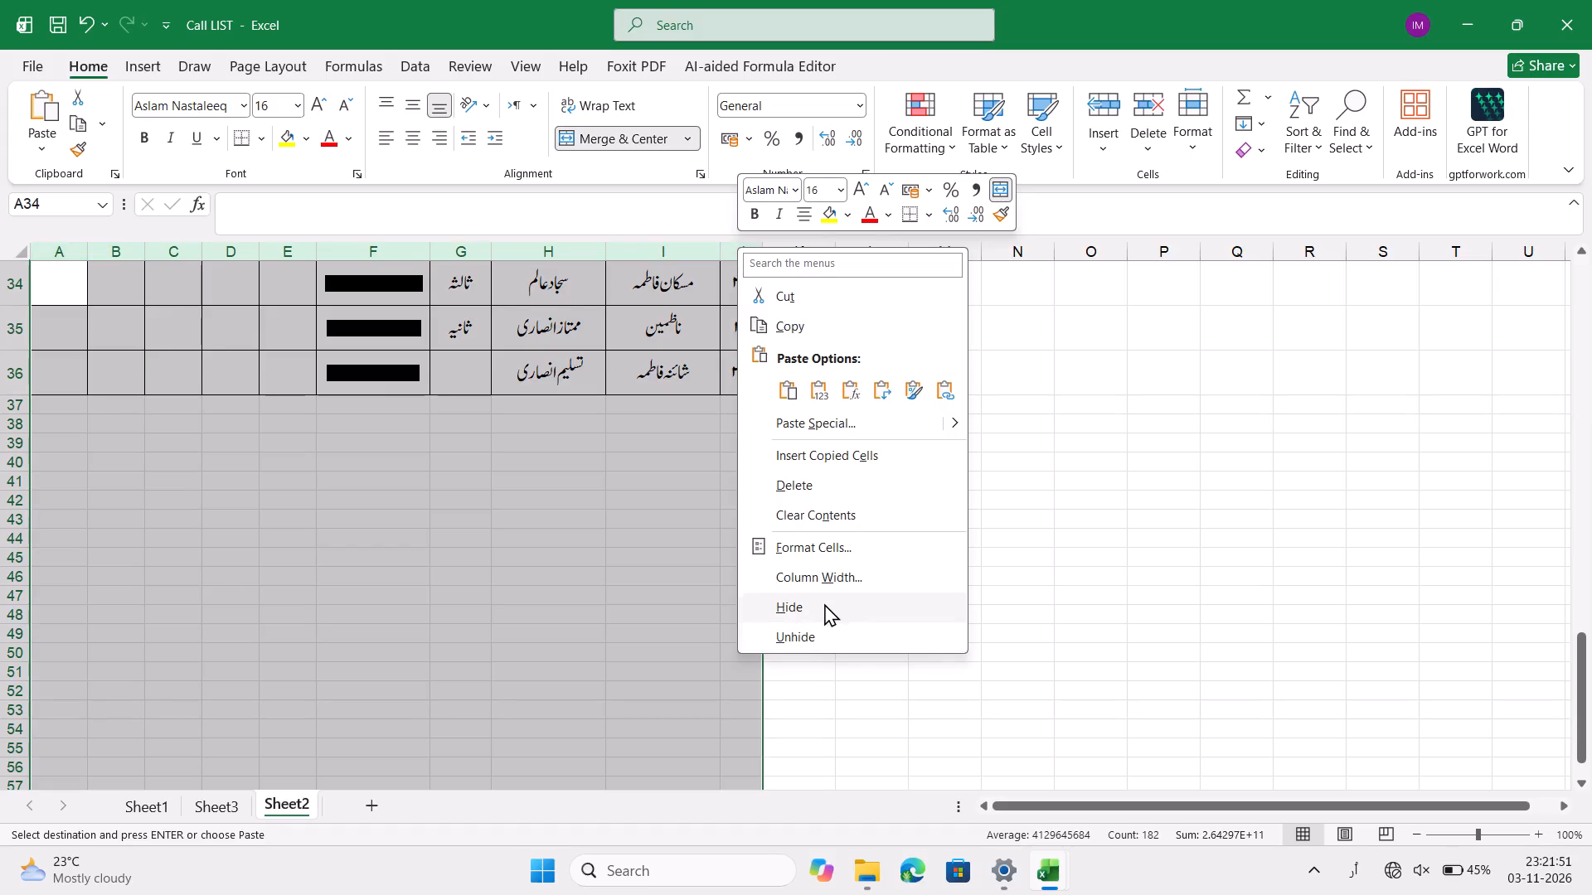
{"action": "left_click", "coordinate": [861, 427]}
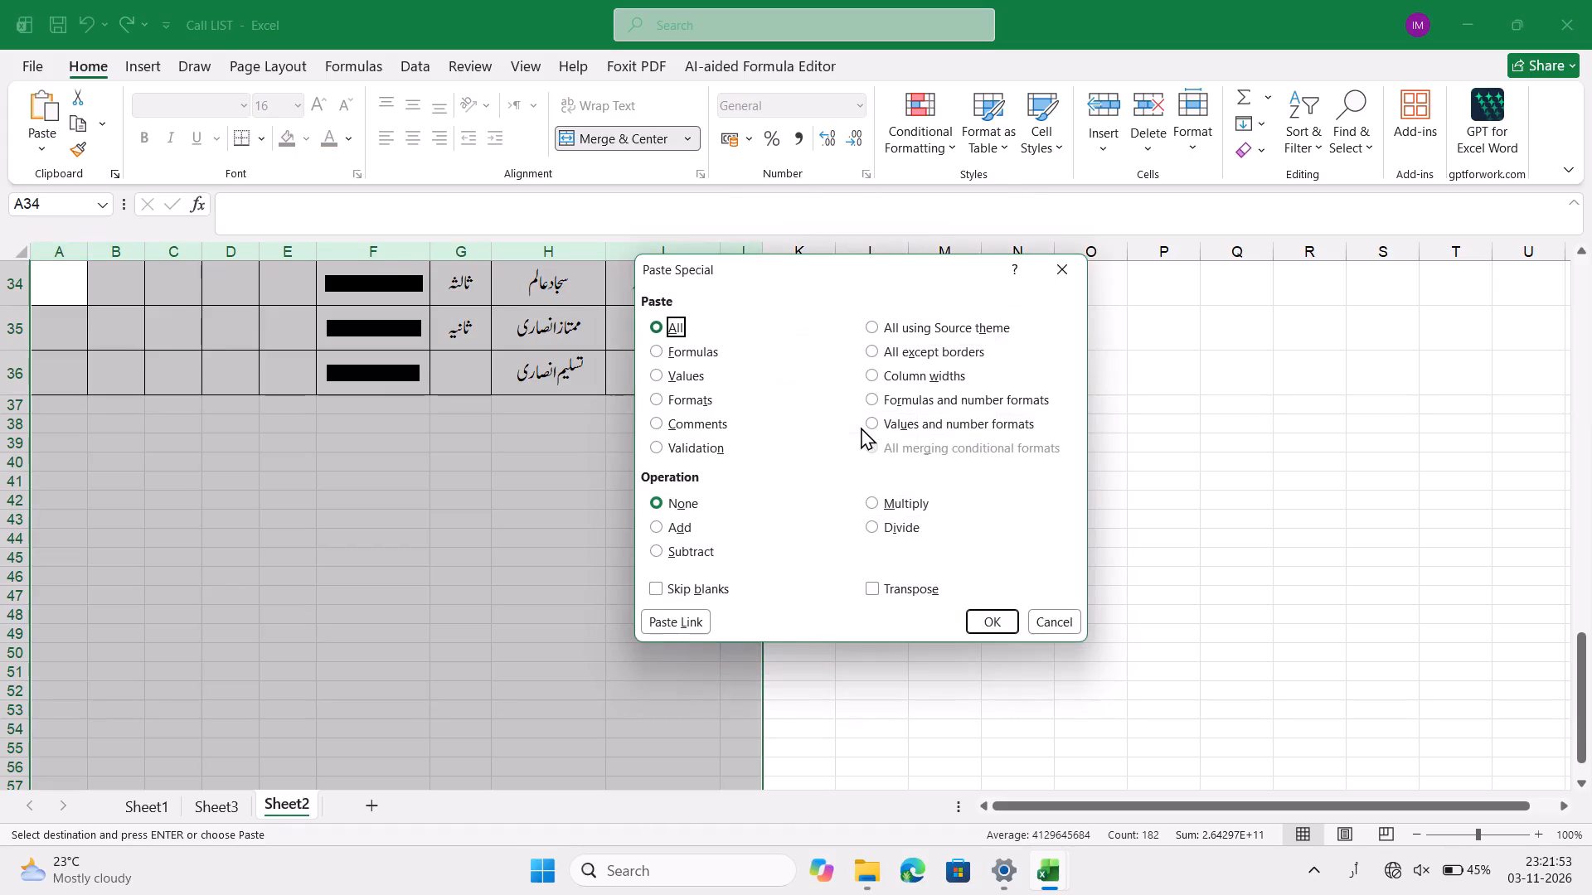
{"action": "left_click", "coordinate": [887, 373]}
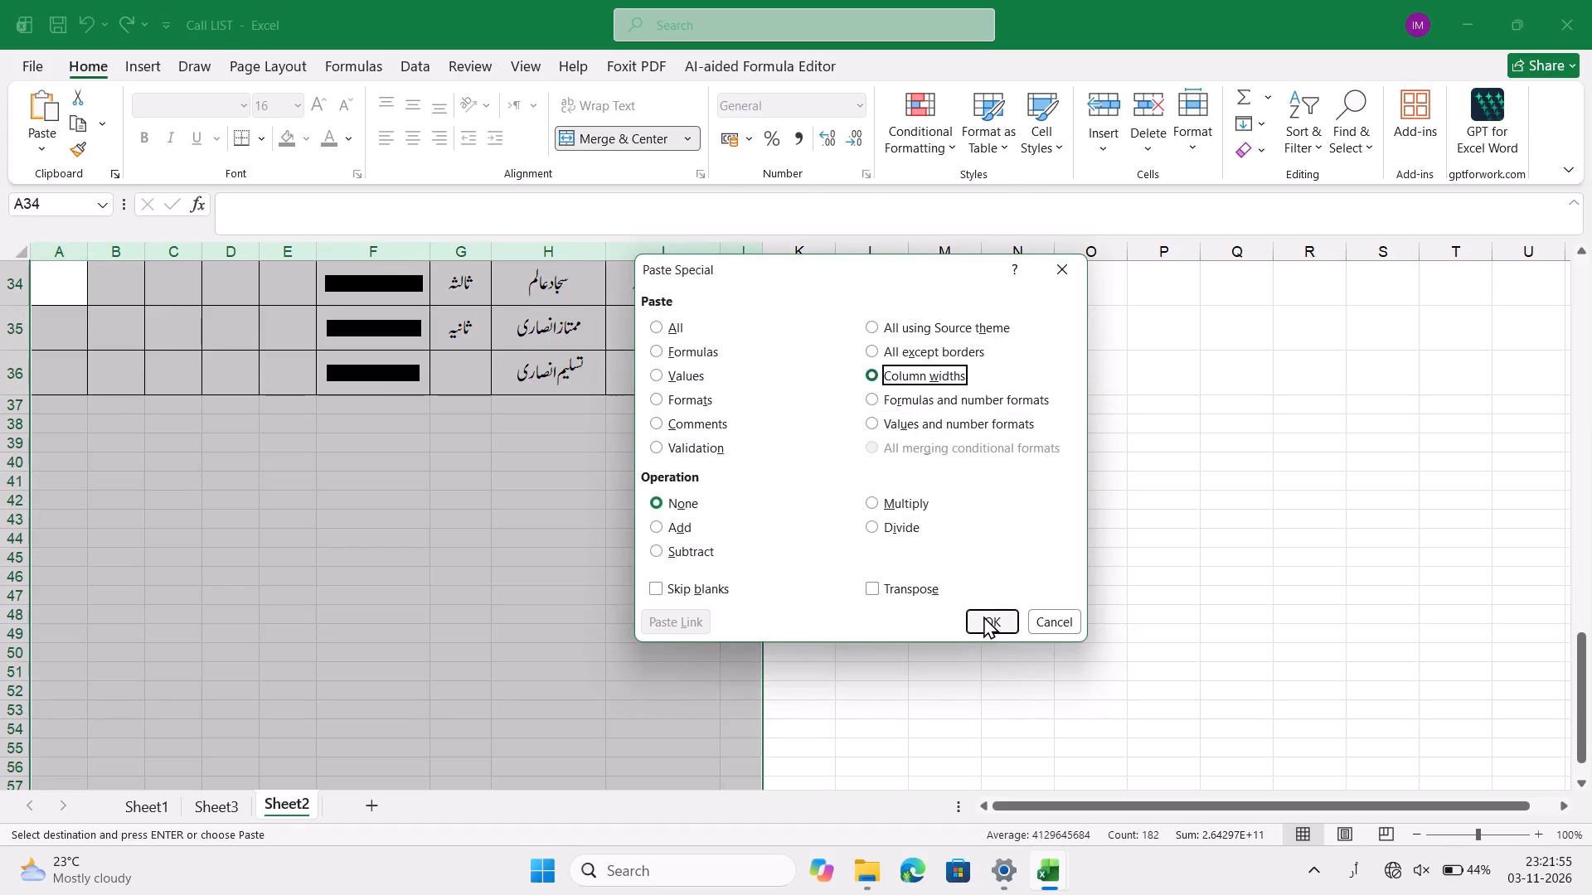
{"action": "left_click", "coordinate": [983, 616]}
{"action": "scroll", "coordinate": [686, 460], "scroll_direction": "up", "scroll_amount": 2}
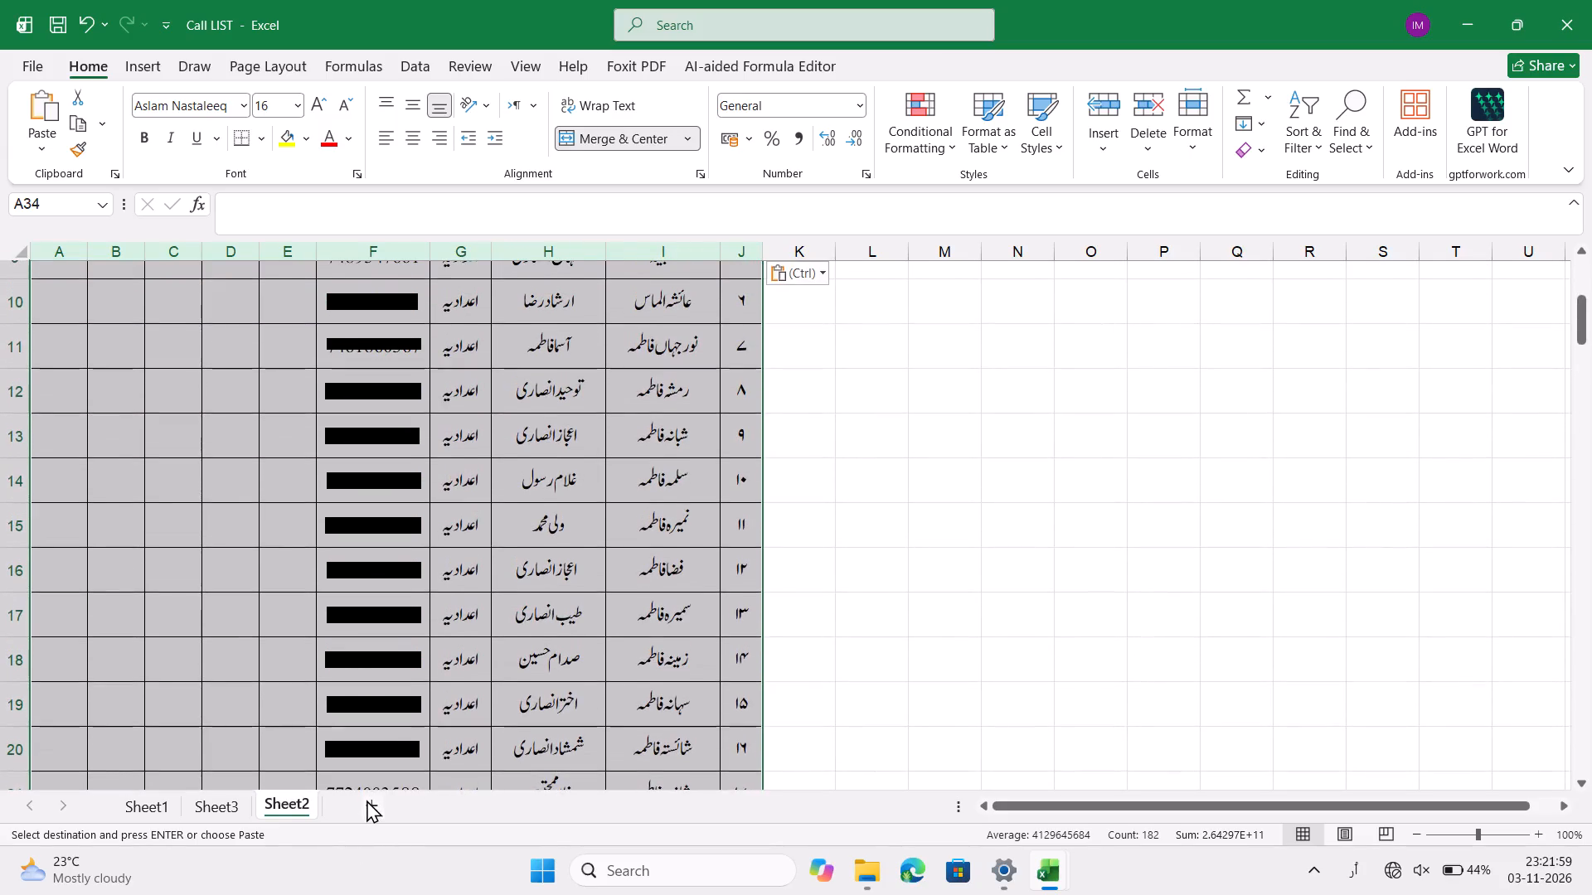
Add another new worksheet and paste only the copied column widths onto its columns A to J.
{"action": "left_click", "coordinate": [366, 800]}
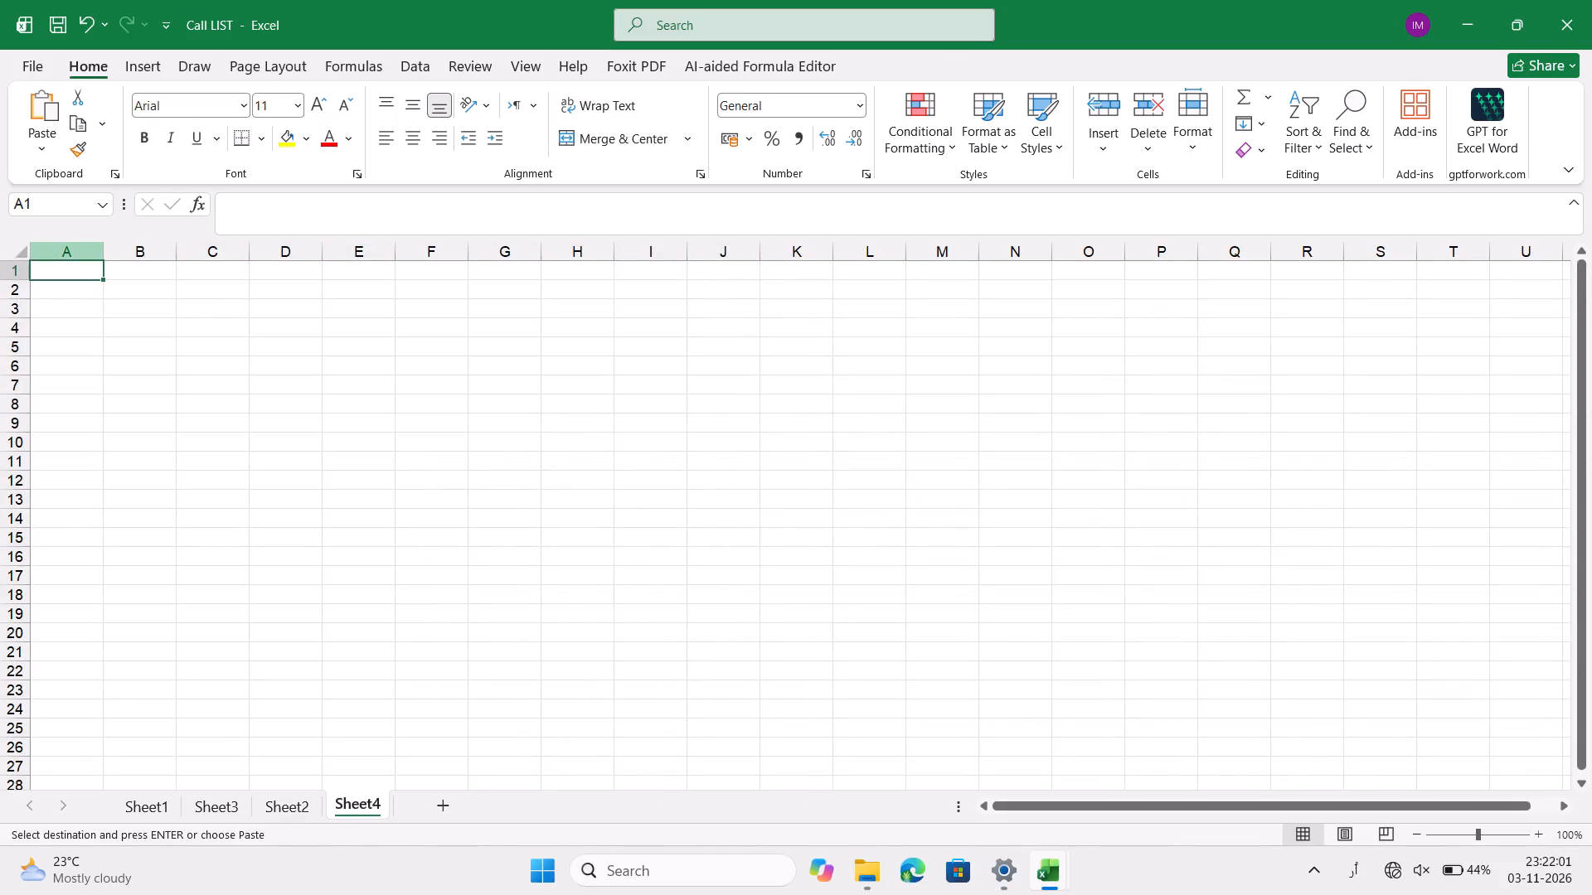
{"action": "left_click_drag", "start_coordinate": [77, 258], "coordinate": [594, 243]}
{"action": "left_click", "coordinate": [594, 243]}
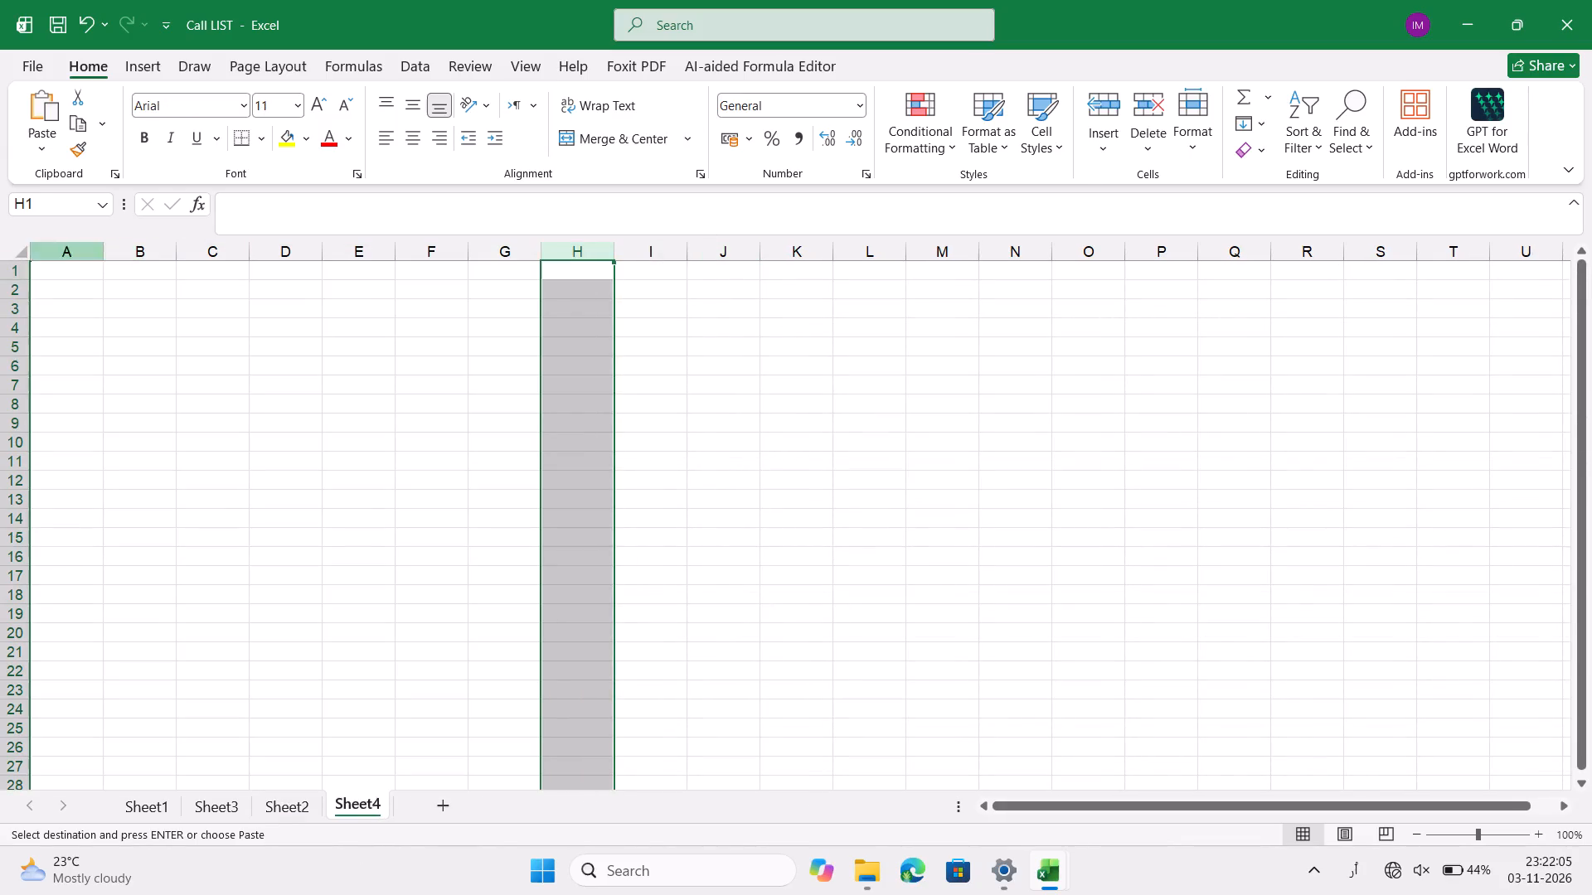
{"action": "left_click_drag", "start_coordinate": [61, 243], "coordinate": [707, 258]}
{"action": "right_click", "coordinate": [707, 258]}
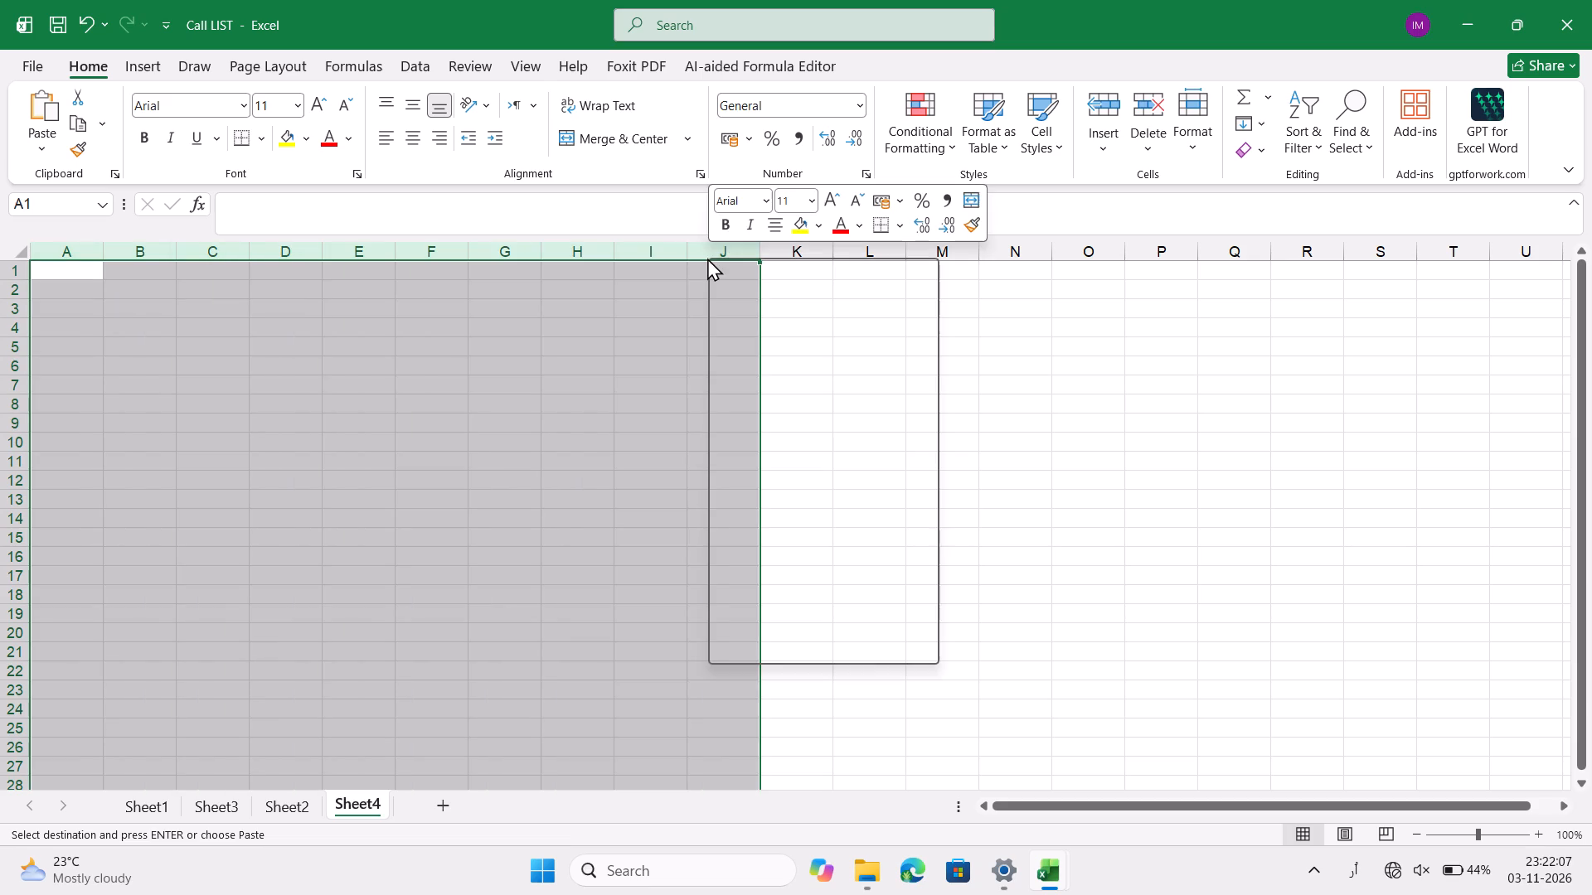
{"action": "left_click", "coordinate": [836, 441]}
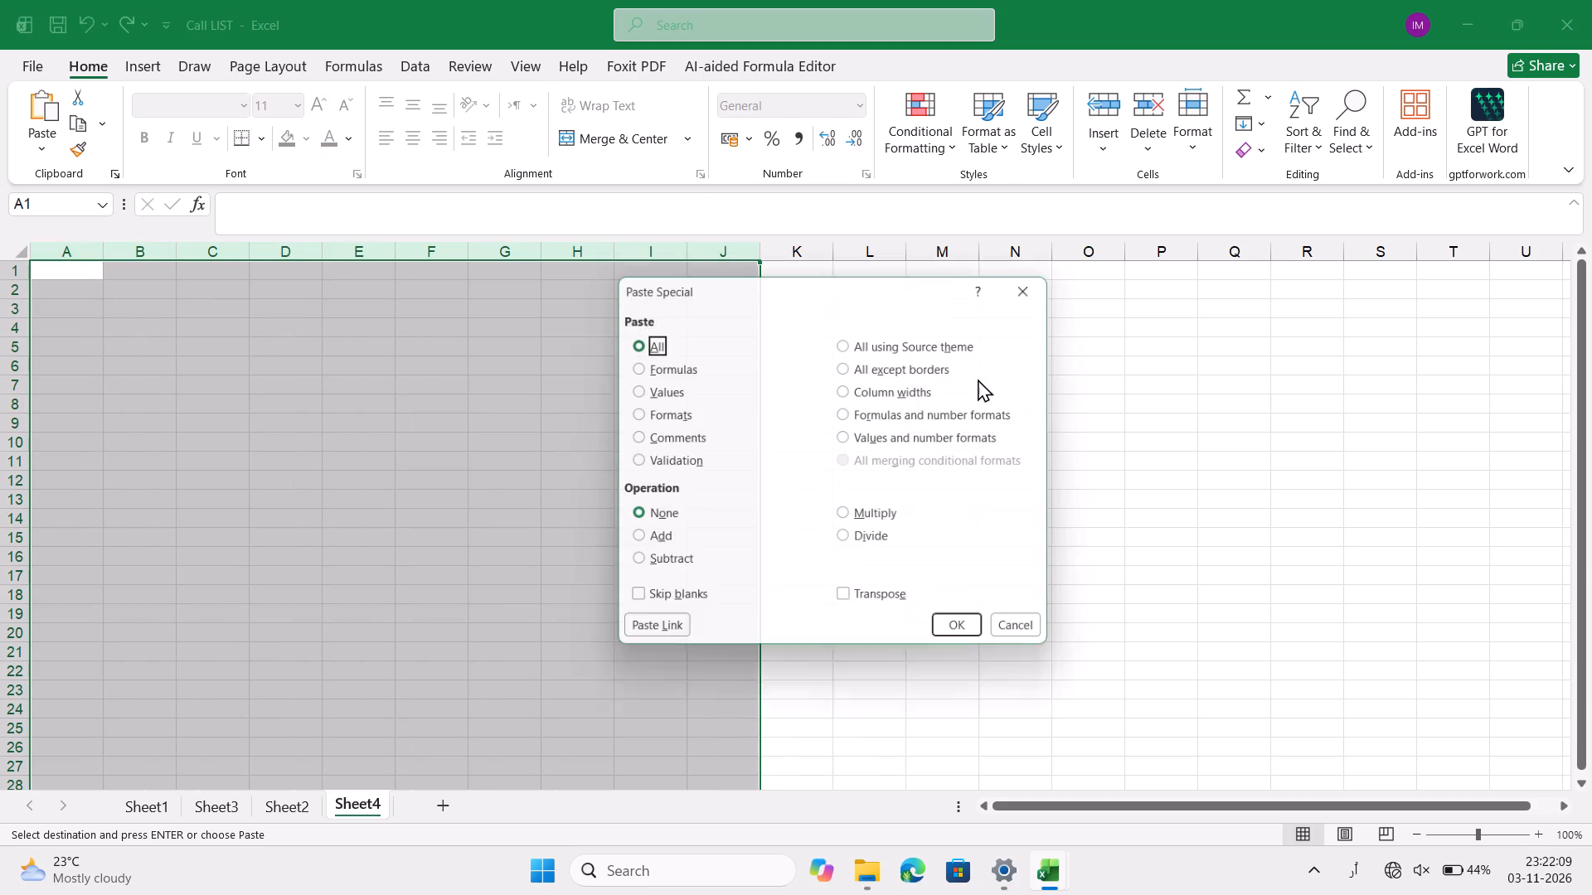
{"action": "left_click", "coordinate": [860, 393]}
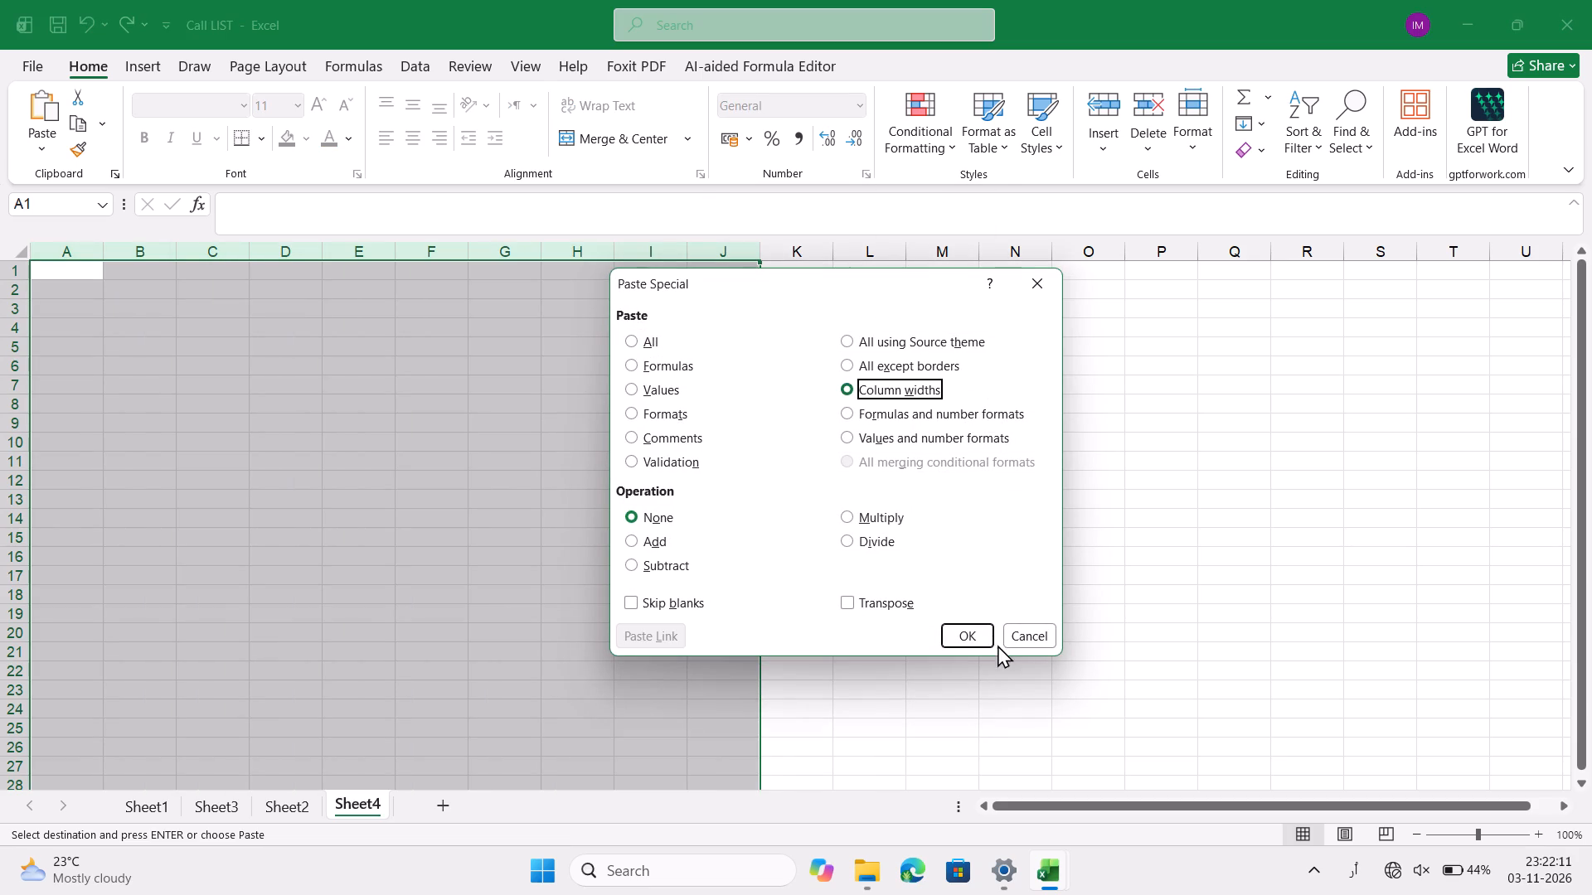
{"action": "left_click", "coordinate": [981, 638]}
{"action": "left_click", "coordinate": [534, 565]}
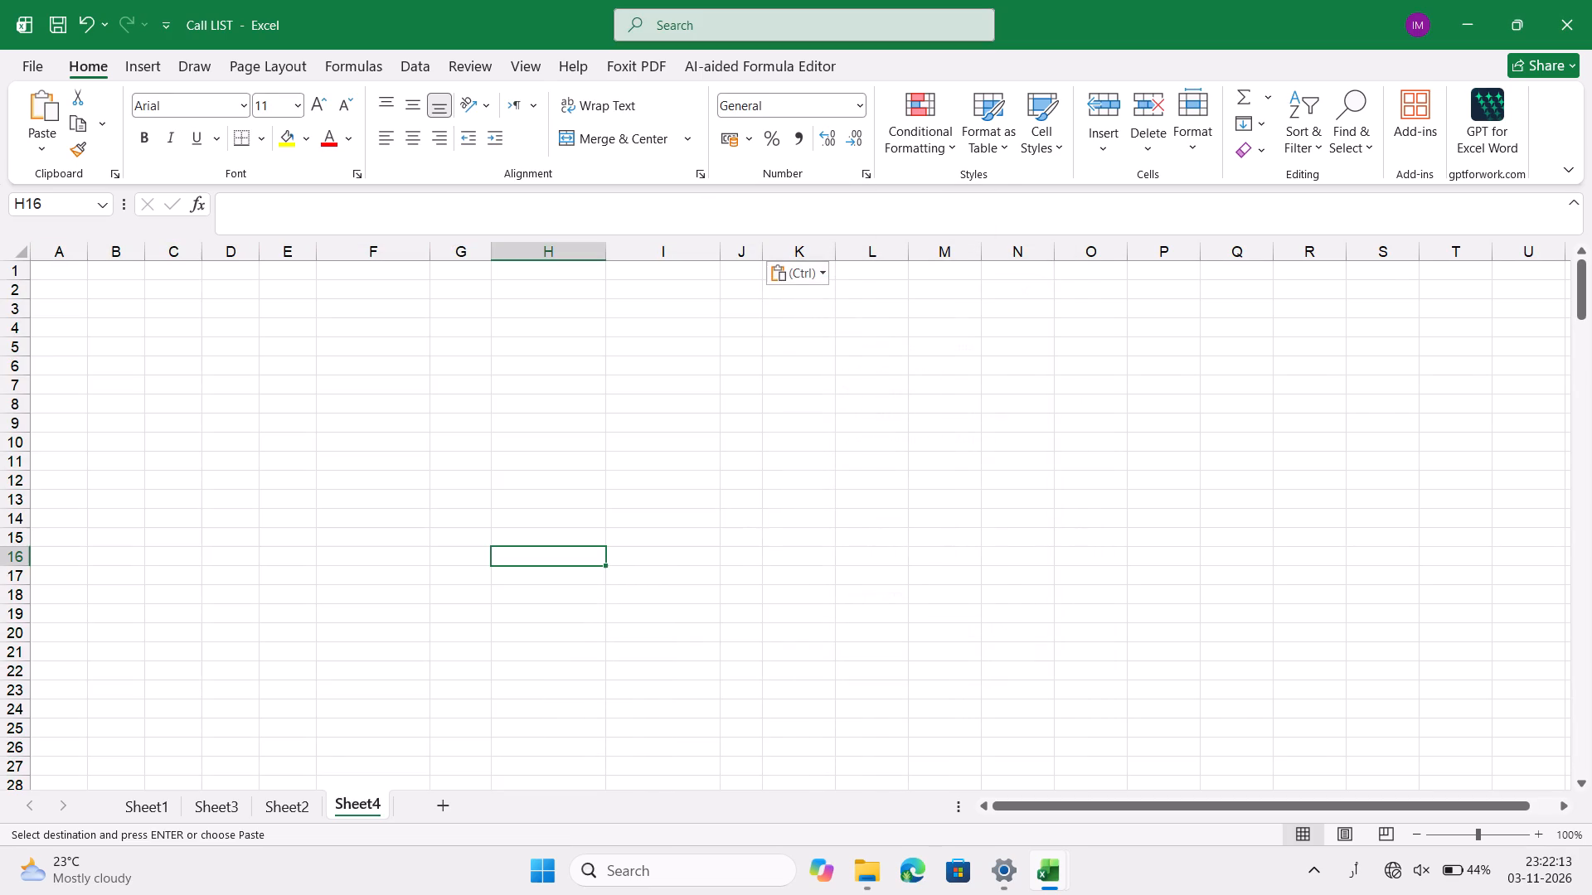
Rename Sheet1 as Nasrin, switching the keyboard input language to English for the name.
{"action": "left_click", "coordinate": [160, 812]}
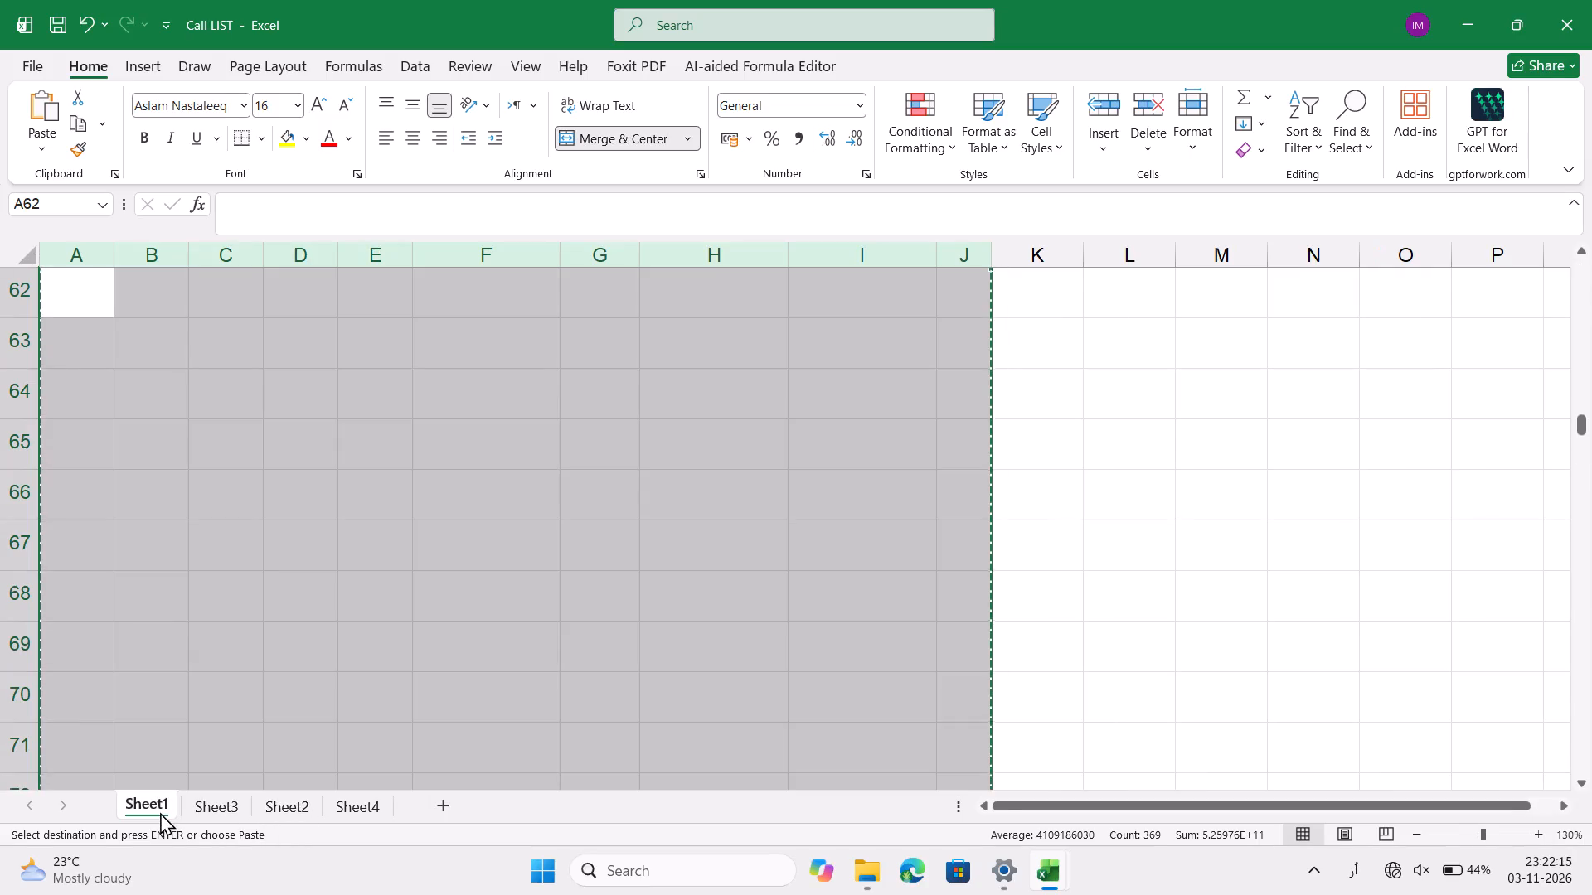
{"action": "scroll", "coordinate": [259, 631], "scroll_direction": "up", "scroll_amount": 5}
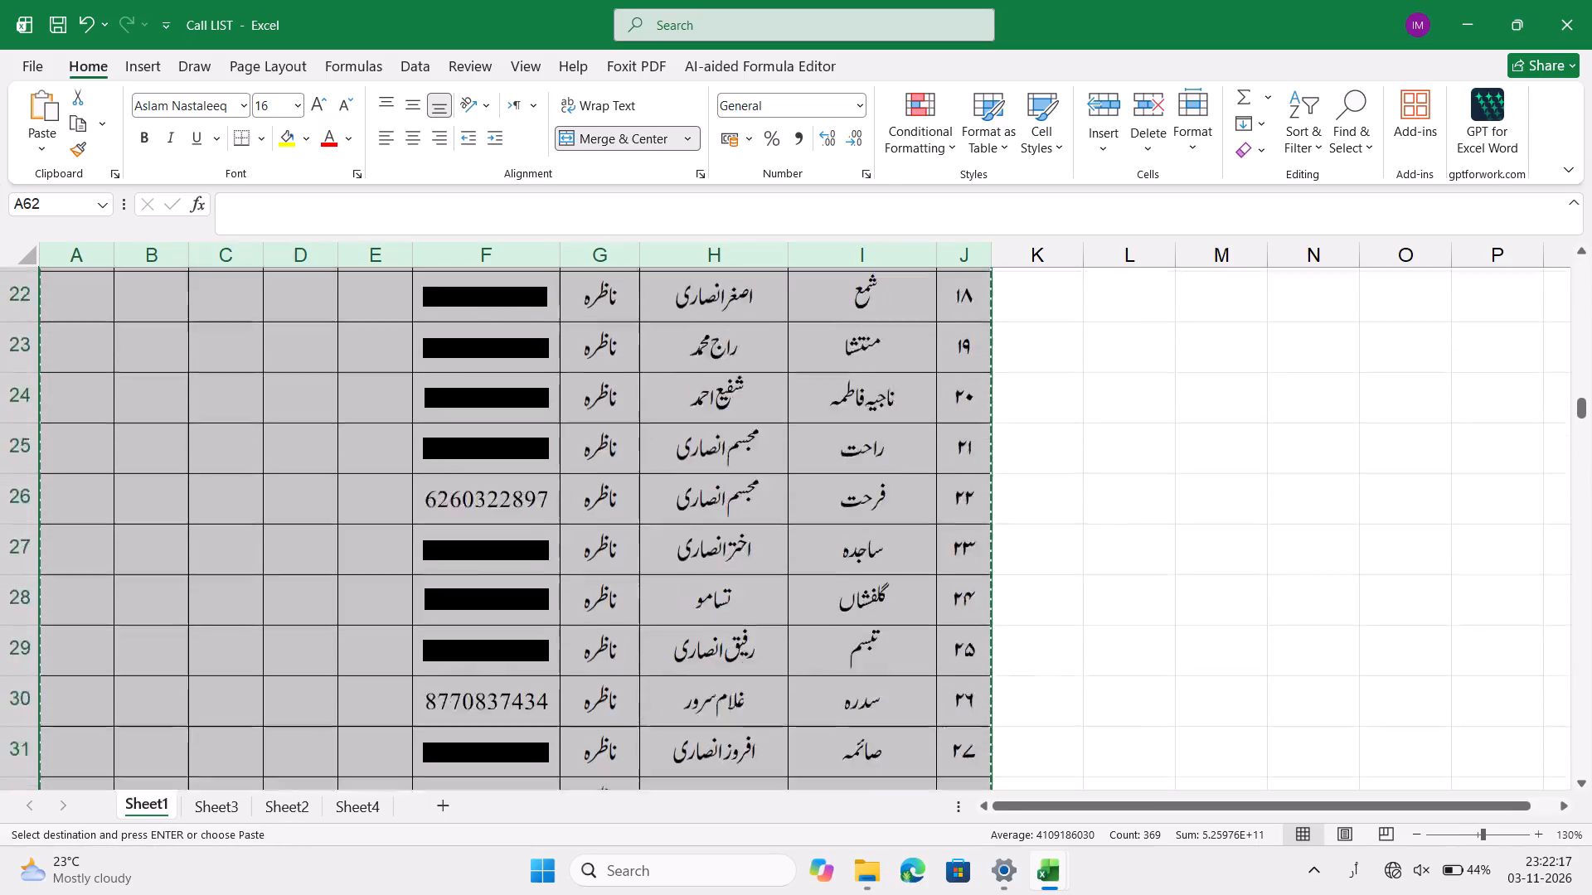
{"action": "scroll", "coordinate": [259, 631], "scroll_direction": "up", "scroll_amount": 6}
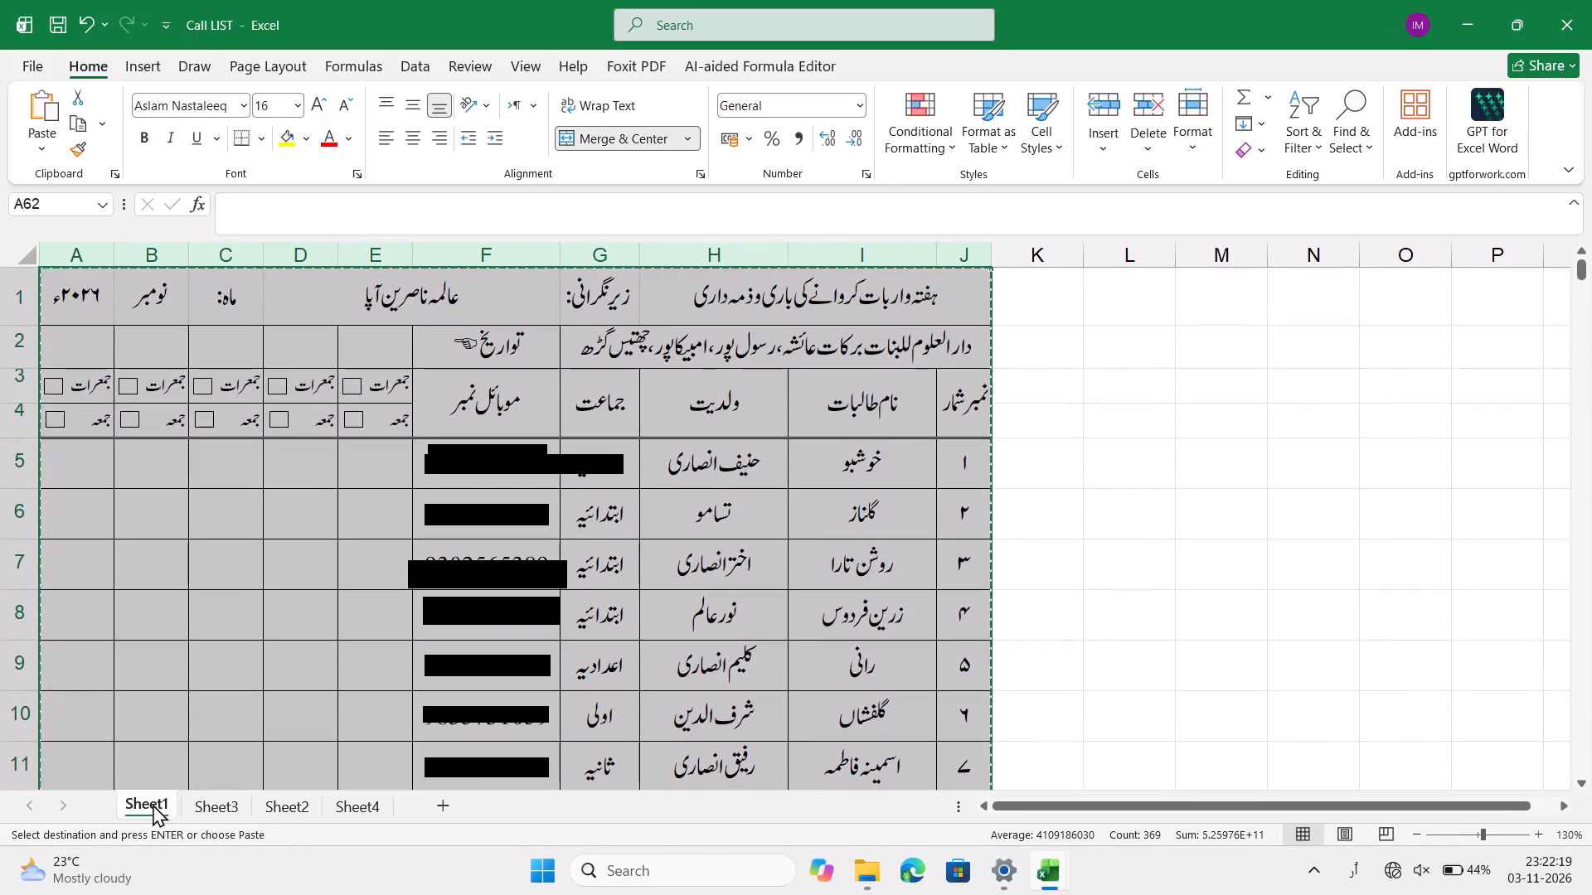
{"action": "right_click", "coordinate": [153, 804]}
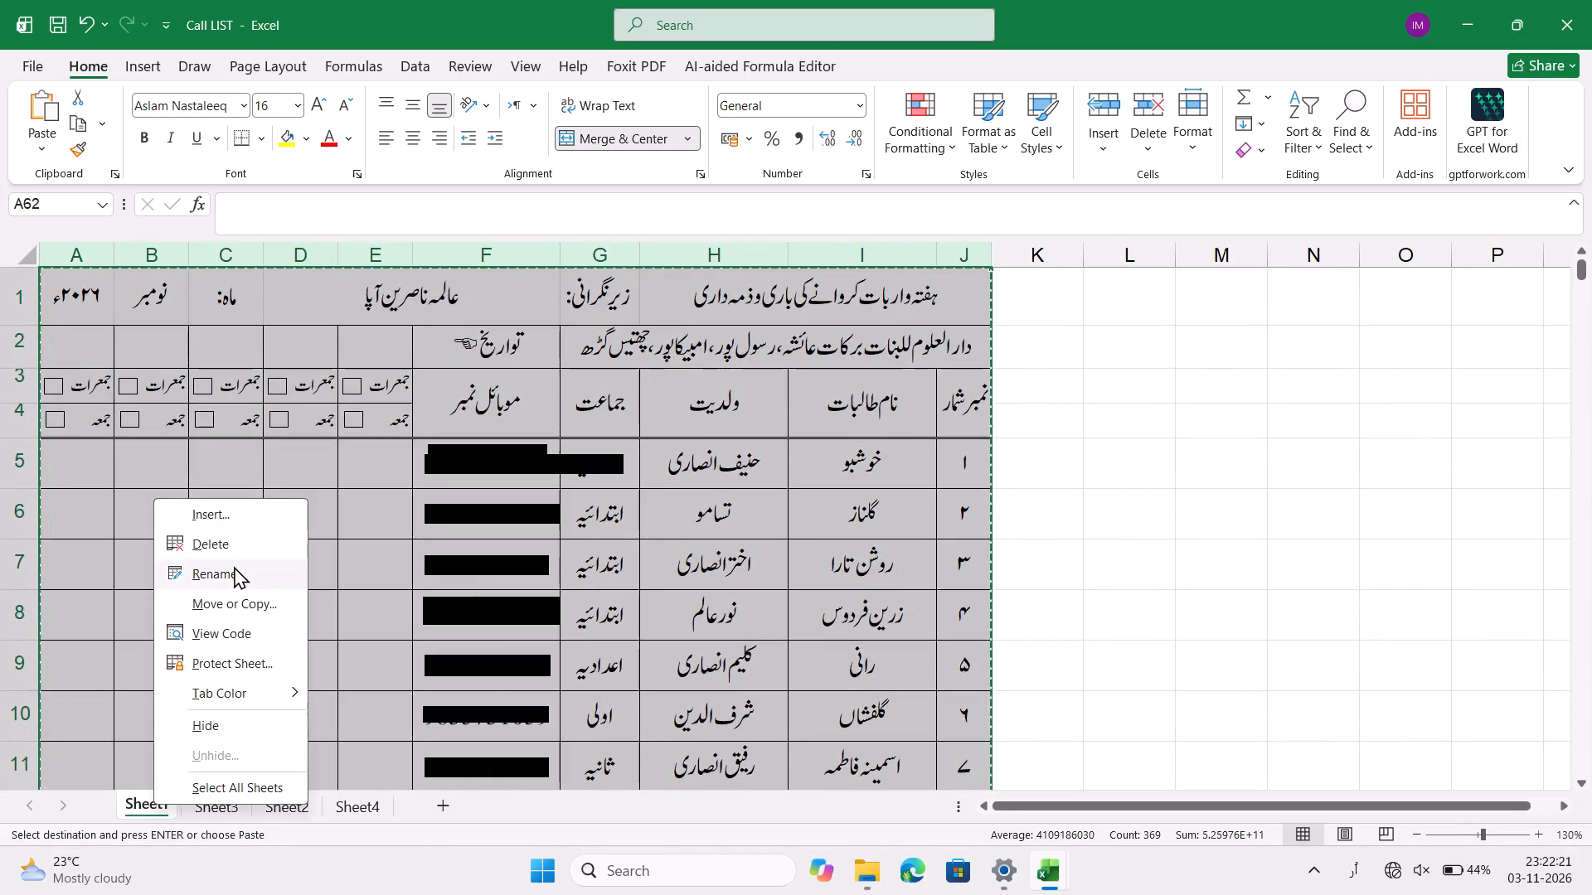
{"action": "left_click", "coordinate": [234, 566]}
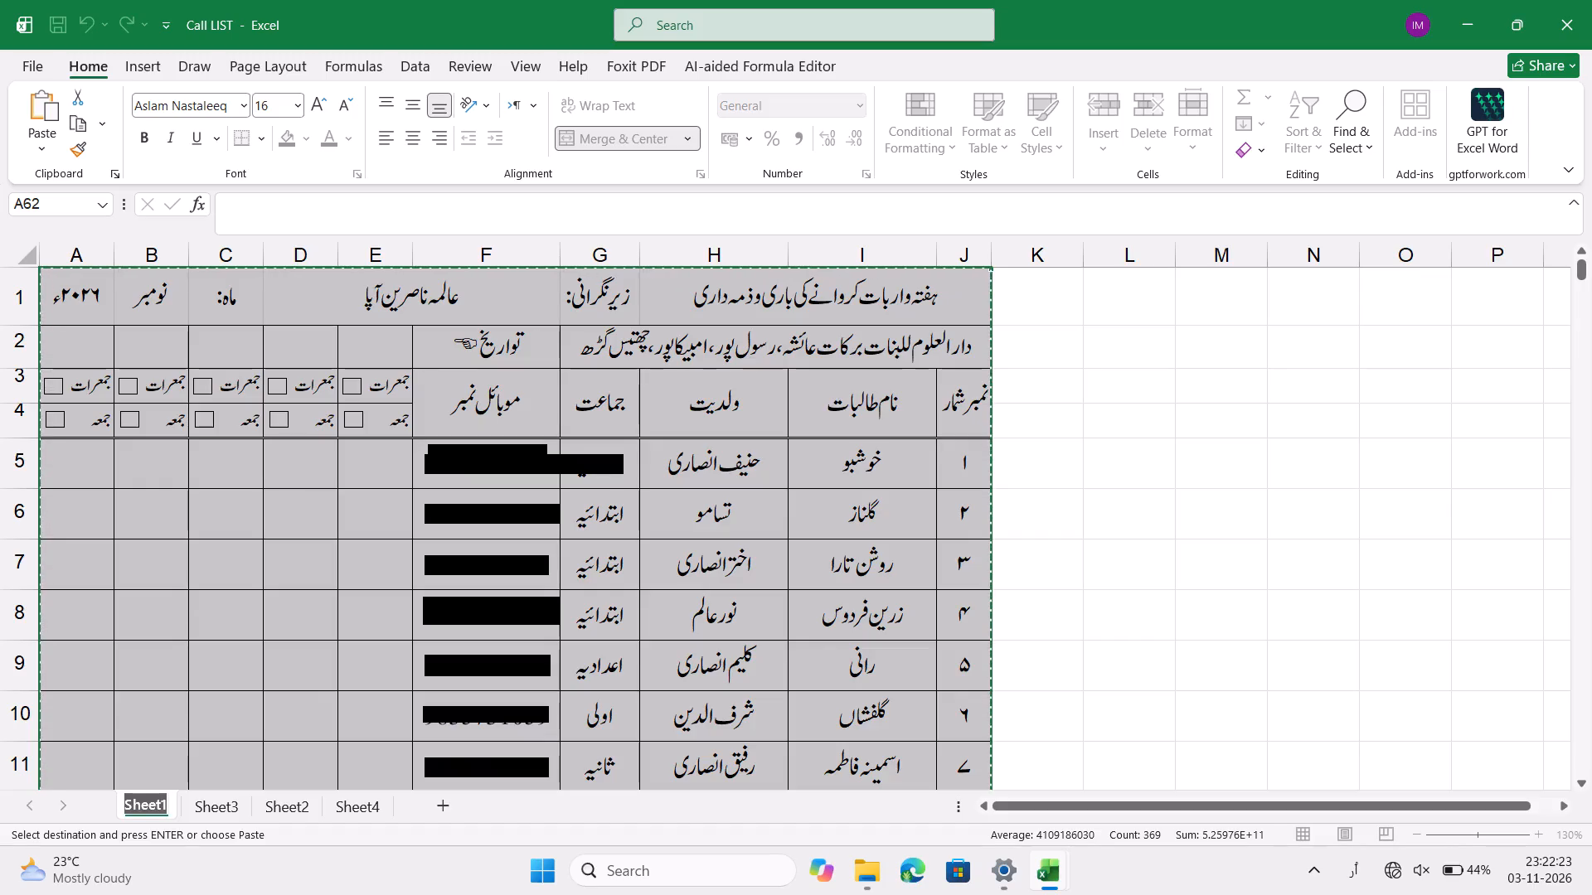
{"action": "key", "text": "super+space"}
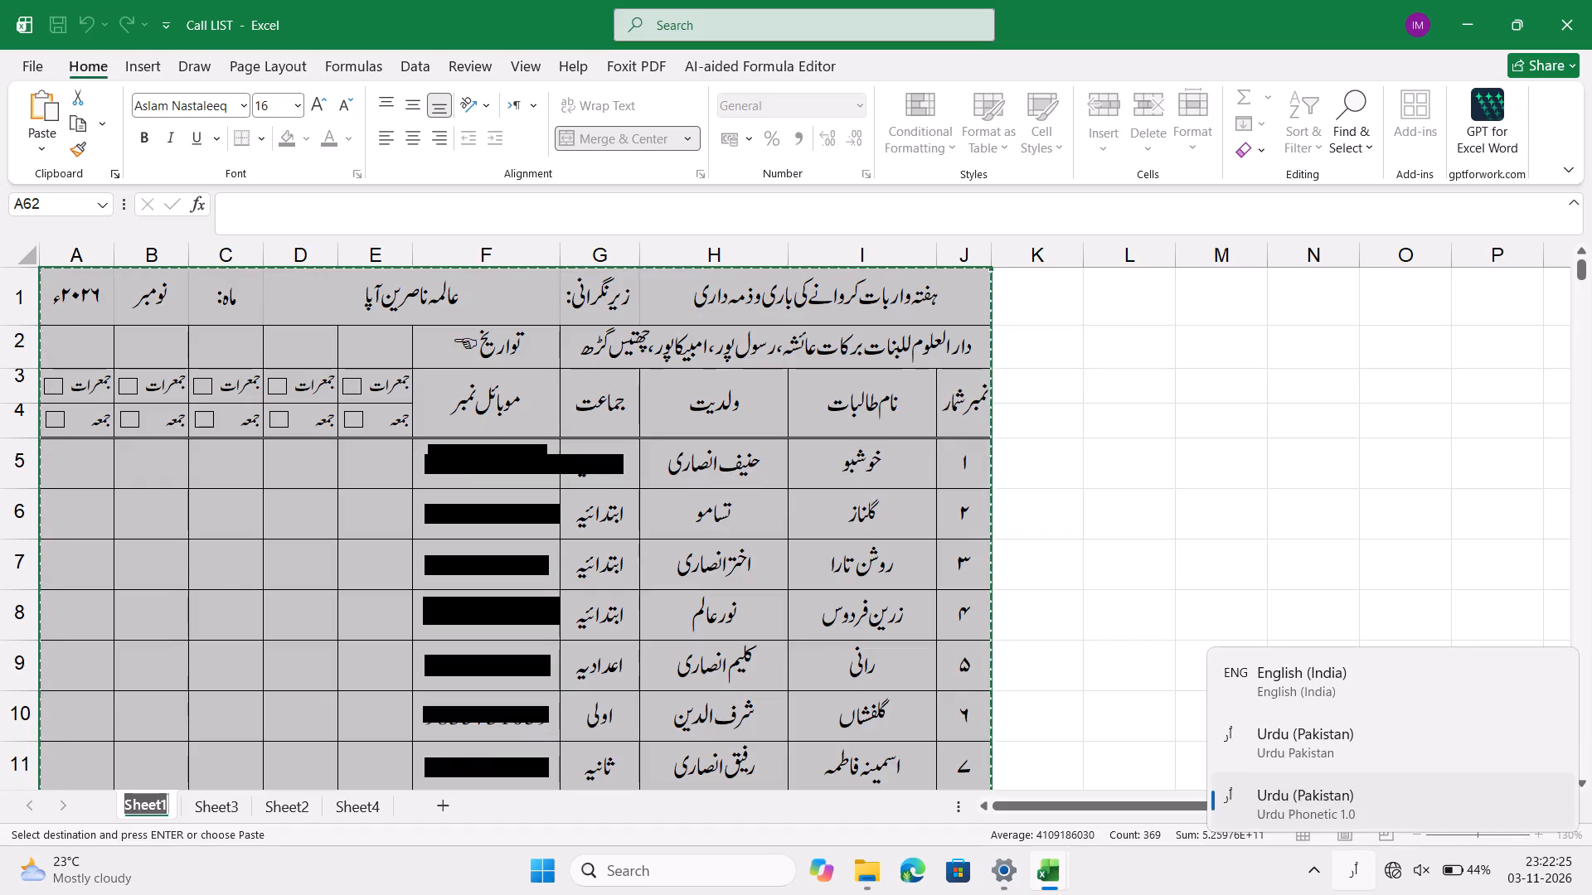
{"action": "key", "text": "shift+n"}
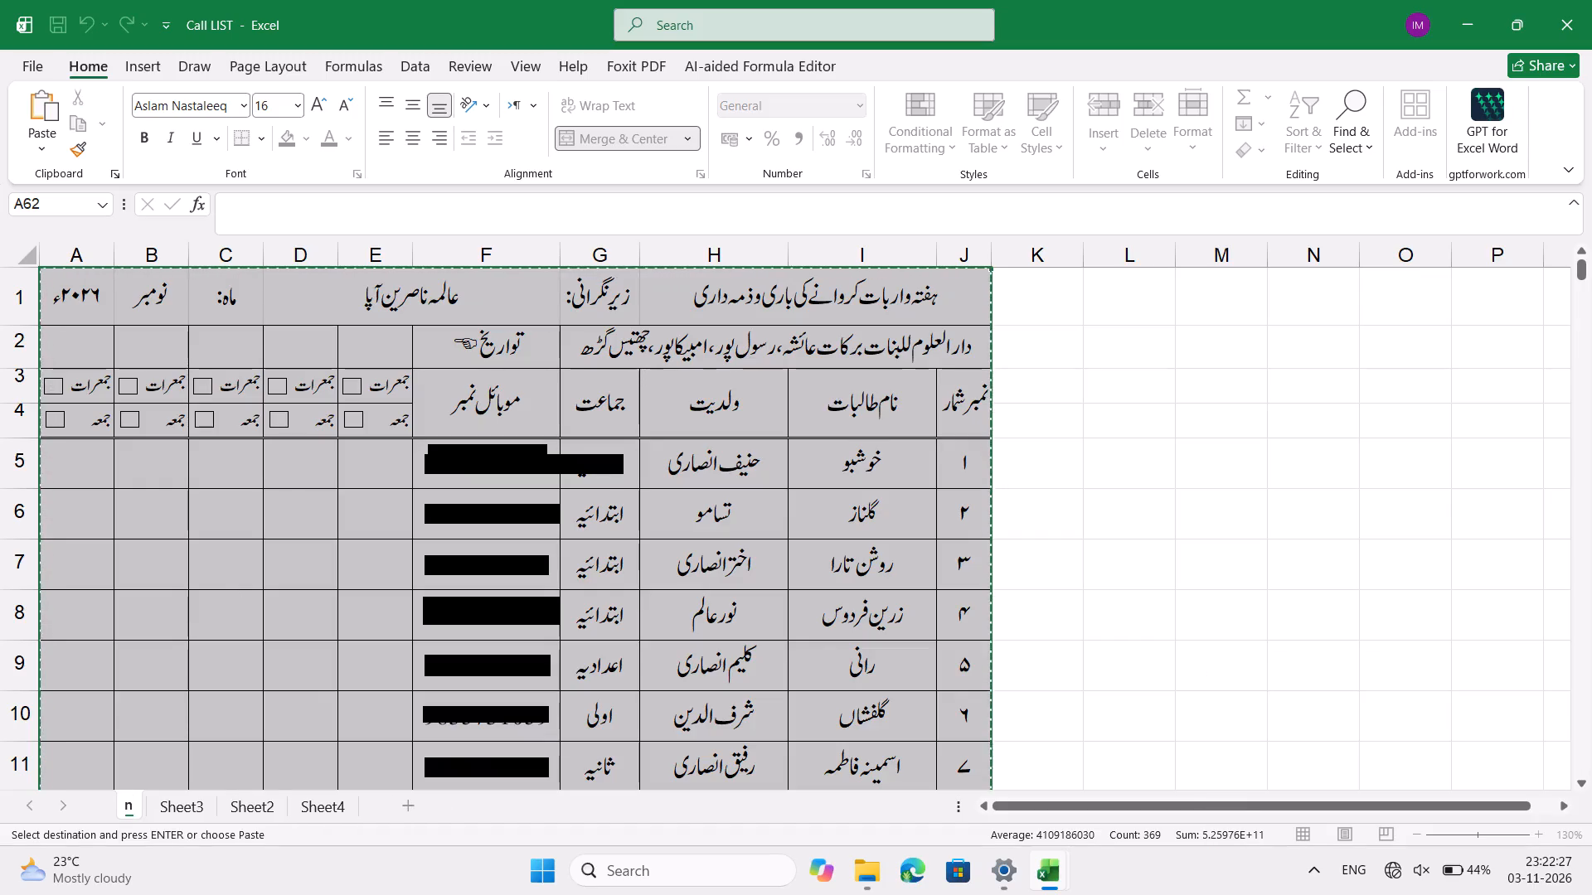
{"action": "key", "text": "BackSpace"}
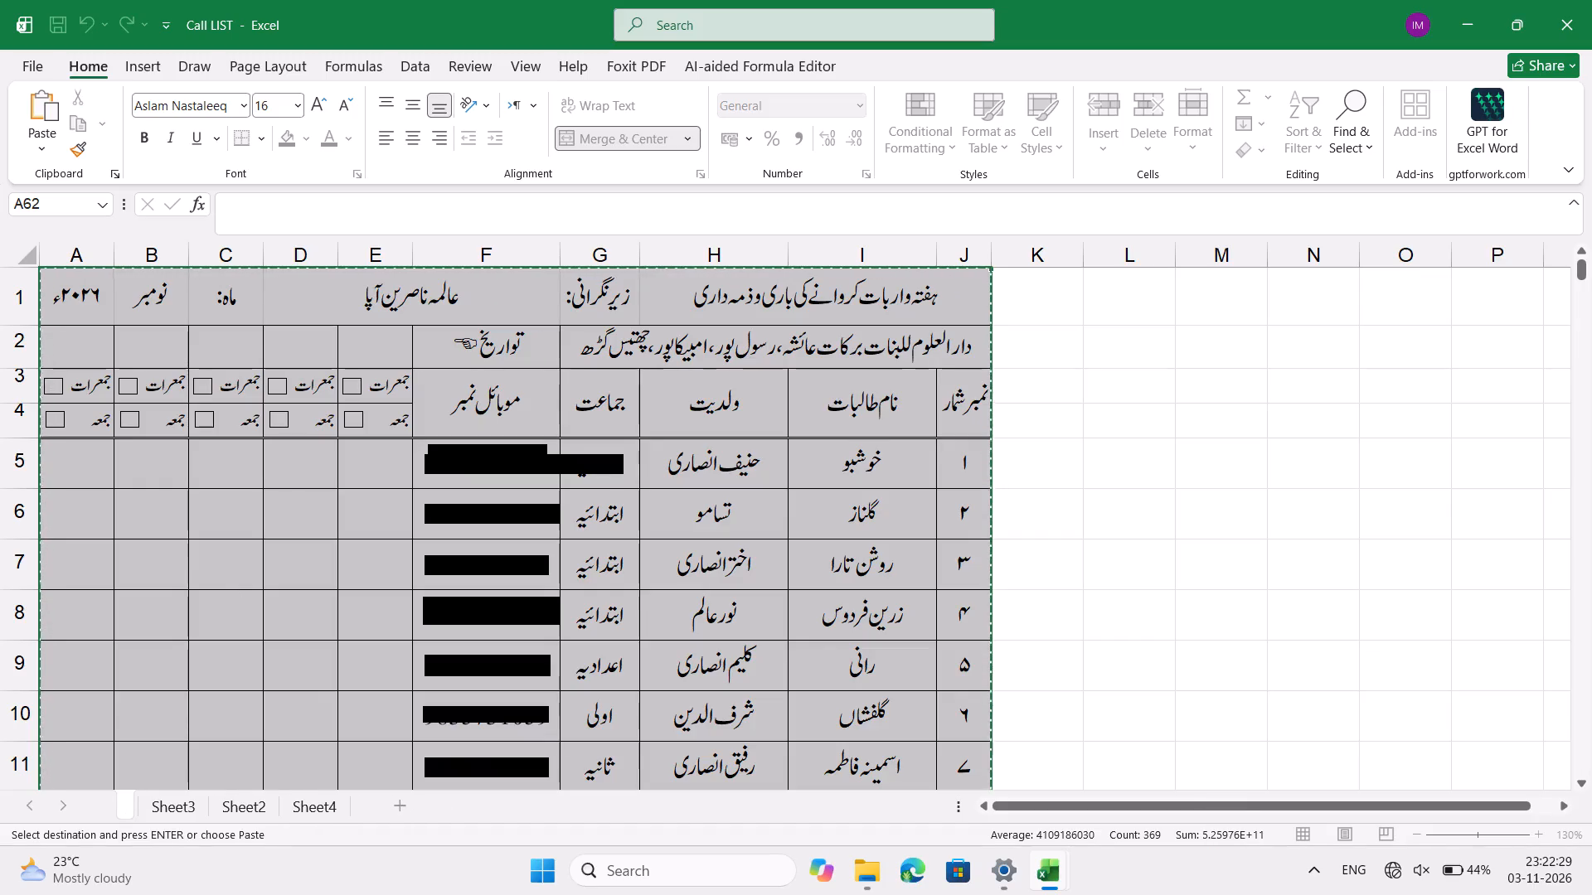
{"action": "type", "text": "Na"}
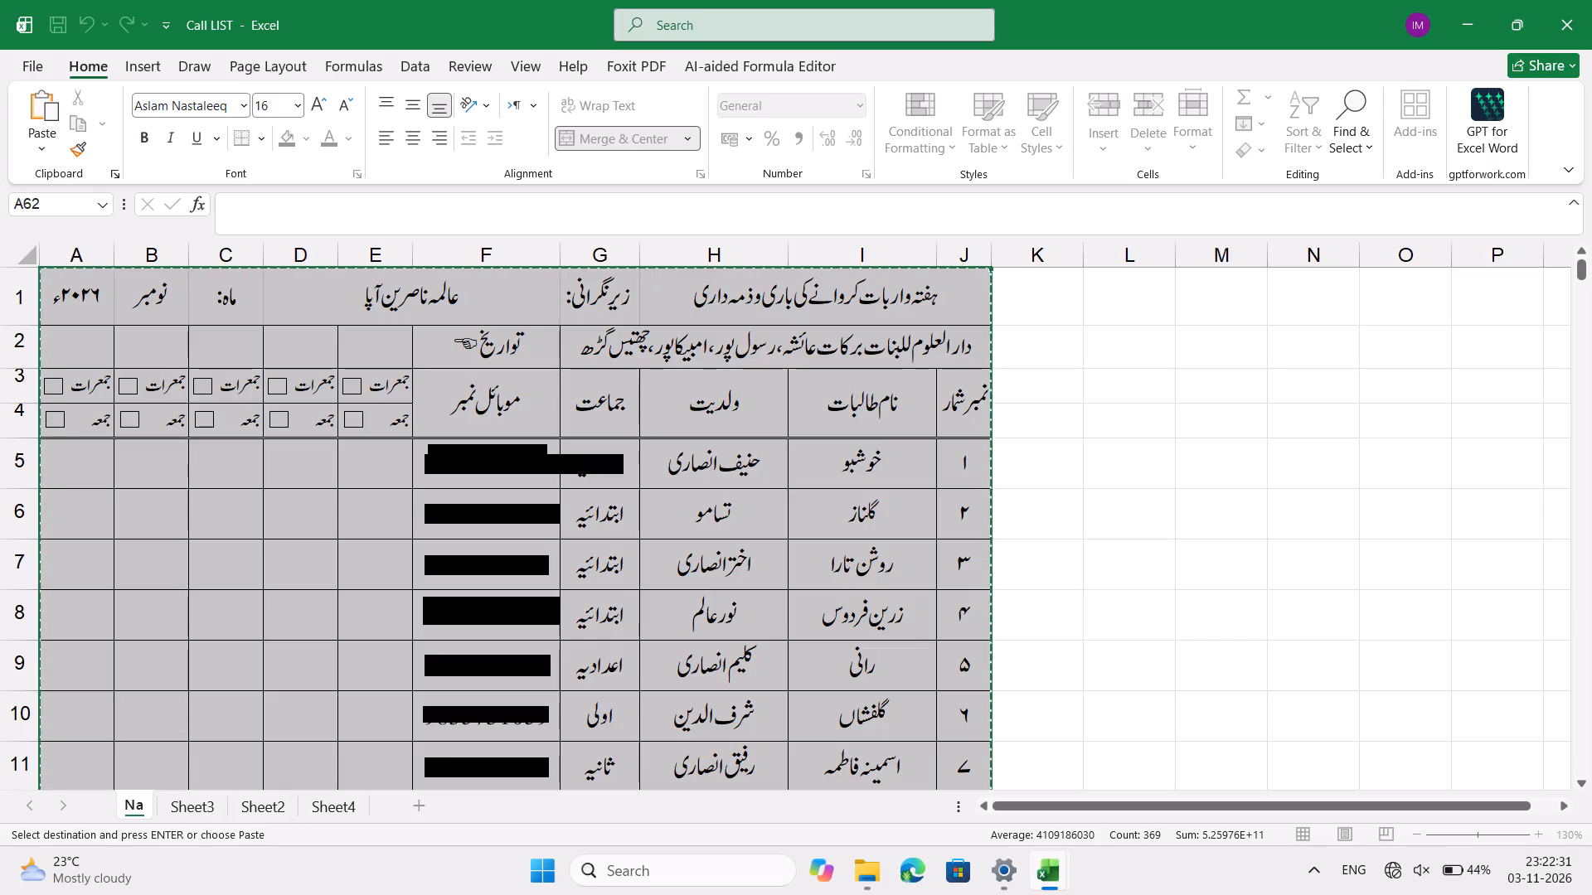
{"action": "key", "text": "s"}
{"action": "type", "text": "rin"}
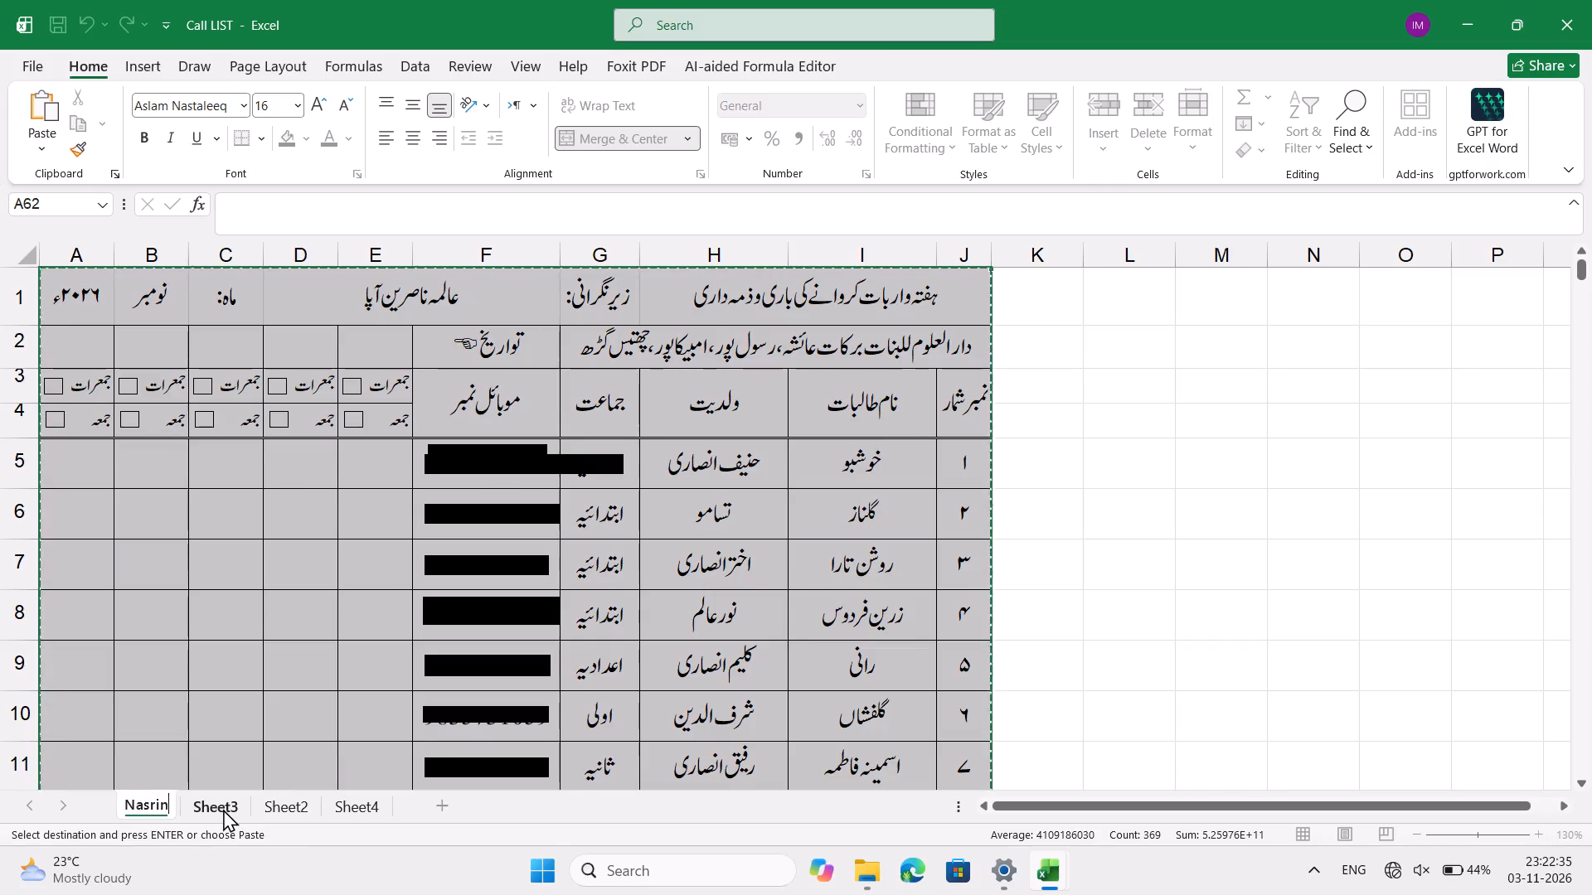
Rename Sheet3 as Afrin.
{"action": "left_click", "coordinate": [223, 809]}
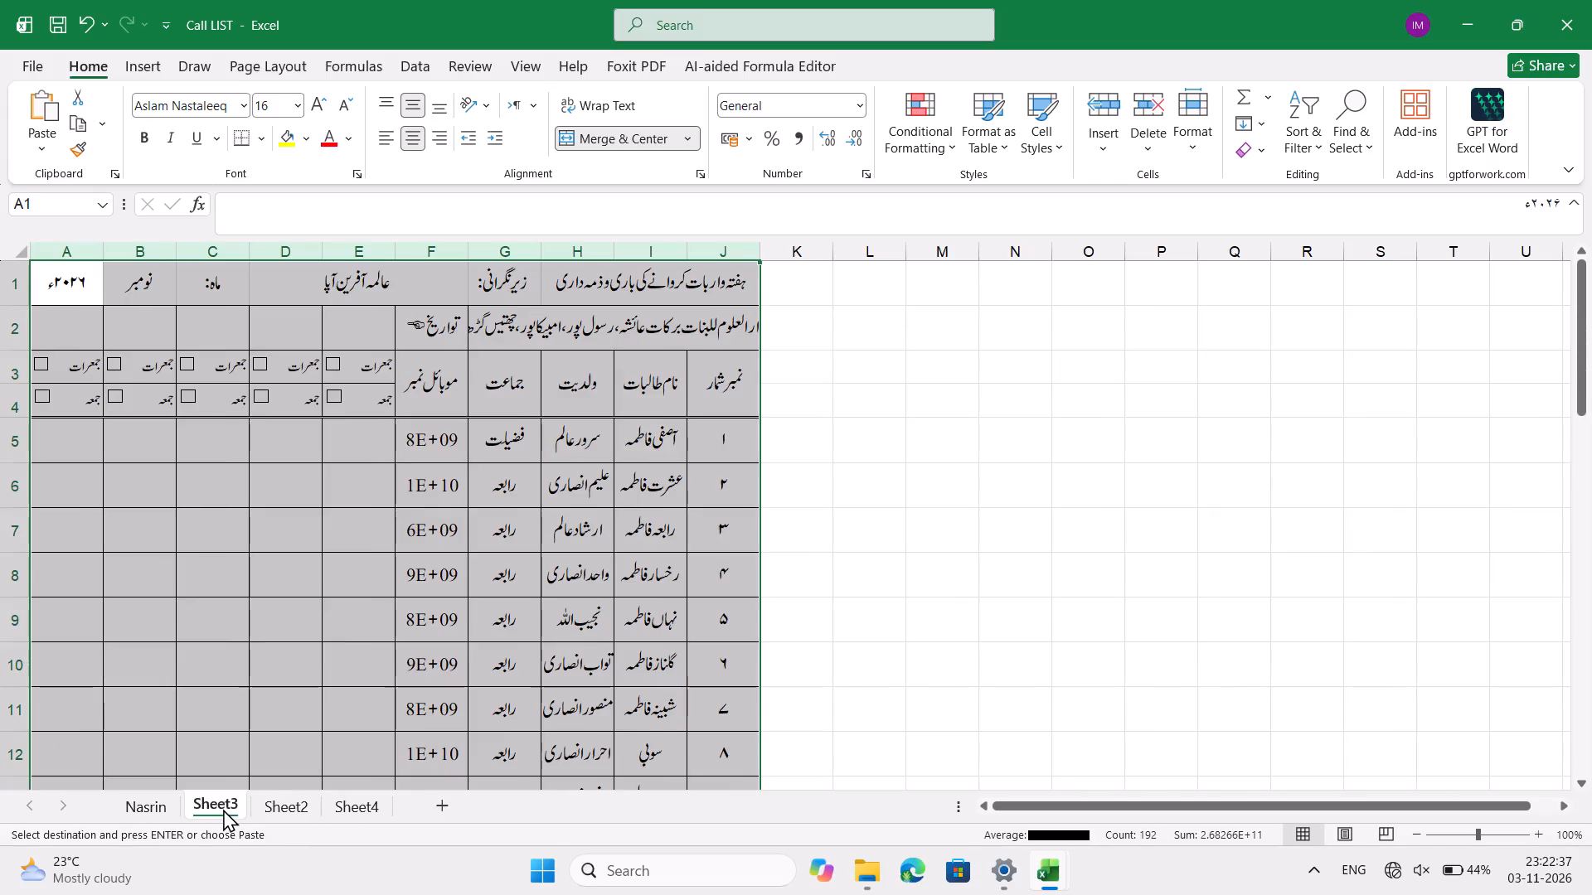
{"action": "right_click", "coordinate": [223, 809]}
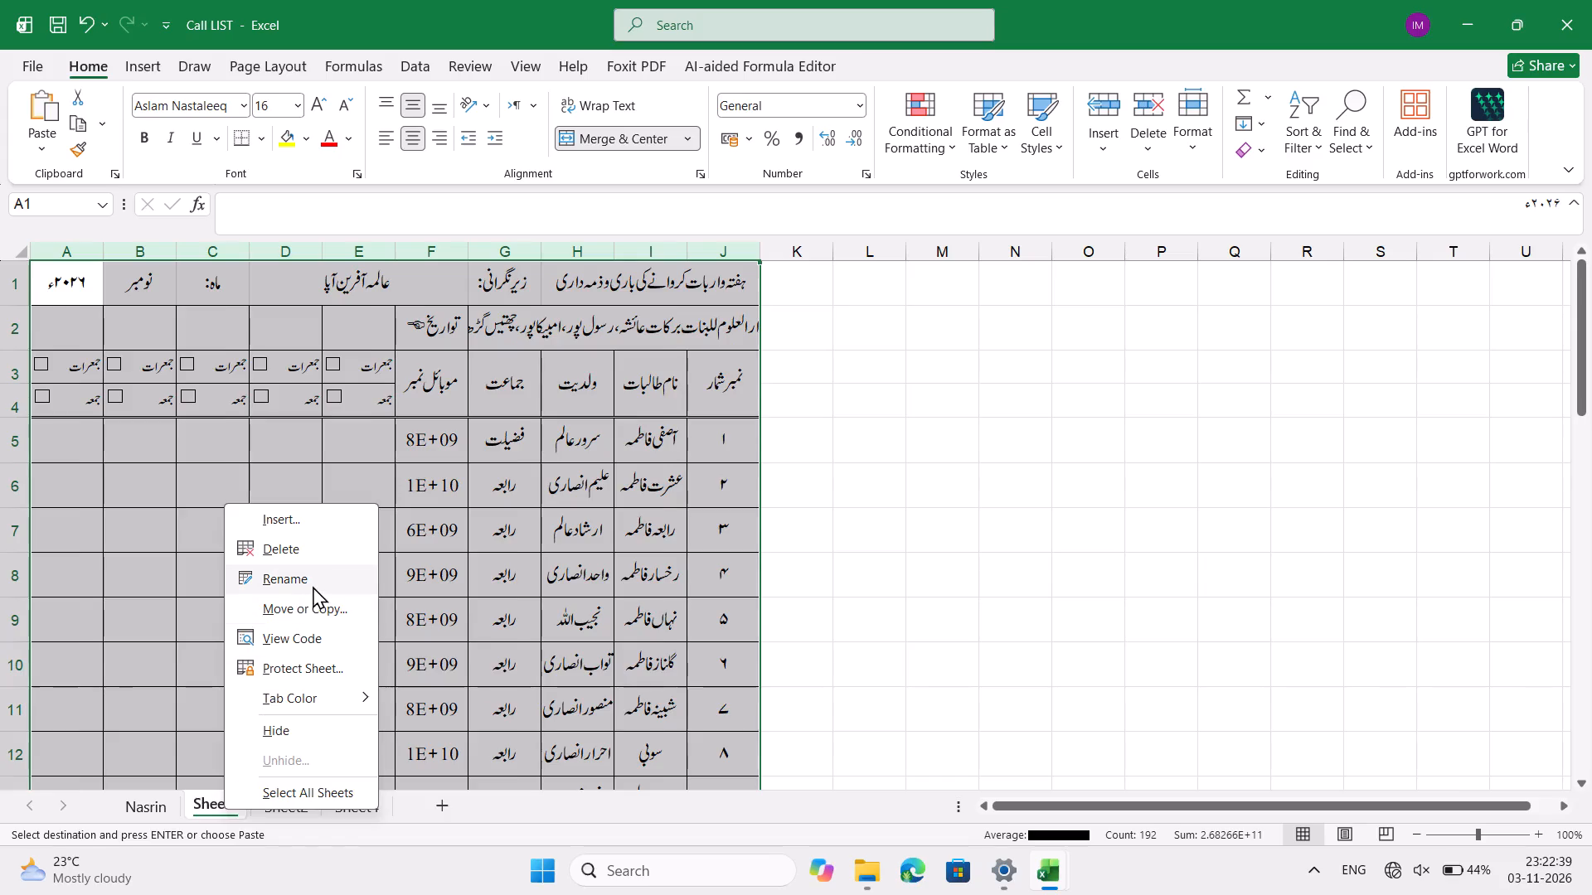
{"action": "left_click", "coordinate": [313, 584]}
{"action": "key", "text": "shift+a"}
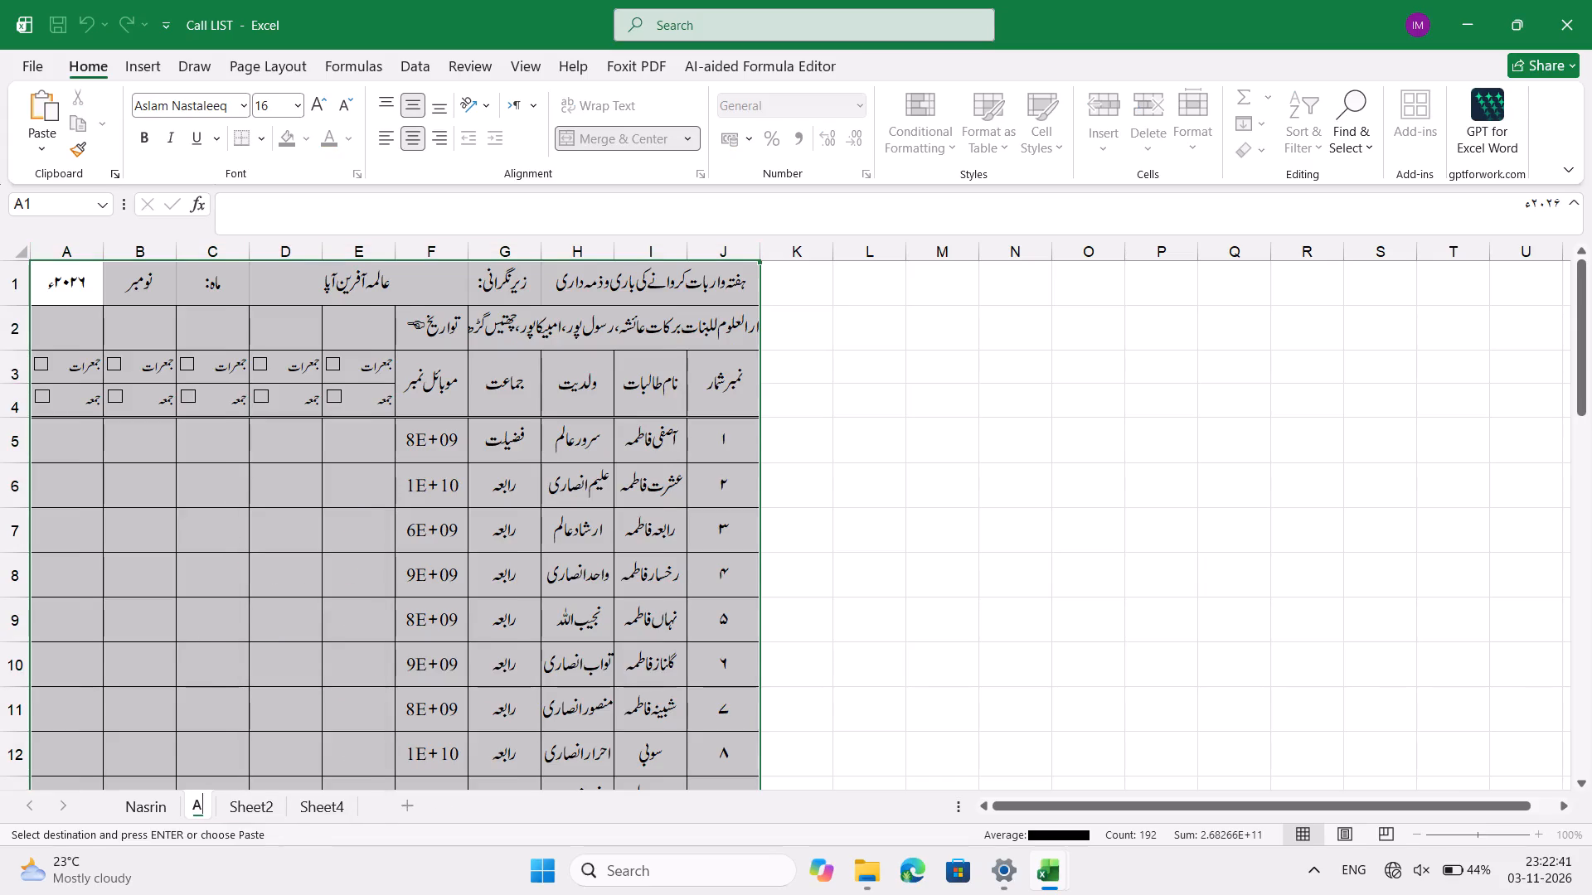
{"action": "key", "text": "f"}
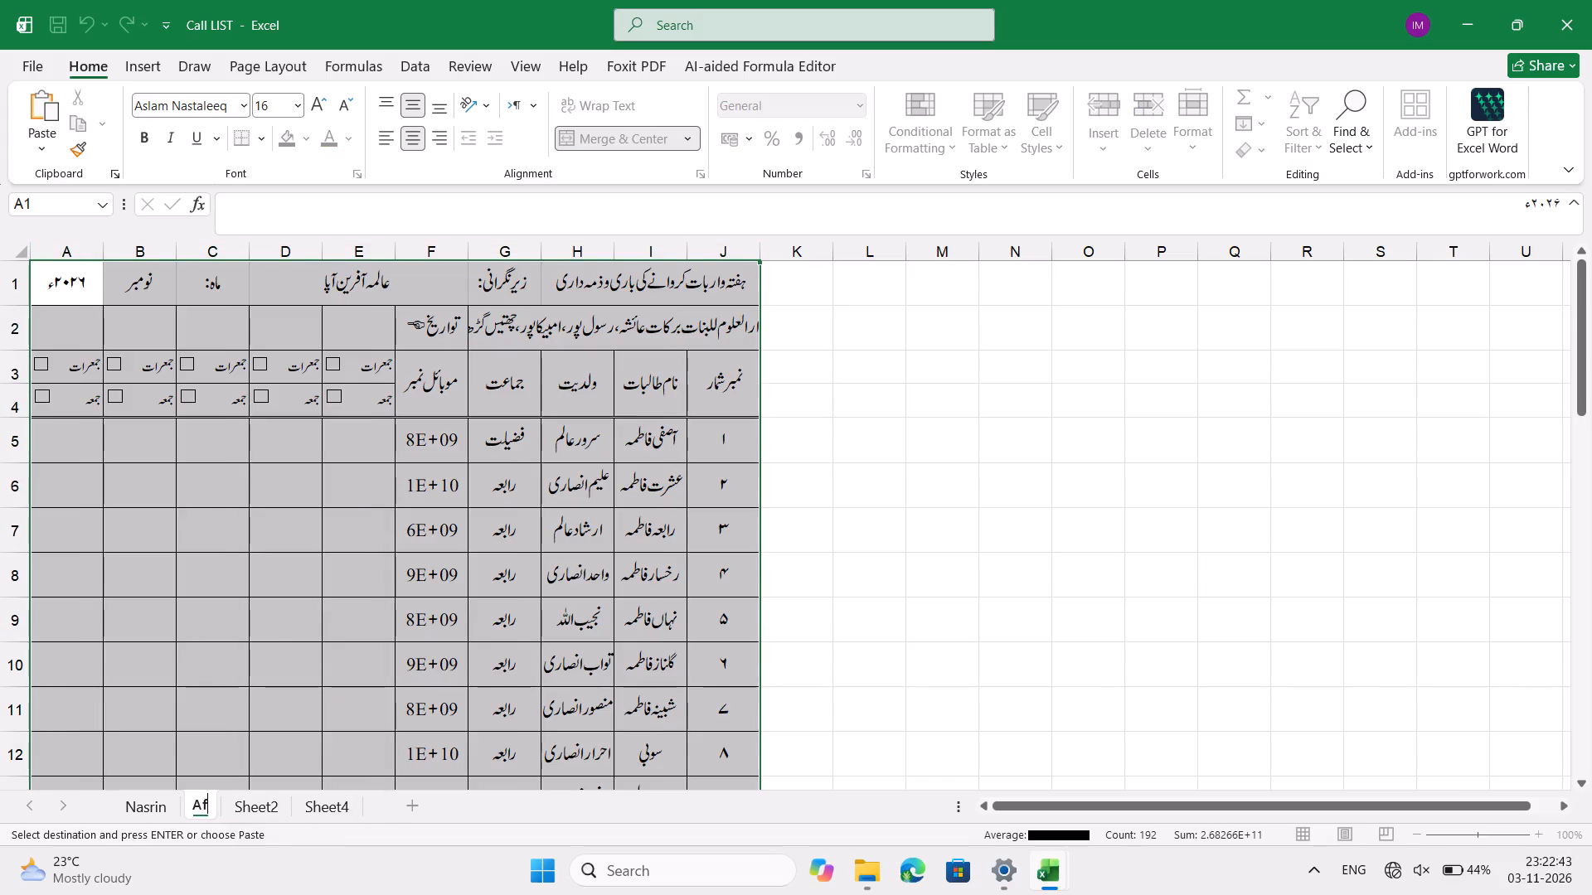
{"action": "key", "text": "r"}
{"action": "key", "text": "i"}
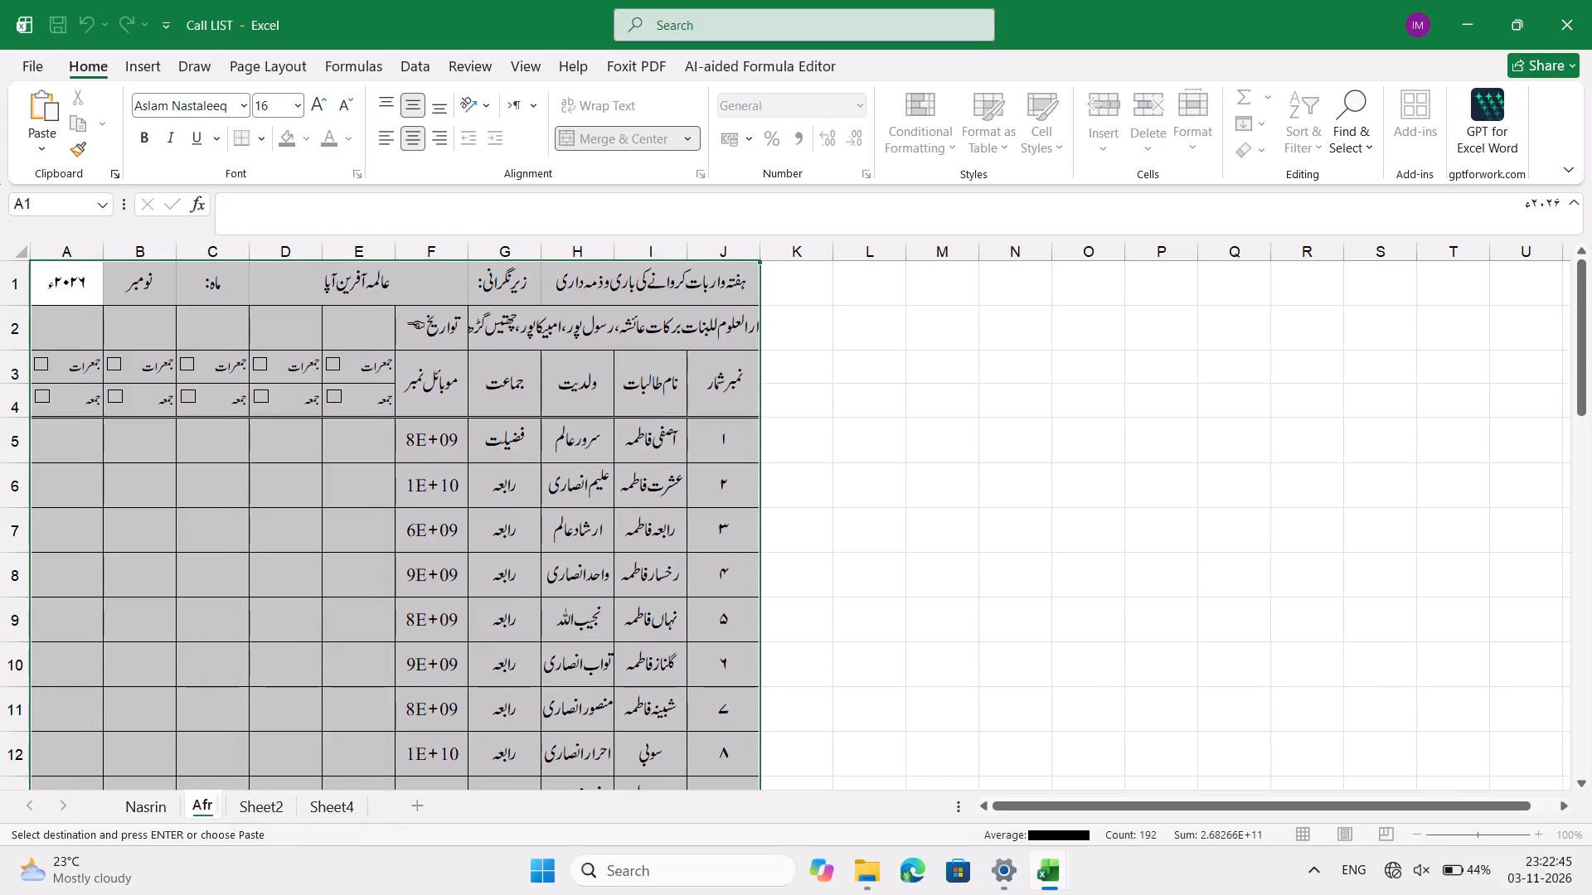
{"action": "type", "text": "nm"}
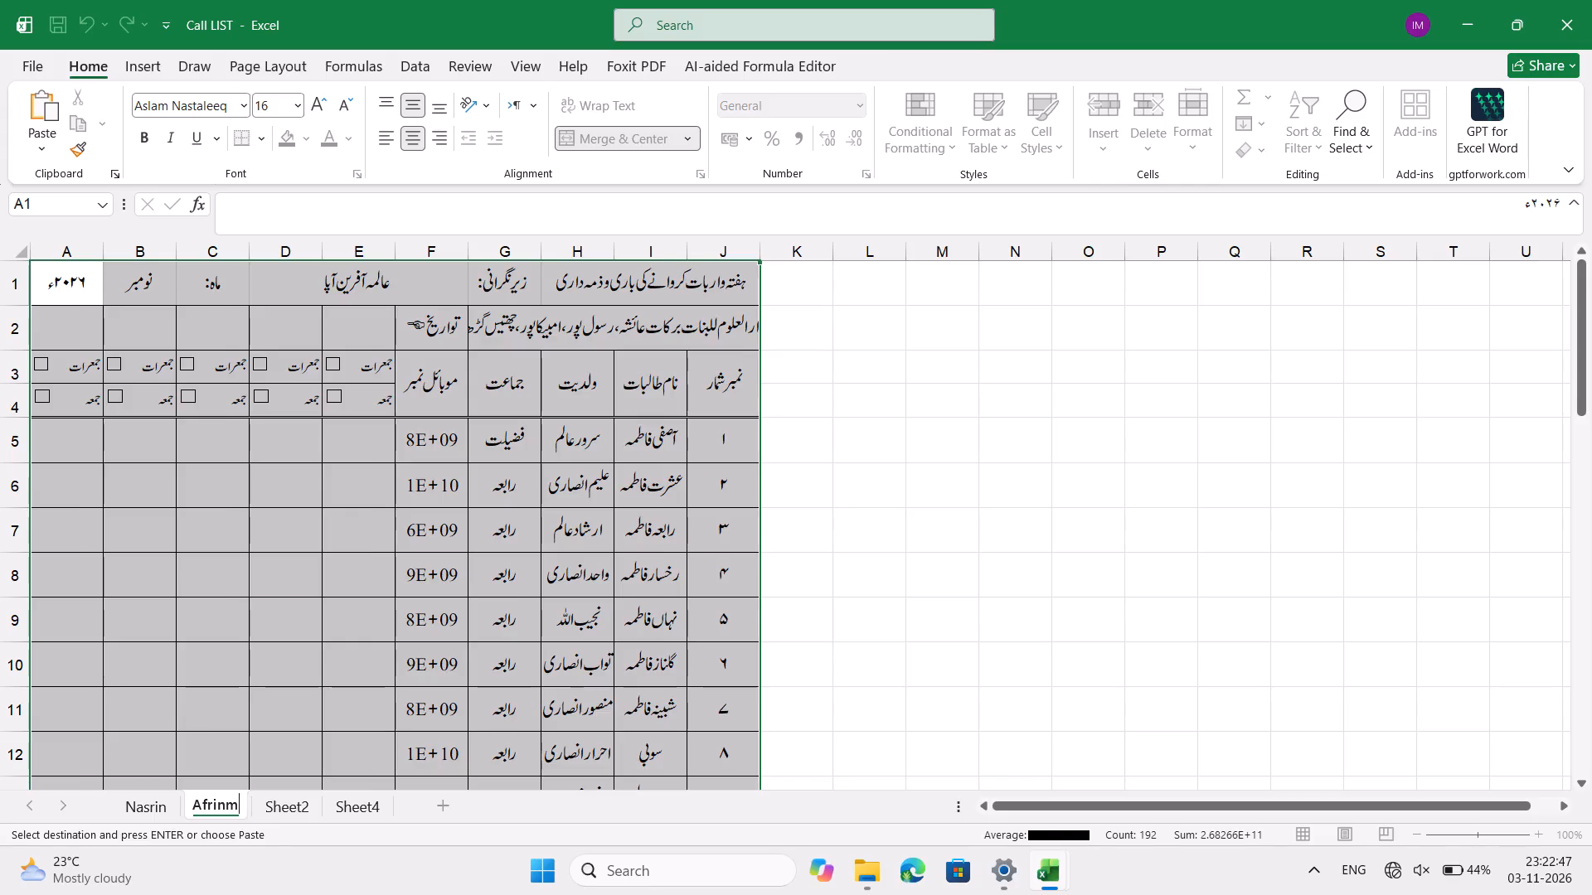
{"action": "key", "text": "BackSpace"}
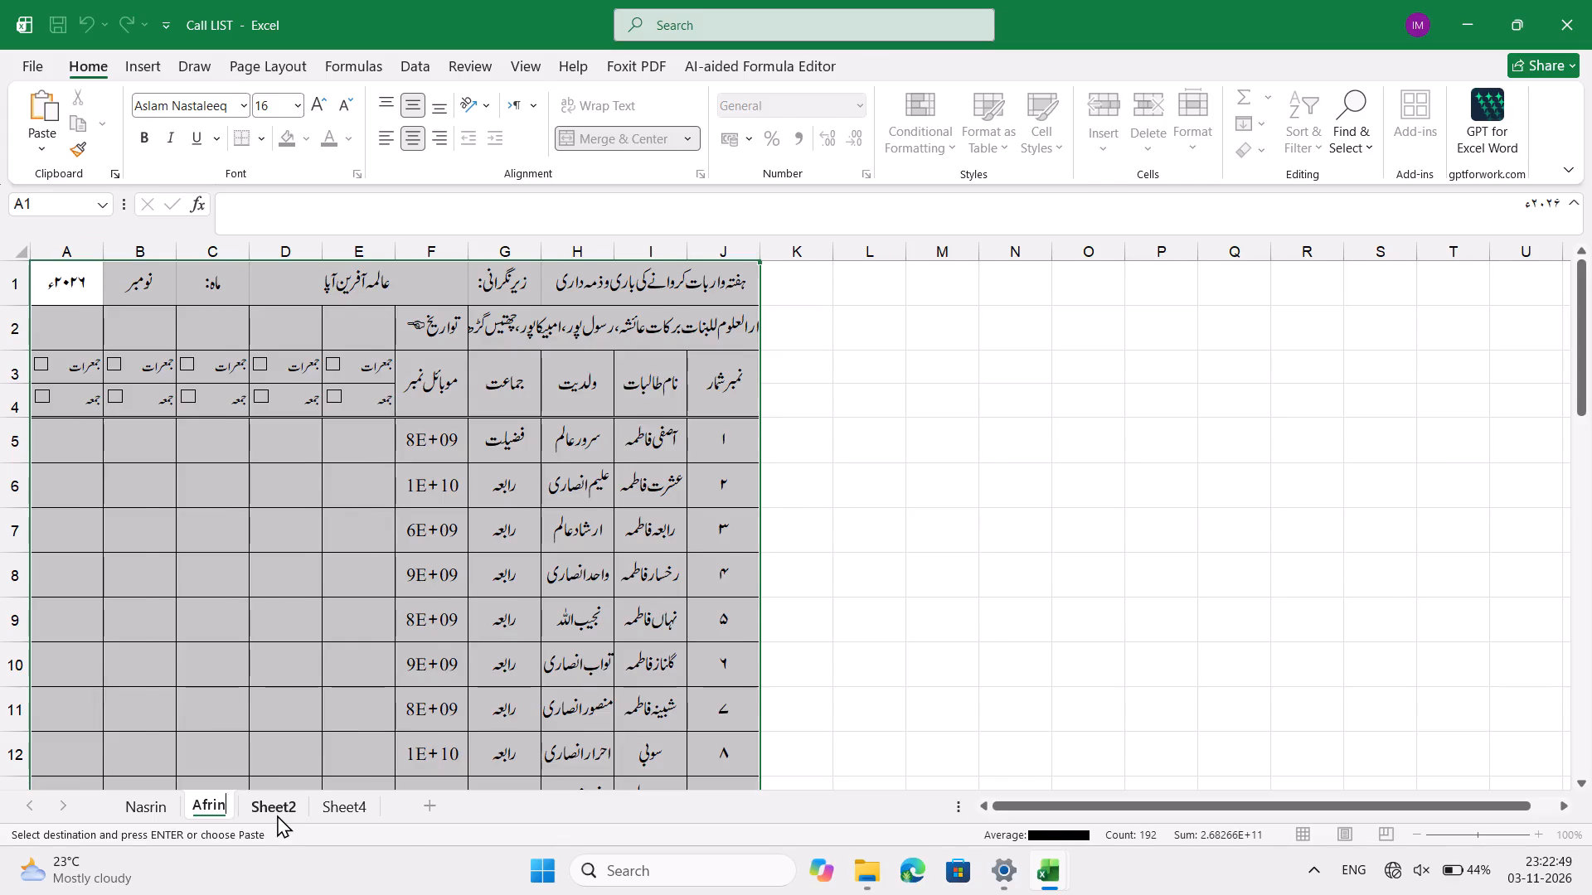
Rename Sheet2 as Bilqis.
{"action": "left_click", "coordinate": [277, 815]}
{"action": "scroll", "coordinate": [364, 412], "scroll_direction": "up", "scroll_amount": 4}
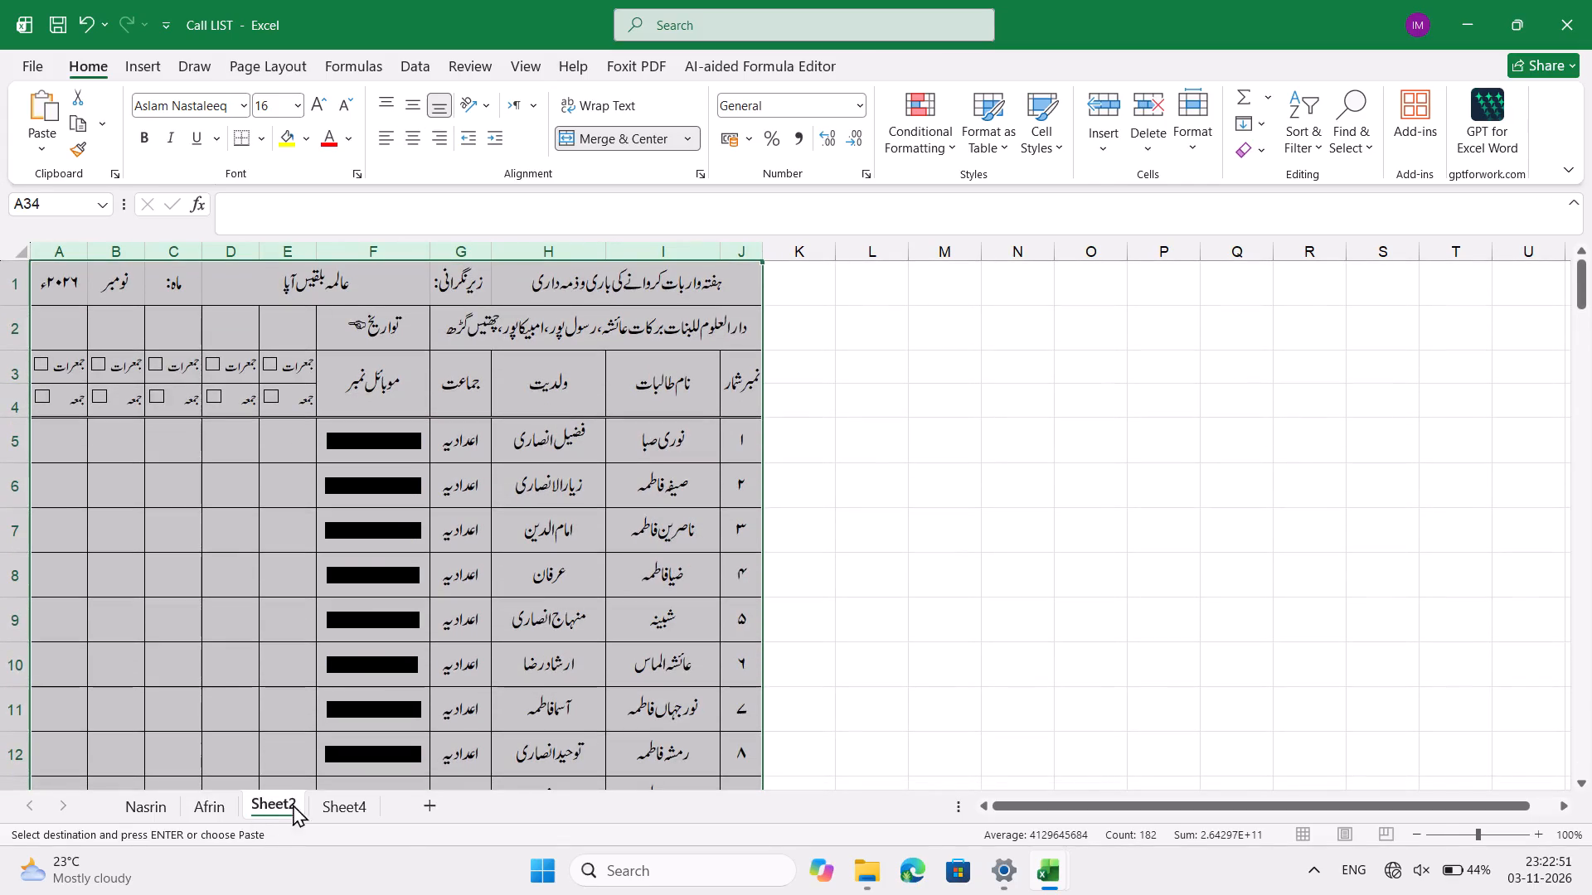
{"action": "right_click", "coordinate": [274, 806]}
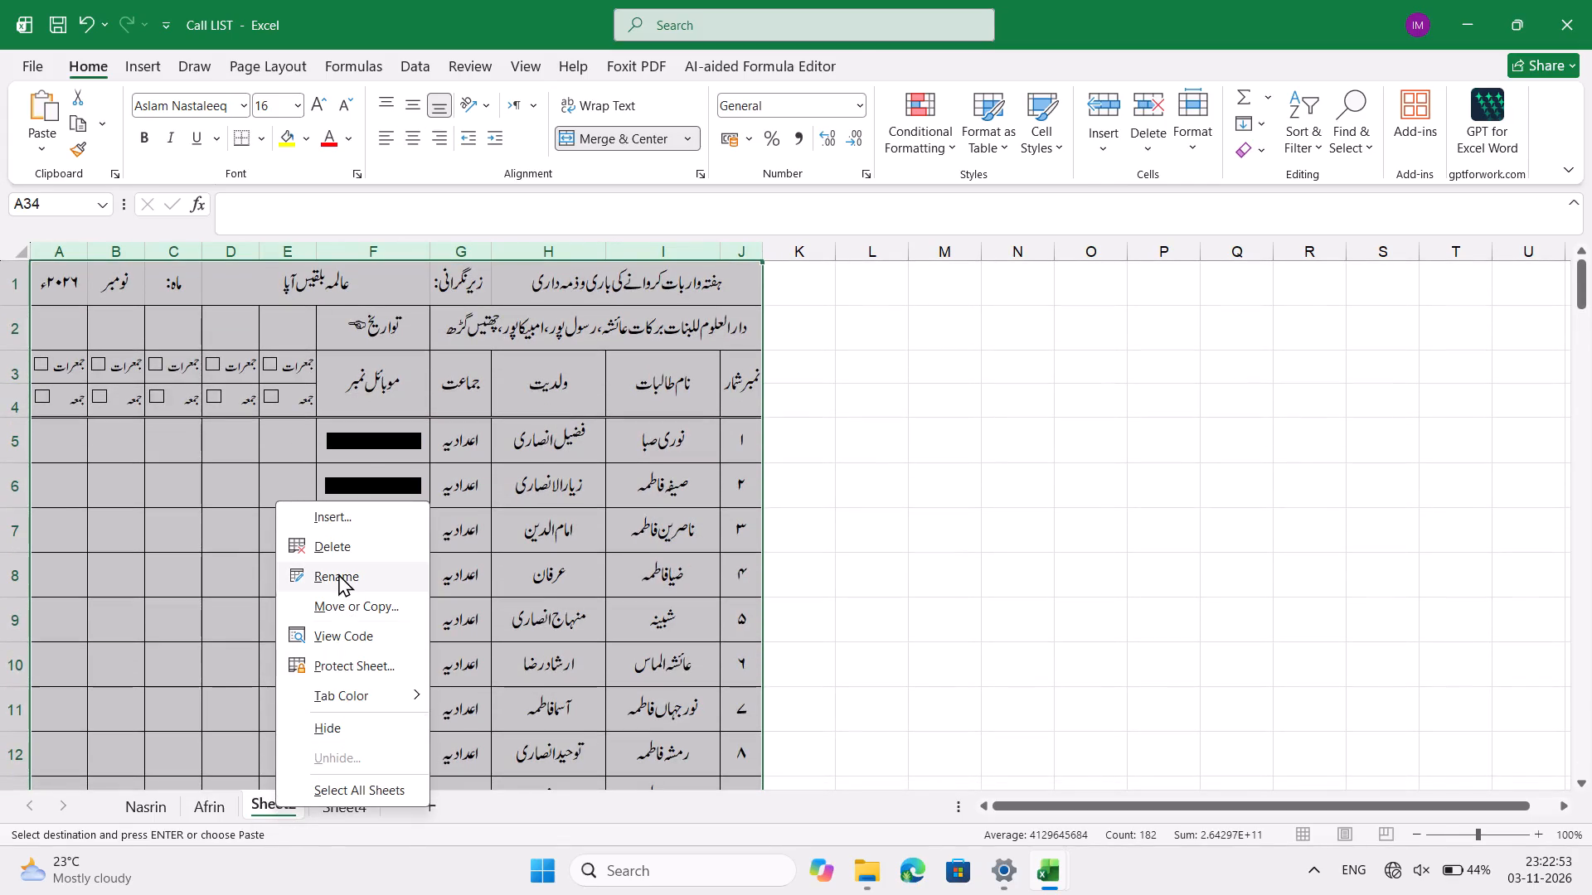
{"action": "left_click", "coordinate": [338, 573]}
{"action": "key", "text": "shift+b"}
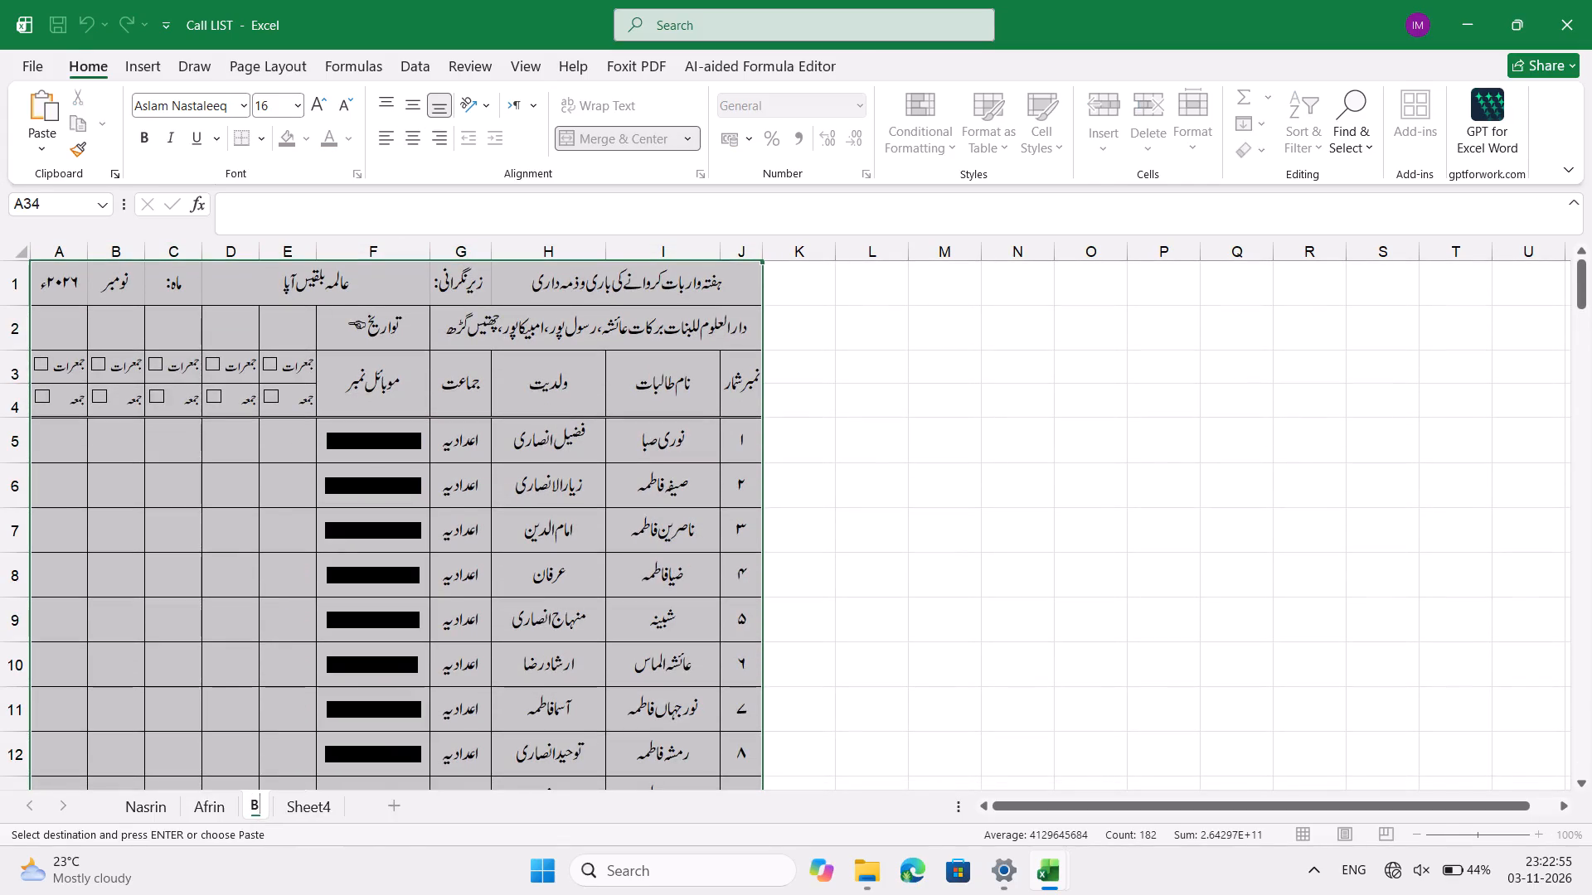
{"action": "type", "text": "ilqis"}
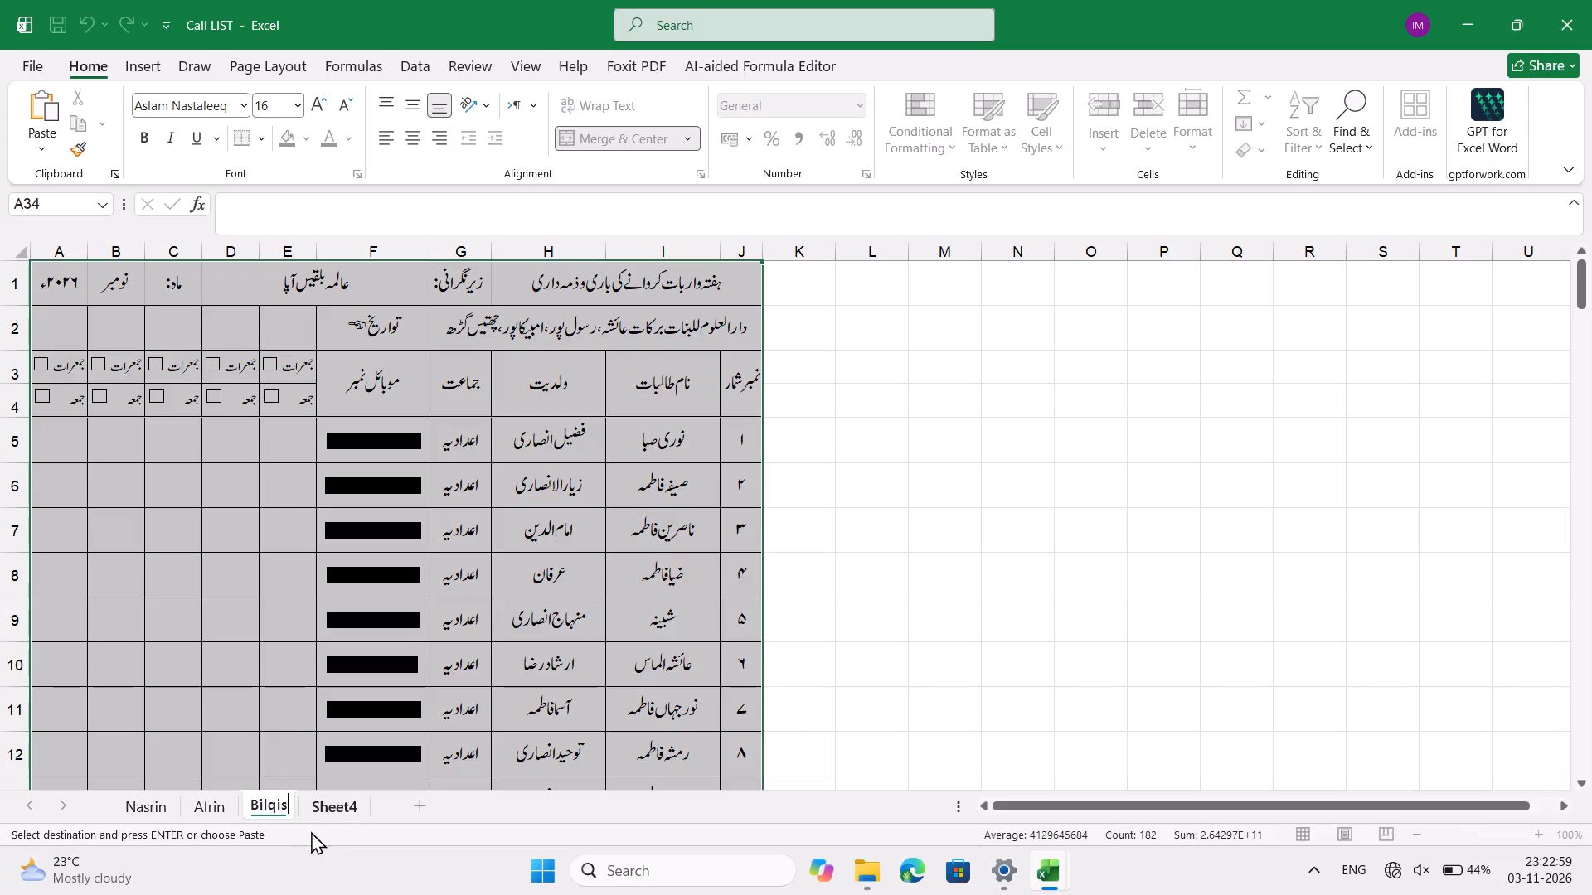
Rename Sheet4 as Sarwari.
{"action": "left_click", "coordinate": [325, 810]}
{"action": "right_click", "coordinate": [325, 810]}
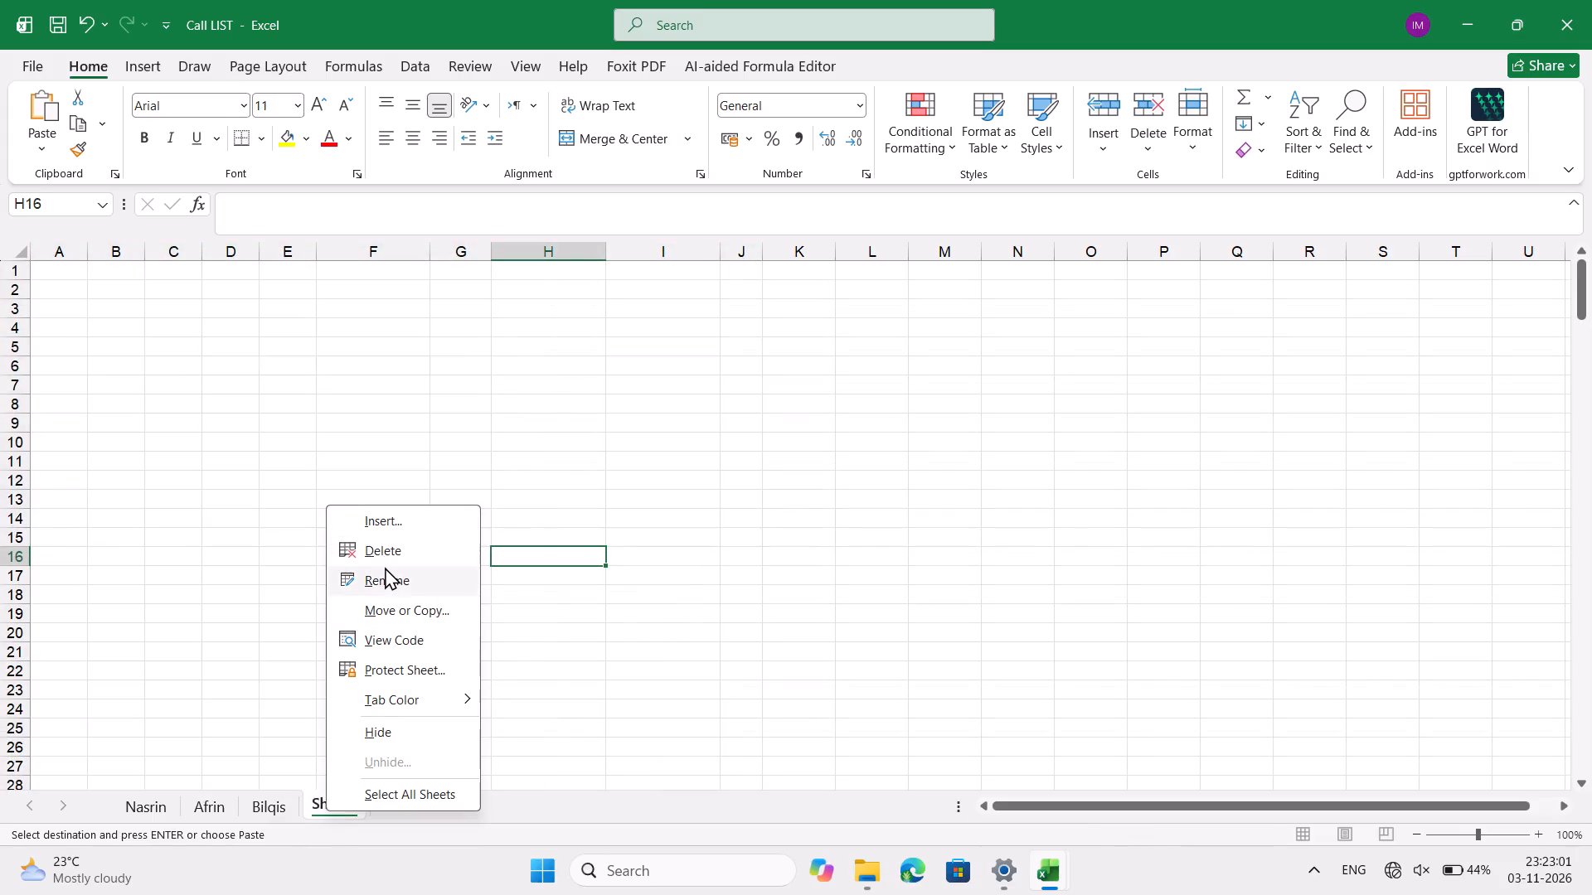
{"action": "left_click", "coordinate": [388, 578]}
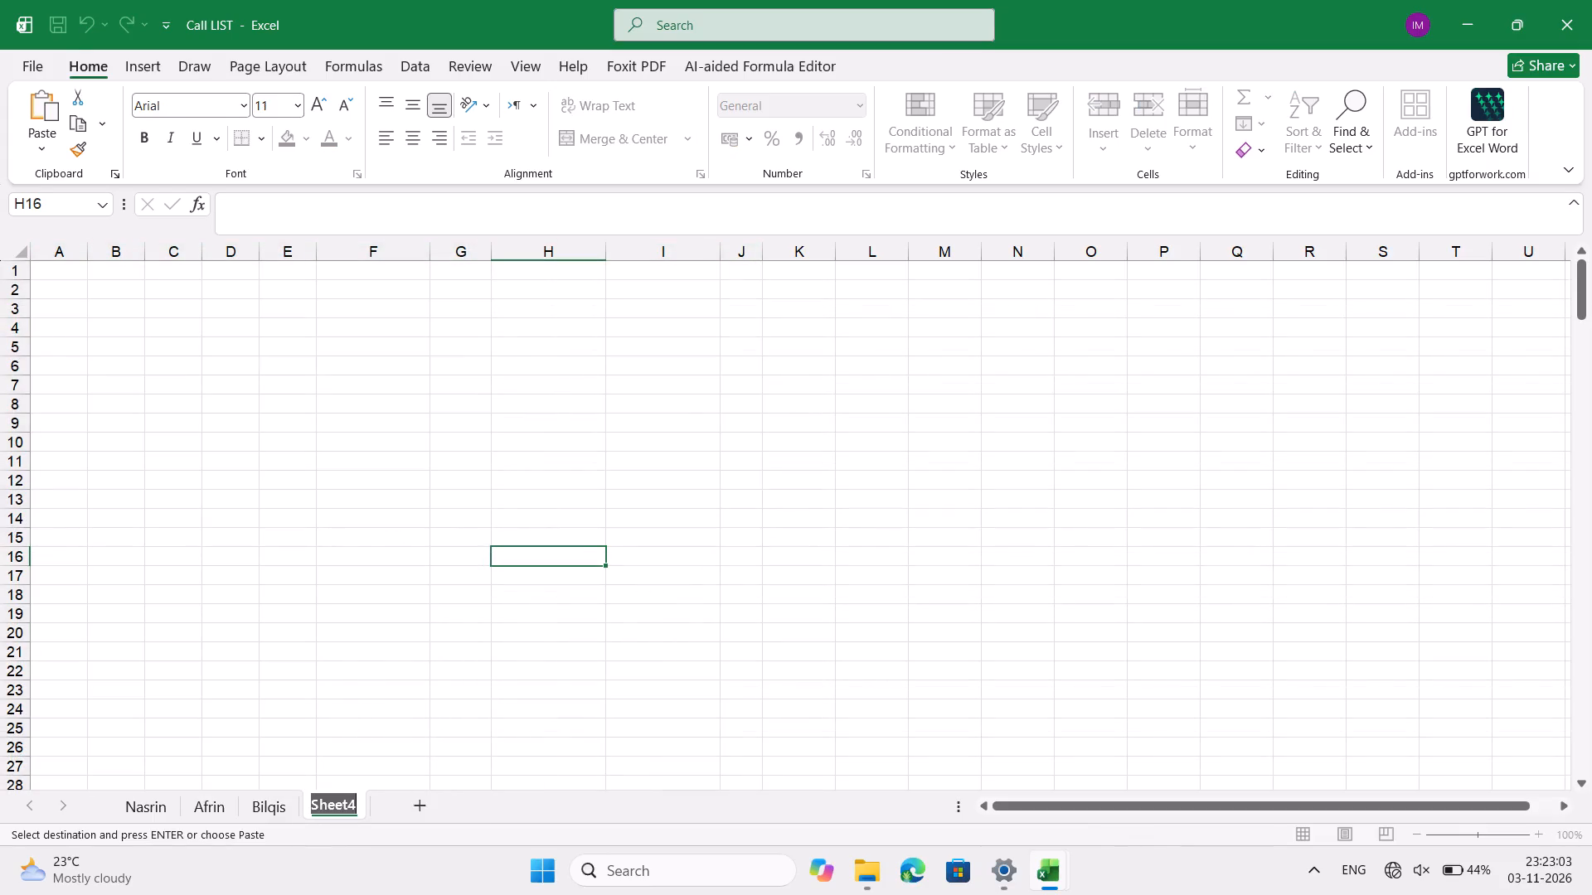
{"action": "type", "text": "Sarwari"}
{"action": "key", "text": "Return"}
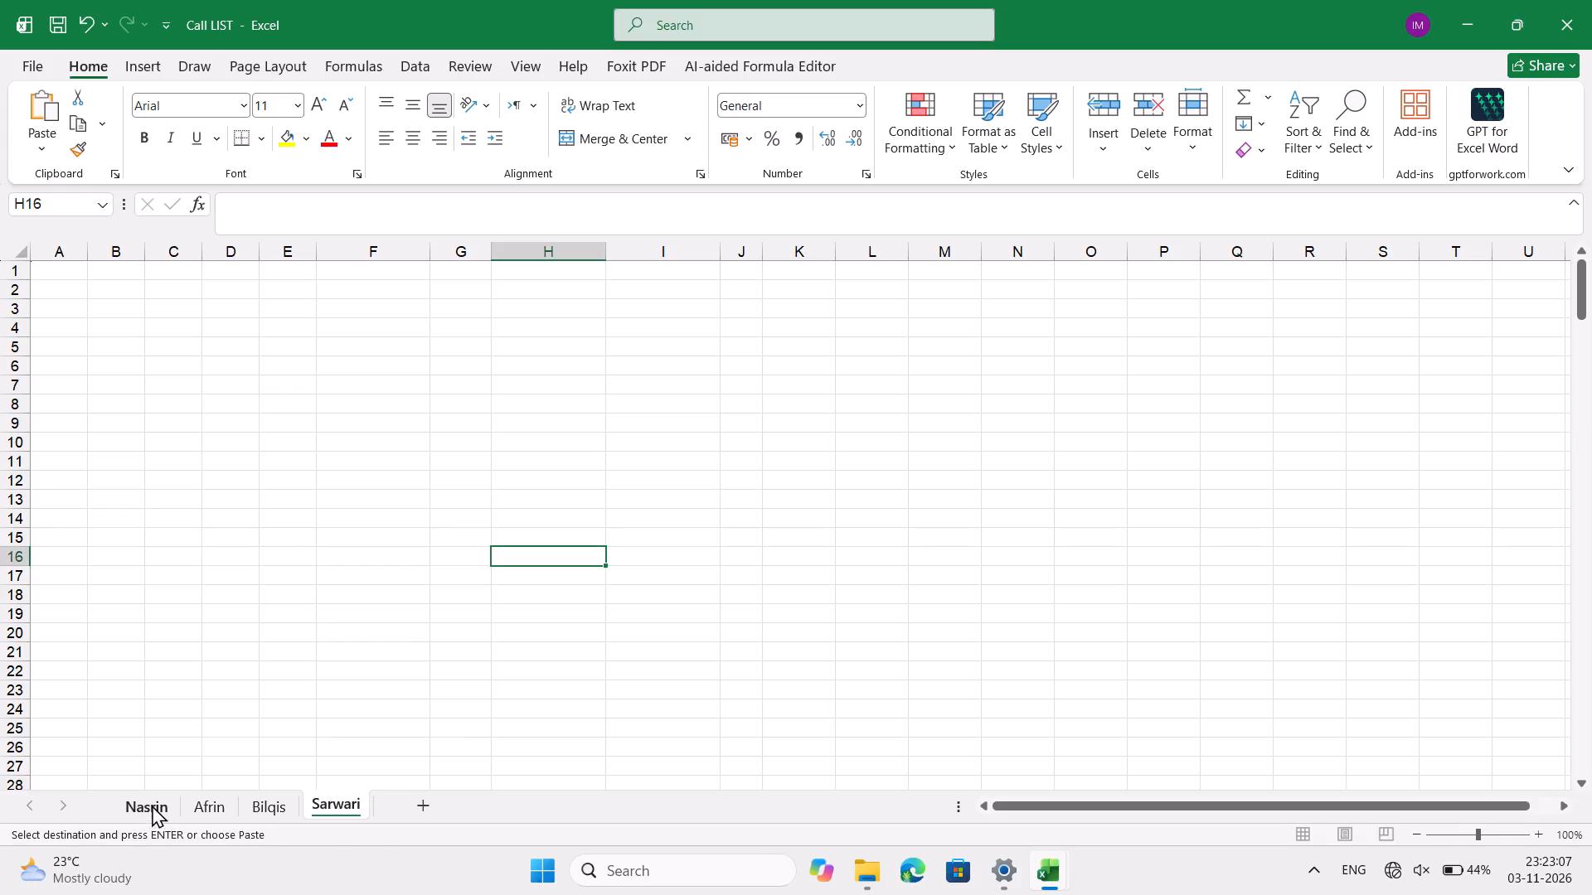
Cut the complete Sarwari list, headings and all student rows in A116 to J151, from the Nasrin sheet.
{"action": "left_click", "coordinate": [146, 801]}
{"action": "scroll", "coordinate": [375, 469], "scroll_direction": "up", "scroll_amount": 1}
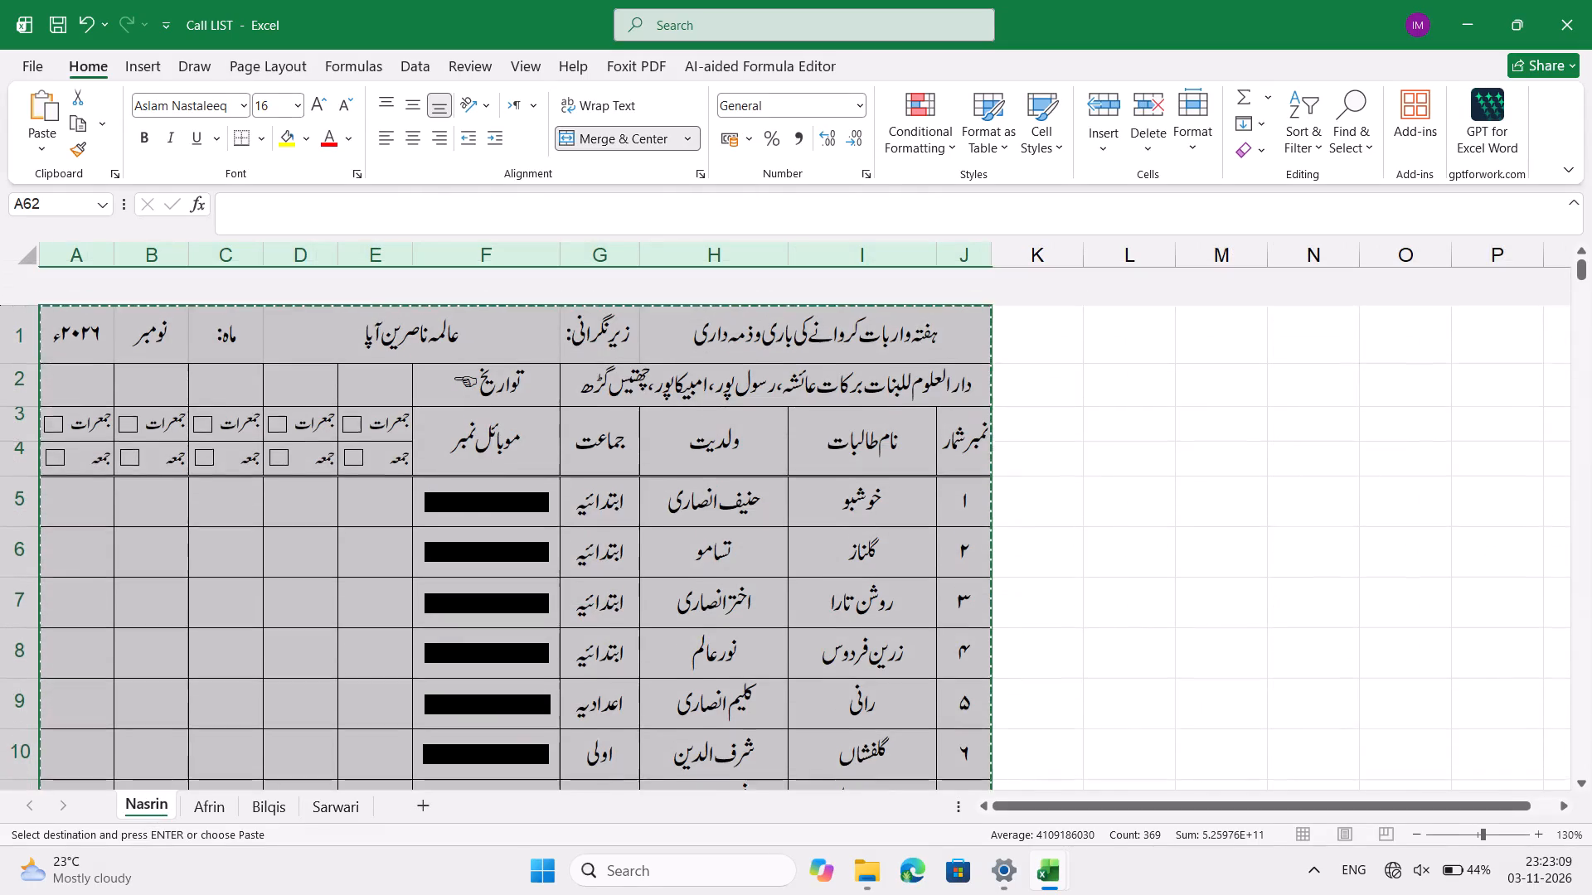
{"action": "scroll", "coordinate": [375, 469], "scroll_direction": "down", "scroll_amount": 8}
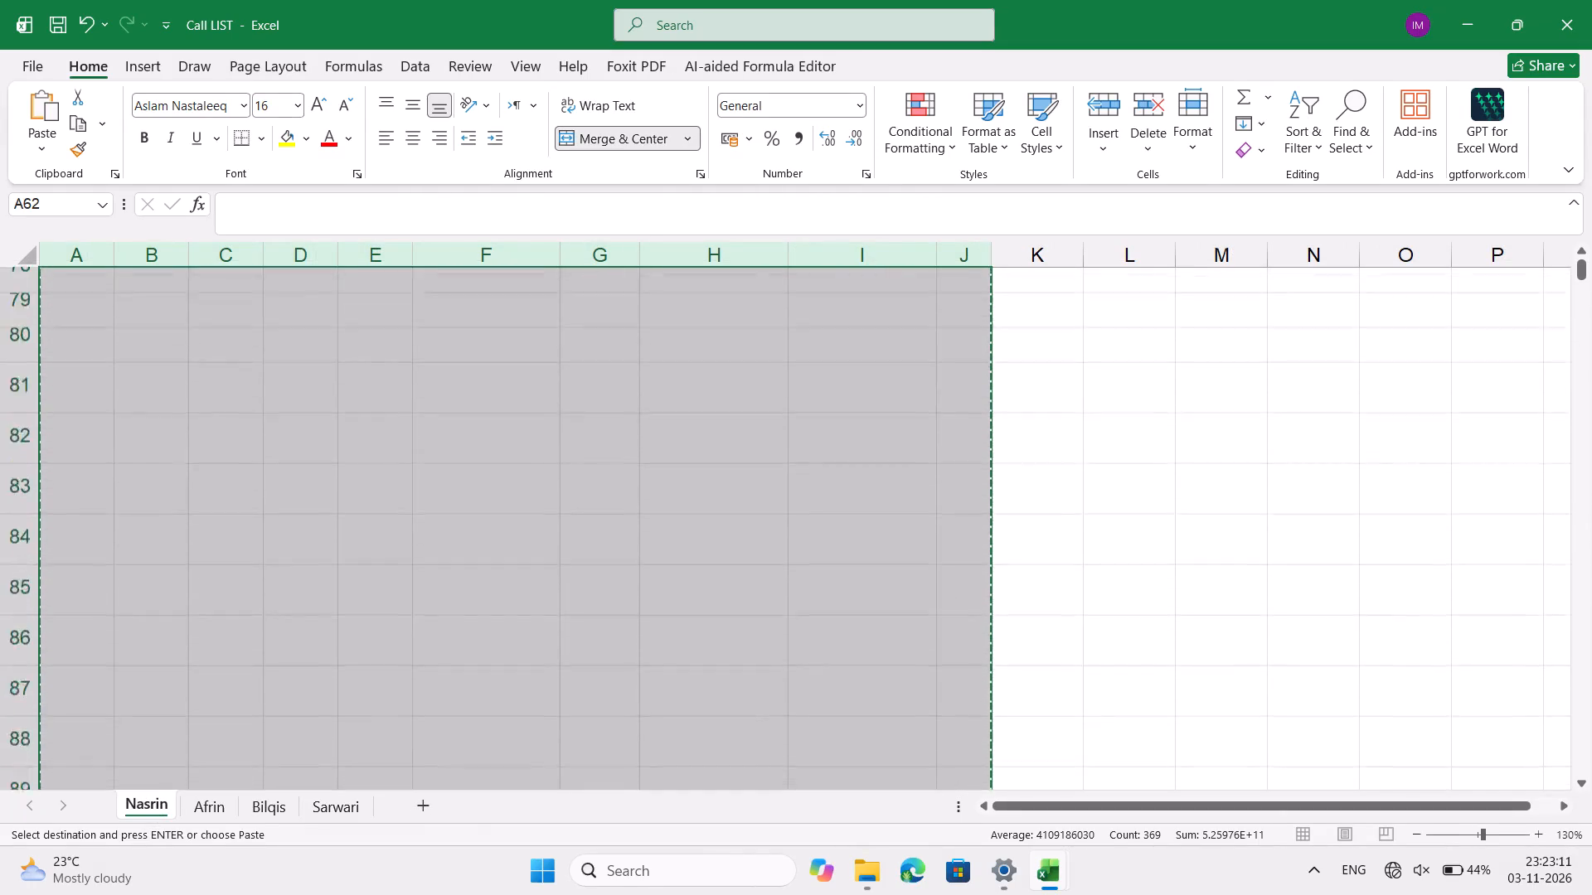
{"action": "scroll", "coordinate": [375, 469], "scroll_direction": "down", "scroll_amount": 2}
{"action": "scroll", "coordinate": [375, 469], "scroll_direction": "up", "scroll_amount": 3}
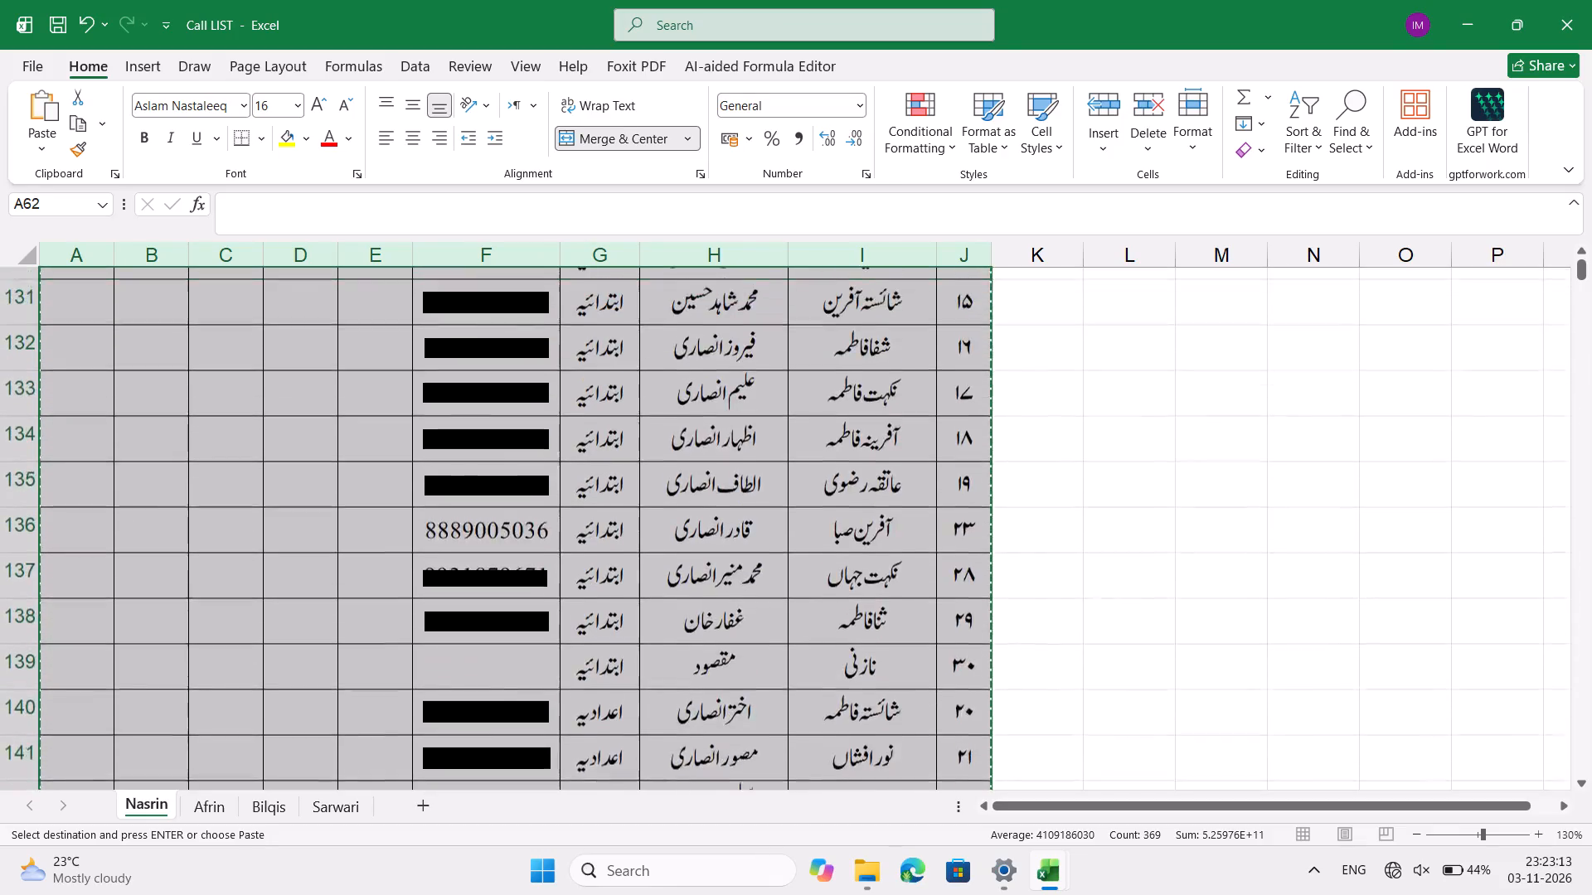
{"action": "scroll", "coordinate": [375, 469], "scroll_direction": "up", "scroll_amount": 5}
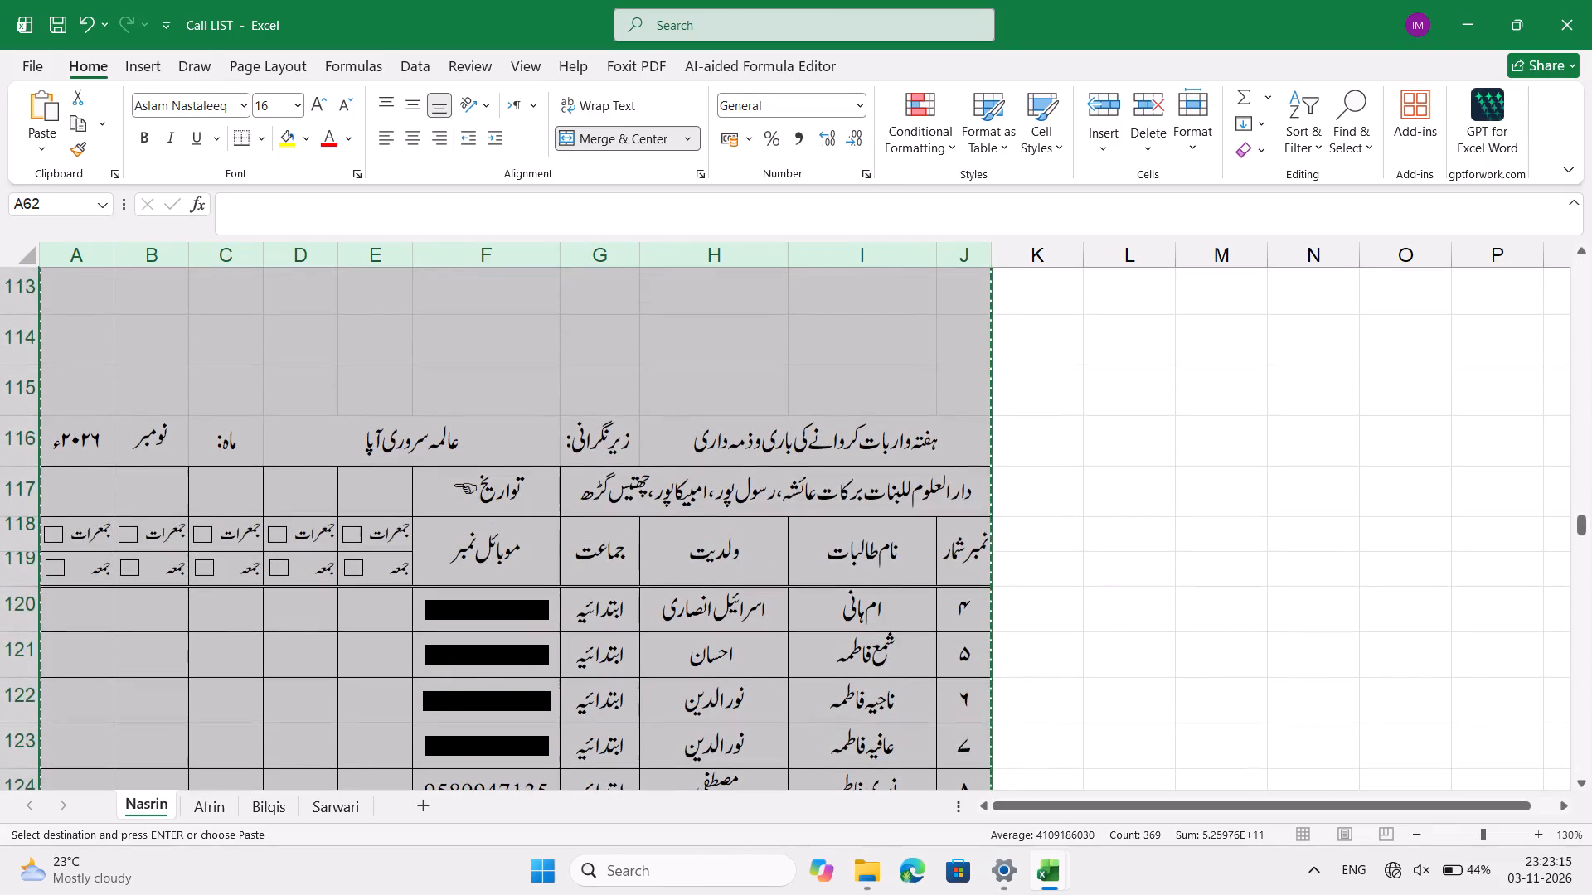
{"action": "left_click", "coordinate": [70, 444]}
{"action": "left_click_drag", "start_coordinate": [70, 444], "coordinate": [93, 466]}
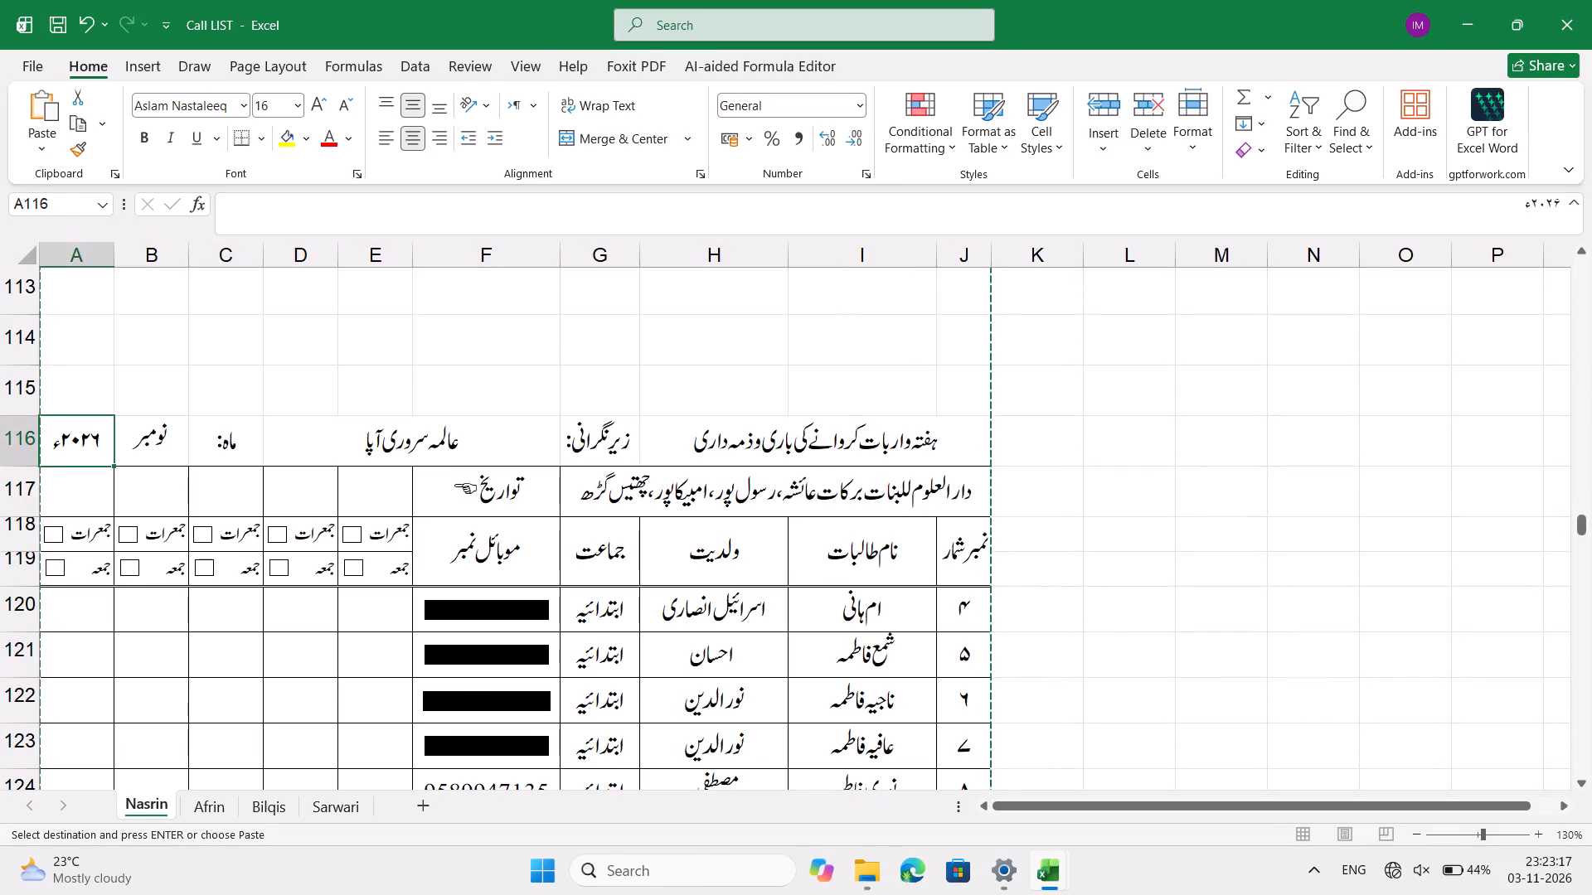
{"action": "left_click_drag", "start_coordinate": [93, 466], "coordinate": [99, 462]}
{"action": "left_click_drag", "start_coordinate": [70, 443], "coordinate": [935, 444]}
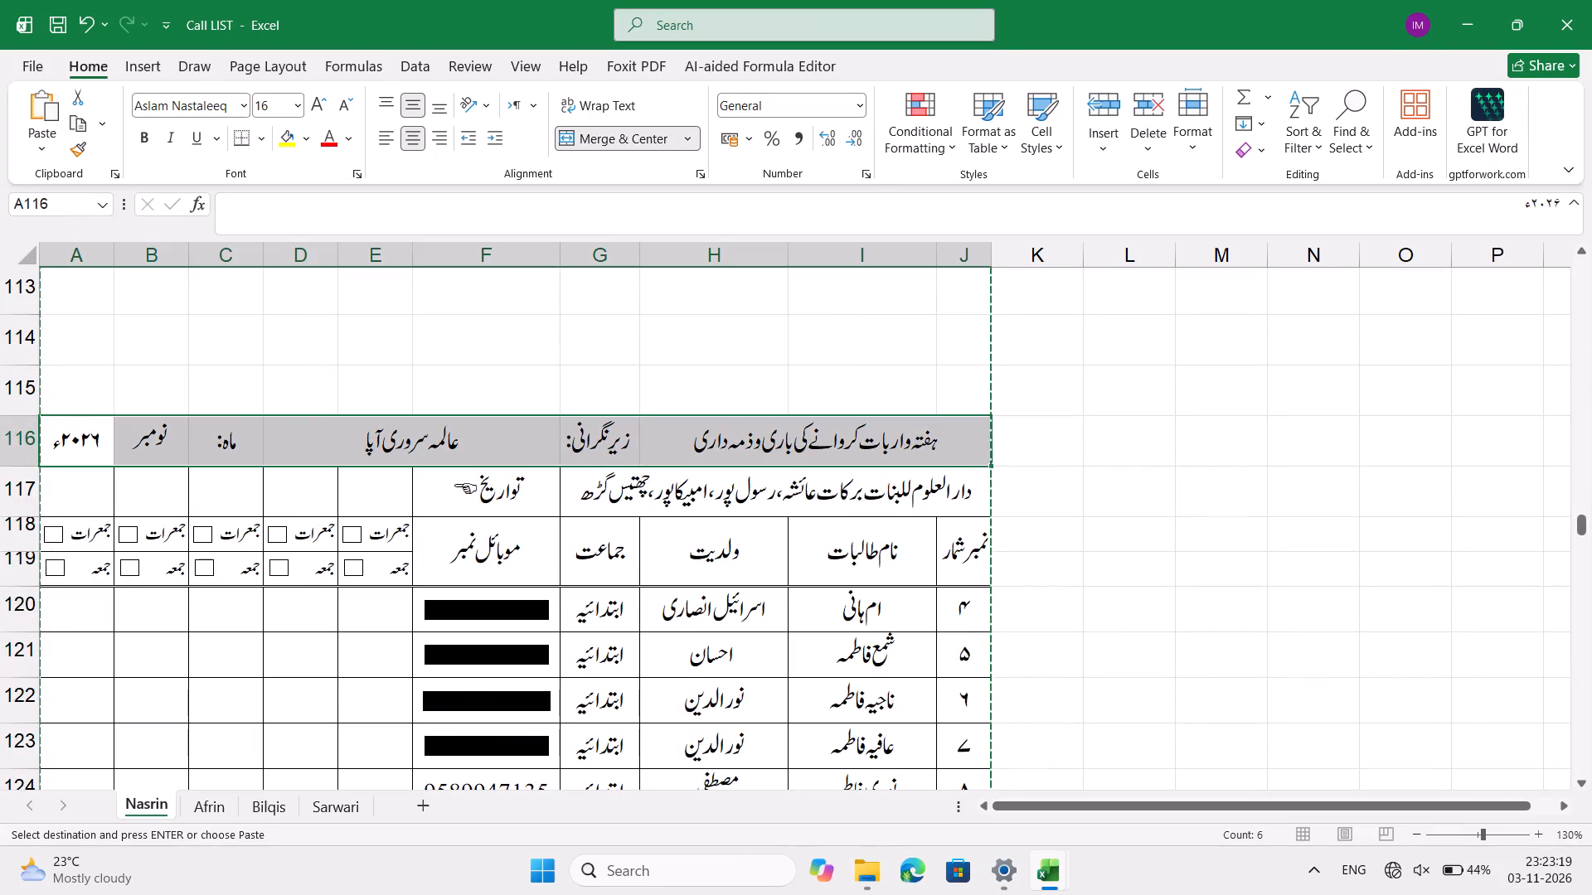
{"action": "key", "text": "ctrl+shift+Down"}
{"action": "key", "text": "ctrl+shift+Down"}
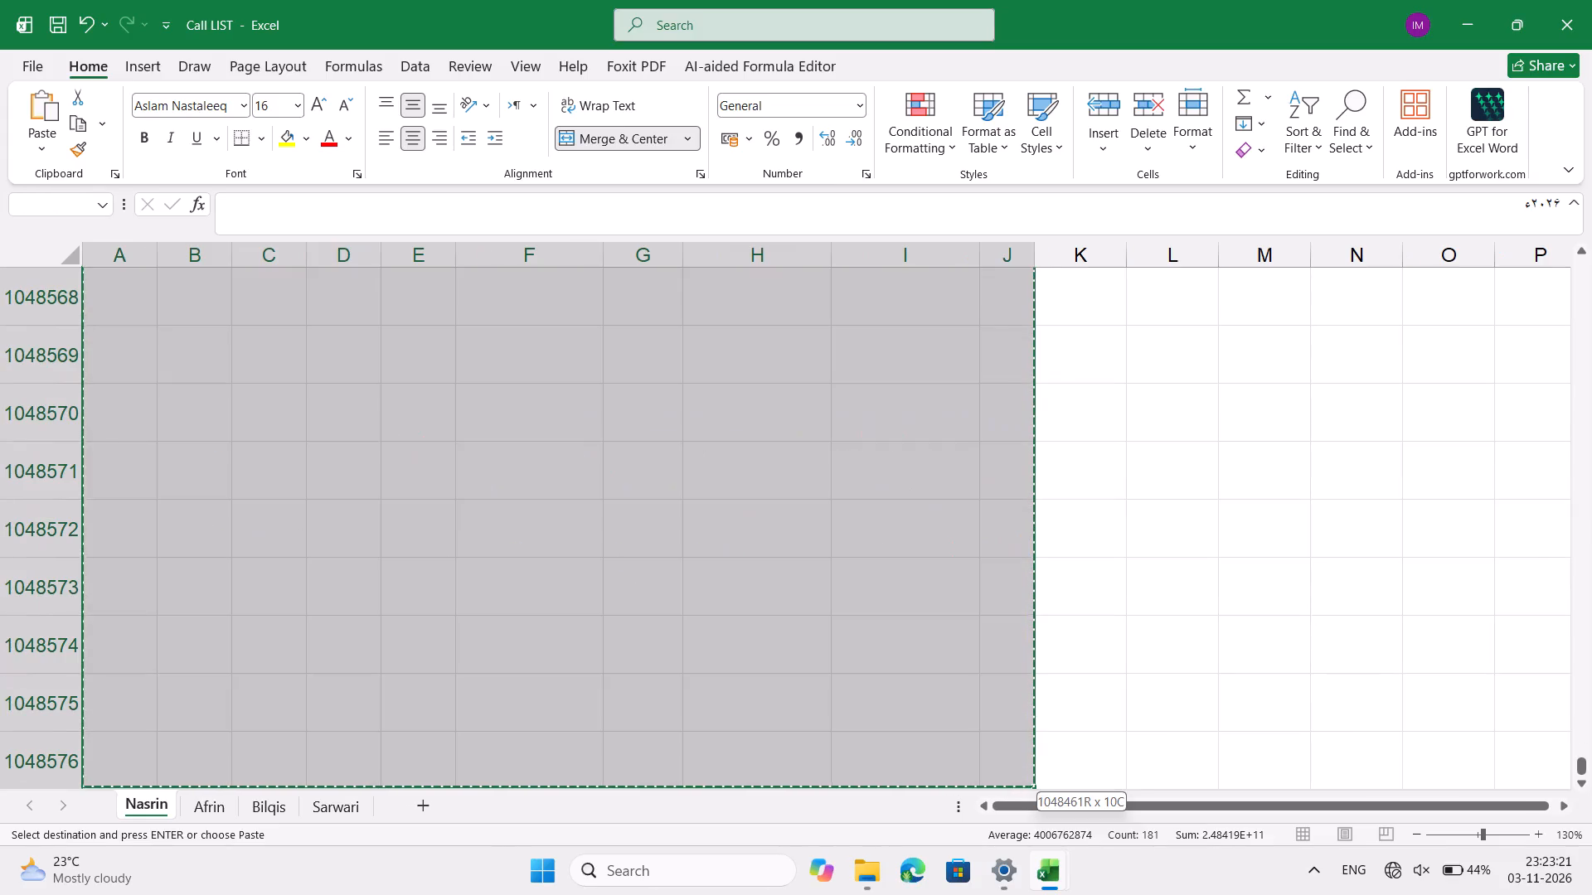
{"action": "key", "text": "ctrl+shift+Up"}
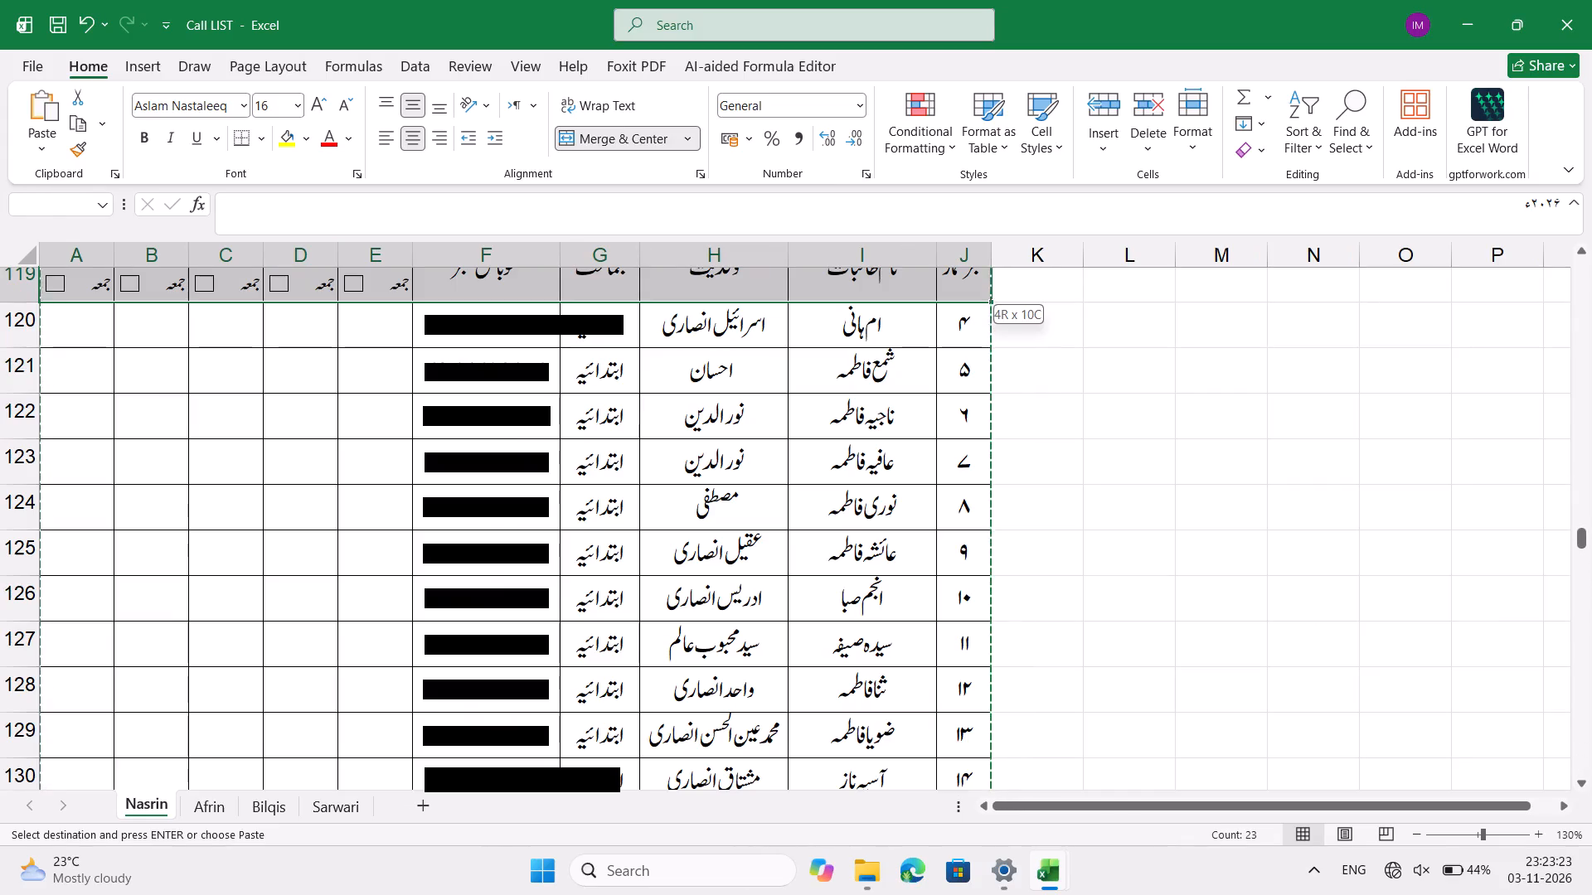
{"action": "key", "text": "ctrl+Down"}
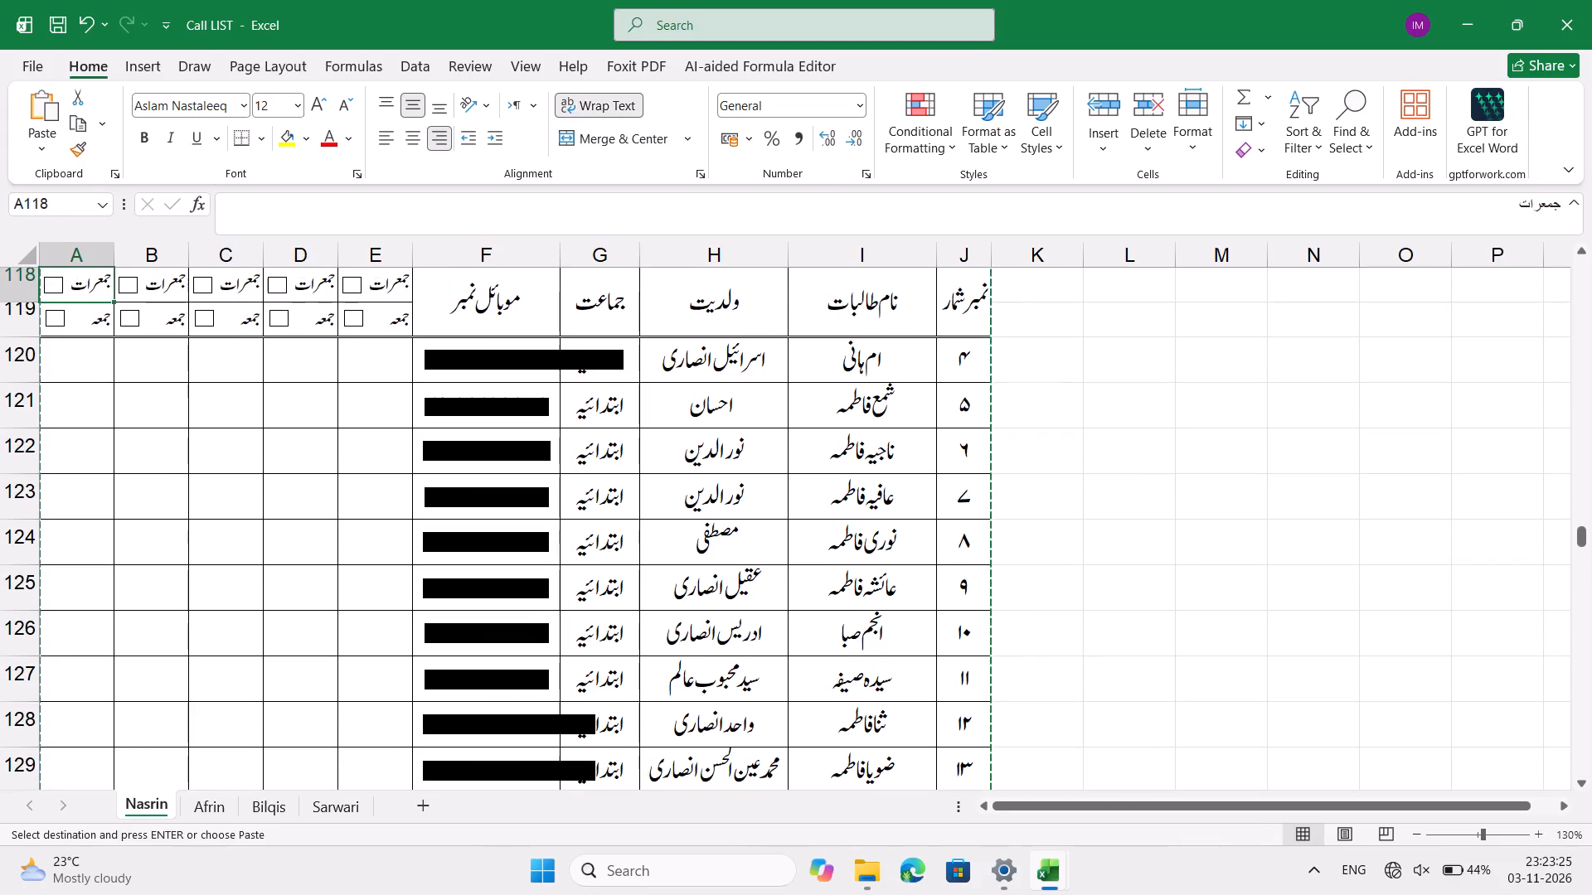
{"action": "scroll", "coordinate": [935, 444], "scroll_direction": "up", "scroll_amount": 2}
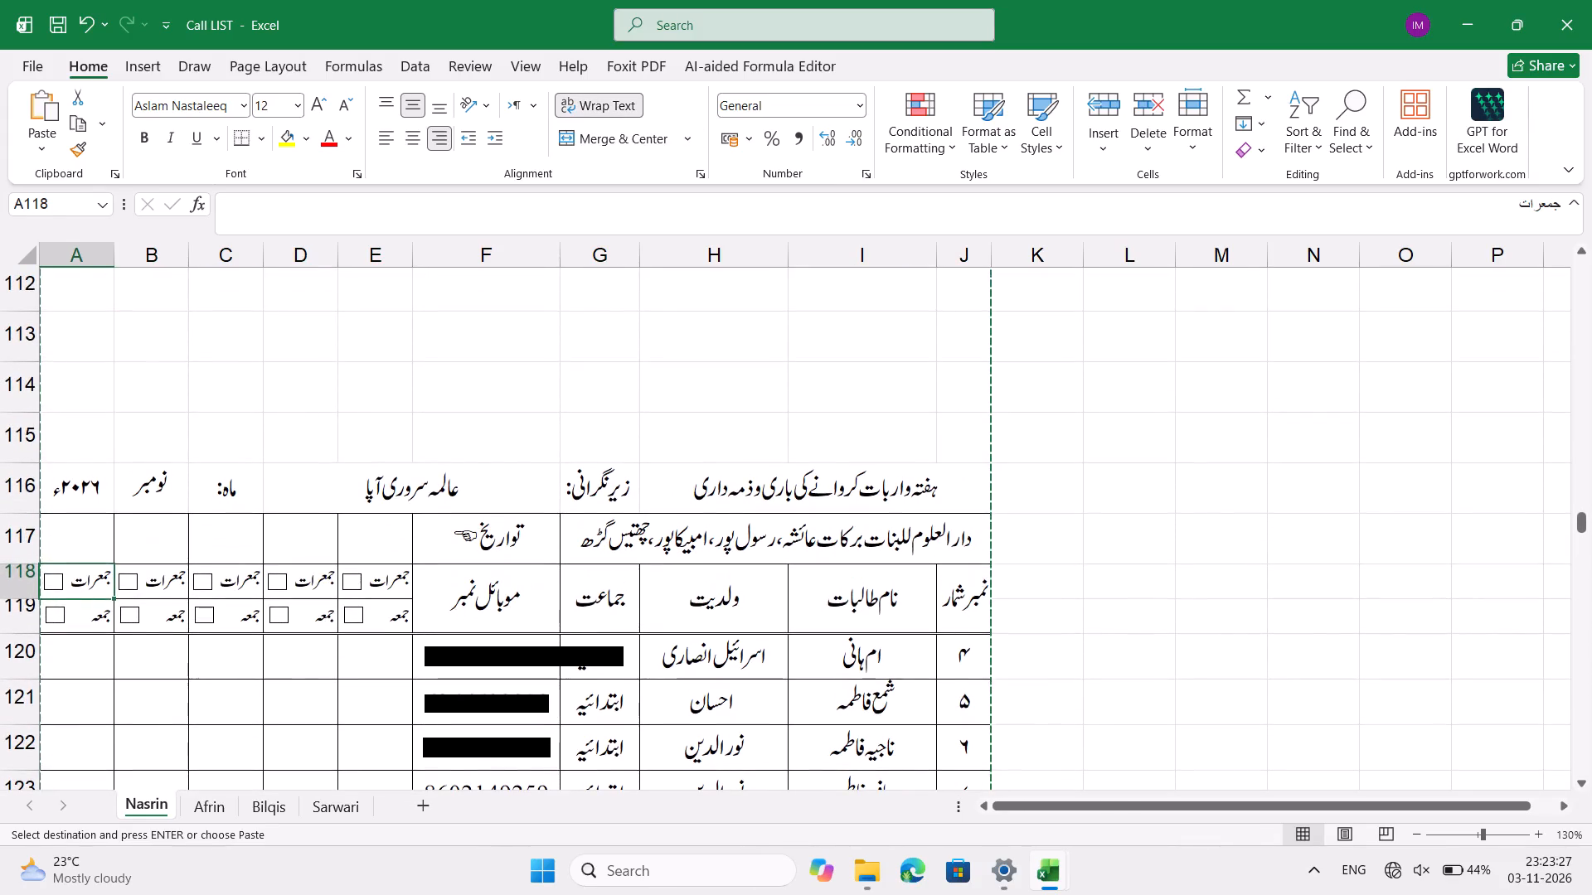
{"action": "left_click", "coordinate": [83, 499]}
{"action": "key", "text": "ctrl+shift+Right"}
{"action": "key", "text": "ctrl+shift+Right"}
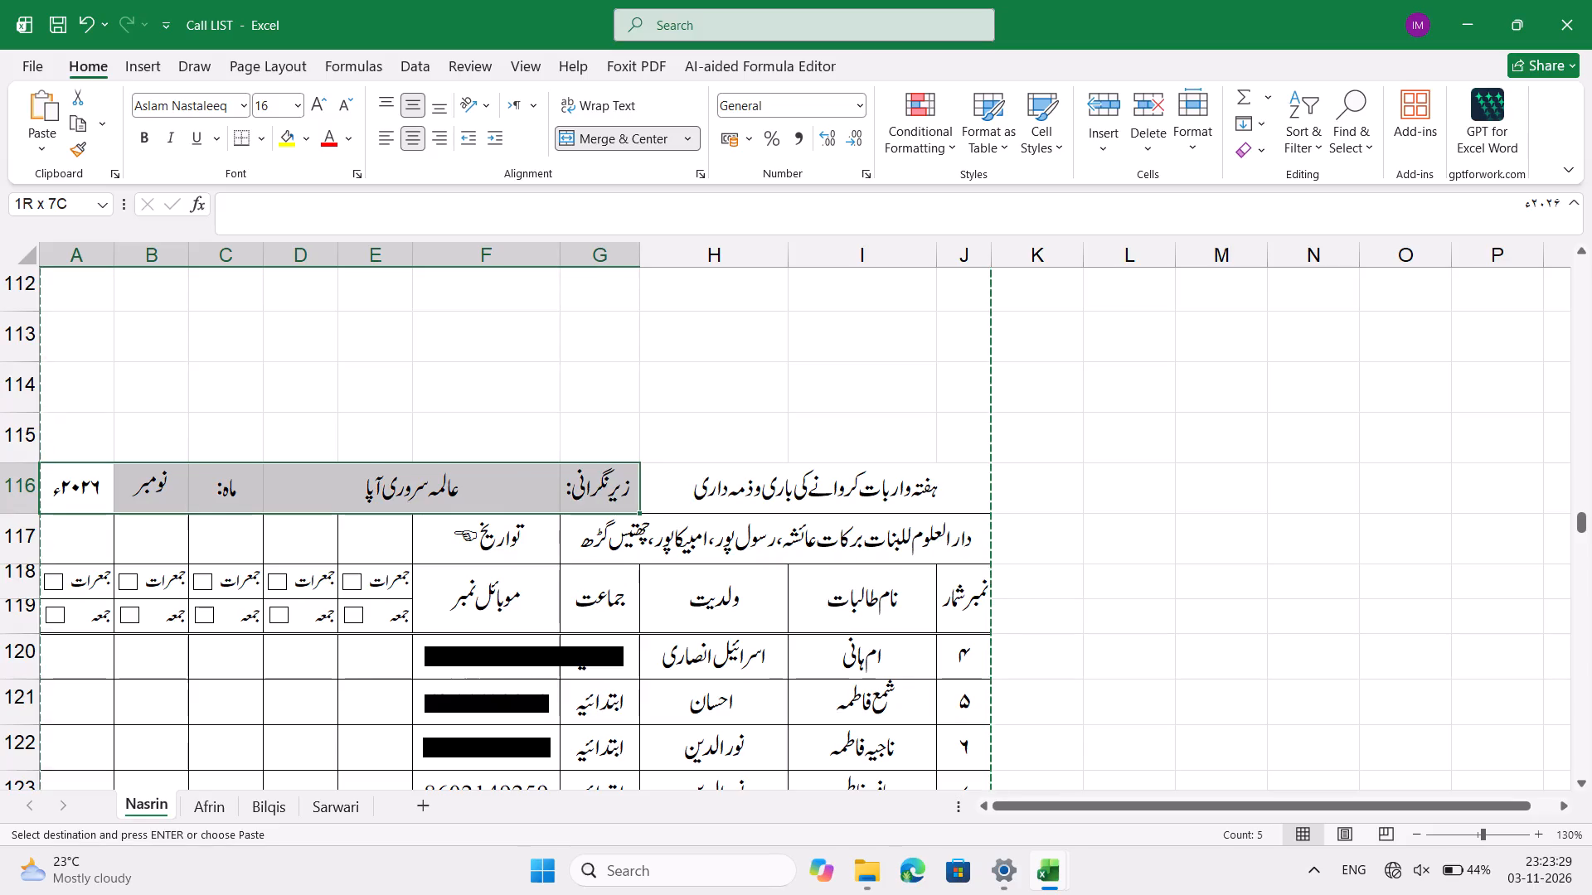
{"action": "key", "text": "ctrl+shift+Right"}
{"action": "key", "text": "ctrl+shift+Down"}
{"action": "key", "text": "ctrl+shift+Down"}
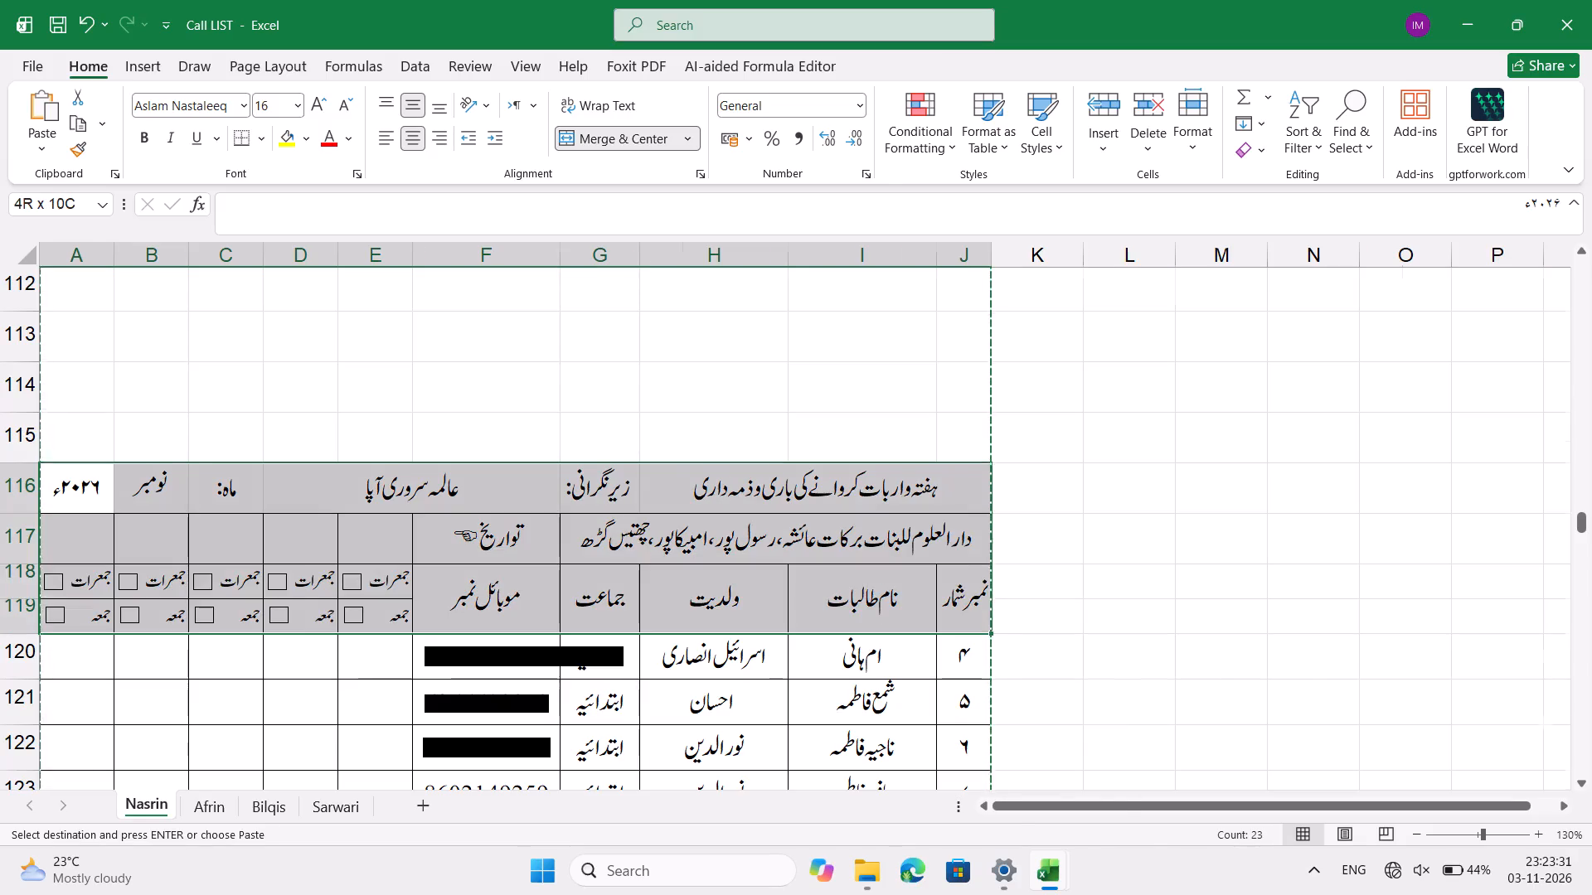
{"action": "key", "text": "ctrl+shift+Up"}
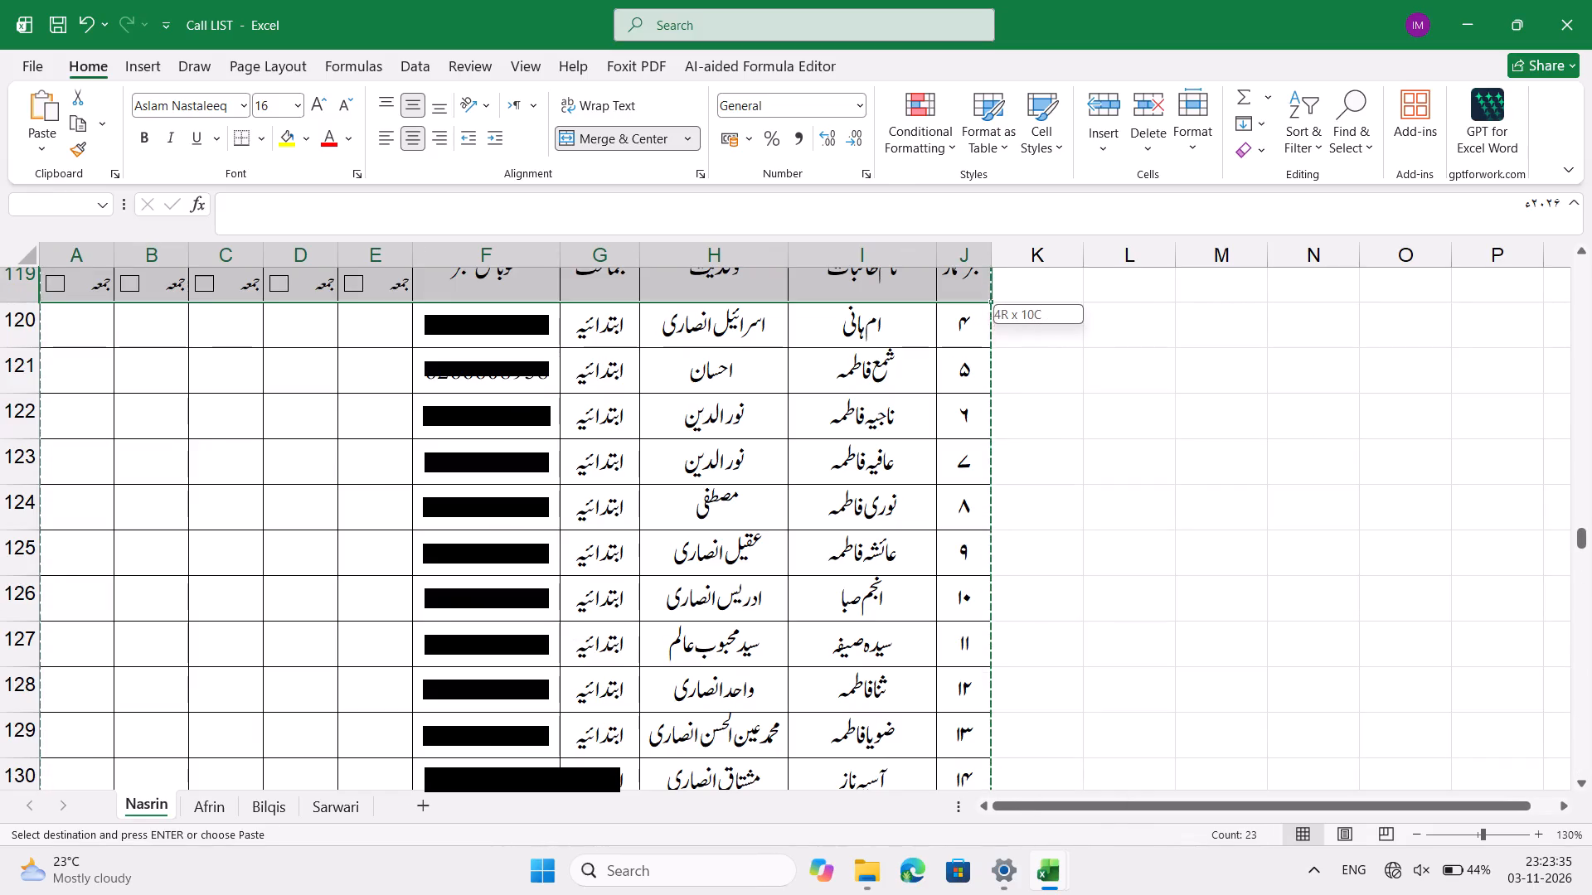
{"action": "key", "text": "shift+Down"}
{"action": "key", "text": "shift+Down"}
{"action": "key", "text": "shift+Down"}
{"action": "key", "text": "shift+Down"}
{"action": "key", "text": "shift+Down"}
{"action": "key", "text": "shift+Down"}
{"action": "key", "text": "shift+Down"}
{"action": "key", "text": "shift+Down"}
{"action": "key", "text": "shift+Down"}
{"action": "key", "text": "shift+Down"}
{"action": "key", "text": "shift+Down"}
{"action": "key", "text": "shift+Down"}
{"action": "key", "text": "shift+Down"}
{"action": "key", "text": "shift+Down"}
{"action": "key", "text": "shift+Down"}
{"action": "key", "text": "shift+Down"}
{"action": "key", "text": "shift+Down"}
{"action": "key", "text": "shift+Down"}
{"action": "key", "text": "shift+Down"}
{"action": "key", "text": "shift+Down"}
{"action": "key", "text": "shift+Down"}
{"action": "key", "text": "shift+Down"}
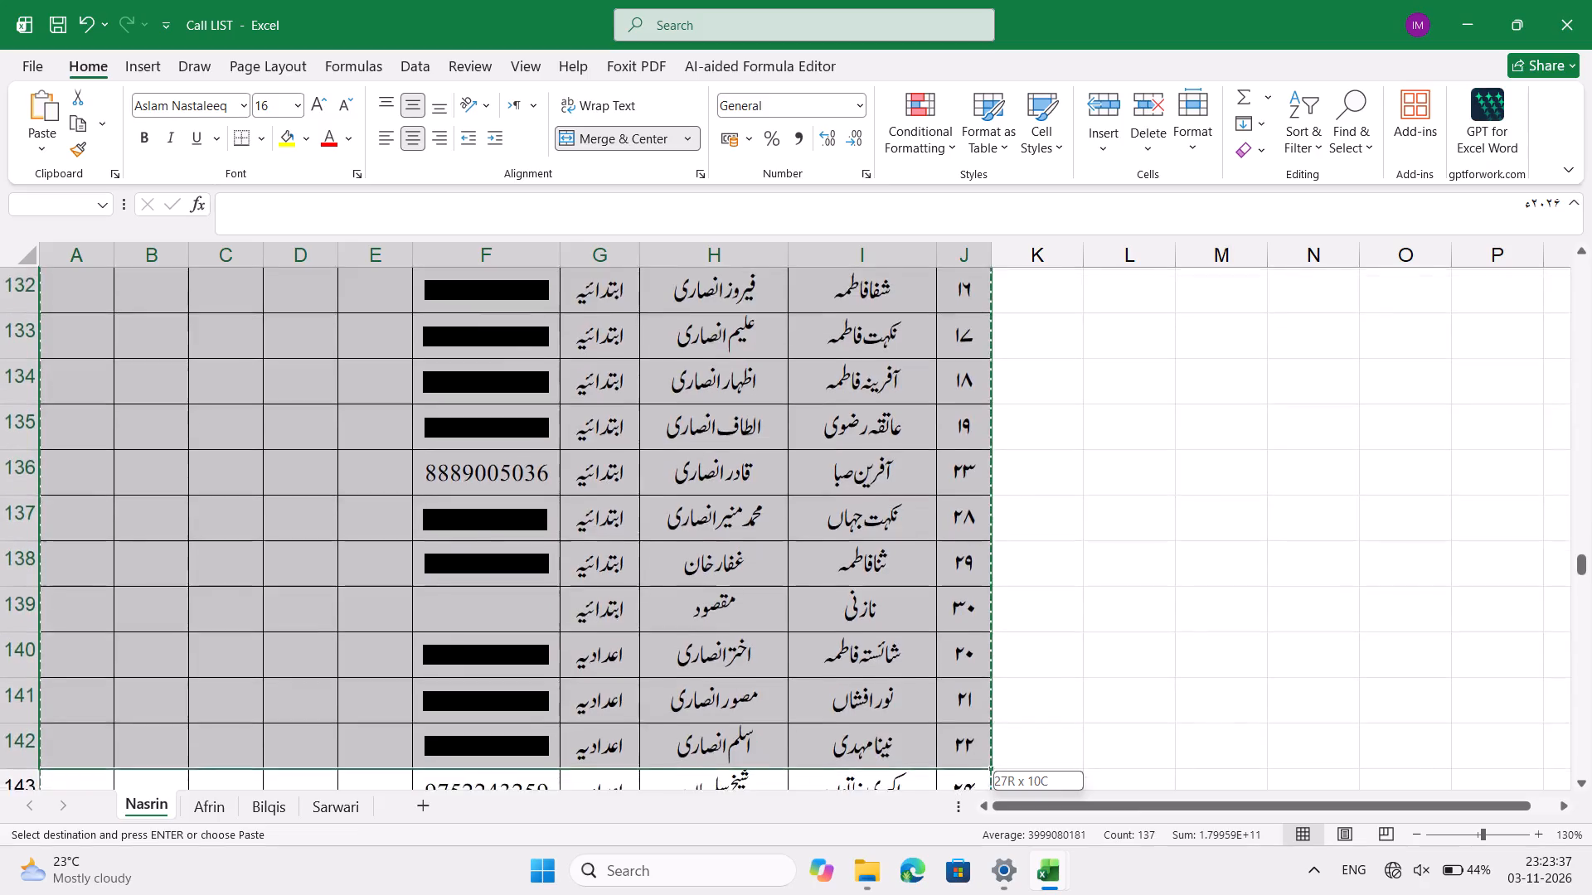
{"action": "key", "text": "shift+Down"}
{"action": "key", "text": "shift+Down"}
{"action": "key", "text": "shift+Down"}
{"action": "key", "text": "shift+Down"}
{"action": "key", "text": "shift+Down"}
{"action": "key", "text": "shift+Down"}
{"action": "key", "text": "shift+Down"}
{"action": "key", "text": "shift+Down"}
{"action": "key", "text": "shift+Down"}
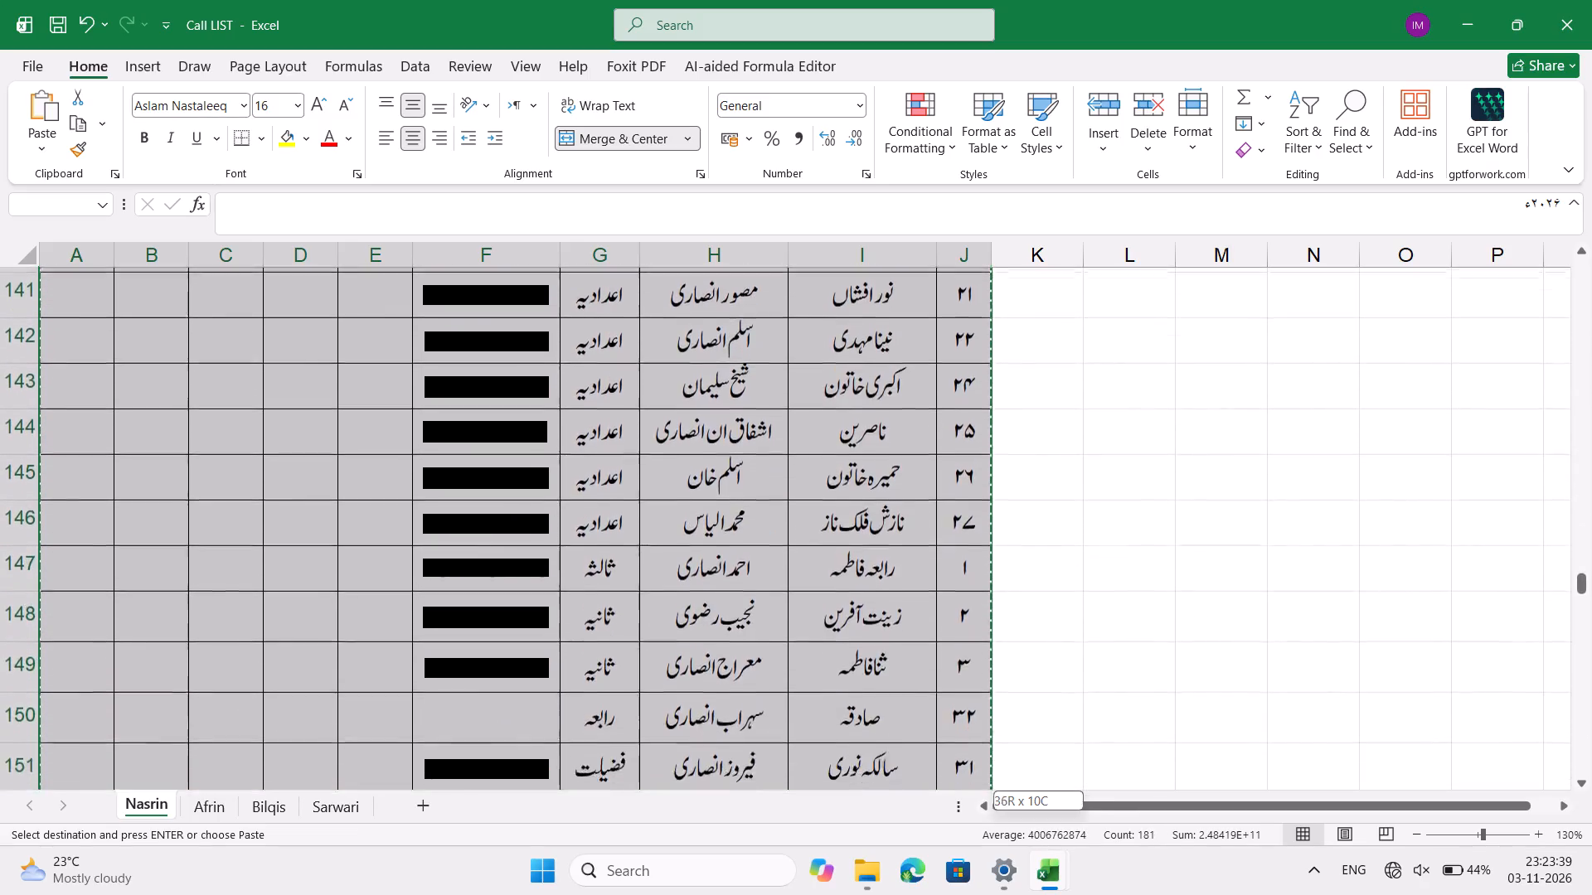
{"action": "key", "text": "shift+Down"}
{"action": "key", "text": "shift+Down"}
{"action": "key", "text": "shift+Up"}
{"action": "key", "text": "shift+Up"}
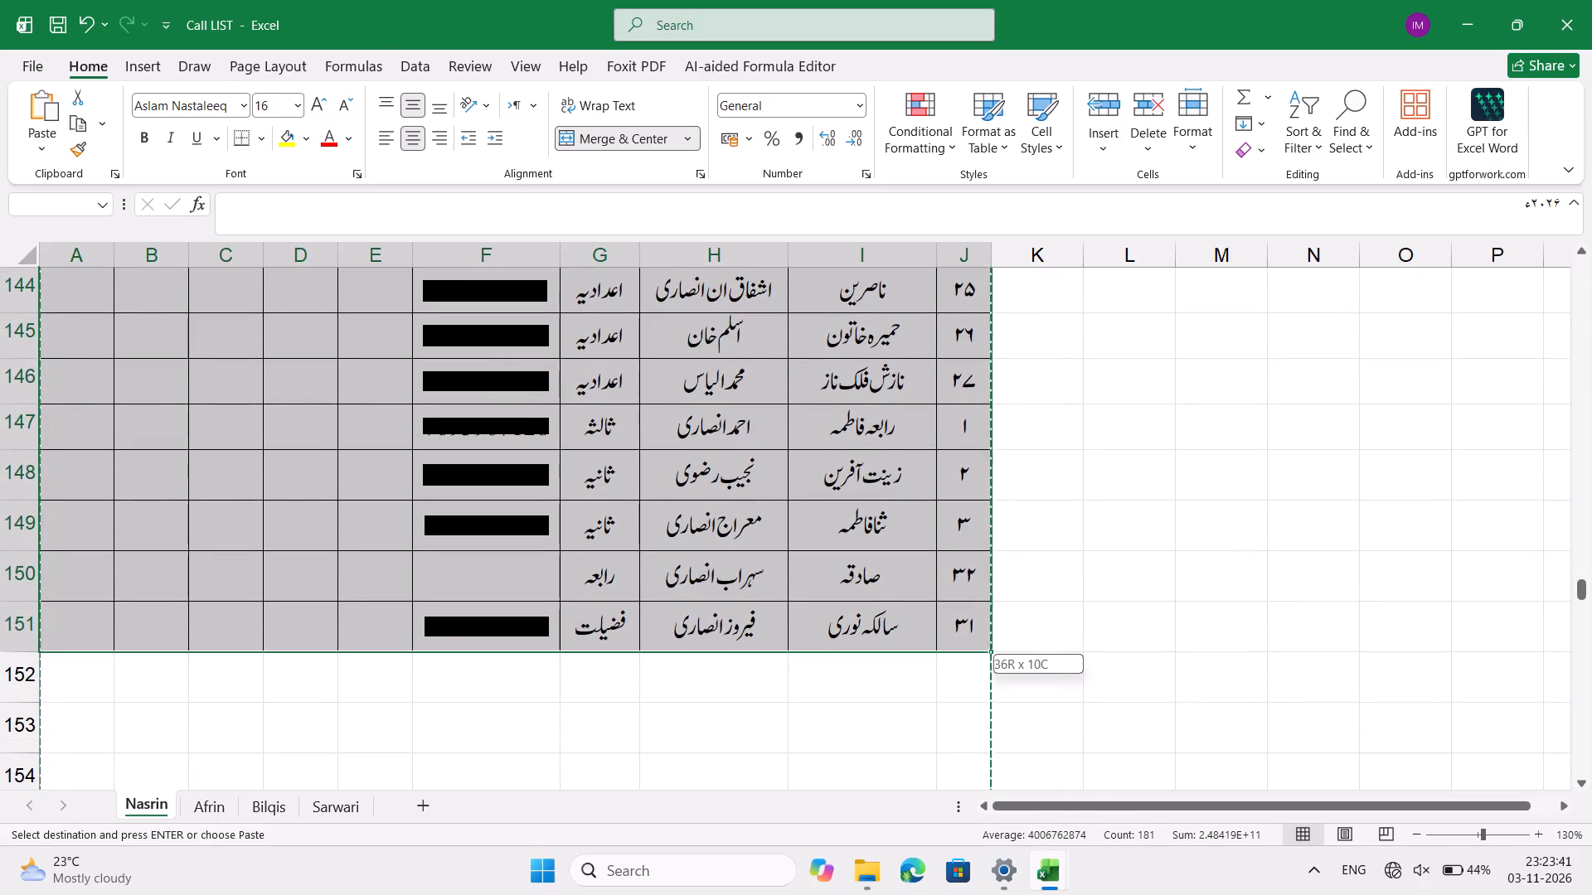
{"action": "key", "text": "ctrl+x"}
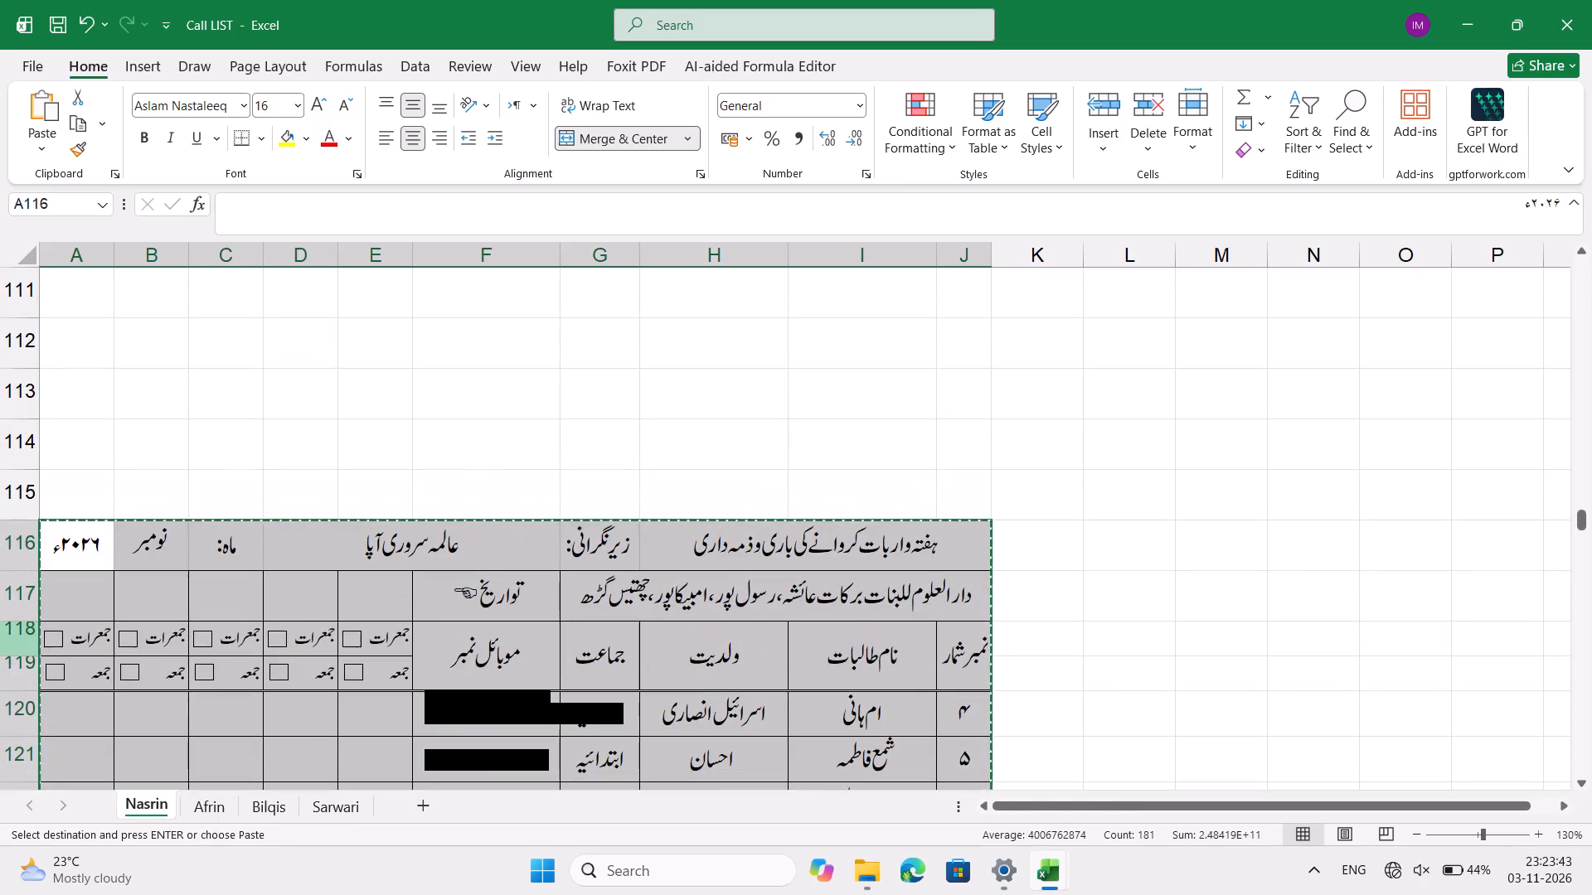
Paste the cut list into the empty Sarwari sheet starting at cell A1.
{"action": "left_click", "coordinate": [341, 810]}
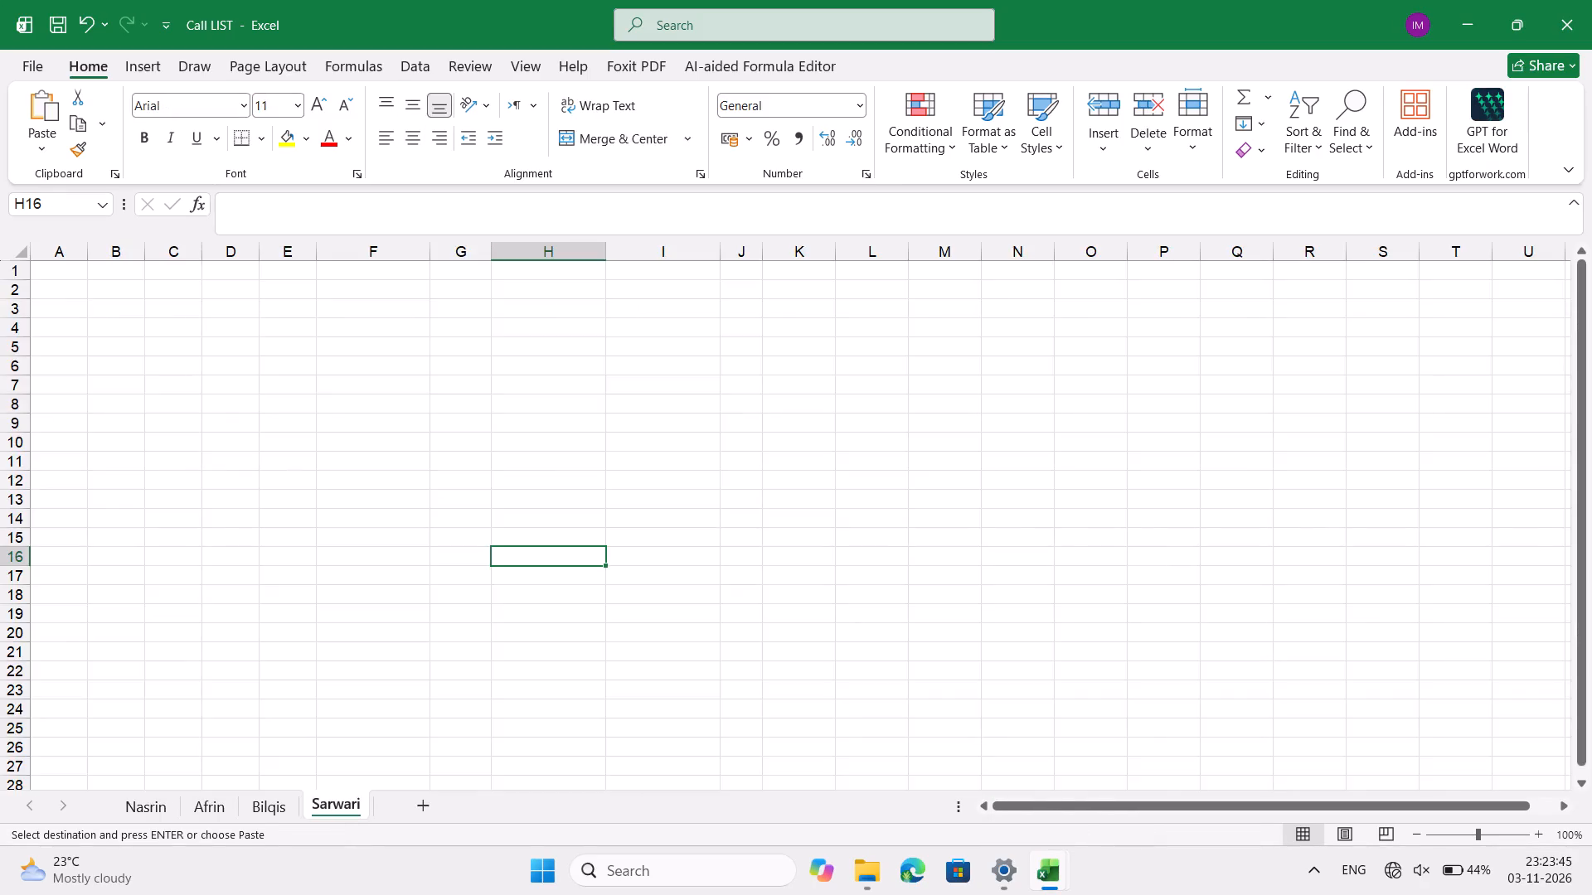
{"action": "scroll", "coordinate": [208, 496], "scroll_direction": "up", "scroll_amount": 2}
{"action": "left_click", "coordinate": [56, 277]}
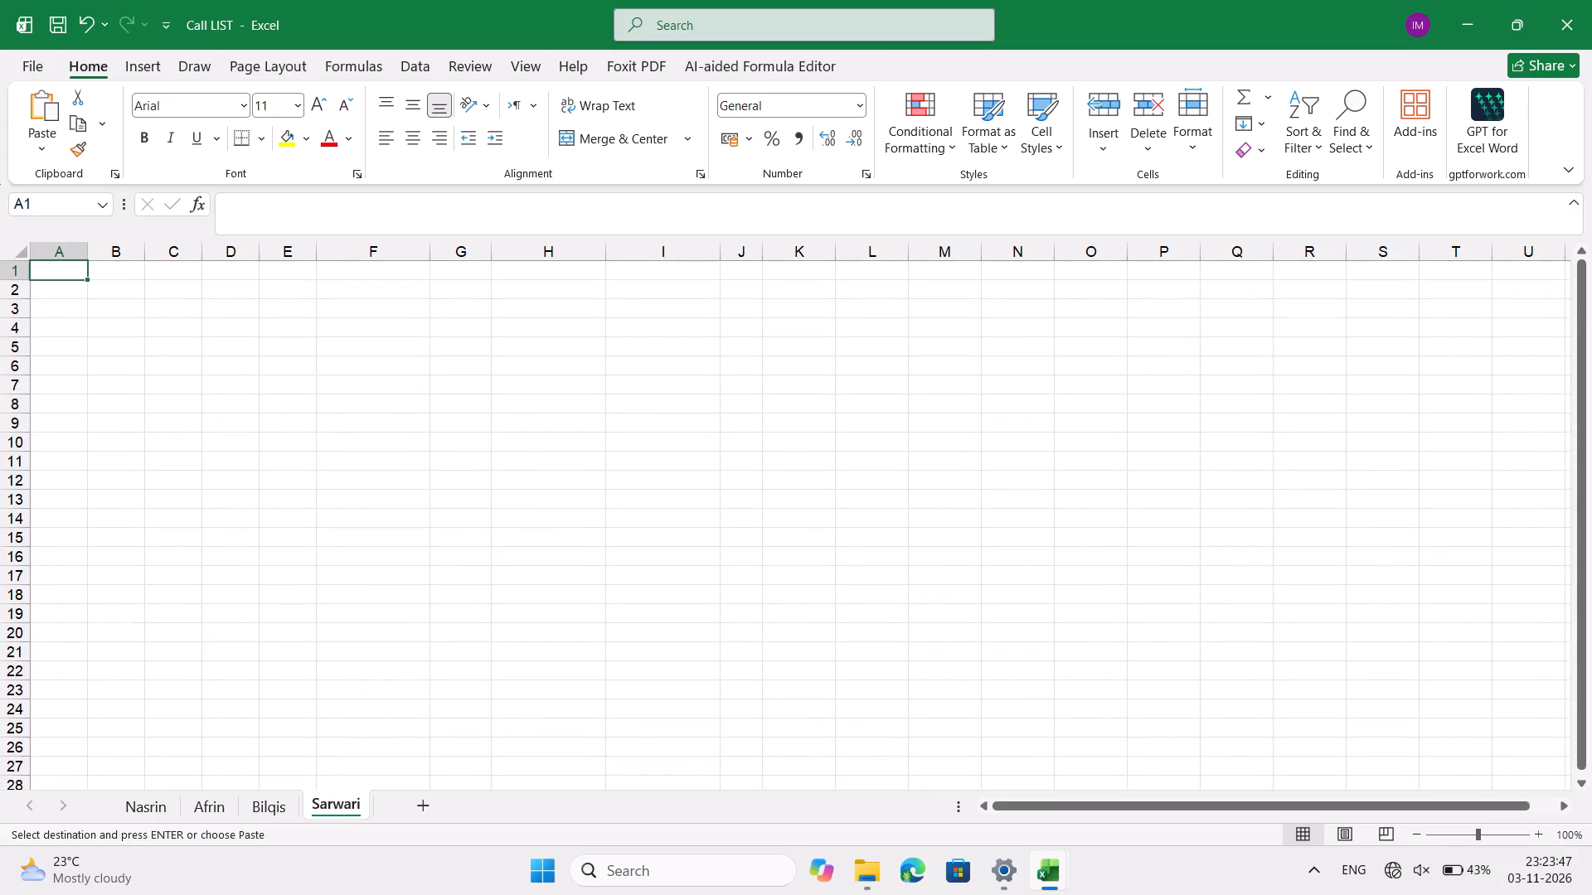
{"action": "key", "text": "ctrl+v"}
{"action": "left_click", "coordinate": [437, 549]}
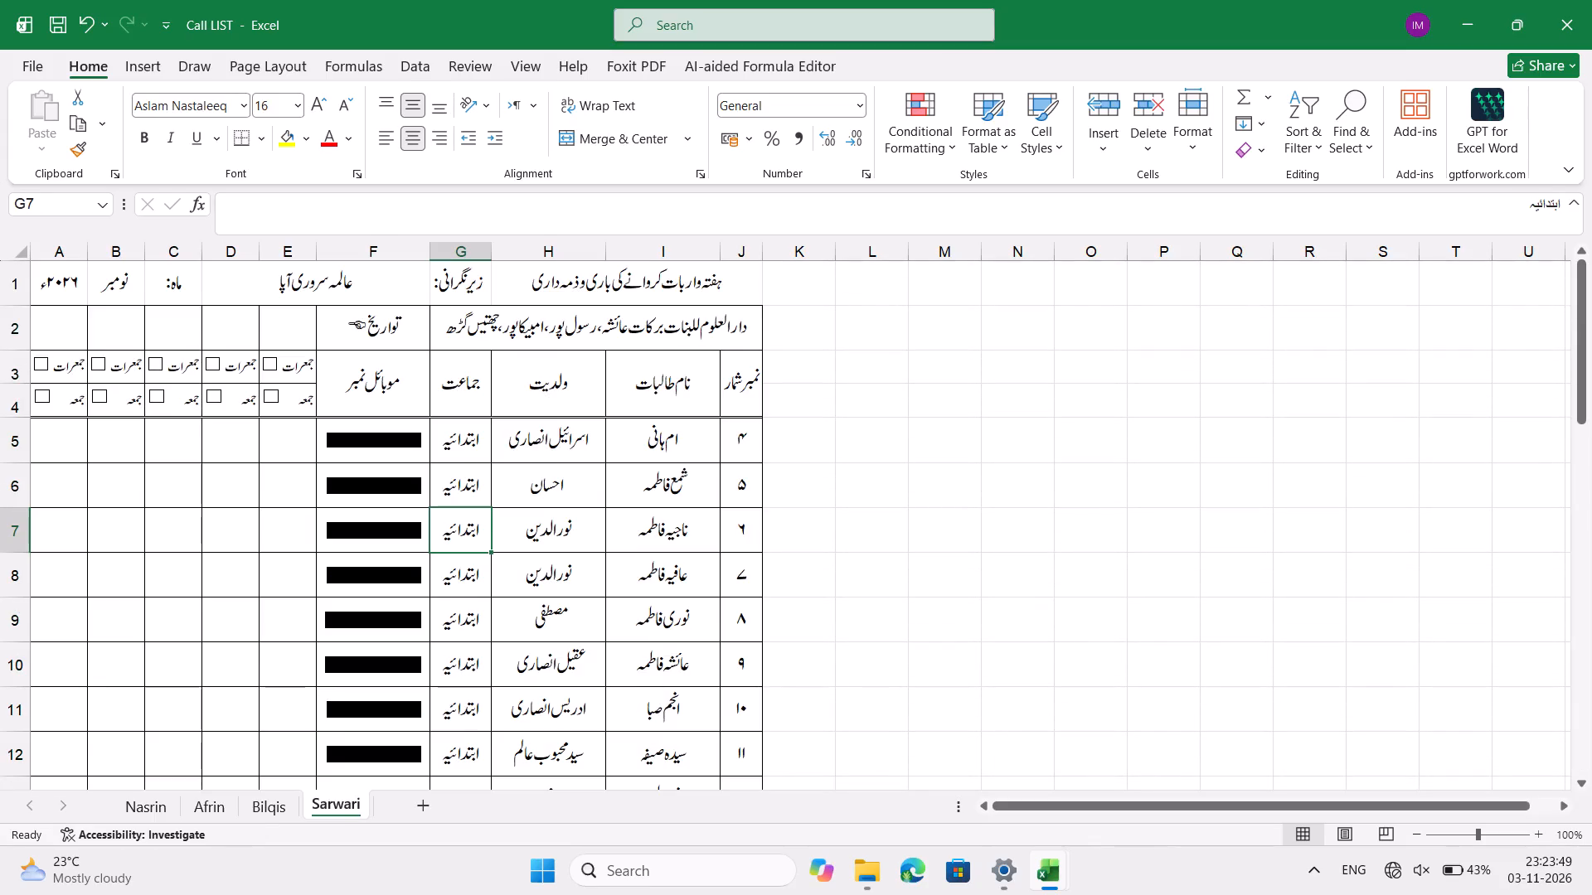
{"action": "scroll", "coordinate": [437, 549], "scroll_direction": "down", "scroll_amount": 3}
{"action": "scroll", "coordinate": [437, 549], "scroll_direction": "up", "scroll_amount": 5}
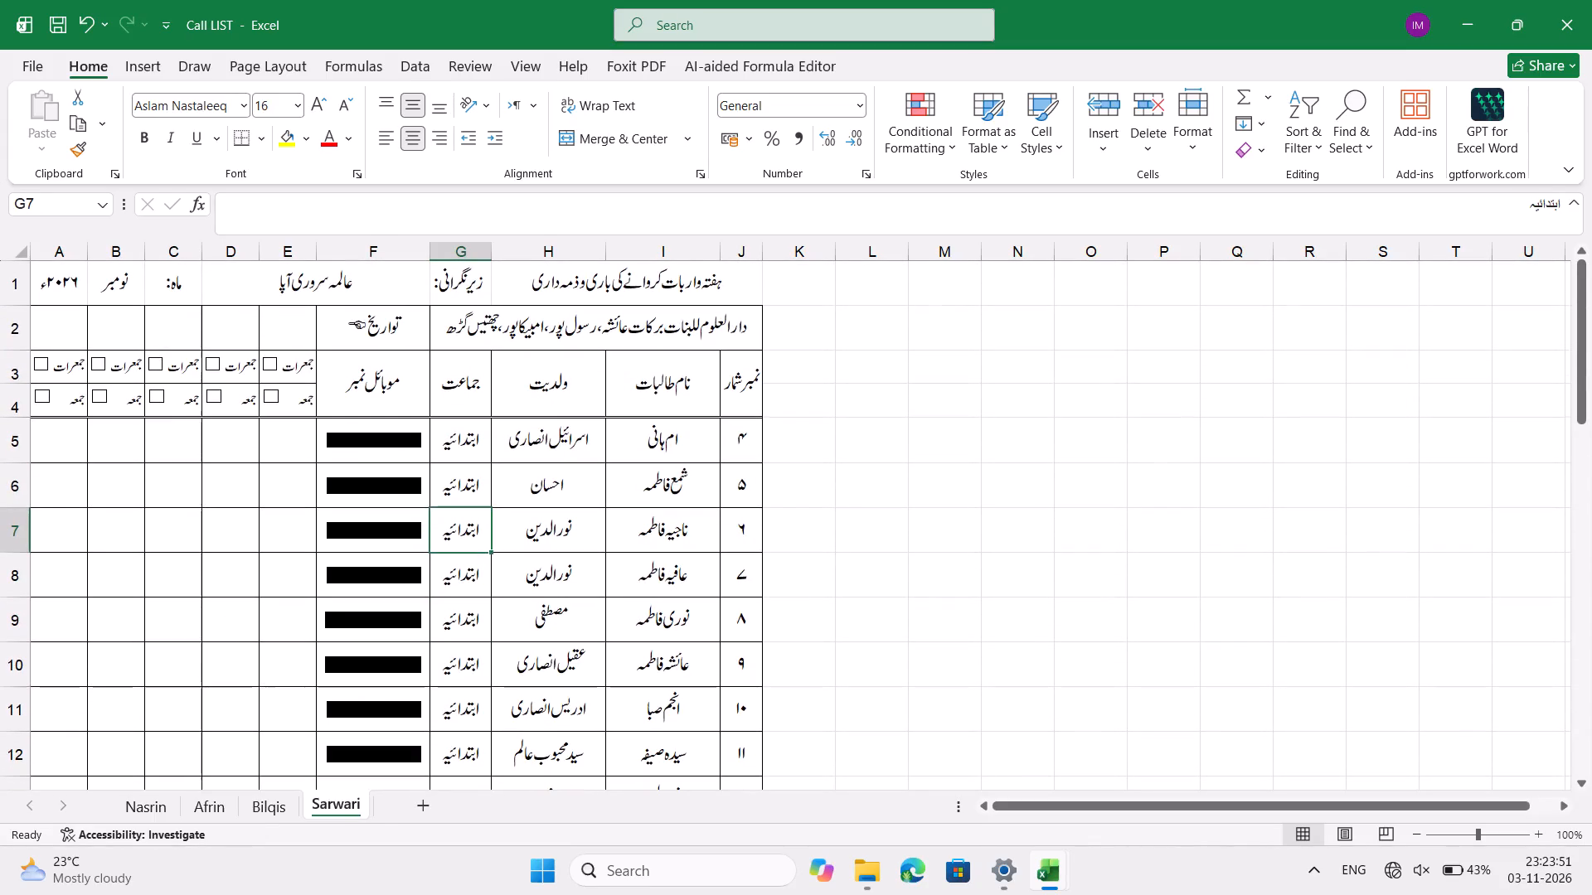
Save the Call LIST workbook.
{"action": "key", "text": "ctrl+s"}
Examine the emptied rows of the Nasrin sheet below its own list for leftover content.
{"action": "left_click", "coordinate": [162, 807]}
{"action": "scroll", "coordinate": [459, 464], "scroll_direction": "up", "scroll_amount": 16}
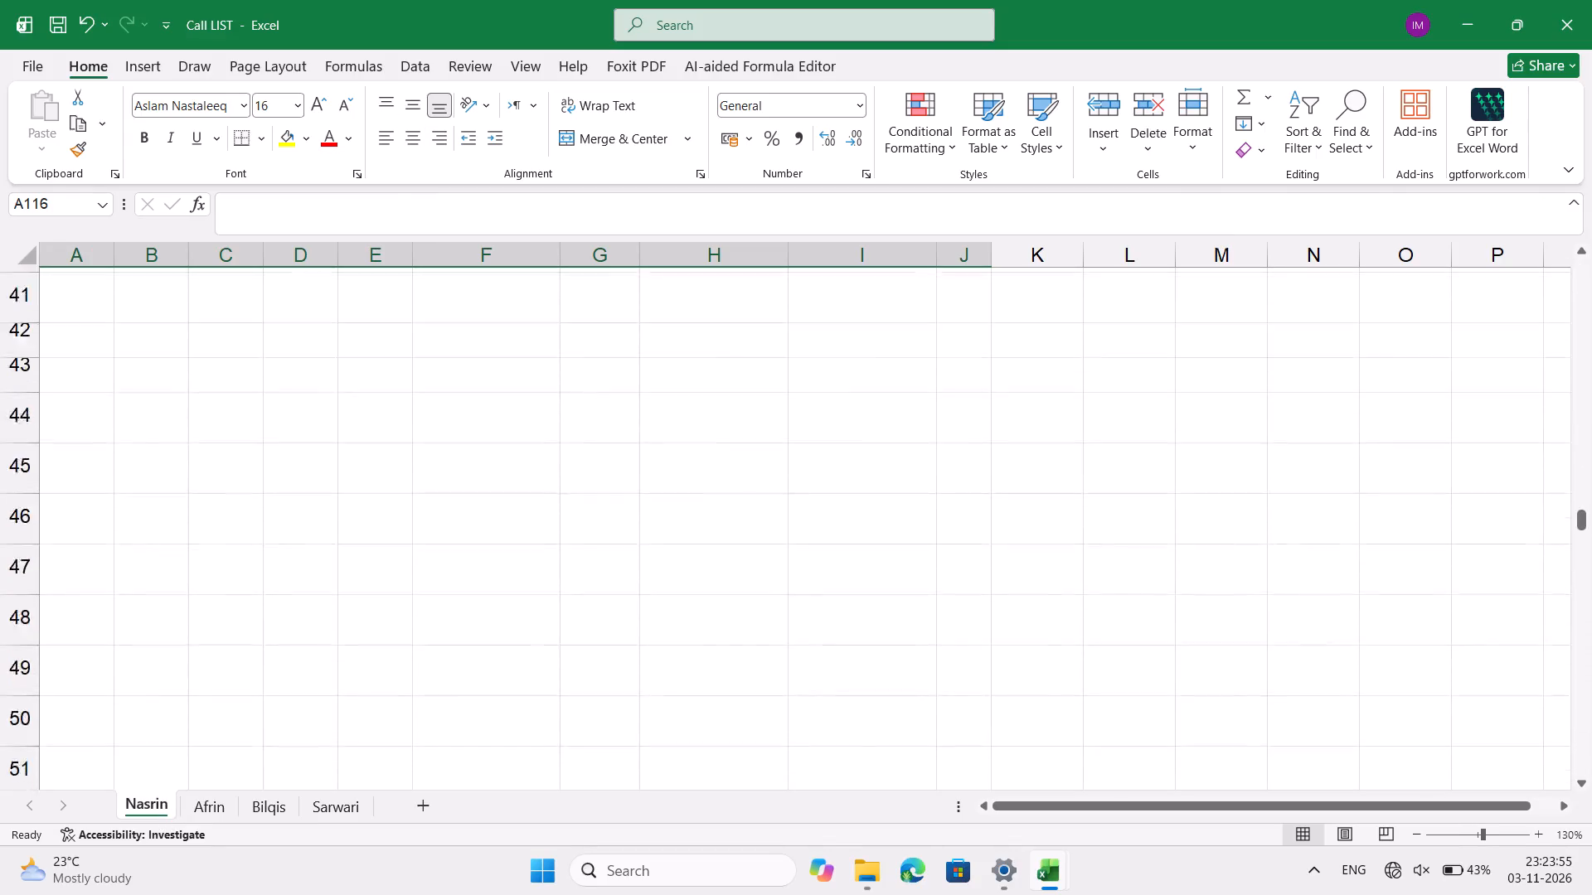
{"action": "scroll", "coordinate": [459, 464], "scroll_direction": "down", "scroll_amount": 9}
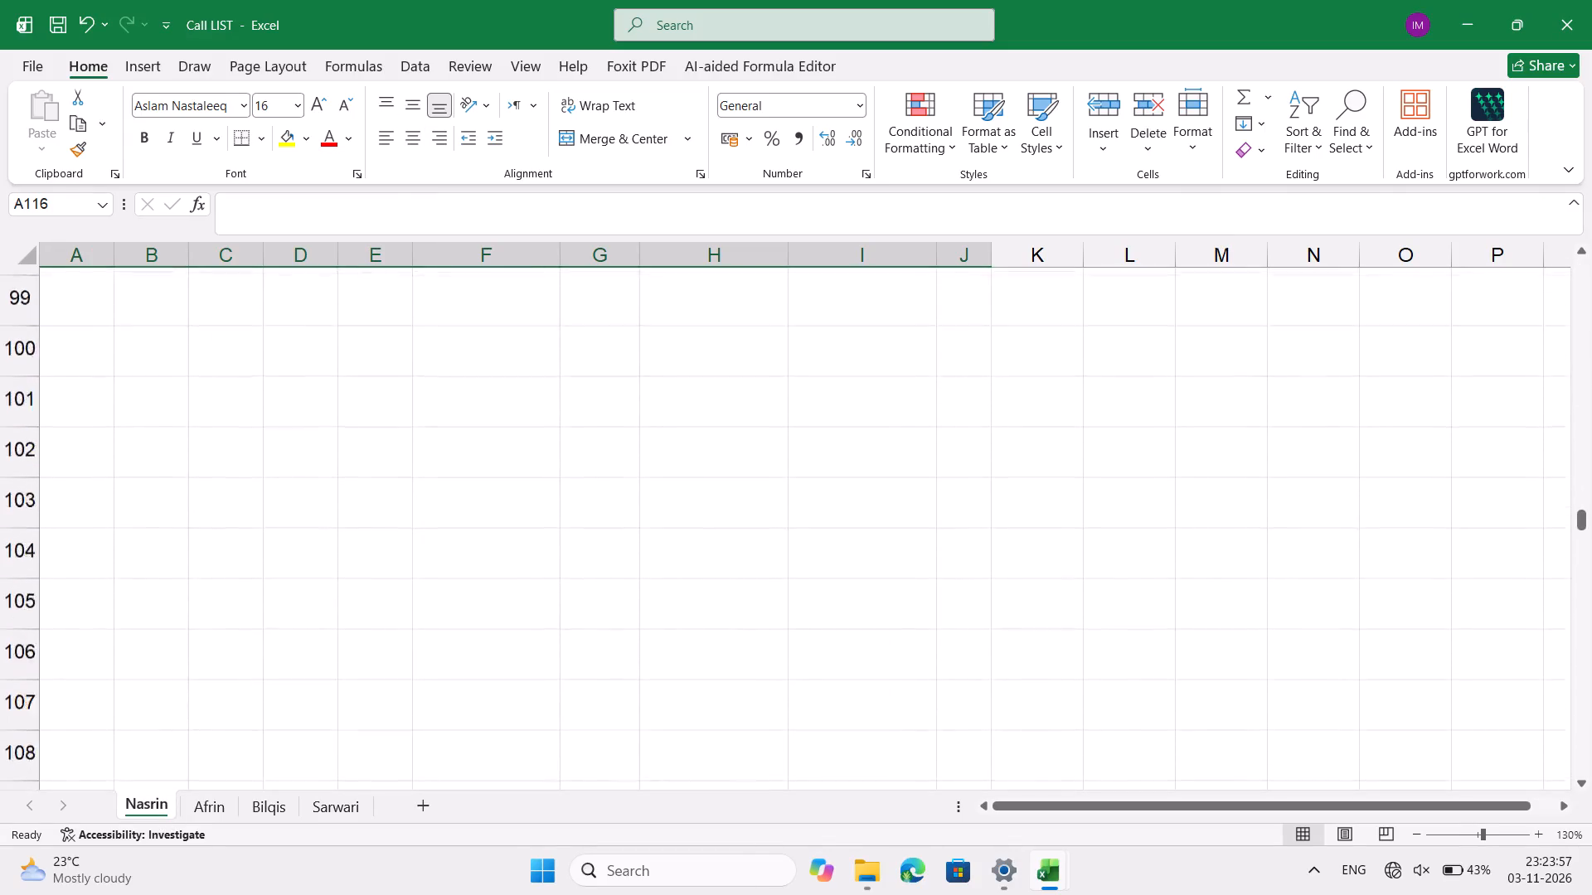
{"action": "scroll", "coordinate": [459, 464], "scroll_direction": "down", "scroll_amount": 5}
{"action": "scroll", "coordinate": [459, 464], "scroll_direction": "up", "scroll_amount": 4}
{"action": "left_click", "coordinate": [379, 557]}
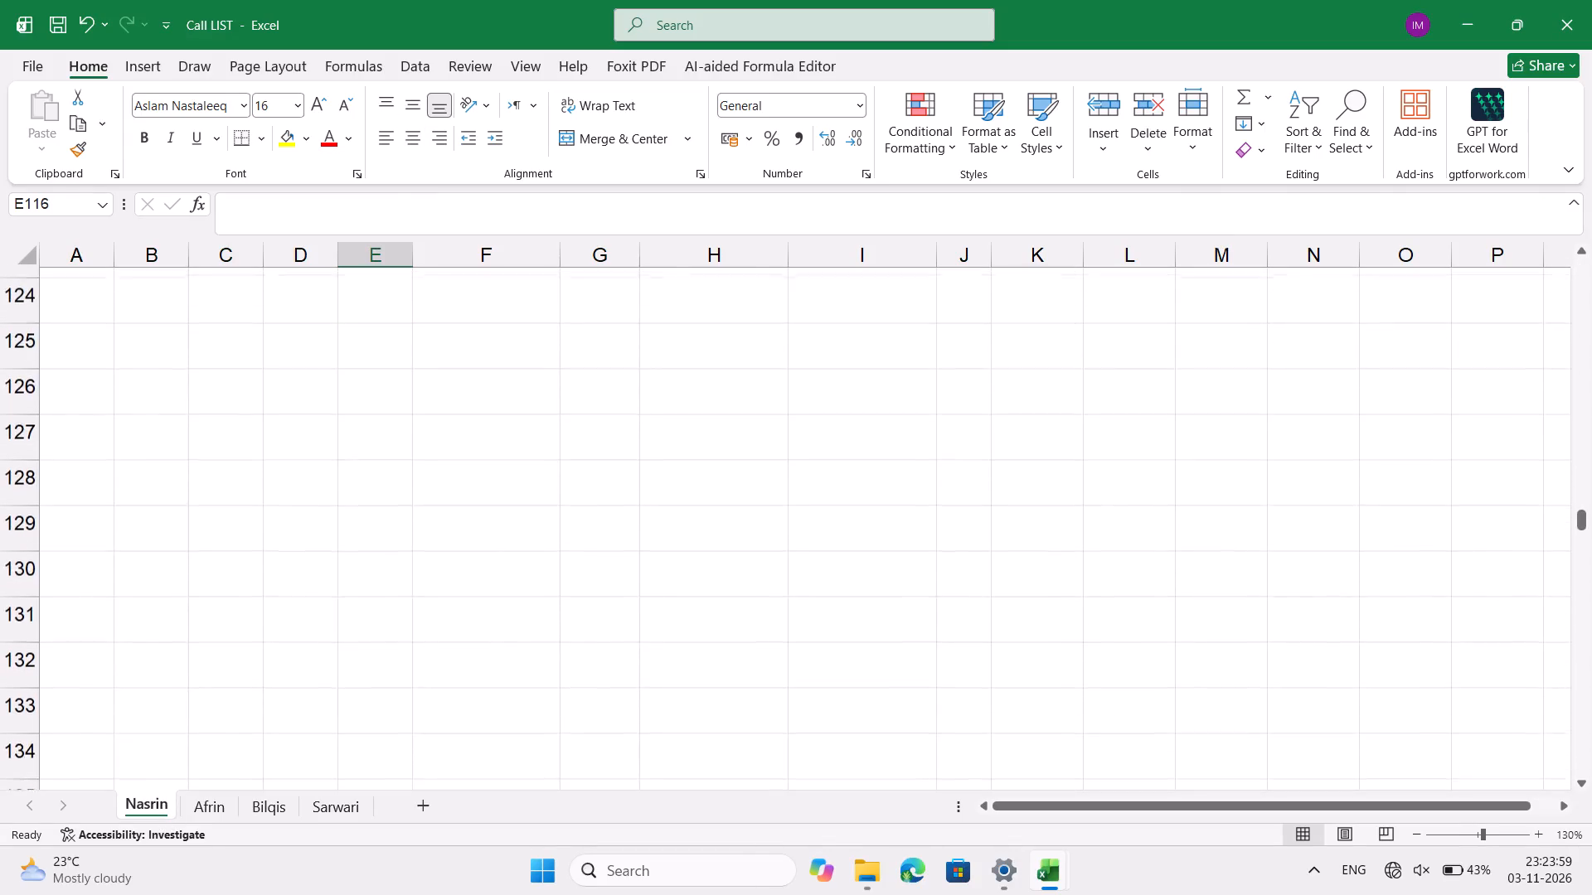
{"action": "left_click", "coordinate": [337, 501]}
{"action": "scroll", "coordinate": [337, 501], "scroll_direction": "right", "scroll_amount": 2}
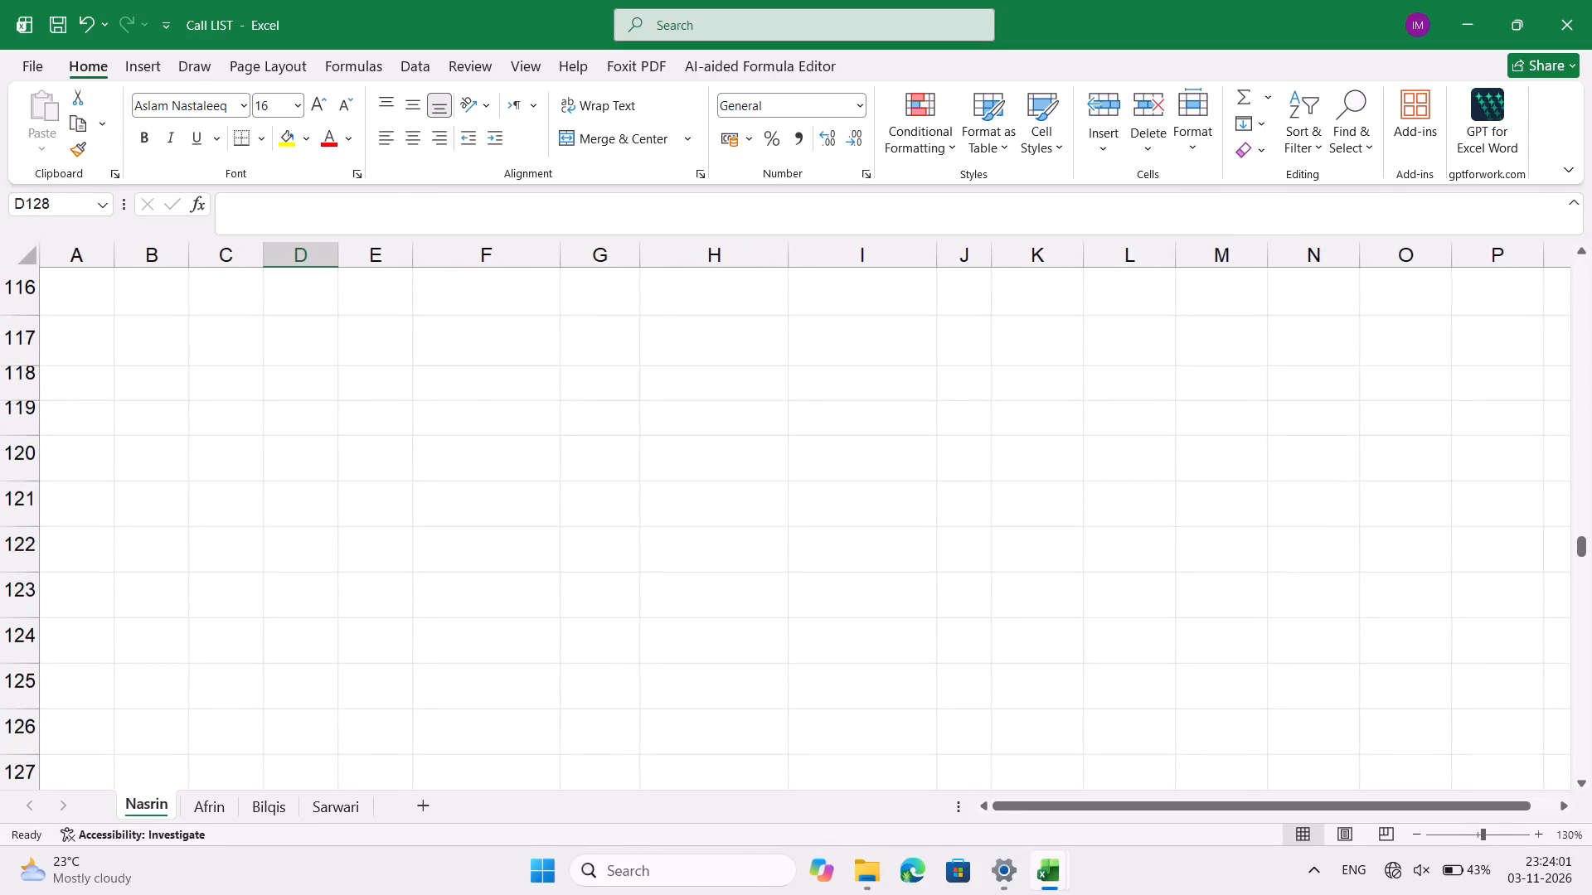
{"action": "left_click", "coordinate": [217, 809]}
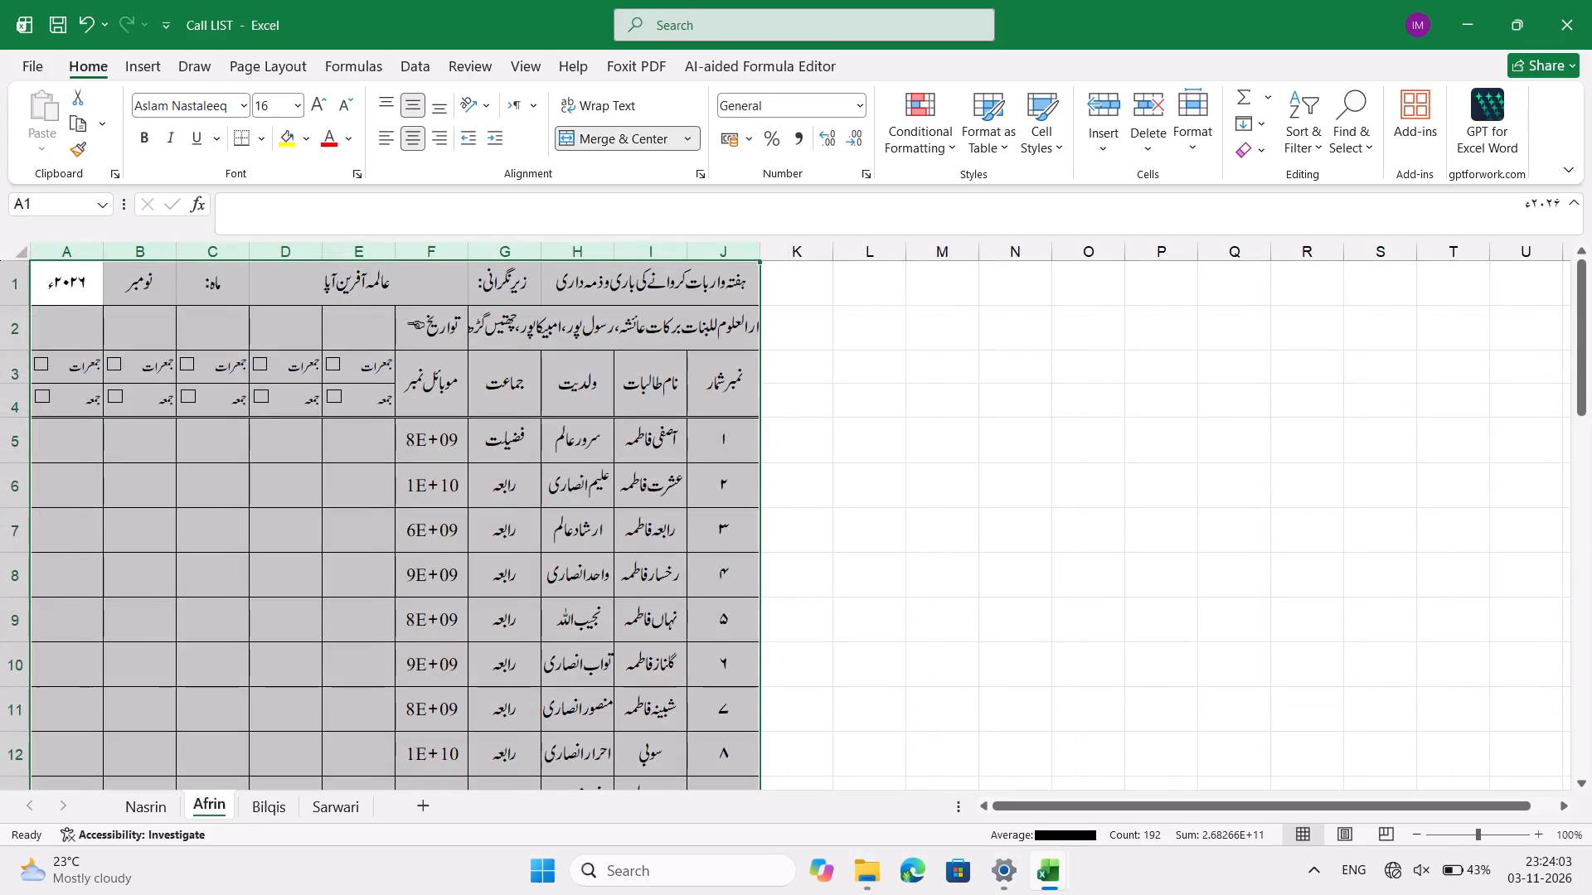
Group the Nasrin, Afrin, Bilqis and Sarwari sheets, set their zoom to 100%, and ungroup them.
{"action": "left_click", "coordinate": [149, 810]}
{"action": "scroll", "coordinate": [192, 543], "scroll_direction": "up", "scroll_amount": 2}
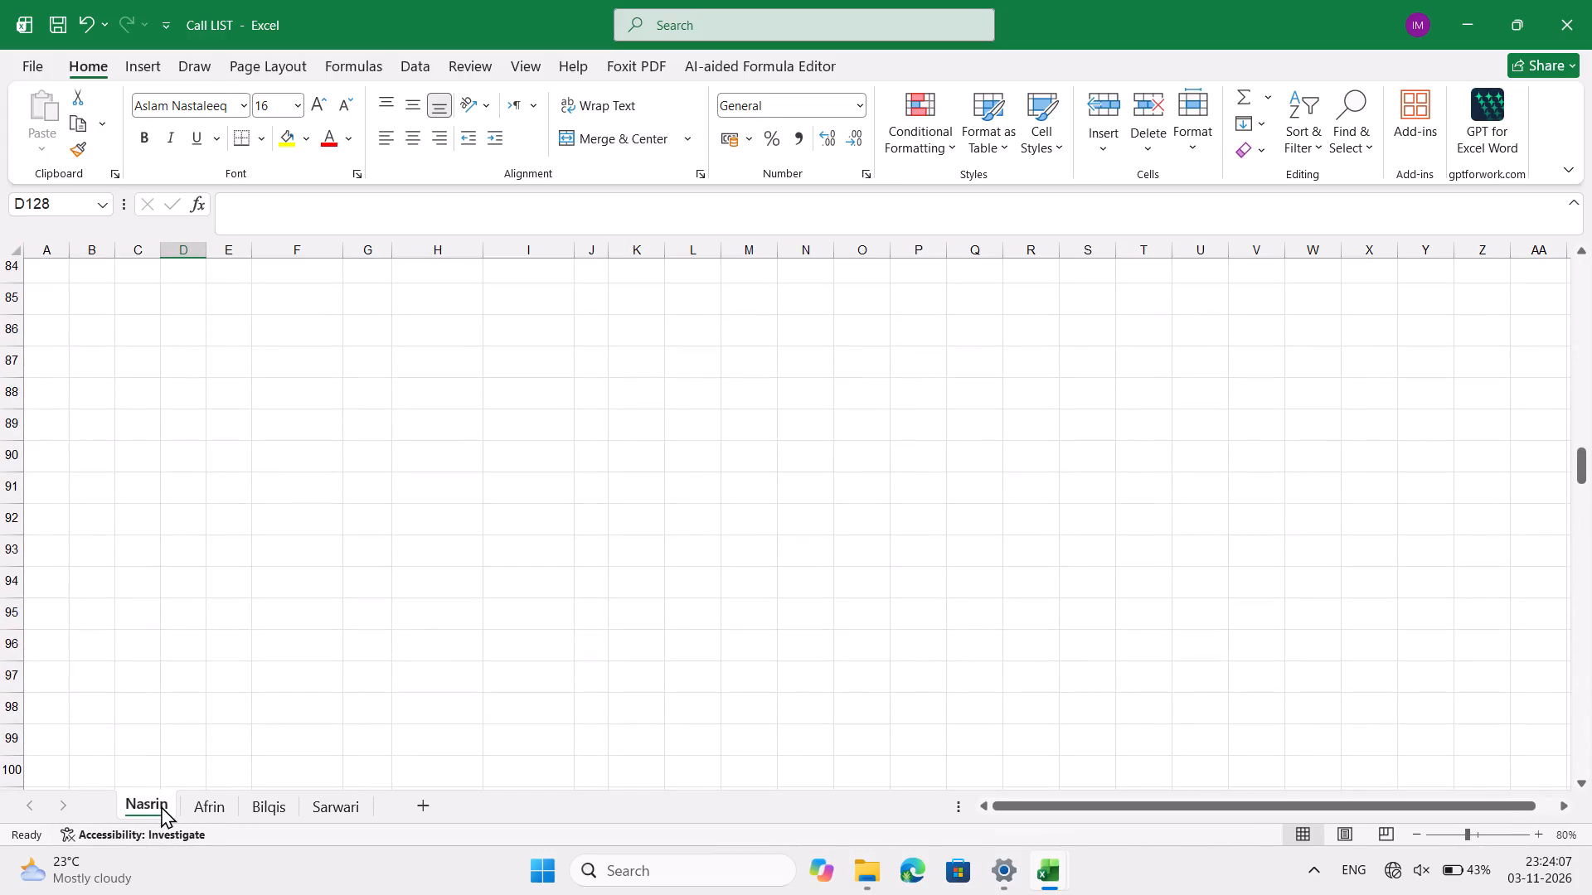
{"action": "left_click", "coordinate": [187, 805], "text": "ctrl"}
{"action": "left_click_drag", "start_coordinate": [256, 805], "coordinate": [333, 806], "text": "ctrl"}
{"action": "left_click", "coordinate": [333, 806], "text": "ctrl"}
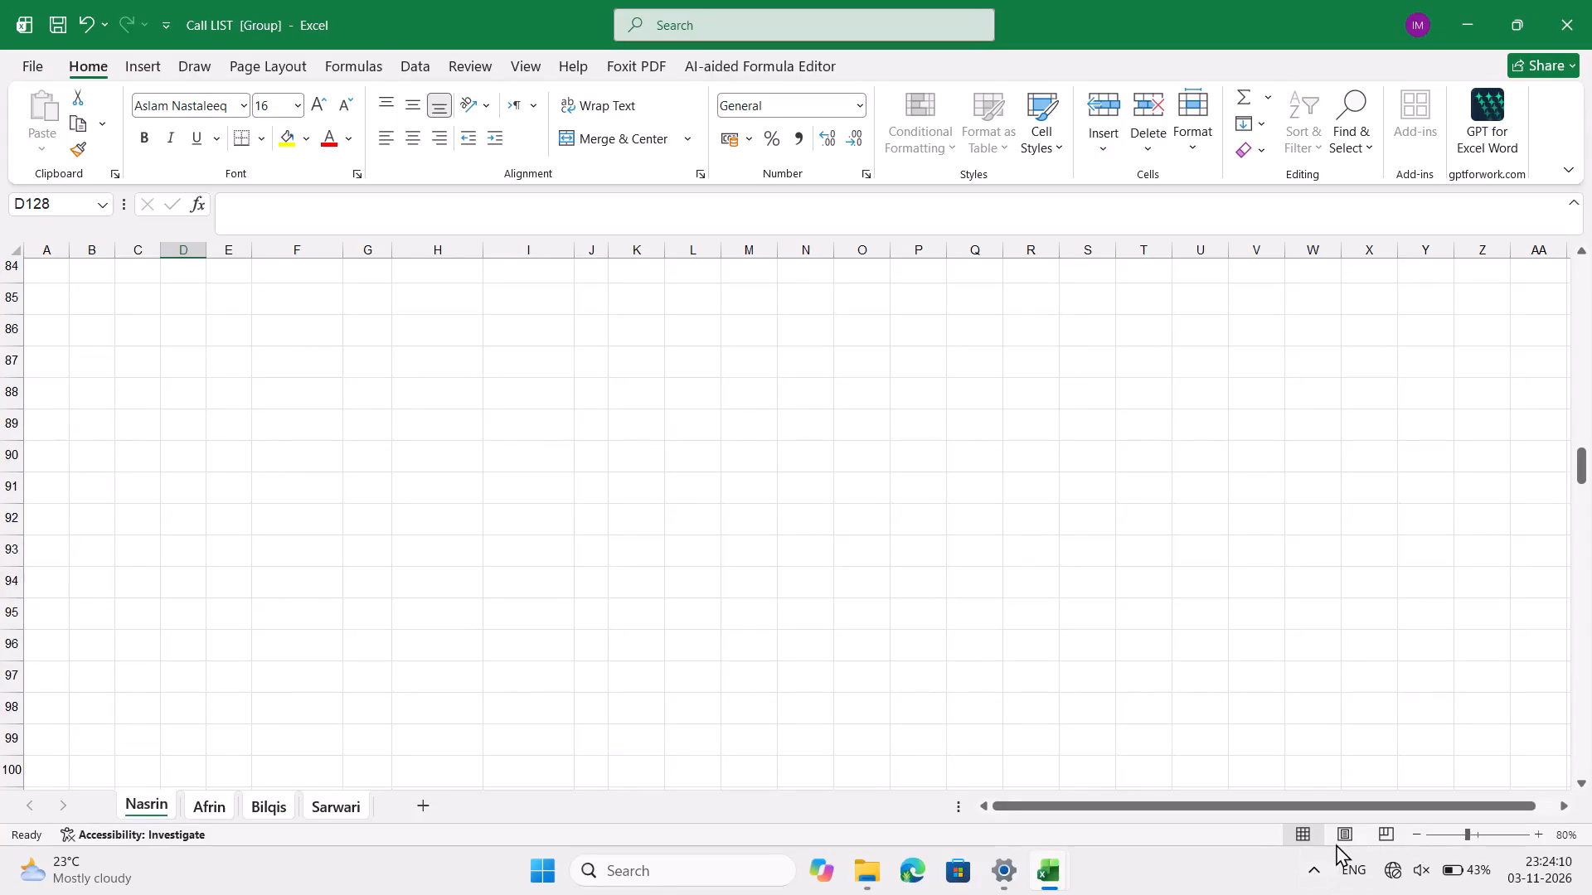
{"action": "left_click", "coordinate": [1537, 839]}
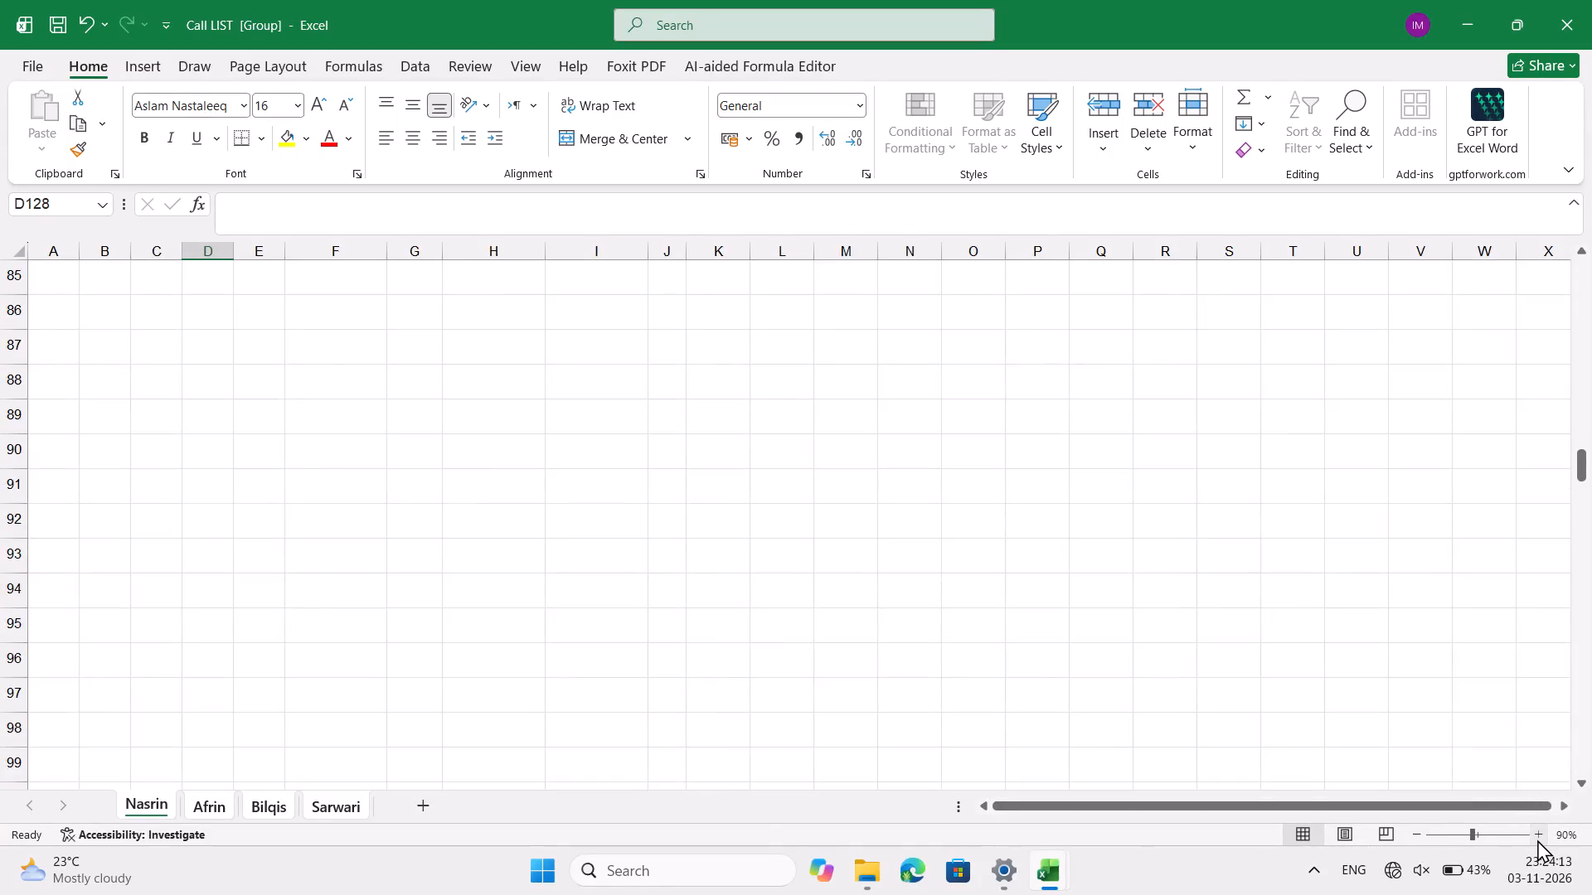
{"action": "left_click", "coordinate": [1537, 839]}
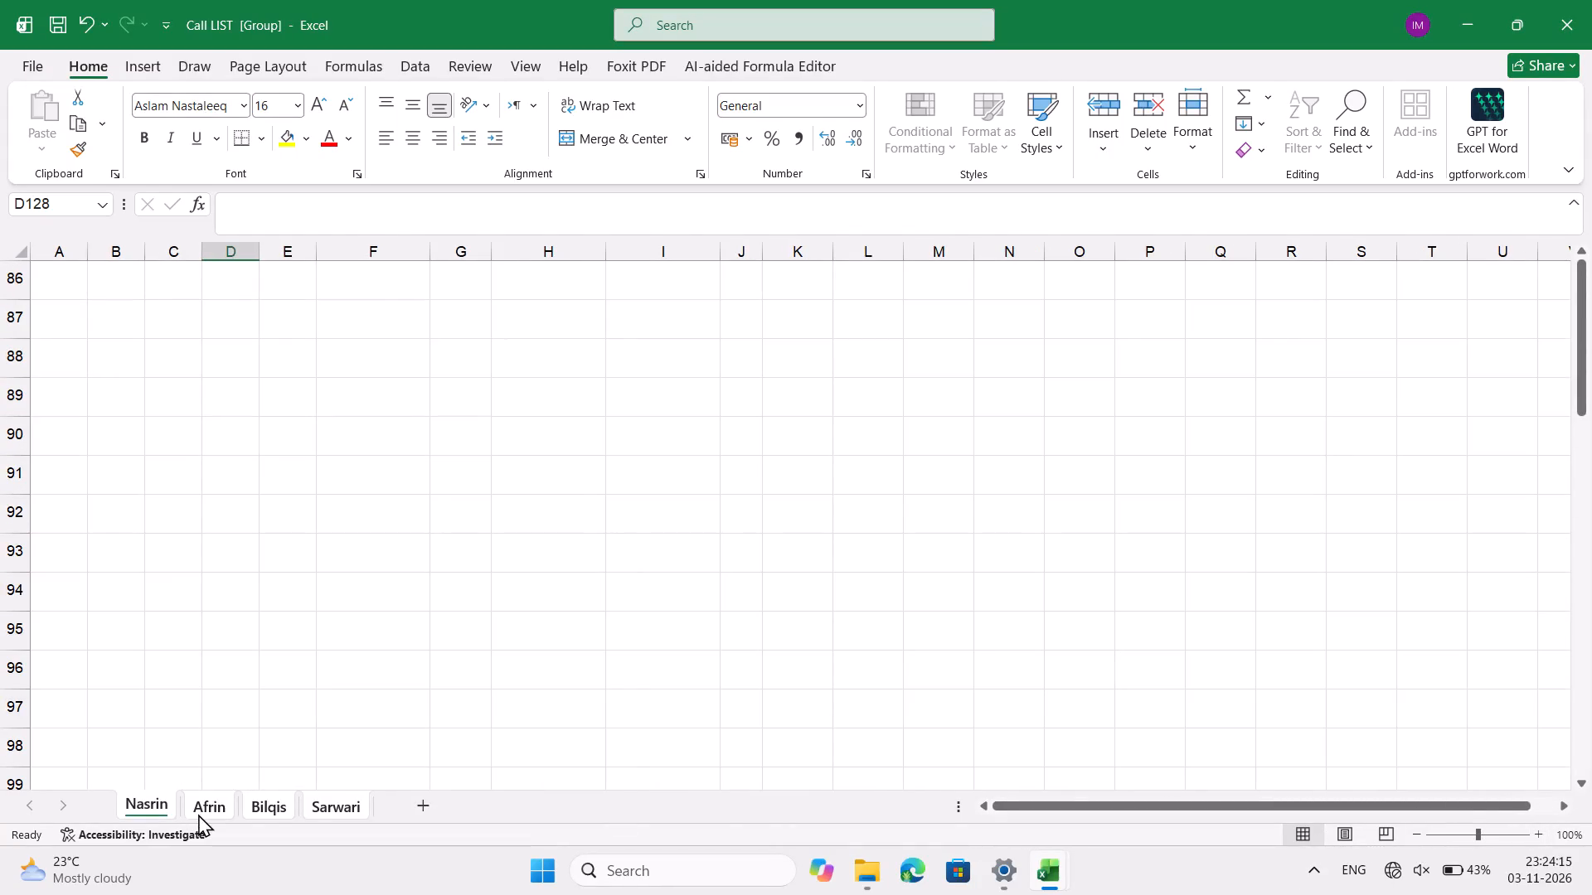
{"action": "left_click", "coordinate": [198, 814]}
Compare the headings, column widths and student rows across the Nasrin, Afrin, Bilqis and Sarwari sheets.
{"action": "left_click", "coordinate": [158, 807]}
{"action": "scroll", "coordinate": [330, 510], "scroll_direction": "up", "scroll_amount": 4}
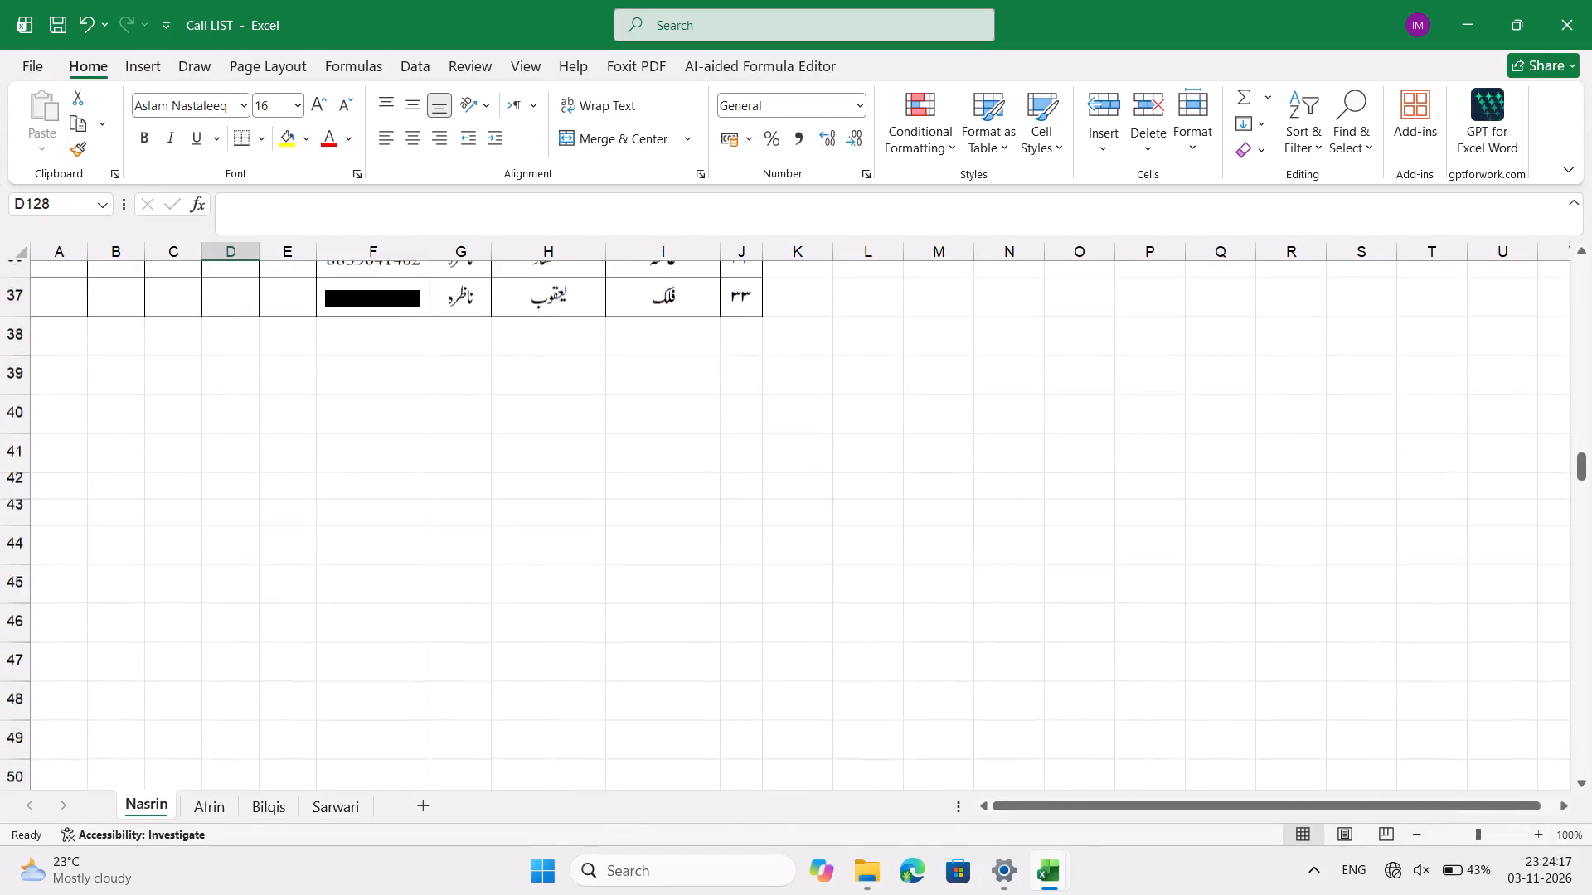
{"action": "scroll", "coordinate": [330, 510], "scroll_direction": "up", "scroll_amount": 8}
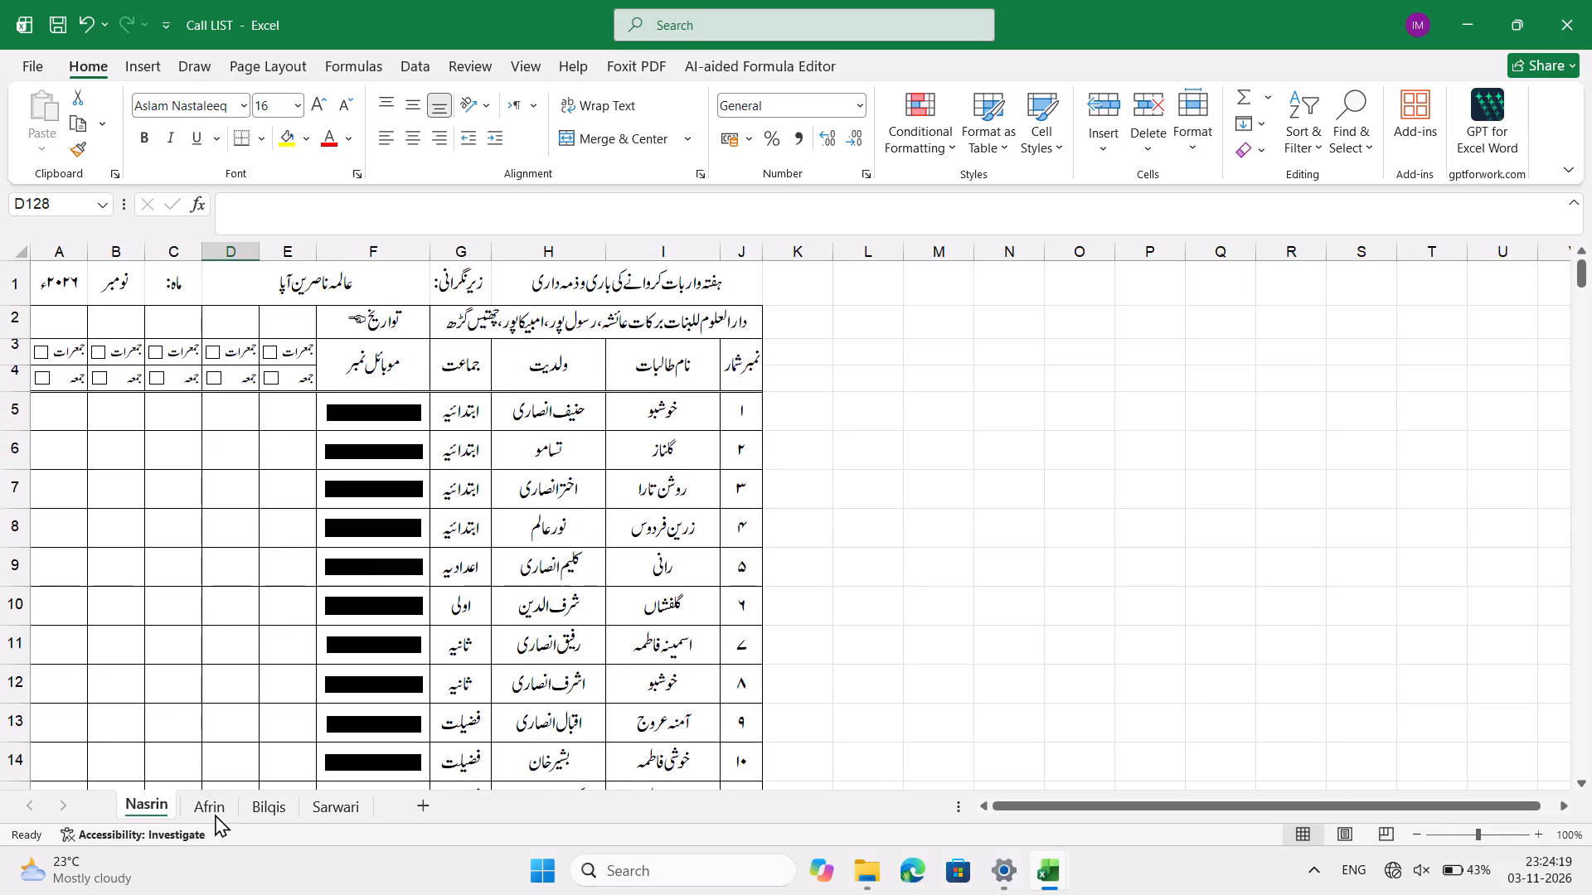
{"action": "left_click", "coordinate": [215, 814]}
{"action": "scroll", "coordinate": [368, 515], "scroll_direction": "up", "scroll_amount": 4}
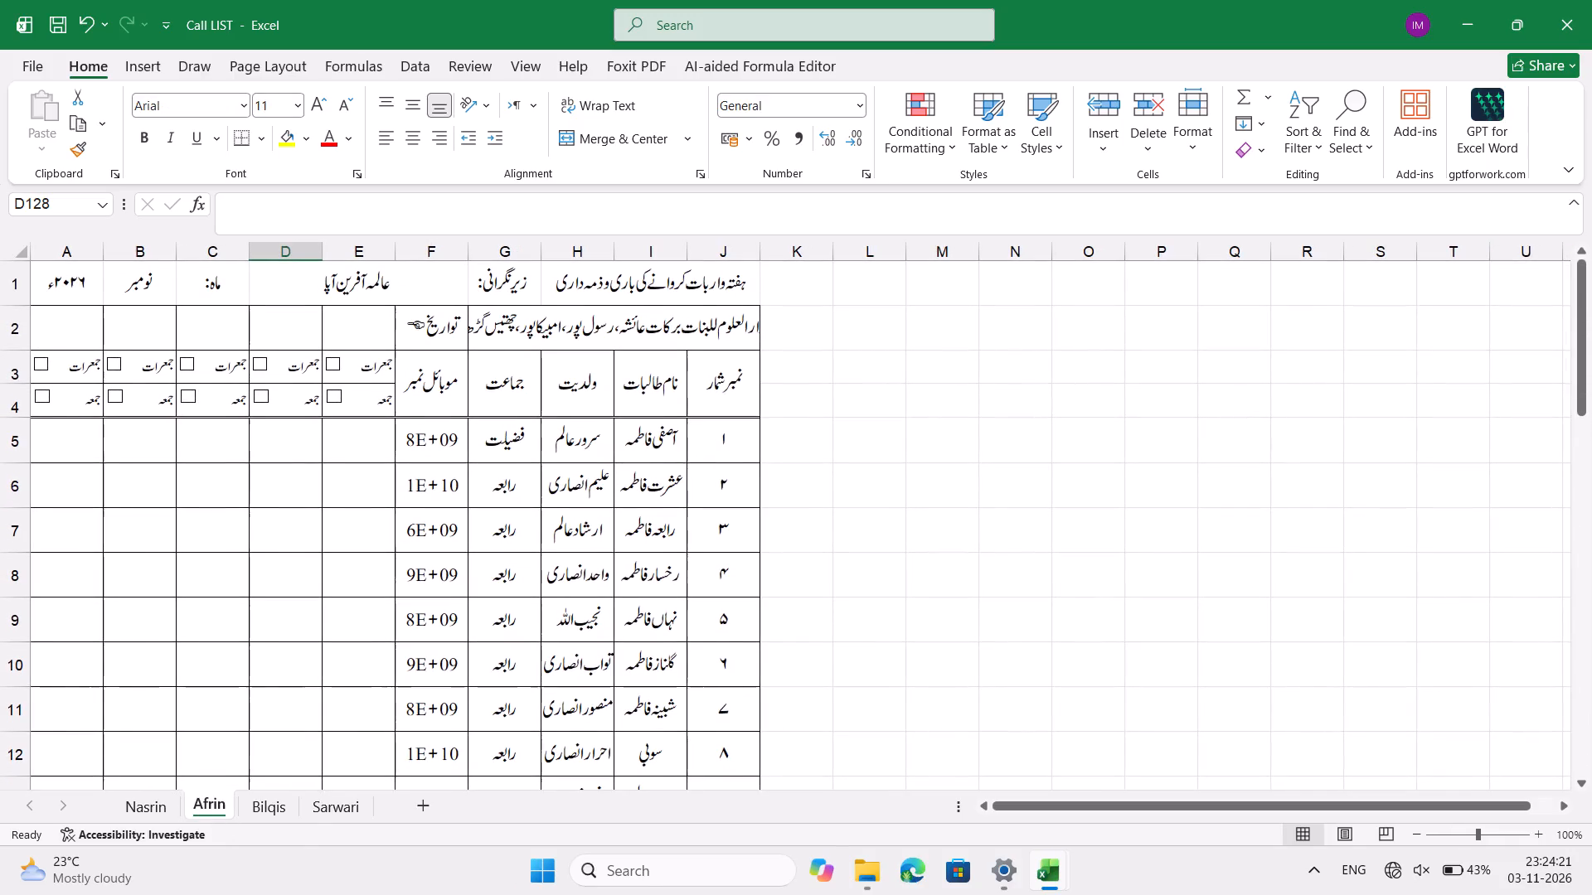
{"action": "left_click", "coordinate": [284, 811]}
{"action": "scroll", "coordinate": [389, 589], "scroll_direction": "up", "scroll_amount": 3}
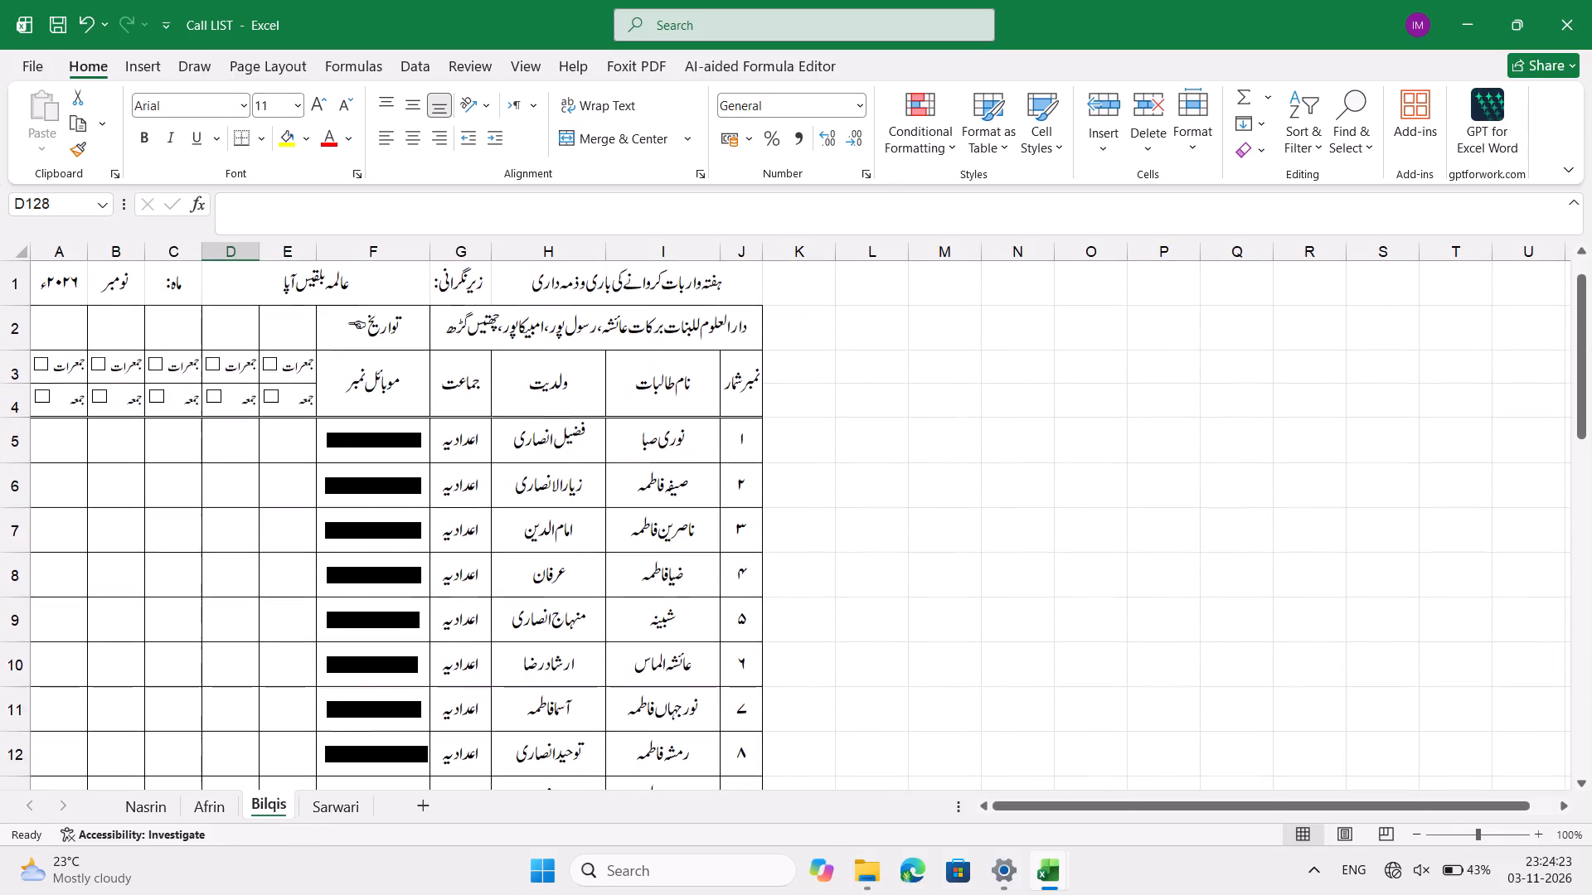
{"action": "left_click", "coordinate": [335, 802]}
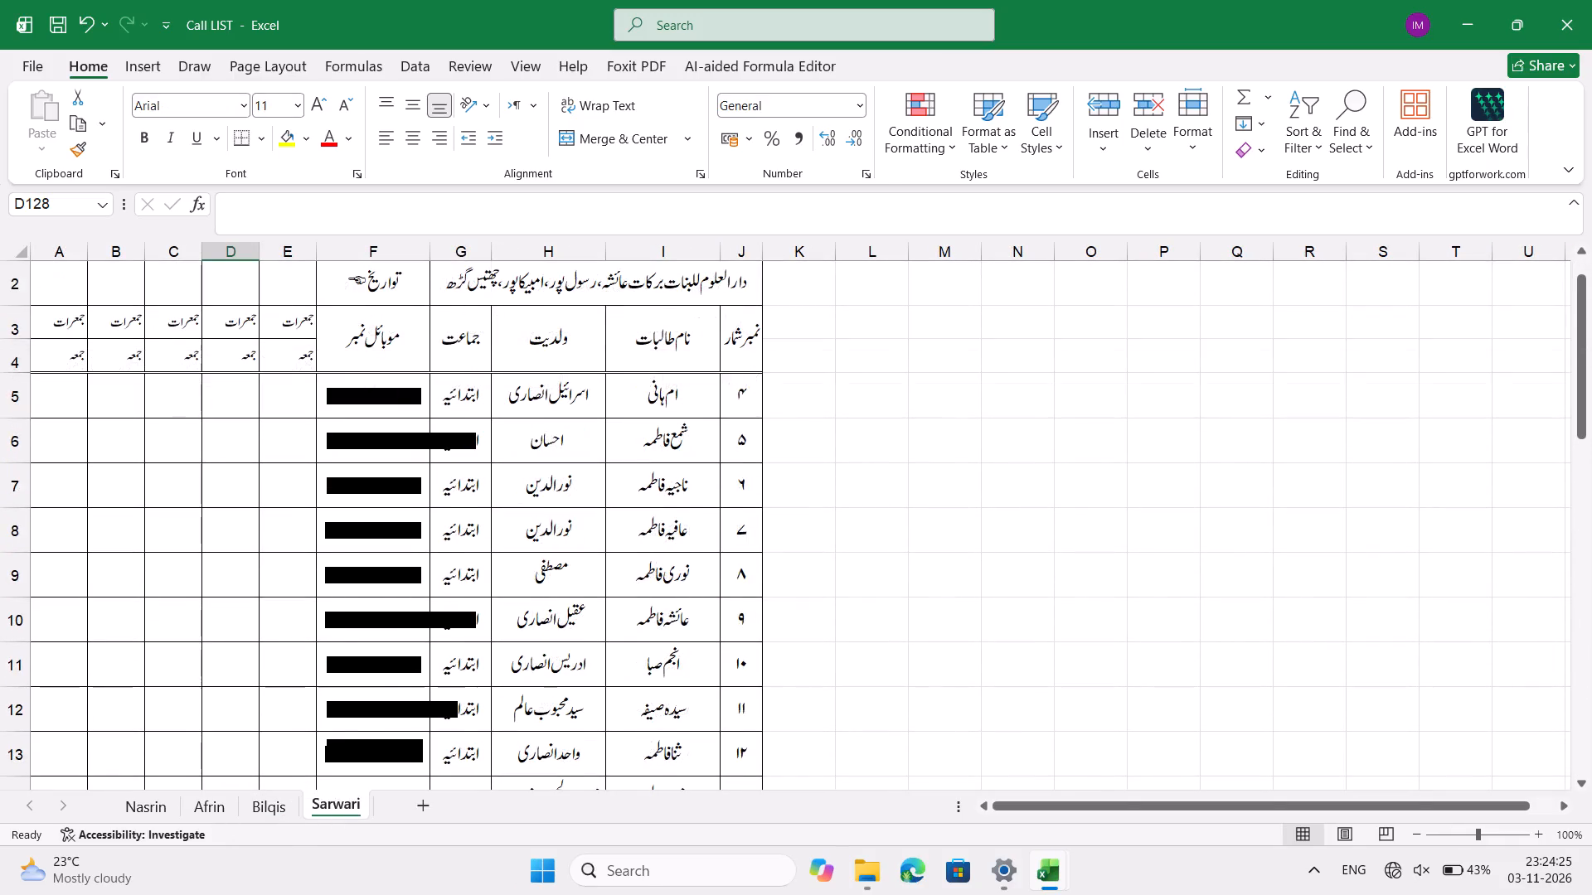
{"action": "scroll", "coordinate": [369, 460], "scroll_direction": "up", "scroll_amount": 3}
{"action": "left_click", "coordinate": [273, 812]}
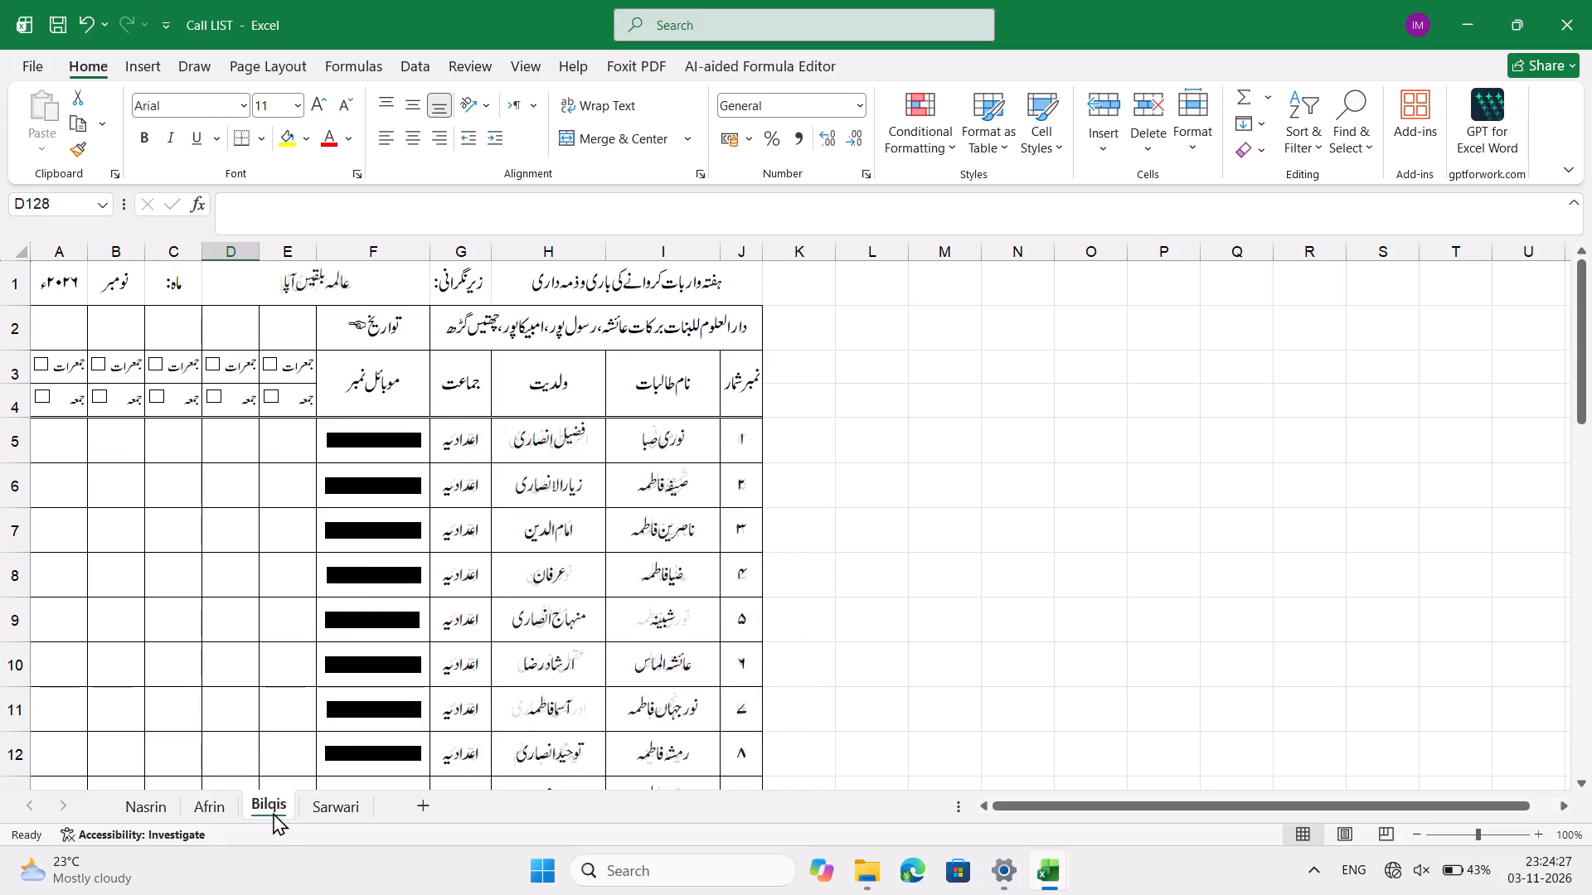
{"action": "left_click", "coordinate": [211, 797]}
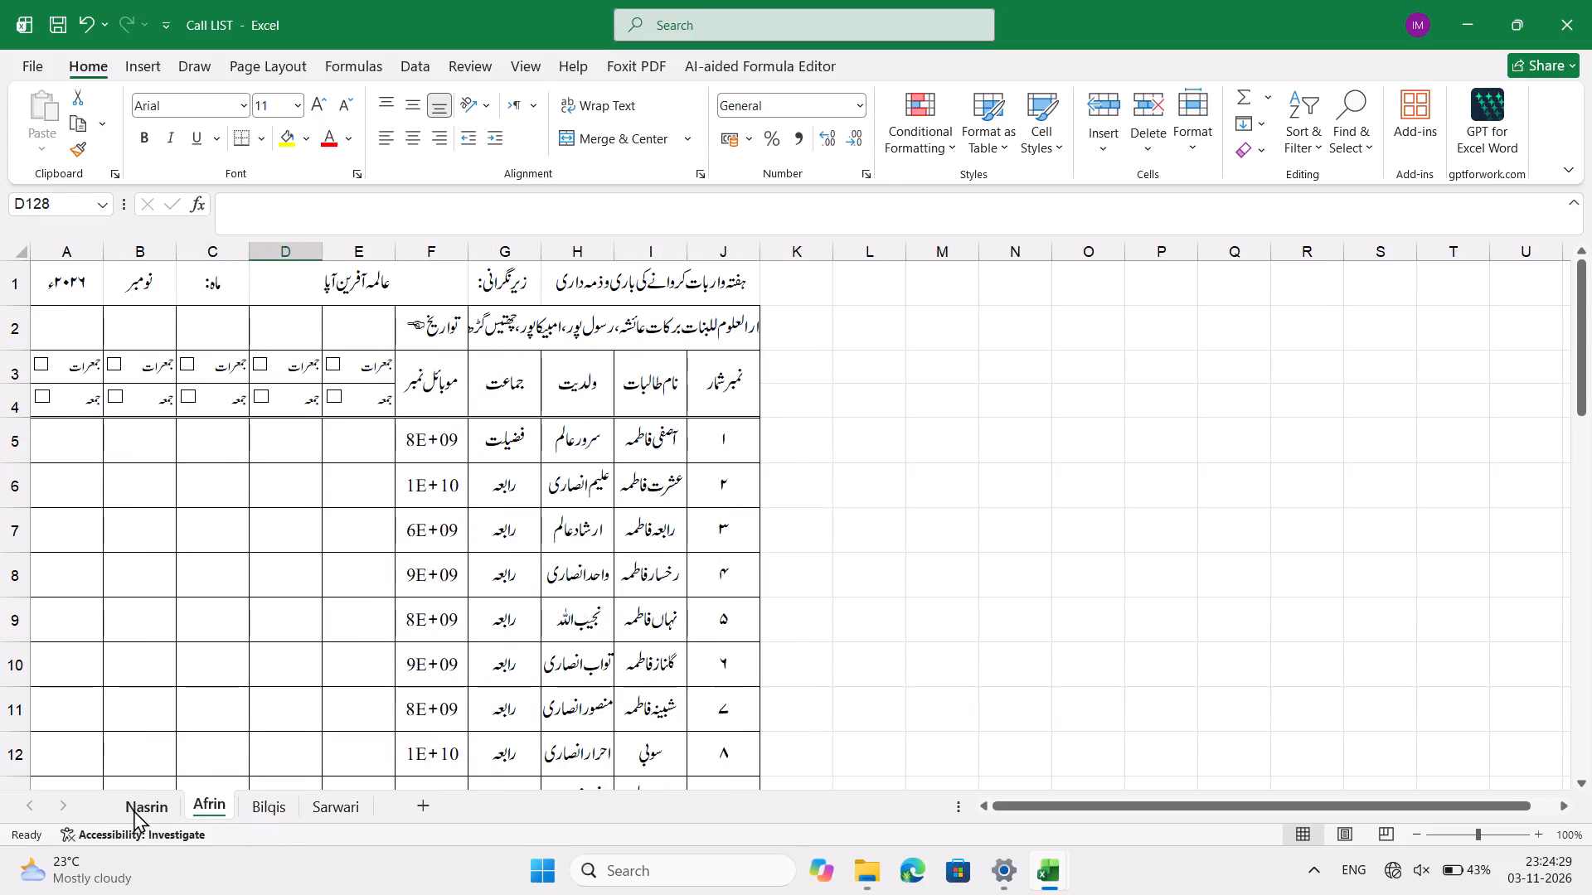
{"action": "left_click", "coordinate": [141, 805]}
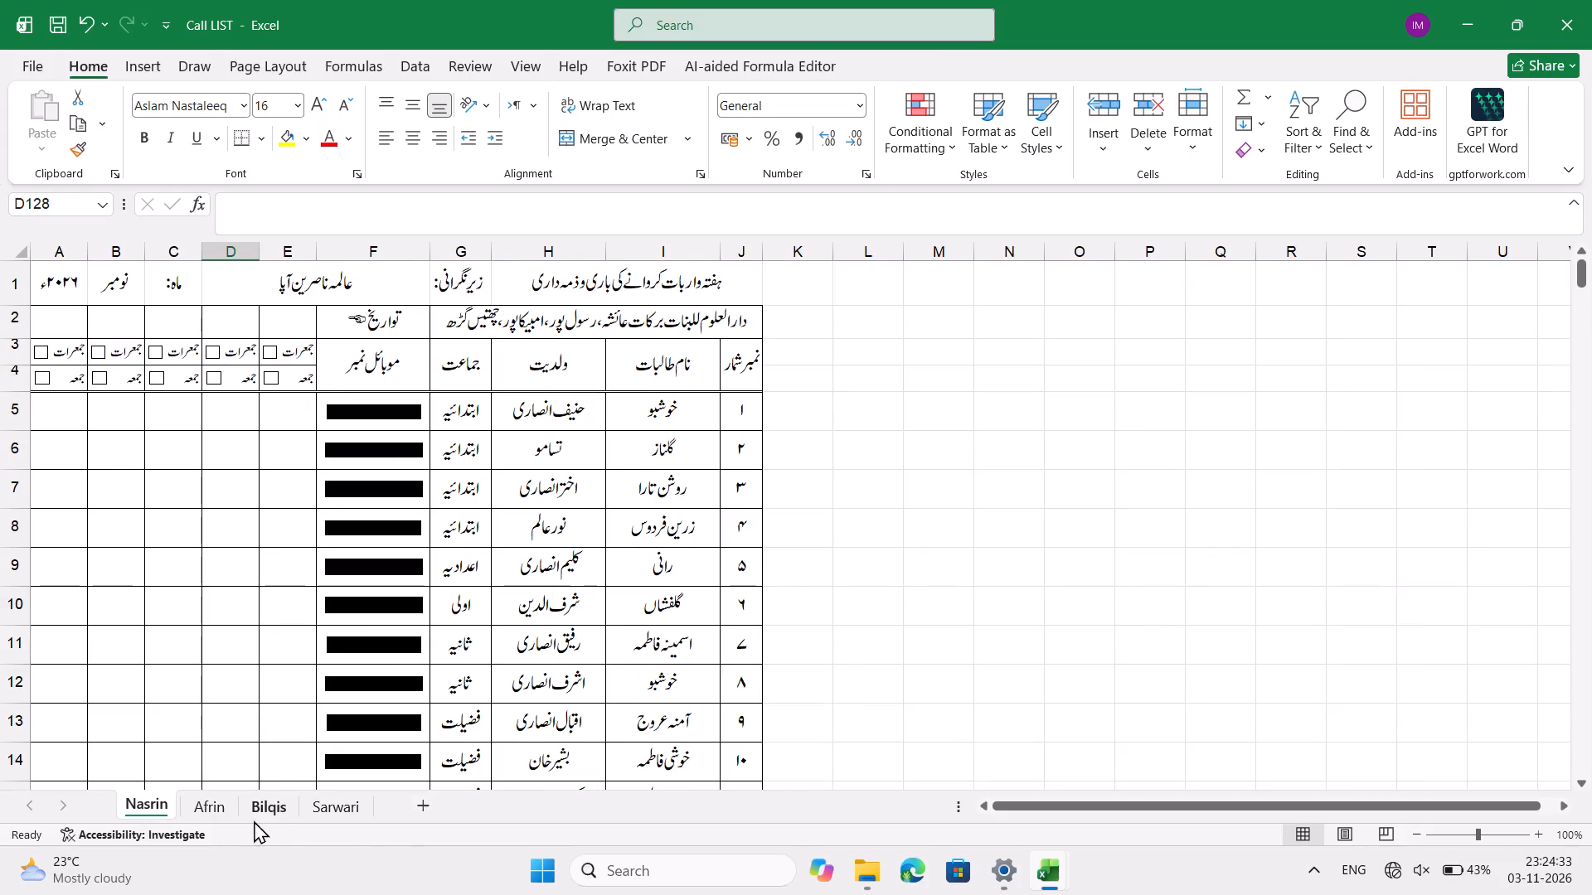
{"action": "left_click", "coordinate": [214, 808]}
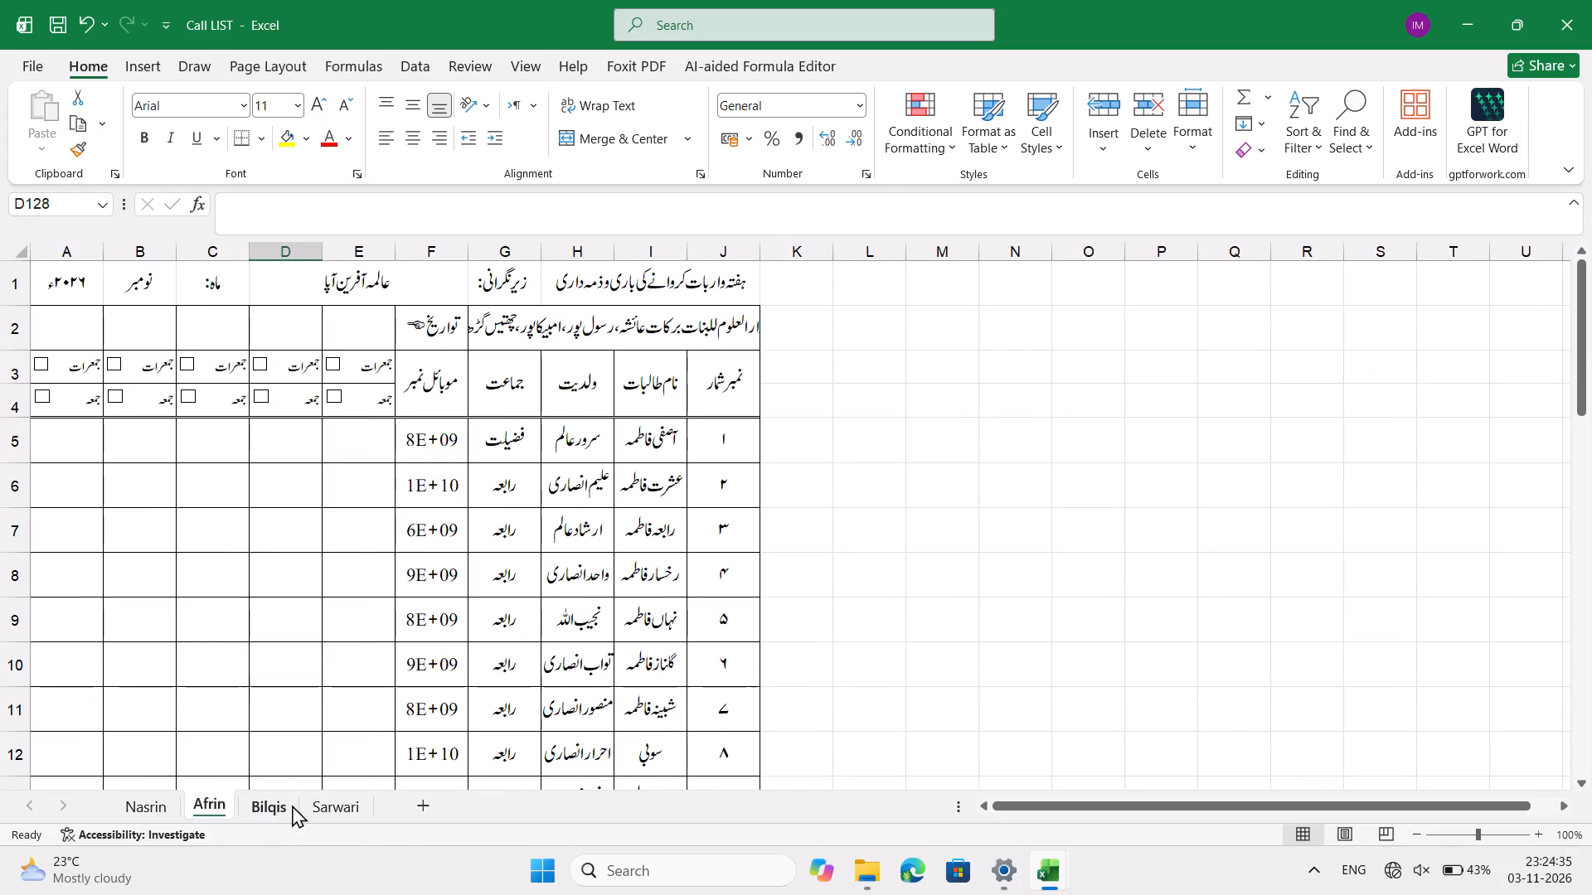
{"action": "left_click", "coordinate": [260, 813]}
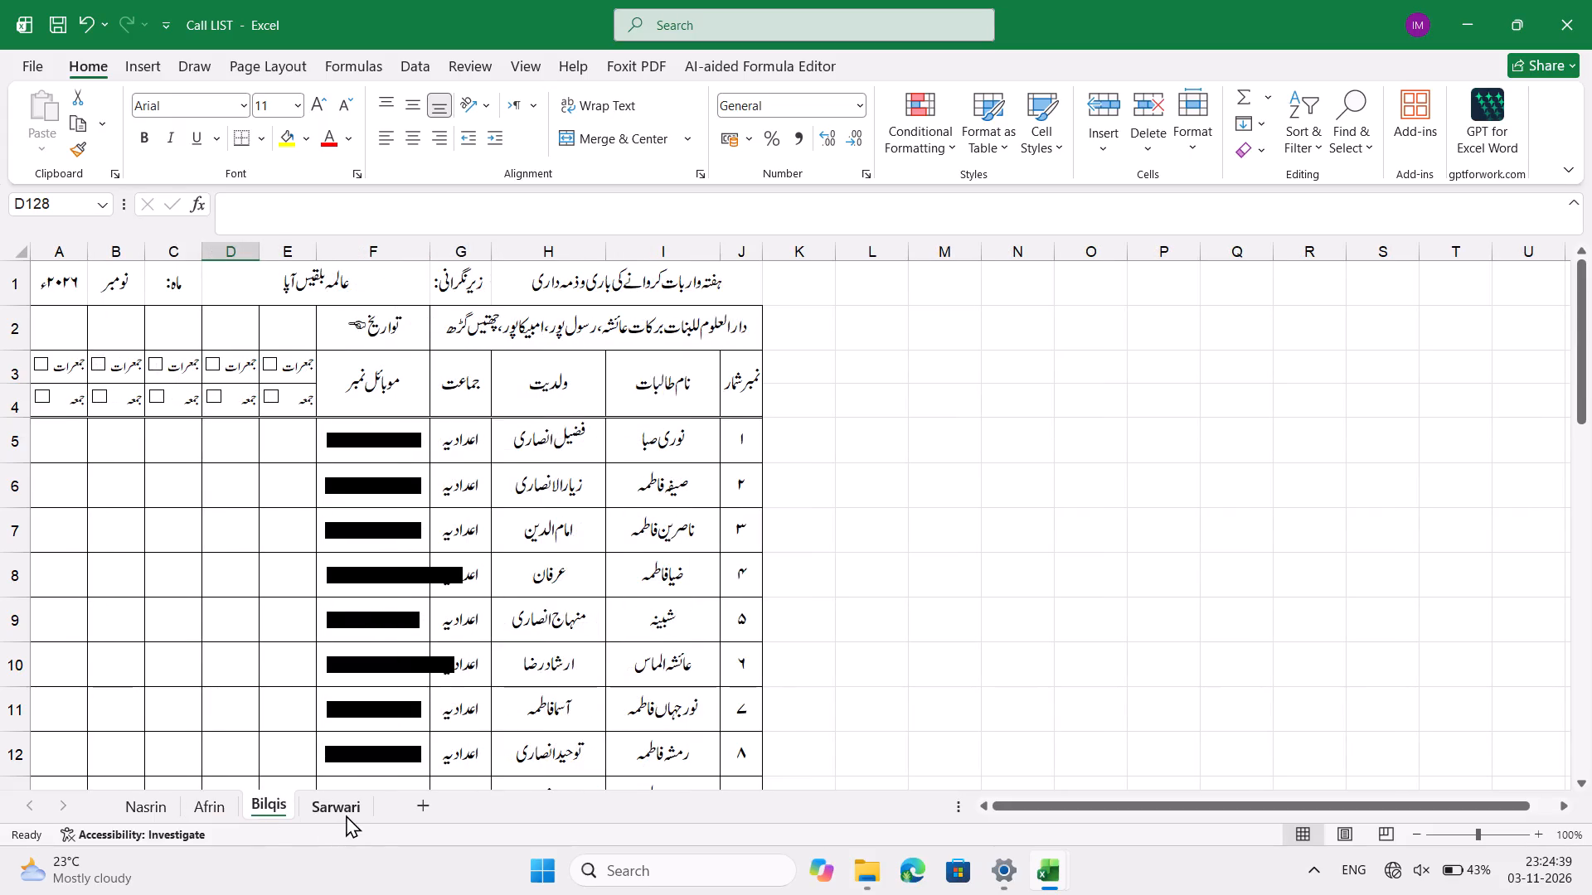
{"action": "left_click", "coordinate": [346, 815]}
{"action": "left_click", "coordinate": [267, 810]}
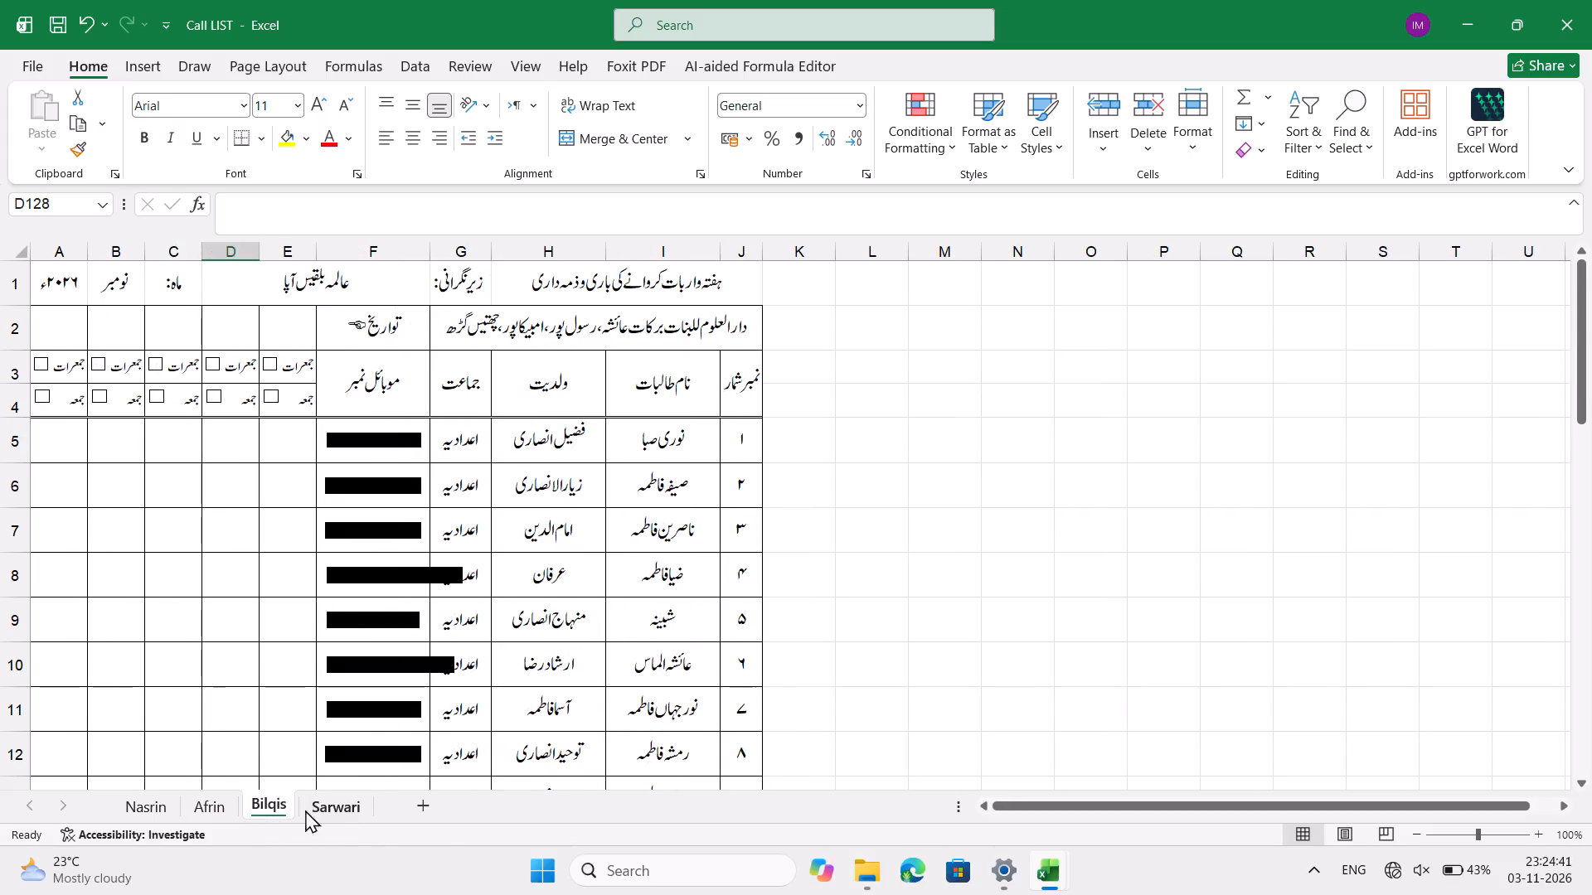
{"action": "left_click", "coordinate": [328, 810]}
{"action": "left_click", "coordinate": [183, 805]}
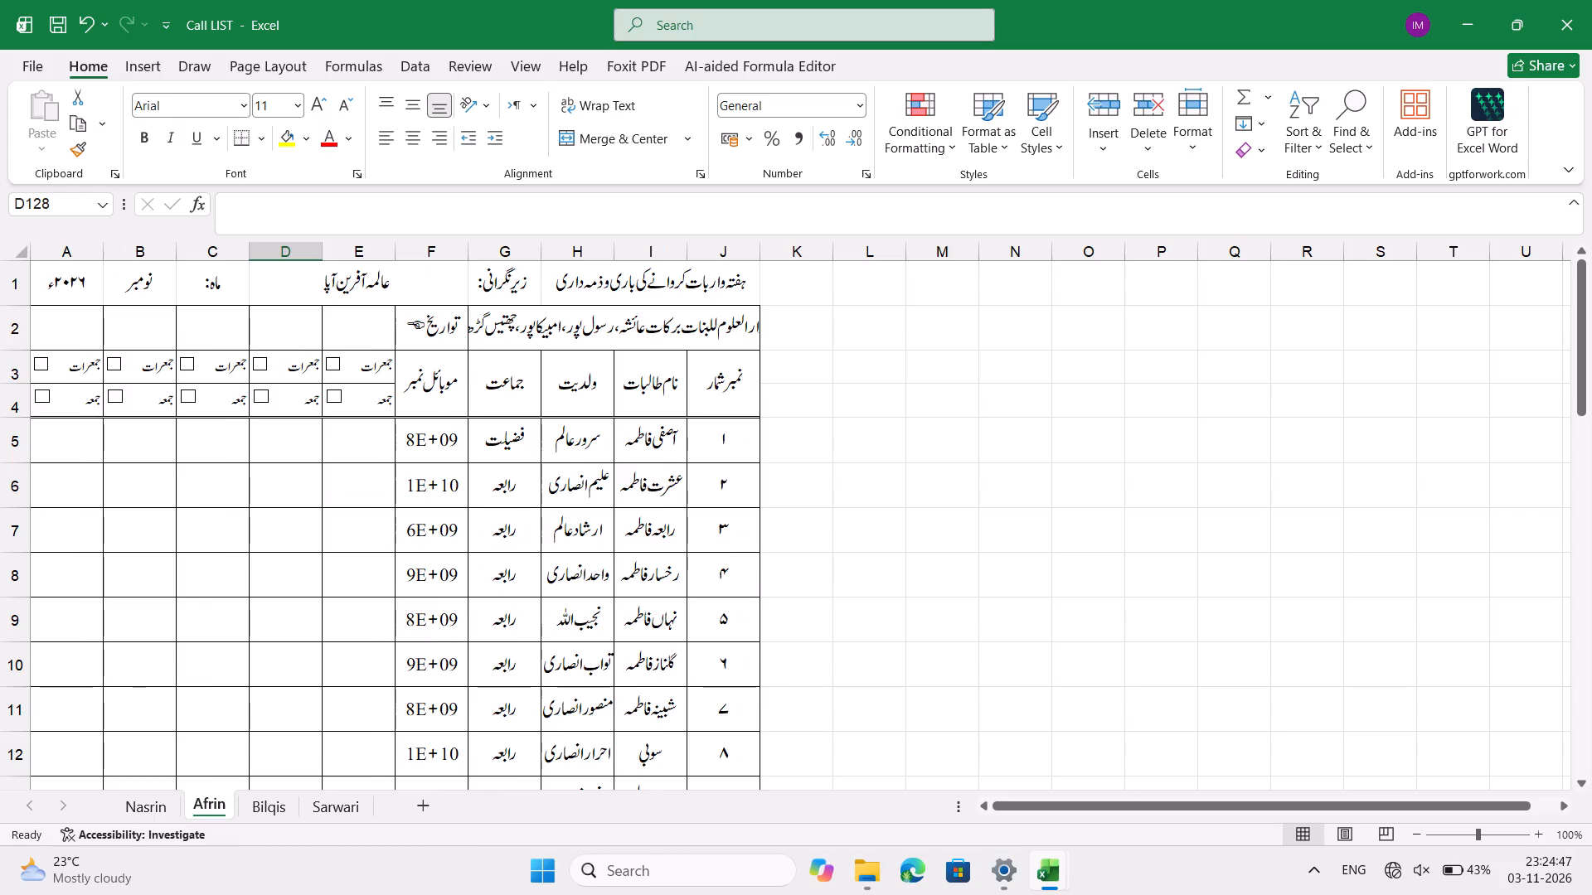
{"action": "left_click", "coordinate": [141, 801]}
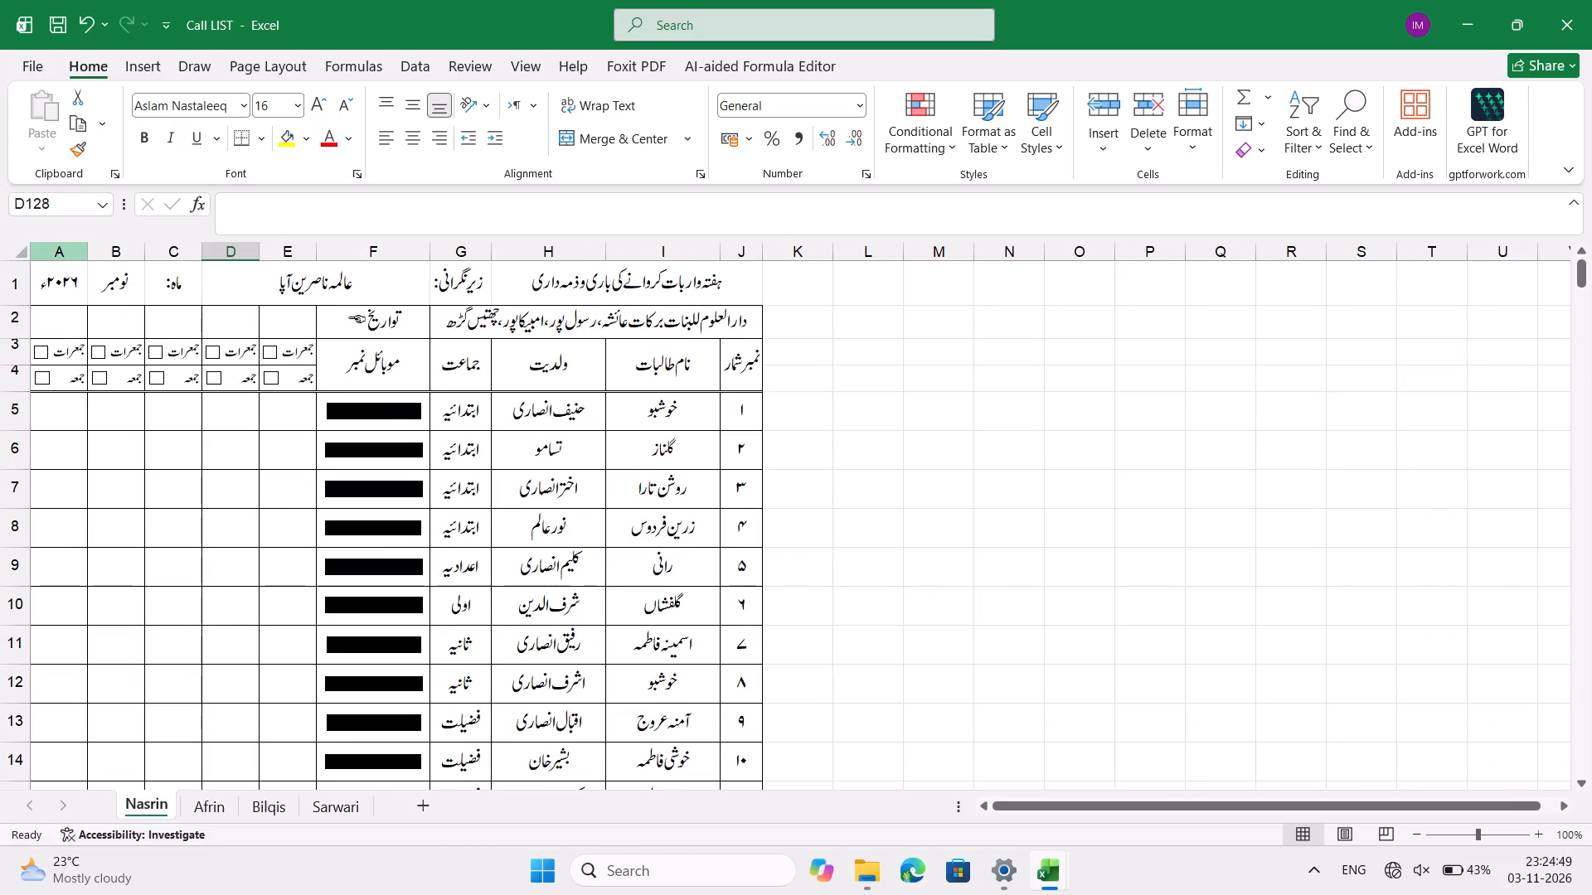
Copy columns A to J of the Nasrin sheet and select columns A to J on the Afrin sheet.
{"action": "left_click", "coordinate": [63, 259]}
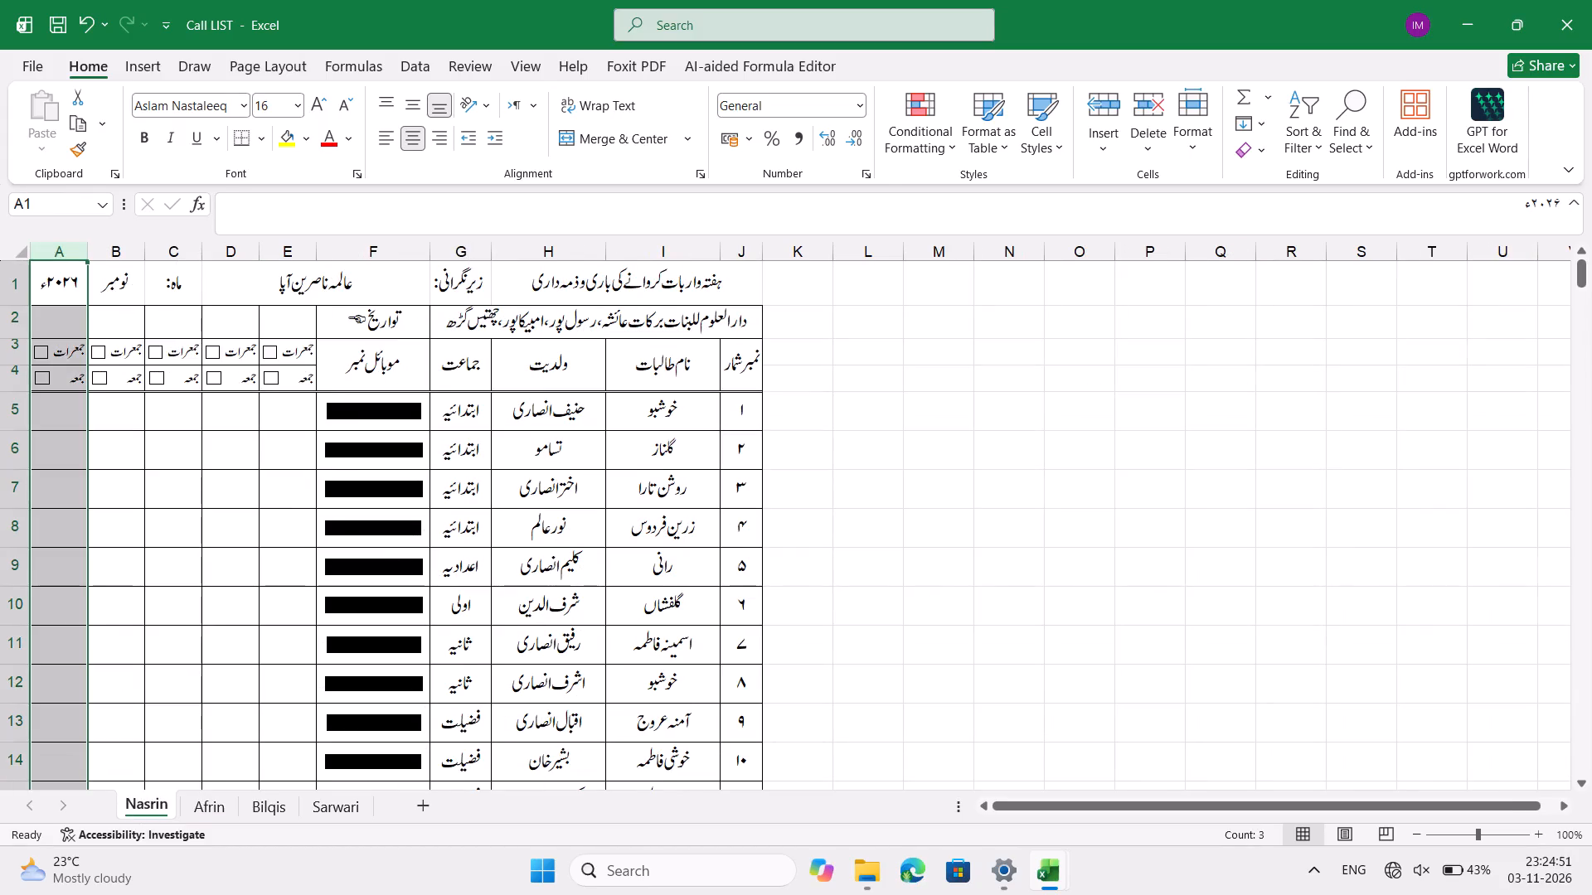
{"action": "left_click_drag", "start_coordinate": [78, 251], "coordinate": [250, 225]}
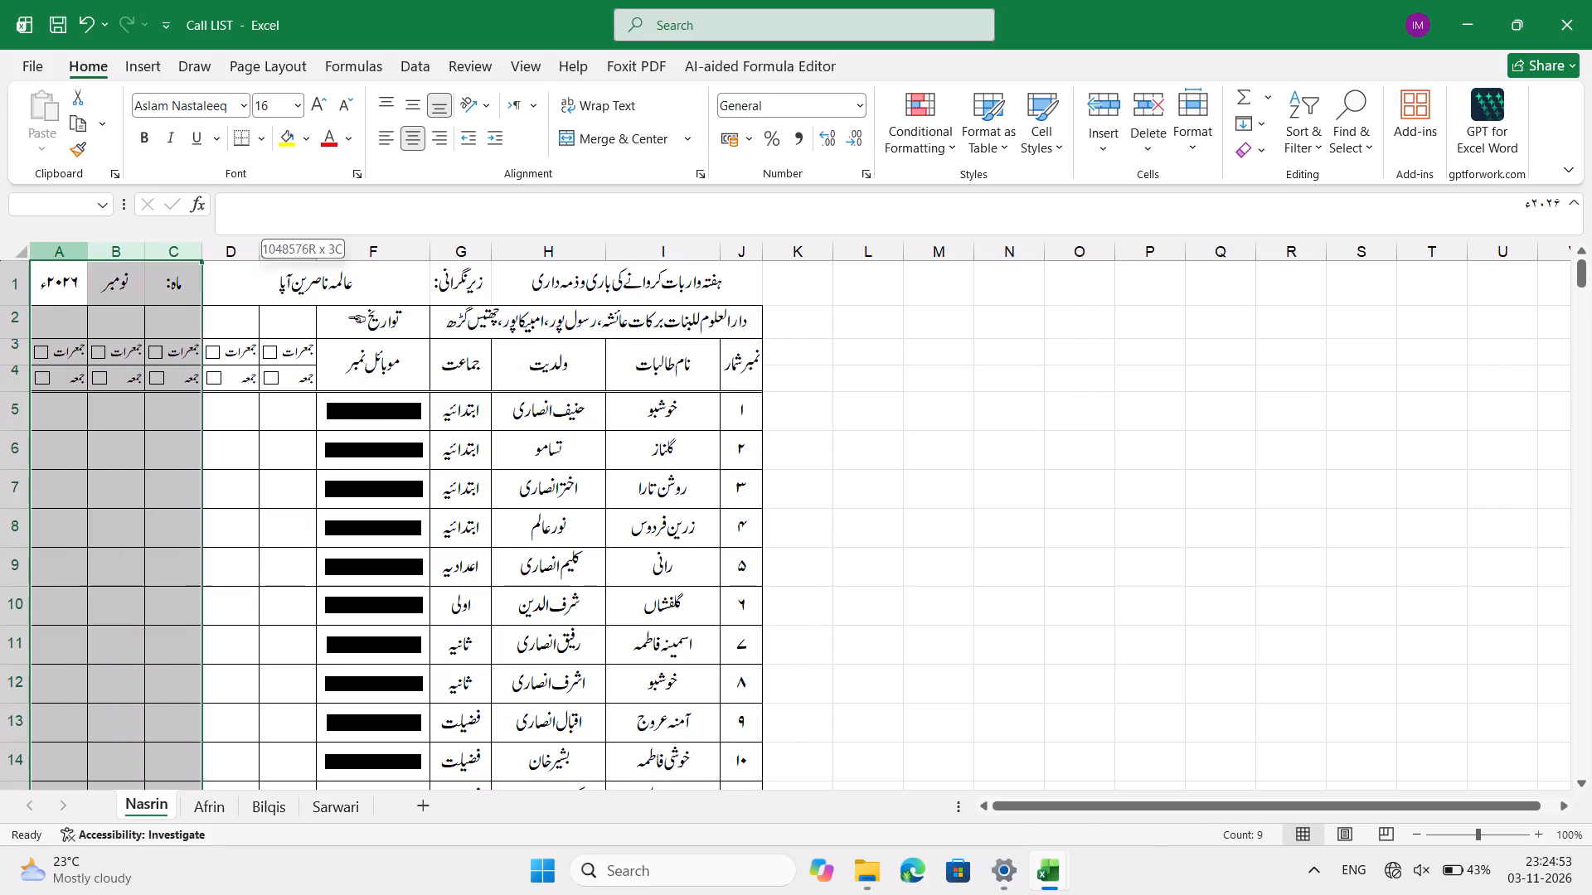
{"action": "left_click_drag", "start_coordinate": [250, 225], "coordinate": [742, 250]}
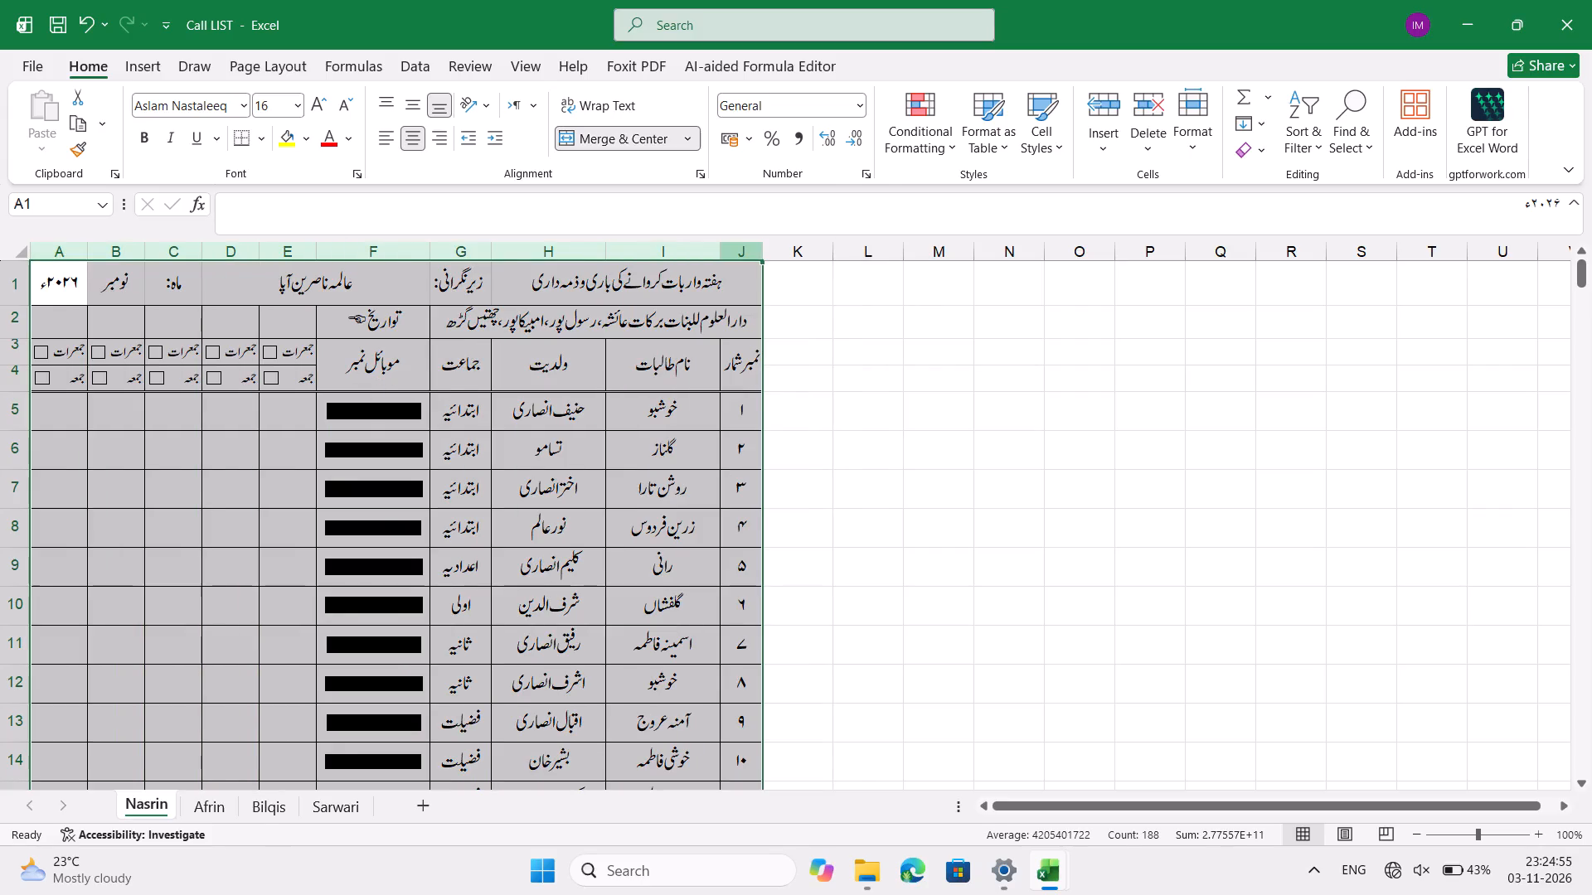
{"action": "key", "text": "ctrl+c"}
{"action": "left_click", "coordinate": [204, 800]}
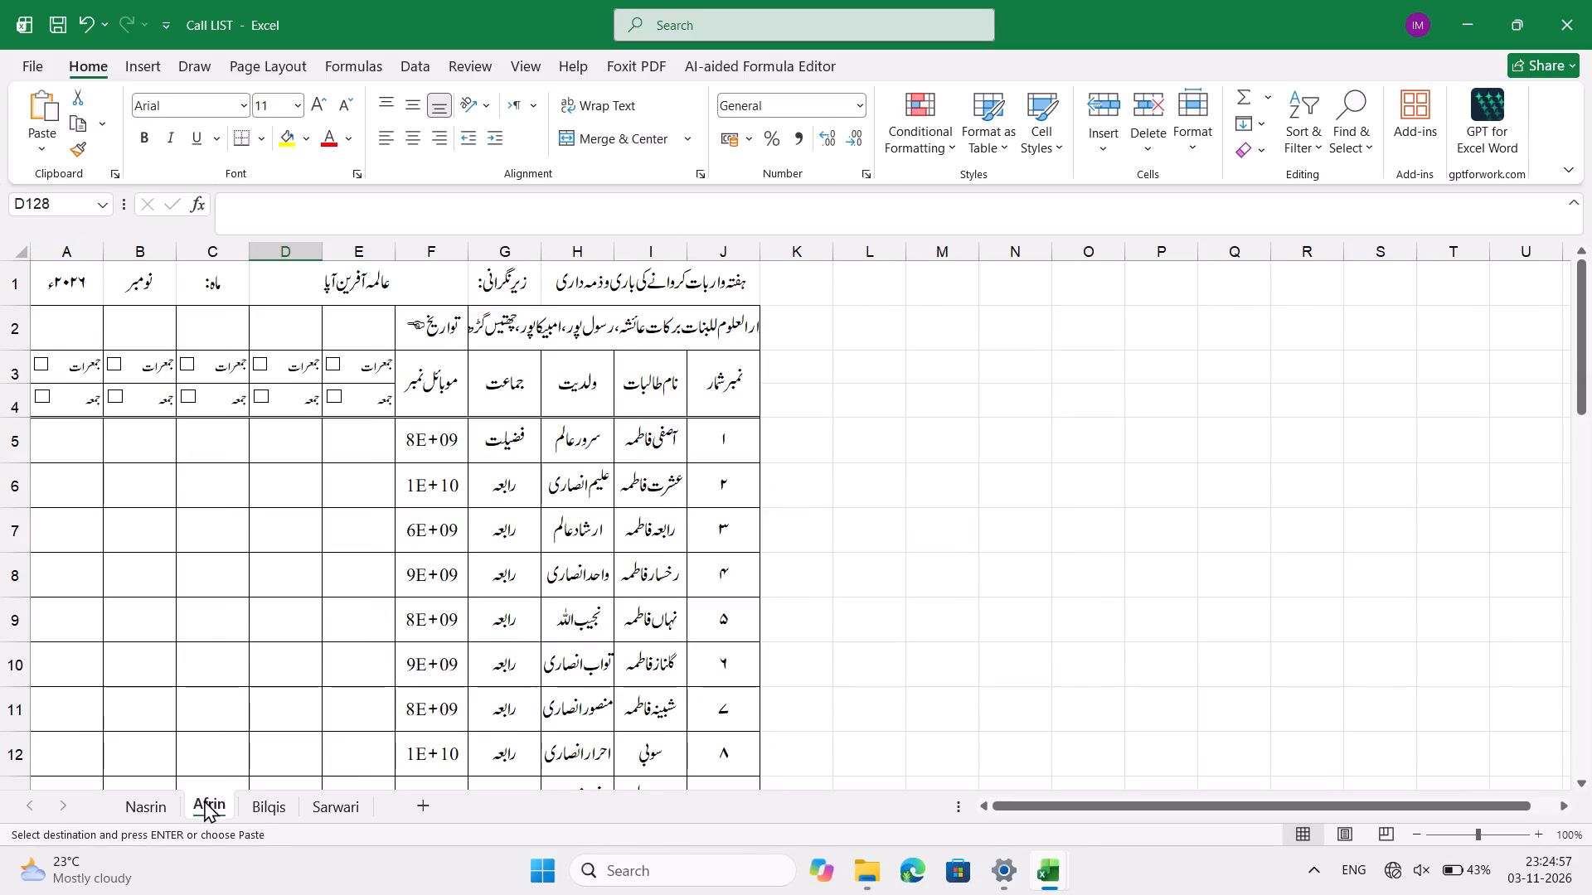
{"action": "left_click_drag", "start_coordinate": [66, 253], "coordinate": [664, 266]}
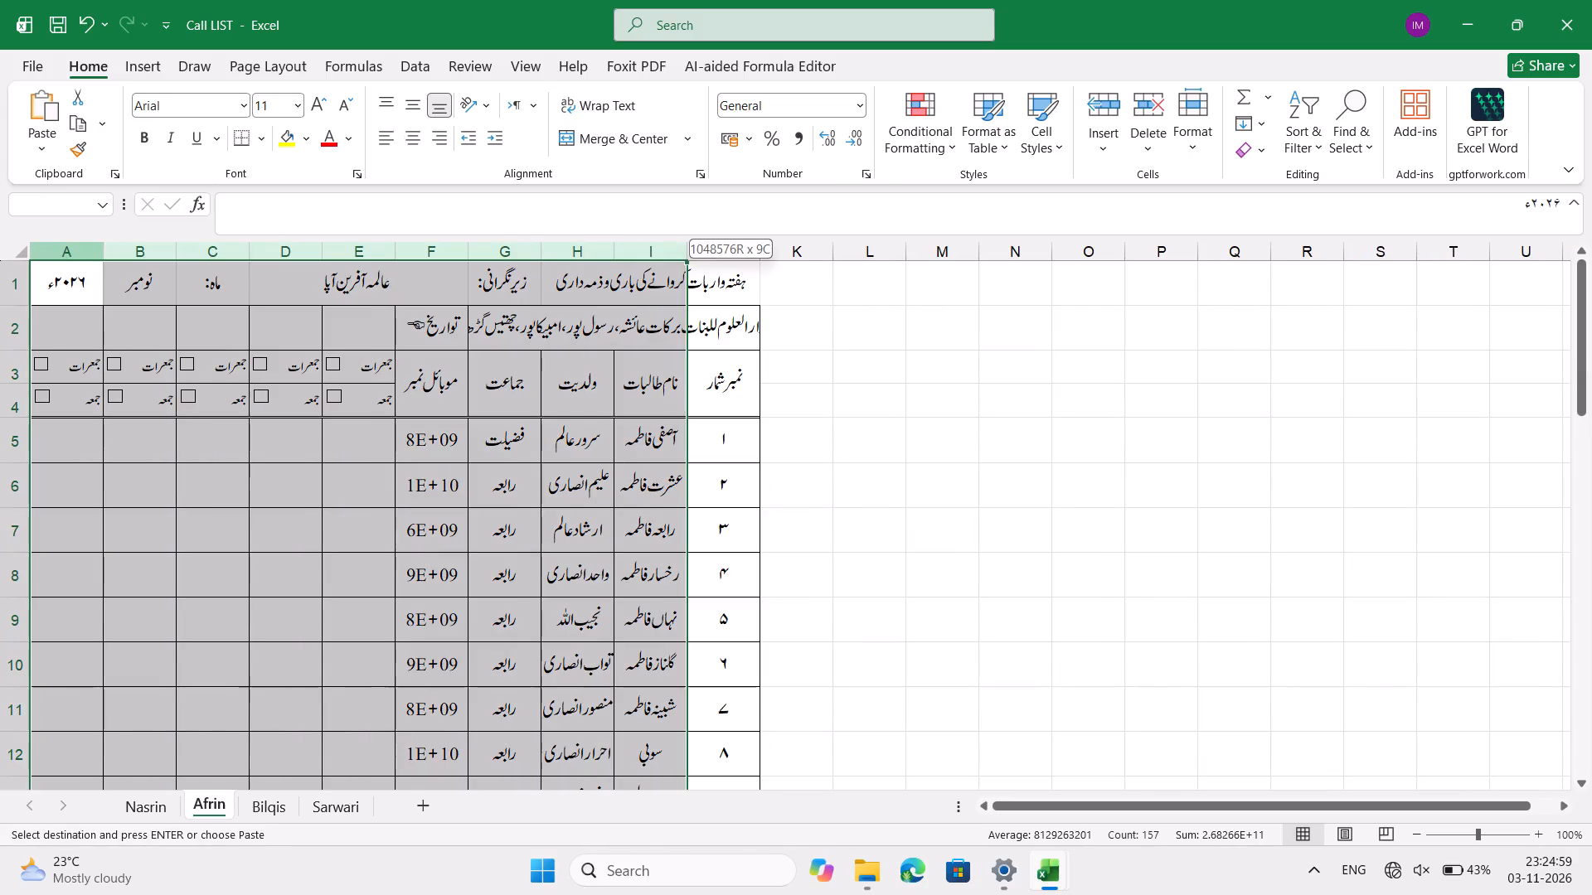
{"action": "left_click_drag", "start_coordinate": [664, 266], "coordinate": [730, 254]}
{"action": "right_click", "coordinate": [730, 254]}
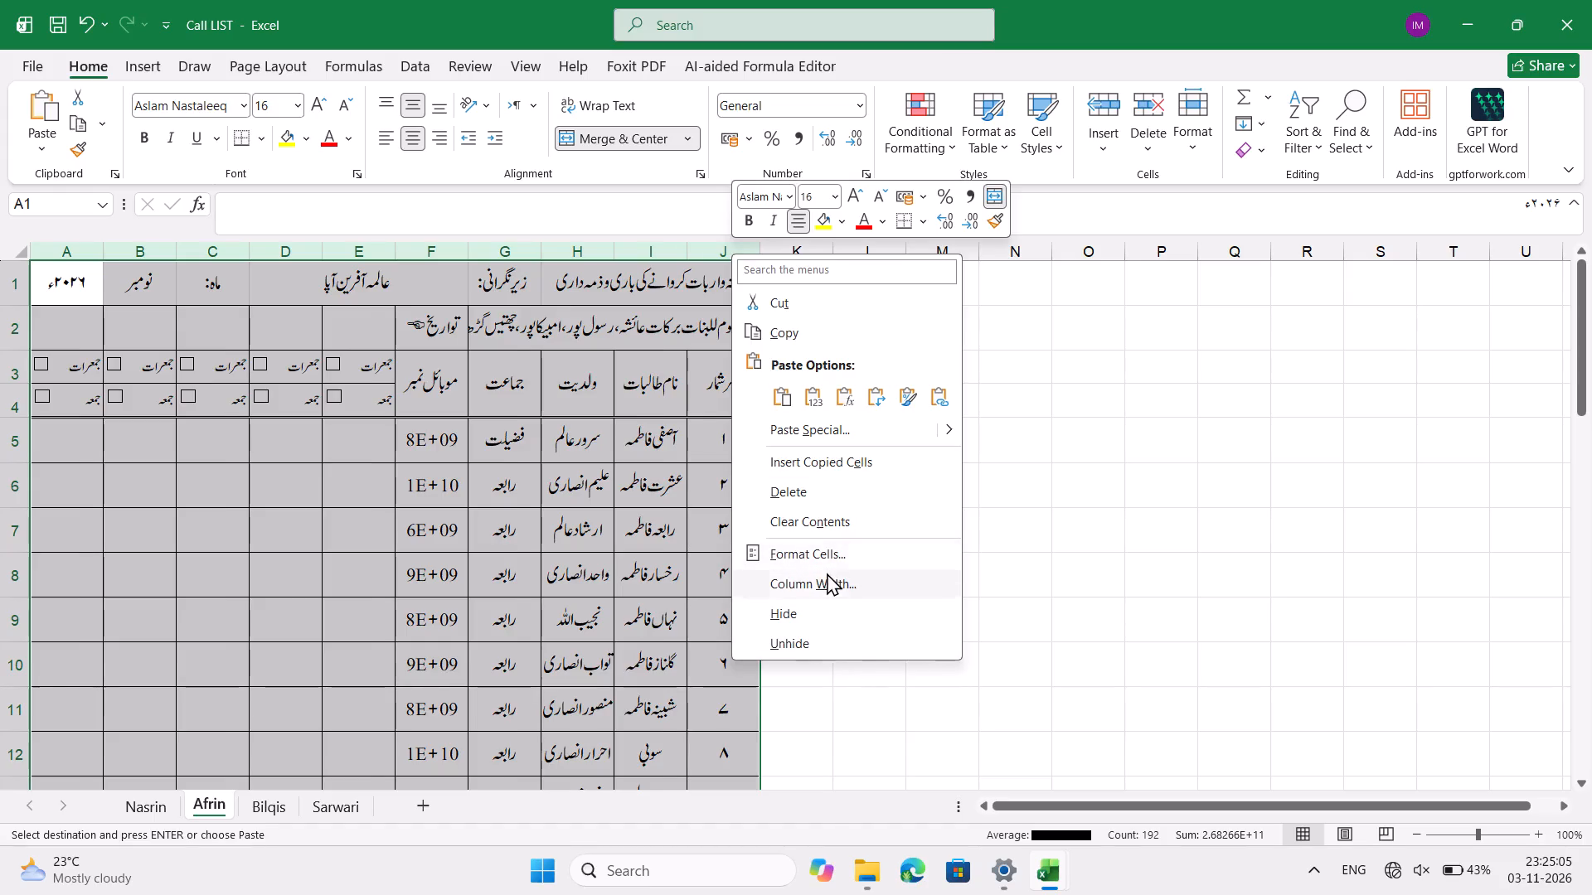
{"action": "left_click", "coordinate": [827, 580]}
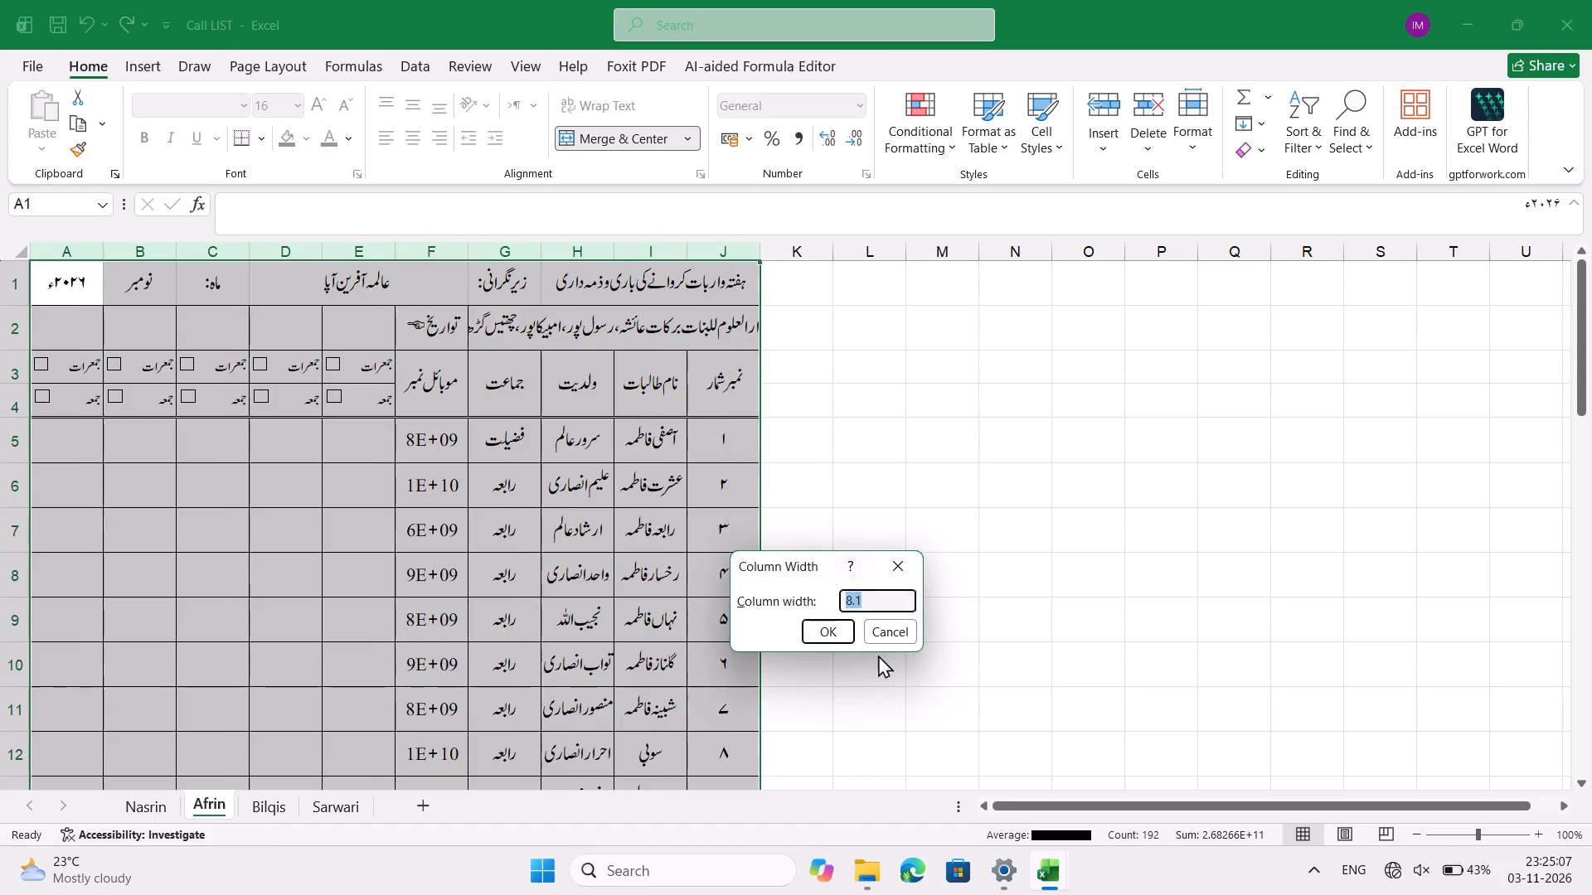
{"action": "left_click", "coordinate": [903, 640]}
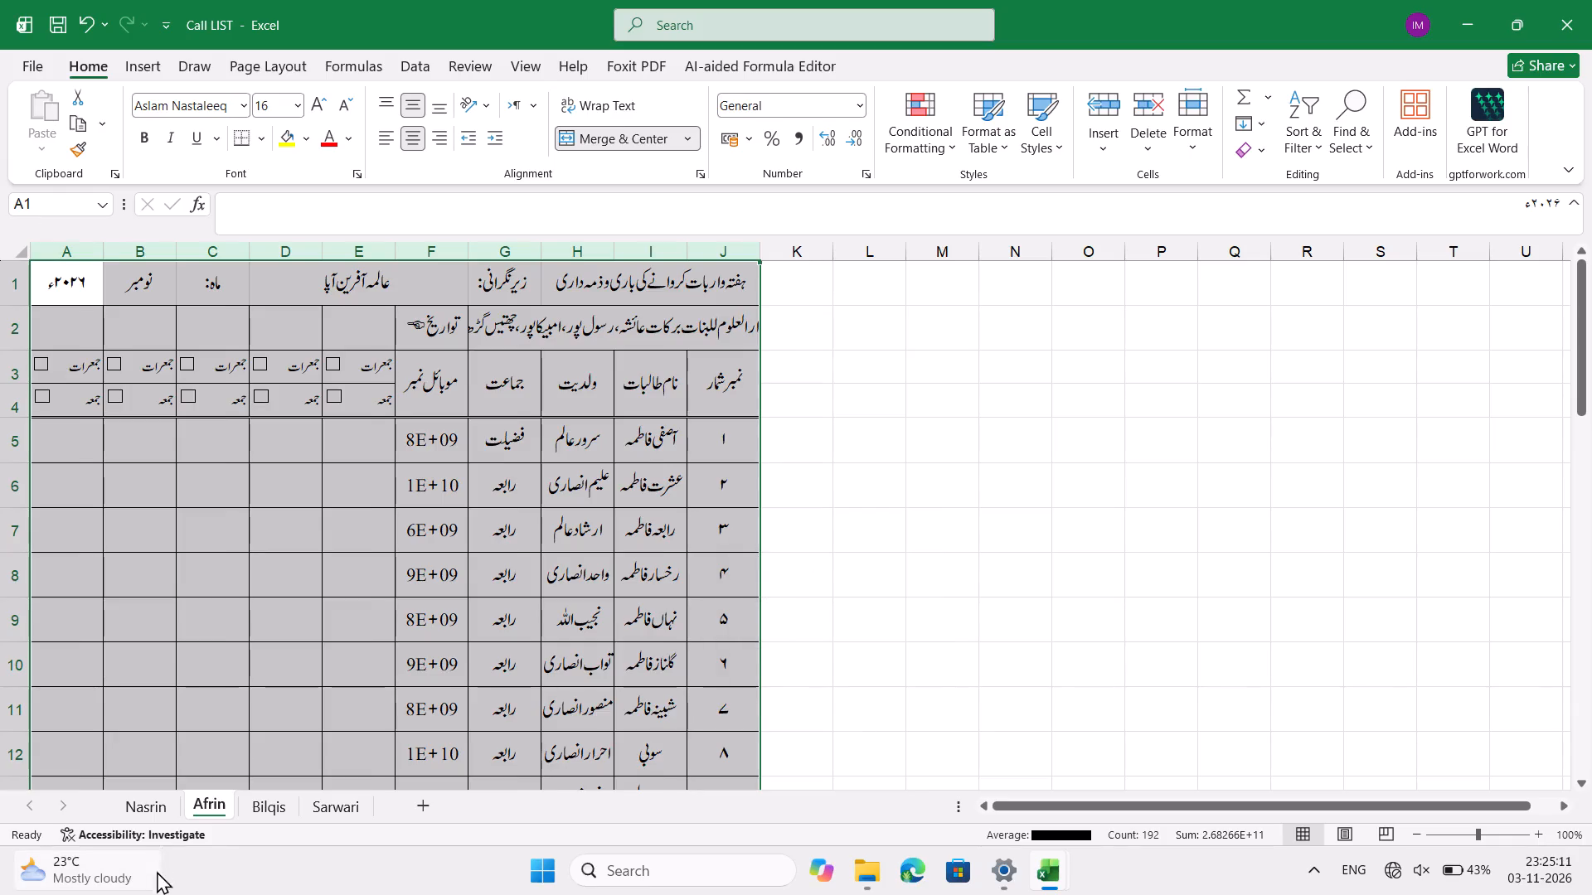
Copy the Nasrin sheet's columns A to J, paste only their column widths onto the Afrin sheet, and save the workbook.
{"action": "left_click", "coordinate": [159, 801]}
{"action": "key", "text": "ctrl+c"}
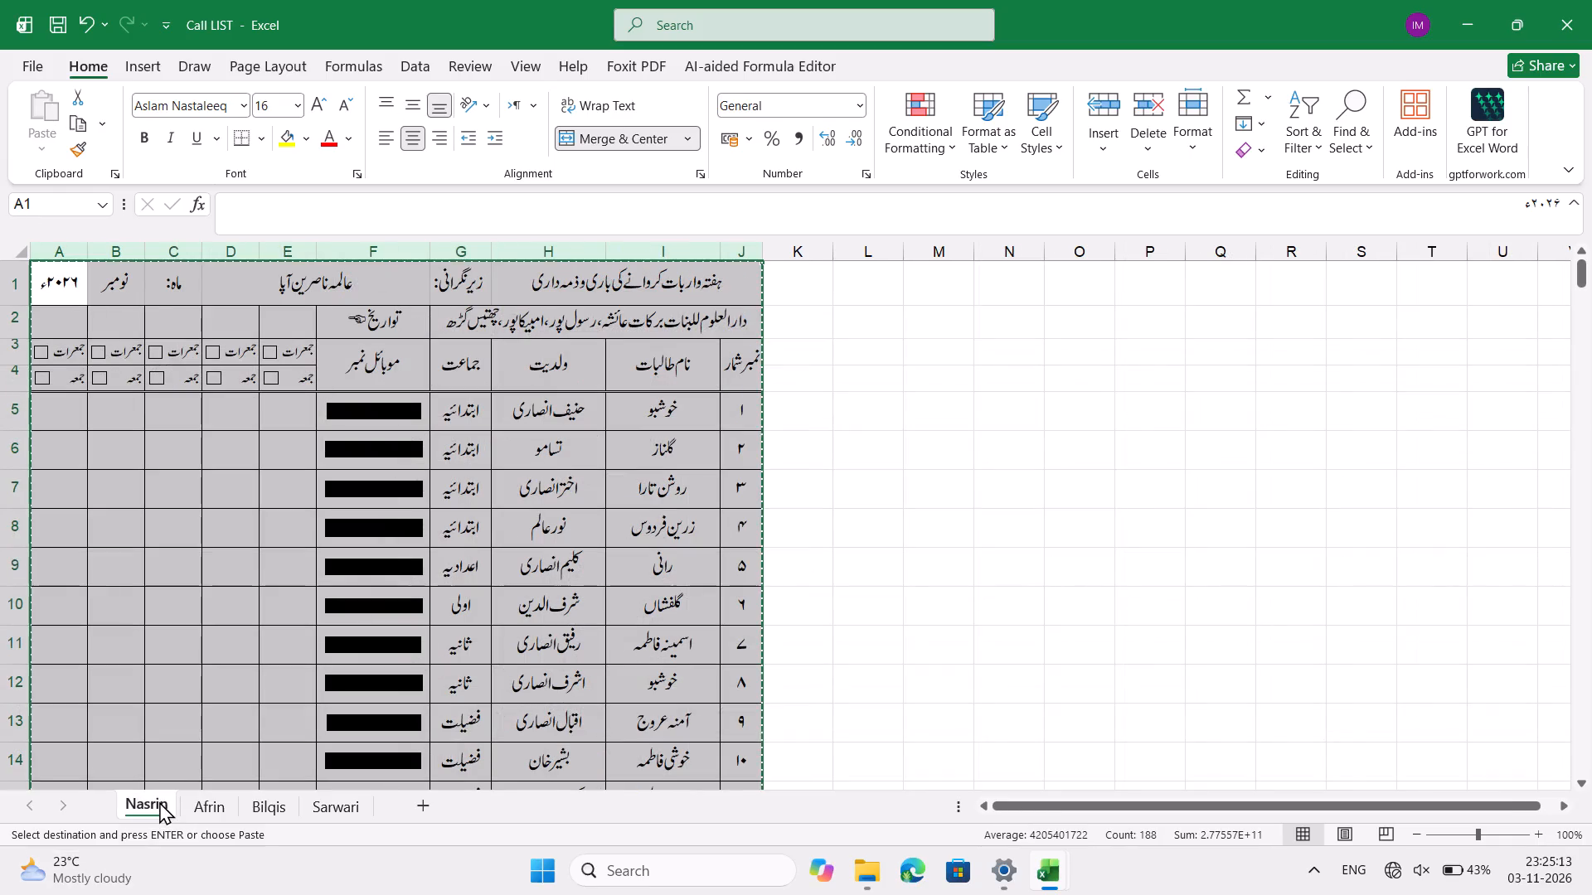
{"action": "left_click", "coordinate": [206, 801]}
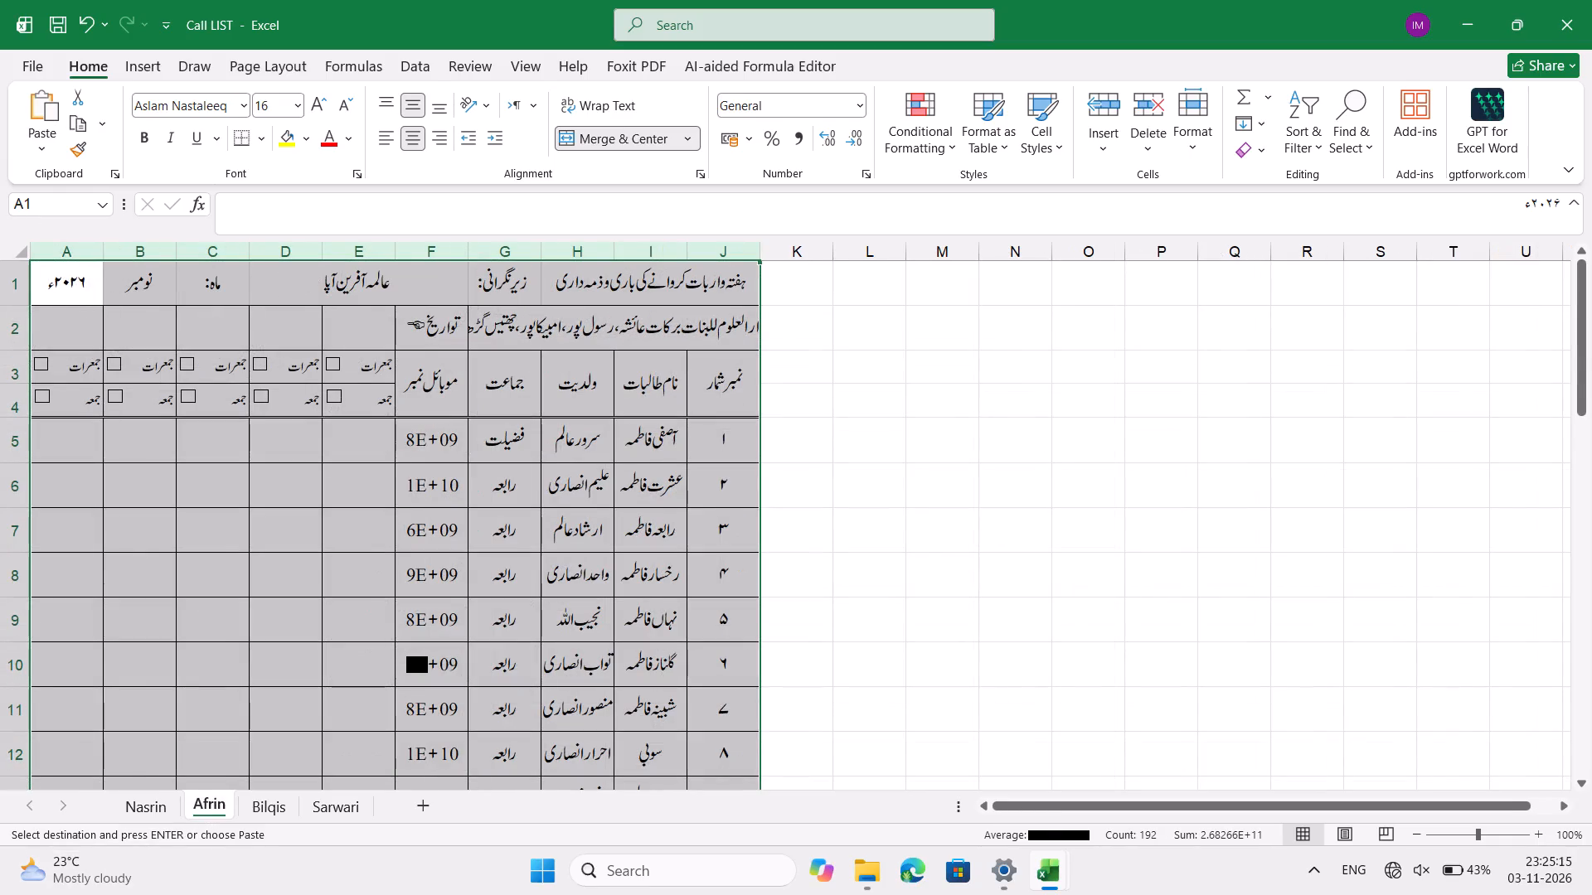
{"action": "left_click_drag", "start_coordinate": [48, 165], "coordinate": [46, 149]}
{"action": "left_click", "coordinate": [46, 149]}
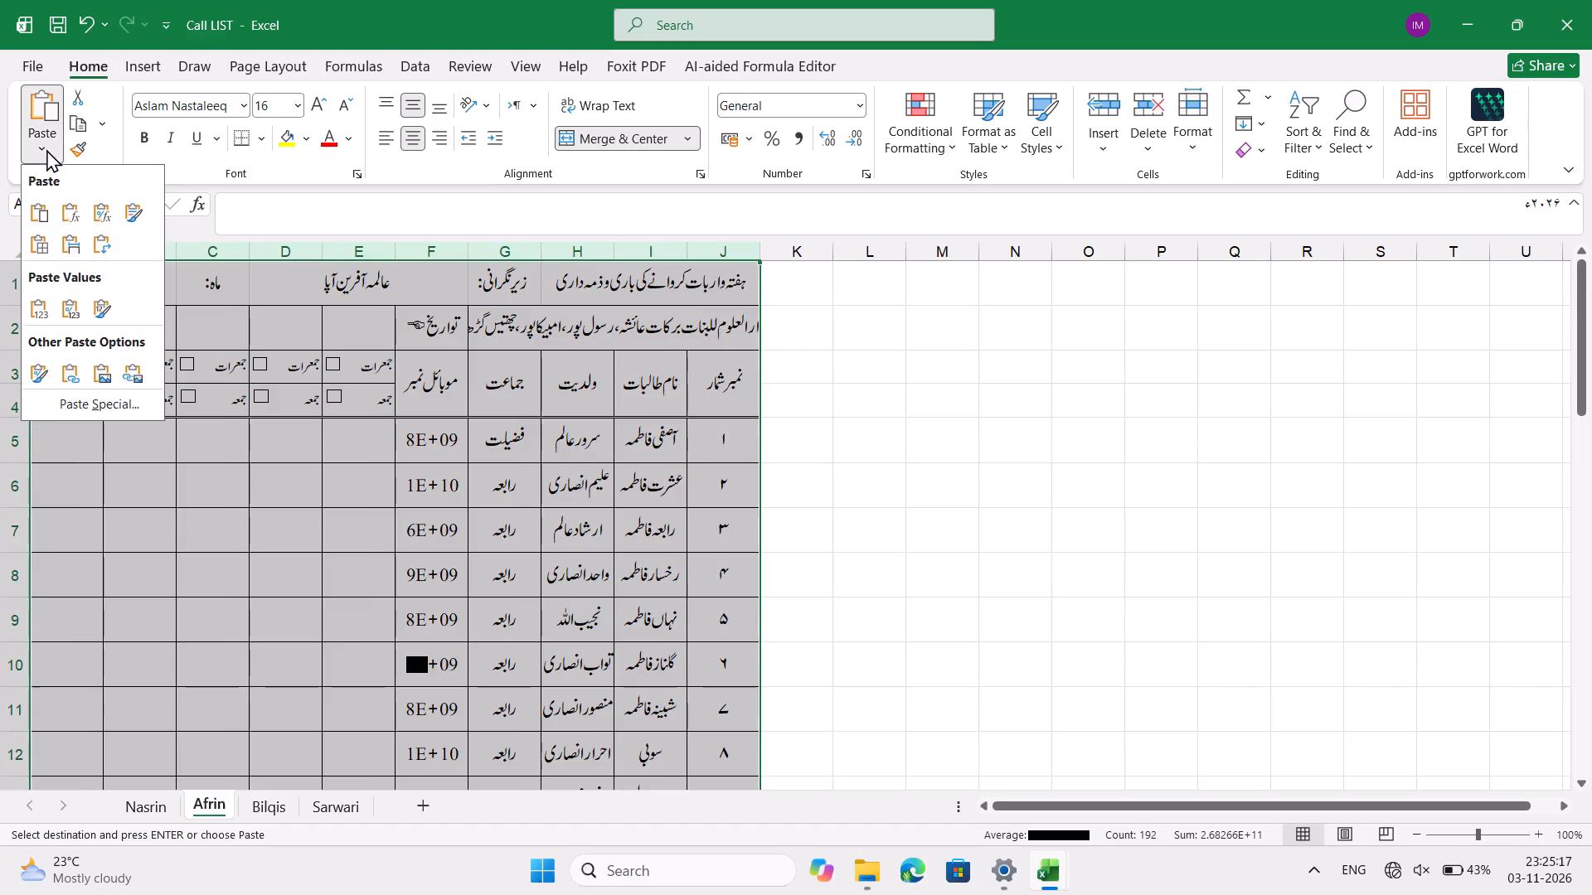
{"action": "left_click", "coordinate": [92, 401]}
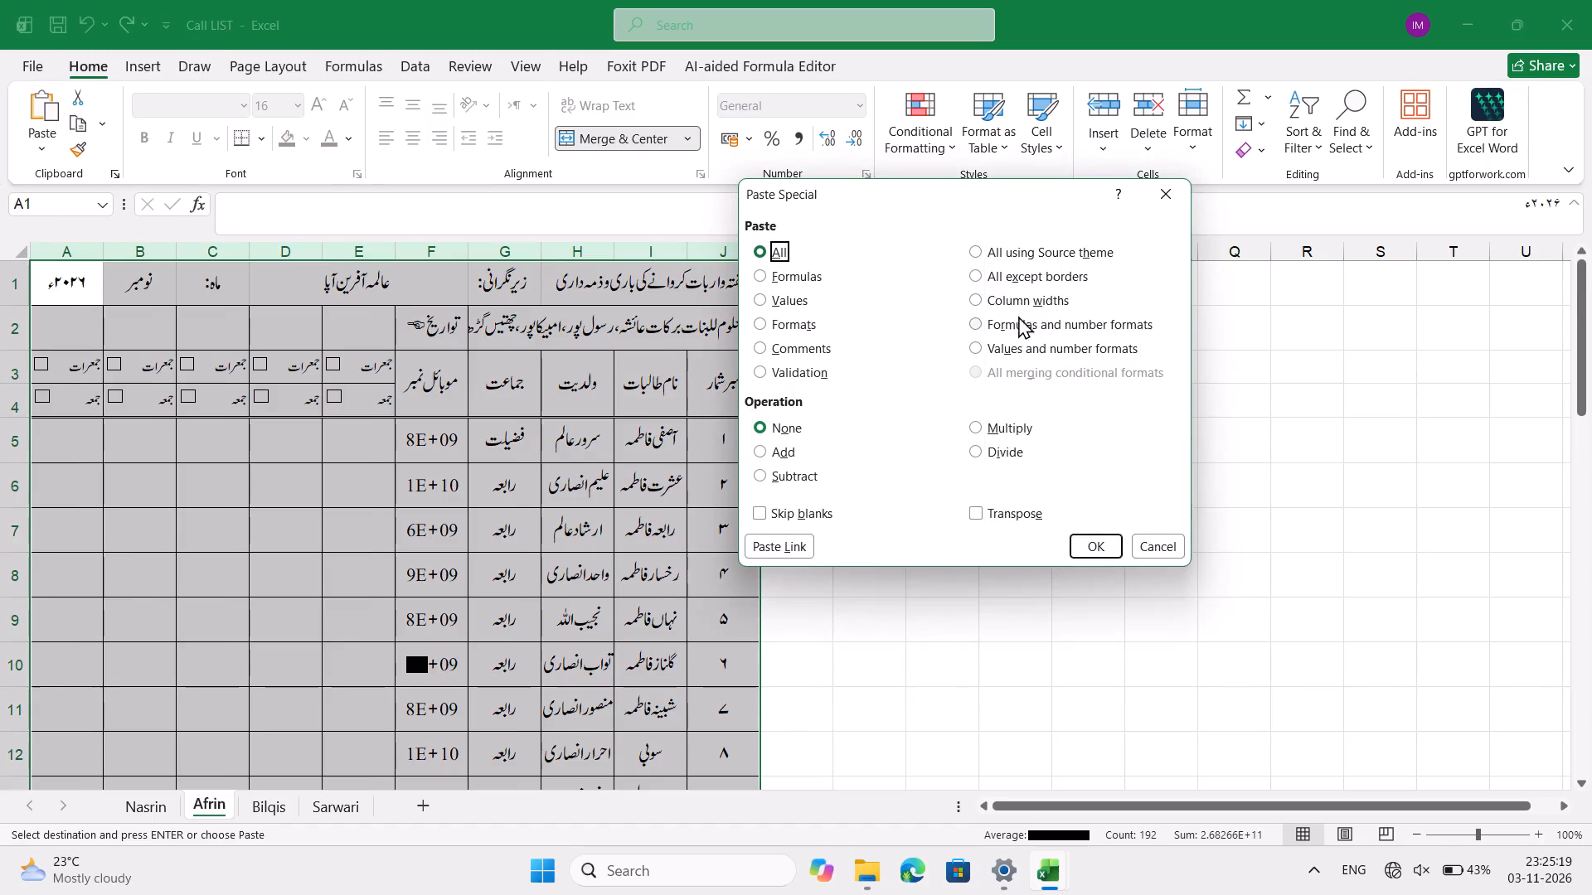
{"action": "left_click", "coordinate": [997, 293]}
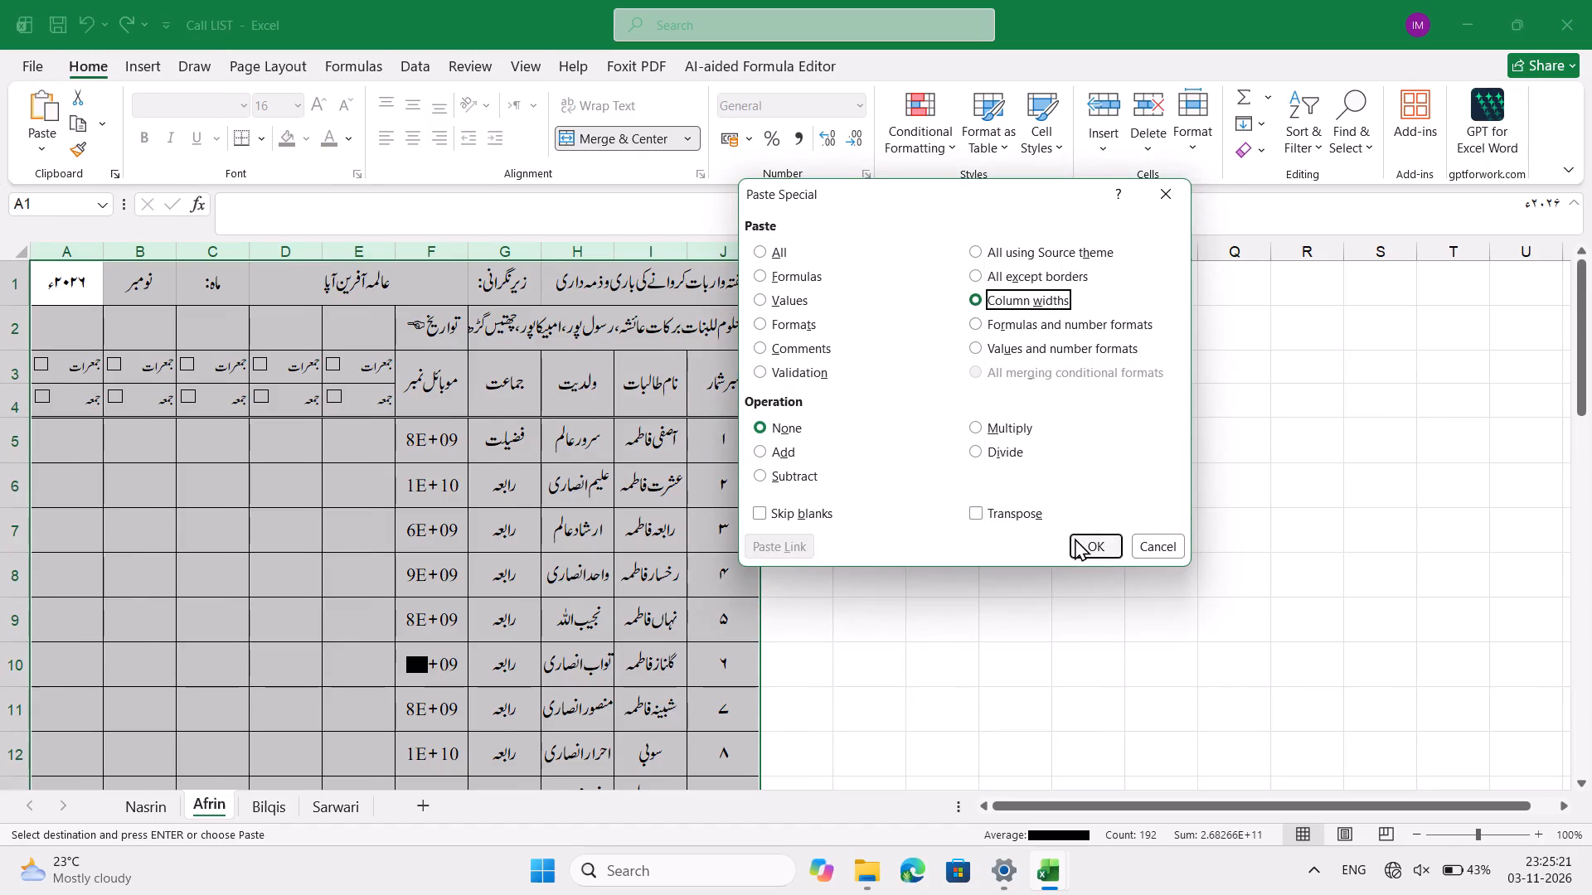
{"action": "left_click", "coordinate": [1075, 538]}
{"action": "left_click", "coordinate": [572, 646]}
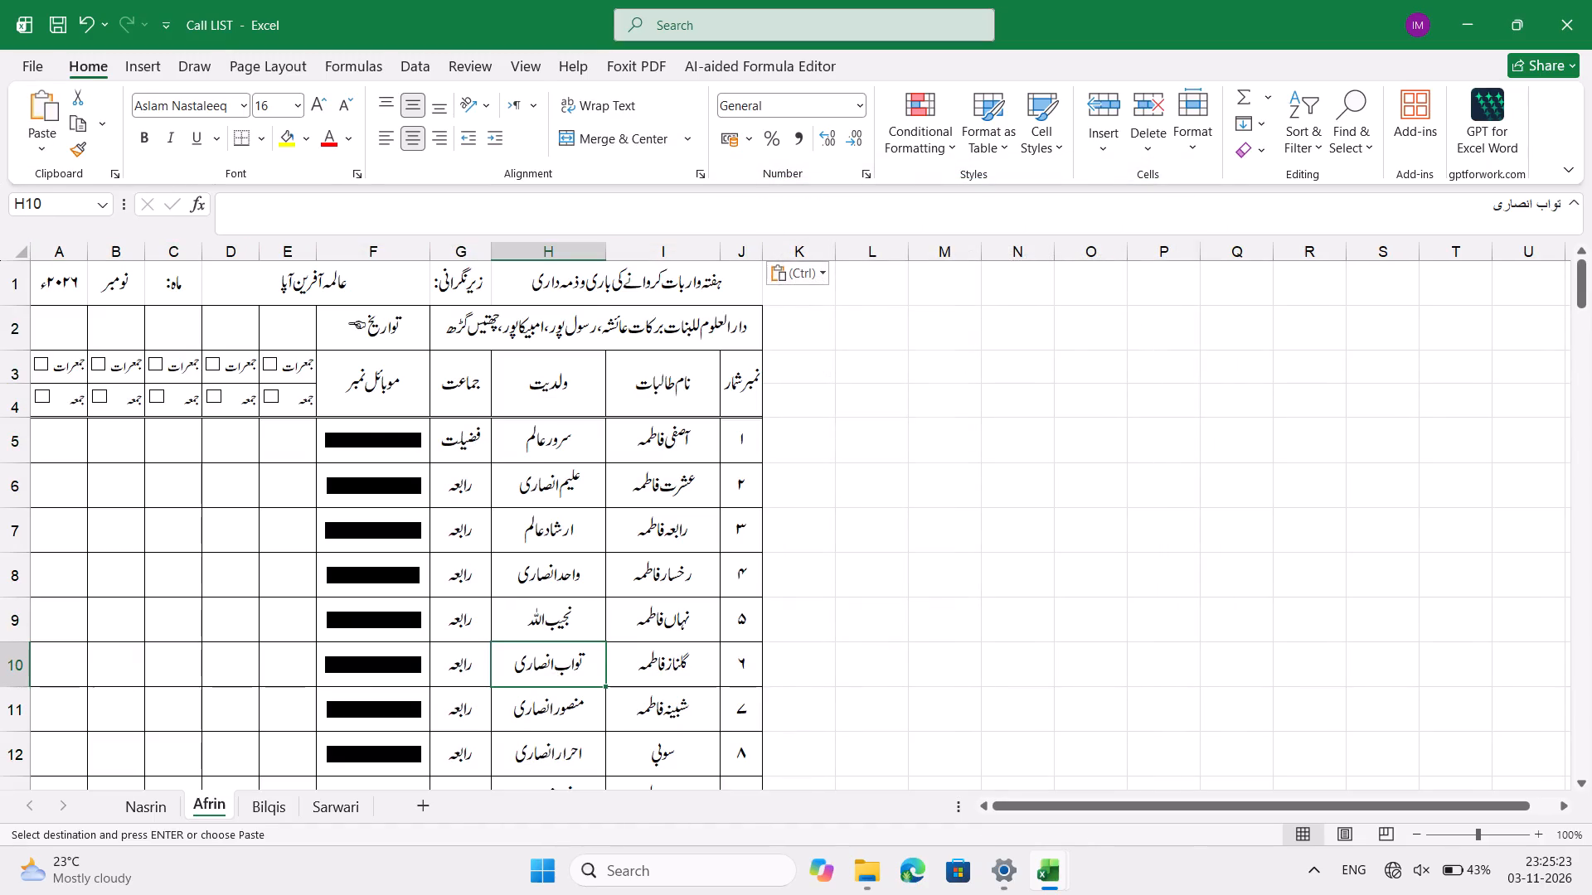
{"action": "key", "text": "ctrl+s"}
{"action": "scroll", "coordinate": [572, 646], "scroll_direction": "up", "scroll_amount": 1}
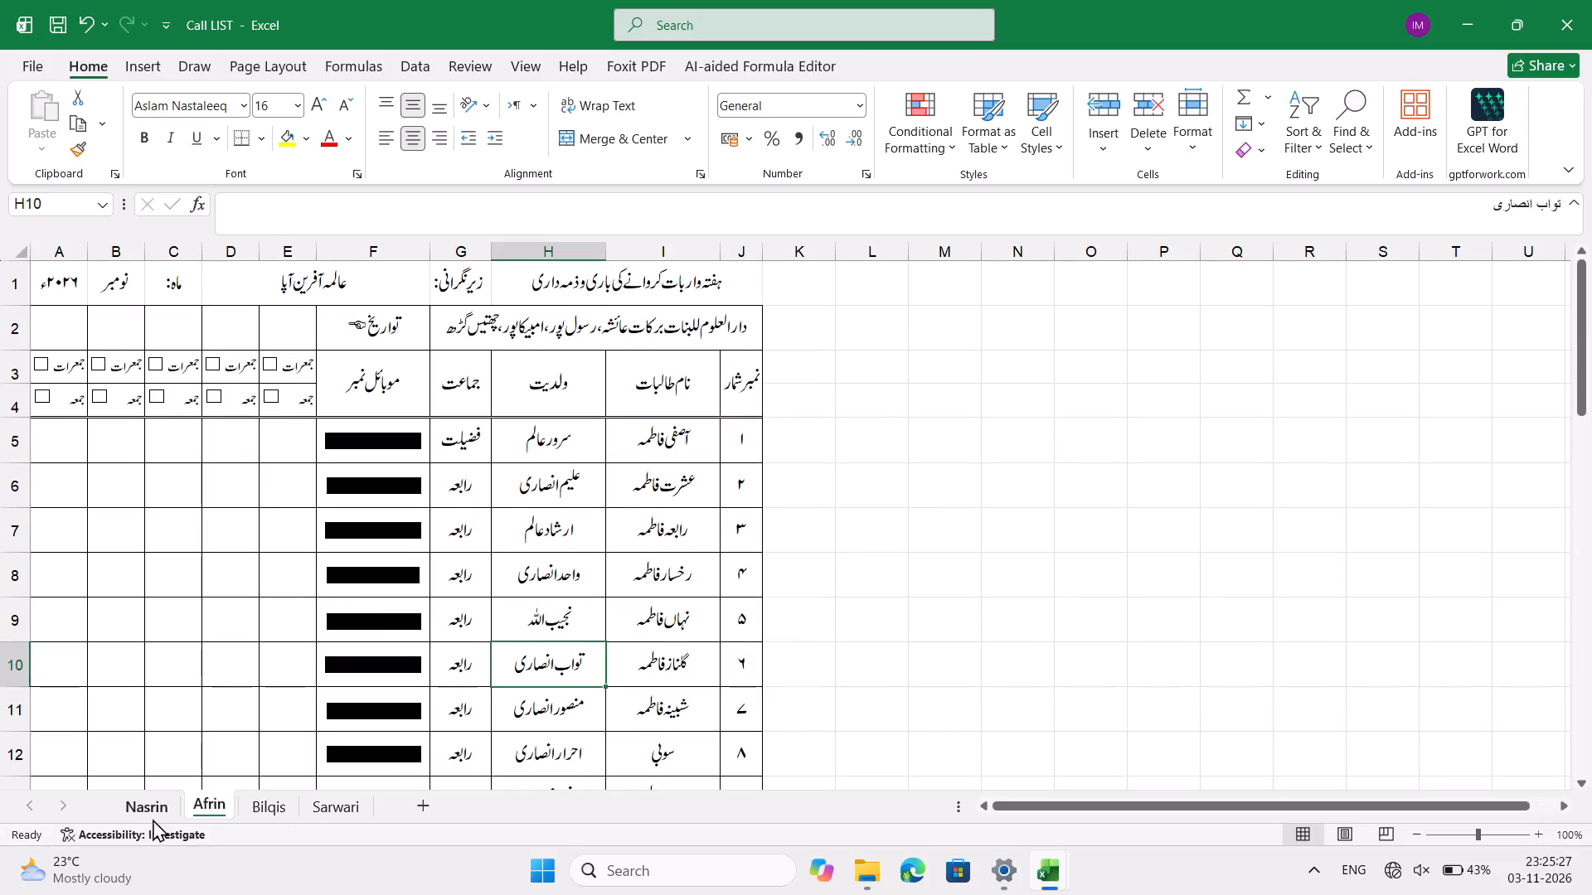
Check the column layout across the Nasrin, Afrin, Bilqis and Sarwari sheets and save the workbook.
{"action": "left_click", "coordinate": [155, 812]}
{"action": "left_click", "coordinate": [235, 728]}
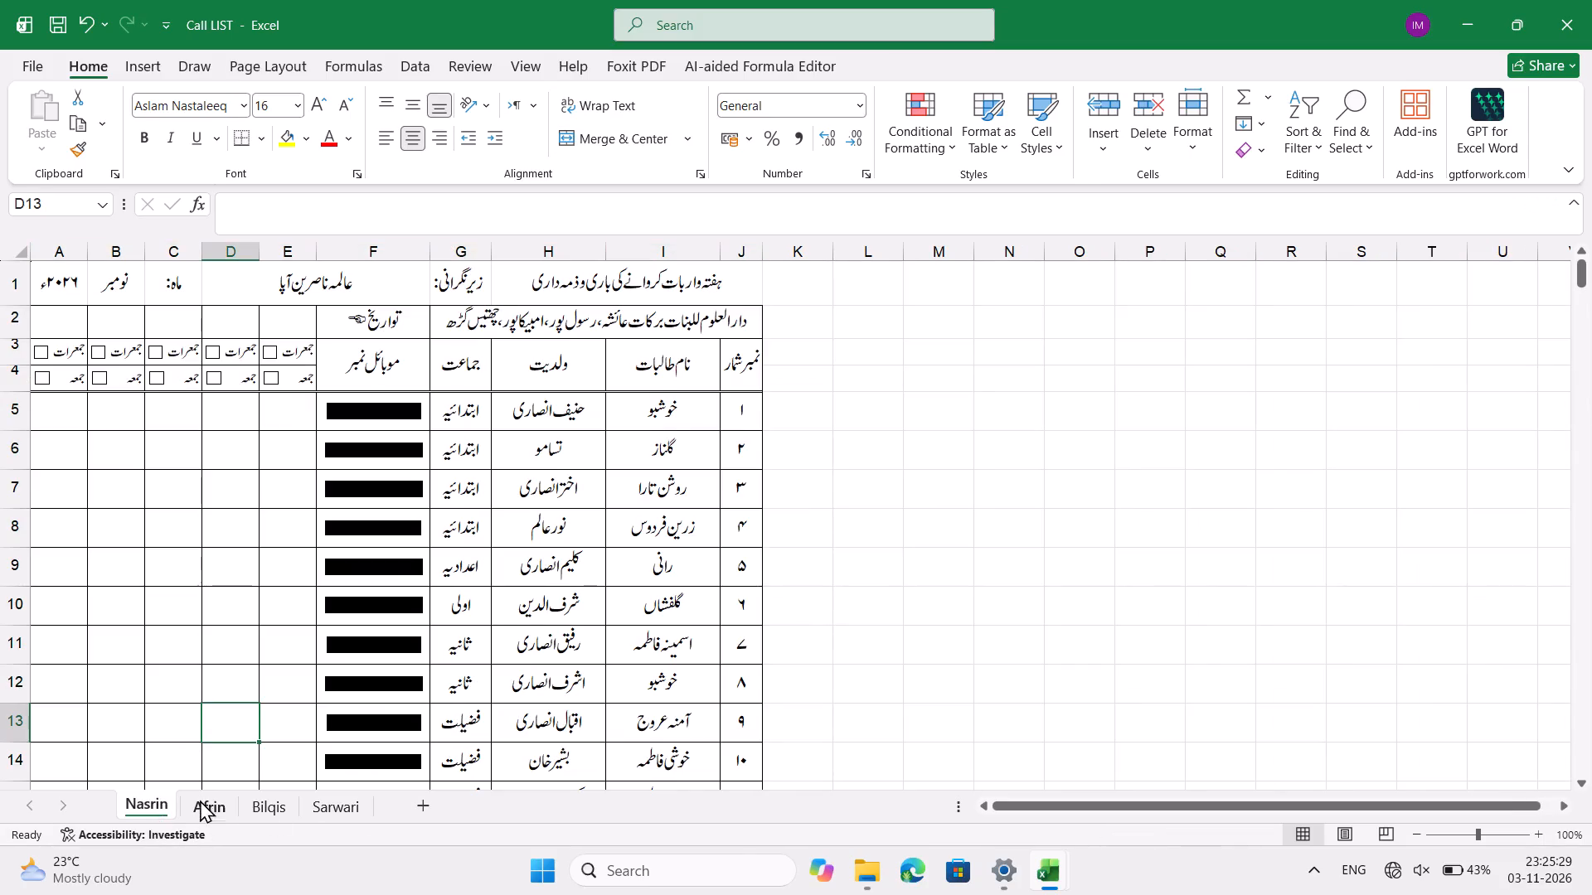
{"action": "left_click", "coordinate": [207, 805]}
{"action": "left_click", "coordinate": [263, 803]}
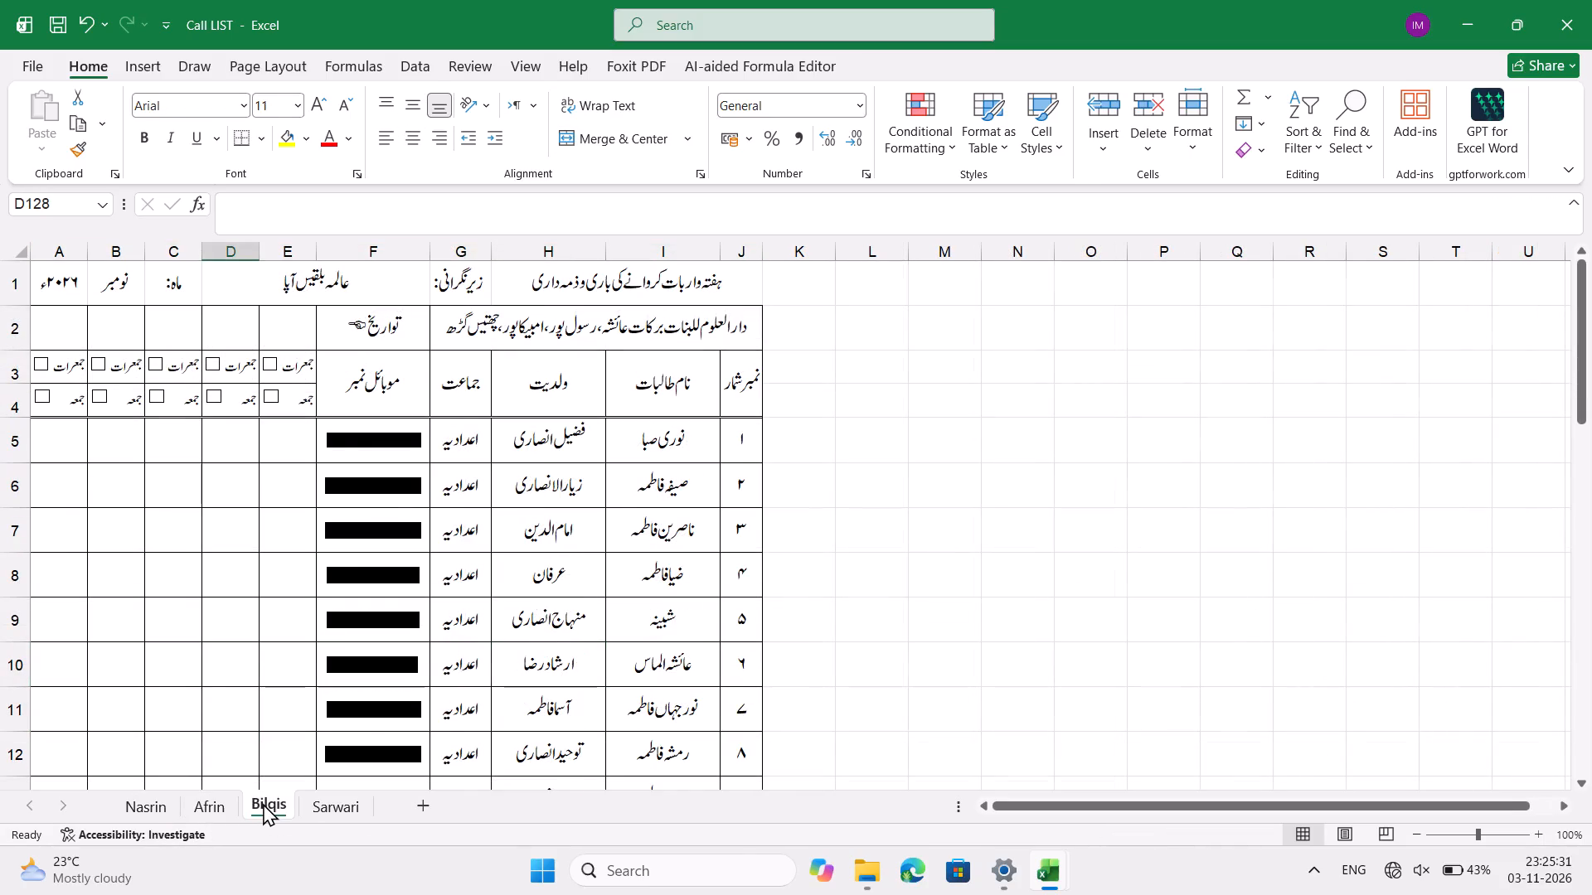
{"action": "left_click", "coordinate": [357, 805]}
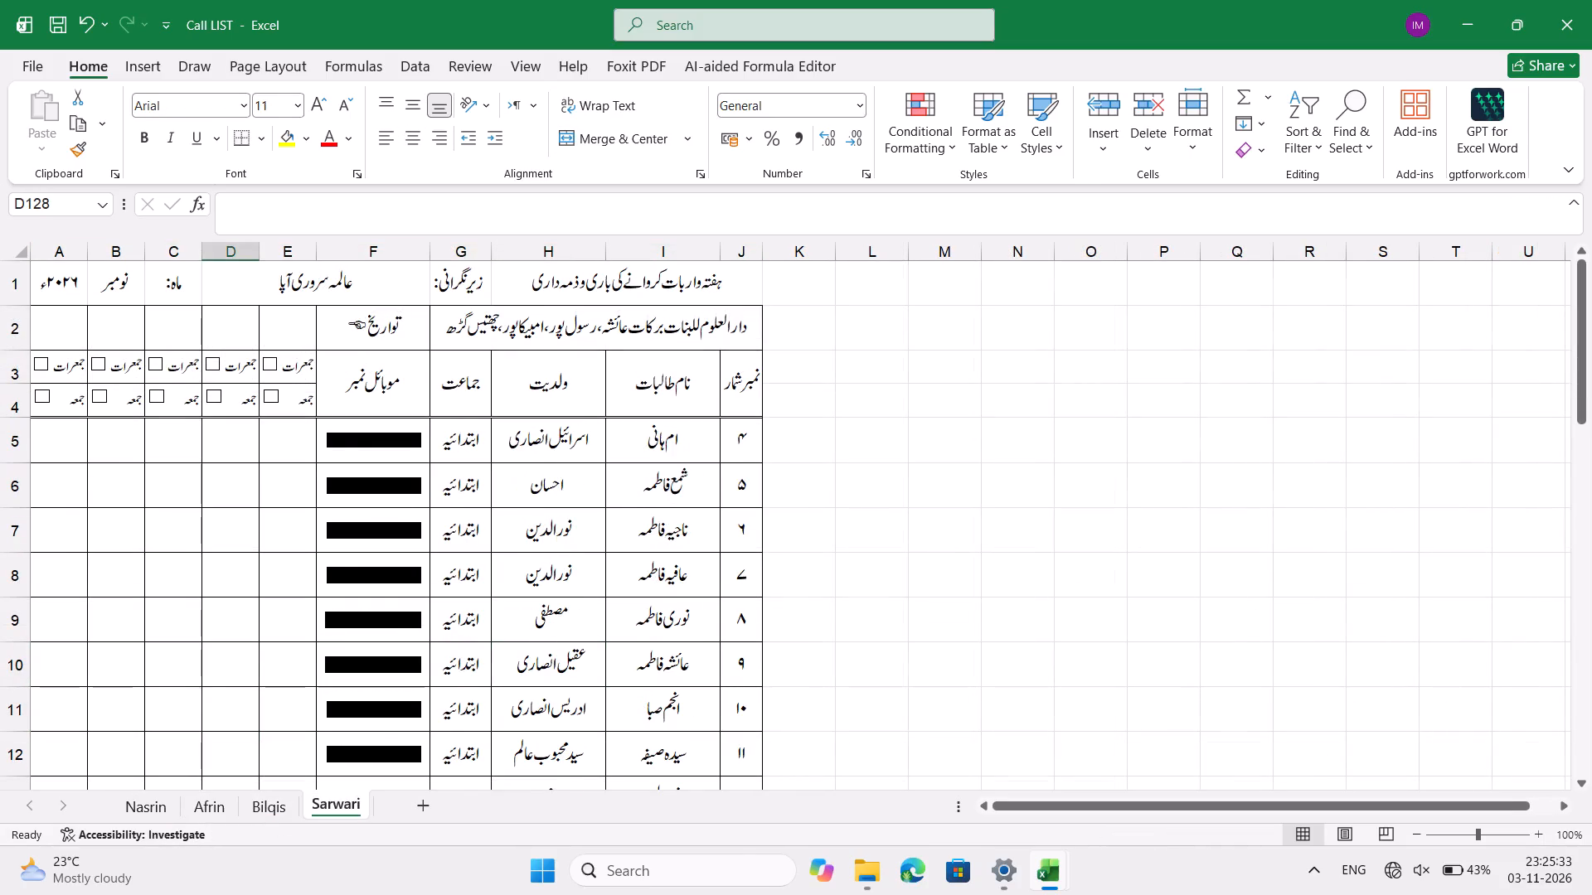
{"action": "key", "text": "ctrl+s"}
Examine the Sarwari sheet's student rows, serial numbers and mobile number column down to the end of the list.
{"action": "scroll", "coordinate": [313, 531], "scroll_direction": "down", "scroll_amount": 1}
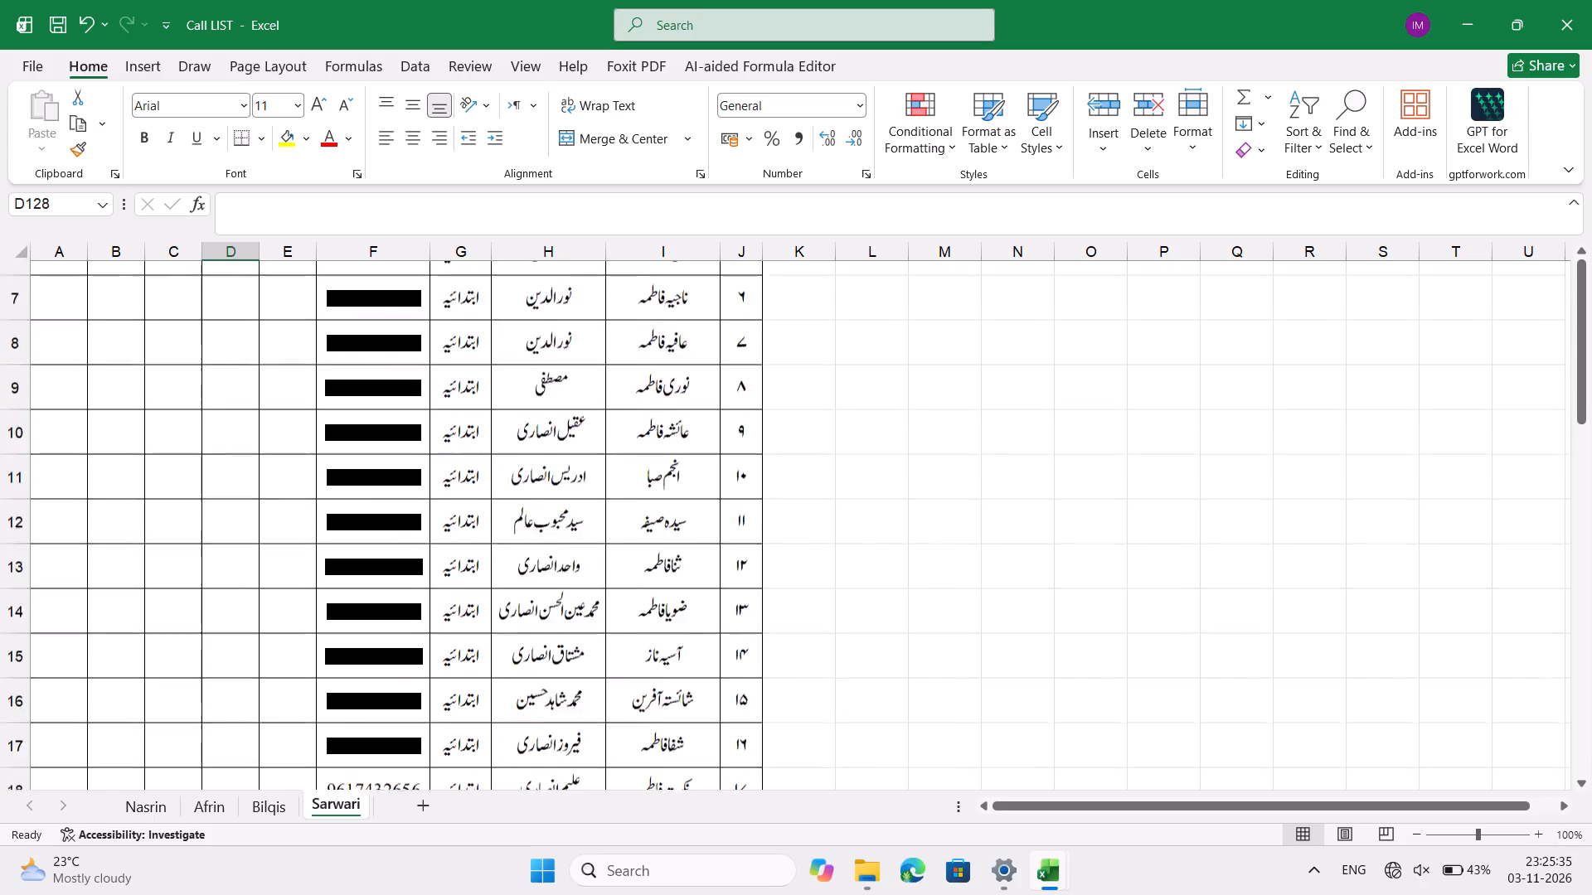
{"action": "scroll", "coordinate": [313, 531], "scroll_direction": "down", "scroll_amount": 1}
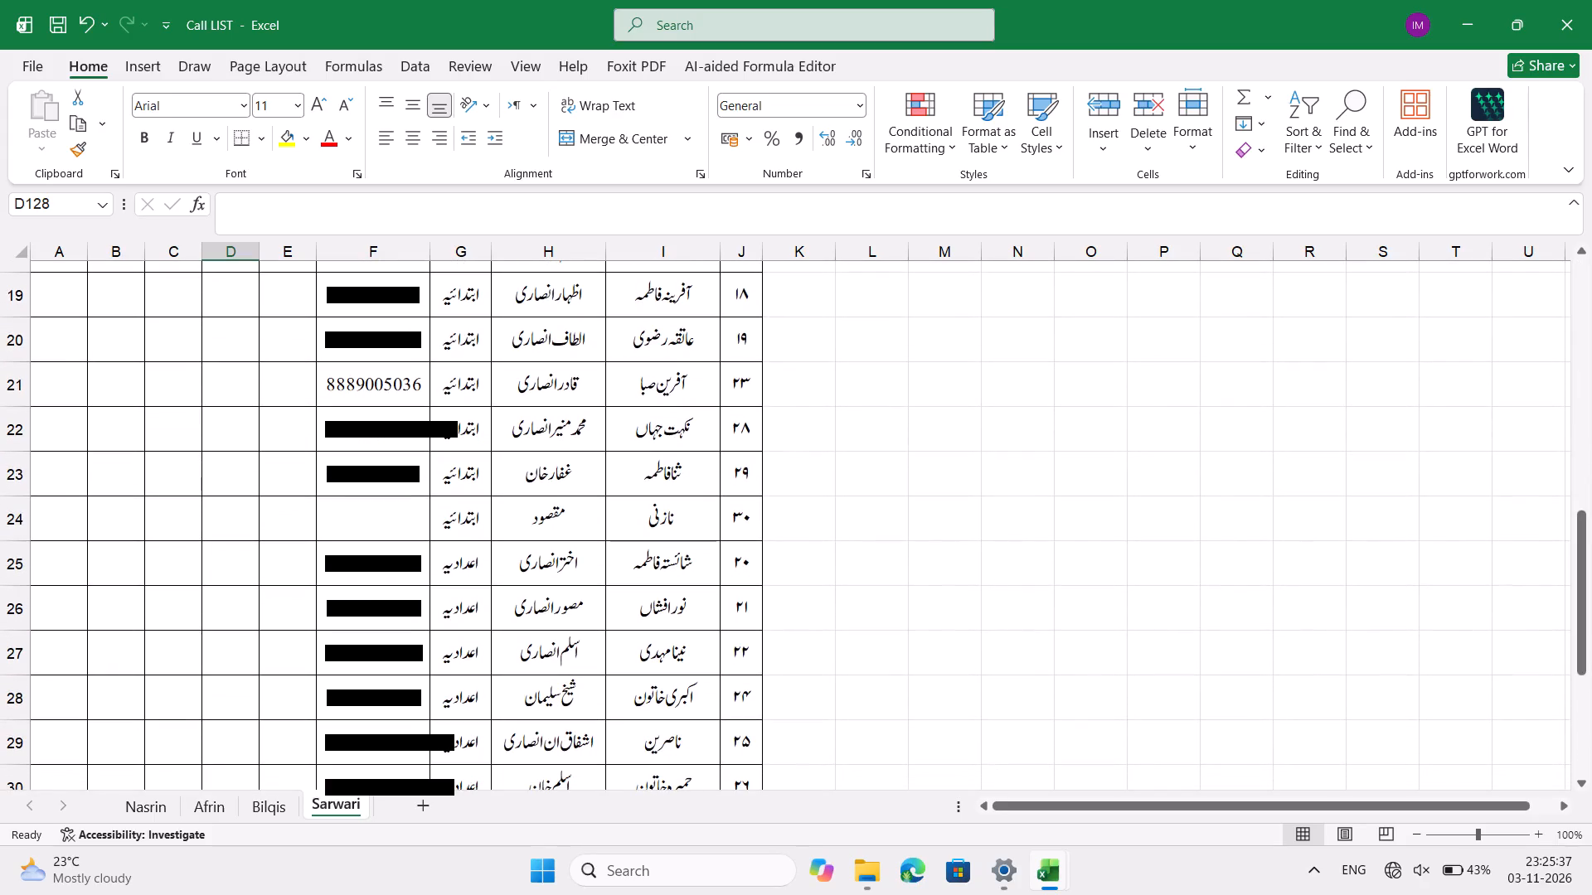
{"action": "left_click", "coordinate": [385, 530]}
{"action": "scroll", "coordinate": [385, 530], "scroll_direction": "down", "scroll_amount": 2}
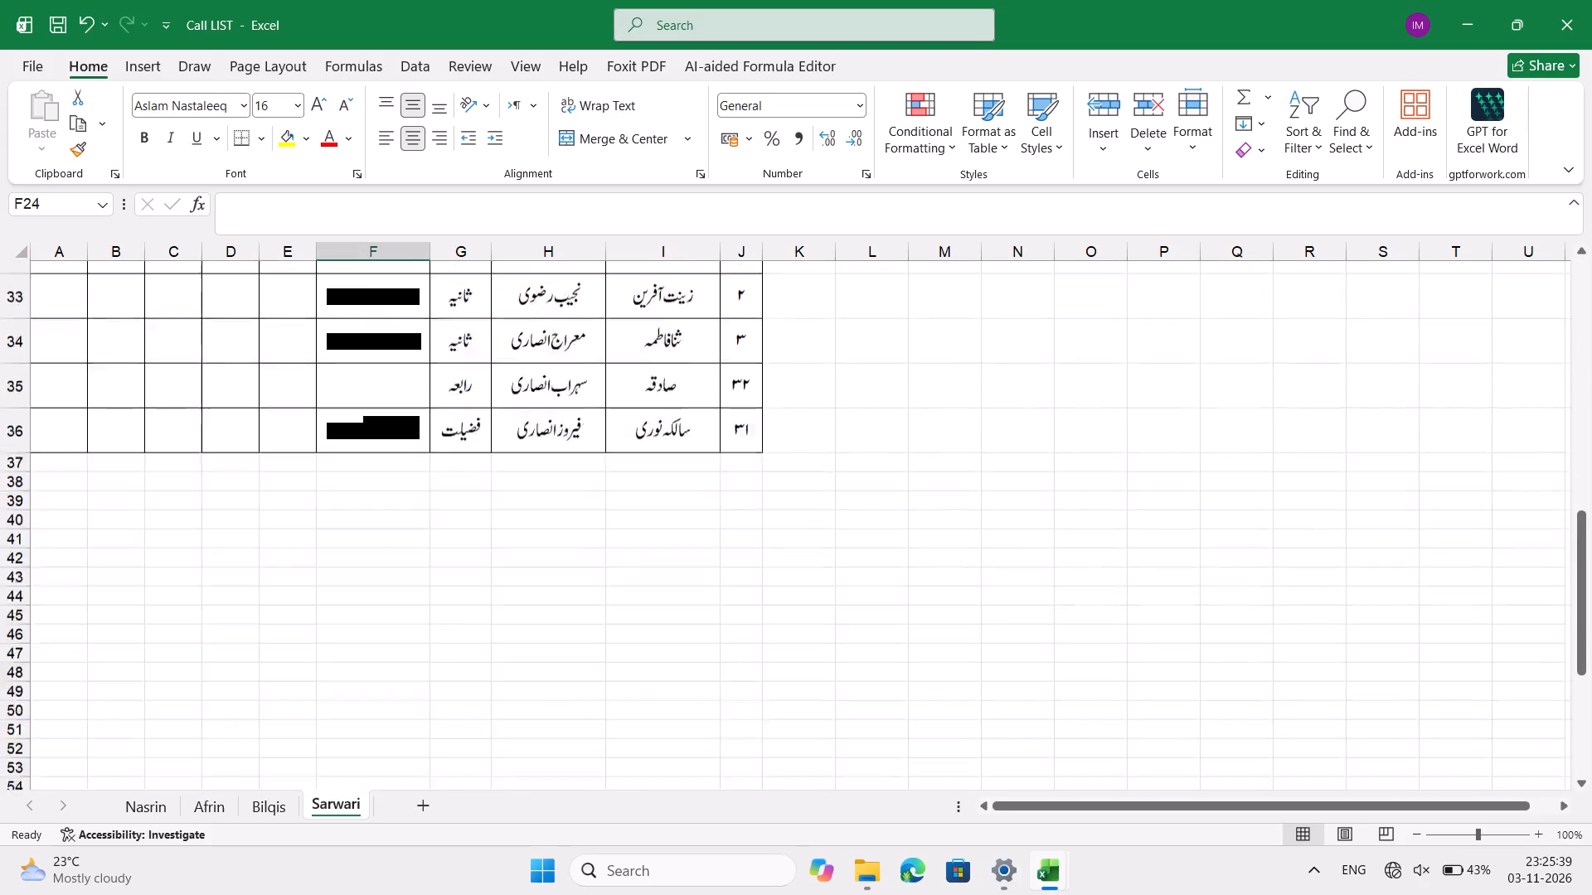
{"action": "scroll", "coordinate": [385, 530], "scroll_direction": "up", "scroll_amount": 3}
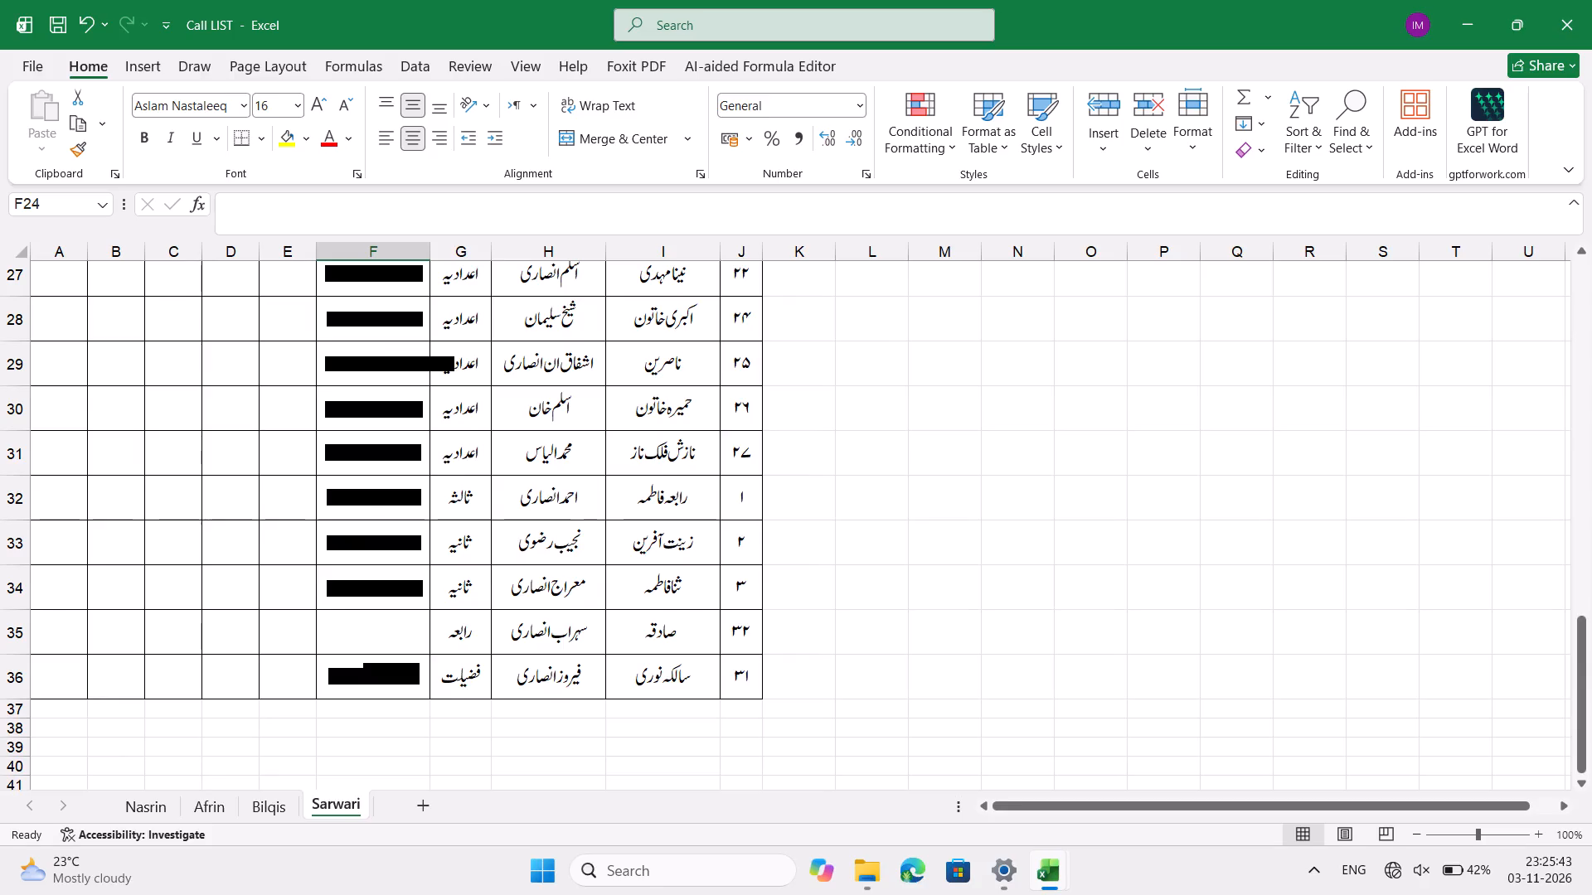
{"action": "scroll", "coordinate": [385, 530], "scroll_direction": "up", "scroll_amount": 4}
Check the Nasrin sheet's print preview, and clear the print area for the whole sheet.
{"action": "left_click", "coordinate": [148, 812]}
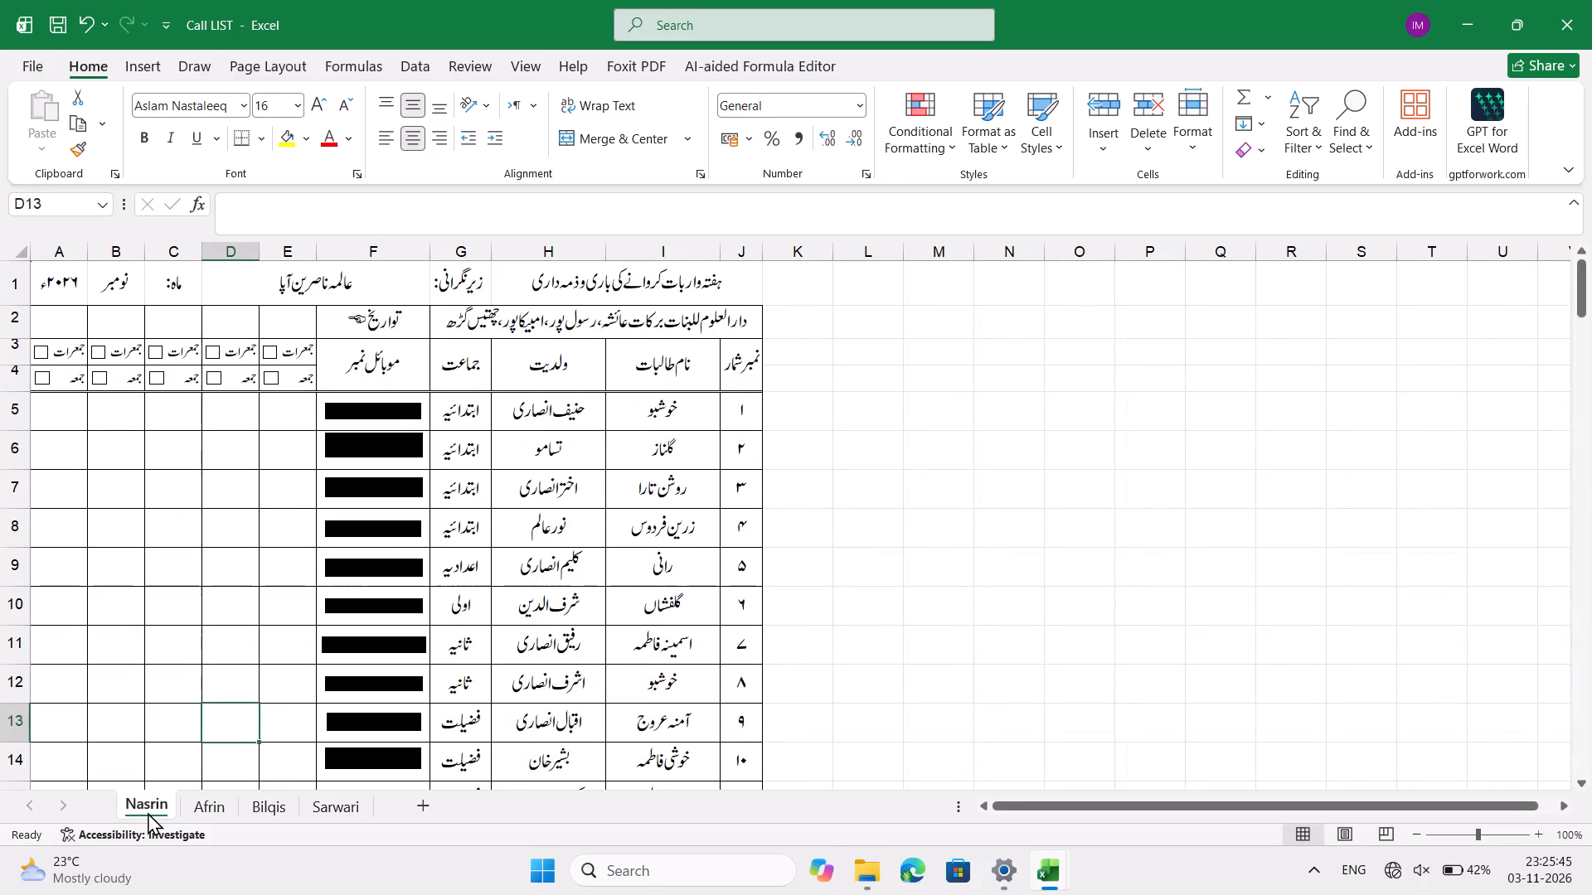
{"action": "key", "text": "ctrl+p"}
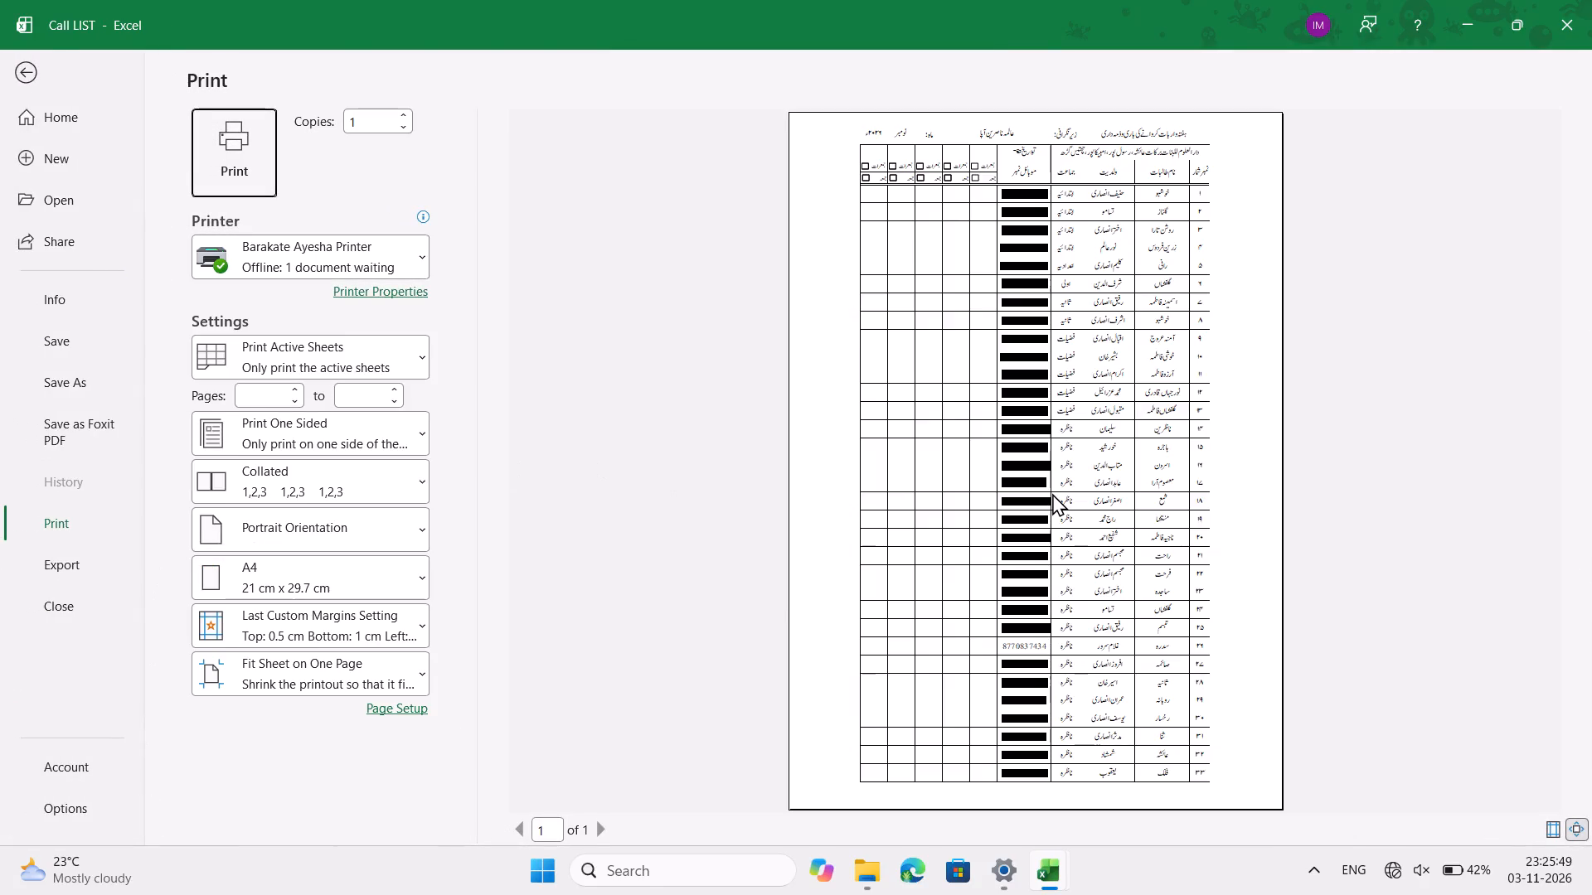
{"action": "scroll", "coordinate": [1052, 493], "scroll_direction": "down", "scroll_amount": 10}
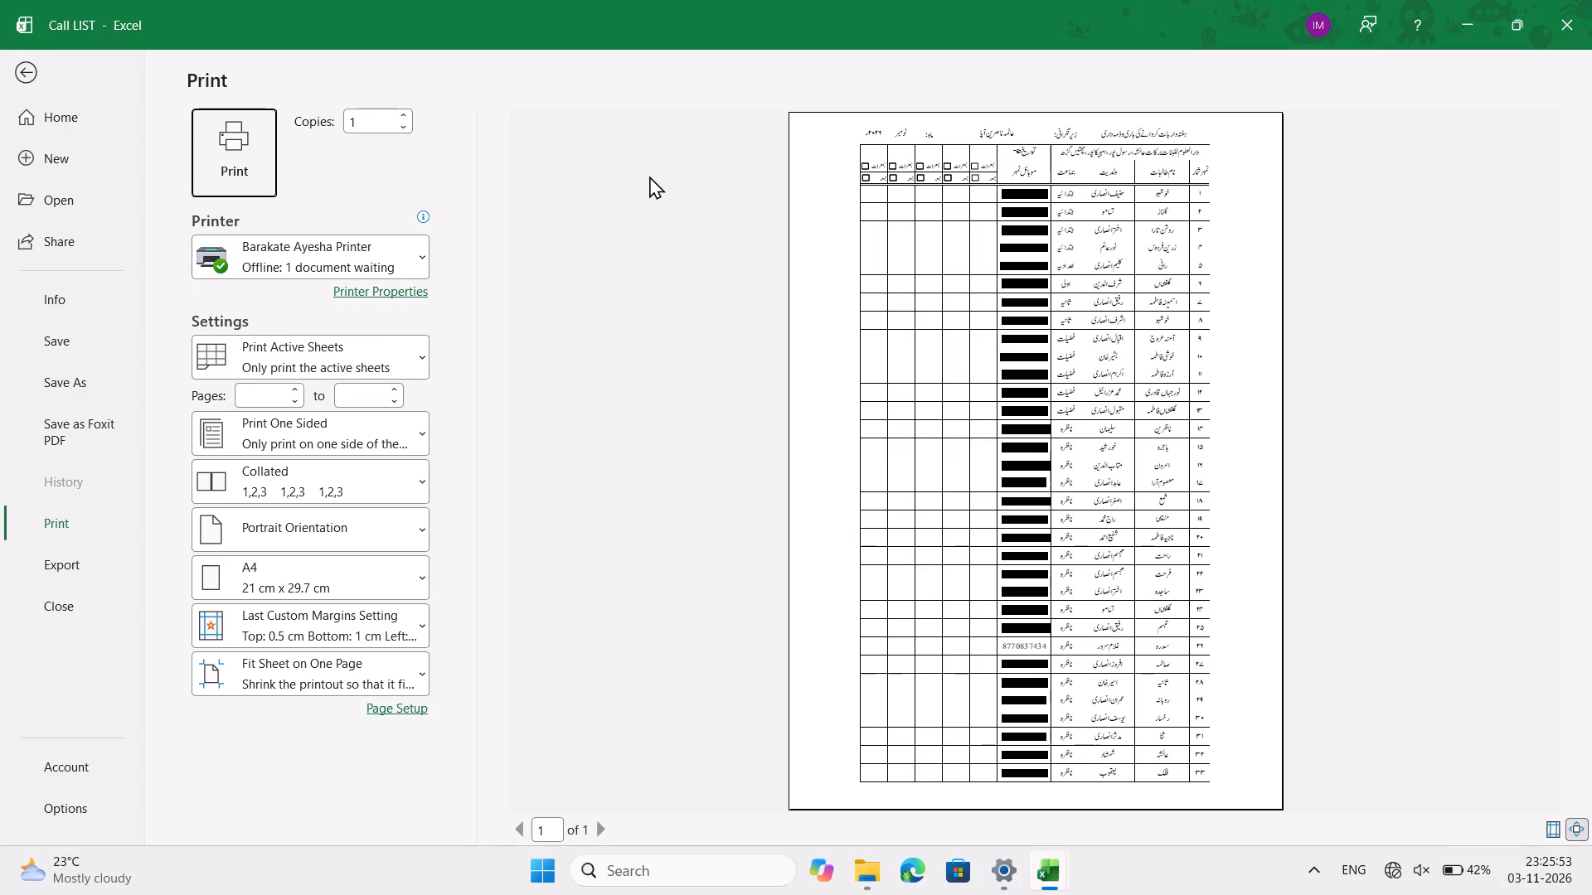
{"action": "left_click", "coordinate": [27, 70]}
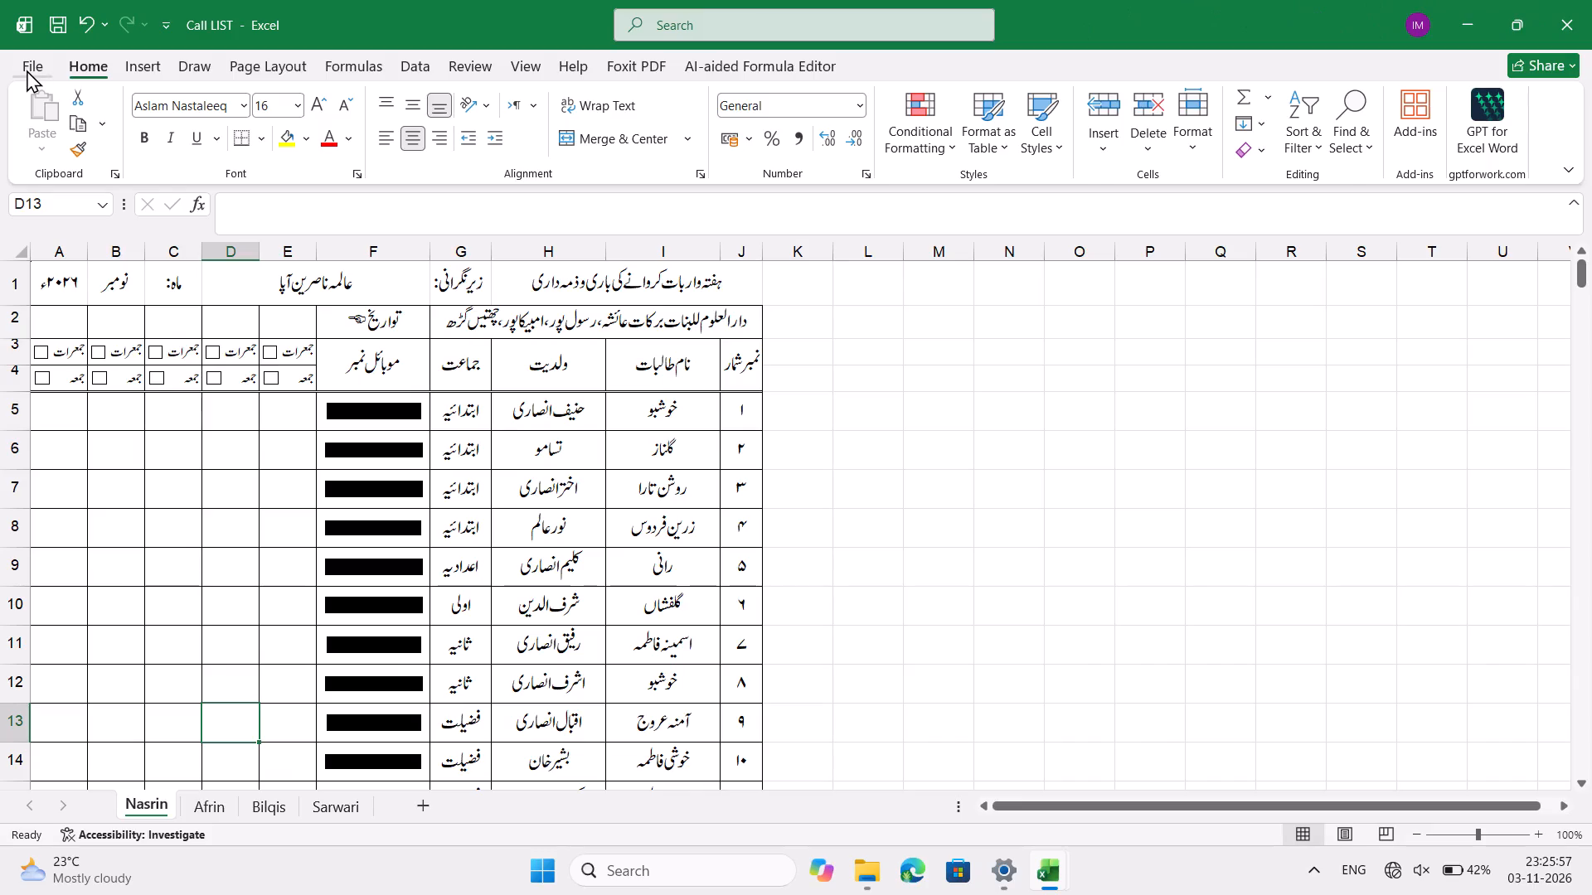
{"action": "key", "text": "ctrl+a"}
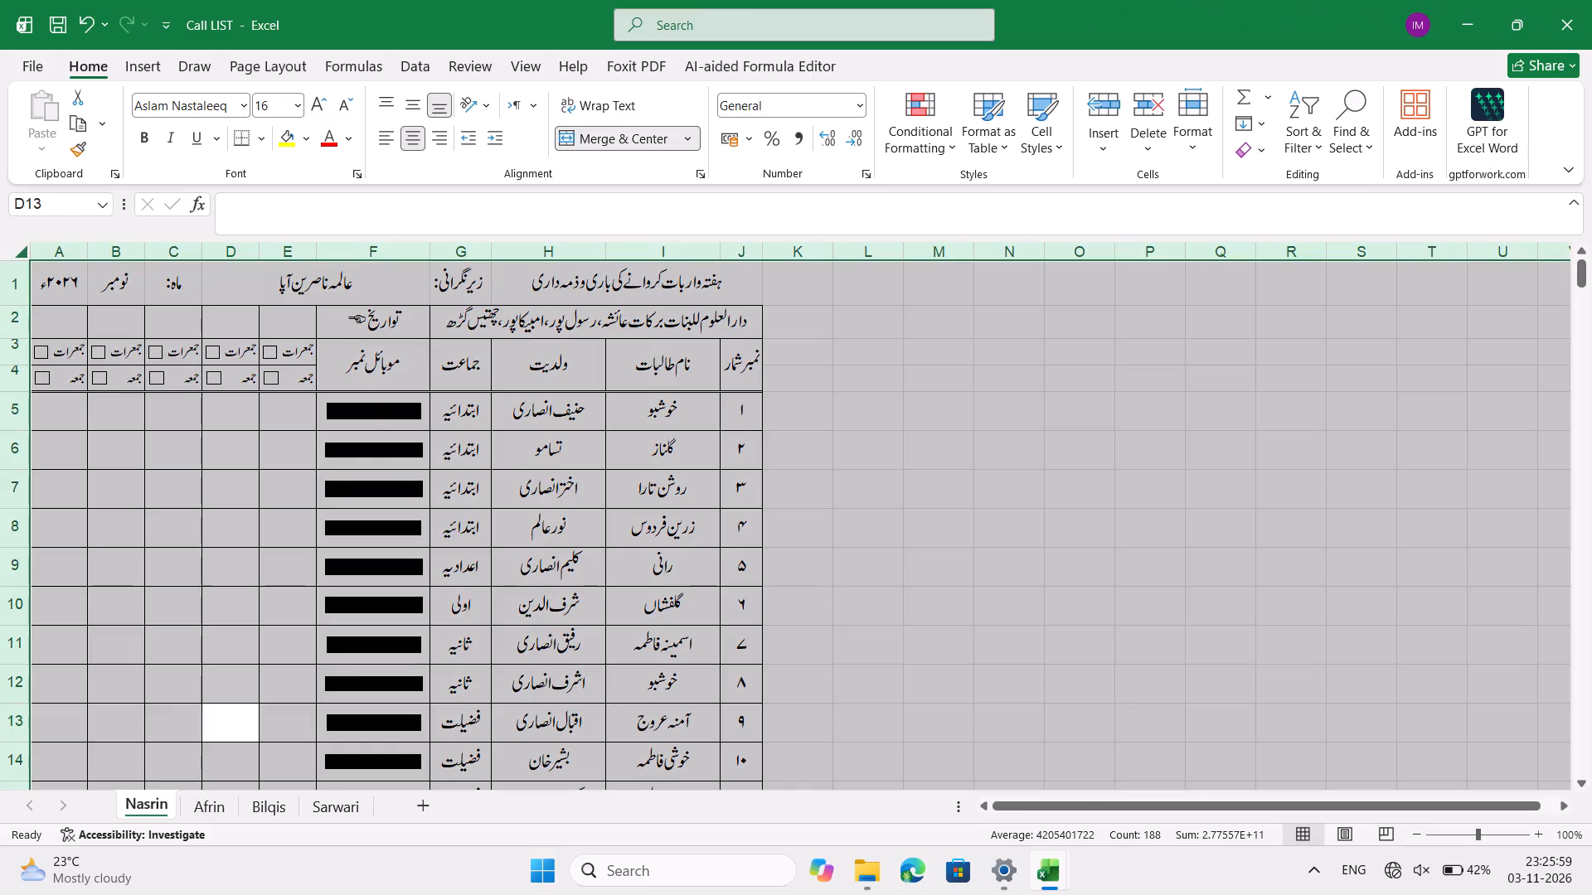
{"action": "left_click", "coordinate": [268, 67]}
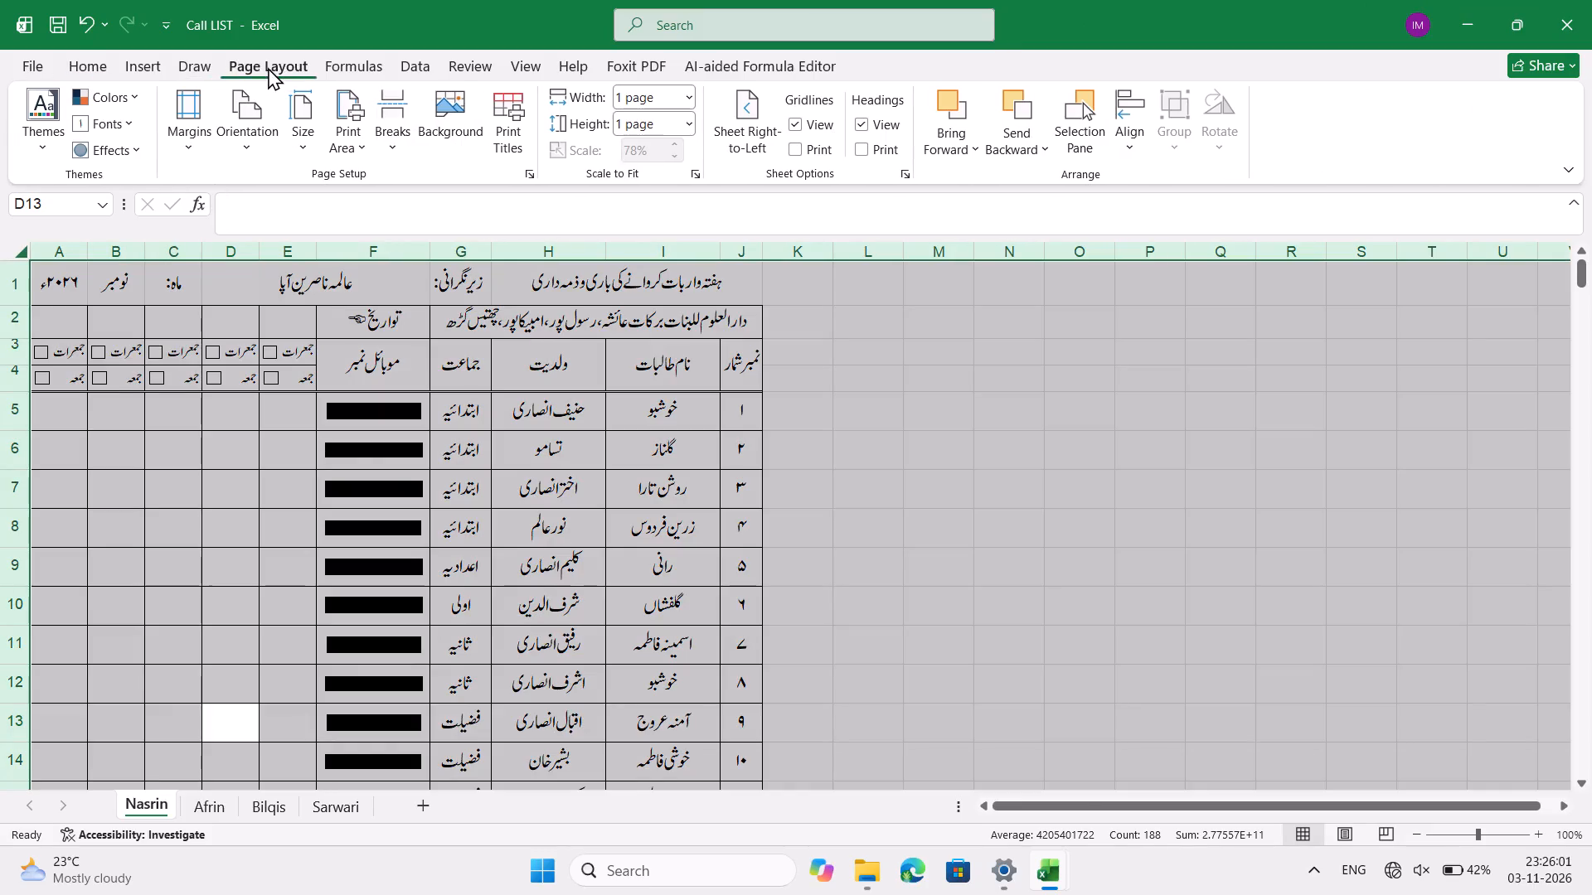
{"action": "left_click", "coordinate": [355, 144]}
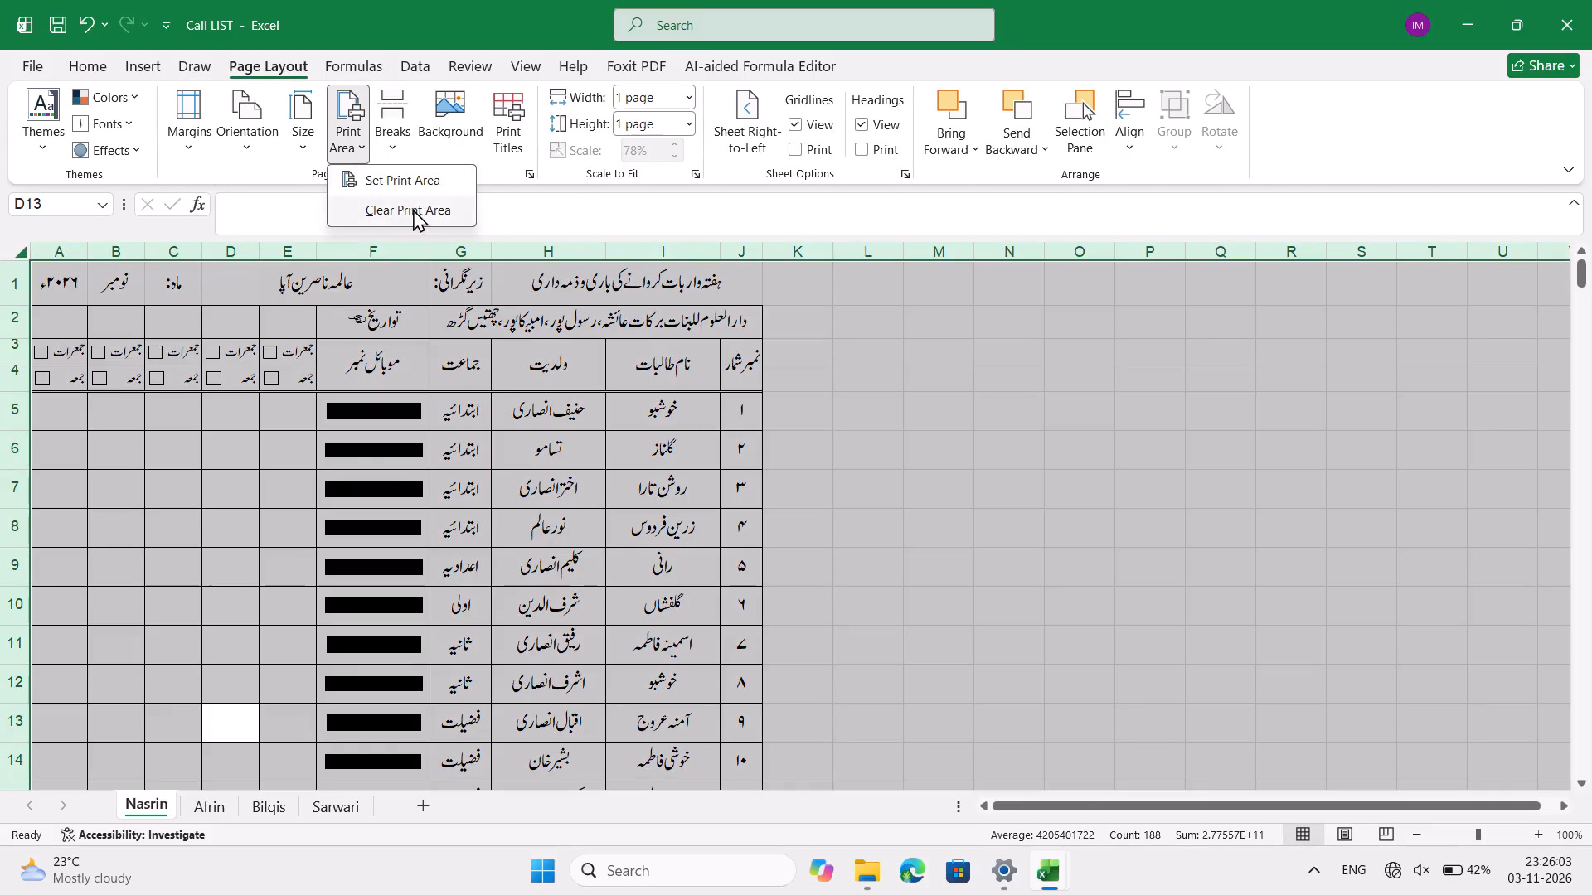
{"action": "left_click", "coordinate": [415, 210]}
{"action": "left_click", "coordinate": [435, 457]}
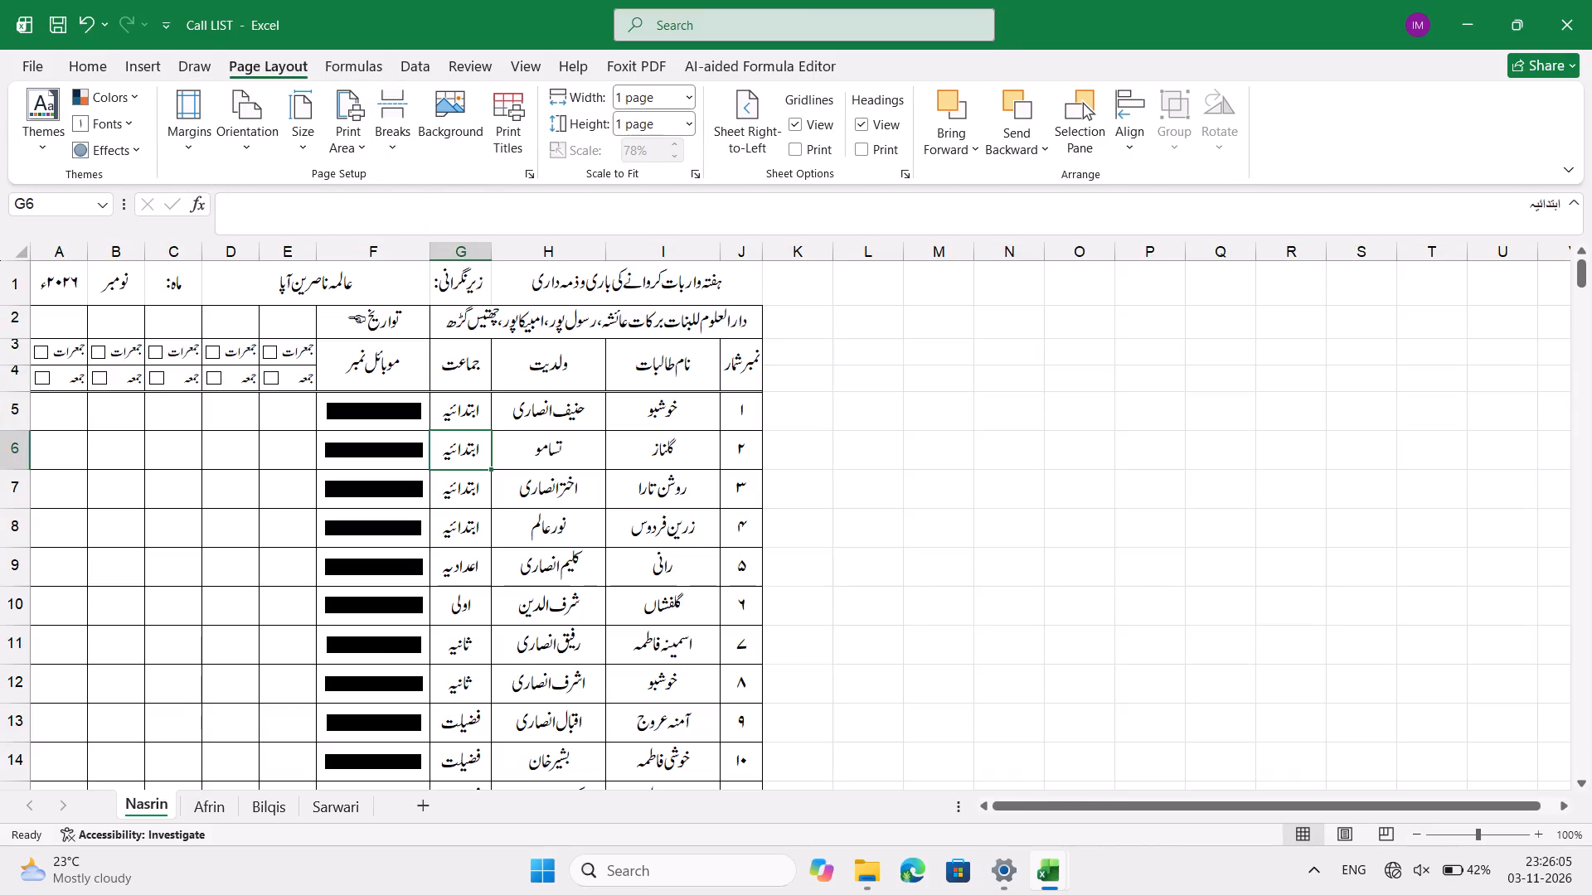
Set the Nasrin sheet's print scaling to fit 1 page wide with the height left blank, and check the previewed pages.
{"action": "key", "text": "ctrl+p"}
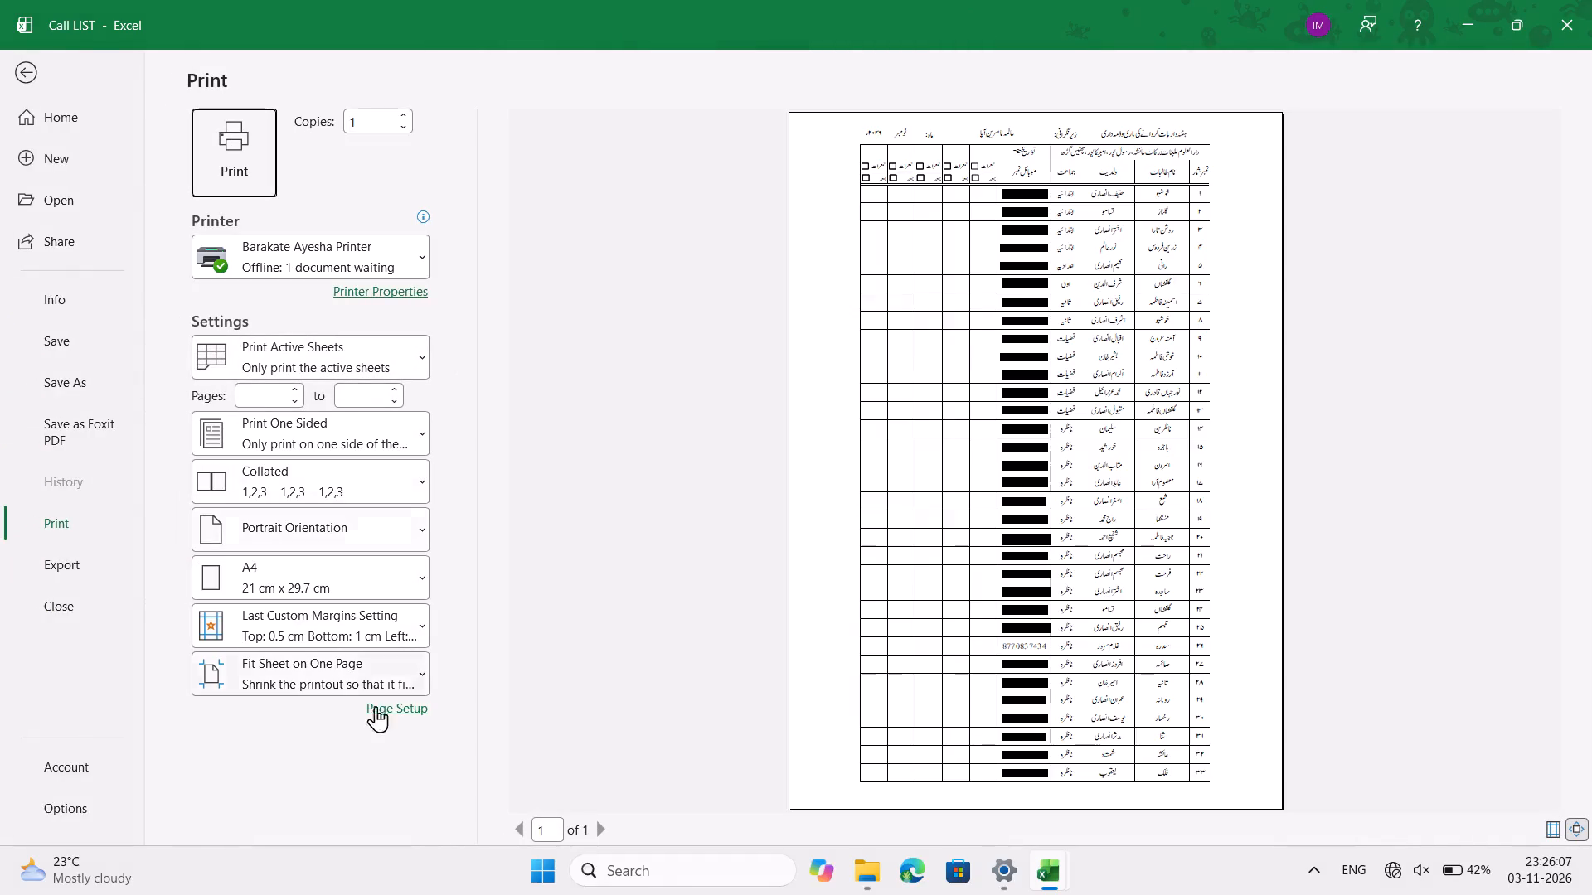
{"action": "left_click", "coordinate": [415, 709]}
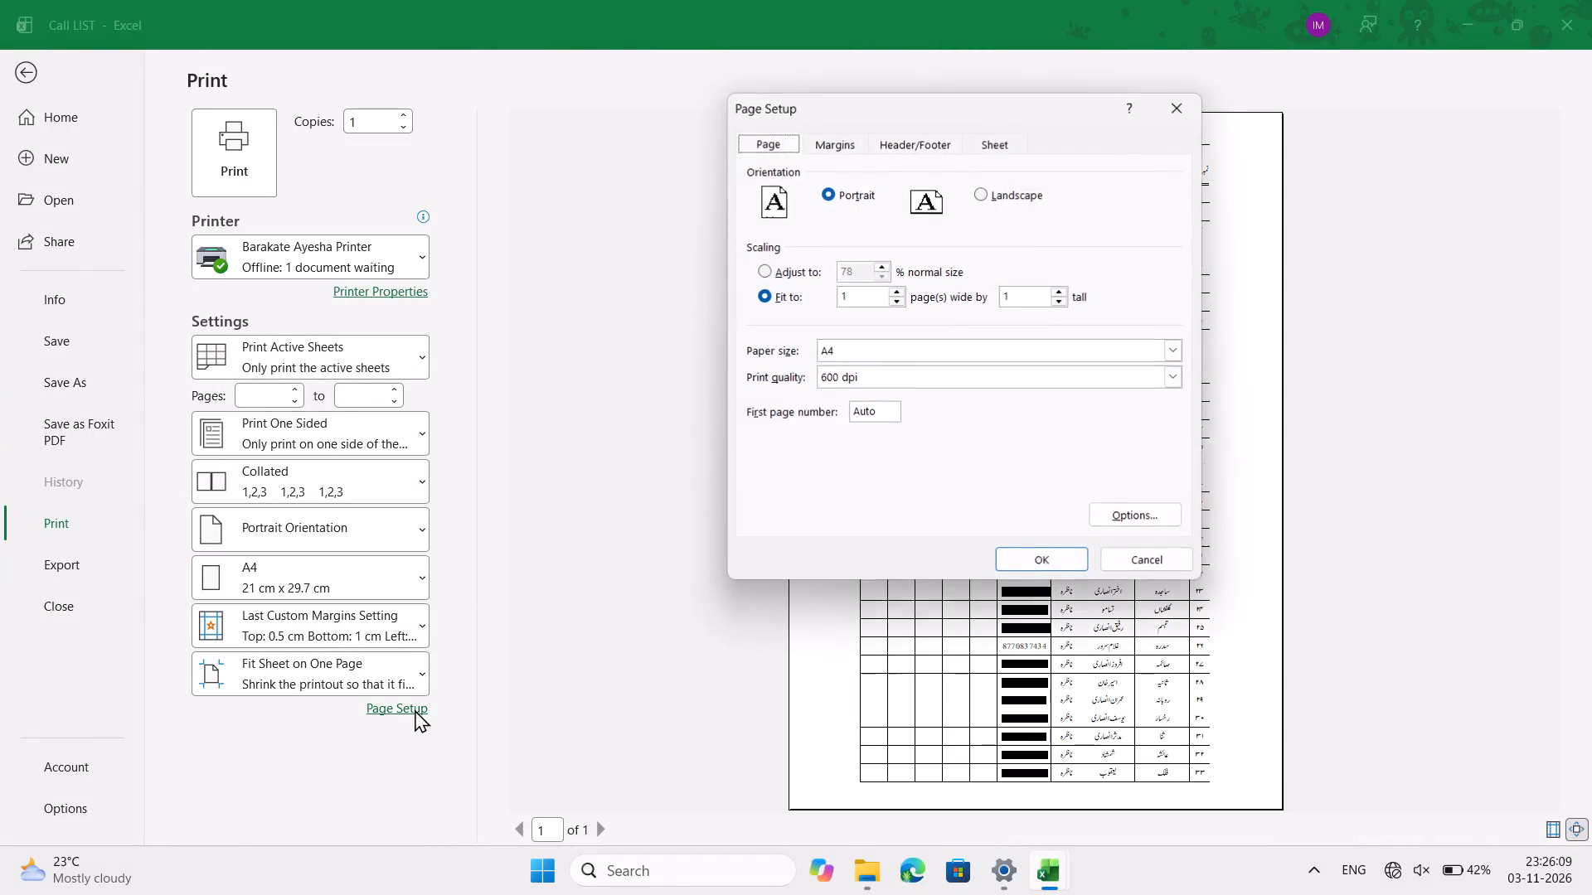
{"action": "left_click", "coordinate": [857, 144]}
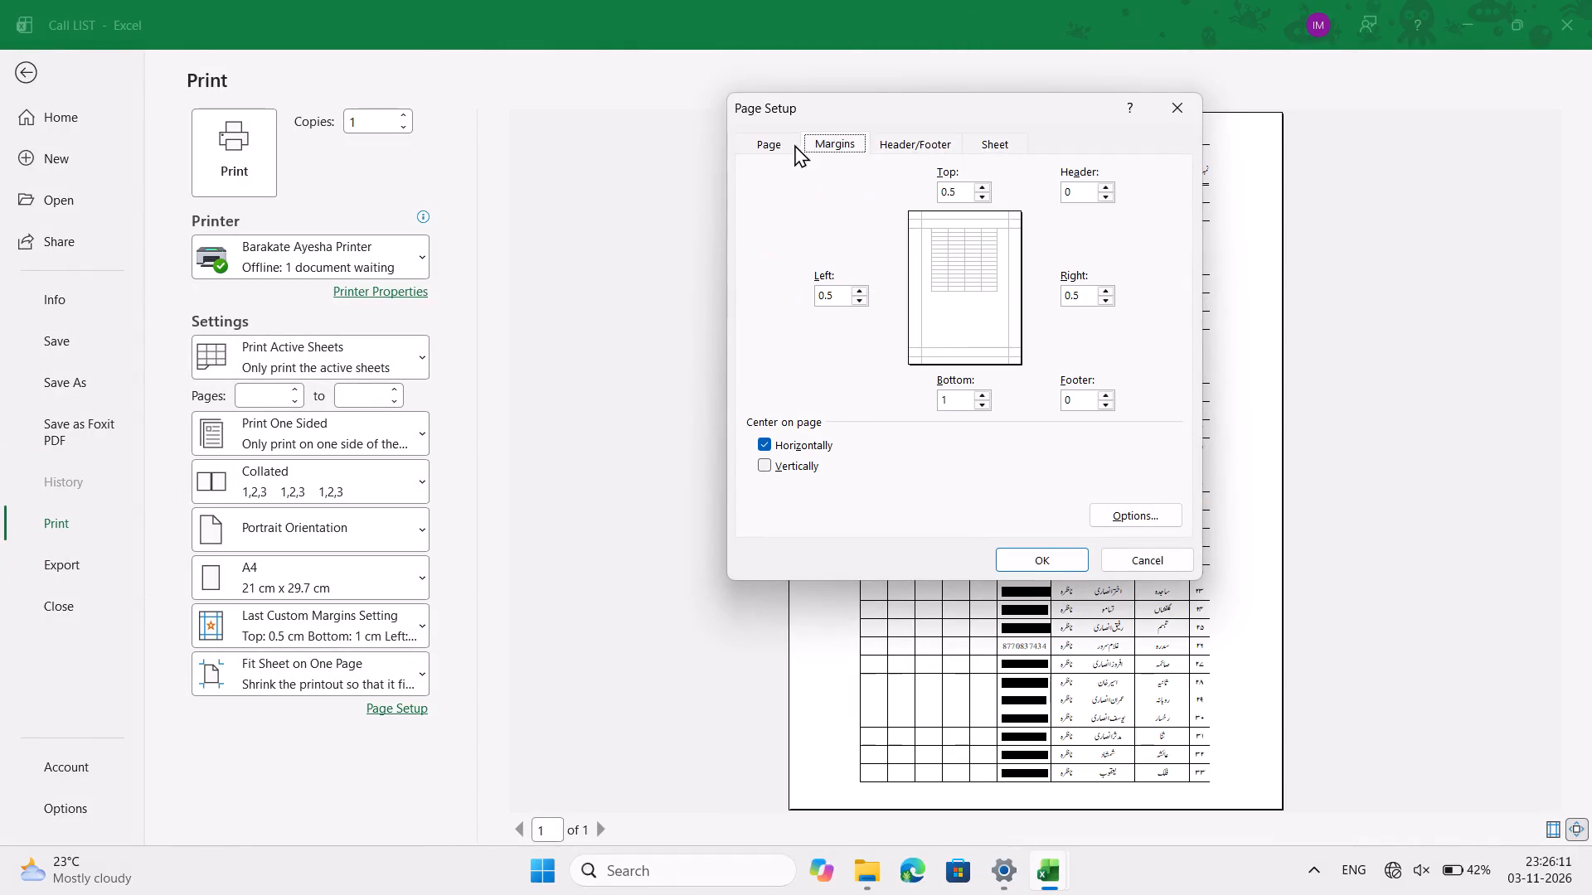
{"action": "left_click", "coordinate": [768, 143]}
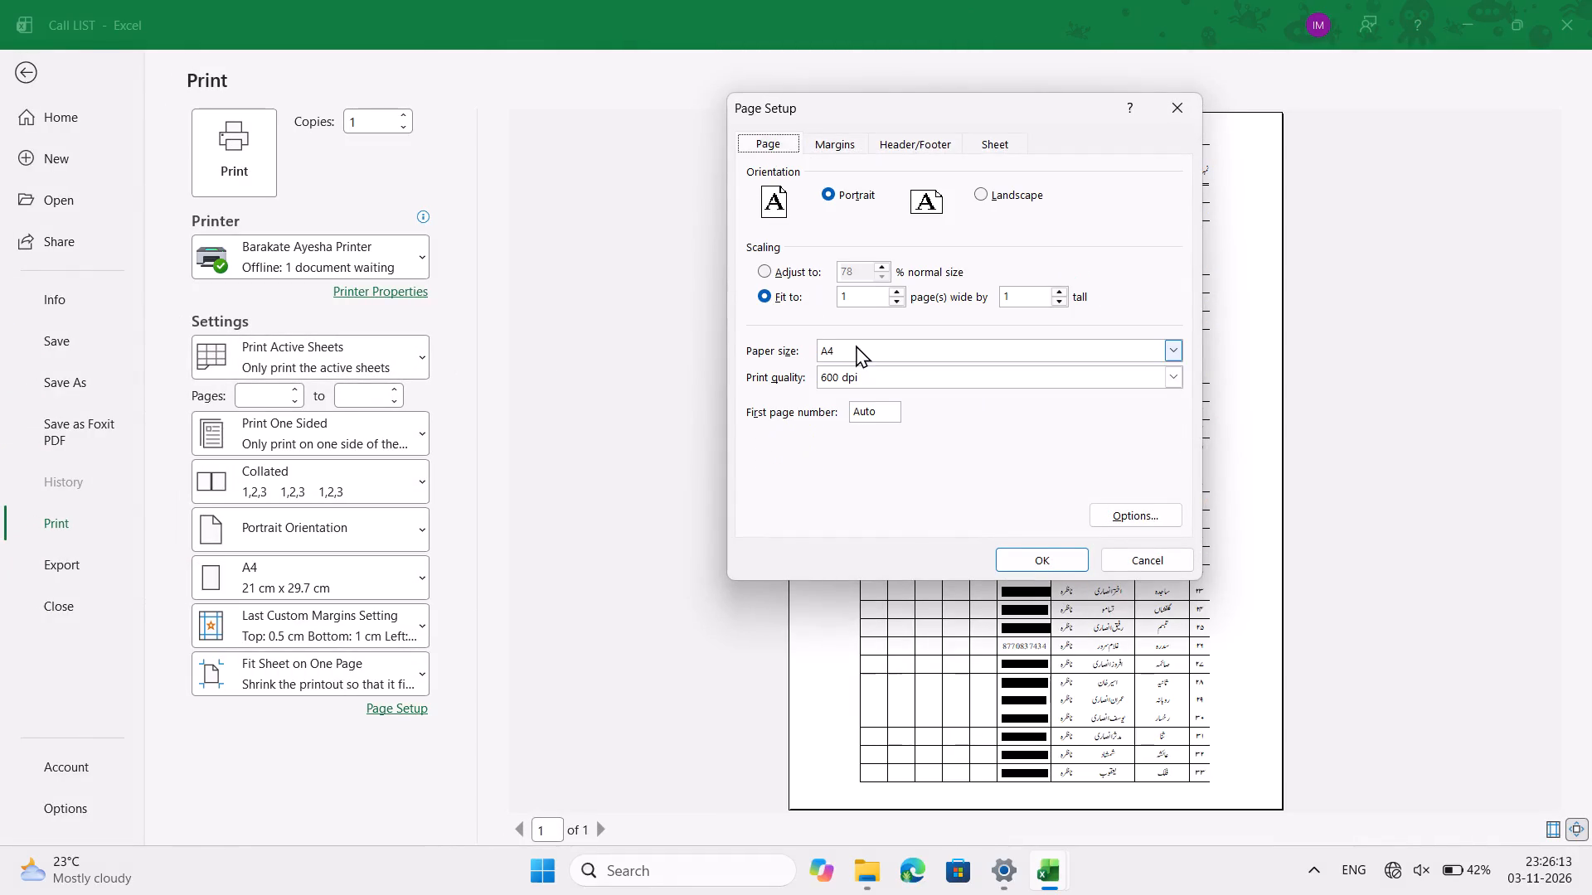
{"action": "left_click", "coordinate": [1017, 299]}
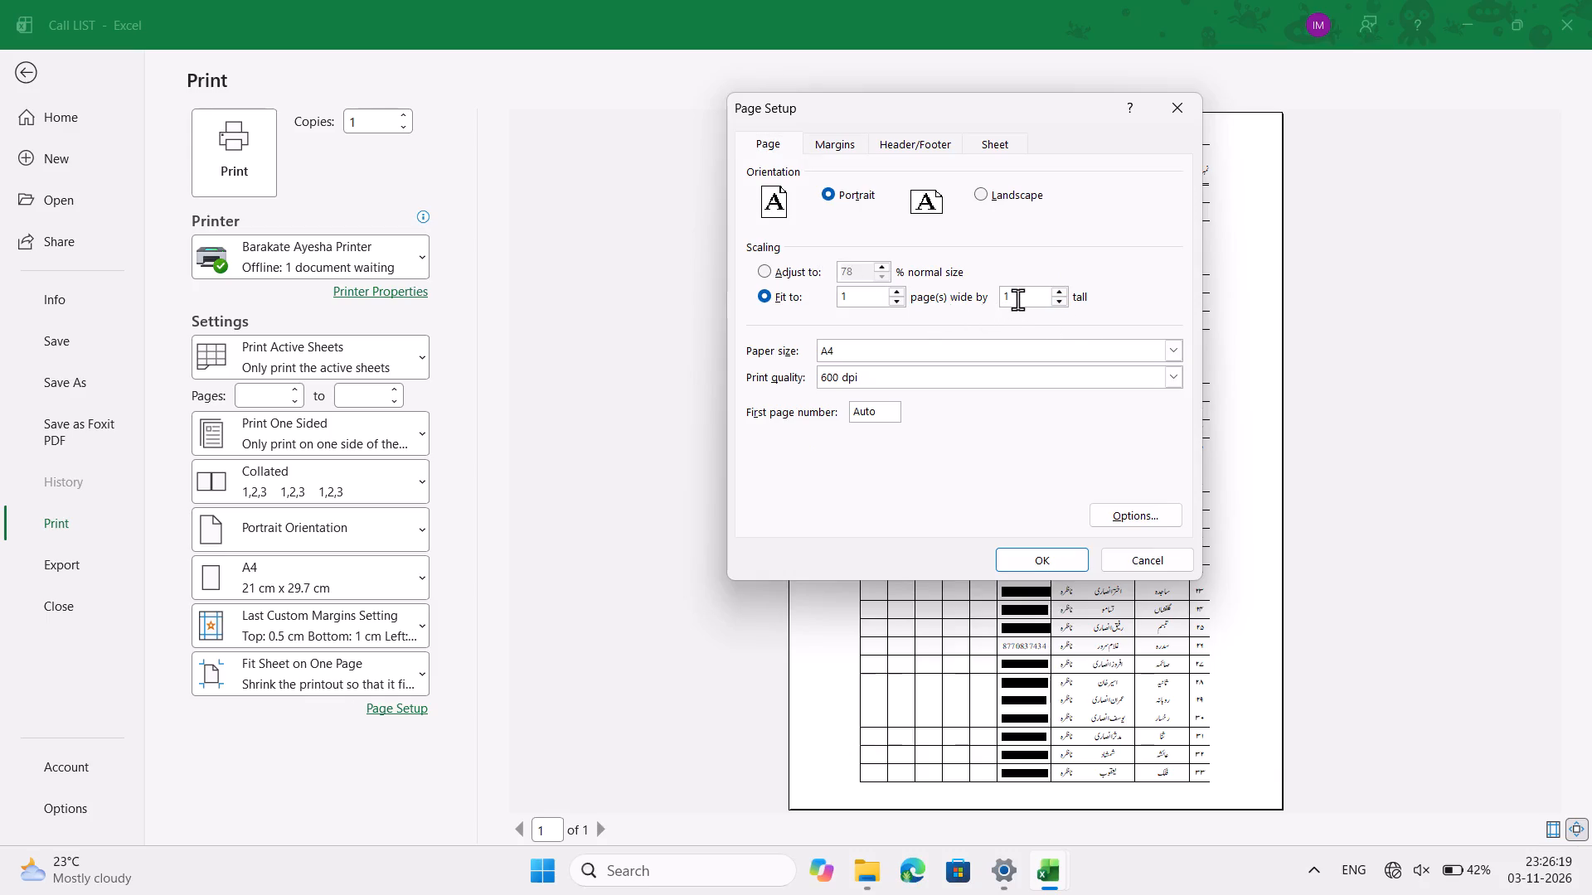
{"action": "key", "text": "BackSpace"}
{"action": "left_click", "coordinate": [1026, 566]}
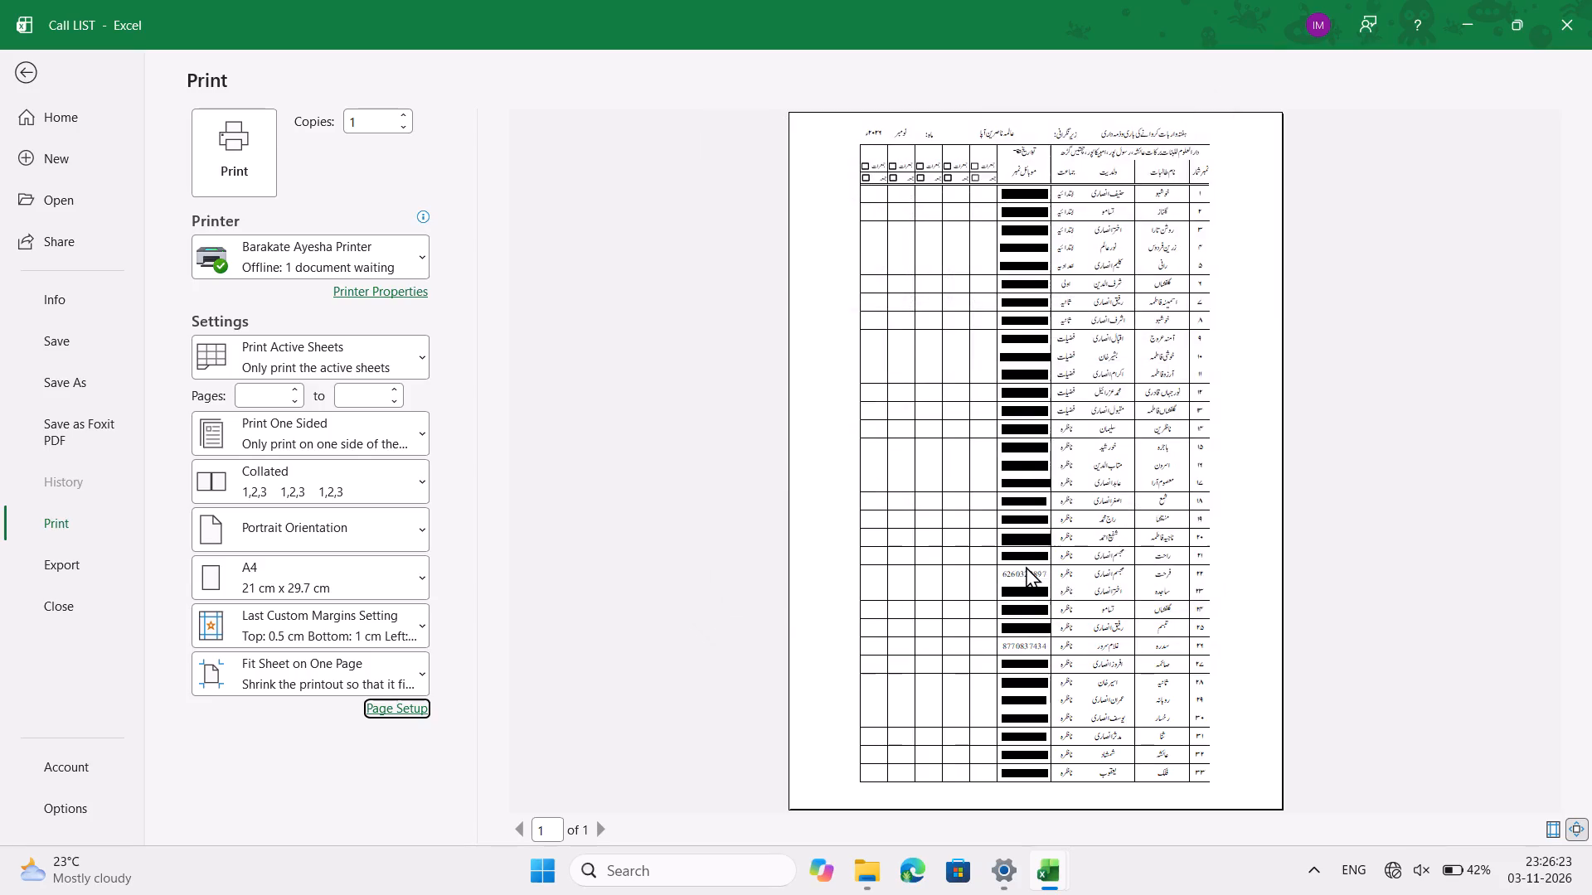
{"action": "scroll", "coordinate": [1010, 612], "scroll_direction": "down", "scroll_amount": 3}
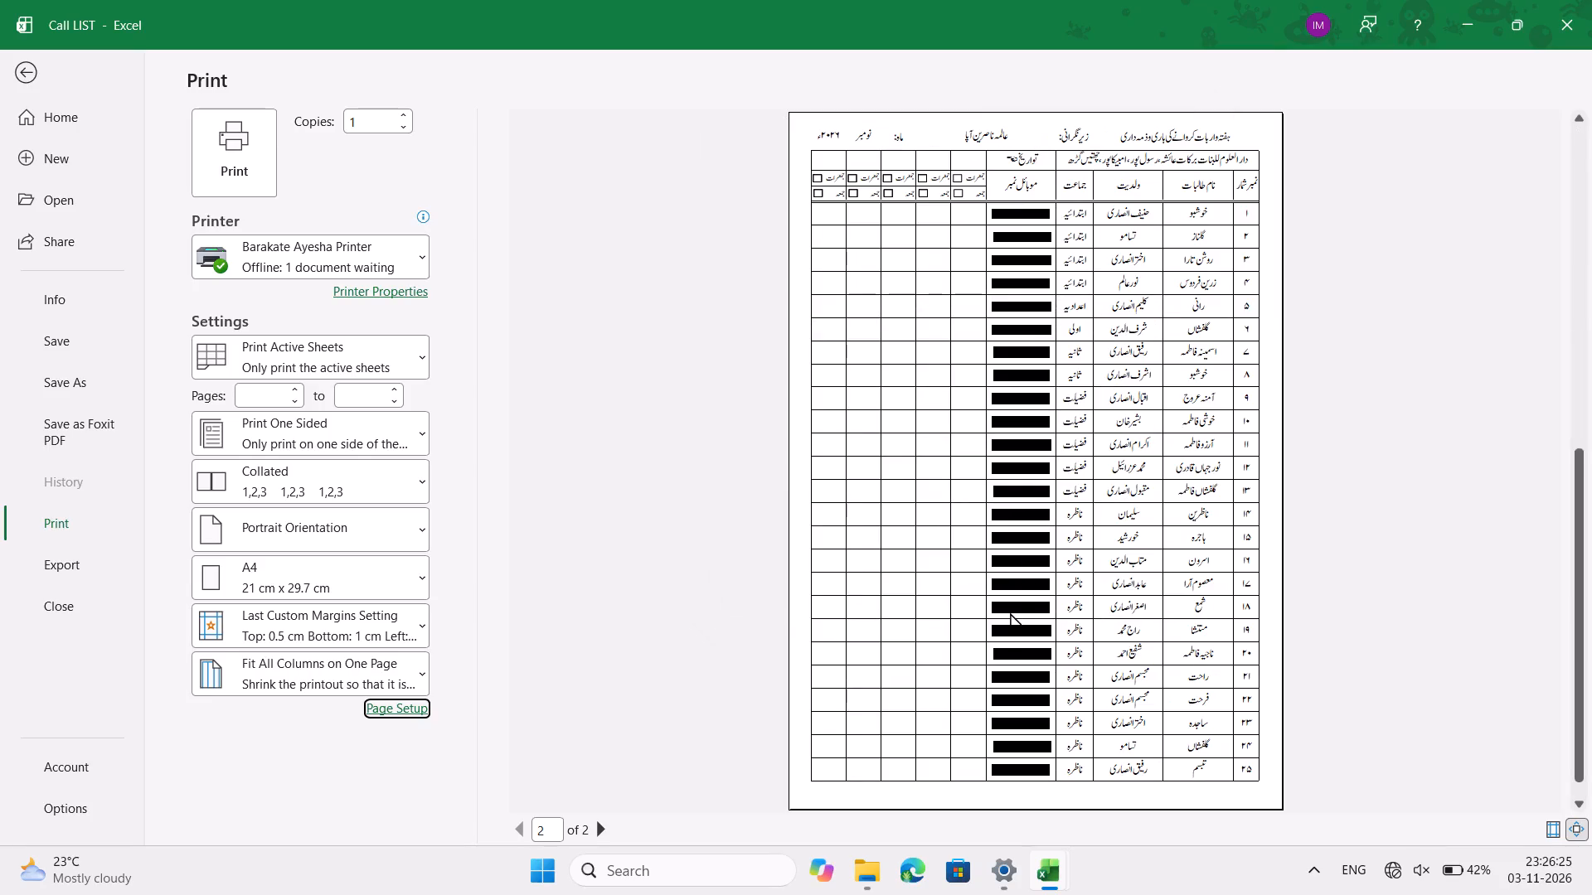
{"action": "scroll", "coordinate": [1010, 612], "scroll_direction": "down", "scroll_amount": 2}
{"action": "scroll", "coordinate": [1010, 612], "scroll_direction": "up", "scroll_amount": 4}
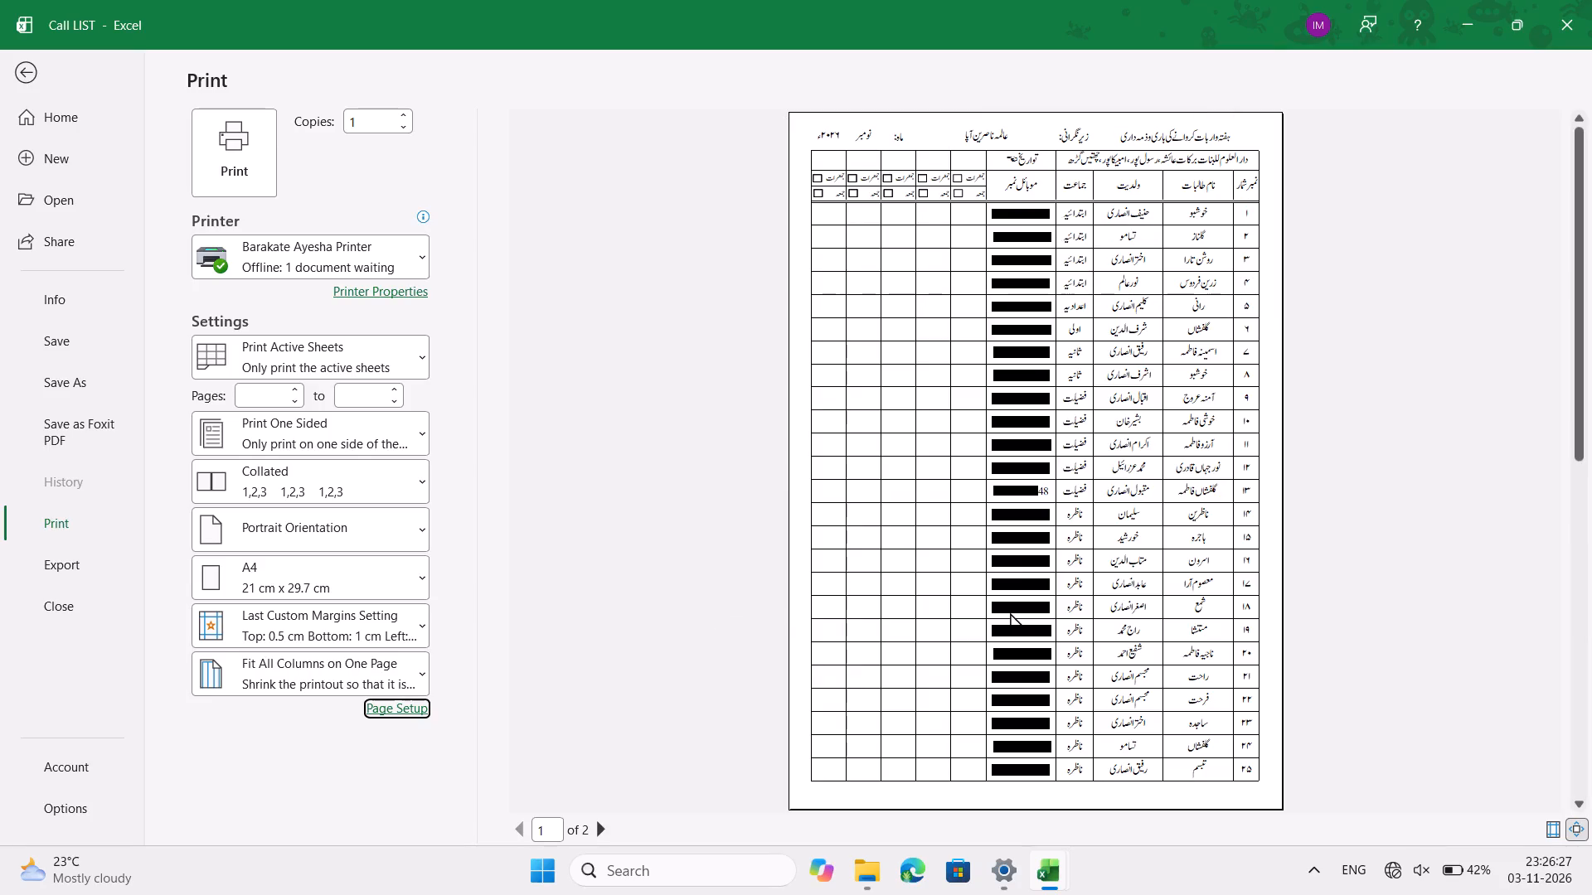
{"action": "left_click", "coordinate": [18, 71]}
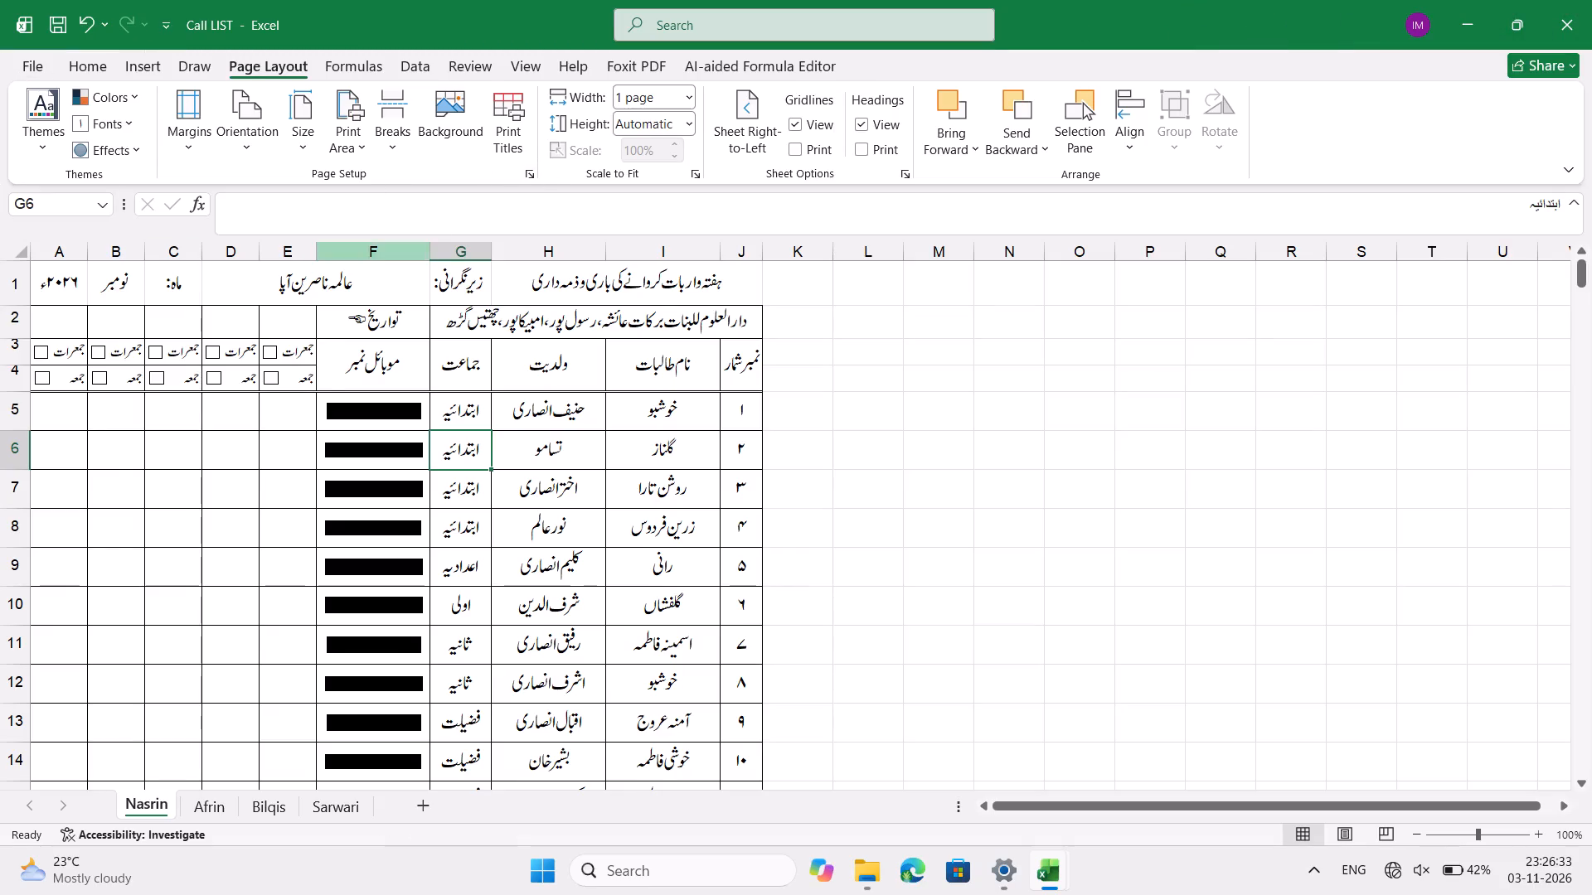
Set rows 1 to 4 of the Nasrin sheet to repeat at the top of every printed page.
{"action": "left_click", "coordinate": [528, 172]}
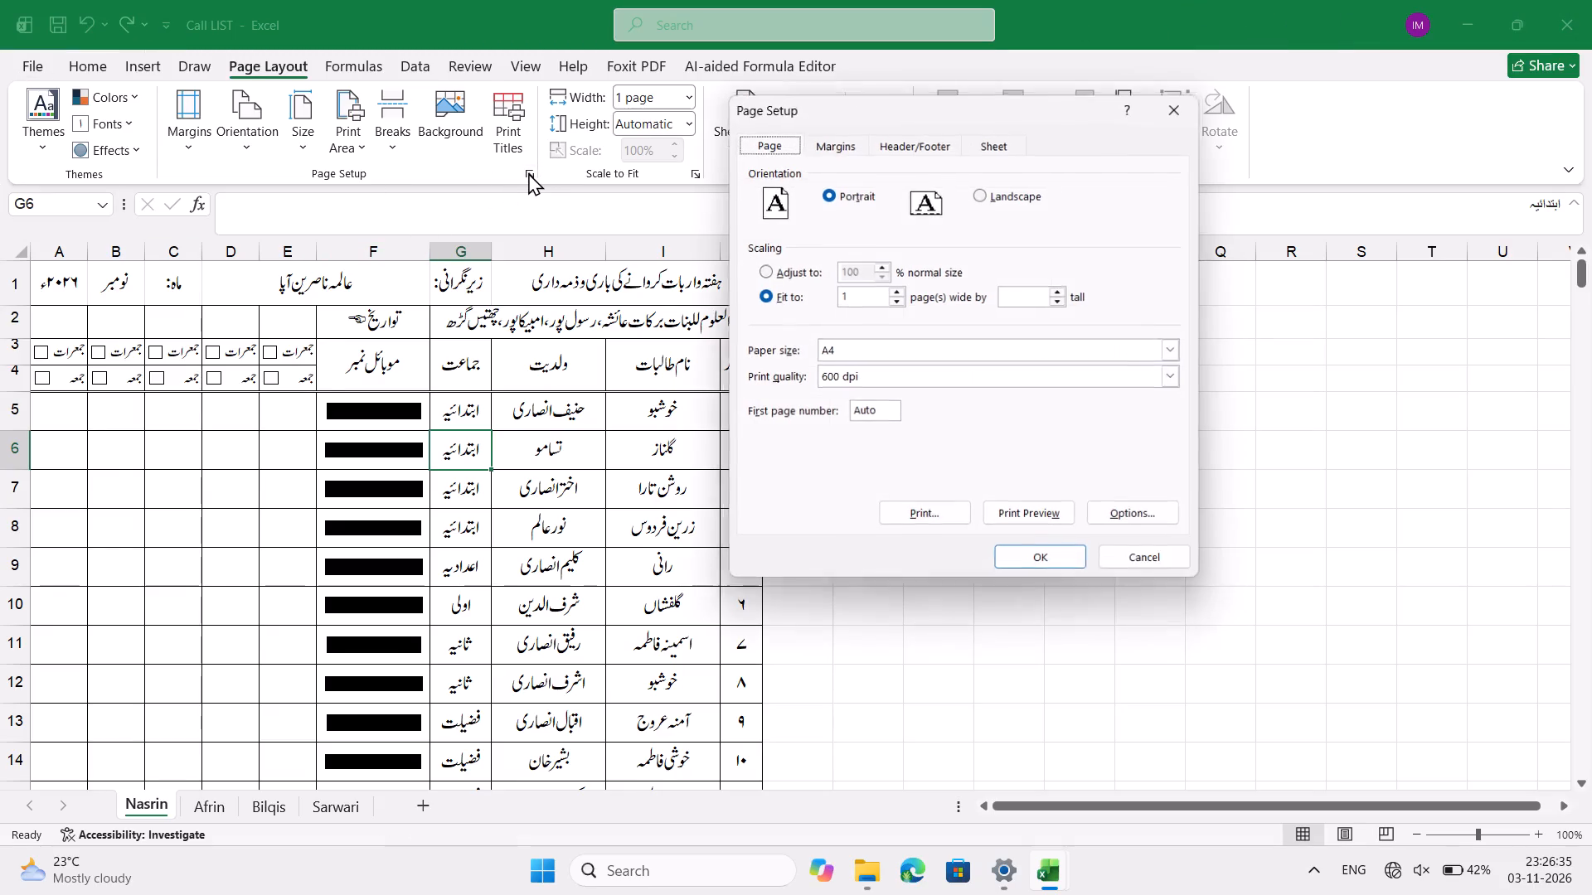
{"action": "left_click", "coordinate": [1000, 139]}
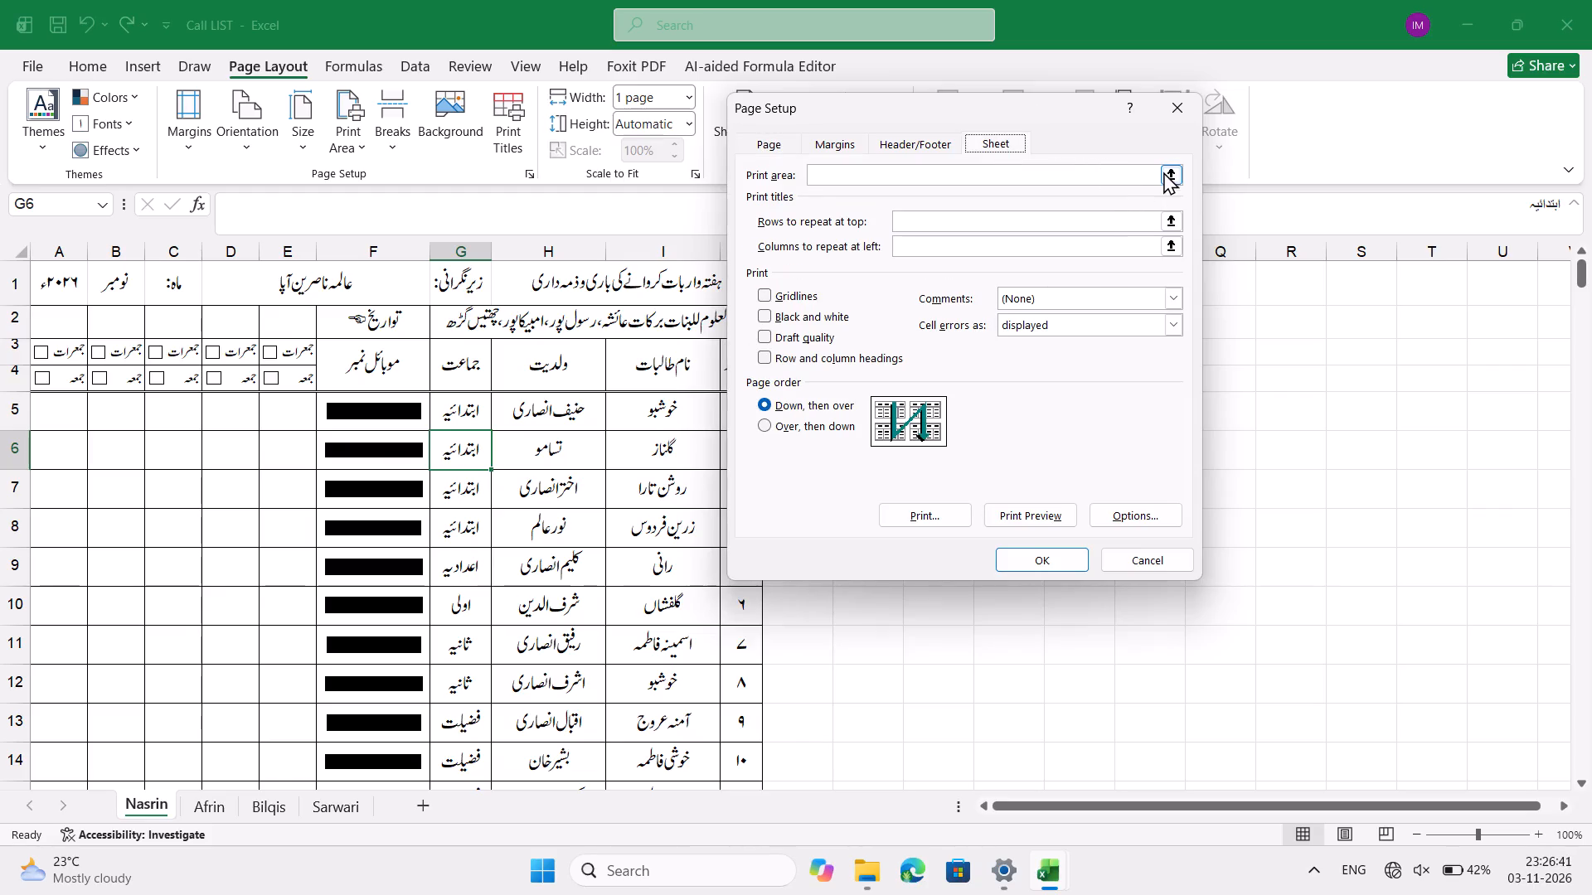
{"action": "left_click", "coordinate": [1164, 222]}
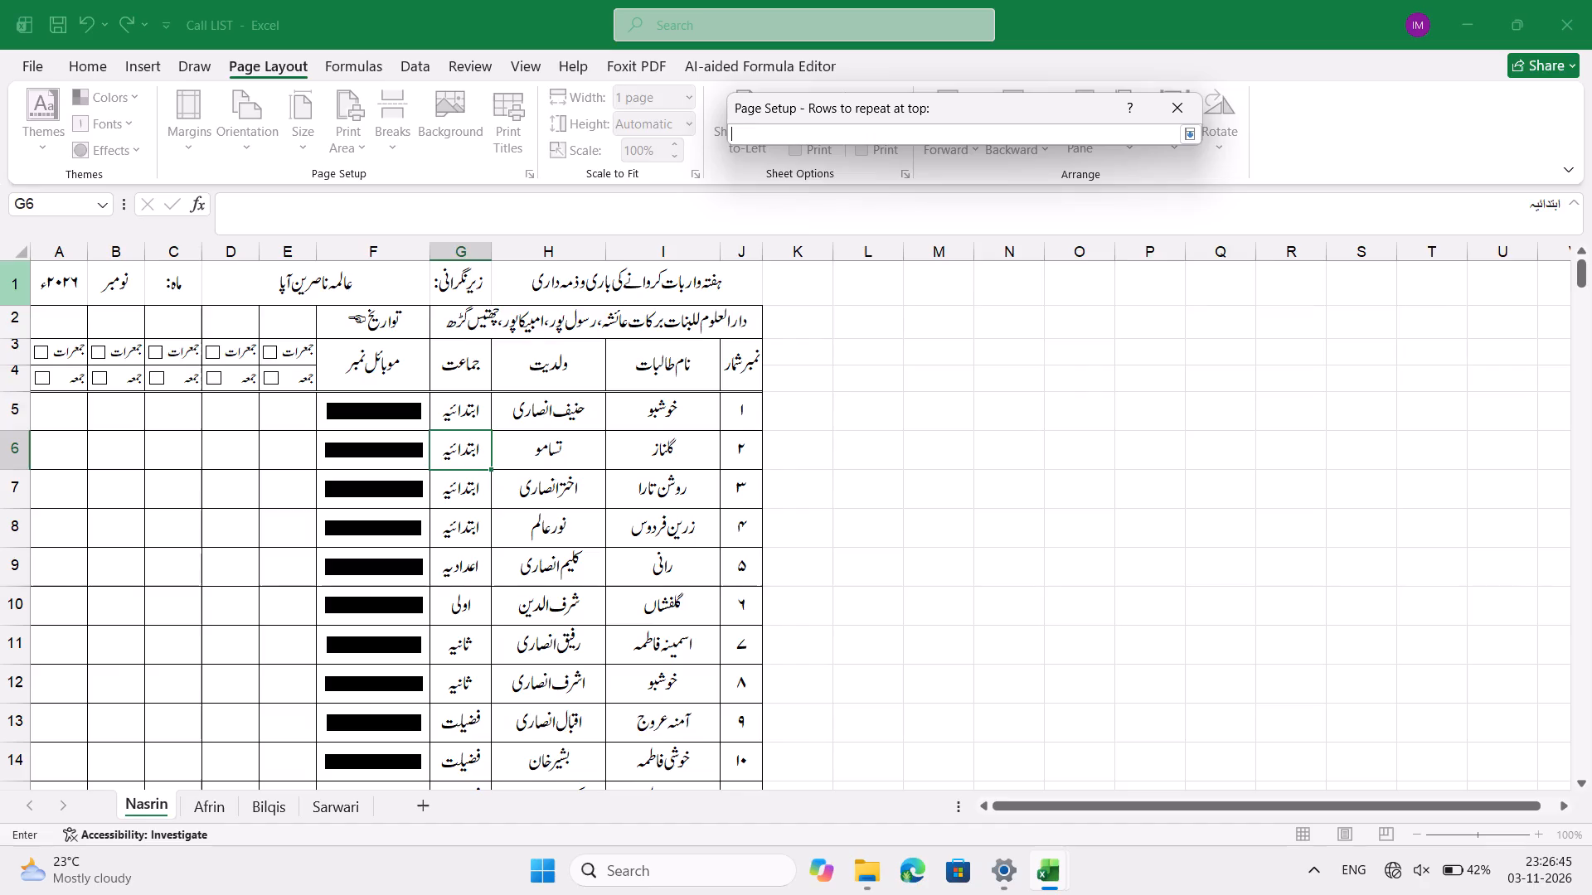
{"action": "left_click_drag", "start_coordinate": [26, 284], "coordinate": [19, 368]}
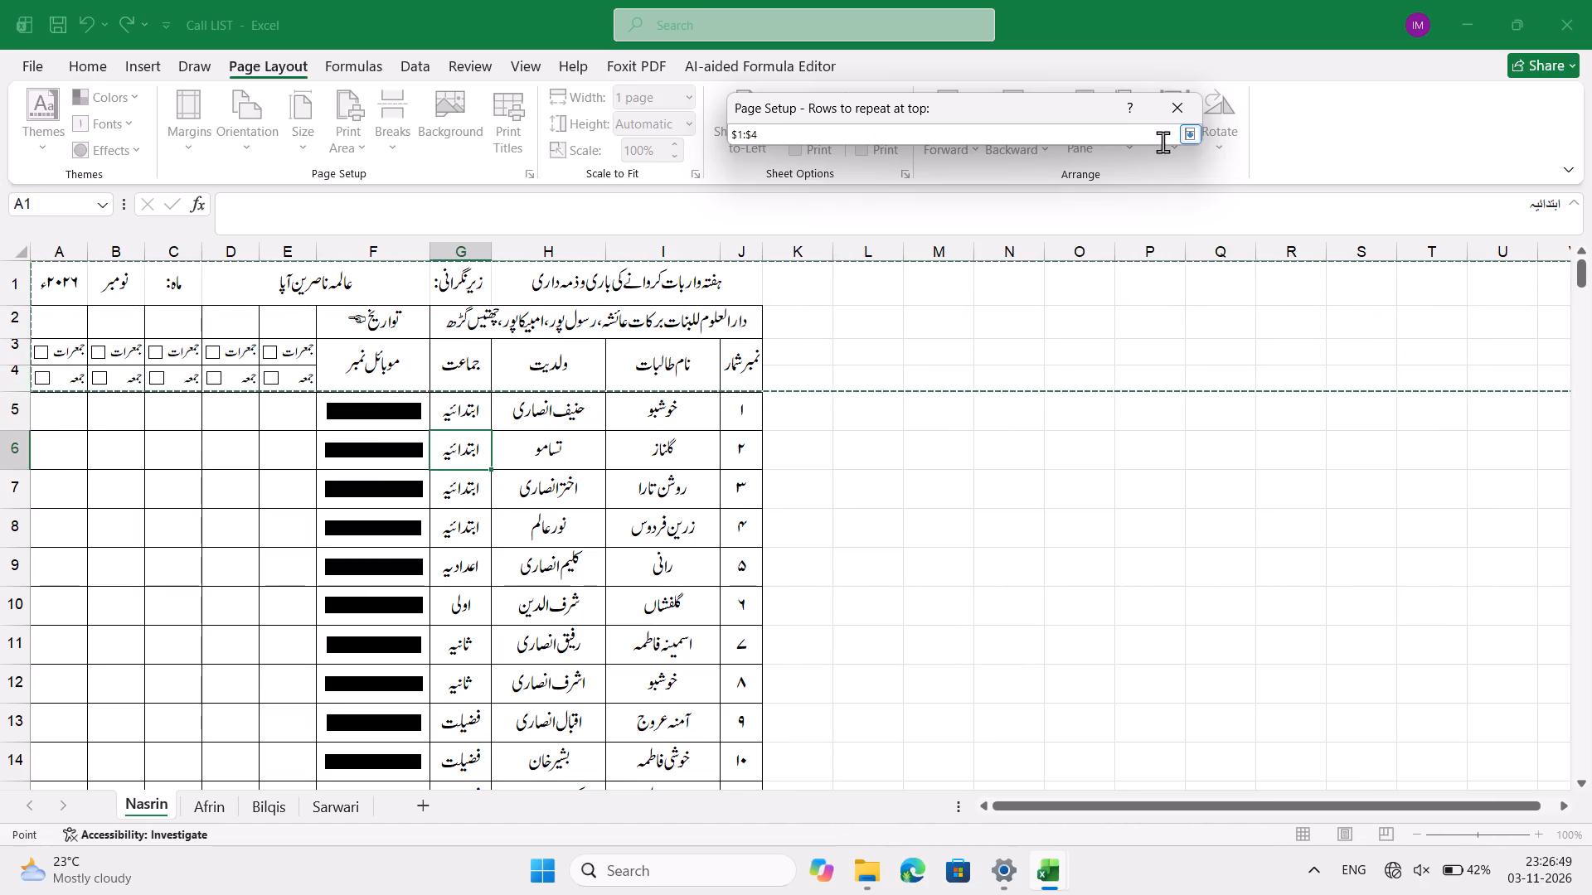
{"action": "left_click", "coordinate": [1194, 130]}
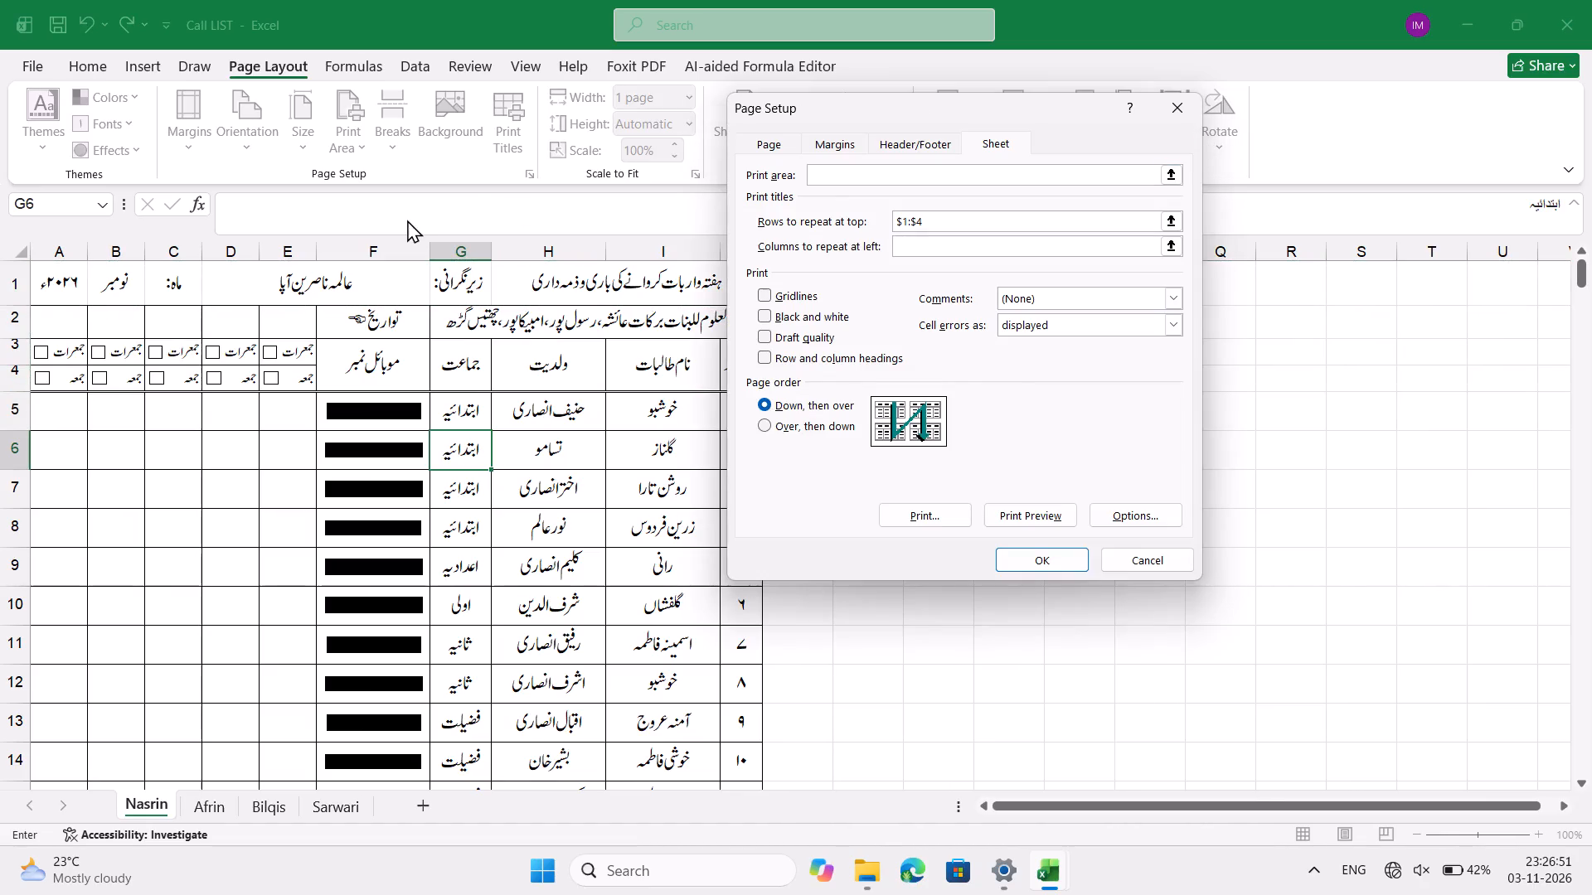
{"action": "left_click", "coordinate": [1026, 563]}
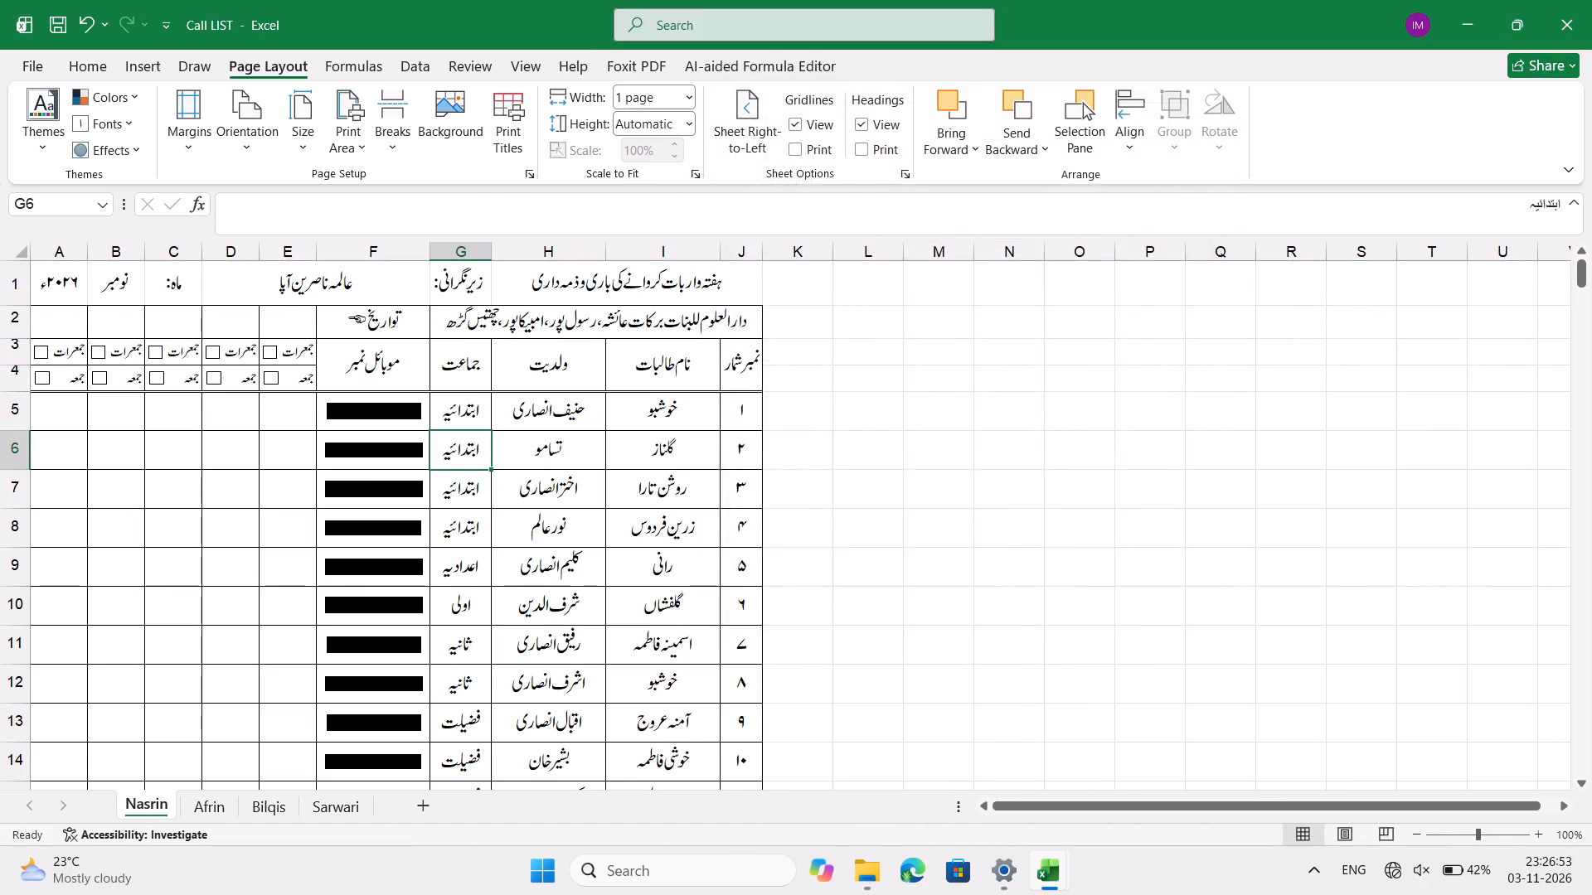
Check both pages of the Nasrin sheet in the print preview, including the repeated heading rows on page 2.
{"action": "key", "text": "ctrl+p"}
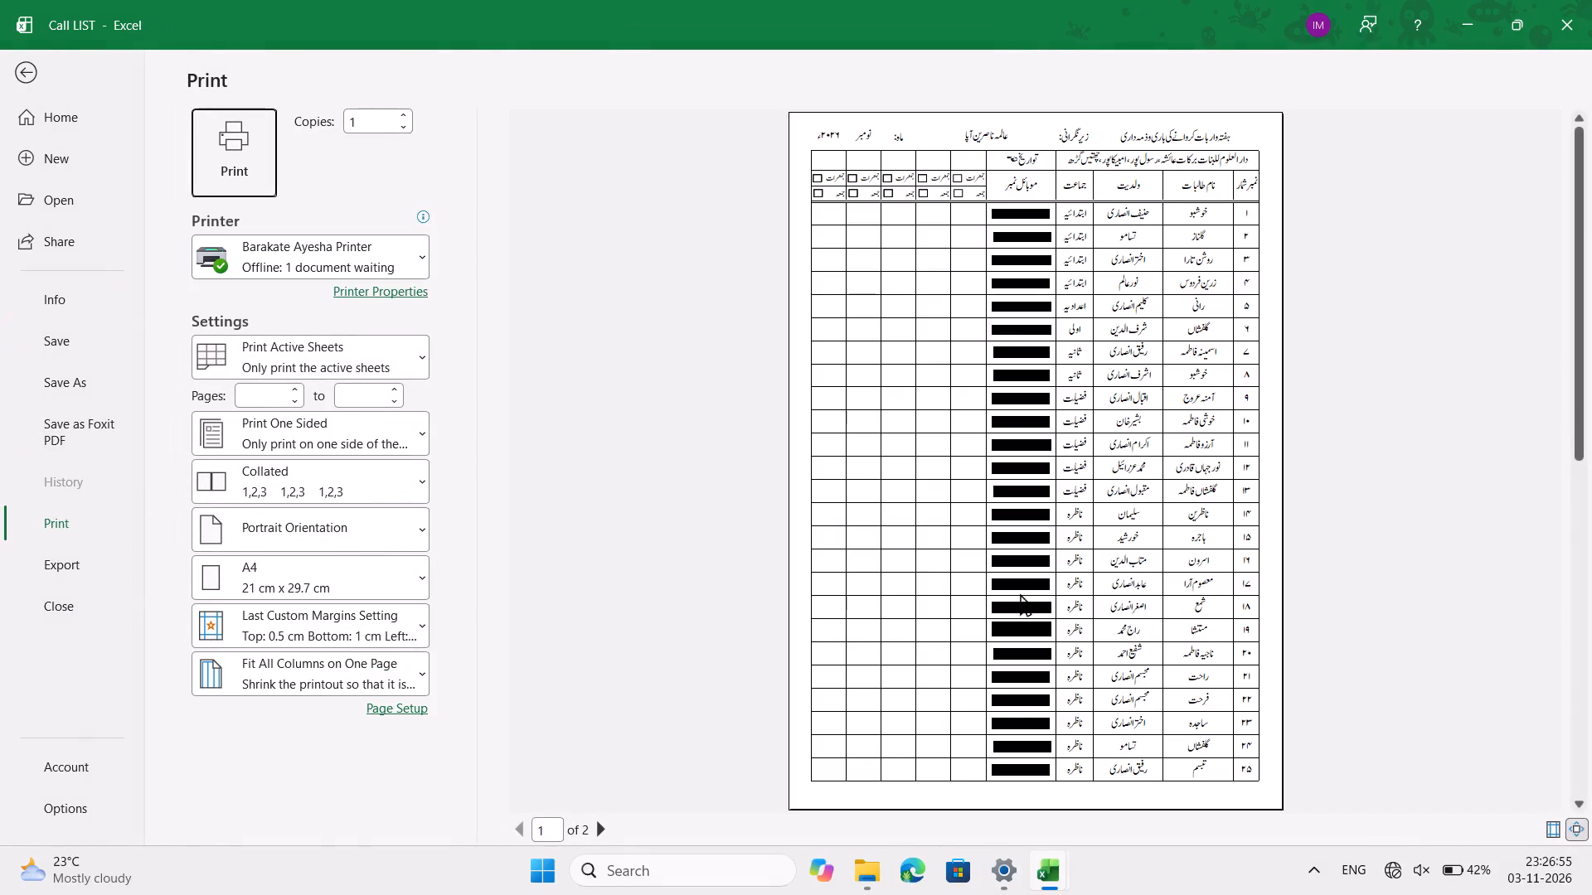
{"action": "scroll", "coordinate": [1044, 607], "scroll_direction": "down", "scroll_amount": 8}
{"action": "scroll", "coordinate": [1044, 607], "scroll_direction": "up", "scroll_amount": 9}
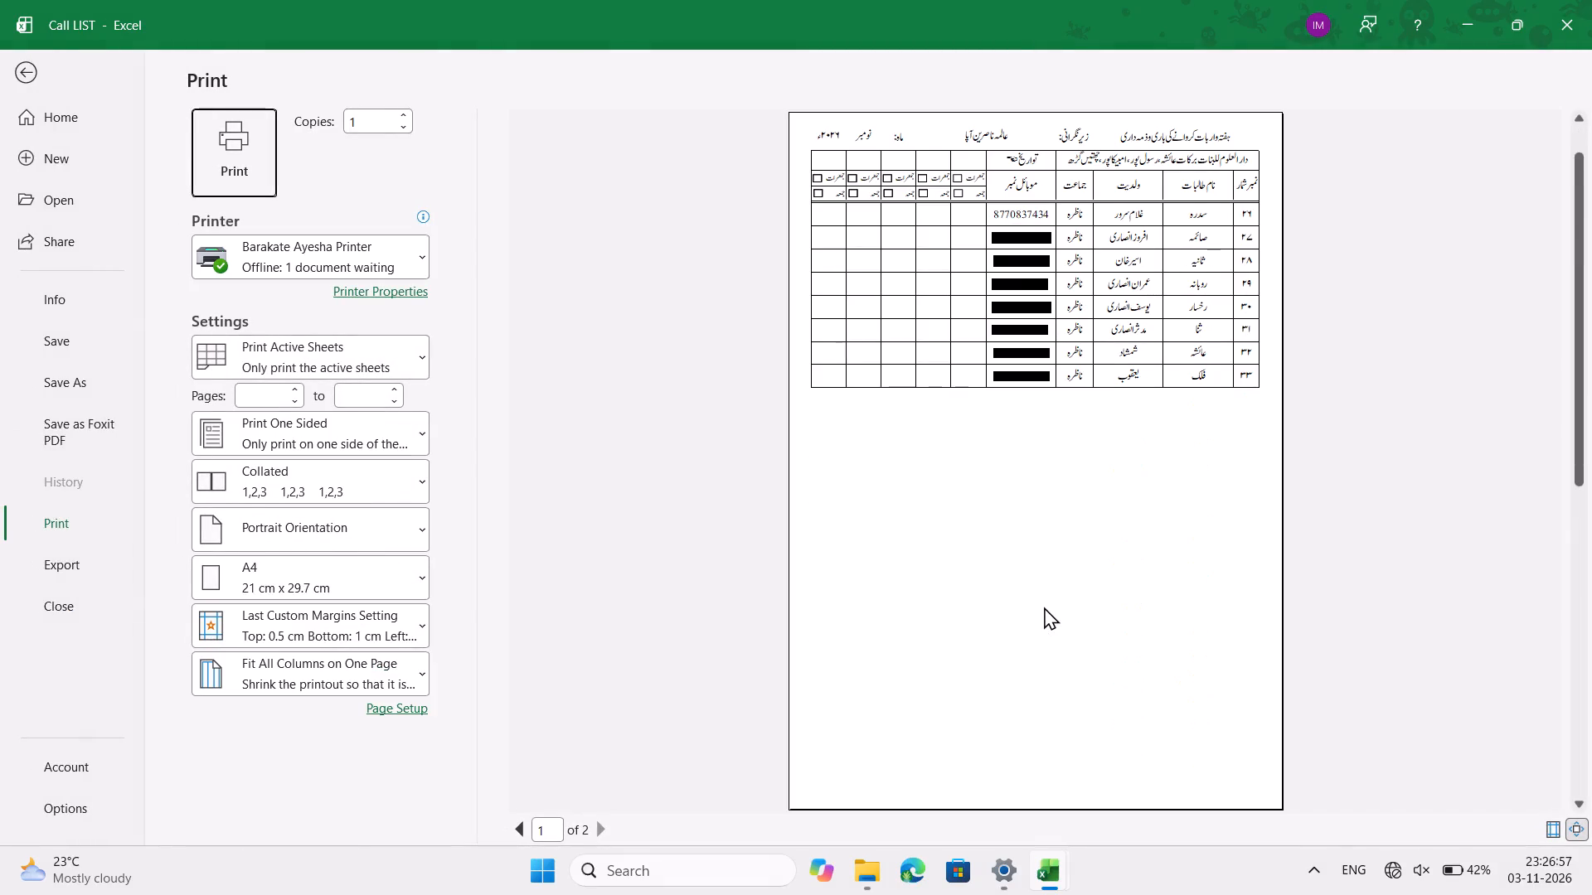
{"action": "scroll", "coordinate": [1044, 607], "scroll_direction": "up", "scroll_amount": 19}
{"action": "scroll", "coordinate": [1044, 607], "scroll_direction": "down", "scroll_amount": 4}
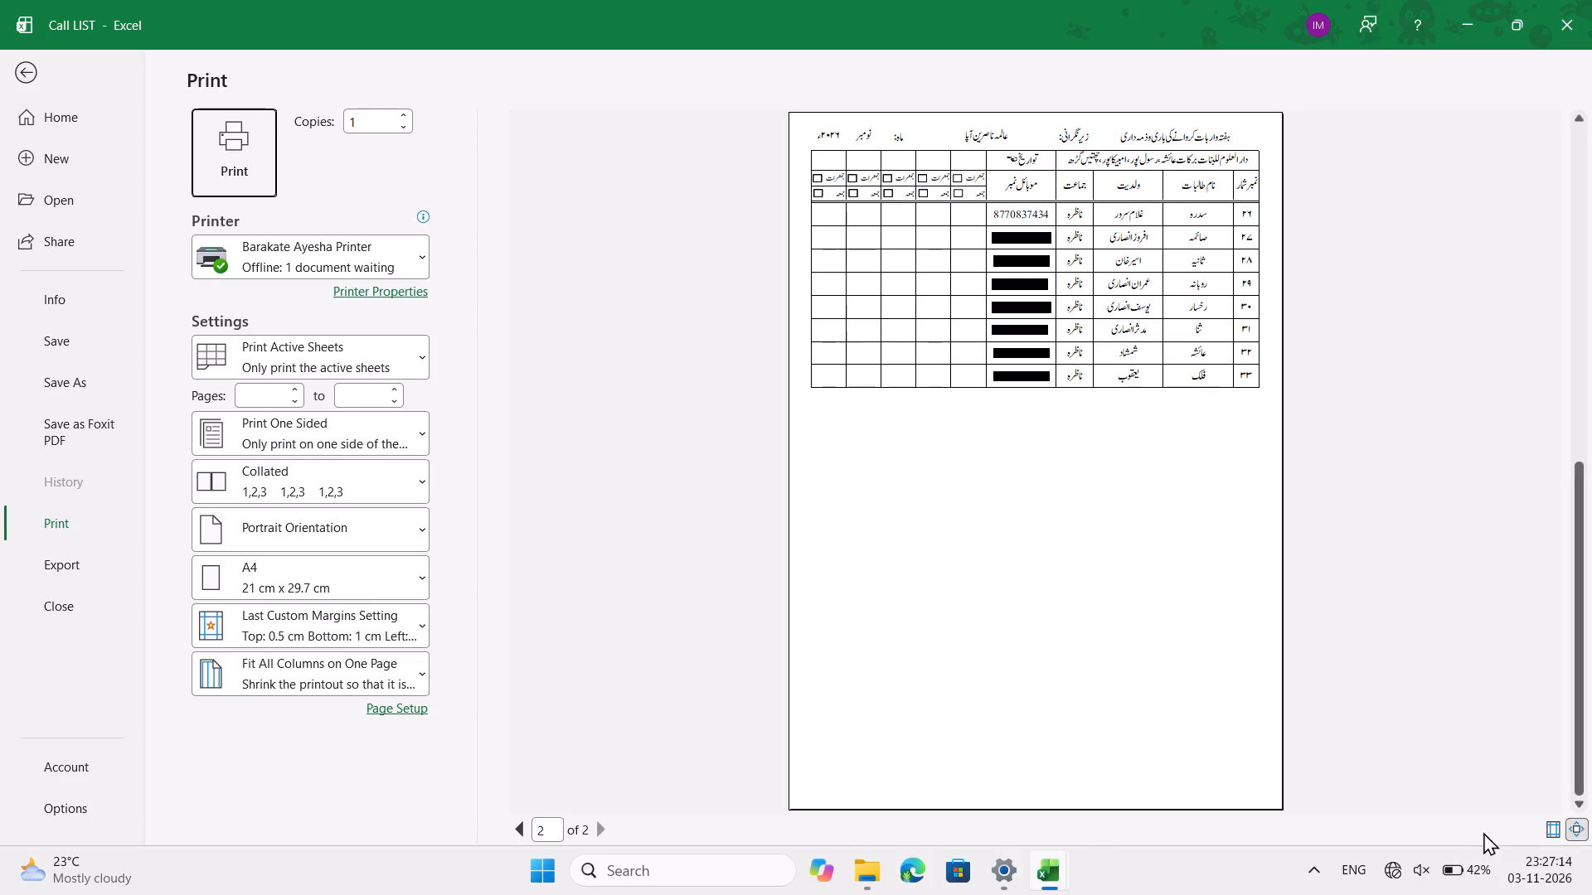
Check the computer's Wi-Fi connection and the available networks, and return to the Nasrin sheet's print preview.
{"action": "left_click", "coordinate": [1396, 880]}
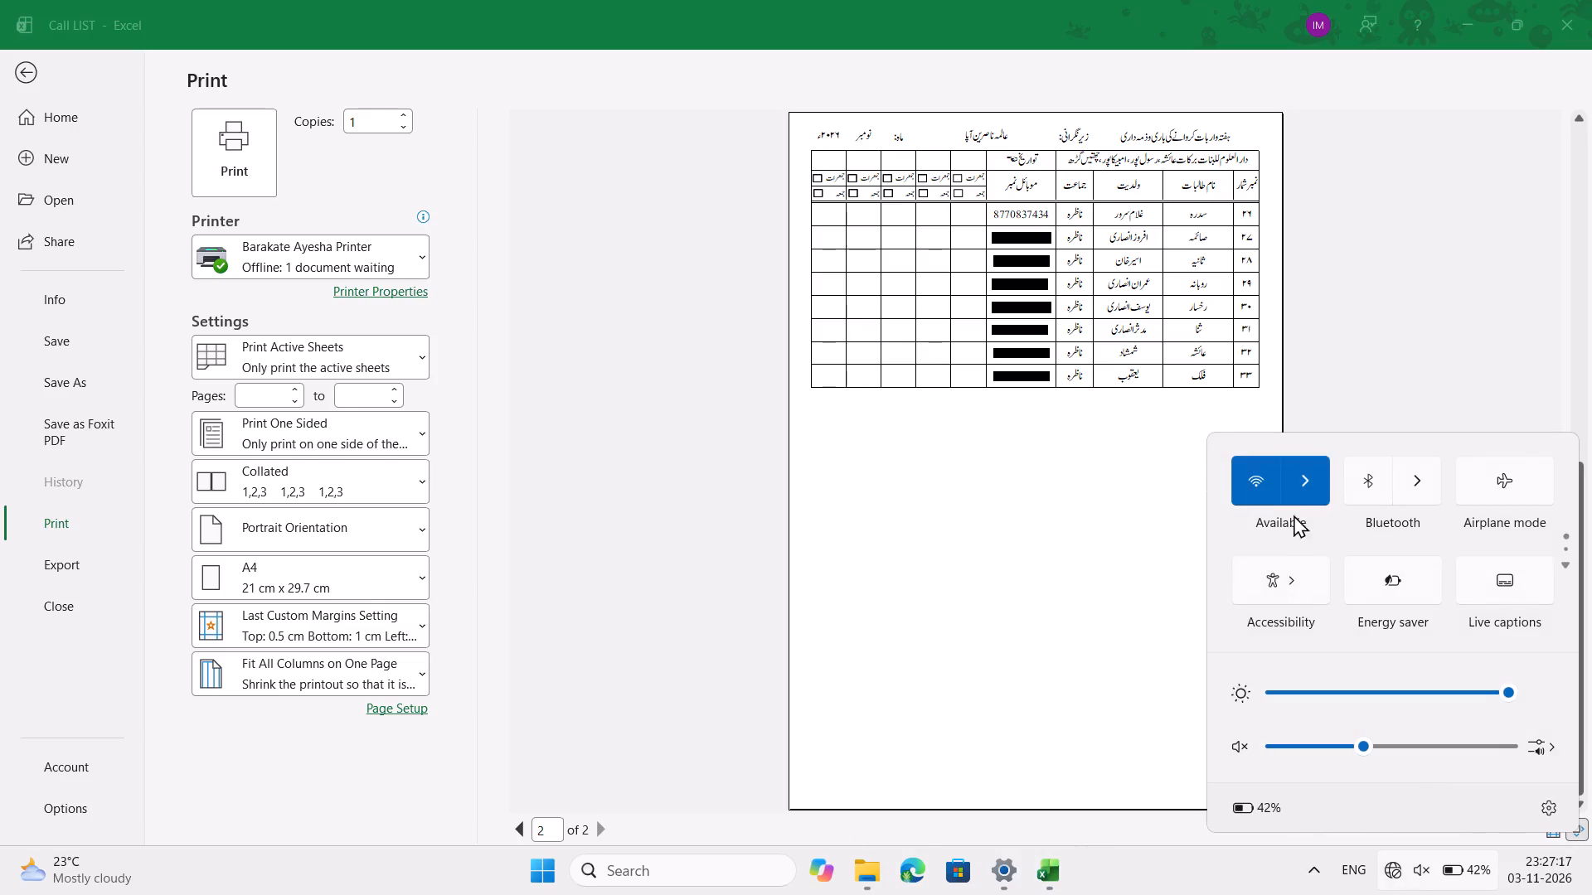
{"action": "left_click", "coordinate": [1295, 501]}
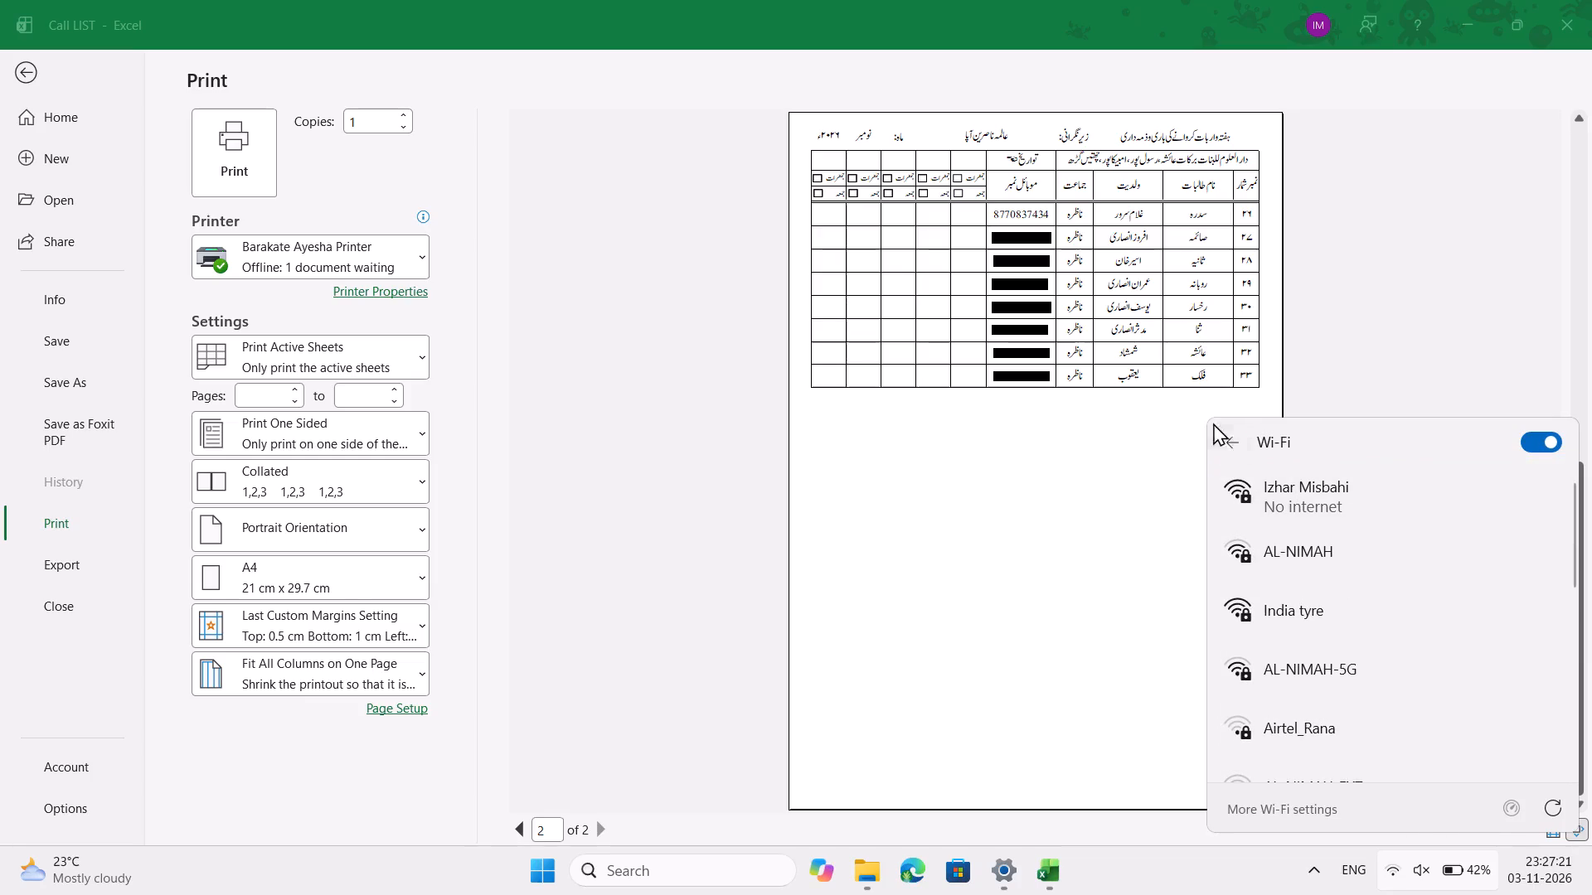
{"action": "left_click", "coordinate": [1230, 434]}
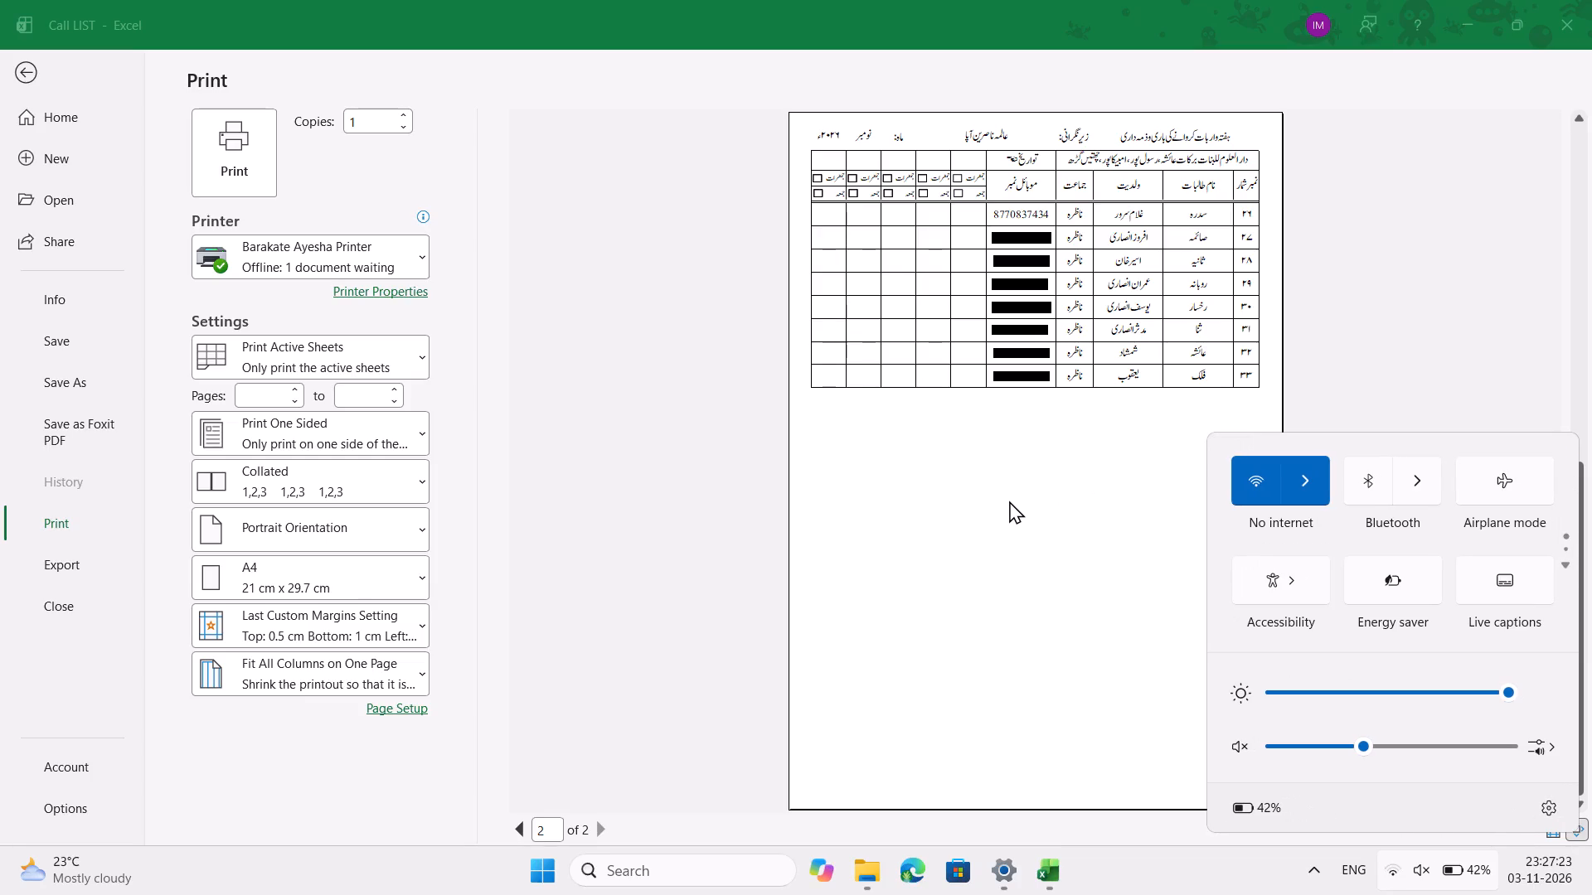
{"action": "left_click", "coordinate": [1009, 501]}
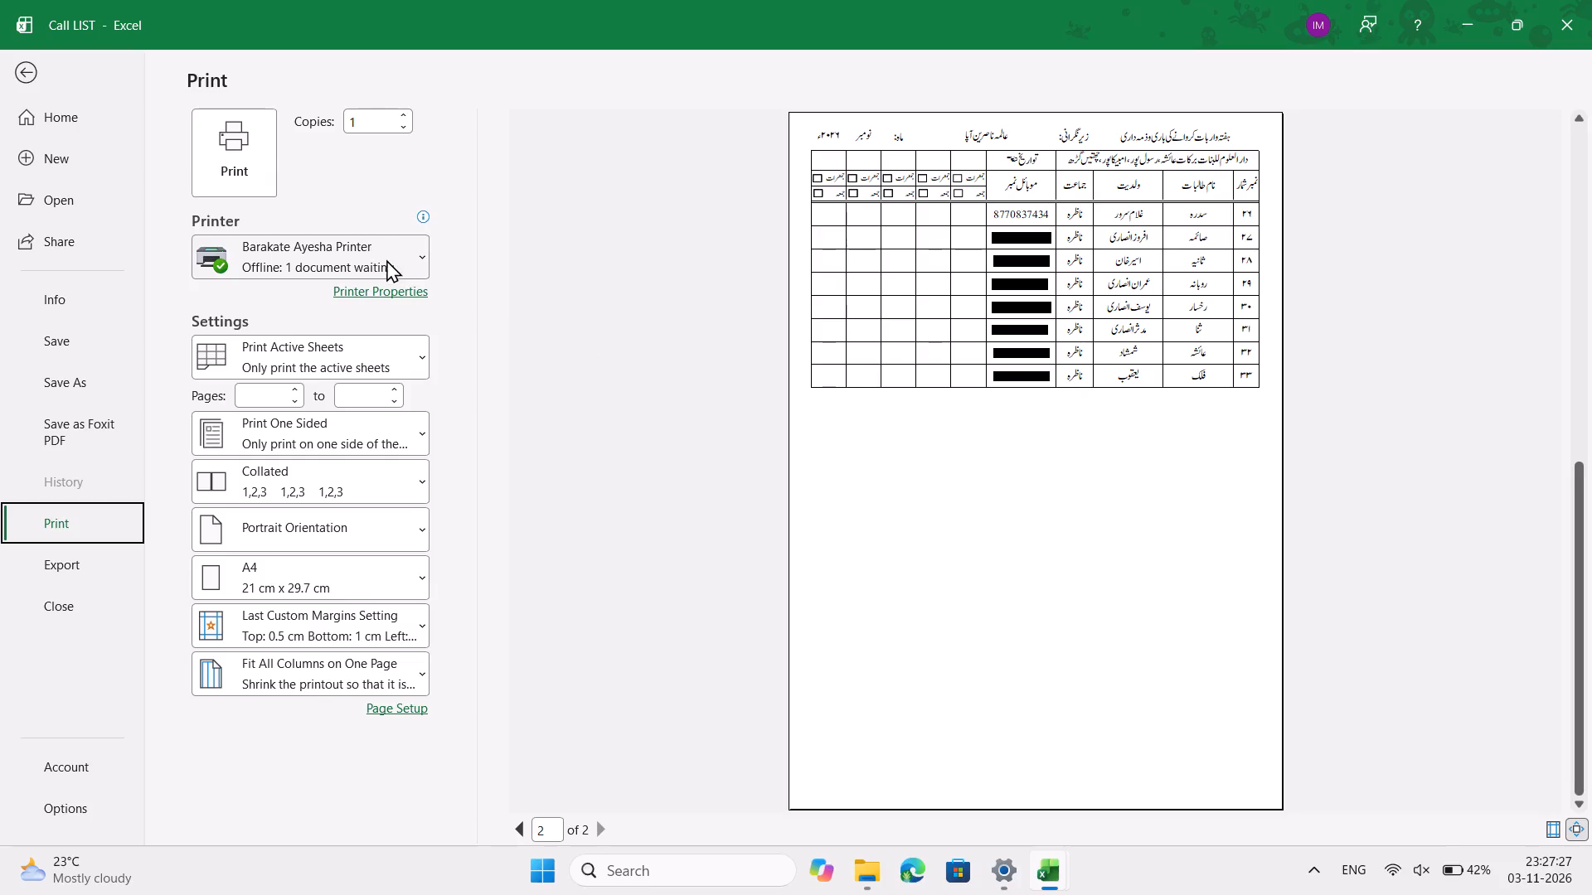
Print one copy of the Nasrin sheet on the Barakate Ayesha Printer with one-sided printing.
{"action": "left_click", "coordinate": [405, 438]}
{"action": "left_click", "coordinate": [393, 487]}
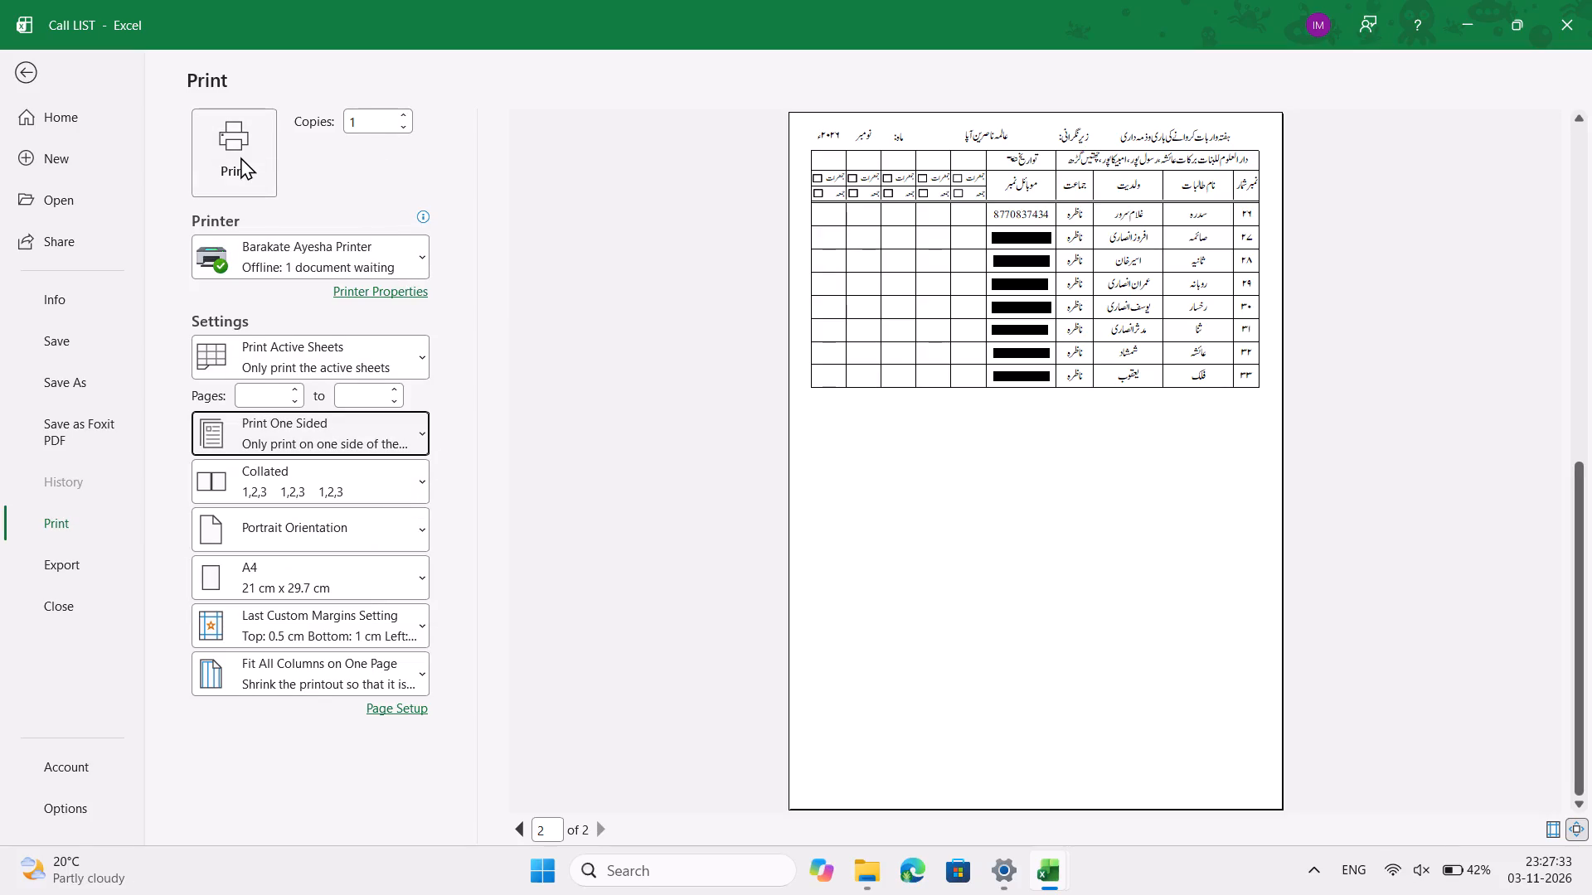
{"action": "left_click", "coordinate": [240, 157]}
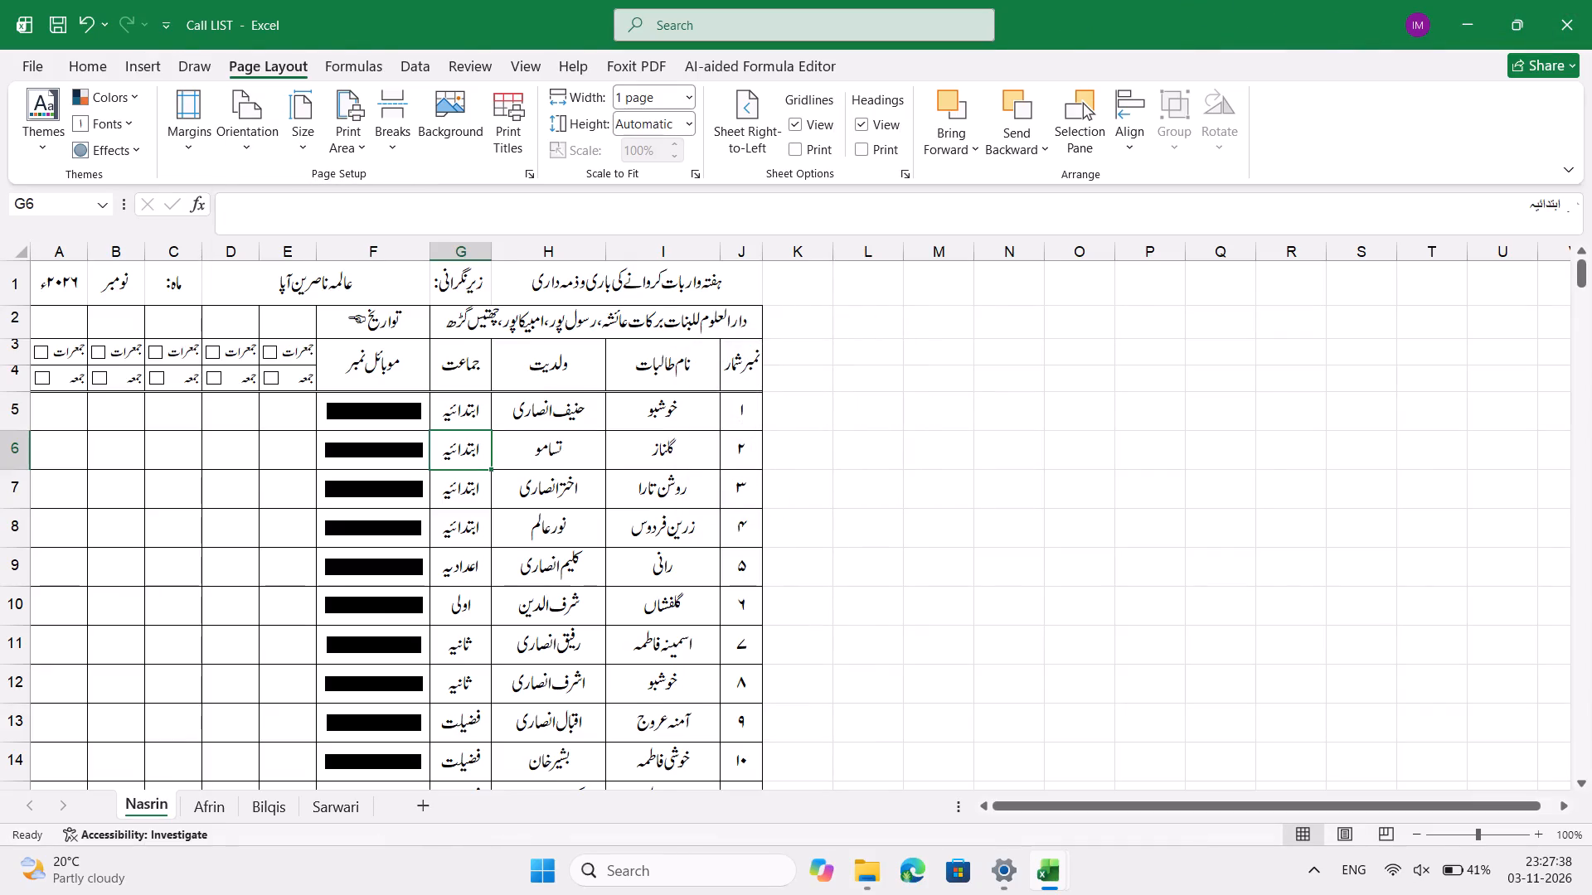
Switch to the Afrin sheet, save the workbook and check that sheet's print preview.
{"action": "left_click", "coordinate": [224, 805]}
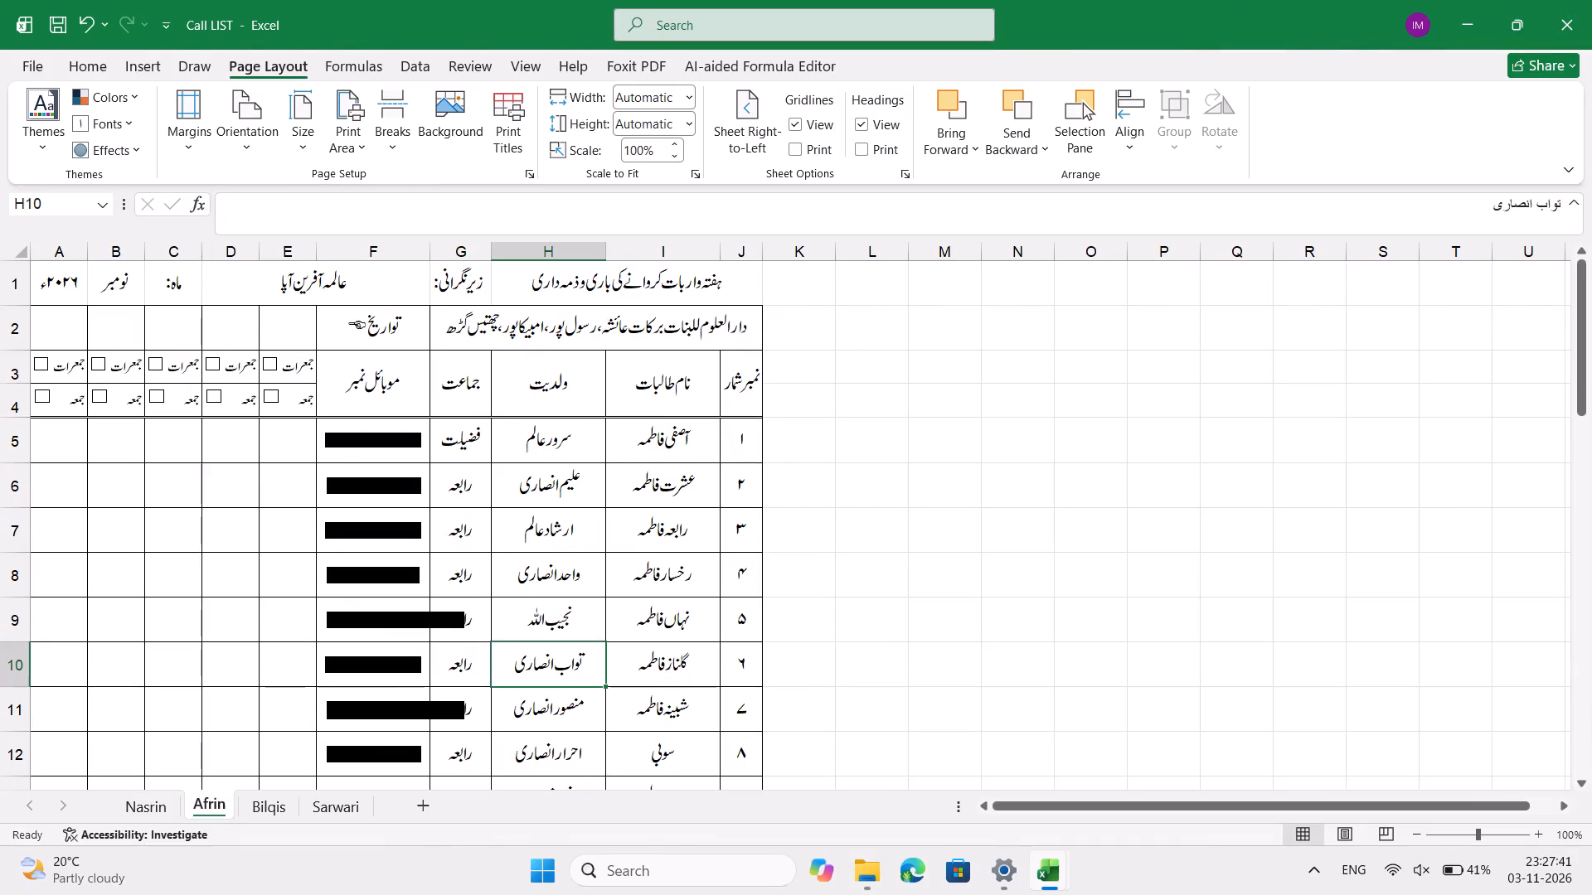
{"action": "key", "text": "ctrl+s"}
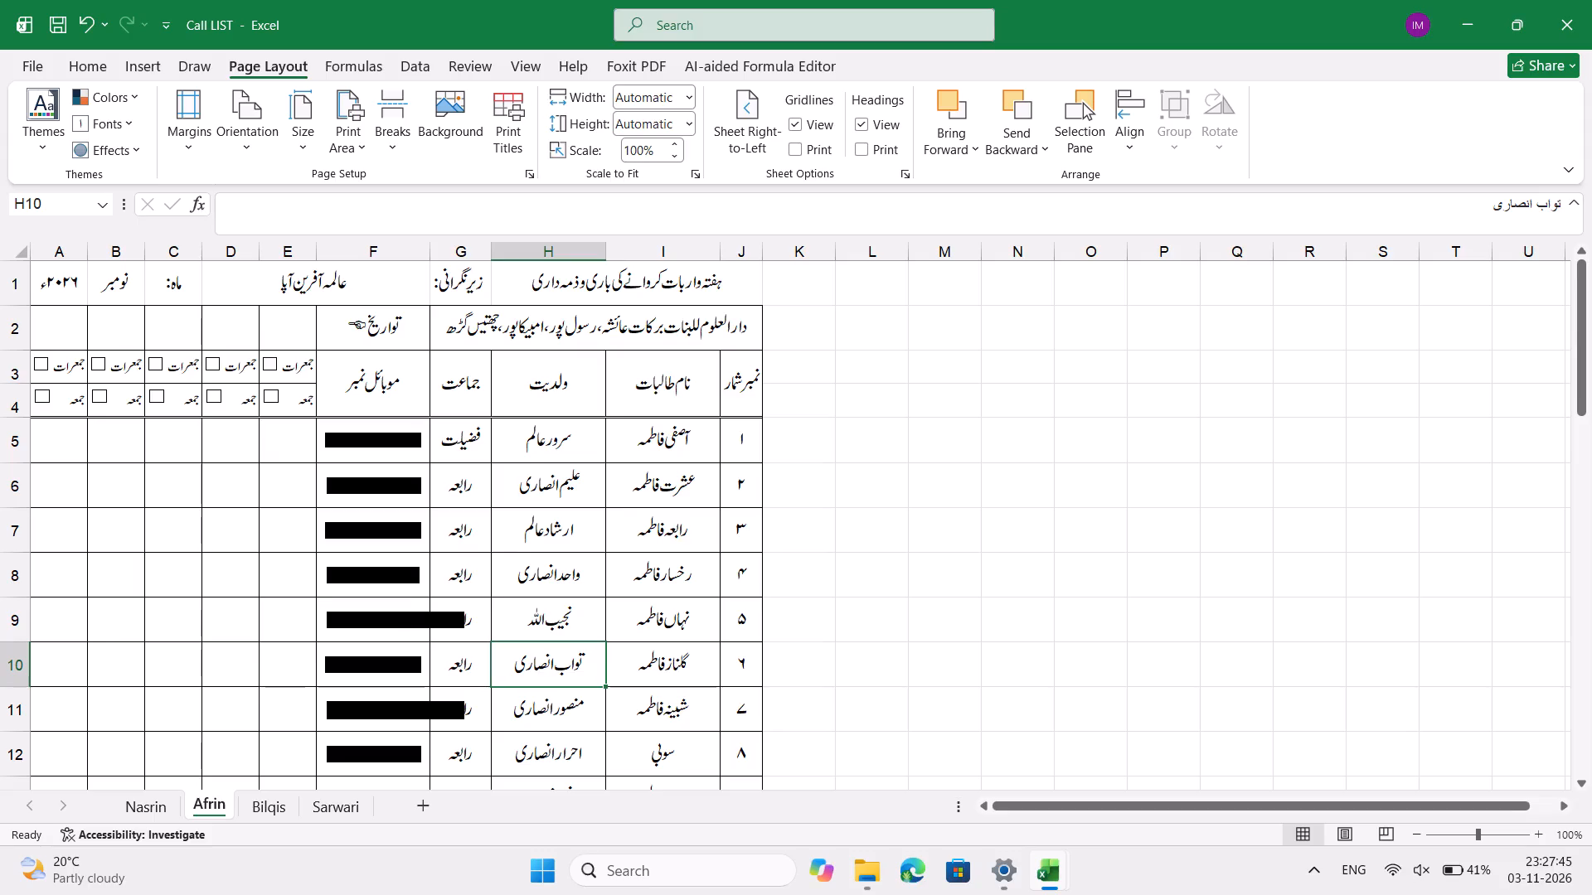
{"action": "key", "text": "ctrl+p"}
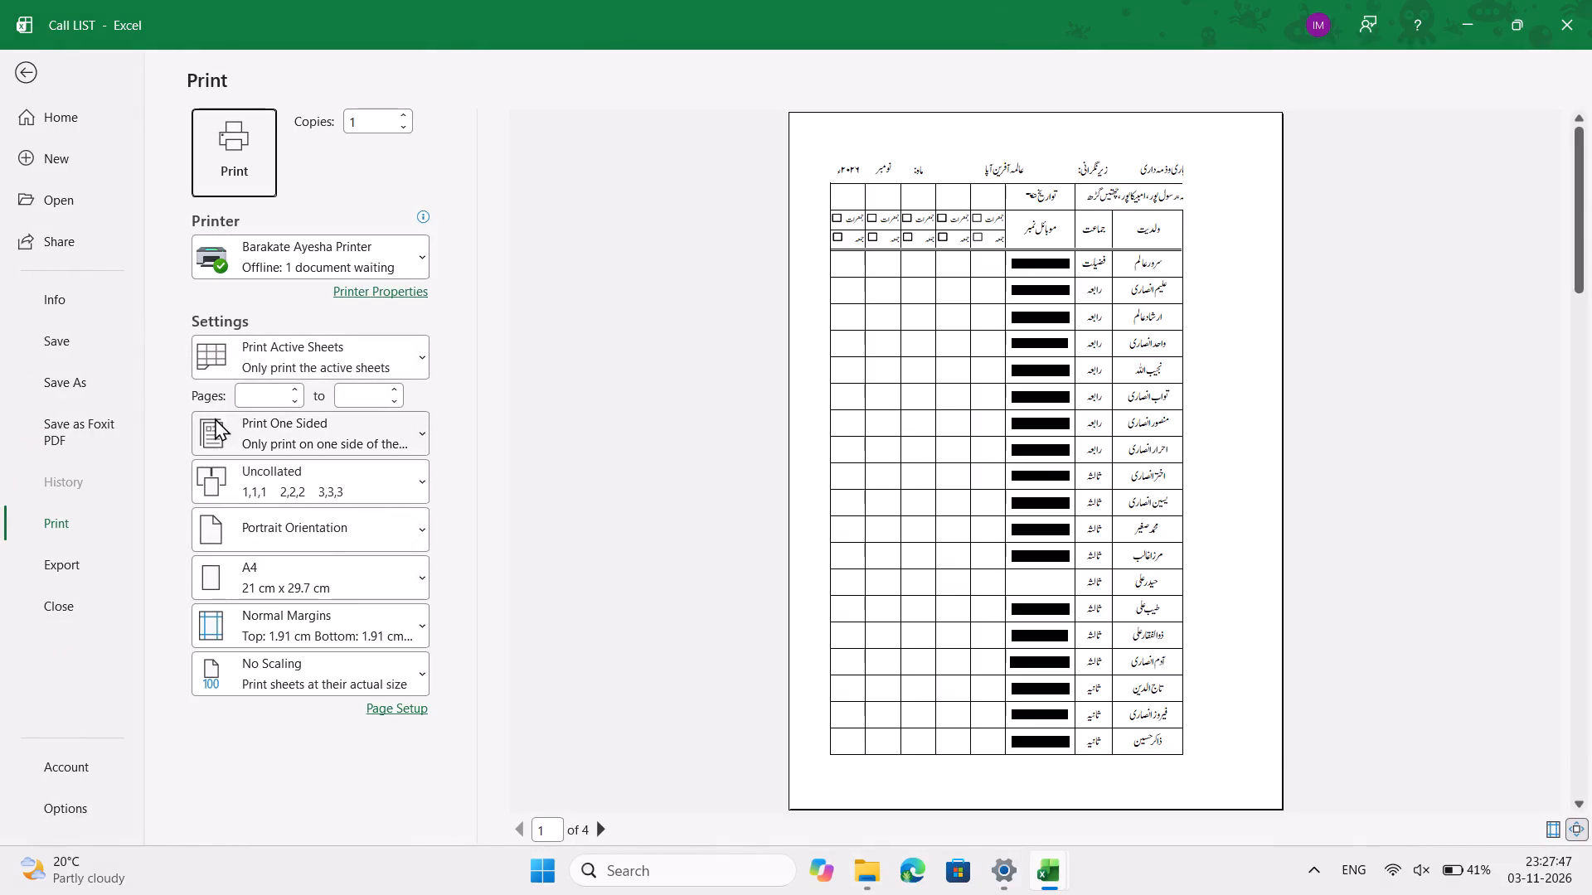
{"action": "left_click", "coordinate": [23, 80]}
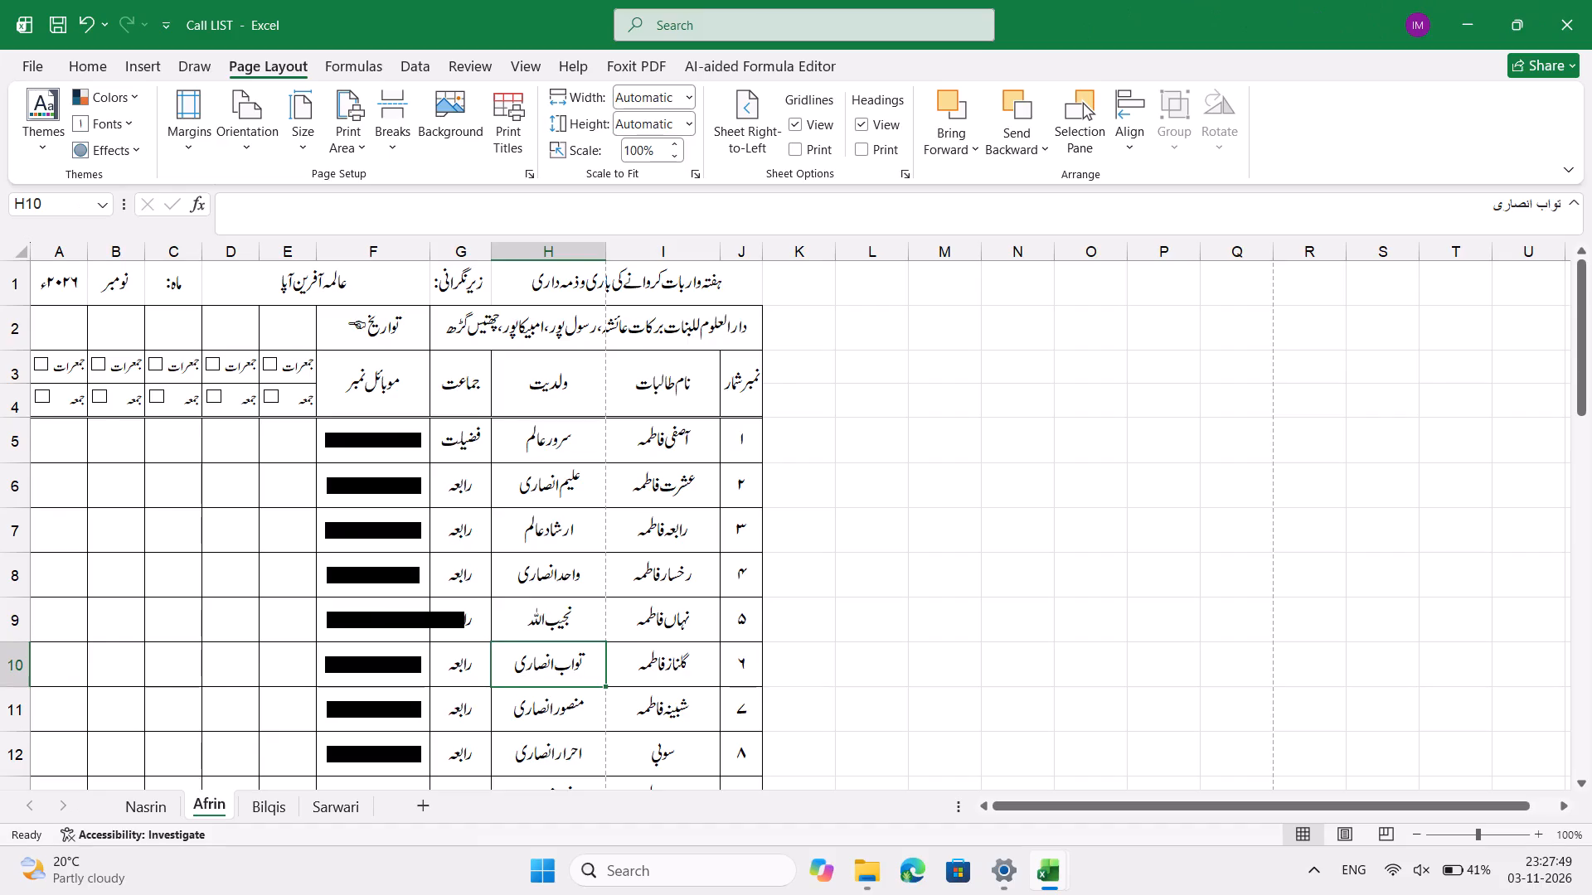
{"action": "scroll", "coordinate": [387, 619], "scroll_direction": "right", "scroll_amount": 1}
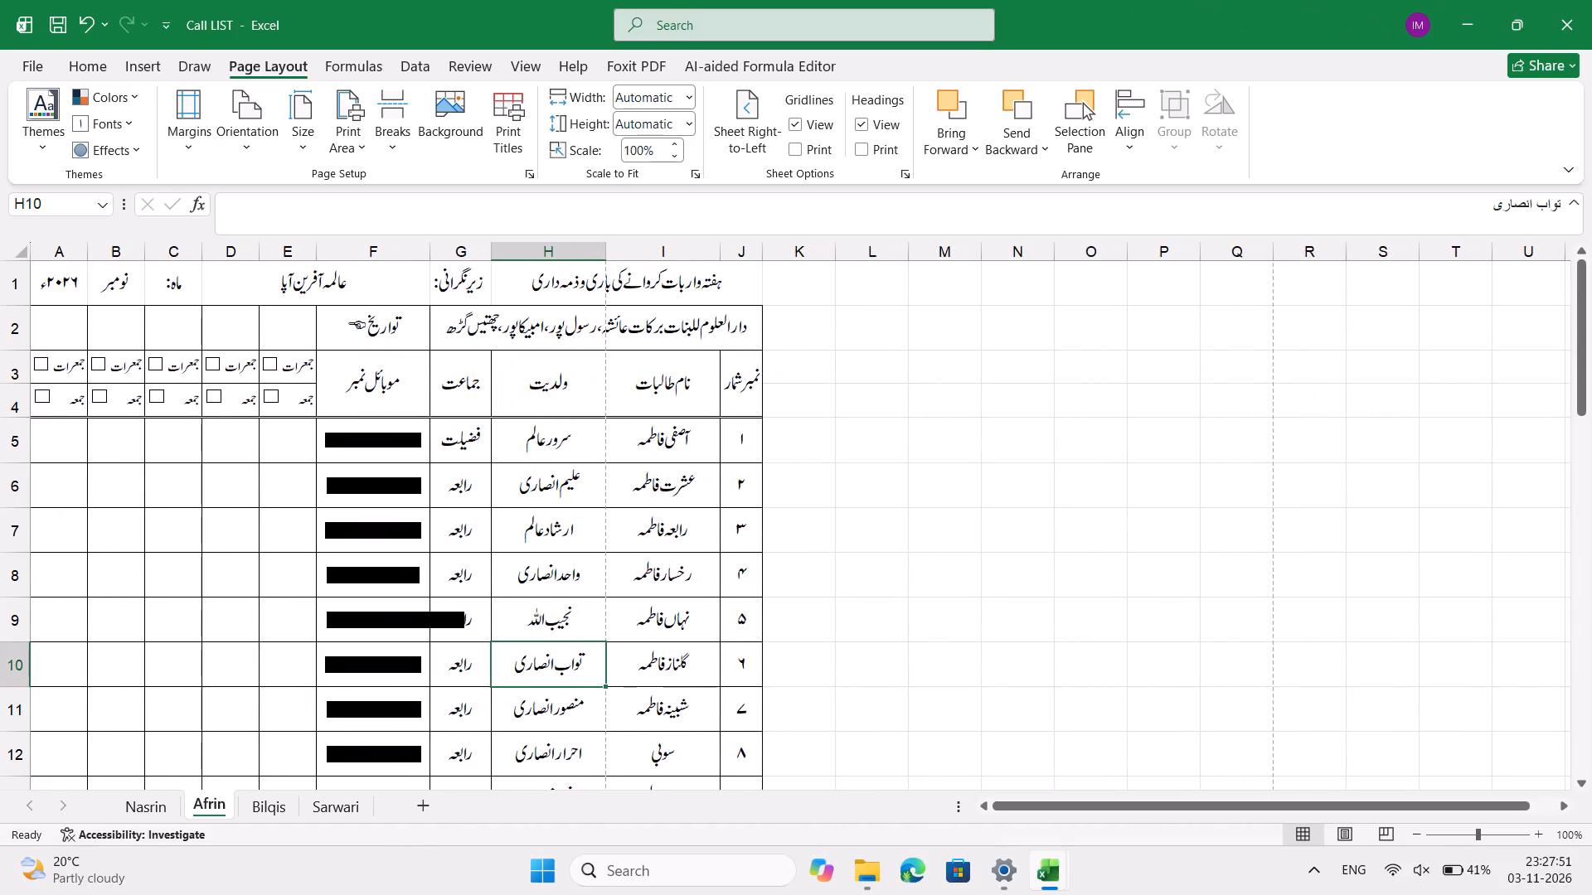
Set the Afrin sheet's print scaling to fit 1 page wide with the height left blank.
{"action": "key", "text": "ctrl+p"}
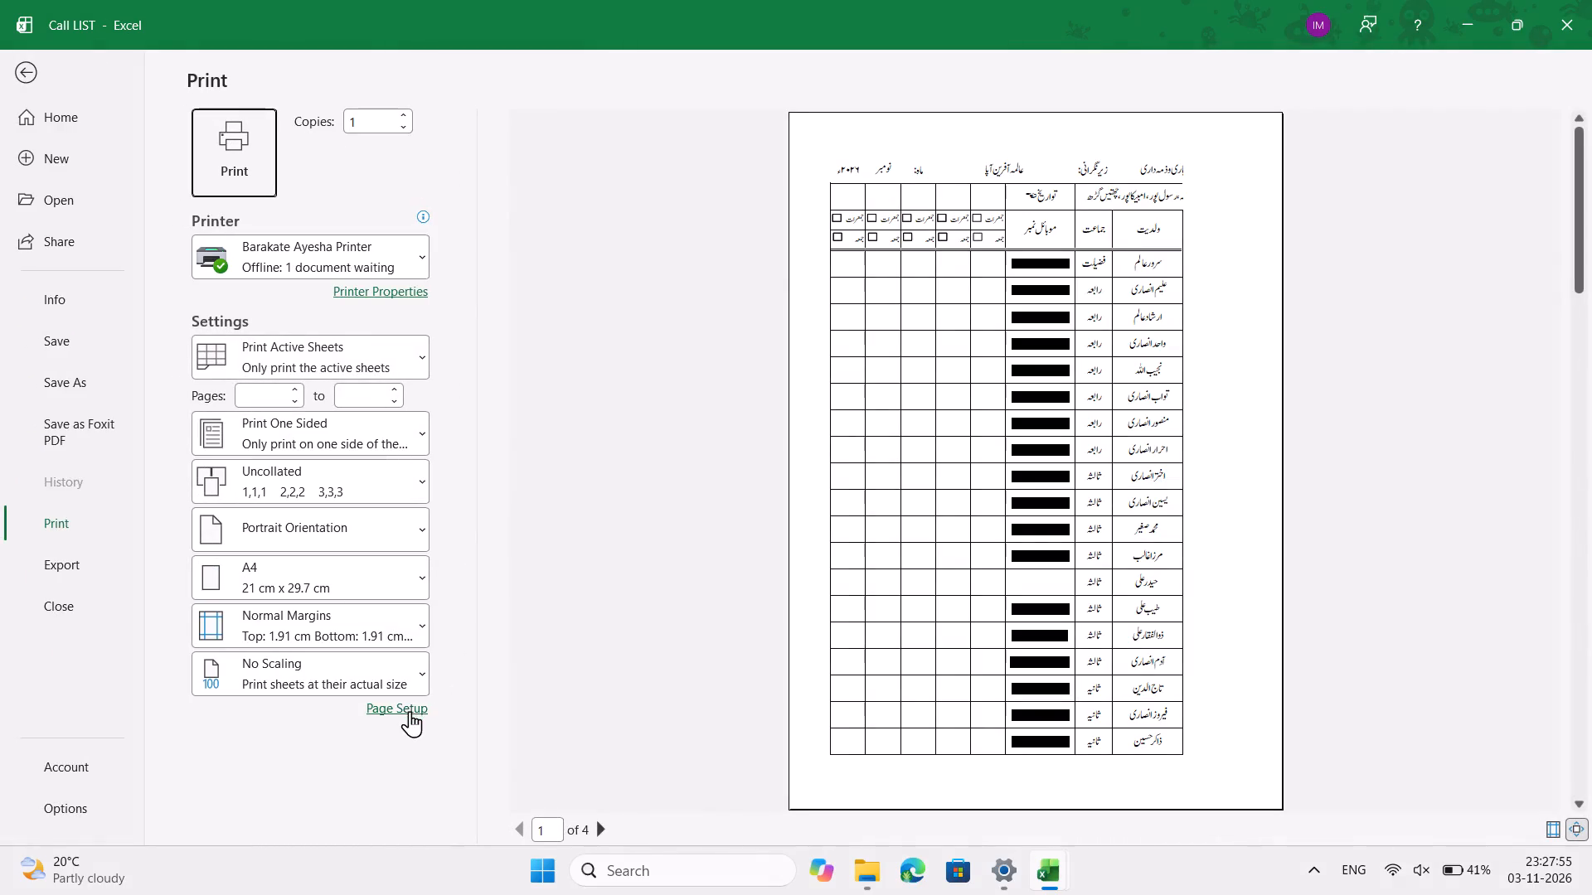
{"action": "left_click", "coordinate": [410, 711]}
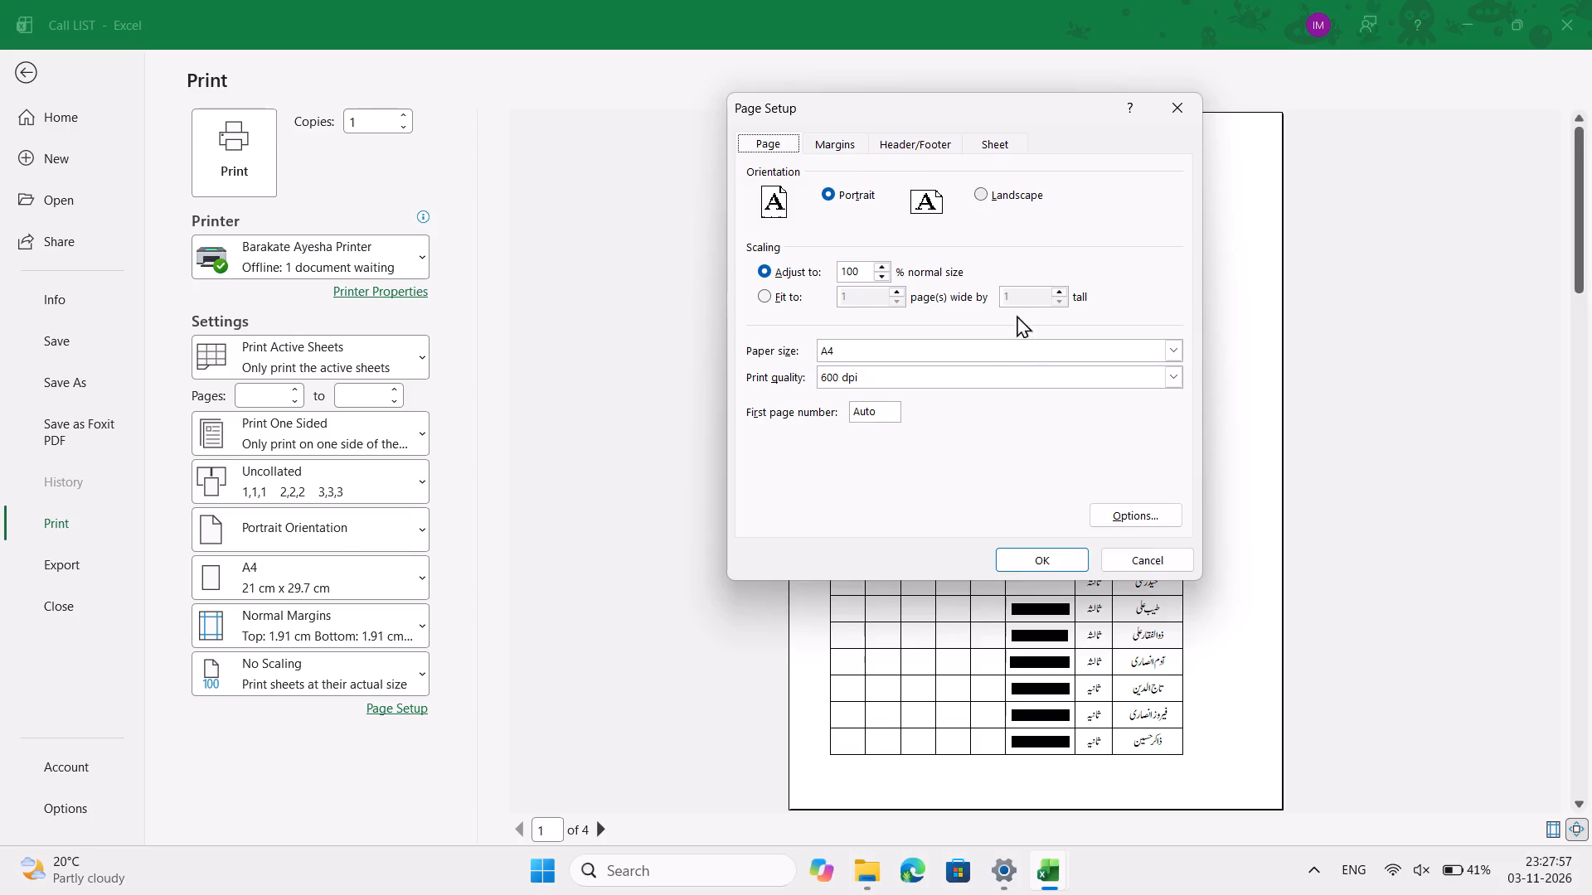
{"action": "left_click", "coordinate": [764, 300]}
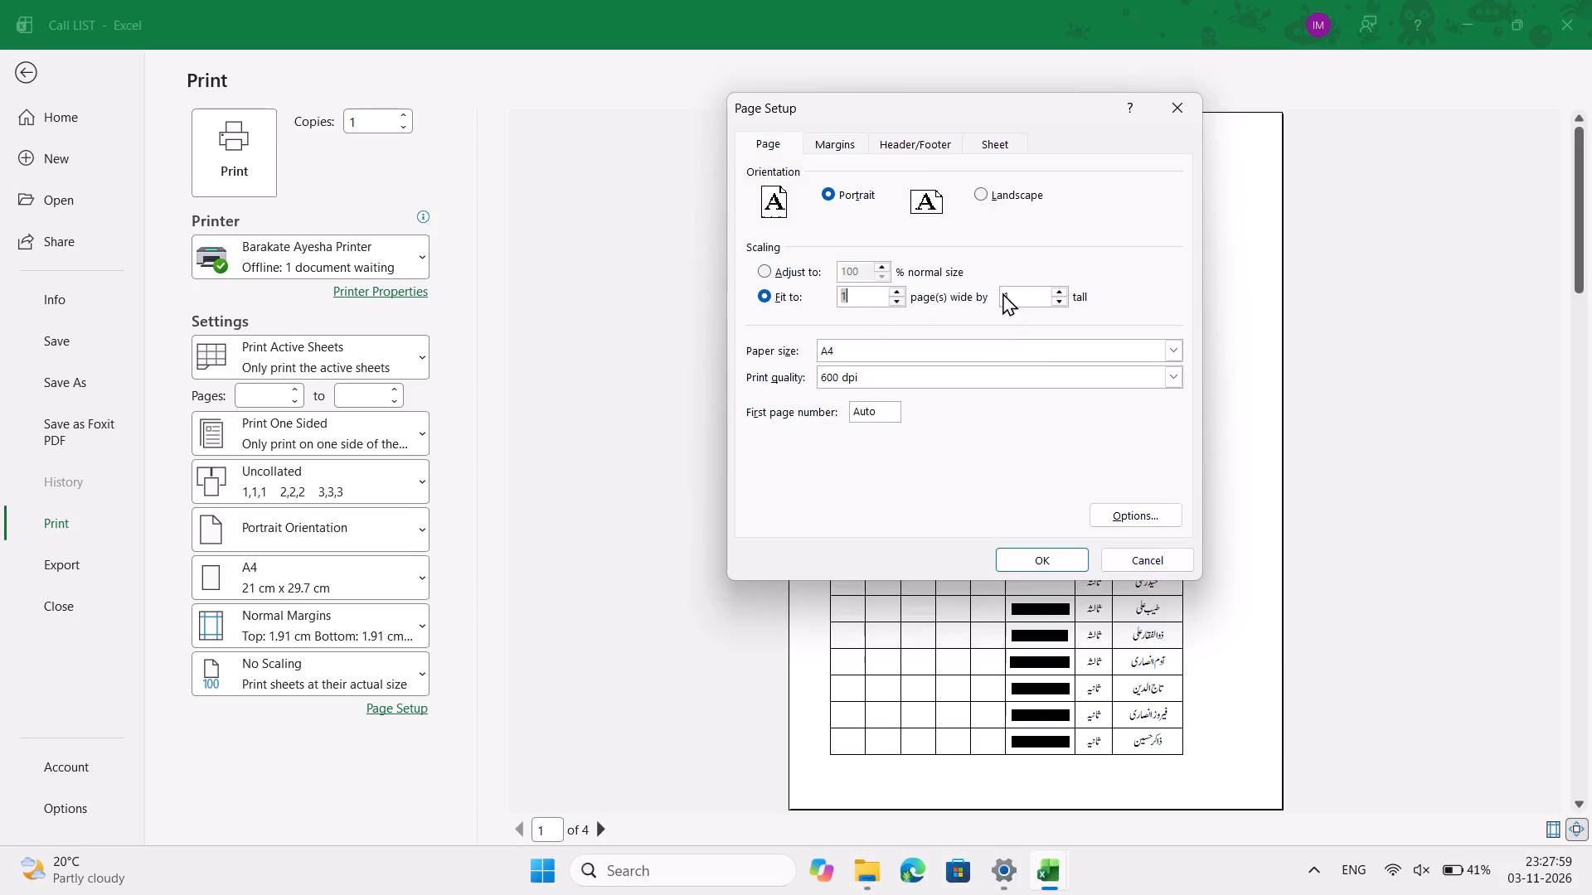
{"action": "left_click", "coordinate": [1016, 293]}
{"action": "key", "text": "BackSpace"}
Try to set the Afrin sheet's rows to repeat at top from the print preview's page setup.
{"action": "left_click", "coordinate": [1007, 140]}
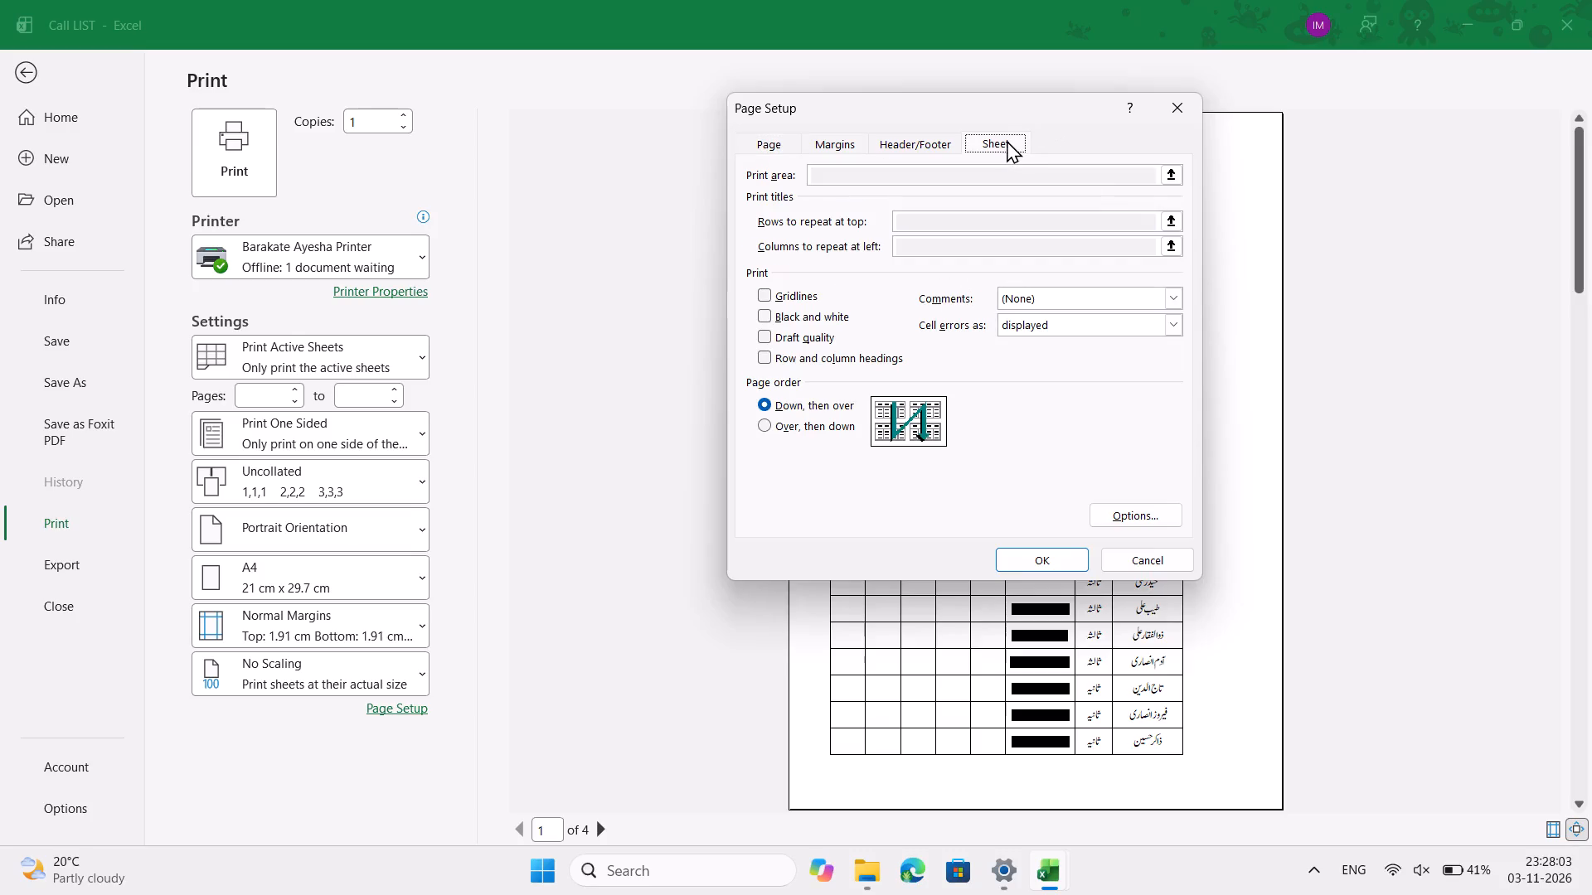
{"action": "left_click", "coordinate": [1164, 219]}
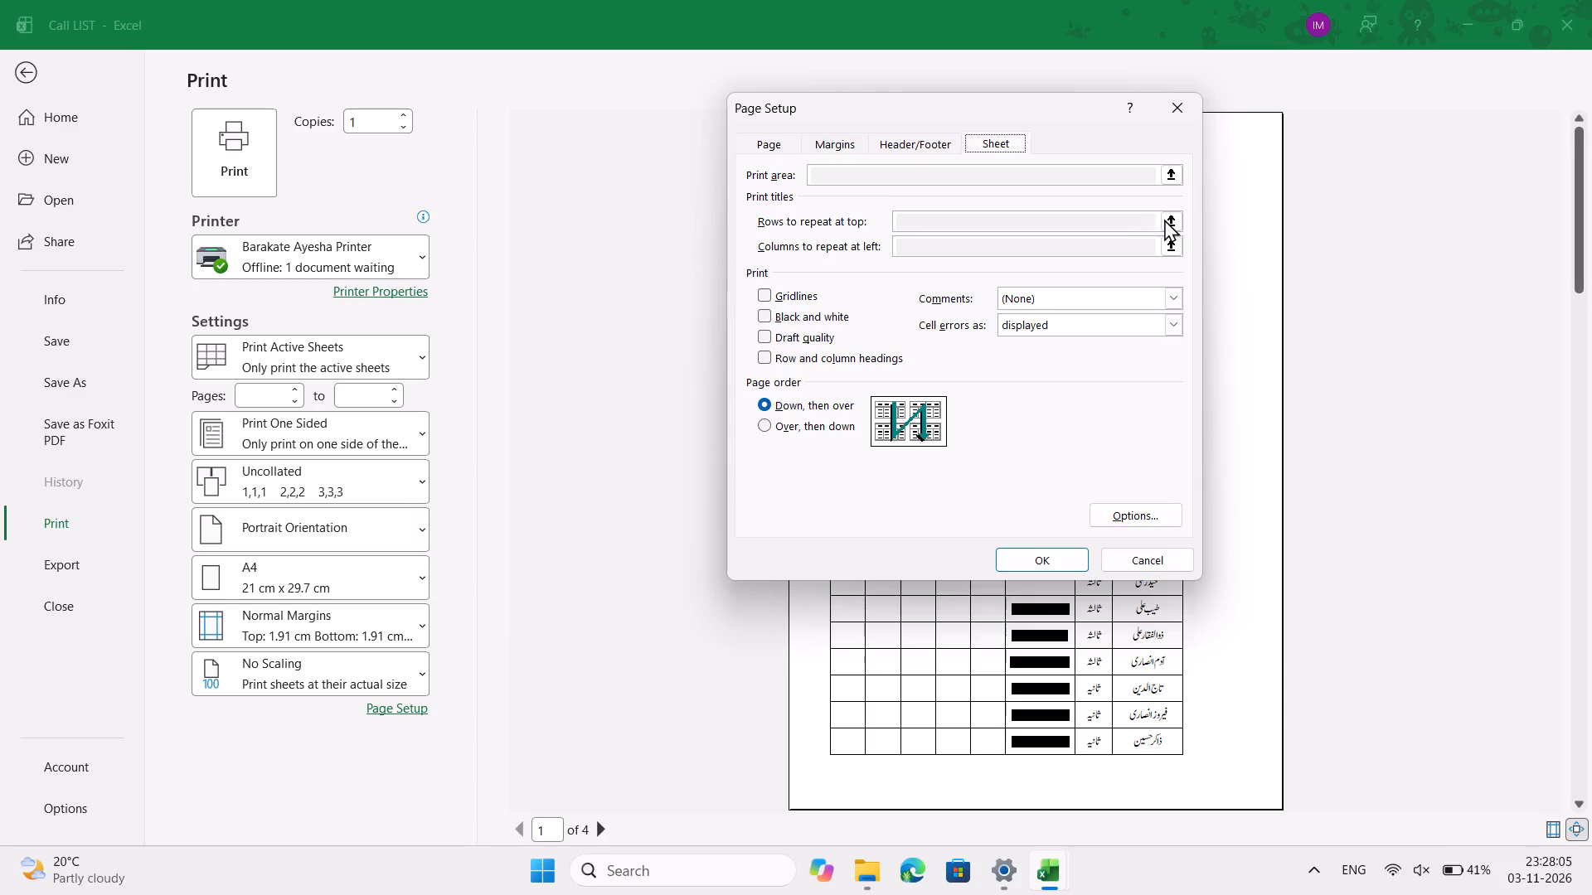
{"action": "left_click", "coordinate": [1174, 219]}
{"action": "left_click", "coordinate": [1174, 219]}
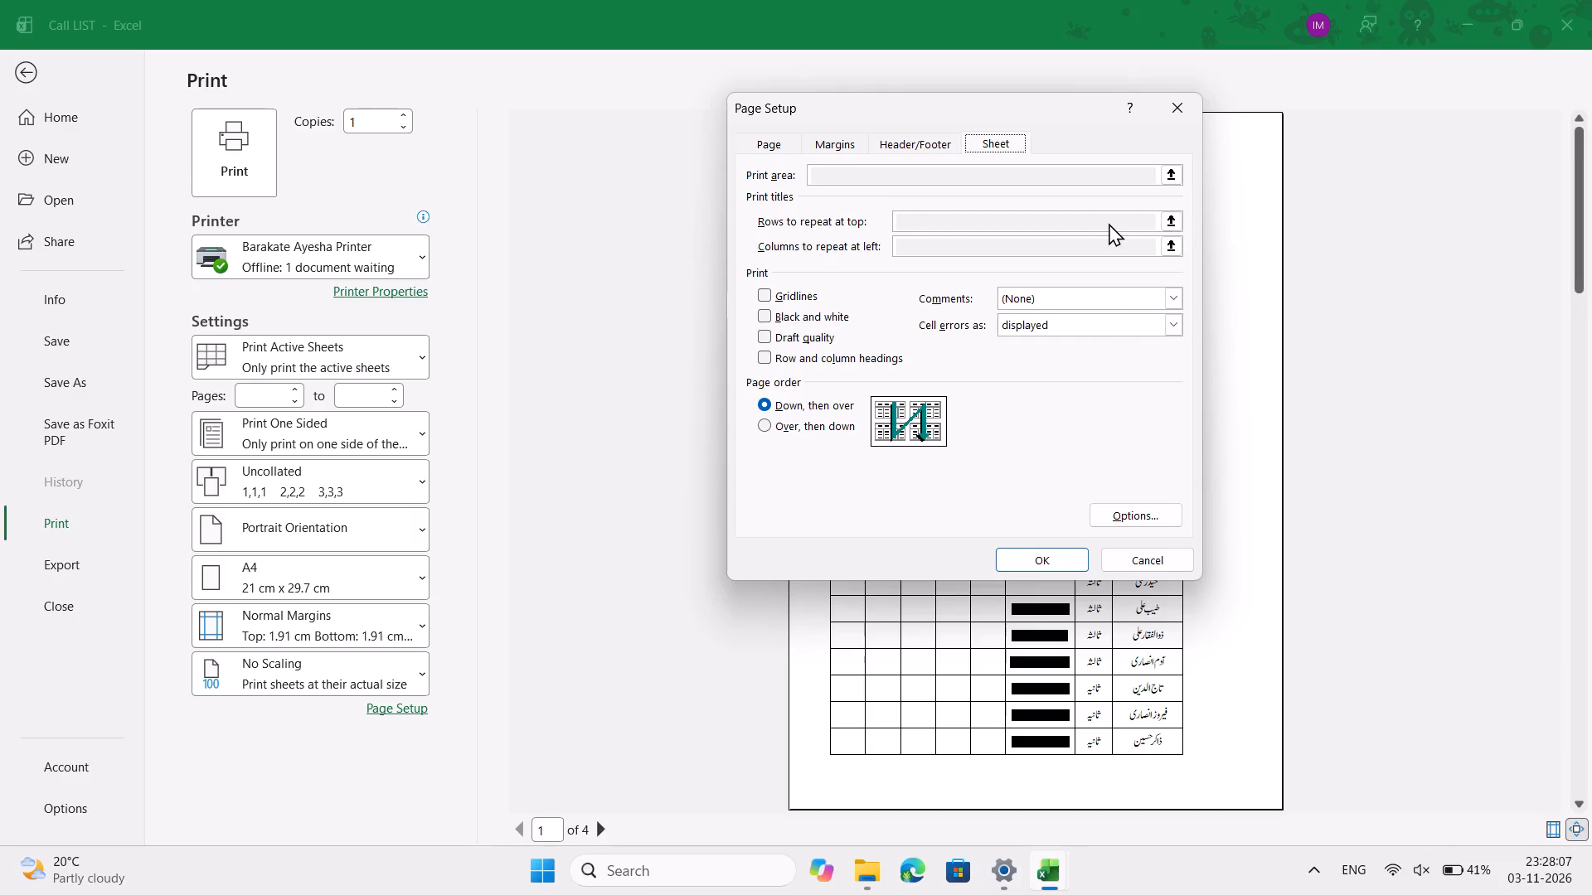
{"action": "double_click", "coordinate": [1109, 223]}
Apply the Afrin sheet's page setup, check the preview and return to the worksheet.
{"action": "left_click", "coordinate": [1060, 559]}
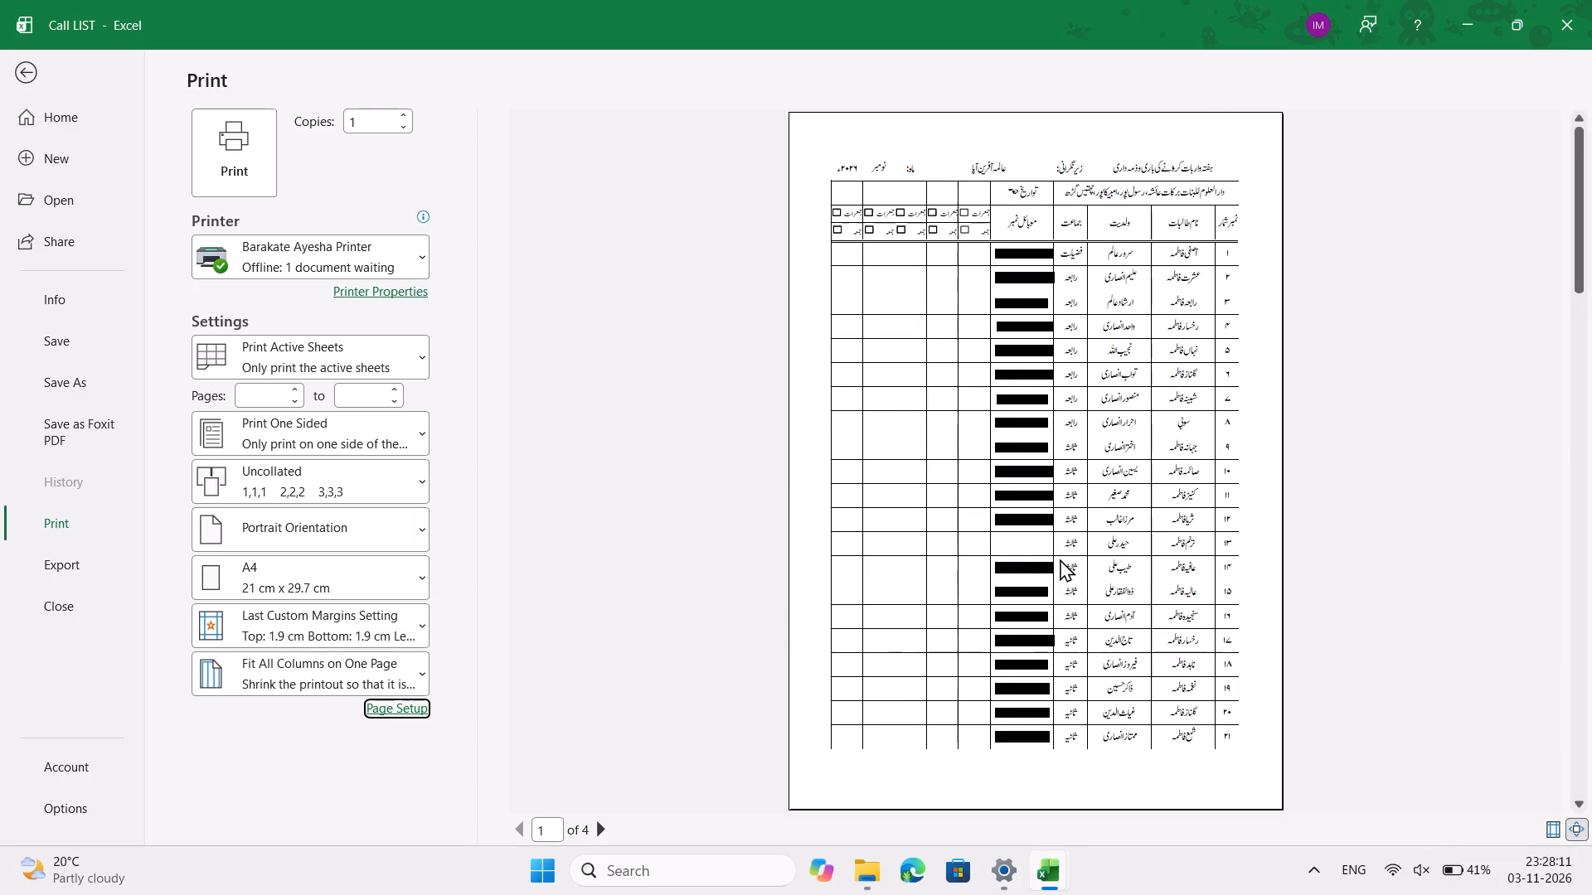
{"action": "scroll", "coordinate": [913, 733], "scroll_direction": "up", "scroll_amount": 1}
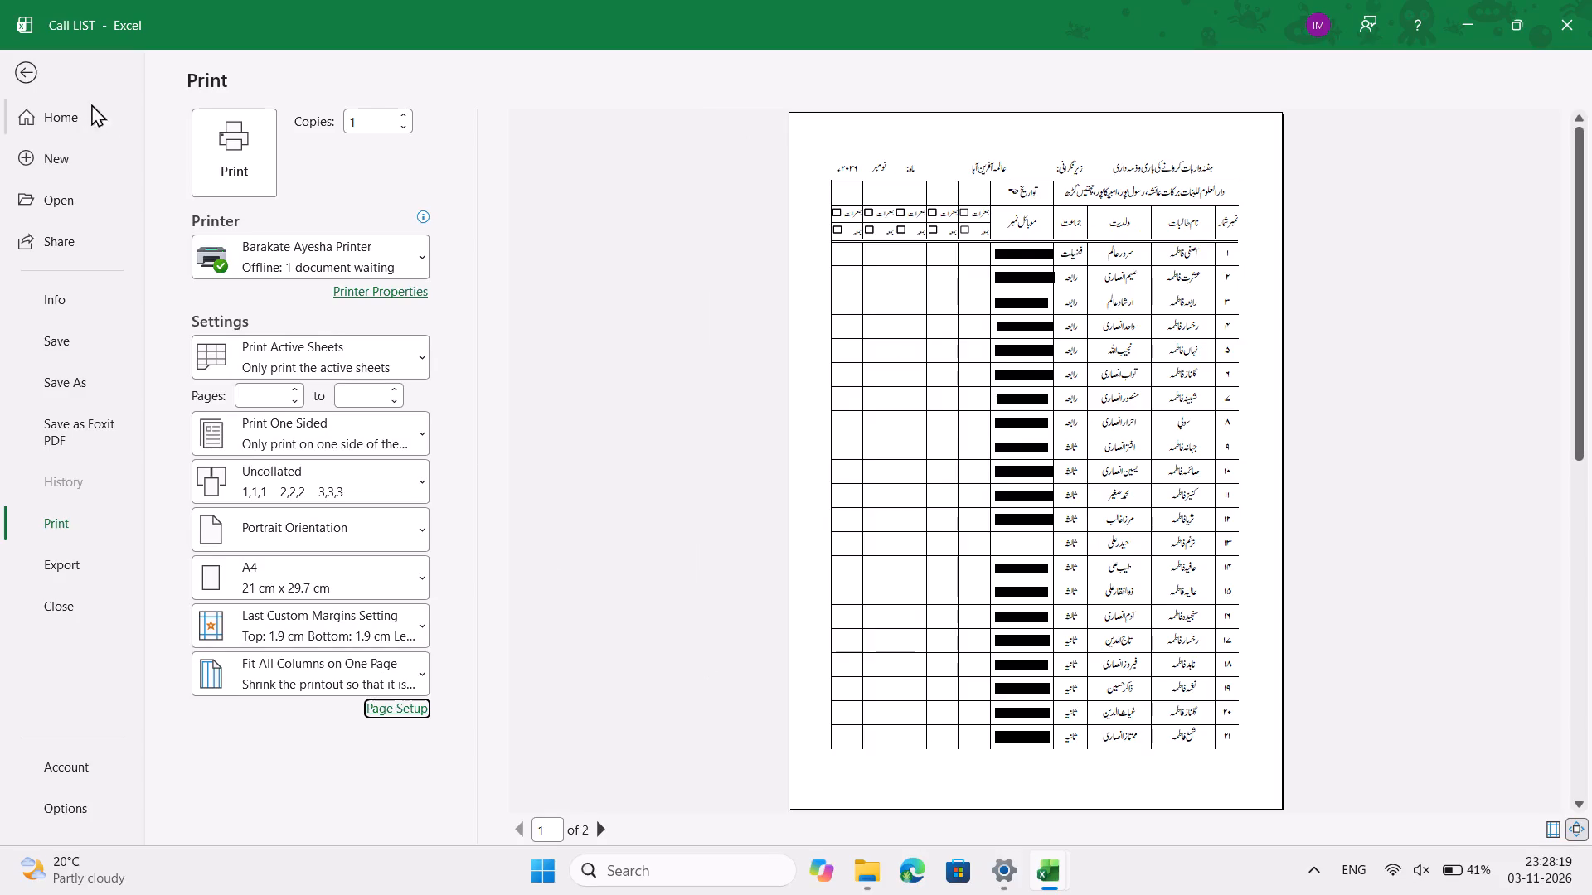
{"action": "left_click", "coordinate": [35, 77]}
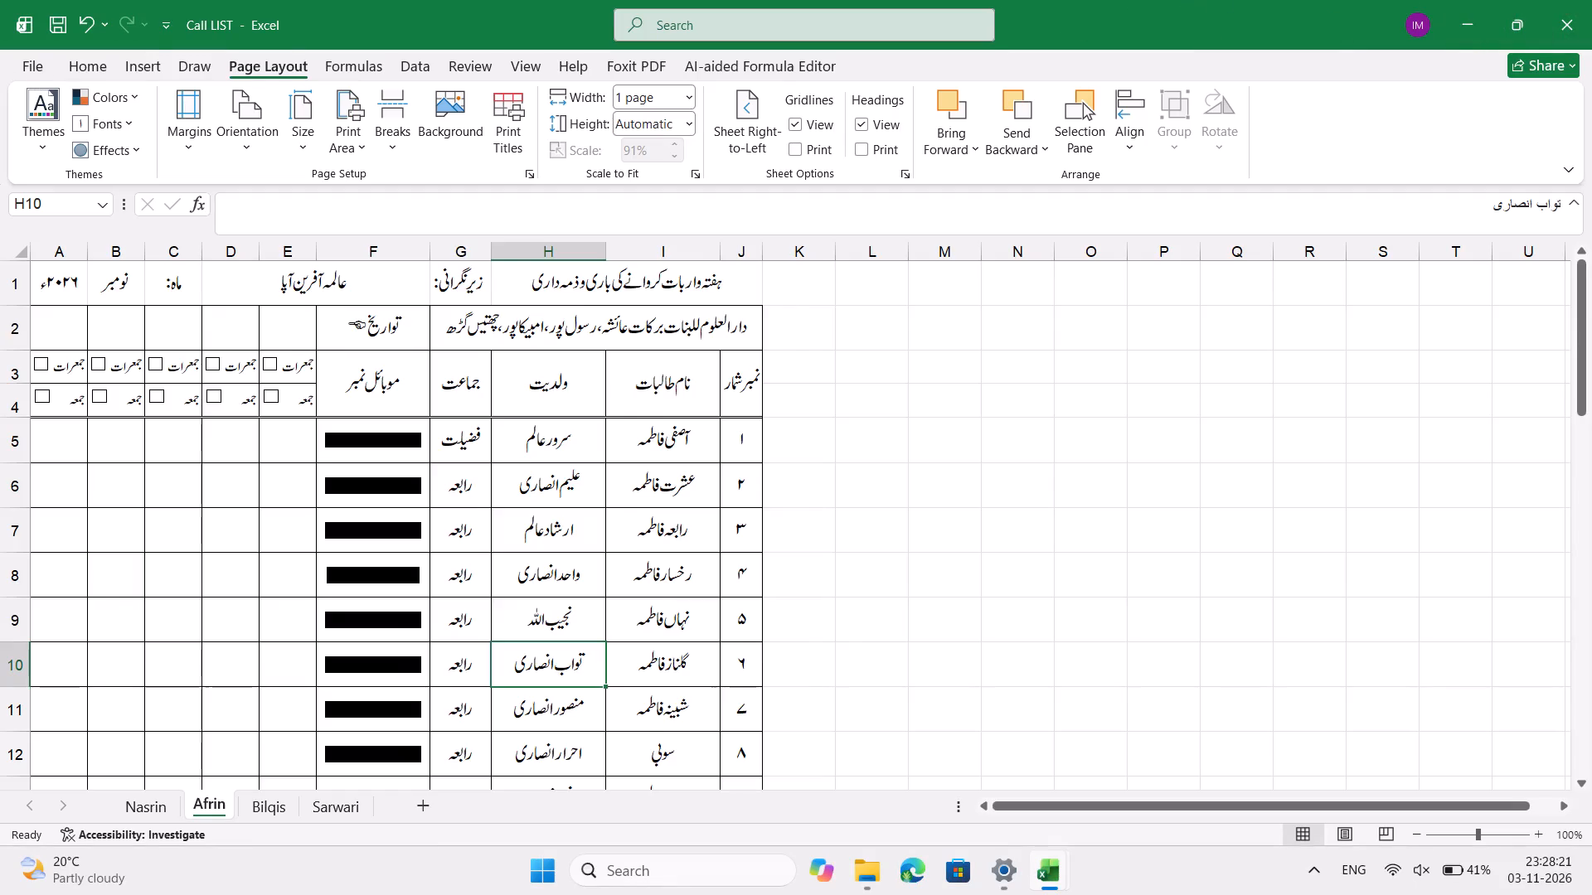
Copy the row height value used by student rows 5 to 37 on the Nasrin sheet.
{"action": "scroll", "coordinate": [404, 602], "scroll_direction": "right", "scroll_amount": 1}
{"action": "left_click", "coordinate": [159, 810]}
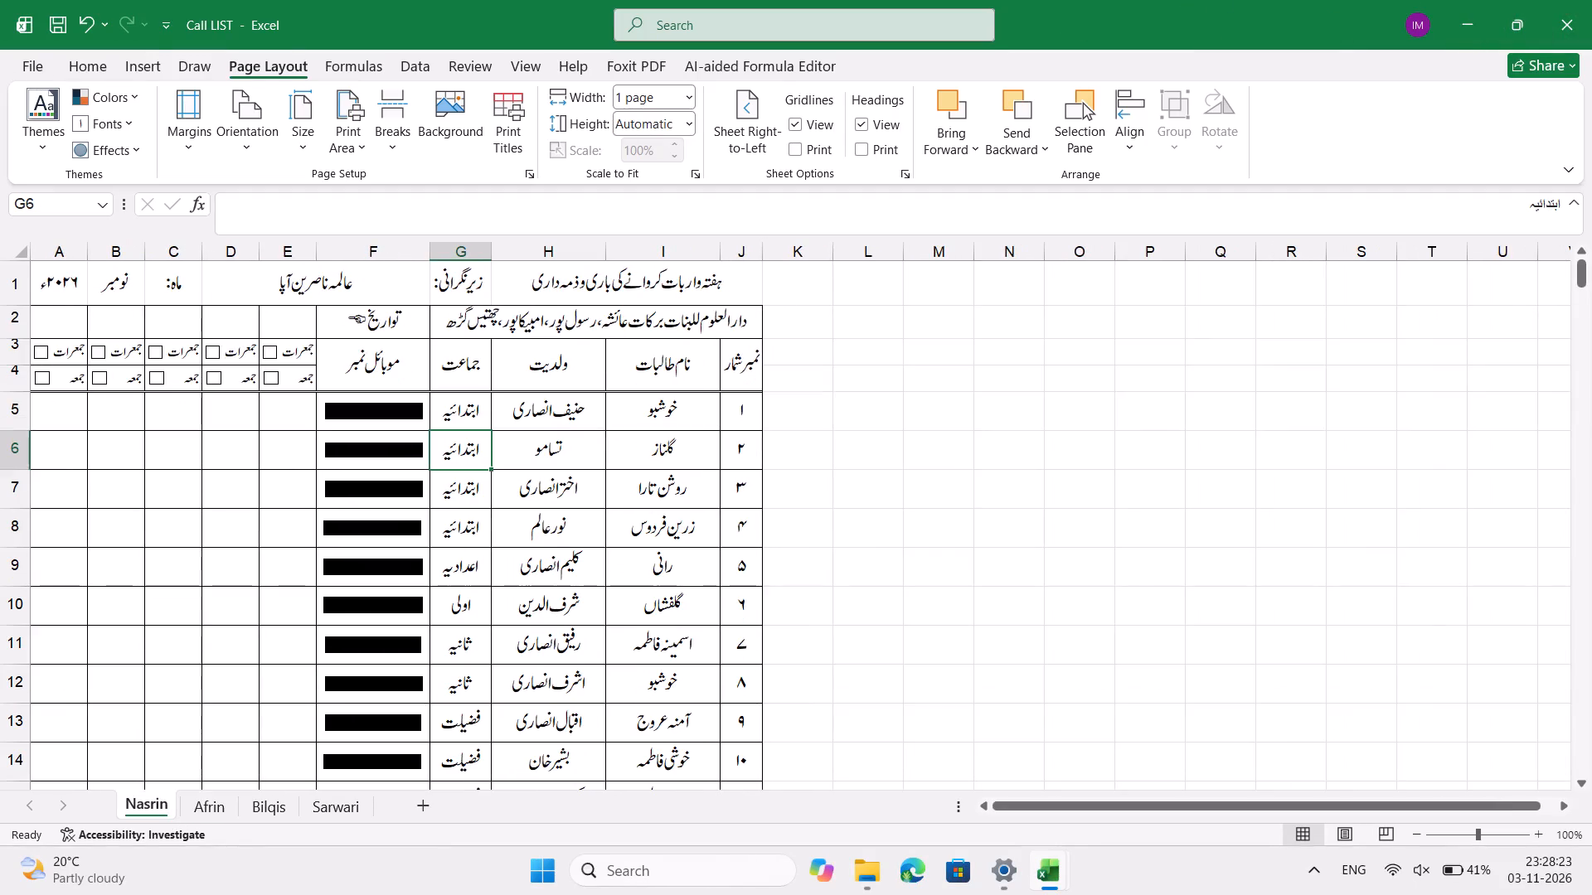
{"action": "scroll", "coordinate": [244, 485], "scroll_direction": "right", "scroll_amount": 1}
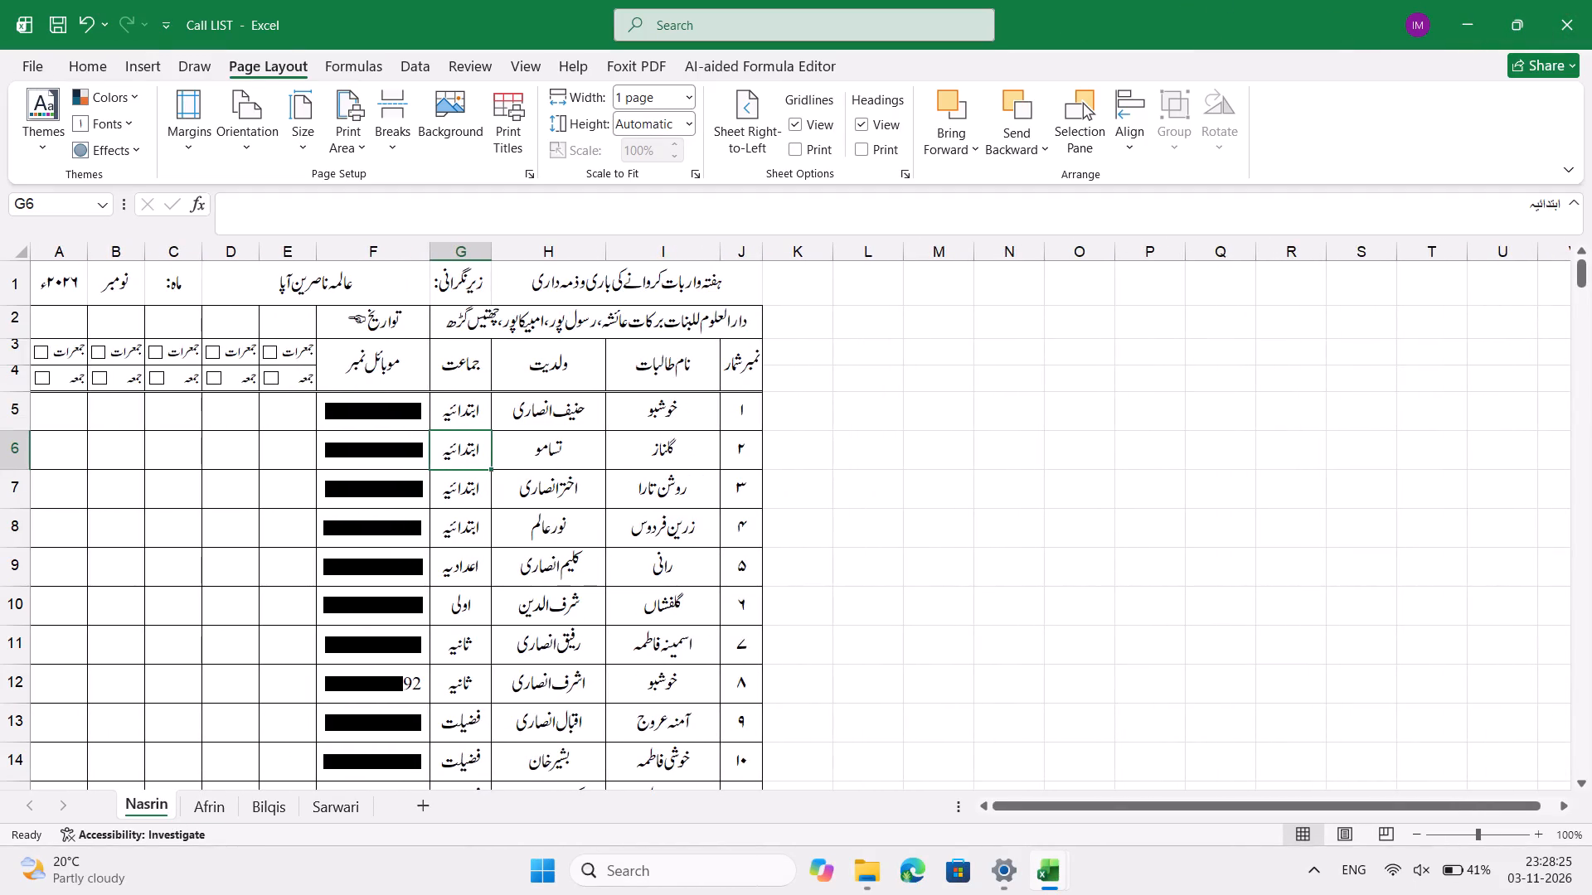
{"action": "left_click", "coordinate": [11, 414]}
{"action": "right_click", "coordinate": [11, 414]}
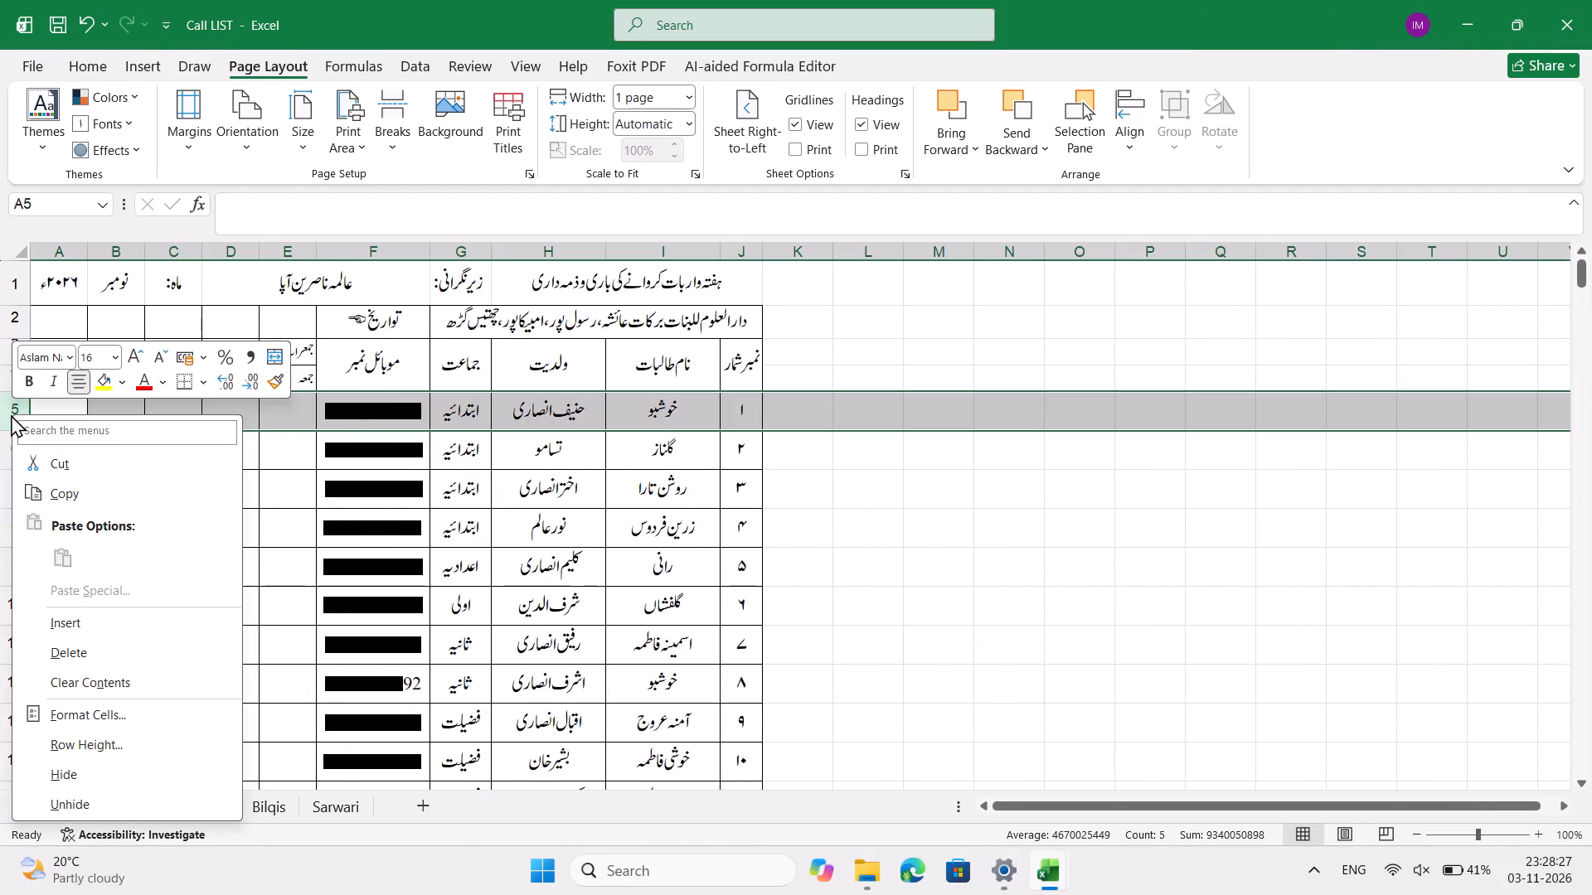
{"action": "left_click", "coordinate": [503, 441]}
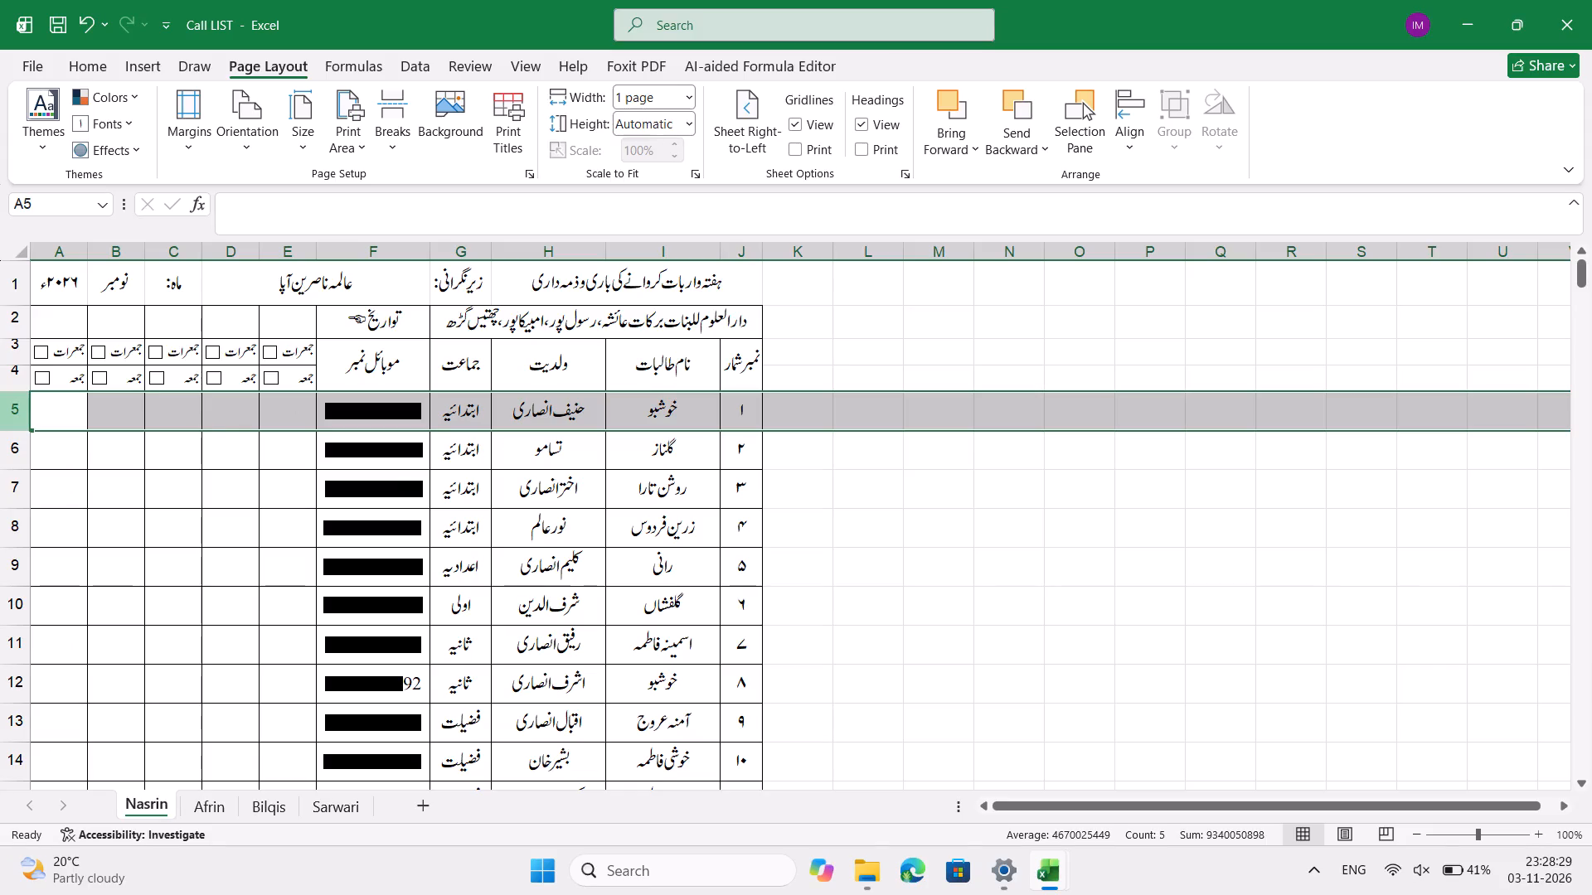
{"action": "left_click_drag", "start_coordinate": [14, 418], "coordinate": [27, 673]}
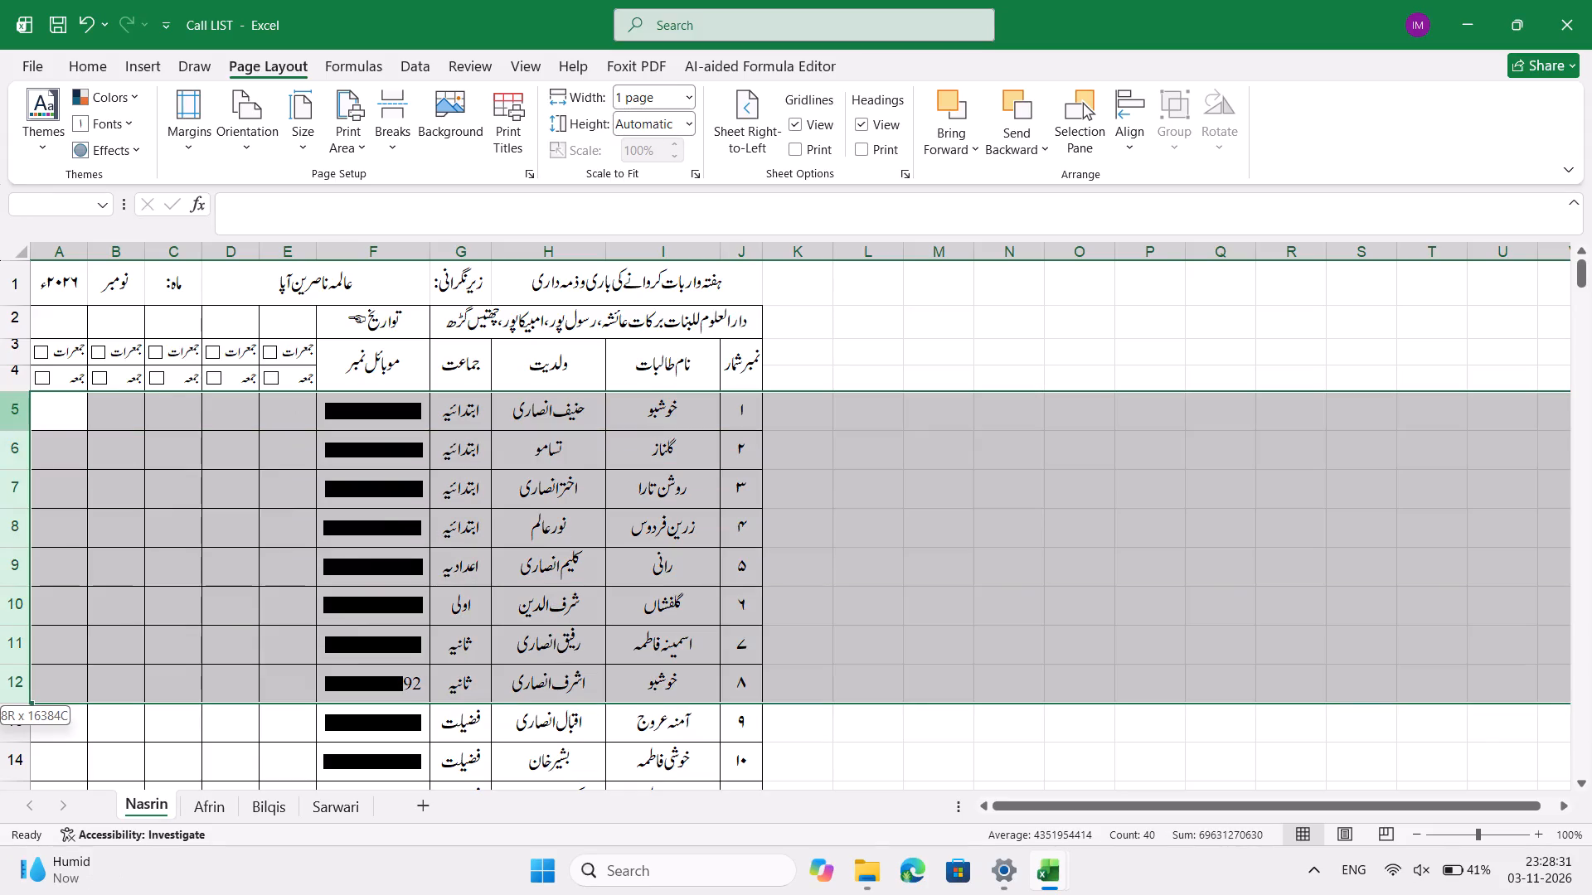
{"action": "left_click_drag", "start_coordinate": [27, 673], "coordinate": [12, 894]}
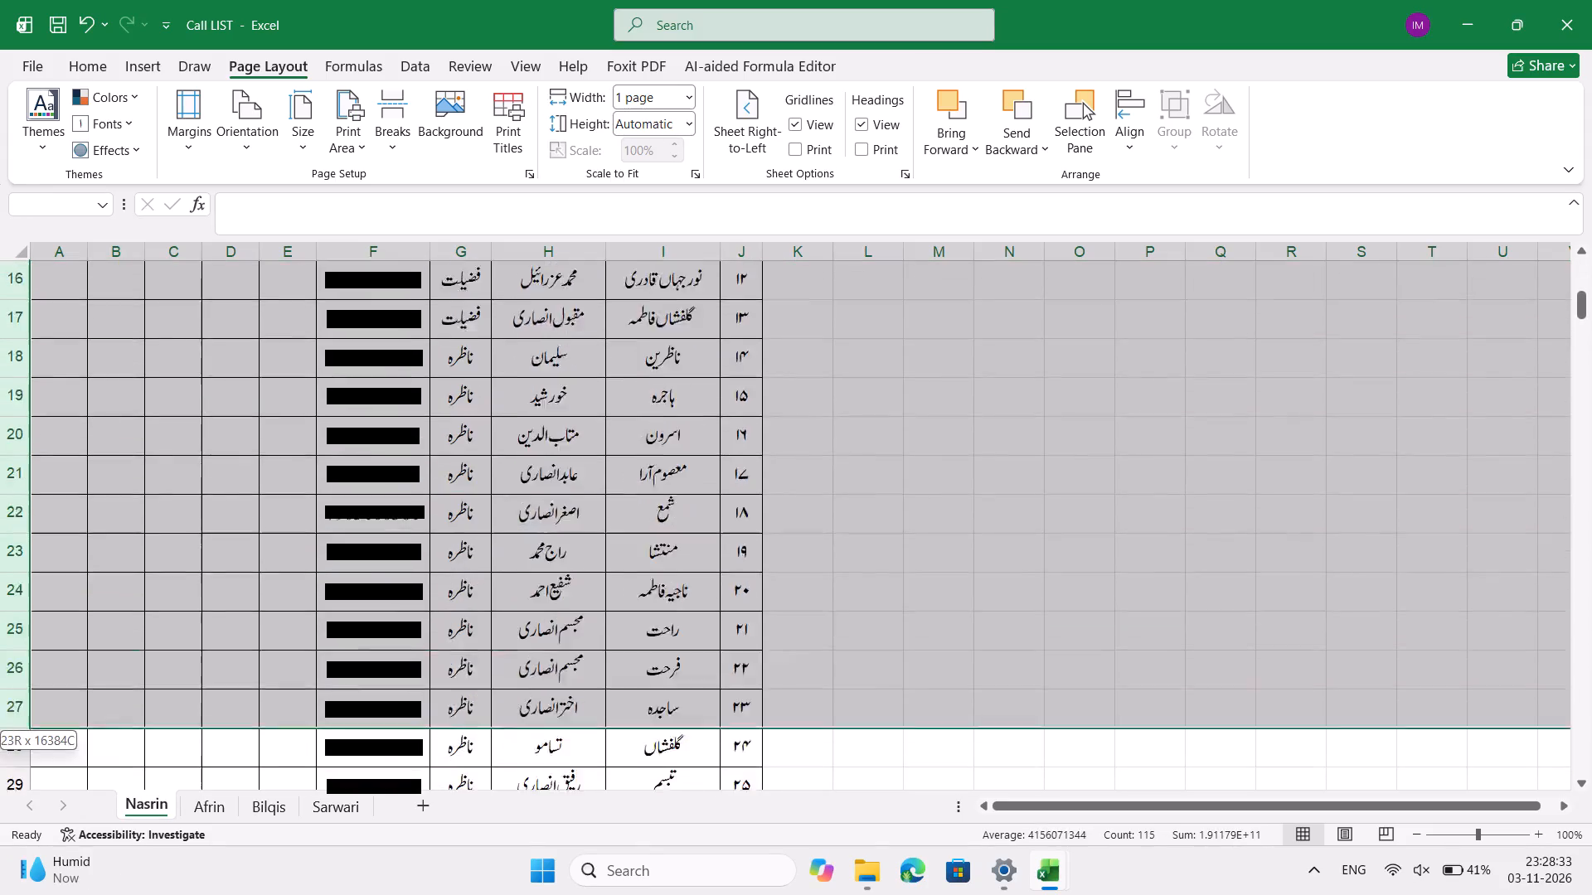
{"action": "left_click_drag", "start_coordinate": [12, 894], "coordinate": [13, 883]}
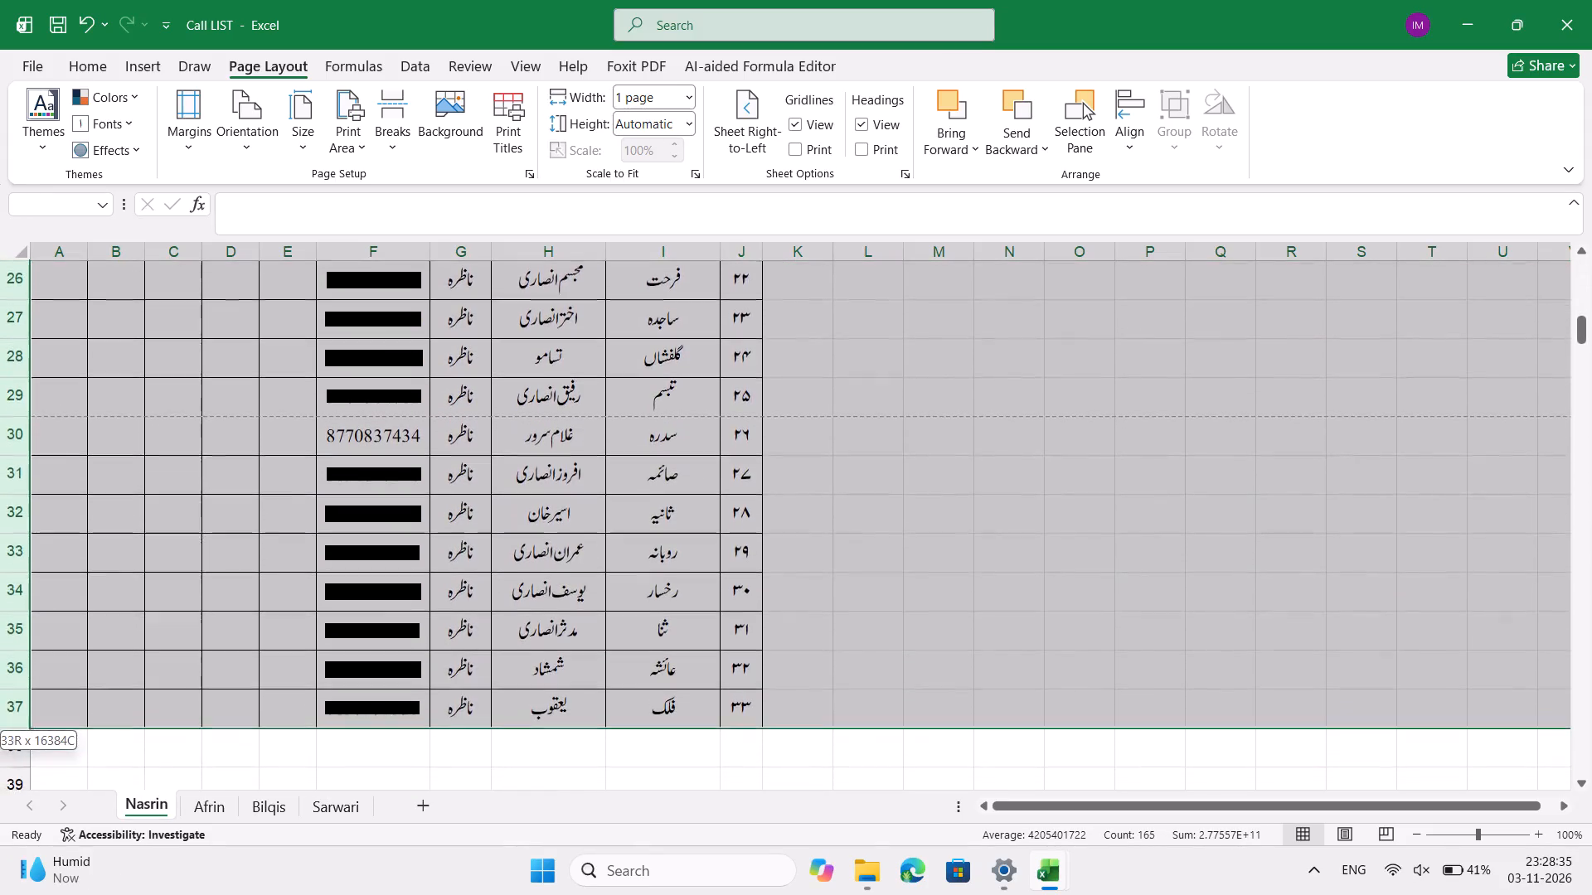
{"action": "left_click_drag", "start_coordinate": [13, 883], "coordinate": [8, 666]}
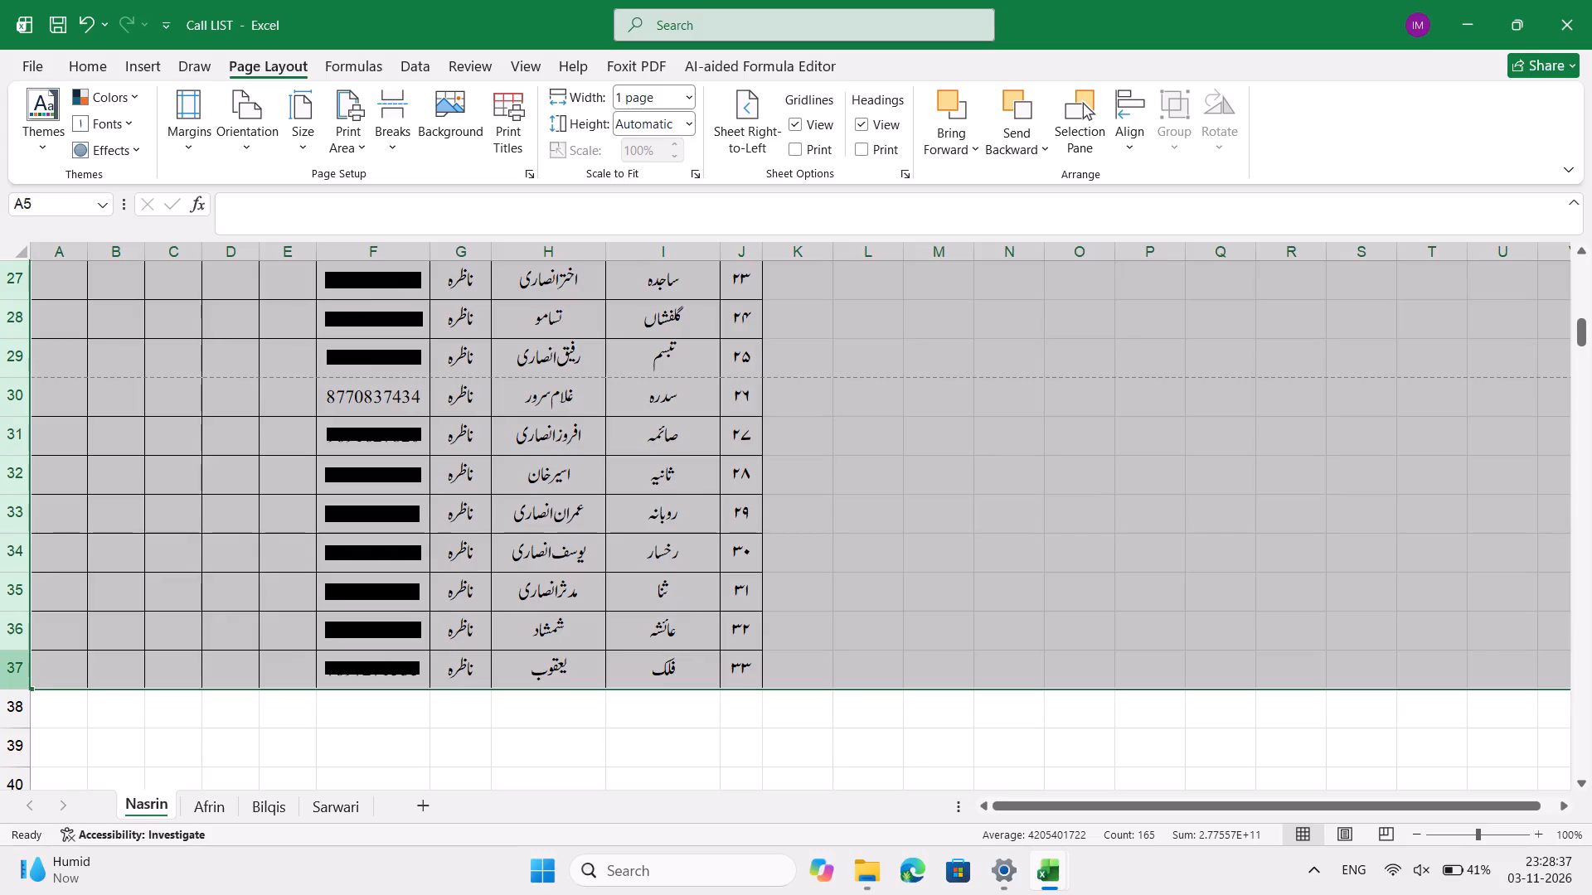
{"action": "right_click", "coordinate": [22, 671]}
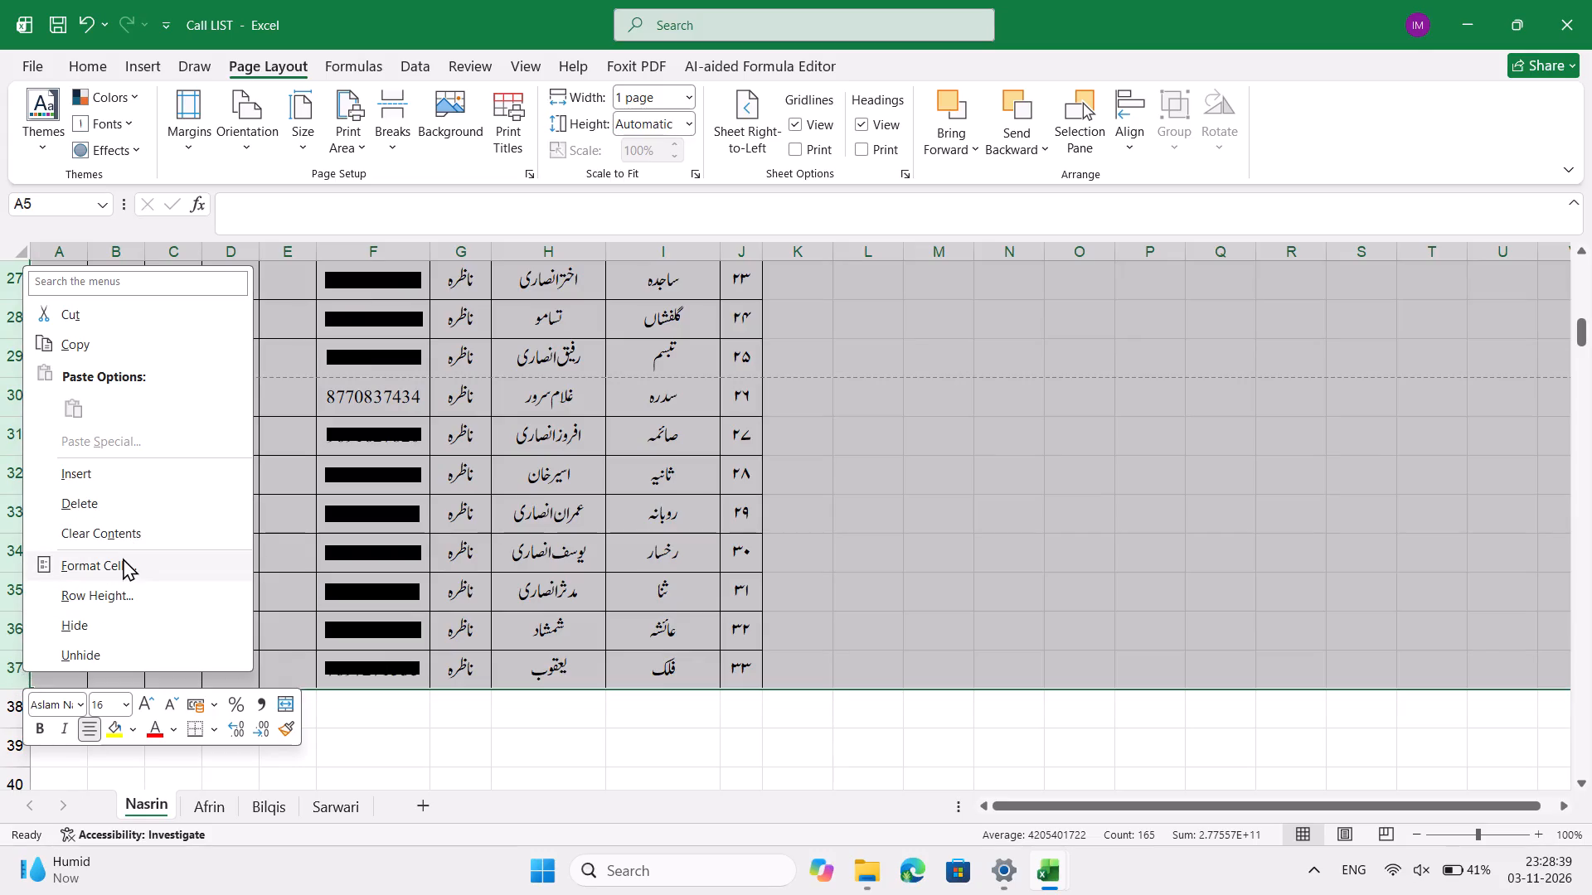
{"action": "left_click", "coordinate": [127, 593]}
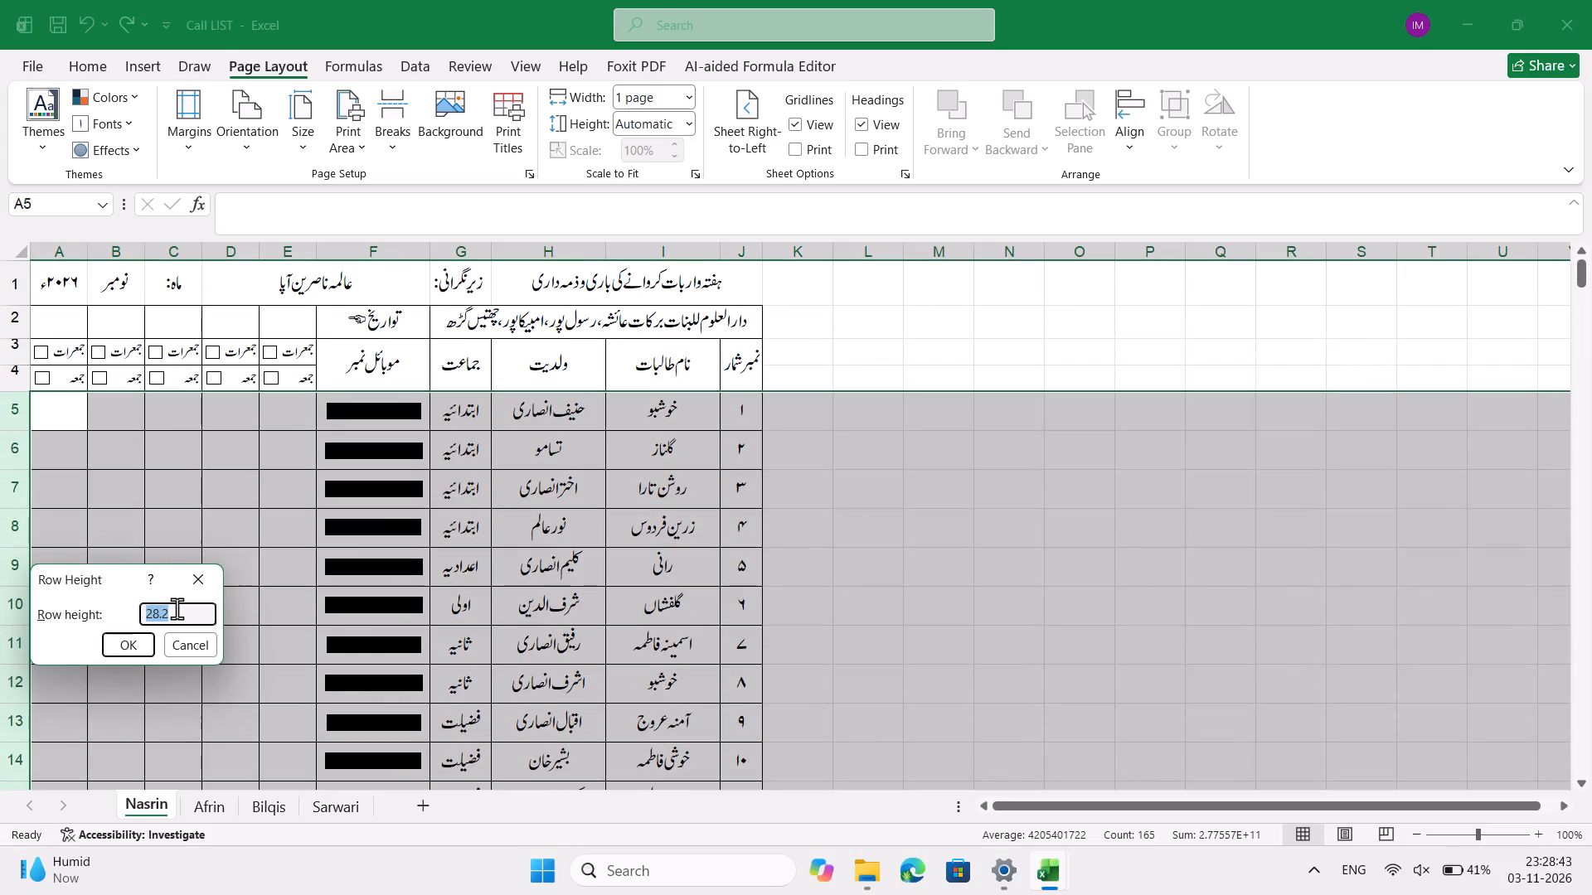
{"action": "key", "text": "ctrl+c"}
{"action": "triple_click", "coordinate": [167, 614]}
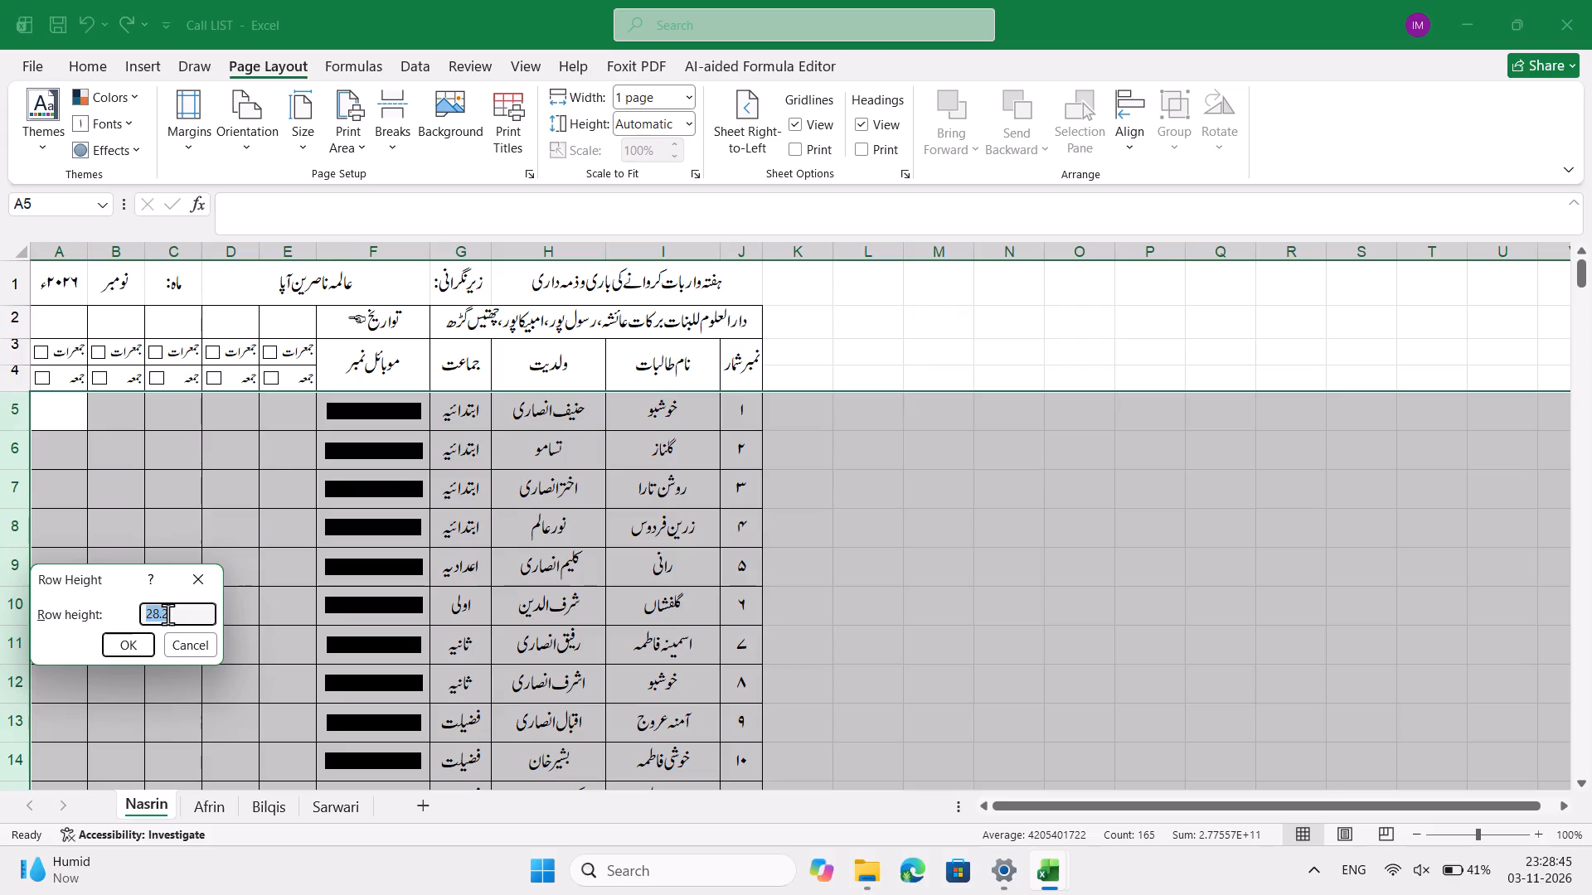
{"action": "key", "text": "ctrl+c"}
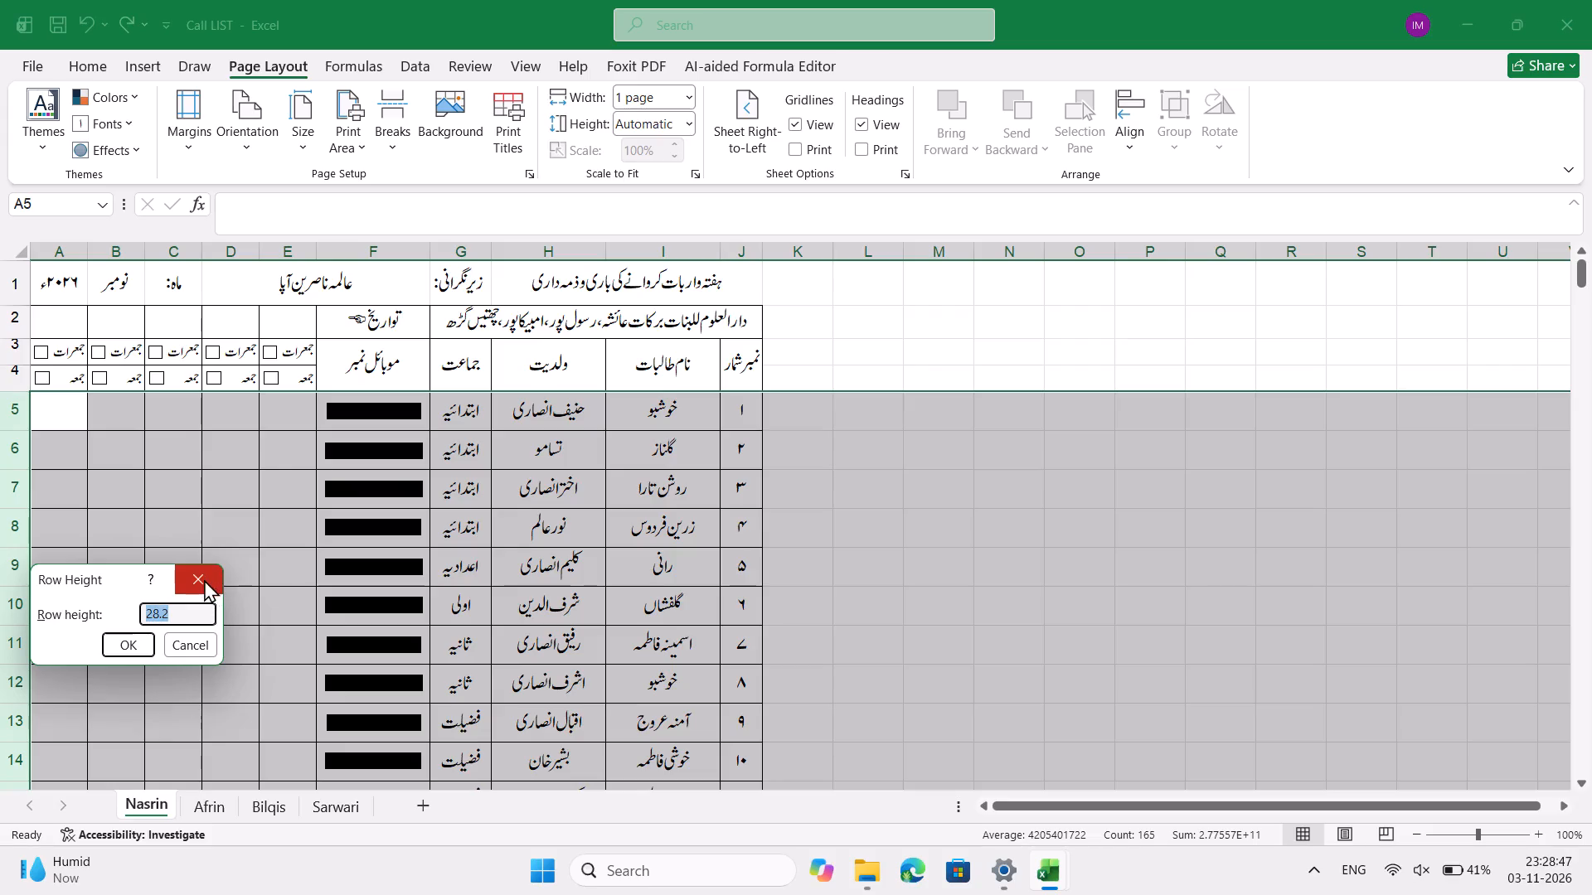
{"action": "left_click", "coordinate": [204, 579]}
Set the height of the Afrin sheet's rows 5 to 68 to the copied value of 28.2.
{"action": "left_click", "coordinate": [208, 805]}
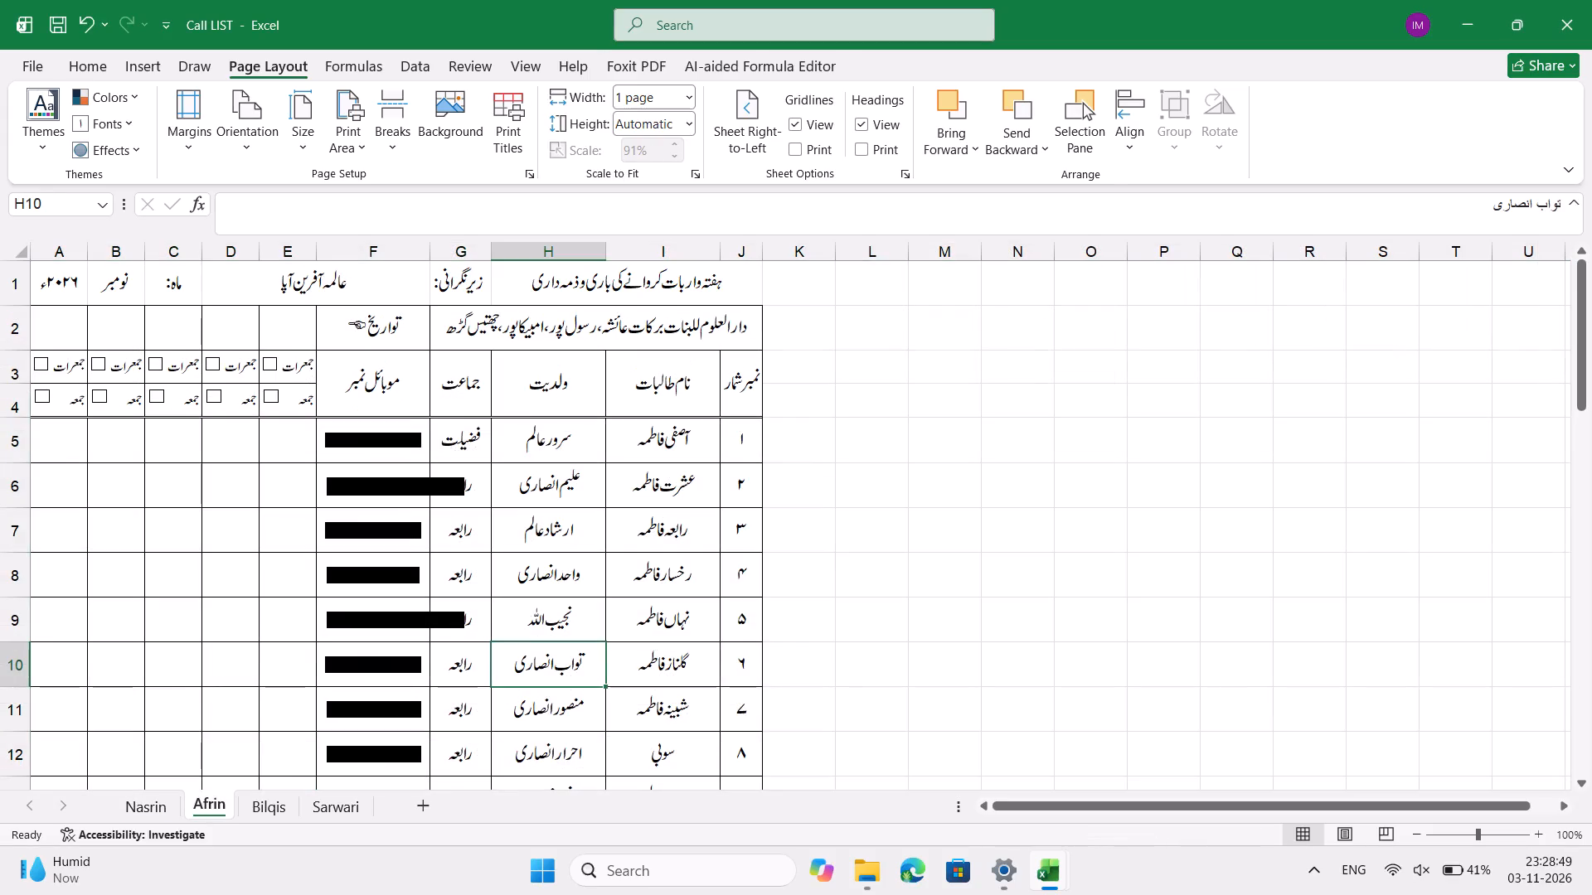
{"action": "left_click", "coordinate": [15, 440]}
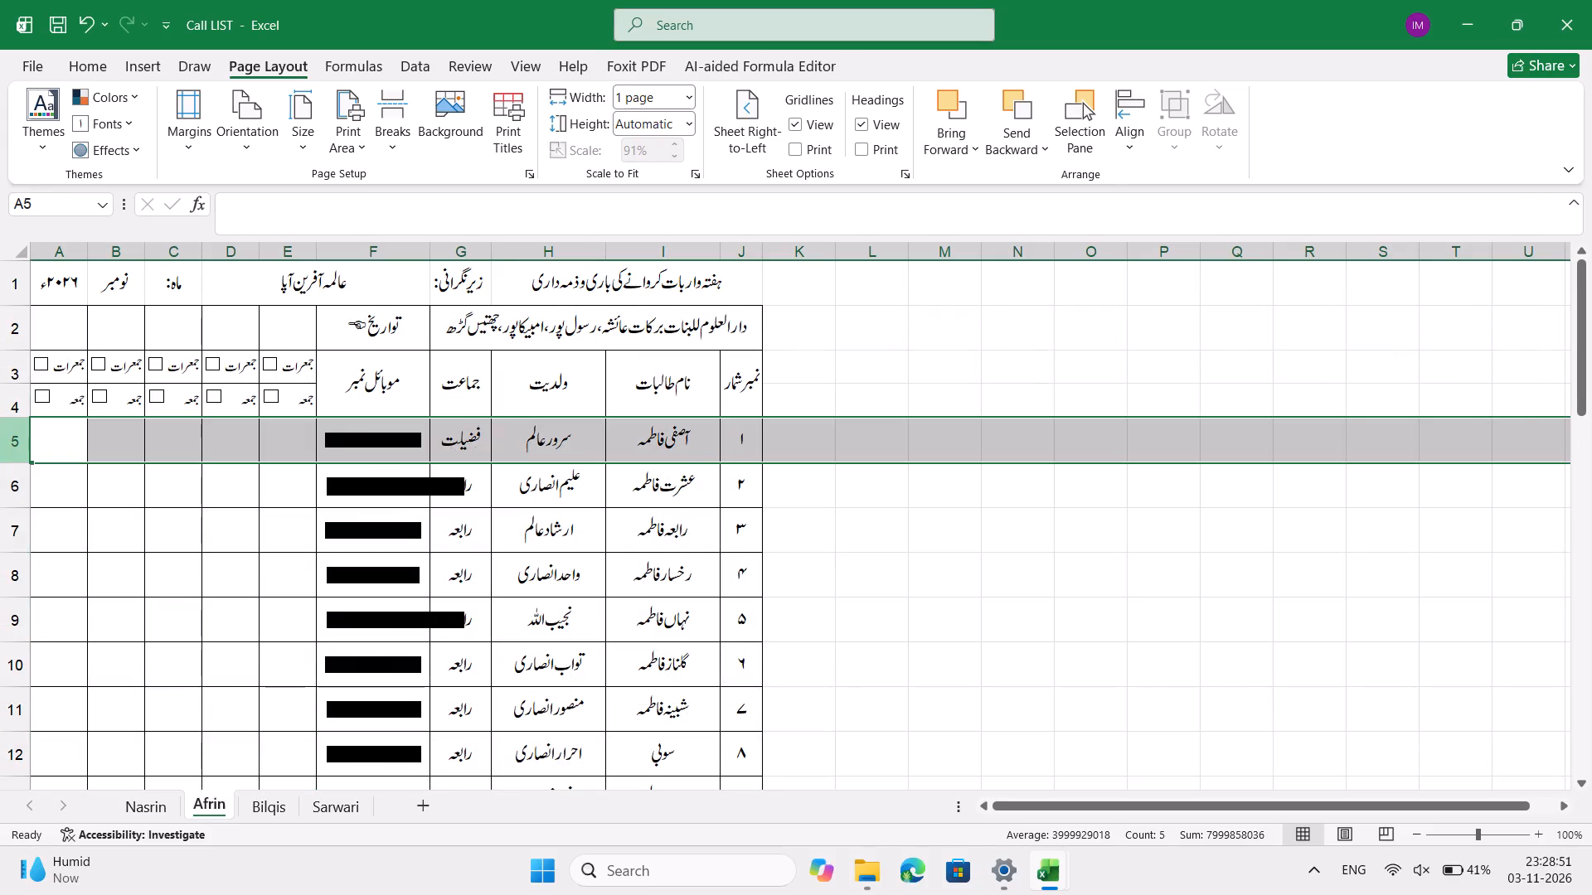
{"action": "key", "text": "ctrl+shift+Down"}
{"action": "key", "text": "ctrl+shift+Down"}
{"action": "key", "text": "ctrl+shift+Down"}
{"action": "key", "text": "ctrl+shift+Down"}
{"action": "key", "text": "ctrl+shift+Up"}
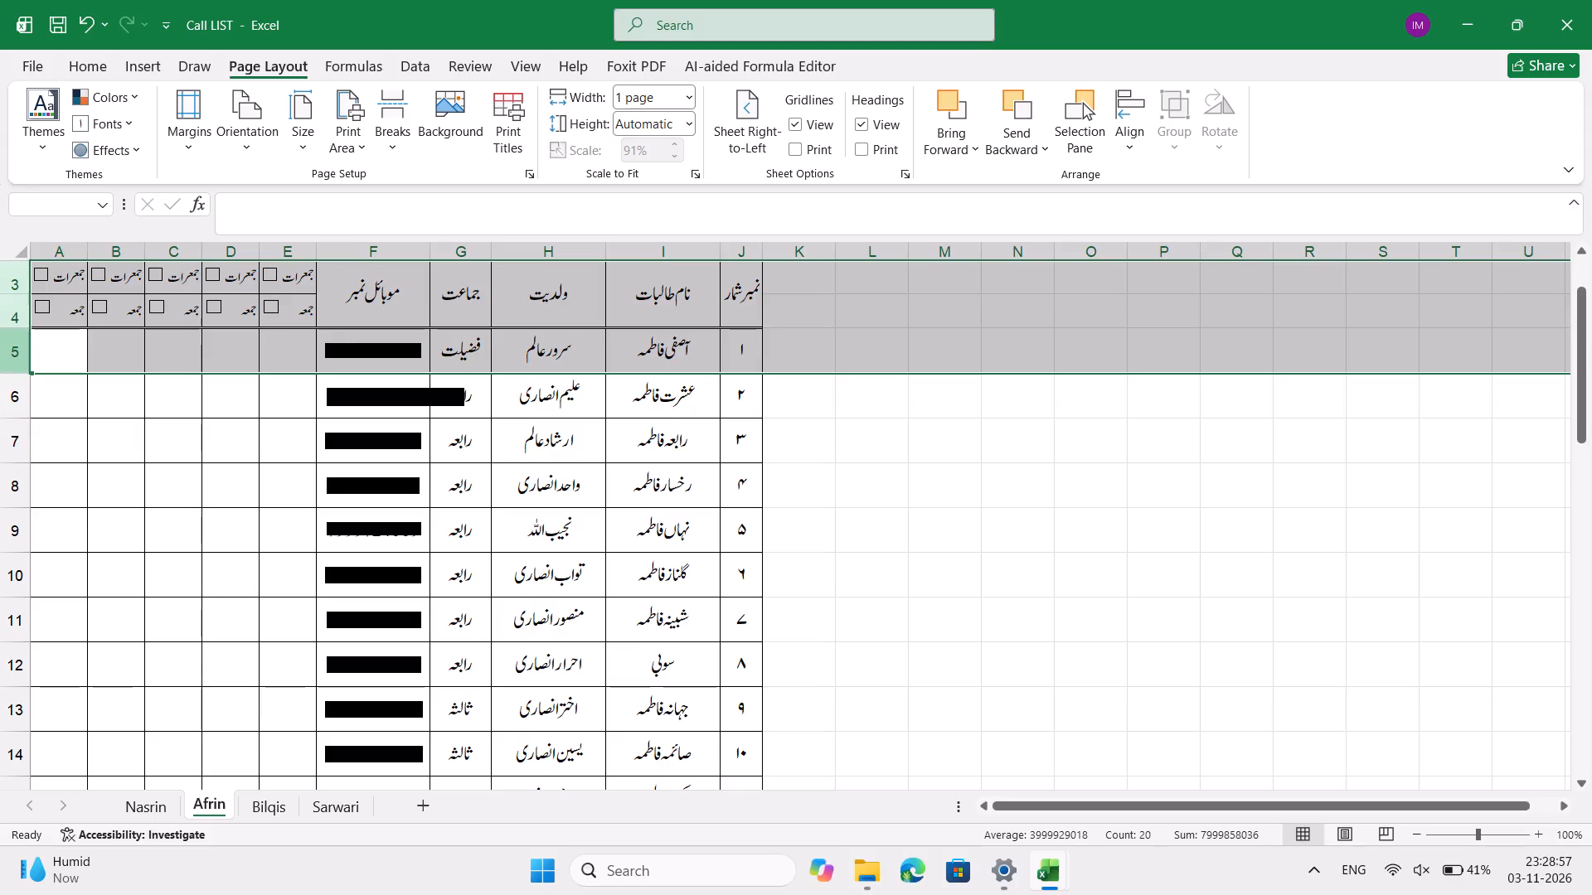
{"action": "left_click_drag", "start_coordinate": [19, 351], "coordinate": [8, 892]}
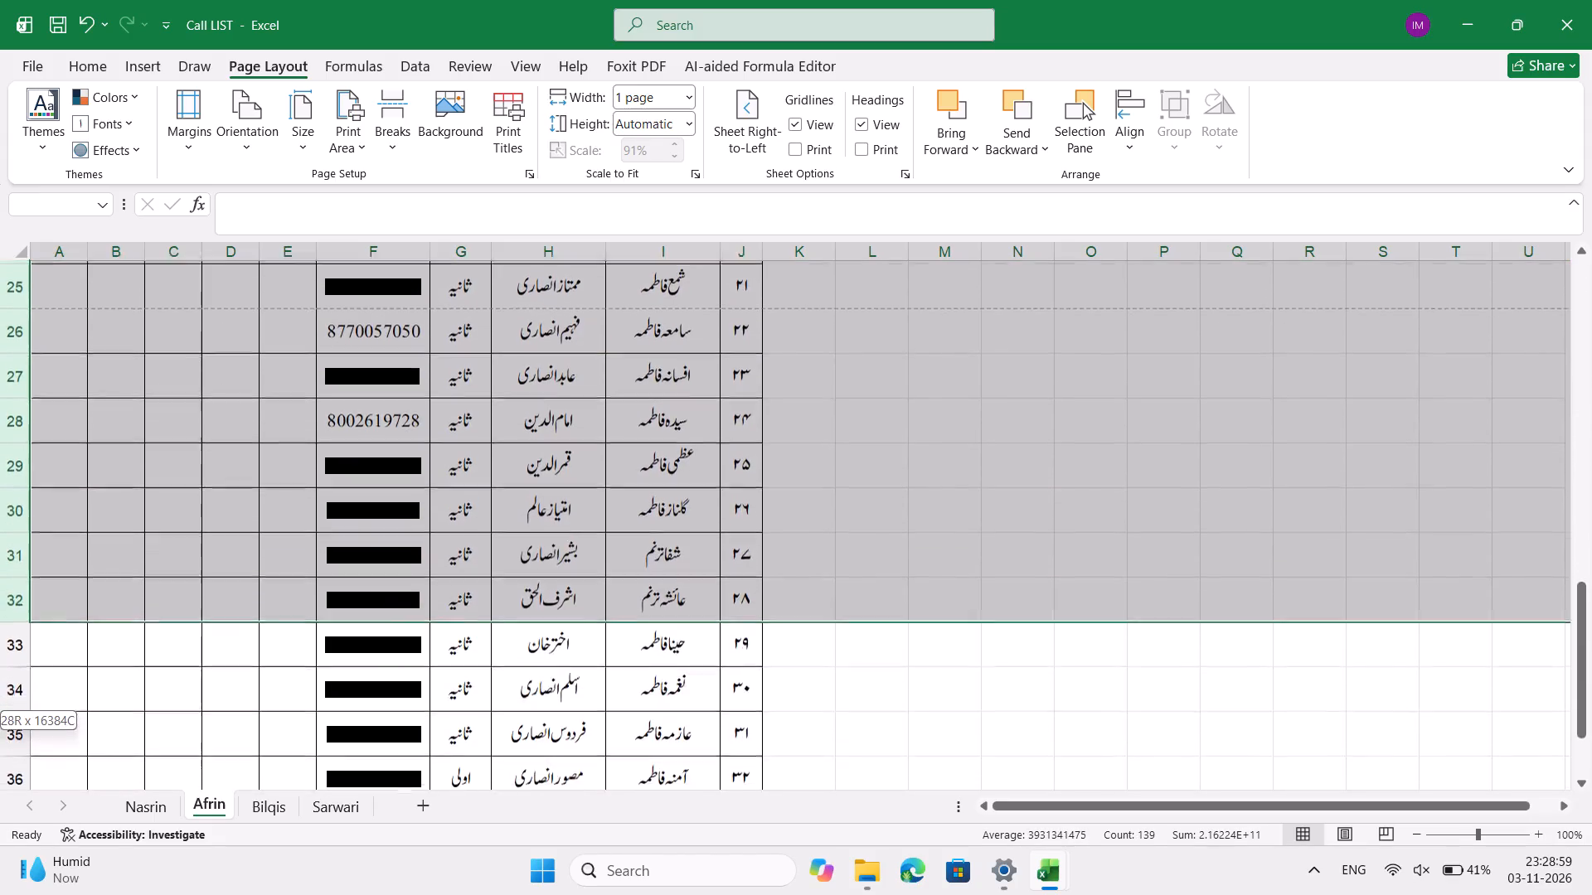
{"action": "left_click_drag", "start_coordinate": [8, 892], "coordinate": [33, 856]}
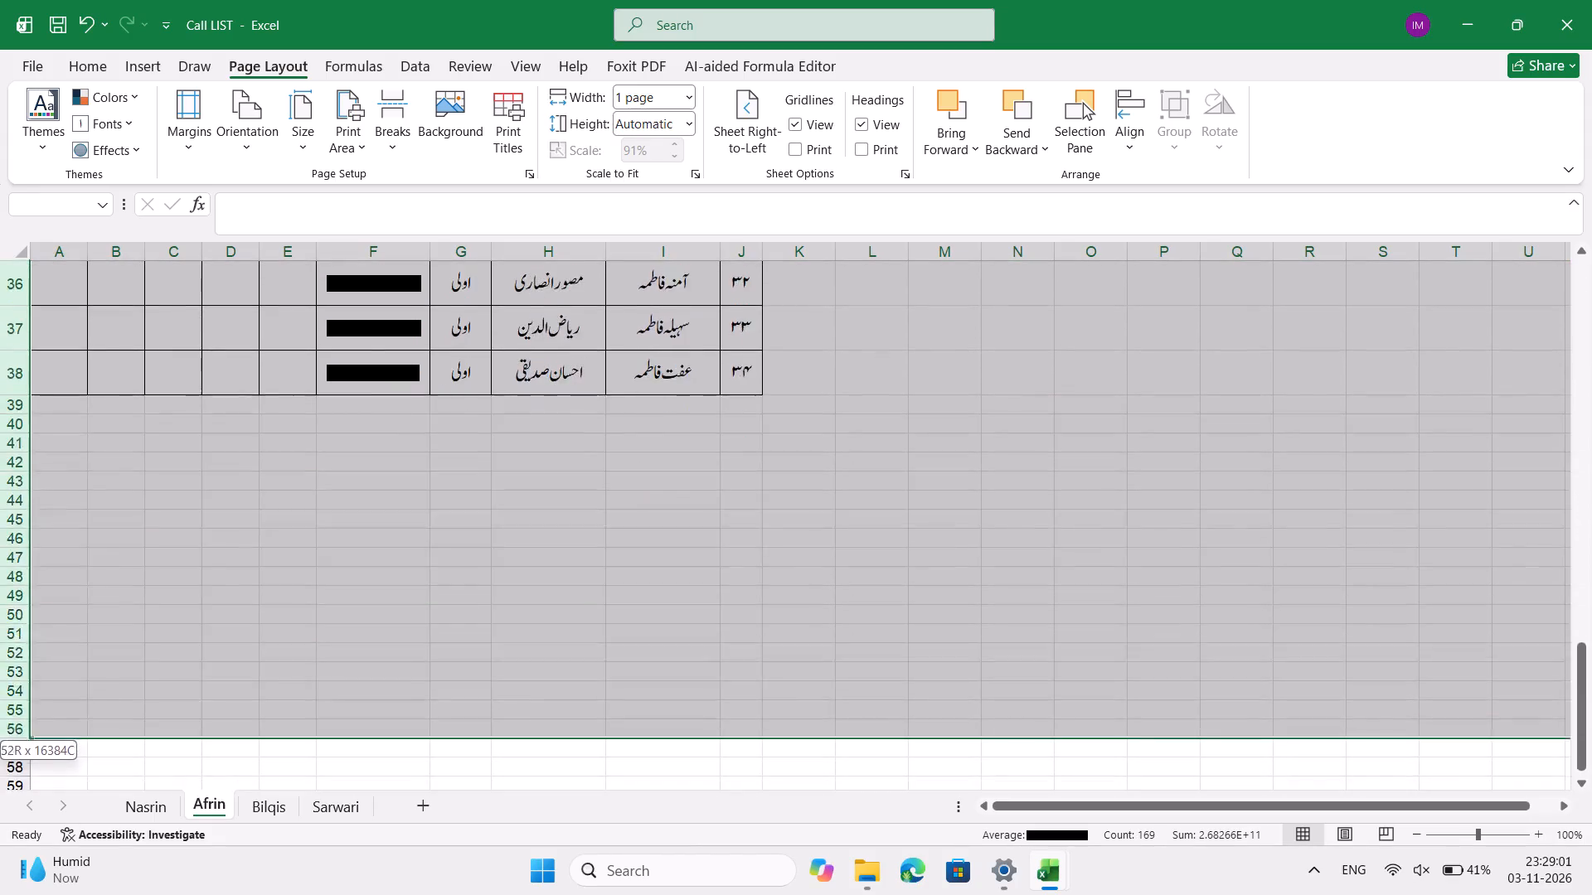
{"action": "left_click_drag", "start_coordinate": [33, 856], "coordinate": [17, 673]}
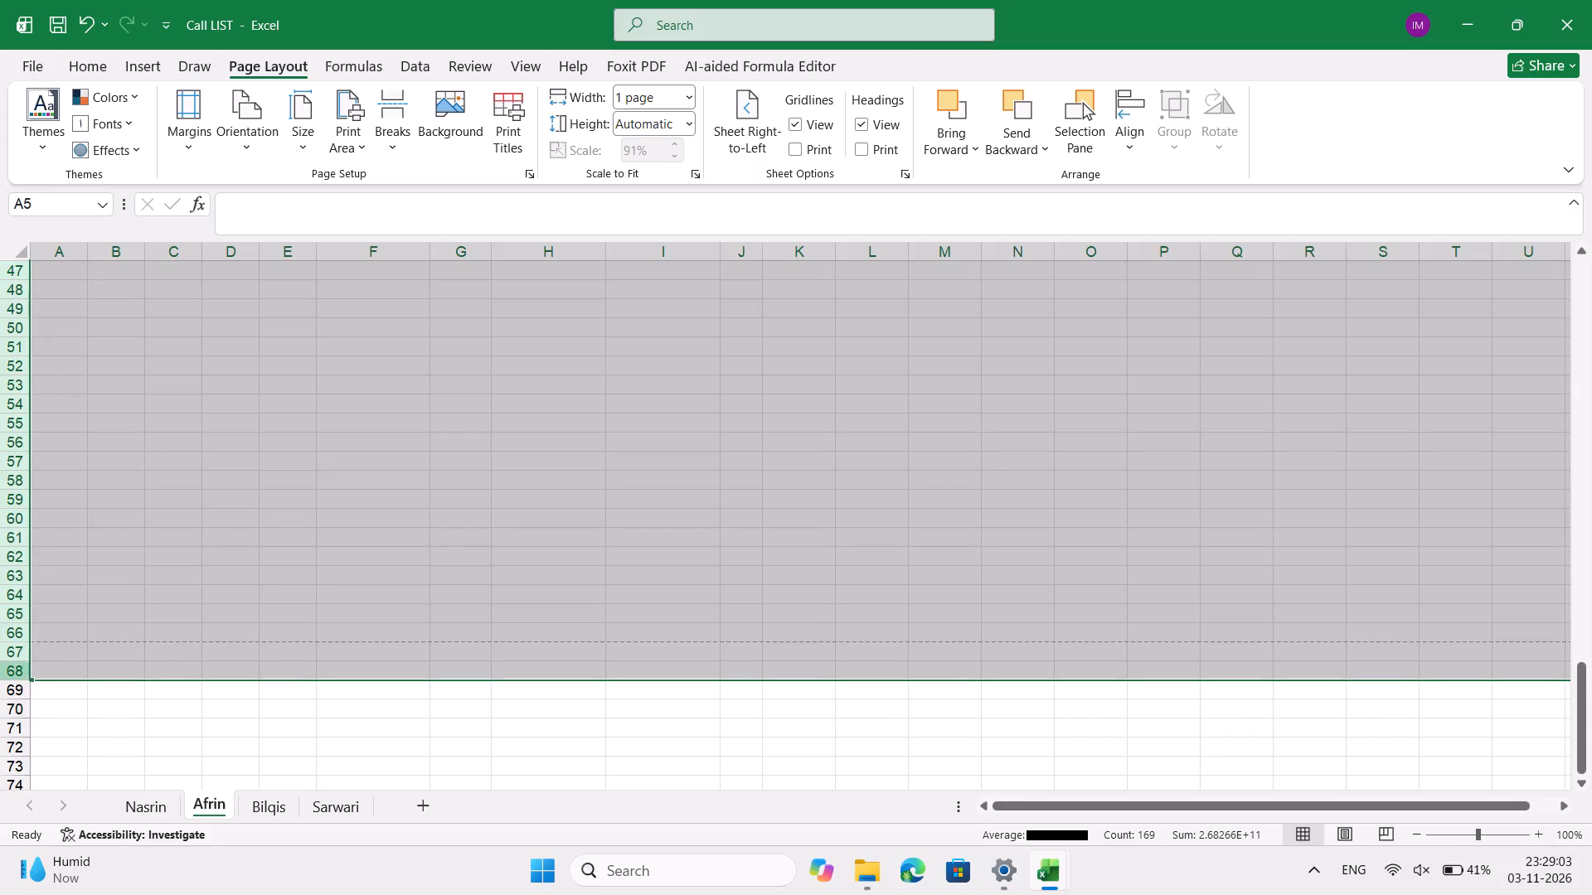
{"action": "right_click", "coordinate": [17, 673]}
{"action": "left_click", "coordinate": [95, 593]}
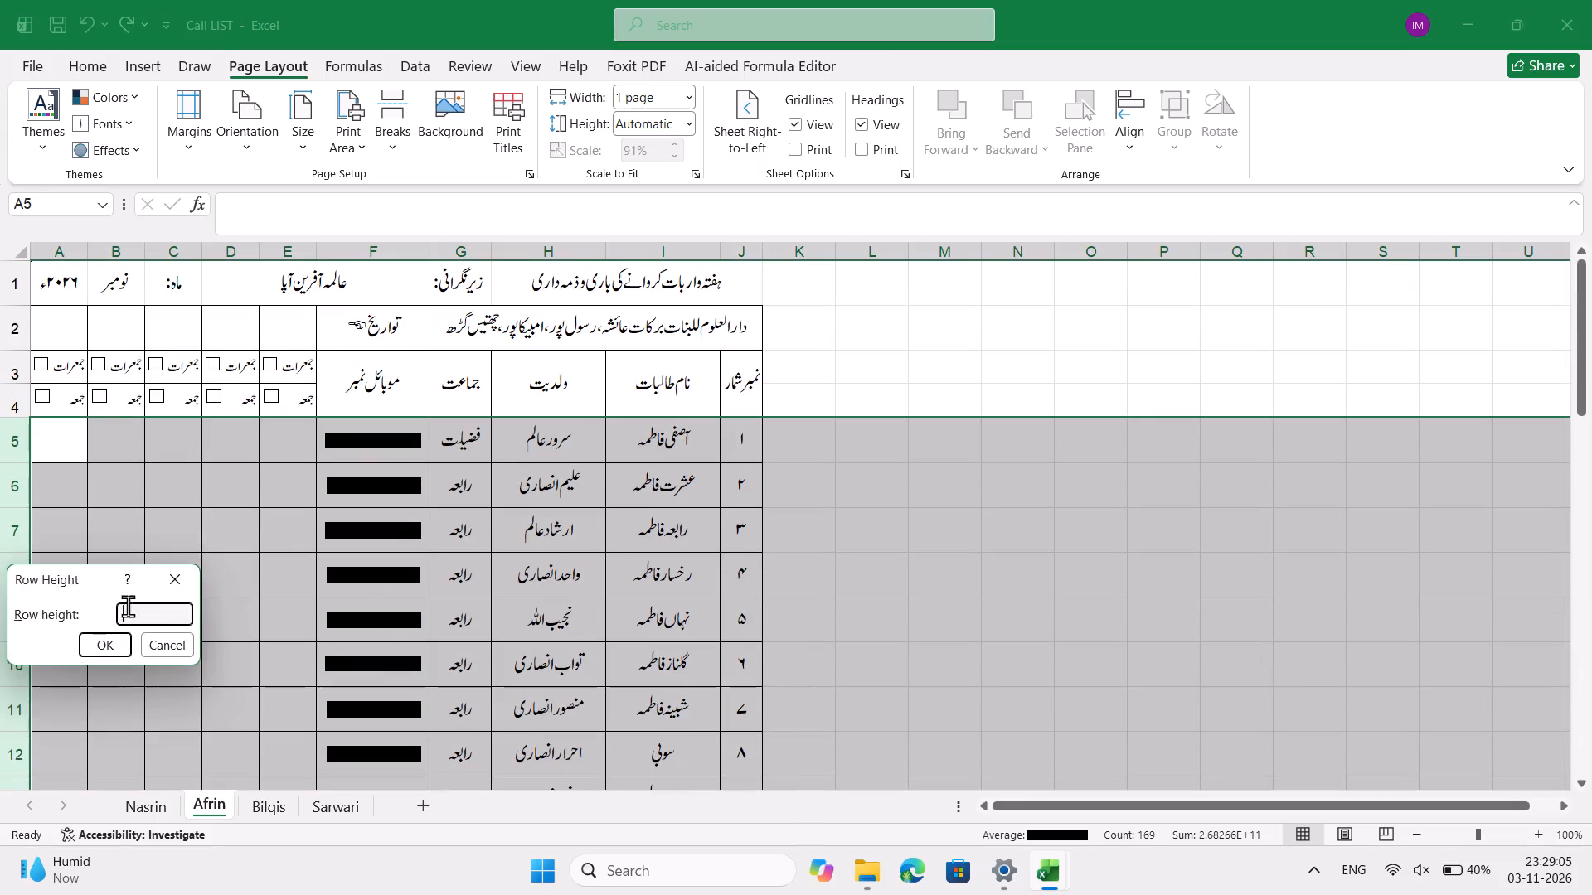
{"action": "key", "text": "ctrl+v"}
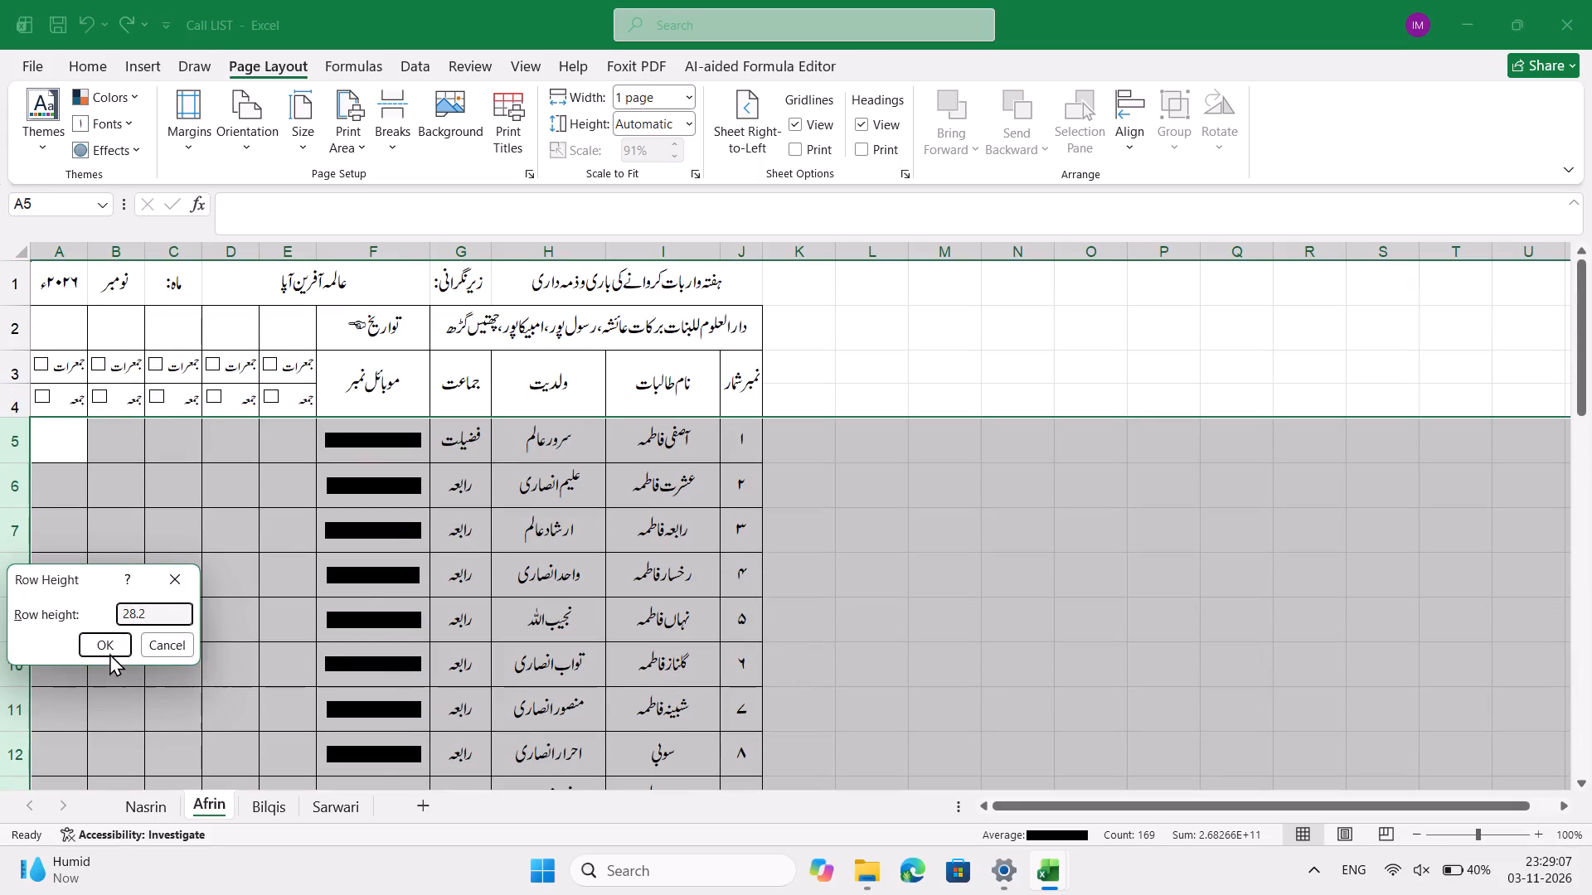
{"action": "left_click", "coordinate": [109, 648]}
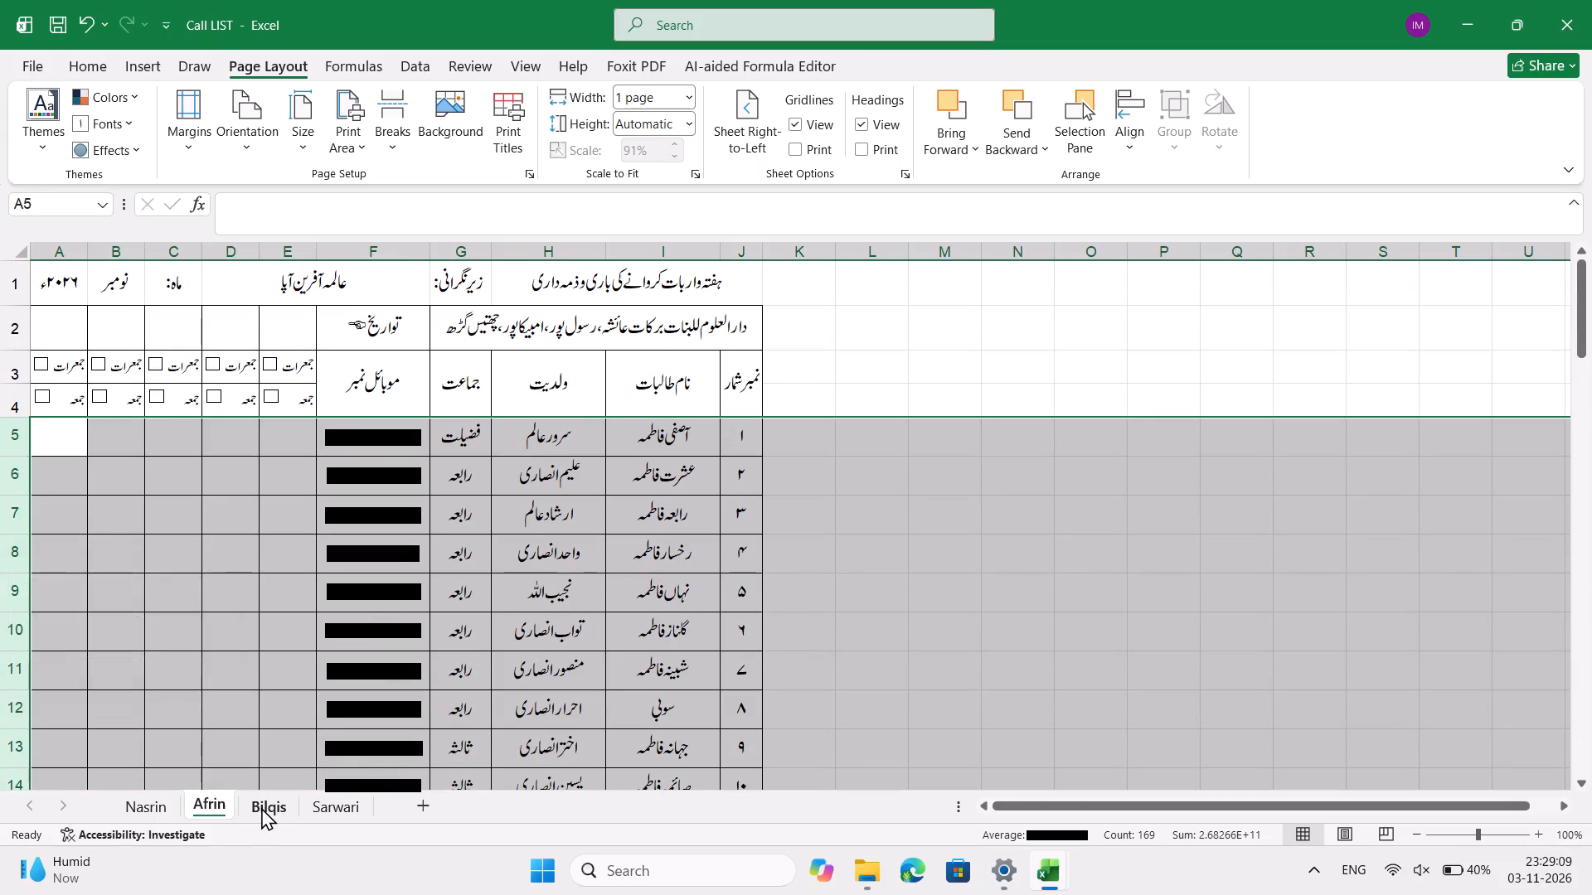
Set the height of the Bilqis sheet's rows 5 to 93 to the copied value of 28.2.
{"action": "left_click", "coordinate": [261, 807]}
{"action": "left_click_drag", "start_coordinate": [17, 444], "coordinate": [17, 670]}
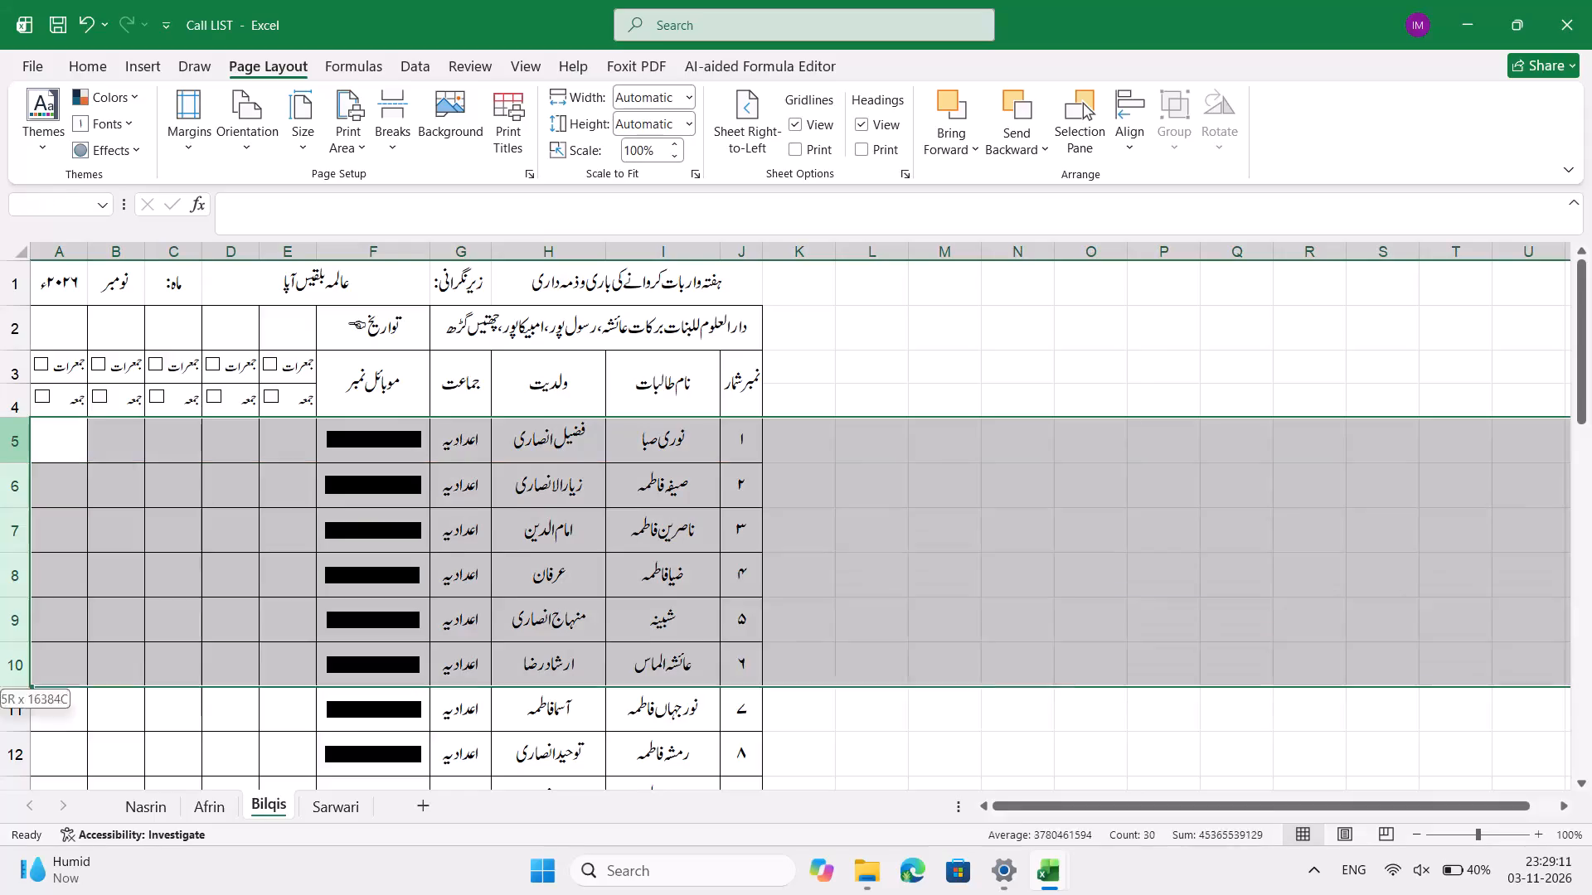
{"action": "left_click_drag", "start_coordinate": [17, 670], "coordinate": [5, 890]}
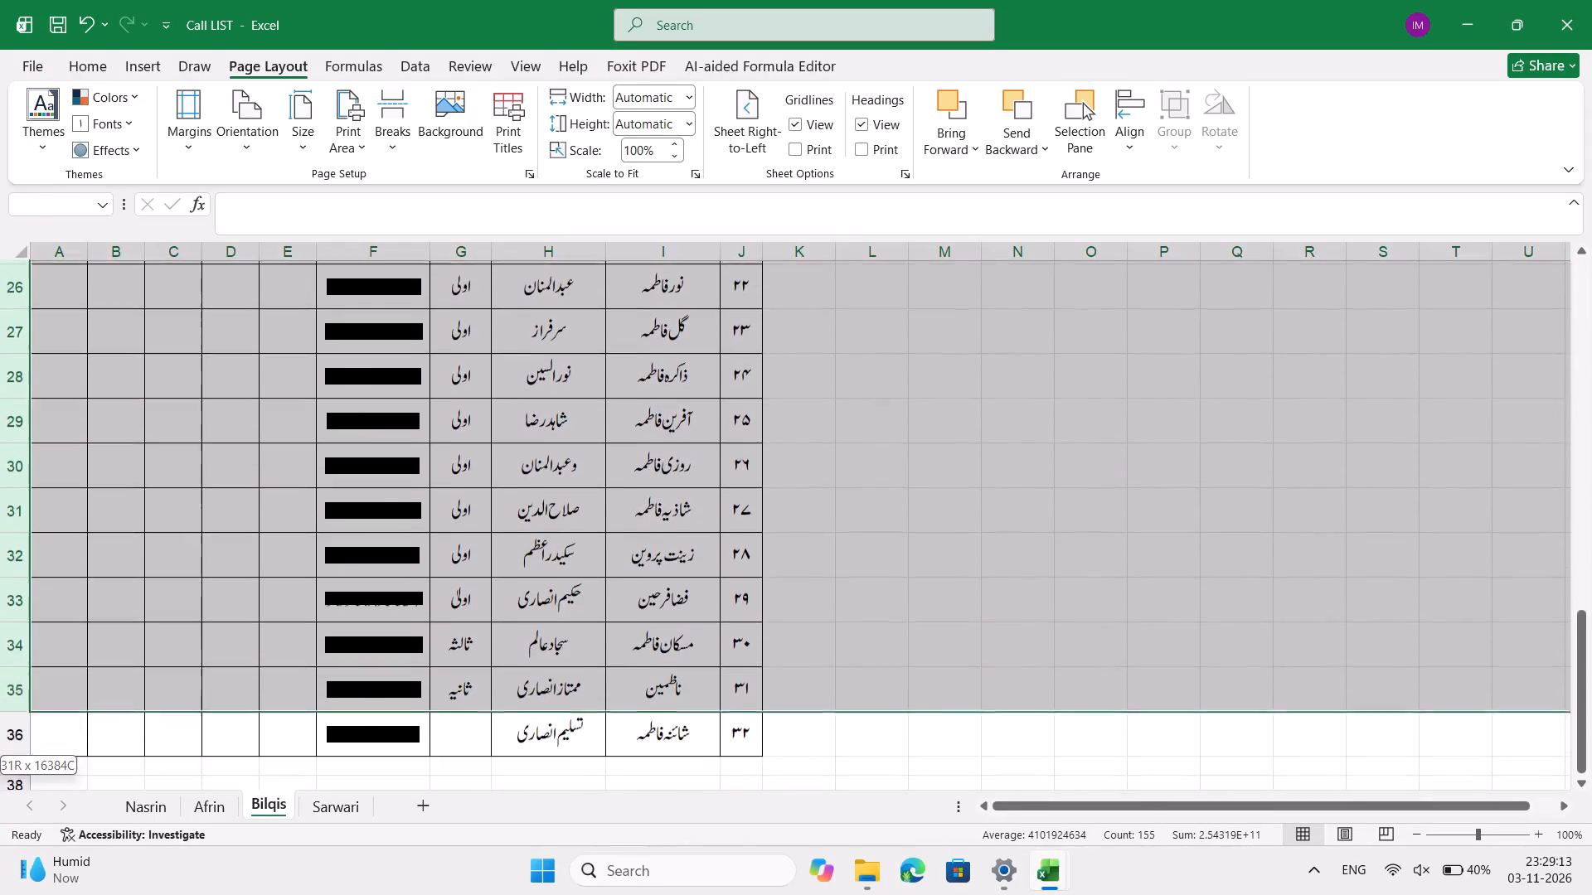
{"action": "left_click_drag", "start_coordinate": [5, 890], "coordinate": [22, 825]}
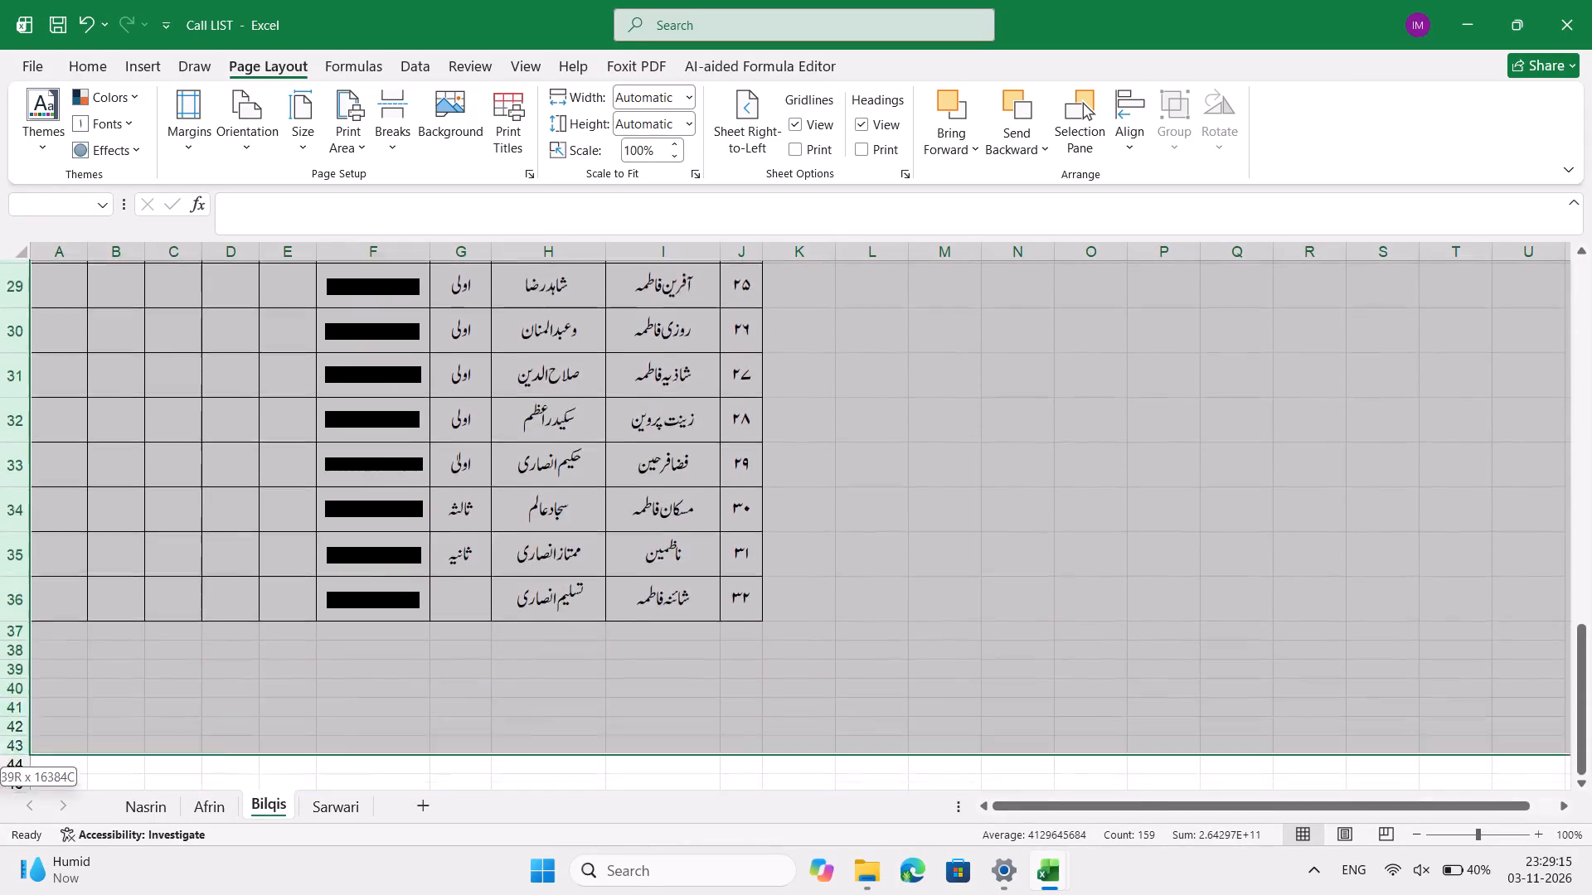
{"action": "left_click_drag", "start_coordinate": [22, 825], "coordinate": [22, 848]}
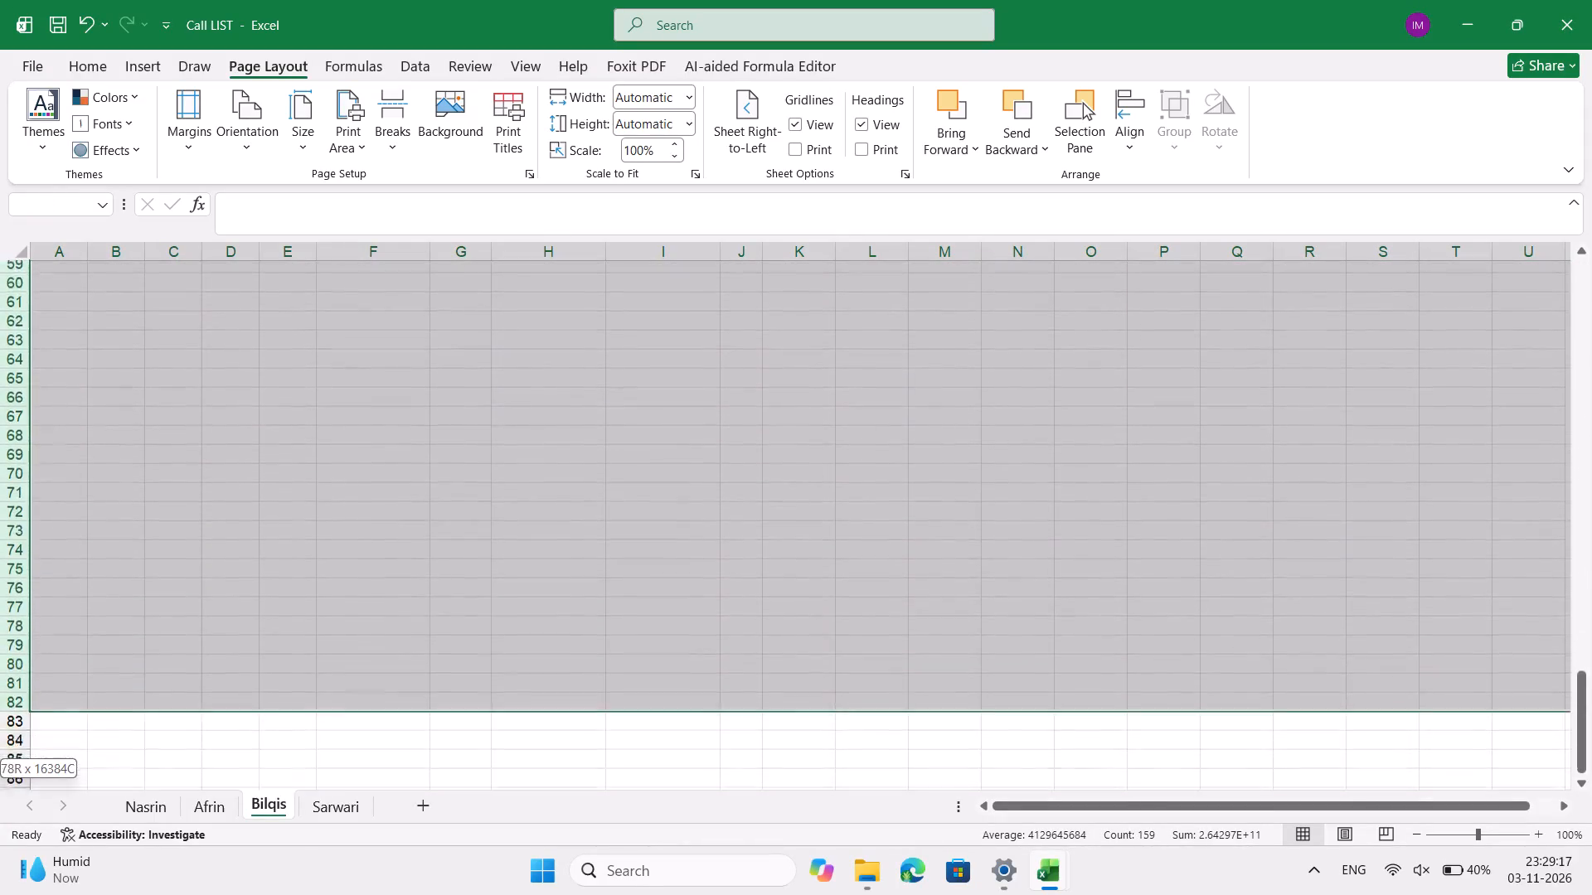
{"action": "left_click_drag", "start_coordinate": [22, 848], "coordinate": [5, 680]}
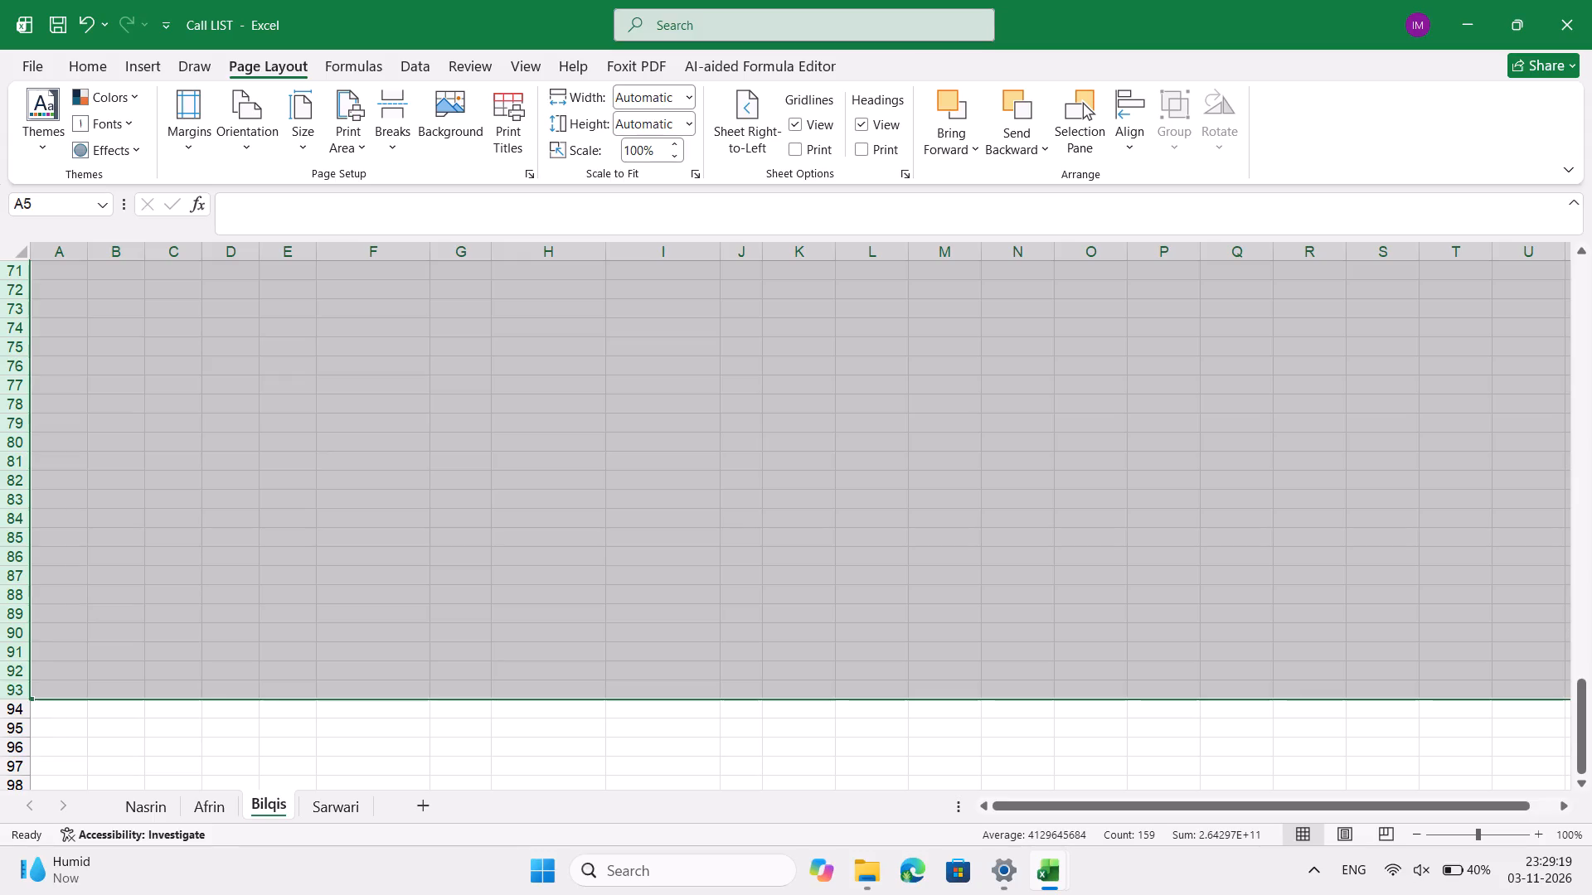
{"action": "right_click", "coordinate": [20, 685]}
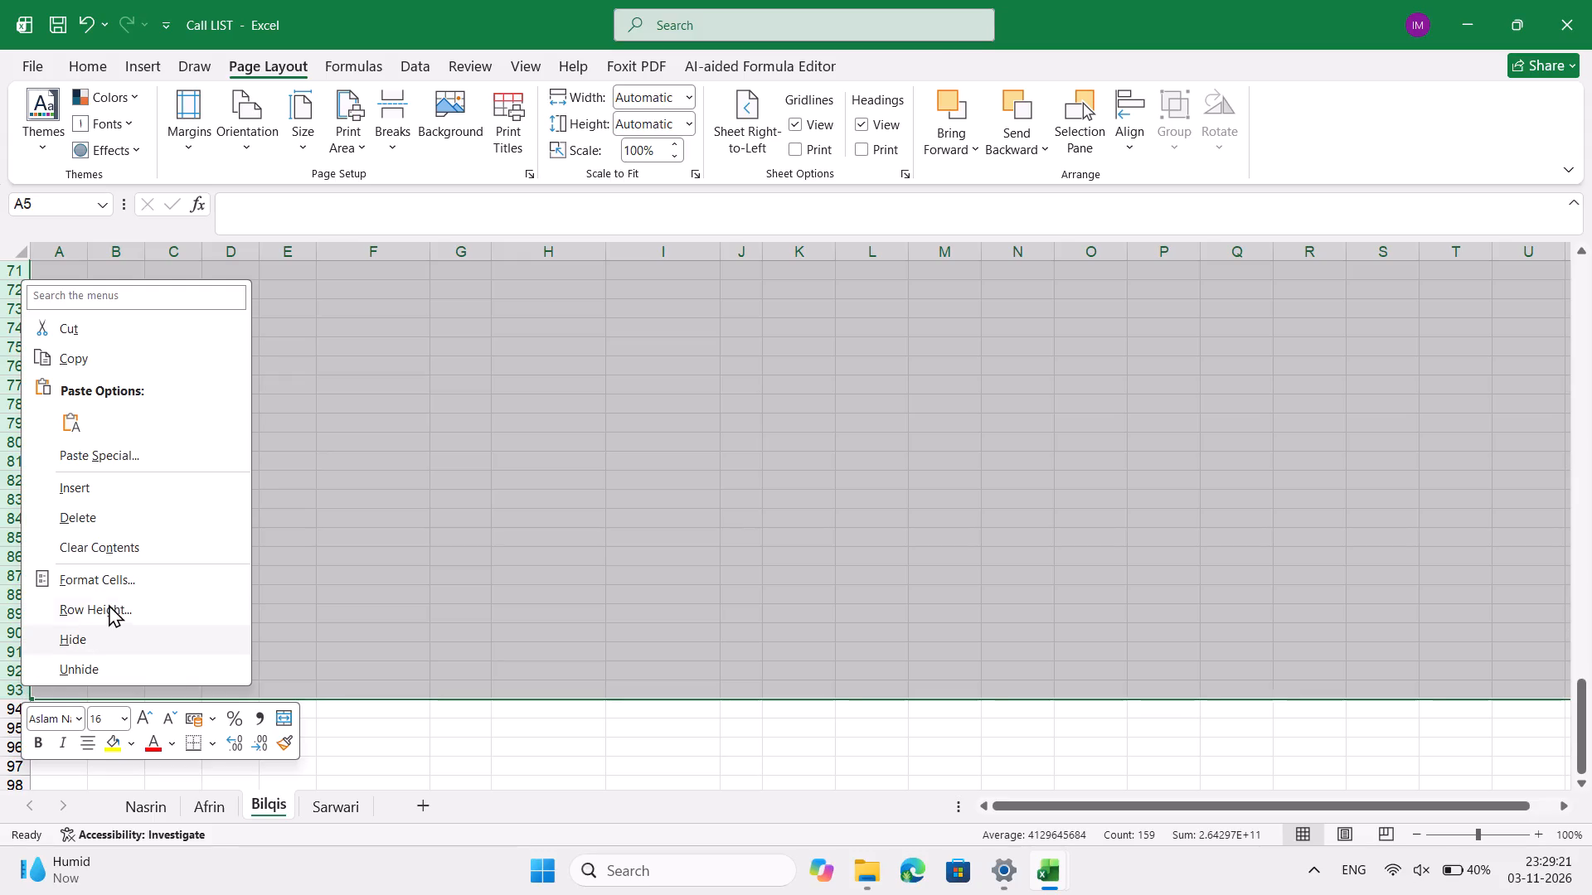
{"action": "left_click", "coordinate": [109, 604]}
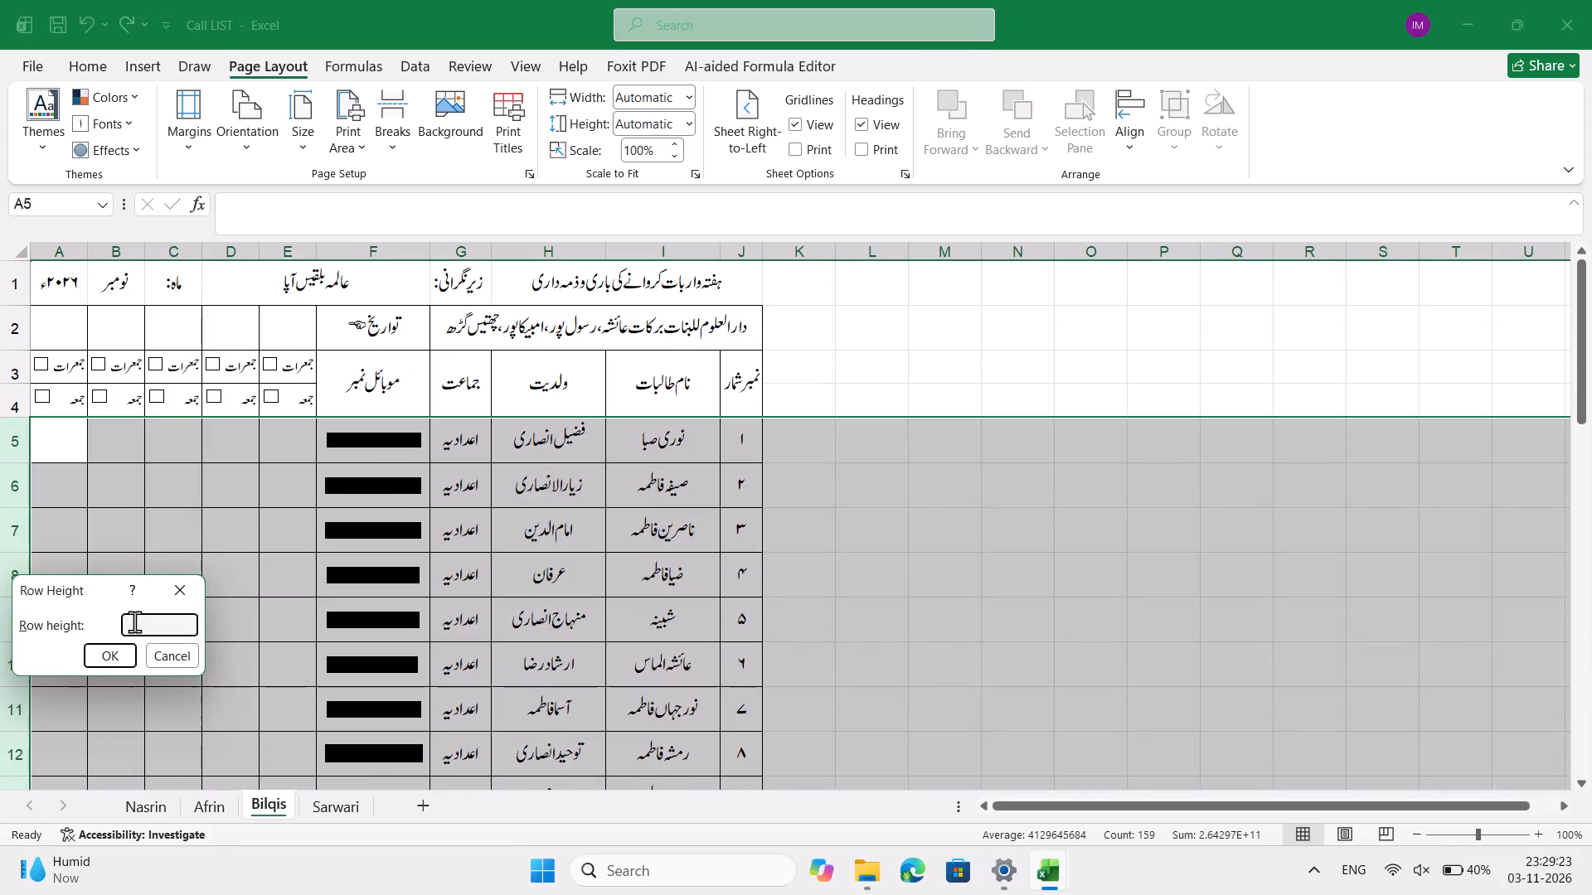
{"action": "key", "text": "ctrl+v"}
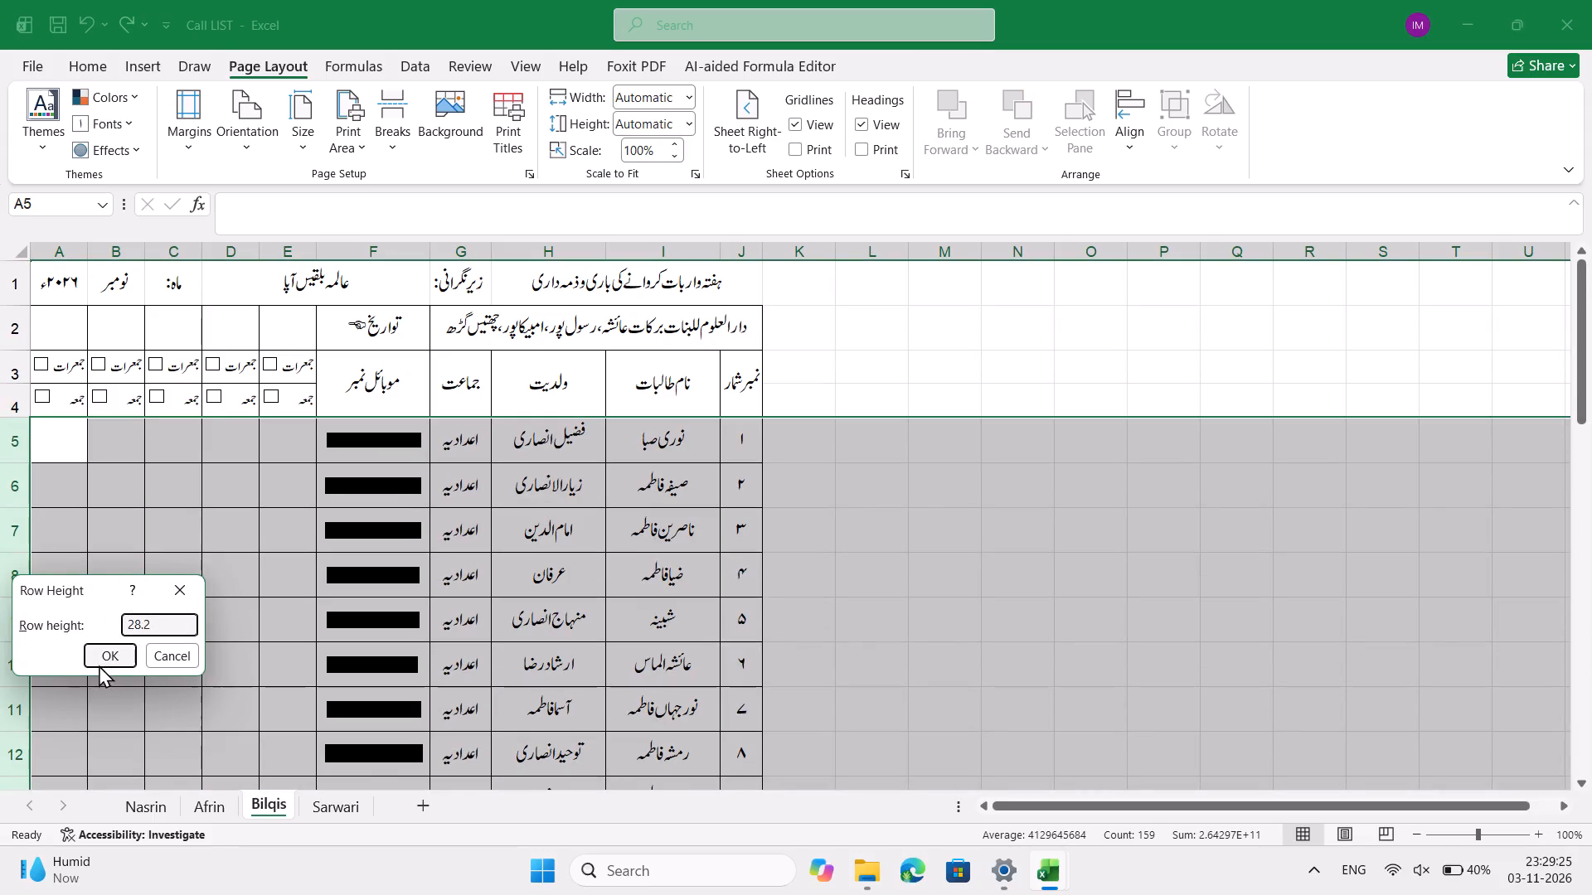
{"action": "left_click", "coordinate": [104, 659]}
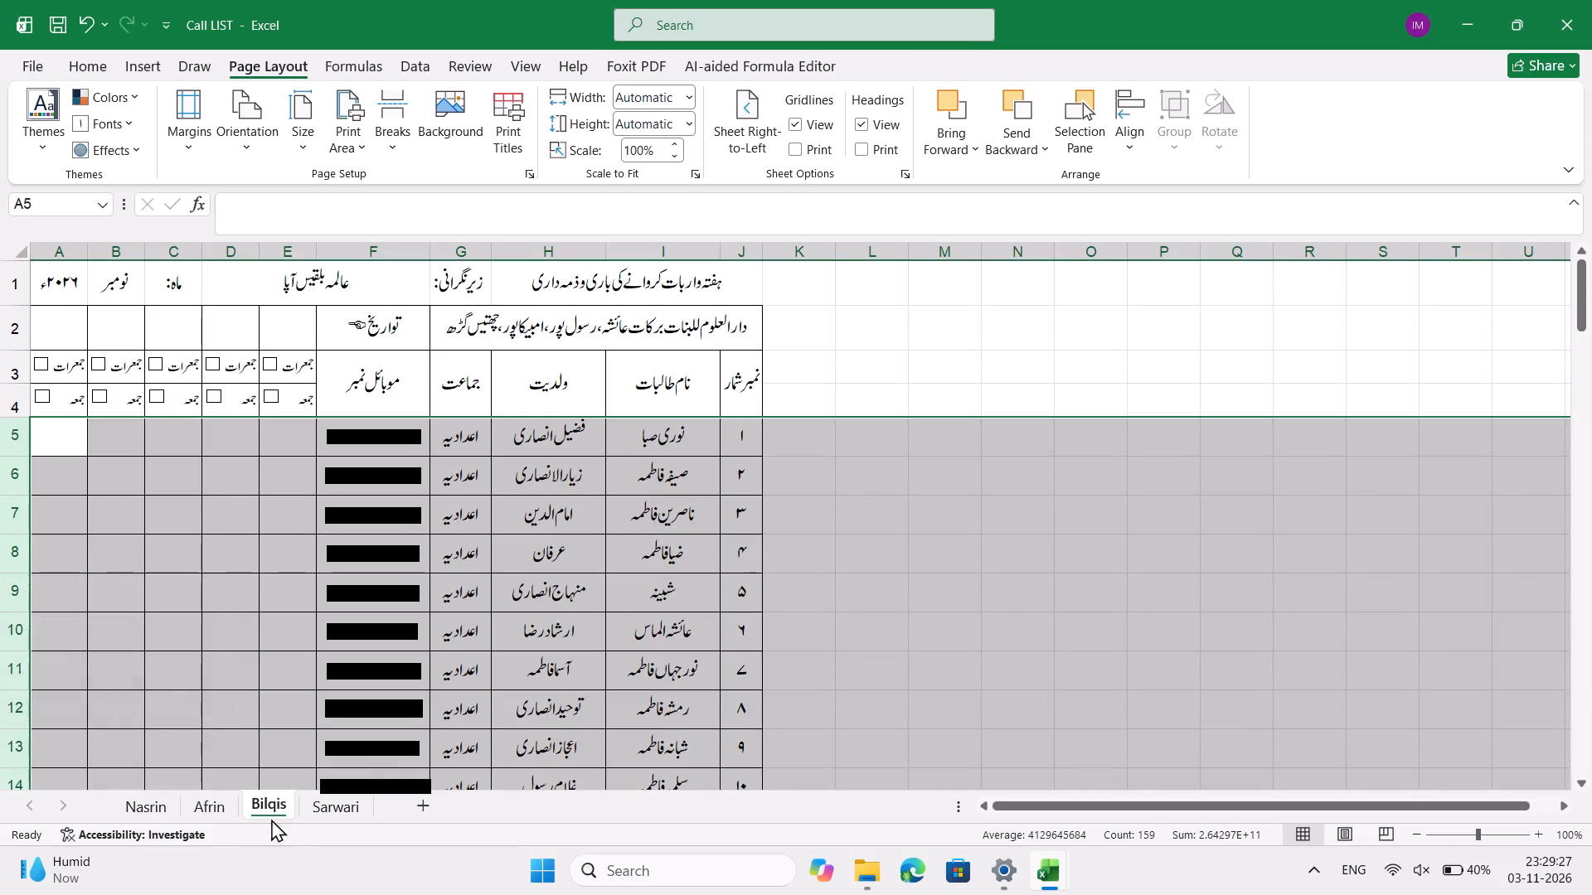
Set the height of the Sarwari sheet's rows from row 5 down past the list's end to the copied 28.2, and save the workbook.
{"action": "left_click", "coordinate": [313, 808]}
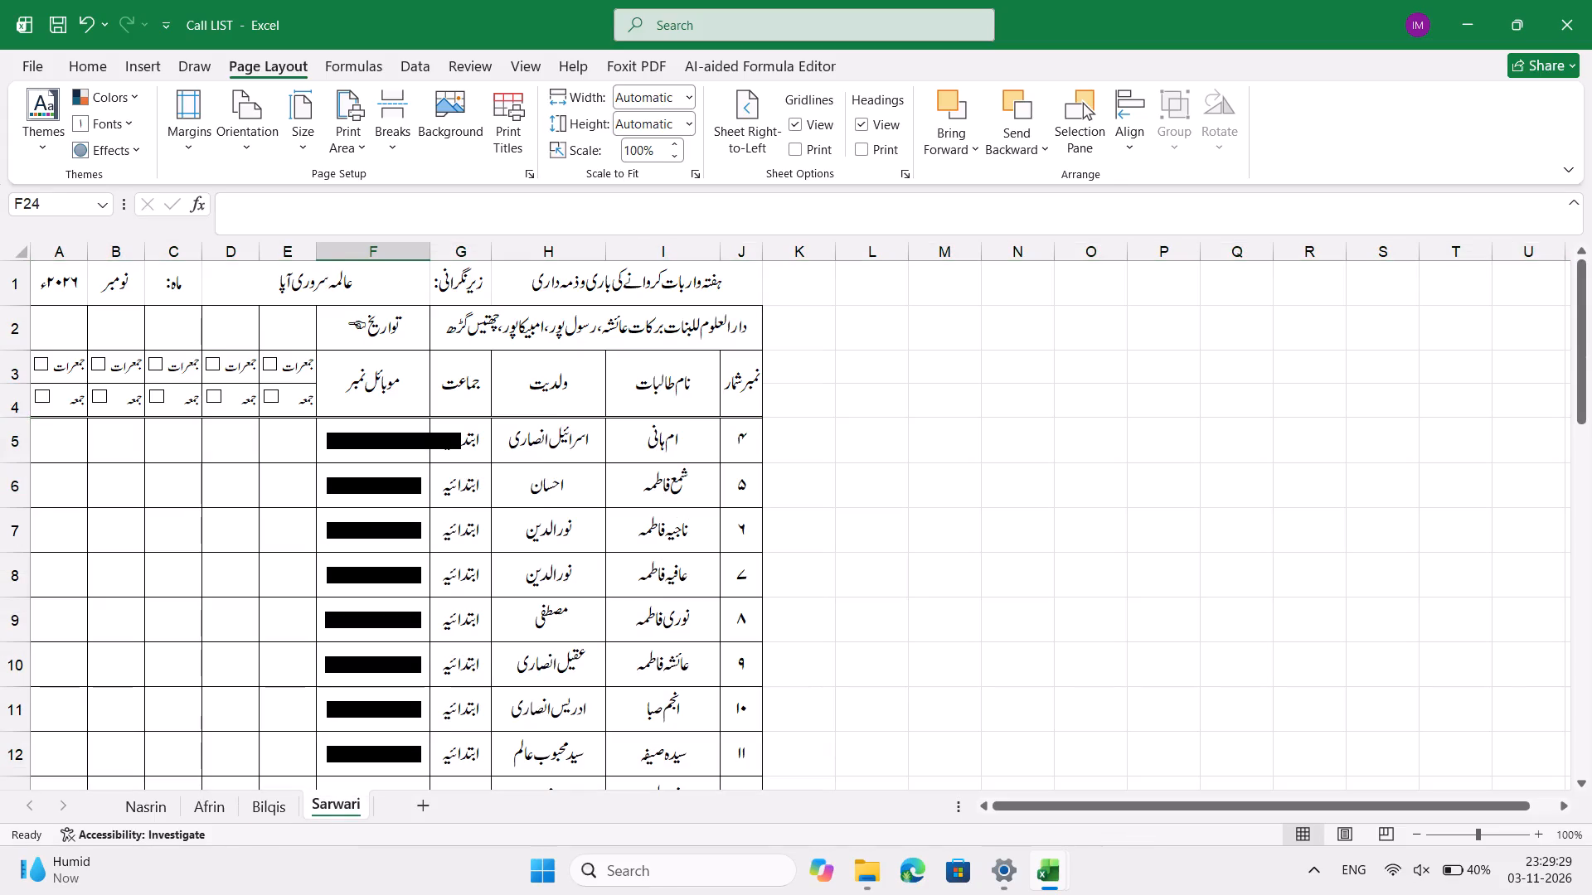
{"action": "left_click_drag", "start_coordinate": [19, 446], "coordinate": [7, 851]}
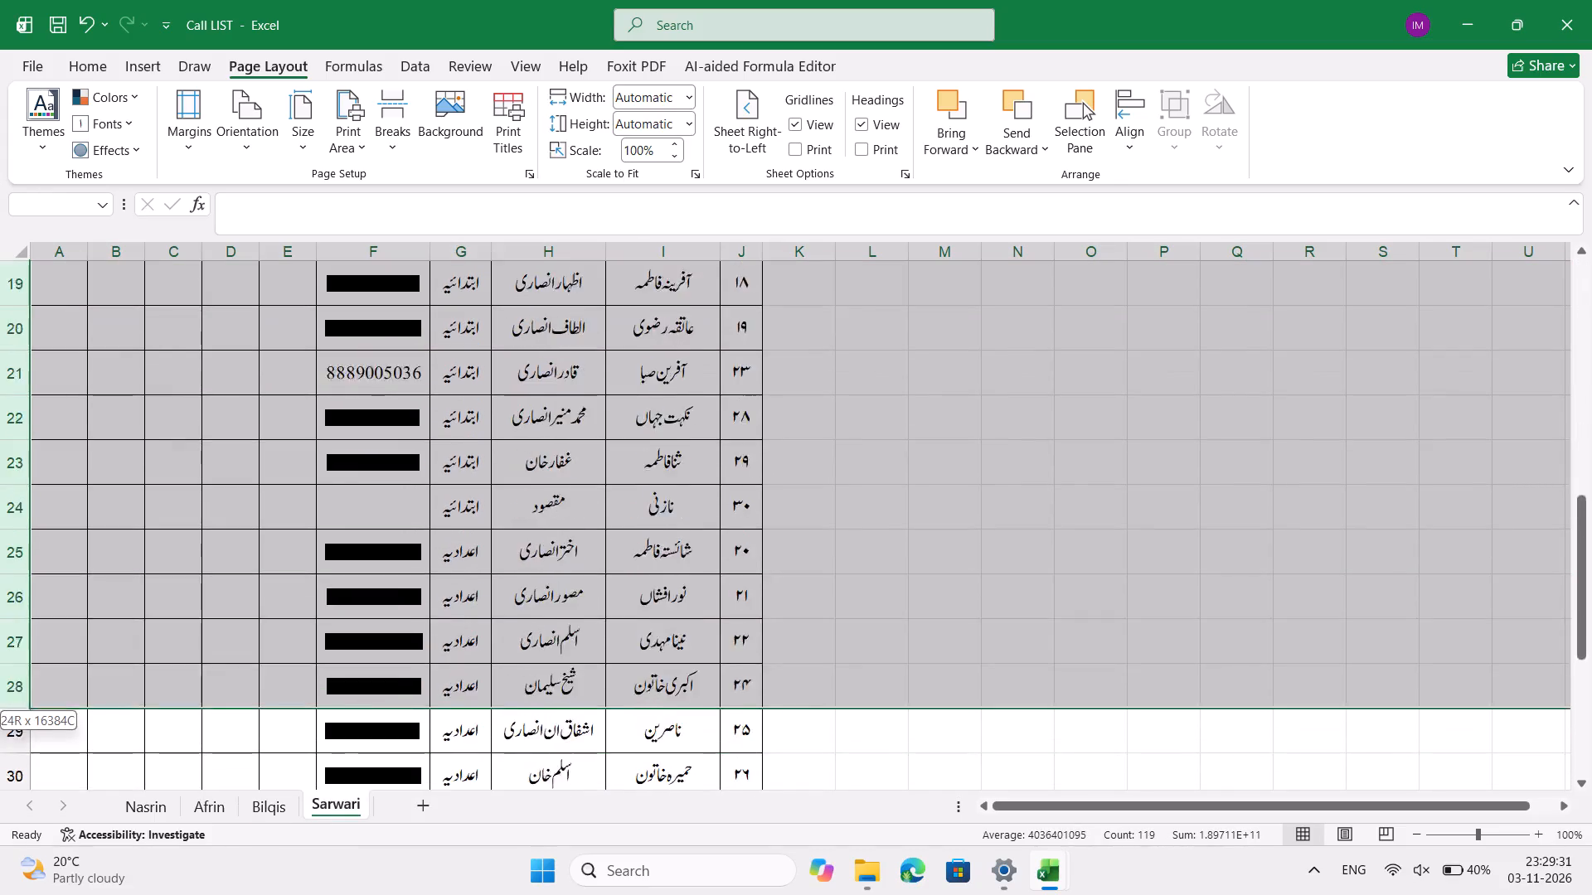
{"action": "left_click_drag", "start_coordinate": [7, 851], "coordinate": [1, 893]}
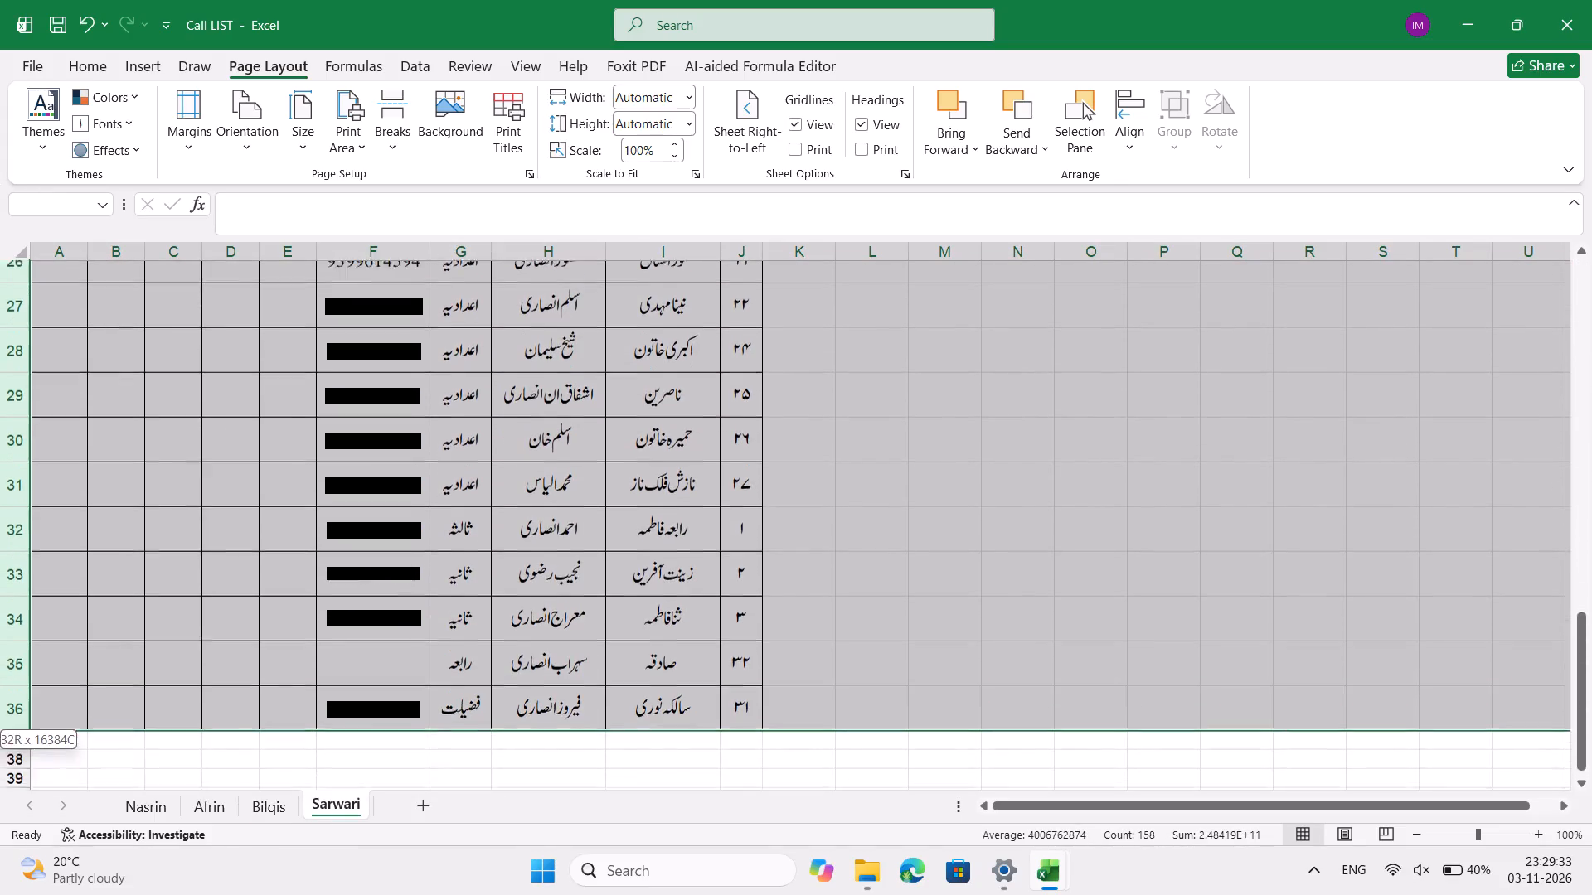
{"action": "left_click_drag", "start_coordinate": [1, 893], "coordinate": [15, 511]}
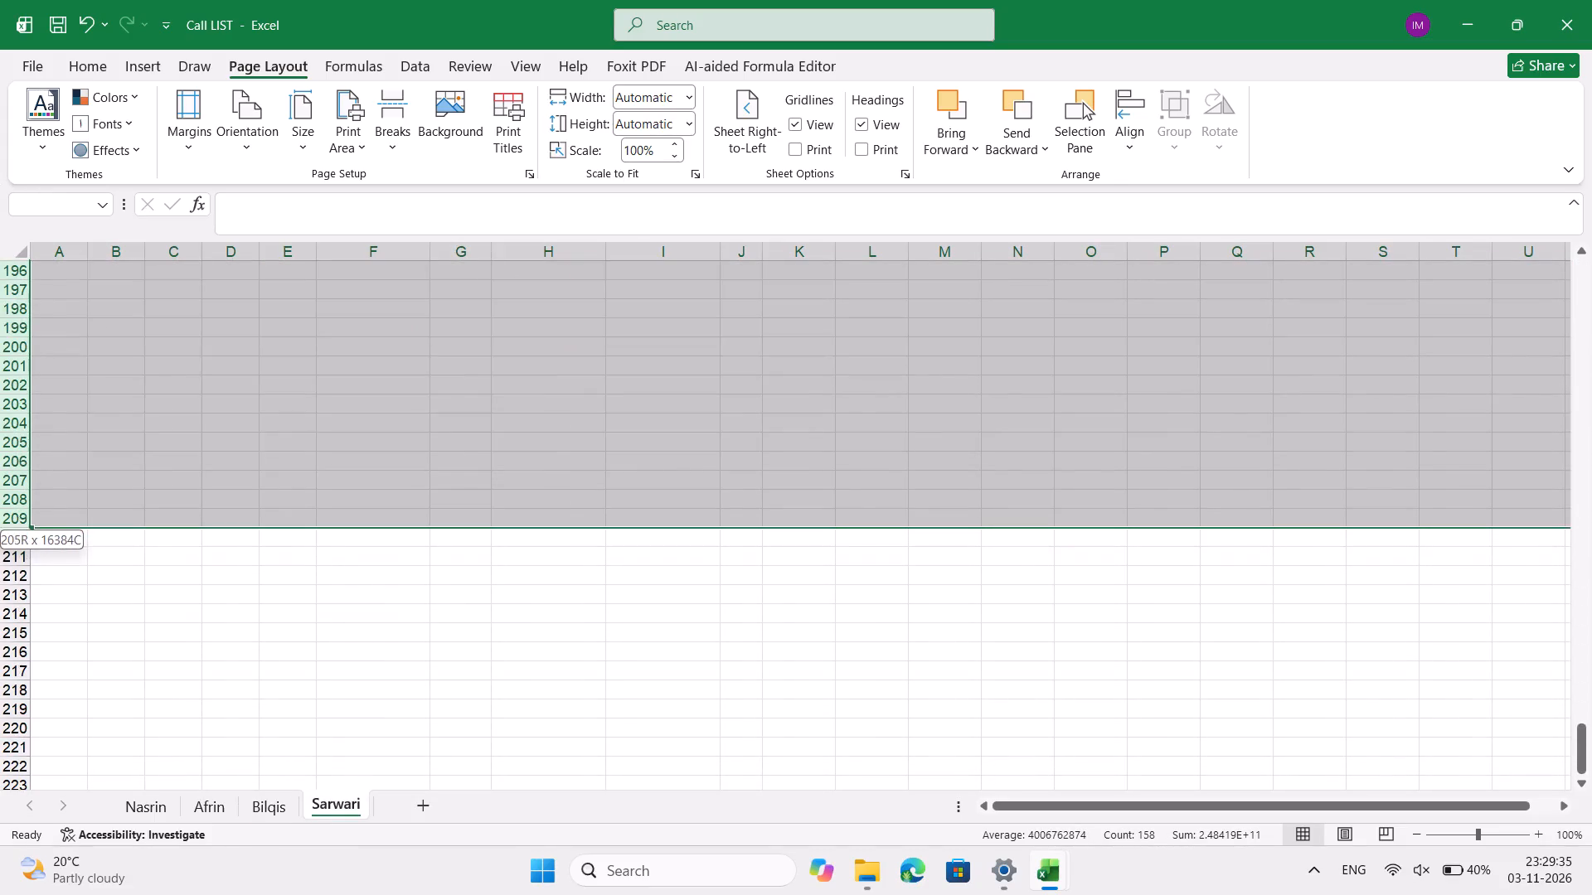
{"action": "left_click_drag", "start_coordinate": [15, 511], "coordinate": [14, 481]}
{"action": "right_click", "coordinate": [16, 481]}
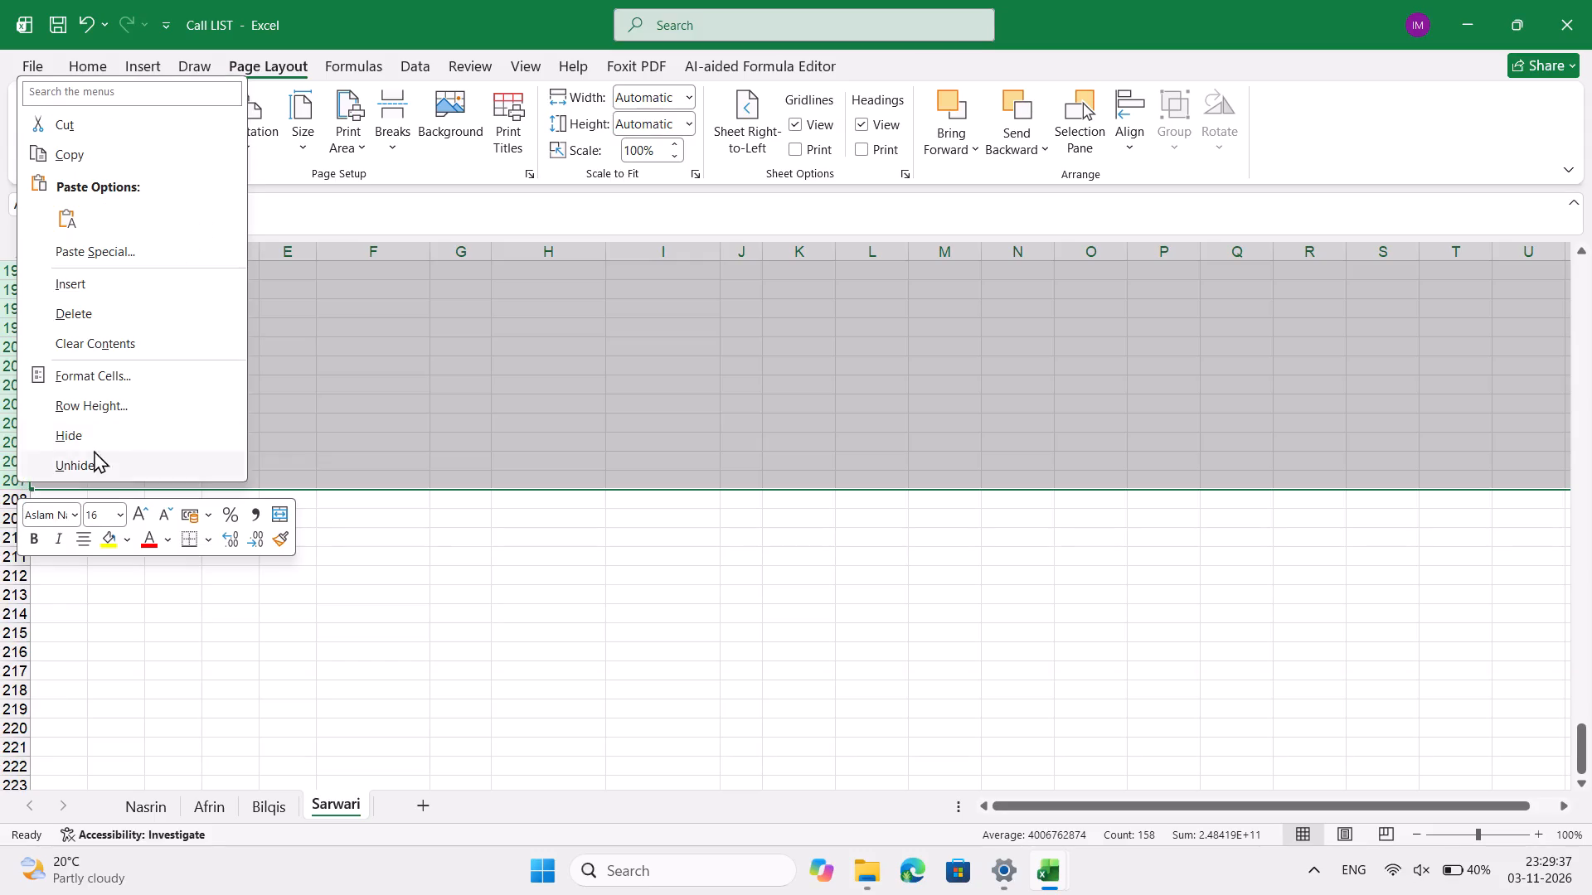
{"action": "left_click", "coordinate": [113, 404]}
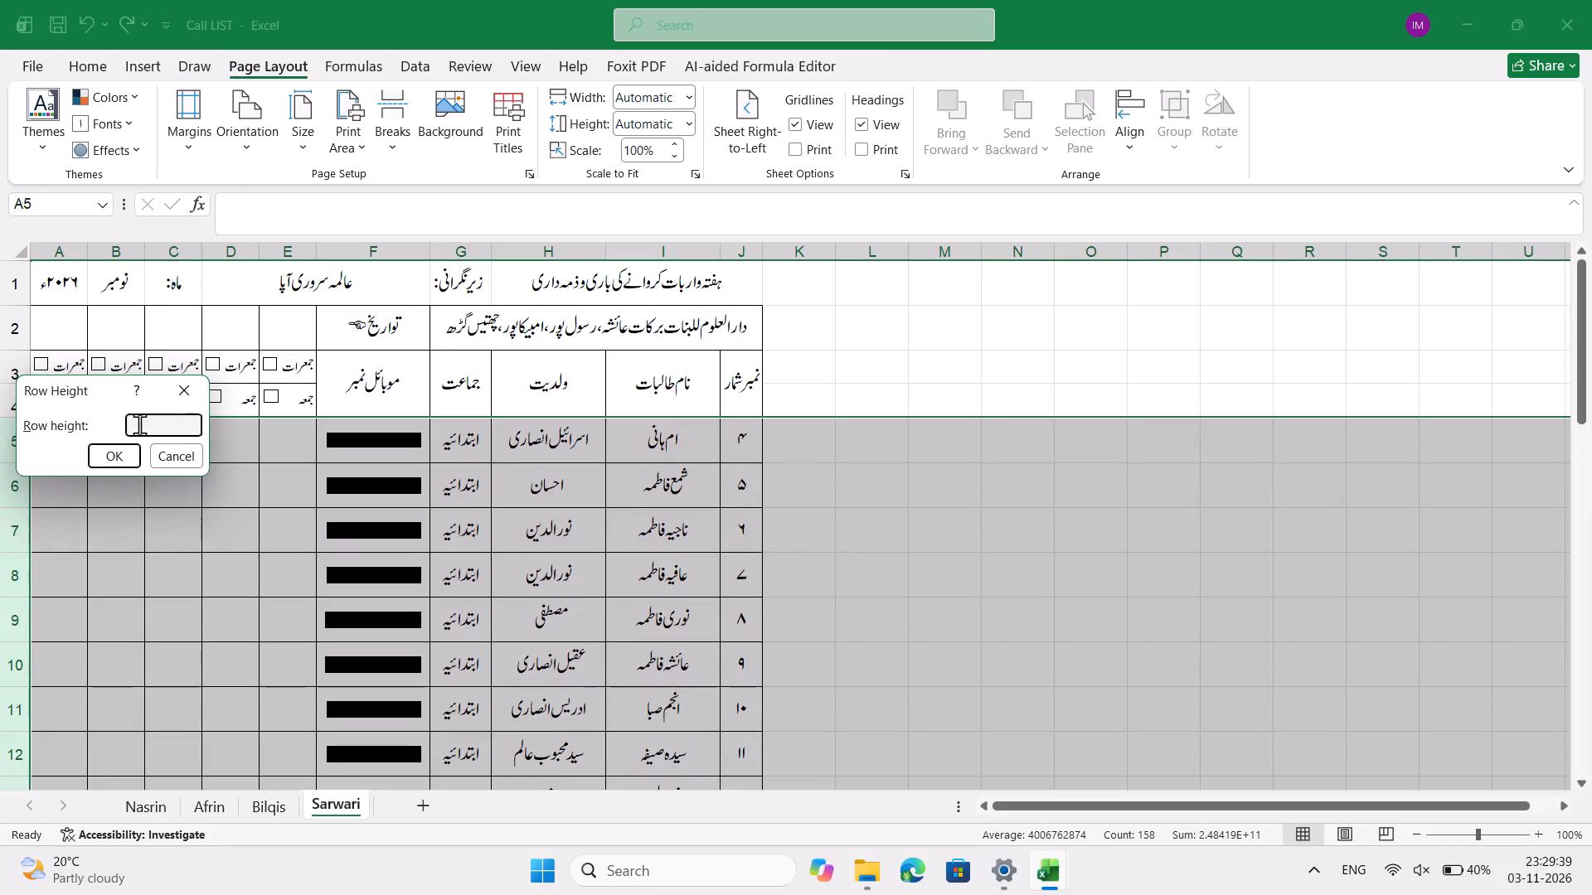
{"action": "key", "text": "ctrl+v"}
{"action": "left_click", "coordinate": [108, 452]}
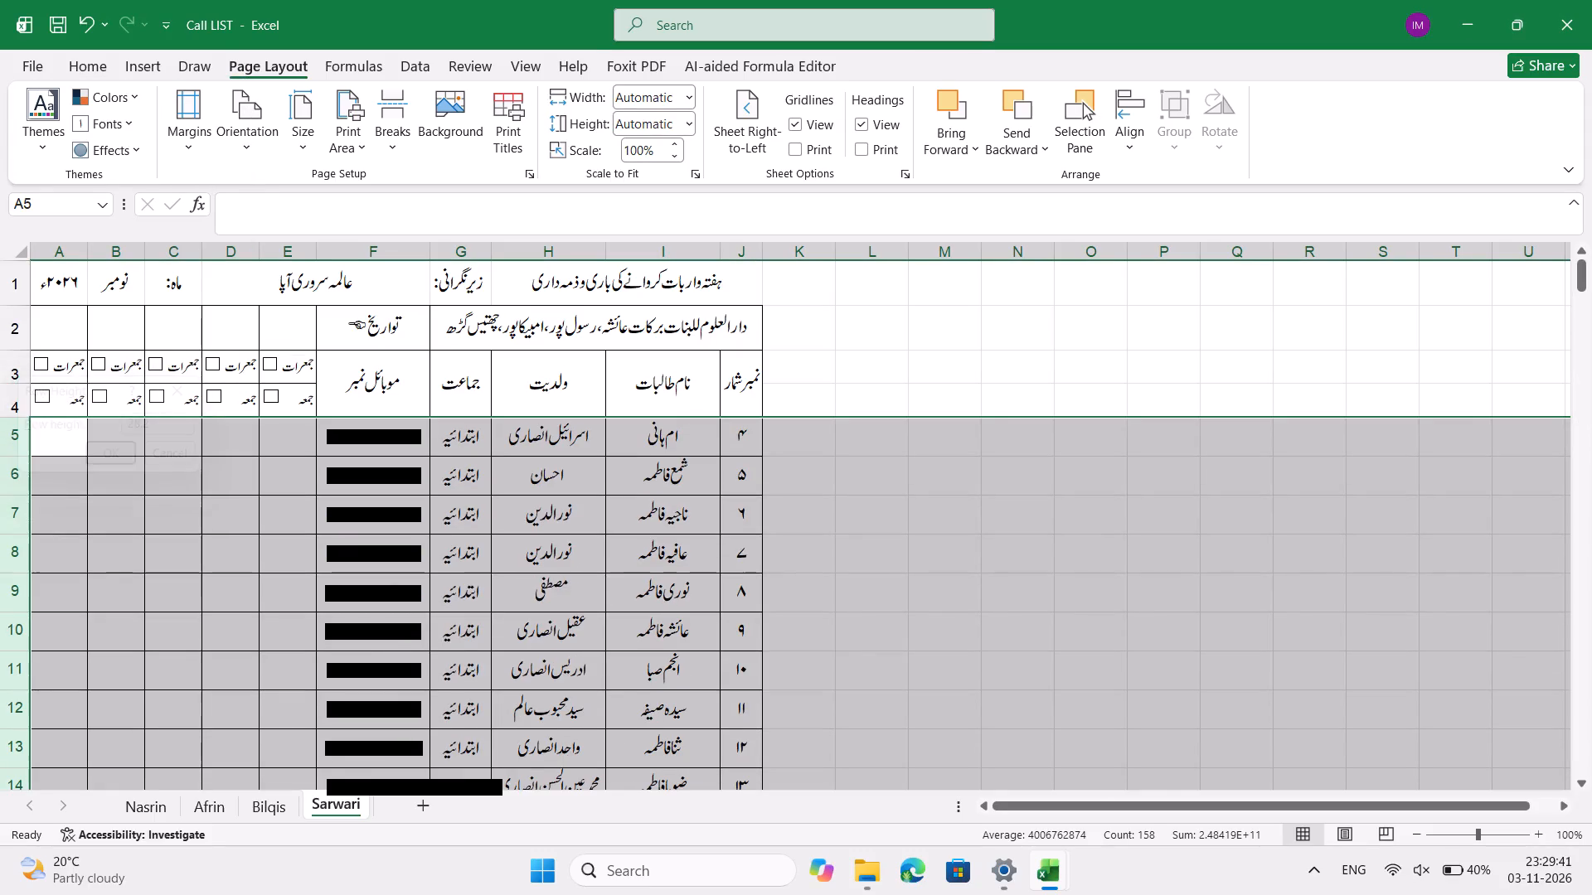
{"action": "left_click", "coordinate": [251, 525]}
{"action": "key", "text": "ctrl+s"}
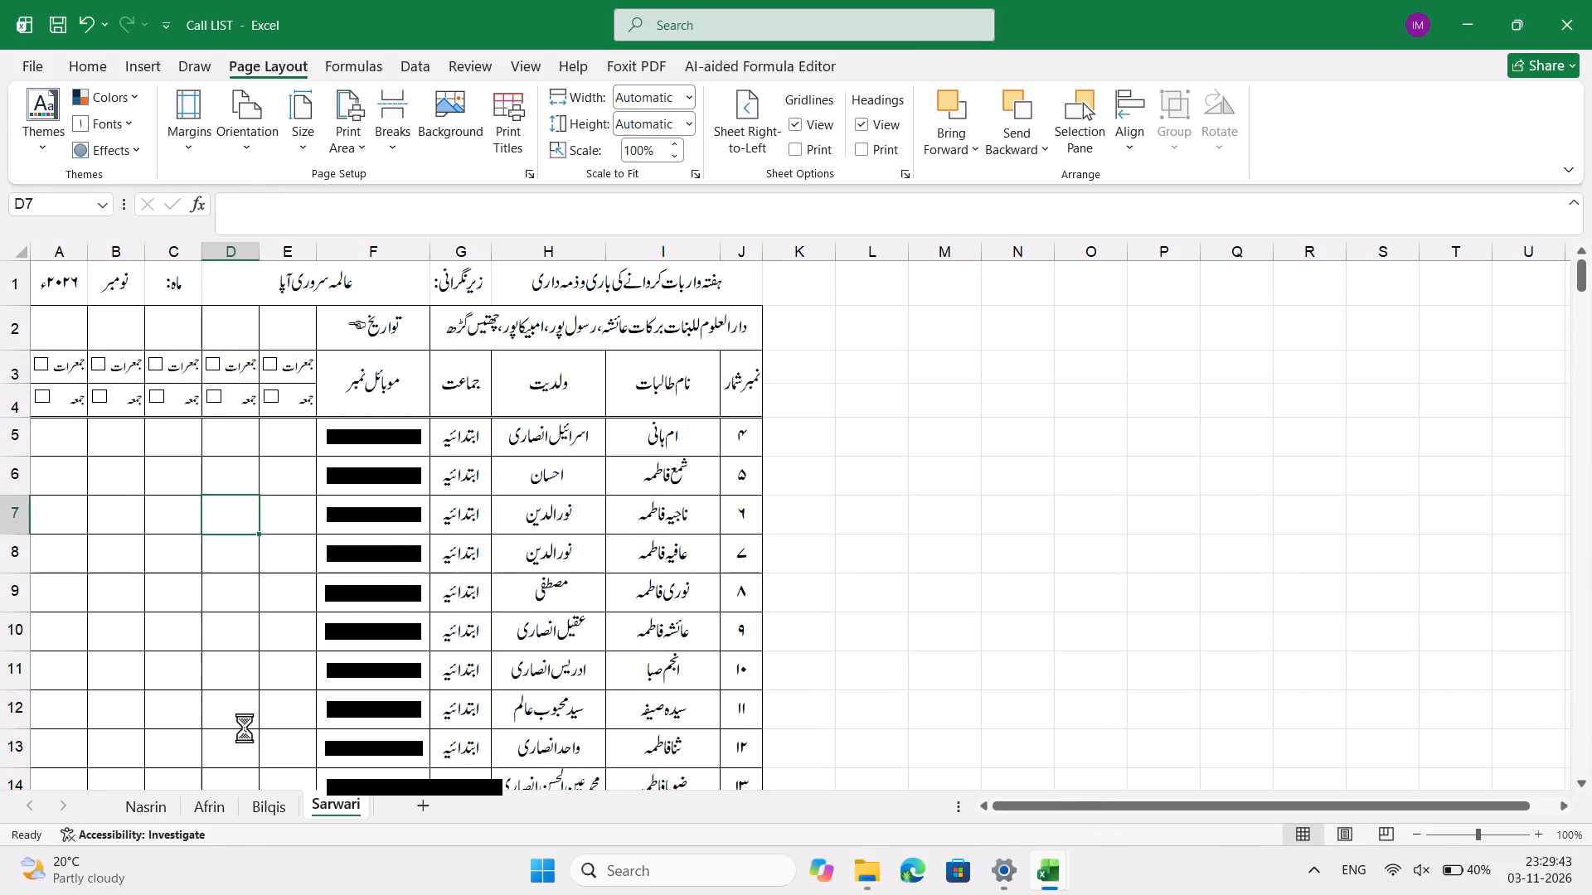
Set rows 1 to 4 to repeat at the top of each printed page of the Afrin sheet, and check its print preview.
{"action": "left_click", "coordinate": [216, 808]}
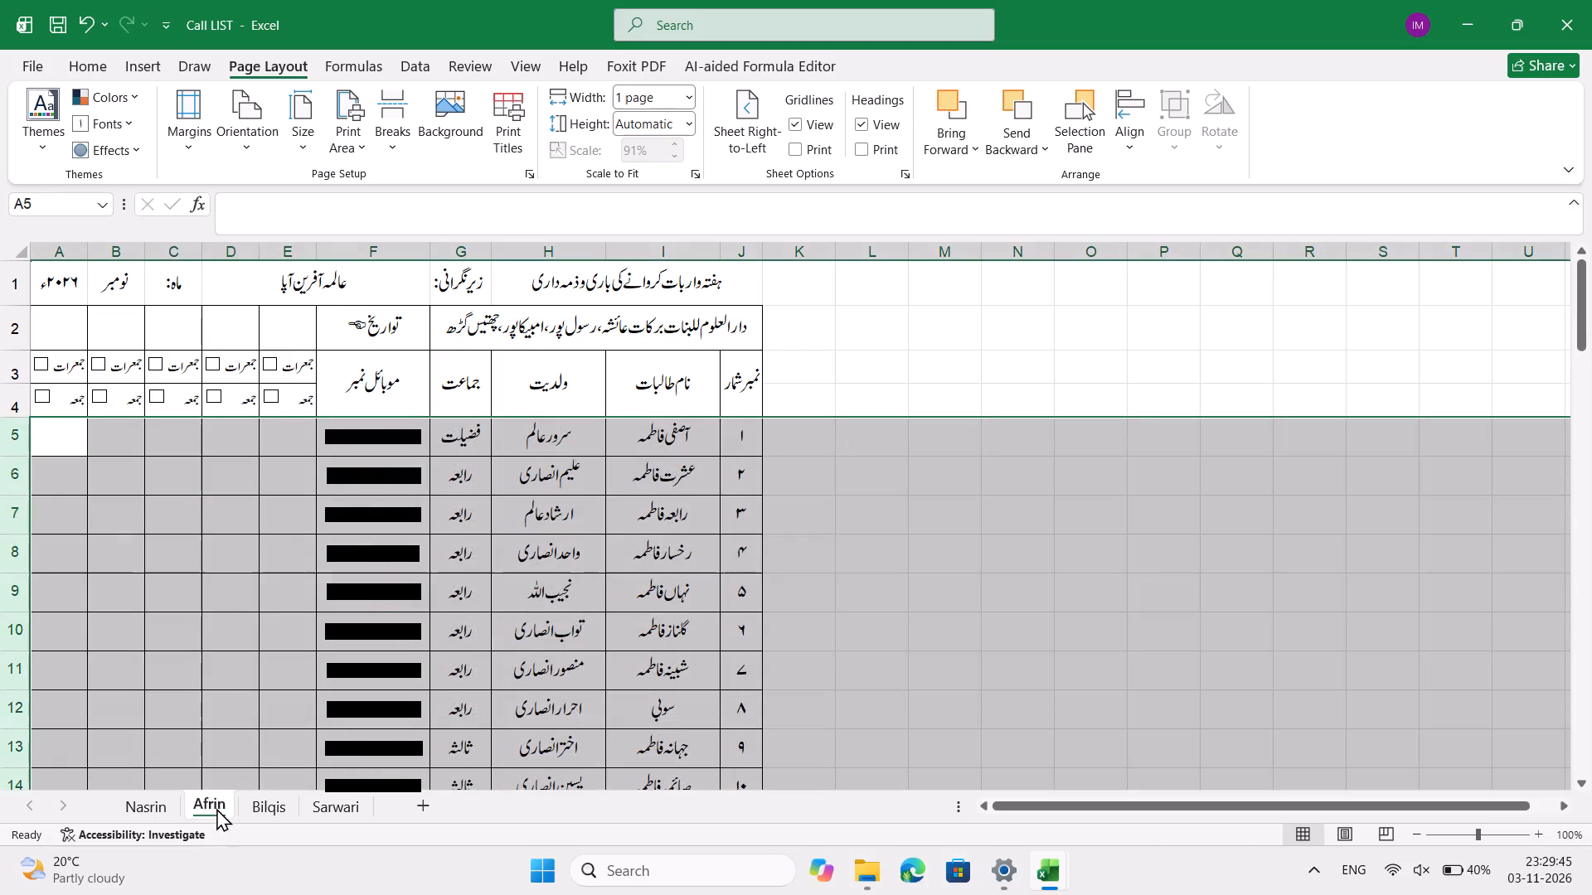
{"action": "left_click", "coordinate": [531, 169]}
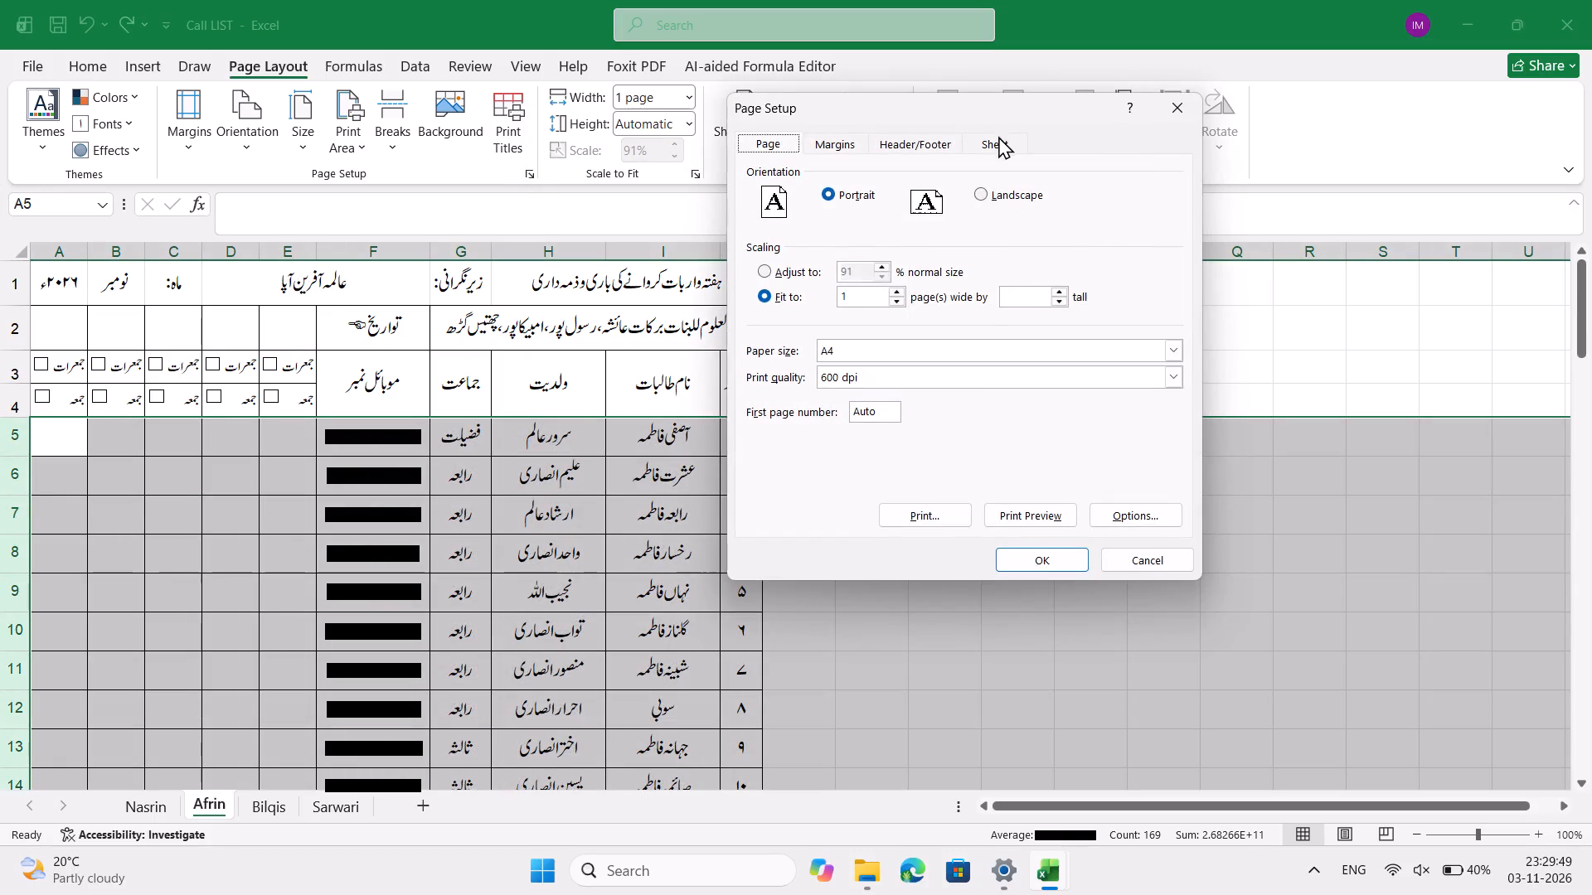
{"action": "left_click", "coordinate": [997, 138]}
{"action": "left_click", "coordinate": [1167, 215]}
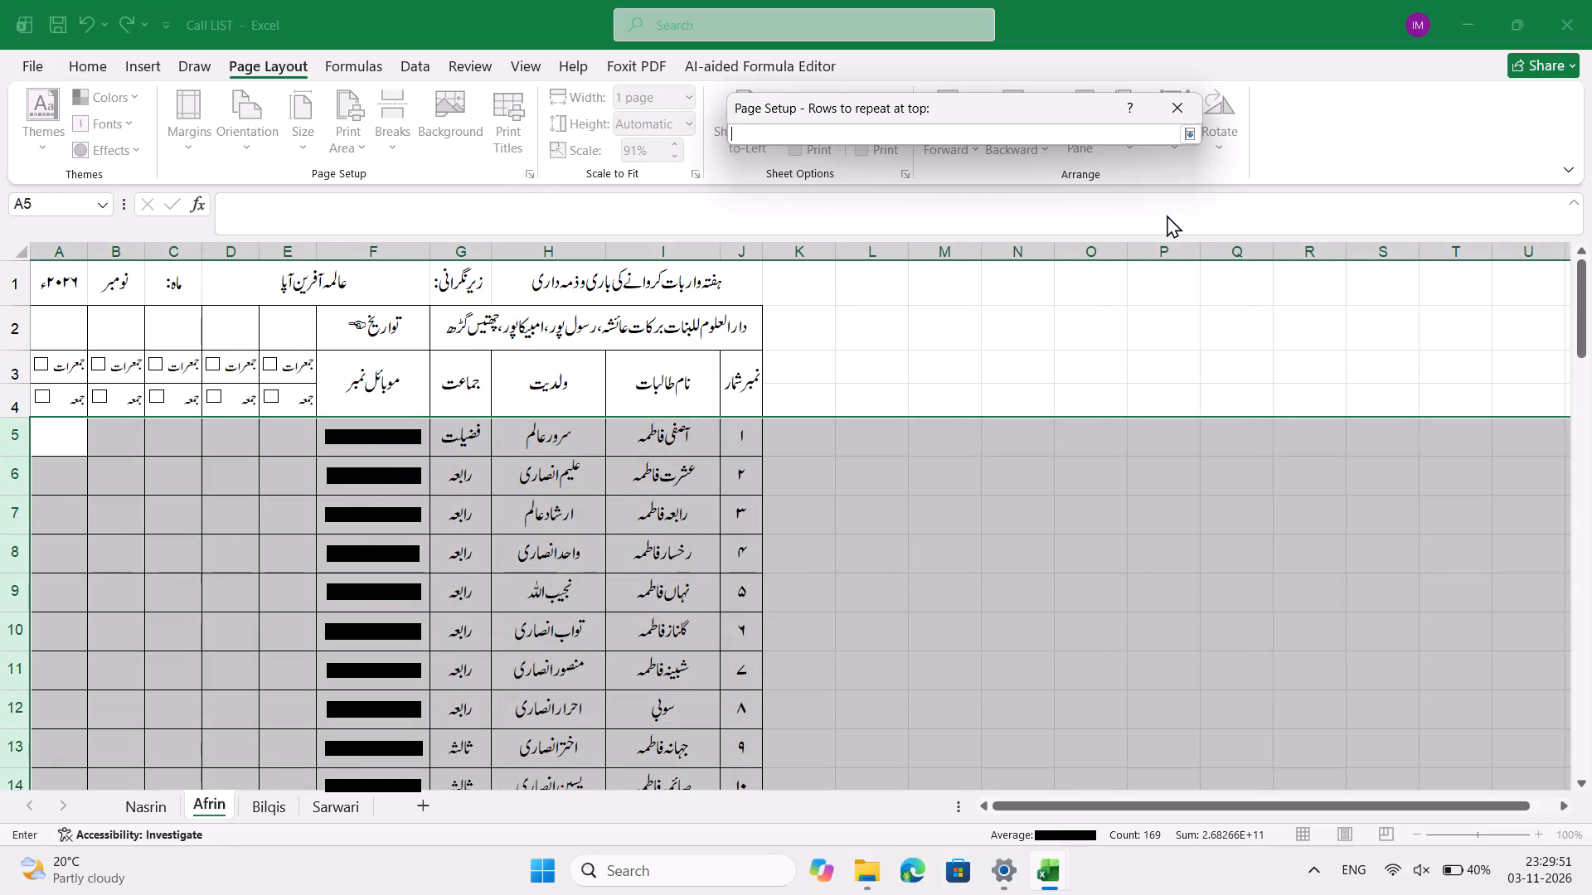
{"action": "left_click_drag", "start_coordinate": [17, 288], "coordinate": [12, 408]}
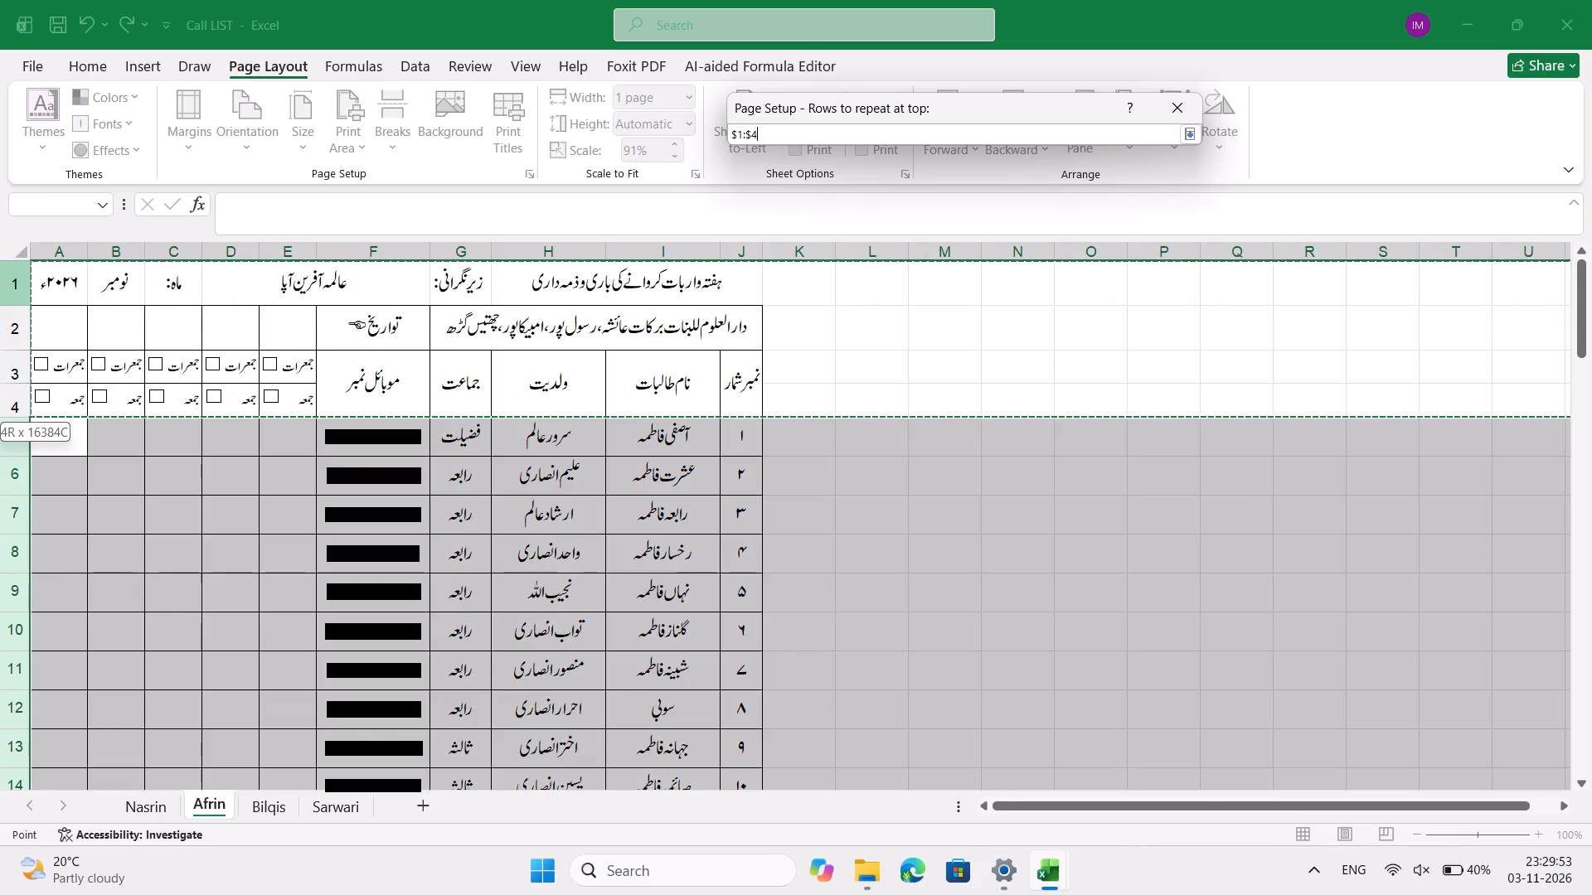
{"action": "left_click_drag", "start_coordinate": [12, 408], "coordinate": [12, 409]}
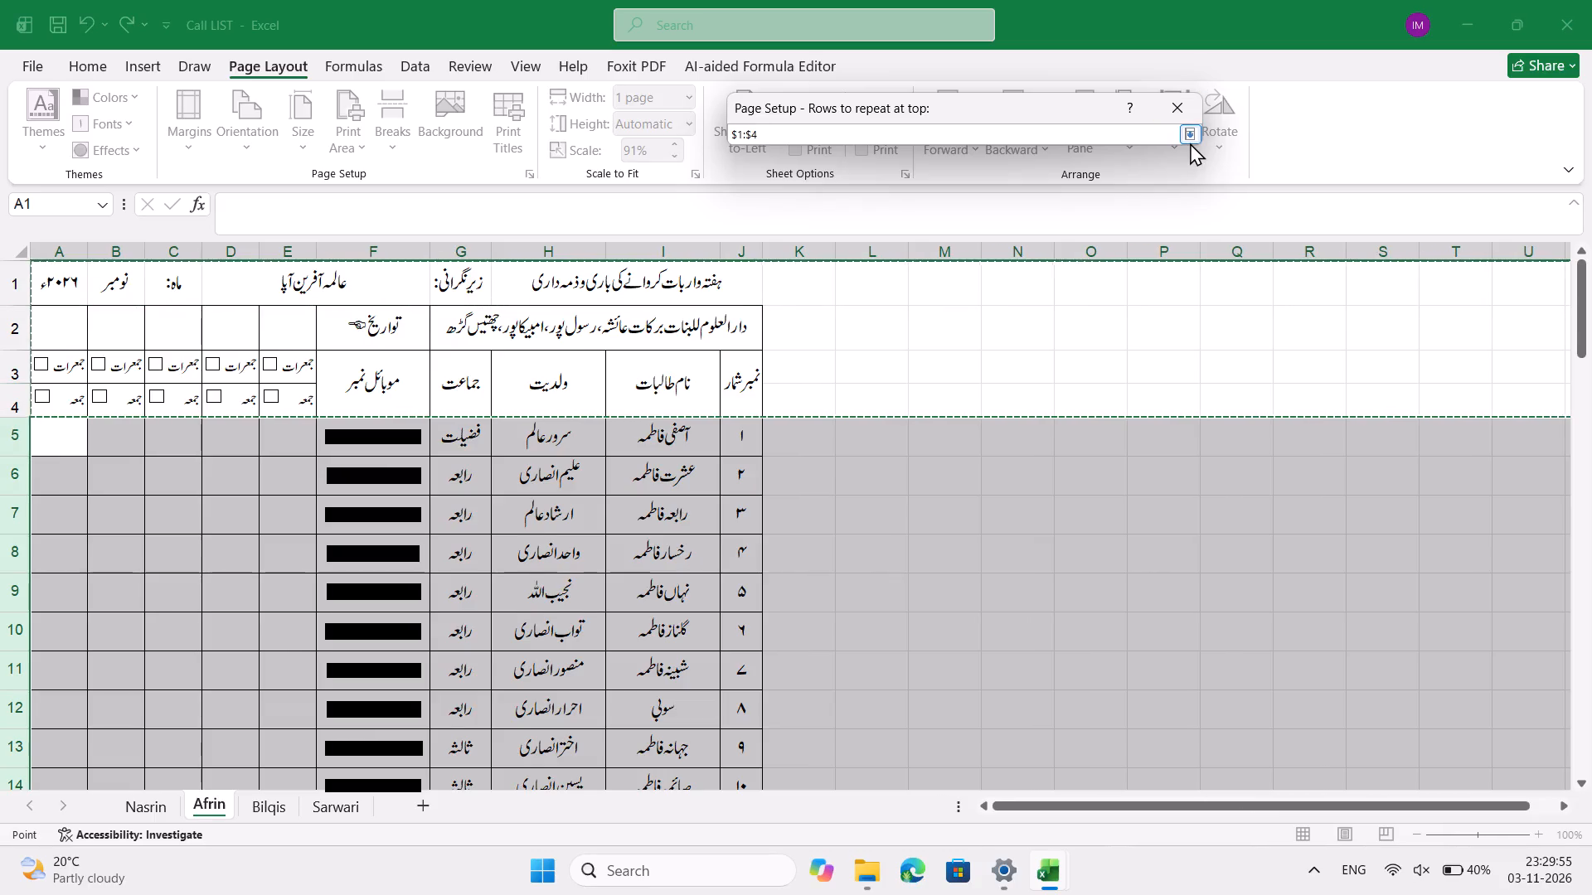
{"action": "left_click", "coordinate": [1190, 131]}
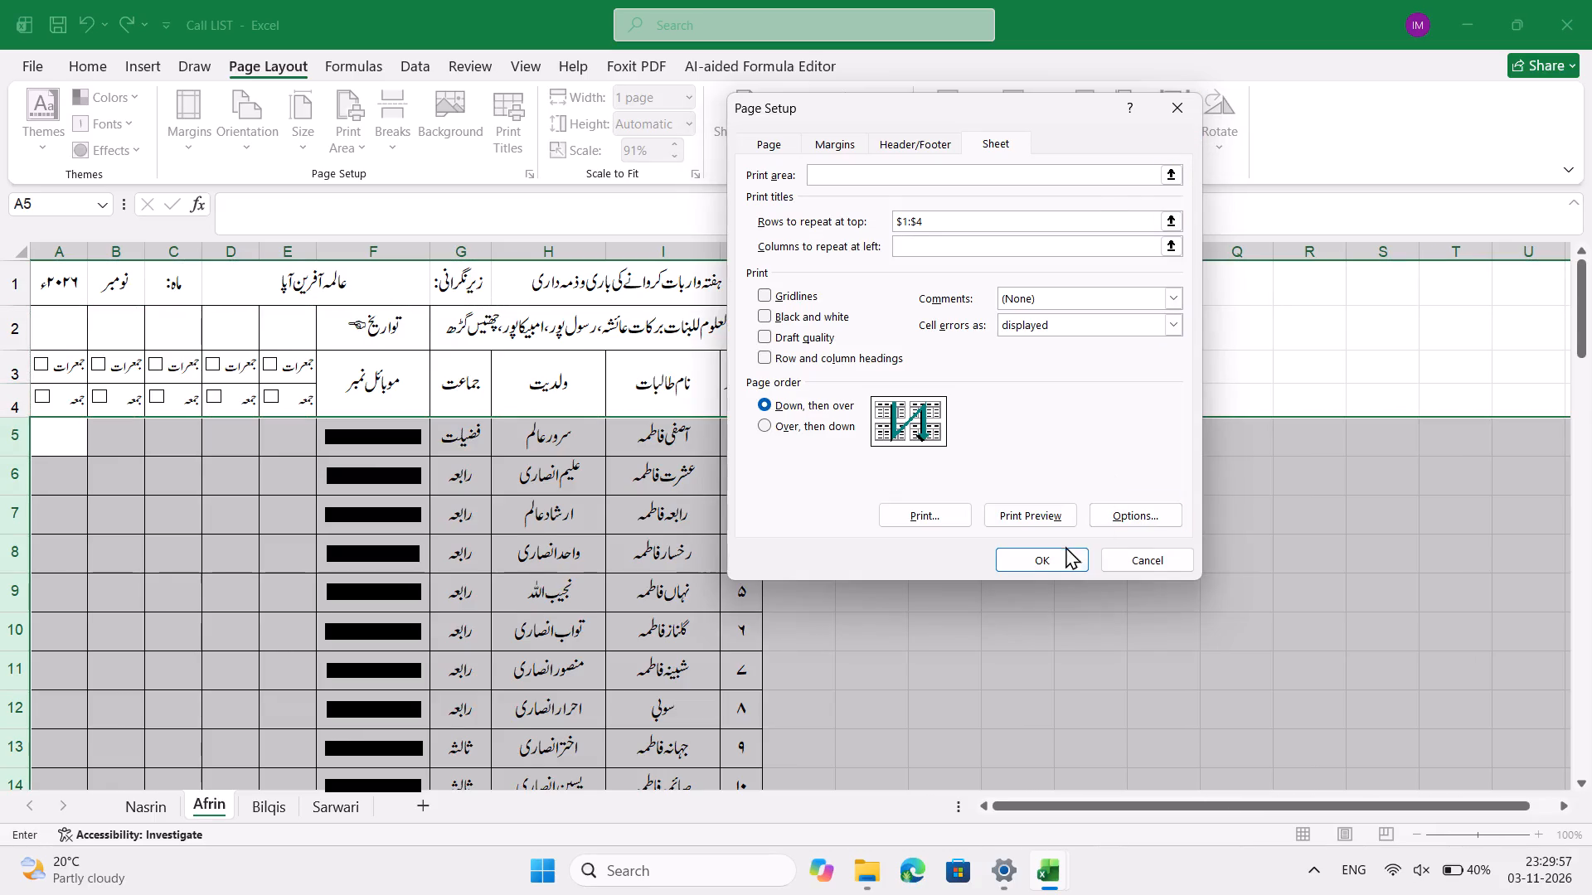
{"action": "left_click", "coordinate": [1050, 556]}
{"action": "key", "text": "ctrl+p"}
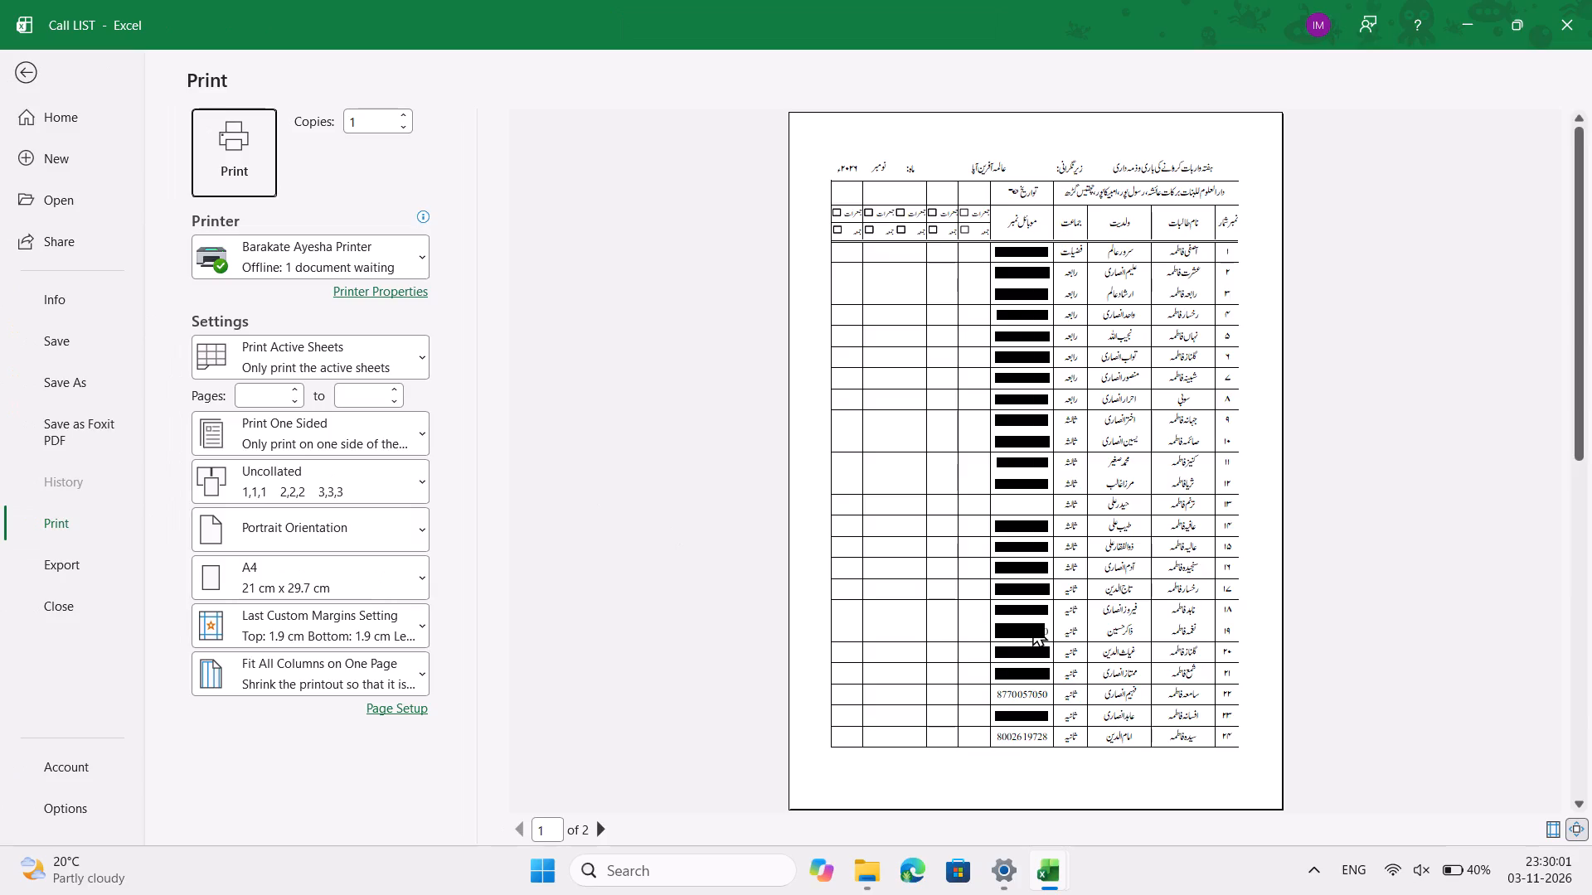
{"action": "scroll", "coordinate": [1032, 624], "scroll_direction": "down", "scroll_amount": 1}
{"action": "scroll", "coordinate": [1032, 624], "scroll_direction": "up", "scroll_amount": 8}
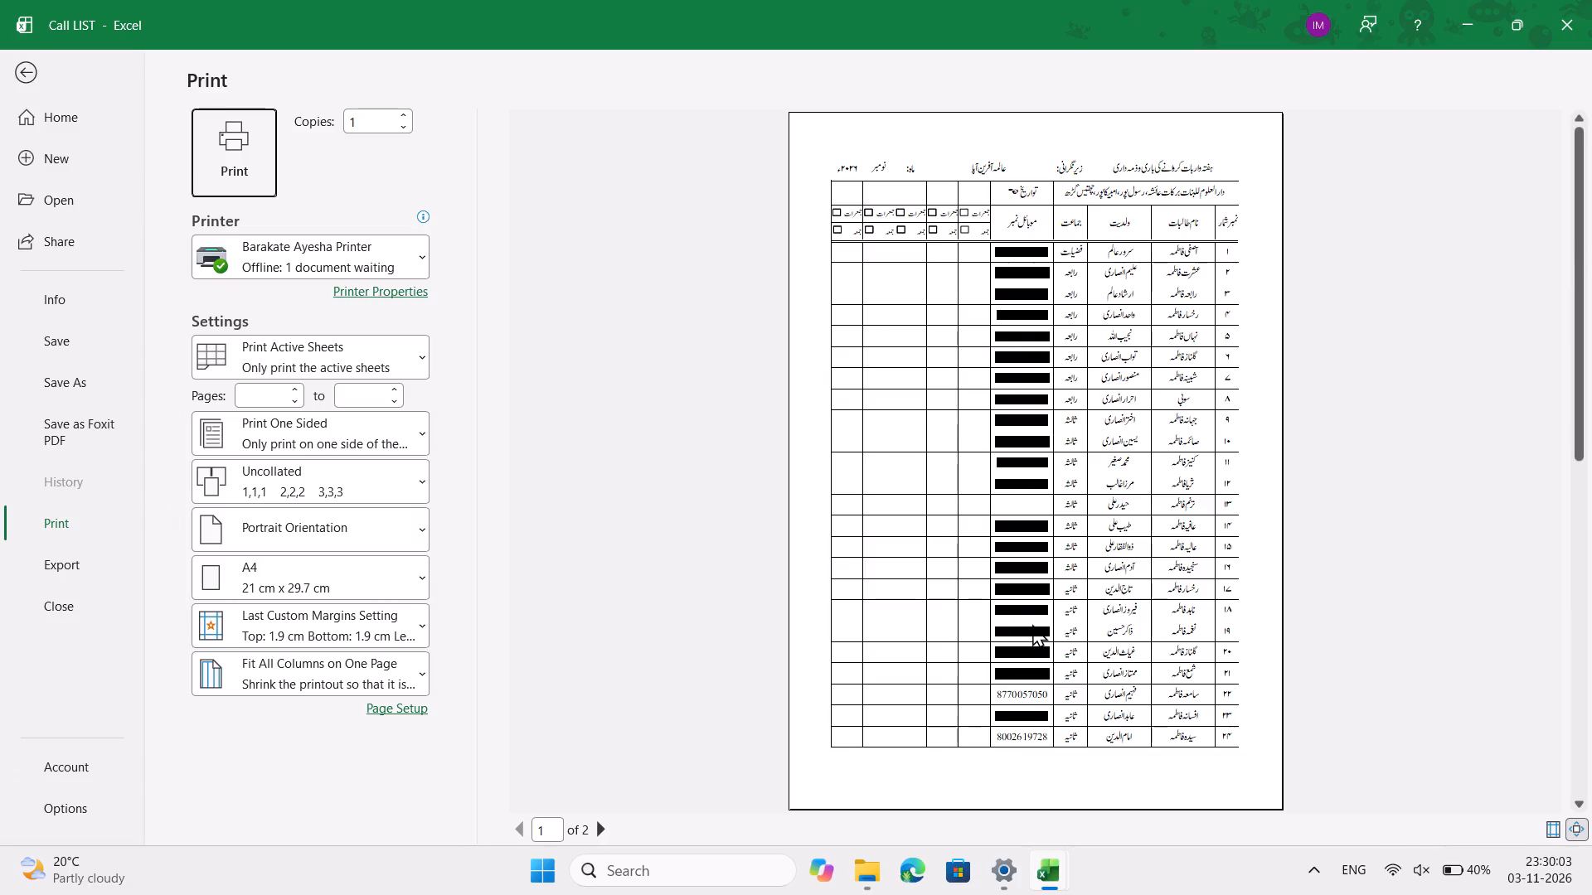
{"action": "scroll", "coordinate": [1032, 624], "scroll_direction": "up", "scroll_amount": 1}
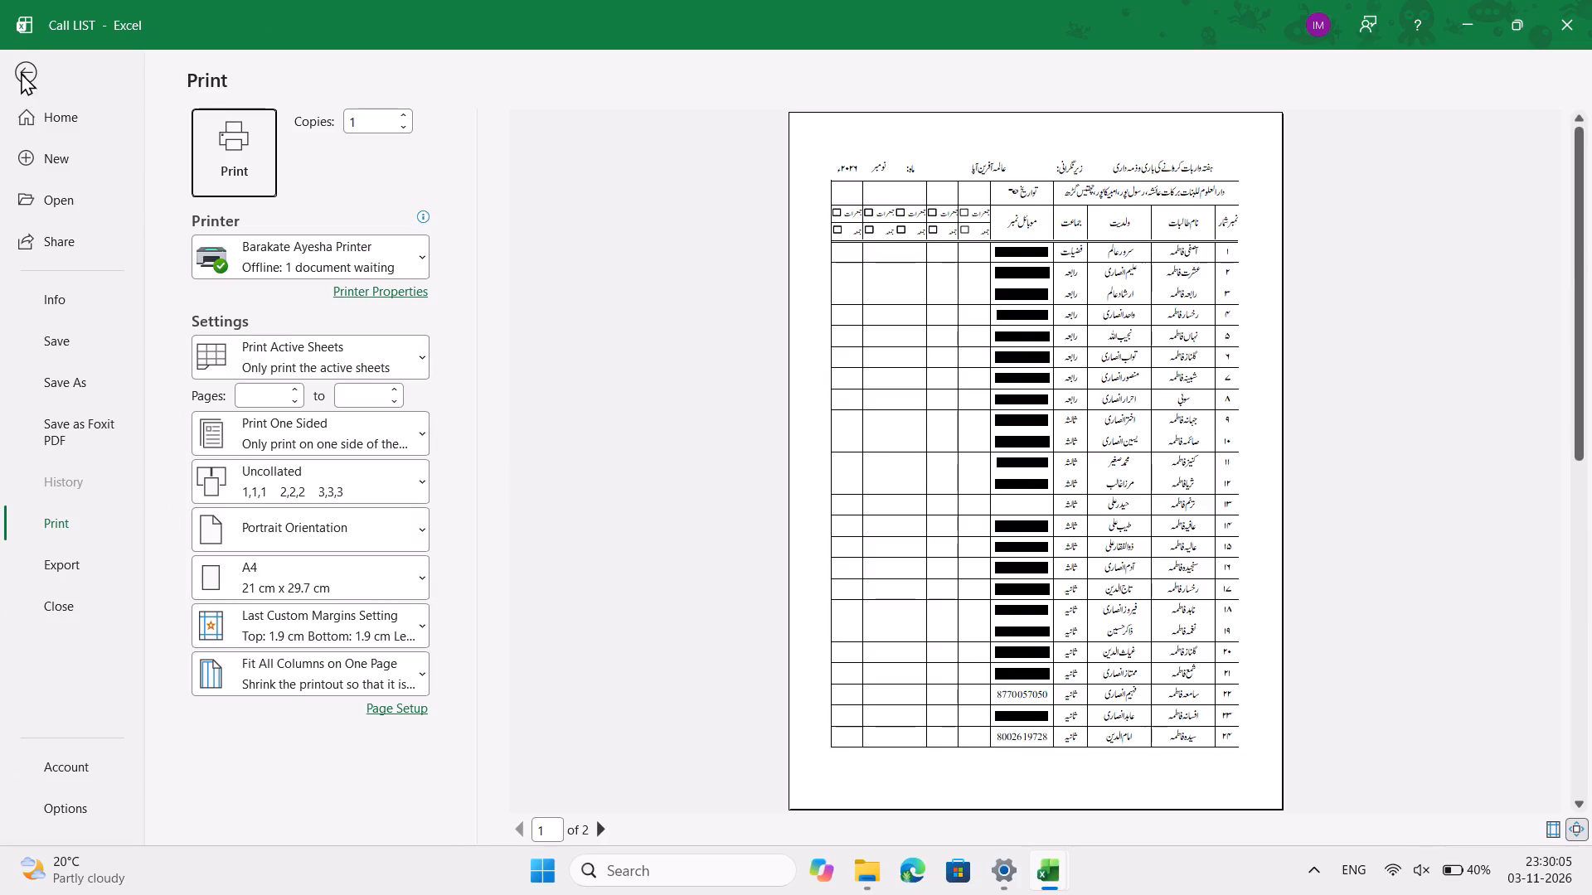
{"action": "left_click", "coordinate": [21, 72]}
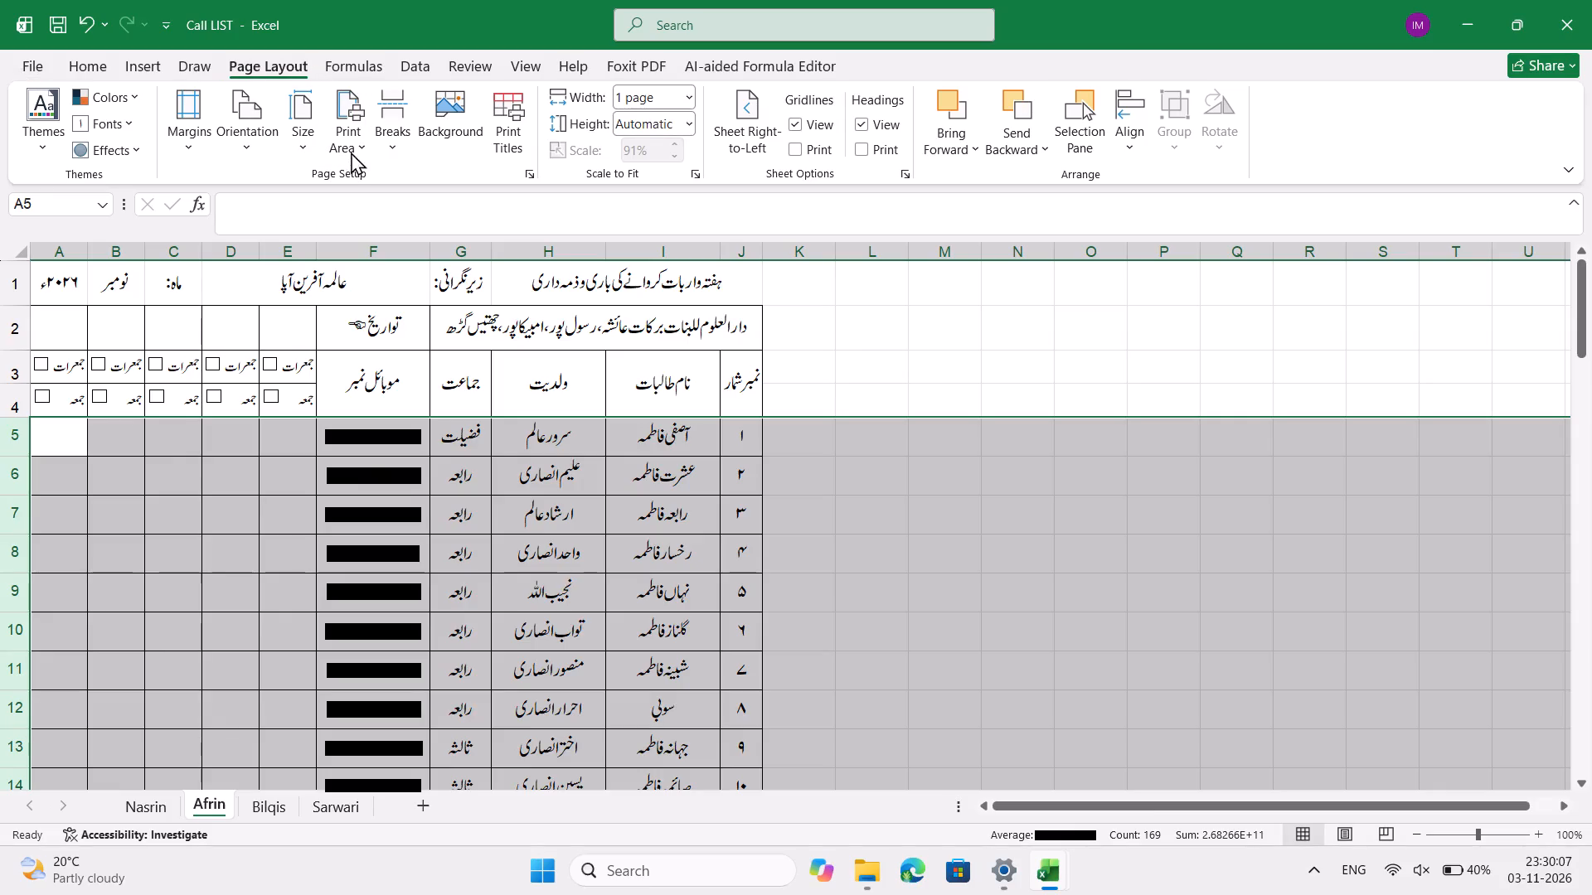
Apply Normal margins to the Afrin, Bilqis and Sarwari sheets as a group, and ungroup them back to the Afrin sheet.
{"action": "left_click", "coordinate": [264, 794], "text": "ctrl"}
{"action": "left_click", "coordinate": [334, 802], "text": "ctrl"}
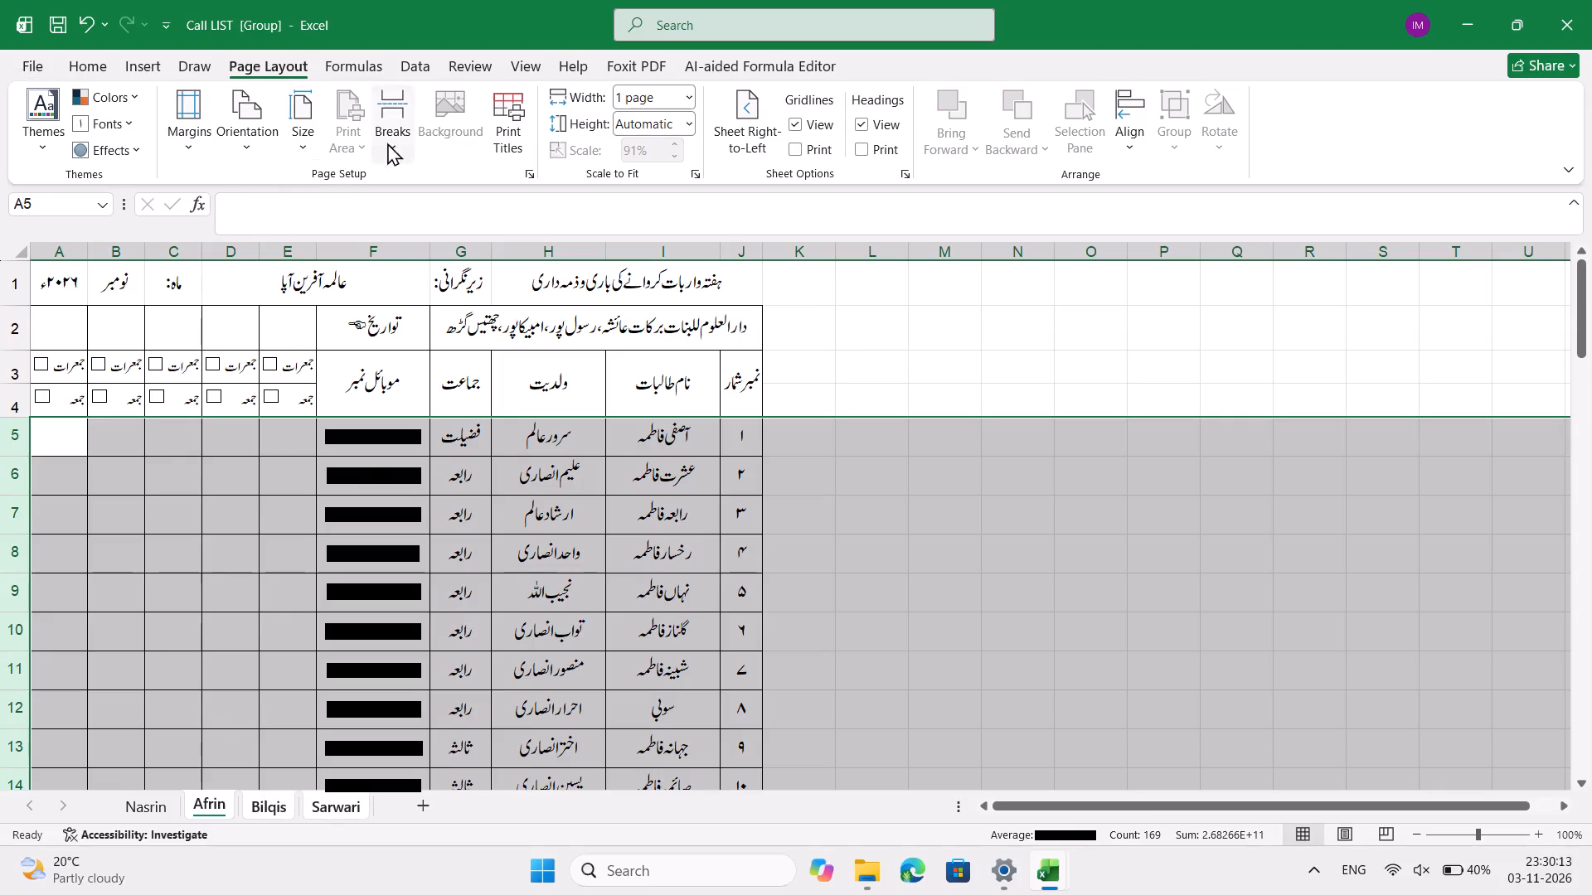
{"action": "left_click", "coordinate": [197, 148]}
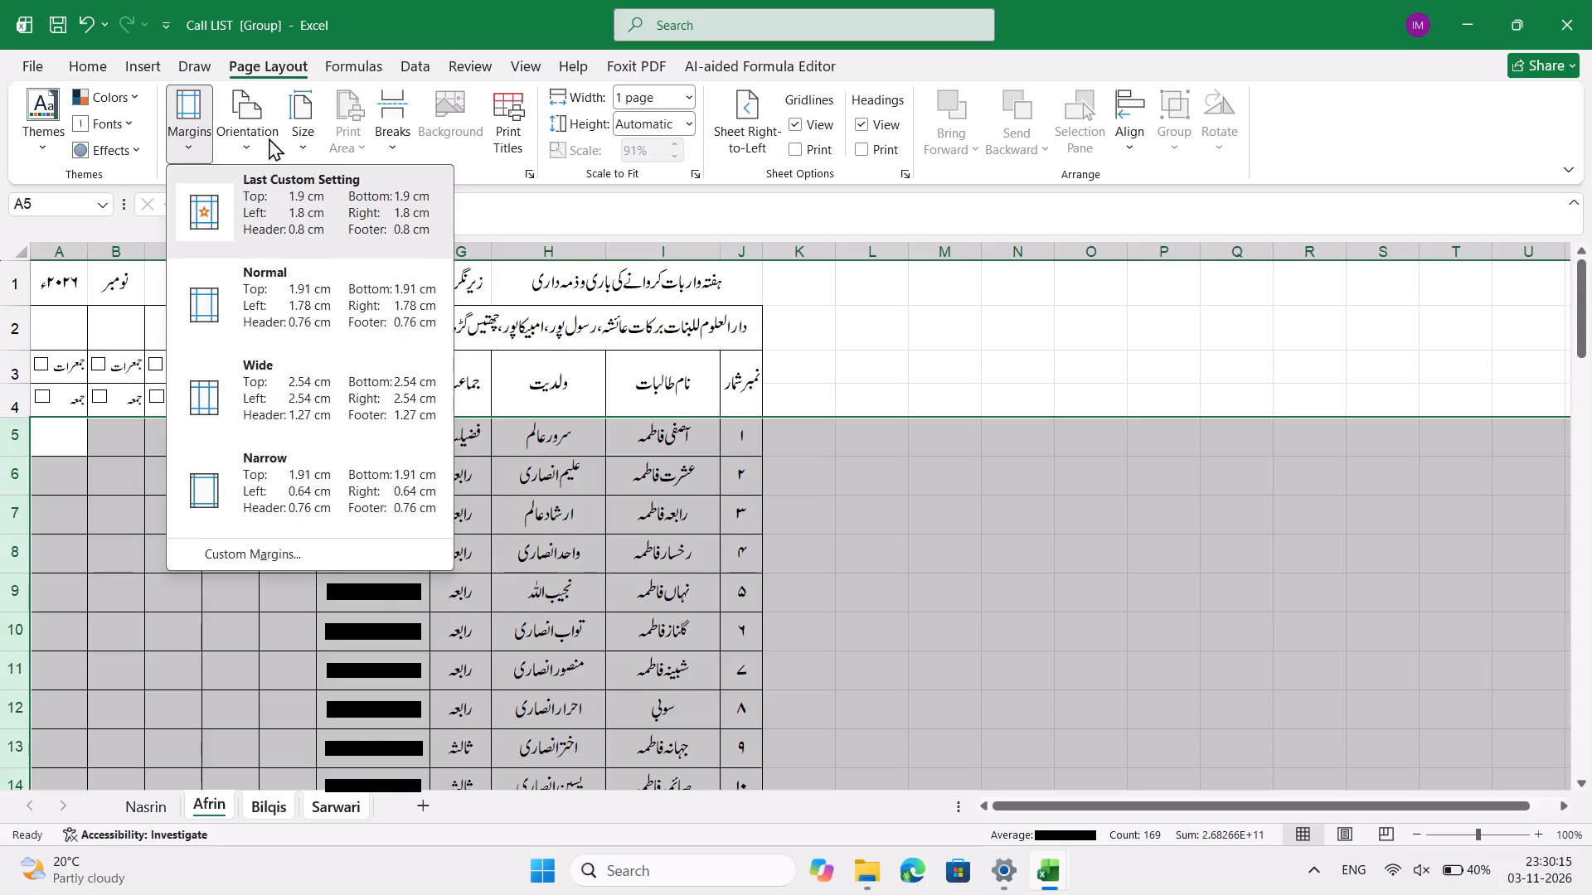
{"action": "left_click", "coordinate": [313, 133]}
{"action": "left_click_drag", "start_coordinate": [313, 133], "coordinate": [139, 177]}
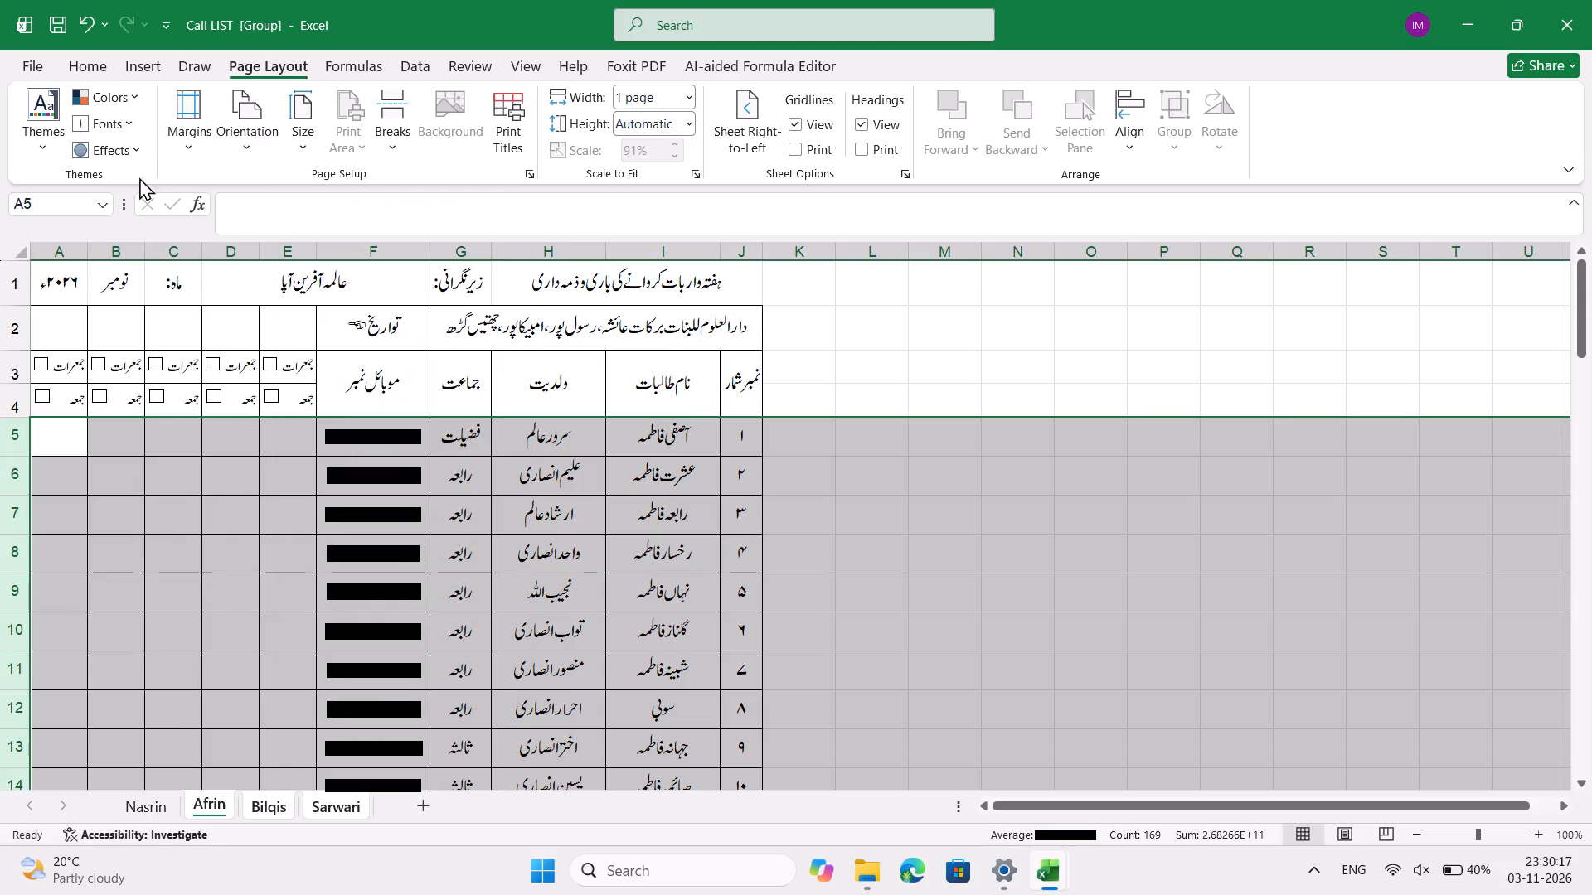
{"action": "left_click_drag", "start_coordinate": [139, 177], "coordinate": [182, 138]}
{"action": "left_click", "coordinate": [182, 138]}
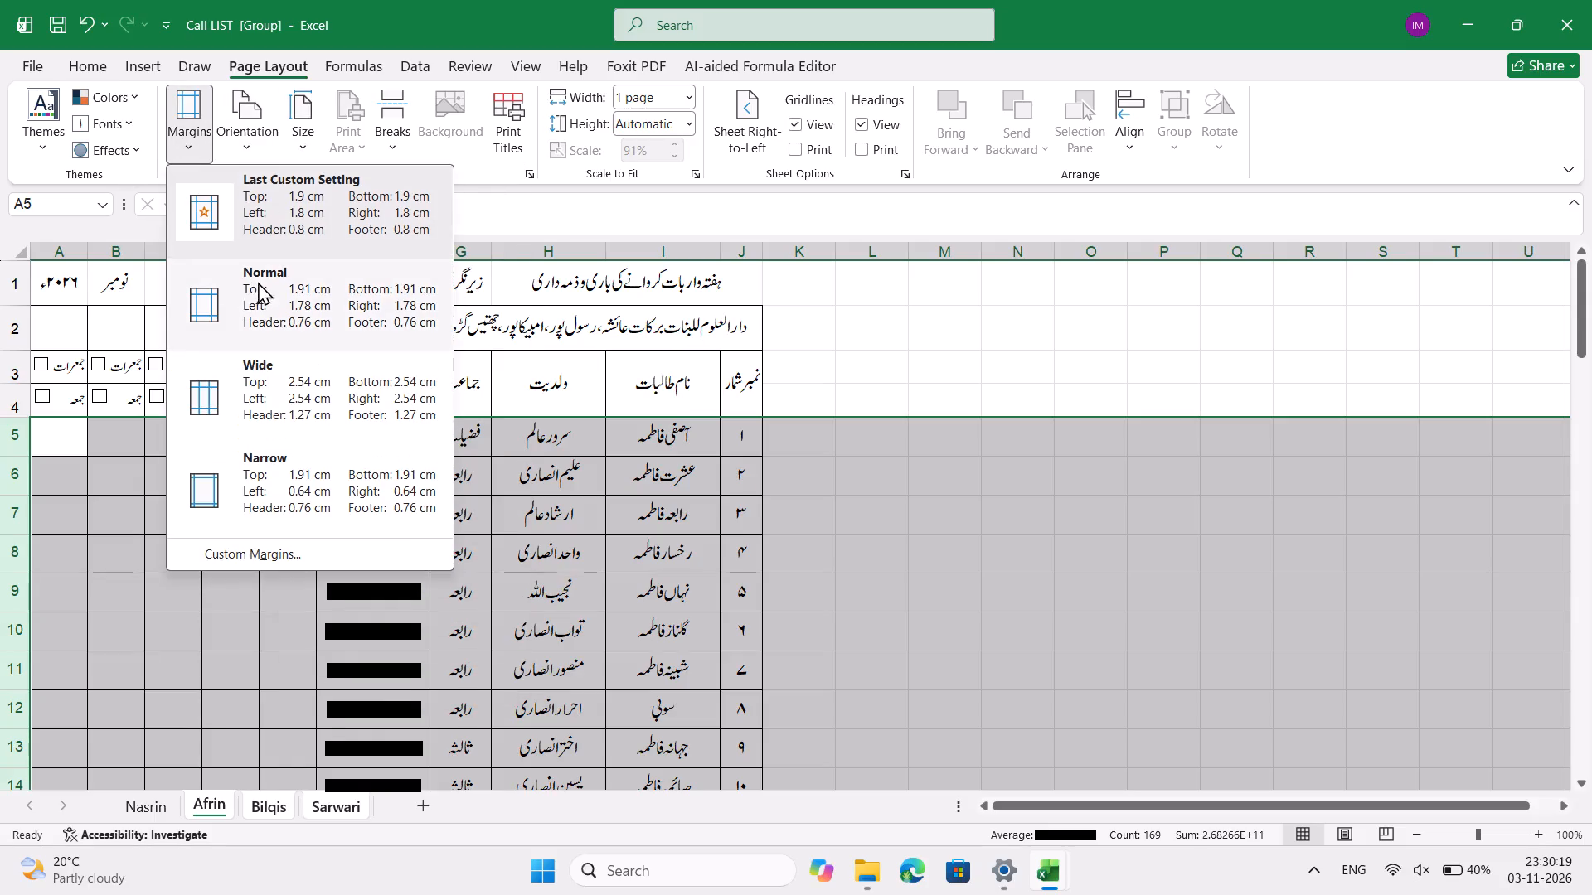
{"action": "left_click", "coordinate": [258, 282]}
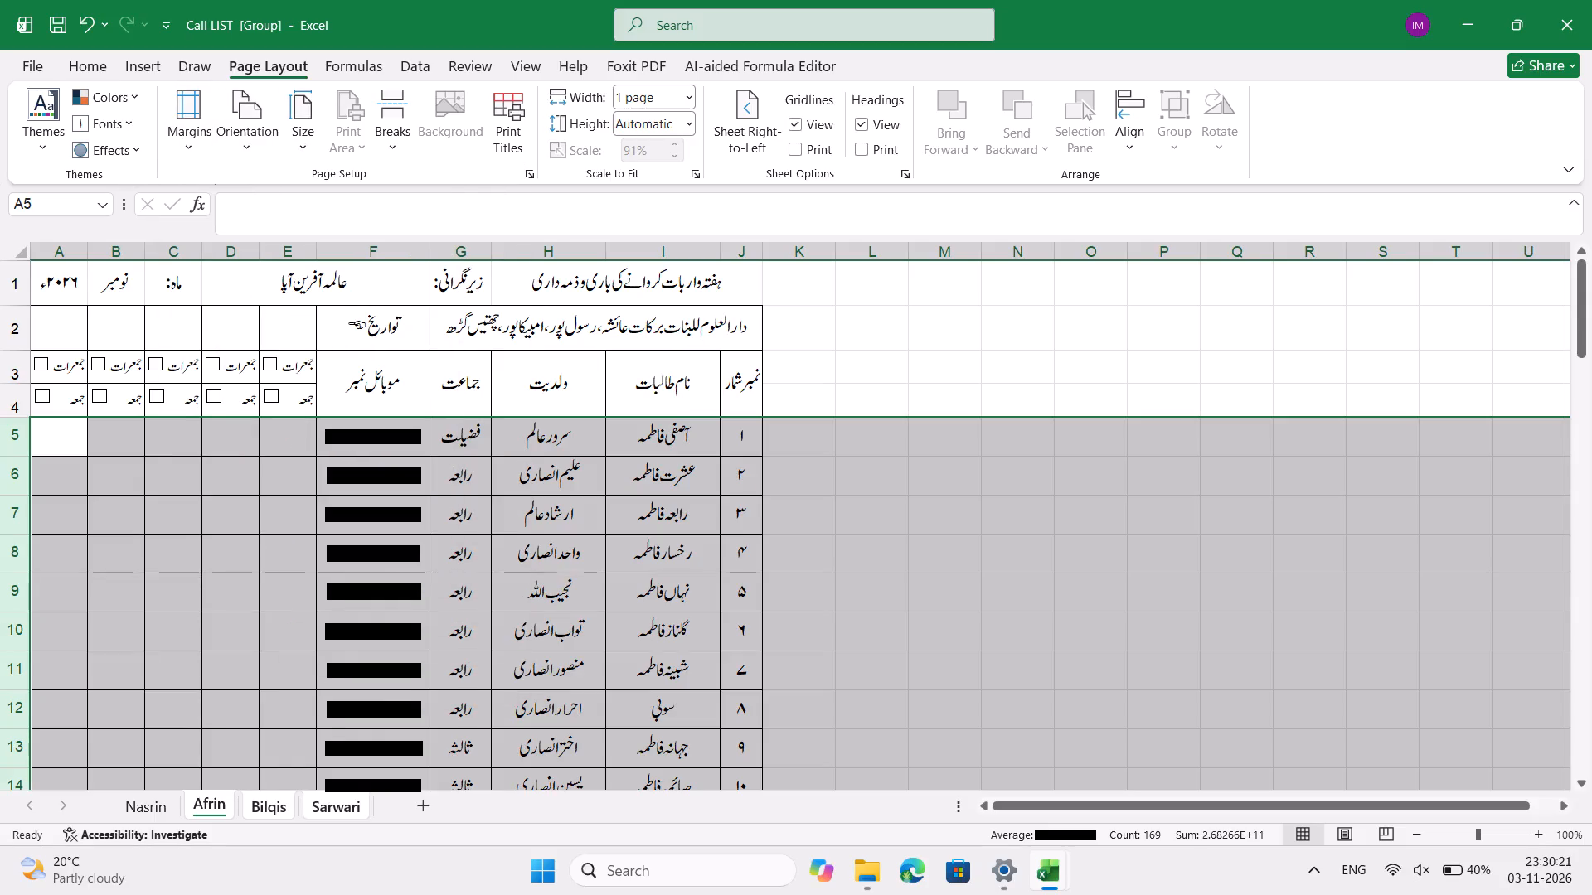
{"action": "left_click", "coordinate": [296, 651]}
{"action": "left_click", "coordinate": [170, 789]}
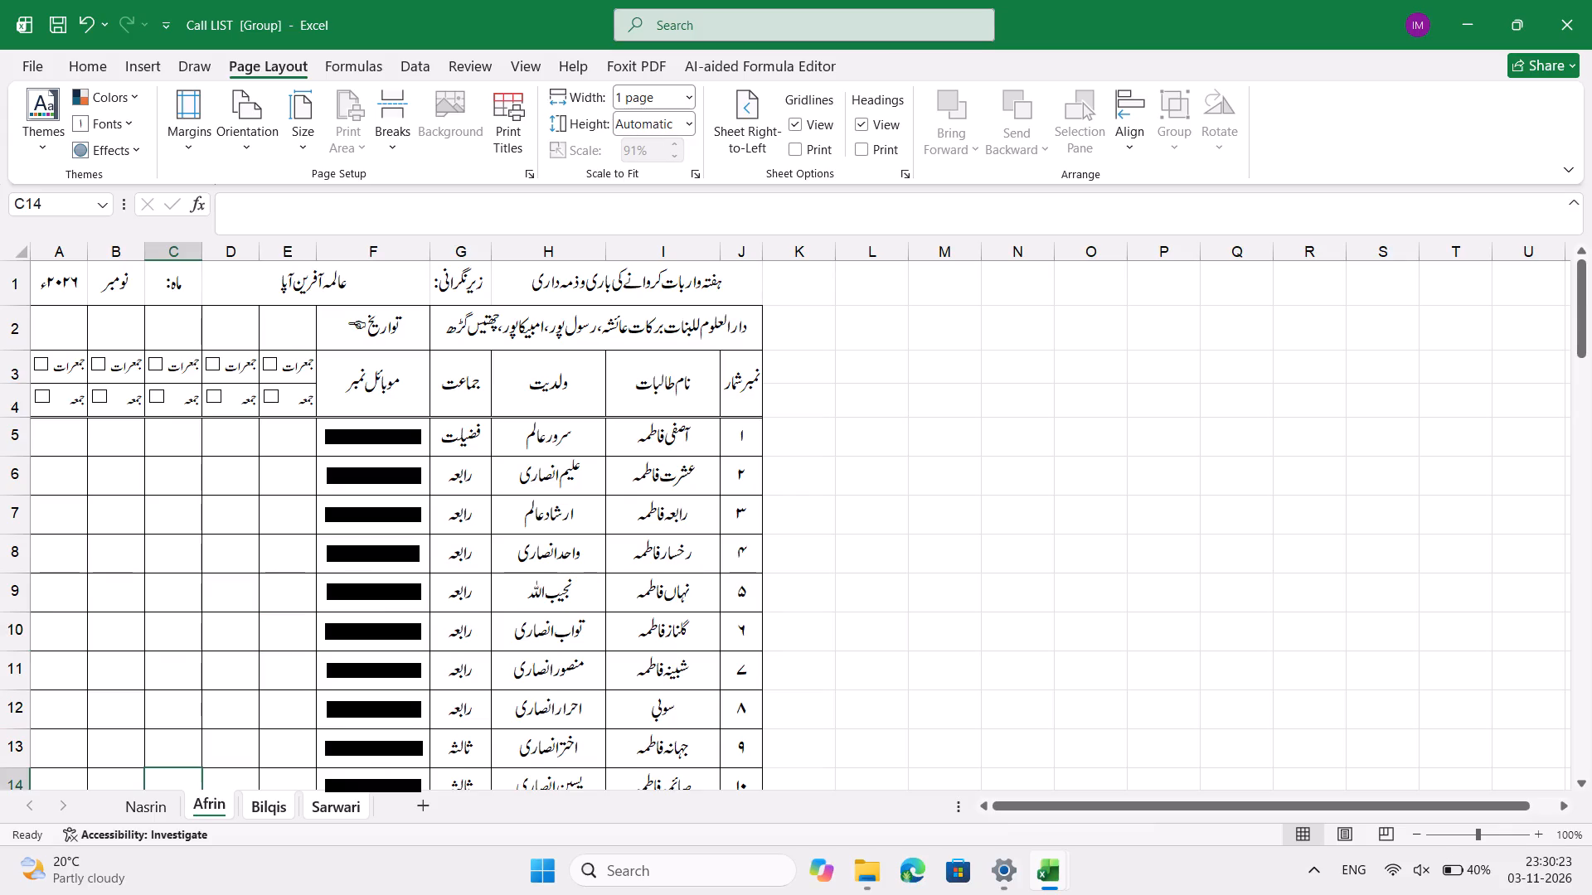
{"action": "left_click", "coordinate": [157, 811]}
{"action": "left_click", "coordinate": [202, 808]}
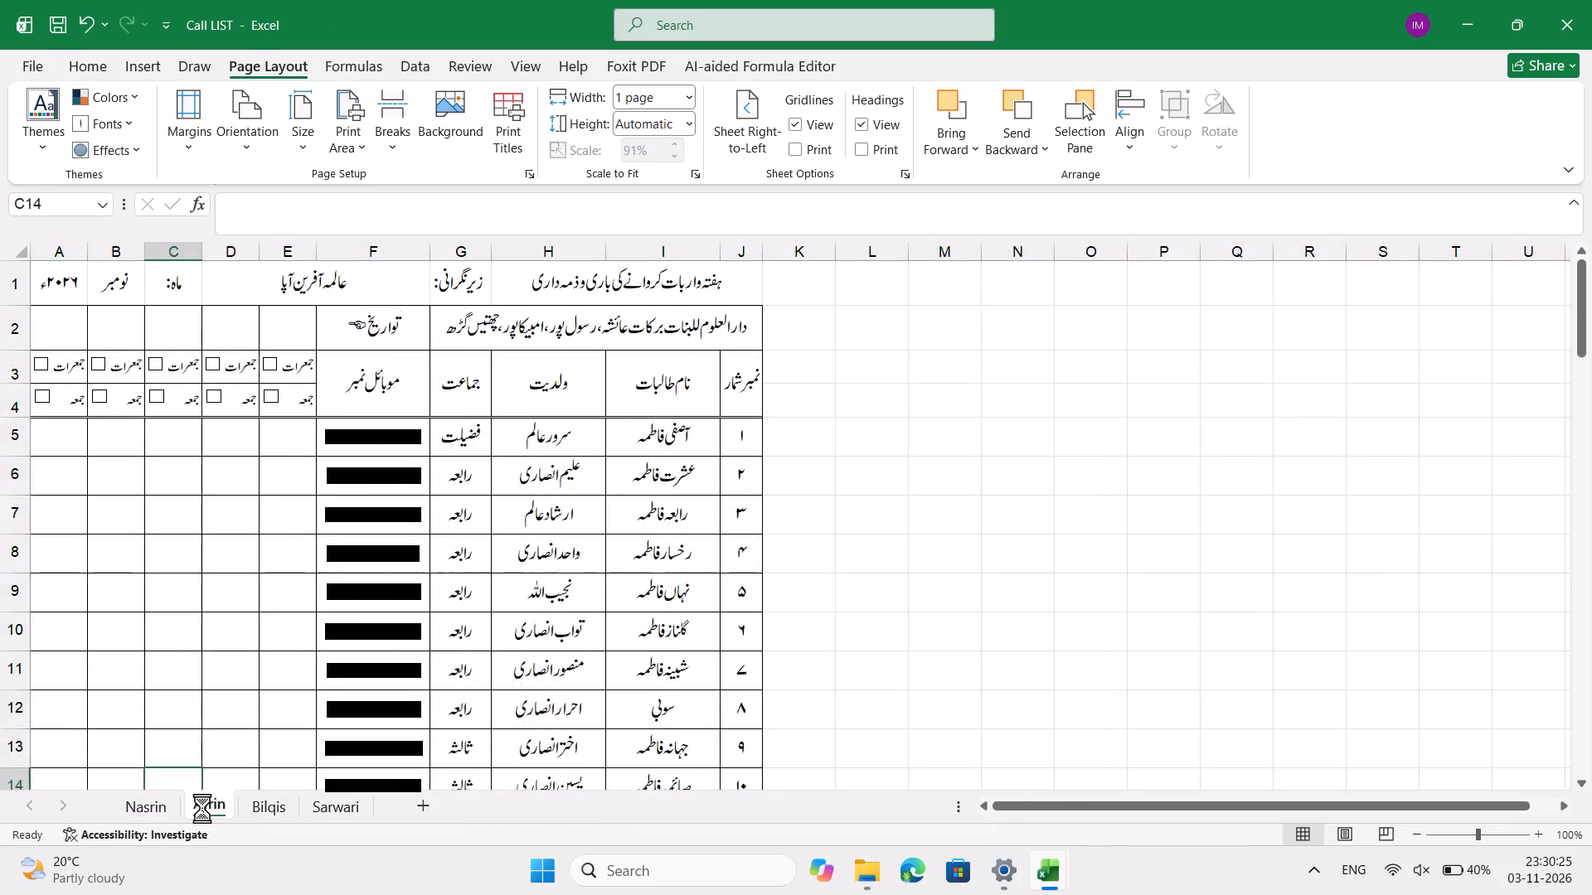
Review the Afrin sheet's print preview and set its header margin to 0 and footer margin to 0.3.
{"action": "key", "text": "ctrl+p"}
{"action": "scroll", "coordinate": [963, 588], "scroll_direction": "up", "scroll_amount": 2}
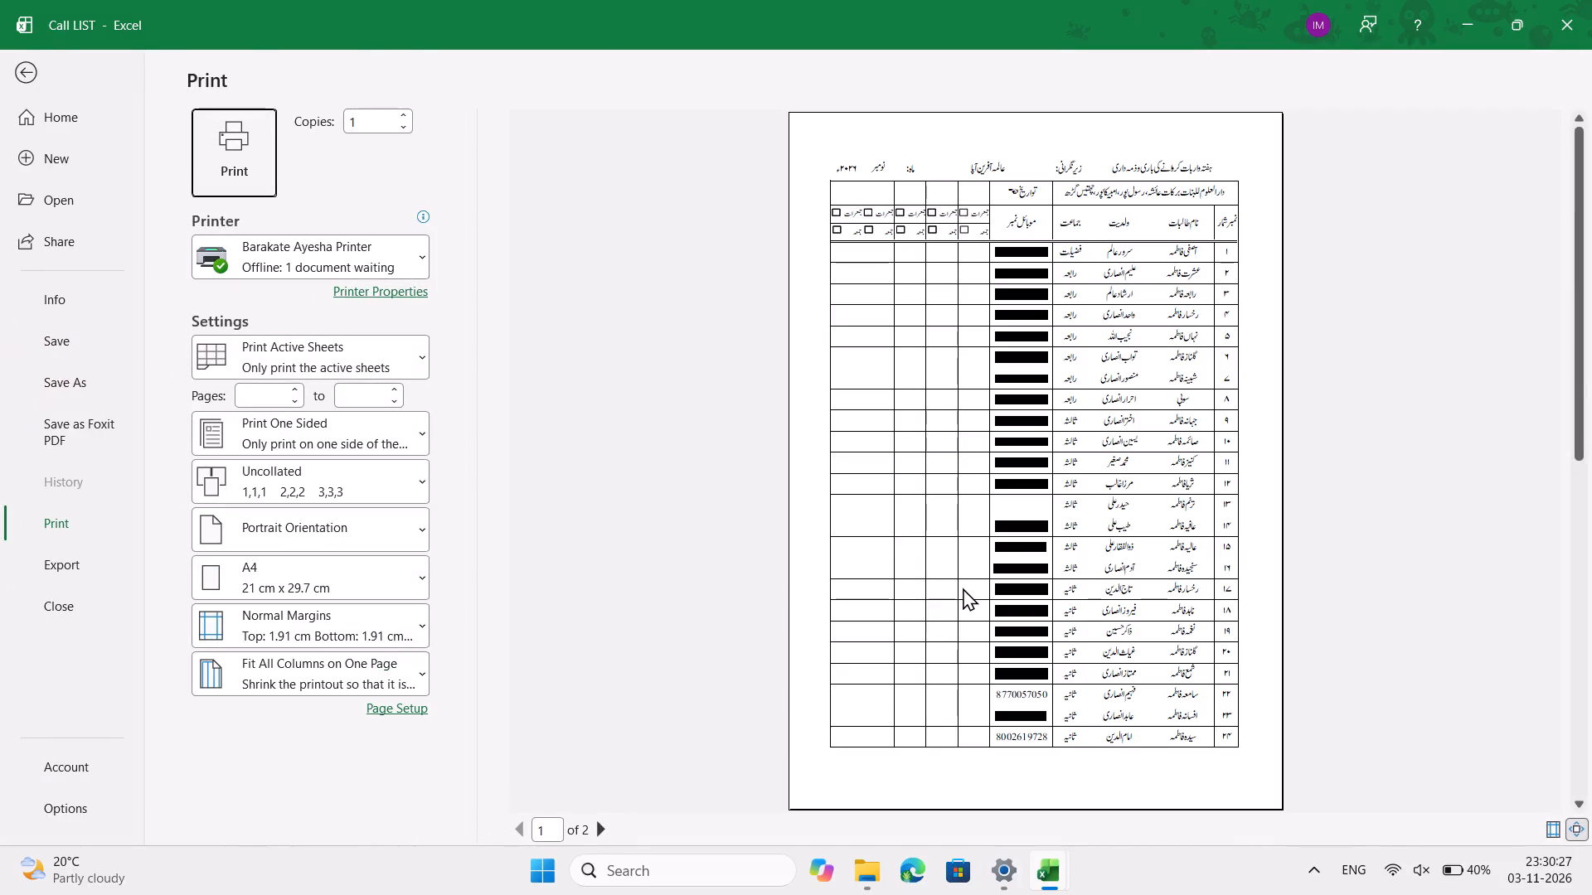
{"action": "scroll", "coordinate": [963, 588], "scroll_direction": "down", "scroll_amount": 16}
{"action": "scroll", "coordinate": [963, 588], "scroll_direction": "up", "scroll_amount": 20}
{"action": "scroll", "coordinate": [963, 588], "scroll_direction": "up", "scroll_amount": 20}
{"action": "scroll", "coordinate": [963, 588], "scroll_direction": "up", "scroll_amount": 2}
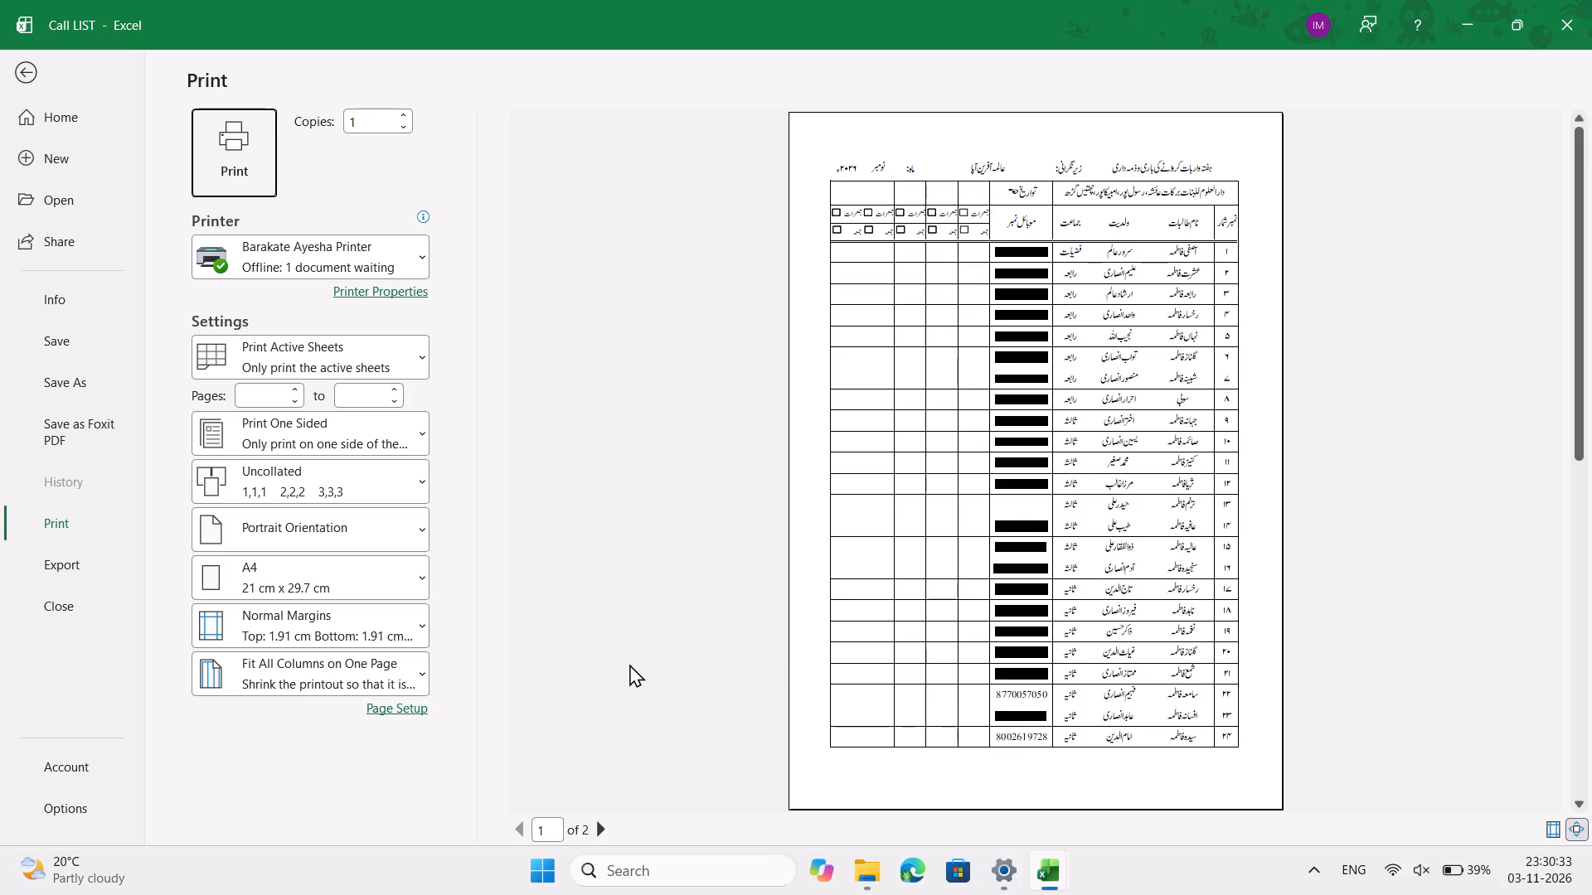
{"action": "scroll", "coordinate": [879, 468], "scroll_direction": "up", "scroll_amount": 2, "text": "ctrl"}
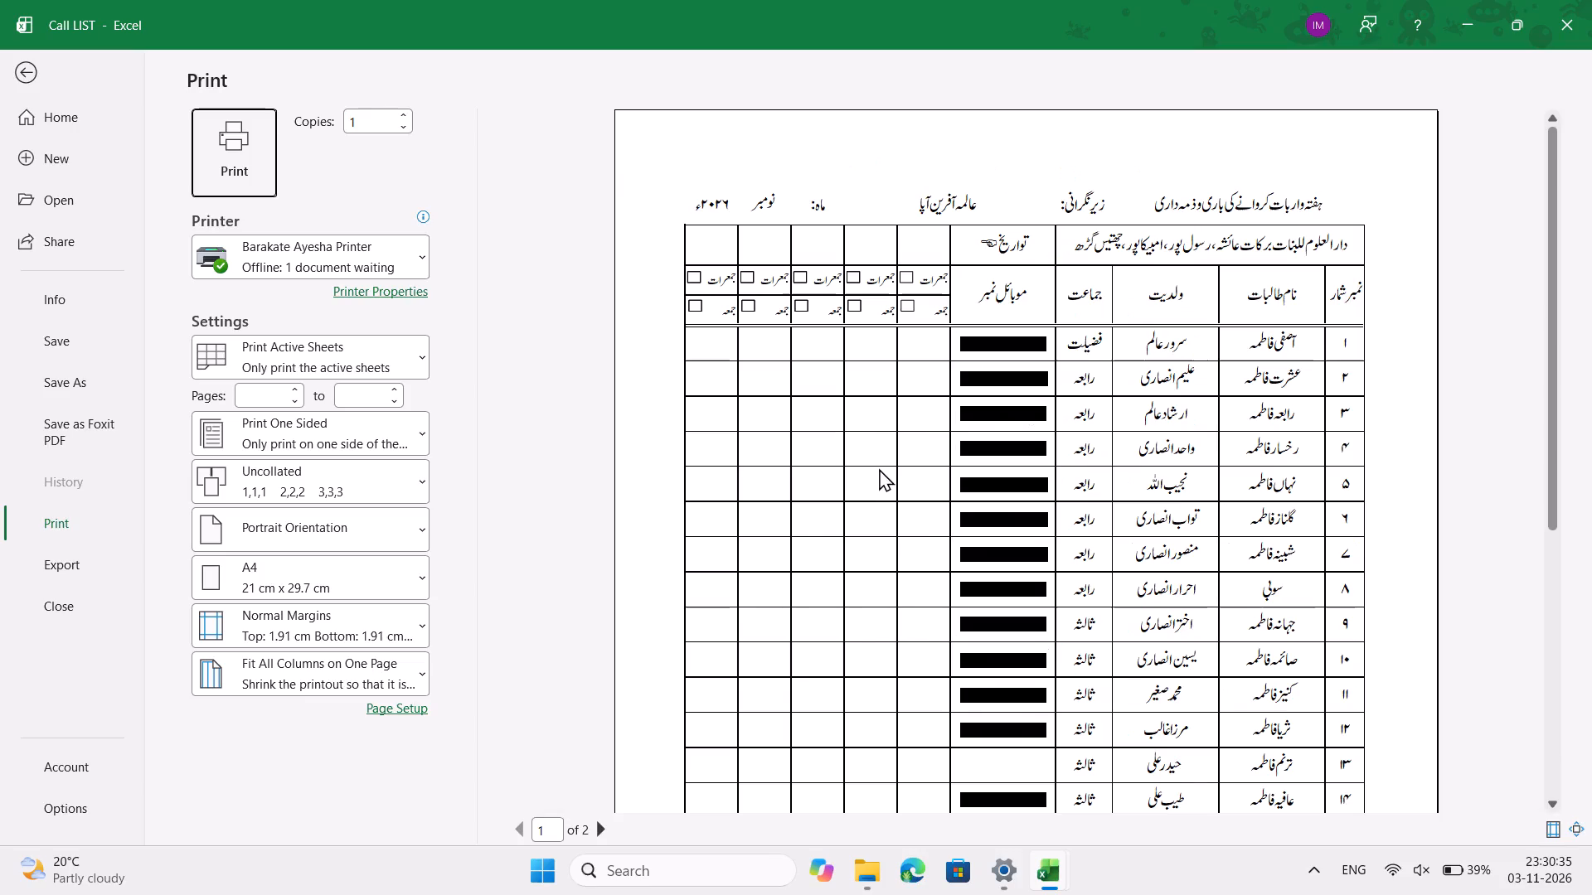
{"action": "scroll", "coordinate": [879, 468], "scroll_direction": "down", "scroll_amount": 5}
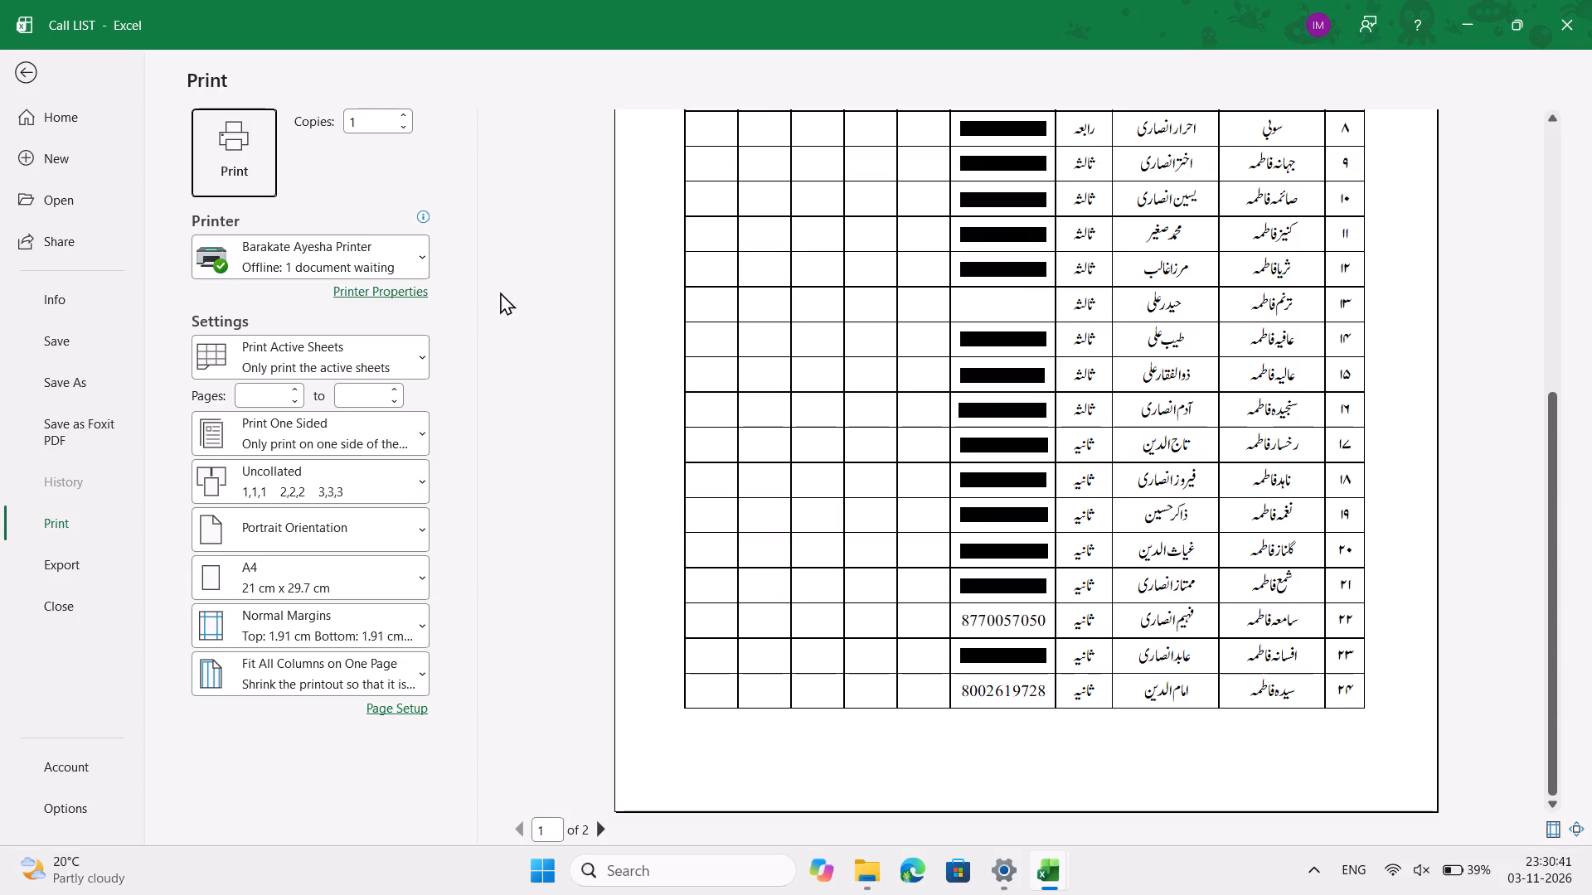
{"action": "left_click", "coordinate": [397, 709]}
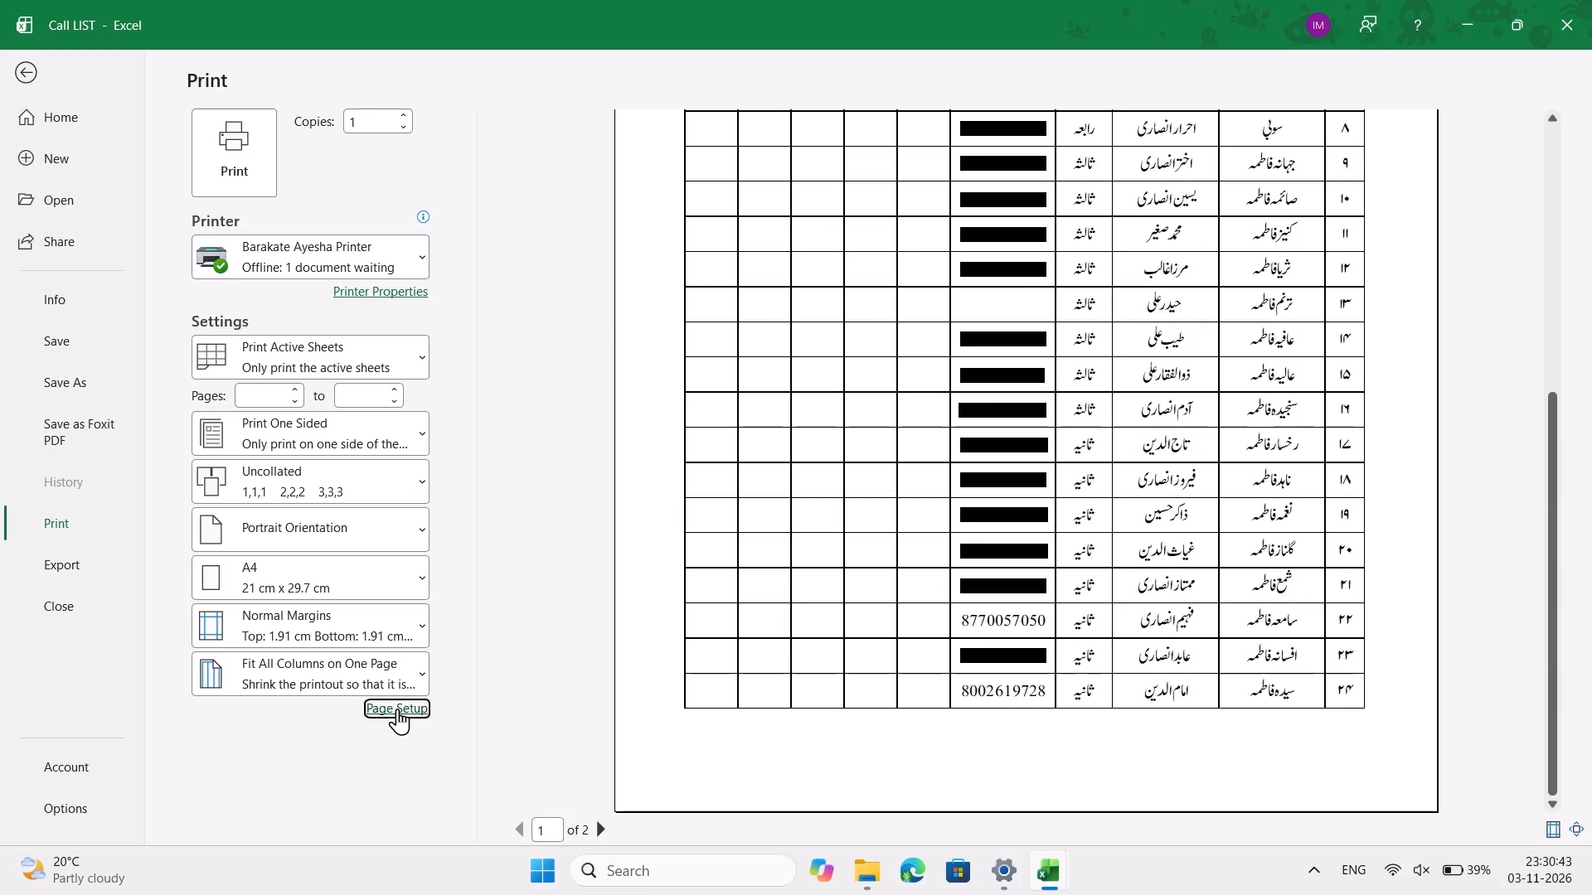
{"action": "left_click", "coordinate": [836, 135]}
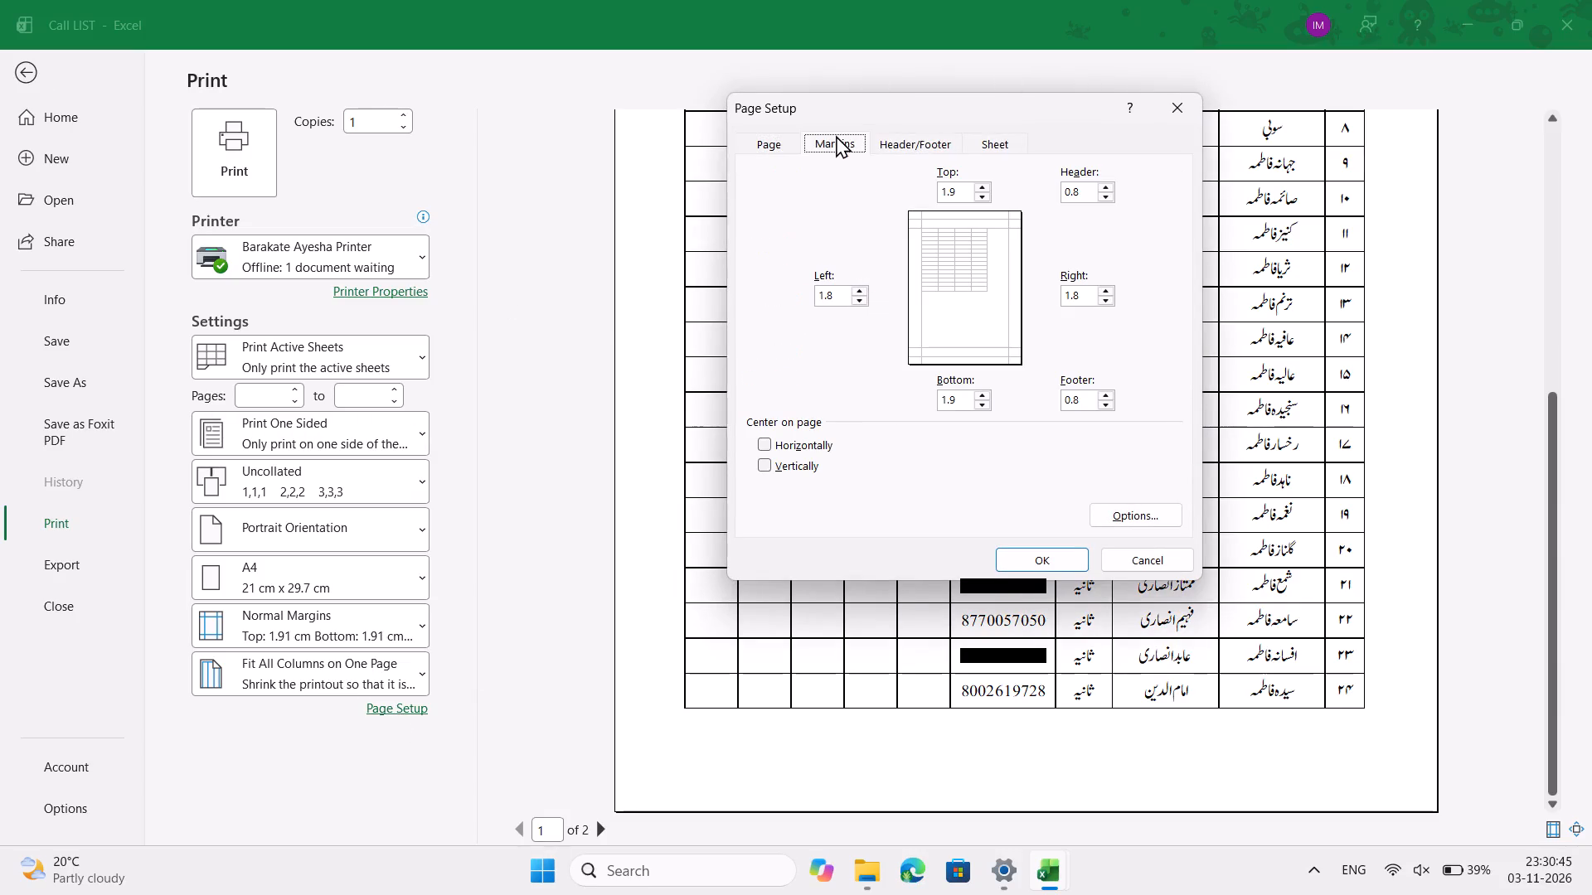
{"action": "left_click", "coordinate": [1110, 195]}
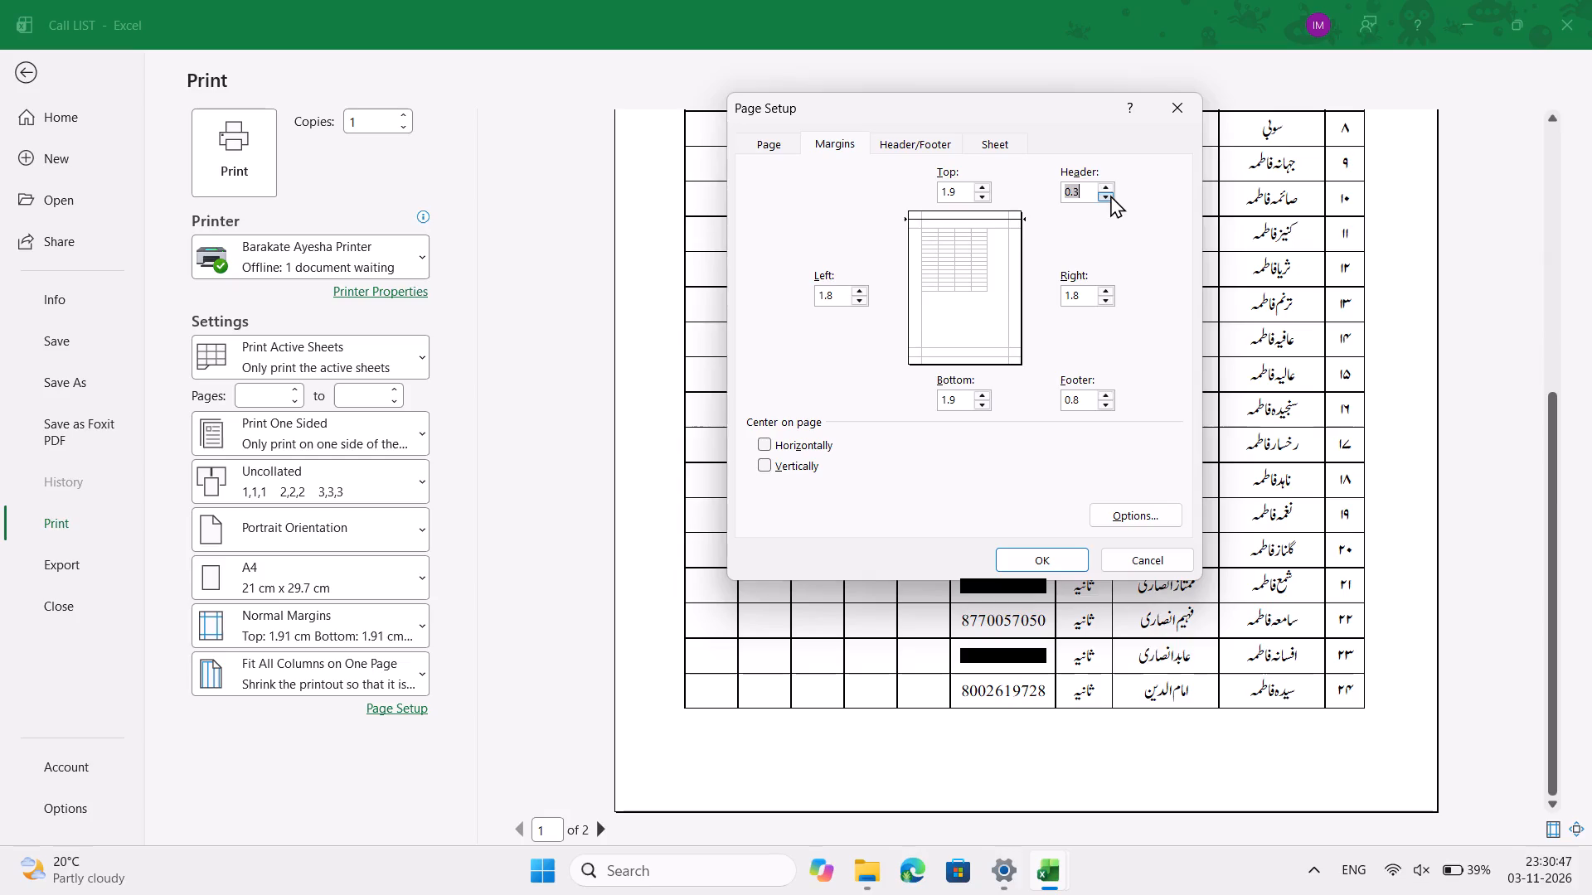
{"action": "left_click", "coordinate": [1110, 195]}
{"action": "triple_click", "coordinate": [1103, 400]}
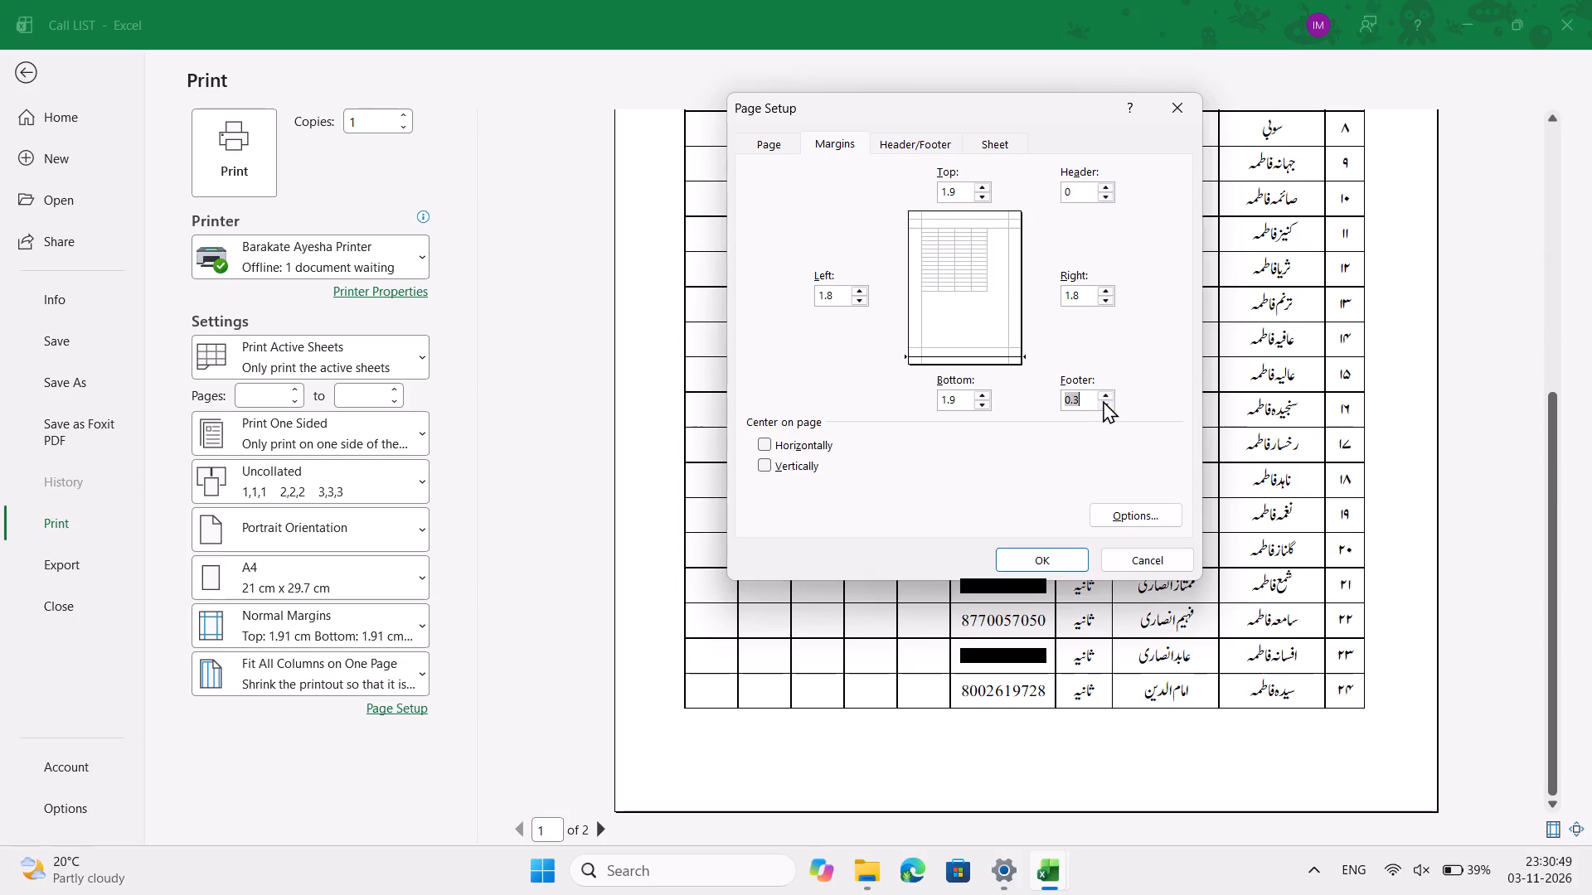
{"action": "left_click", "coordinate": [1061, 559]}
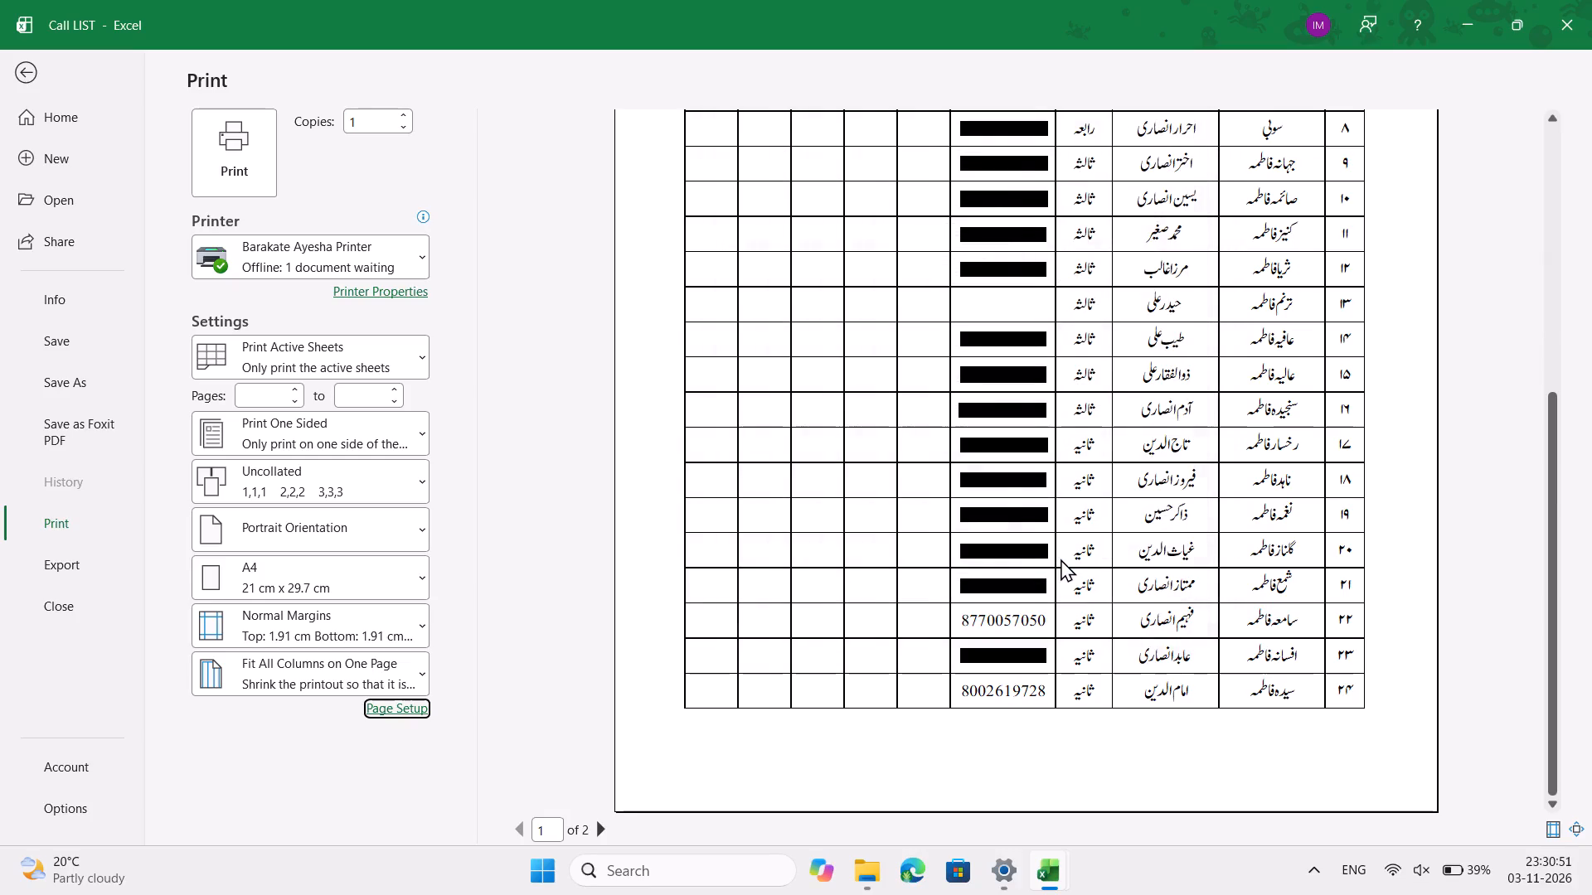
{"action": "scroll", "coordinate": [1061, 559], "scroll_direction": "down", "scroll_amount": 3}
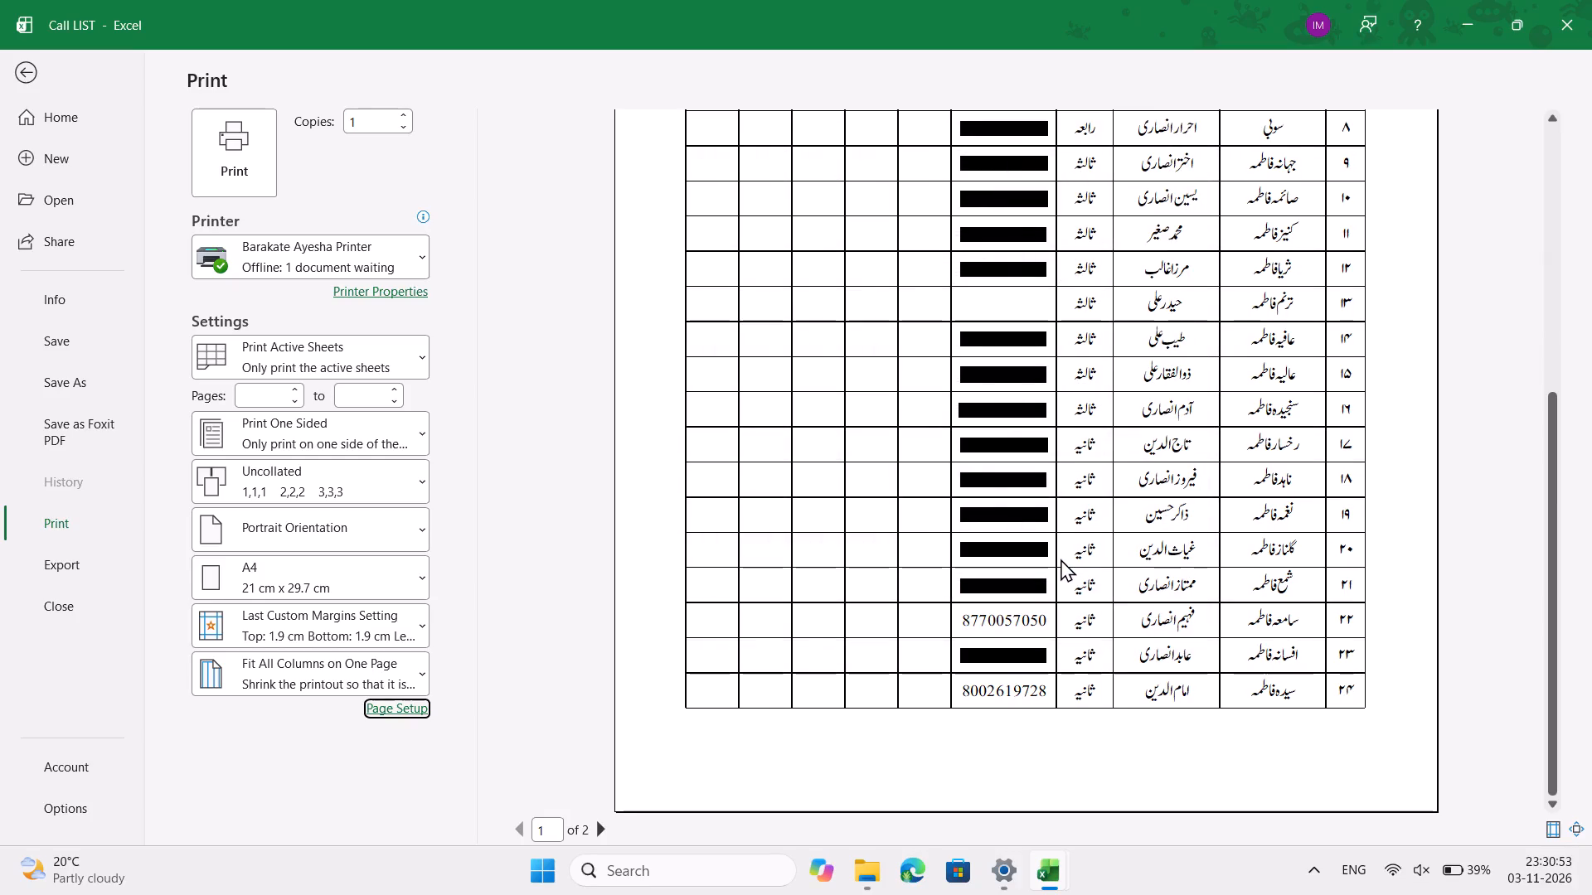
Review both pages of the Afrin sheet's print preview, center the sheet horizontally on the page, and return to the worksheet.
{"action": "scroll", "coordinate": [1061, 559], "scroll_direction": "up", "scroll_amount": 20}
{"action": "scroll", "coordinate": [1061, 559], "scroll_direction": "up", "scroll_amount": 4}
{"action": "scroll", "coordinate": [1061, 559], "scroll_direction": "down", "scroll_amount": 9}
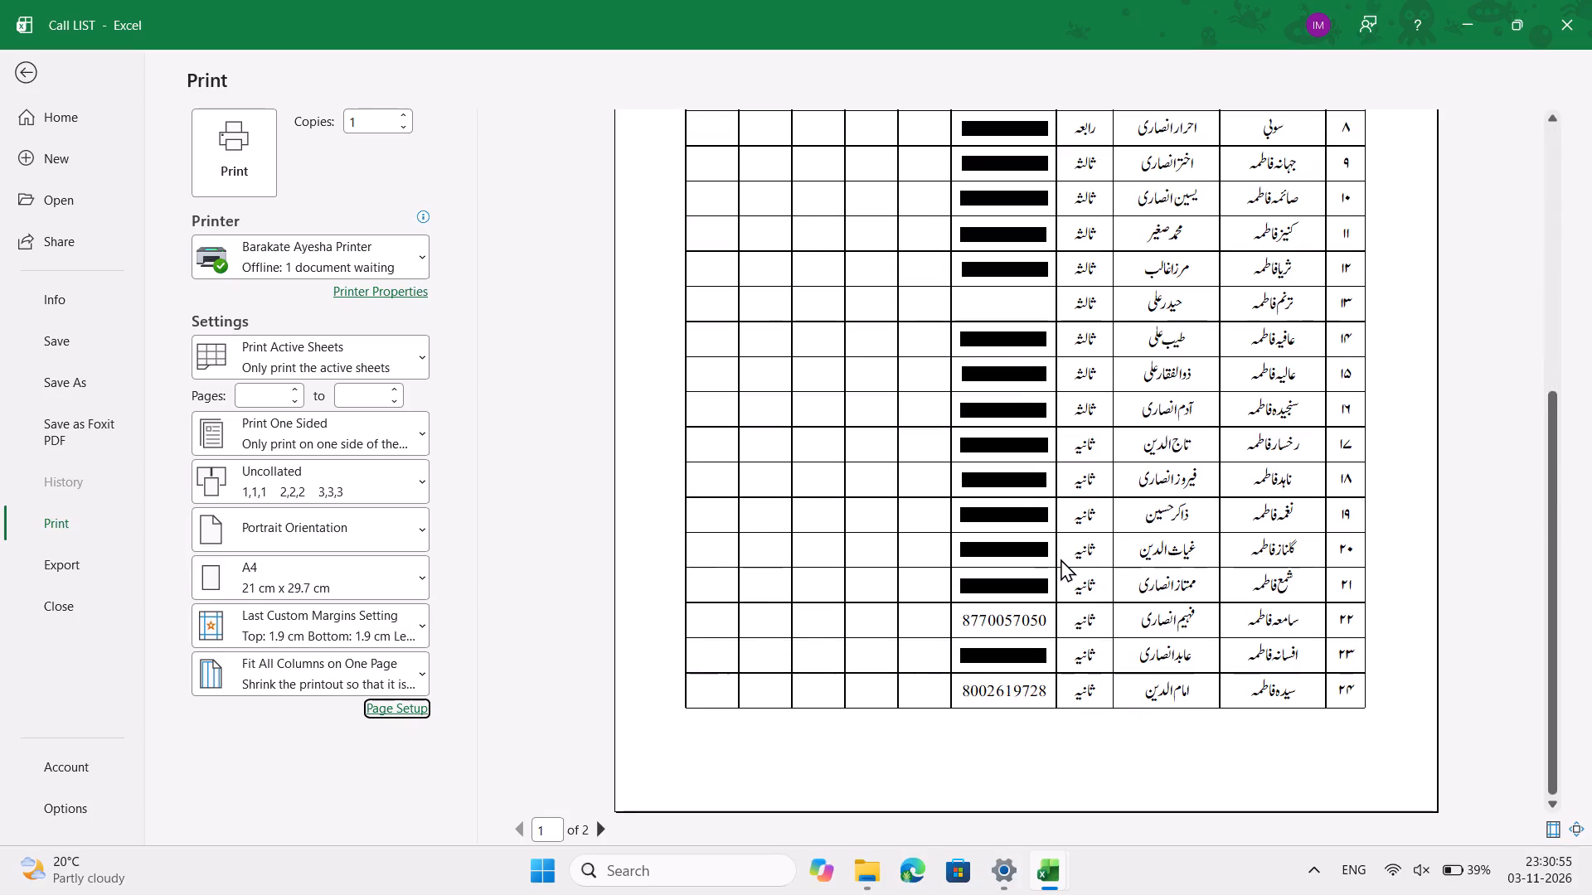
{"action": "scroll", "coordinate": [1061, 559], "scroll_direction": "down", "scroll_amount": 1, "text": "ctrl"}
{"action": "scroll", "coordinate": [1061, 559], "scroll_direction": "down", "scroll_amount": 1}
{"action": "scroll", "coordinate": [792, 680], "scroll_direction": "up", "scroll_amount": 1, "text": "ctrl"}
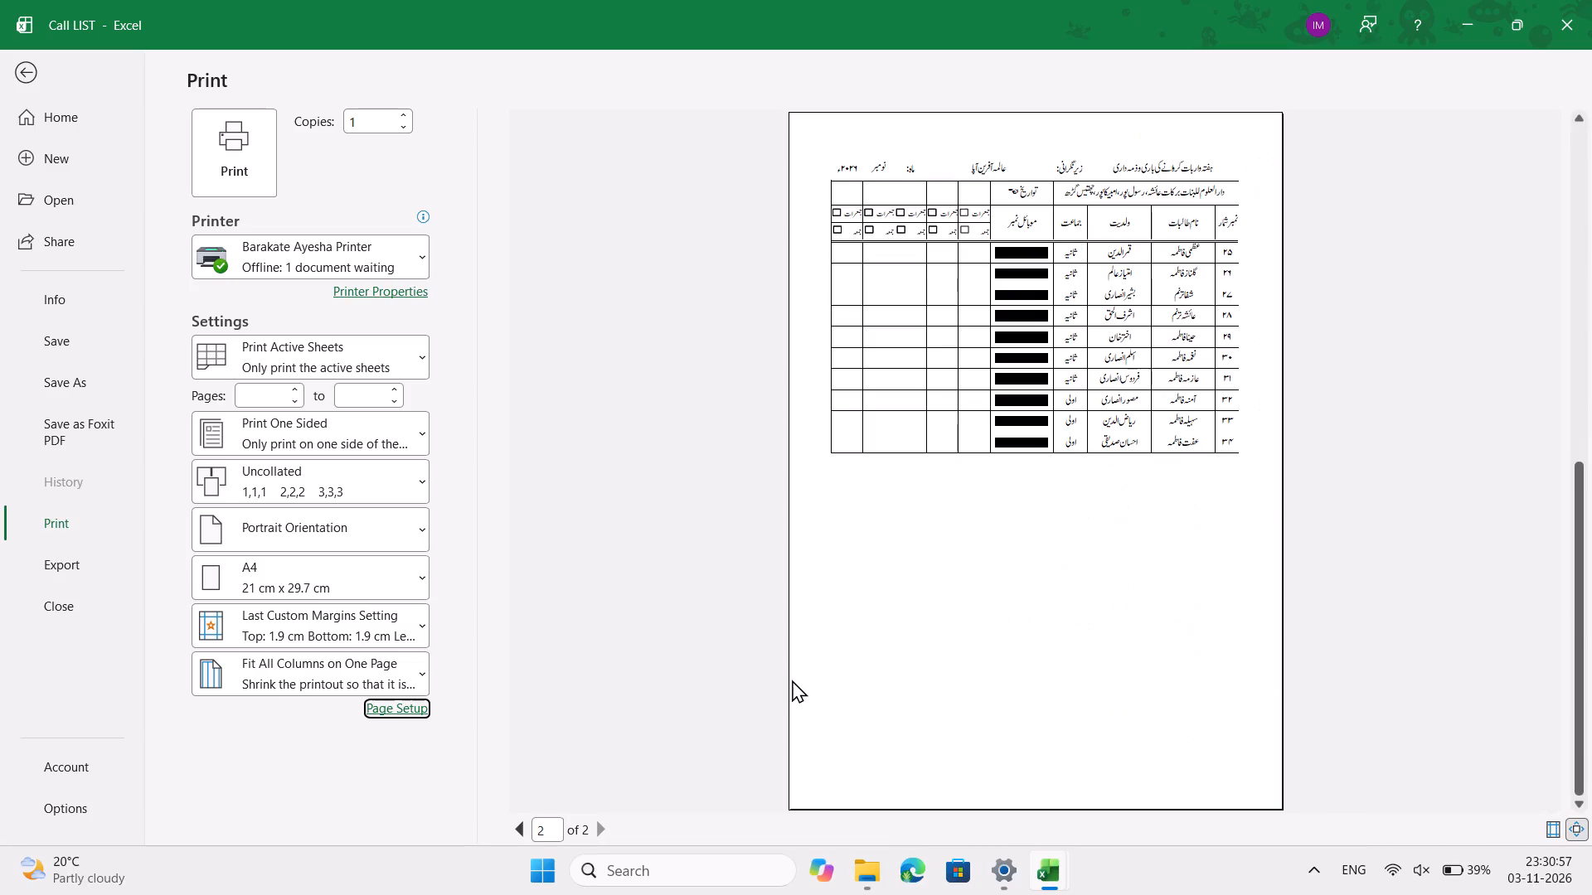
{"action": "scroll", "coordinate": [792, 680], "scroll_direction": "up", "scroll_amount": 1, "text": "ctrl"}
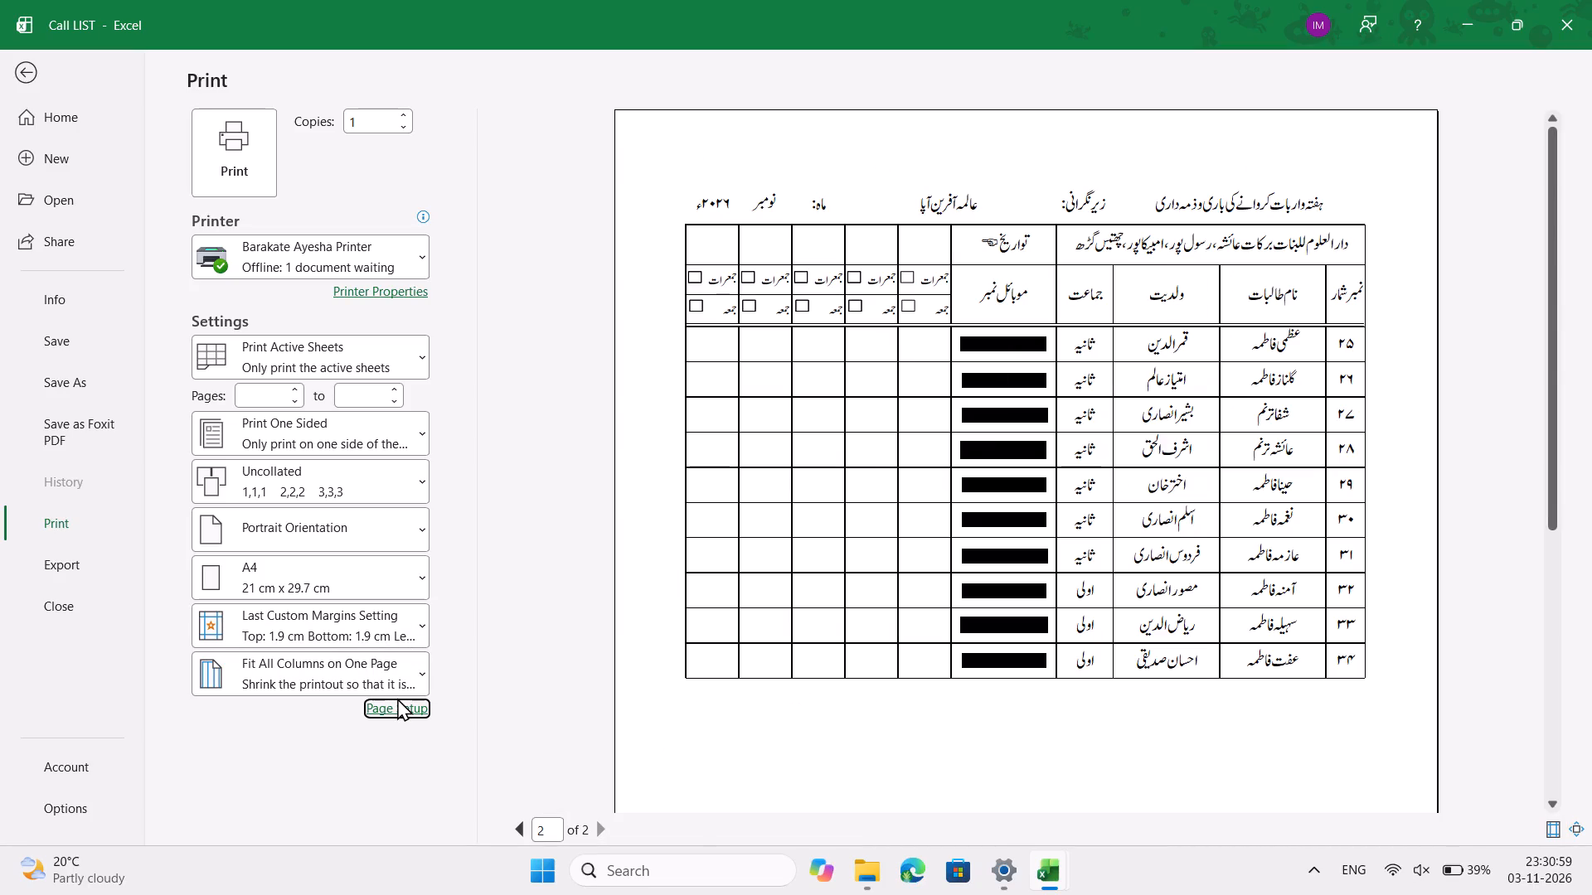
{"action": "left_click", "coordinate": [397, 698]}
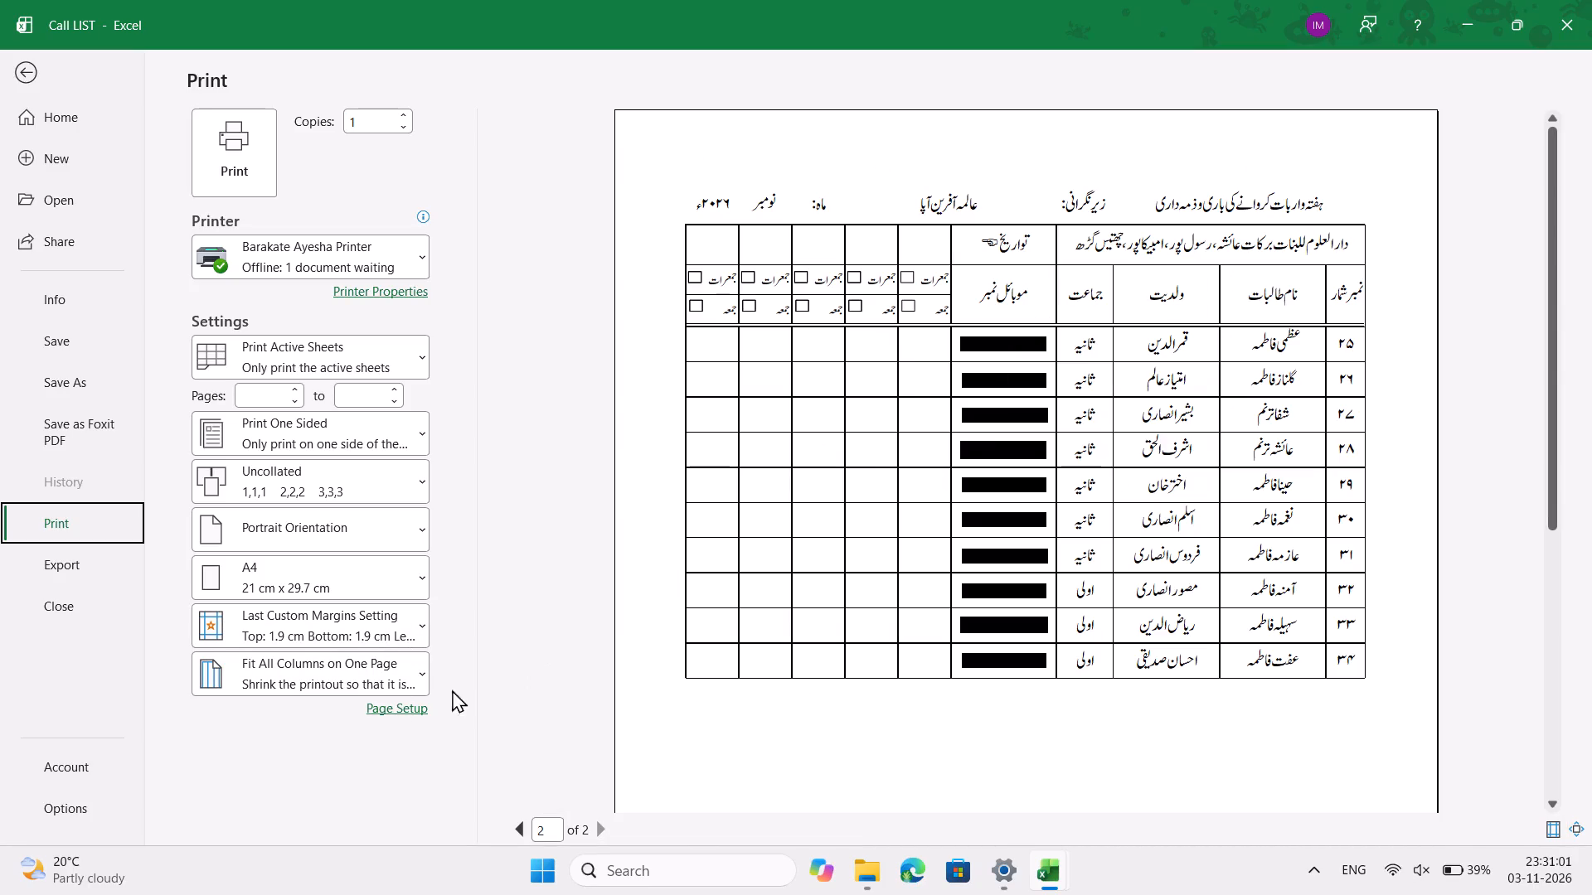
{"action": "left_click", "coordinate": [404, 706]}
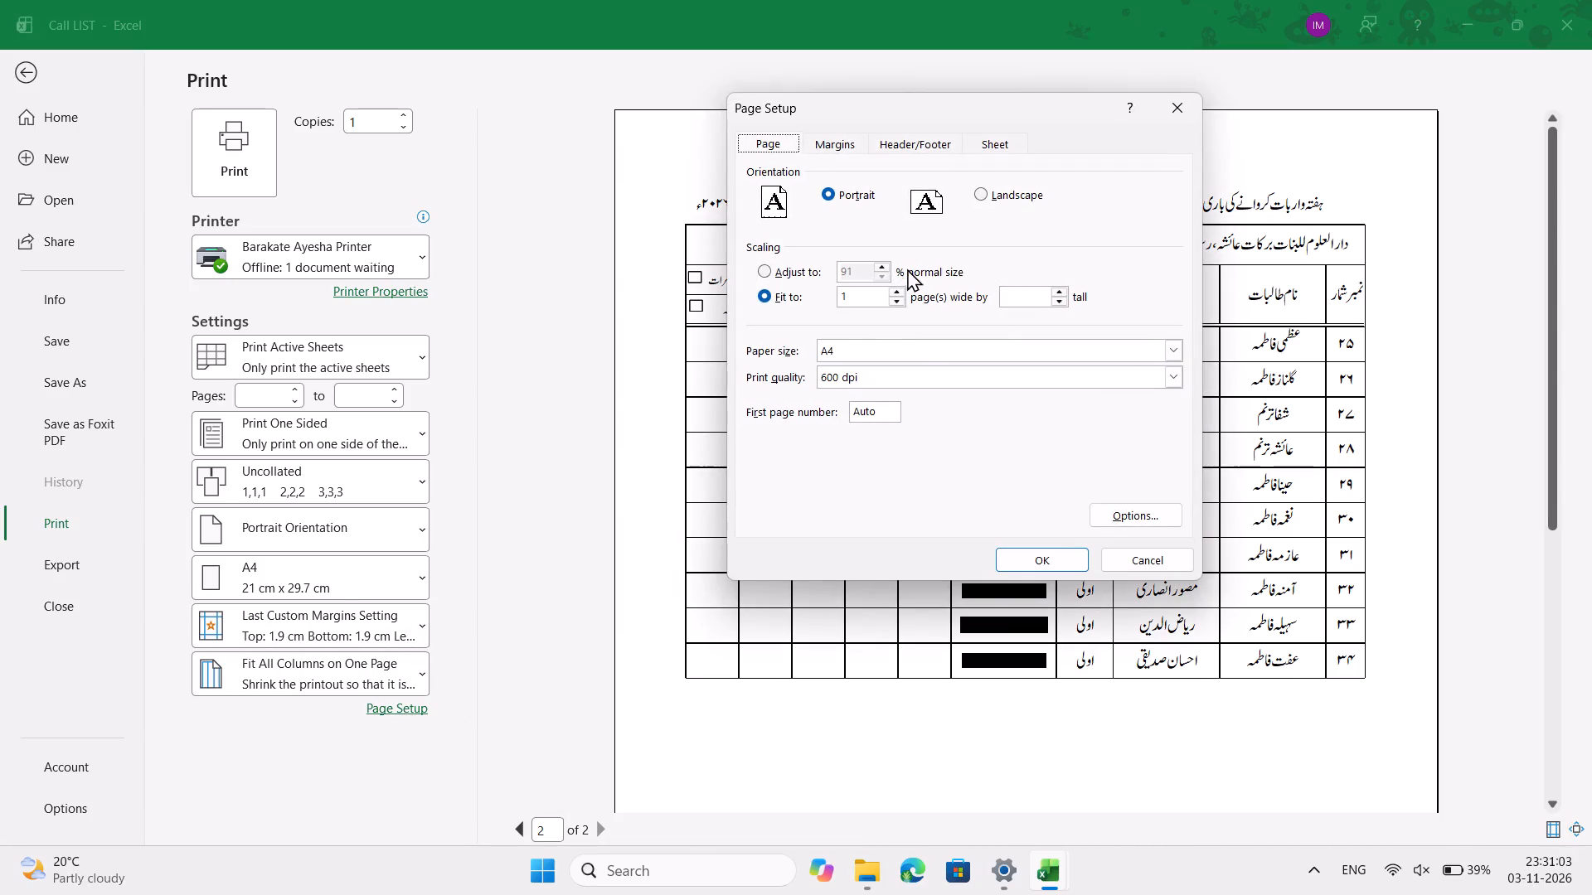
{"action": "left_click", "coordinate": [832, 143]}
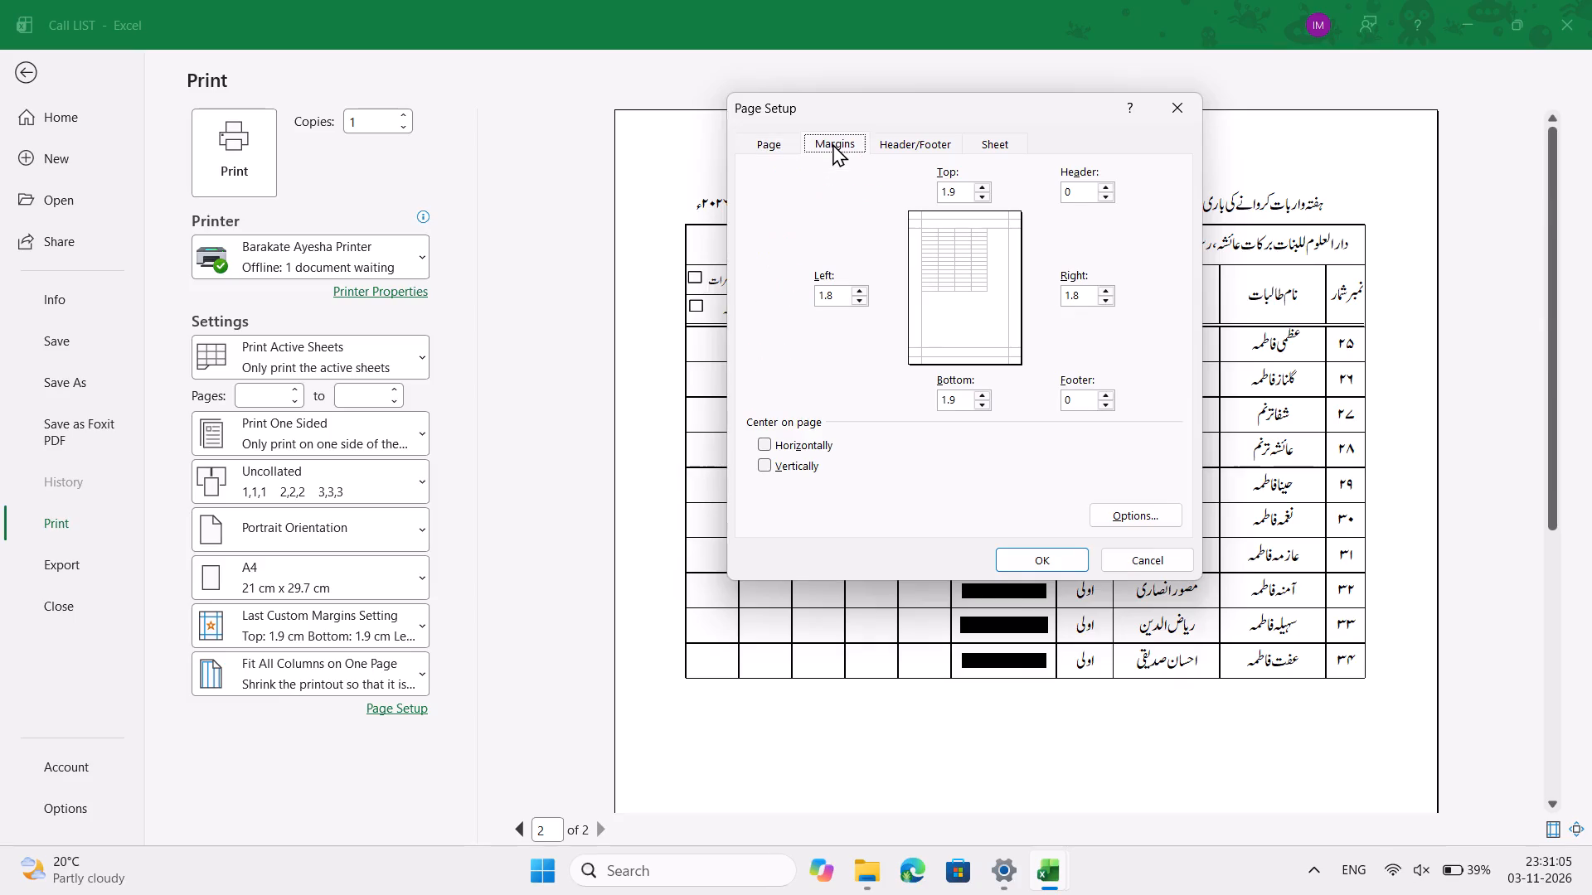
{"action": "left_click", "coordinate": [771, 435]}
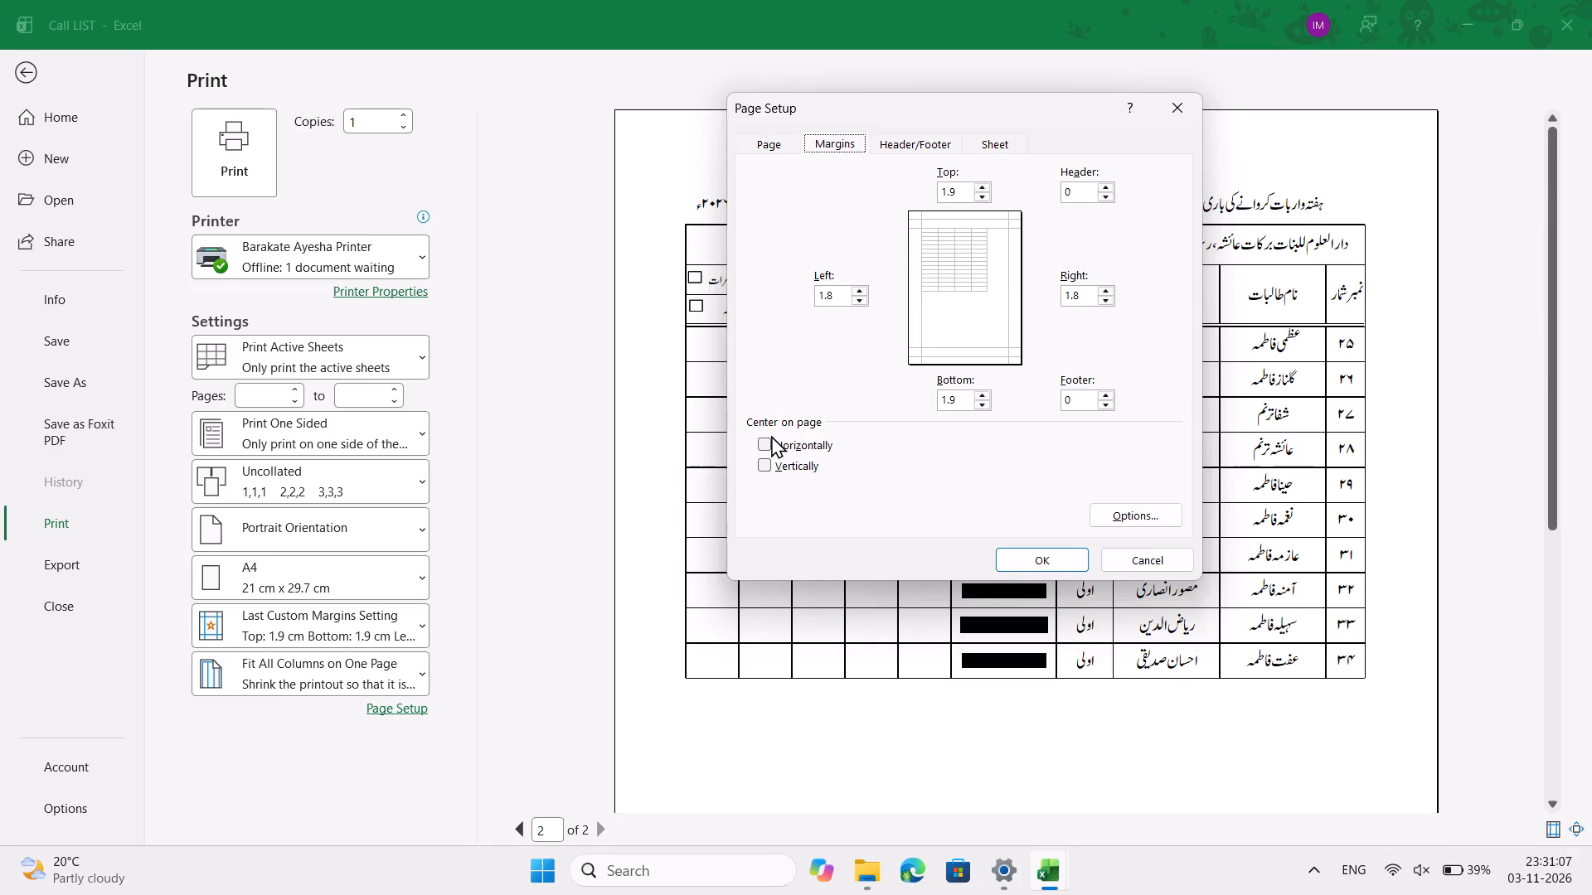
{"action": "left_click", "coordinate": [767, 447]}
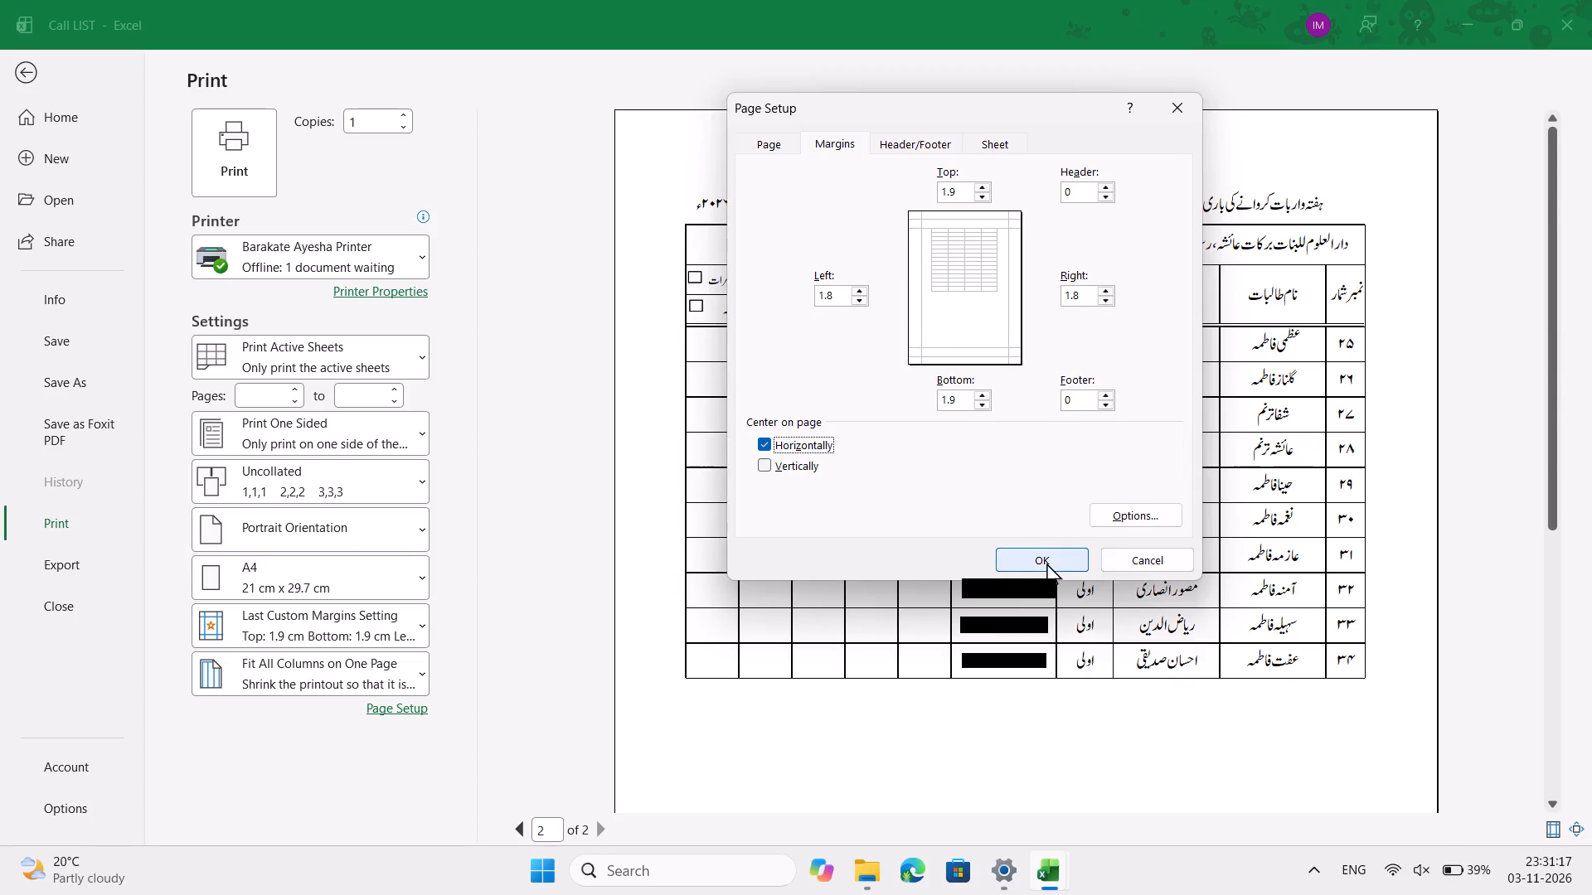
{"action": "left_click", "coordinate": [1046, 563]}
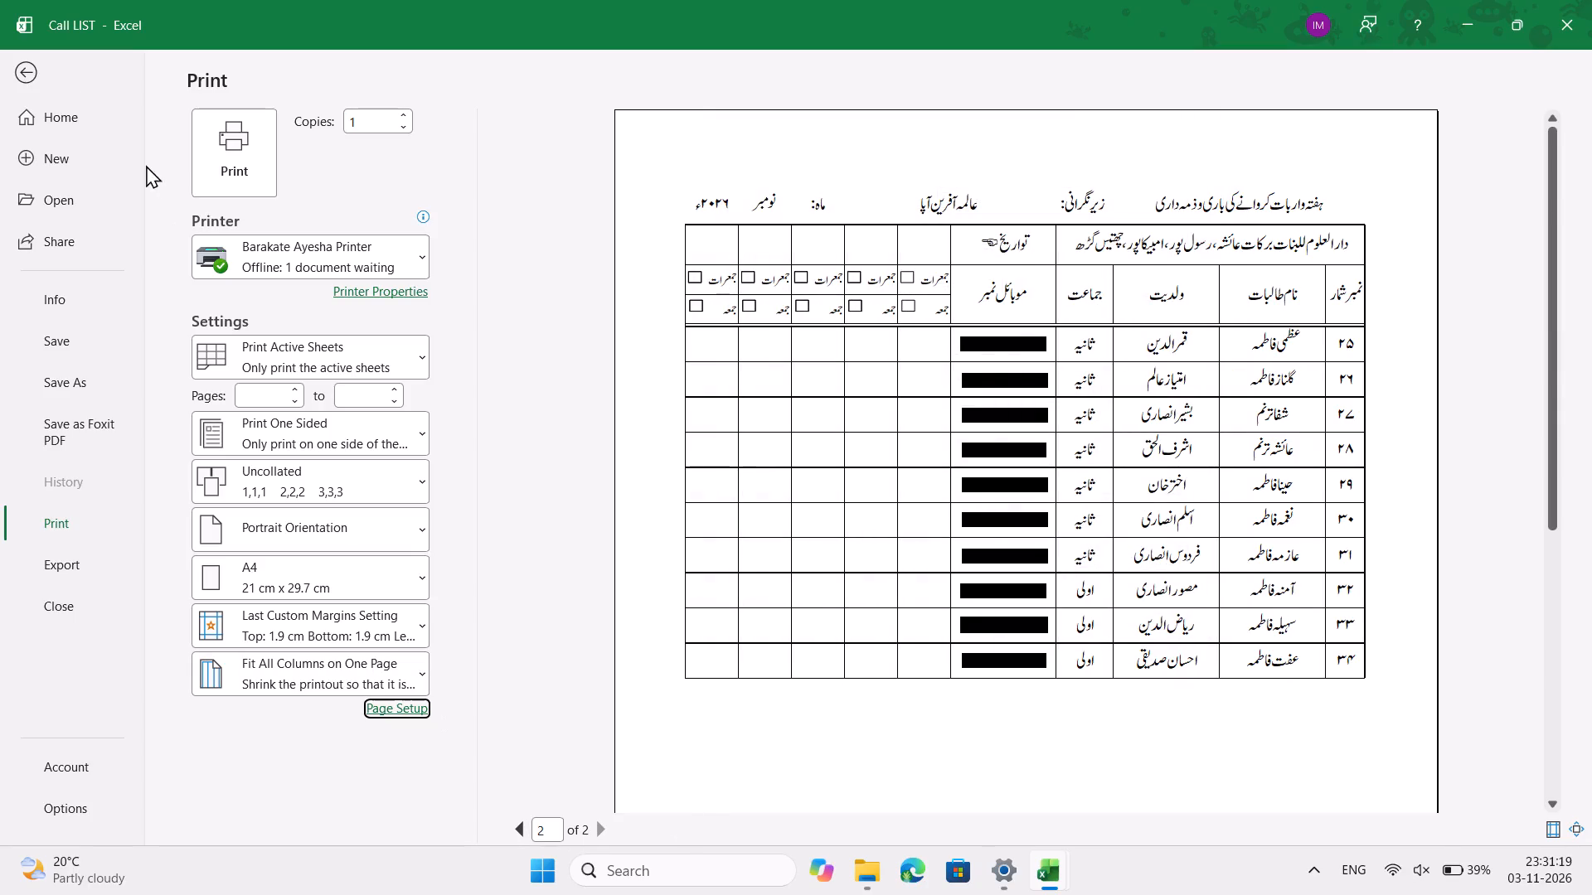
{"action": "left_click", "coordinate": [41, 73]}
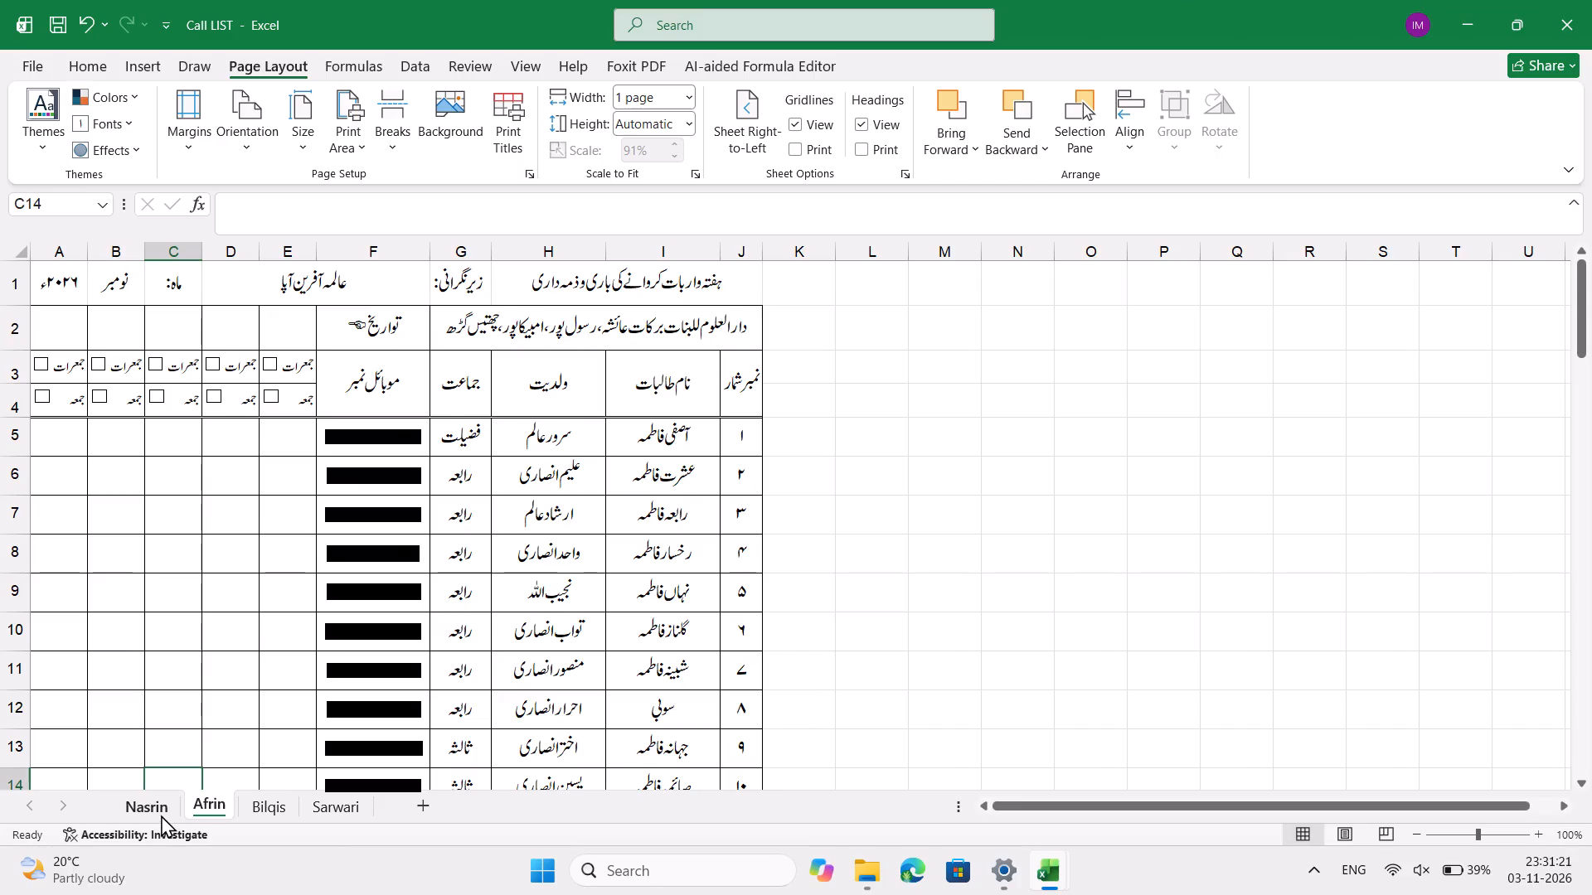
Check the custom margin values used on the Nasrin sheet, leaving them as they are.
{"action": "left_click", "coordinate": [161, 815]}
{"action": "left_click", "coordinate": [190, 147]}
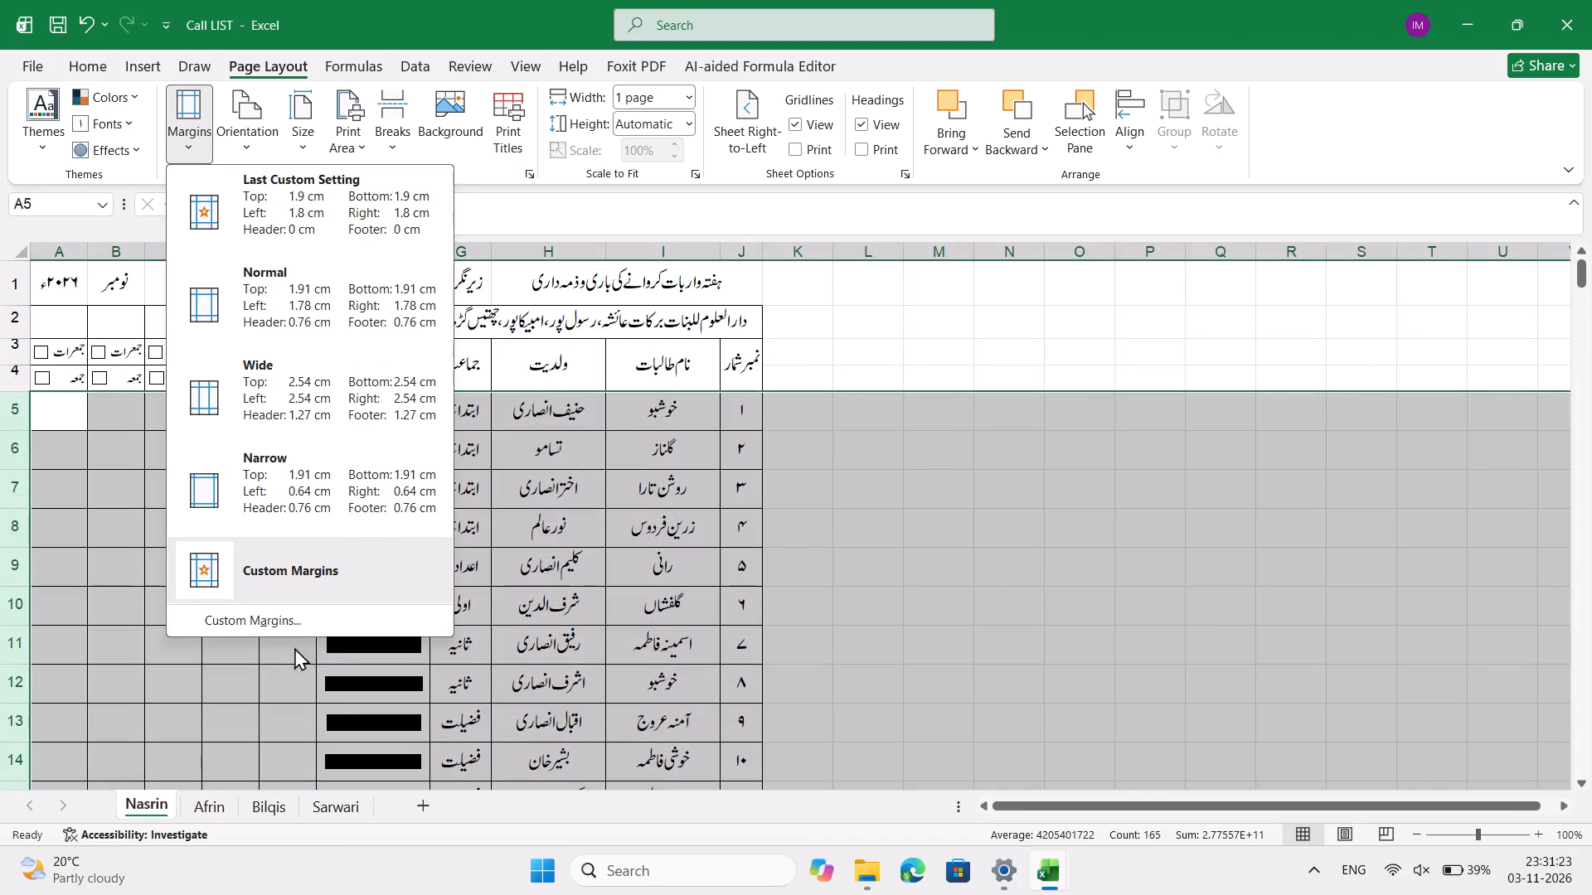
{"action": "left_click", "coordinate": [304, 613]}
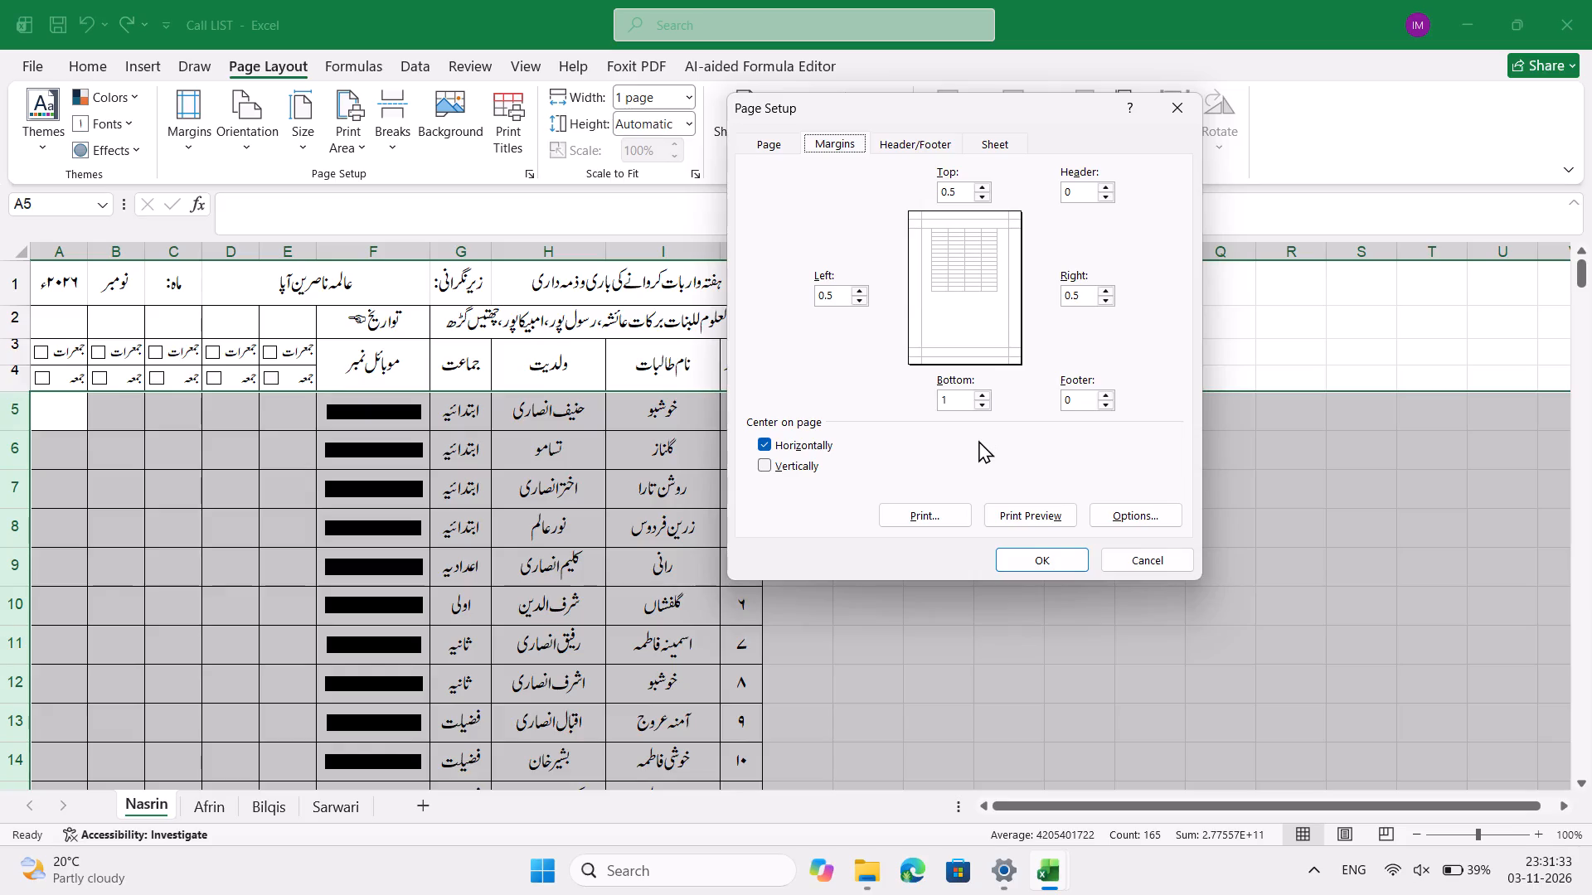
{"action": "left_click", "coordinate": [1152, 561]}
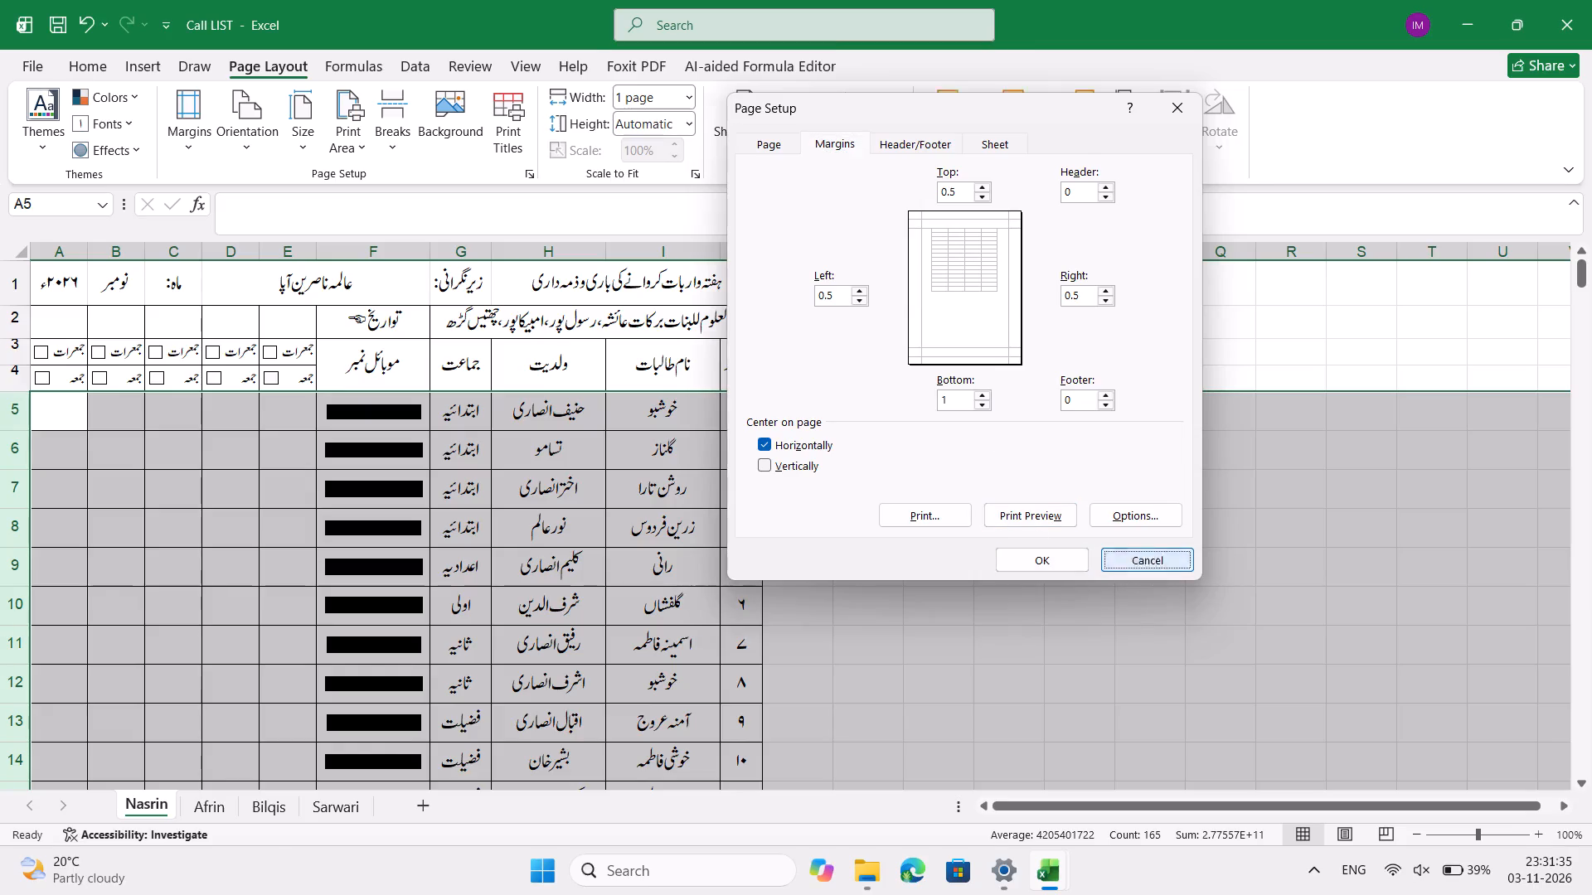
Group the Afrin, Bilqis and Sarwari sheets and set their top and left margins to 0.5 cm.
{"action": "left_click", "coordinate": [215, 805]}
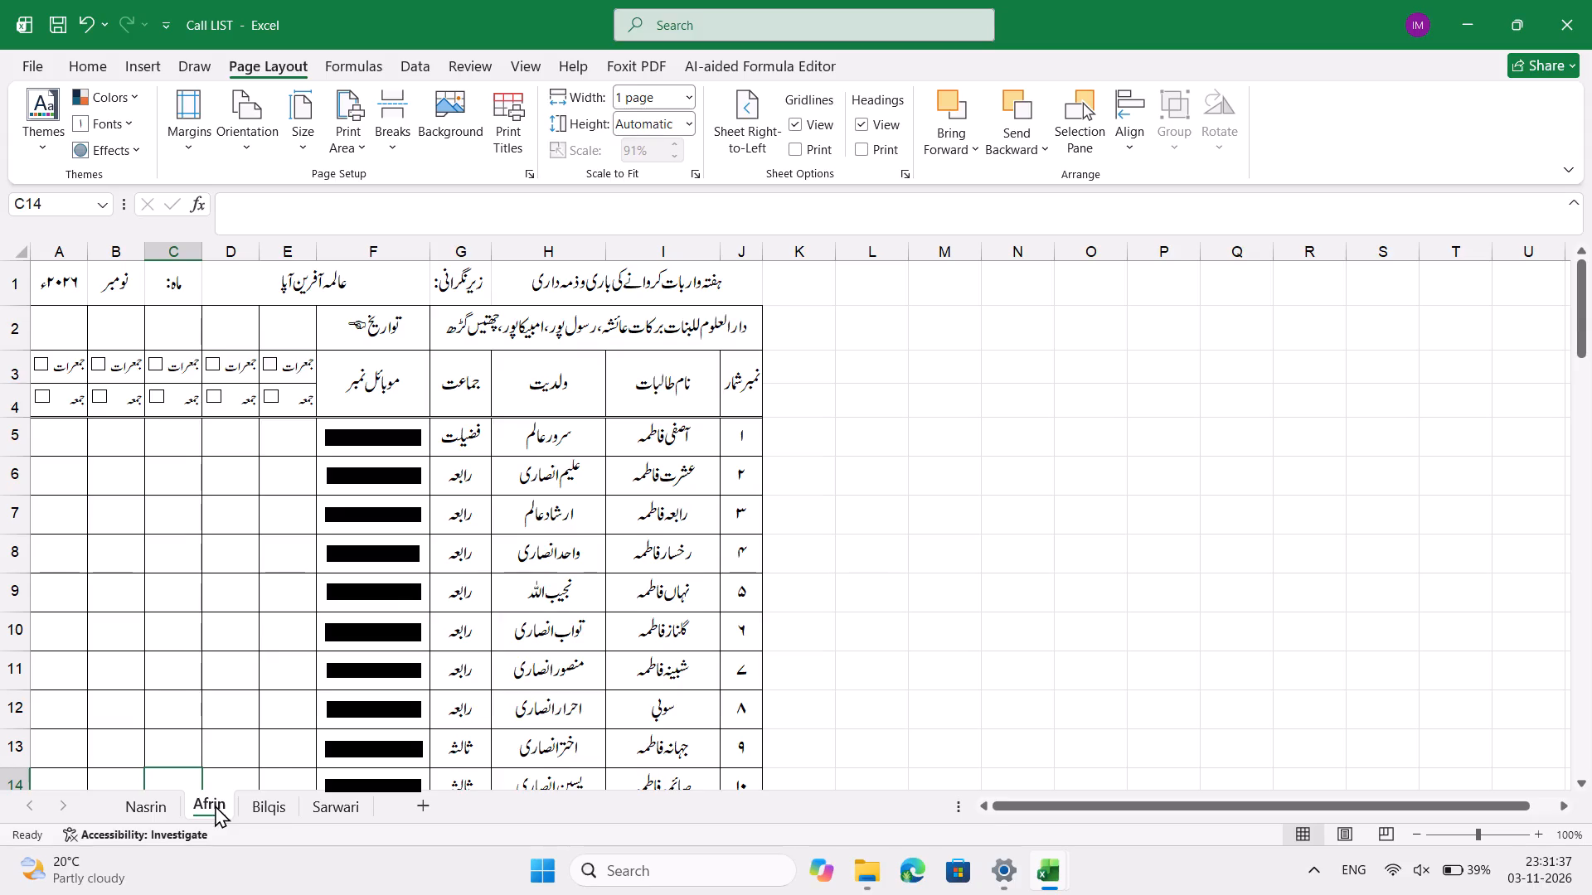
{"action": "left_click_drag", "start_coordinate": [269, 803], "coordinate": [340, 800], "text": "ctrl"}
{"action": "left_click", "coordinate": [340, 800], "text": "ctrl"}
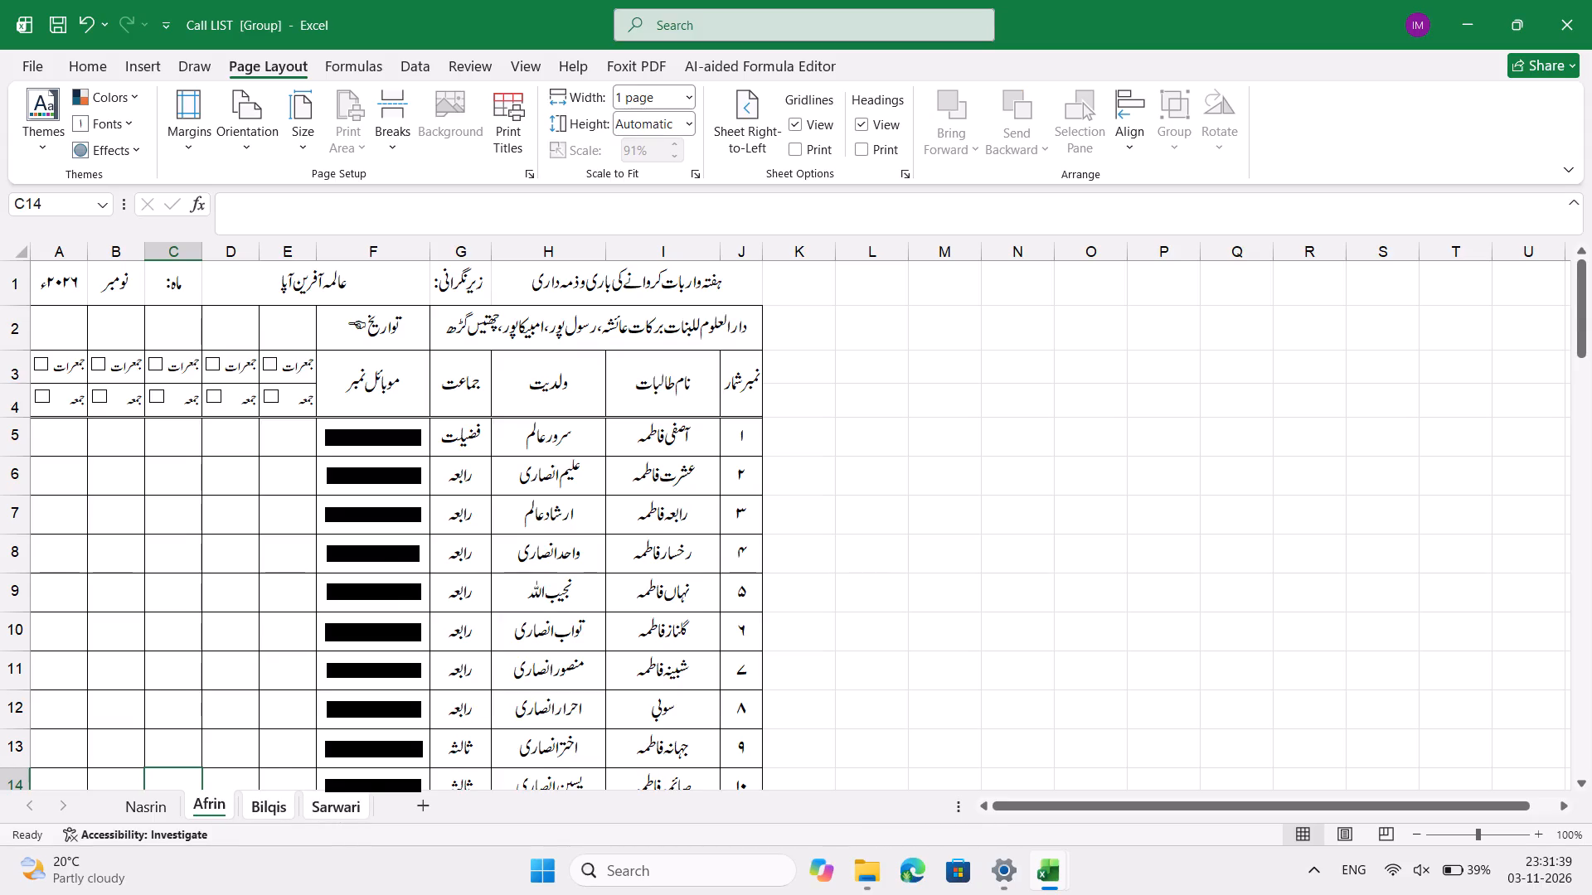
{"action": "left_click", "coordinate": [178, 147]}
{"action": "left_click", "coordinate": [244, 550]}
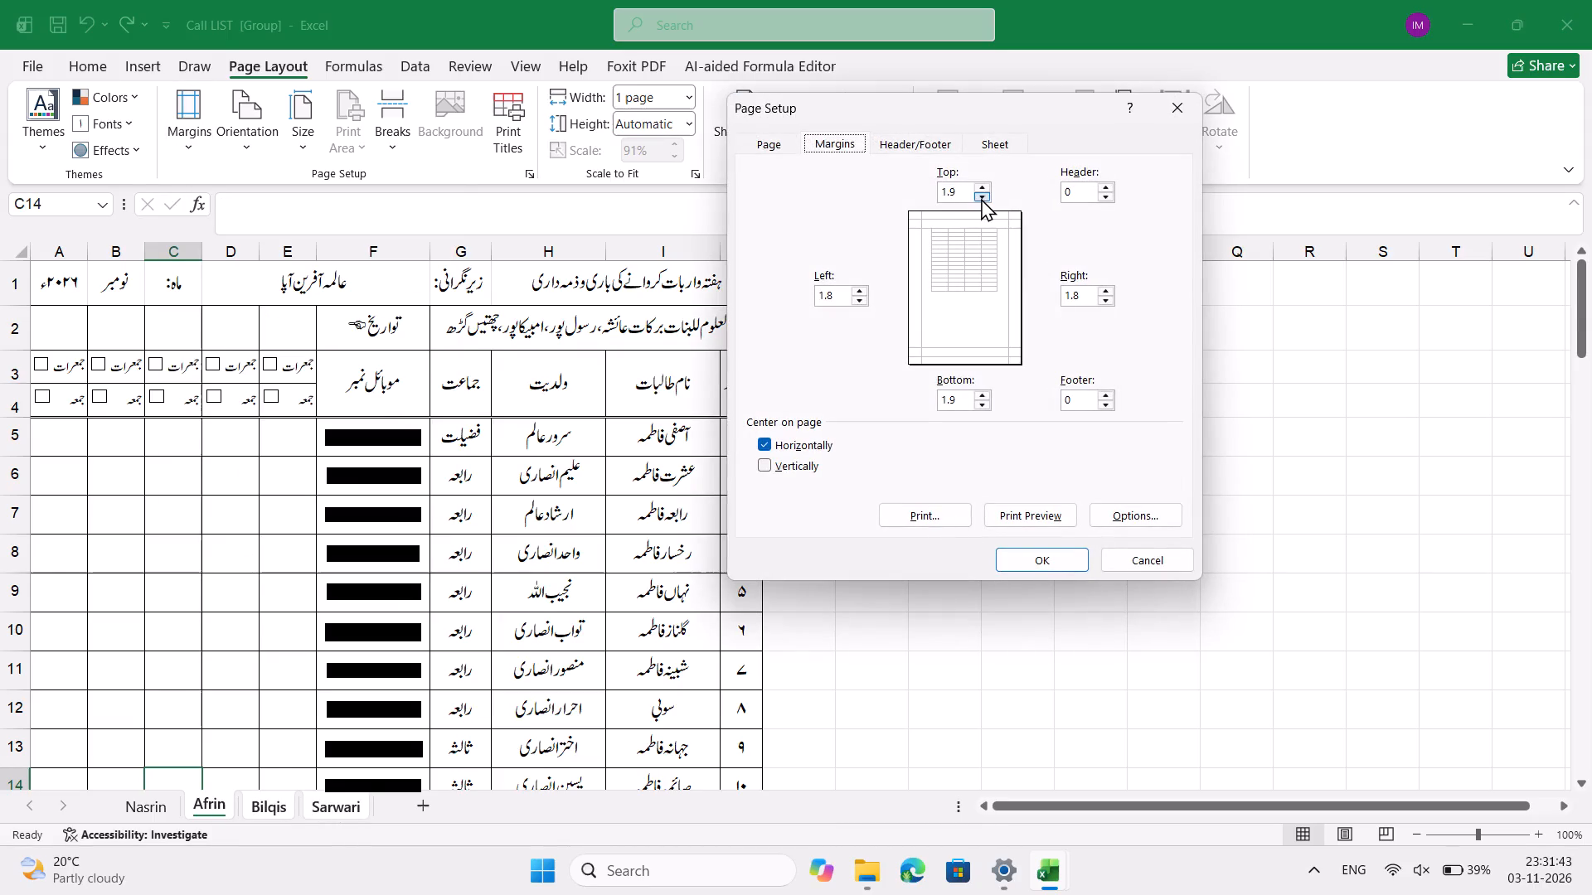
{"action": "left_click", "coordinate": [981, 198]}
{"action": "triple_click", "coordinate": [981, 198]}
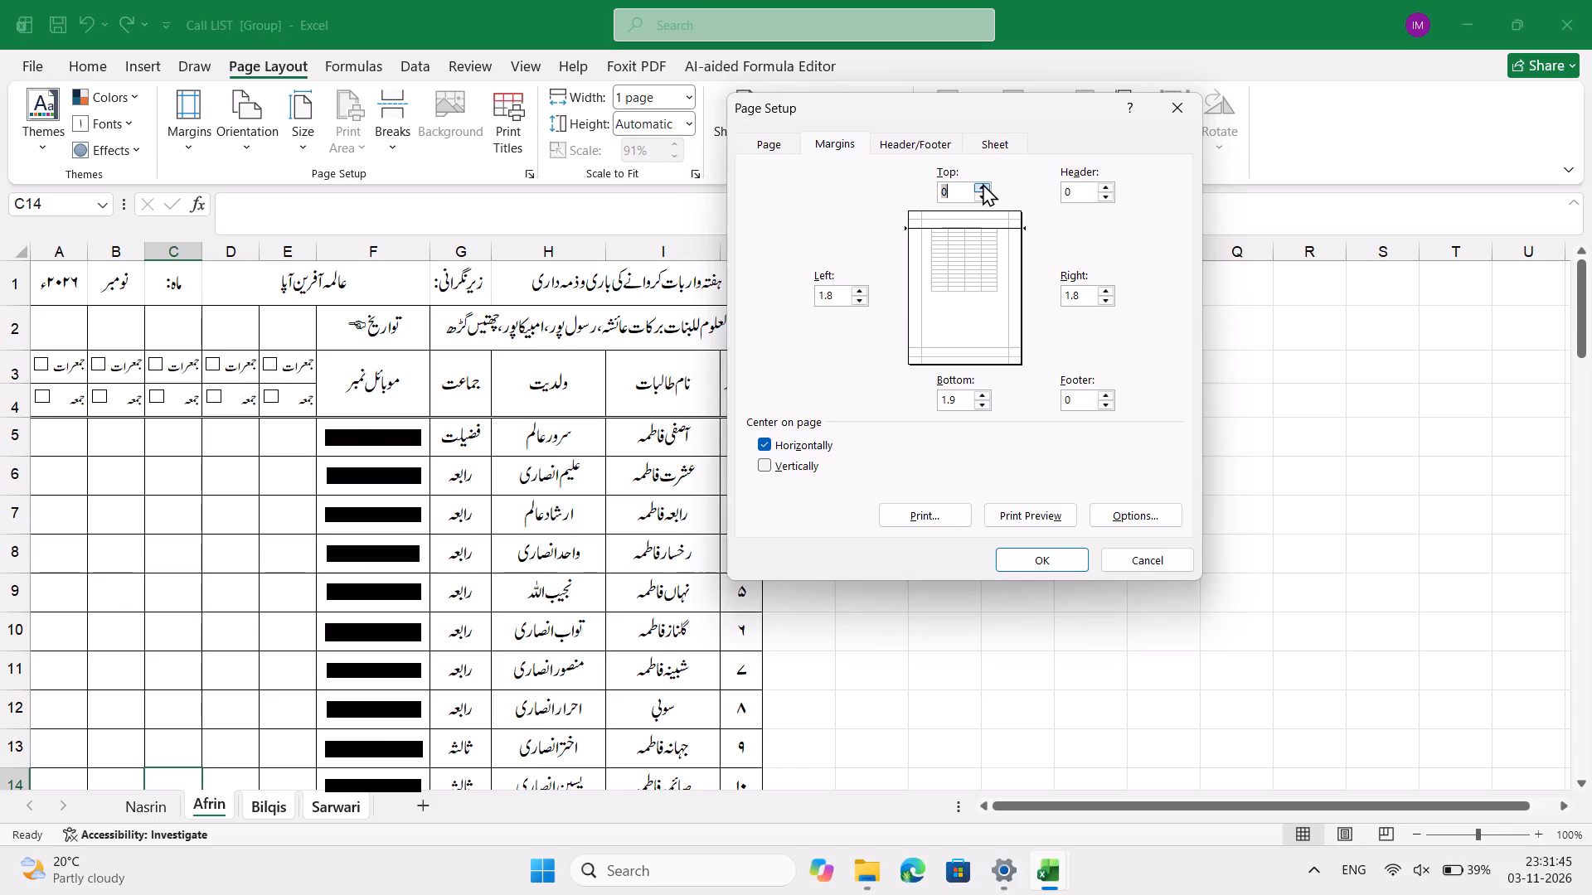
{"action": "left_click", "coordinate": [981, 184]}
{"action": "triple_click", "coordinate": [864, 302]}
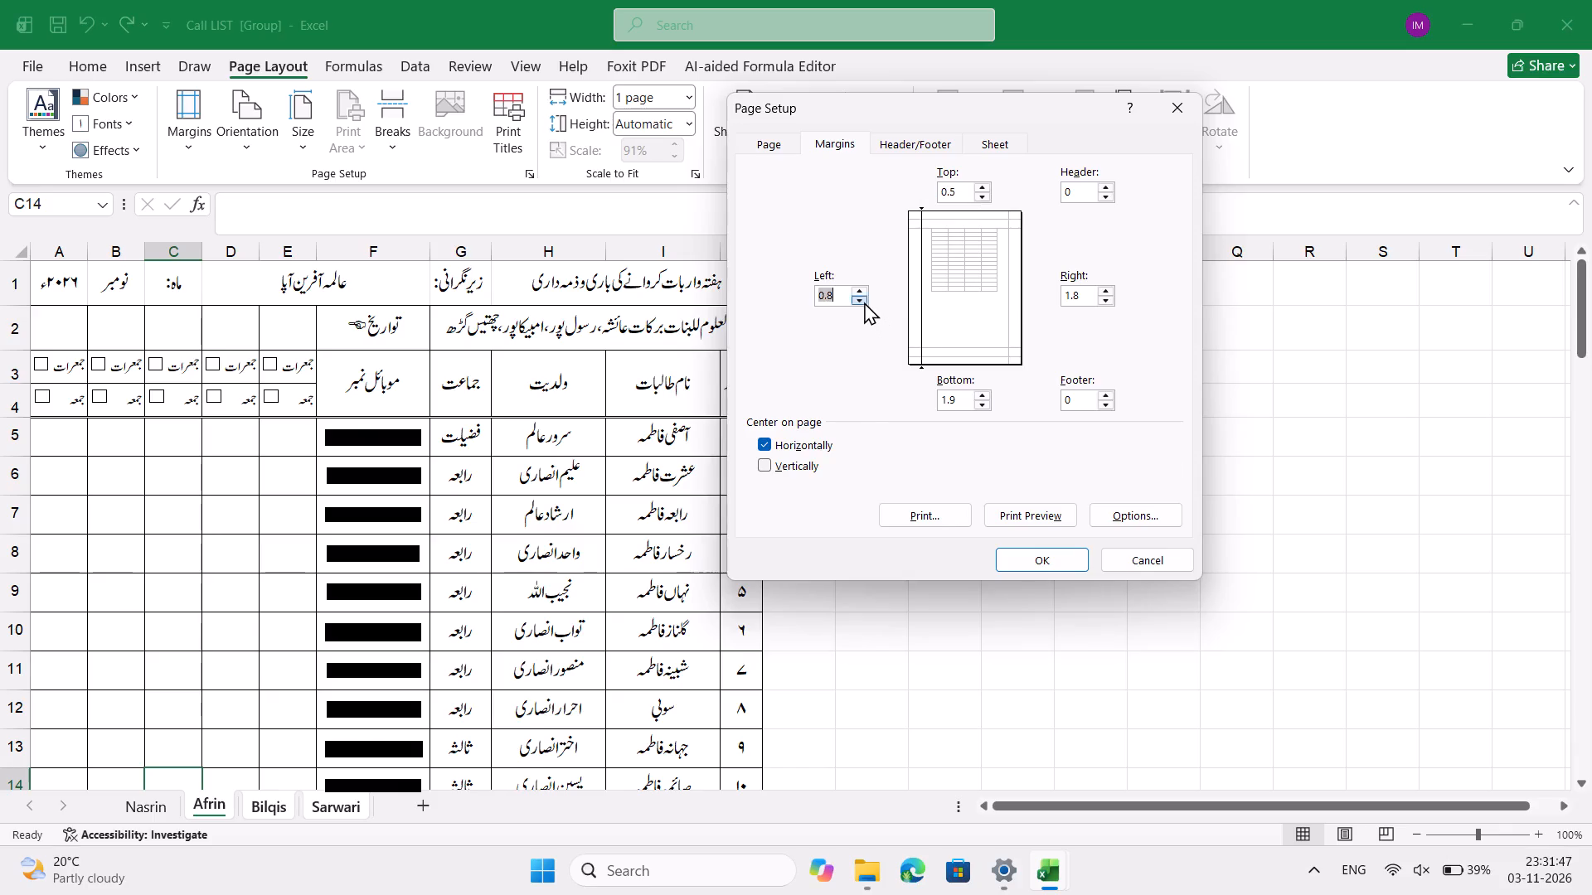
{"action": "left_click", "coordinate": [864, 302]}
{"action": "double_click", "coordinate": [864, 294]}
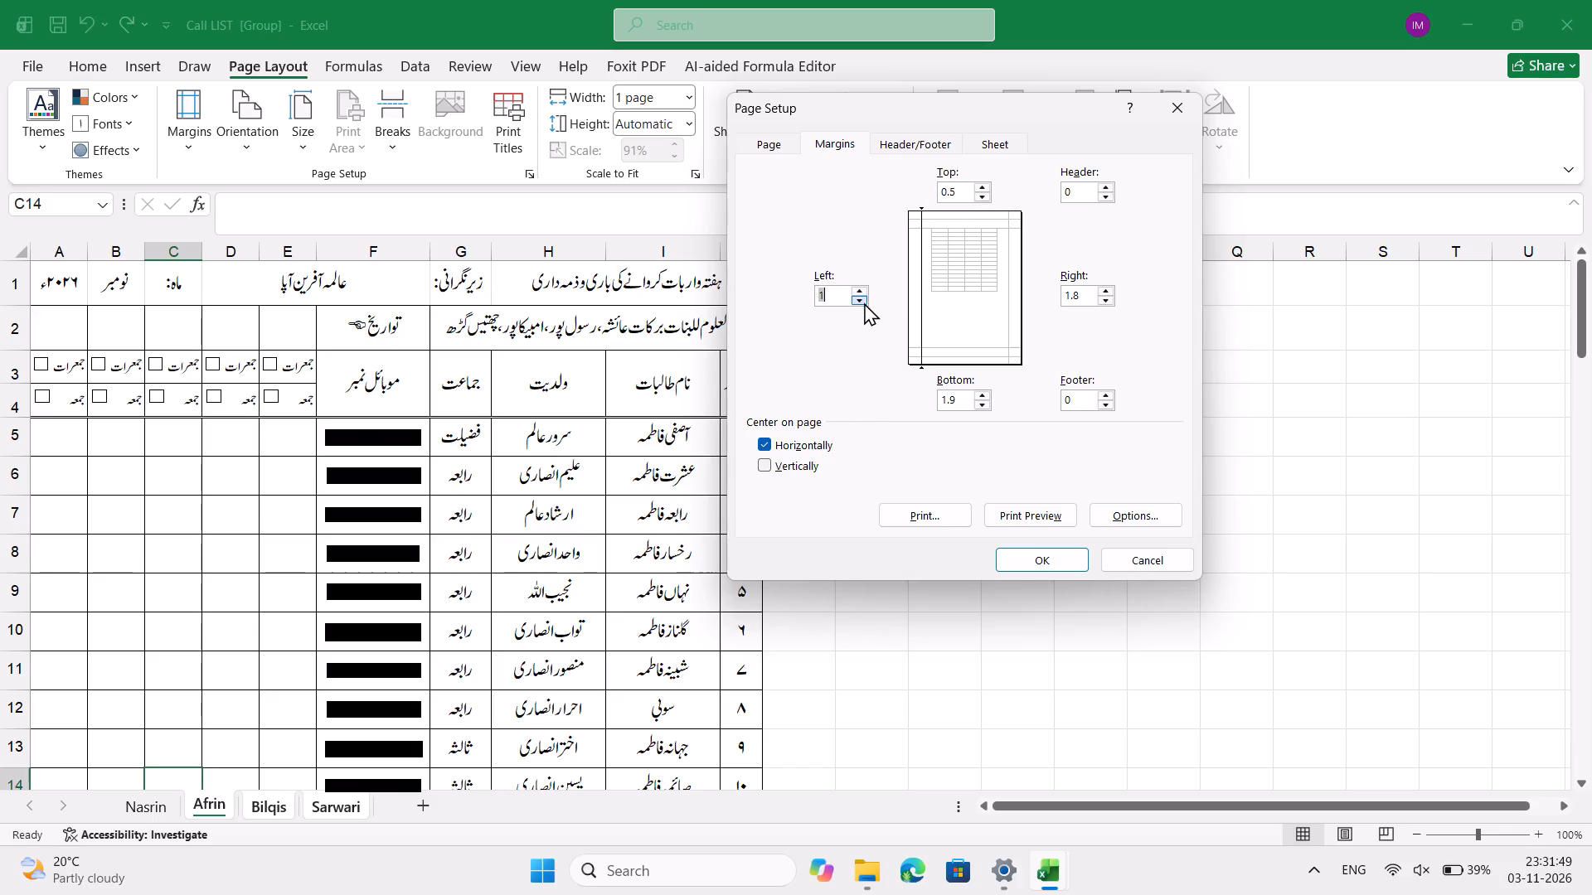
{"action": "left_click", "coordinate": [864, 302]}
Set the grouped sheets' right margin to 0.5 cm and bottom margin to 1 cm, apply them, and ungroup the sheets.
{"action": "triple_click", "coordinate": [1104, 305]}
{"action": "left_click", "coordinate": [1104, 305]}
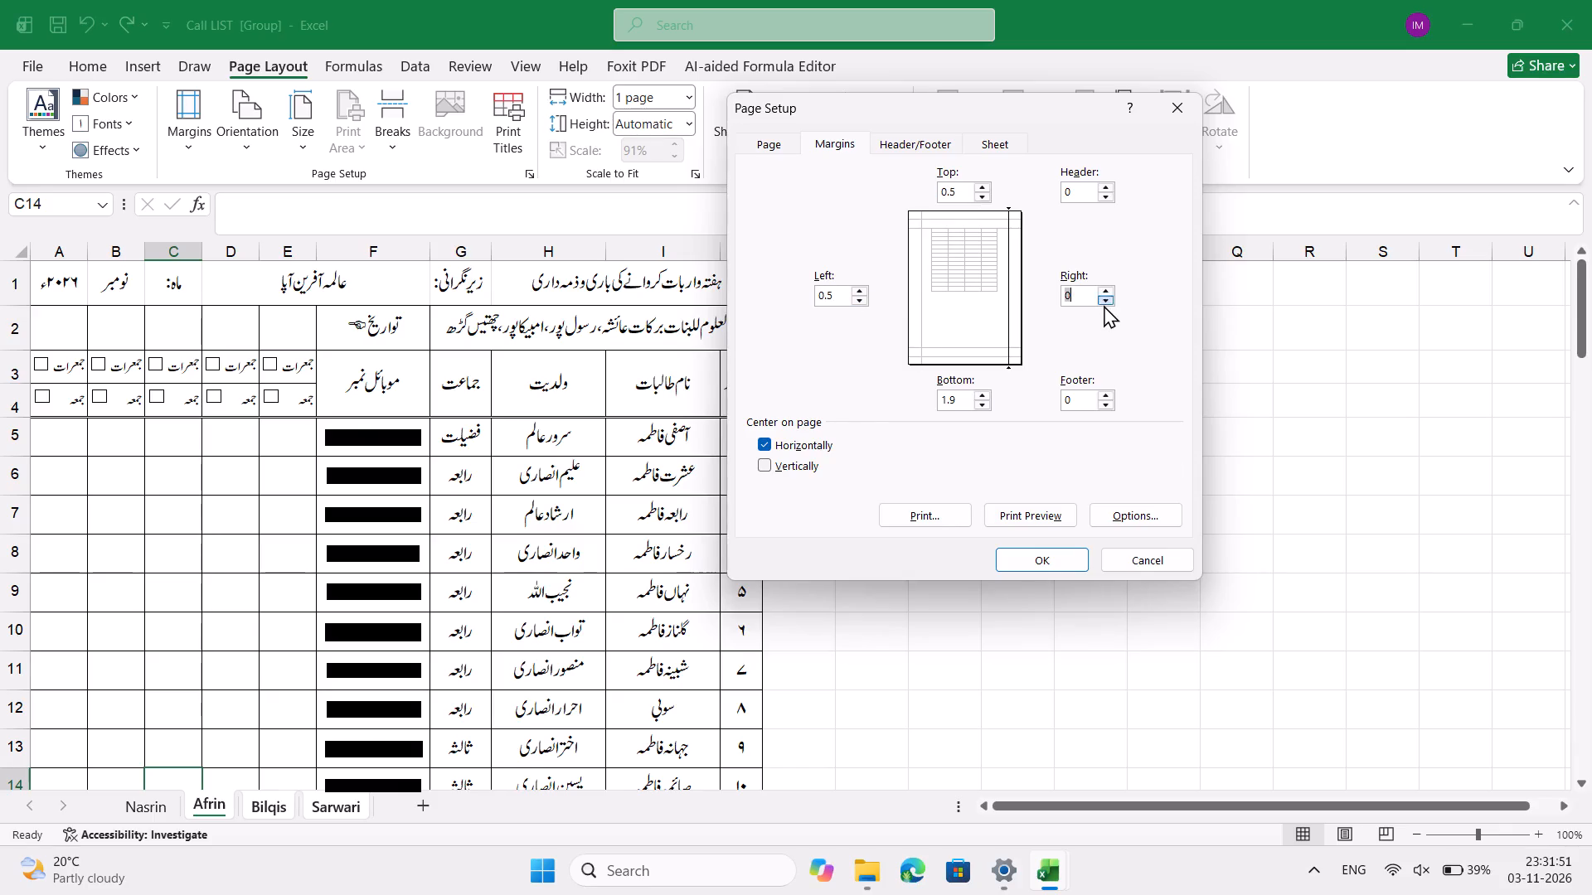
{"action": "left_click", "coordinate": [1104, 288]}
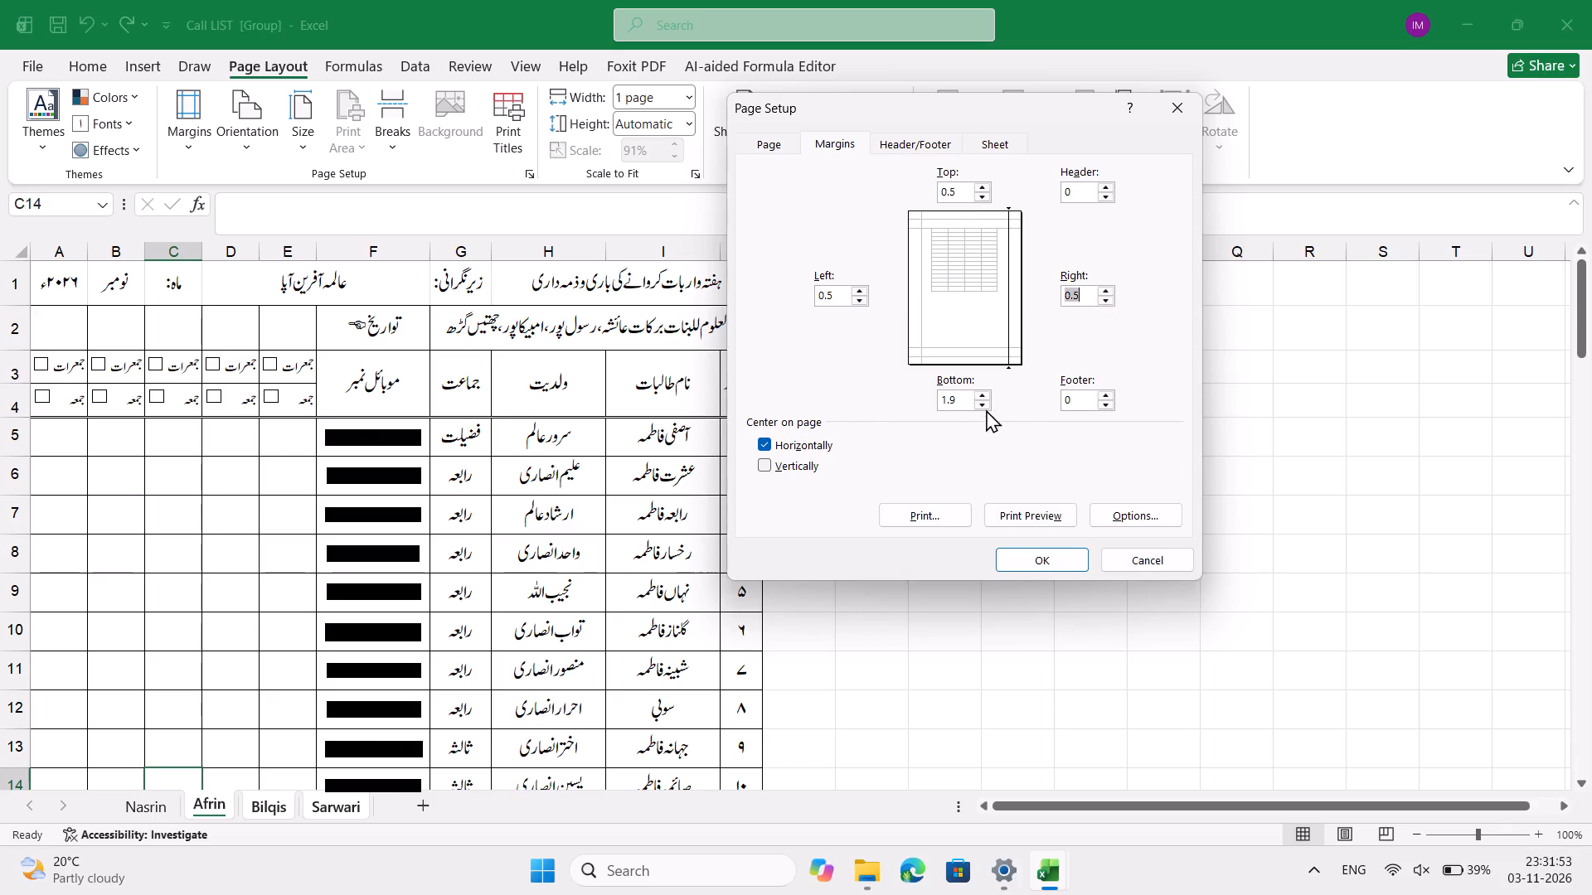
{"action": "left_click", "coordinate": [988, 409]}
{"action": "left_click", "coordinate": [988, 409]}
{"action": "triple_click", "coordinate": [988, 409]}
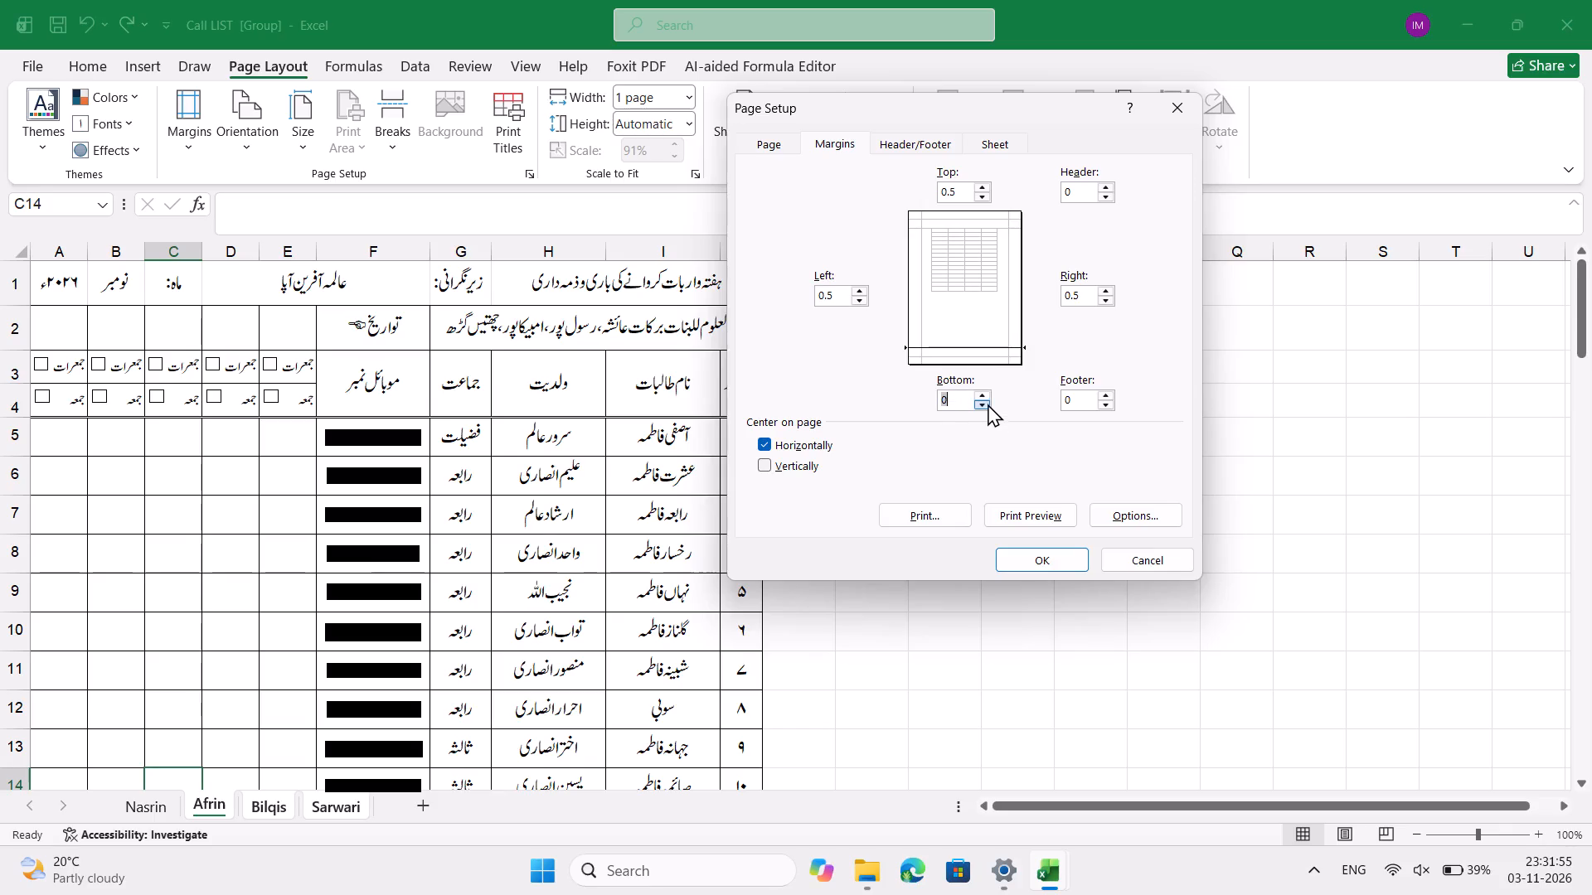
{"action": "double_click", "coordinate": [987, 399]}
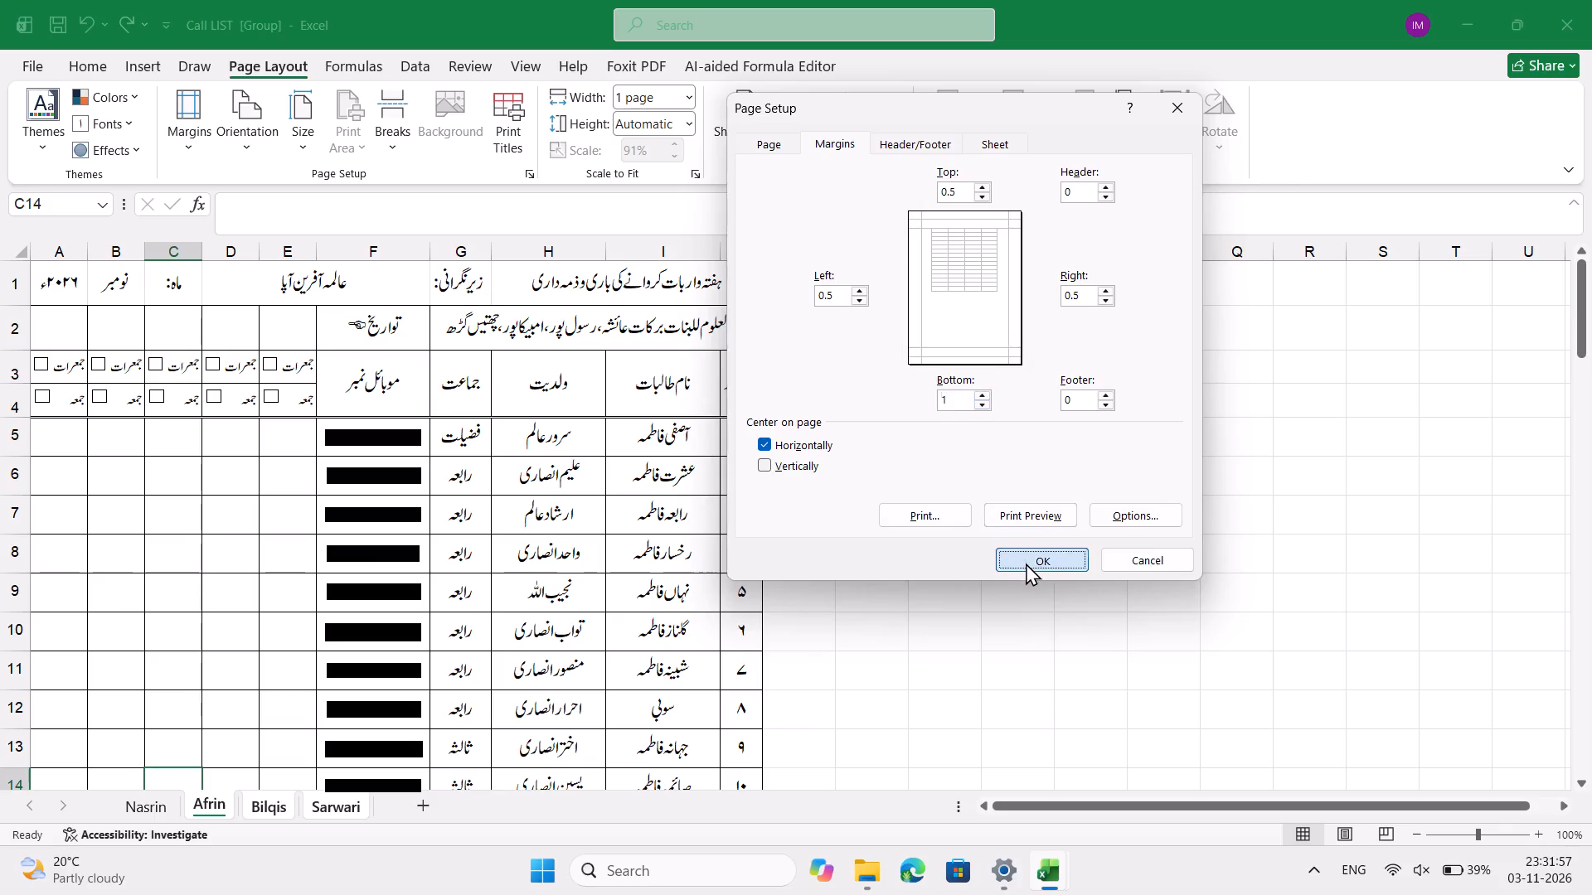
{"action": "left_click", "coordinate": [1026, 563]}
{"action": "left_click", "coordinate": [561, 684]}
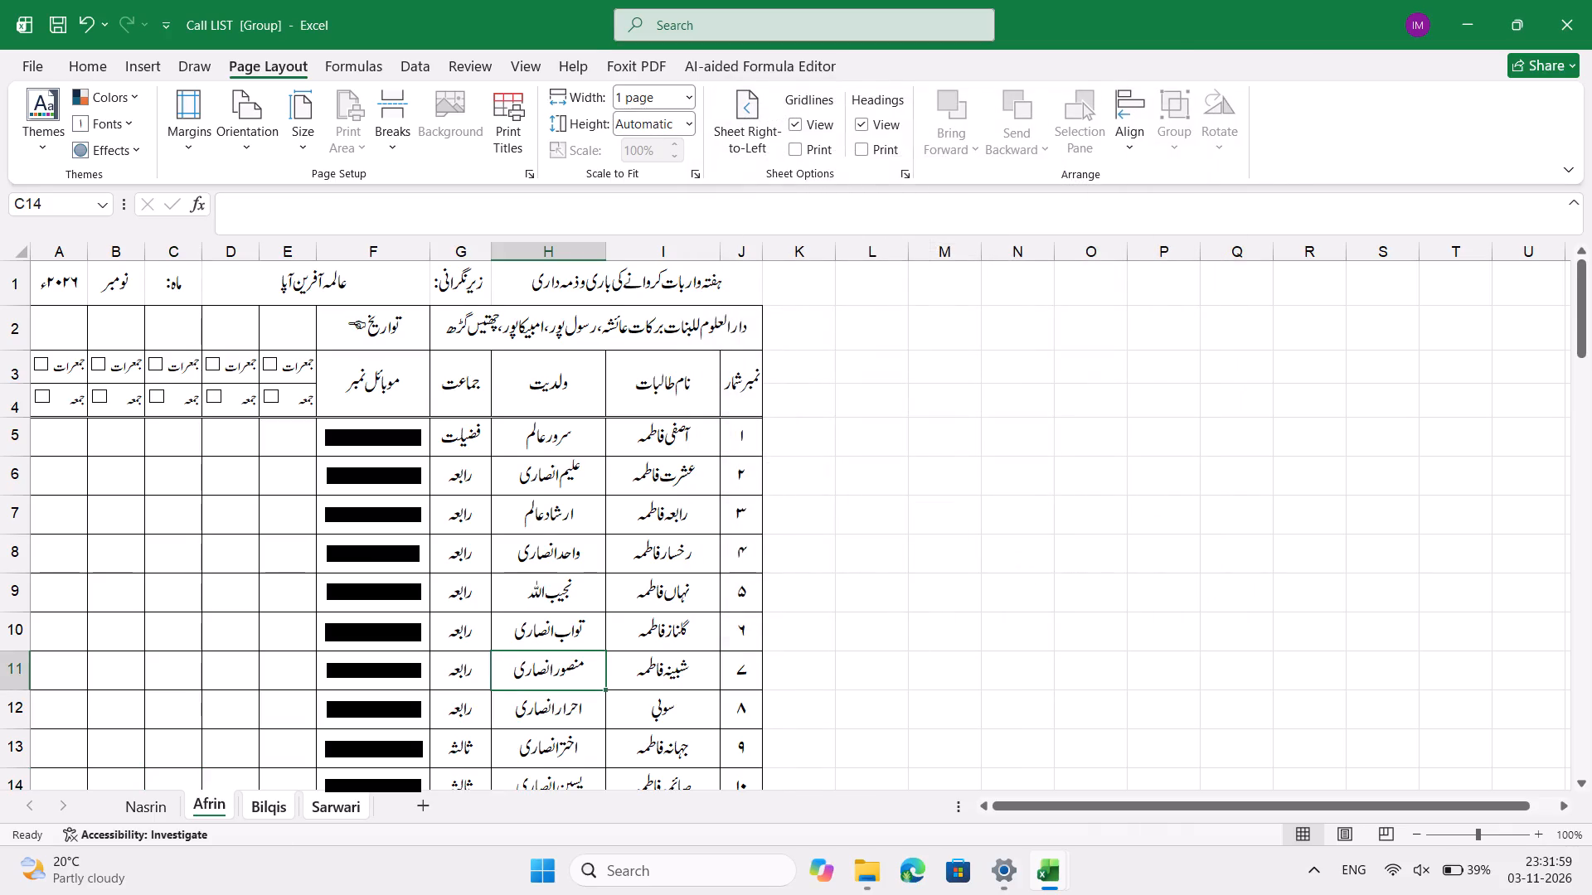
{"action": "left_click", "coordinate": [160, 805]}
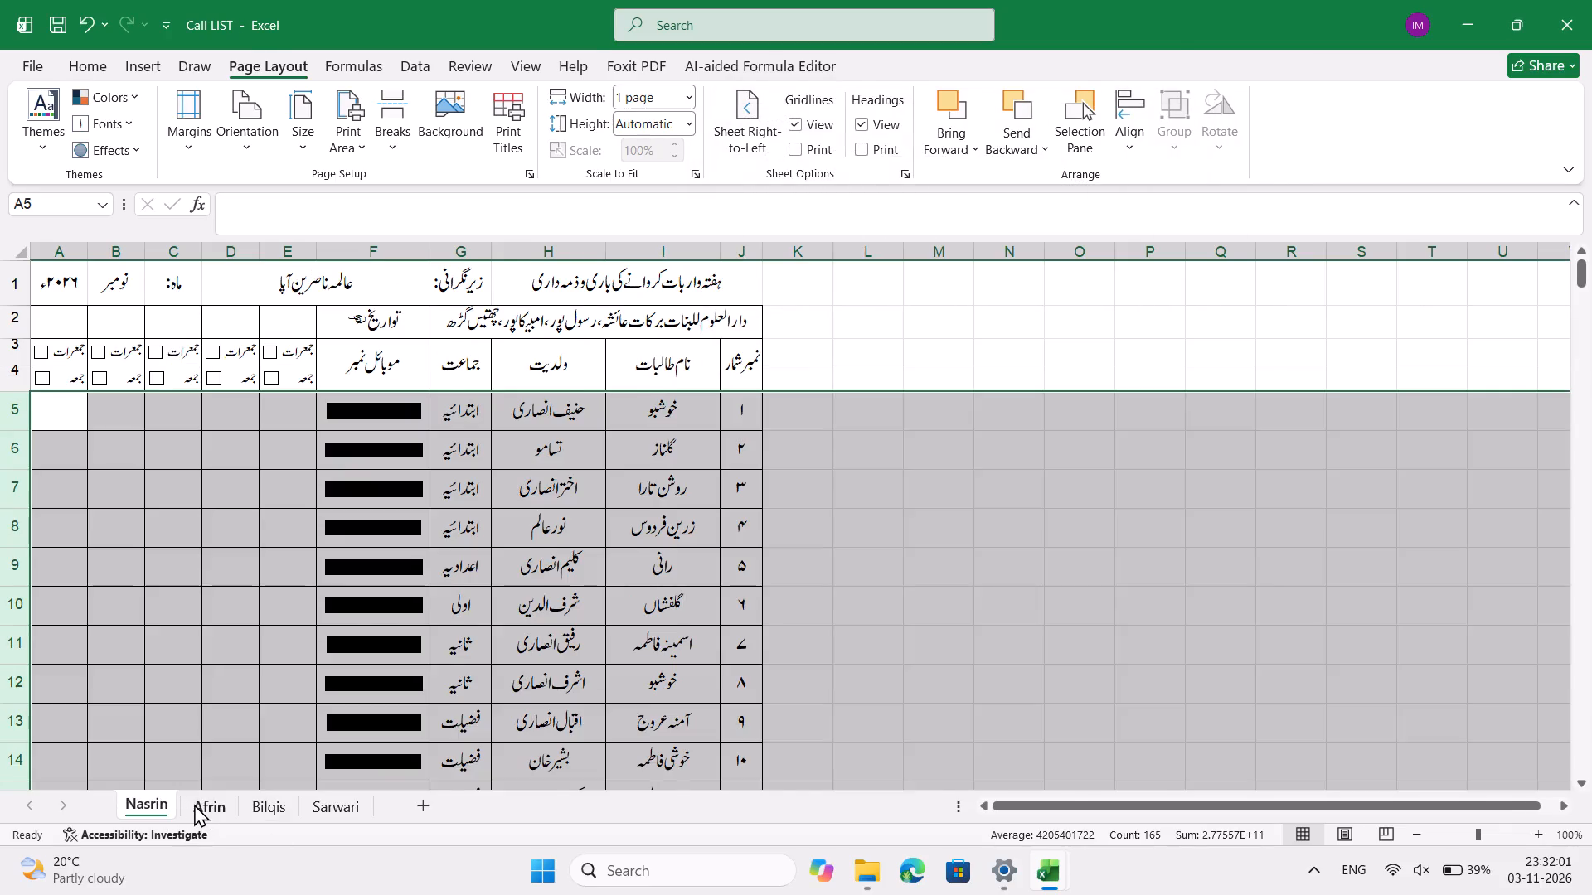
{"action": "left_click", "coordinate": [194, 804]}
{"action": "key", "text": "ctrl+p"}
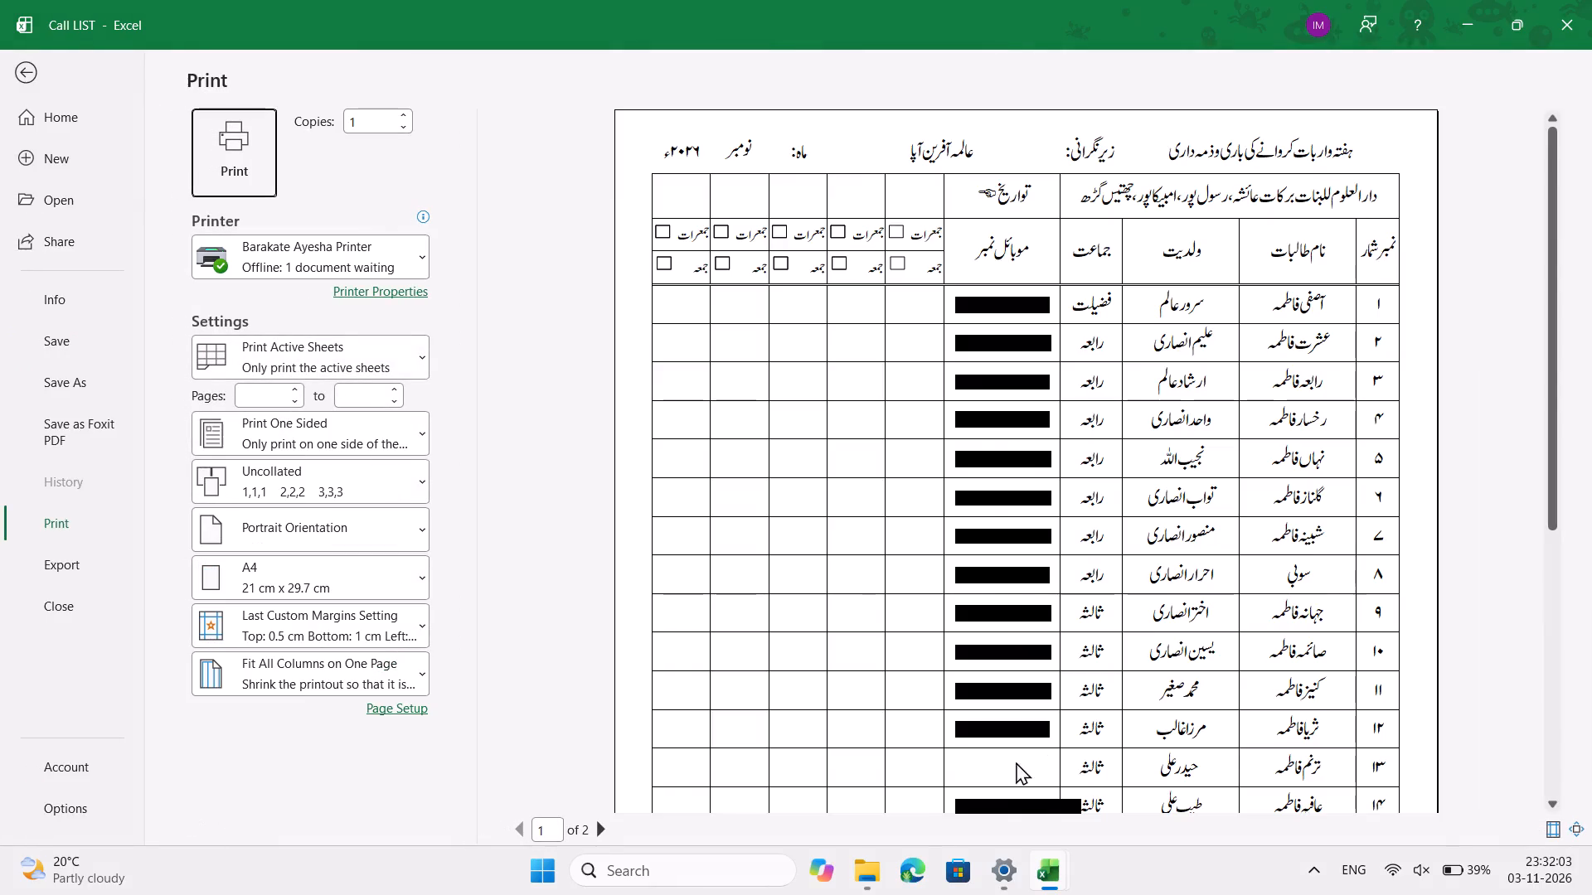
{"action": "scroll", "coordinate": [1047, 755], "scroll_direction": "down", "scroll_amount": 2, "text": "ctrl"}
{"action": "scroll", "coordinate": [1047, 755], "scroll_direction": "down", "scroll_amount": 1}
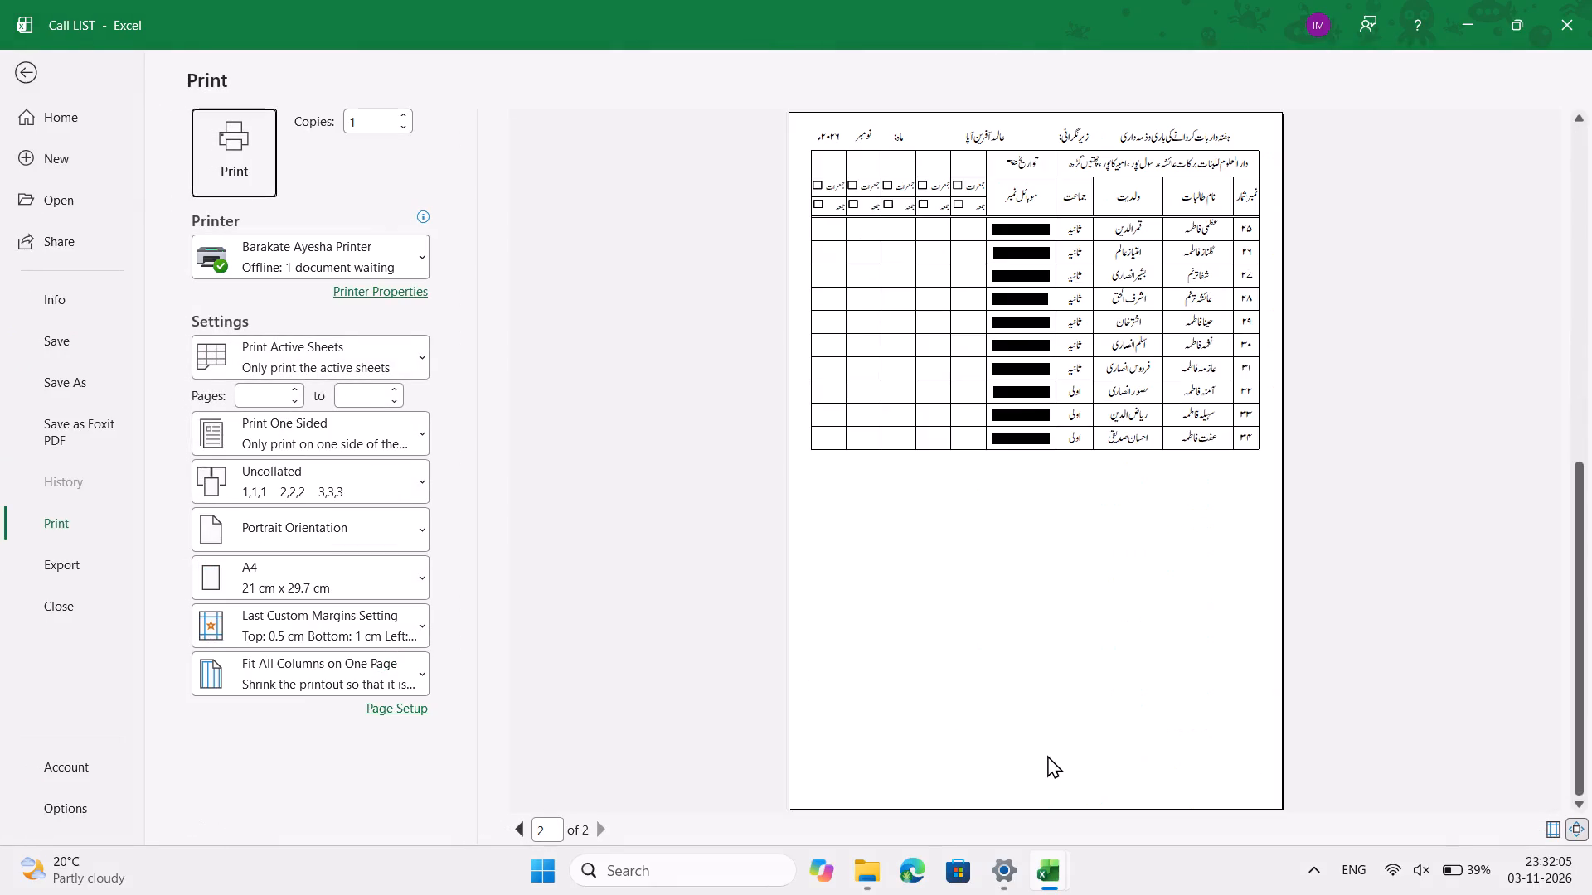
{"action": "scroll", "coordinate": [1047, 755], "scroll_direction": "up", "scroll_amount": 9}
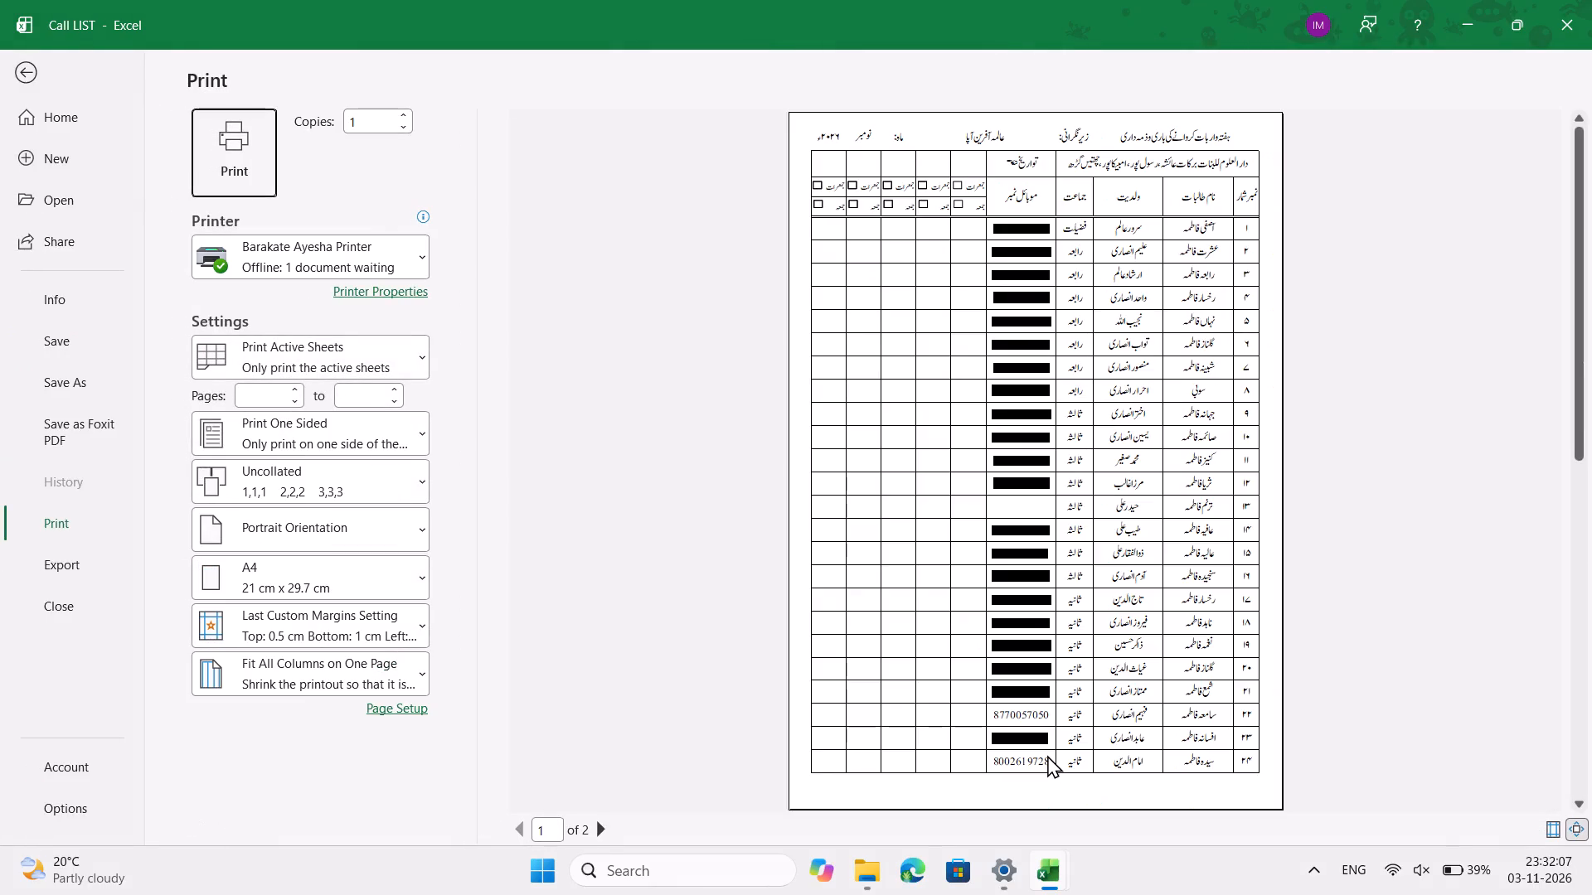
{"action": "scroll", "coordinate": [1047, 755], "scroll_direction": "up", "scroll_amount": 2, "text": "ctrl"}
{"action": "scroll", "coordinate": [1047, 755], "scroll_direction": "down", "scroll_amount": 1, "text": "ctrl"}
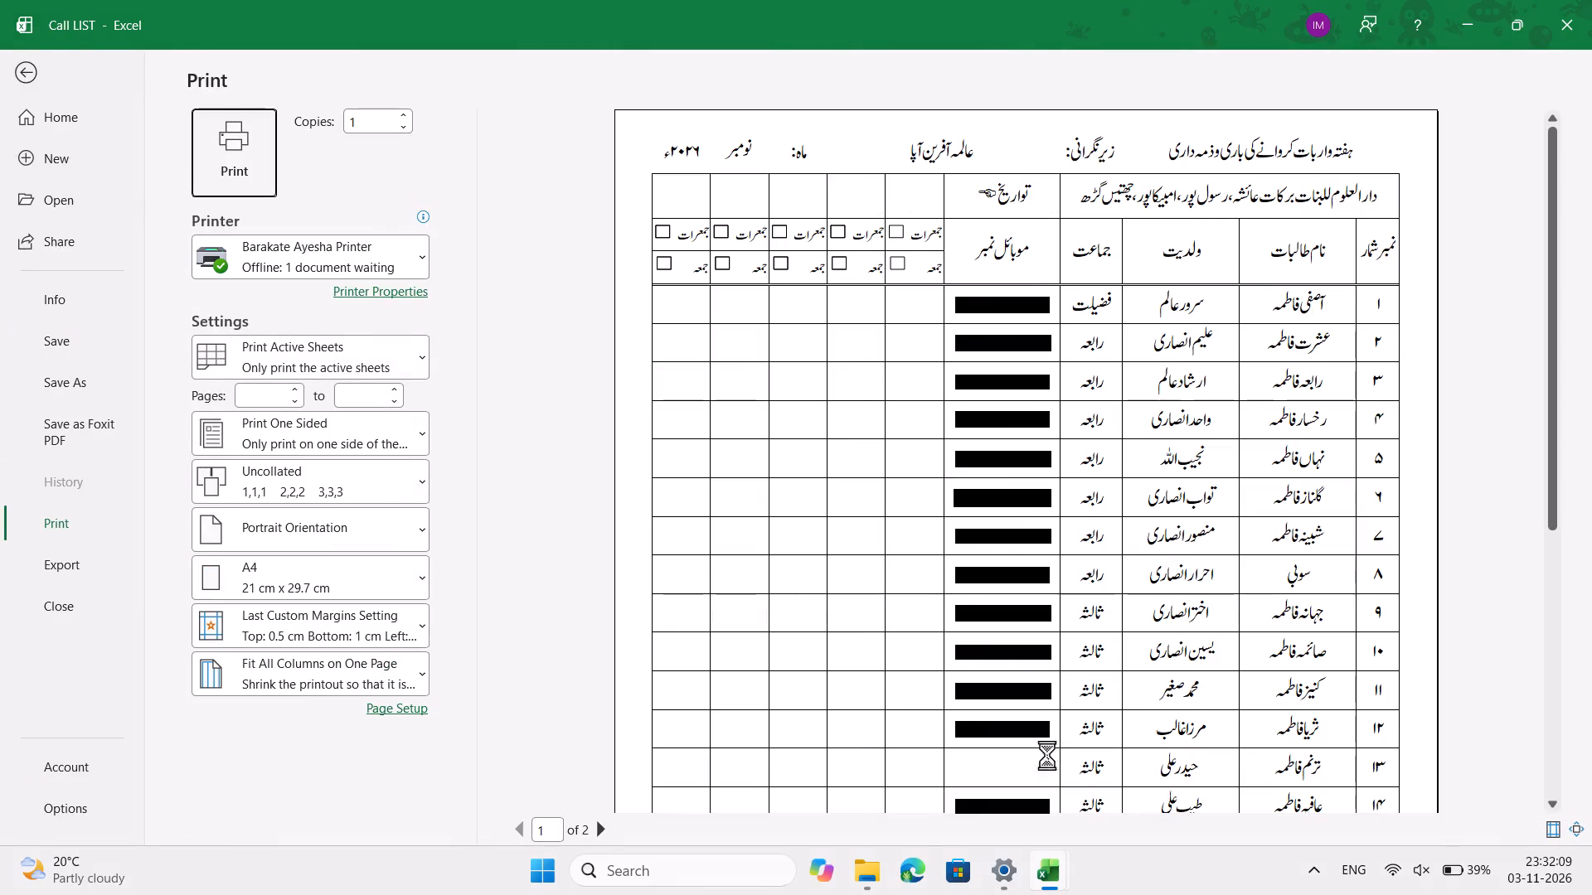
{"action": "scroll", "coordinate": [1047, 755], "scroll_direction": "down", "scroll_amount": 1, "text": "ctrl"}
{"action": "scroll", "coordinate": [1047, 755], "scroll_direction": "down", "scroll_amount": 2}
{"action": "scroll", "coordinate": [1047, 755], "scroll_direction": "up", "scroll_amount": 10}
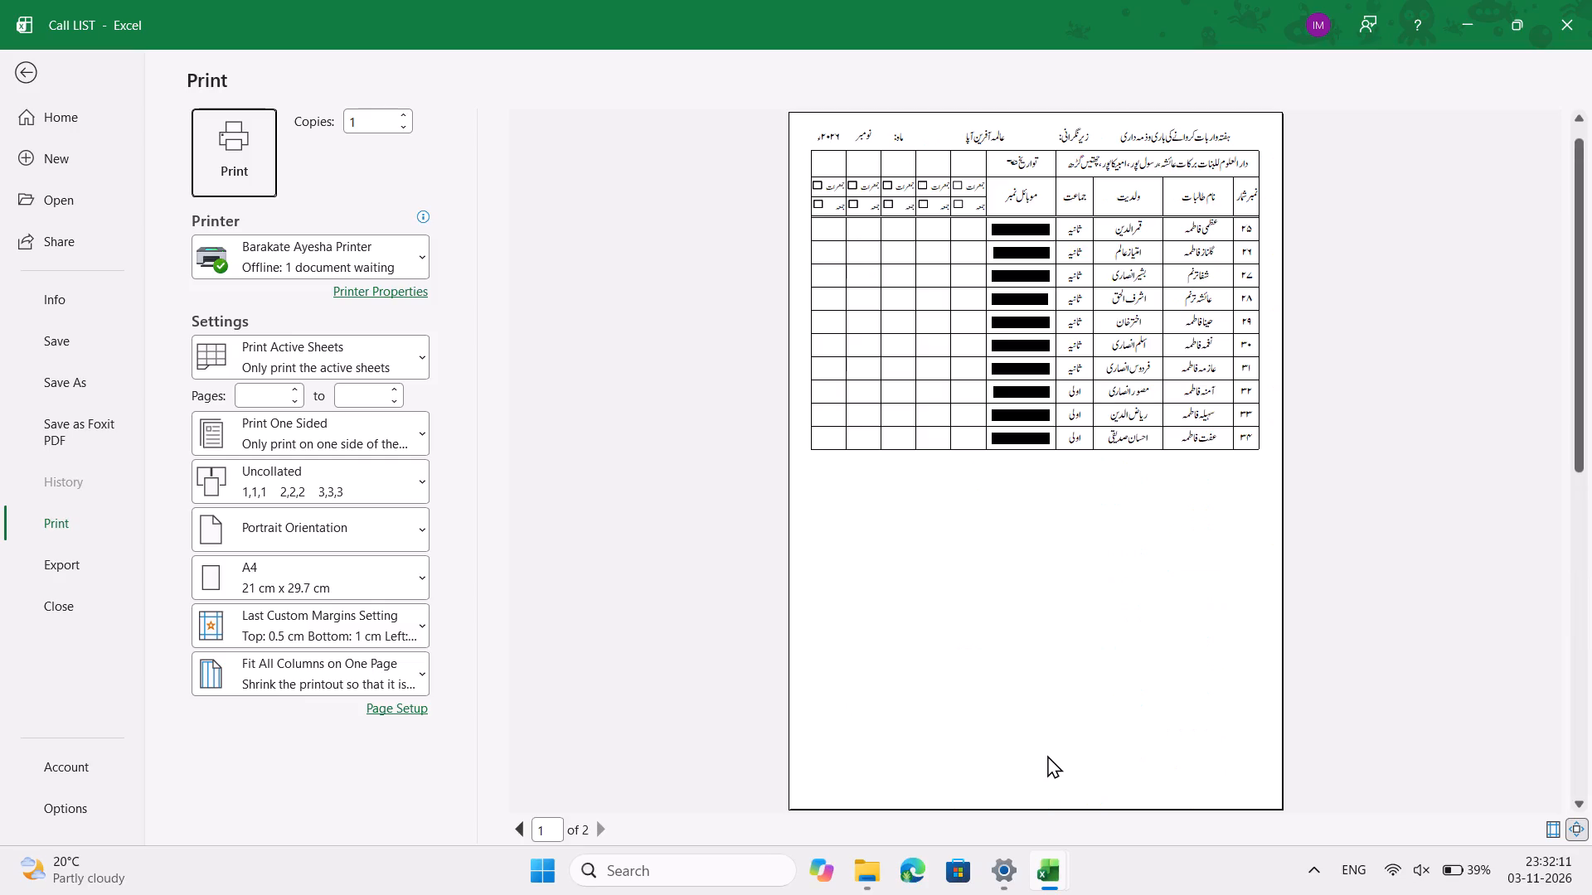
{"action": "scroll", "coordinate": [1047, 755], "scroll_direction": "up", "scroll_amount": 15}
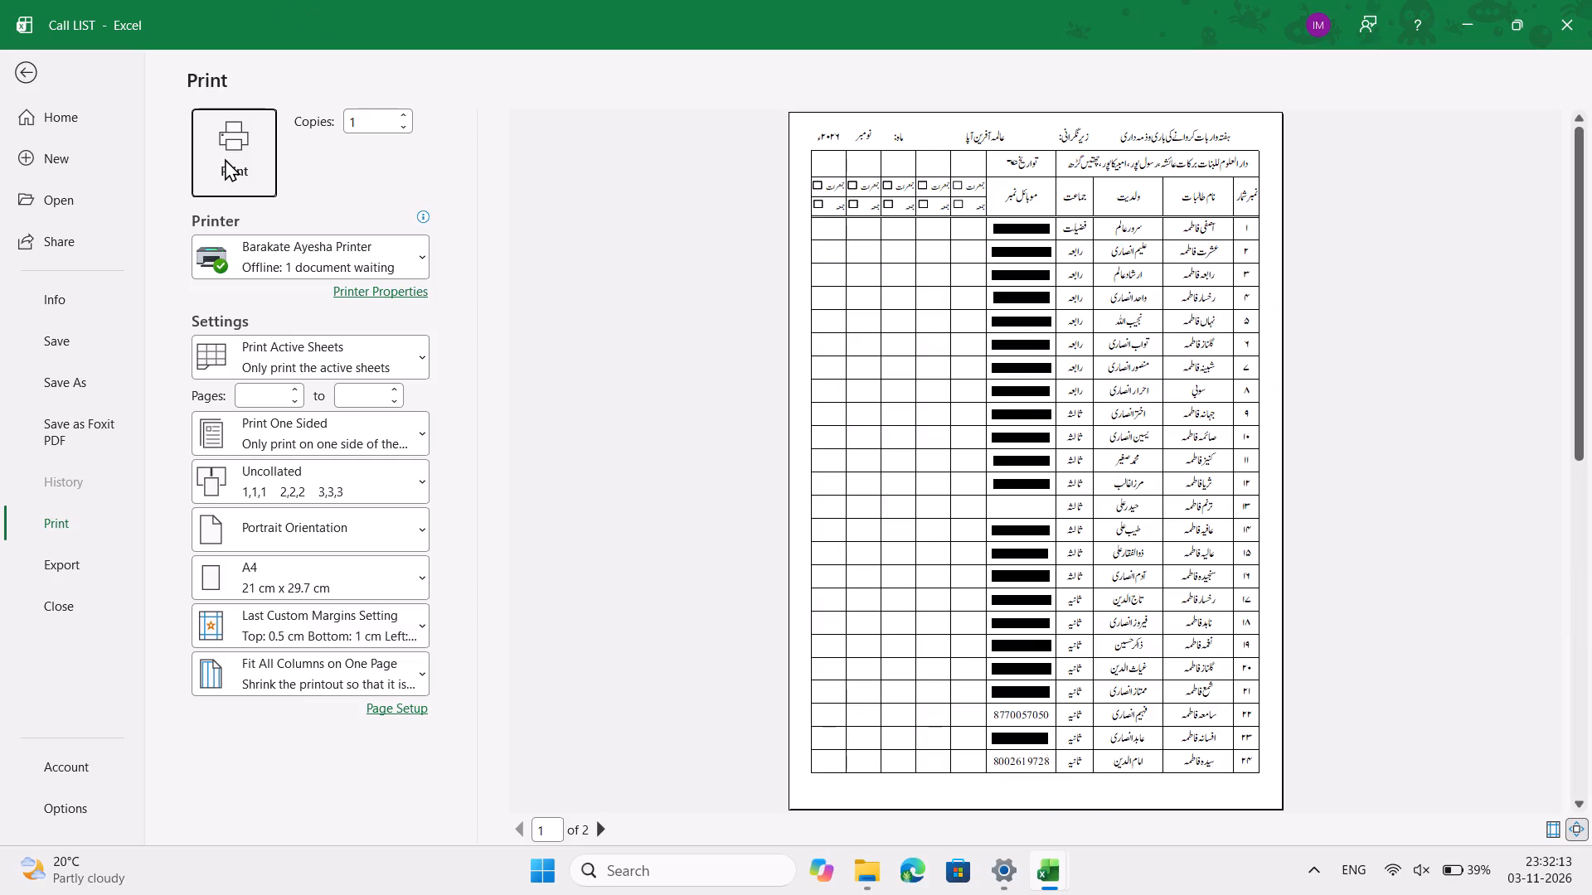
{"action": "left_click", "coordinate": [225, 158]}
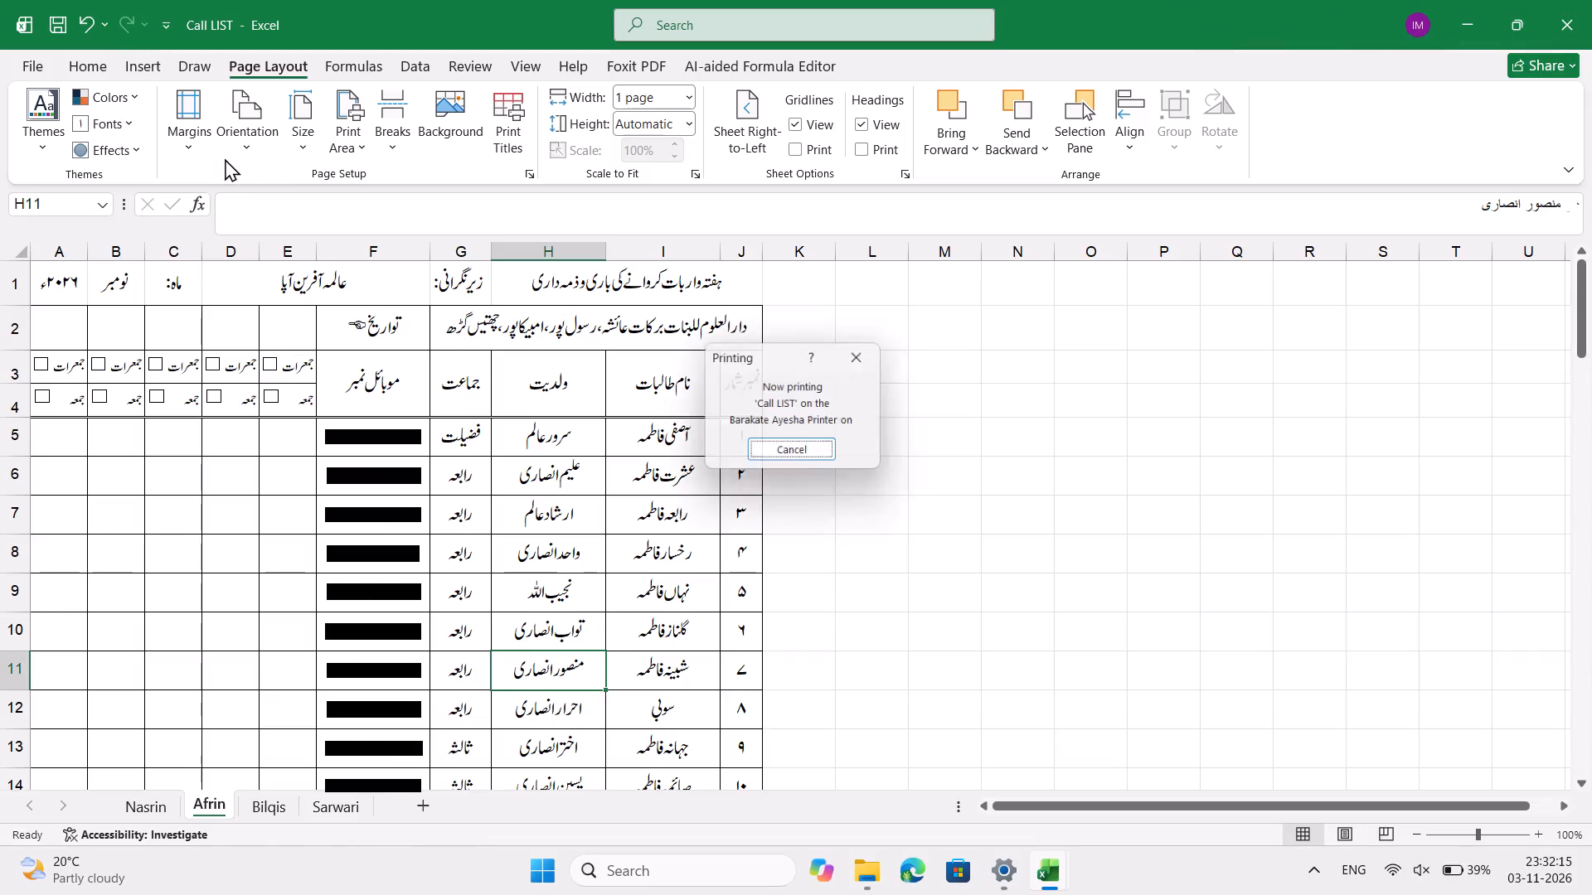
Set rows 1 to 4 of the Bilqis sheet to repeat at the top of every printed page.
{"action": "left_click", "coordinate": [268, 805]}
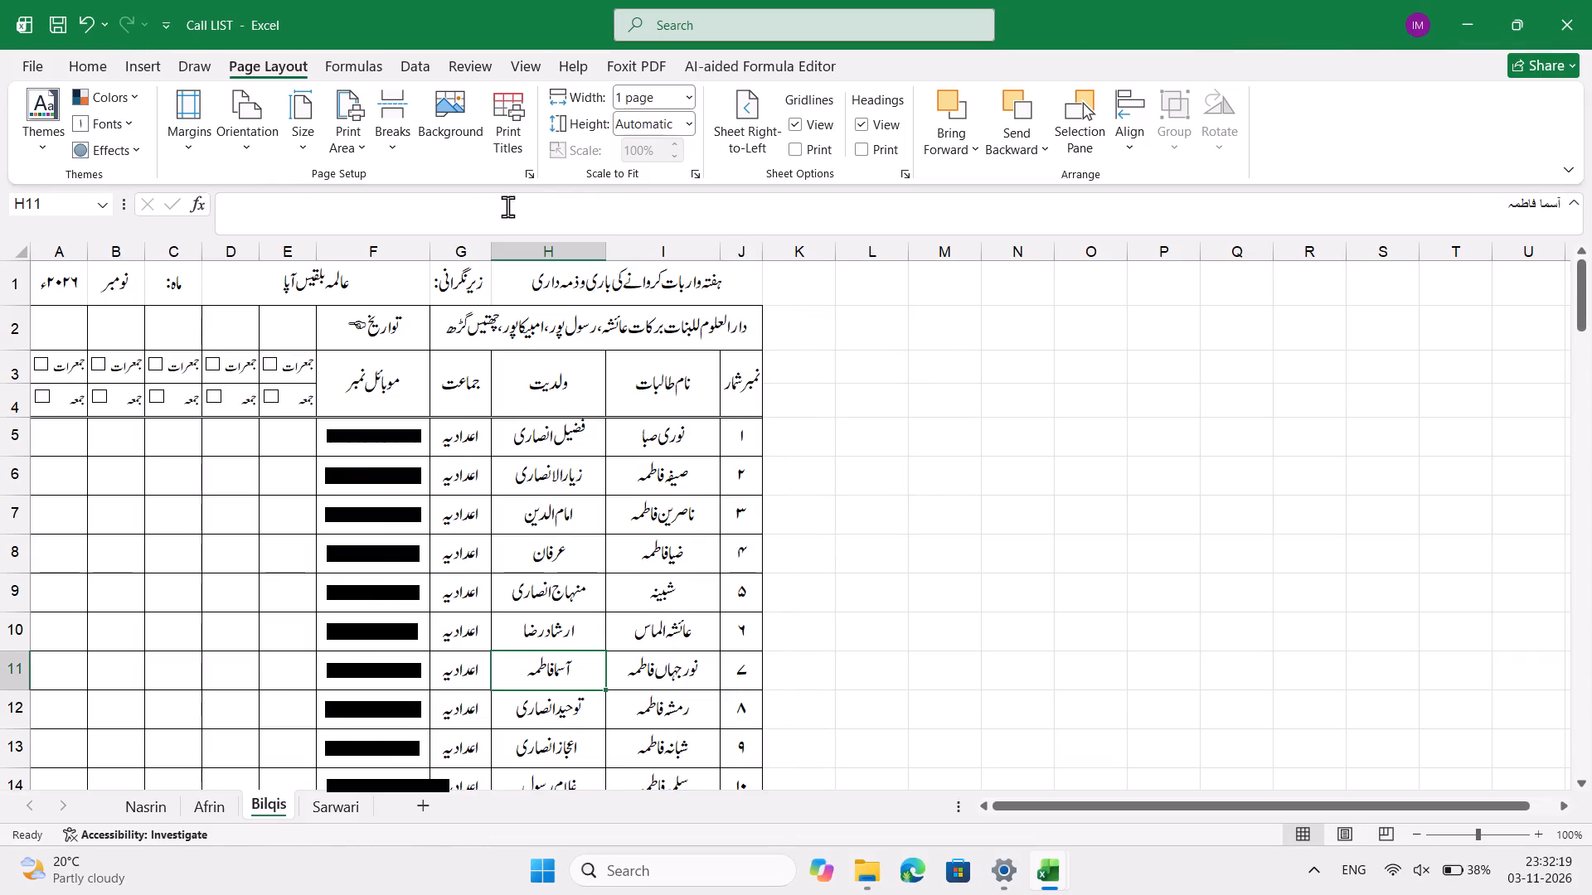
{"action": "left_click", "coordinate": [527, 172]}
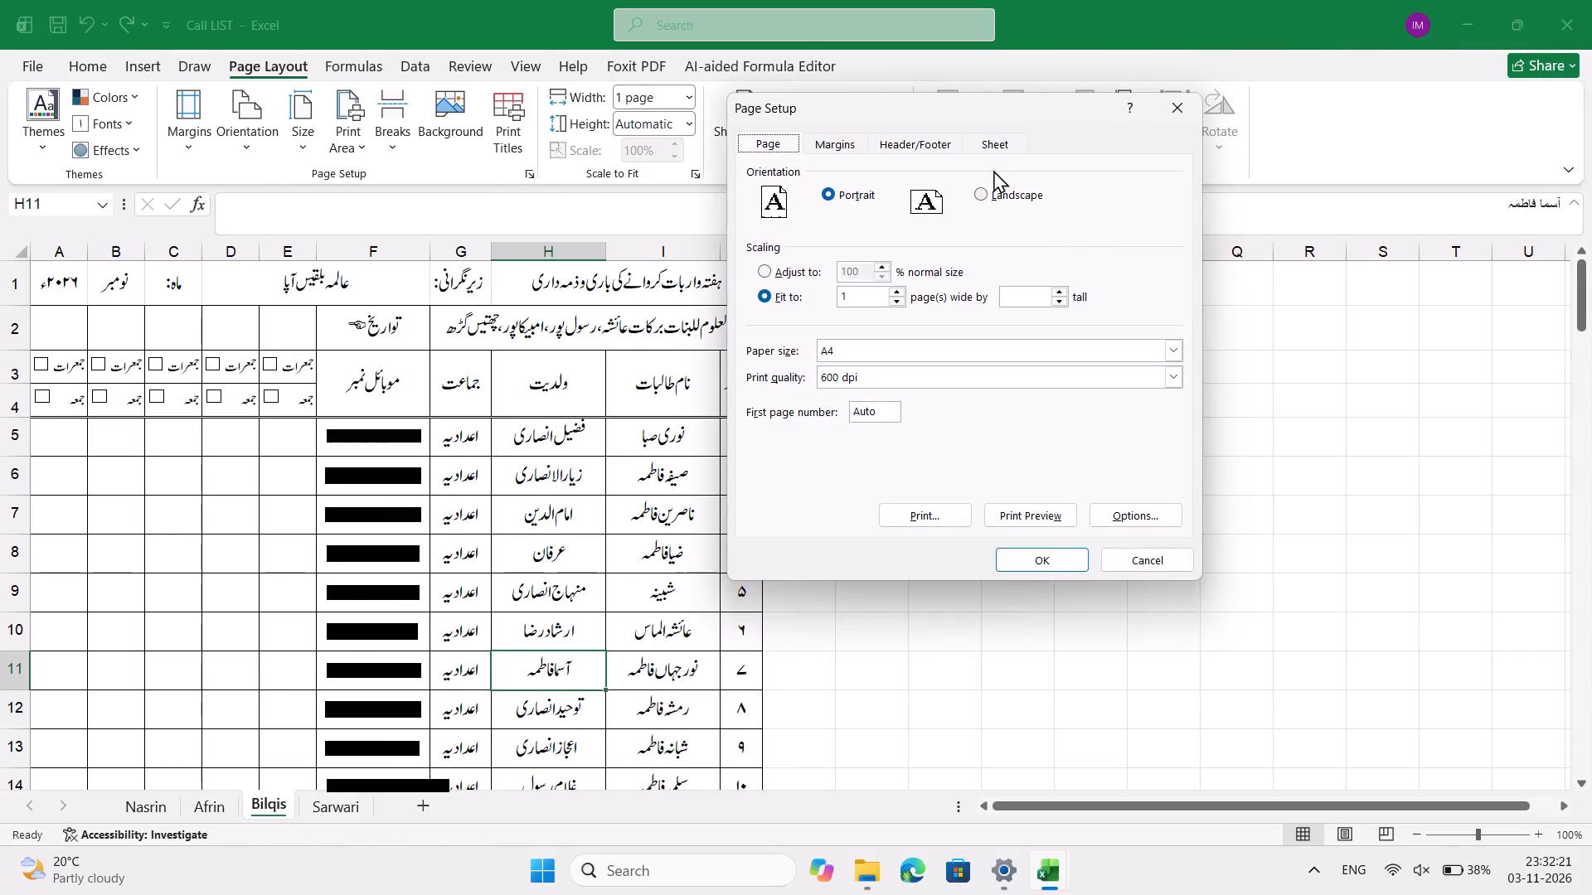
{"action": "left_click", "coordinate": [1007, 148]}
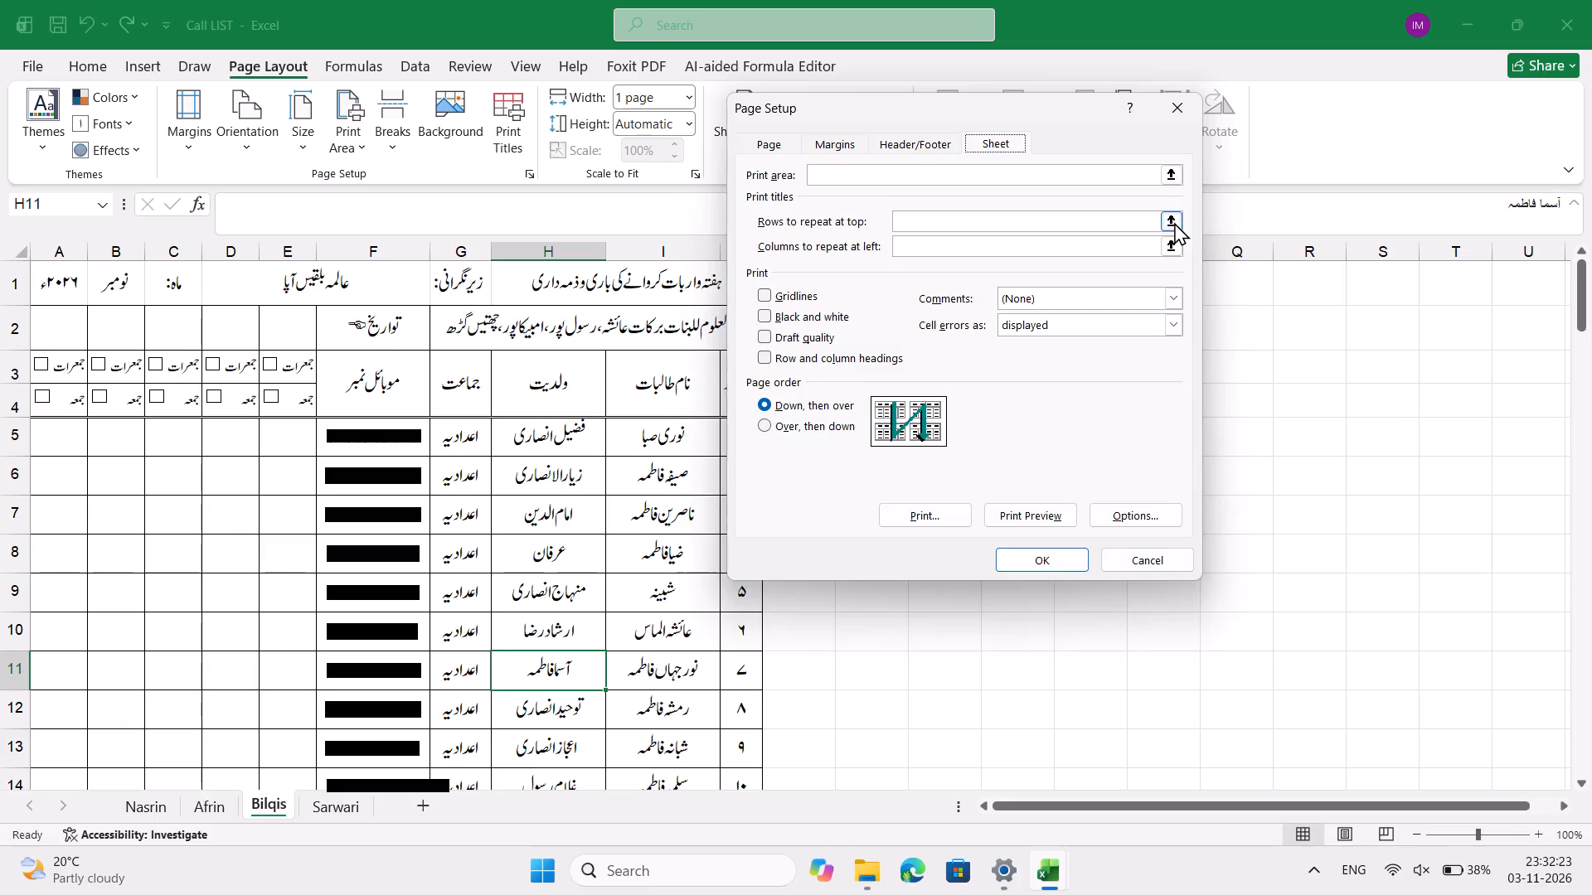
{"action": "left_click", "coordinate": [1174, 222]}
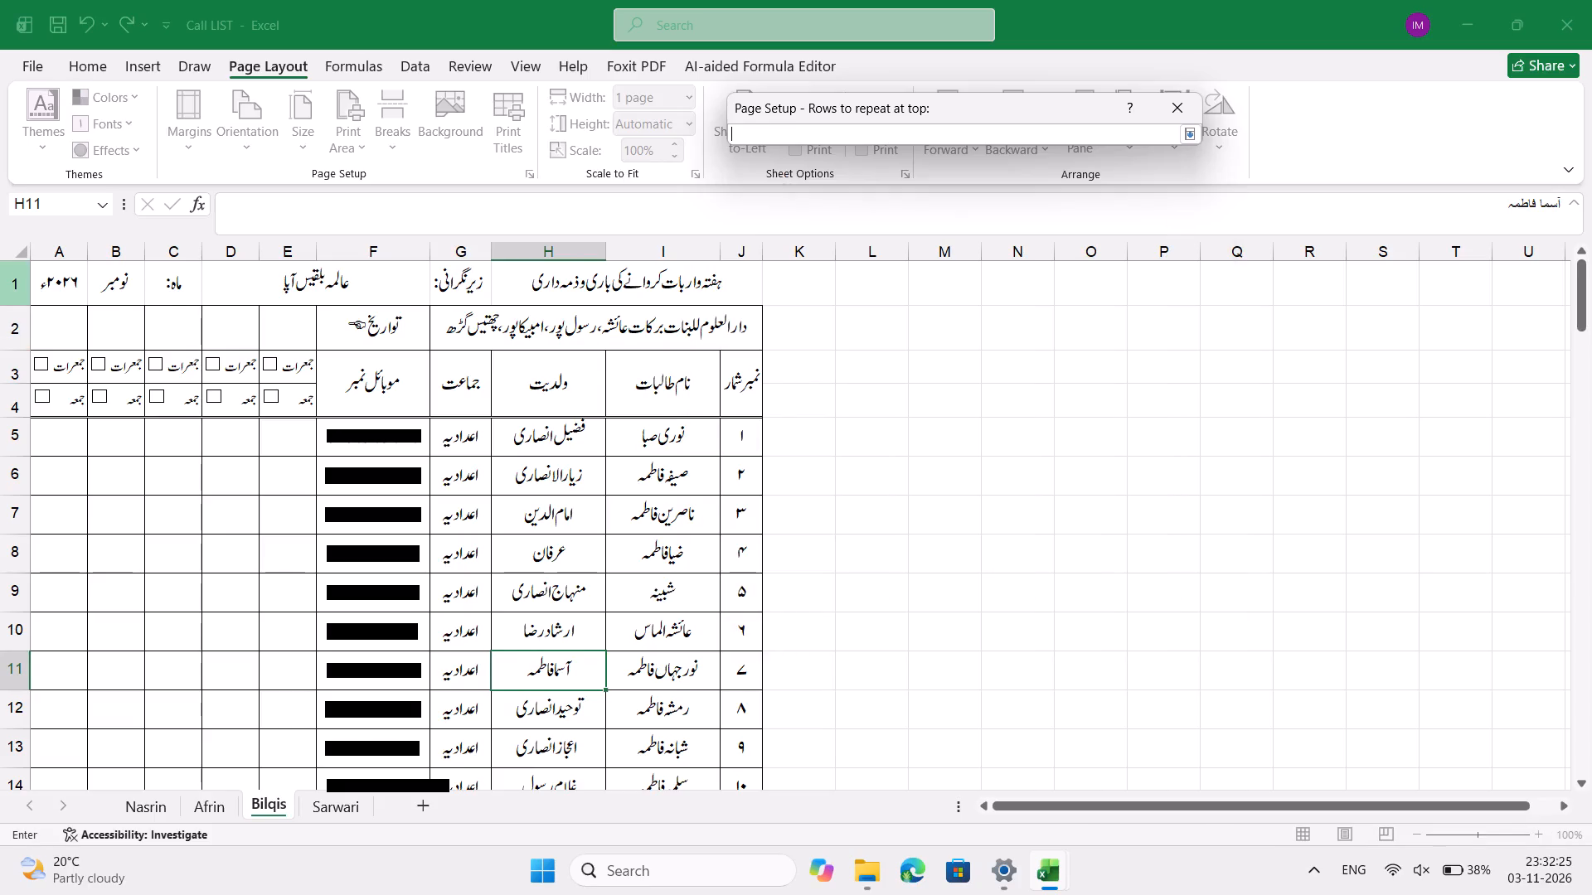
{"action": "left_click_drag", "start_coordinate": [27, 283], "coordinate": [13, 384]}
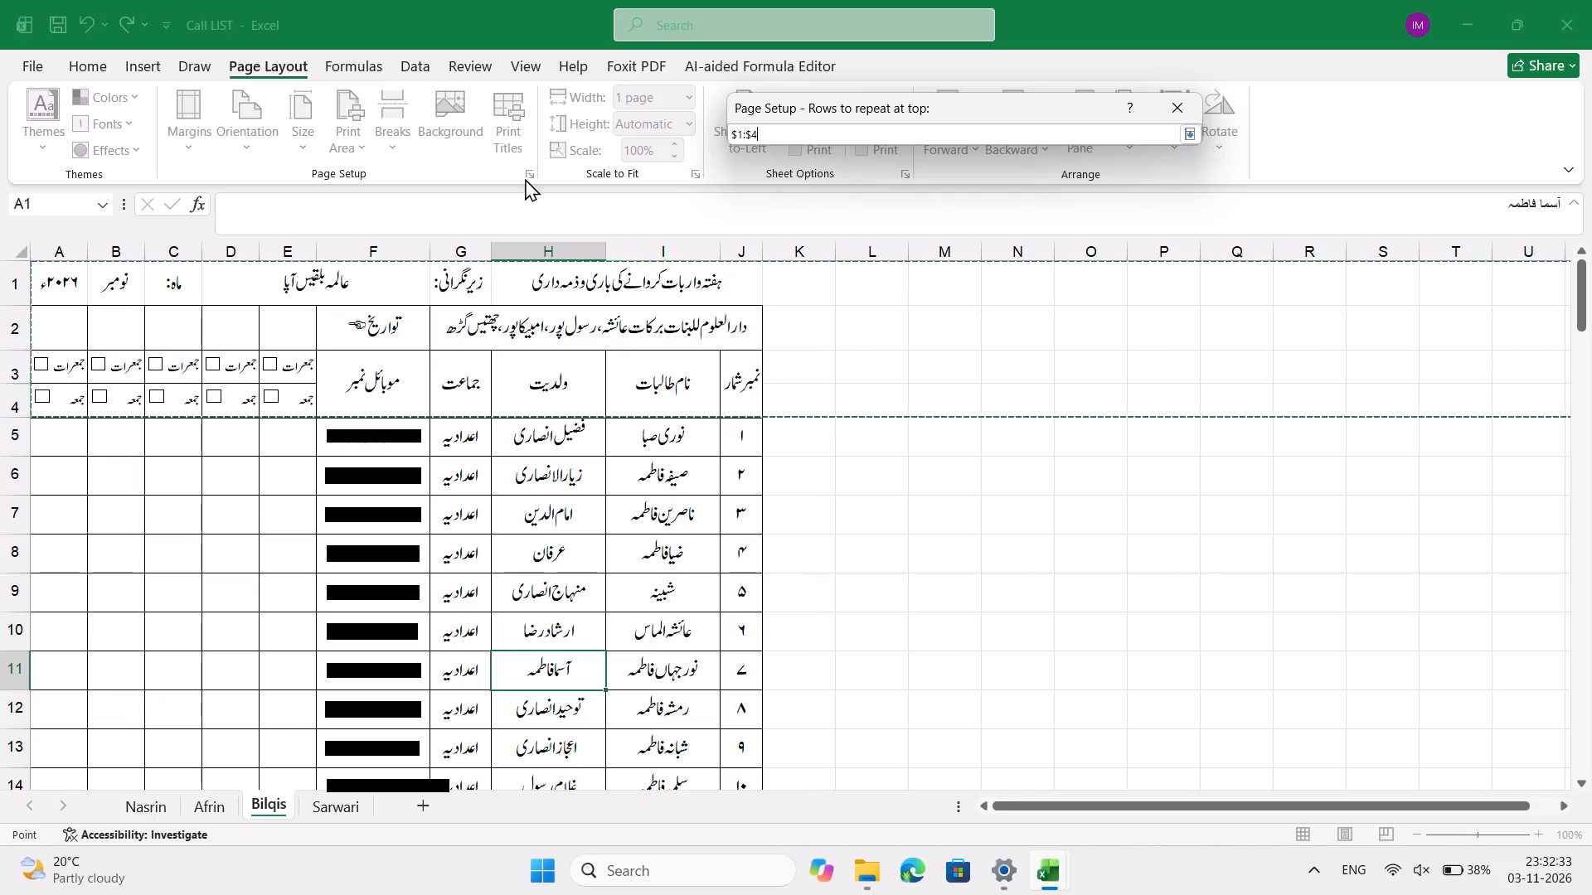
{"action": "left_click", "coordinate": [1186, 133]}
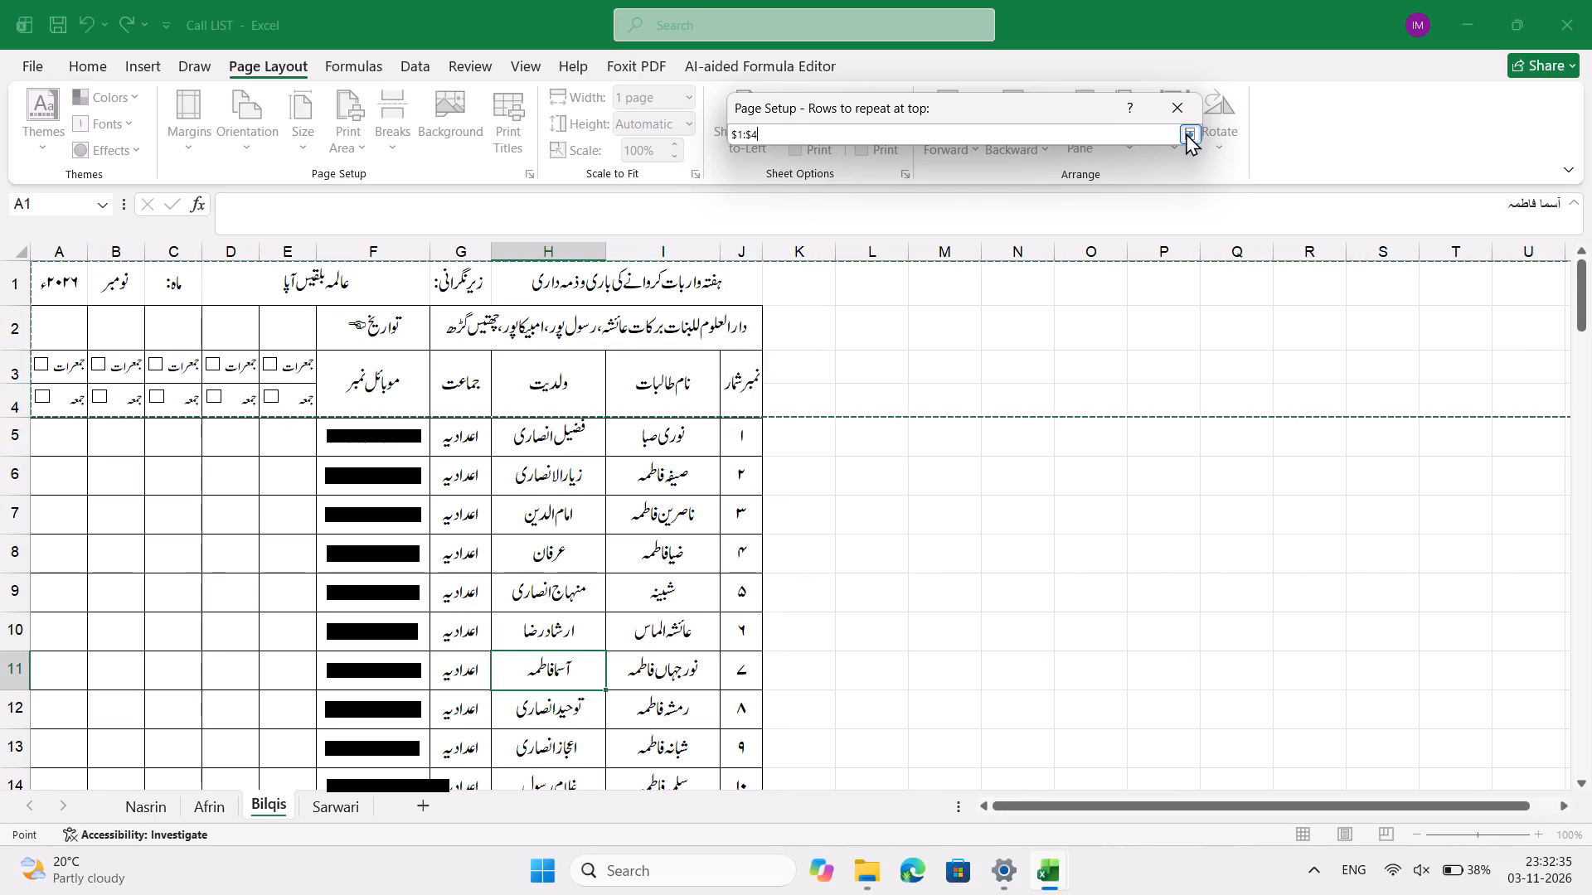
{"action": "left_click", "coordinate": [1014, 562]}
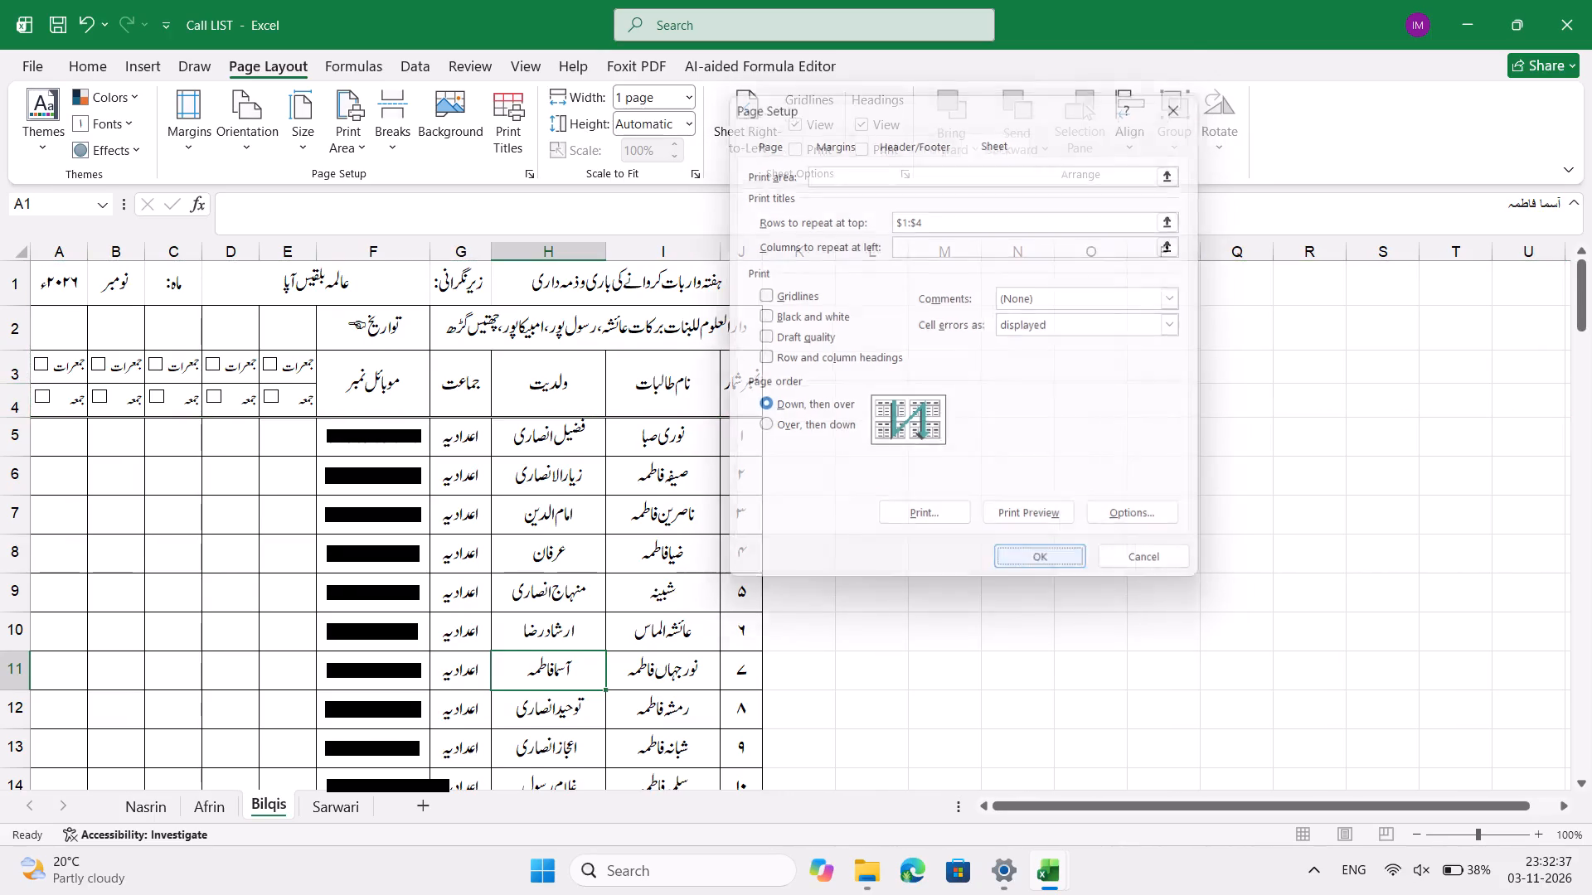
{"action": "key", "text": "ctrl+p"}
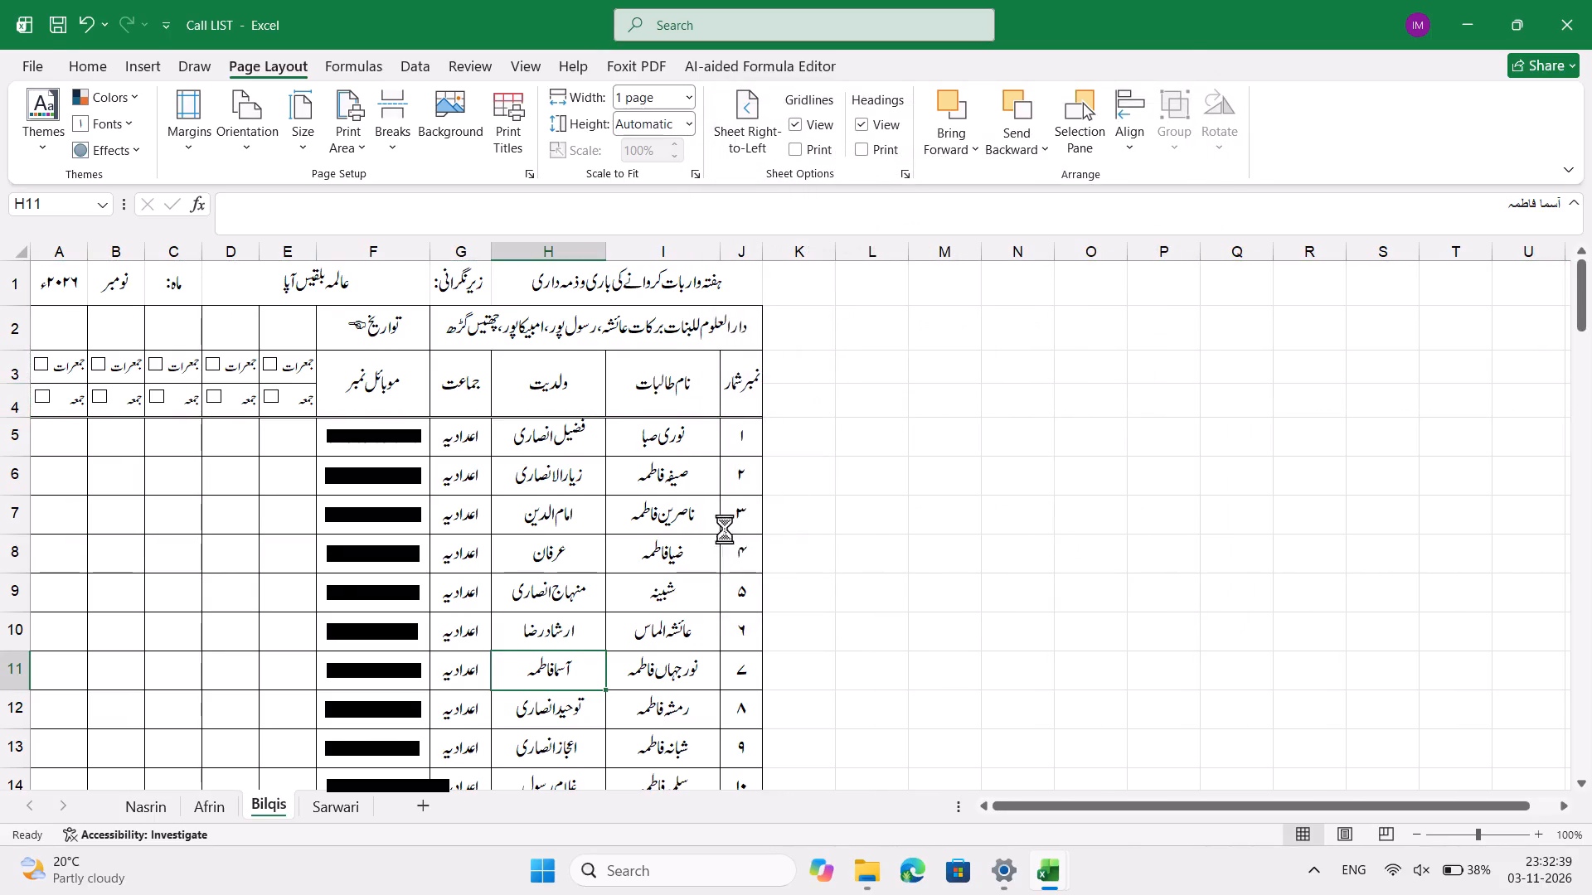
{"action": "scroll", "coordinate": [917, 588], "scroll_direction": "down", "scroll_amount": 1}
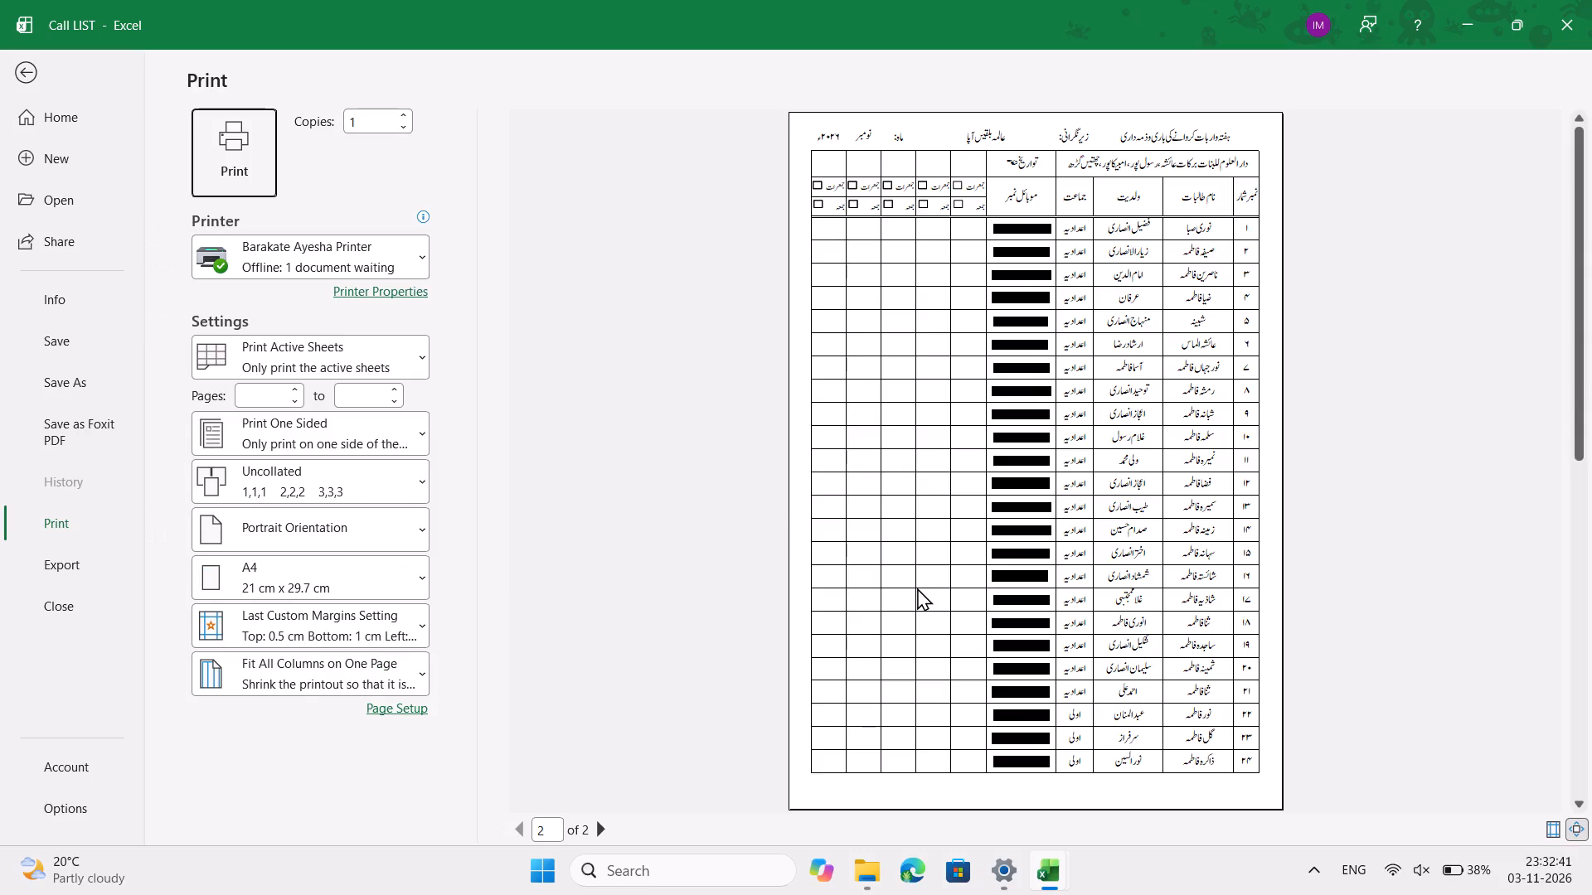
{"action": "scroll", "coordinate": [917, 588], "scroll_direction": "down", "scroll_amount": 2}
{"action": "scroll", "coordinate": [917, 588], "scroll_direction": "up", "scroll_amount": 6}
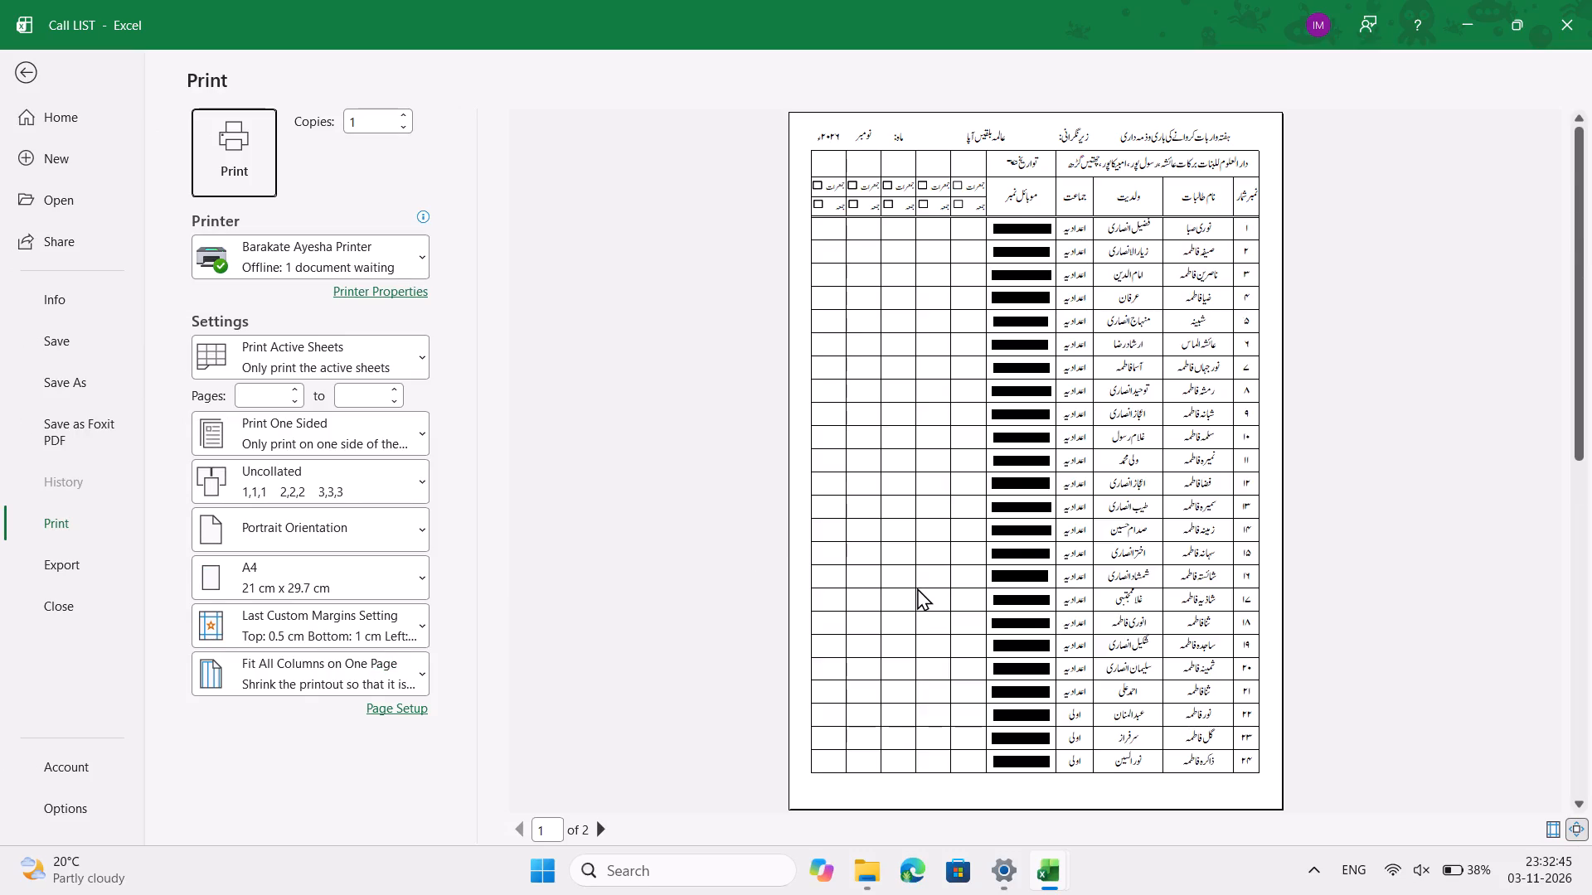
{"action": "left_click", "coordinate": [231, 156]}
Check both pages of the Sarwari sheet in print preview, then return to the sheet without printing.
{"action": "left_click", "coordinate": [344, 805]}
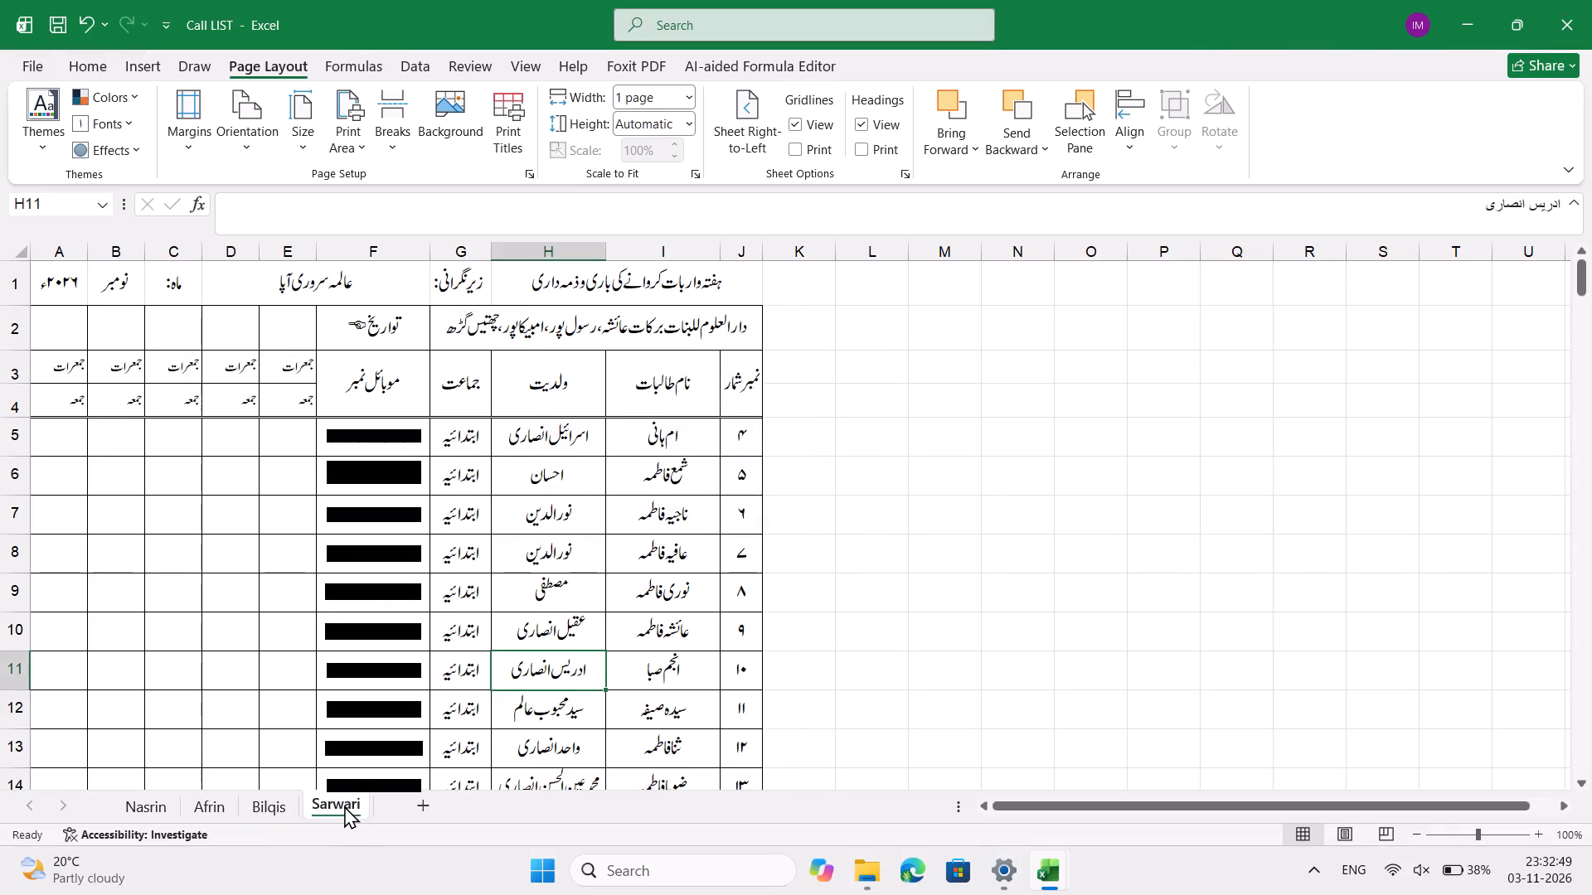
{"action": "key", "text": "ctrl+p"}
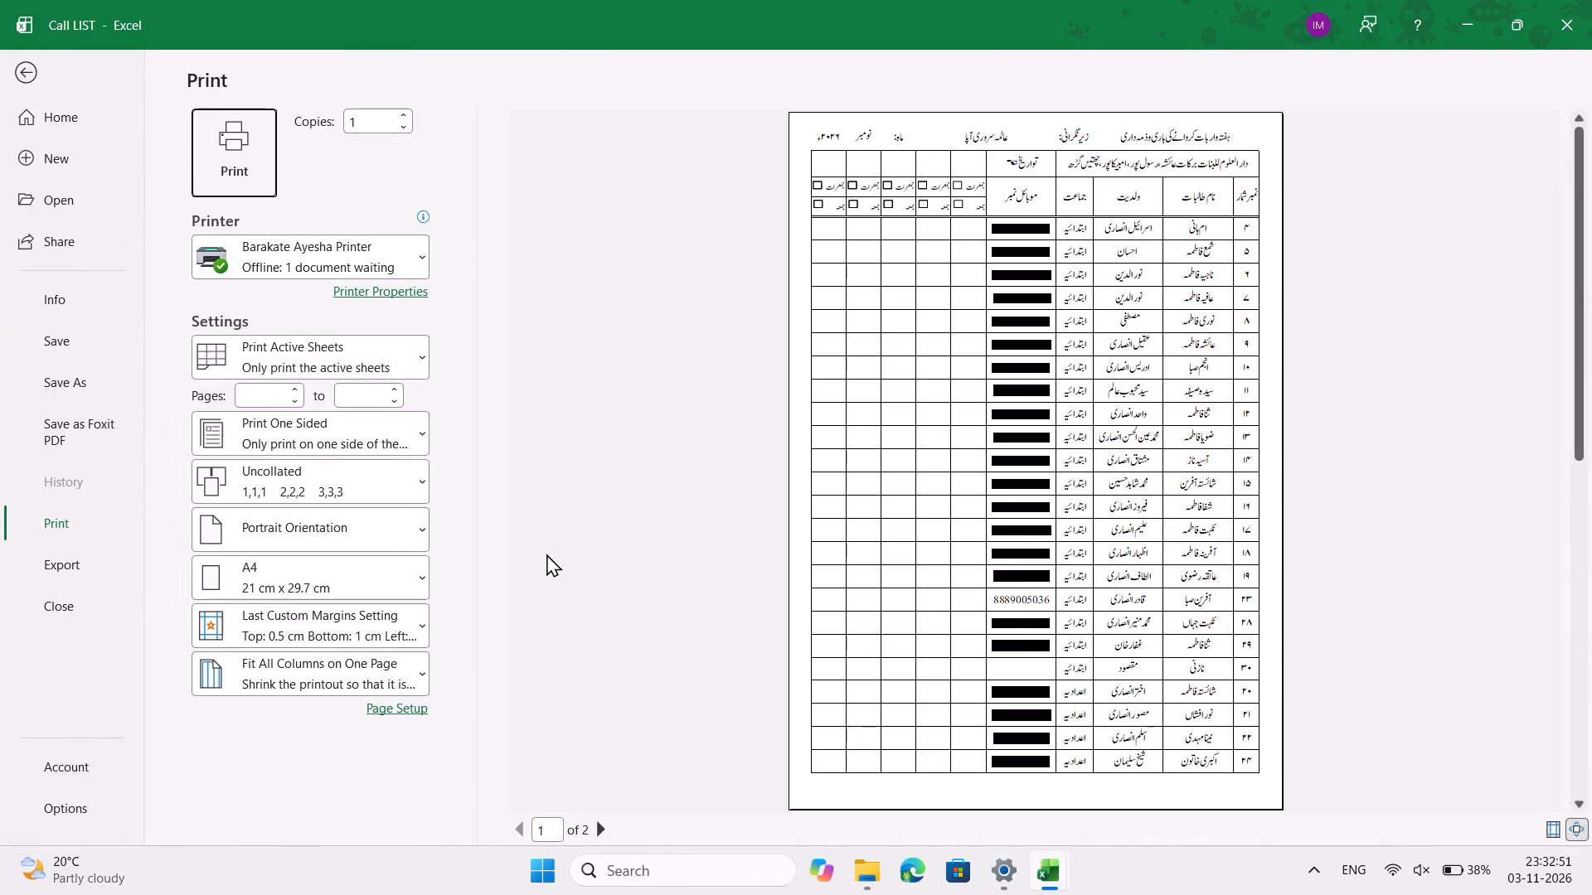
{"action": "scroll", "coordinate": [929, 645], "scroll_direction": "down", "scroll_amount": 1}
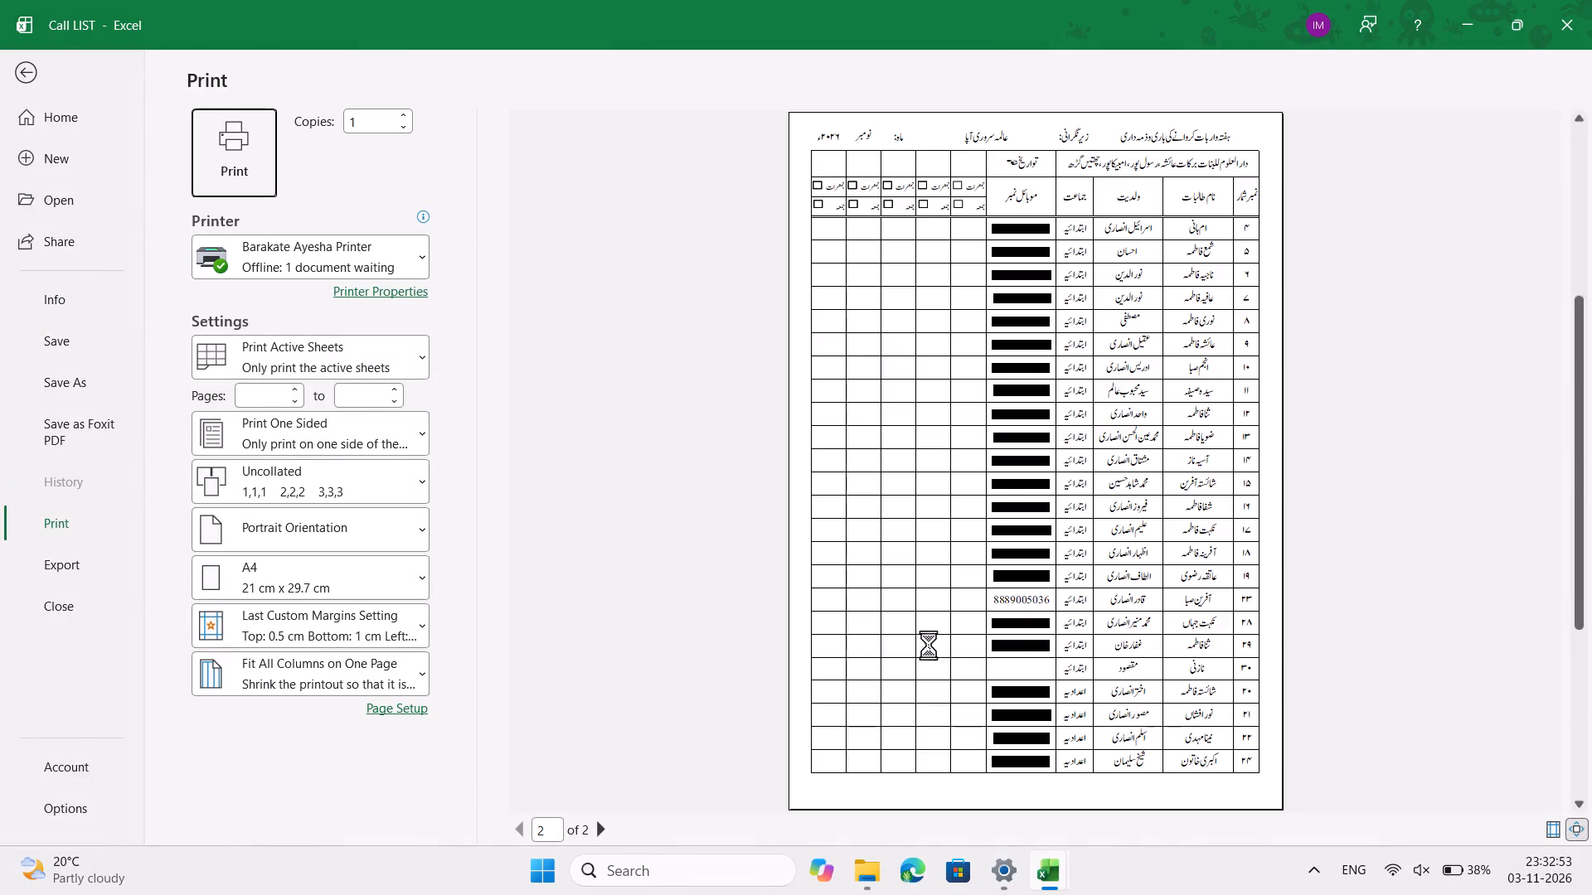
{"action": "scroll", "coordinate": [929, 645], "scroll_direction": "down", "scroll_amount": 3}
{"action": "scroll", "coordinate": [929, 645], "scroll_direction": "up", "scroll_amount": 10}
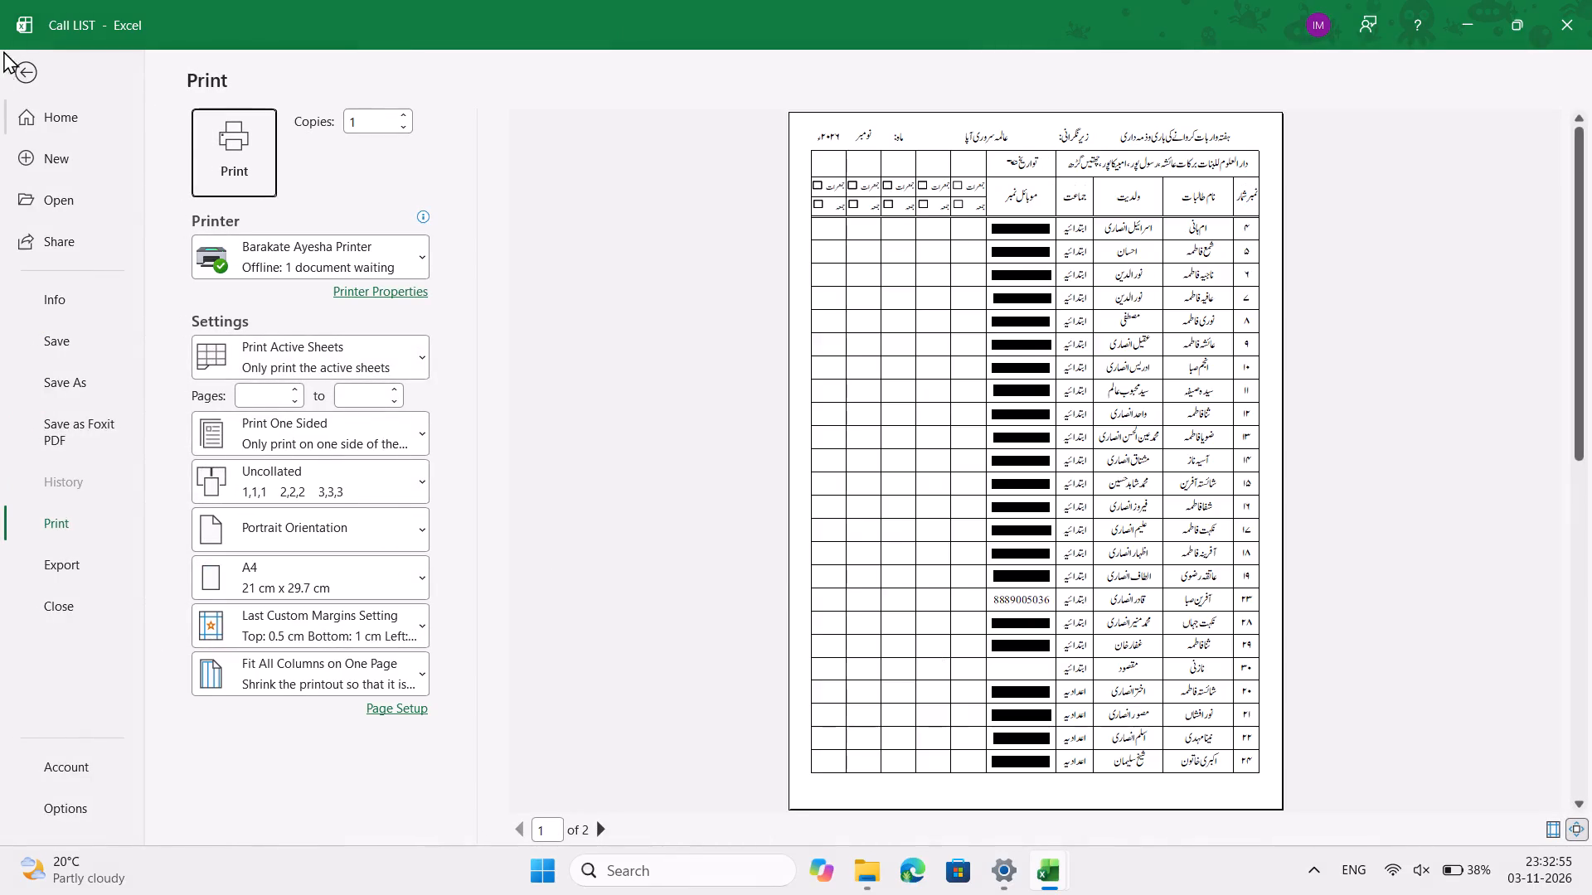
{"action": "left_click", "coordinate": [22, 65]}
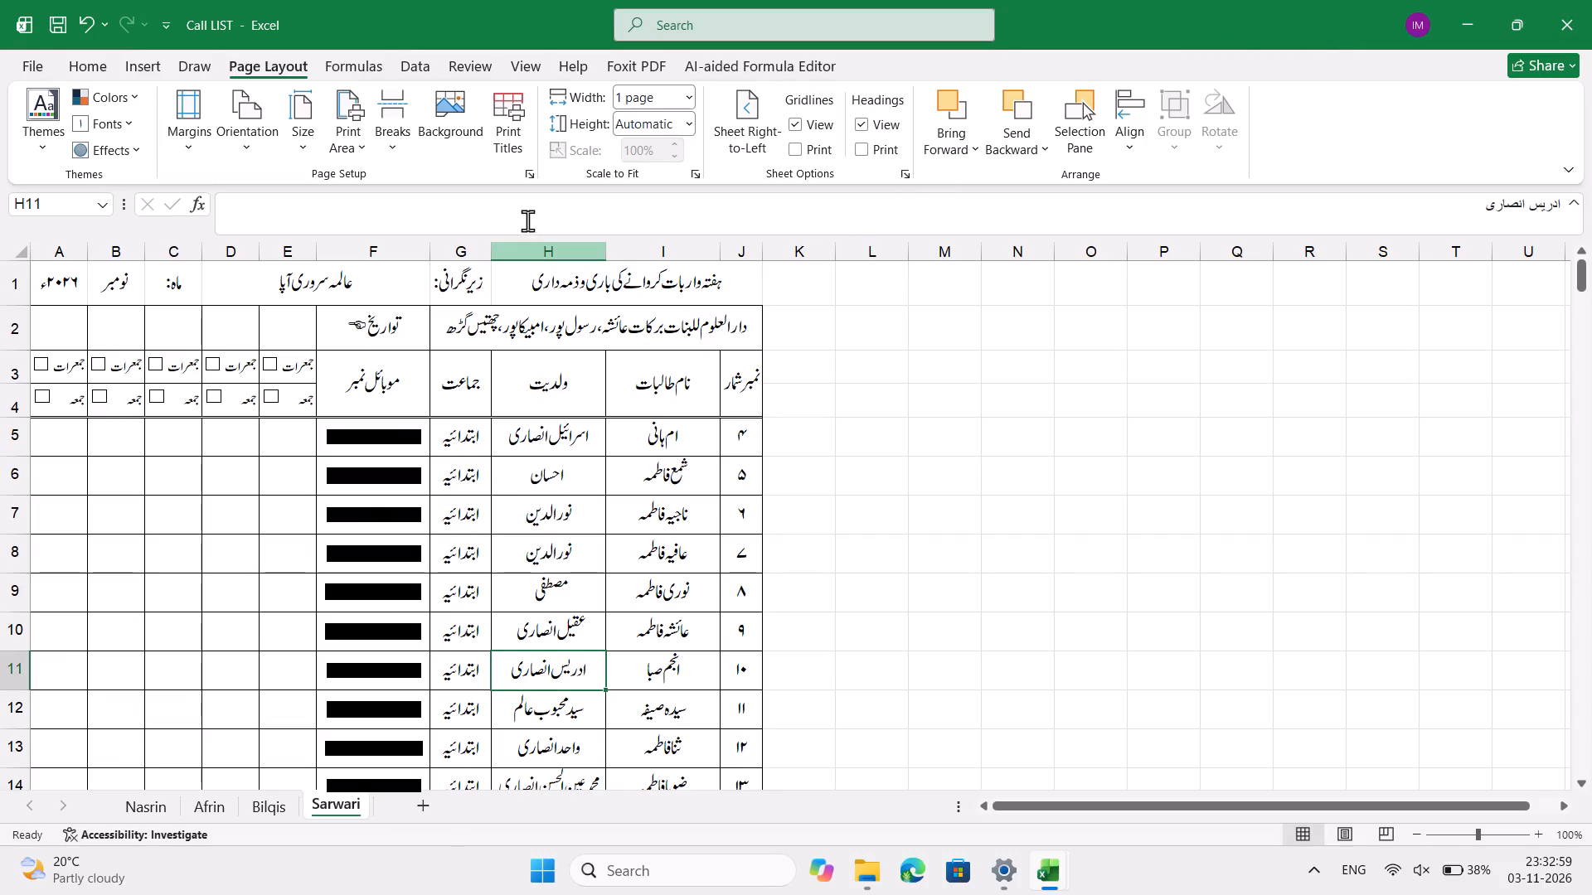
Set rows 1 to 4 of the Sarwari sheet to repeat at the top of every printed page.
{"action": "left_click", "coordinate": [532, 172]}
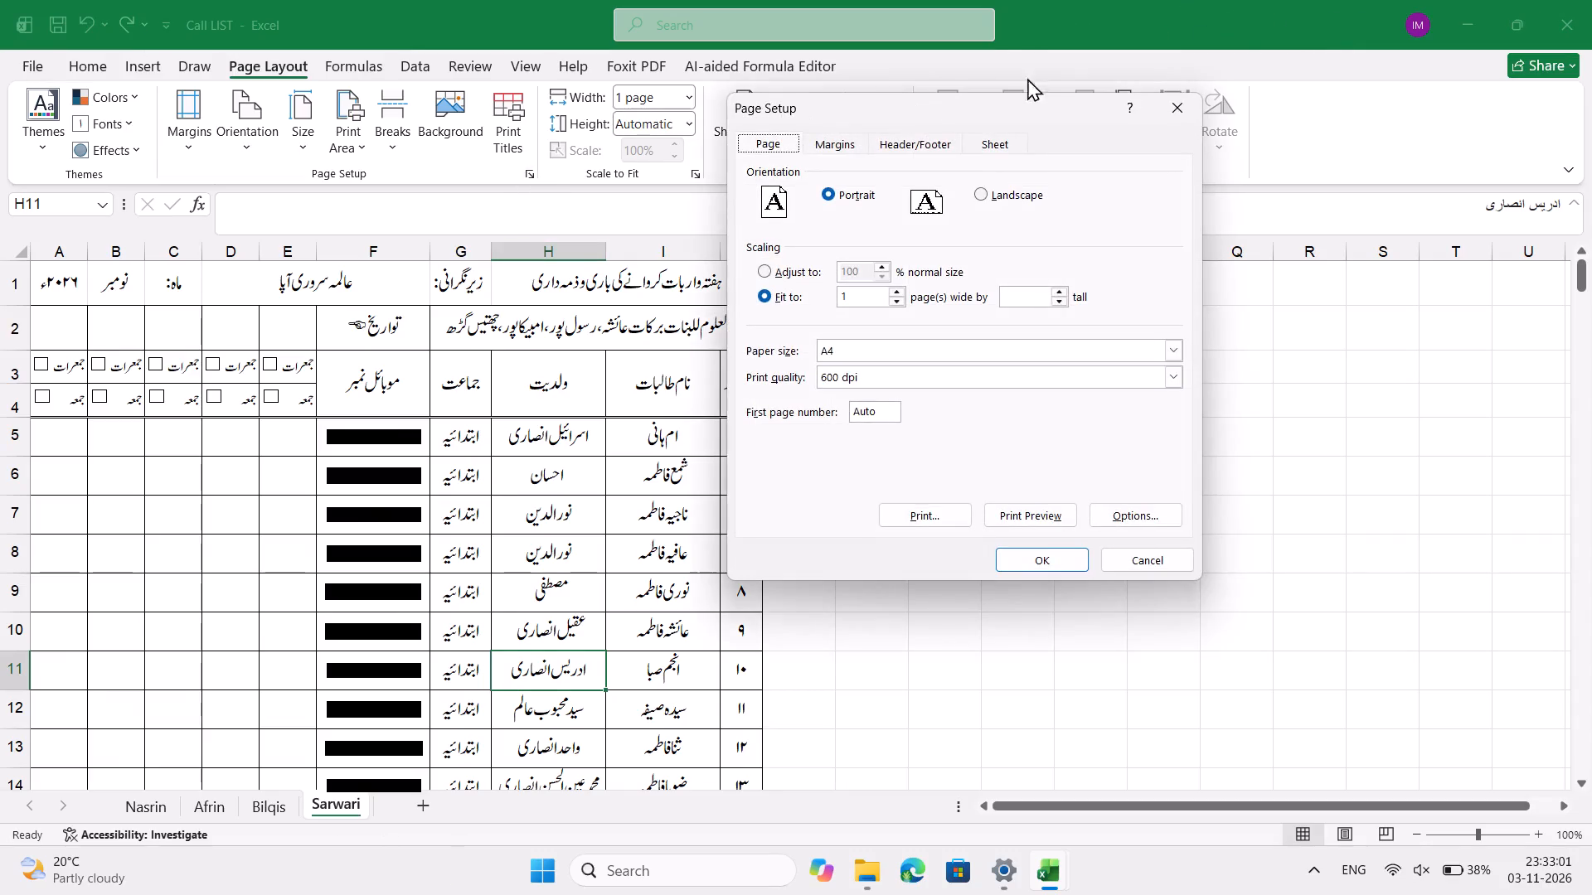
{"action": "left_click", "coordinate": [998, 150]}
{"action": "left_click", "coordinate": [1176, 220]}
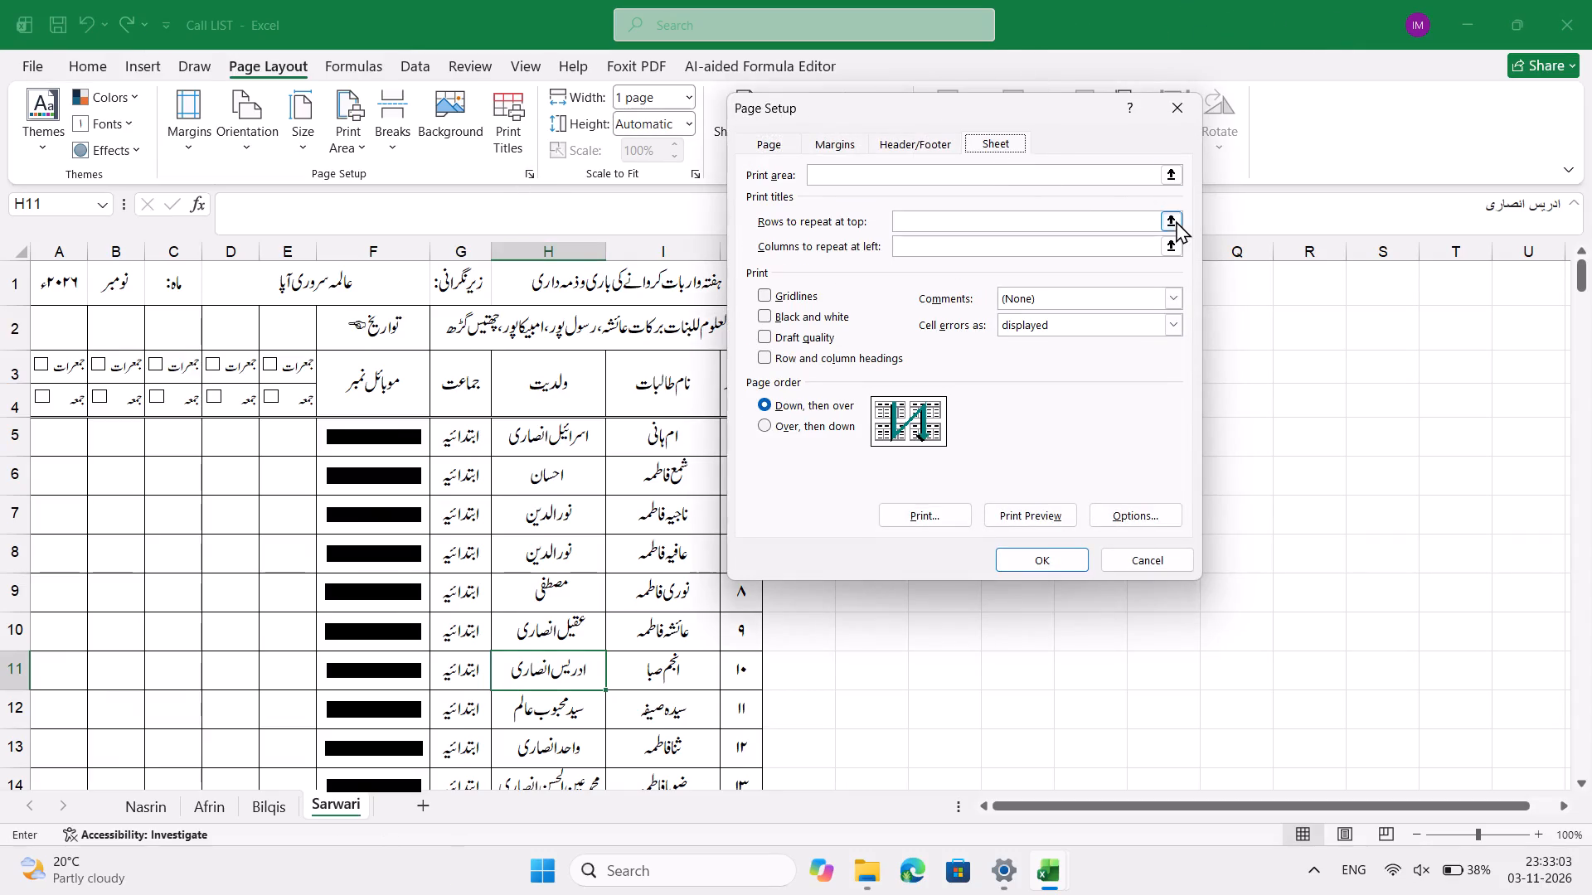
{"action": "left_click_drag", "start_coordinate": [13, 282], "coordinate": [7, 383]}
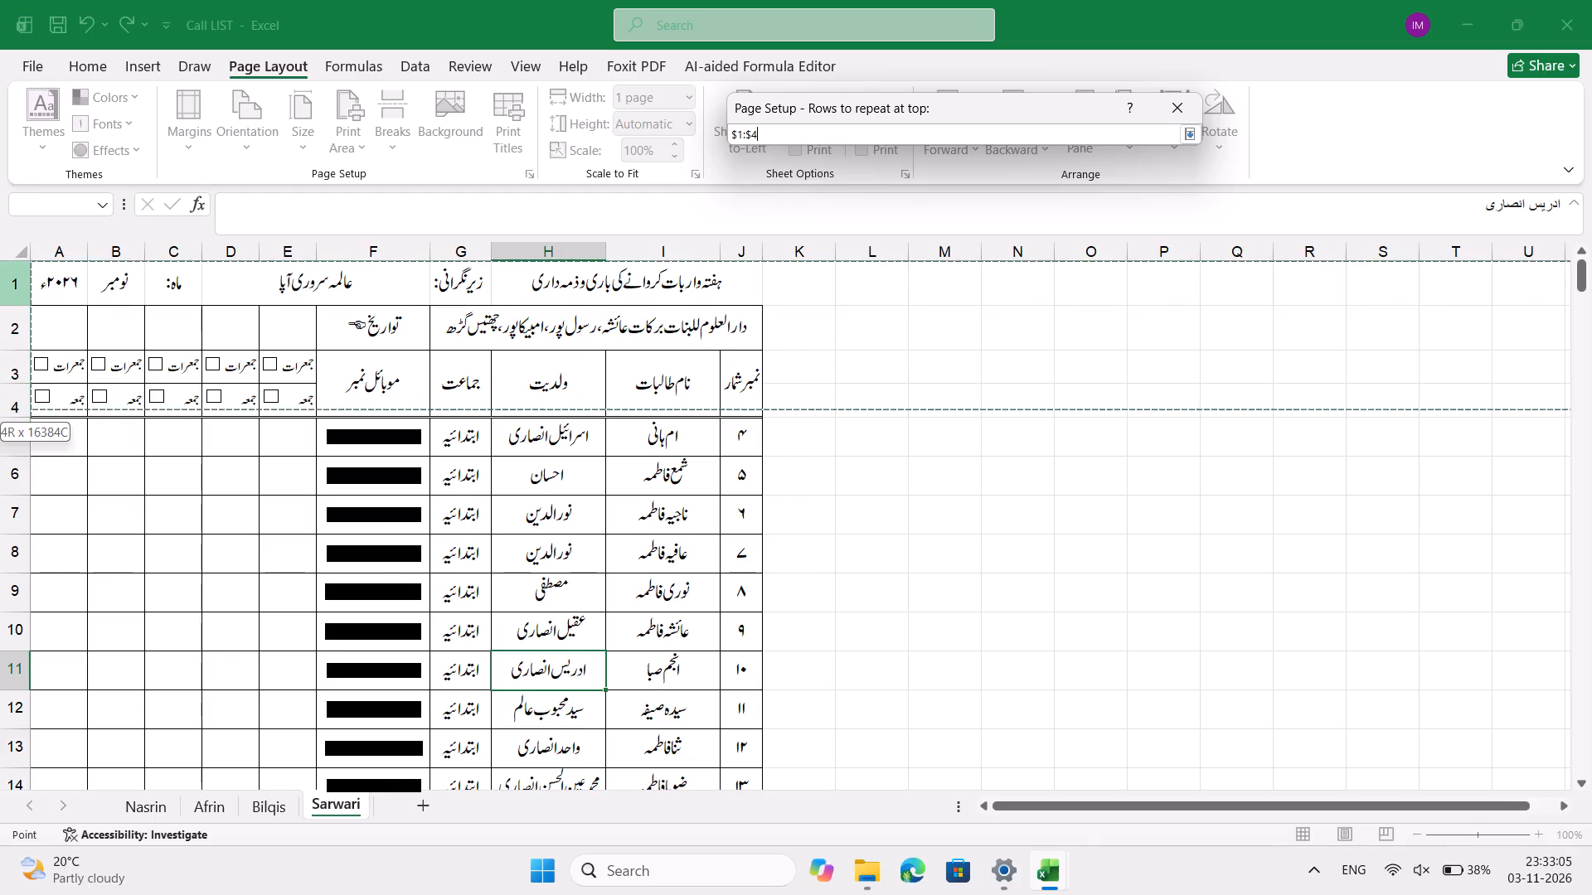
{"action": "left_click_drag", "start_coordinate": [7, 383], "coordinate": [10, 395]}
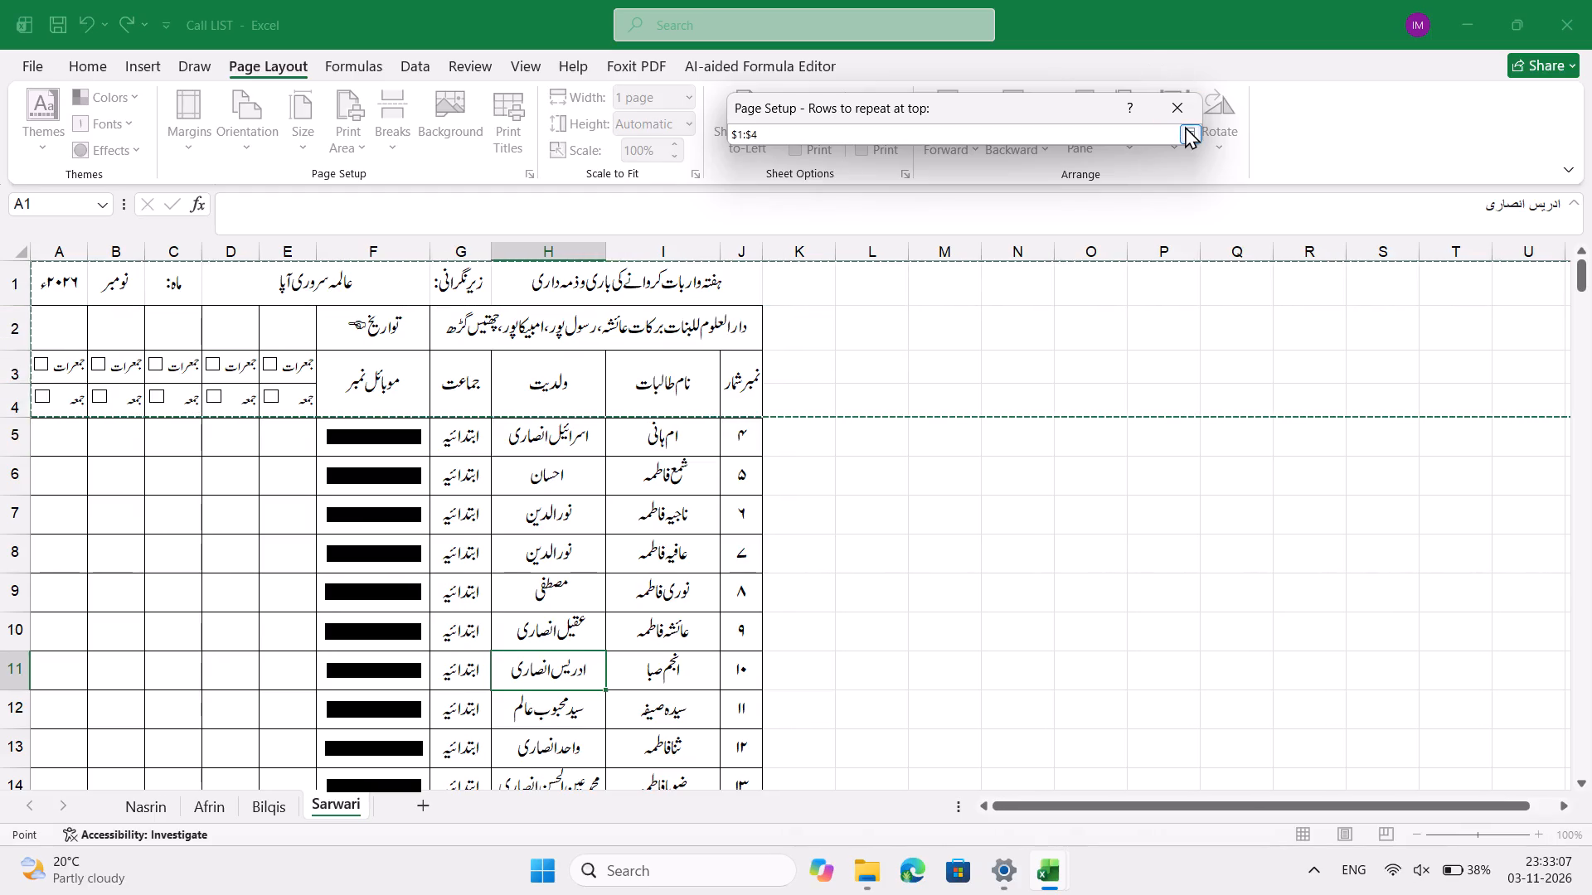
{"action": "left_click", "coordinate": [1185, 126]}
{"action": "left_click", "coordinate": [1061, 561]}
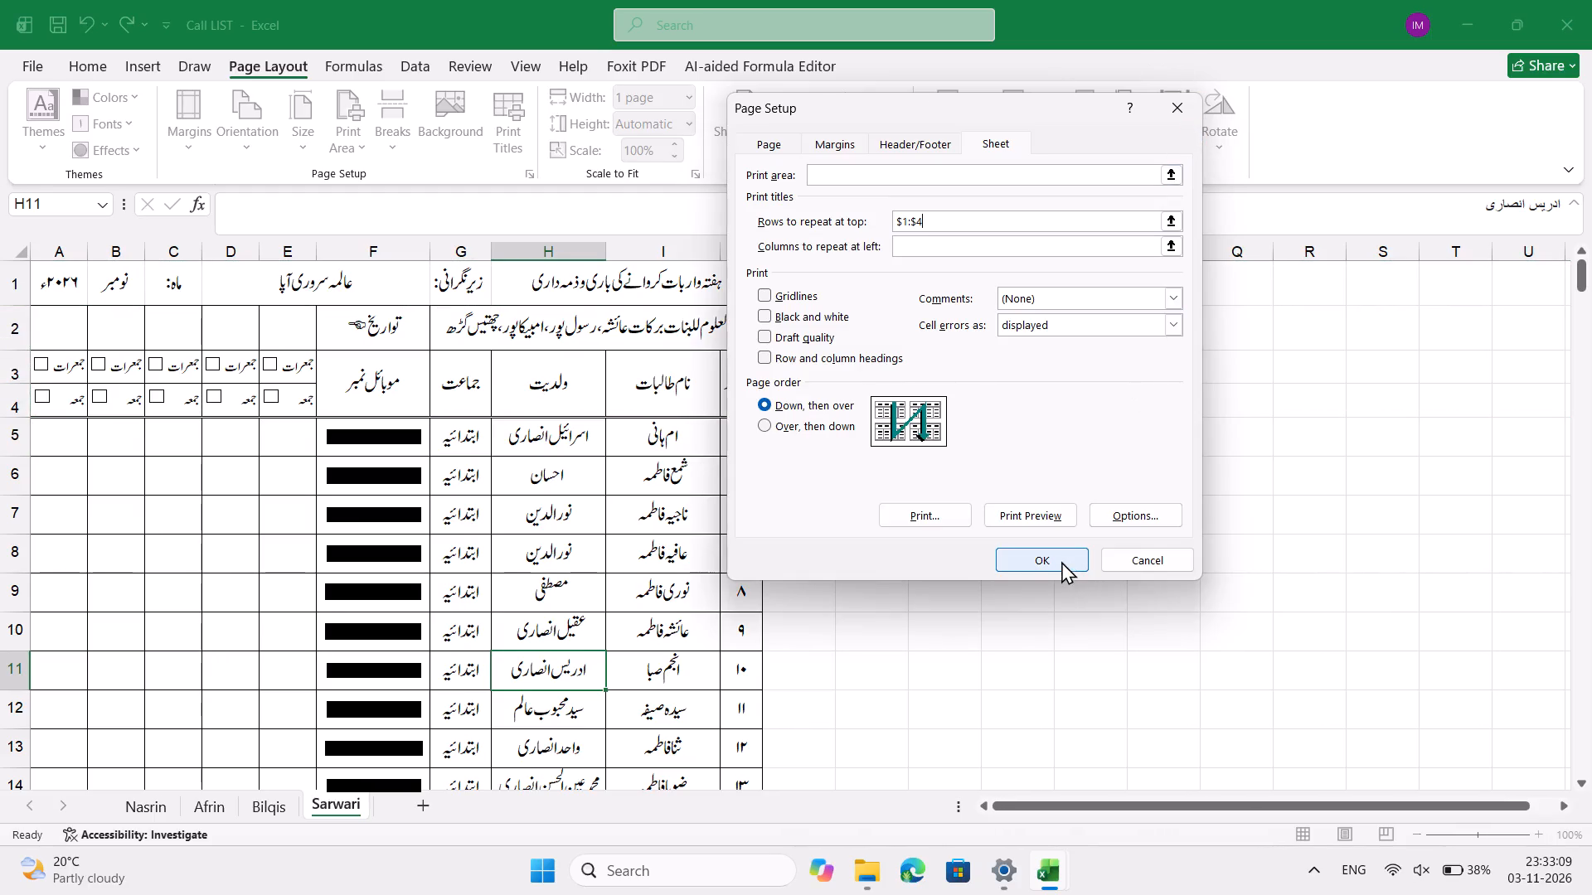
{"action": "left_click", "coordinate": [653, 462]}
{"action": "key", "text": "ctrl+p"}
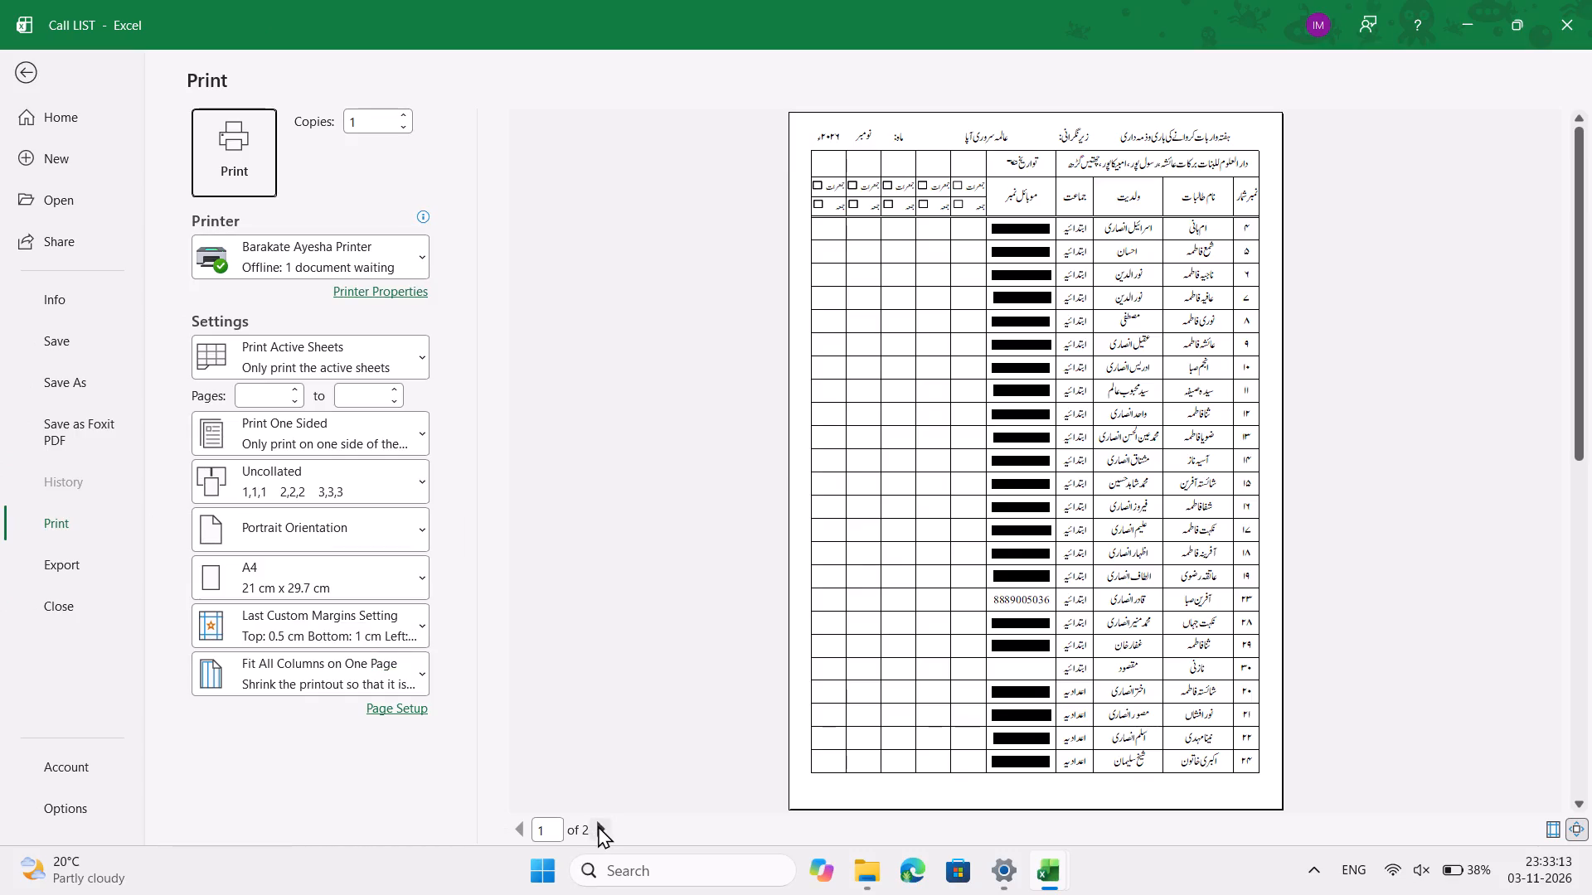
{"action": "left_click", "coordinate": [598, 825]}
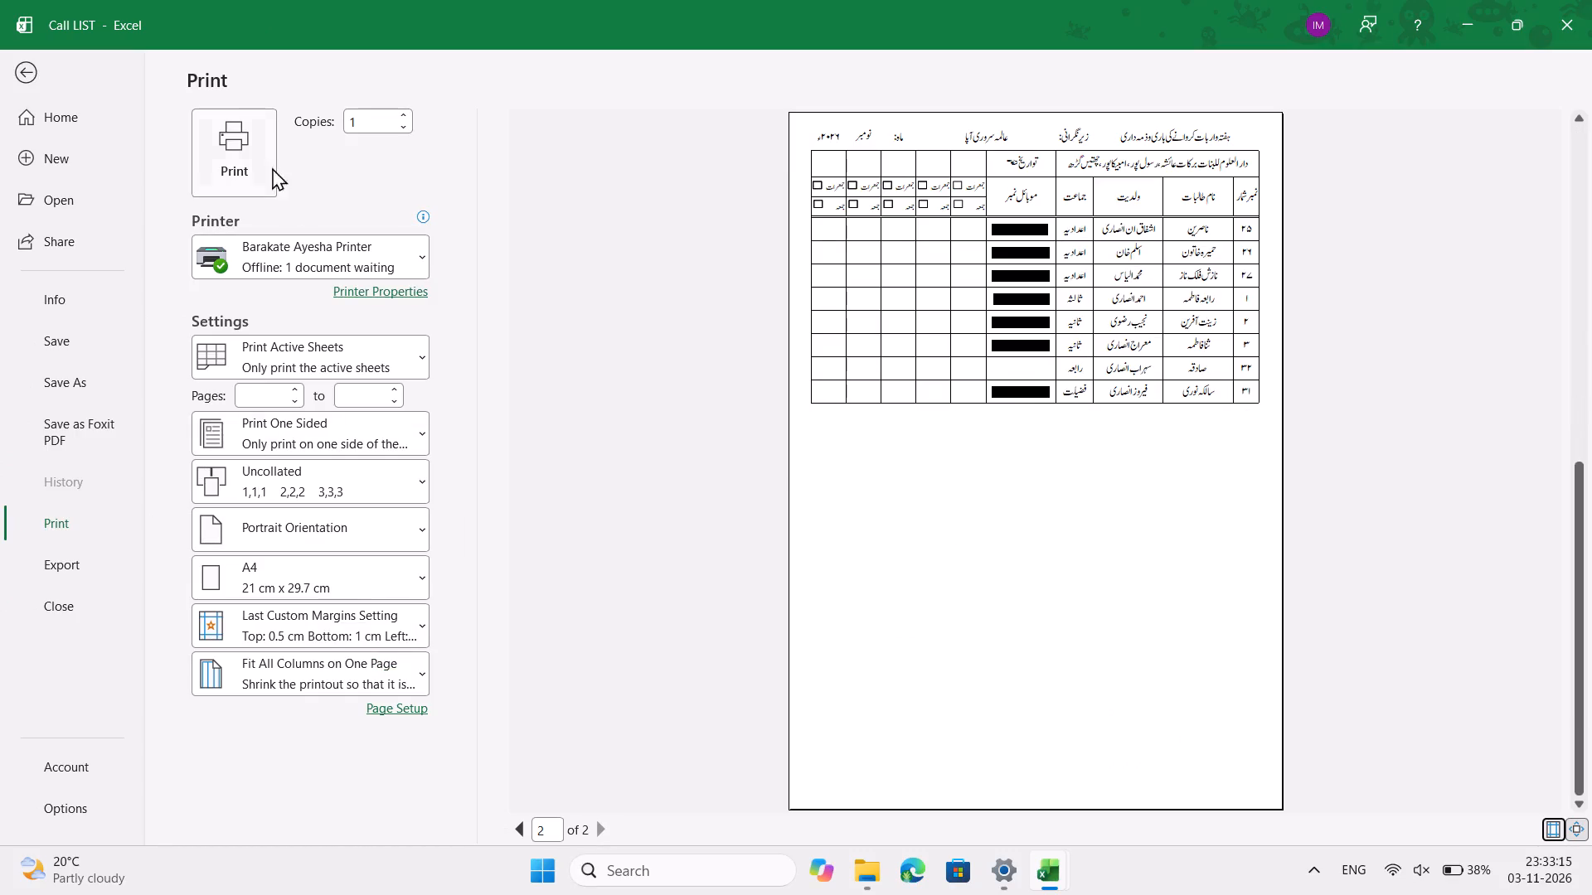
{"action": "left_click", "coordinate": [227, 150]}
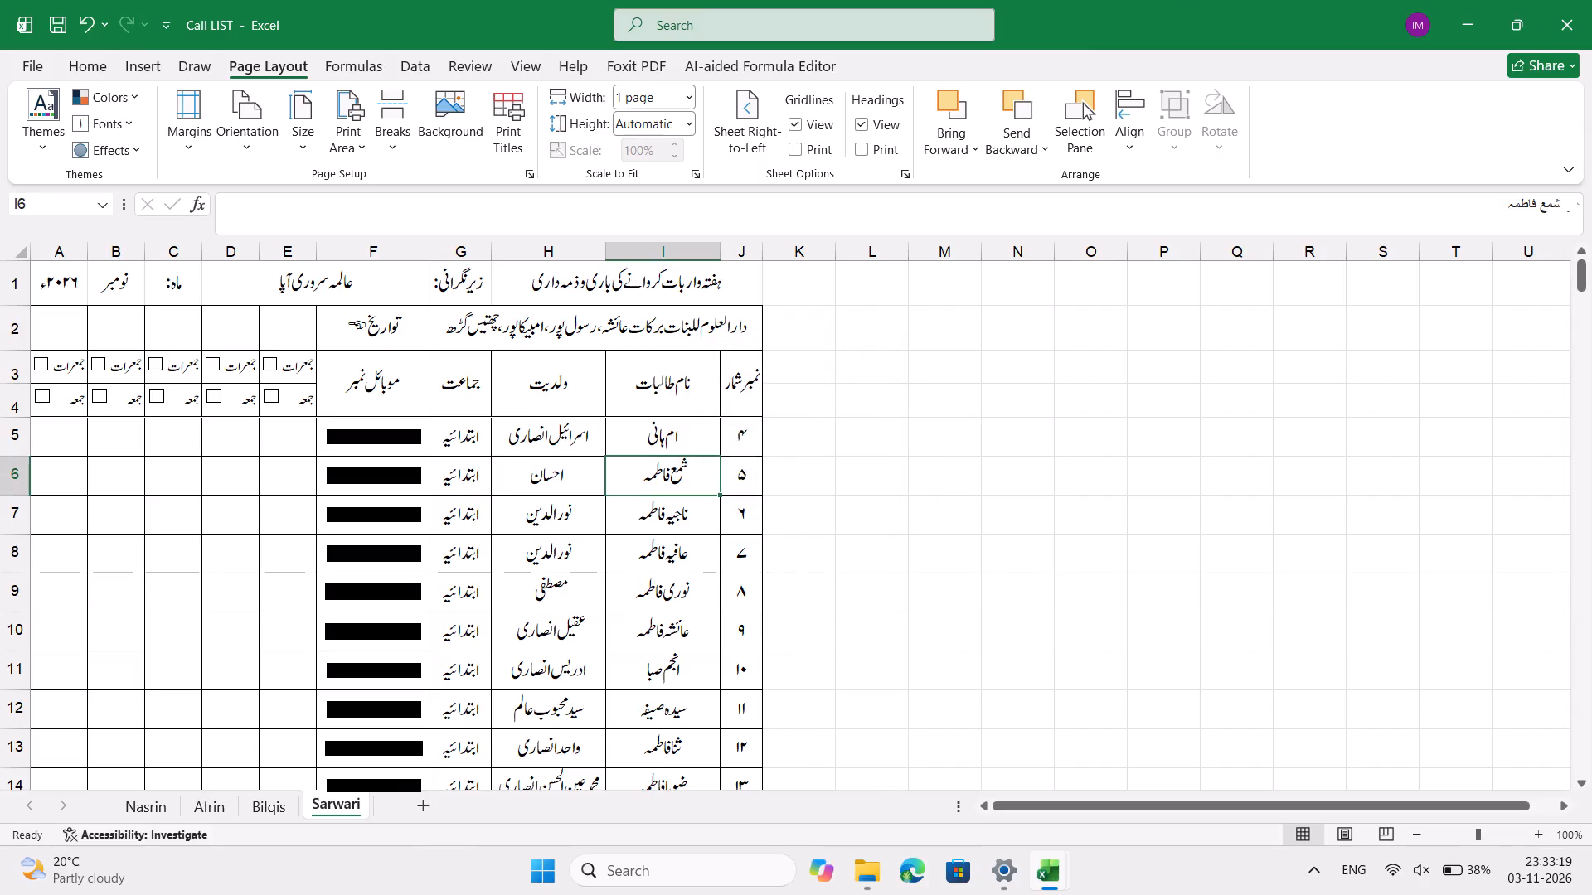
Save the Call LIST workbook, then close it and the open attendance register workbook (حاضری رجسٹر).
{"action": "left_click", "coordinate": [773, 432]}
{"action": "left_click", "coordinate": [905, 465]}
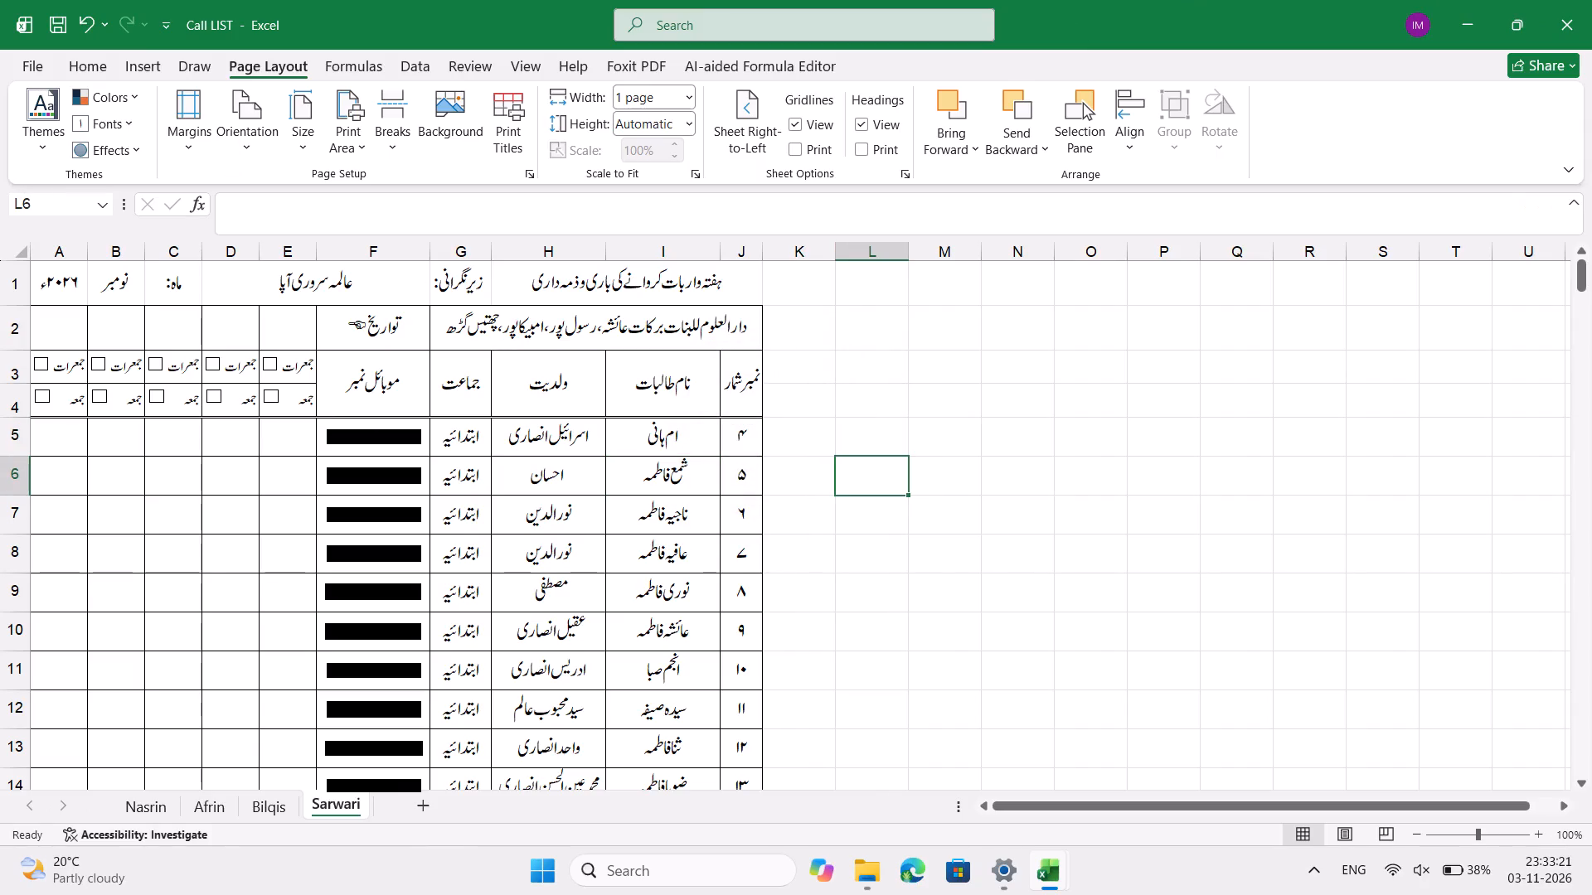
{"action": "key", "text": "ctrl+s"}
{"action": "scroll", "coordinate": [905, 465], "scroll_direction": "right", "scroll_amount": 1}
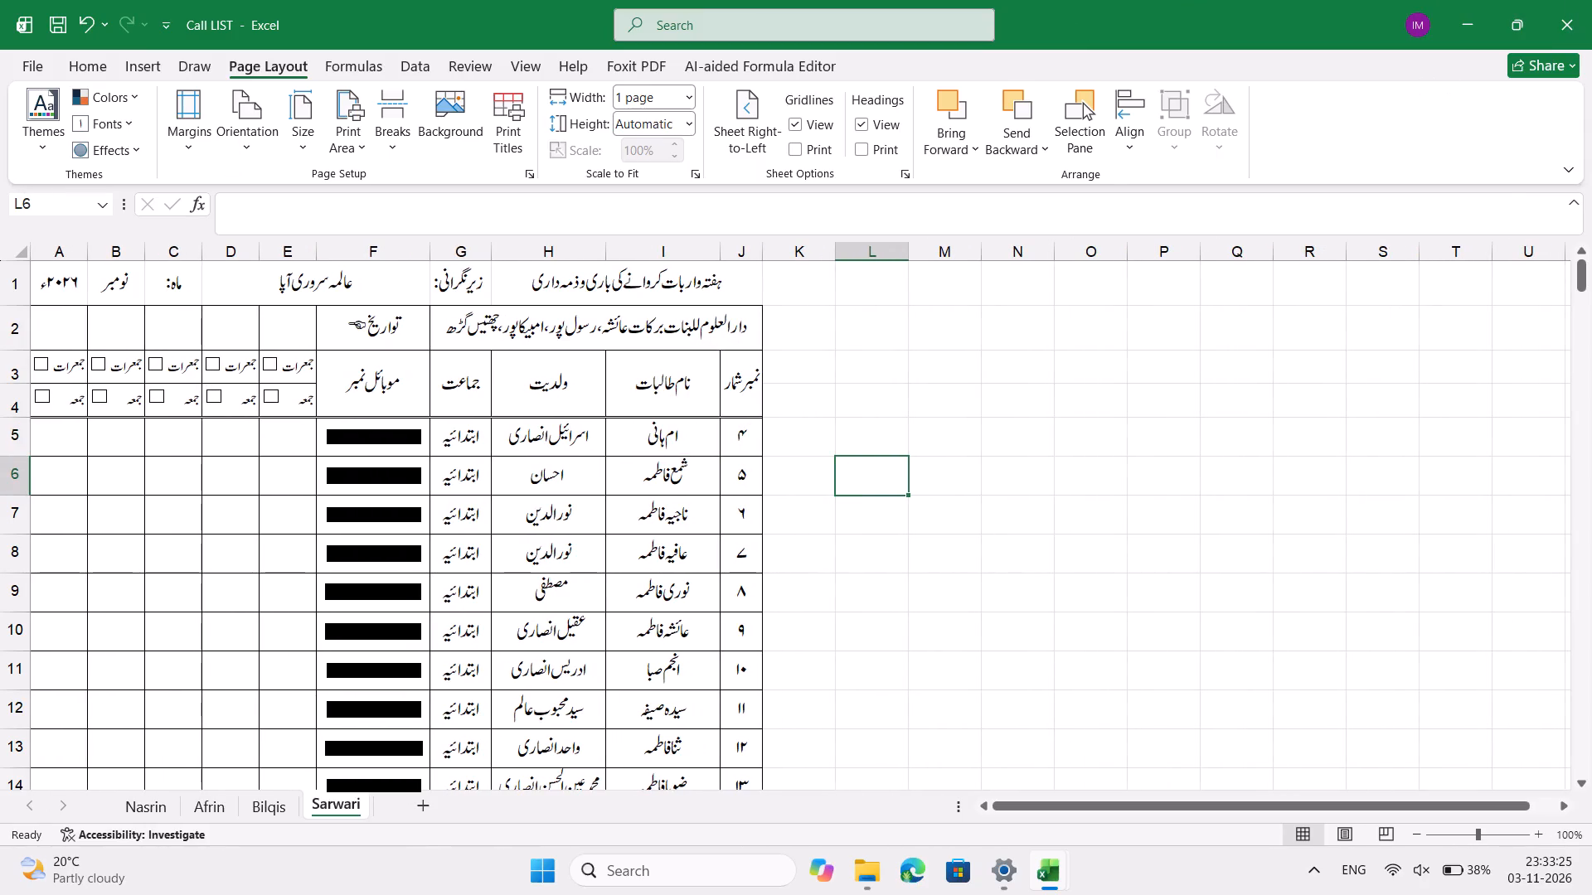
{"action": "left_click", "coordinate": [439, 571]}
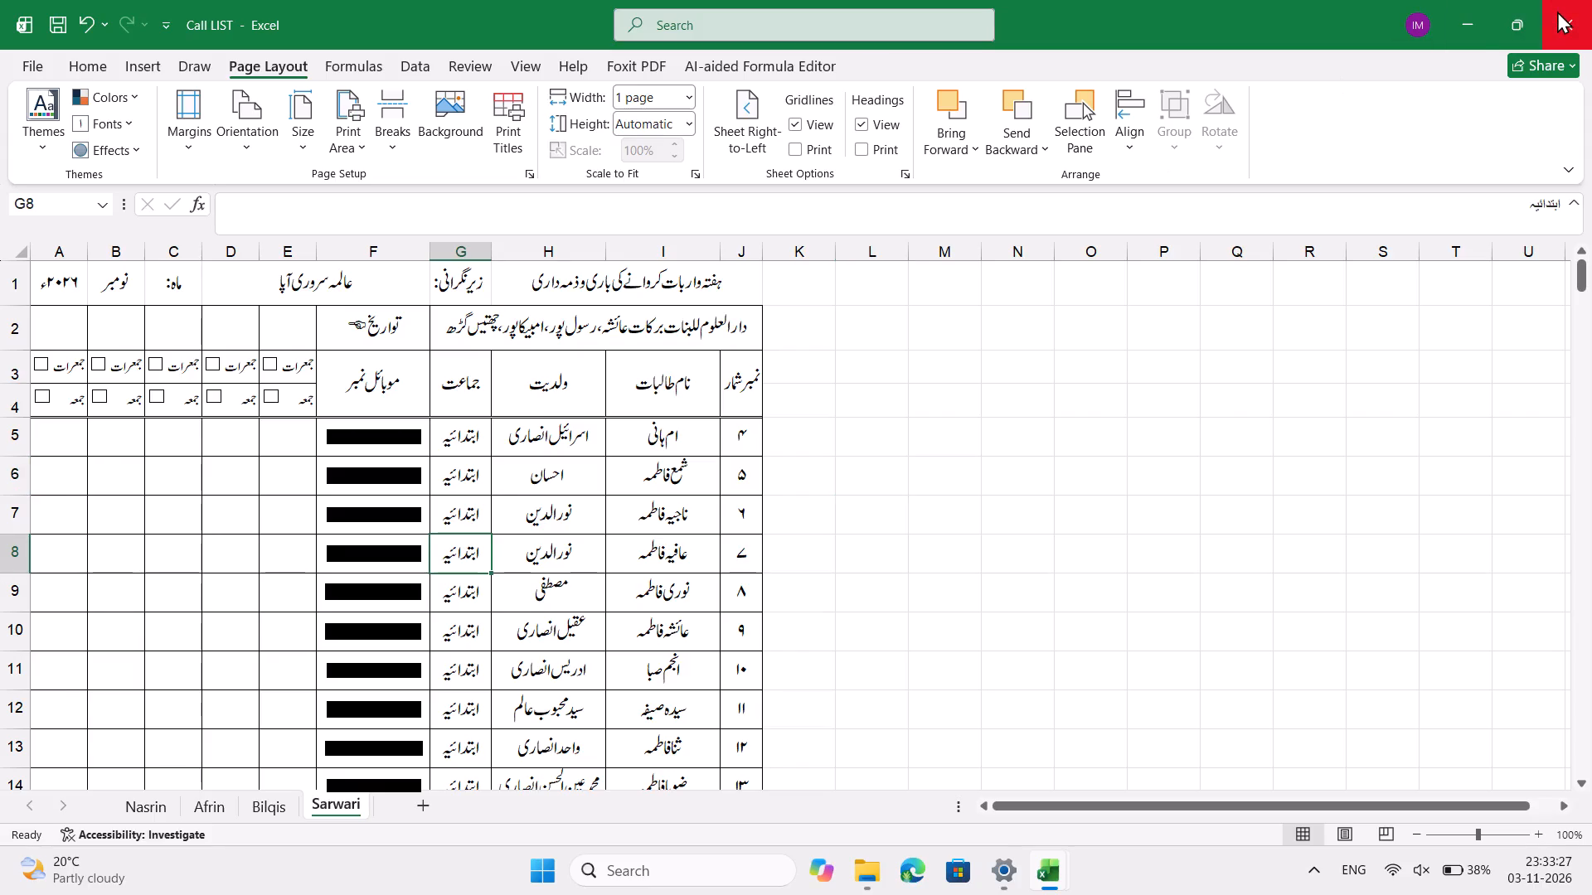
{"action": "left_click", "coordinate": [1557, 11]}
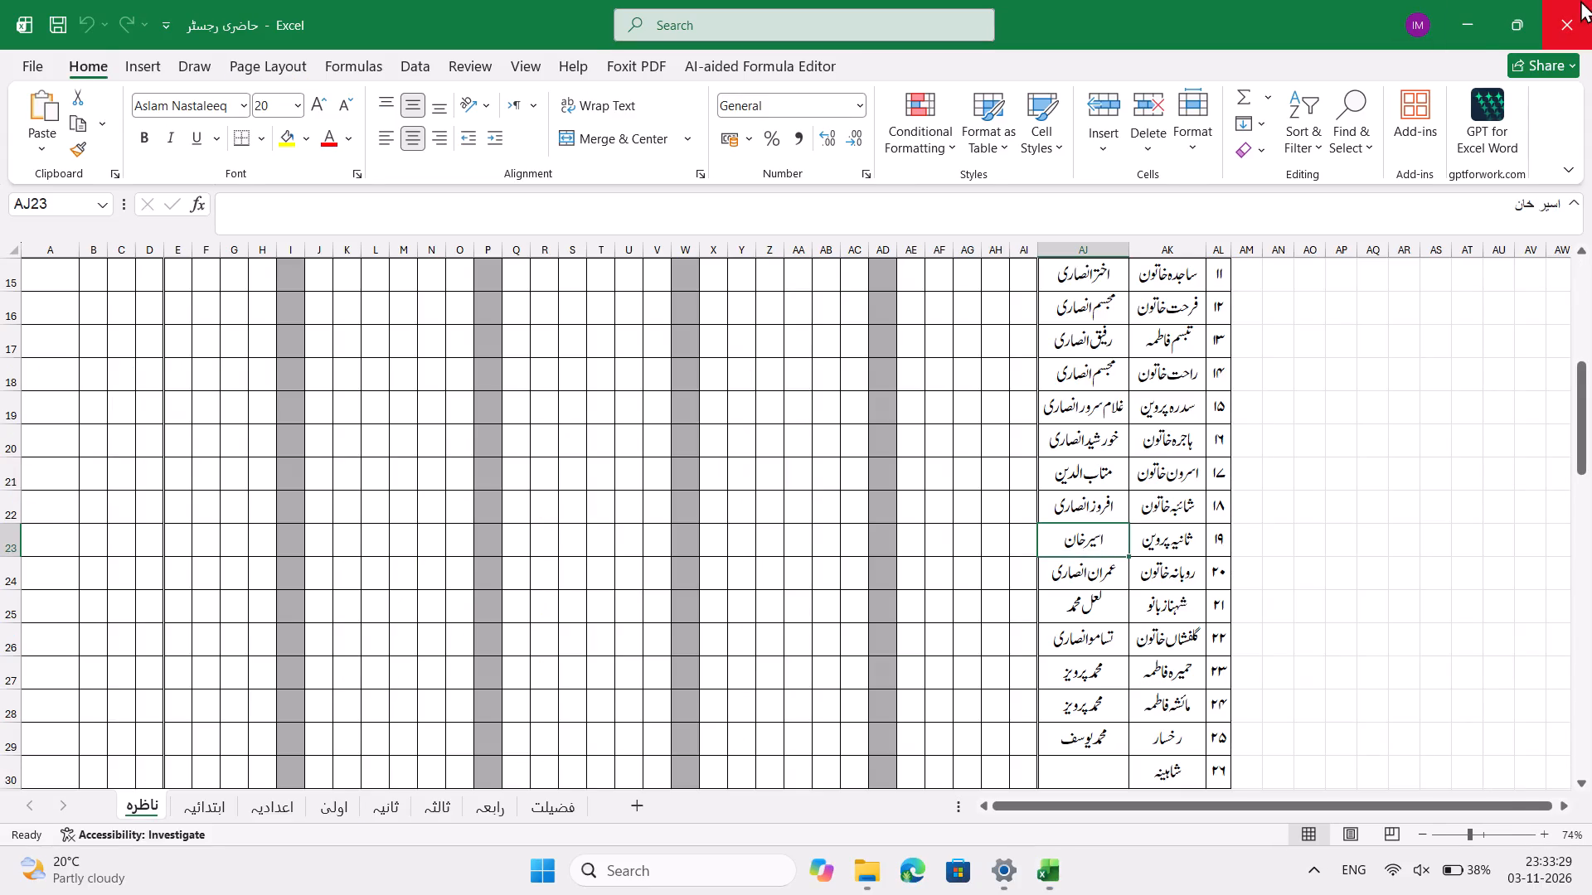
{"action": "left_click", "coordinate": [1580, 0]}
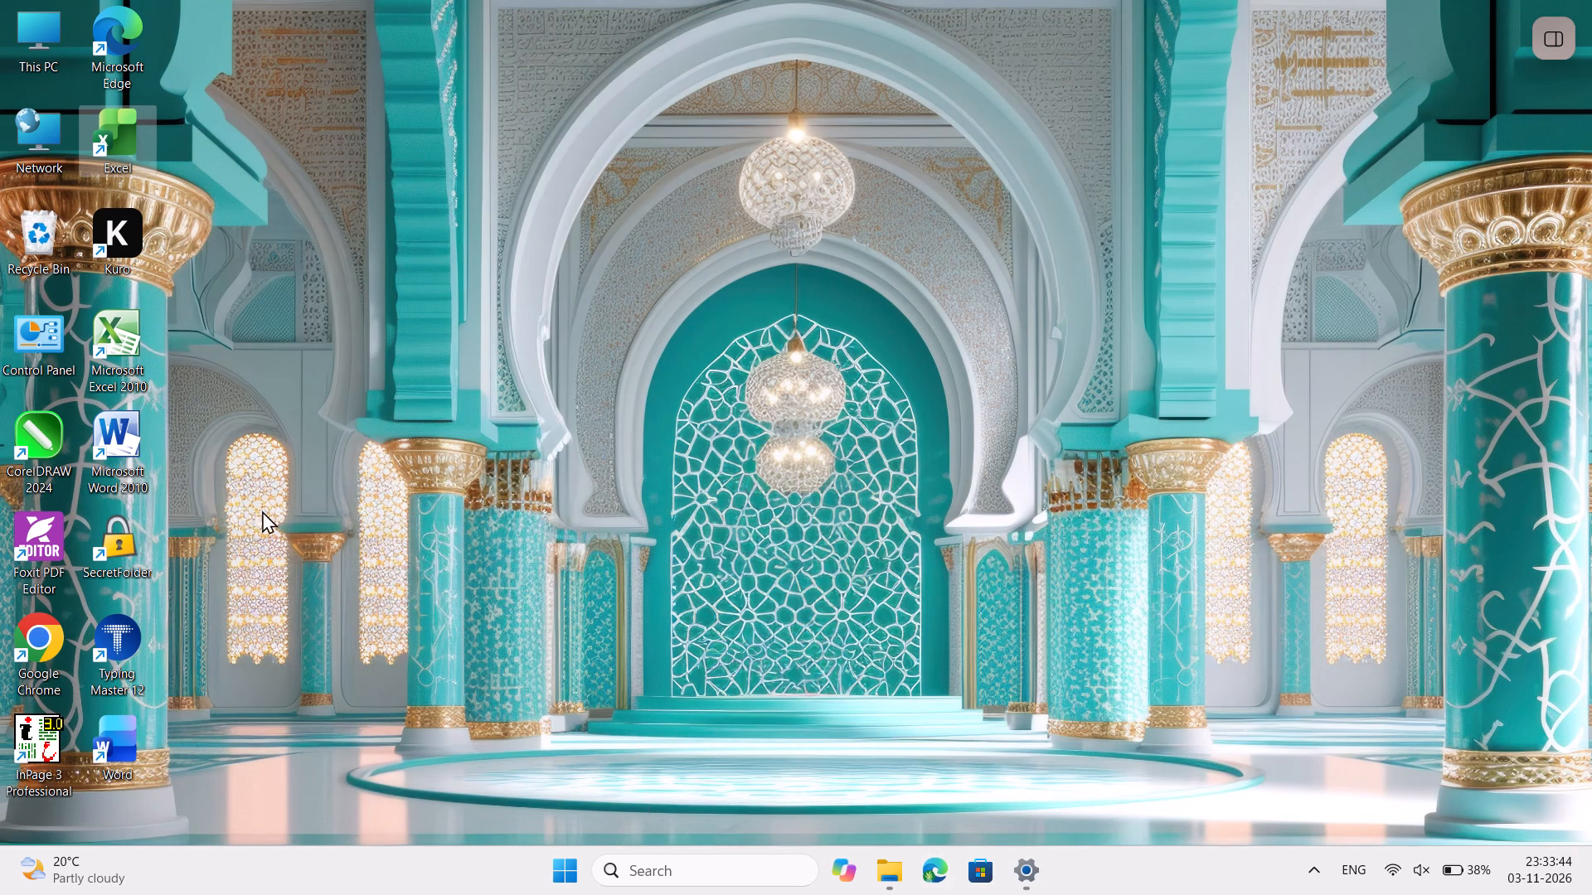
Start Excel again from the desktop and reopen the recent Call LIST workbook.
{"action": "double_click", "coordinate": [108, 128]}
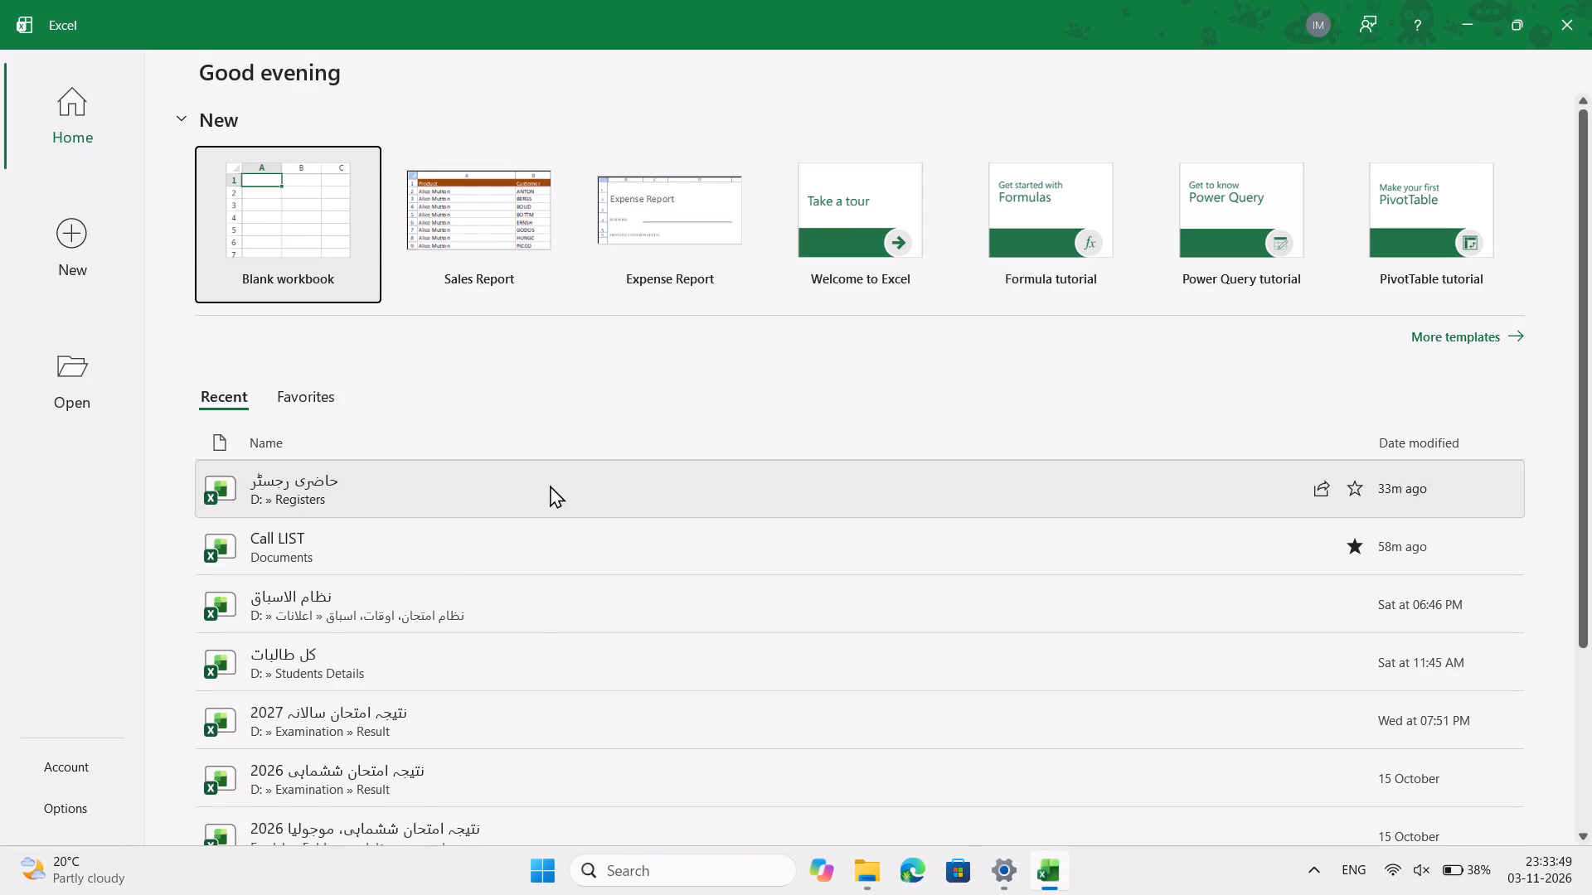
{"action": "left_click", "coordinate": [513, 554]}
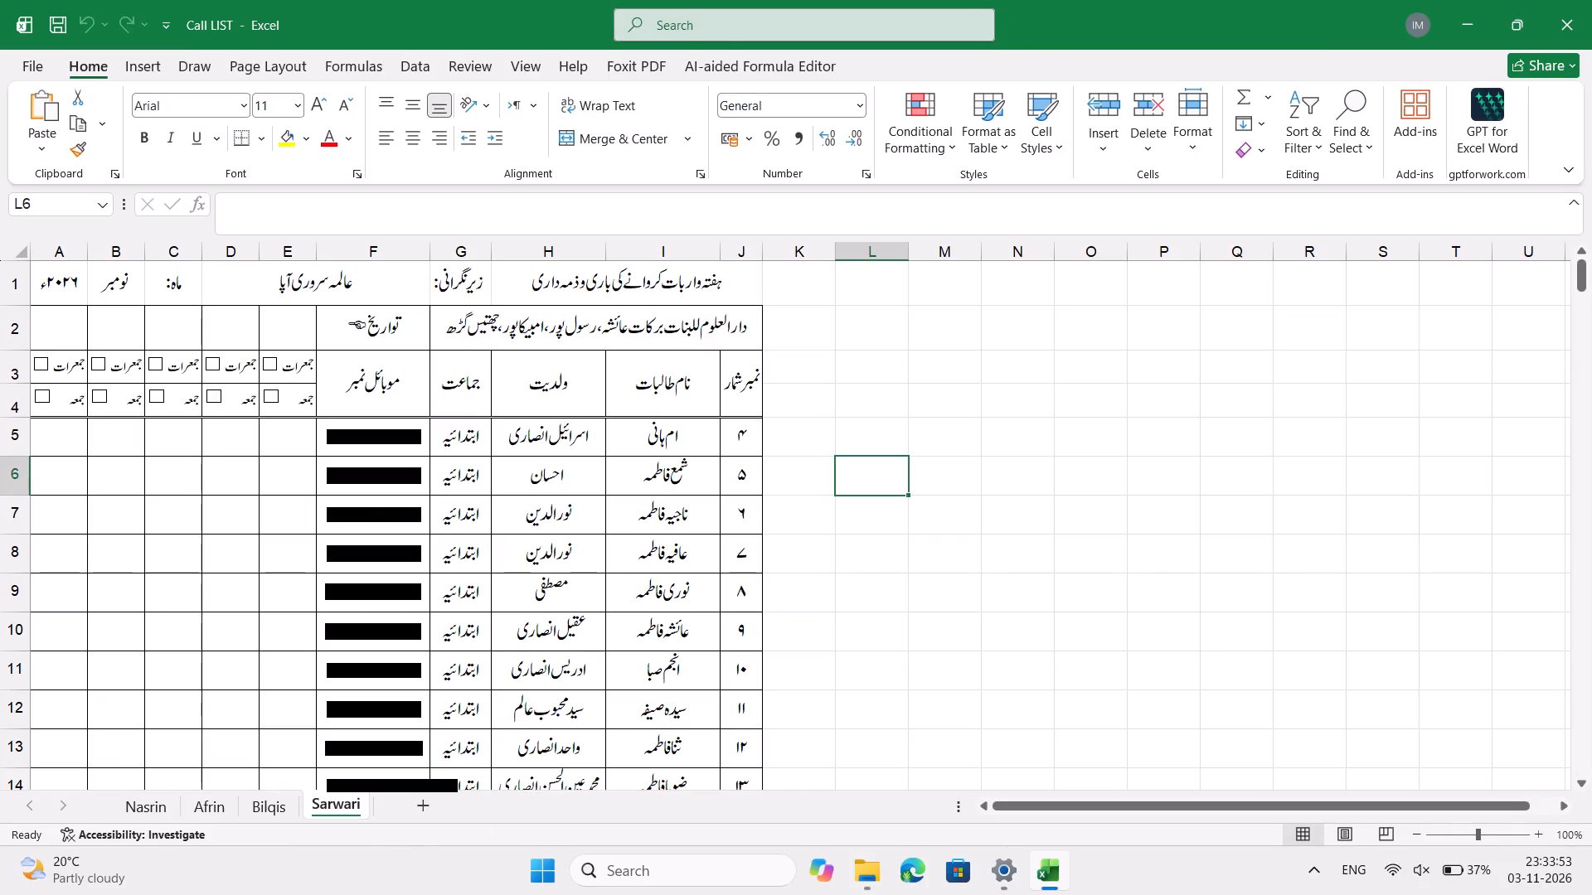
Renumber the Sarwari sheet's serial-number column consecutively, entering 1 in J5 and 2 in J6 and continuing the series down the list.
{"action": "left_click", "coordinate": [721, 436]}
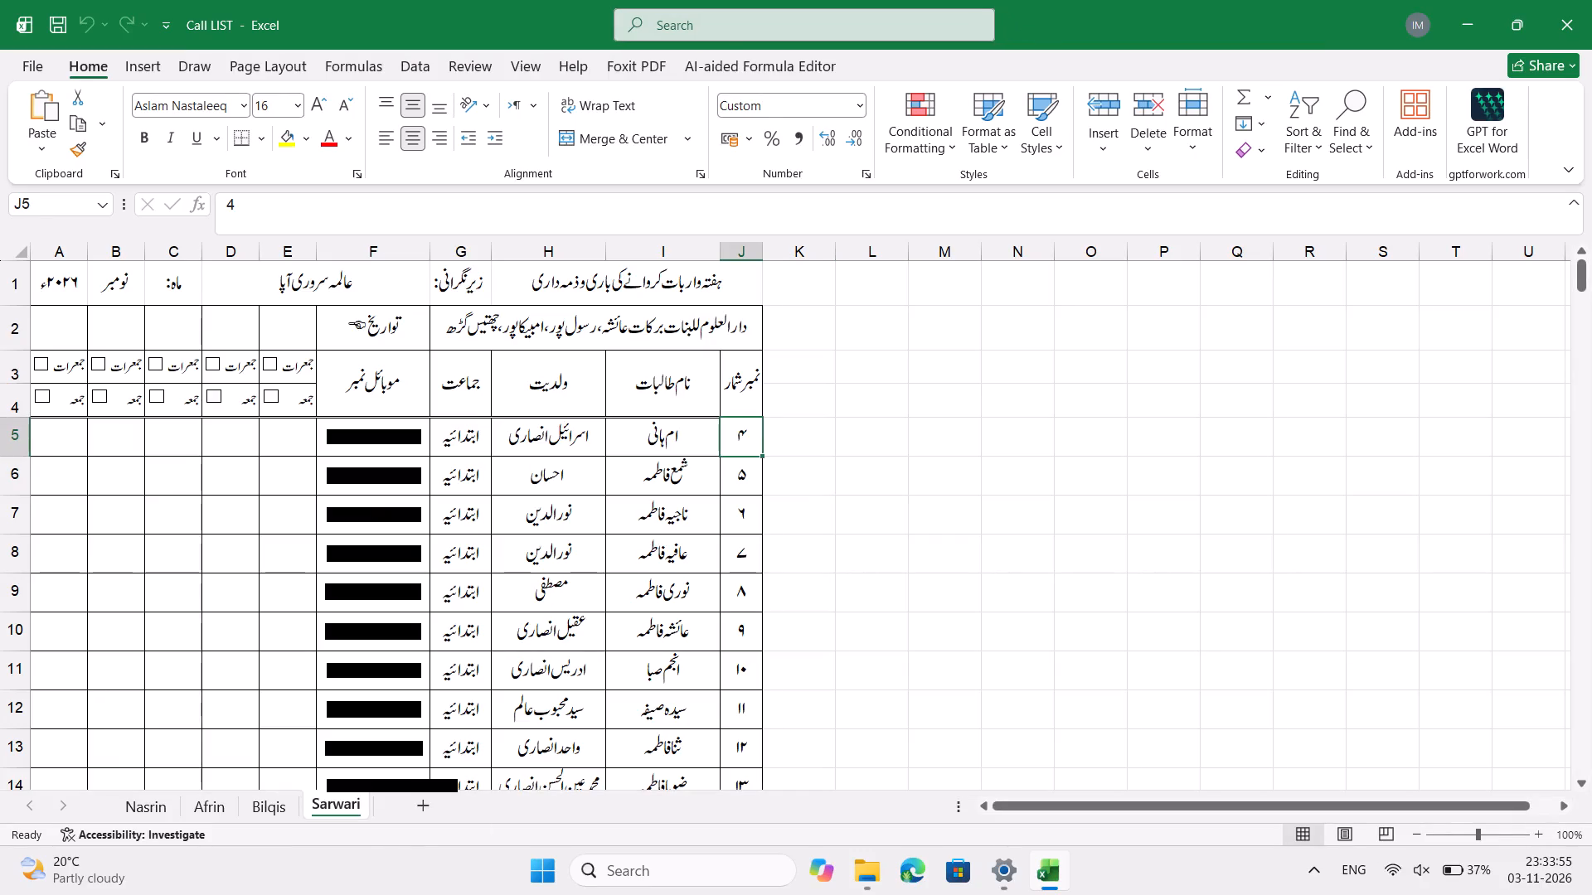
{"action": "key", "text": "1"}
{"action": "key", "text": "Return"}
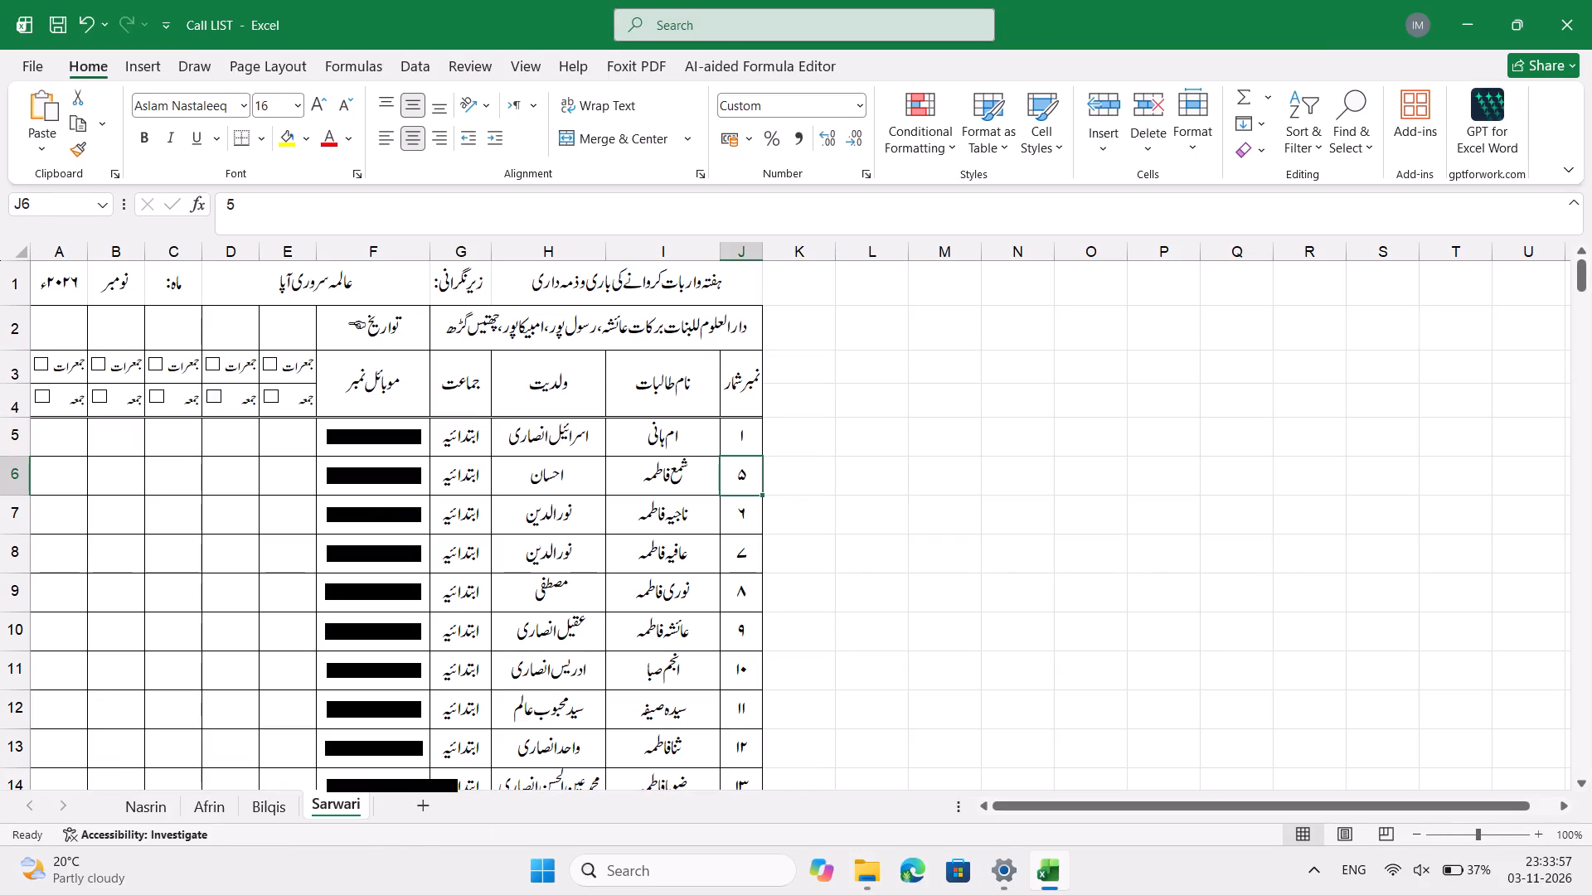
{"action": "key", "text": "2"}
{"action": "key", "text": "Return"}
{"action": "left_click_drag", "start_coordinate": [741, 435], "coordinate": [749, 476]}
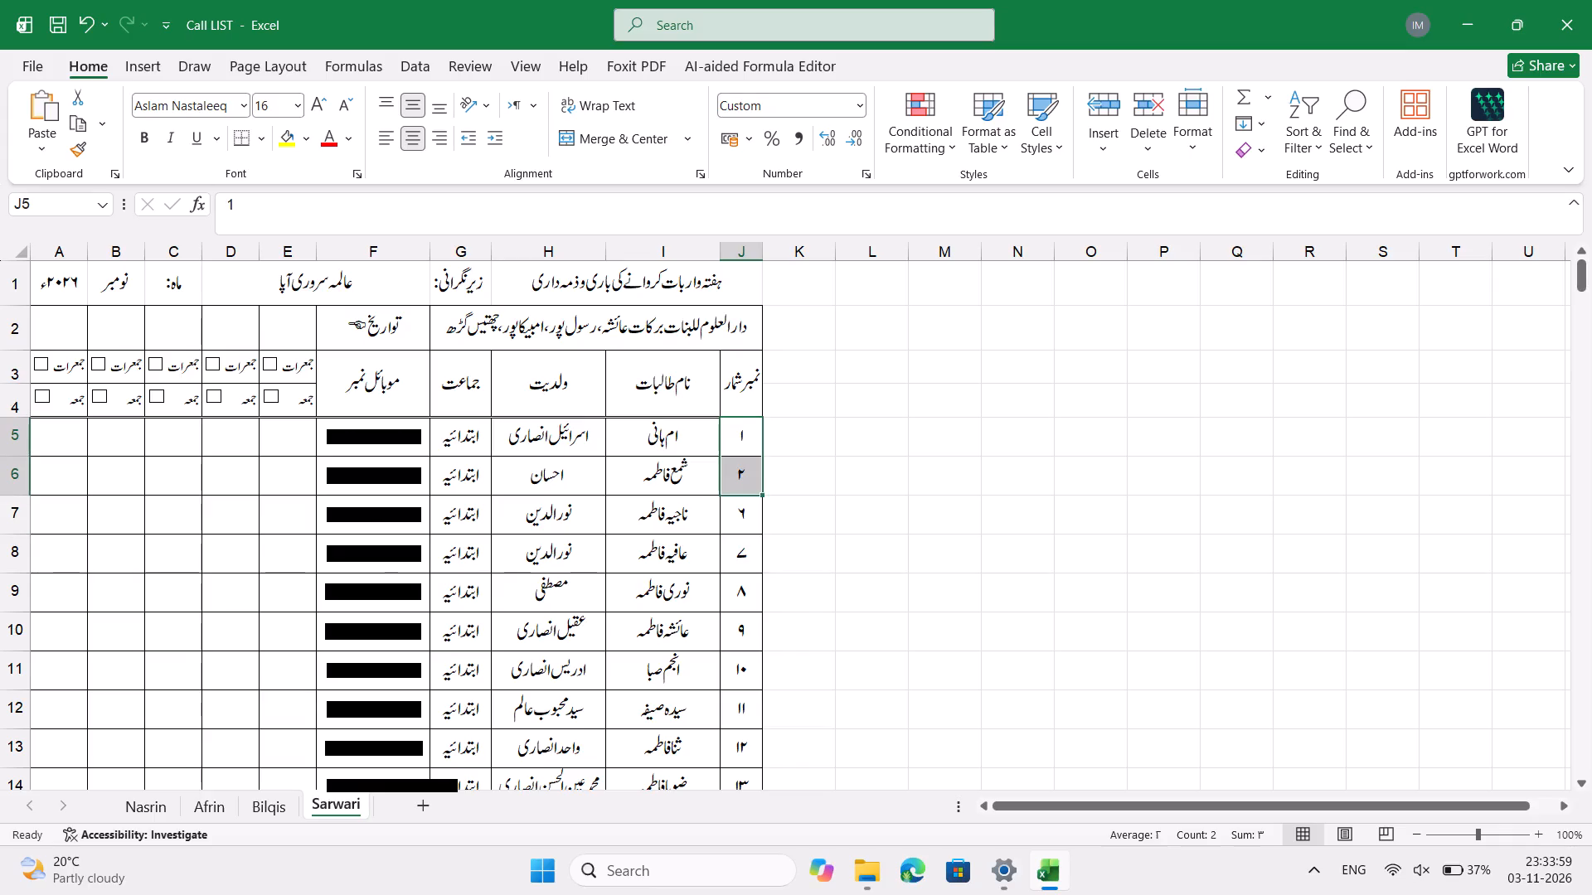
Fill the serial-number series from J5:J6 down column J to row 36 of the Sarwari sheet, numbering the students 1 to 32.
{"action": "left_click_drag", "start_coordinate": [749, 476], "coordinate": [751, 482]}
{"action": "double_click", "coordinate": [761, 494]}
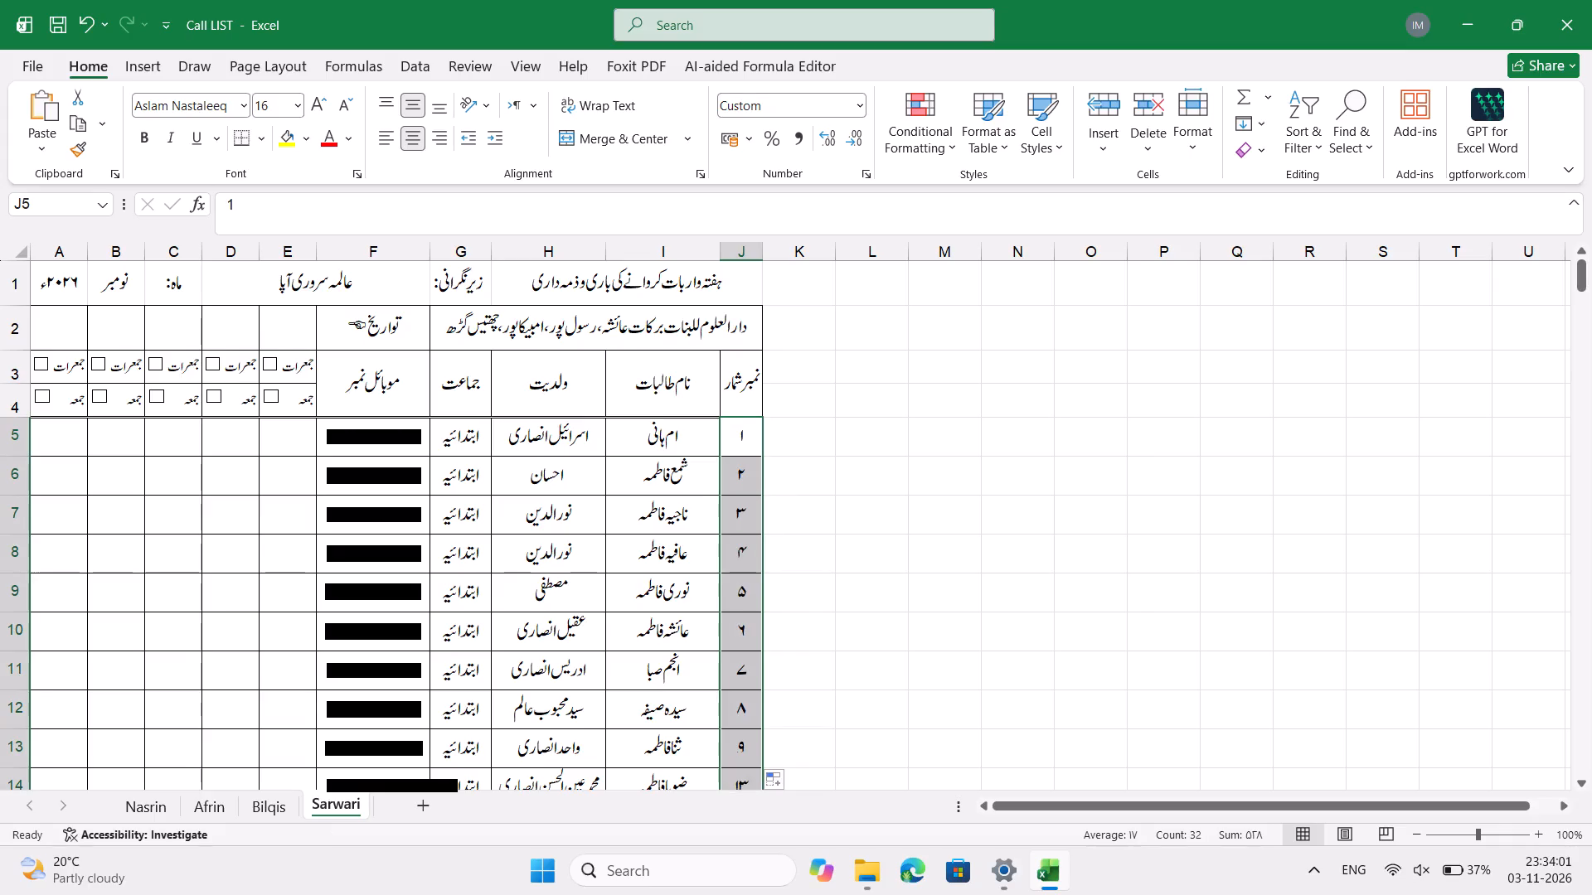
{"action": "scroll", "coordinate": [652, 660], "scroll_direction": "down", "scroll_amount": 2}
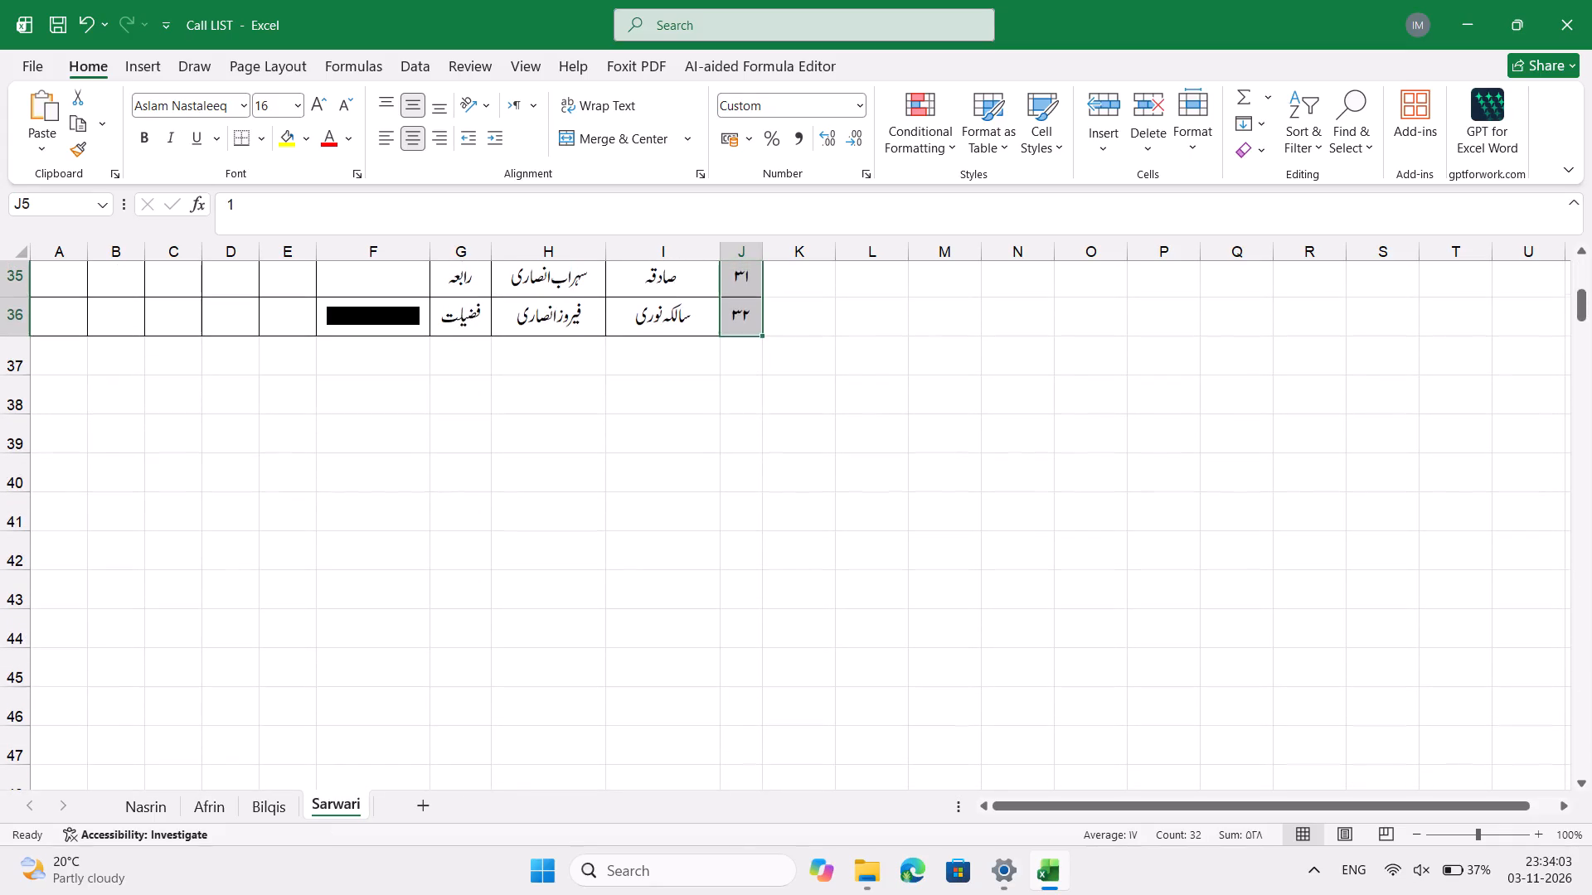
{"action": "left_click", "coordinate": [711, 427]}
{"action": "scroll", "coordinate": [711, 427], "scroll_direction": "up", "scroll_amount": 5}
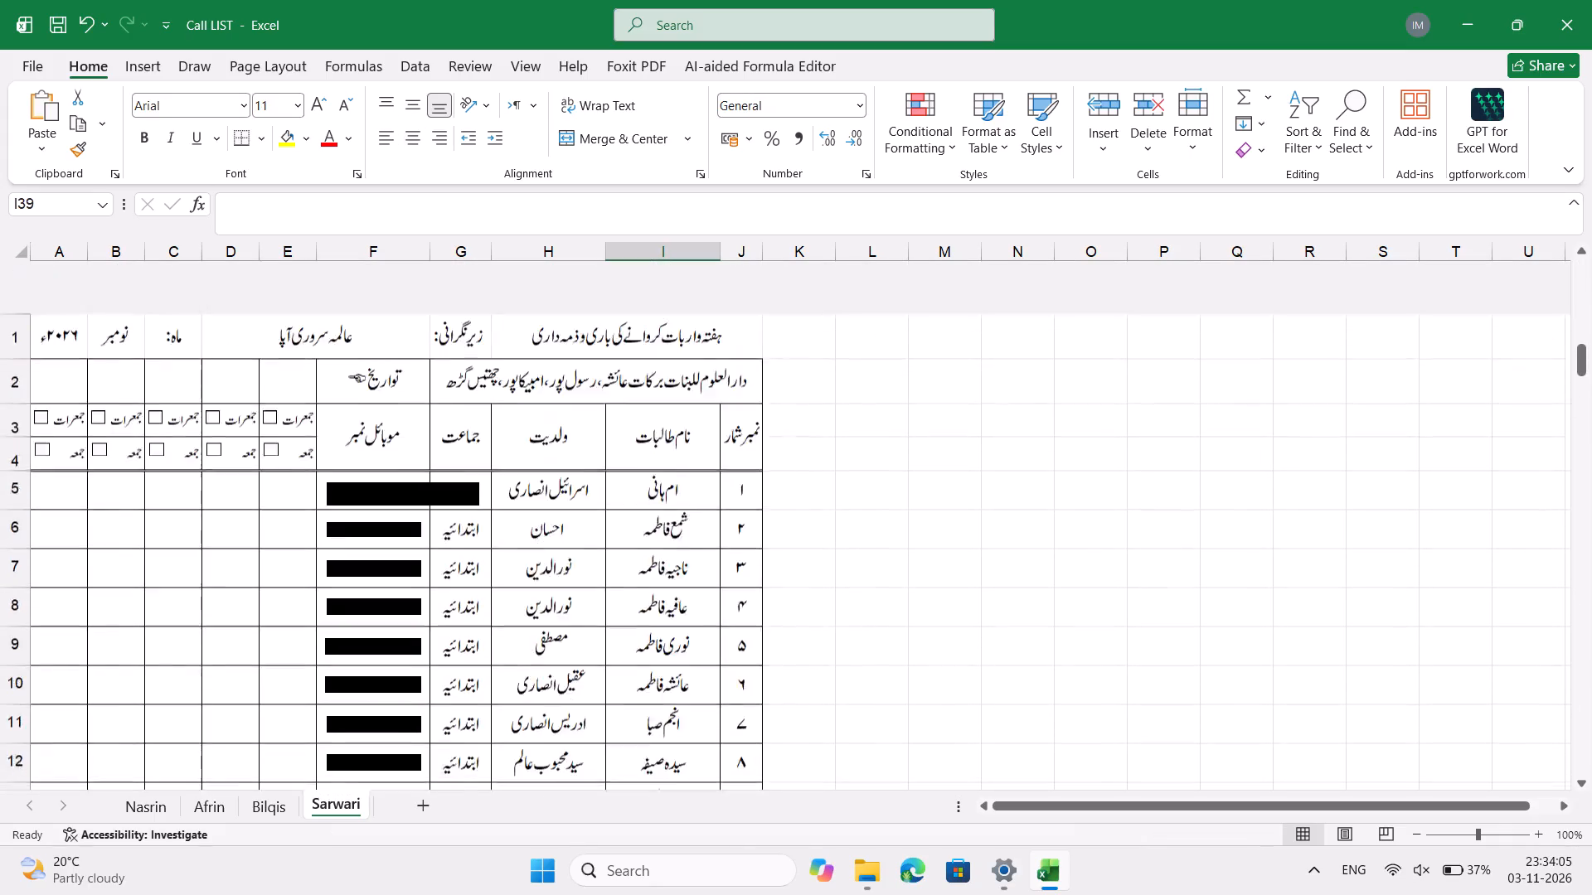
Save the Call LIST workbook with the renumbered Sarwari sheet.
{"action": "key", "text": "ctrl+s"}
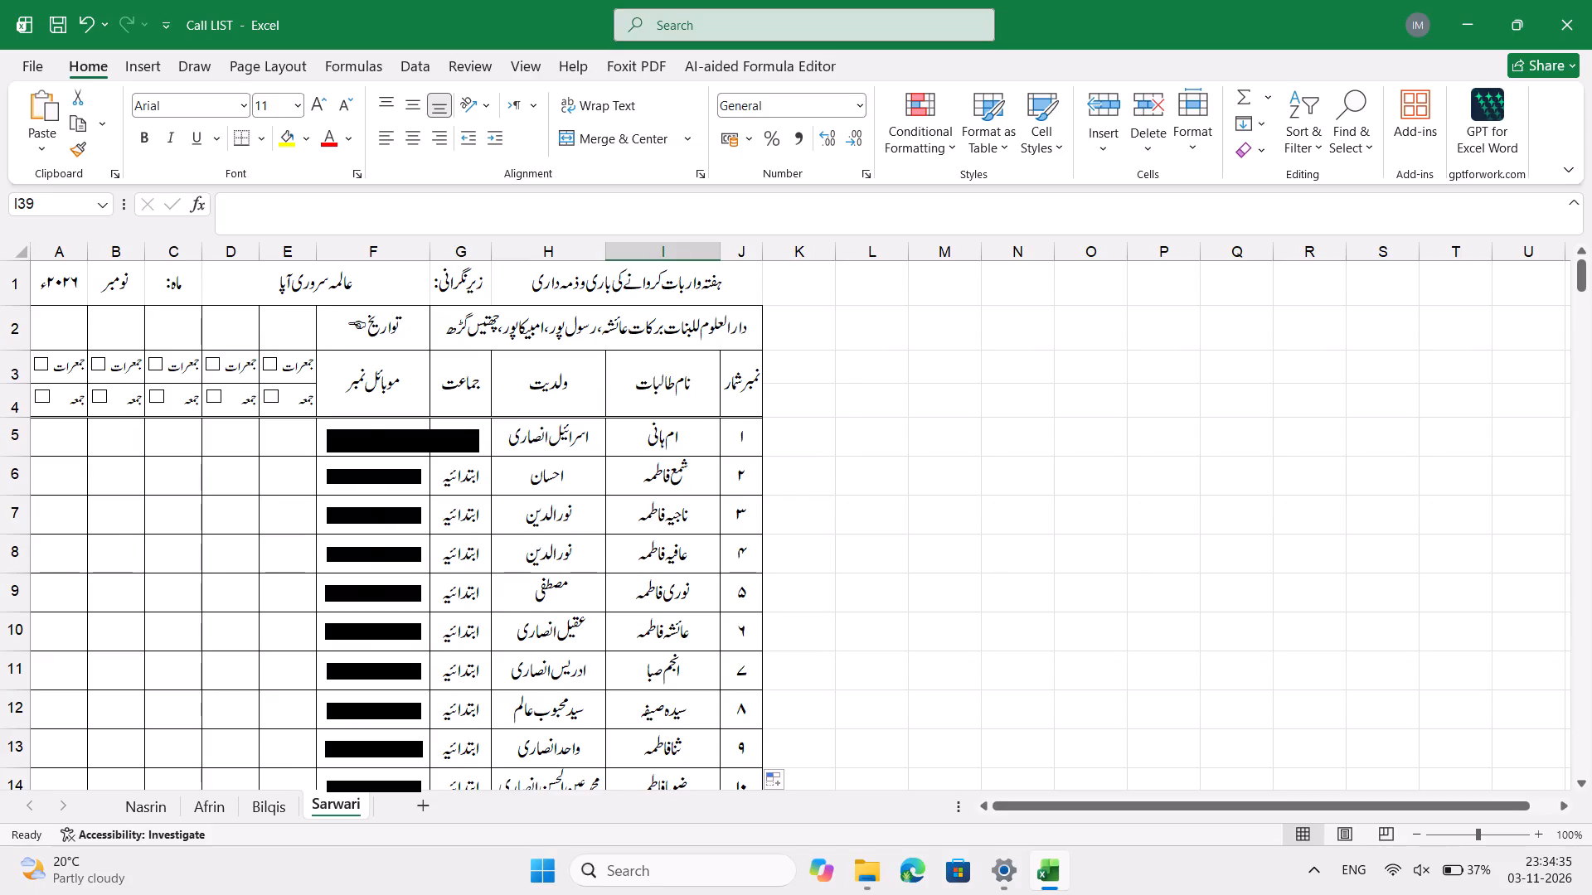
{"action": "scroll", "coordinate": [692, 475], "scroll_direction": "right", "scroll_amount": 3}
{"action": "key", "text": "ctrl+s"}
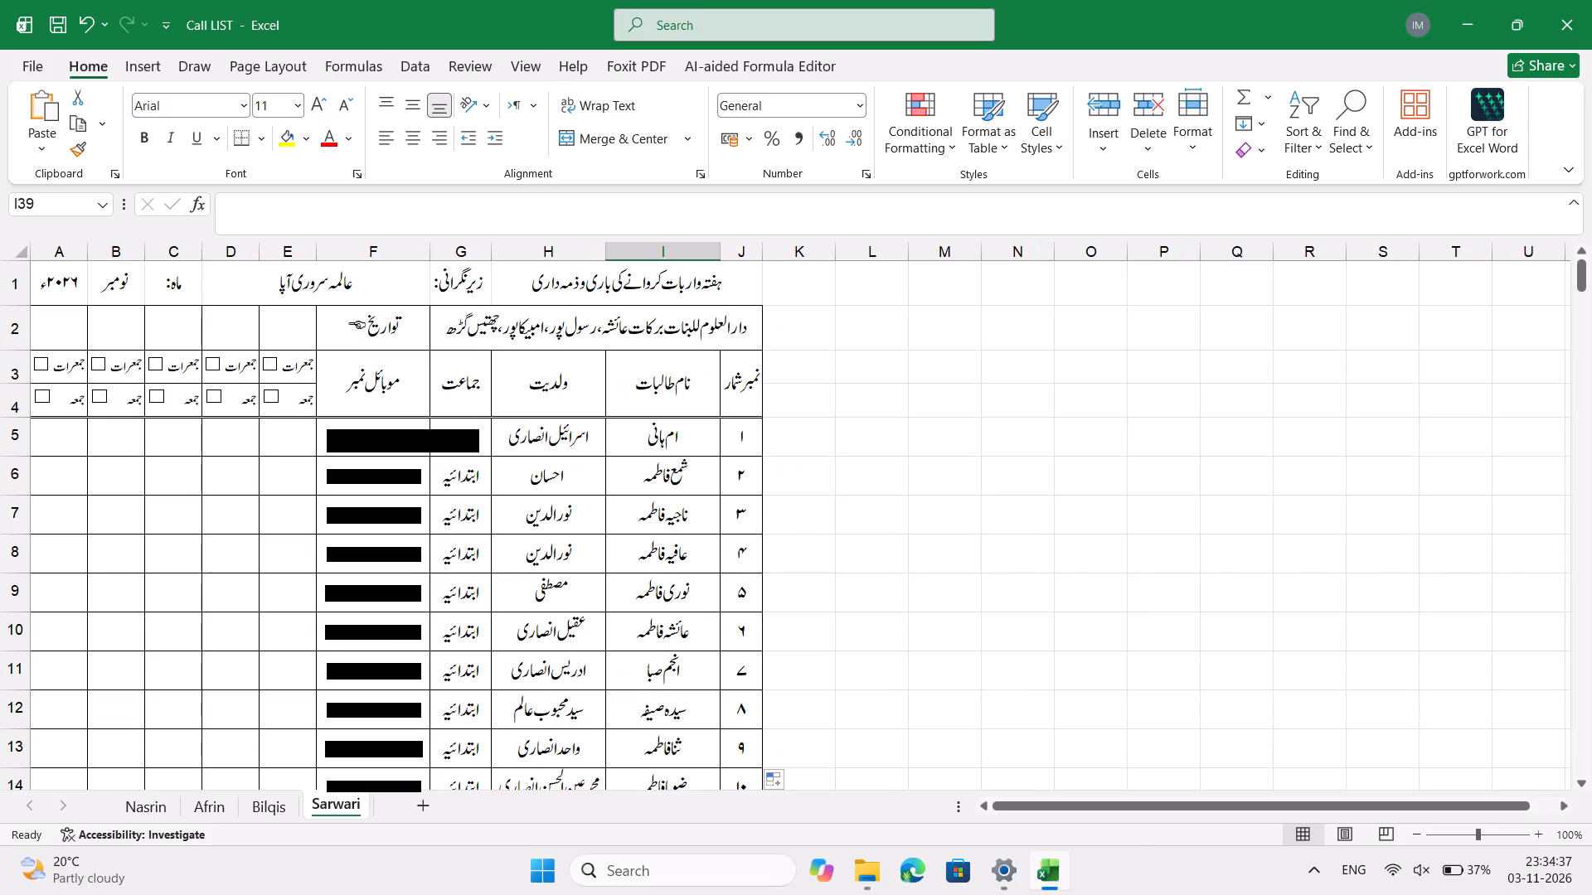
{"action": "key", "text": "ctrl+p"}
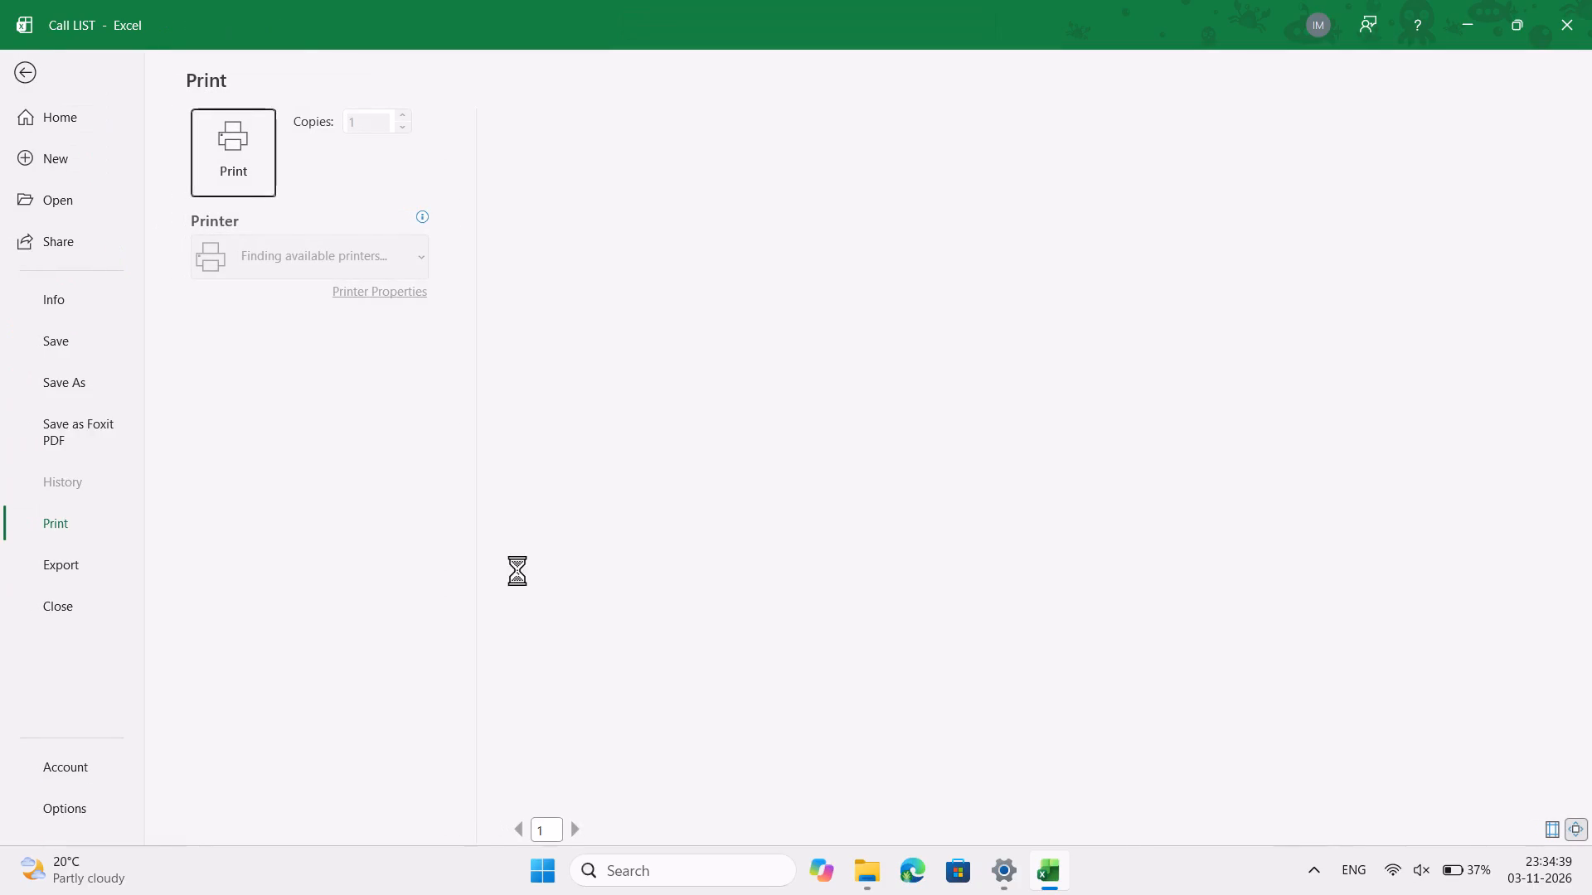
{"action": "scroll", "coordinate": [938, 501], "scroll_direction": "down", "scroll_amount": 14}
{"action": "scroll", "coordinate": [938, 501], "scroll_direction": "up", "scroll_amount": 16}
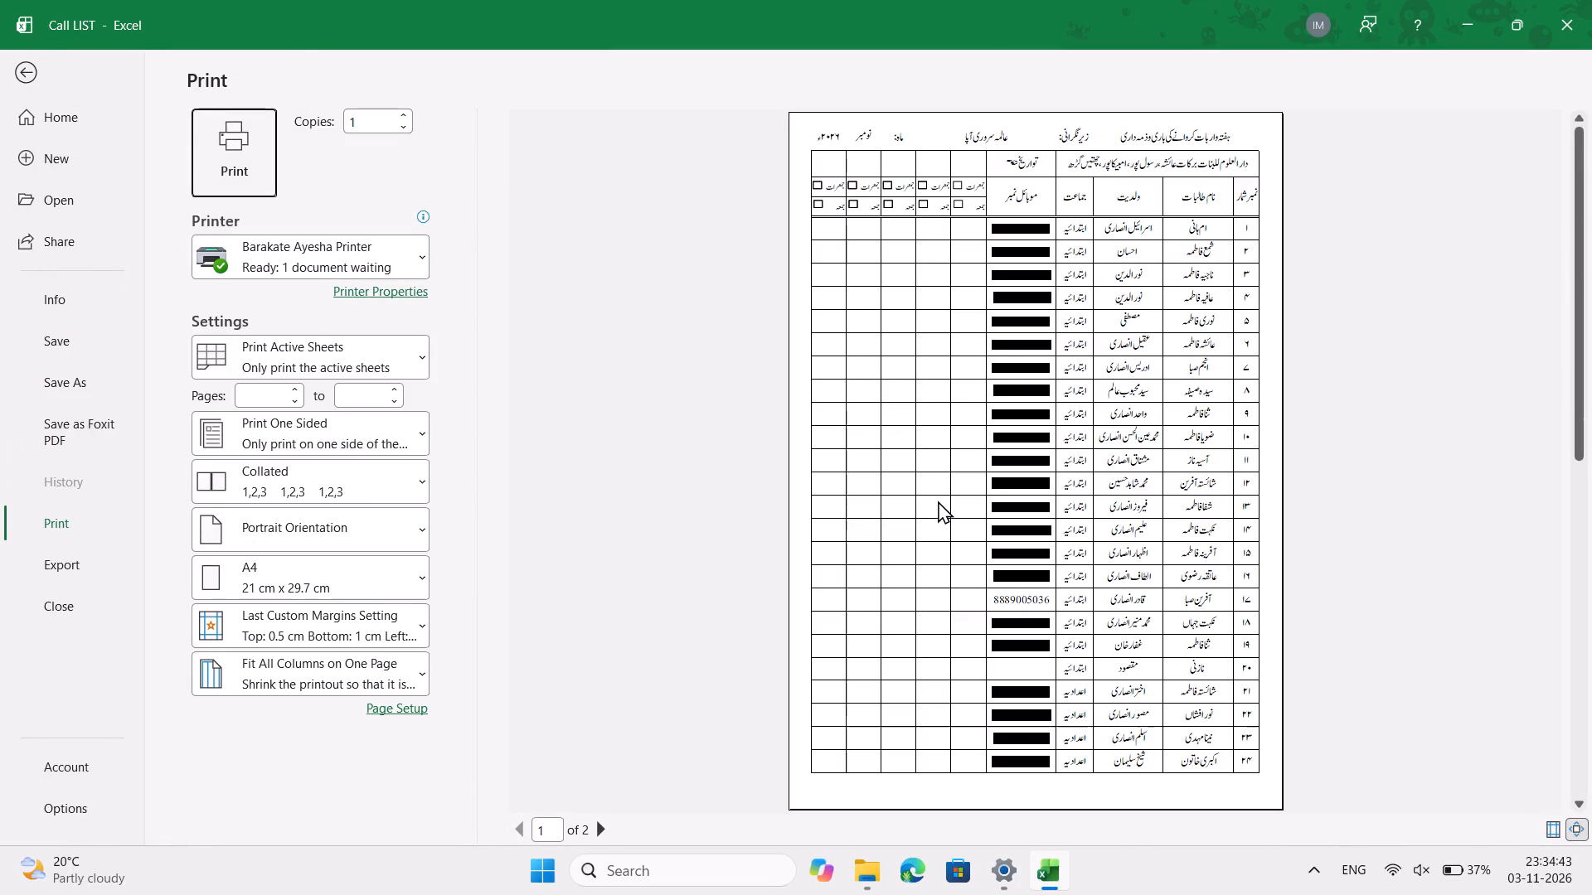
{"action": "scroll", "coordinate": [938, 501], "scroll_direction": "down", "scroll_amount": 2}
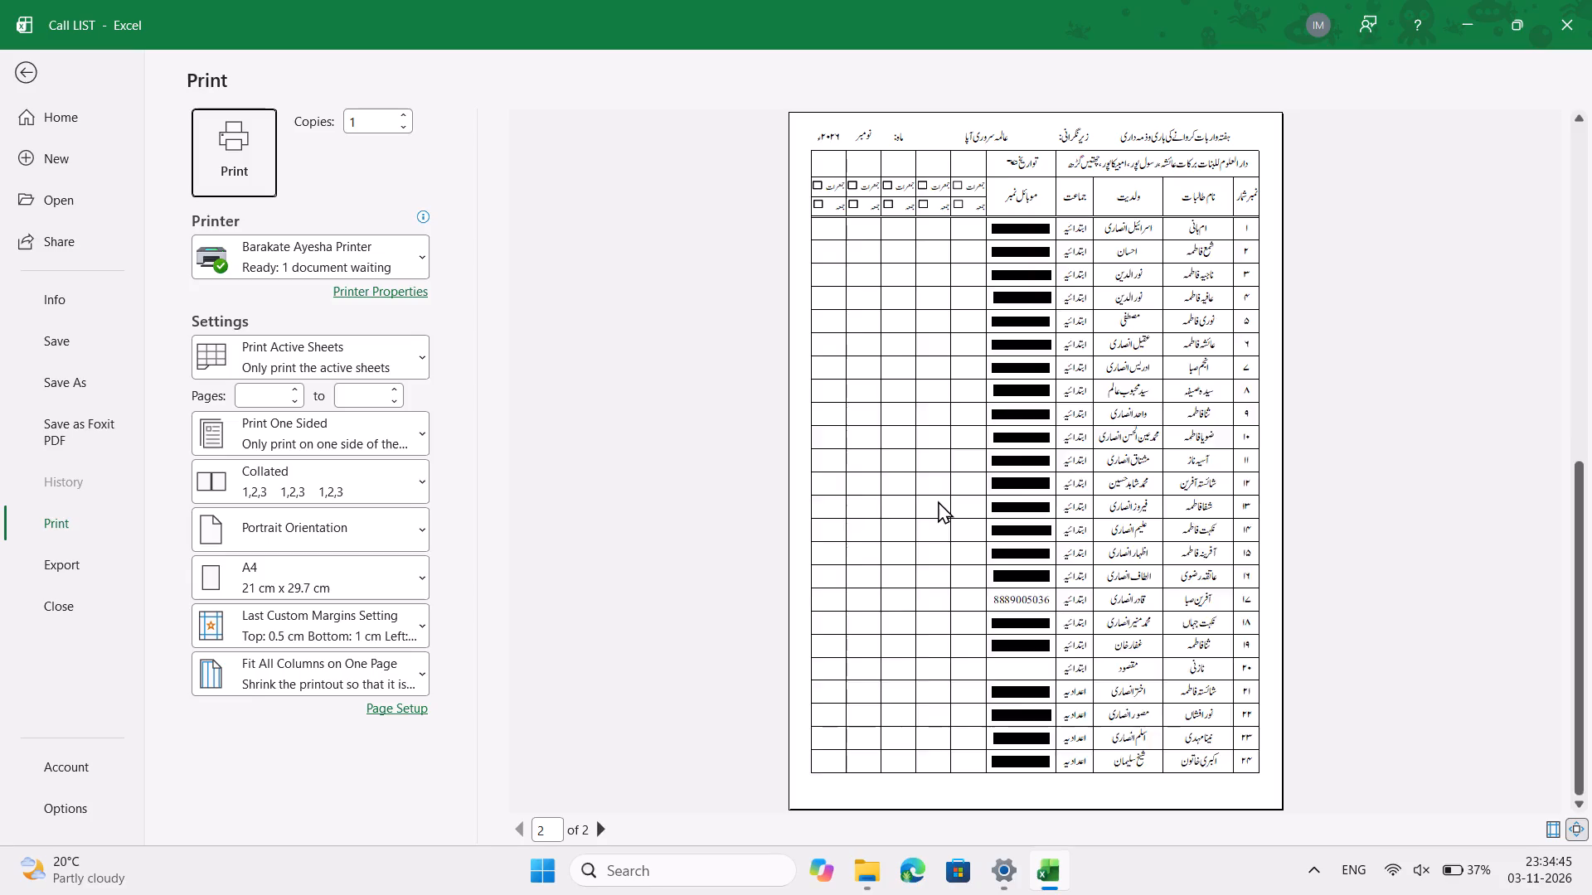
{"action": "scroll", "coordinate": [938, 501], "scroll_direction": "down", "scroll_amount": 8}
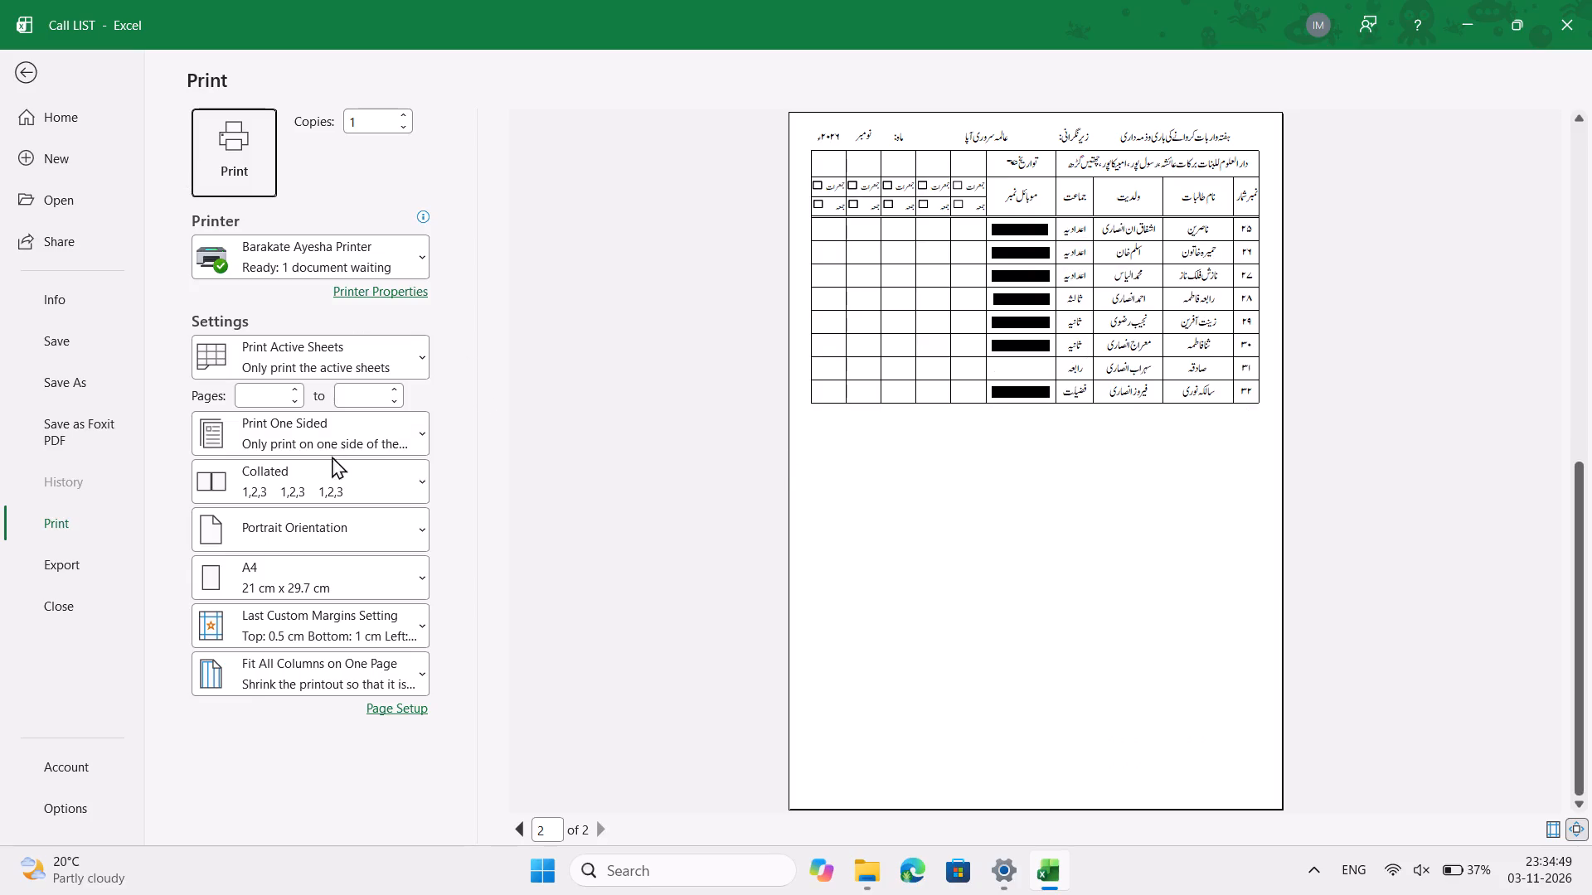
{"action": "left_click", "coordinate": [238, 167]}
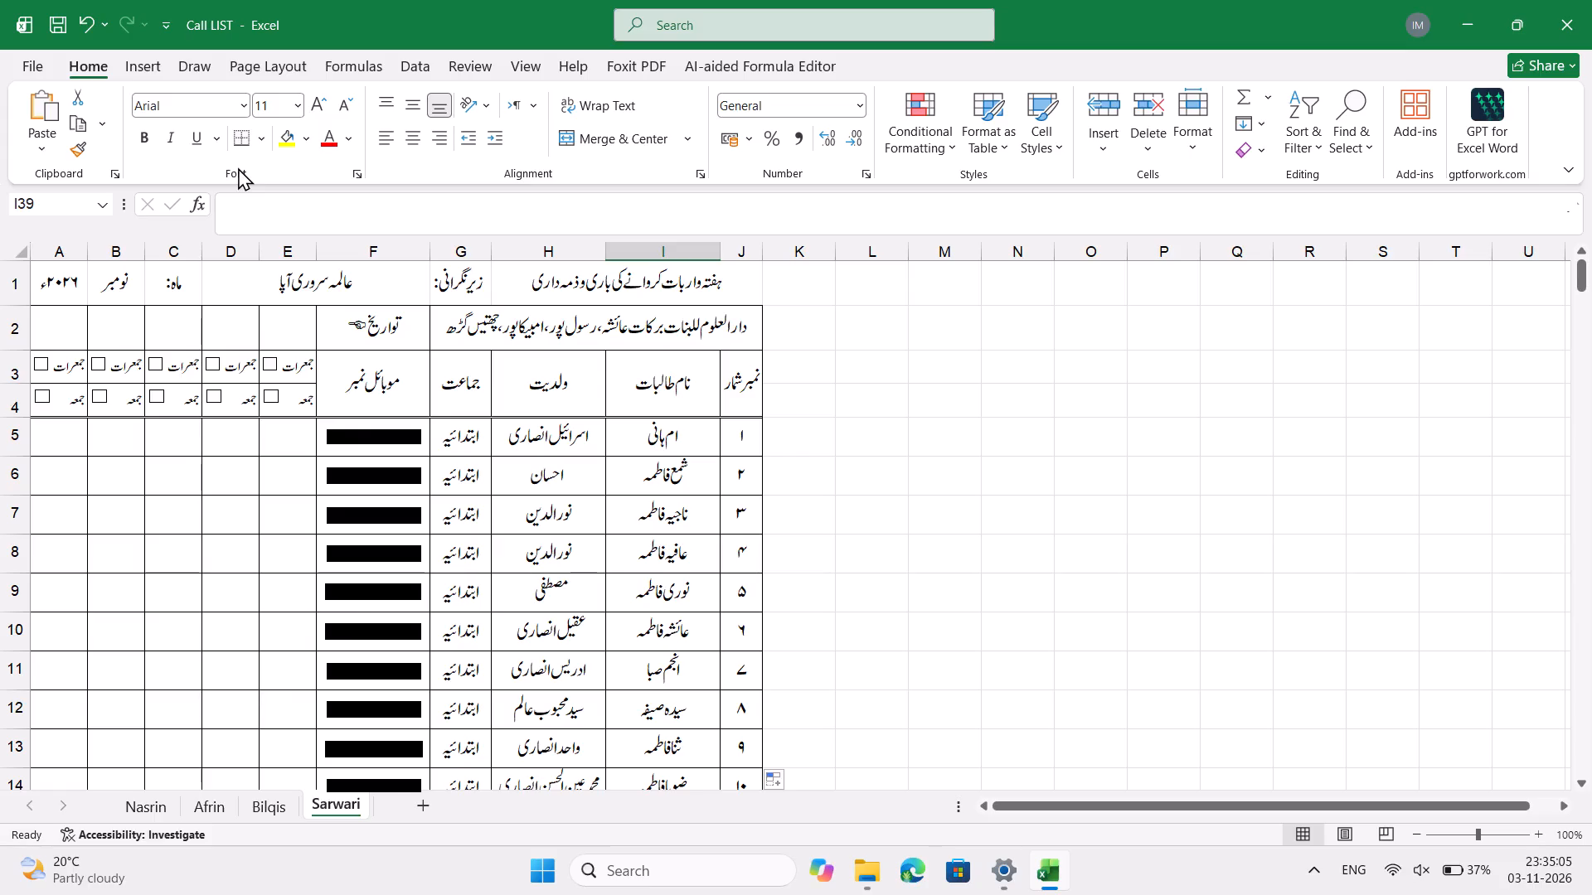
Save the Call LIST workbook and look over the Sarwari list down to its last student row.
{"action": "left_click", "coordinate": [62, 24]}
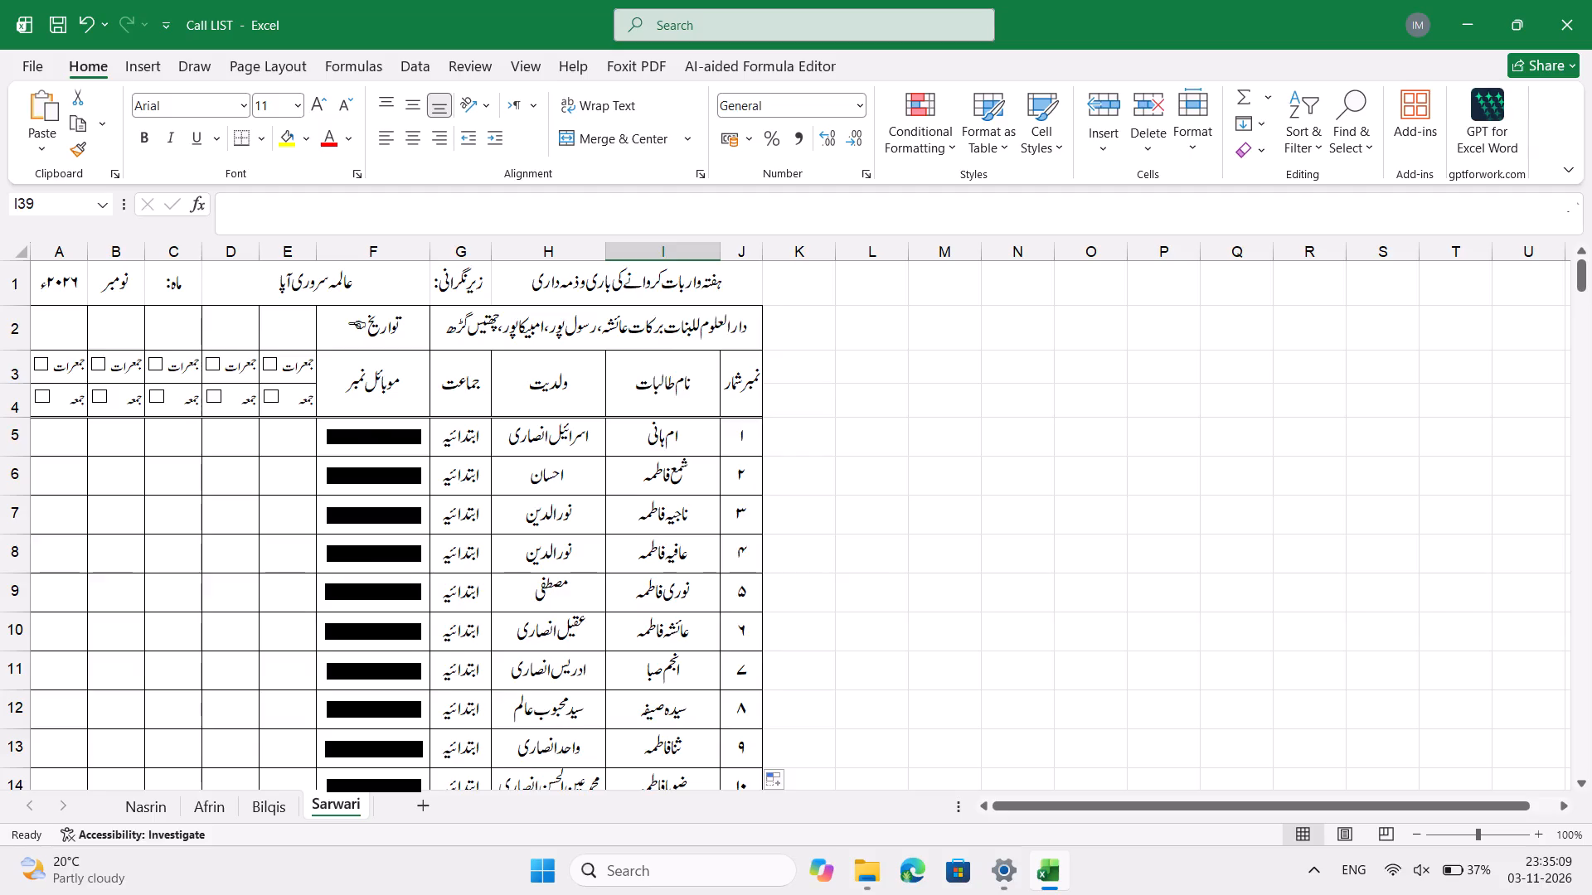
{"action": "scroll", "coordinate": [851, 591], "scroll_direction": "down", "scroll_amount": 1}
{"action": "scroll", "coordinate": [851, 591], "scroll_direction": "up", "scroll_amount": 3}
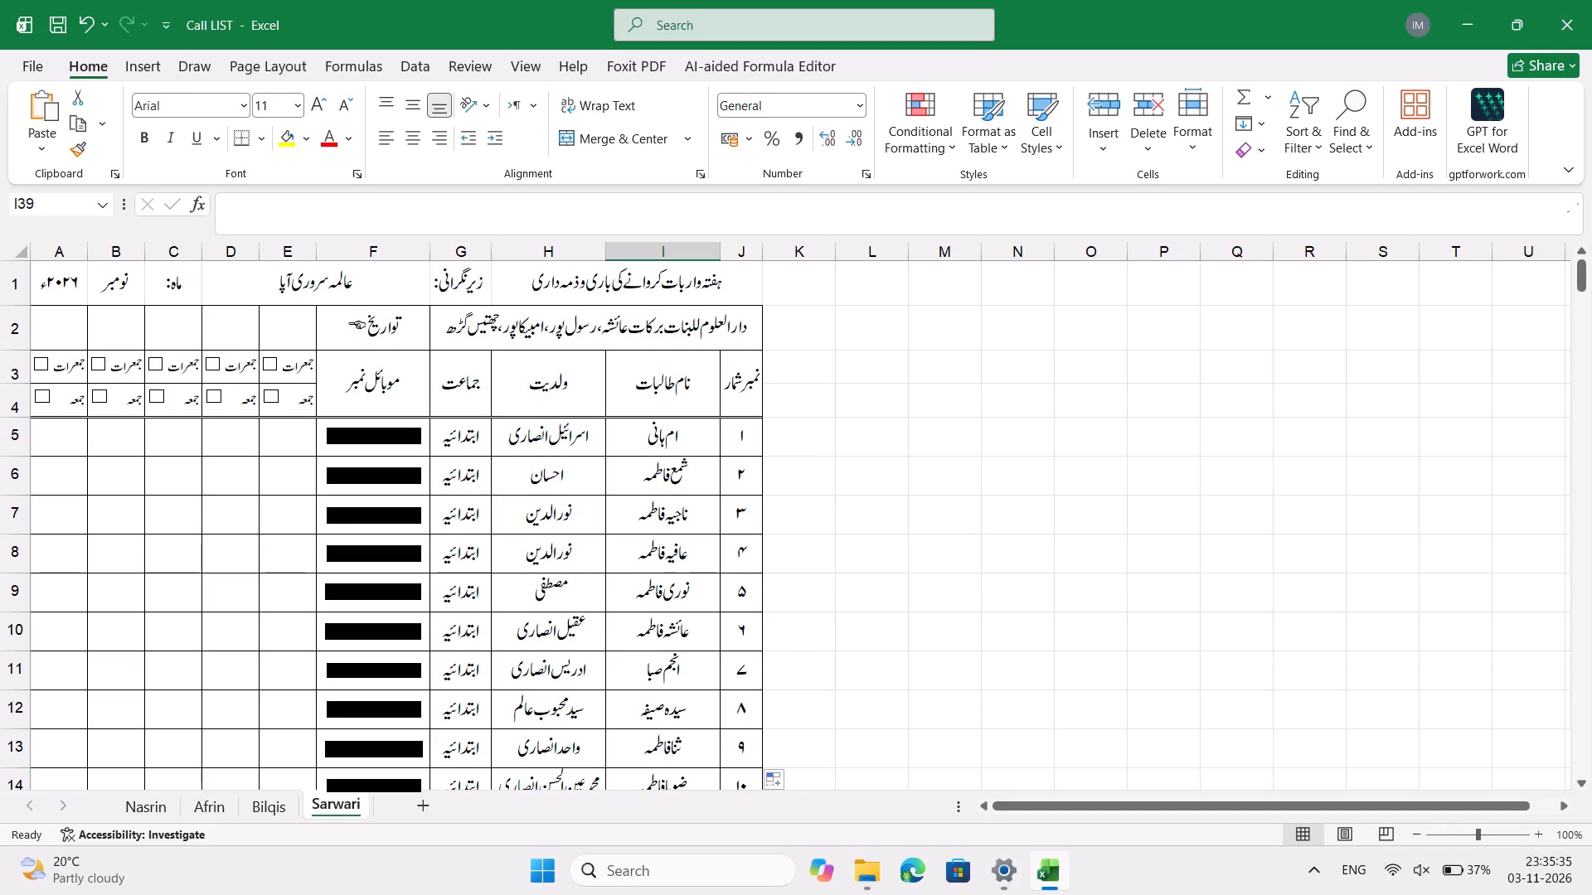
{"action": "scroll", "coordinate": [851, 591], "scroll_direction": "down", "scroll_amount": 2}
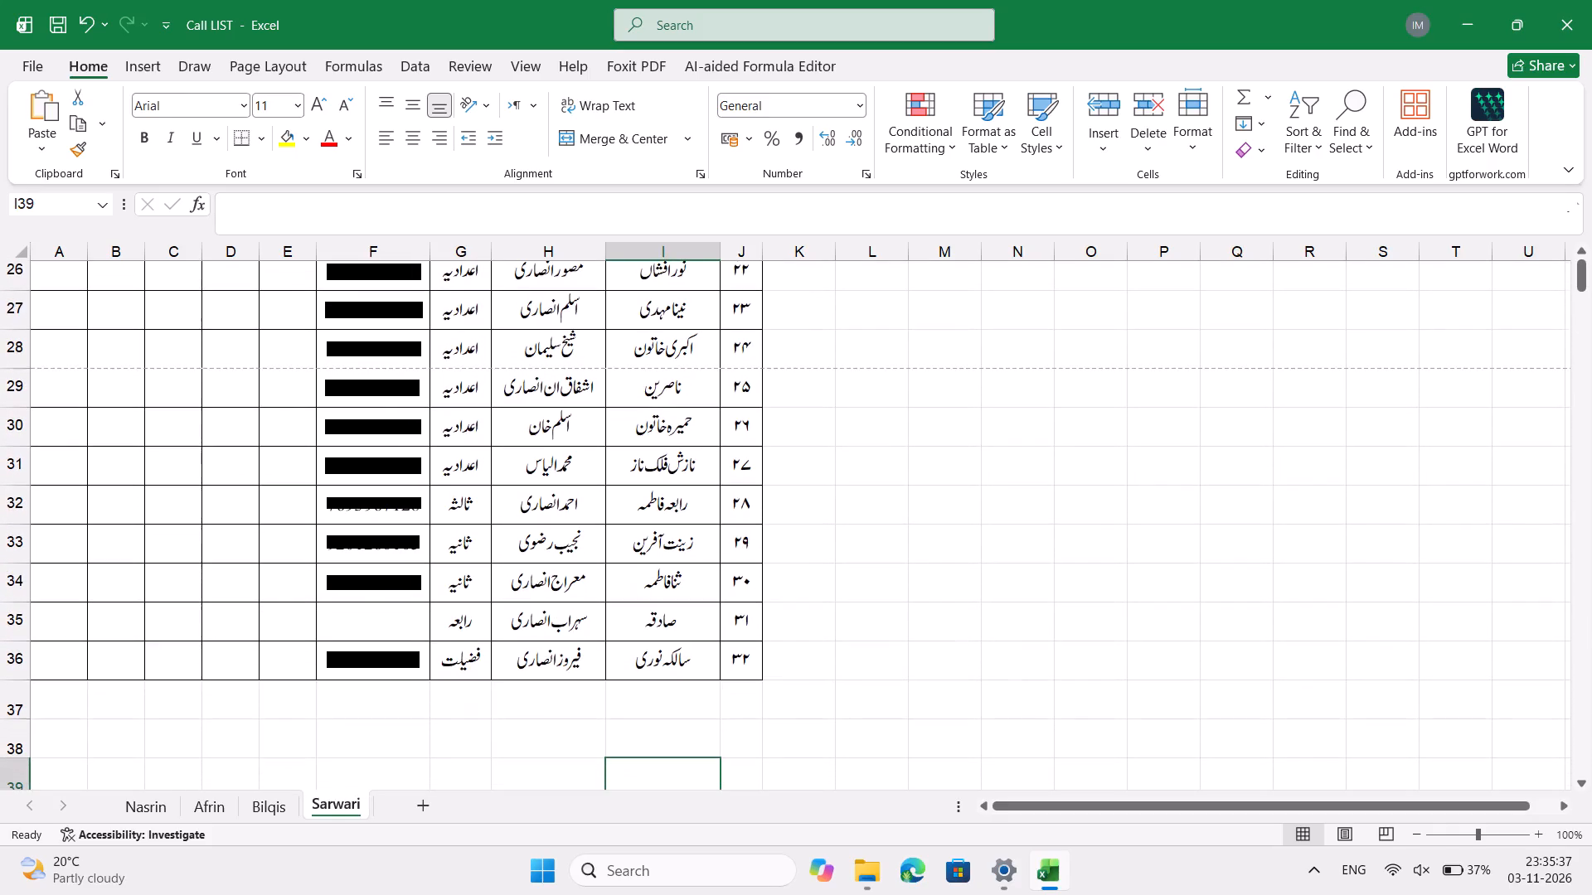
{"action": "left_click", "coordinate": [555, 587]}
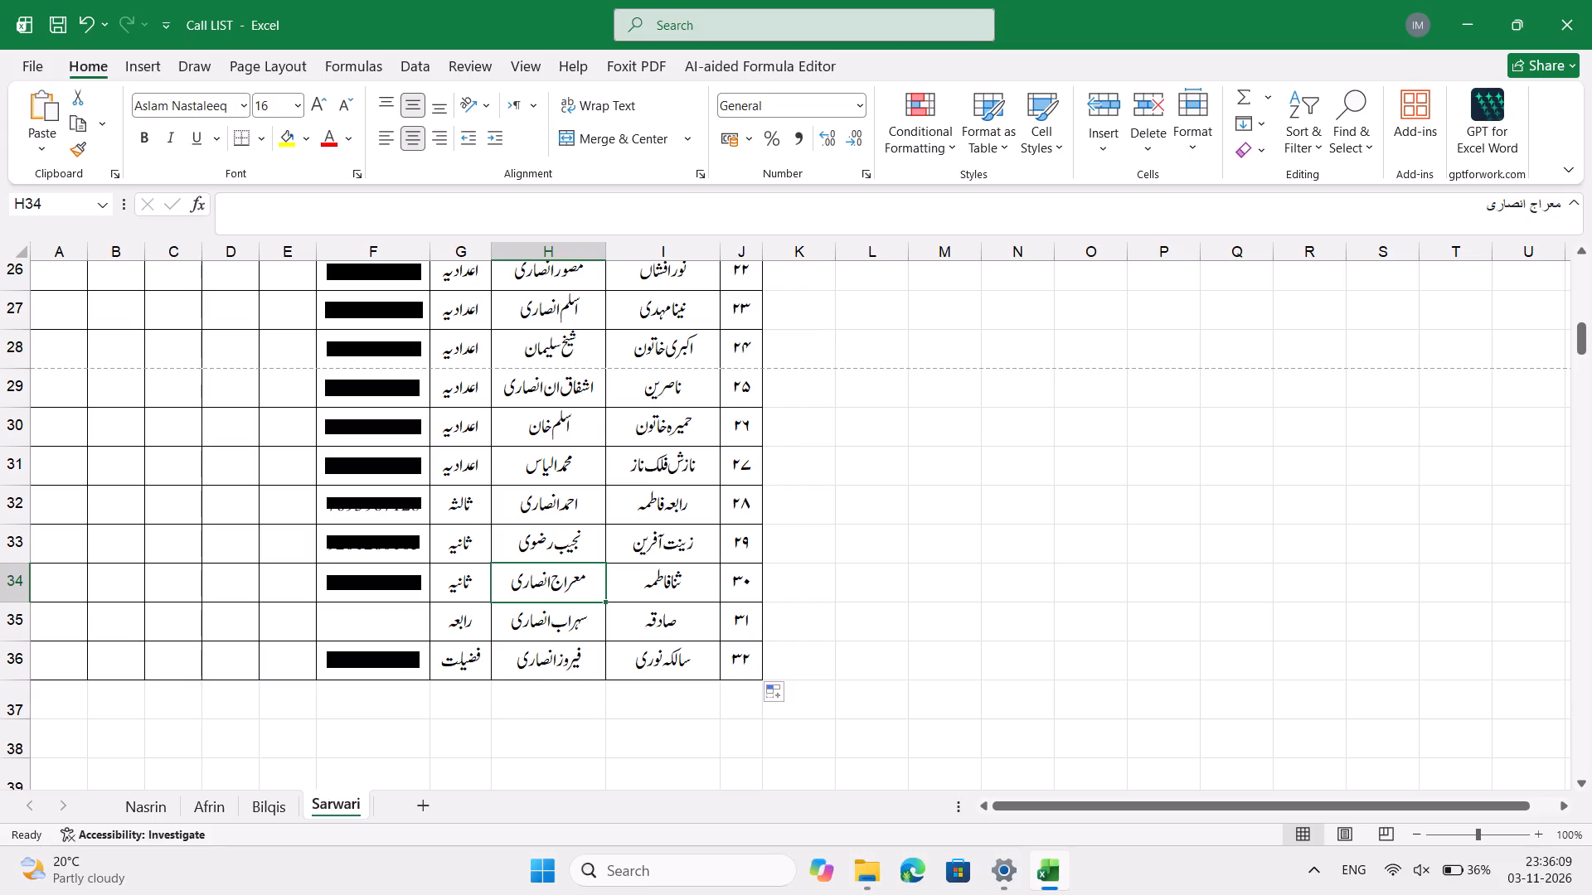
{"action": "scroll", "coordinate": [555, 587], "scroll_direction": "up", "scroll_amount": 2}
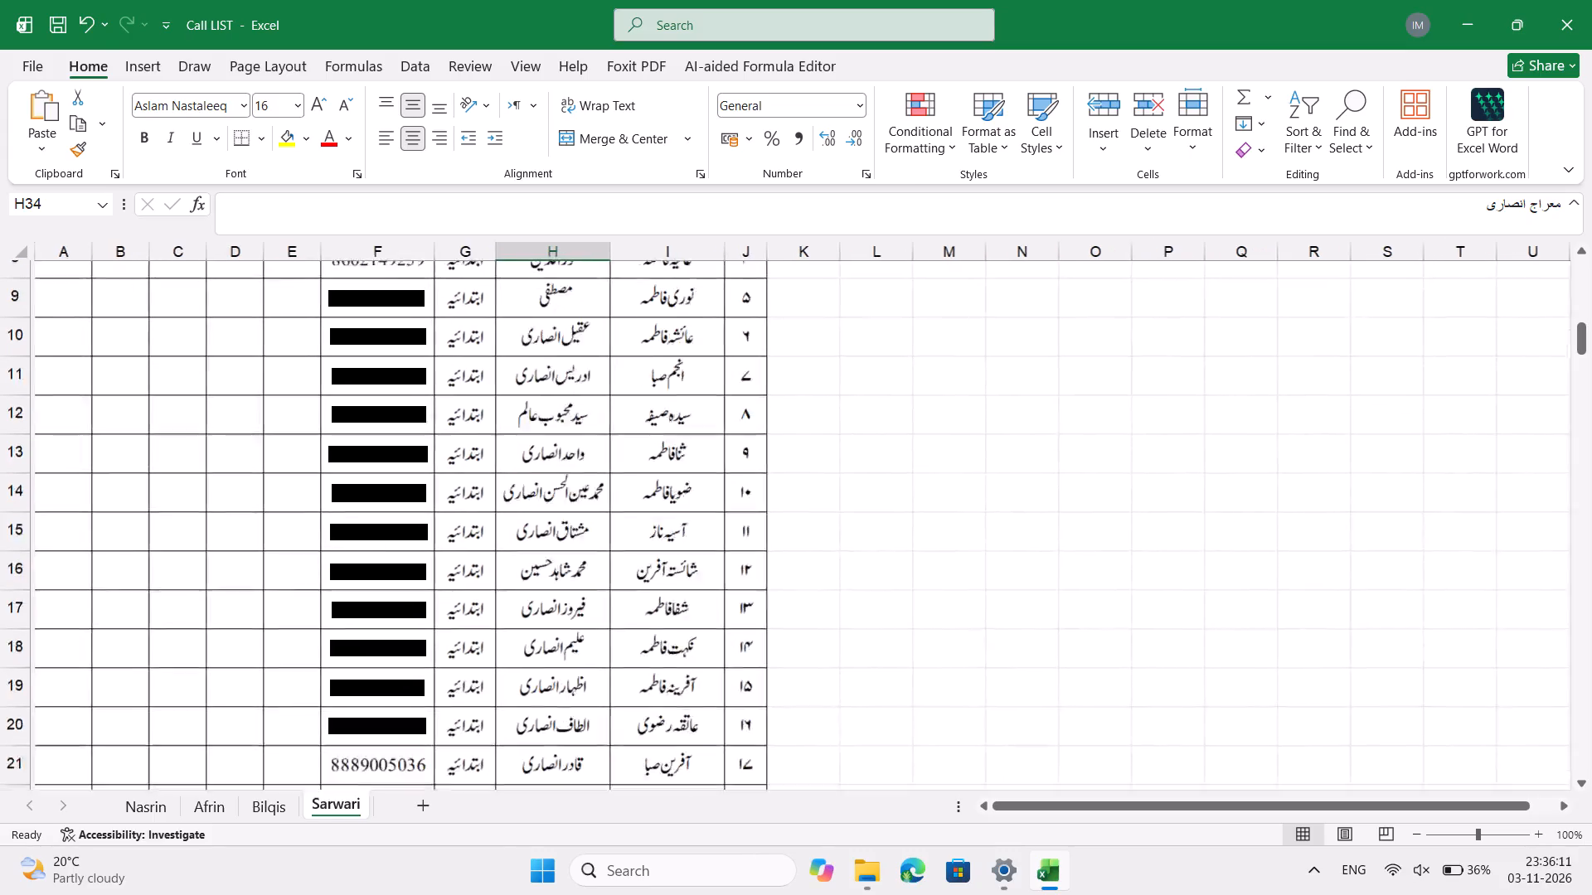
{"action": "left_click", "coordinate": [64, 24]}
{"action": "scroll", "coordinate": [540, 565], "scroll_direction": "up", "scroll_amount": 5}
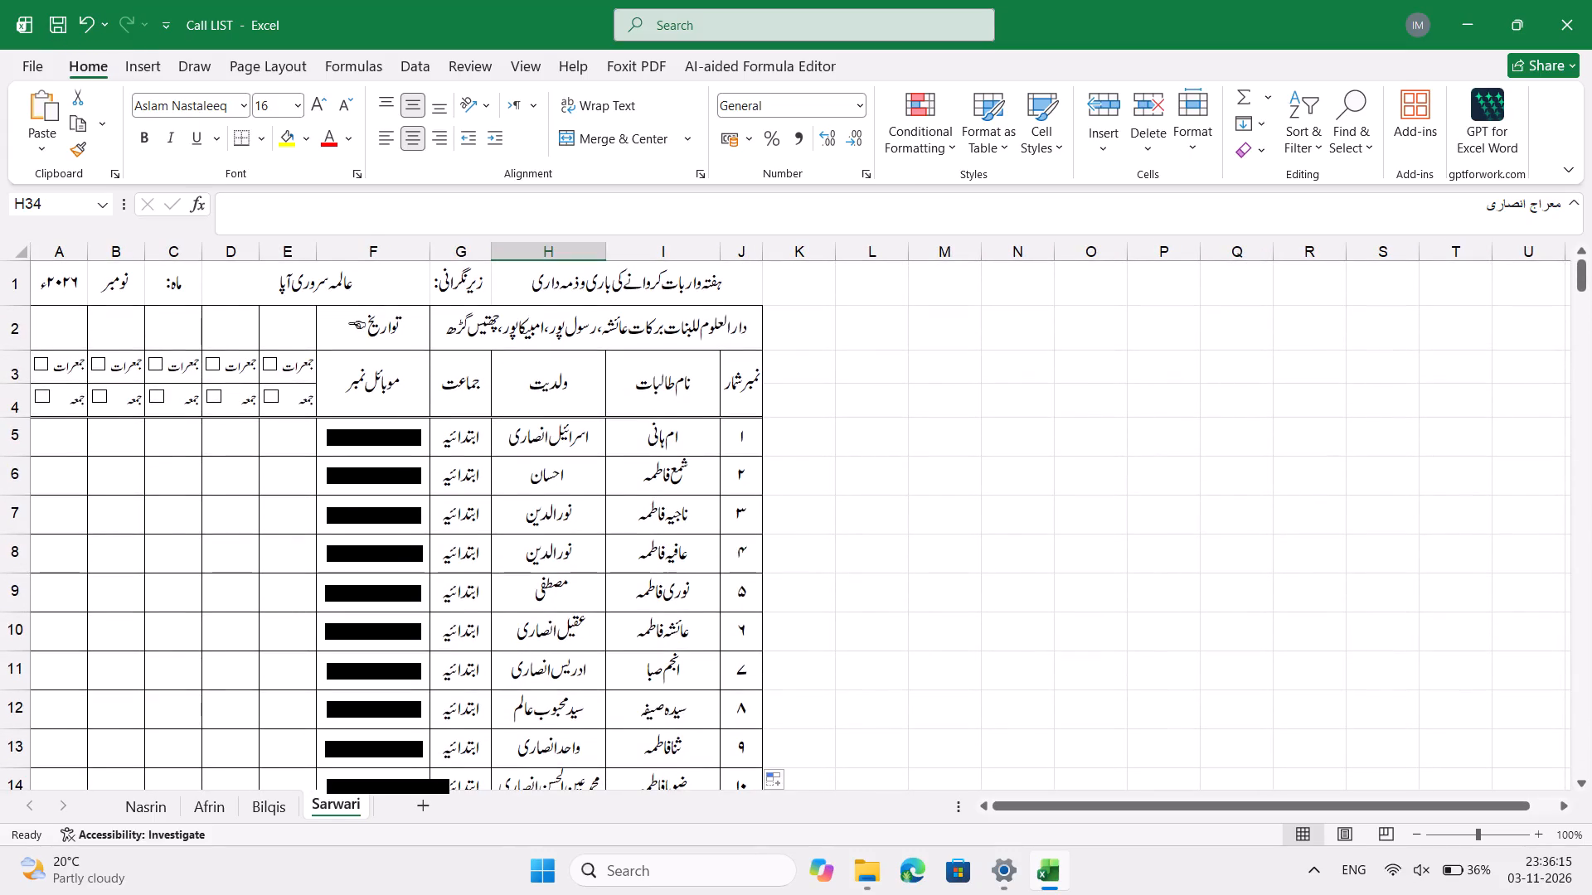
Review the Nasrin and Afrin sheets' headings and serial numbers.
{"action": "left_click", "coordinate": [157, 810]}
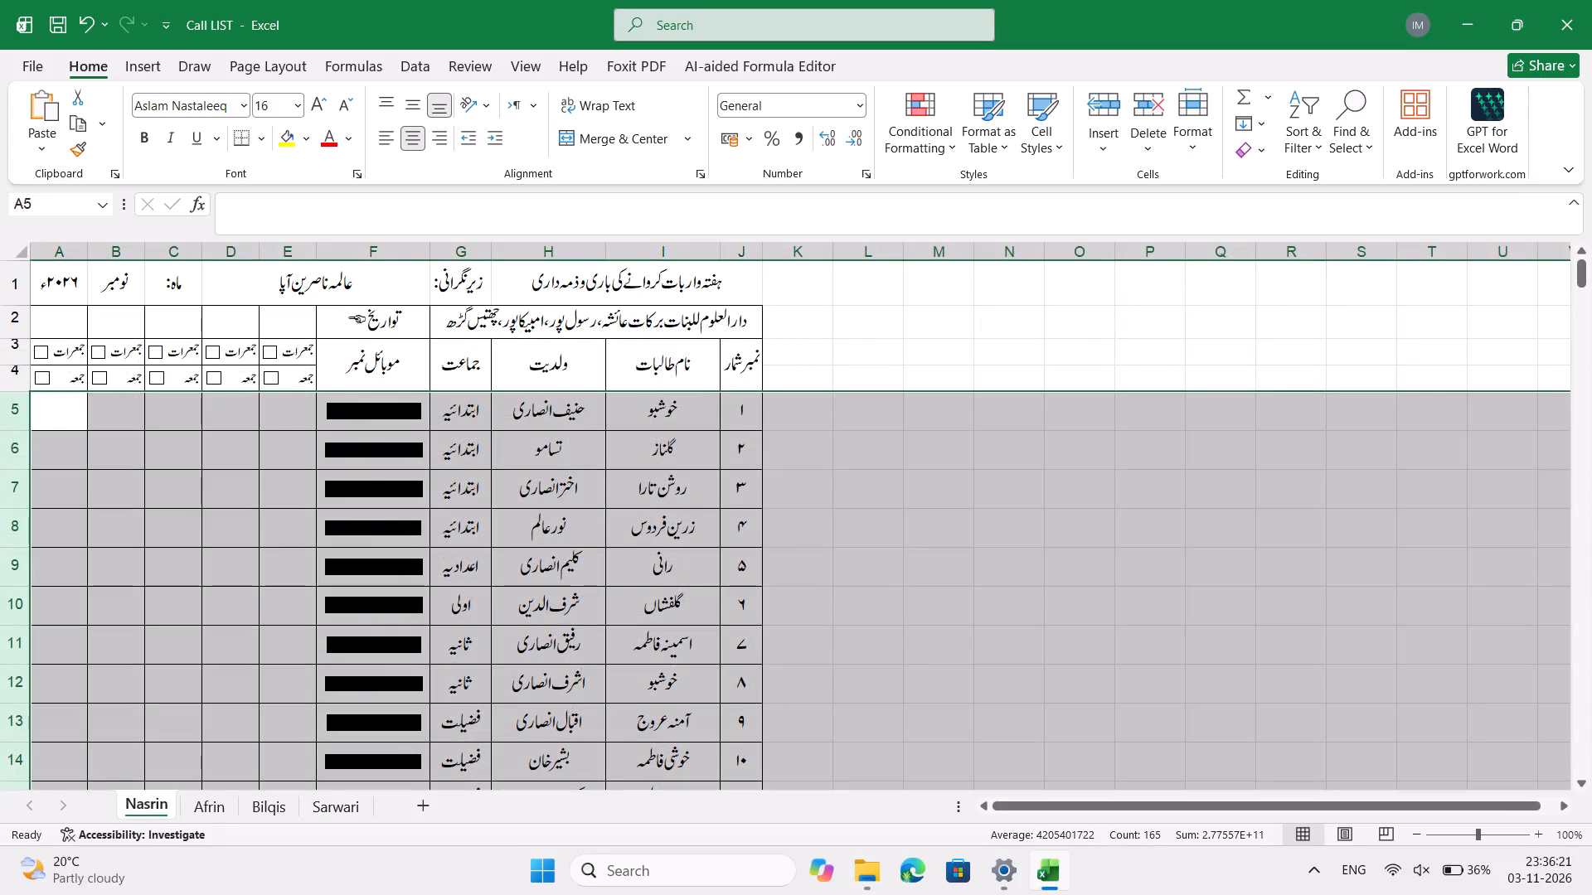
{"action": "left_click", "coordinate": [211, 803]}
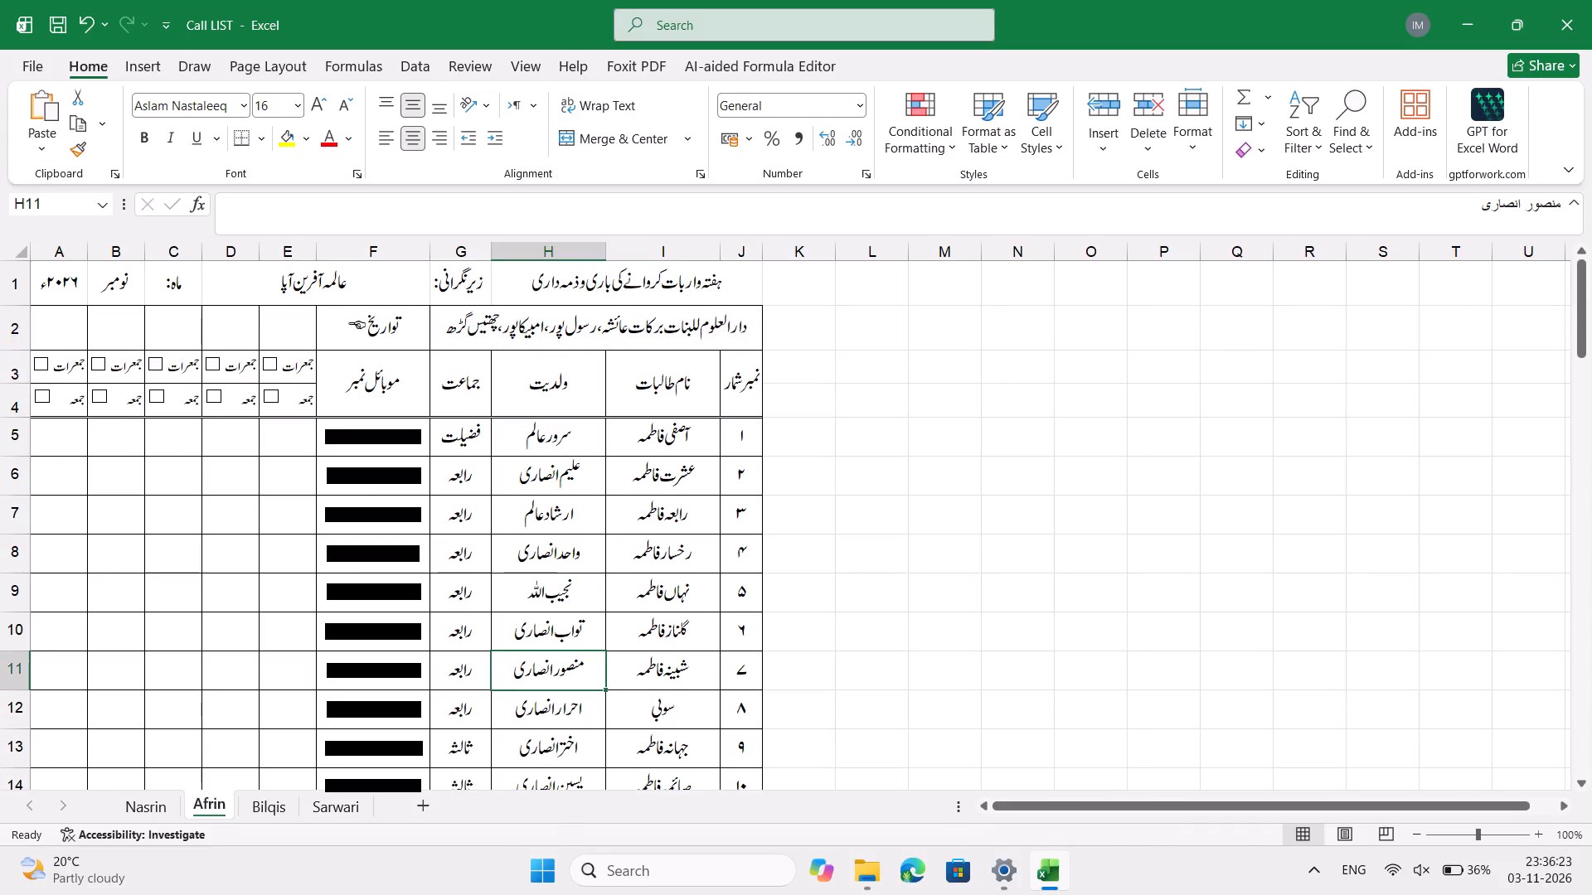
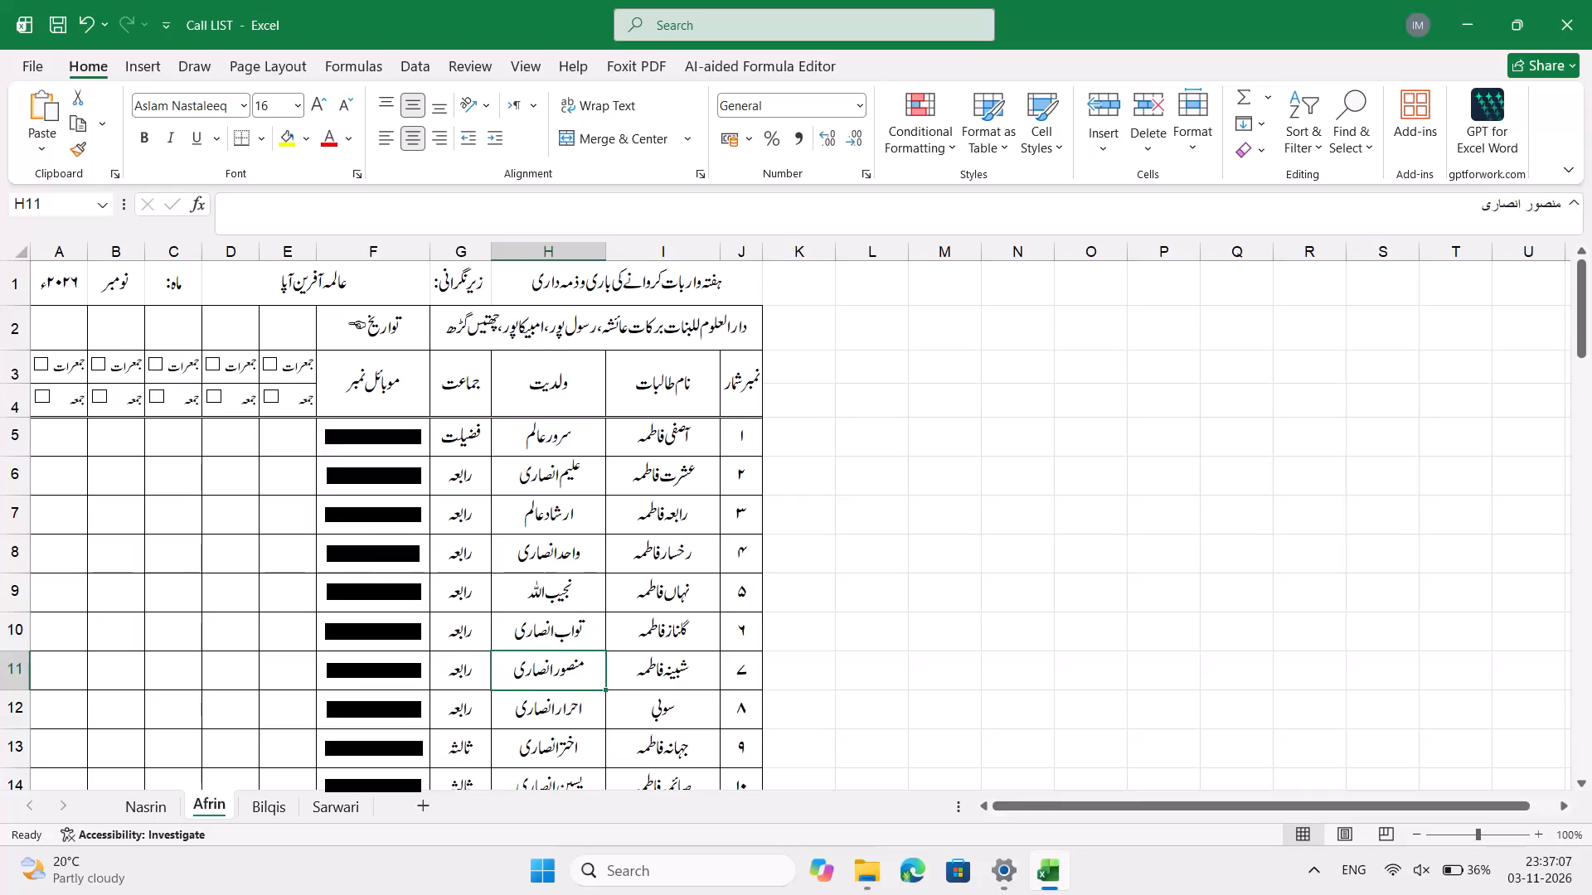
Compare the header rows of the Nasrin and Afrin sheets, finishing on the Nasrin sheet.
{"action": "left_click", "coordinate": [143, 804]}
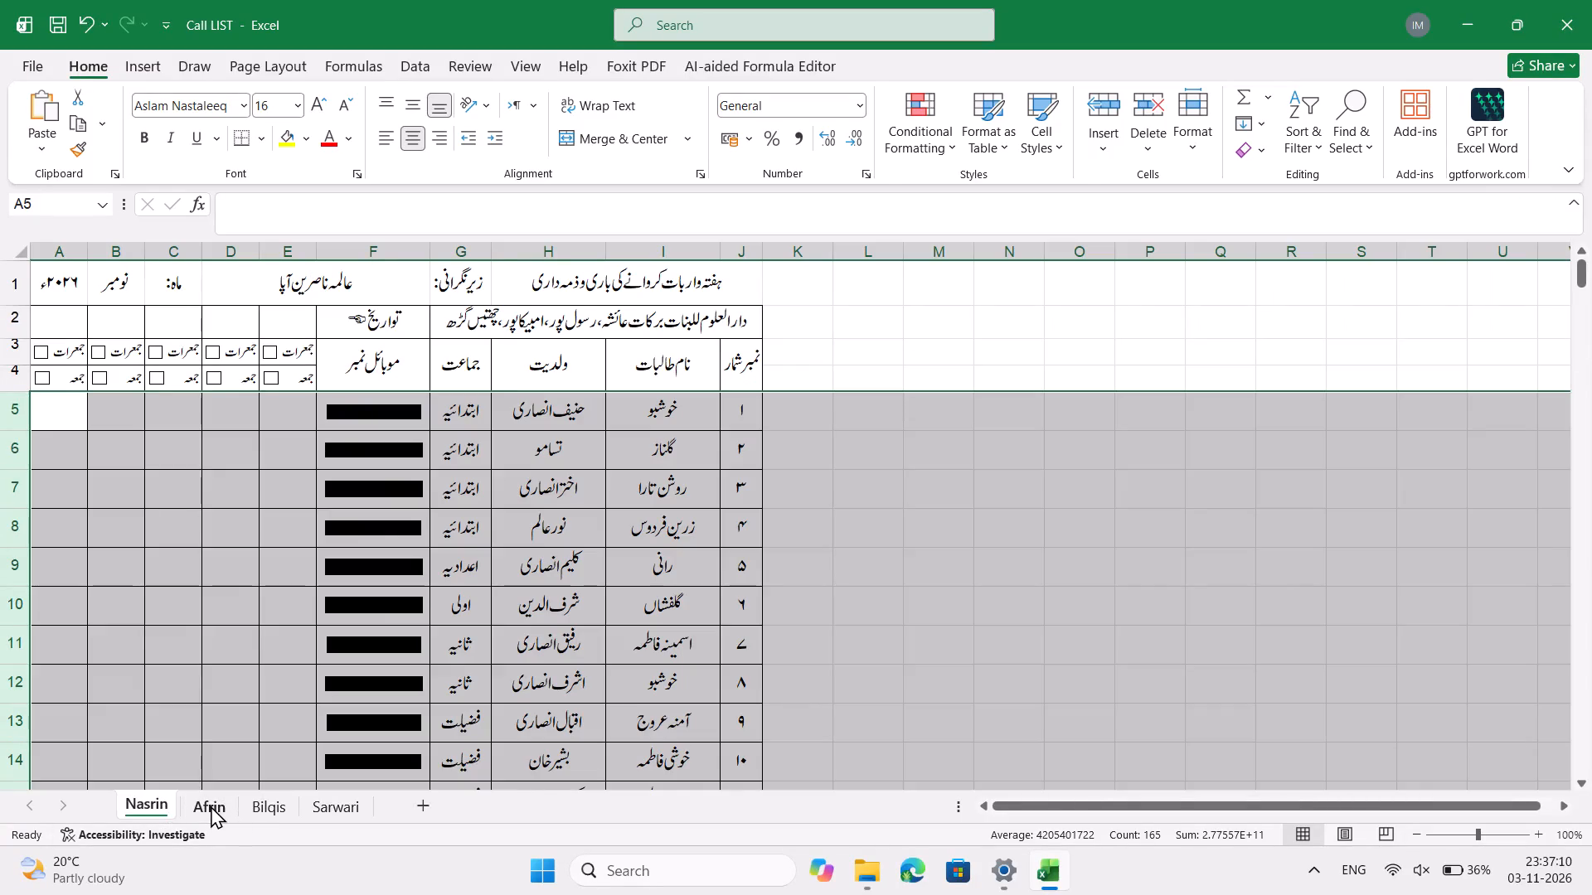
{"action": "left_click", "coordinate": [211, 805]}
{"action": "left_click", "coordinate": [150, 805]}
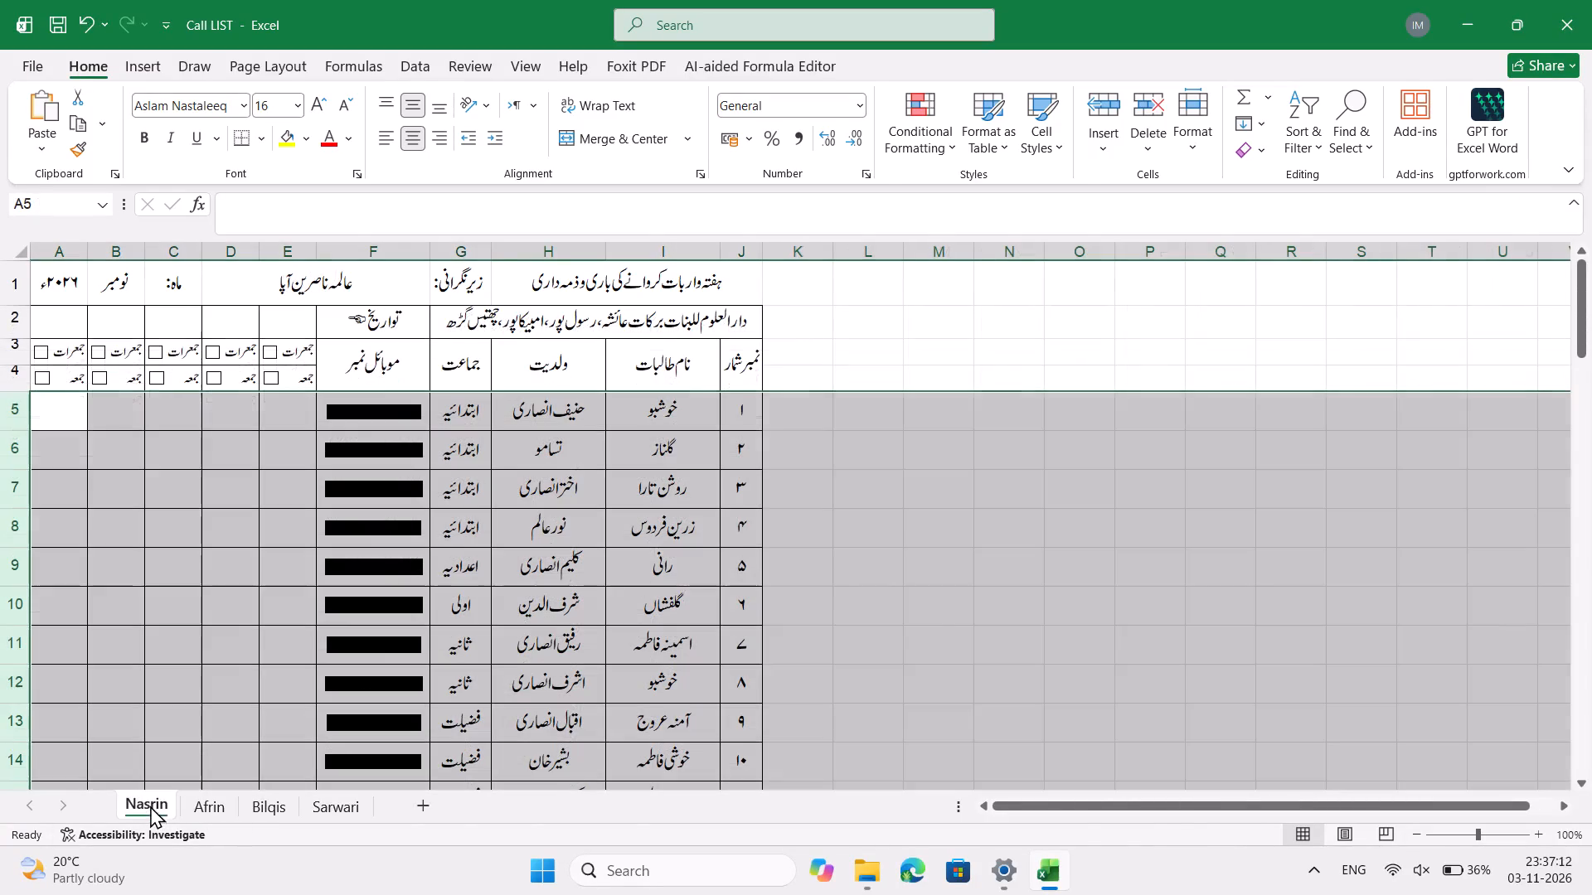
{"action": "left_click", "coordinate": [170, 498]}
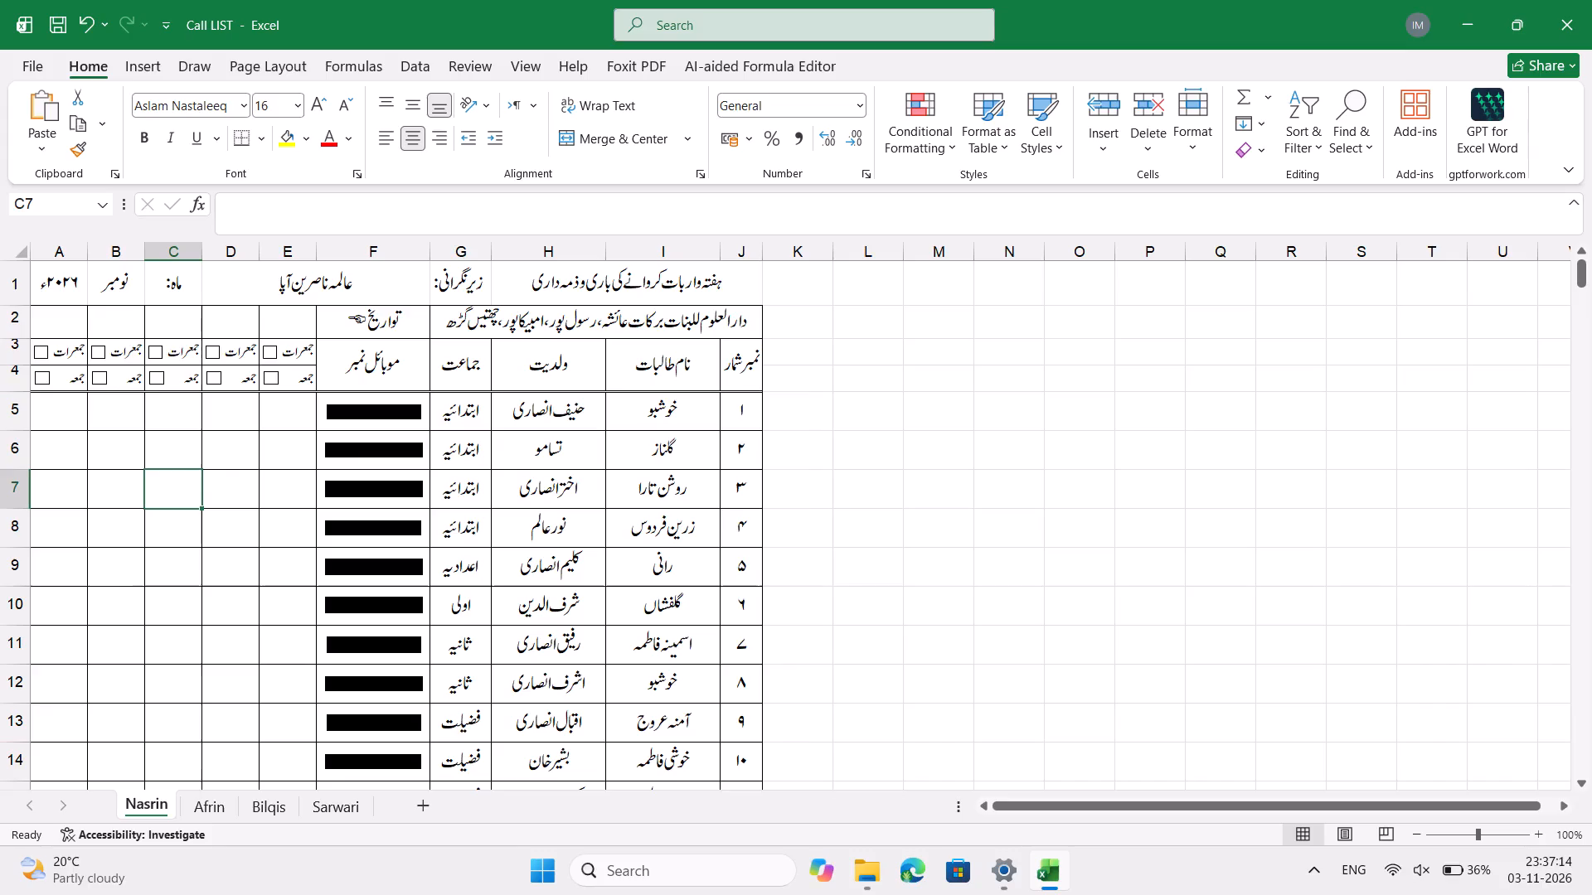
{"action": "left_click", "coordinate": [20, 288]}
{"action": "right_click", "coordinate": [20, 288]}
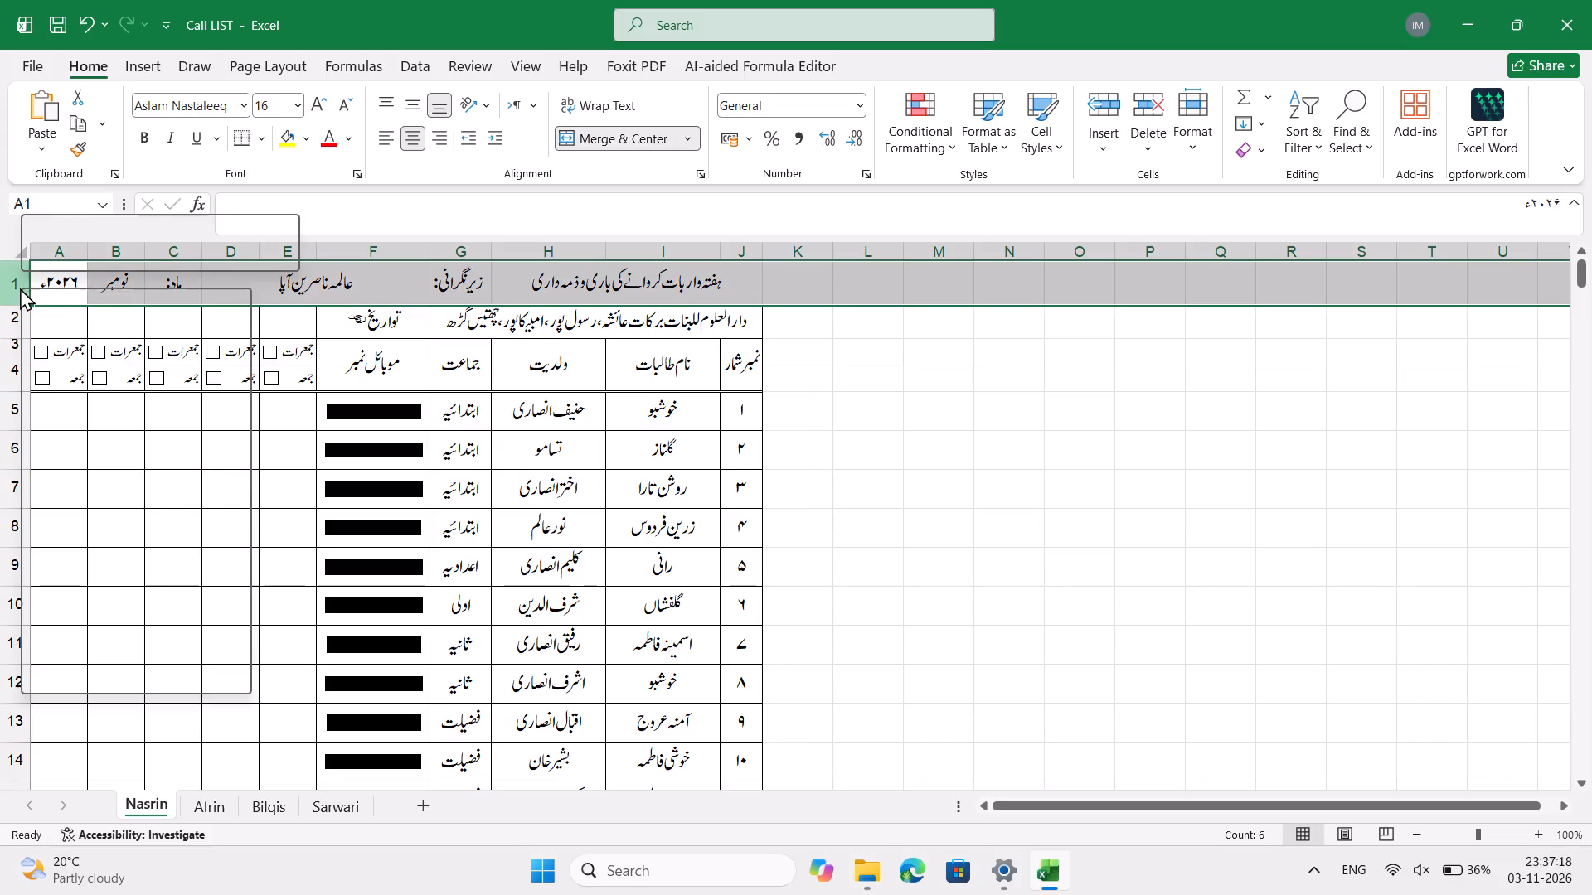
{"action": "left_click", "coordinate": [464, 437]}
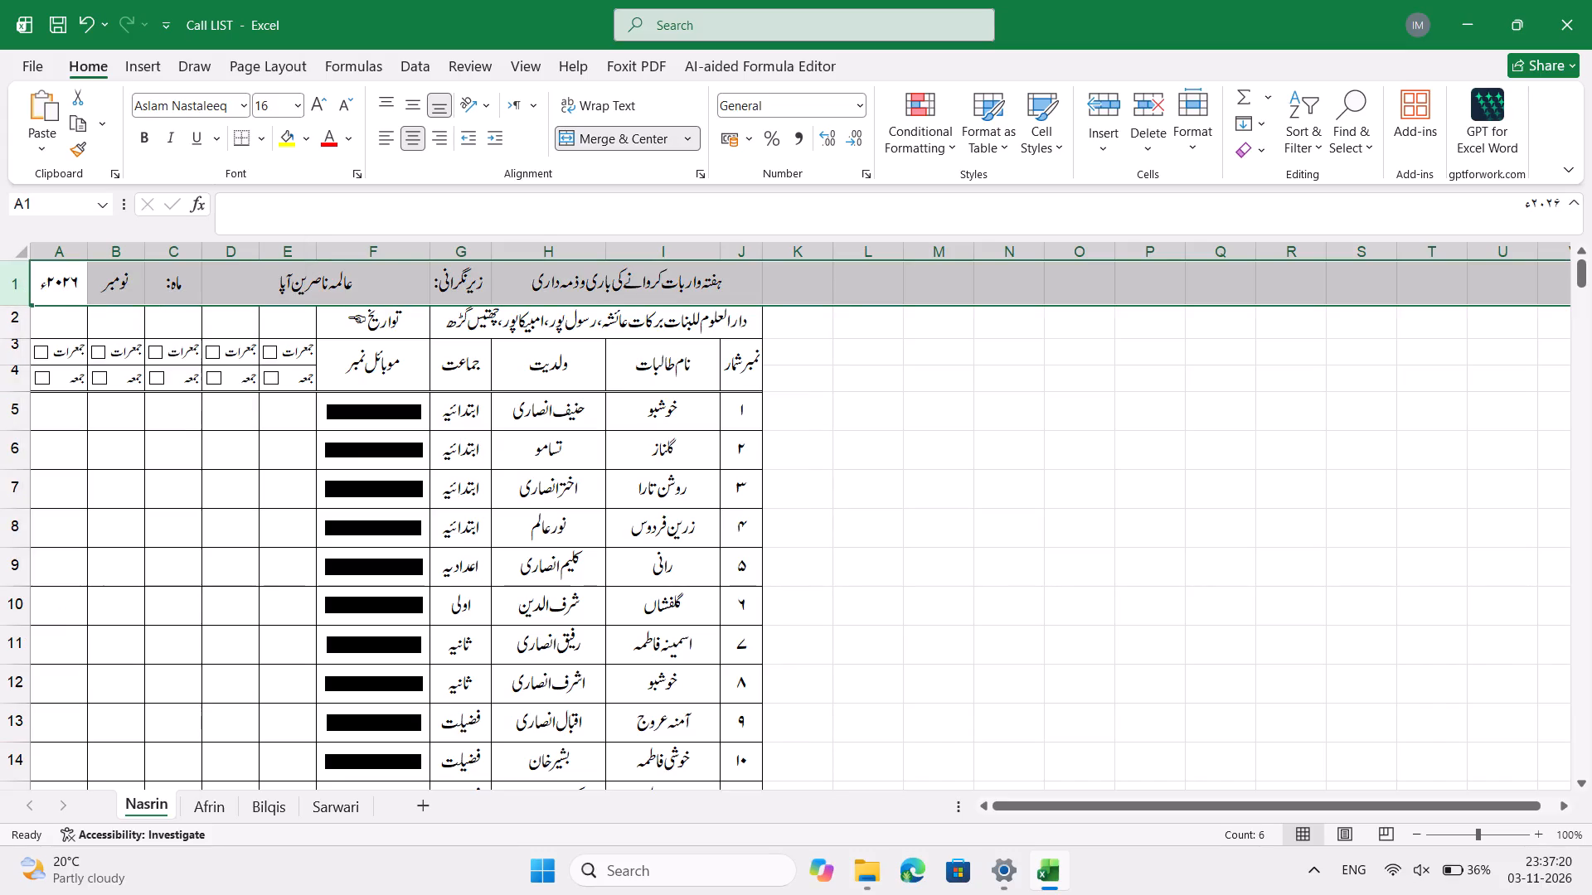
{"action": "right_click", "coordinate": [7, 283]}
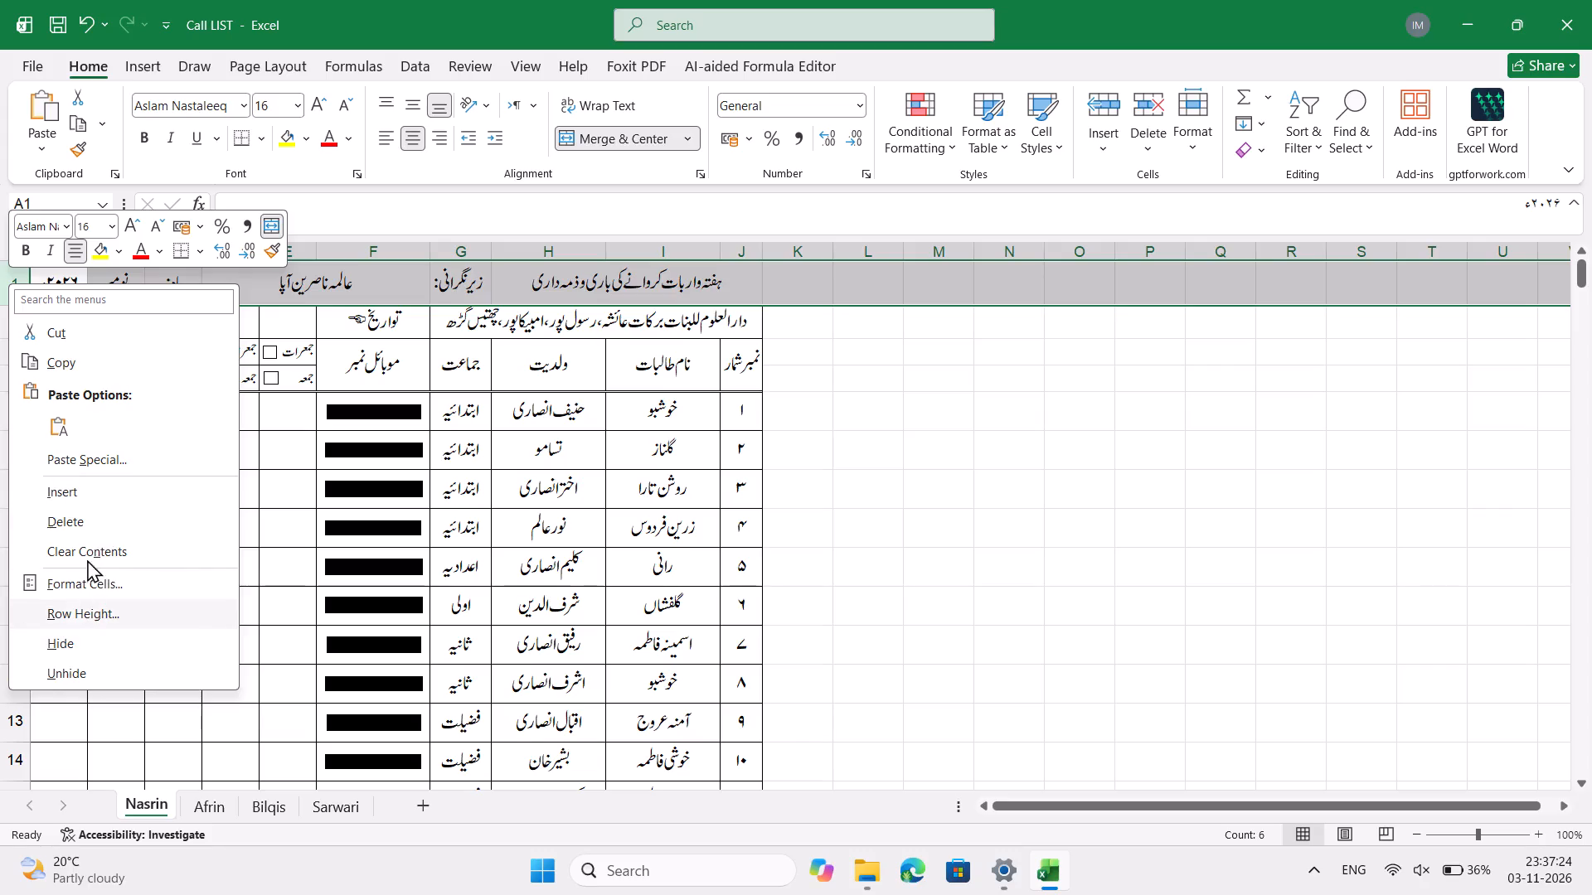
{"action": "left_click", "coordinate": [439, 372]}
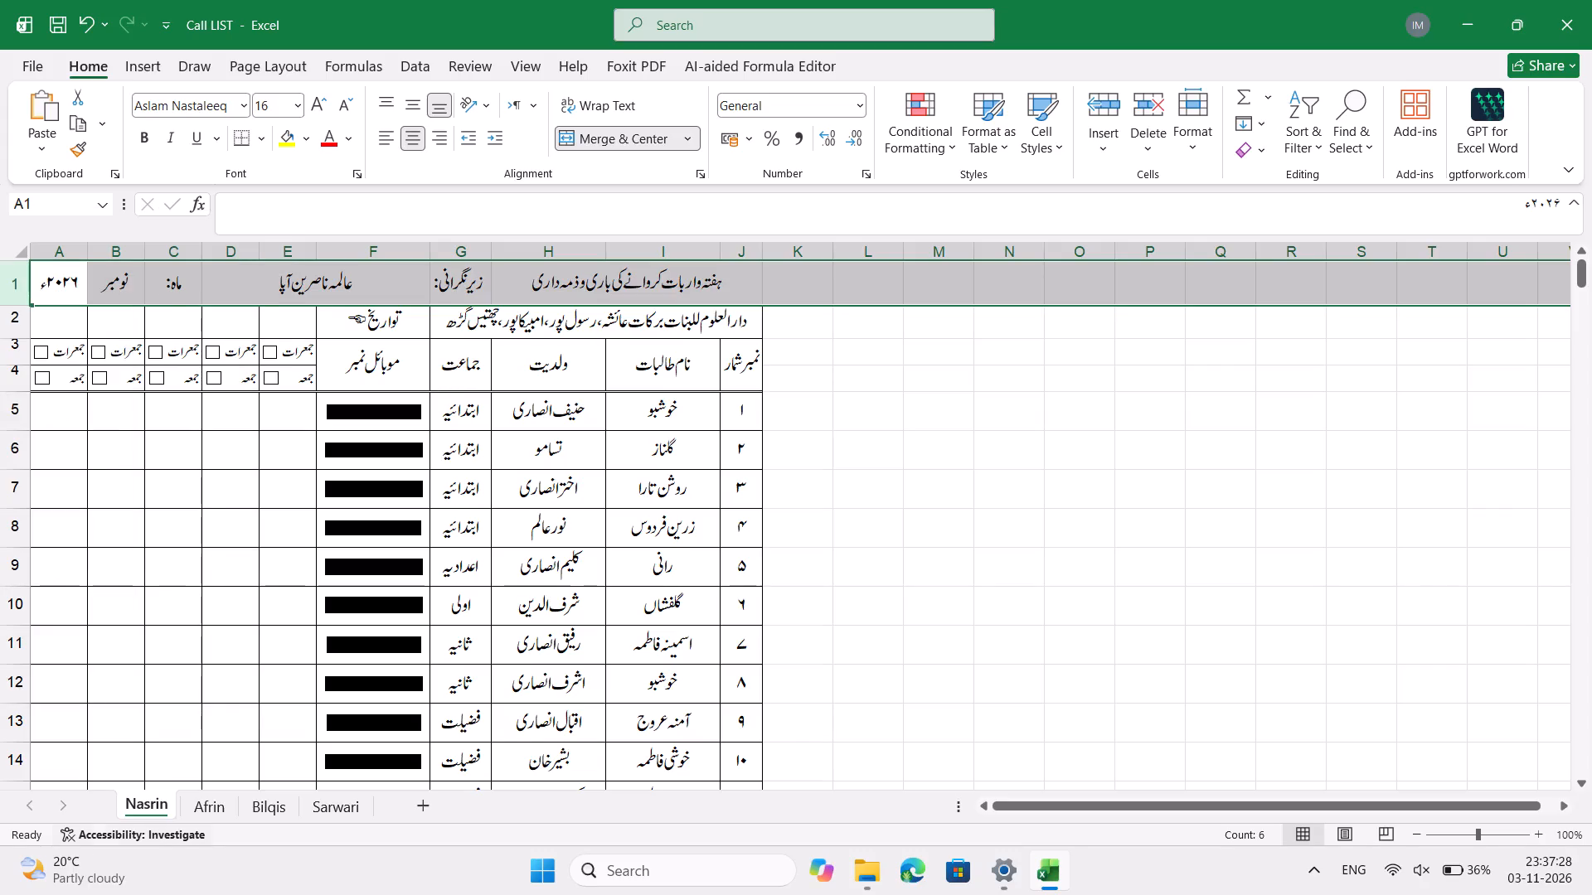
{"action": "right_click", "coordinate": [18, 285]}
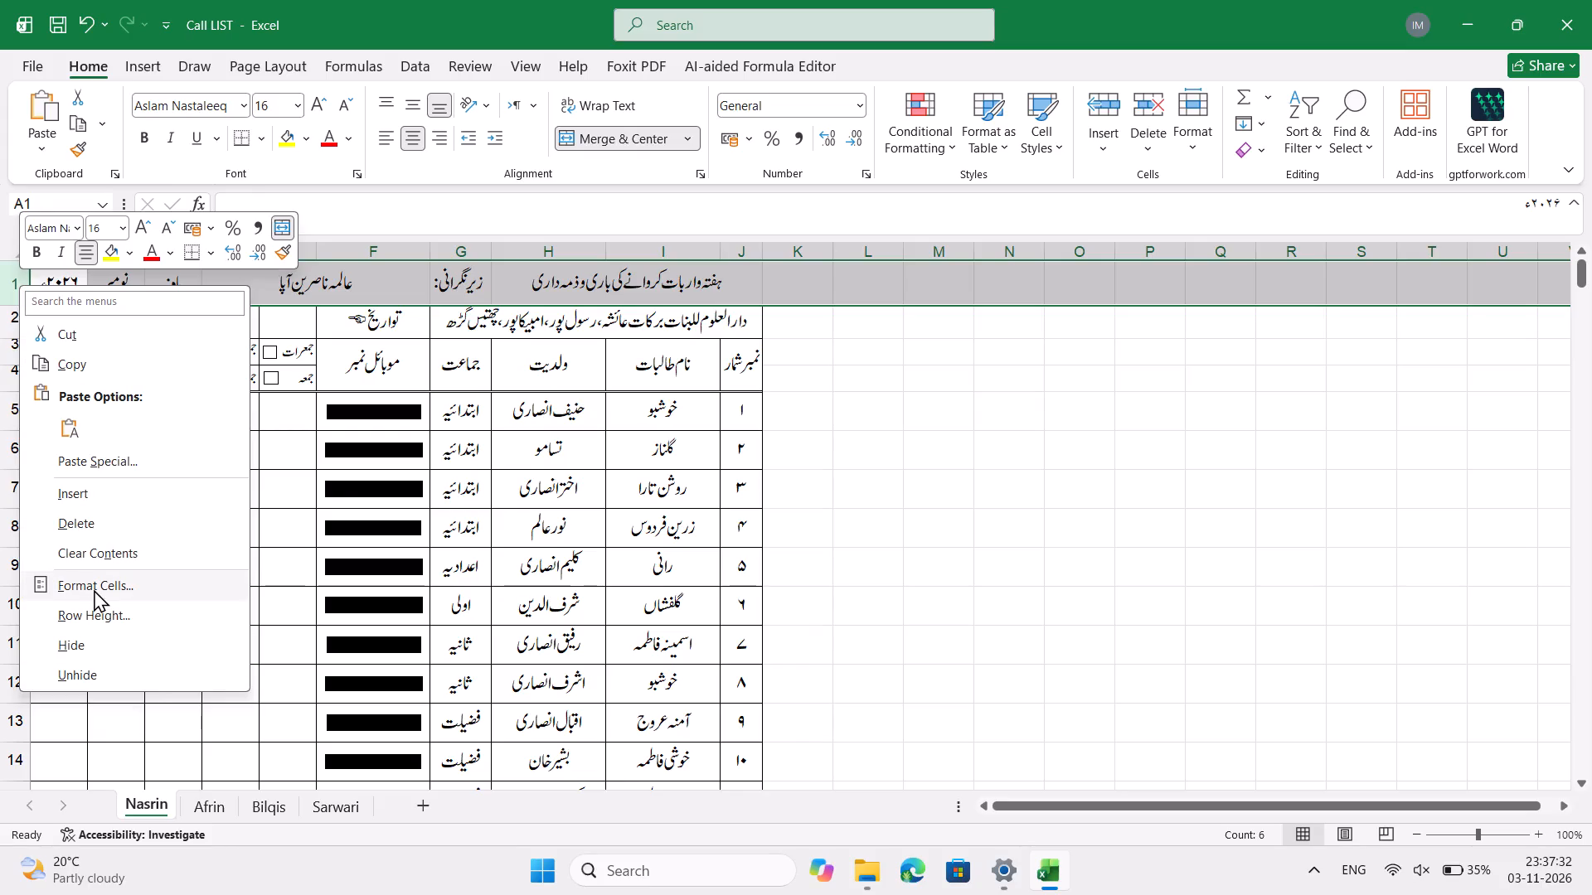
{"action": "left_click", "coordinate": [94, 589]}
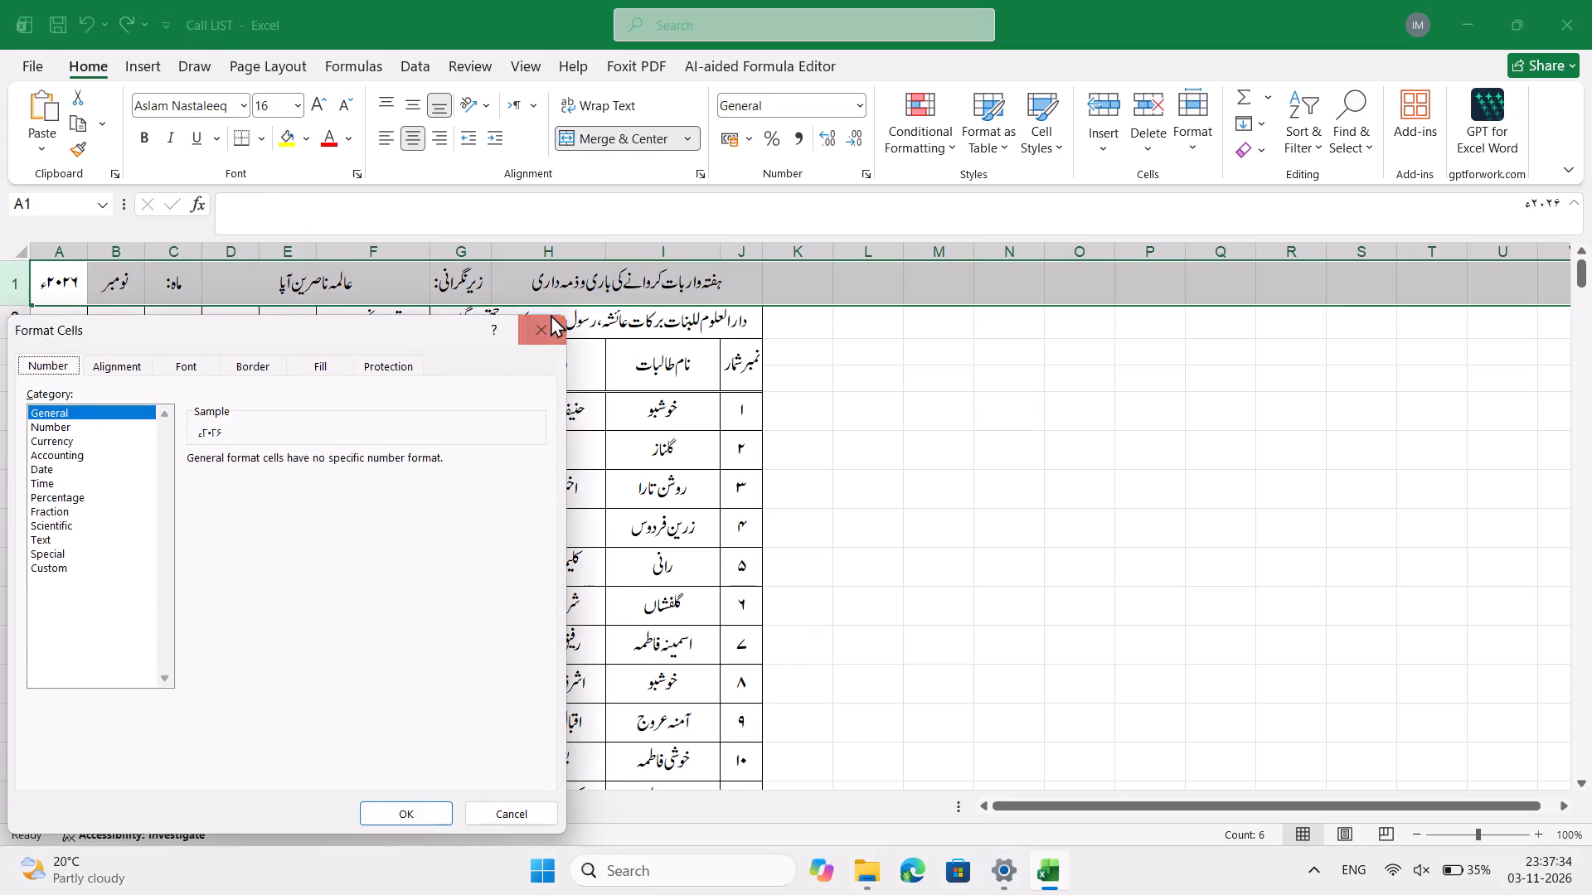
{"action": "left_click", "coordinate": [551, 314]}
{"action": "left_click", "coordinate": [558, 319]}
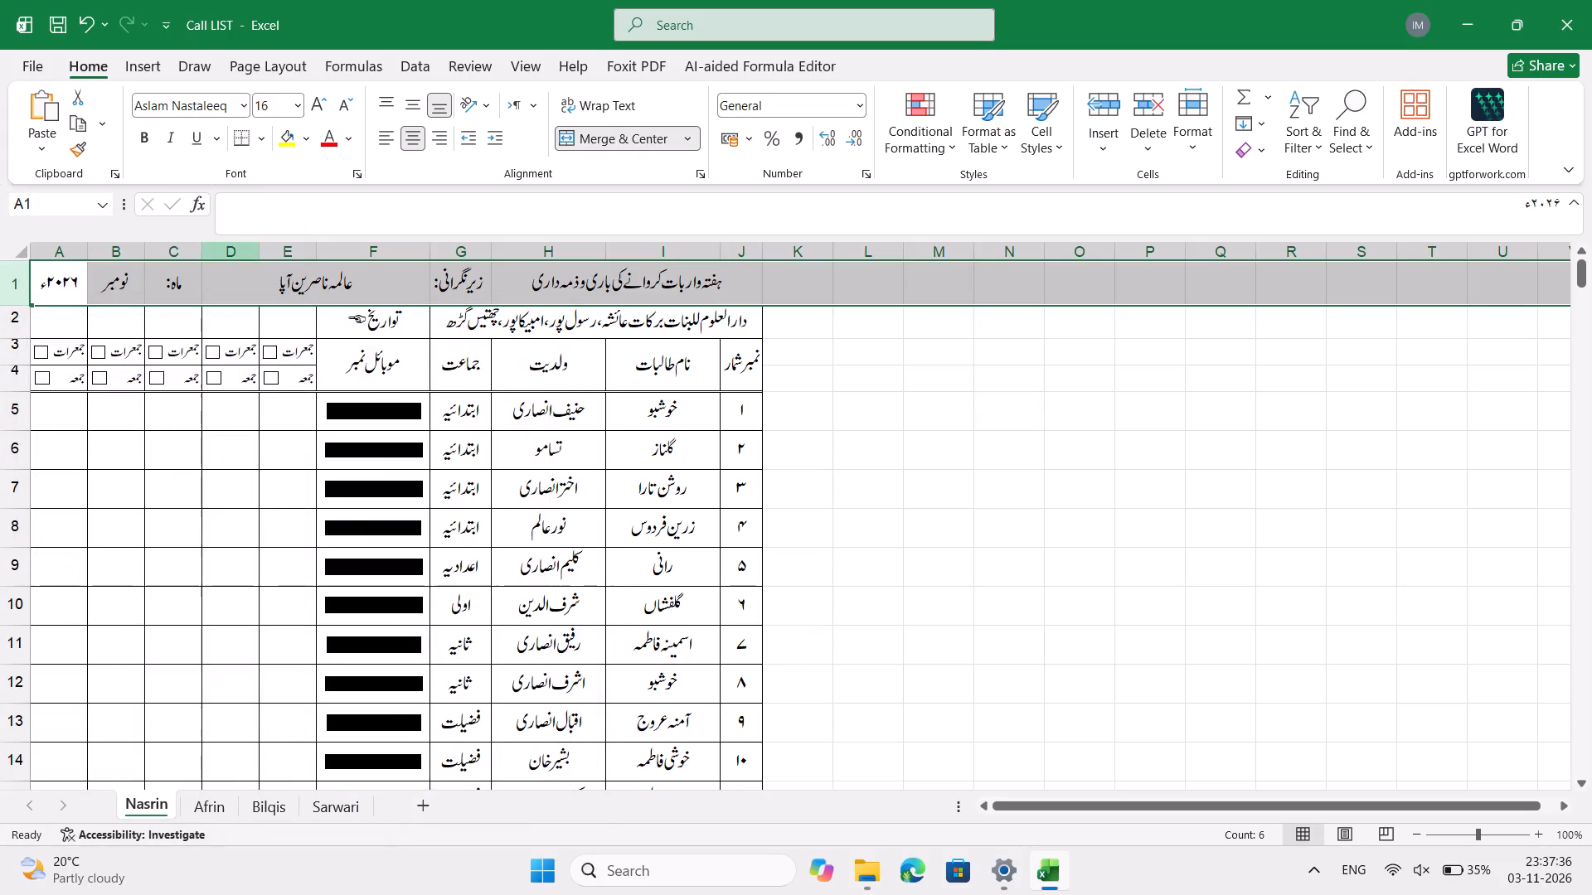
Copy the row height value of row 1 on the Nasrin sheet without changing it.
{"action": "right_click", "coordinate": [24, 293]}
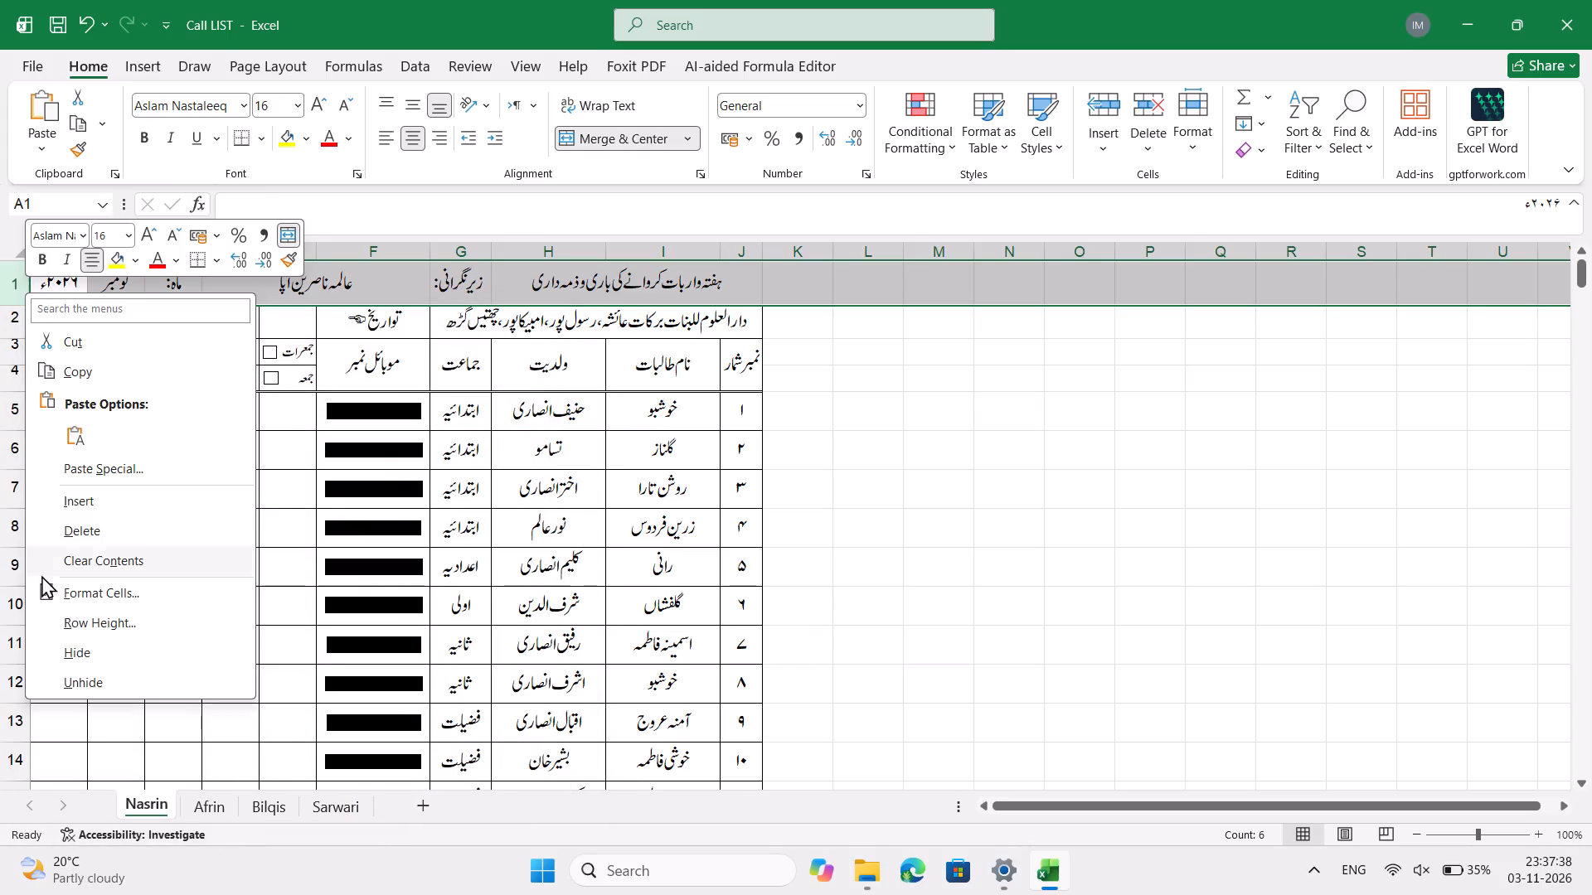
{"action": "left_click", "coordinate": [143, 622]}
{"action": "left_click", "coordinate": [189, 644]}
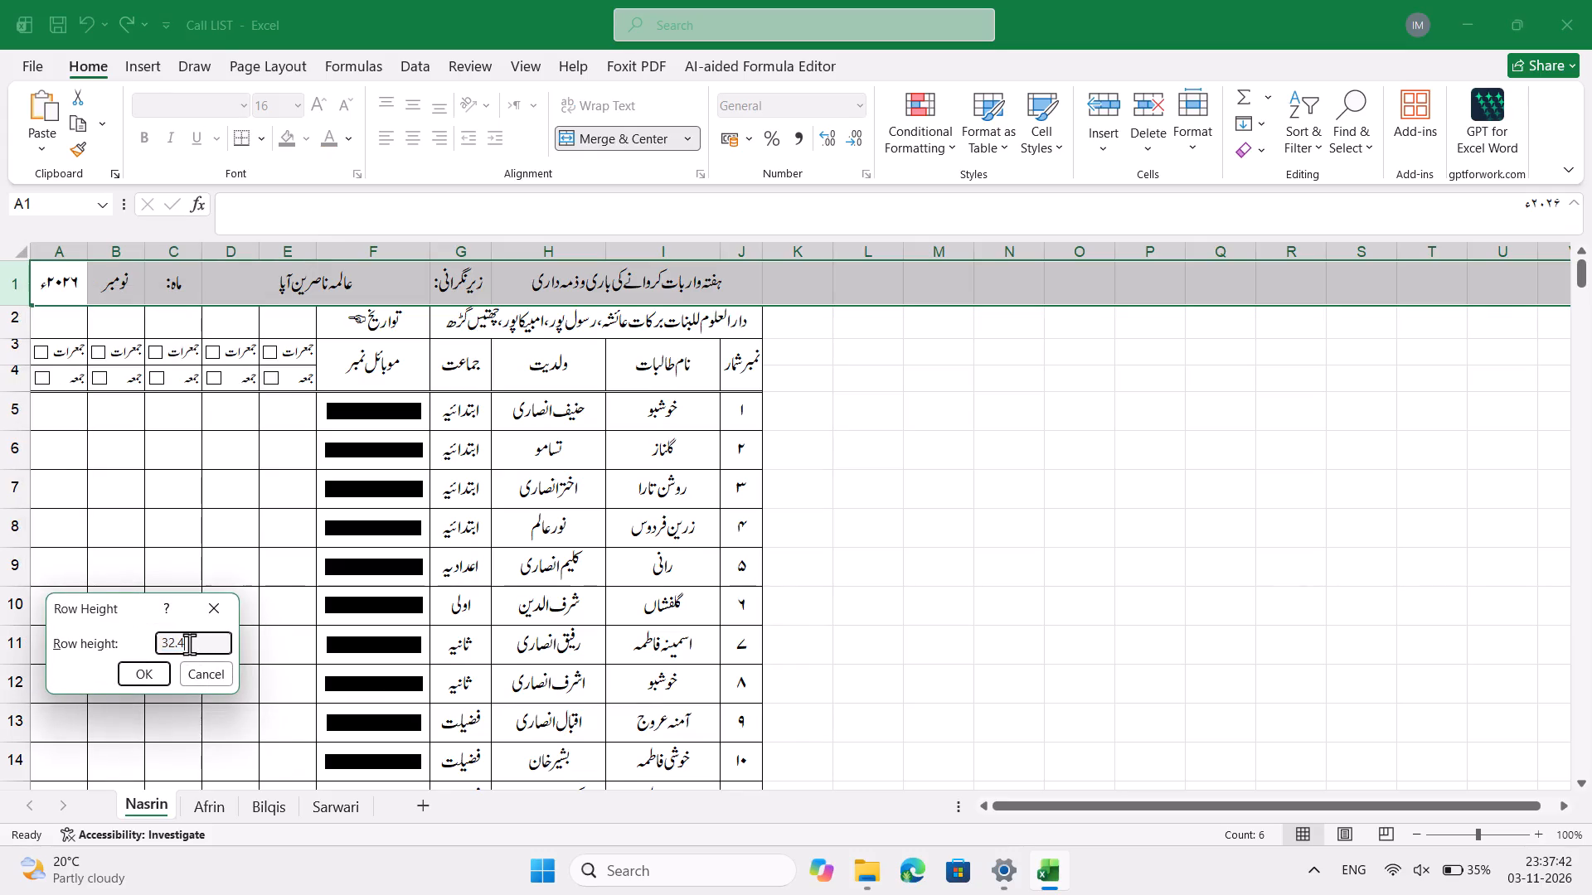
{"action": "triple_click", "coordinate": [182, 644]}
{"action": "key", "text": "ctrl+c"}
{"action": "left_click", "coordinate": [221, 594]}
Group the Afrin, Bilqis and Sarwari sheets, set the height of row 1 to 32.4, and check the result.
{"action": "left_click", "coordinate": [216, 806]}
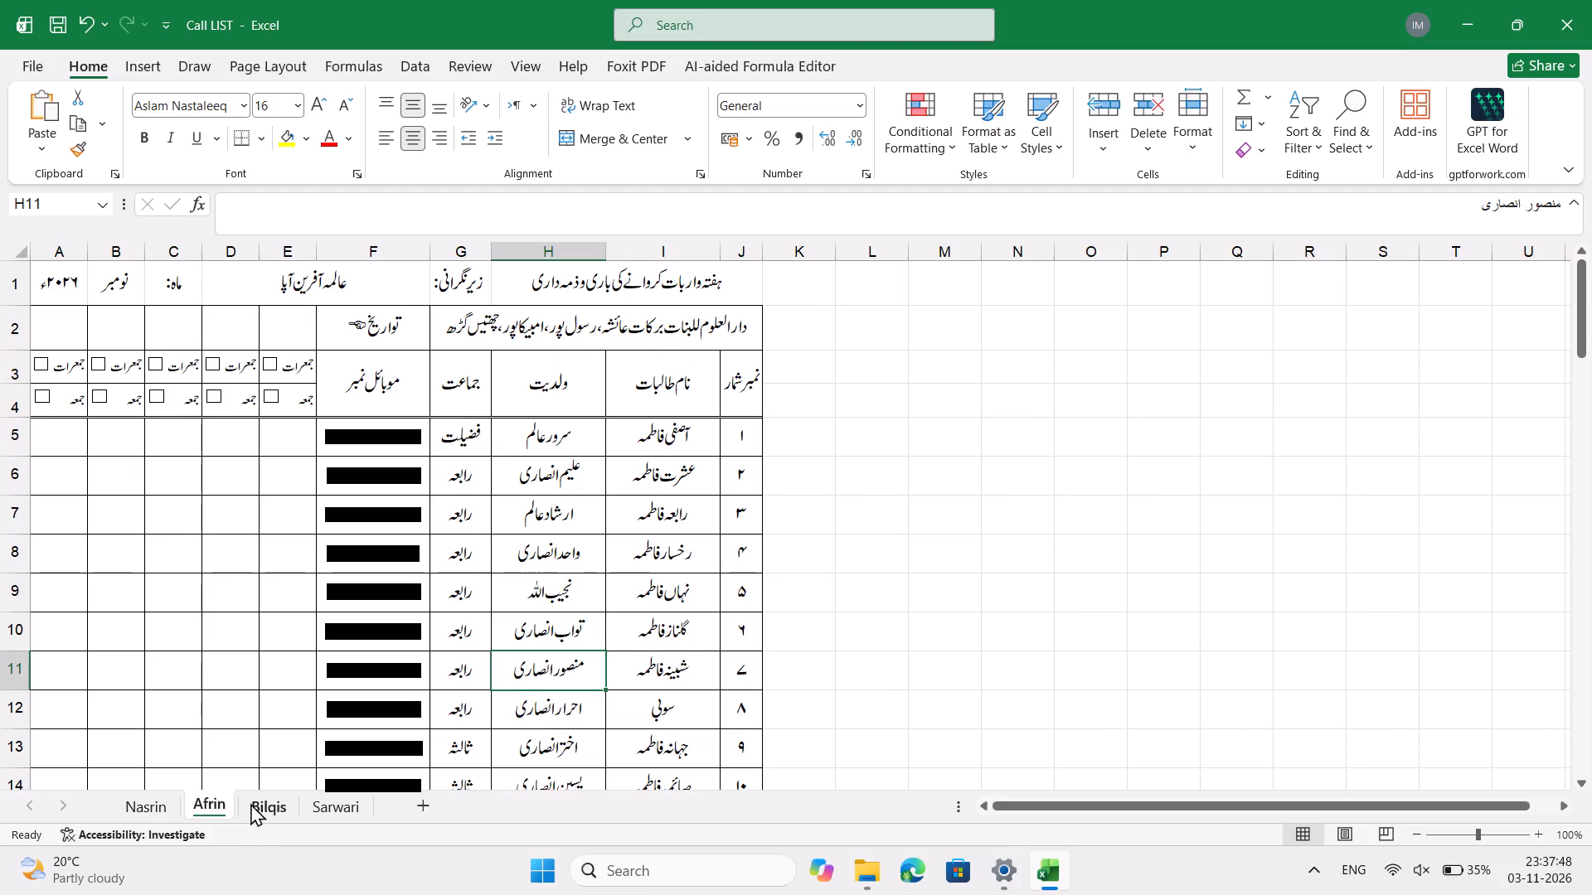
{"action": "left_click", "coordinate": [268, 804], "text": "ctrl"}
{"action": "left_click", "coordinate": [342, 798], "text": "ctrl"}
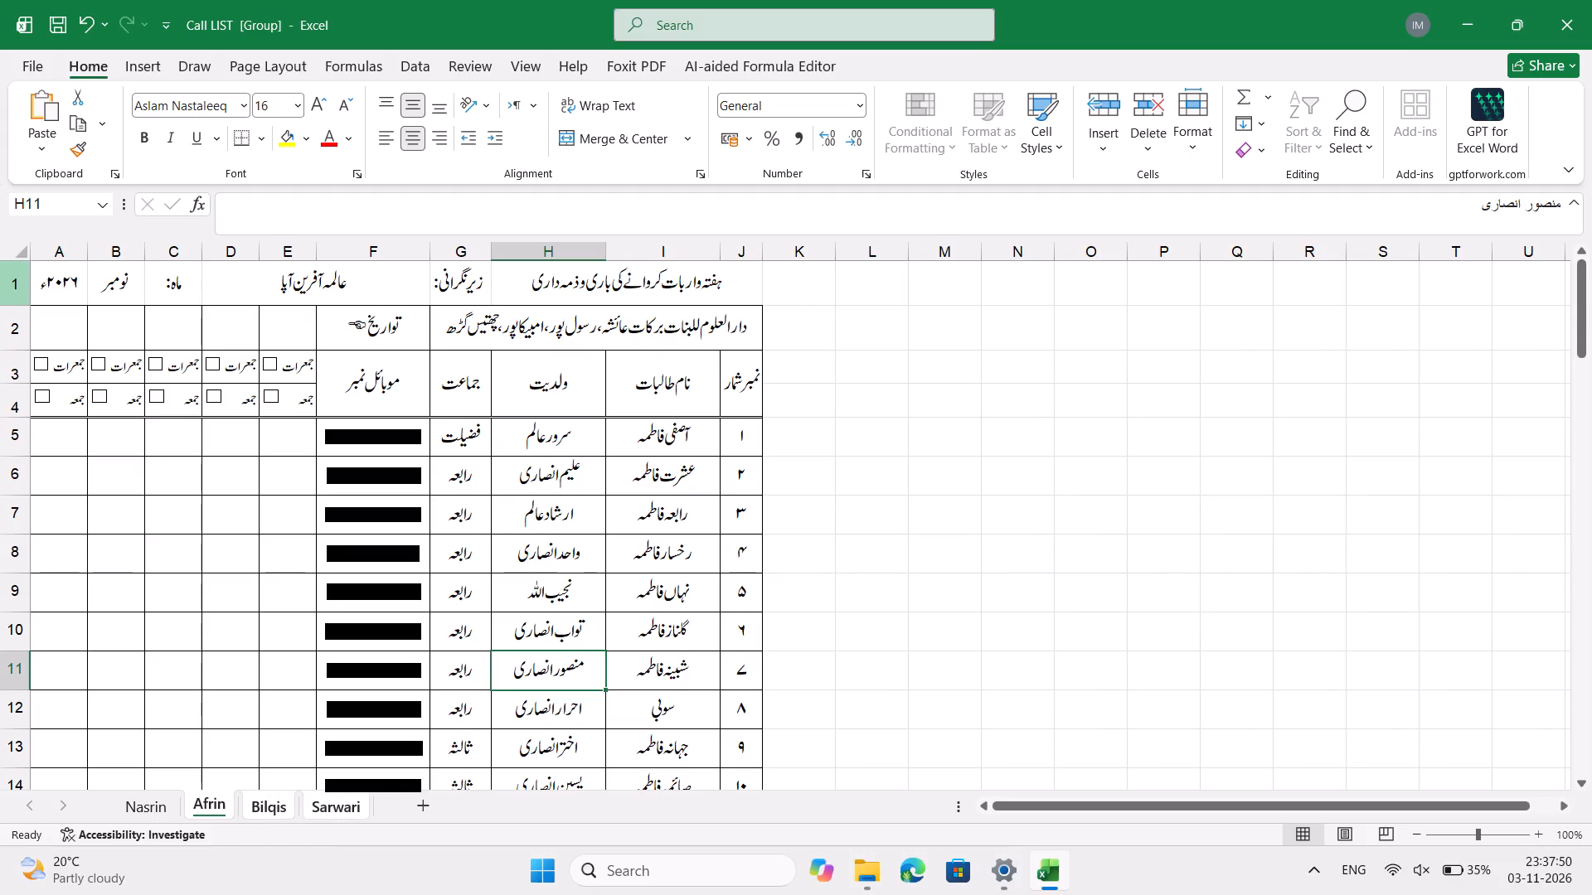
{"action": "left_click", "coordinate": [22, 274]}
{"action": "right_click", "coordinate": [22, 274]}
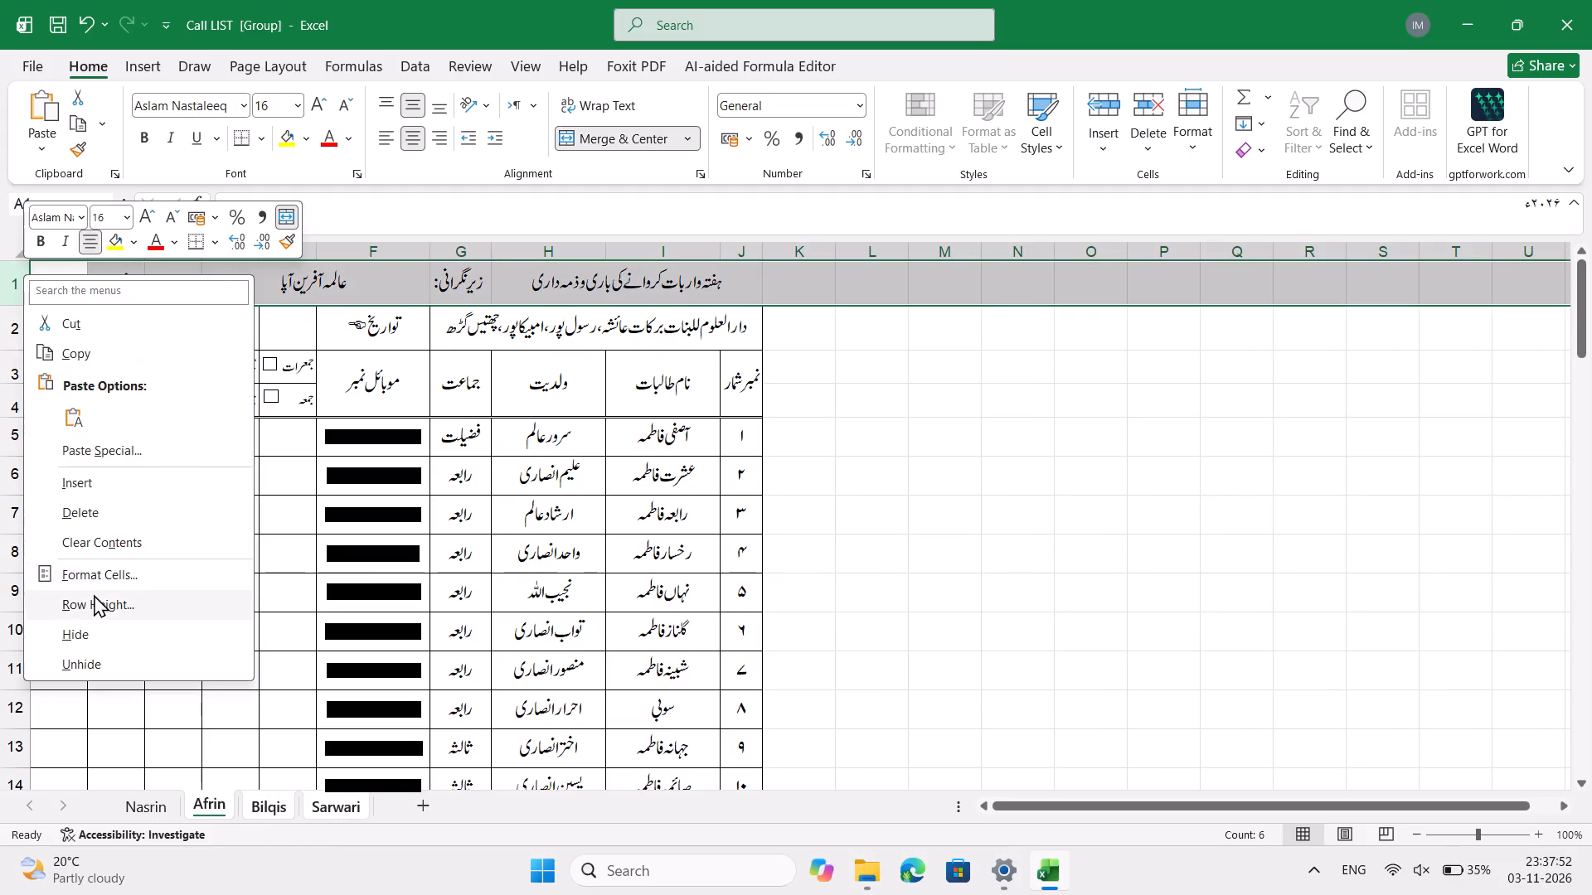
{"action": "left_click", "coordinate": [107, 609]}
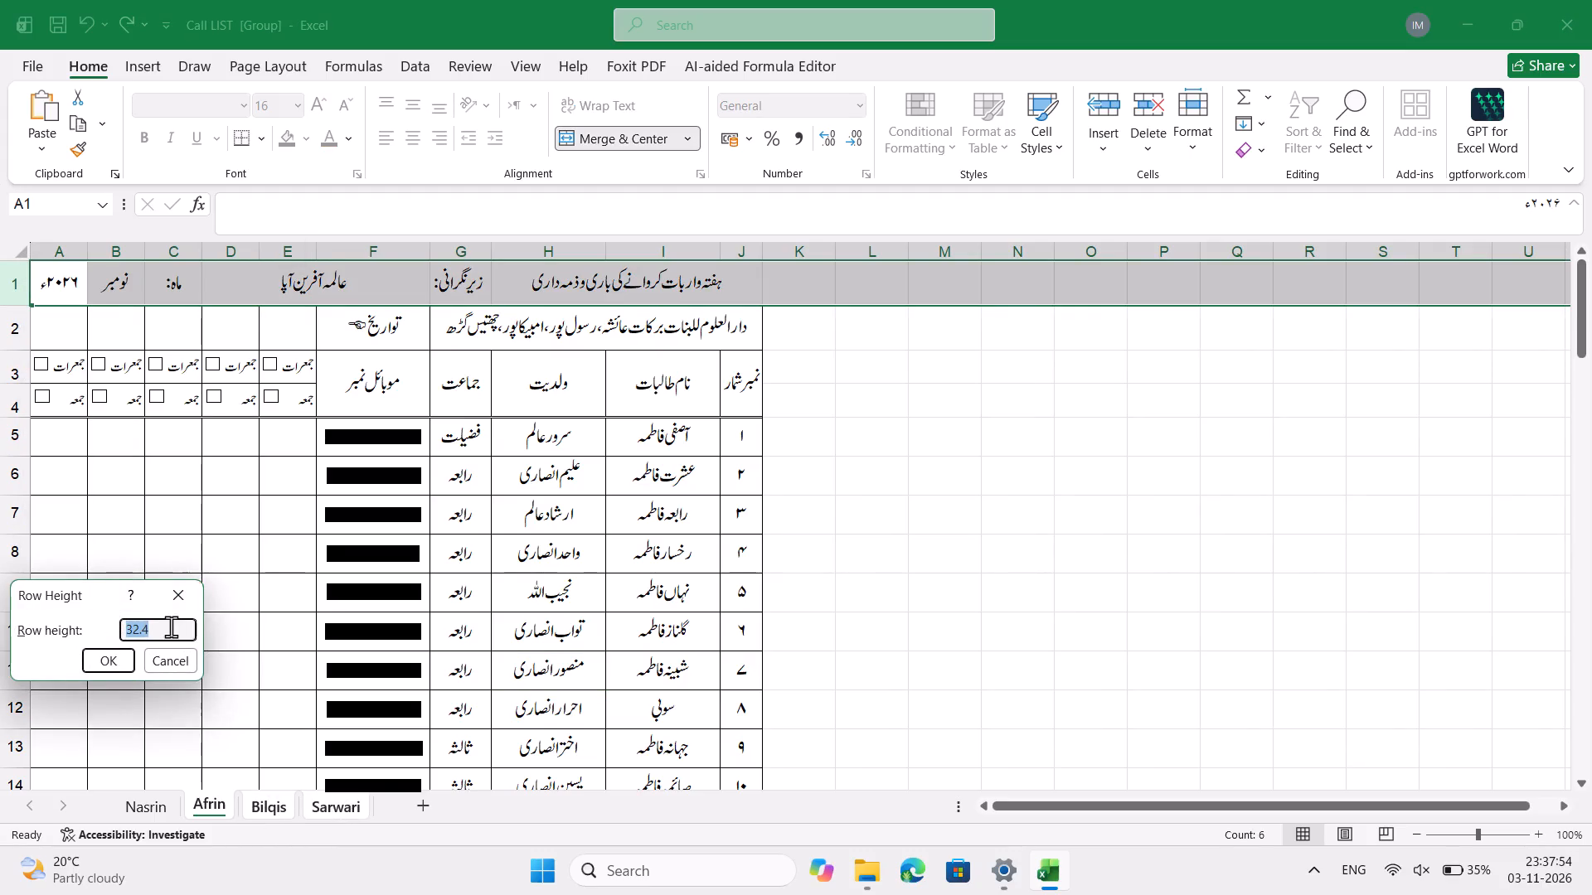
{"action": "key", "text": "ctrl+v"}
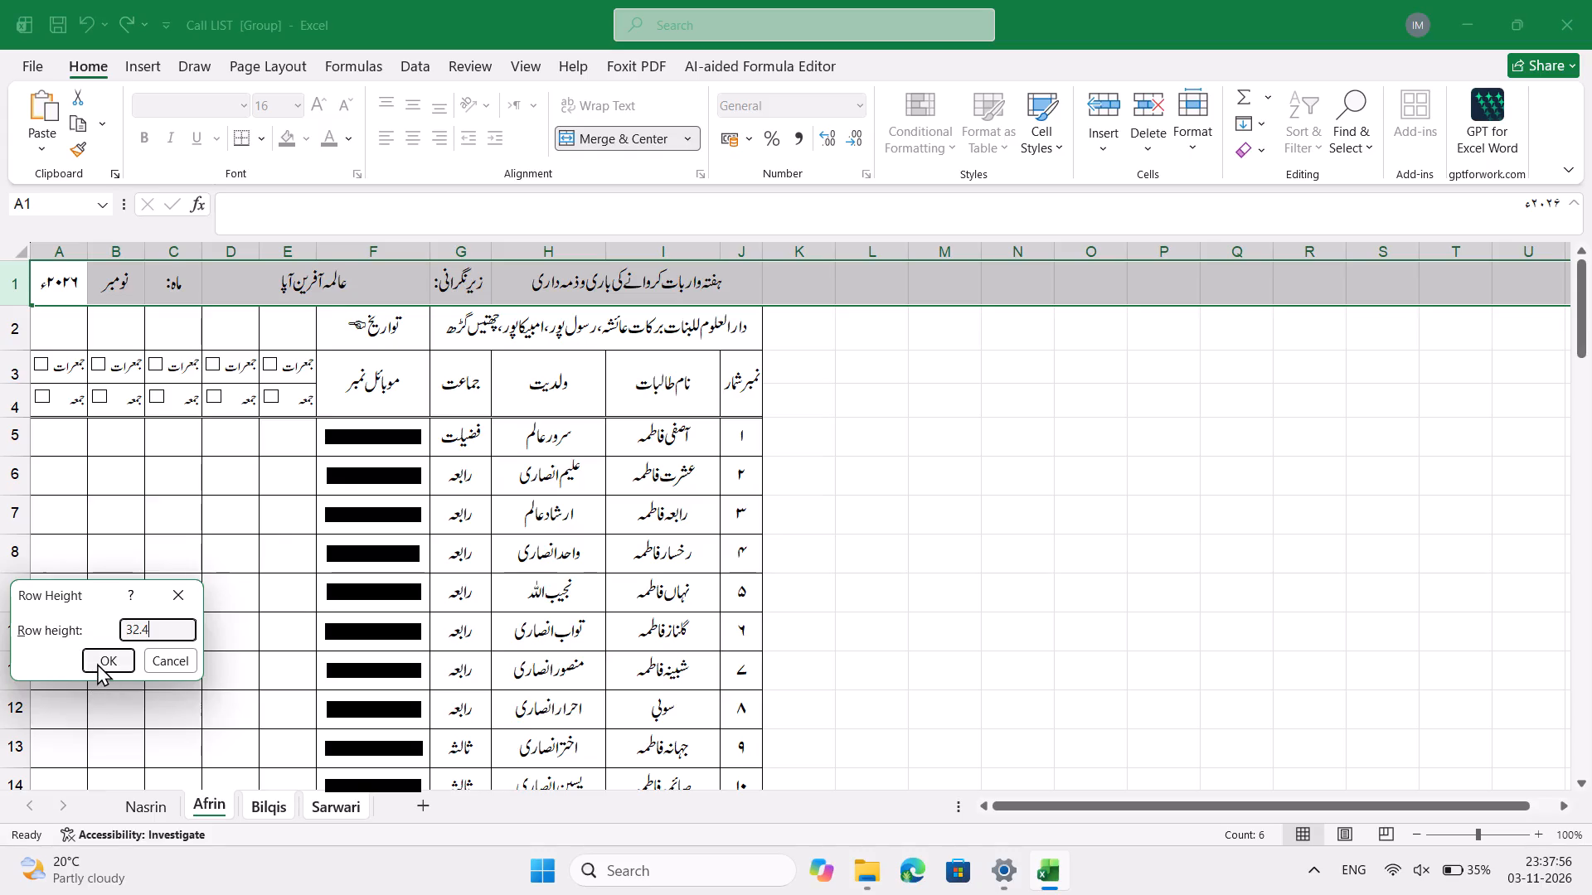
{"action": "left_click", "coordinate": [97, 663]}
{"action": "left_click", "coordinate": [342, 812]}
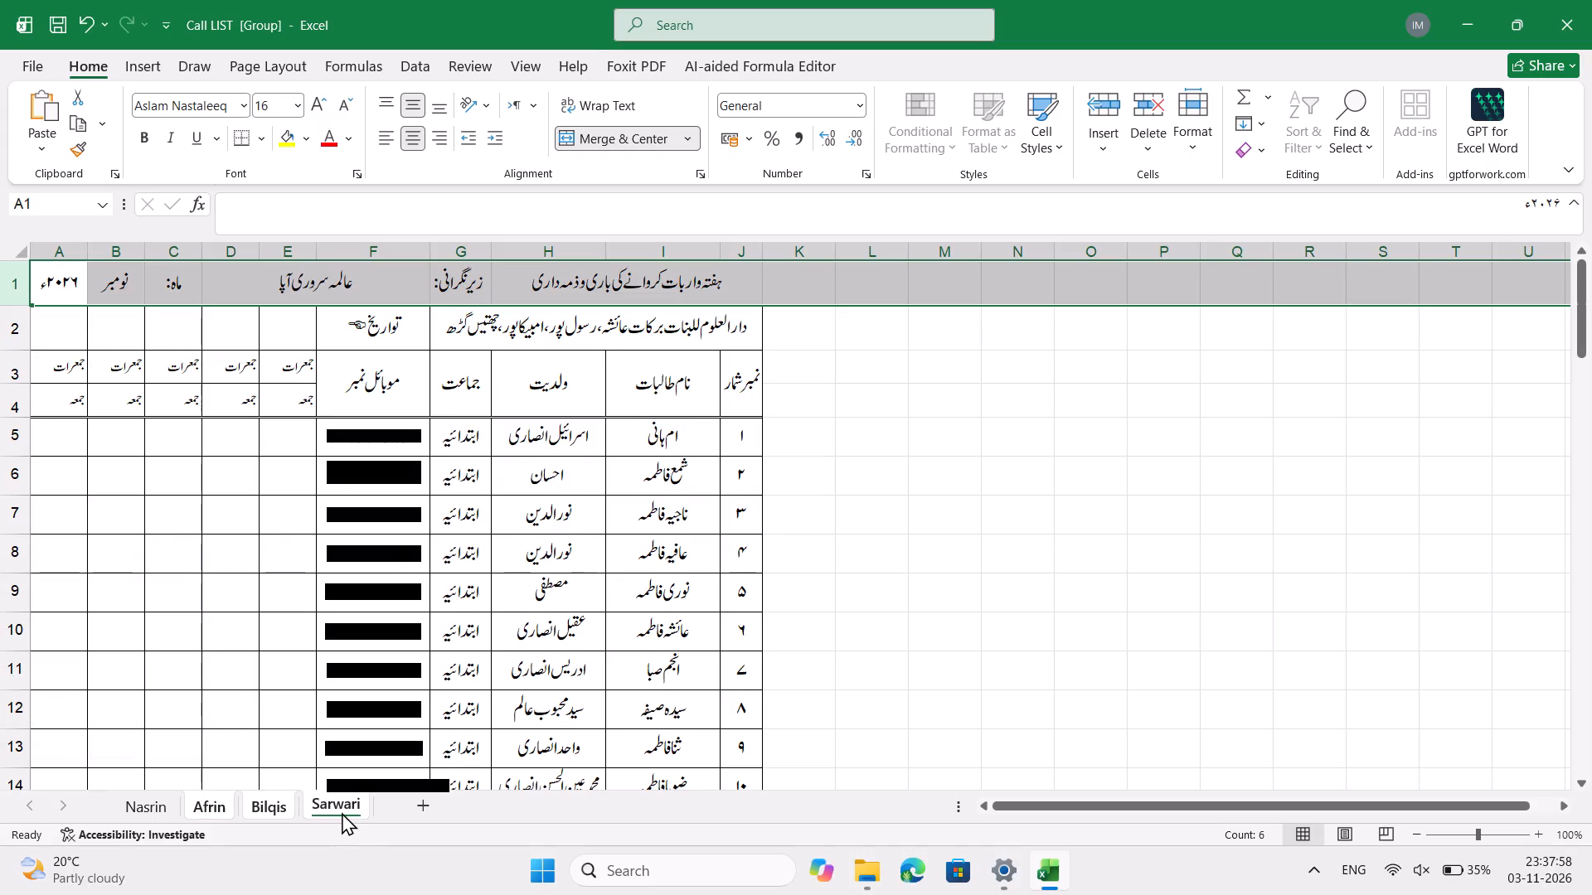
{"action": "left_click", "coordinate": [269, 808]}
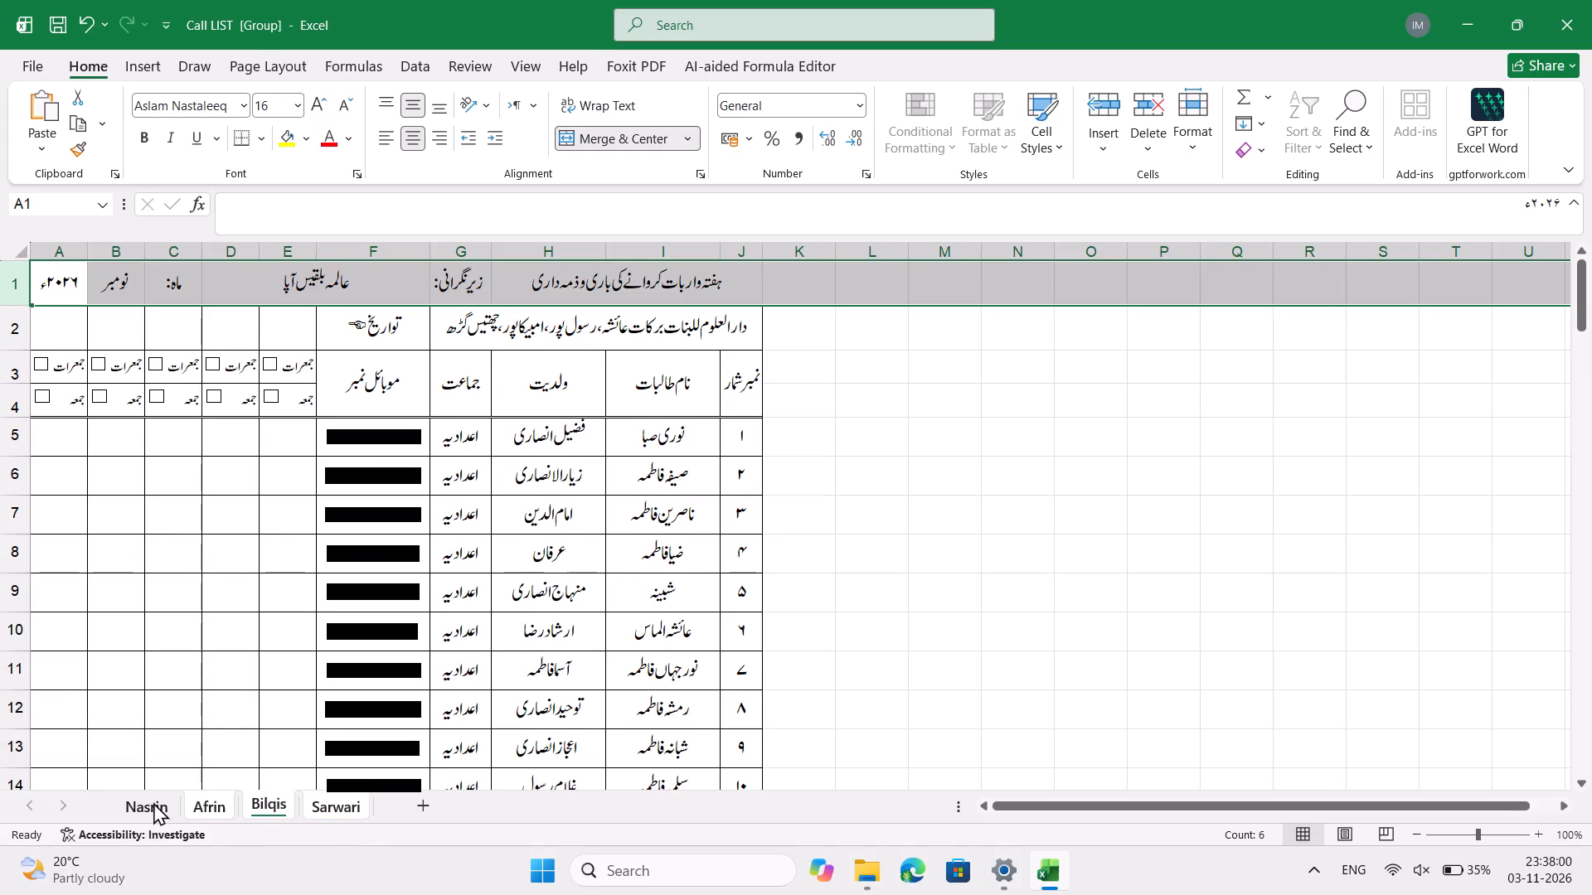
Copy the row height value of row 2 on the Nasrin sheet without changing it.
{"action": "left_click", "coordinate": [153, 801]}
{"action": "left_click", "coordinate": [20, 321]}
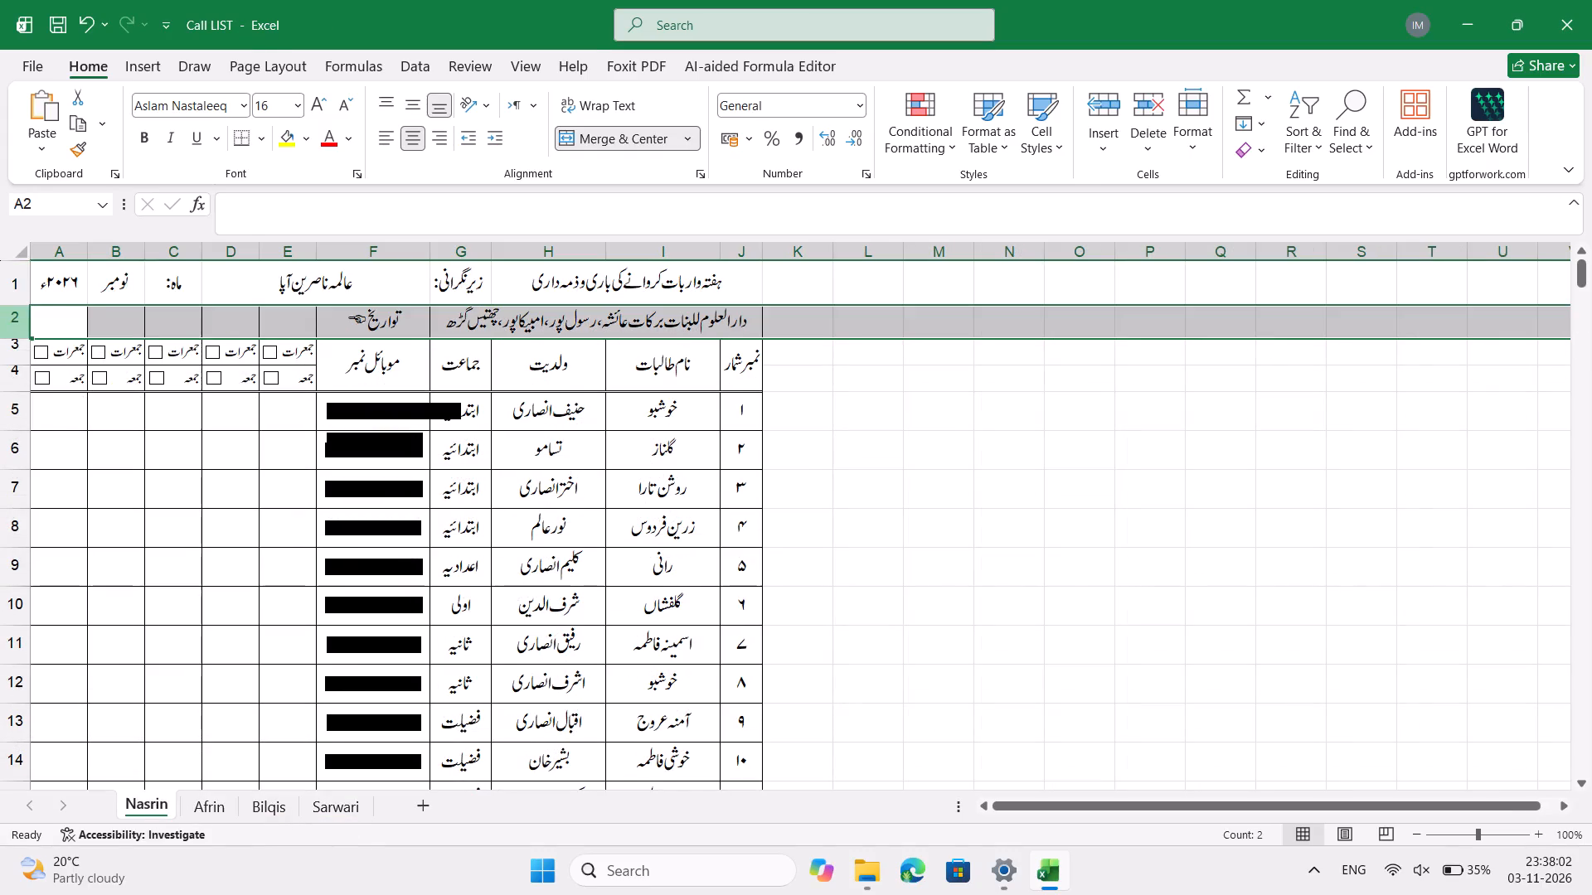
{"action": "right_click", "coordinate": [20, 321]}
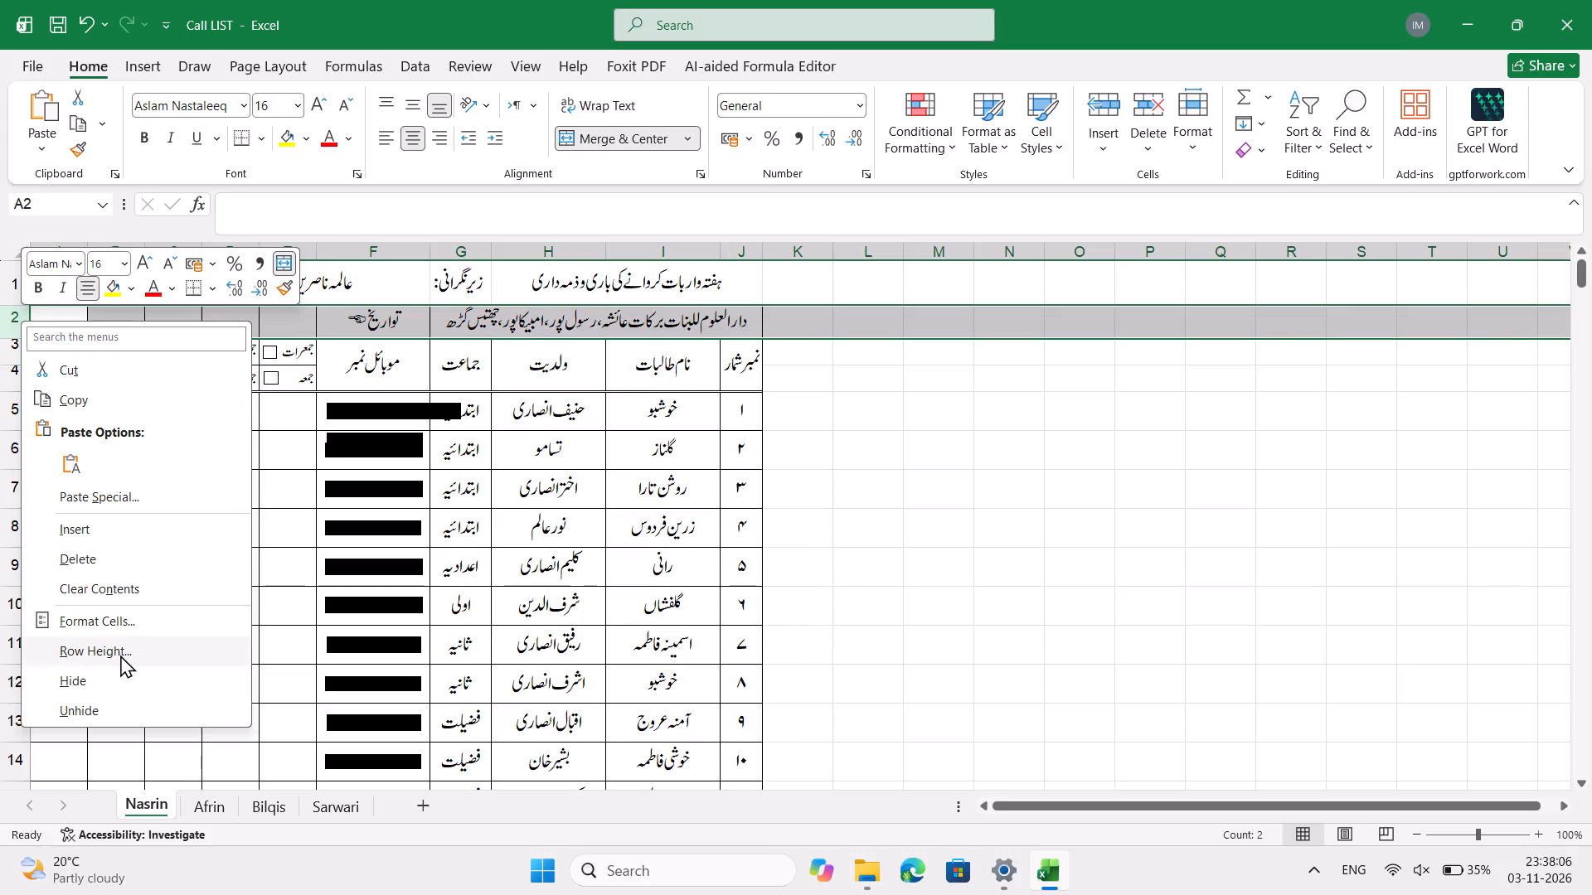
{"action": "left_click", "coordinate": [120, 655]}
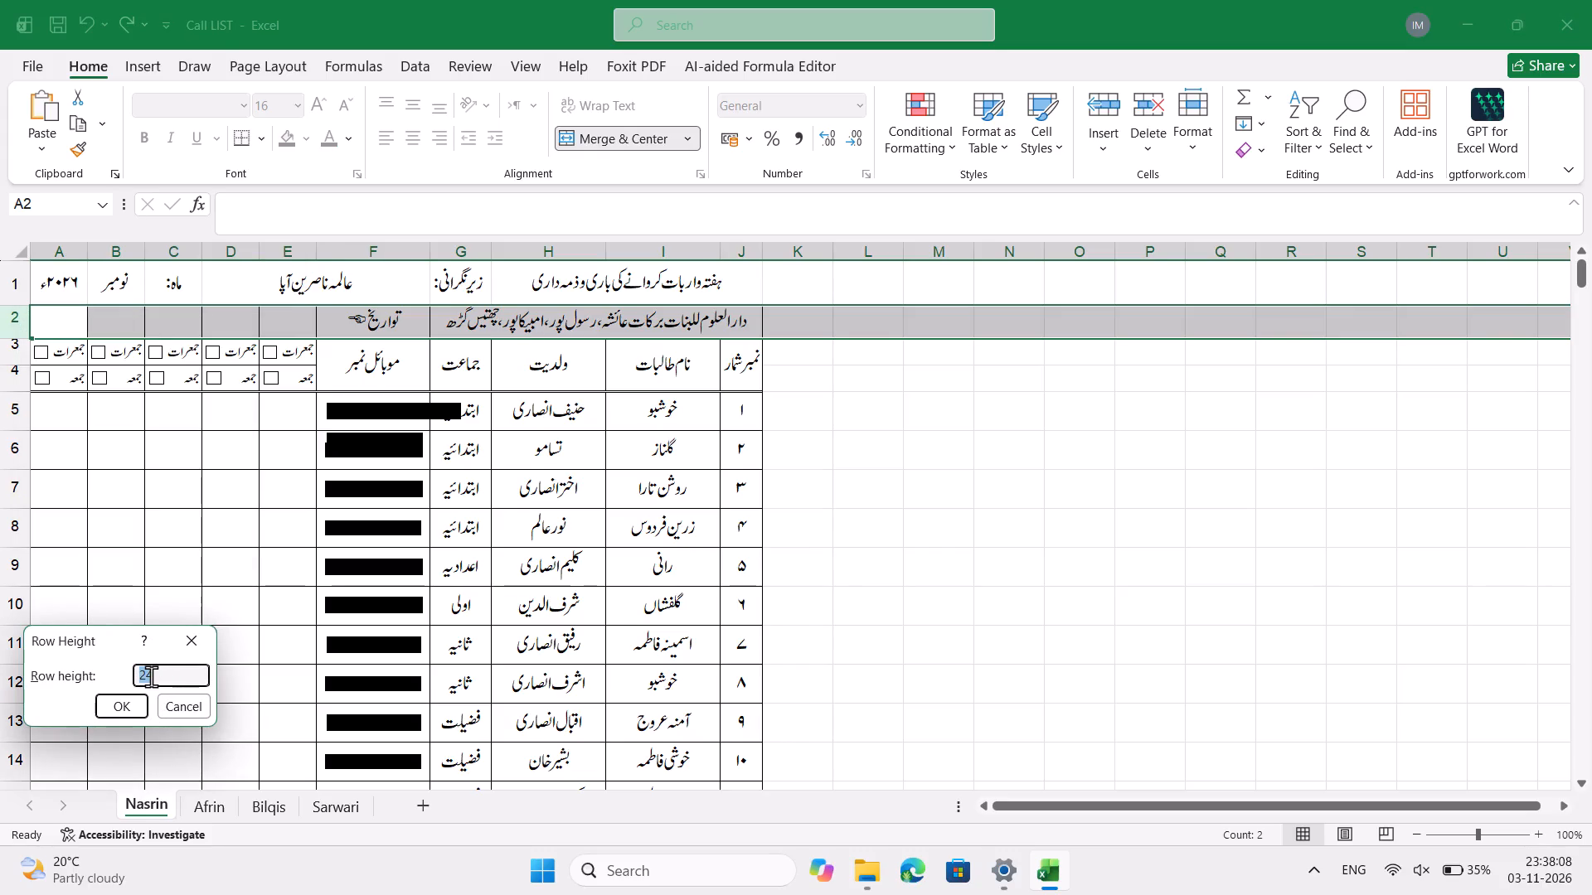
{"action": "triple_click", "coordinate": [151, 675]}
{"action": "key", "text": "ctrl+c"}
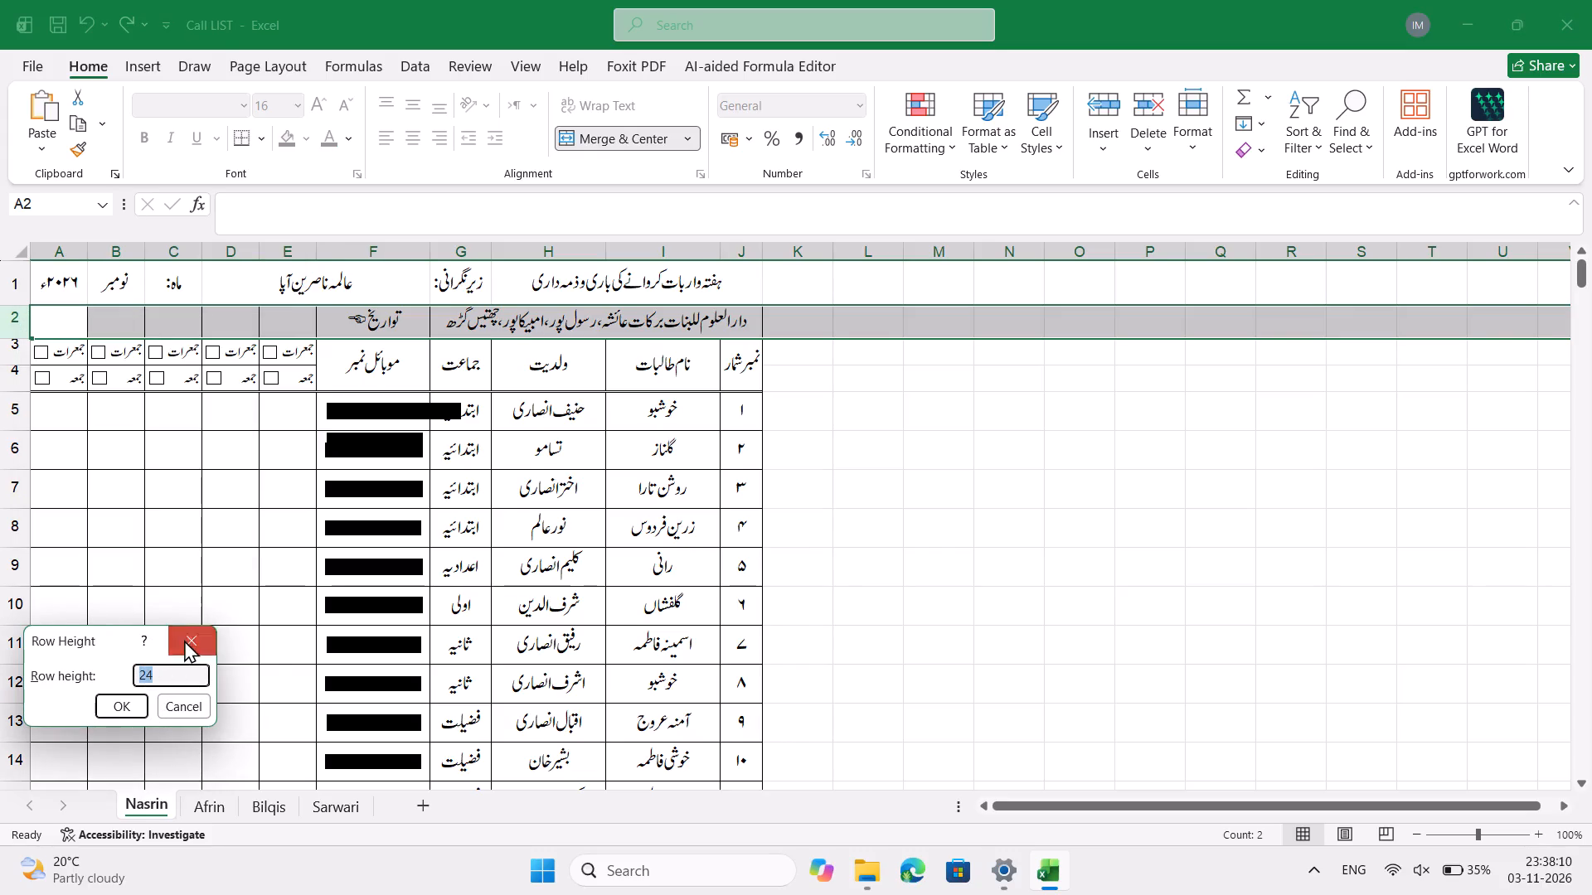
{"action": "left_click", "coordinate": [184, 638]}
Group the Afrin, Bilqis and Sarwari sheets and set the height of row 2 to 24.
{"action": "left_click", "coordinate": [202, 805]}
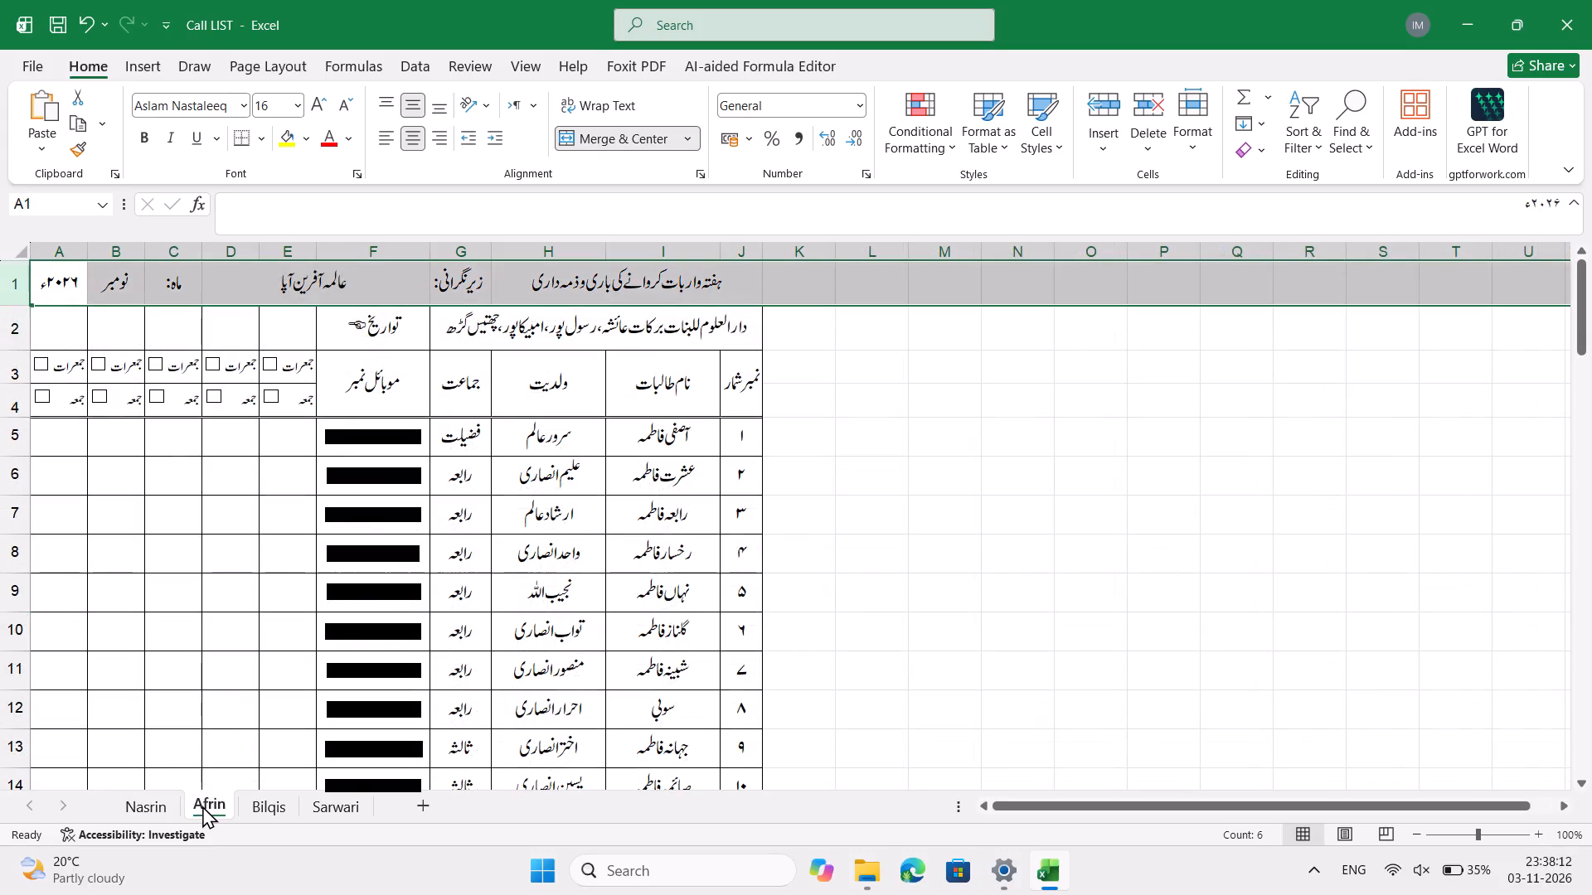
{"action": "left_click", "coordinate": [281, 818], "text": "ctrl"}
{"action": "left_click", "coordinate": [324, 802], "text": "ctrl"}
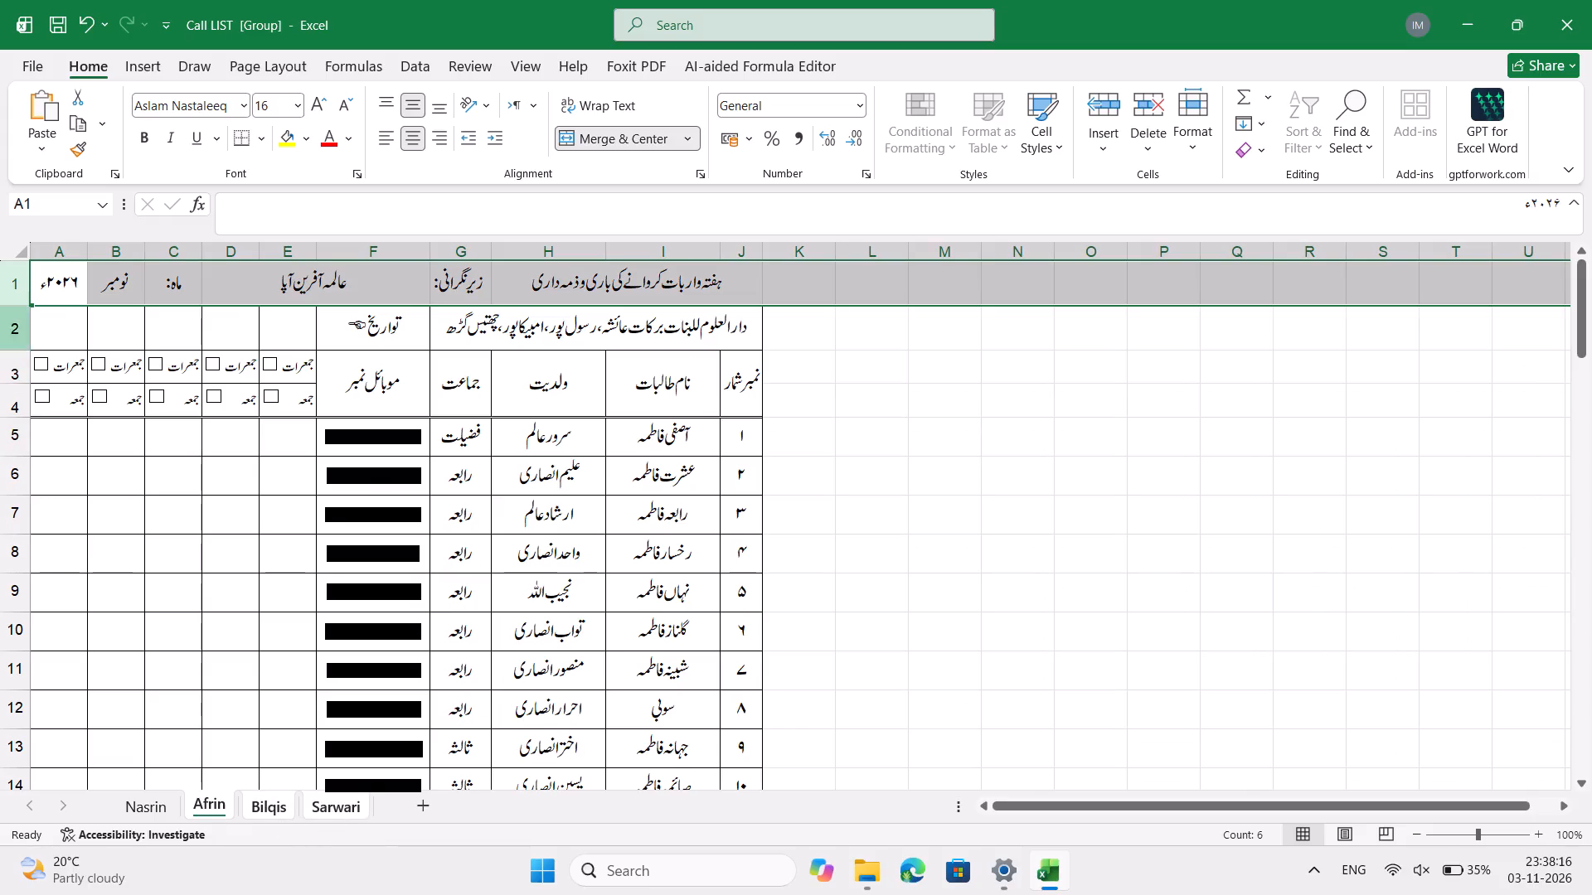
{"action": "left_click", "coordinate": [14, 327]}
{"action": "right_click", "coordinate": [14, 327]}
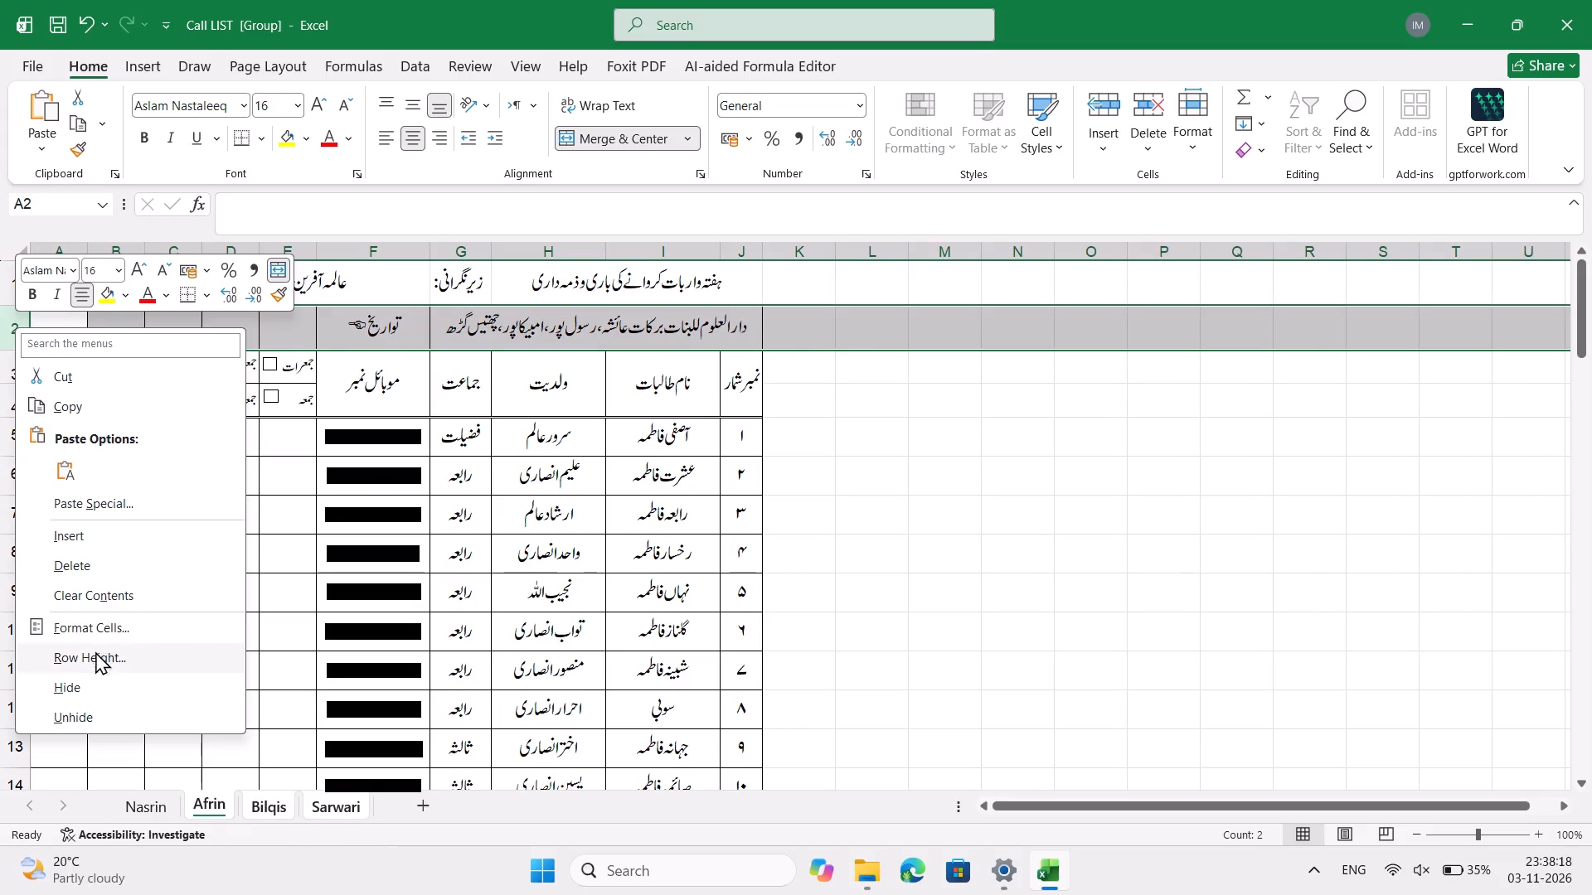
{"action": "left_click", "coordinate": [122, 665]}
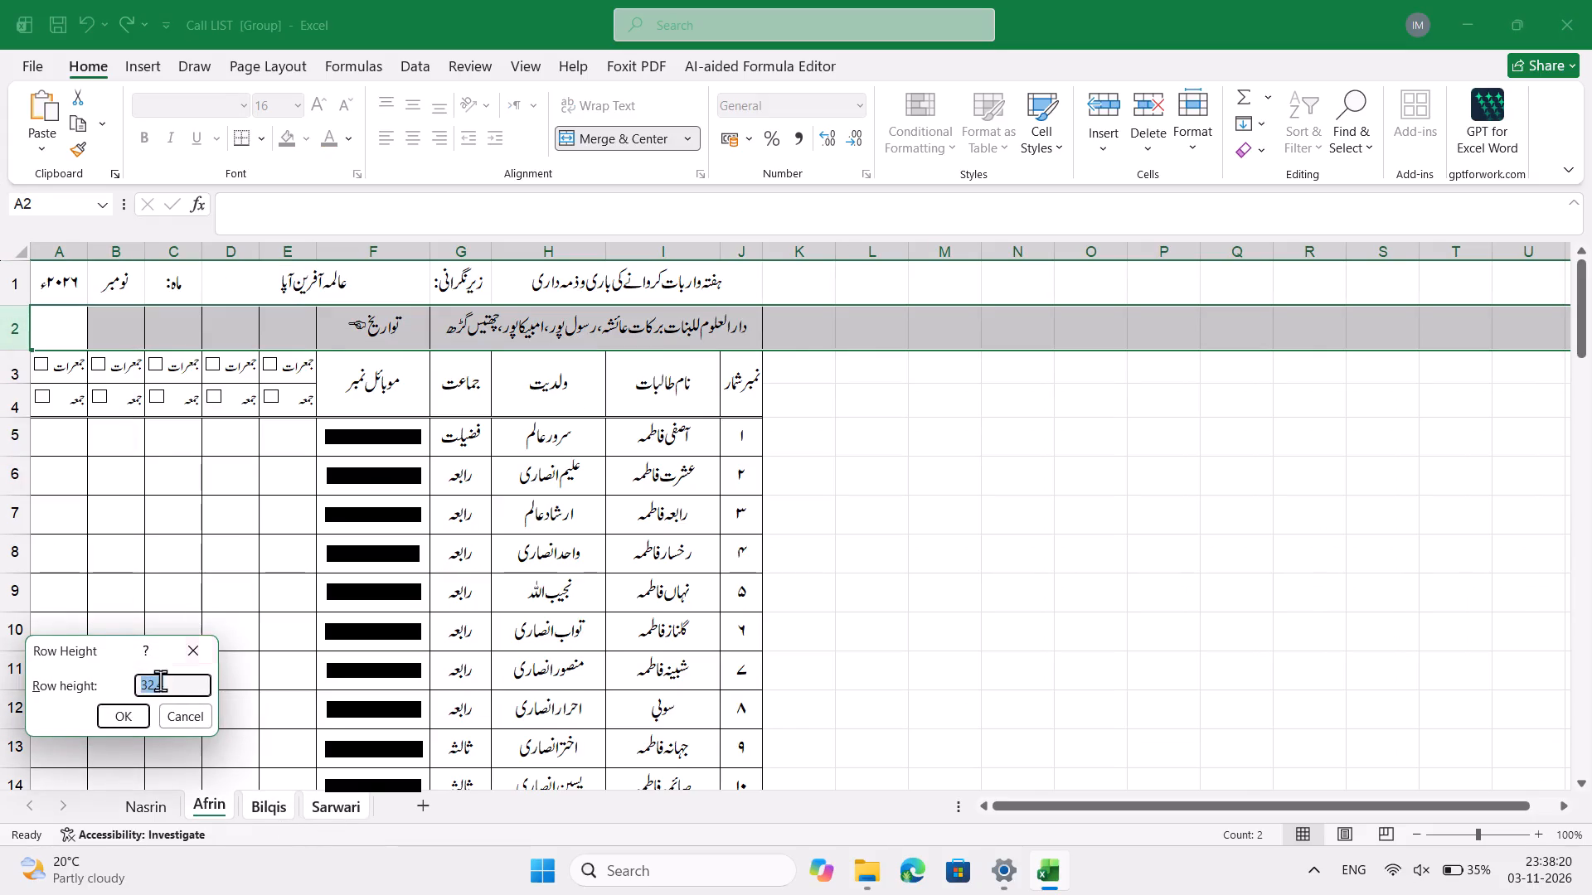
{"action": "key", "text": "ctrl+v"}
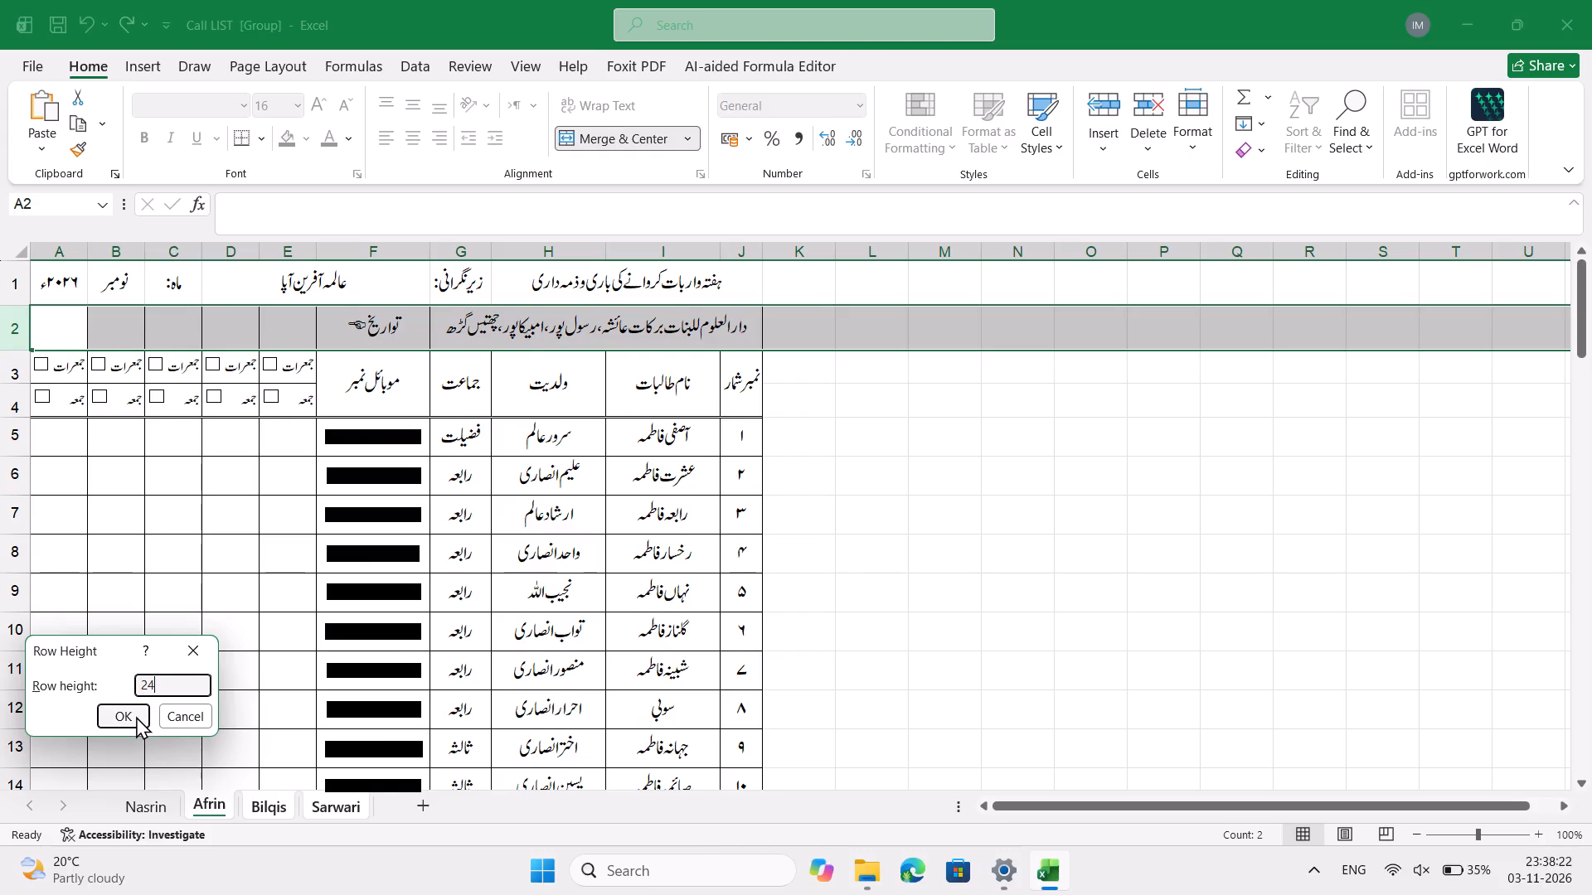
{"action": "left_click", "coordinate": [136, 716]}
{"action": "left_click", "coordinate": [338, 467]}
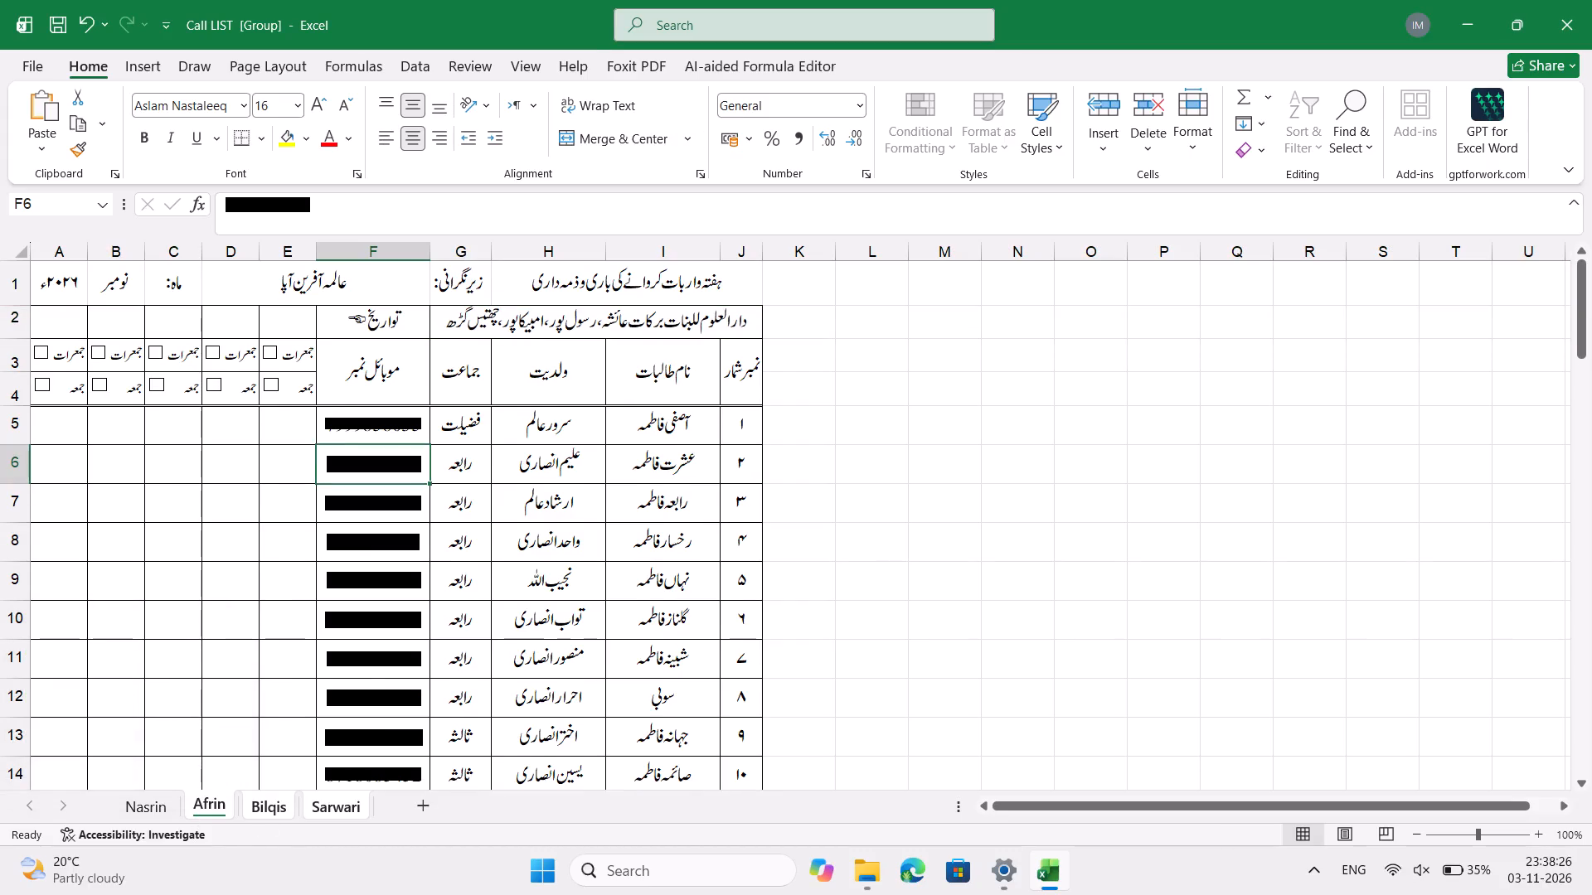
Copy the row height value of rows 3 and 4 on the Nasrin sheet without changing it.
{"action": "left_click", "coordinate": [158, 803]}
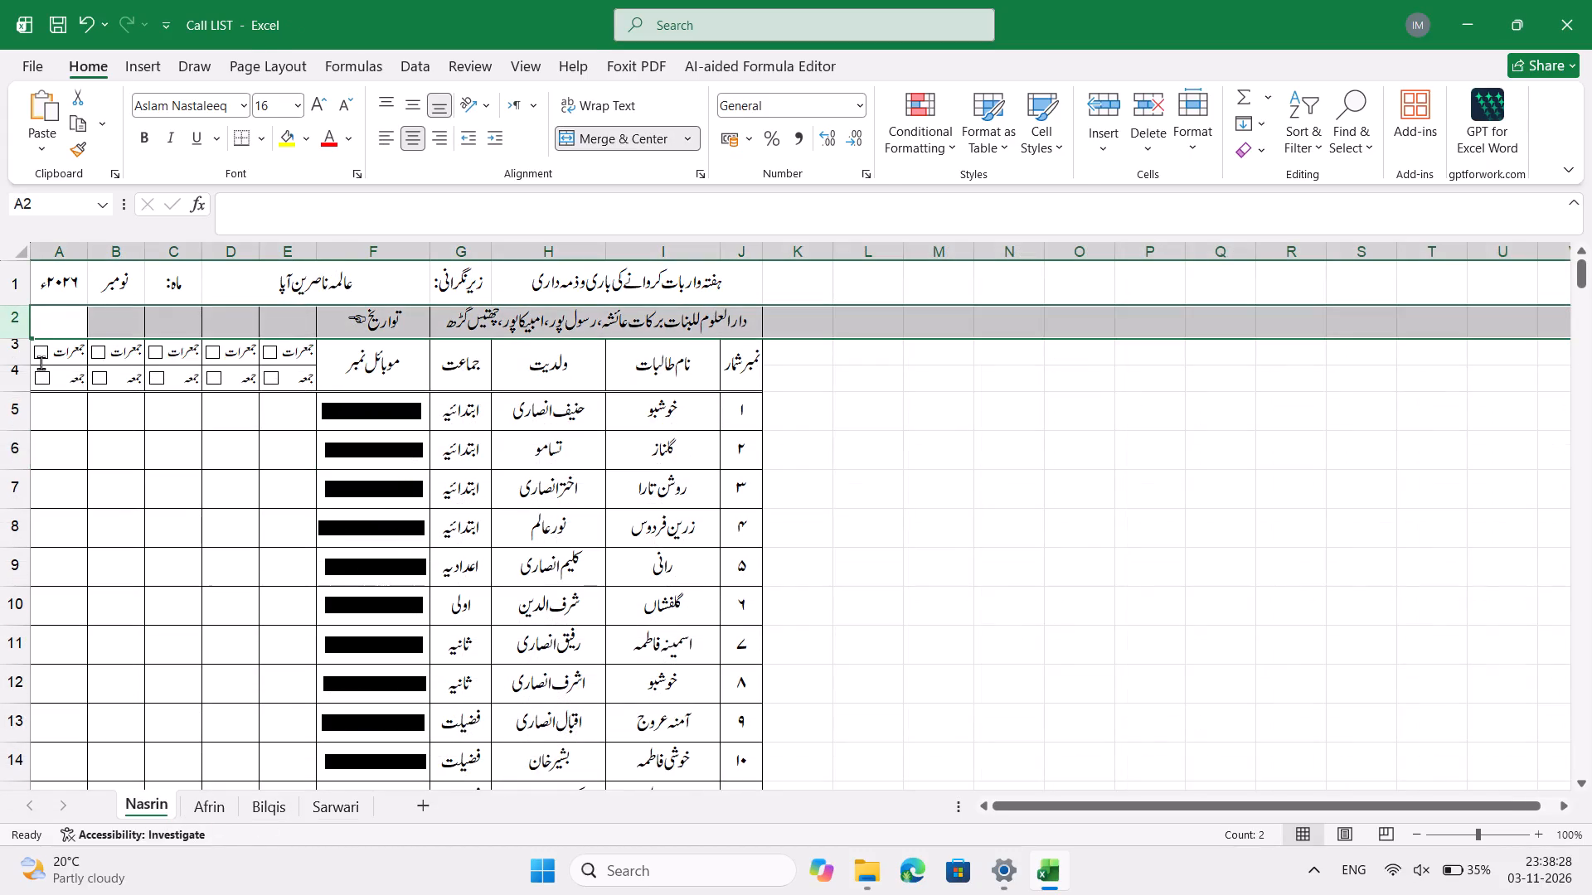
{"action": "left_click", "coordinate": [3, 359]}
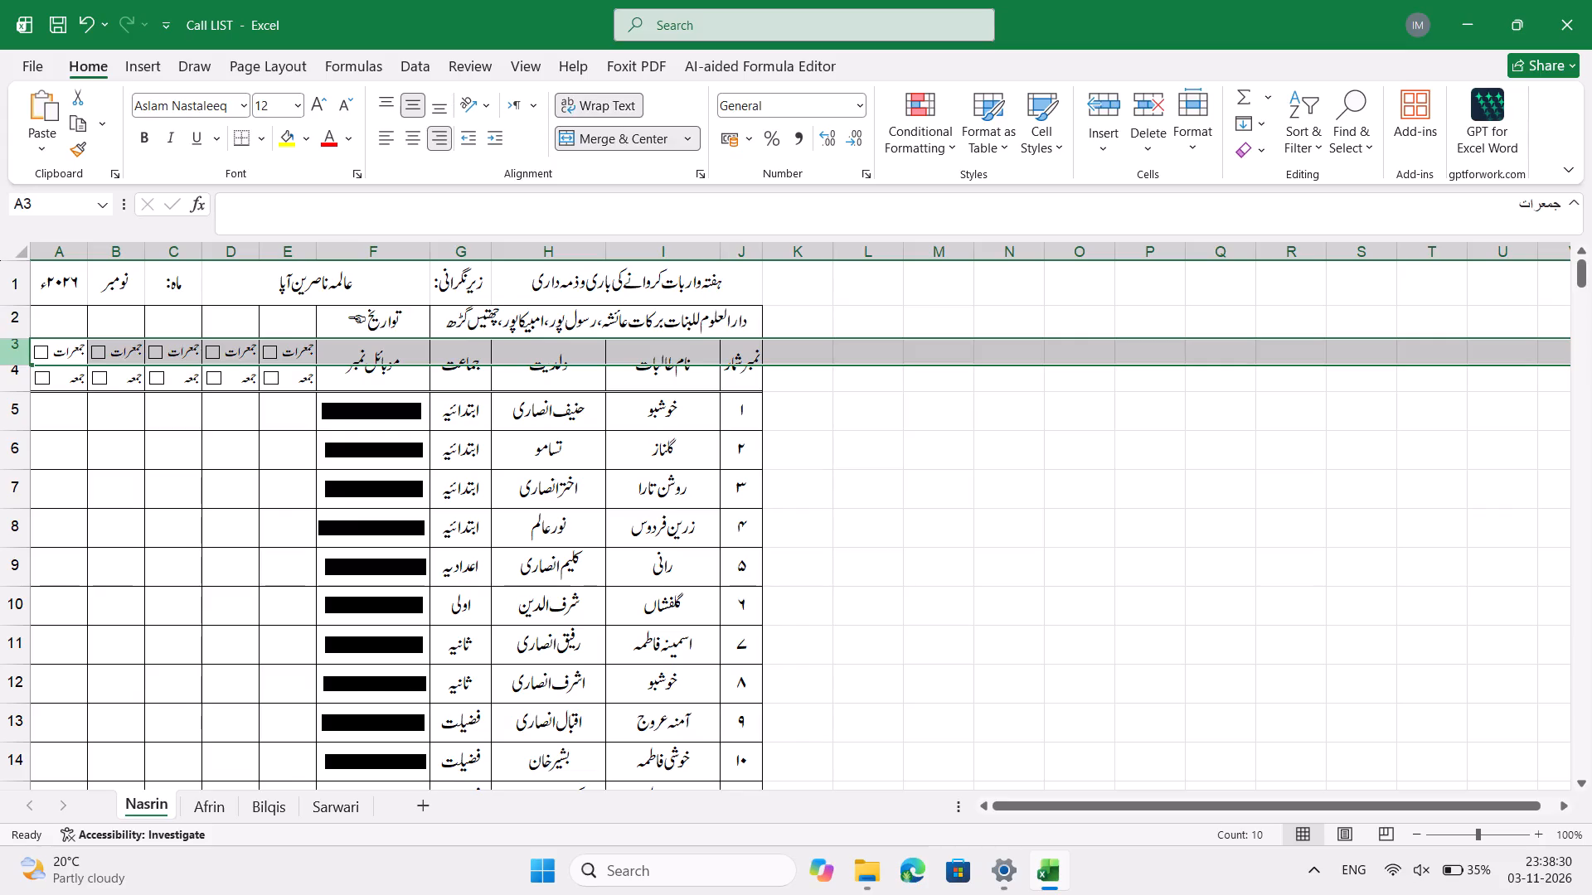
{"action": "left_click_drag", "start_coordinate": [3, 359], "coordinate": [9, 378]}
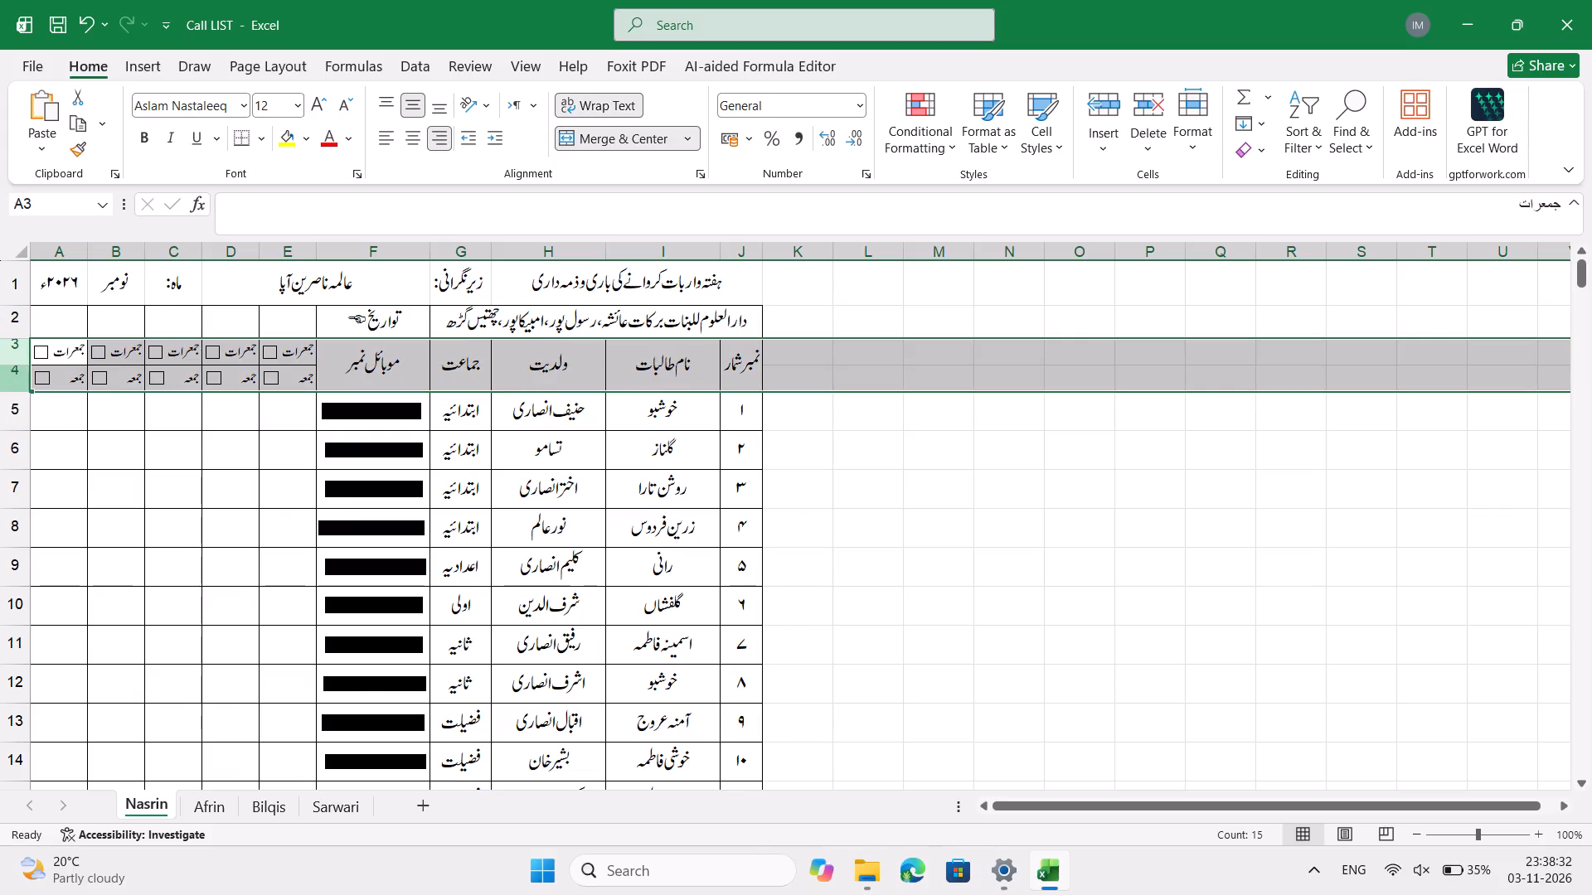
{"action": "right_click", "coordinate": [9, 378]}
{"action": "left_click", "coordinate": [141, 709]}
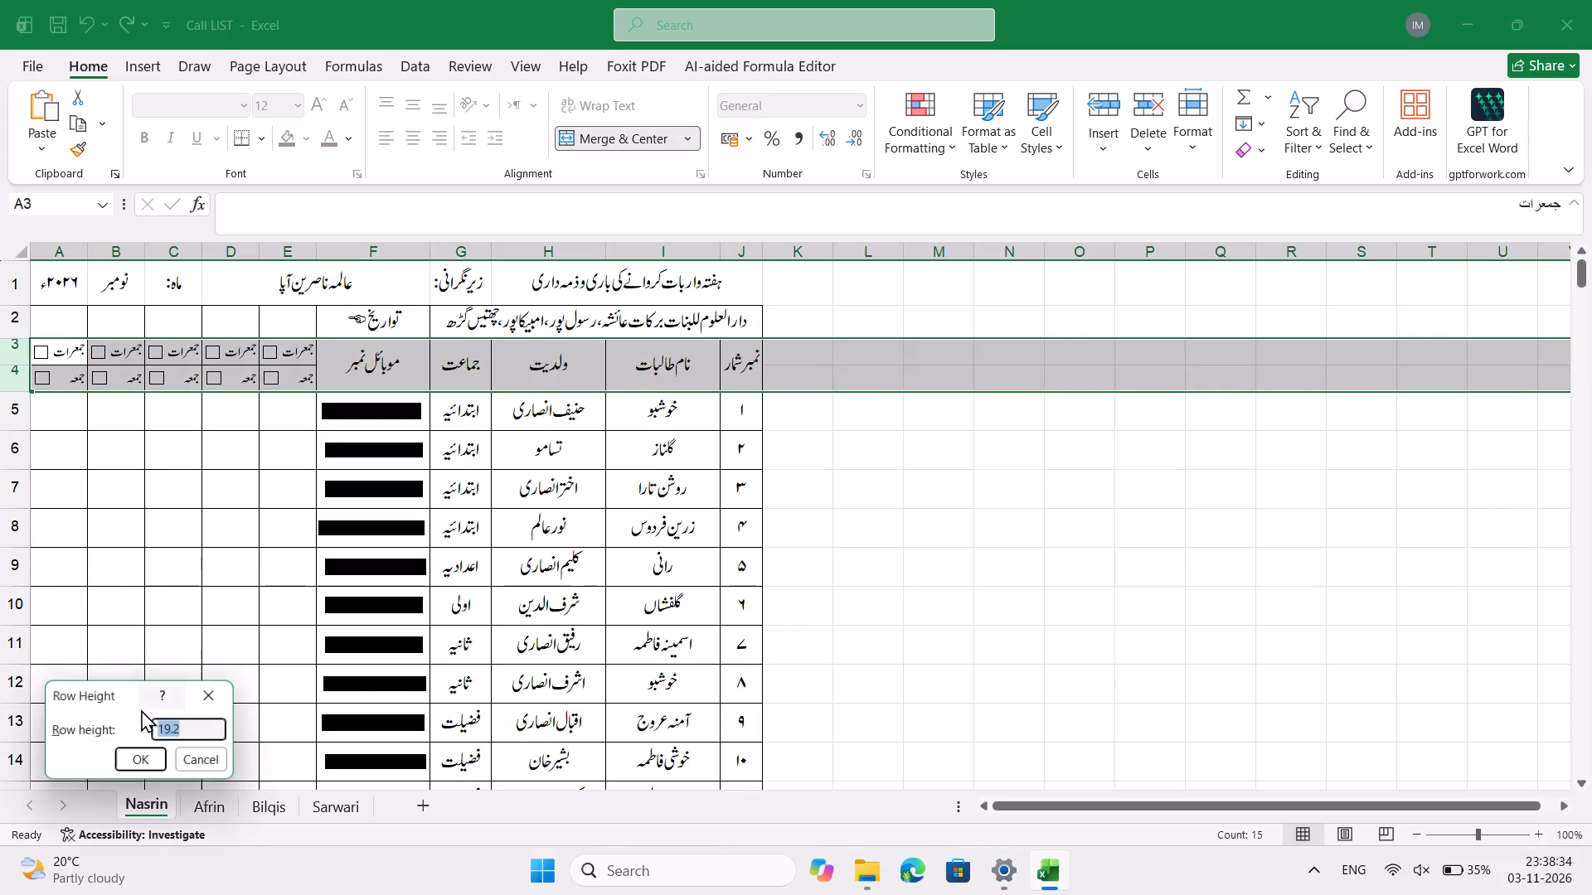
{"action": "key", "text": "ctrl+c"}
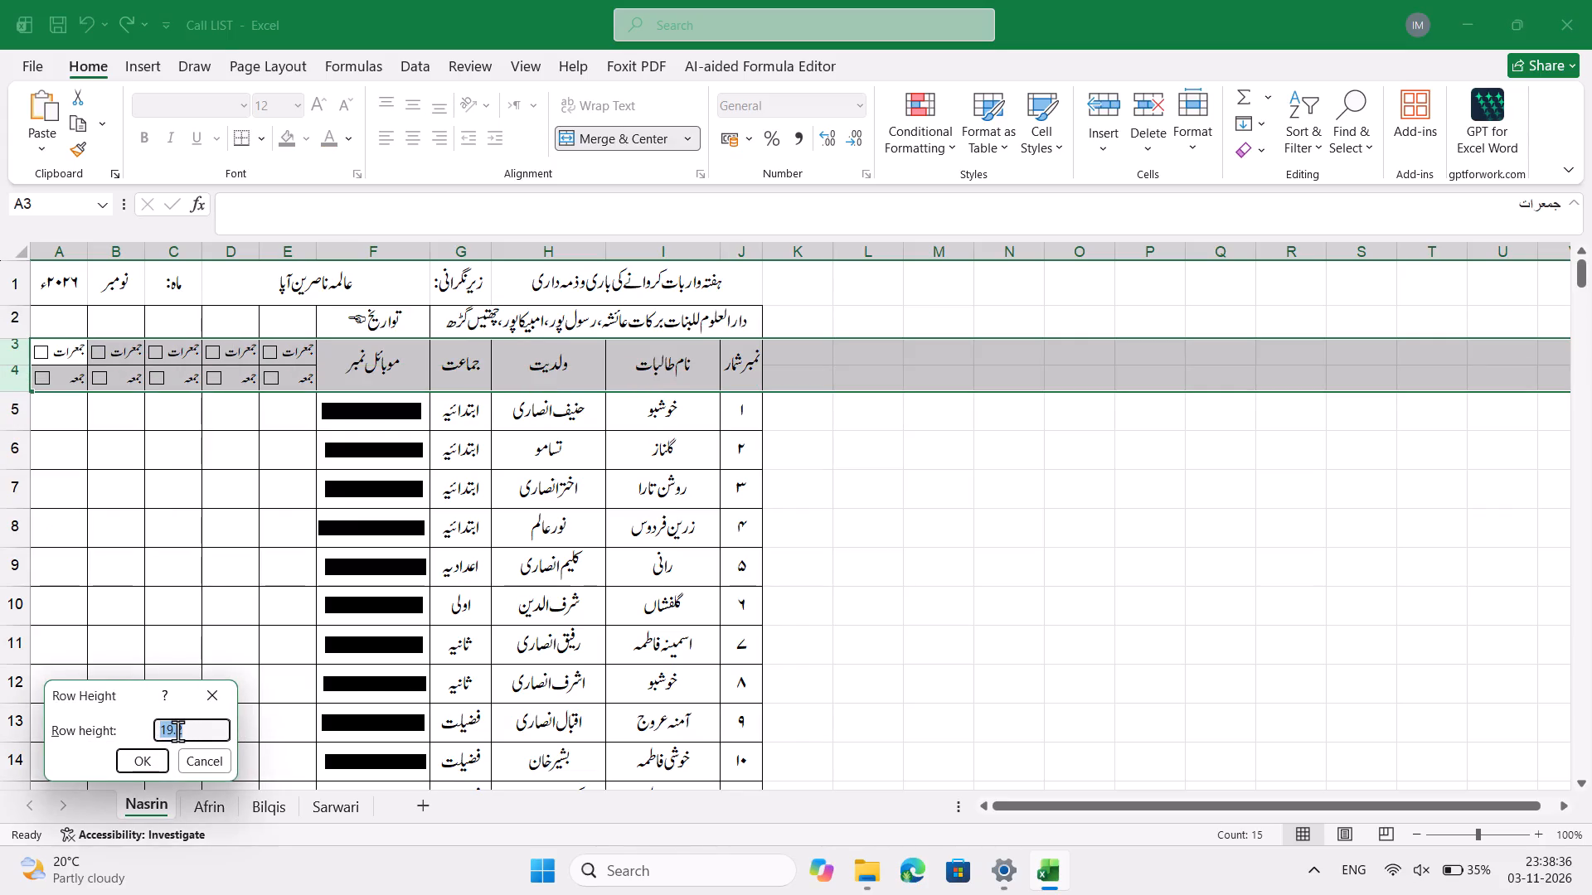
{"action": "left_click", "coordinate": [213, 689]}
Group the Afrin, Bilqis and Sarwari sheets, set the height of rows 3 and 4 to 19.2, and check each sheet.
{"action": "left_click", "coordinate": [218, 811]}
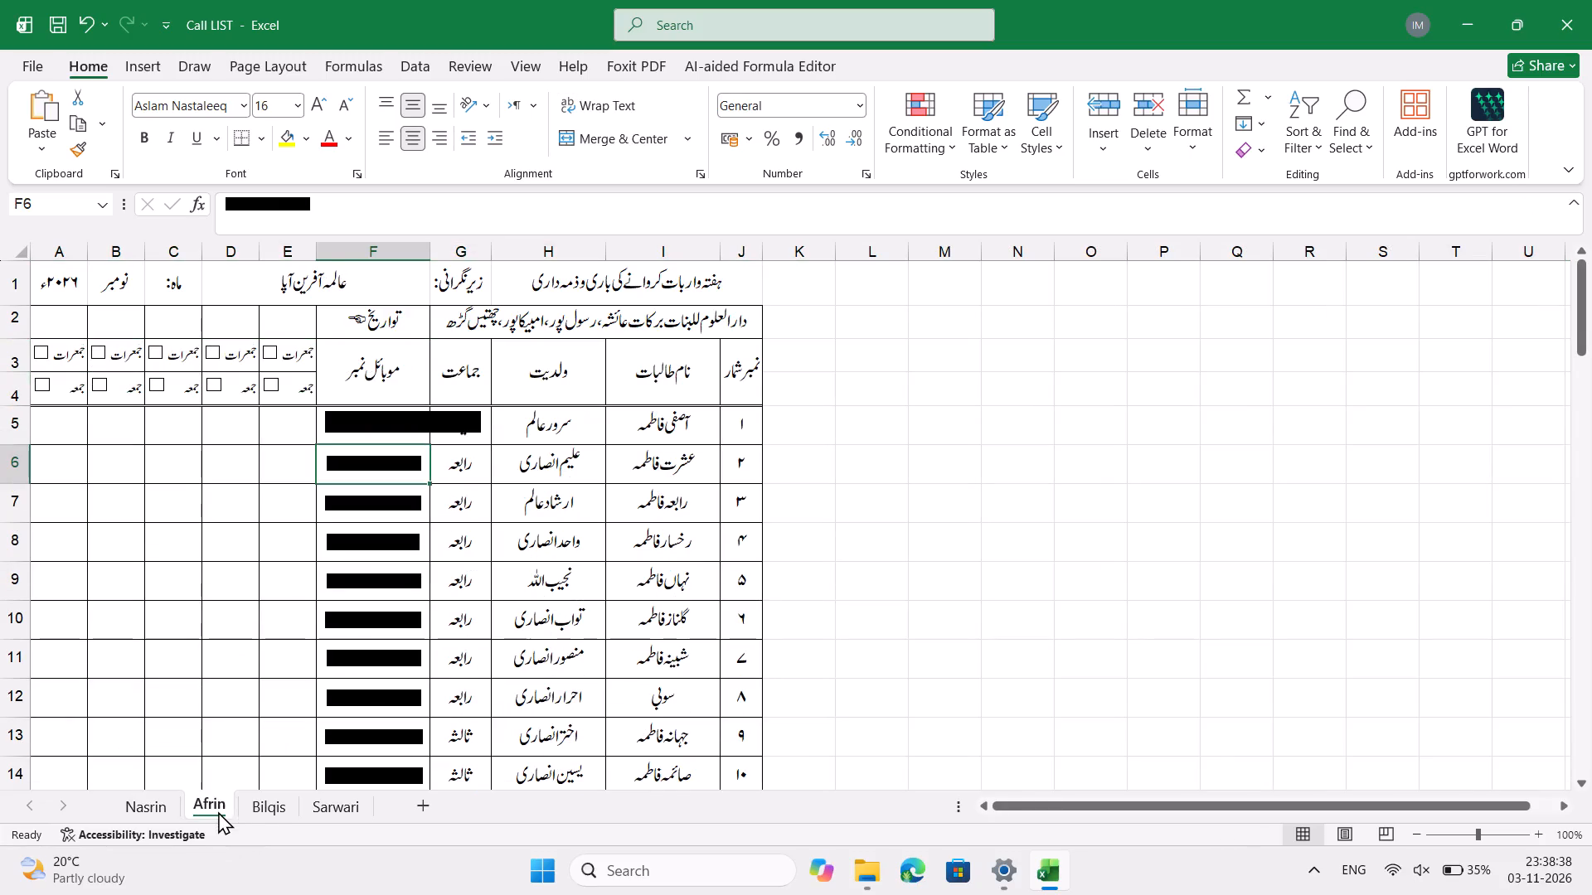
{"action": "left_click", "coordinate": [268, 810], "text": "ctrl"}
{"action": "left_click", "coordinate": [347, 800], "text": "ctrl"}
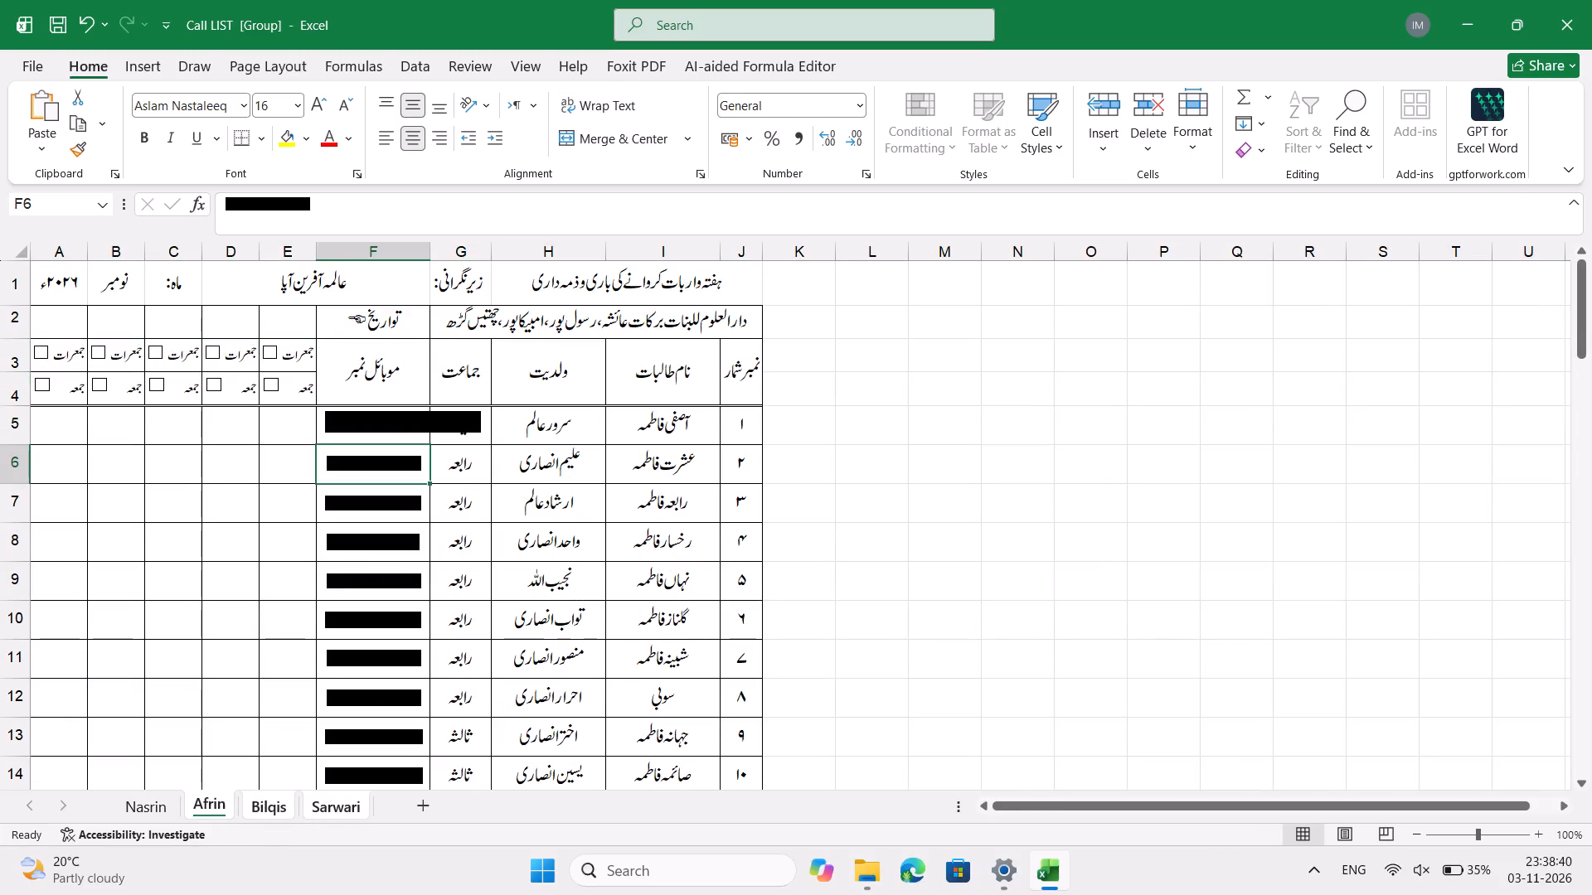
{"action": "left_click_drag", "start_coordinate": [19, 365], "coordinate": [19, 388]}
{"action": "right_click", "coordinate": [19, 388]}
{"action": "left_click", "coordinate": [126, 723]}
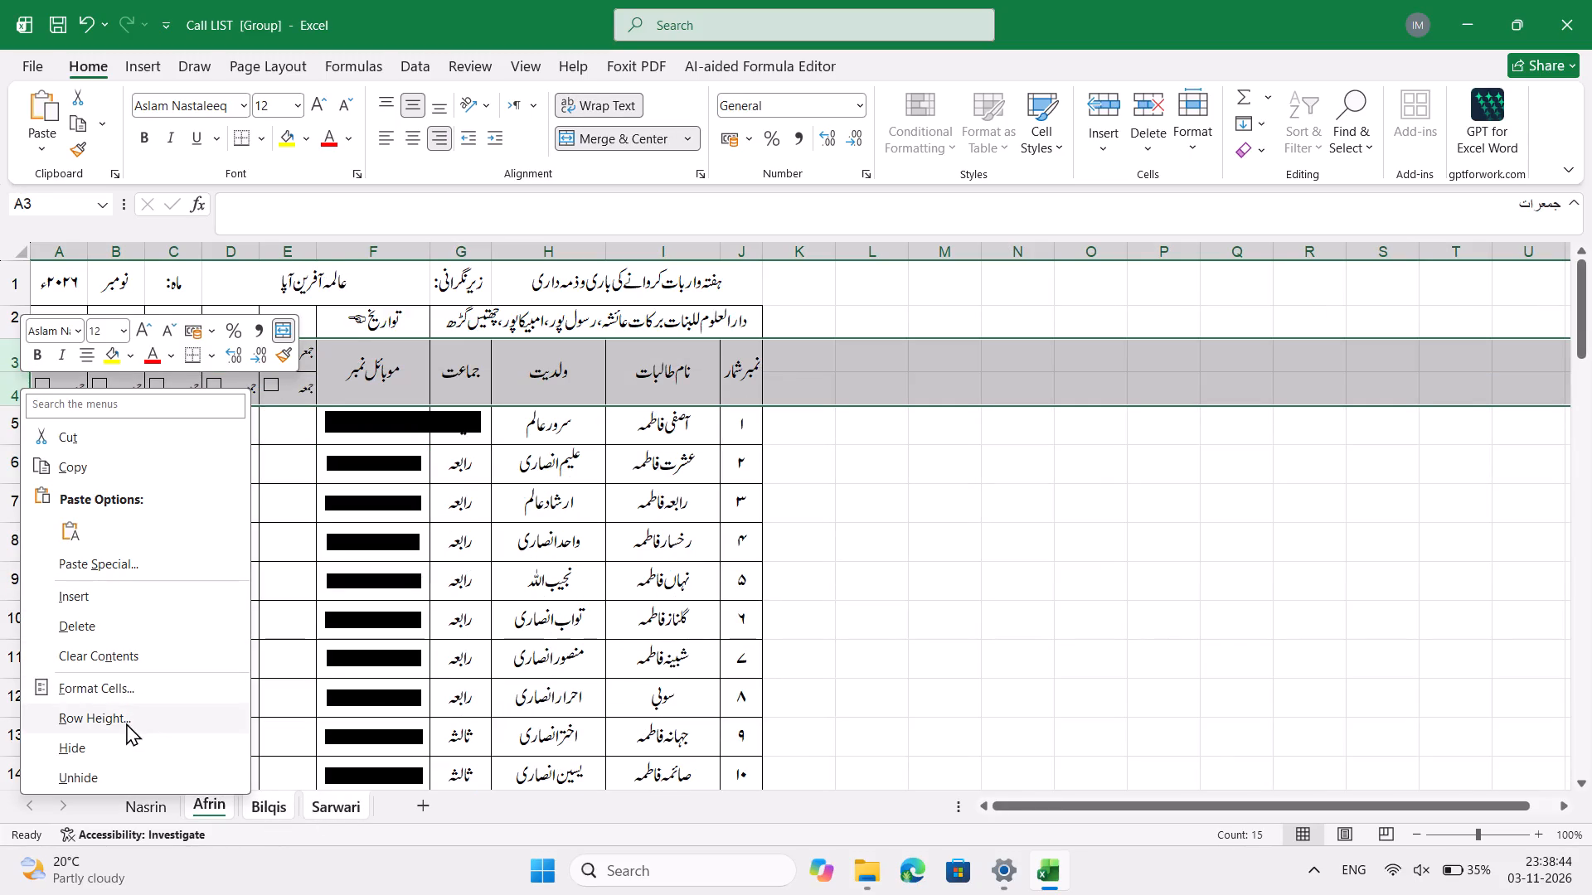
{"action": "key", "text": "ctrl+v"}
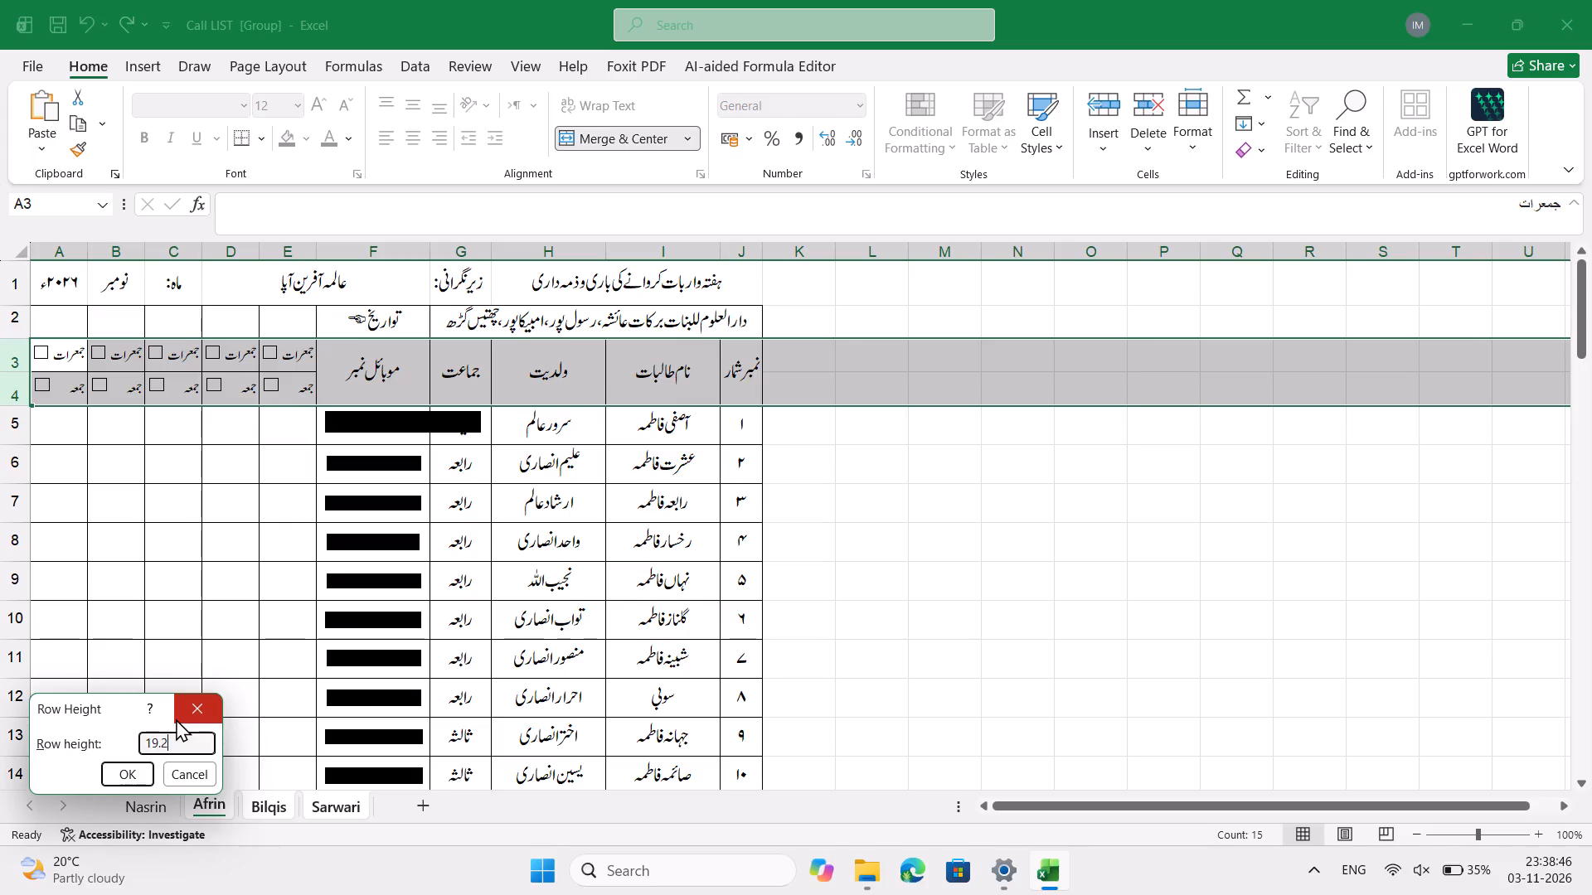
{"action": "left_click", "coordinate": [143, 772]}
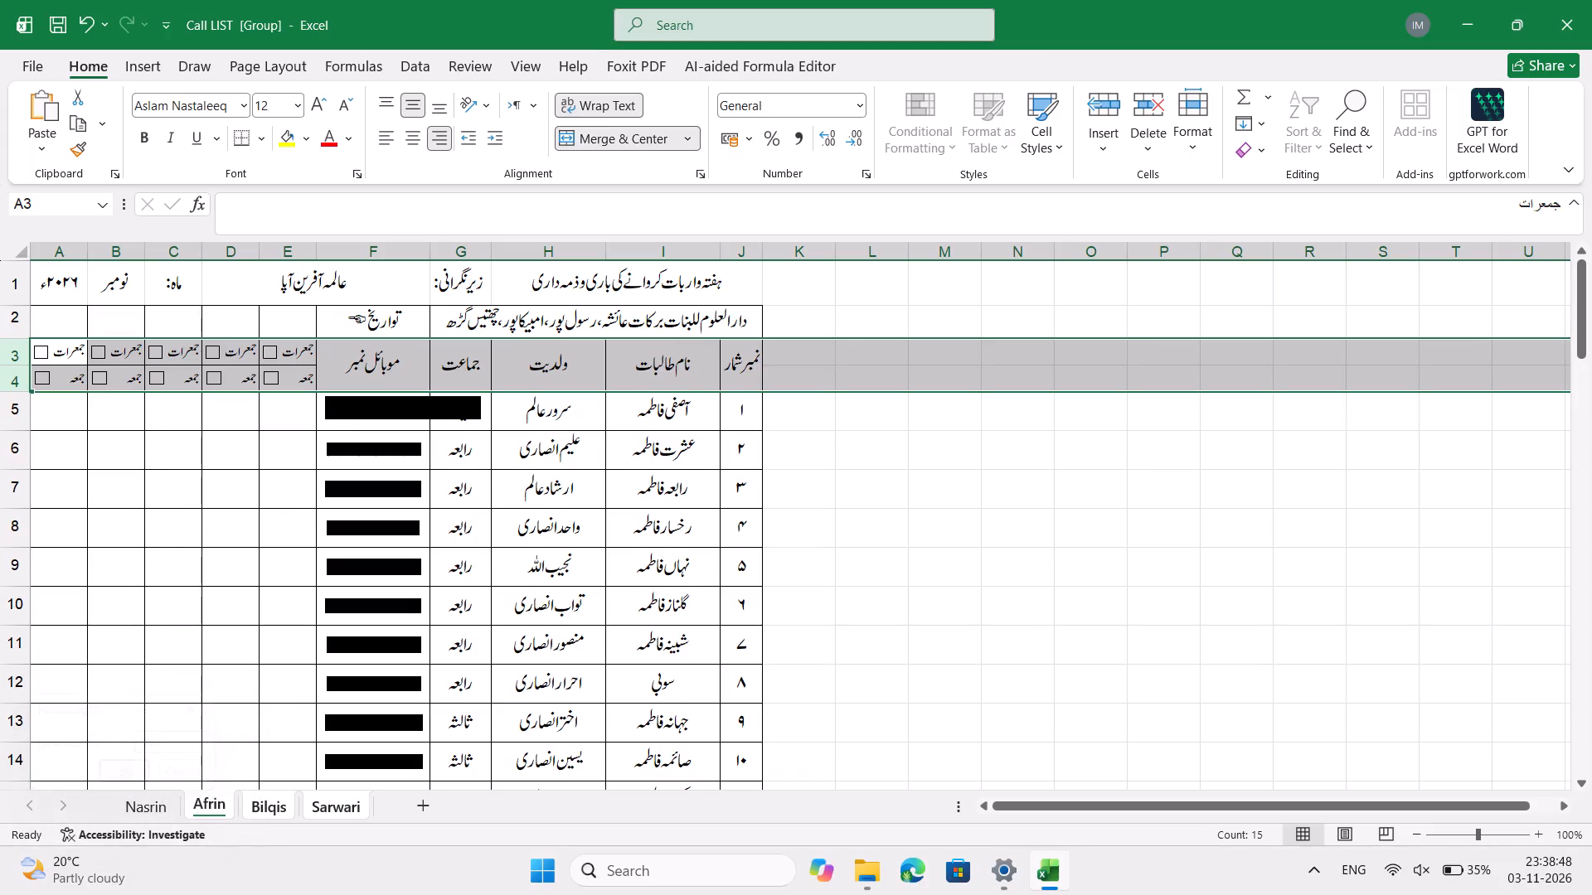
{"action": "left_click", "coordinate": [403, 714]}
{"action": "left_click", "coordinate": [356, 810]}
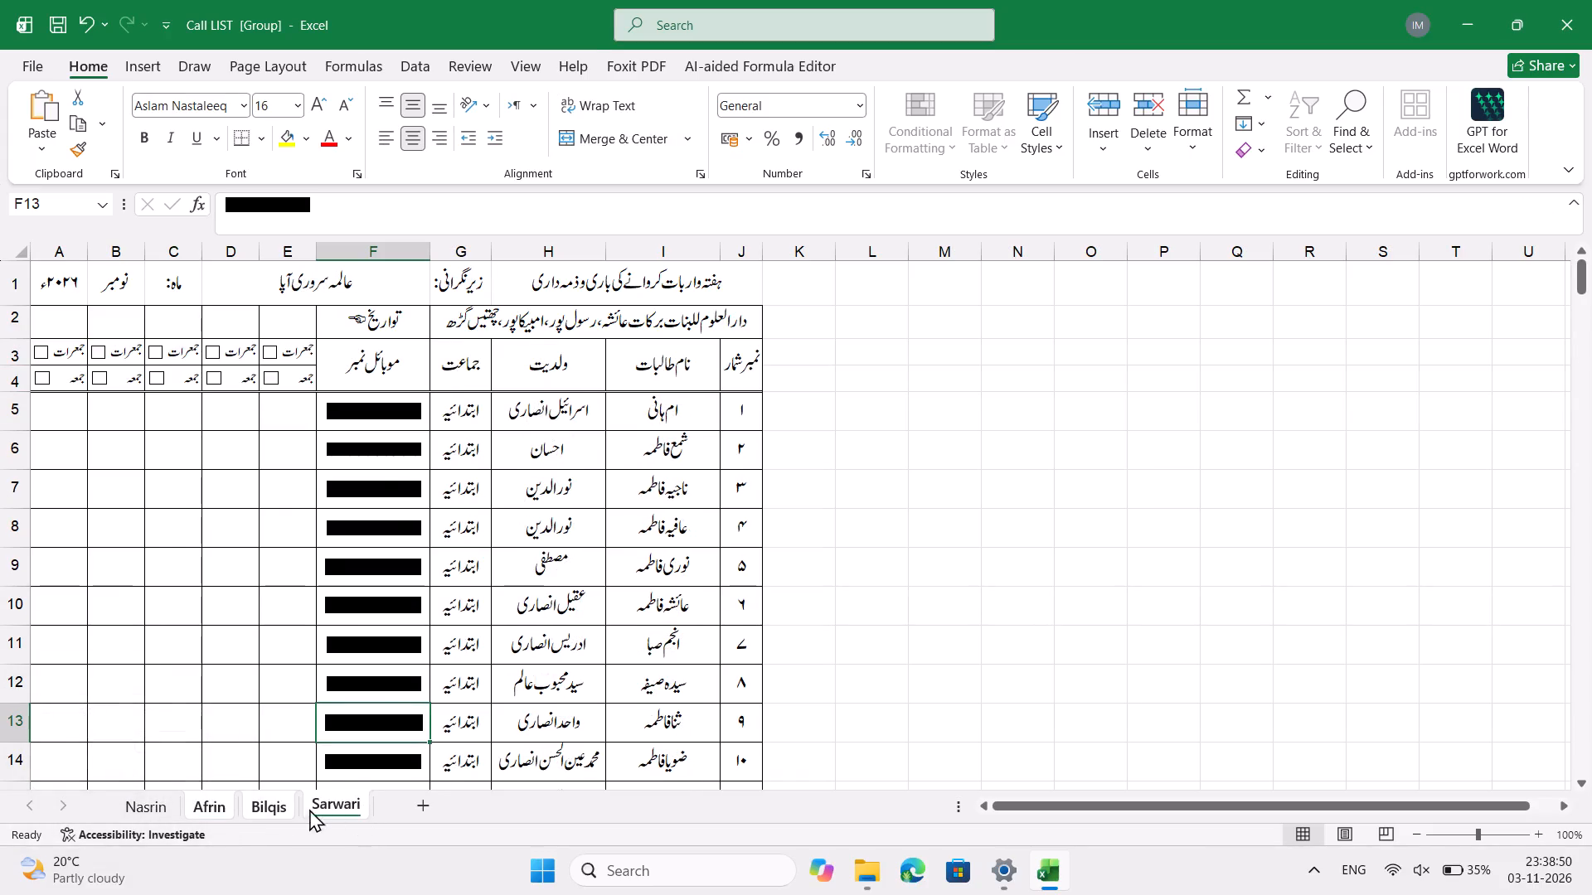
{"action": "left_click", "coordinate": [277, 809]}
{"action": "left_click", "coordinate": [205, 804]}
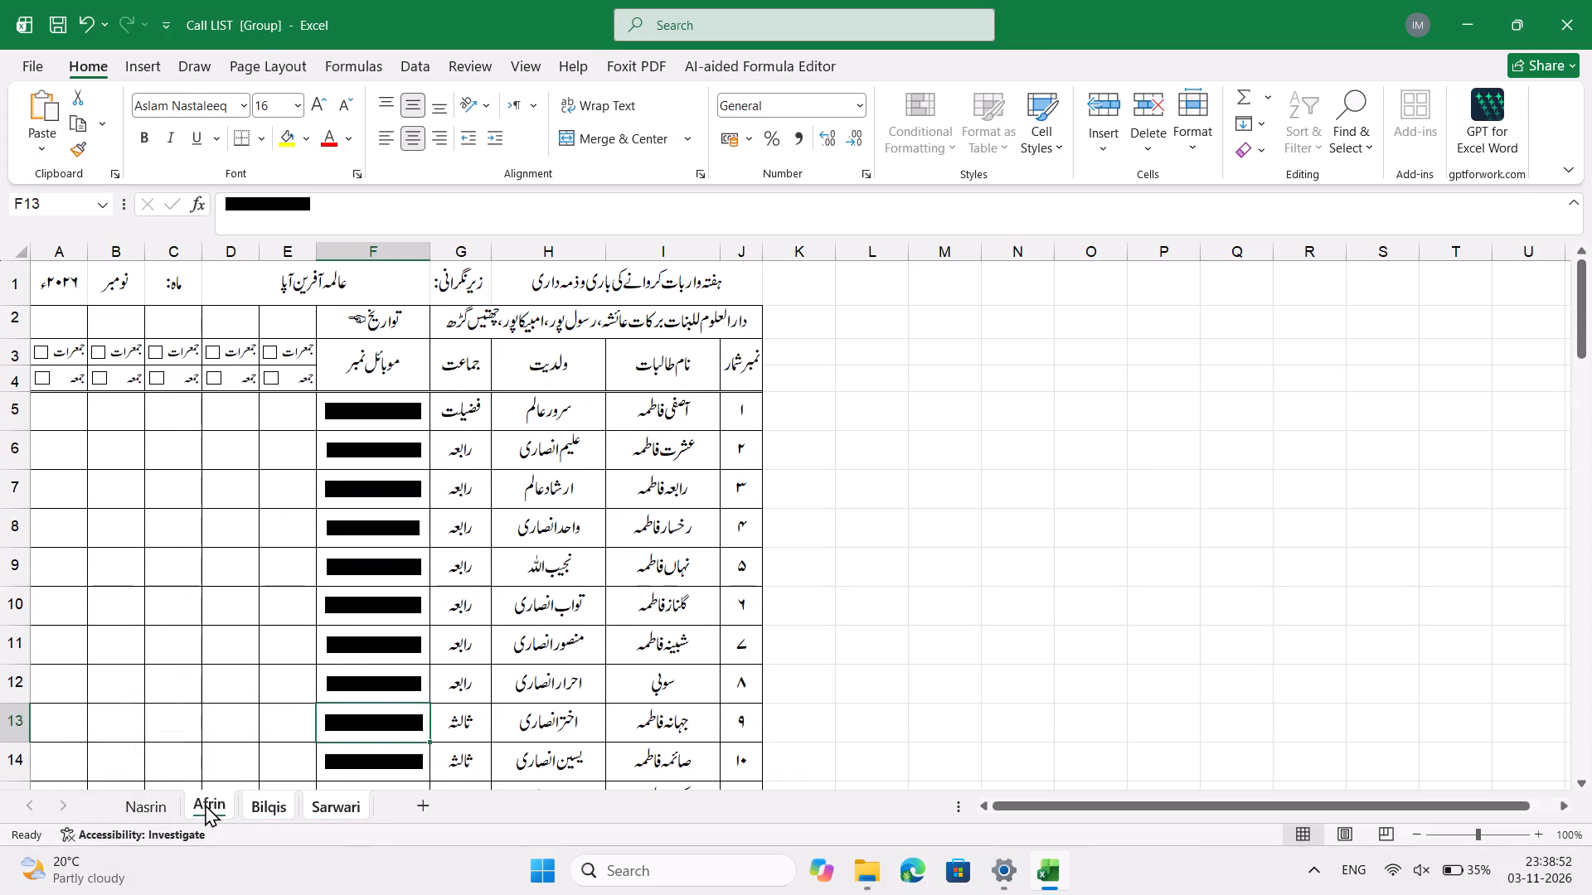
{"action": "left_click", "coordinate": [157, 805]}
Save the workbook from the Nasrin sheet.
{"action": "left_click", "coordinate": [206, 529]}
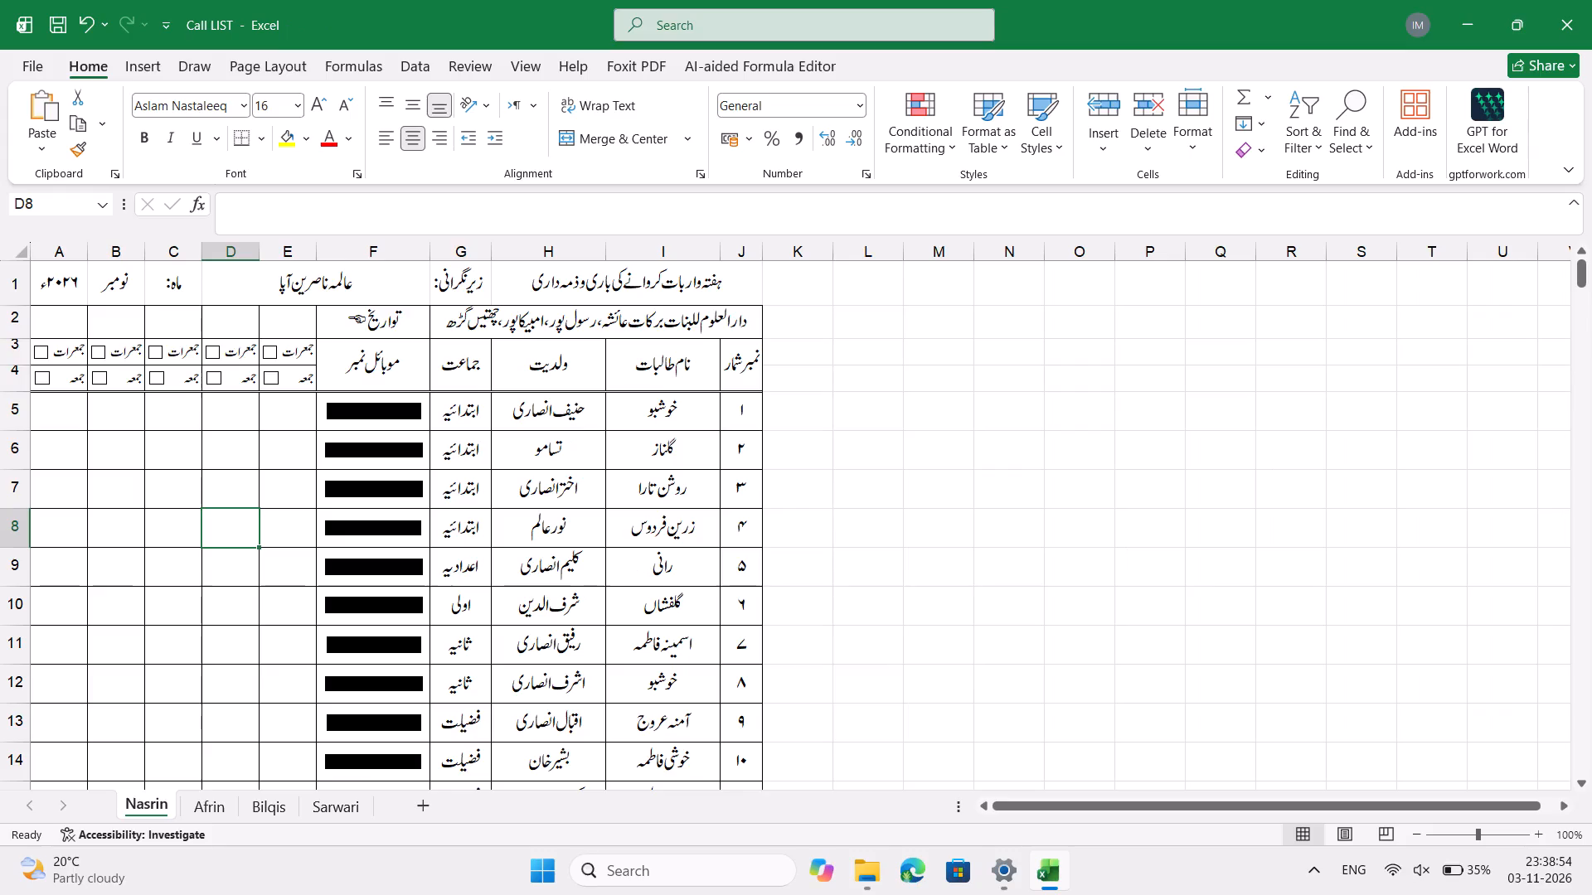
{"action": "key", "text": "ctrl+s"}
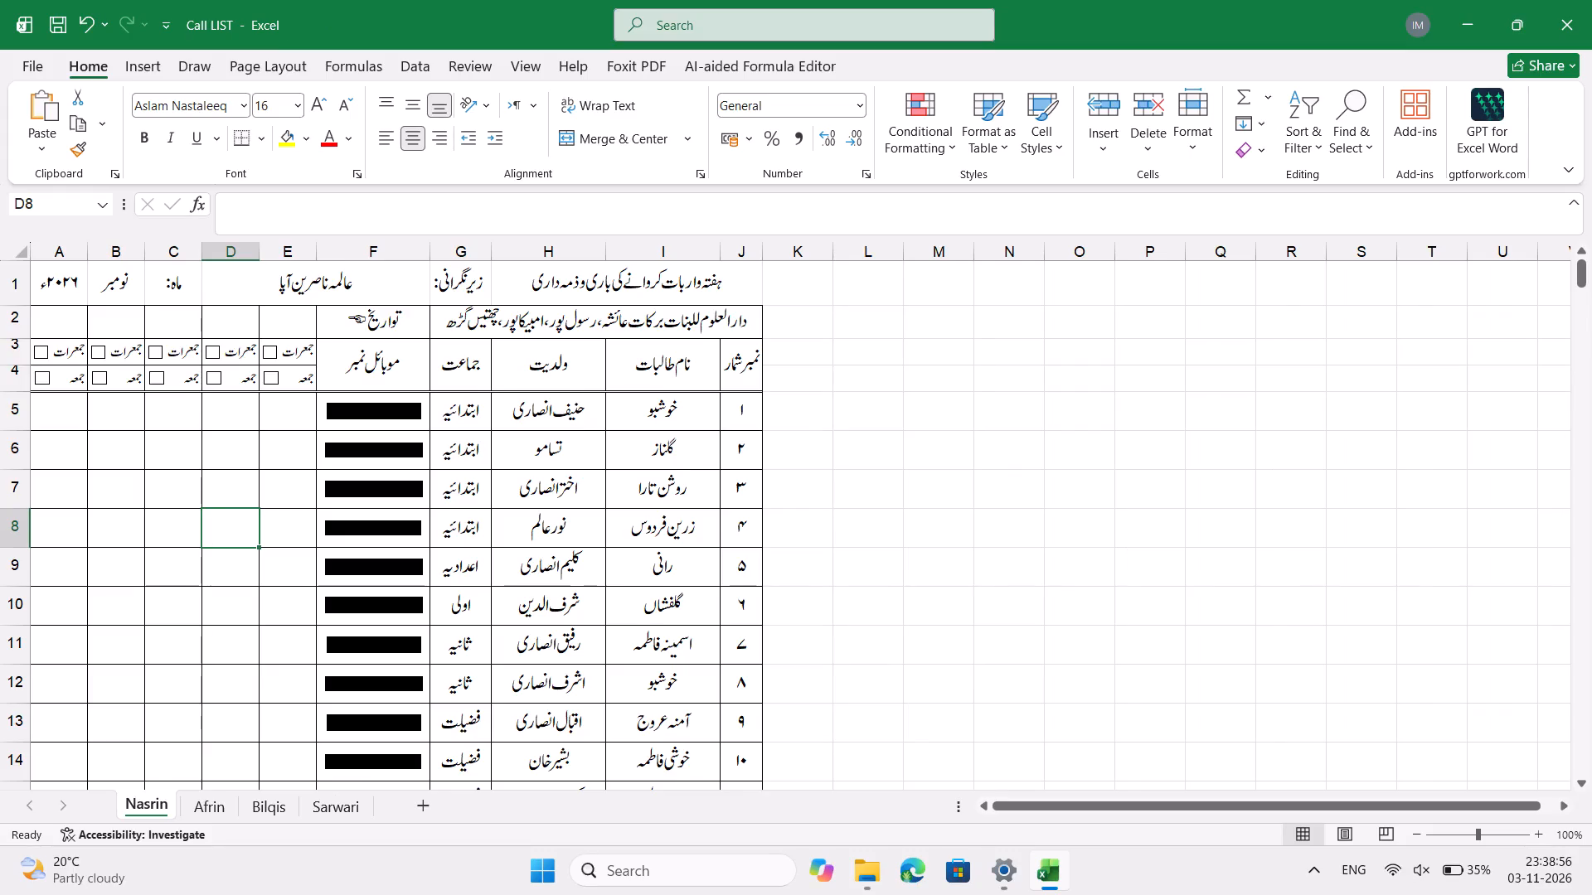
Preview the printout of the Sarwari sheet and return to the worksheet without printing.
{"action": "left_click", "coordinate": [335, 795]}
{"action": "key", "text": "ctrl+p"}
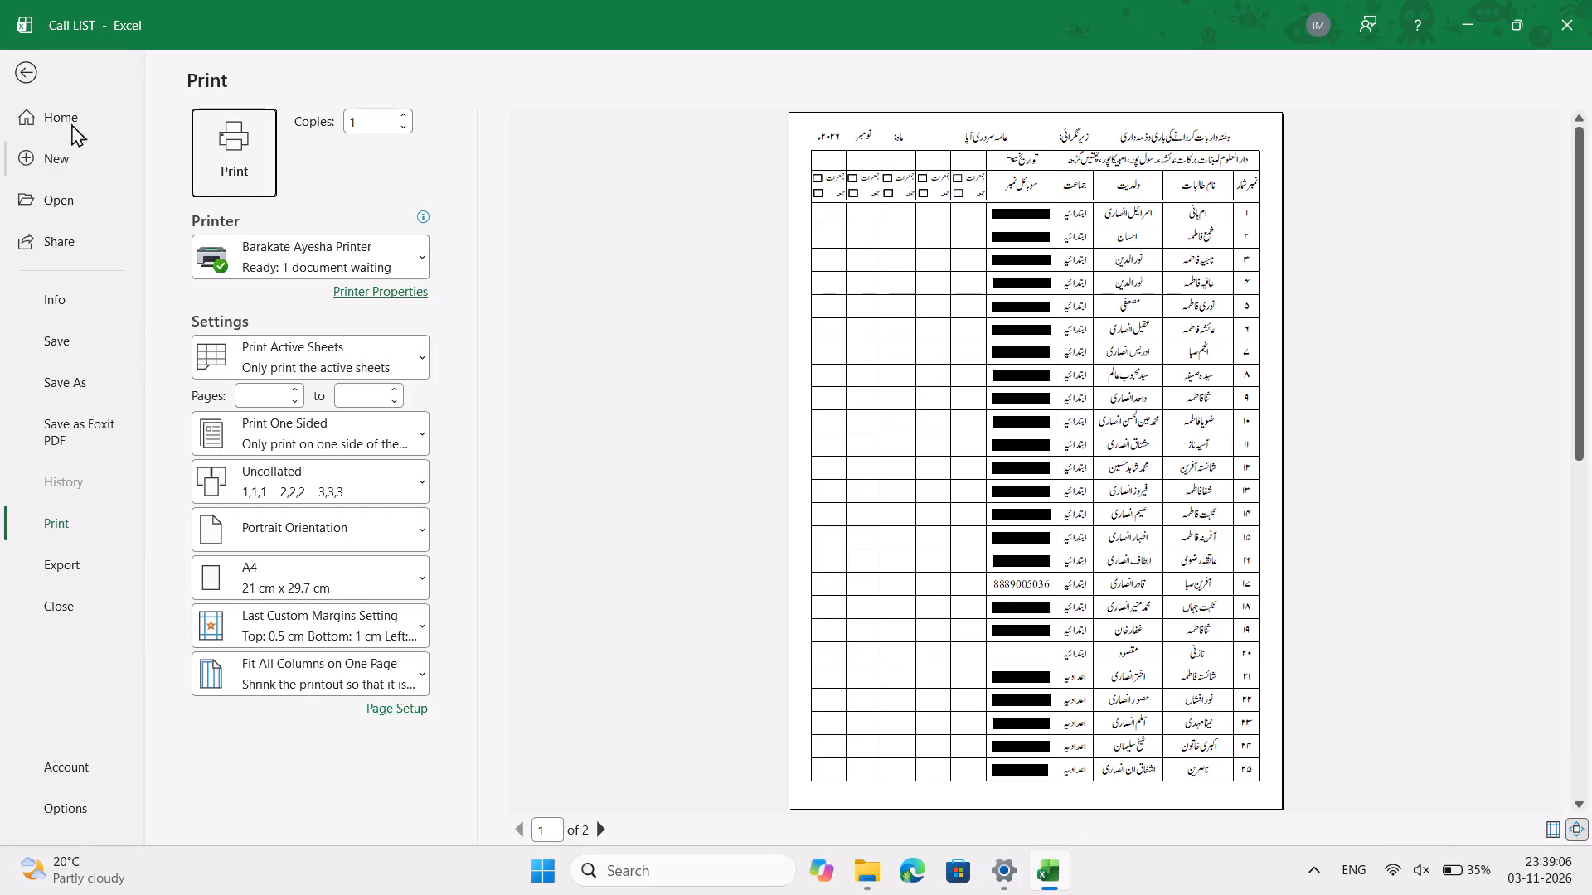
{"action": "left_click", "coordinate": [33, 75]}
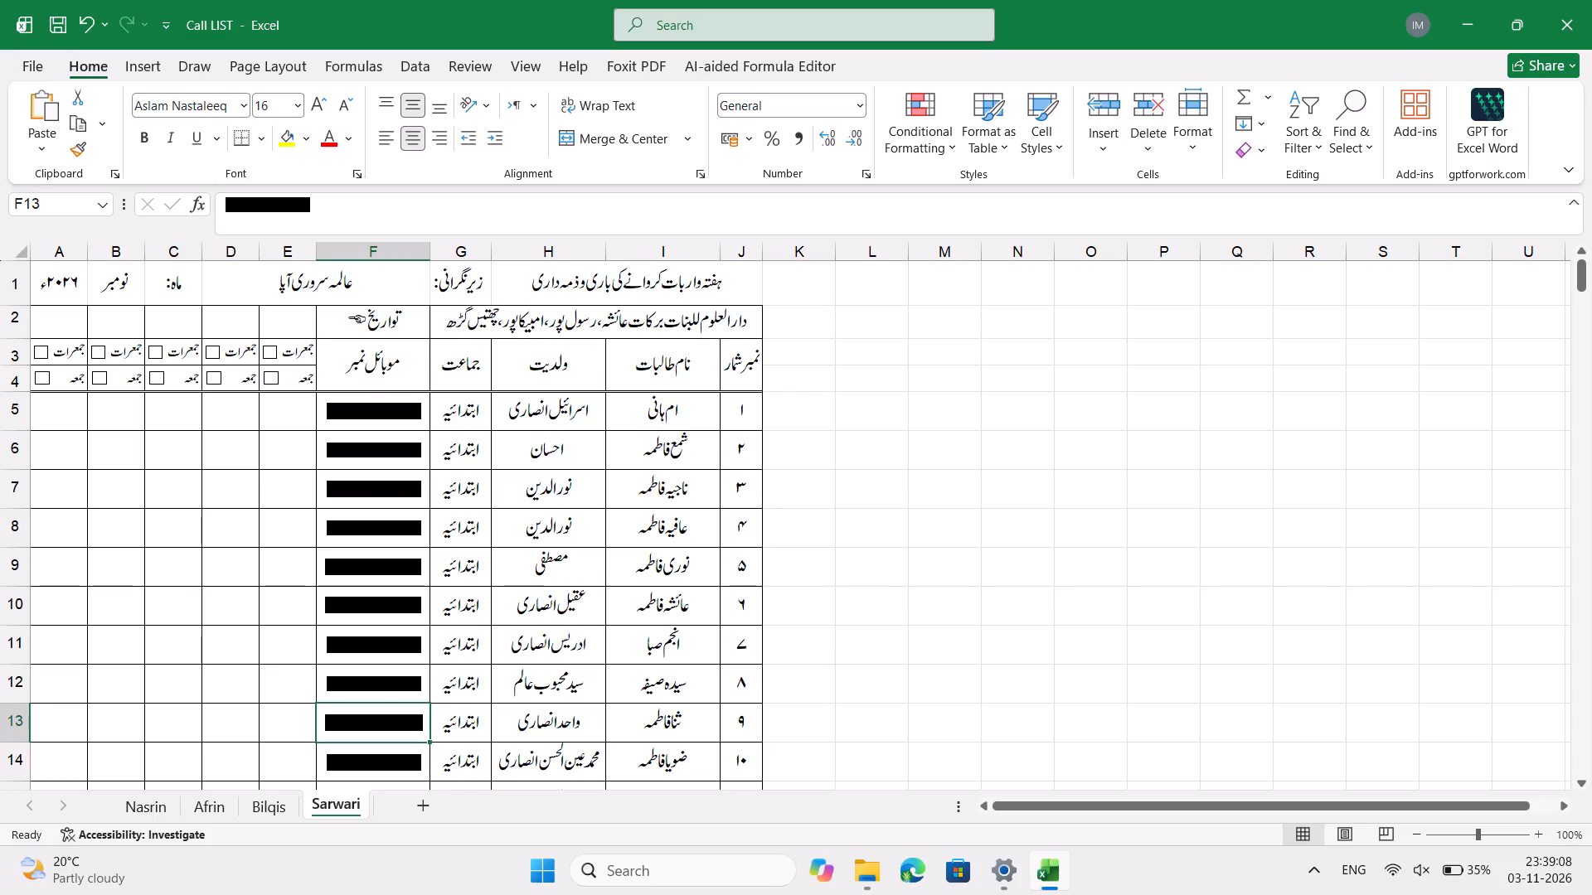
Save the workbook from the Sarwari sheet.
{"action": "left_click", "coordinate": [602, 656]}
{"action": "key", "text": "ctrl+s"}
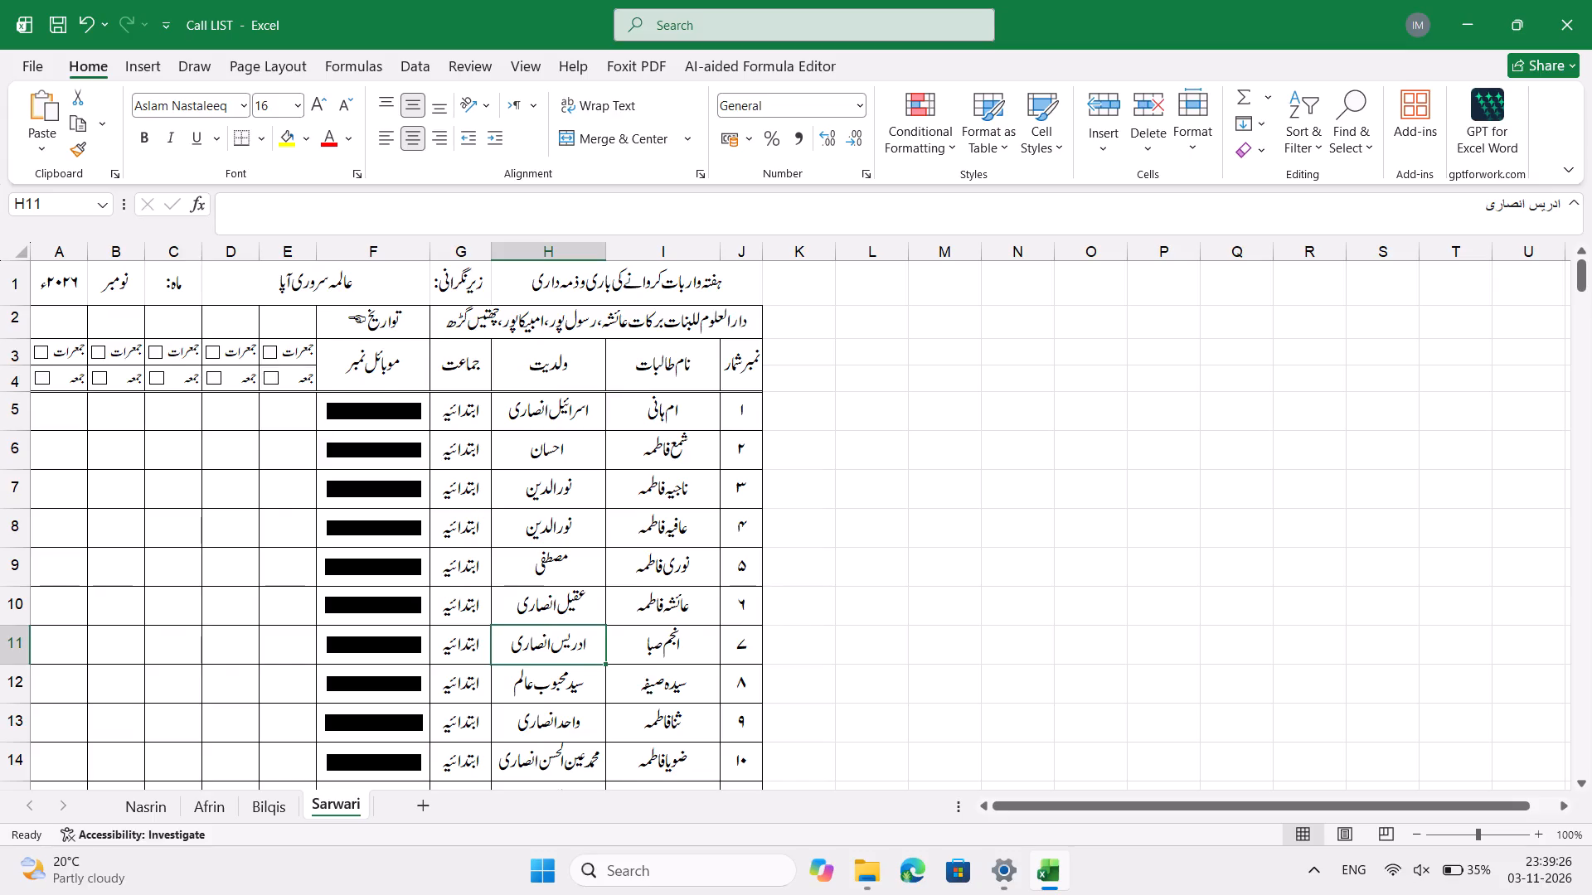
Look through the Sarwari list for empty mobile number cells down to its last row, saving the workbook along the way.
{"action": "scroll", "coordinate": [602, 656], "scroll_direction": "right", "scroll_amount": 5}
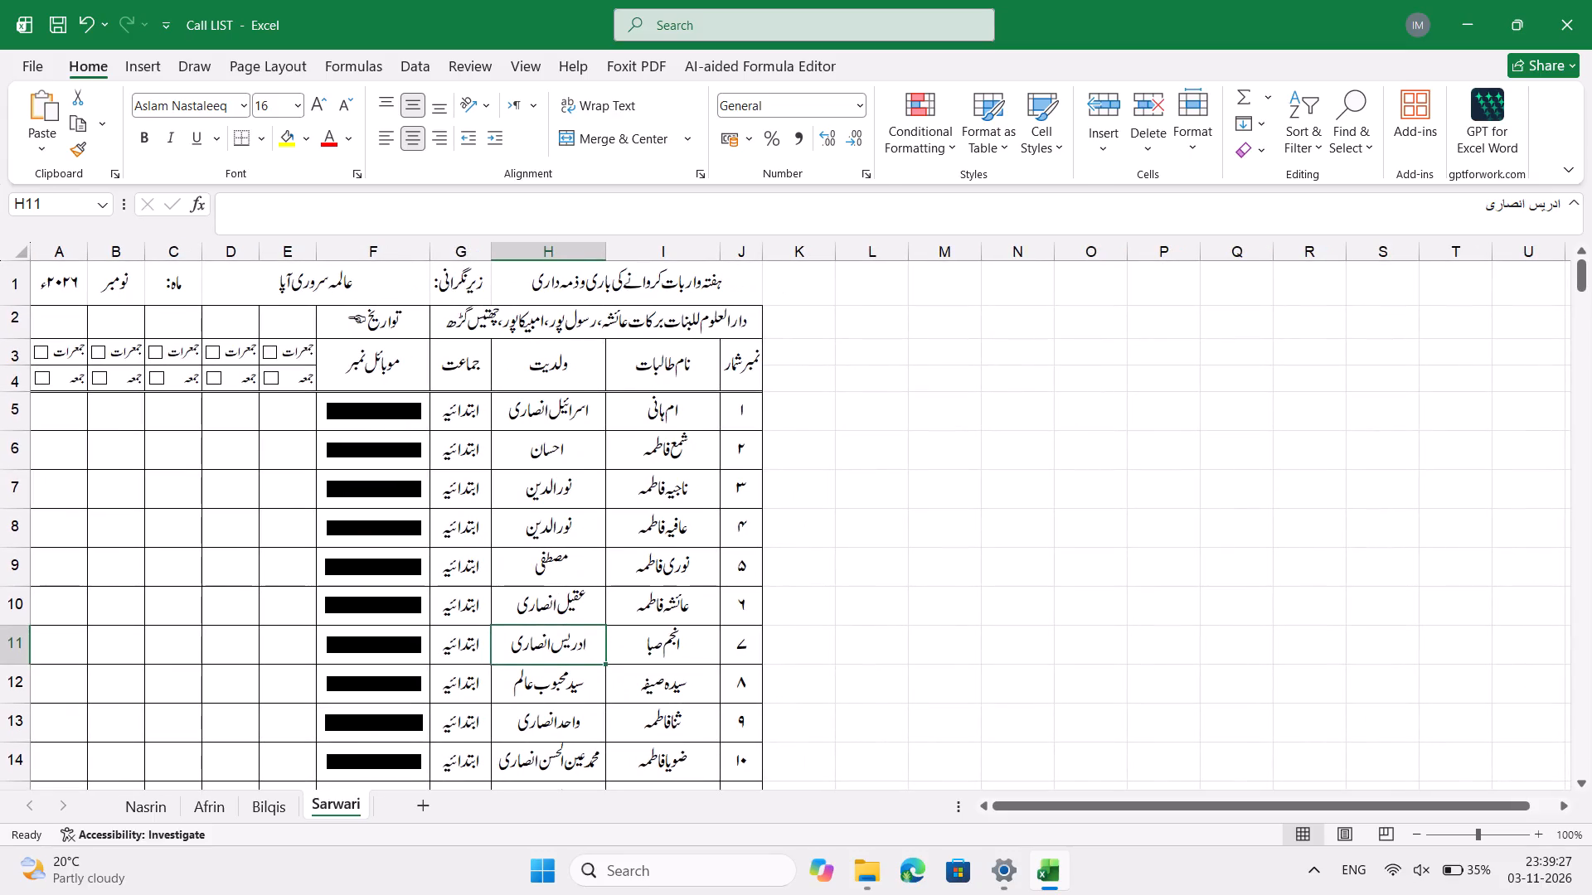
{"action": "scroll", "coordinate": [503, 637], "scroll_direction": "down", "scroll_amount": 3}
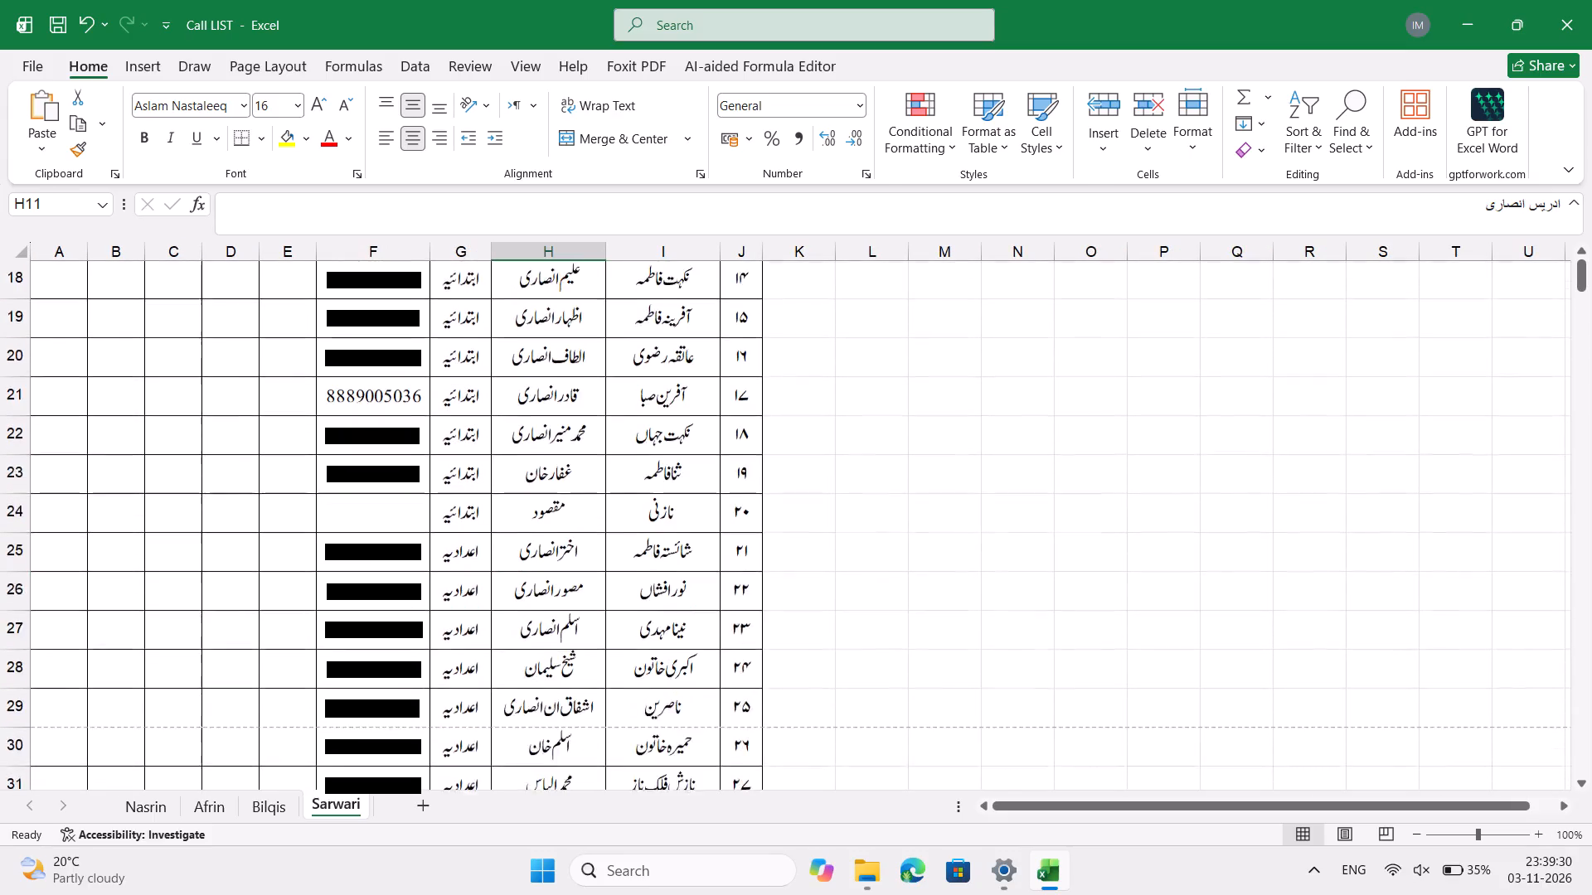
{"action": "scroll", "coordinate": [503, 637], "scroll_direction": "down", "scroll_amount": 1}
{"action": "left_click", "coordinate": [367, 463]}
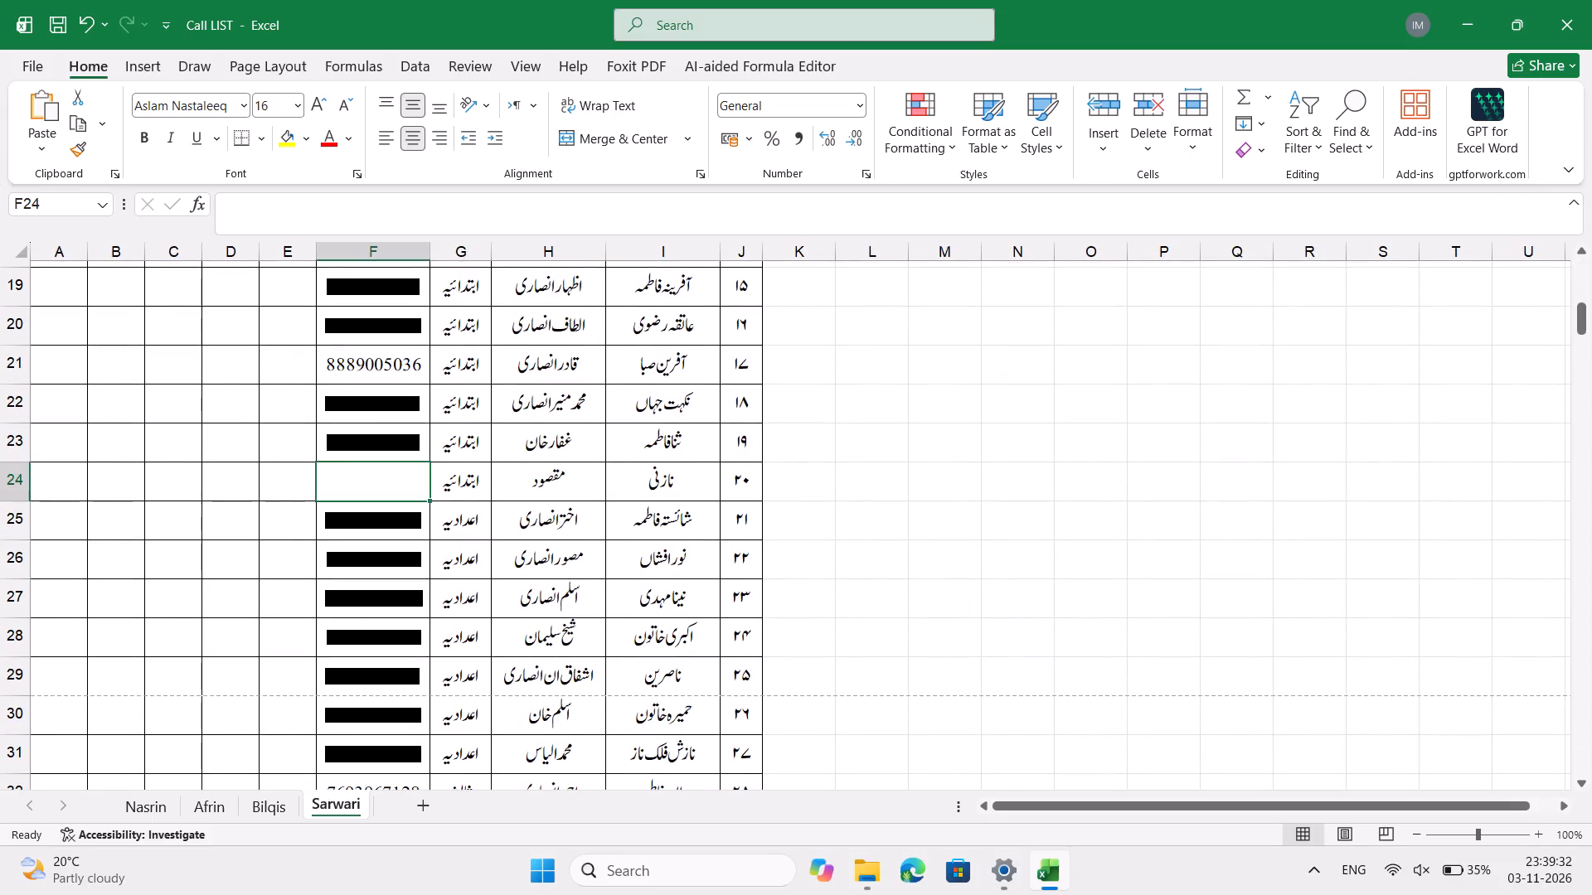
{"action": "key", "text": "ctrl+s"}
{"action": "scroll", "coordinate": [367, 463], "scroll_direction": "down", "scroll_amount": 2}
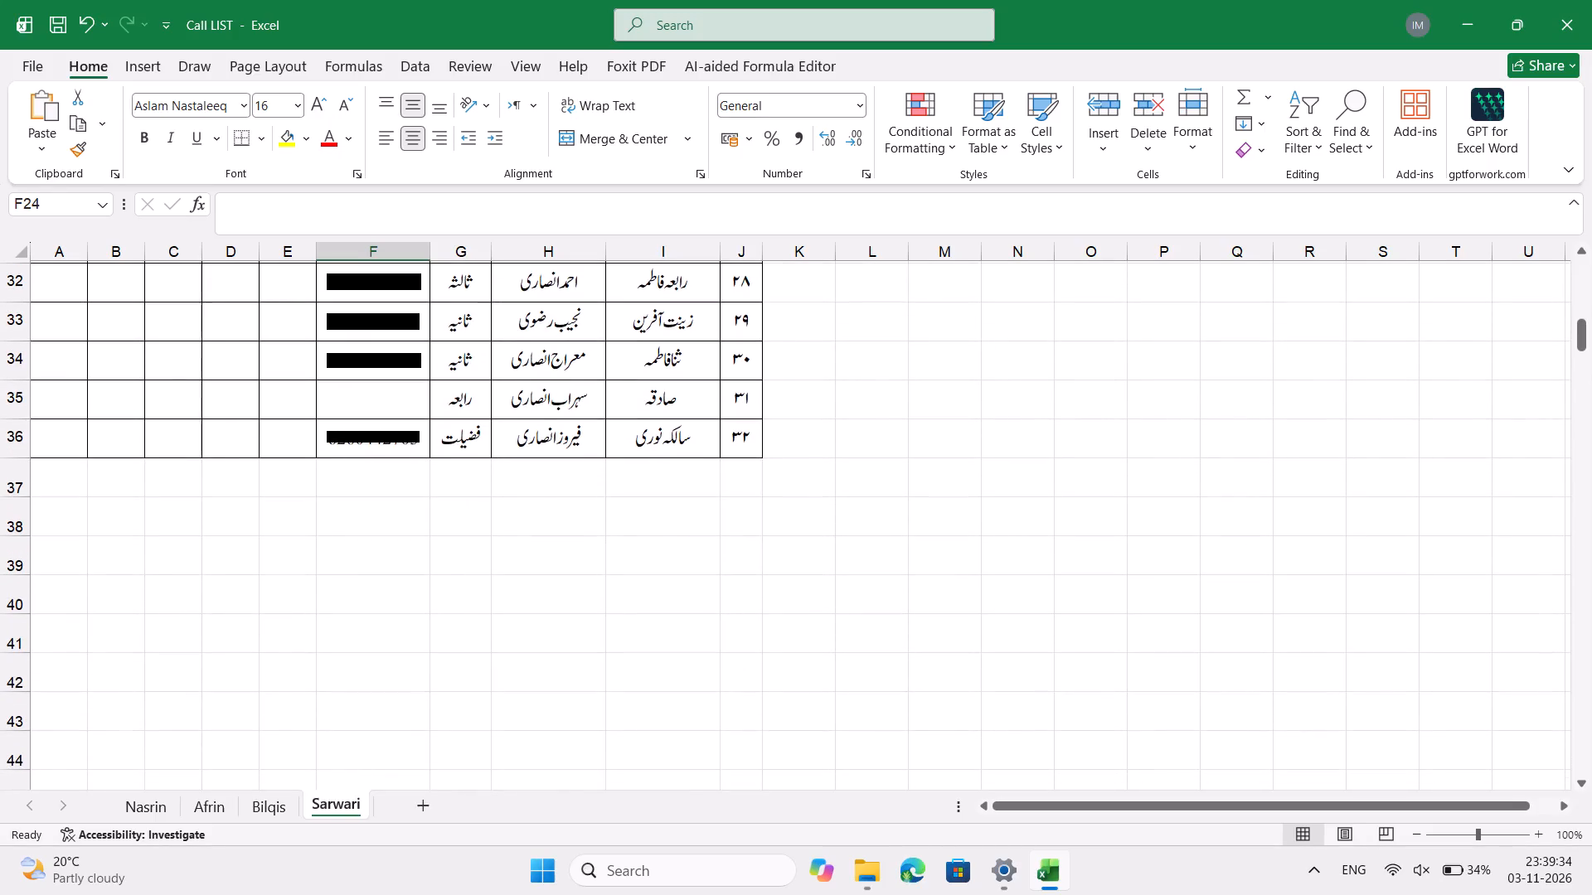
{"action": "left_click", "coordinate": [385, 392]}
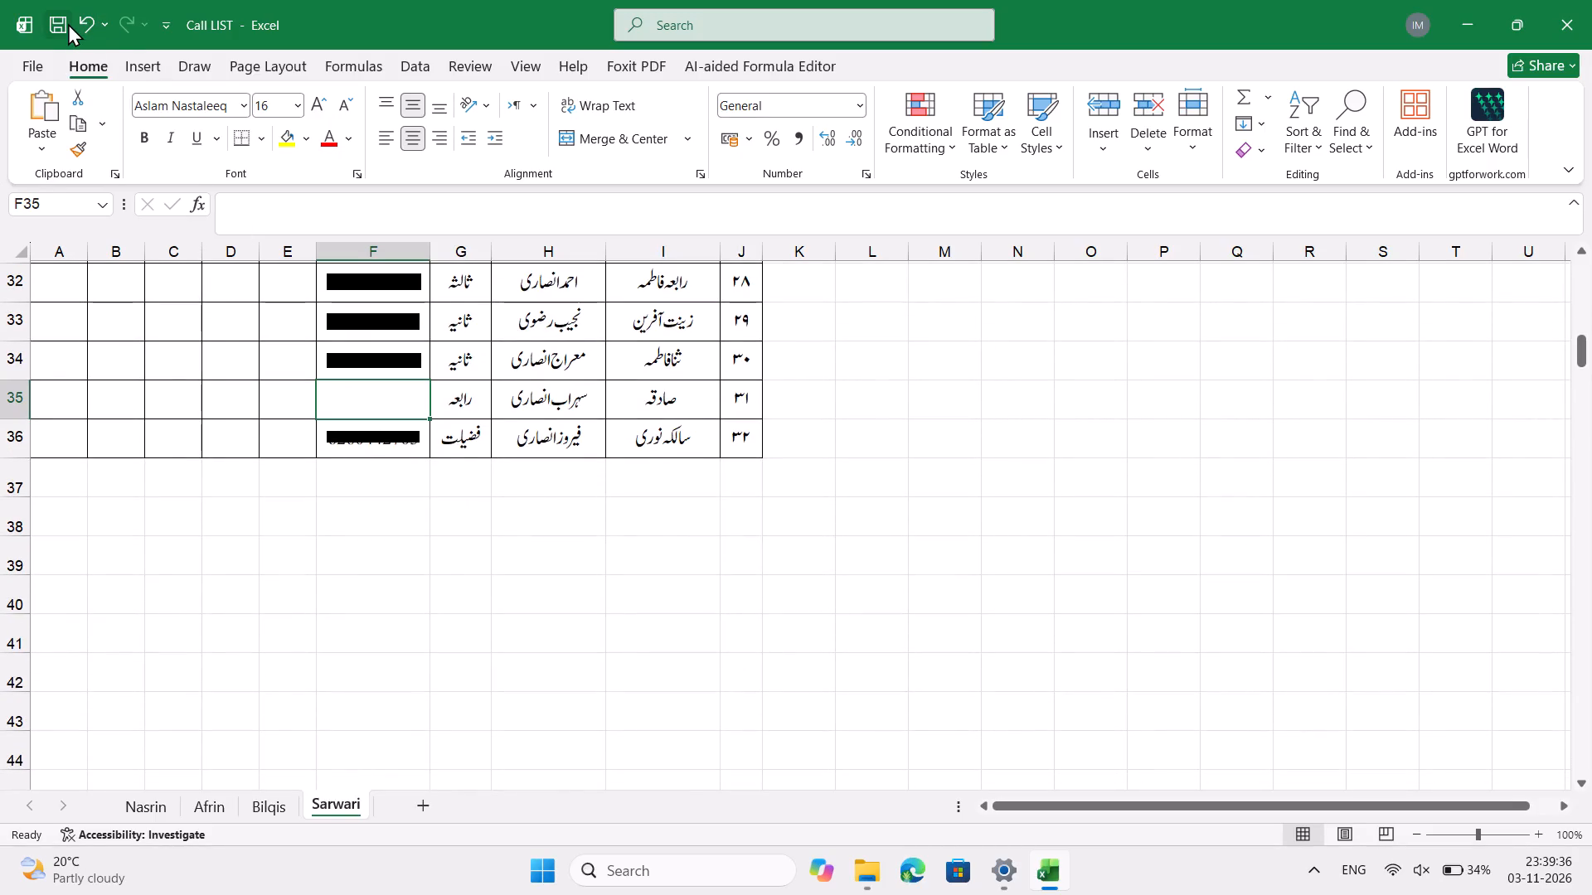
{"action": "left_click", "coordinate": [68, 23]}
{"action": "scroll", "coordinate": [556, 487], "scroll_direction": "up", "scroll_amount": 4}
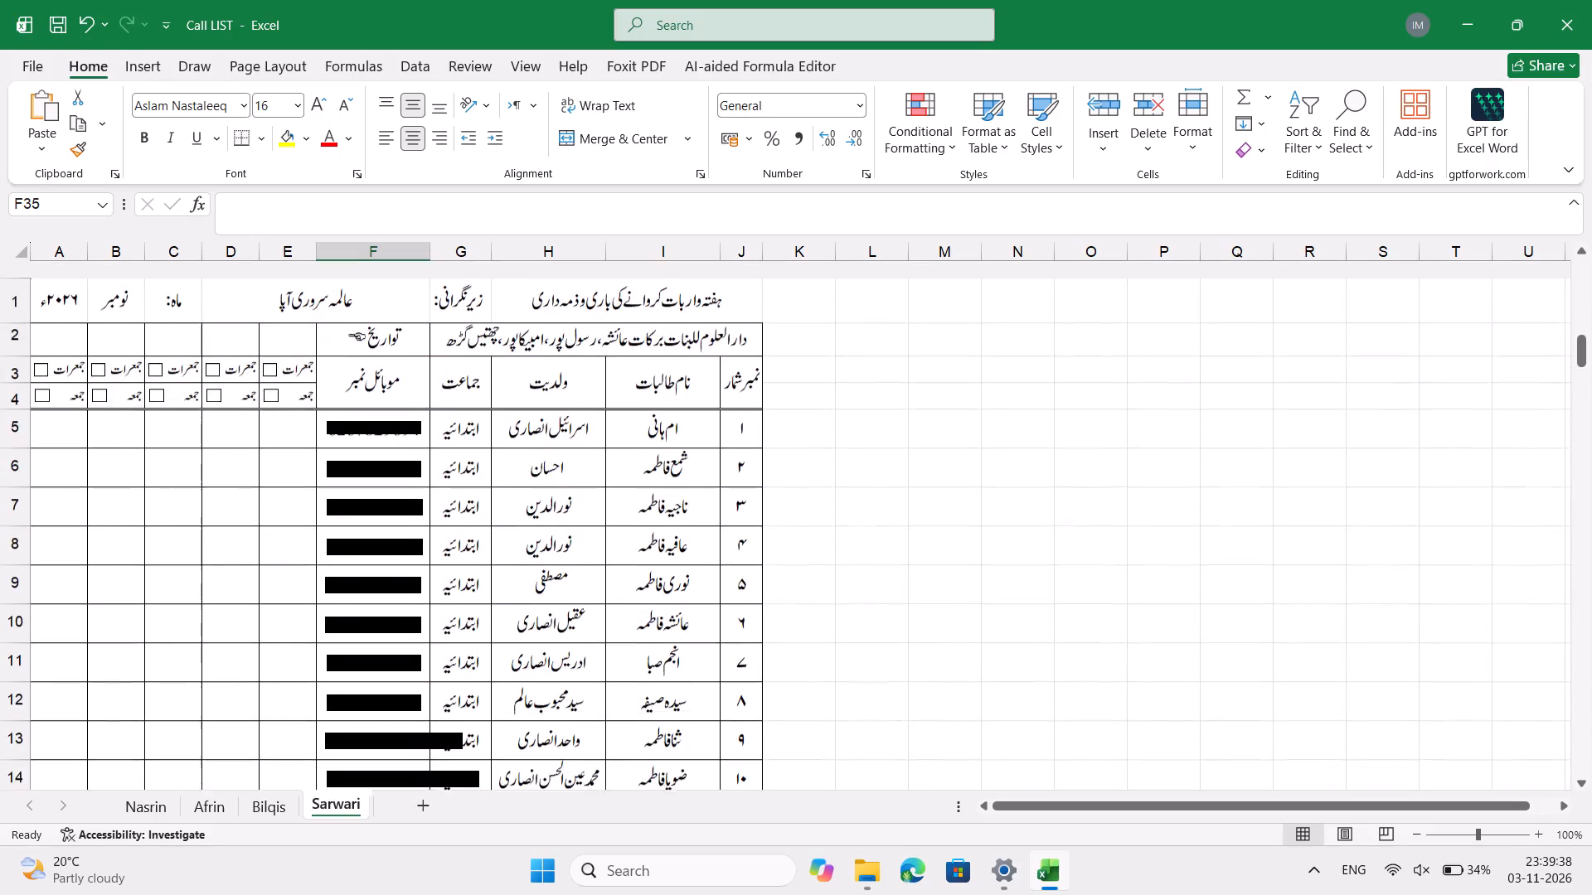
Go through the student name column on the Sarwari sheet from row 5 to below the list and save the workbook.
{"action": "left_click", "coordinate": [696, 422]}
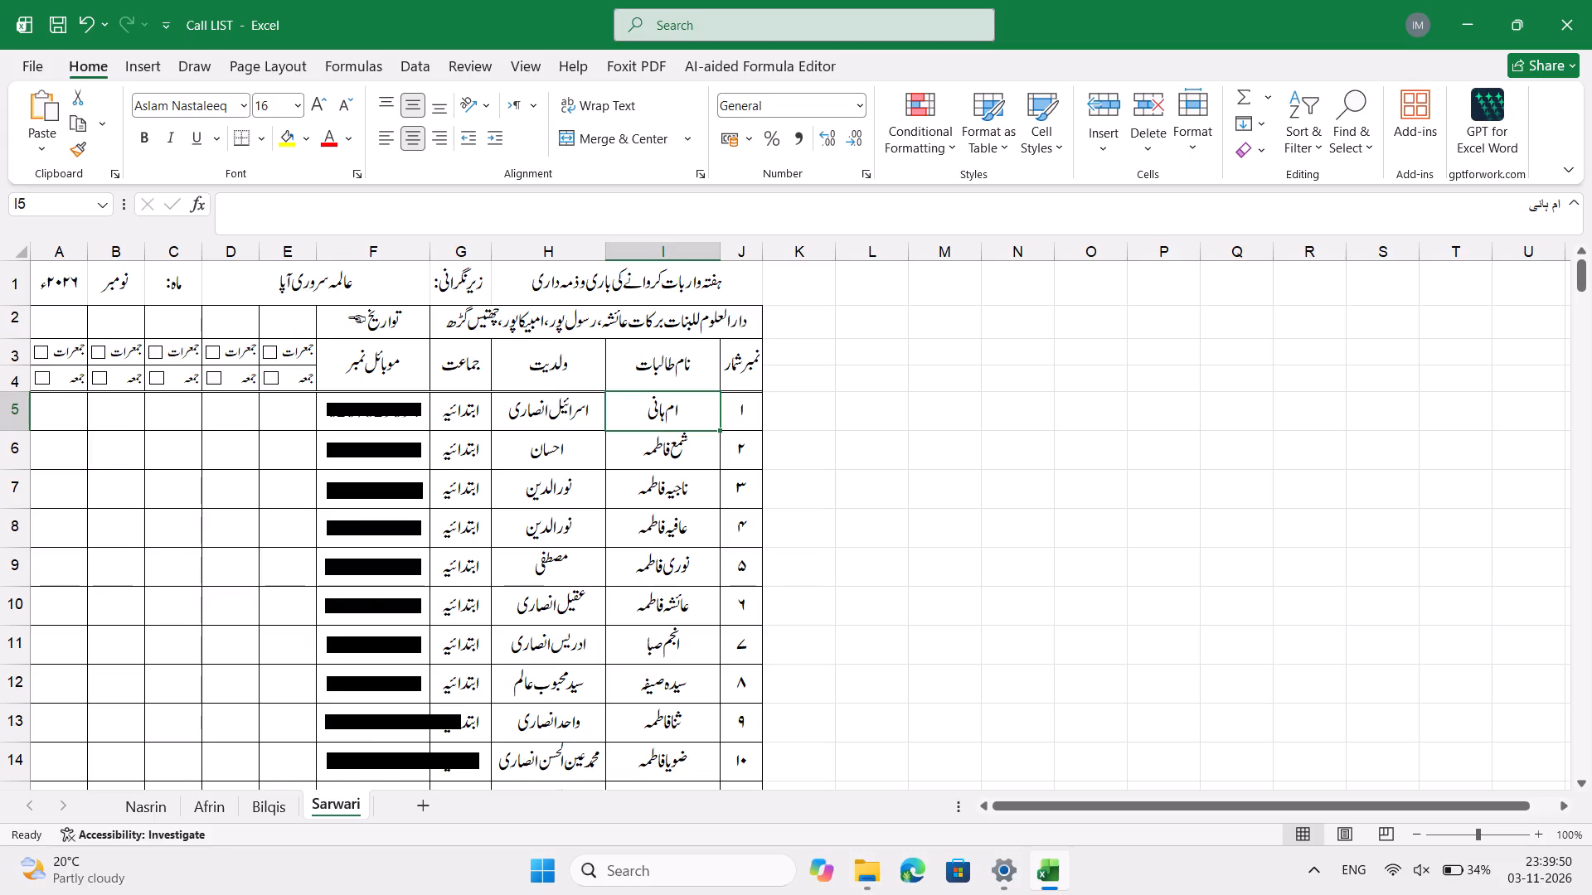
{"action": "left_click", "coordinate": [384, 419]}
{"action": "left_click", "coordinate": [673, 420]}
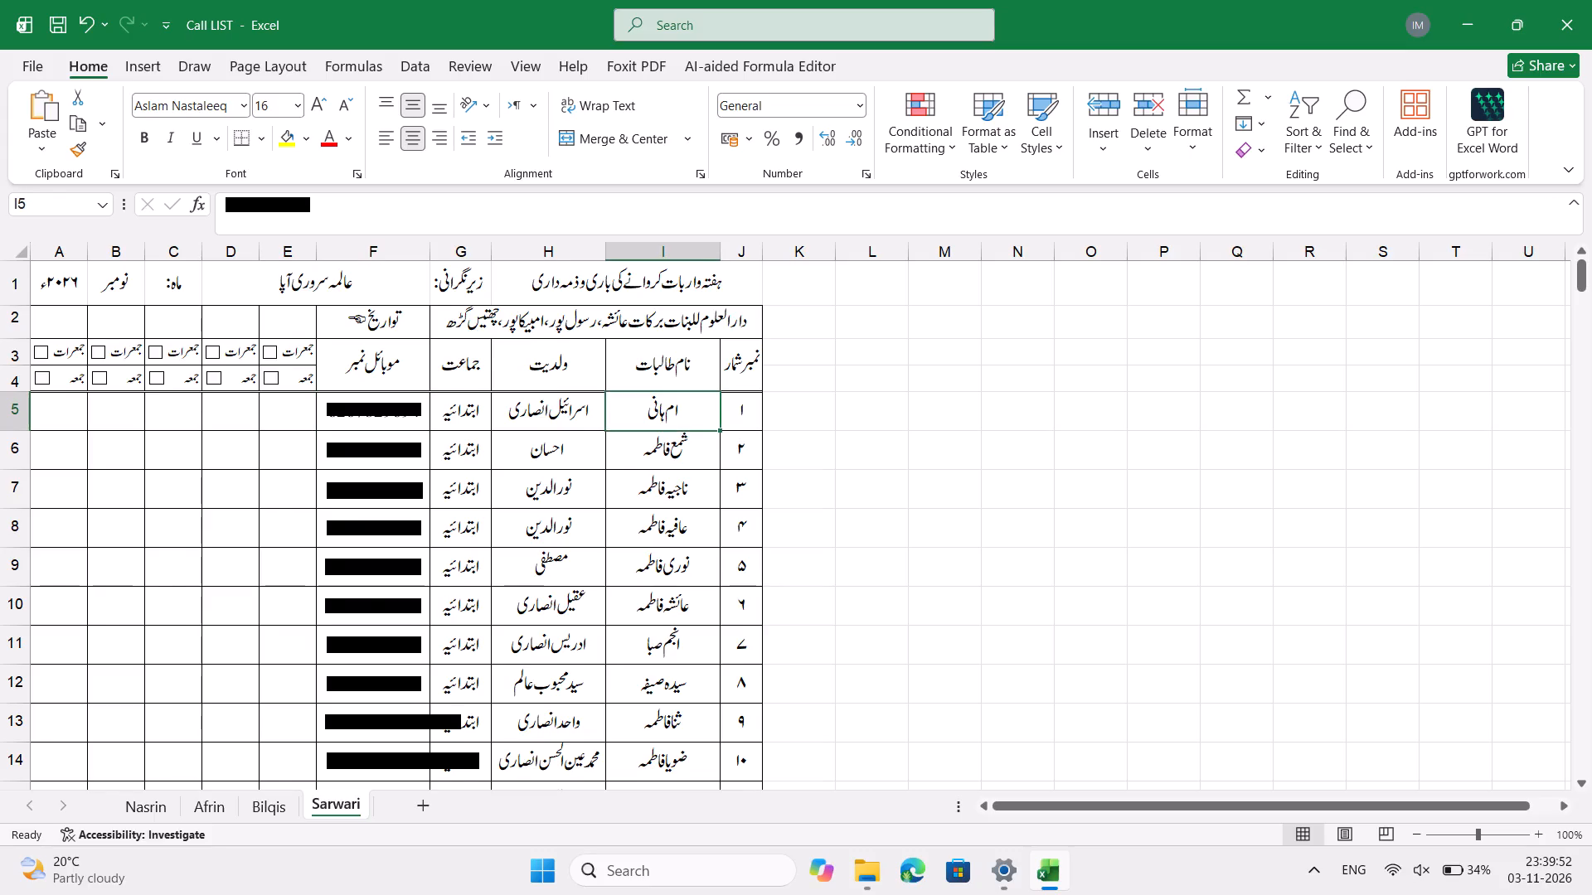
{"action": "scroll", "coordinate": [673, 420], "scroll_direction": "right", "scroll_amount": 1}
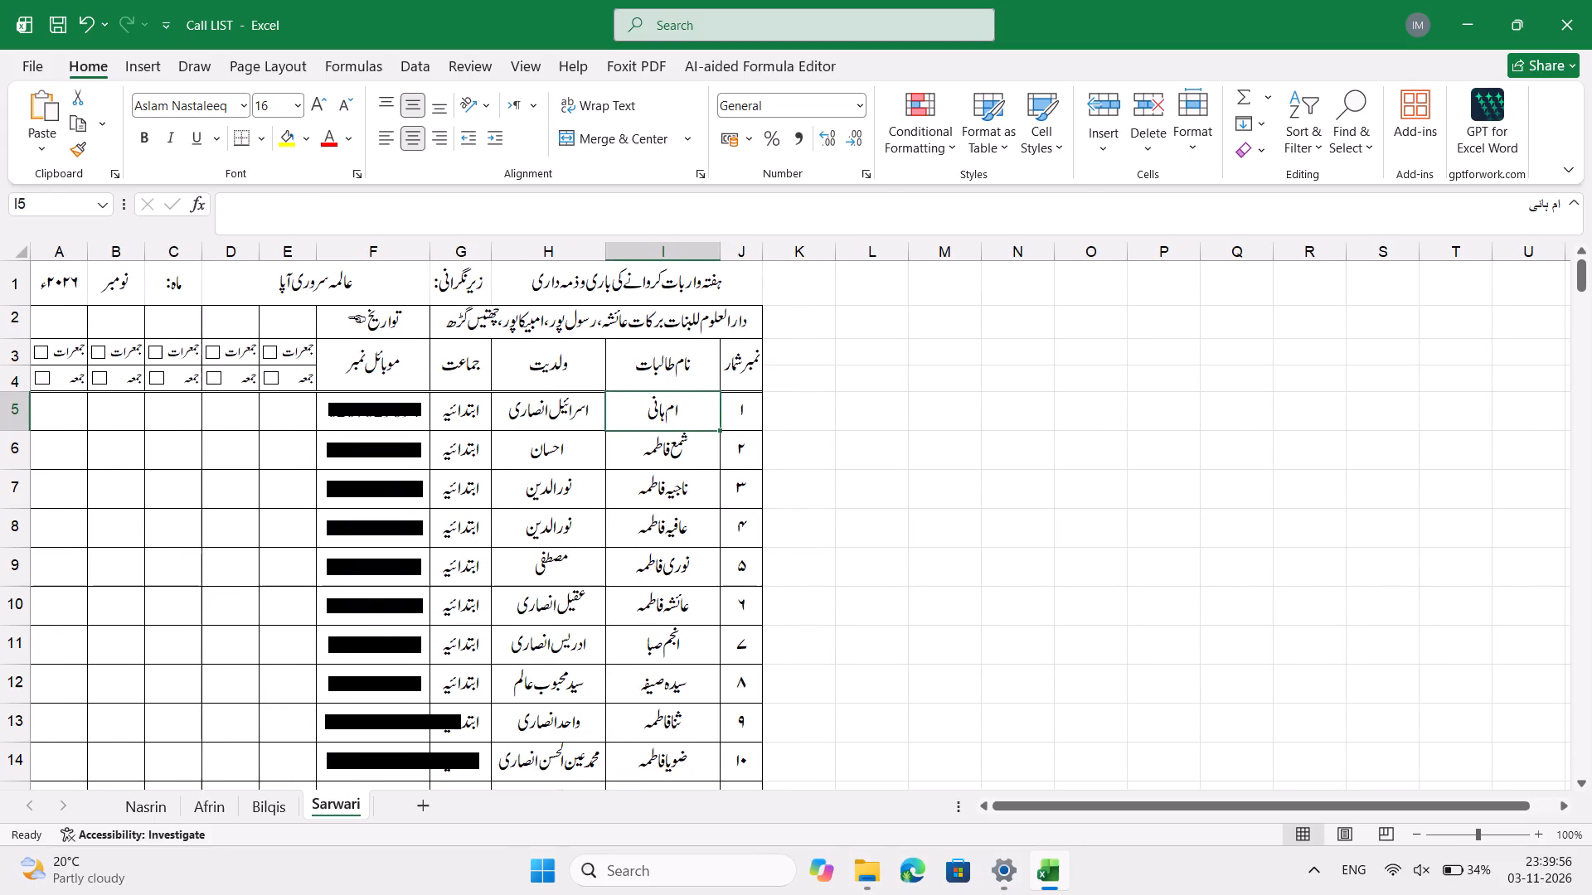
{"action": "key", "text": "Return"}
{"action": "key", "text": "Return"}
{"action": "key", "text": "Return"}
{"action": "key", "text": "Return"}
{"action": "key", "text": "Return"}
{"action": "key", "text": "Return"}
{"action": "key", "text": "Return"}
{"action": "key", "text": "Return"}
{"action": "key", "text": "Return"}
{"action": "key", "text": "Return"}
{"action": "key", "text": "Return"}
{"action": "key", "text": "Return"}
{"action": "key", "text": "Return"}
{"action": "key", "text": "Return"}
{"action": "key", "text": "Return"}
{"action": "key", "text": "Return"}
{"action": "key", "text": "Return"}
{"action": "key", "text": "Return"}
{"action": "key", "text": "Return"}
{"action": "key", "text": "Return"}
{"action": "key", "text": "Return"}
{"action": "key", "text": "Return"}
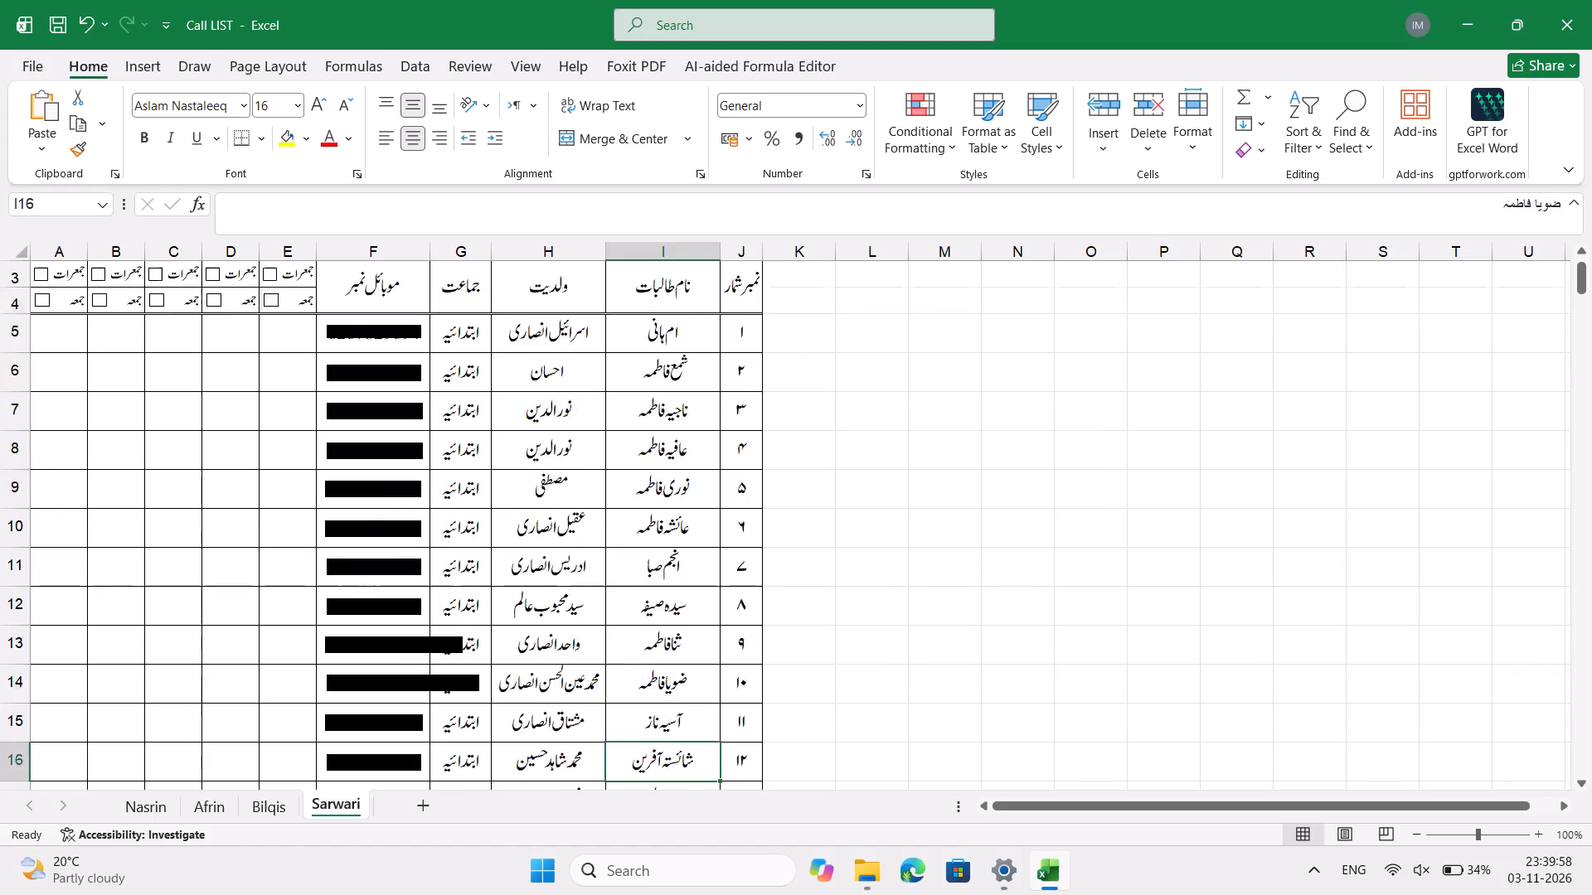
{"action": "key", "text": "Return"}
{"action": "key", "text": "Return"}
{"action": "key", "text": "Return"}
{"action": "key", "text": "Return"}
{"action": "key", "text": "Return"}
{"action": "key", "text": "Return"}
{"action": "key", "text": "Return"}
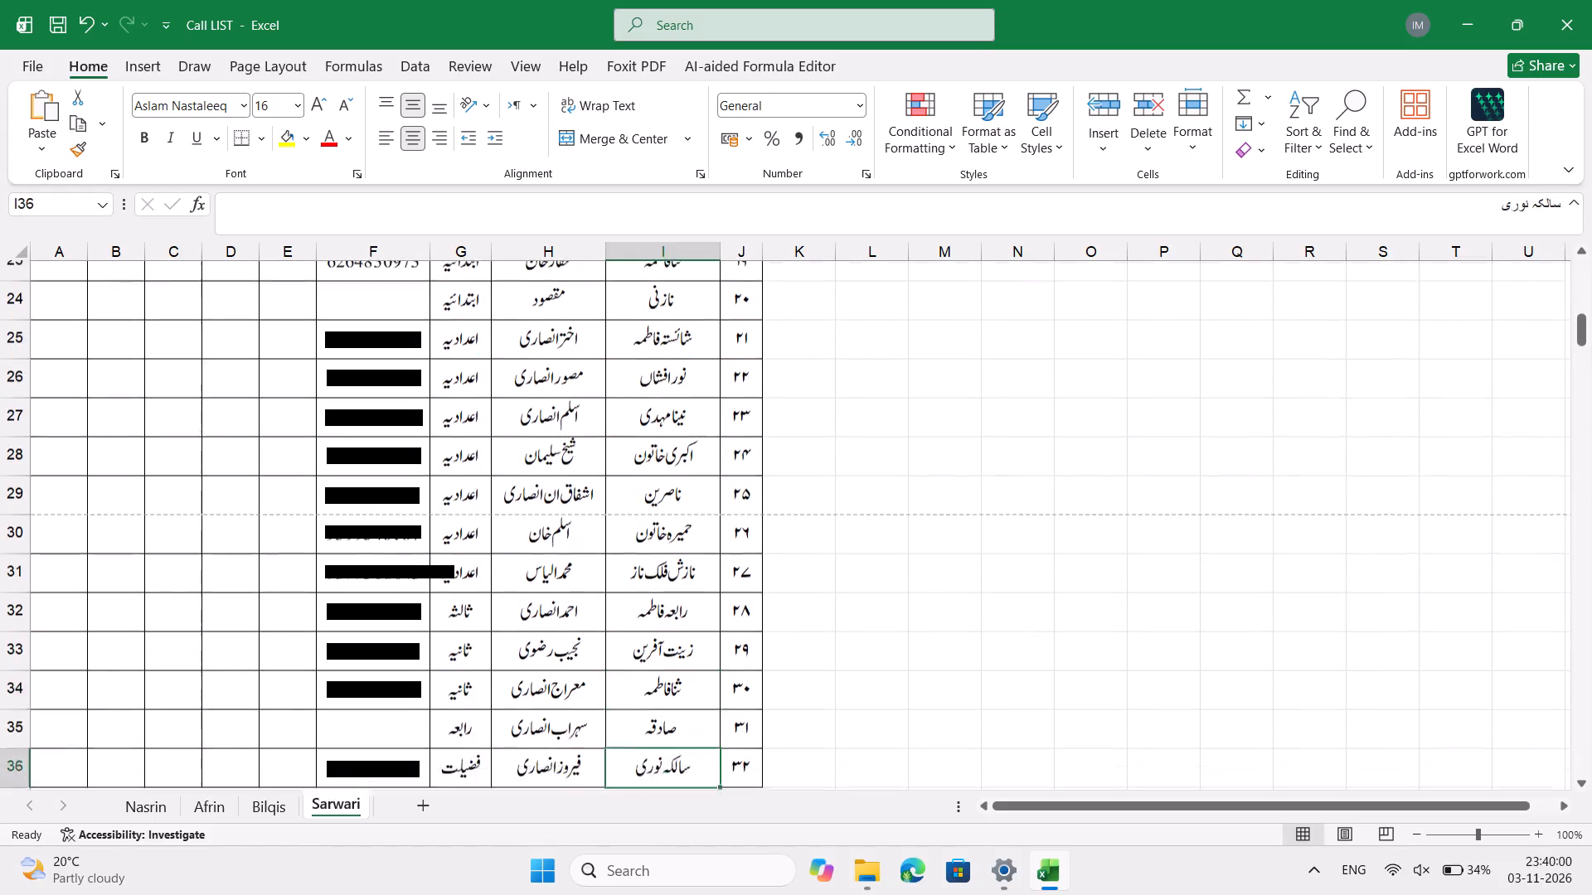
{"action": "key", "text": "Return"}
{"action": "key", "text": "Return"}
{"action": "key", "text": "Return"}
{"action": "key", "text": "Return"}
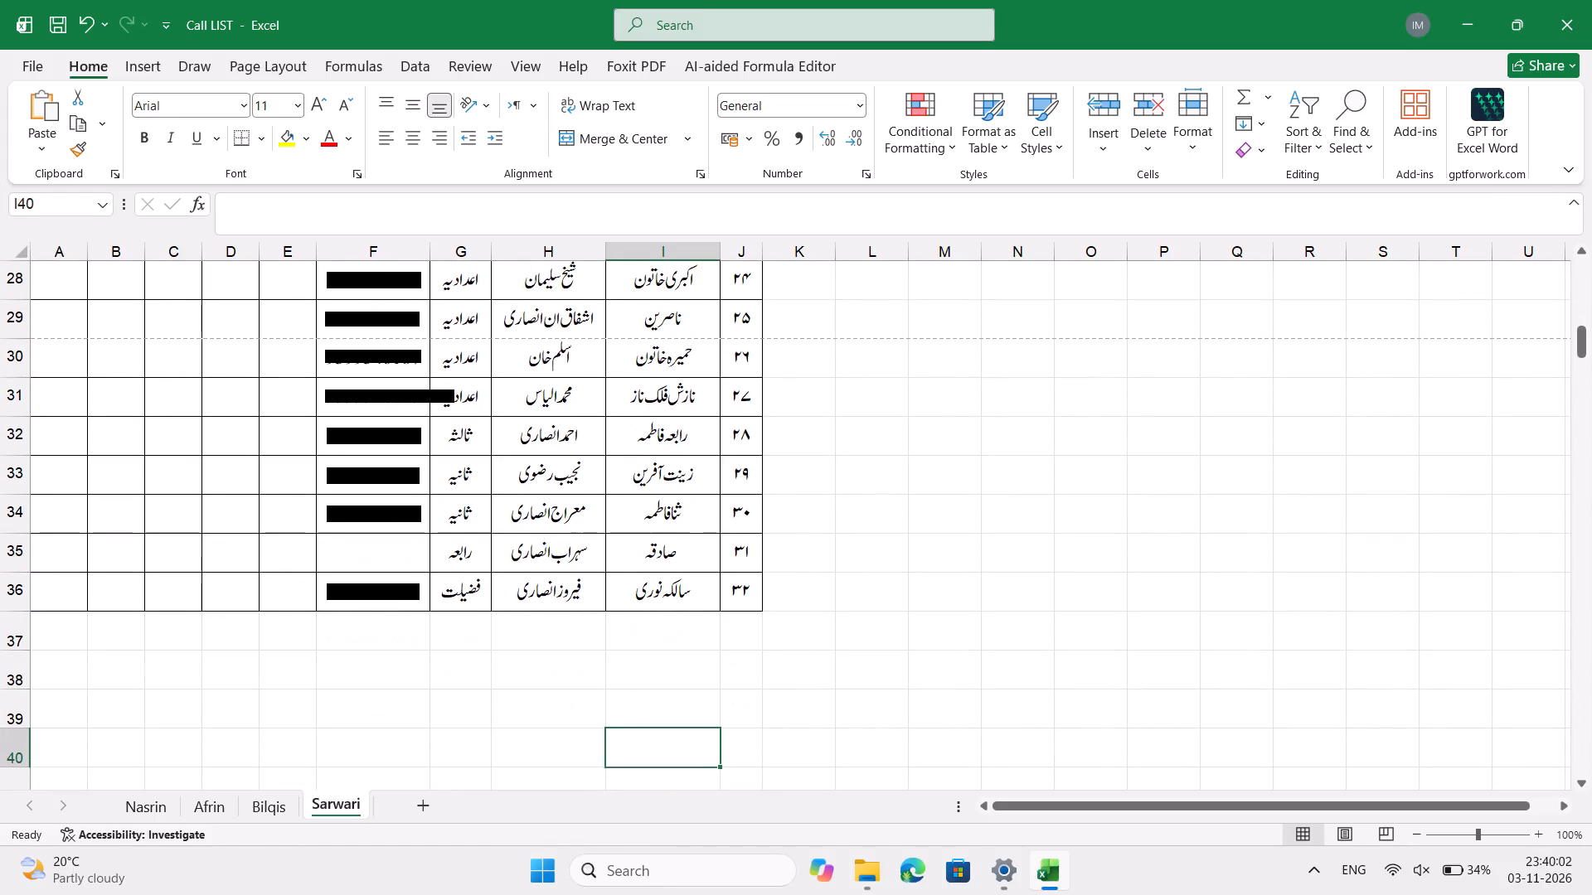
{"action": "key", "text": "ctrl+s"}
Review the list on the Bilqis sheet to its end and preview both pages of its printout.
{"action": "left_click", "coordinate": [286, 807]}
{"action": "scroll", "coordinate": [497, 648], "scroll_direction": "down", "scroll_amount": 2}
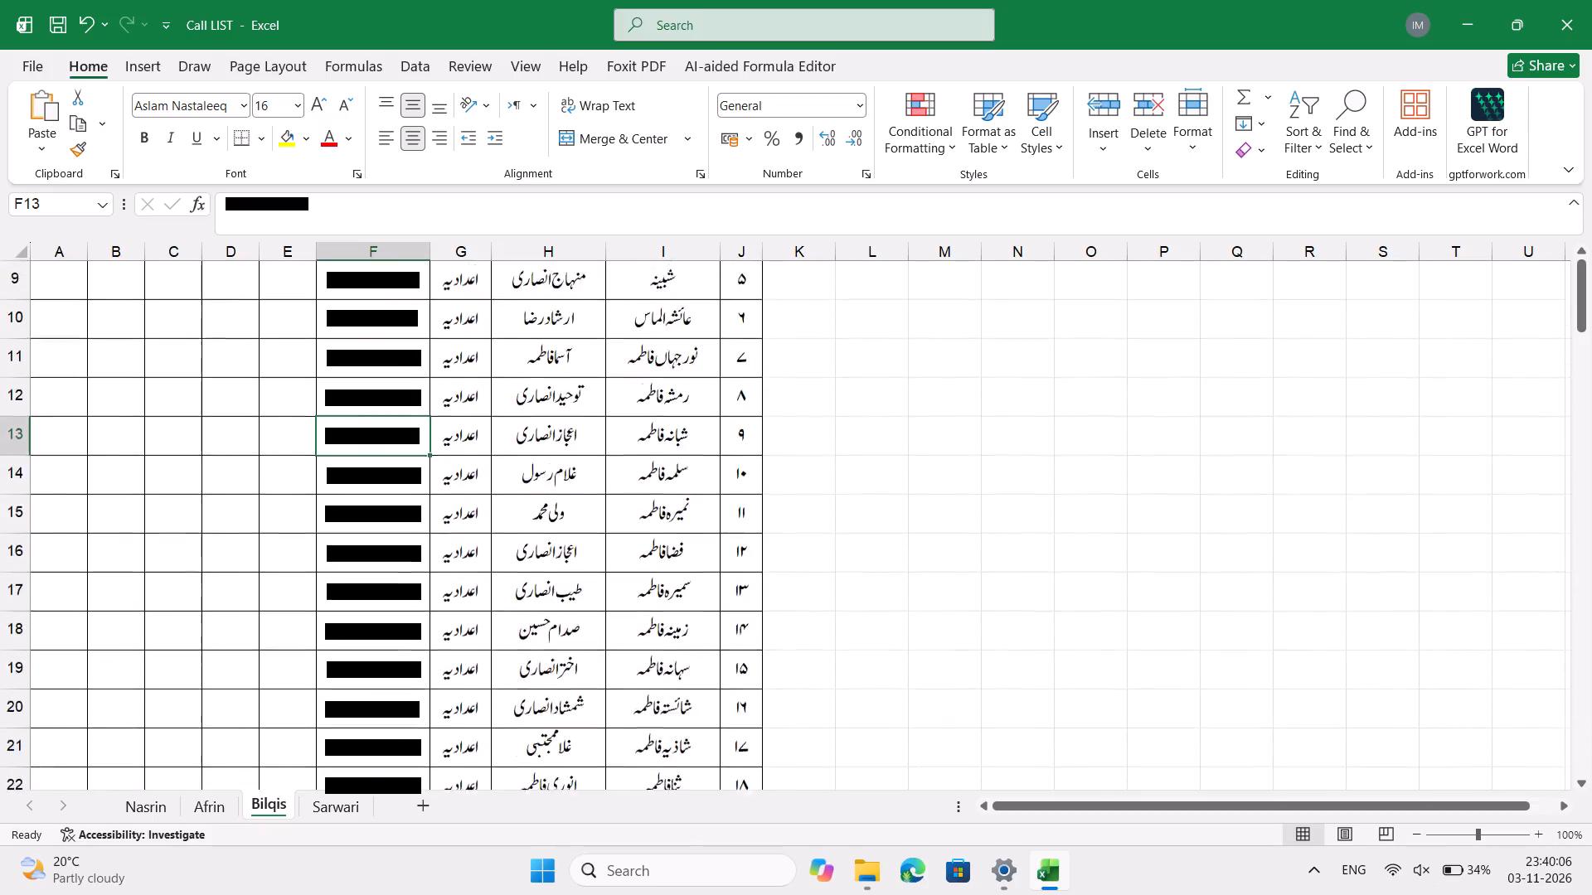
{"action": "scroll", "coordinate": [497, 648], "scroll_direction": "down", "scroll_amount": 2}
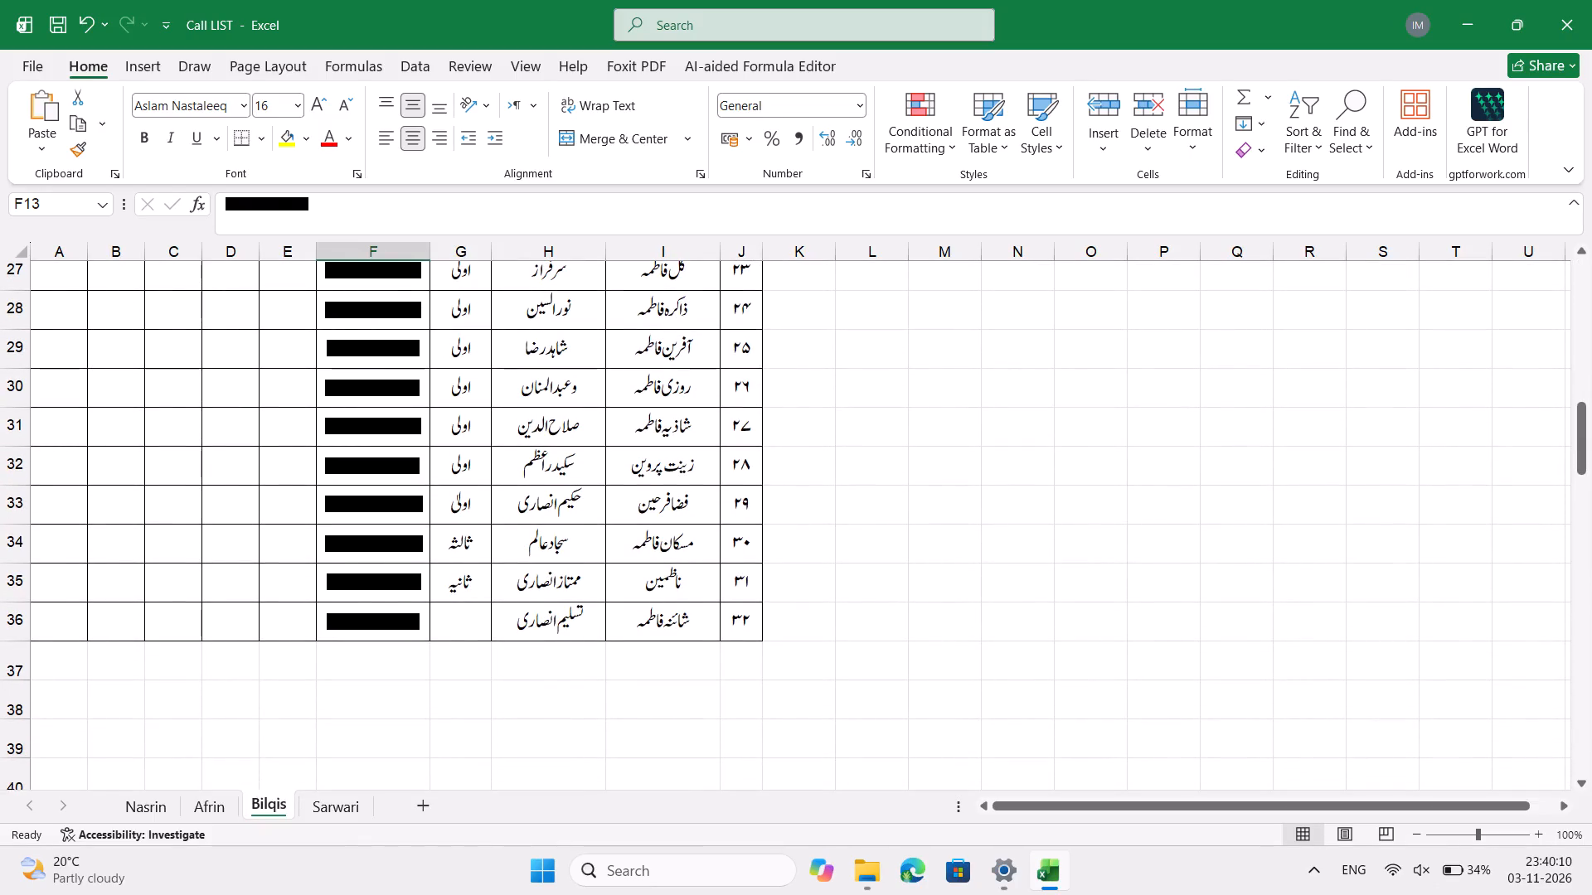
{"action": "key", "text": "ctrl+p"}
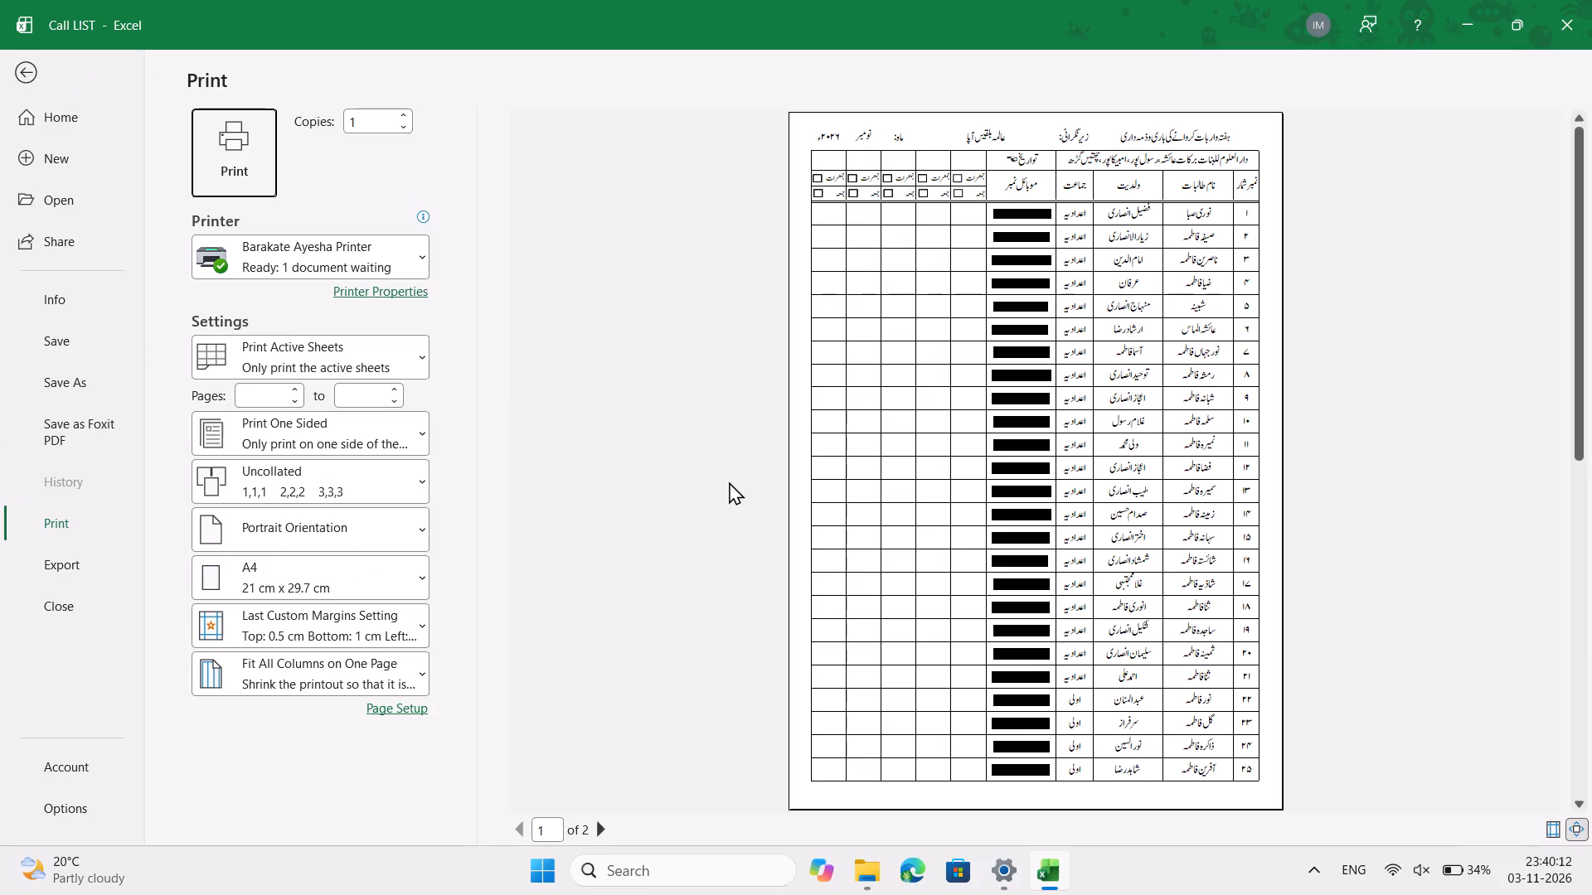
{"action": "left_click", "coordinate": [1070, 641]}
{"action": "scroll", "coordinate": [1070, 641], "scroll_direction": "up", "scroll_amount": 2}
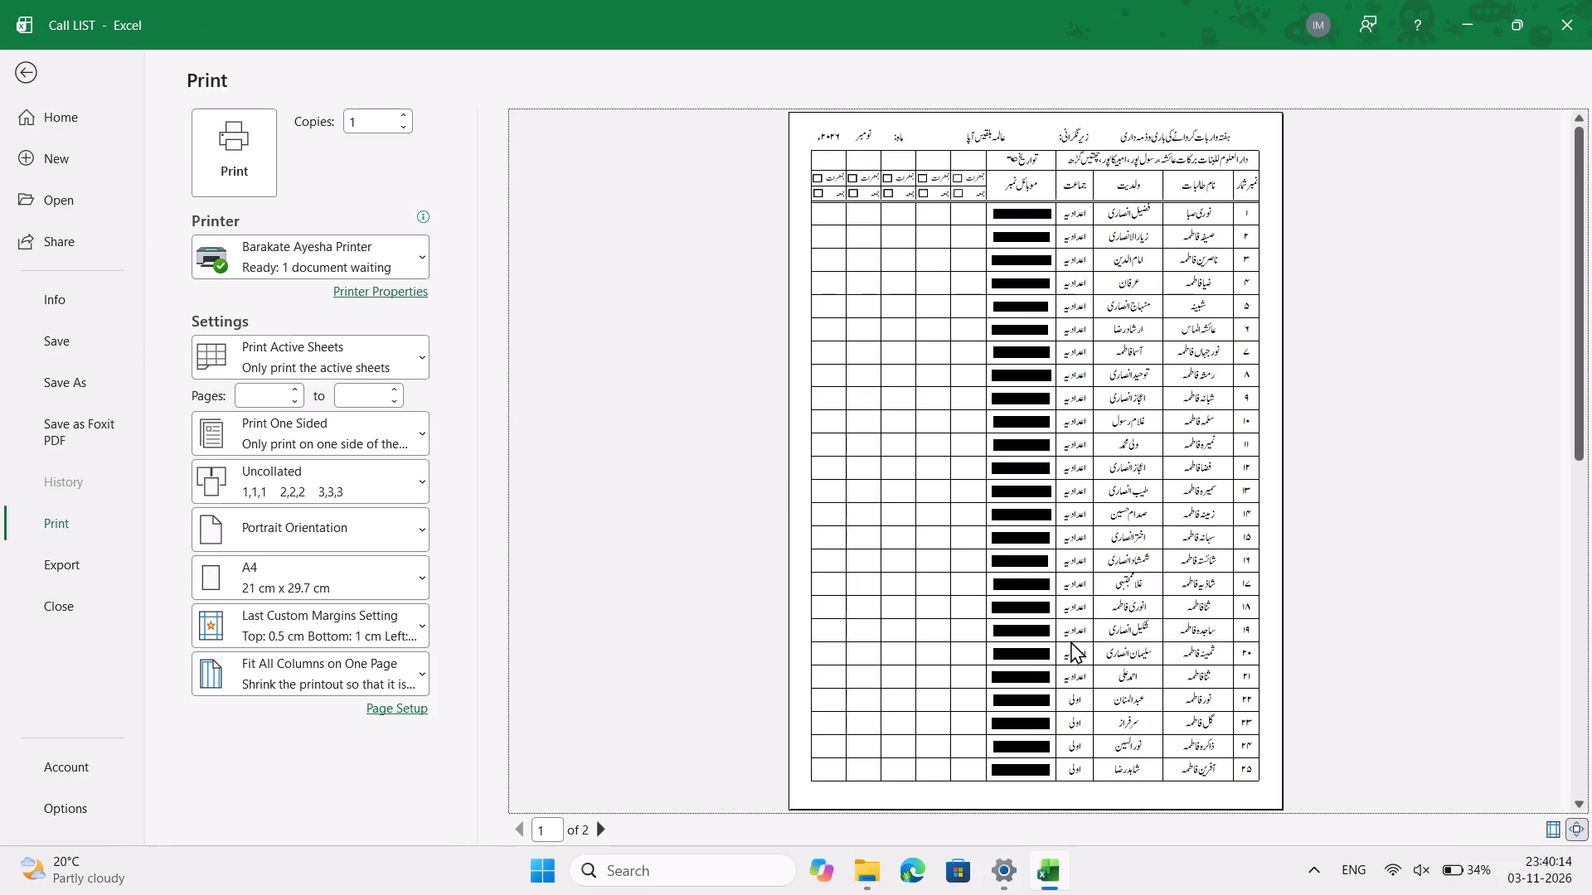
{"action": "scroll", "coordinate": [1070, 641], "scroll_direction": "down", "scroll_amount": 6}
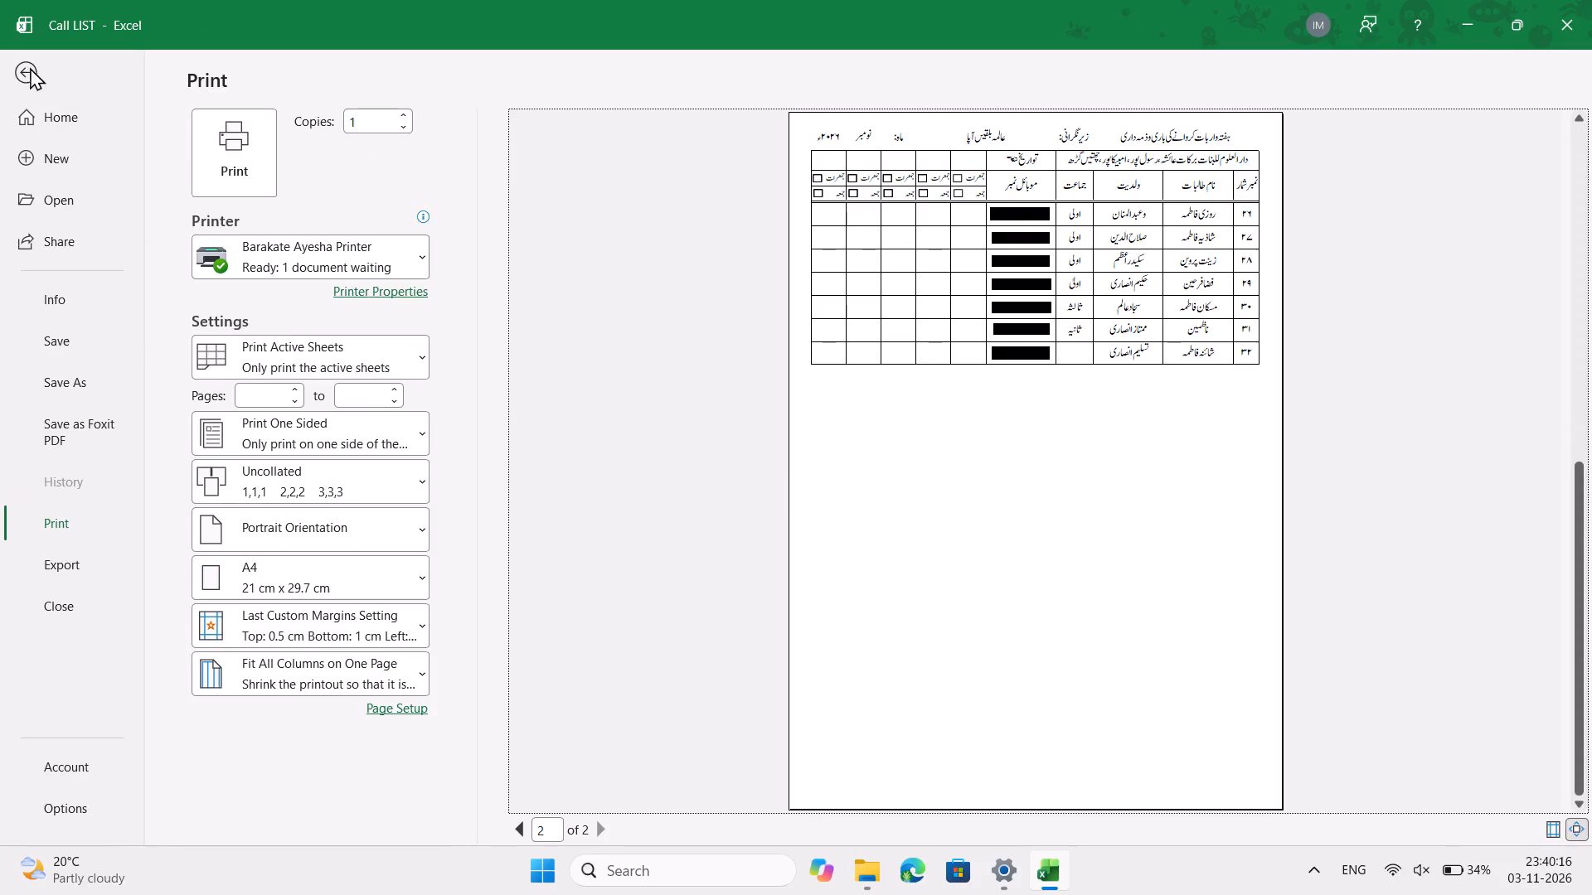
Leave the print preview, check the header cells at the top of the Bilqis sheet and save the workbook.
{"action": "left_click", "coordinate": [10, 63]}
{"action": "scroll", "coordinate": [447, 416], "scroll_direction": "up", "scroll_amount": 5}
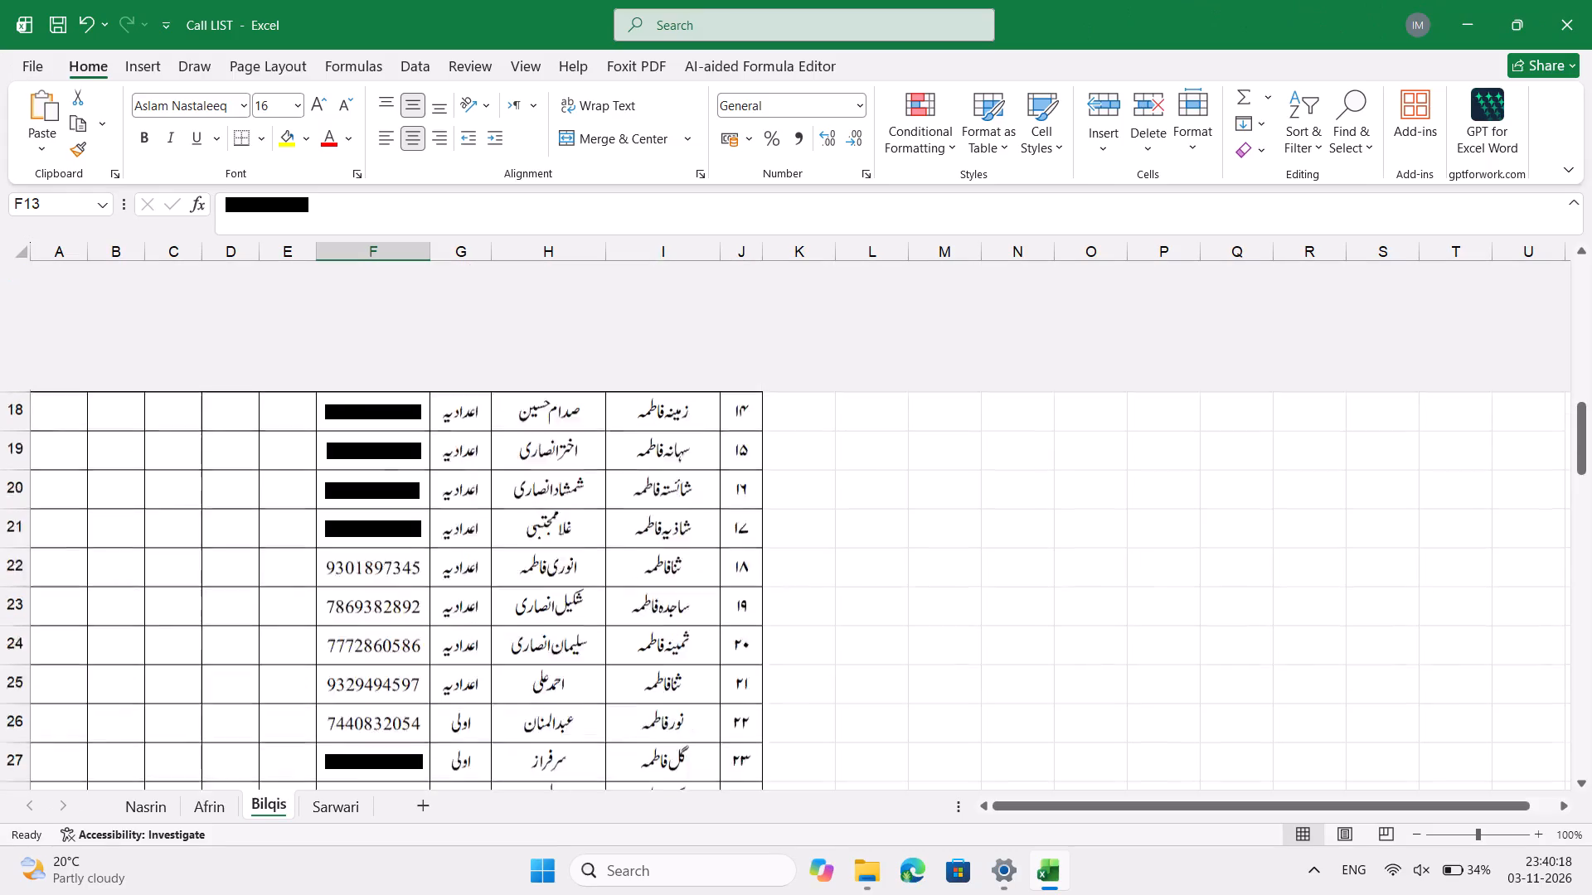
{"action": "left_click", "coordinate": [568, 487]}
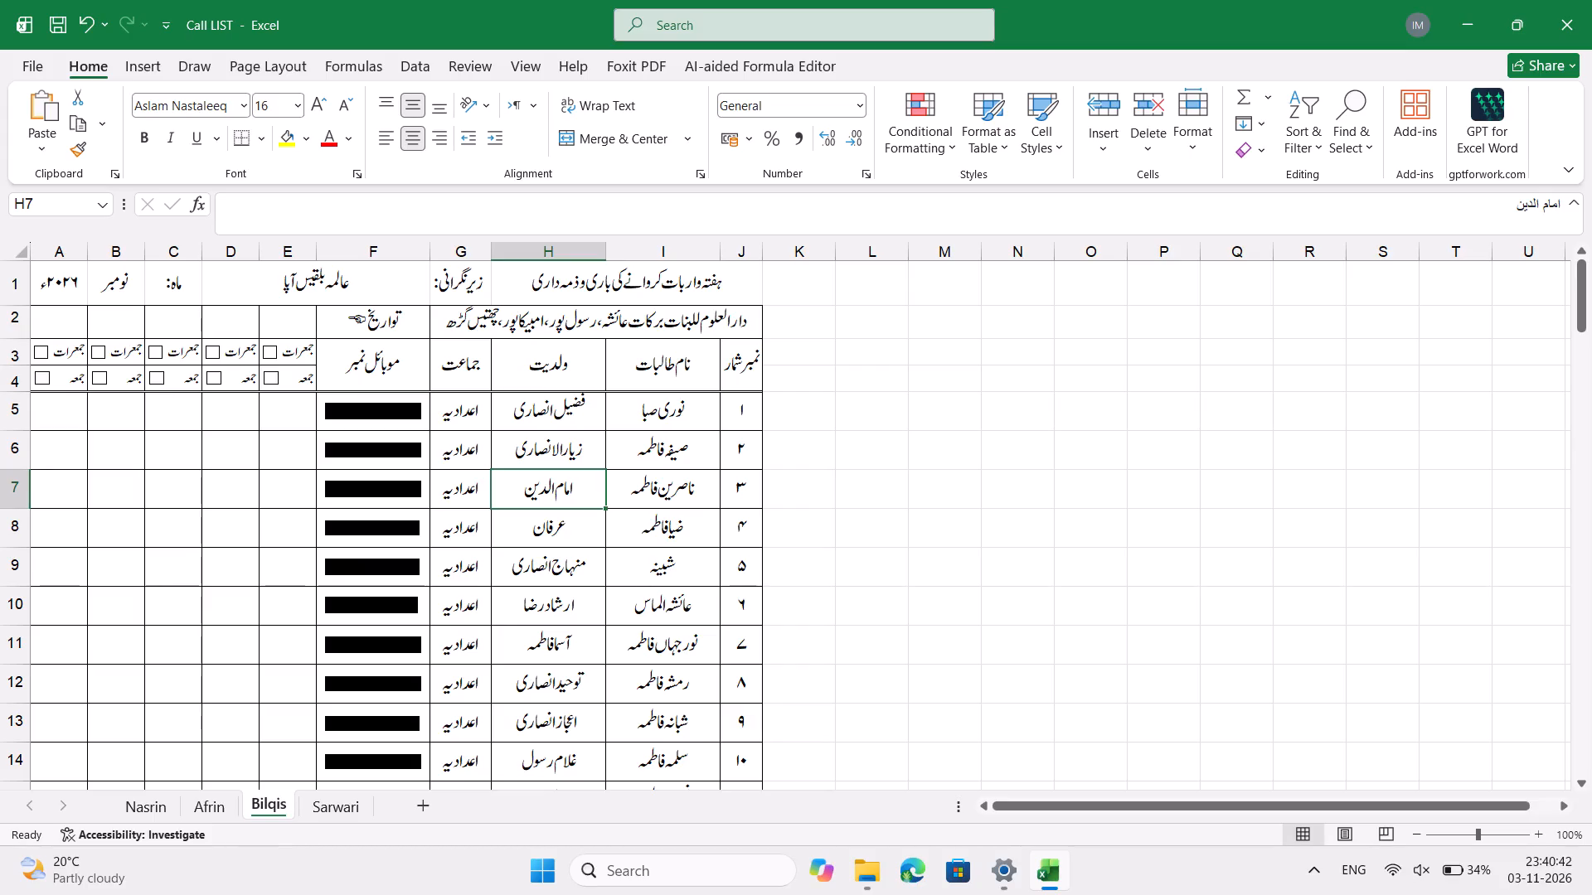
{"action": "key", "text": "ctrl+s"}
{"action": "scroll", "coordinate": [568, 487], "scroll_direction": "right", "scroll_amount": 3}
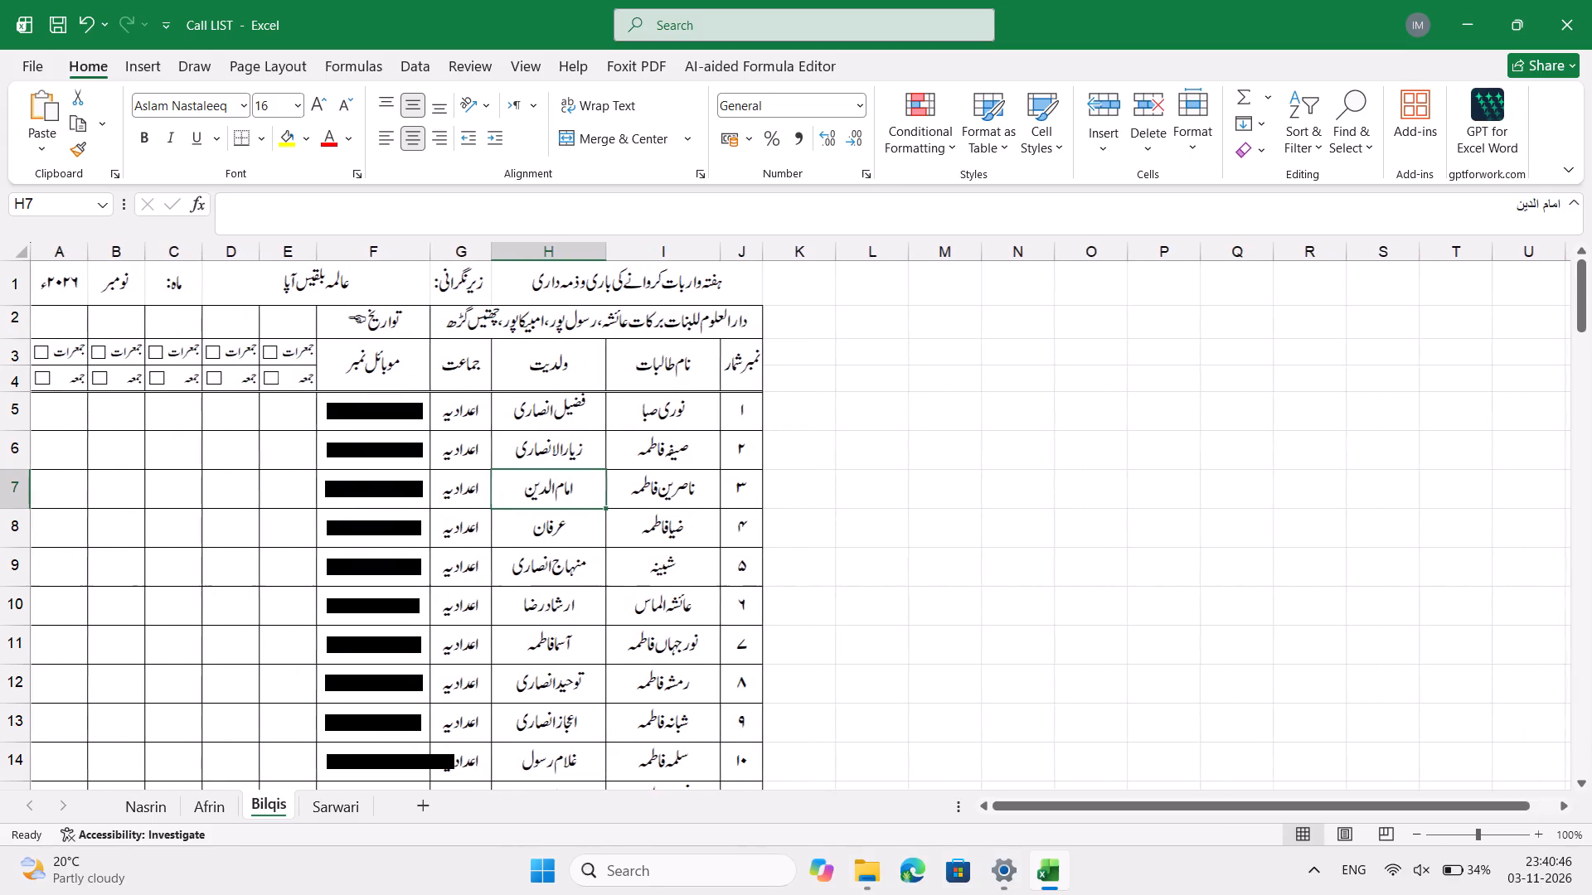
{"action": "left_click", "coordinate": [54, 286]}
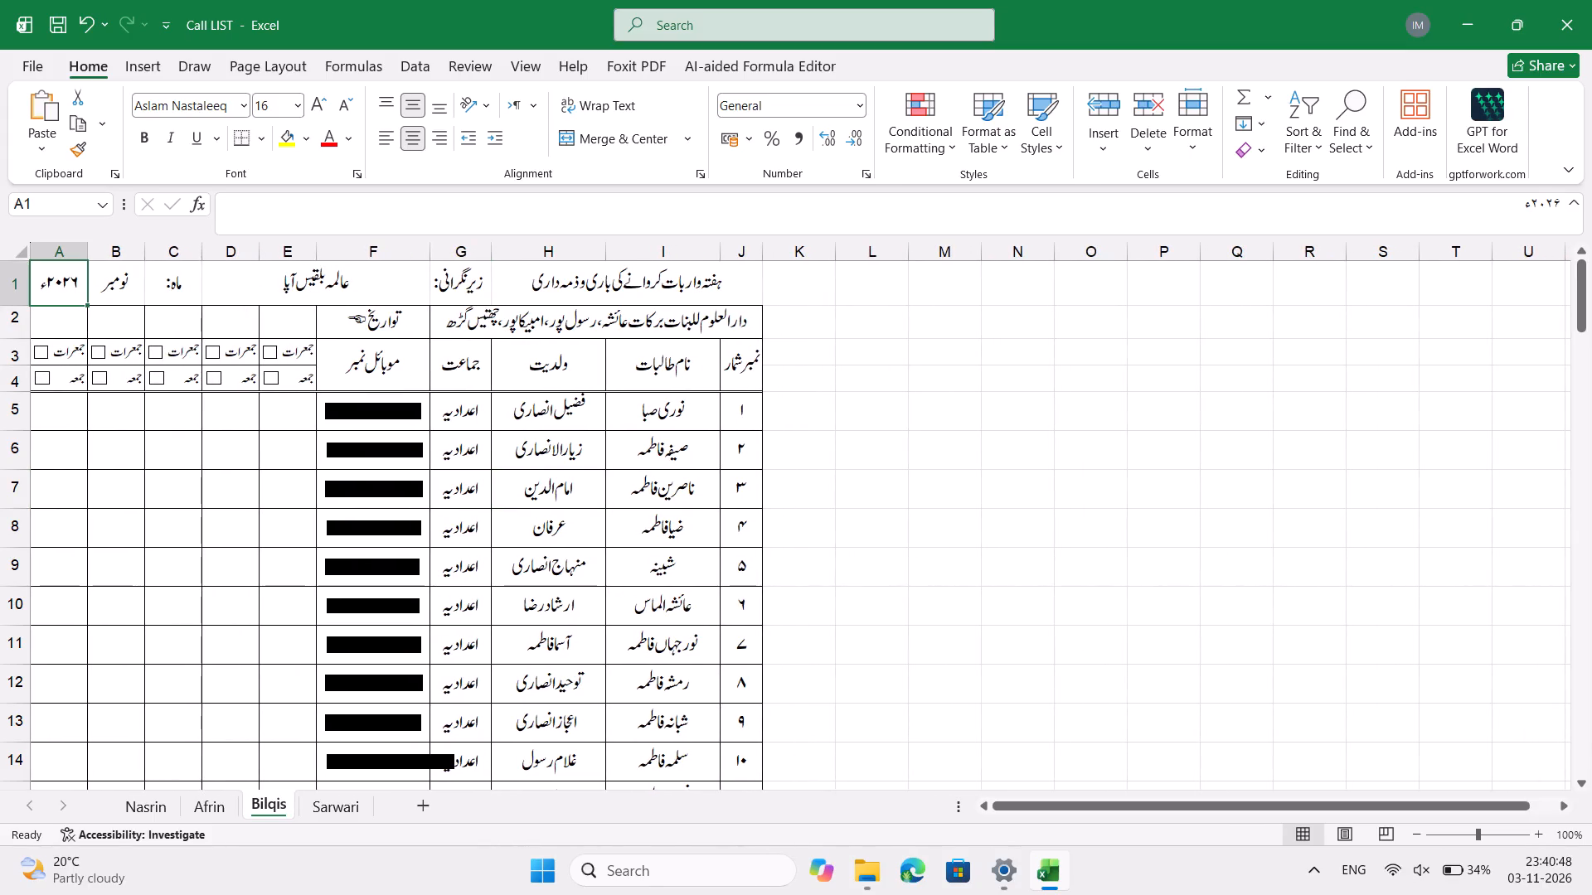
{"action": "left_click", "coordinate": [481, 574]}
{"action": "left_click", "coordinate": [686, 330]}
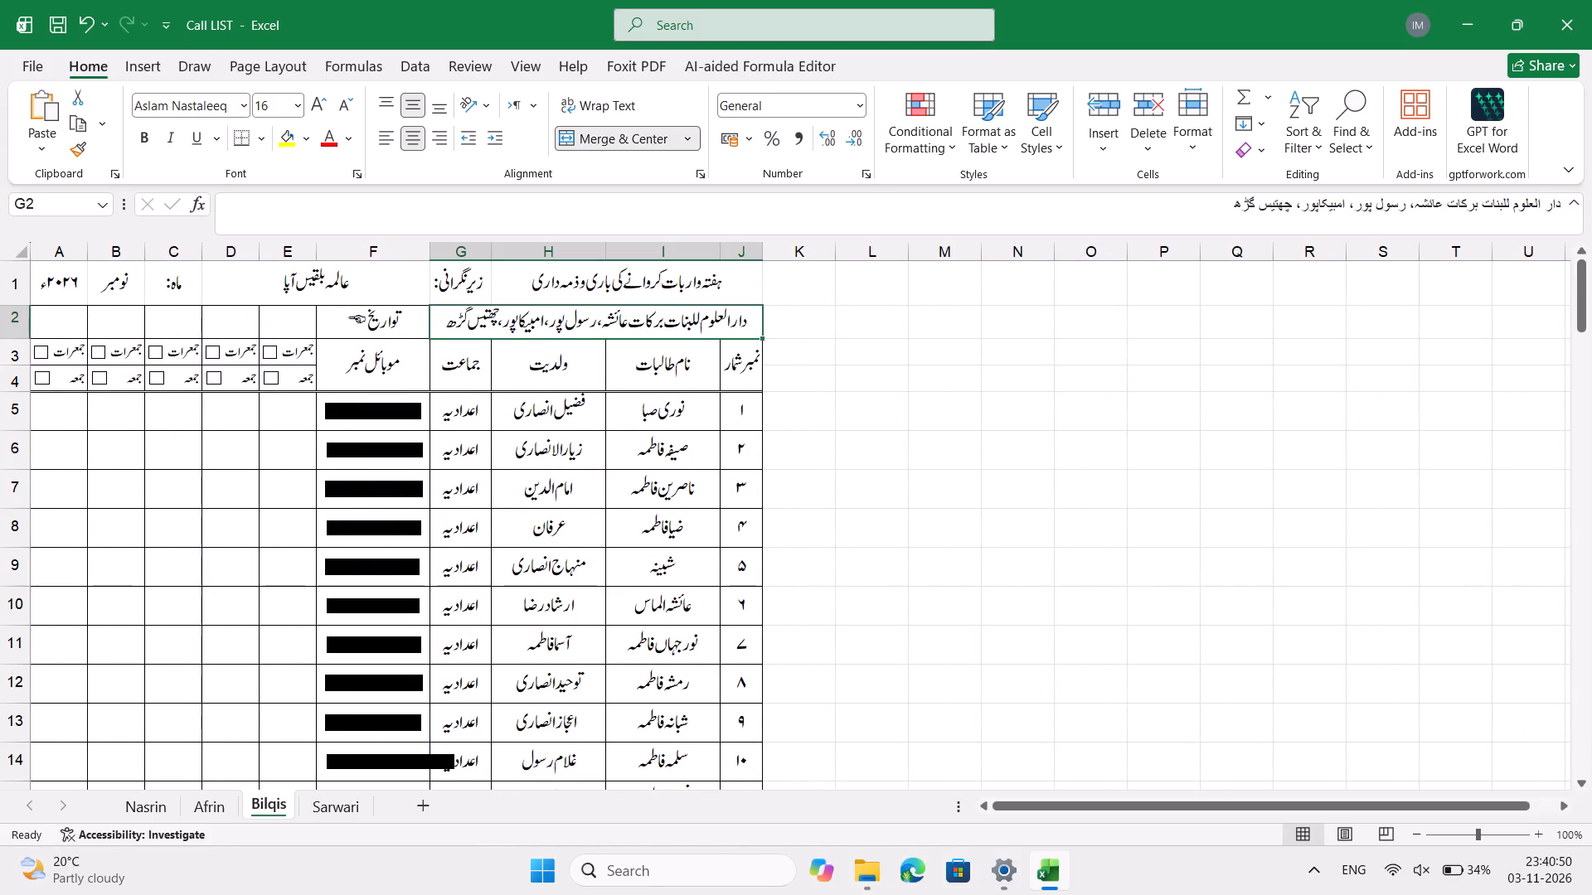
{"action": "left_click", "coordinate": [648, 578]}
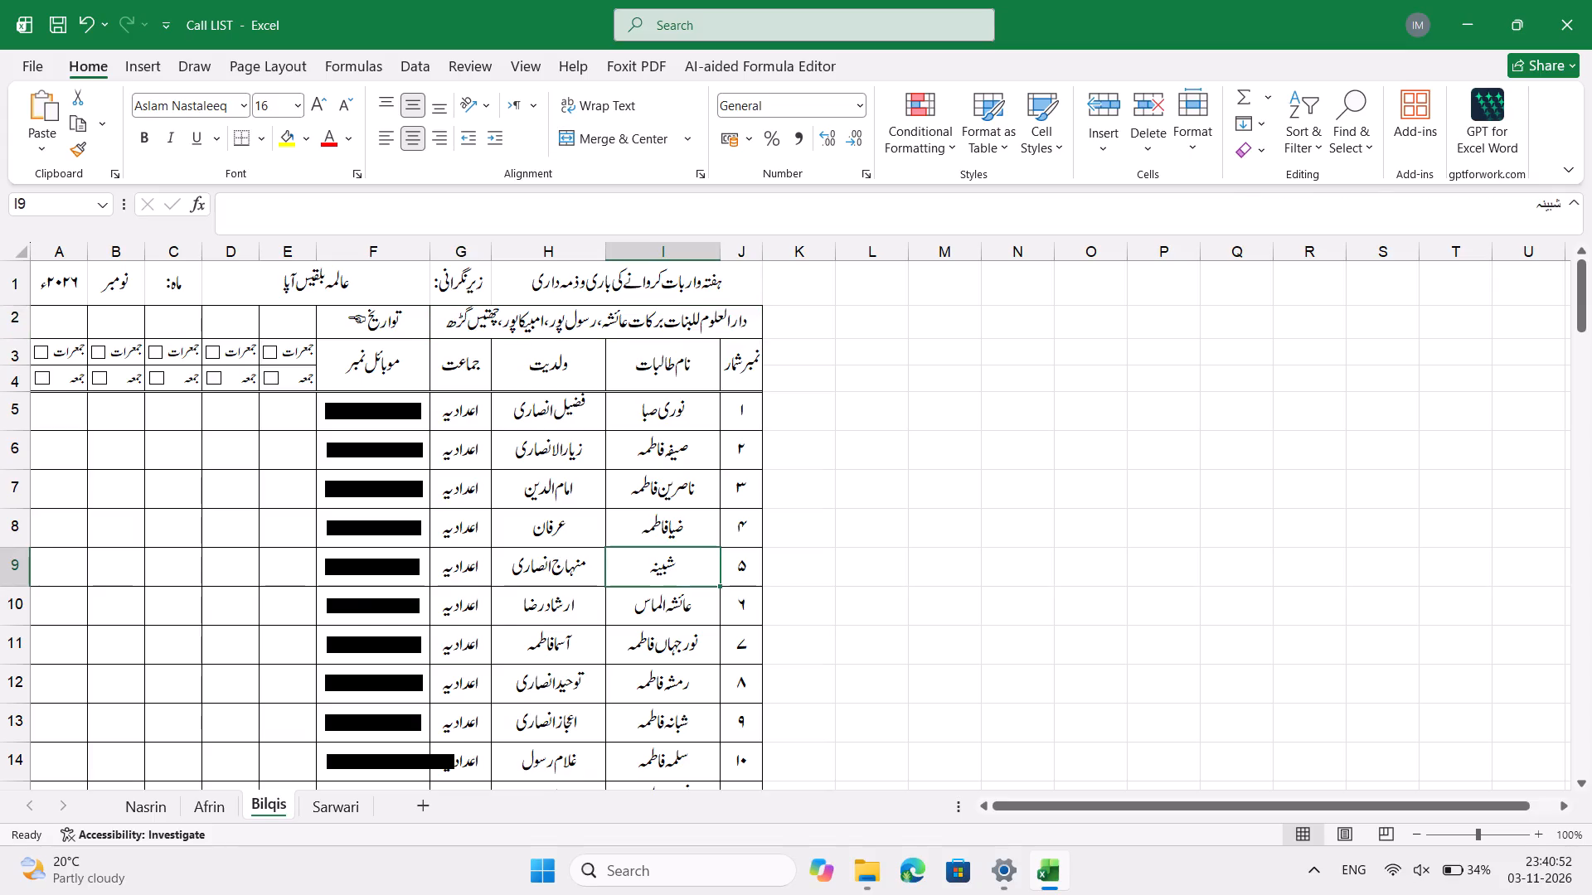
{"action": "key", "text": "ctrl+s"}
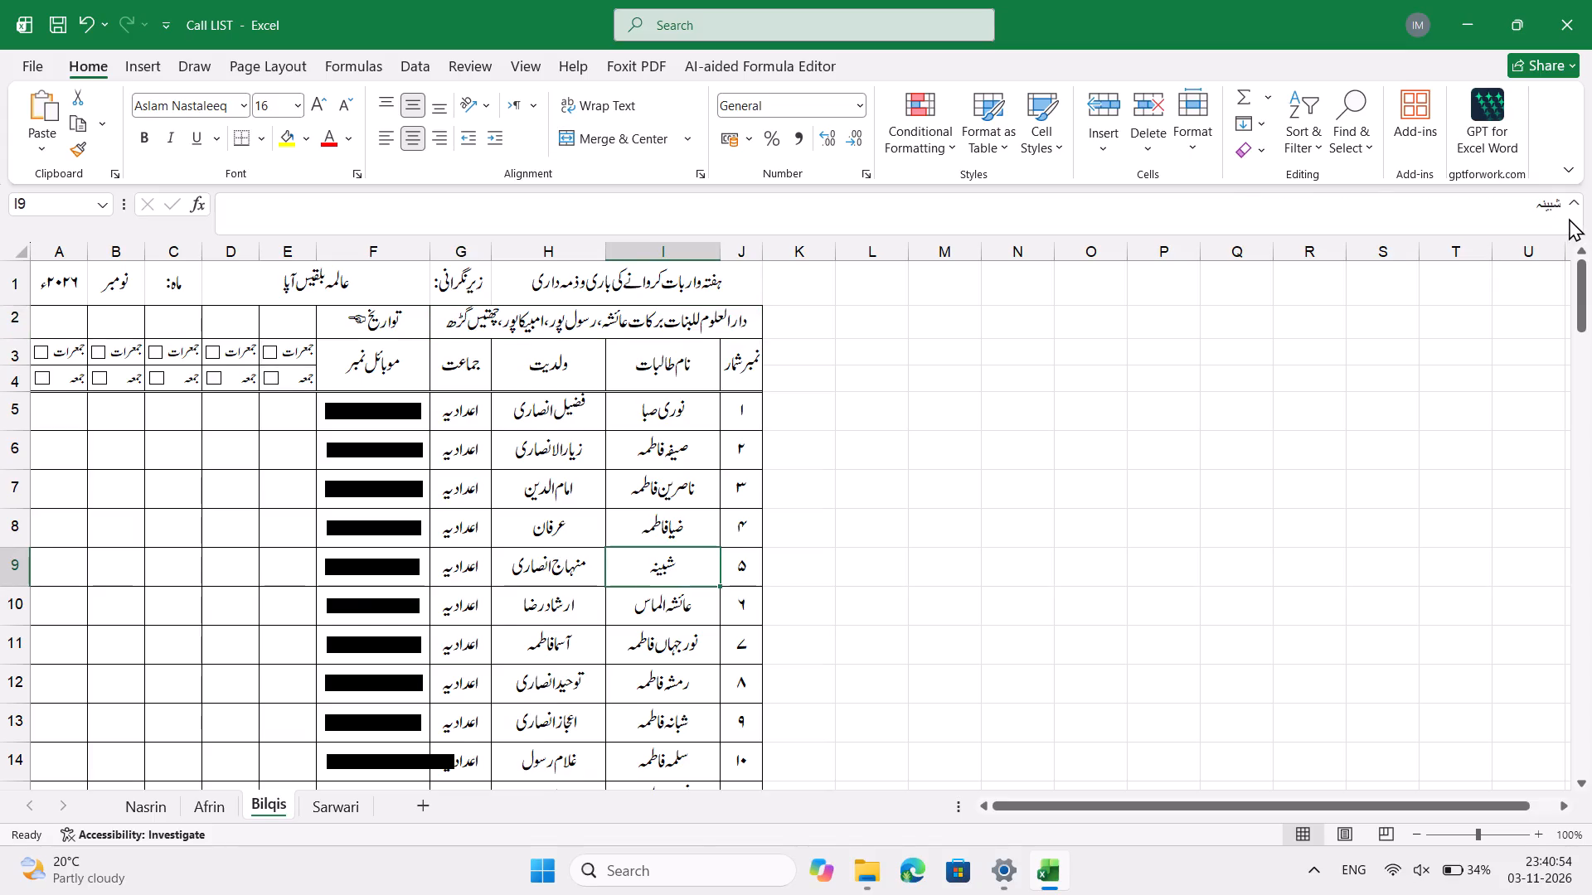
Collapse the expanded formula bar to a single line and save the workbook.
{"action": "left_click", "coordinate": [1571, 208]}
{"action": "left_click", "coordinate": [905, 393]}
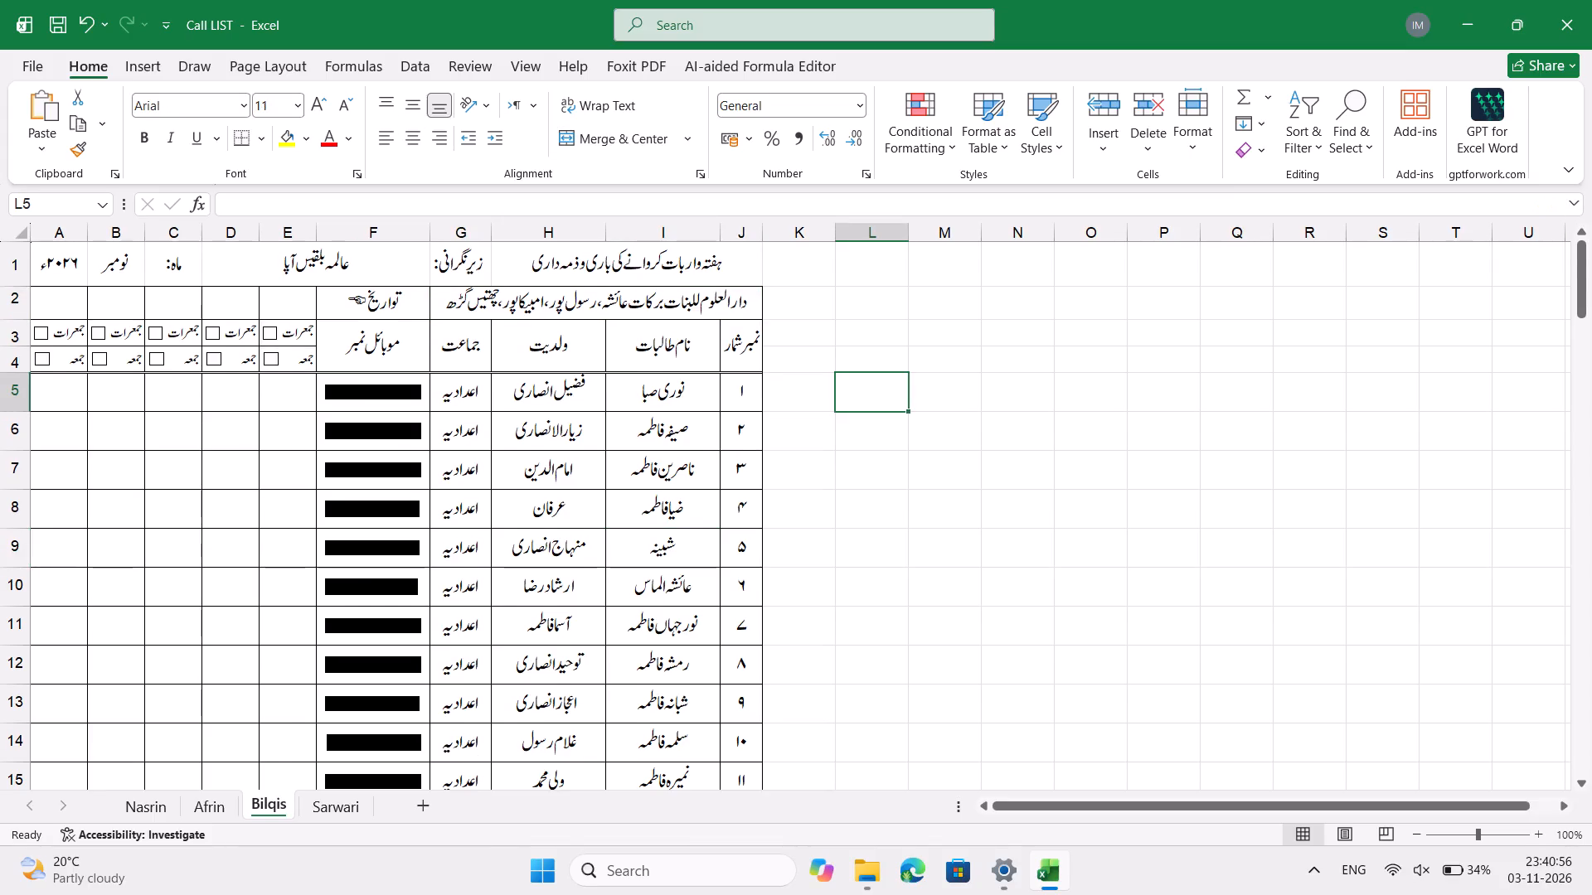
{"action": "key", "text": "ctrl+s"}
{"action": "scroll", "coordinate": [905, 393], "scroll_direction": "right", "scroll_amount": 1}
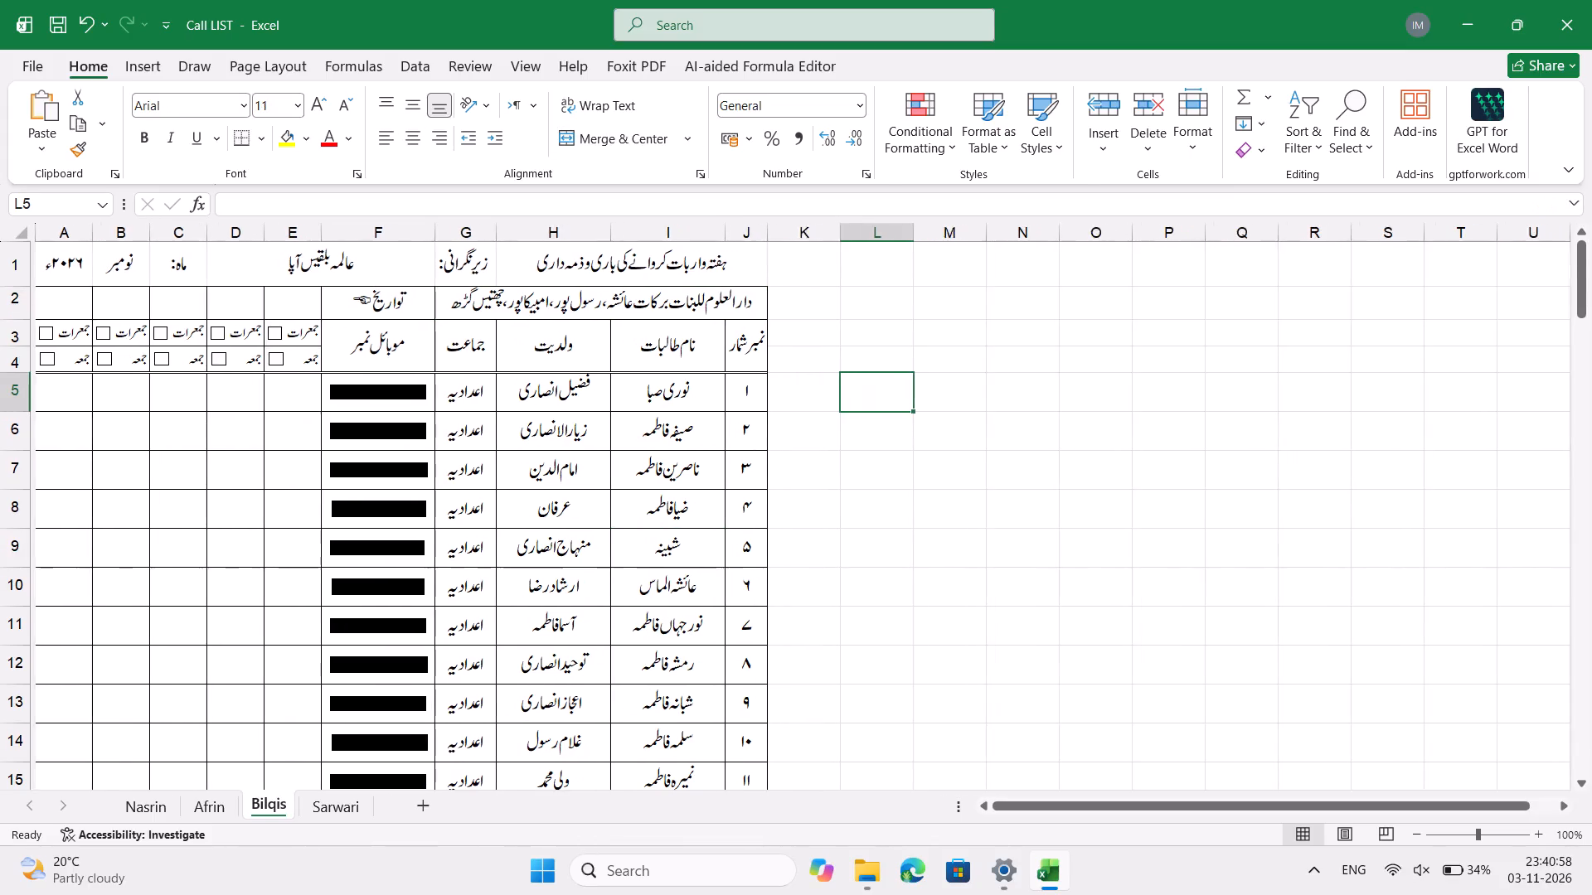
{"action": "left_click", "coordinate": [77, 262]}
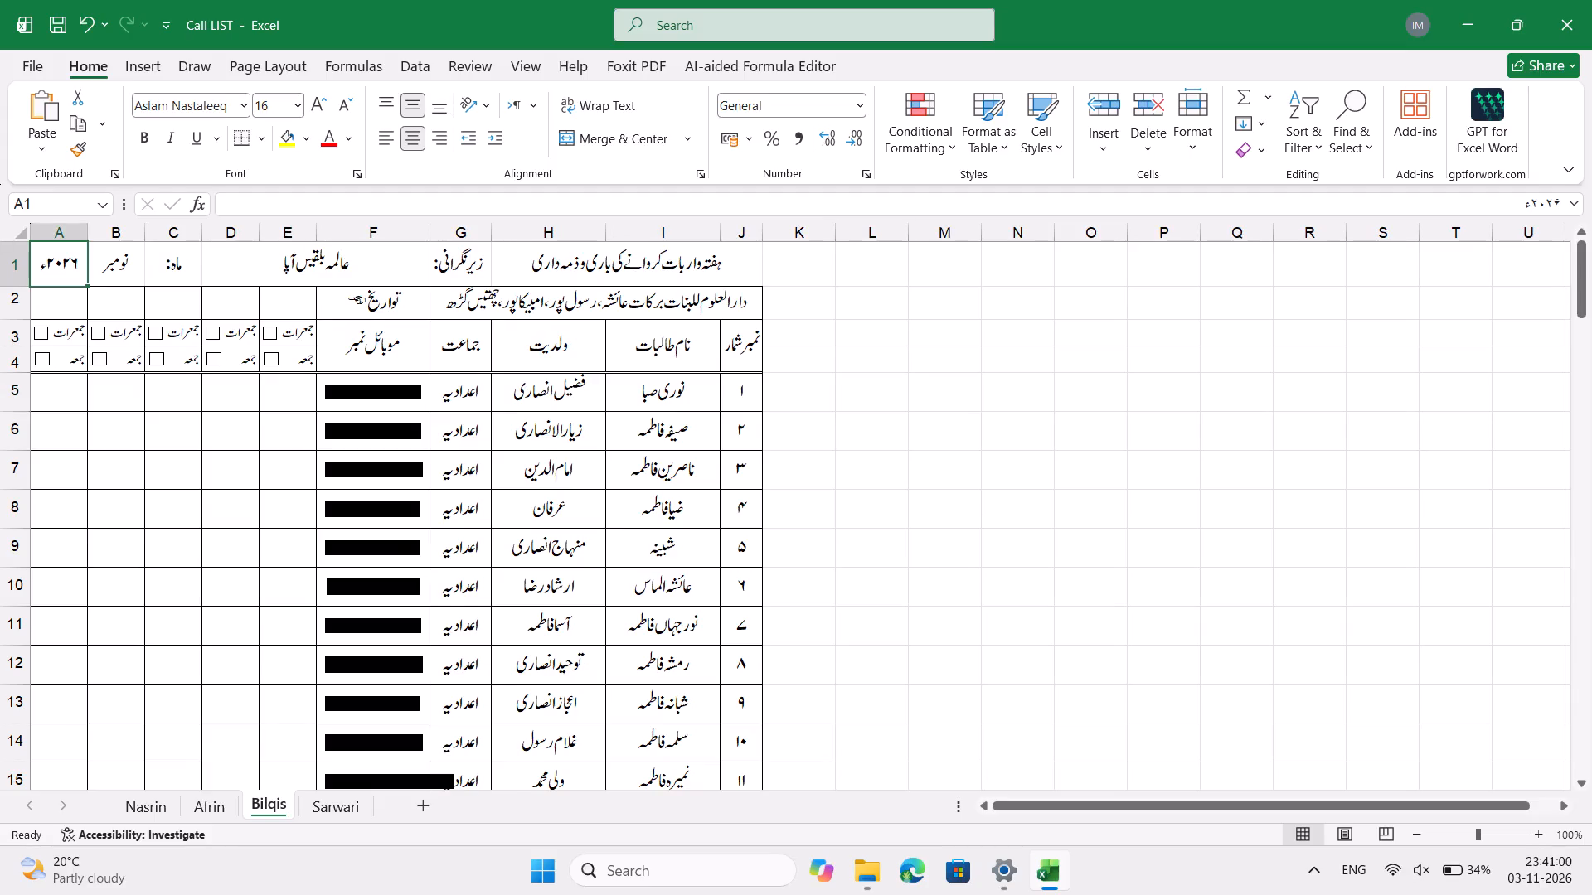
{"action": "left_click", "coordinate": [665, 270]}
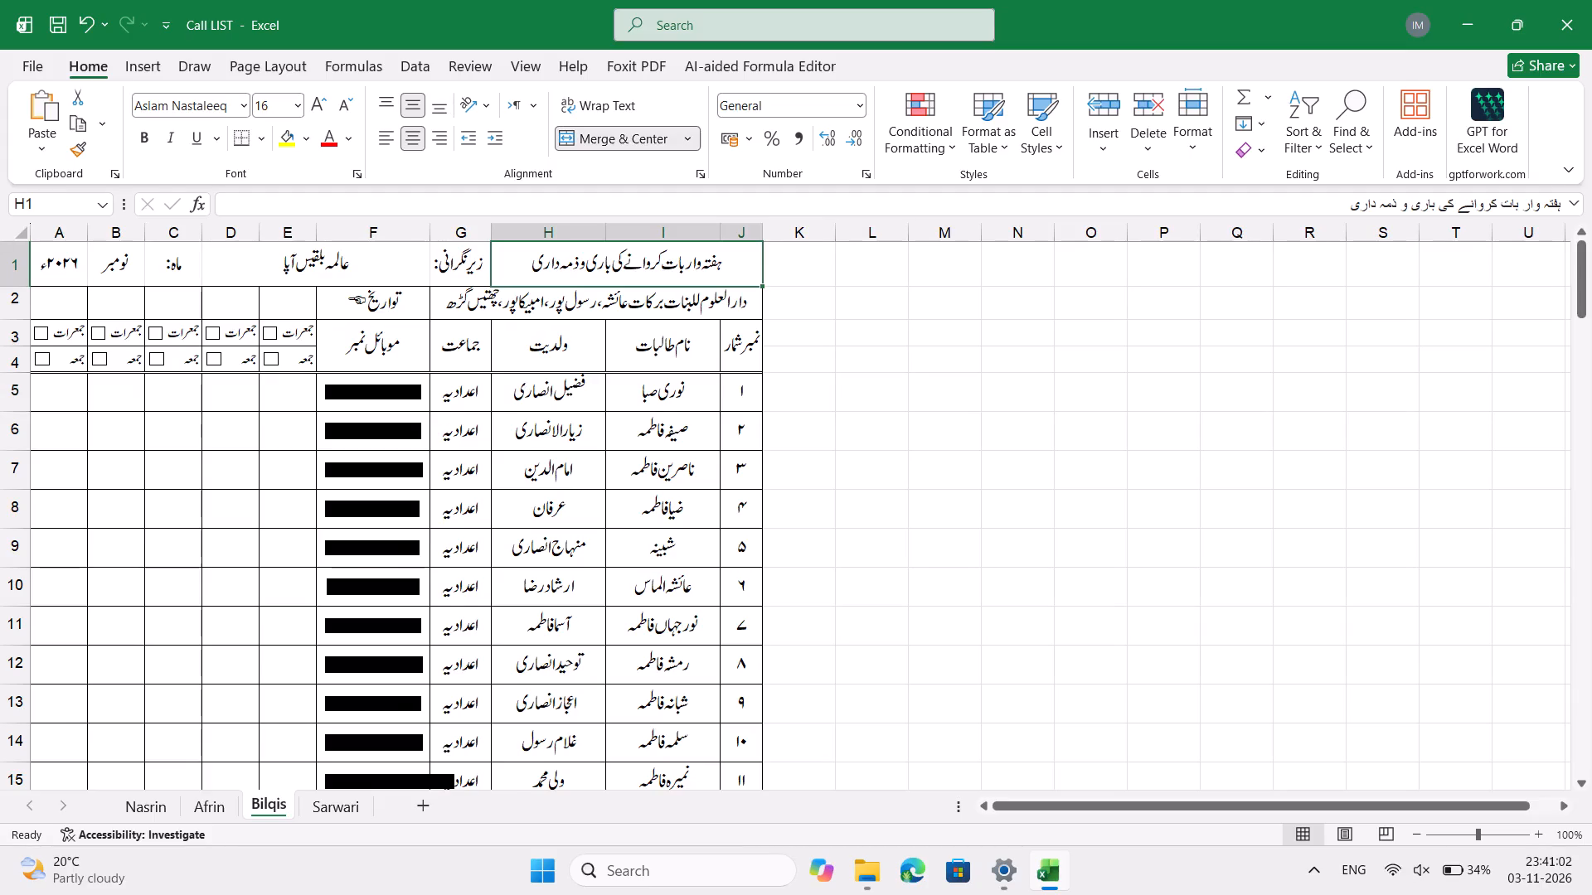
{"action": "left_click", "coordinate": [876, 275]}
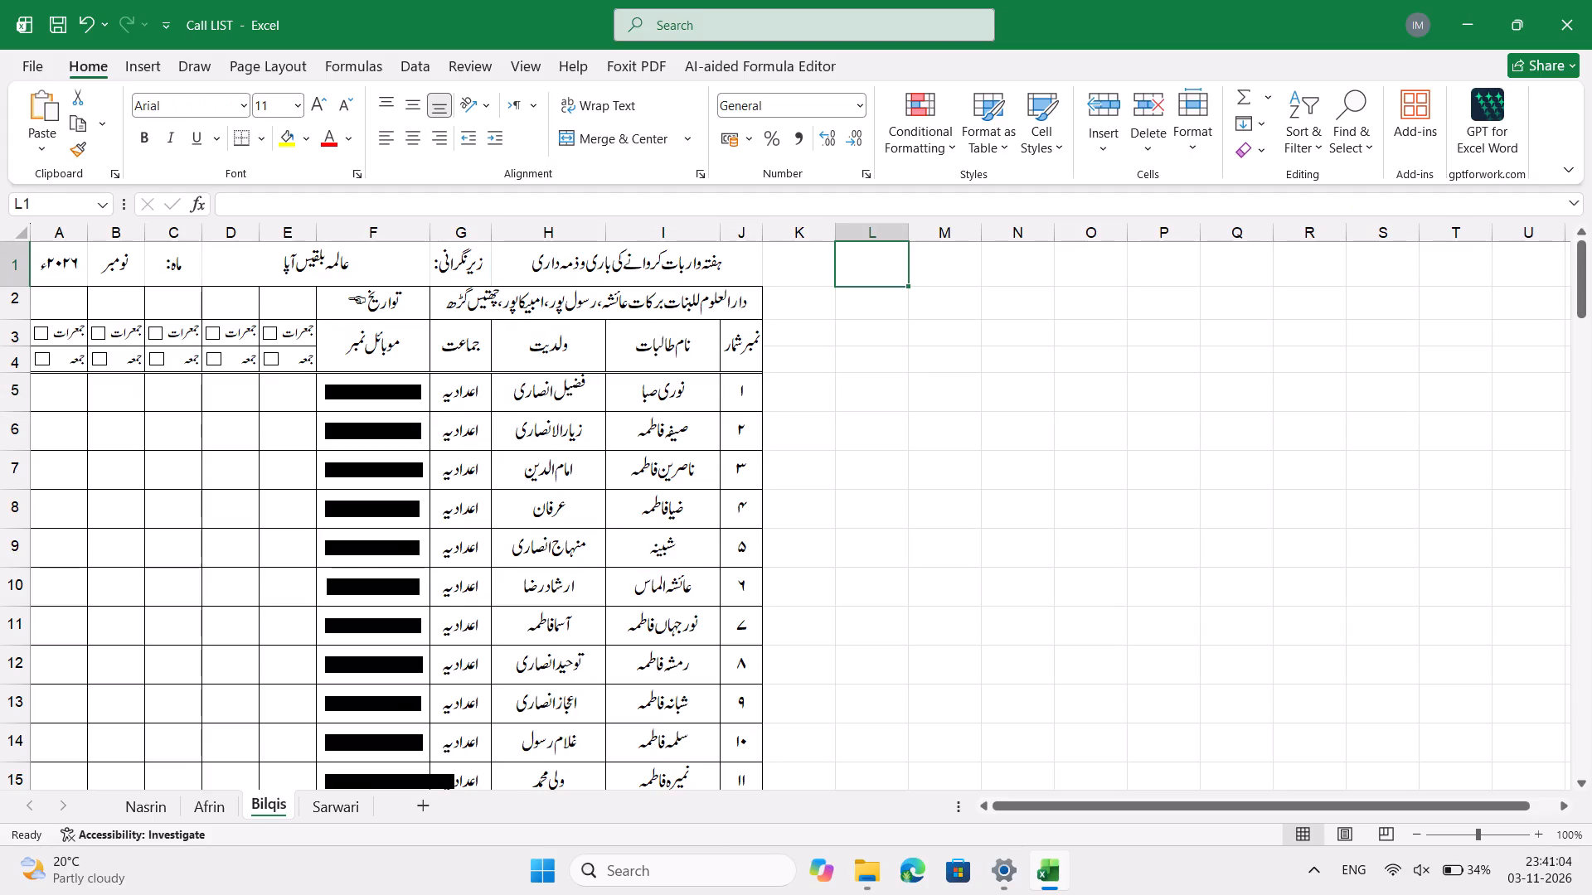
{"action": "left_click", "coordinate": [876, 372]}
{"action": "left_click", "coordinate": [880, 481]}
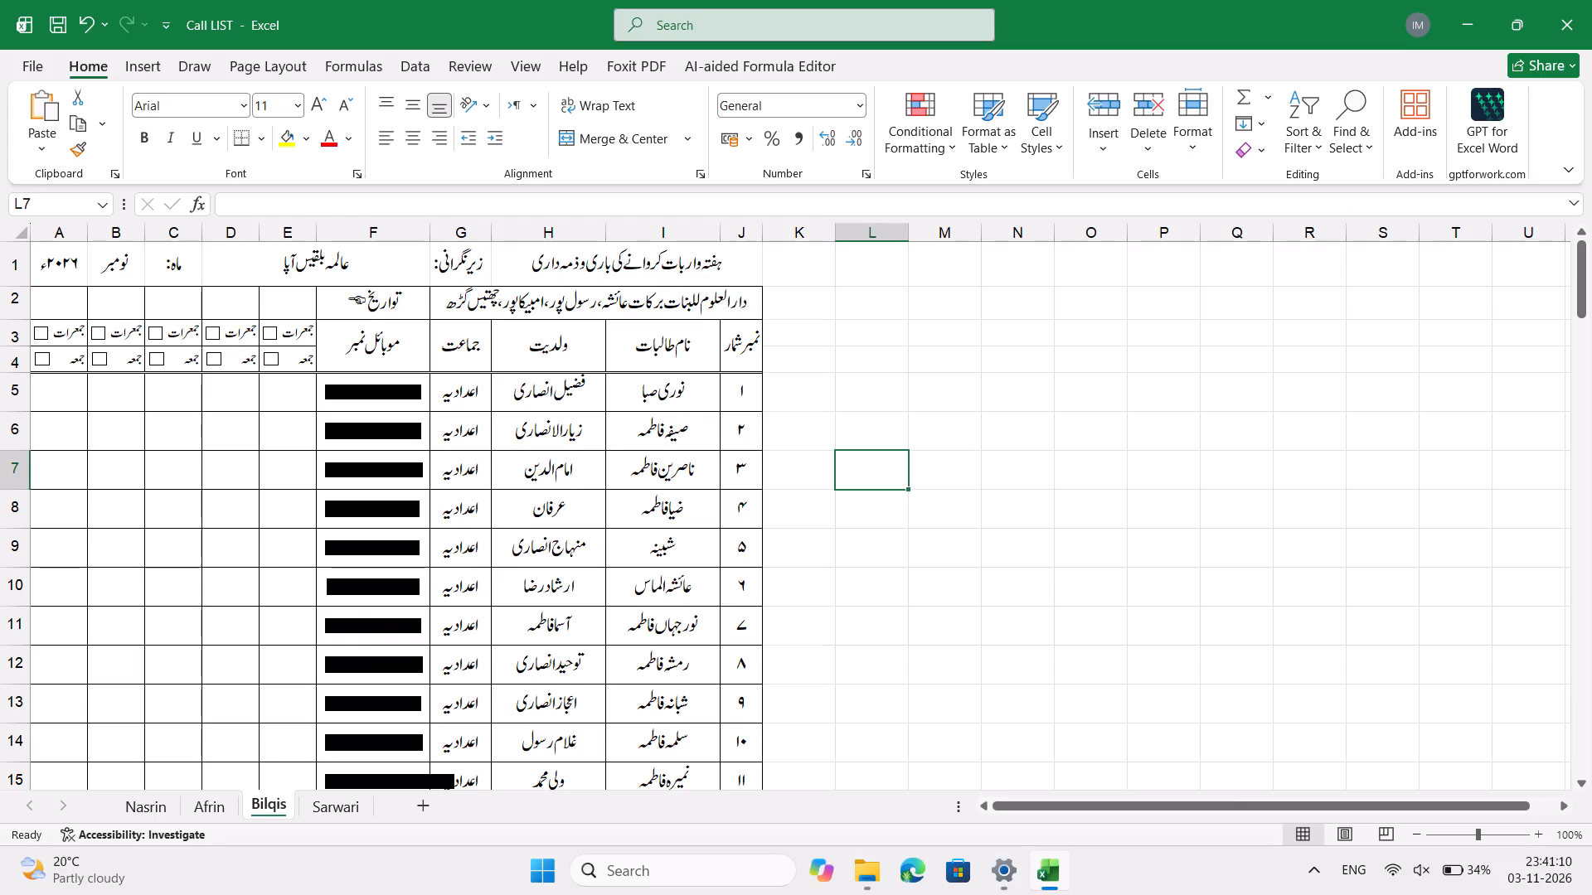
Save the workbook from the Sarwari sheet and close Excel.
{"action": "left_click", "coordinate": [321, 804]}
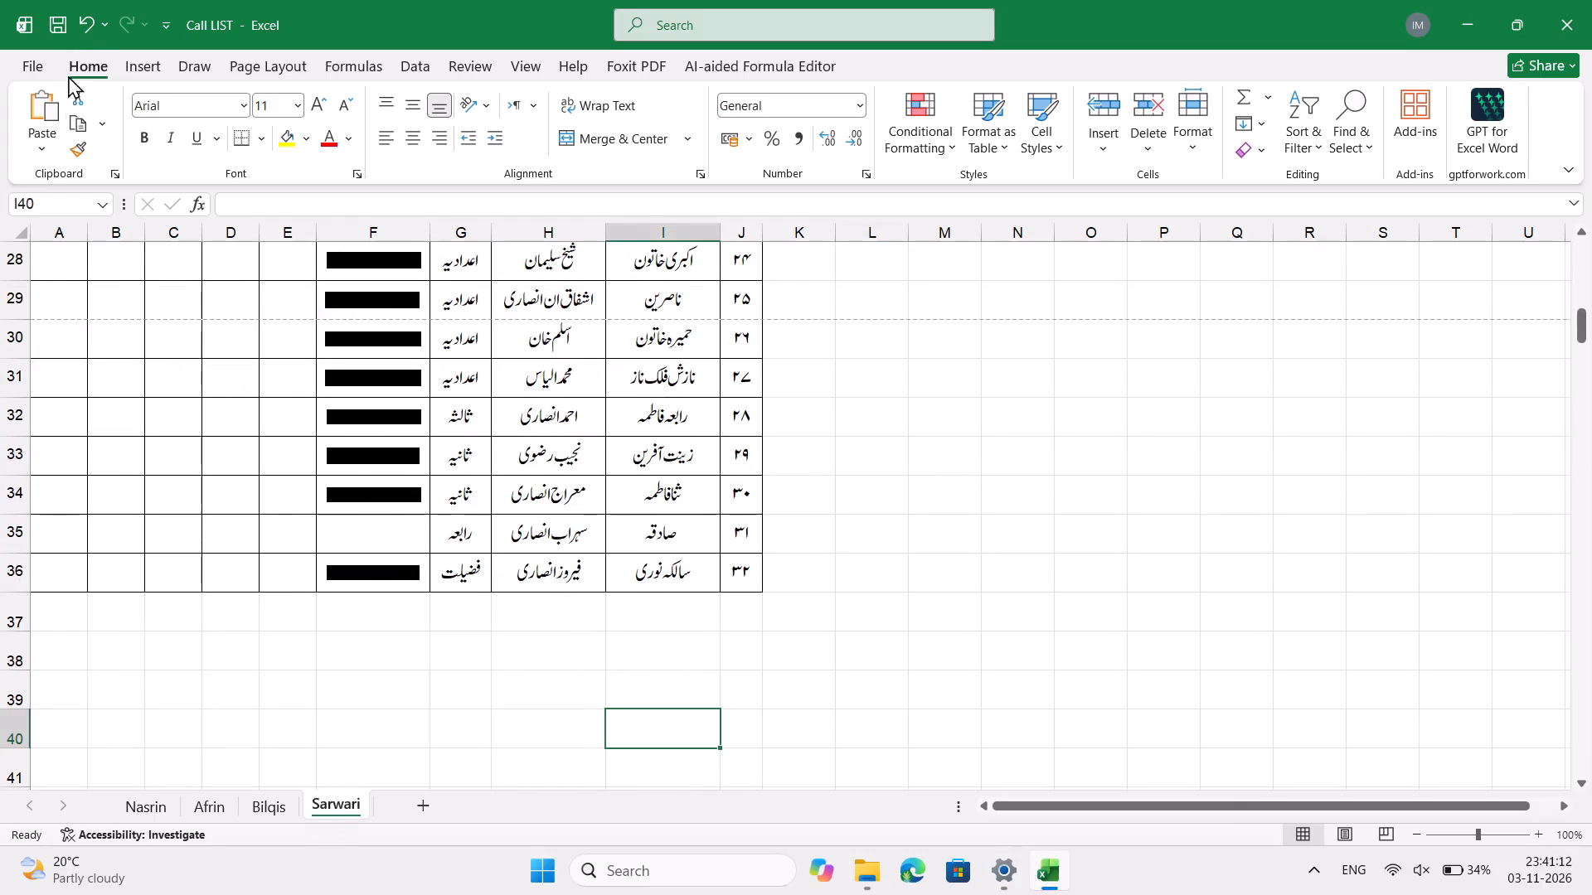
{"action": "left_click", "coordinate": [64, 23]}
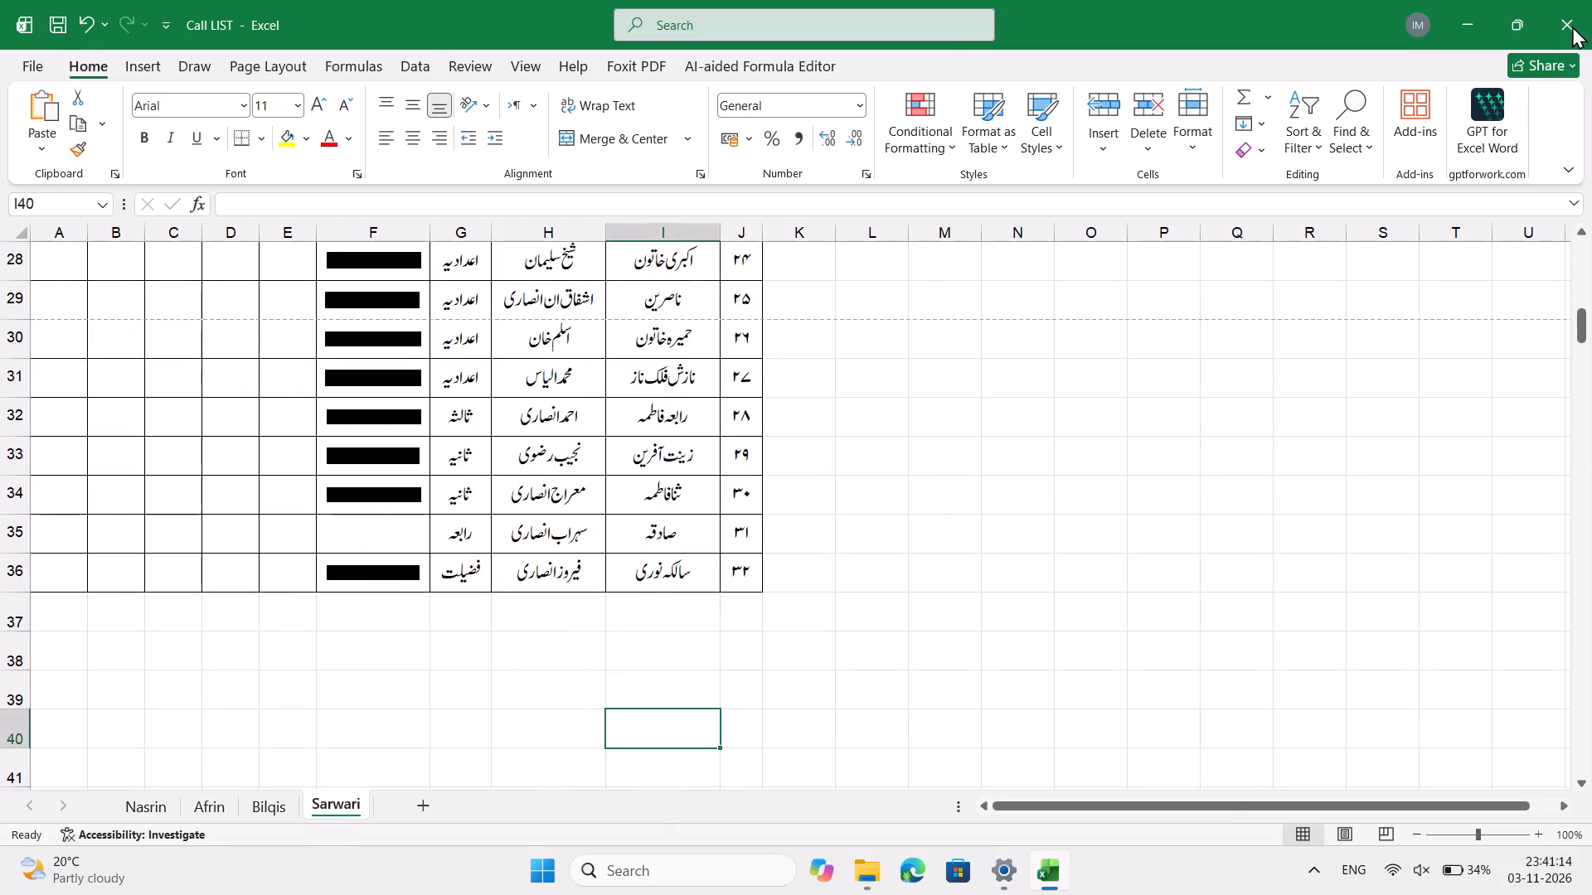
{"action": "left_click", "coordinate": [1572, 26]}
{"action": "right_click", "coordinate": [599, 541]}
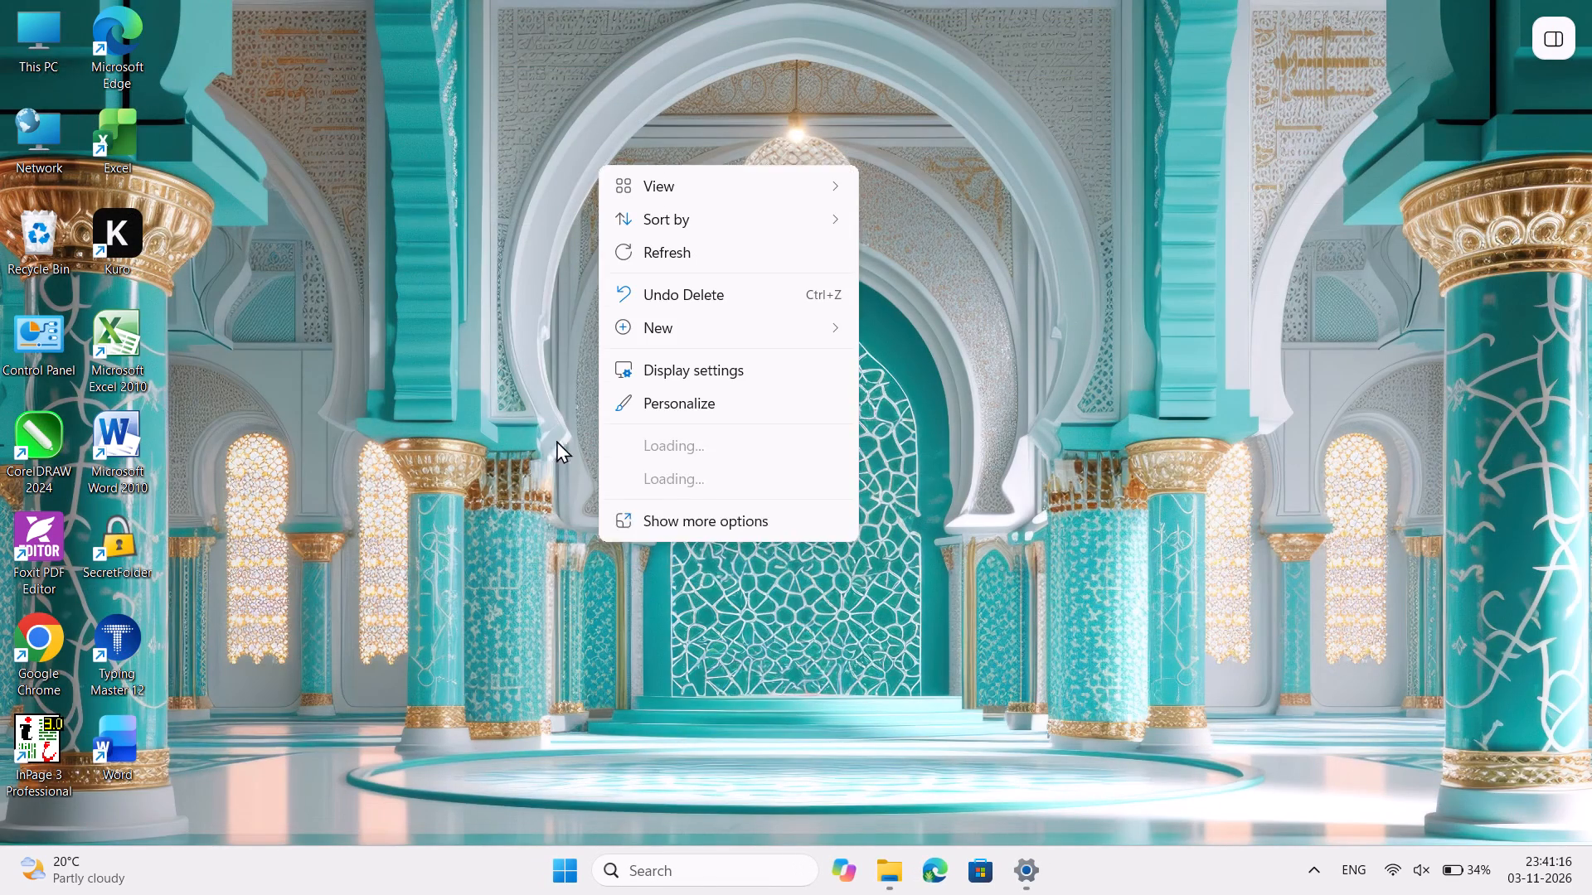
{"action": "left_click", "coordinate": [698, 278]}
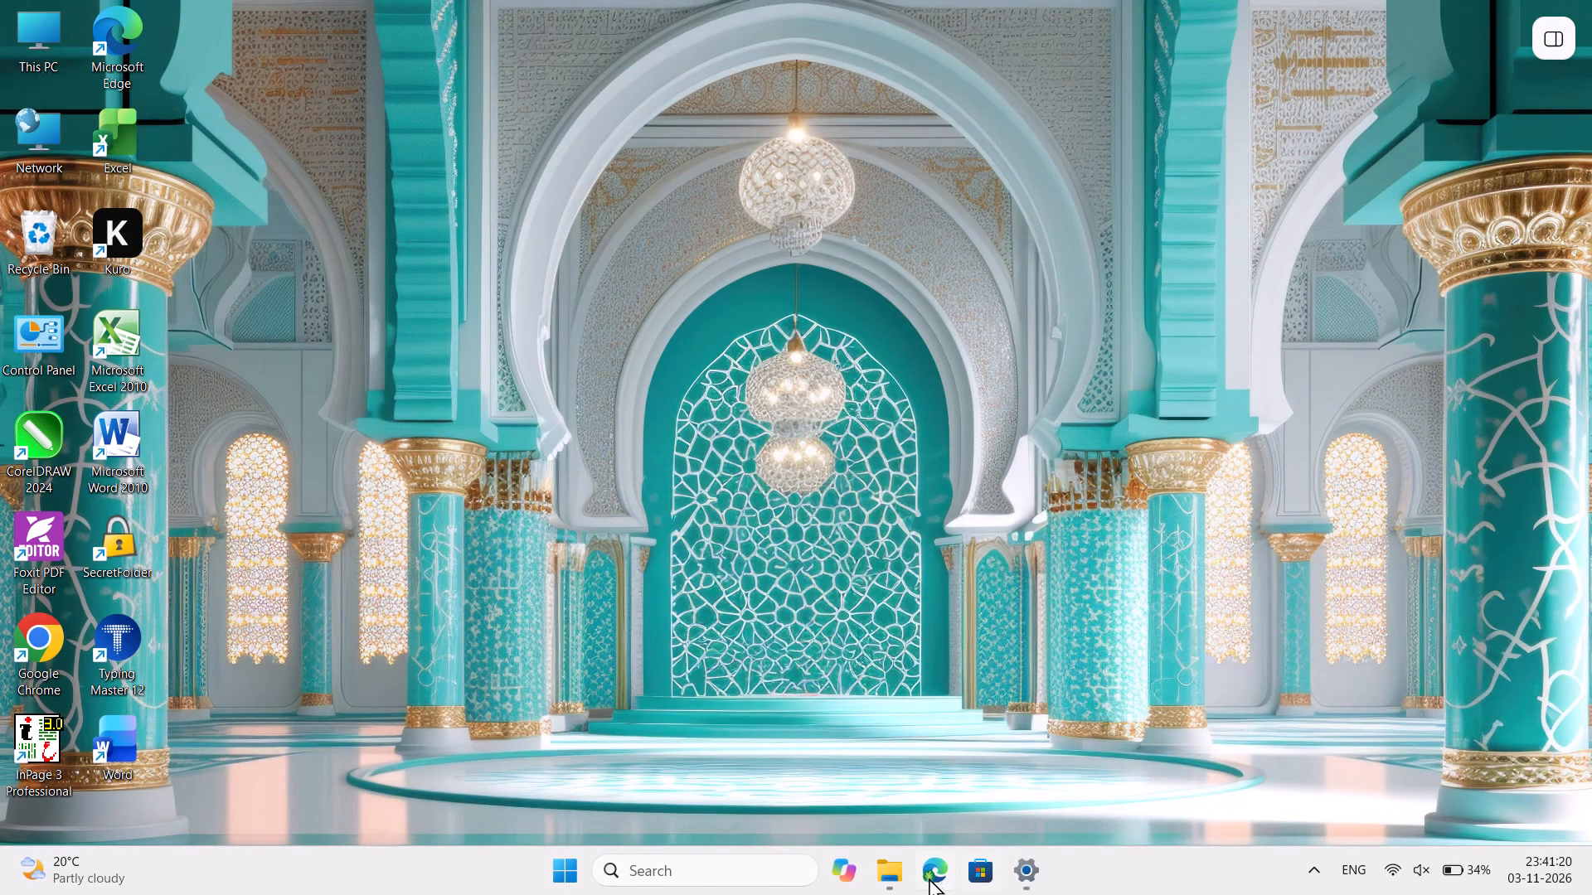
Bring up the open File Explorer window and close it.
{"action": "left_click", "coordinate": [889, 888]}
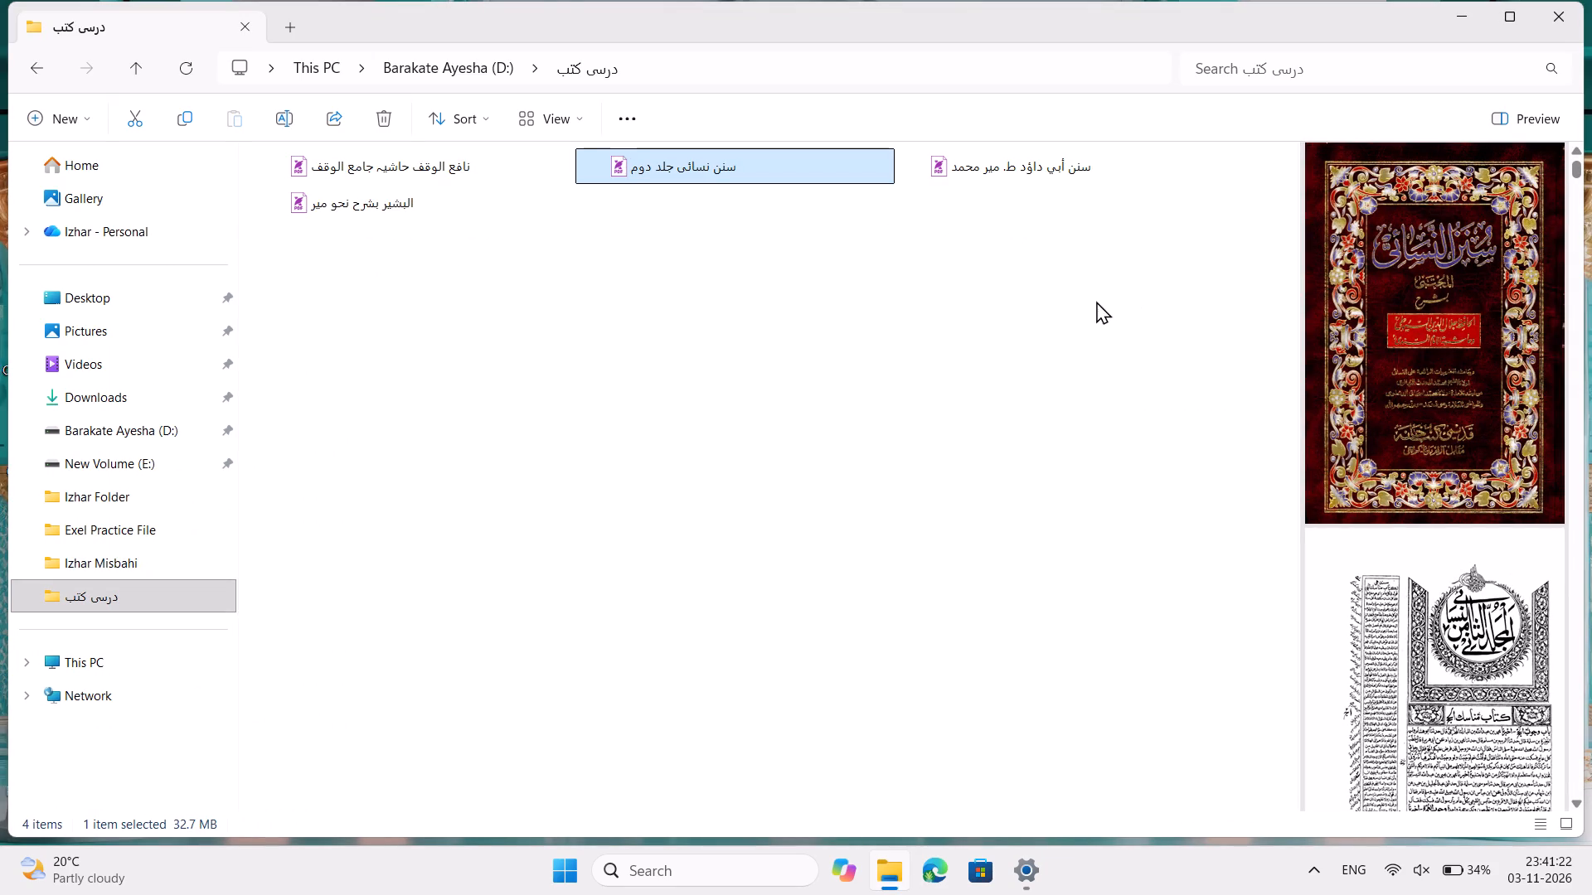
{"action": "left_click", "coordinate": [1567, 2]}
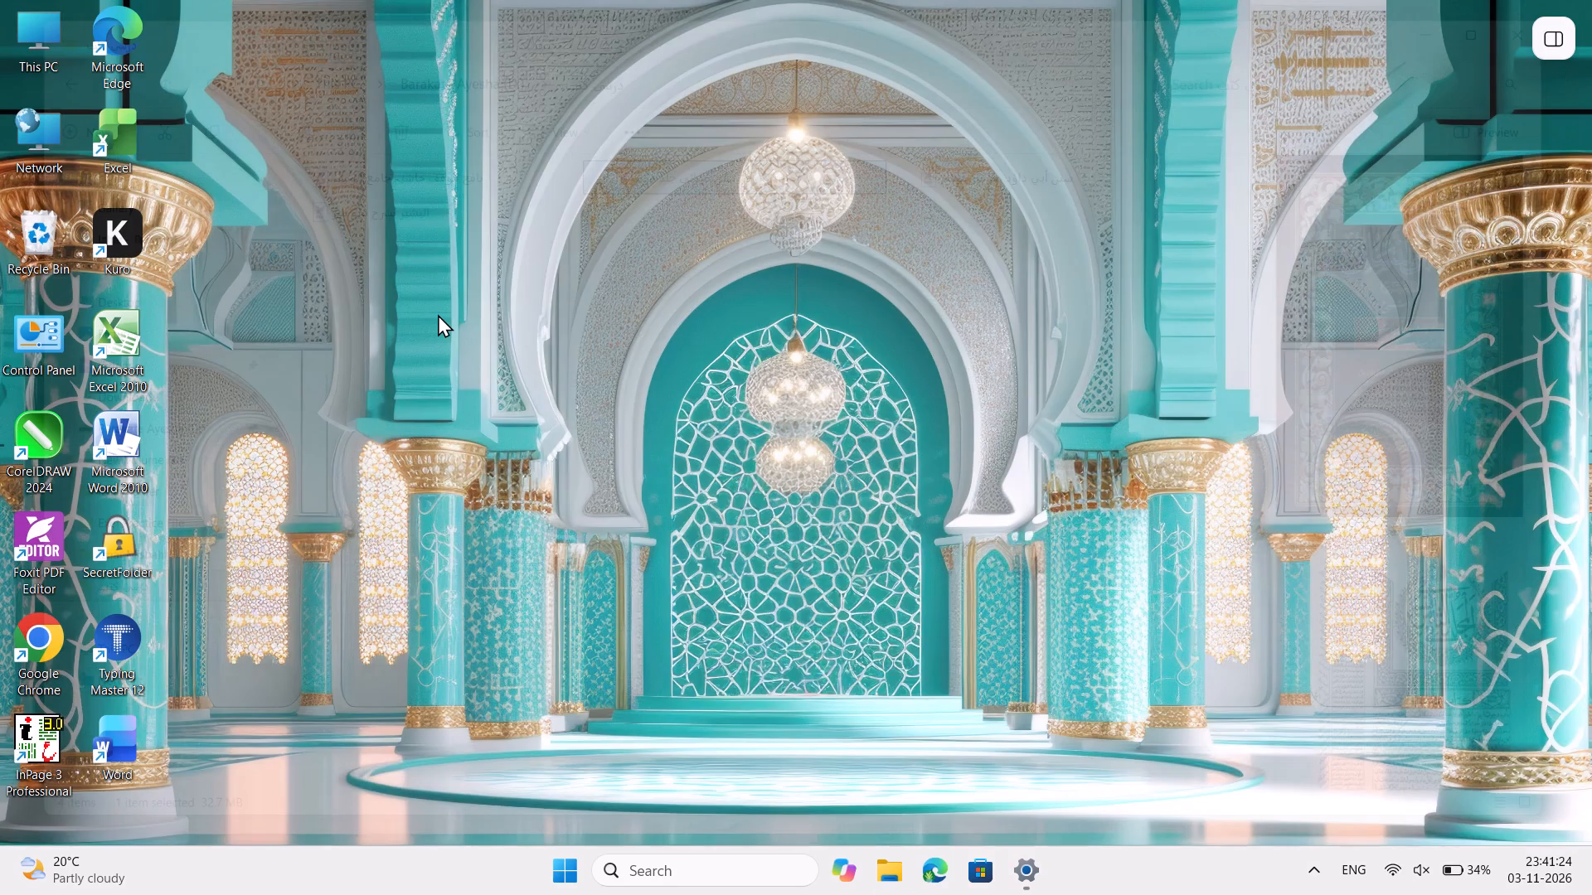
Launch the app with the black K icon from the desktop.
{"action": "left_click", "coordinate": [438, 314]}
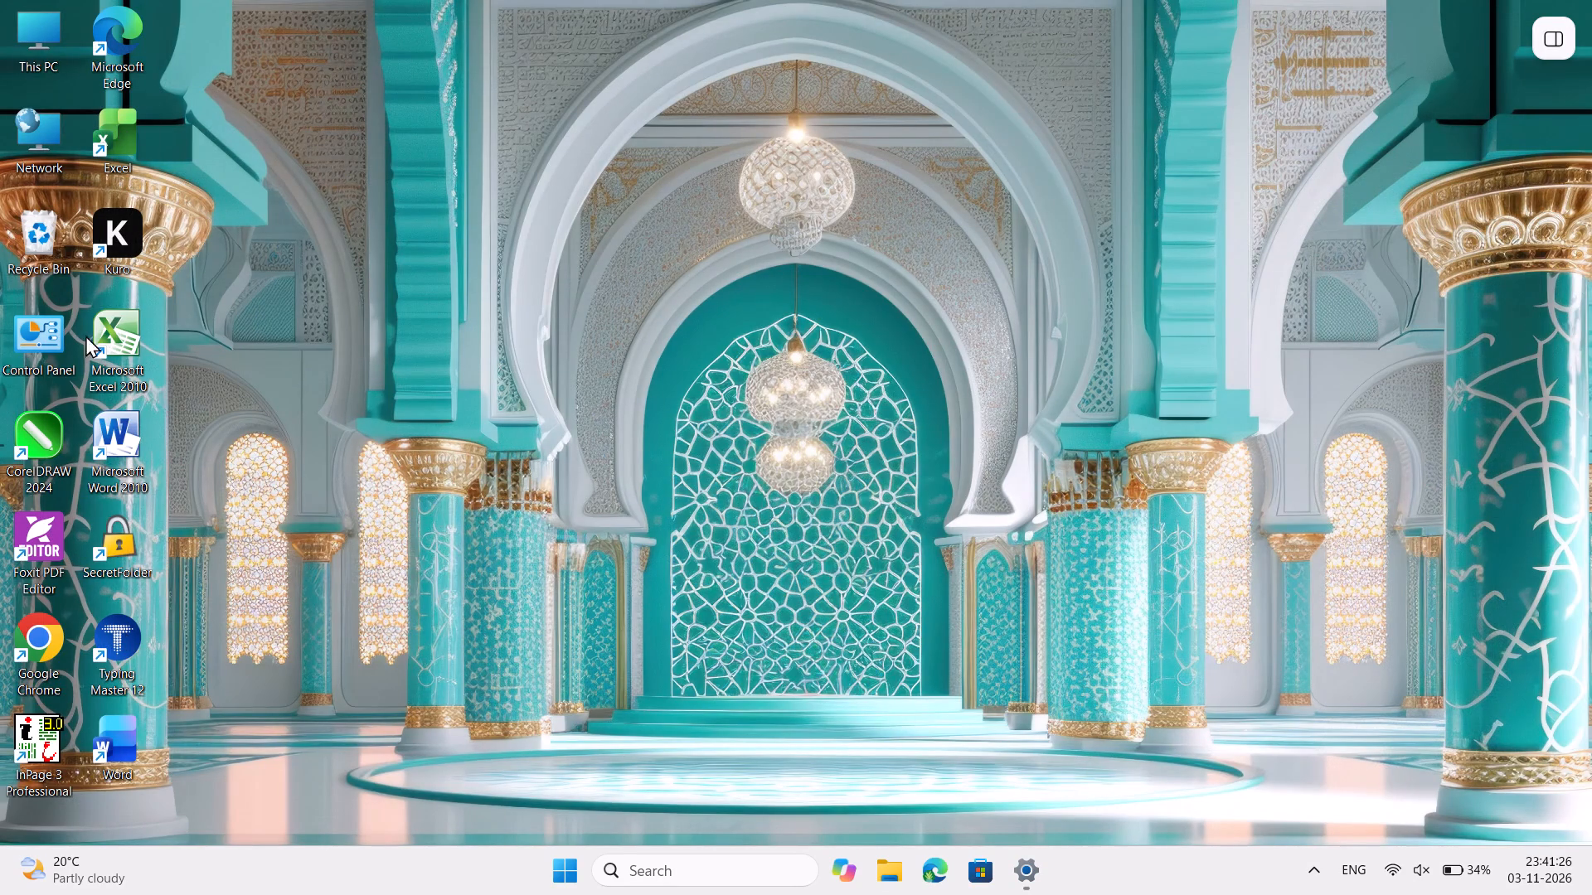
{"action": "double_click", "coordinate": [123, 243]}
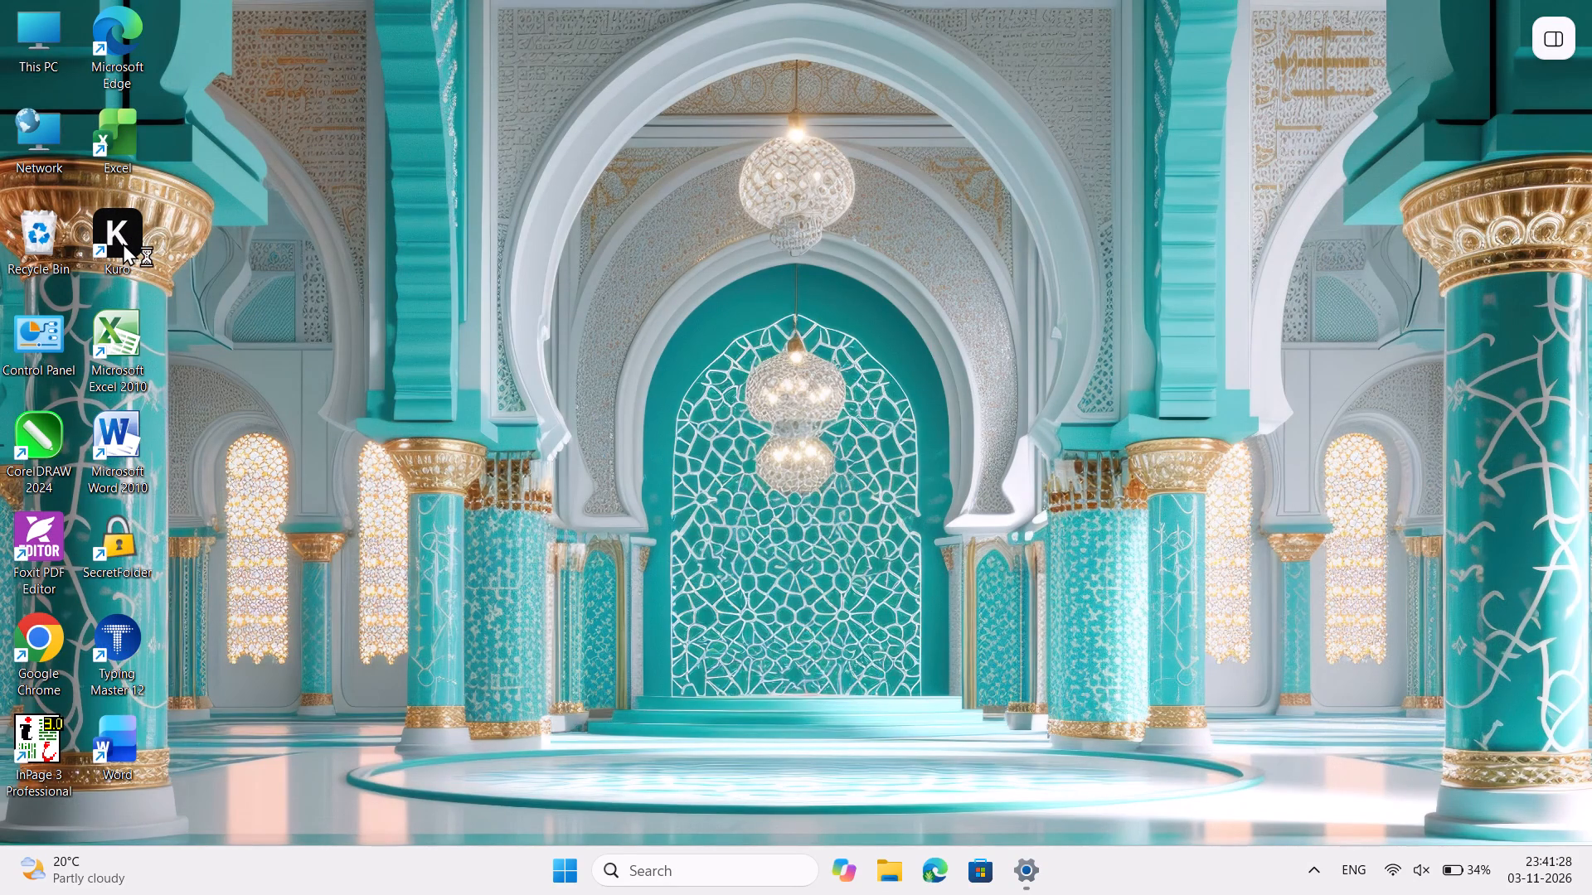
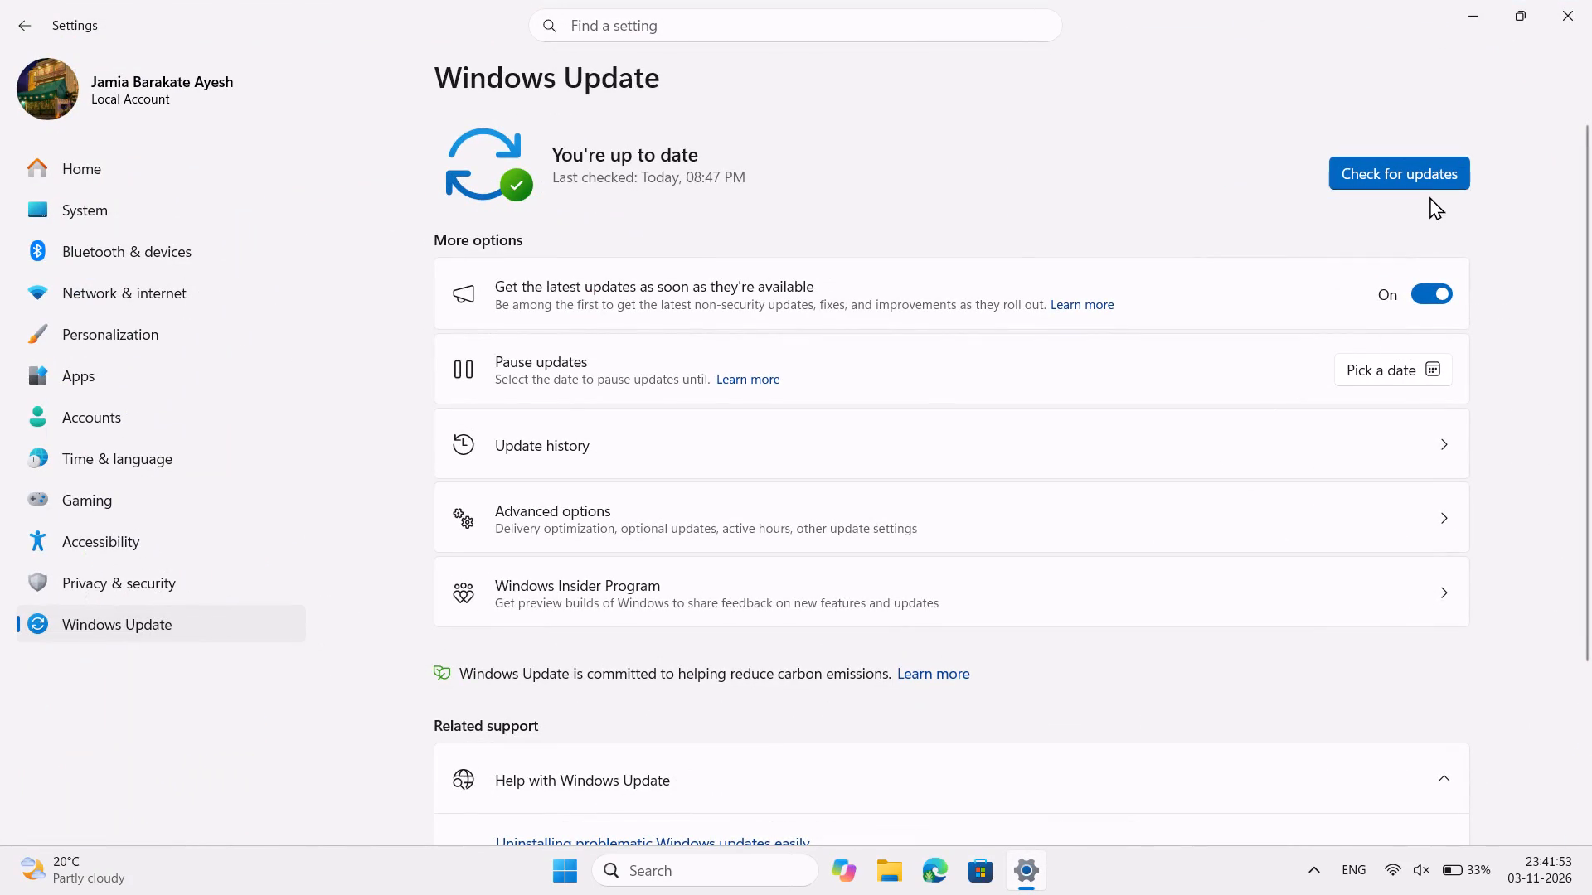
Close the Settings window showing Windows Update.
{"action": "scroll", "coordinate": [622, 306], "scroll_direction": "up", "scroll_amount": 3}
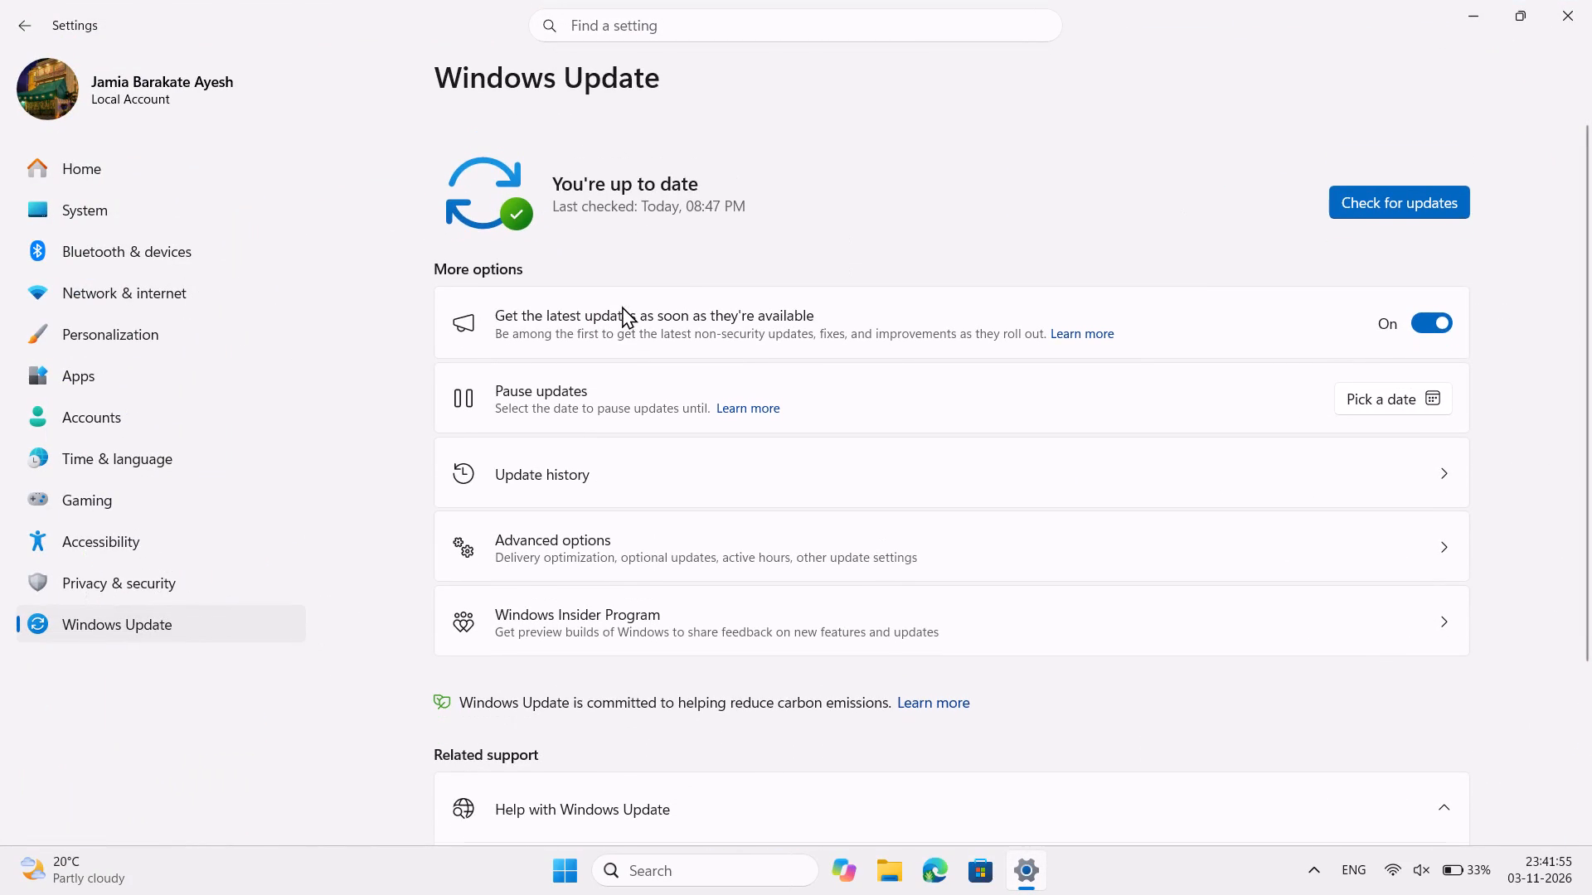
{"action": "left_click", "coordinate": [1586, 1]}
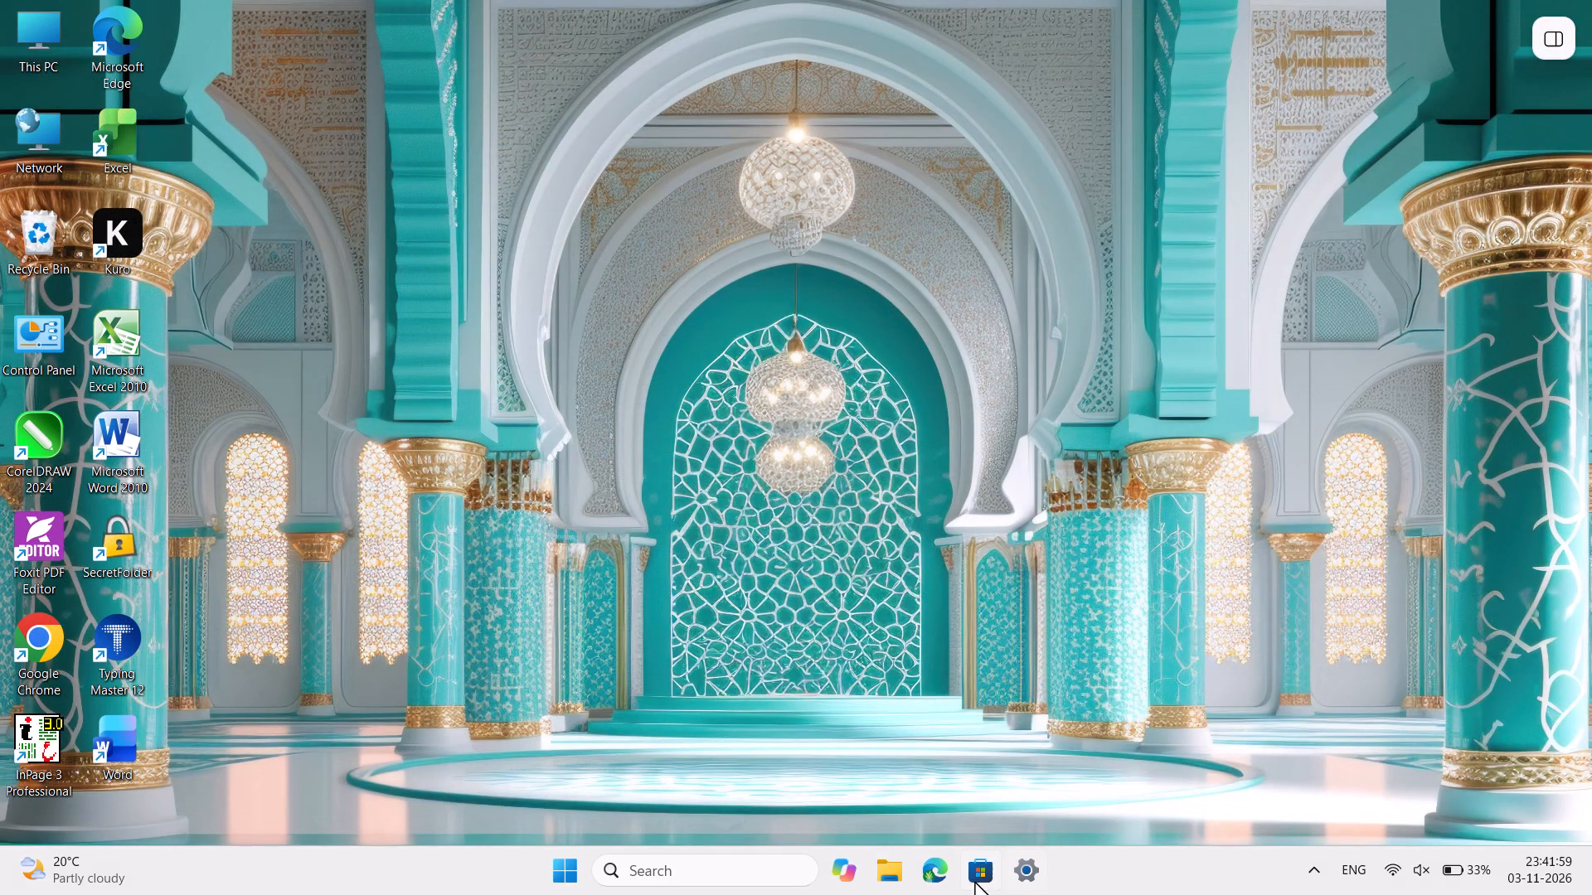
Open Microsoft Store and check for app updates on its Updates & downloads page.
{"action": "left_click", "coordinate": [983, 878]}
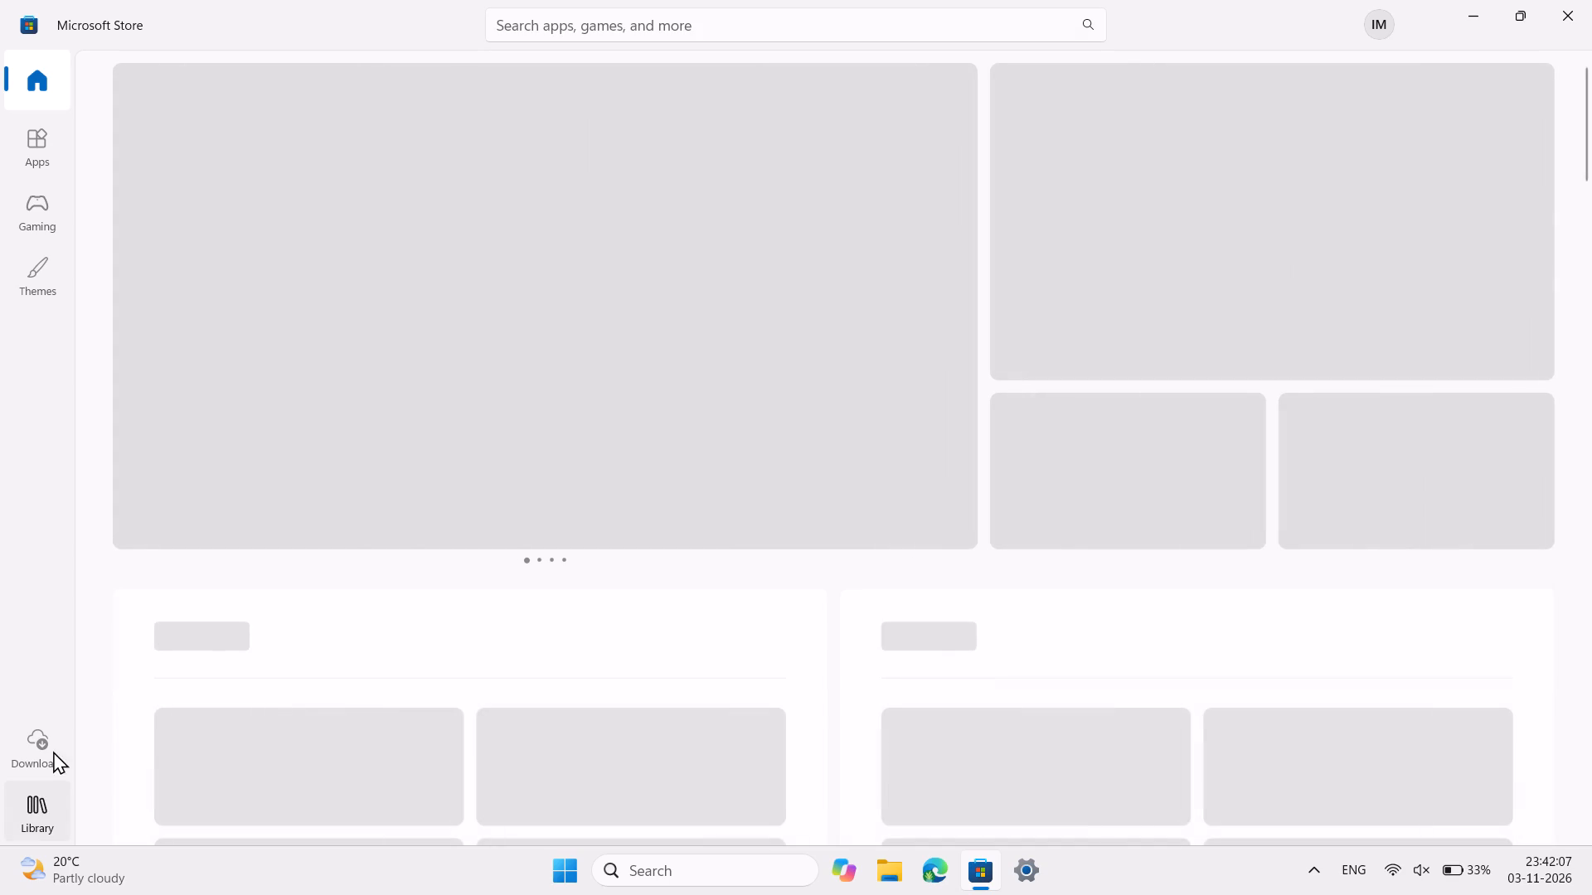
{"action": "left_click", "coordinate": [44, 745]}
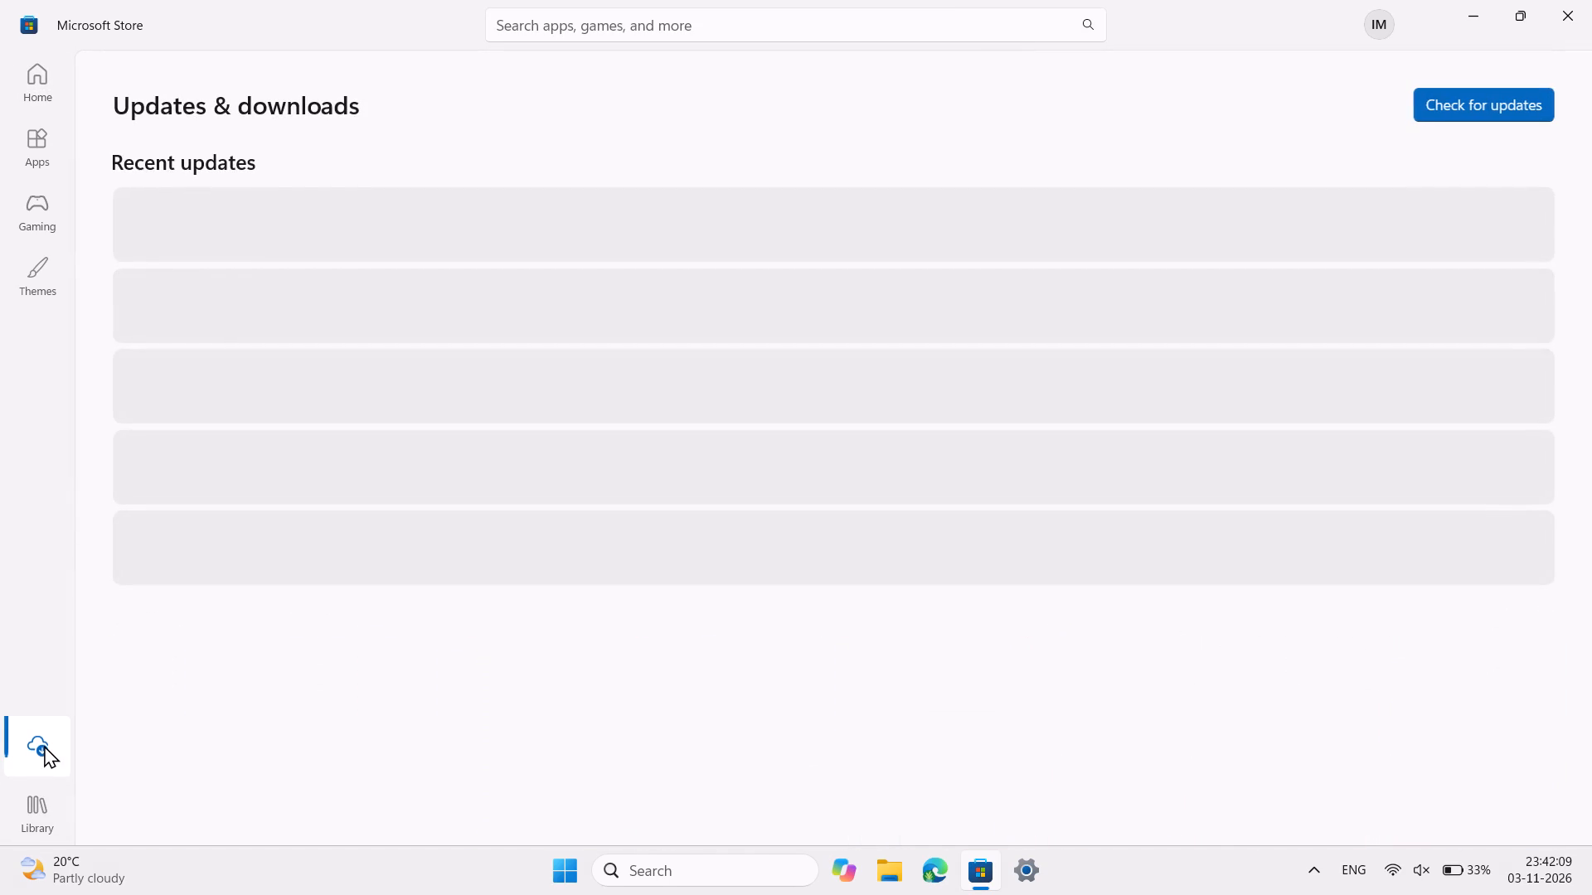
{"action": "left_click", "coordinate": [44, 815]}
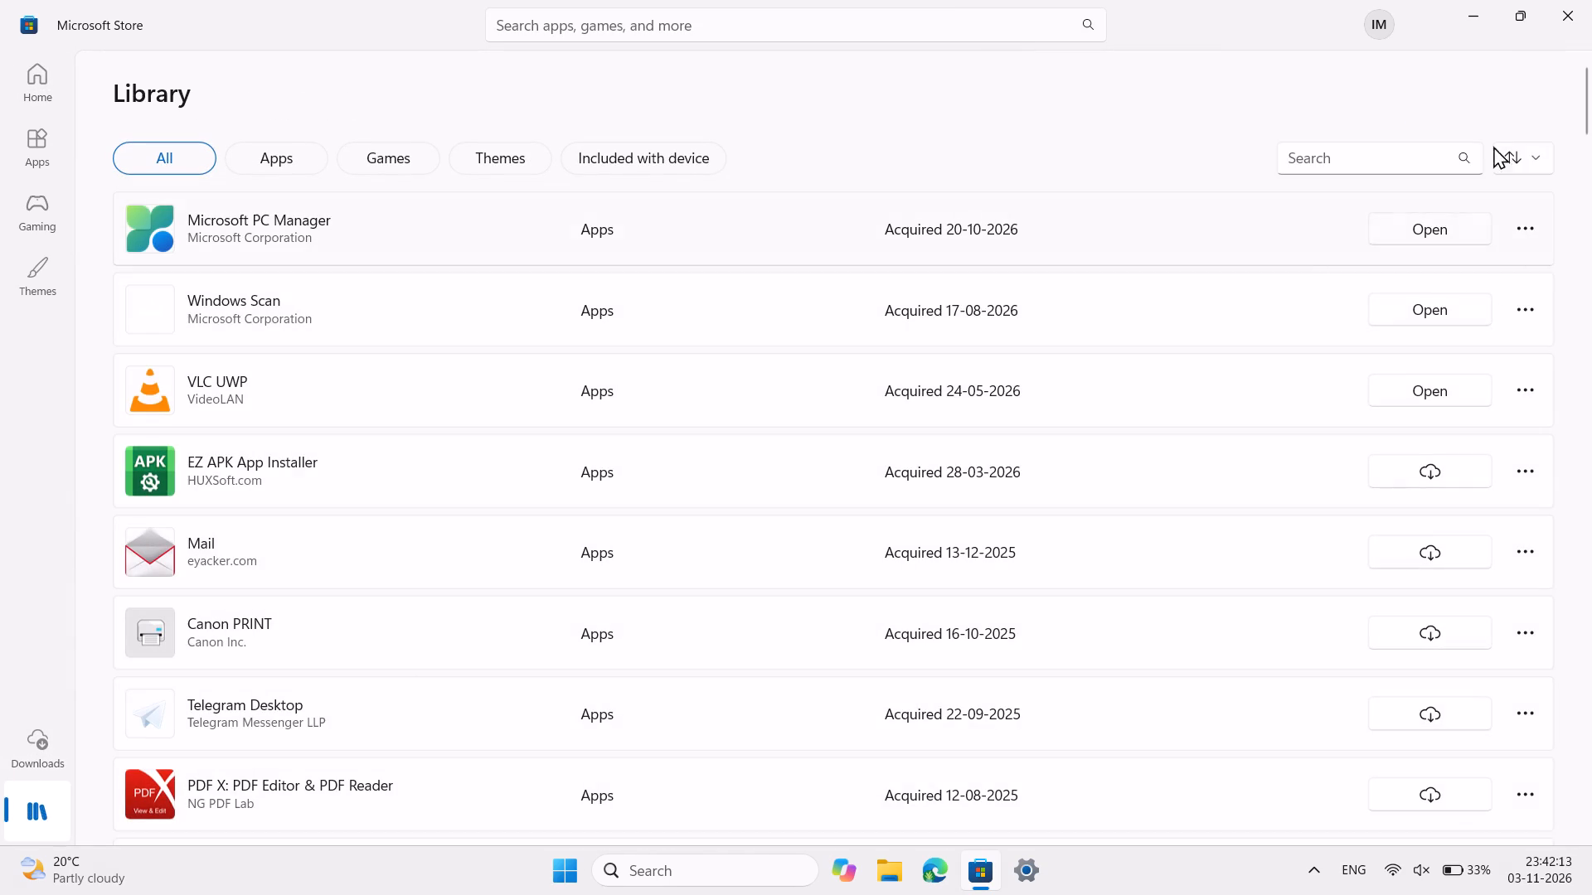
{"action": "left_click", "coordinate": [39, 752]}
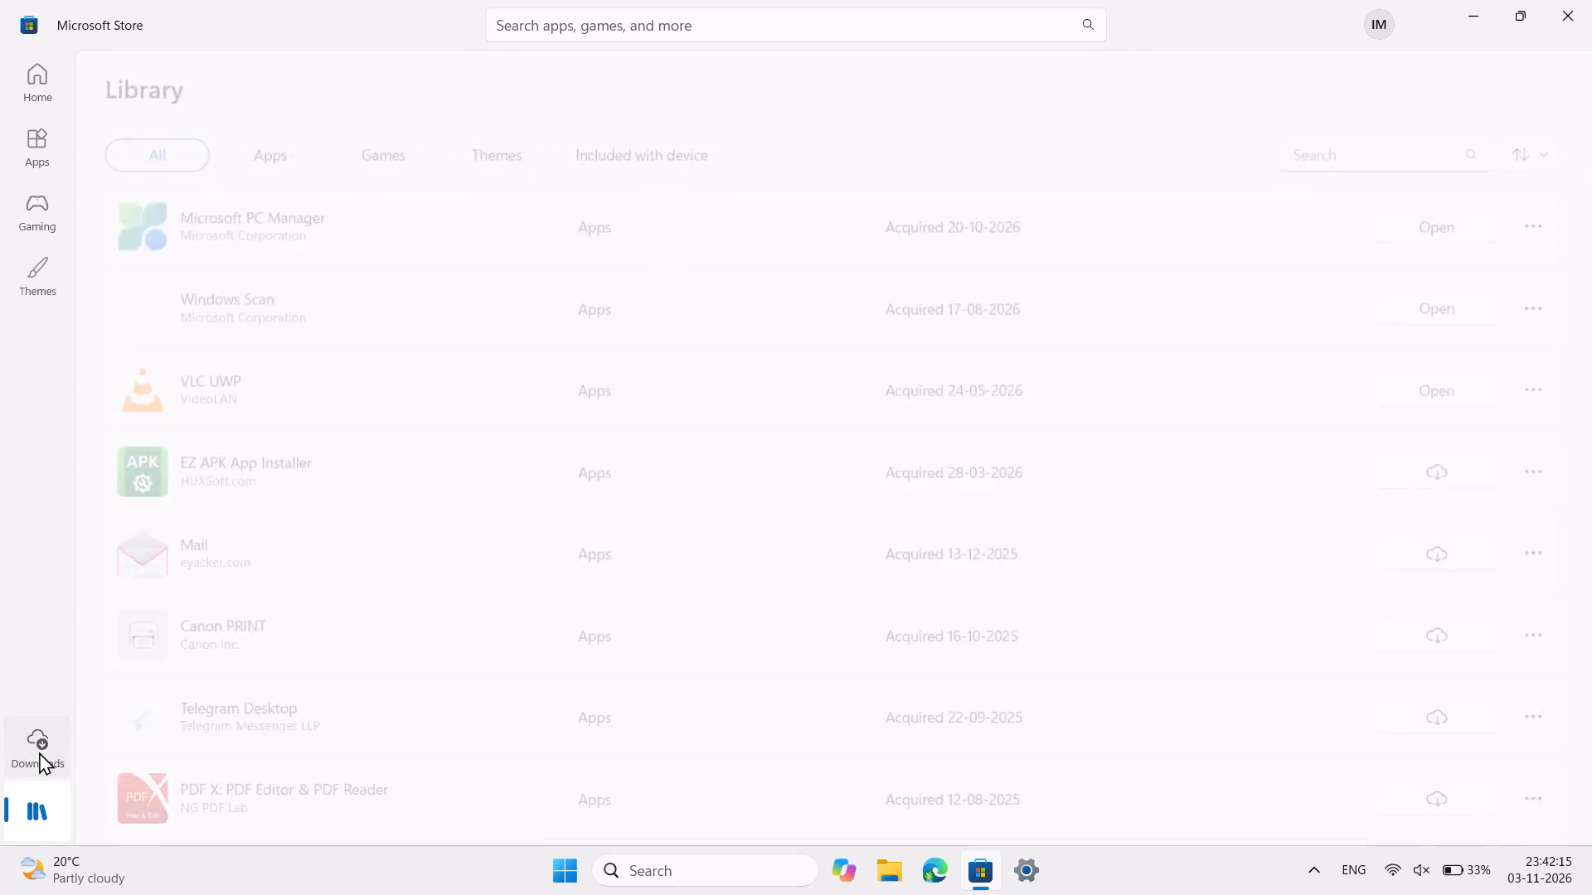
{"action": "left_click", "coordinate": [1498, 107]}
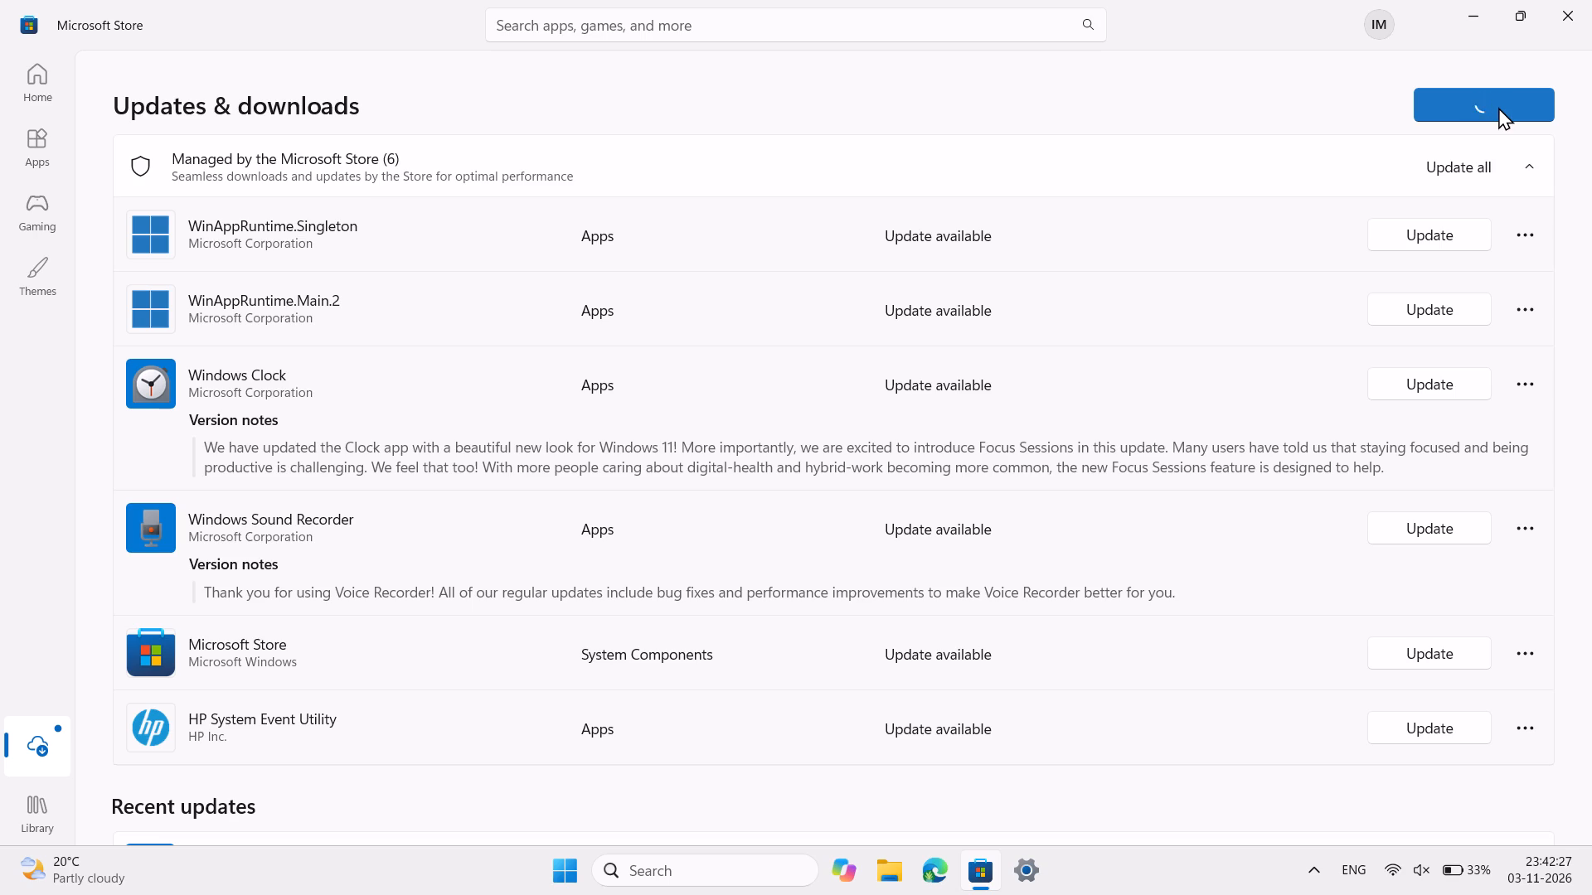
Examine the apps with pending updates and the recent updates list, including the extra options for Phone Link.
{"action": "left_click", "coordinate": [1526, 166]}
{"action": "left_click", "coordinate": [1526, 166]}
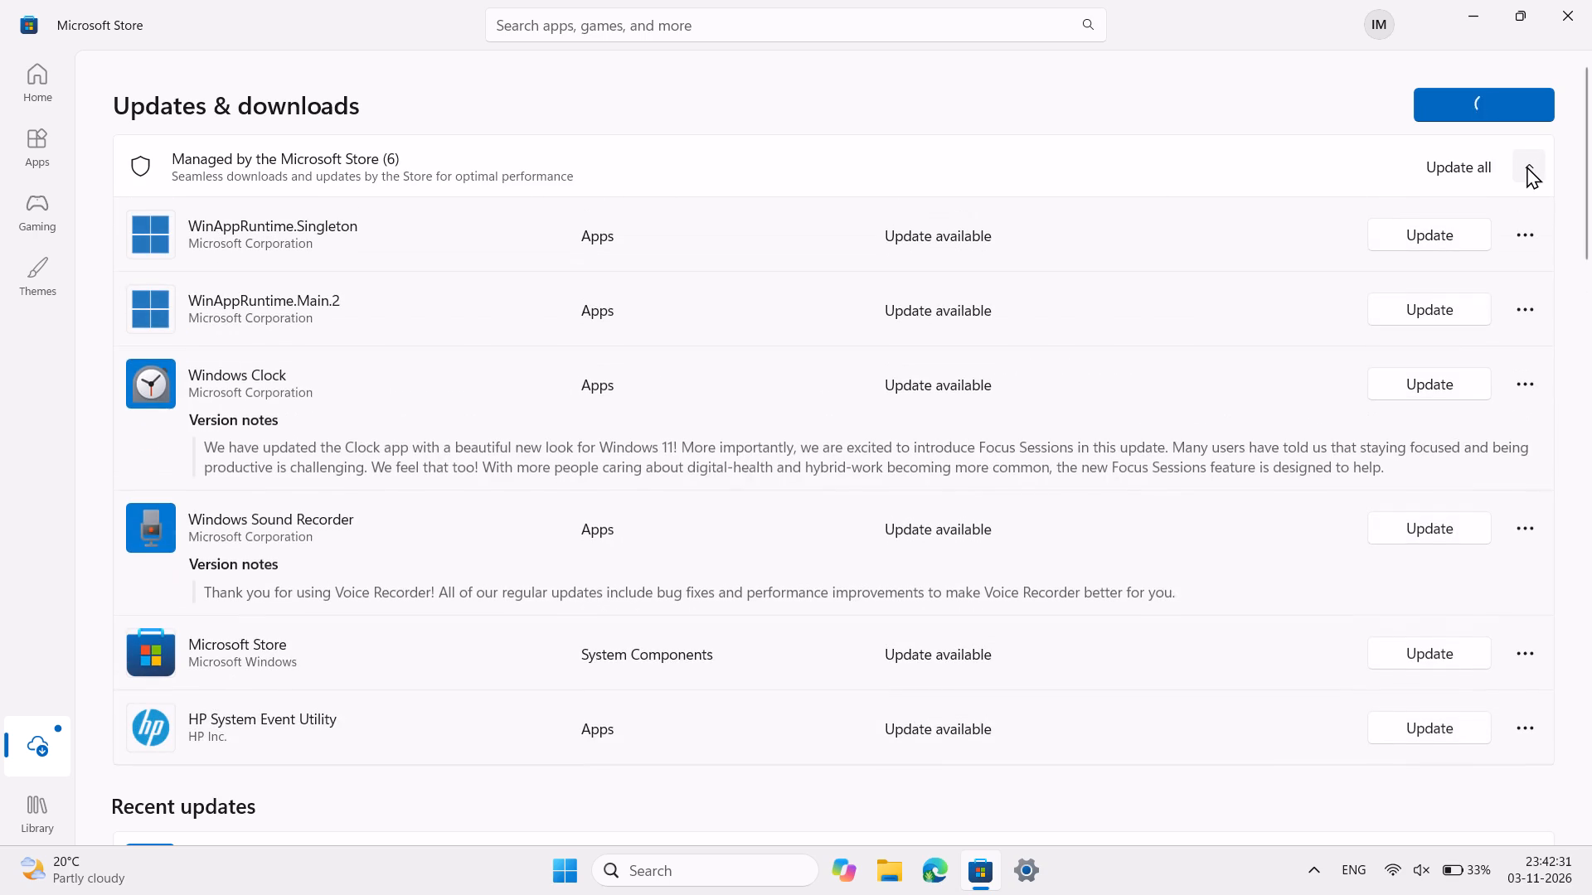
{"action": "left_click", "coordinate": [1526, 166]}
{"action": "left_click", "coordinate": [1526, 166]}
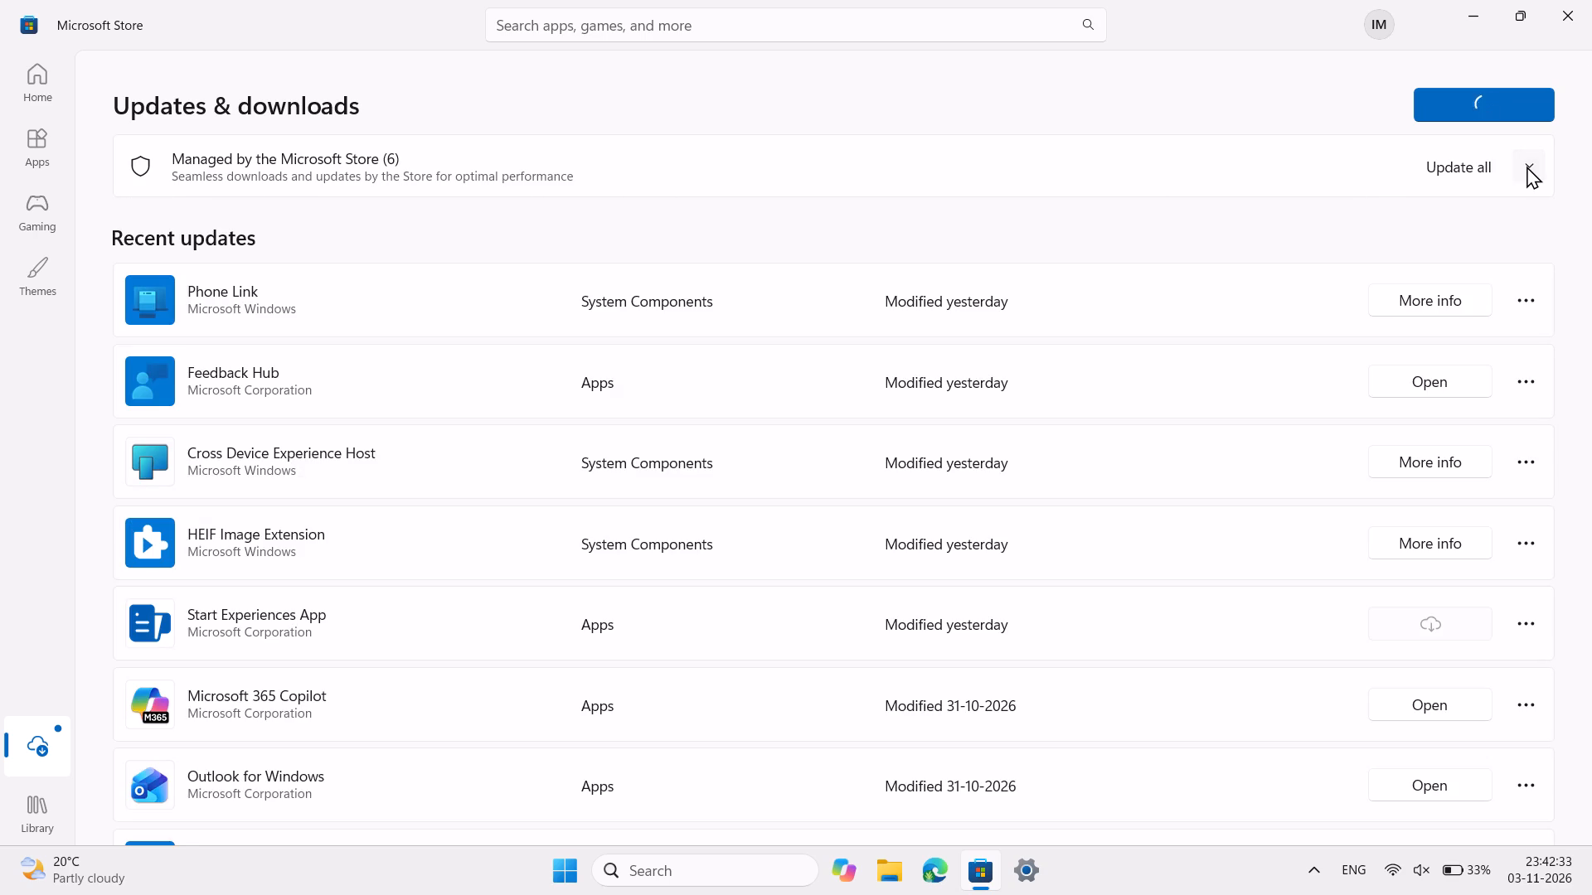
{"action": "left_click", "coordinate": [1526, 166]}
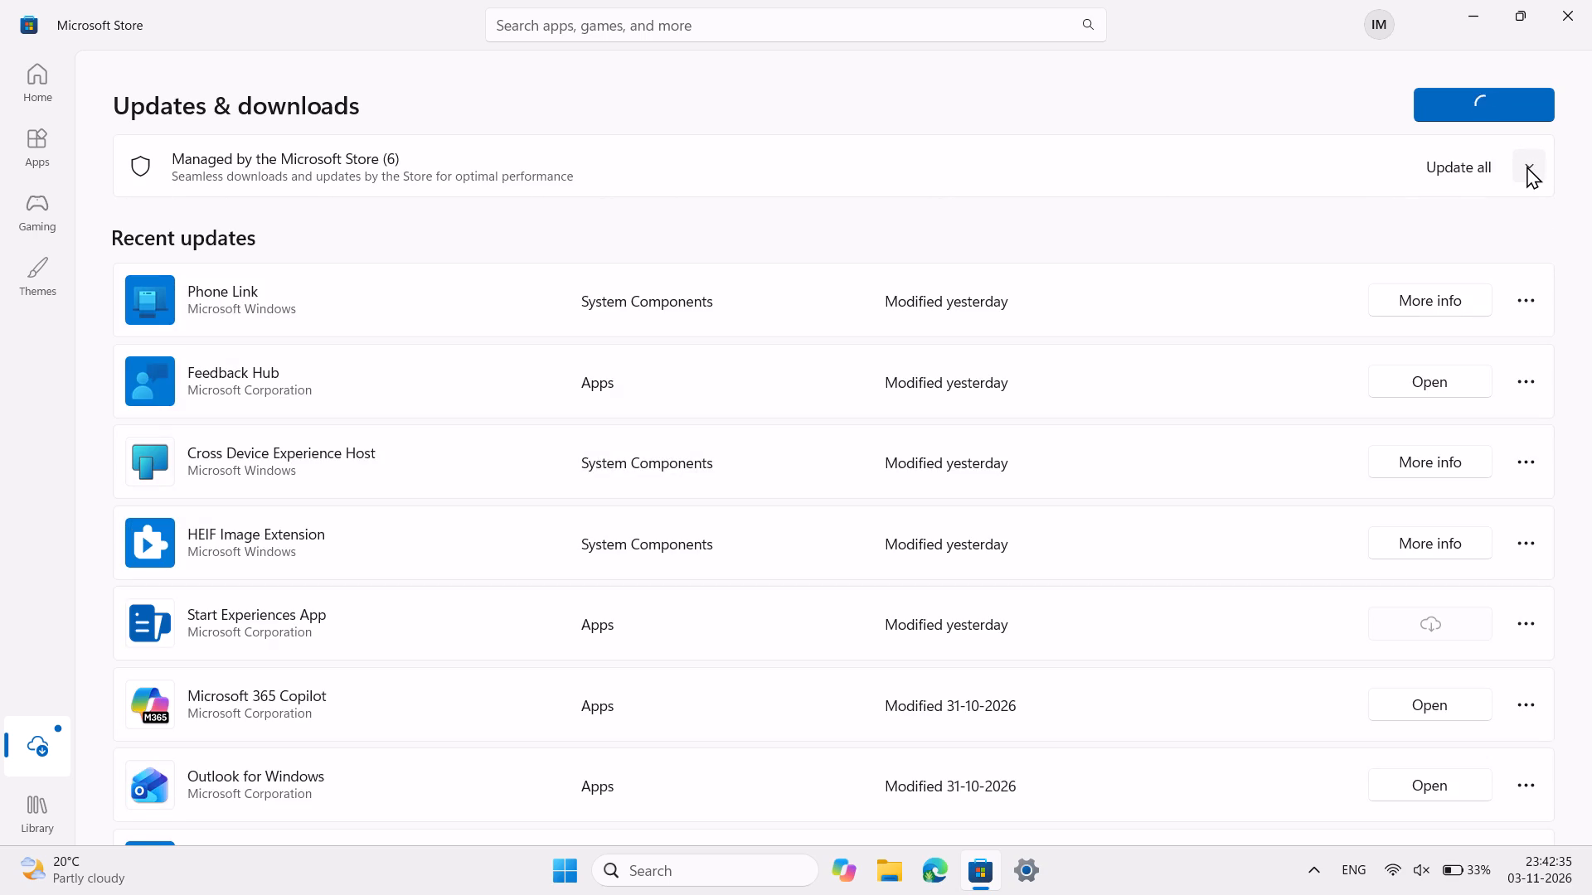
{"action": "left_click", "coordinate": [1526, 166]}
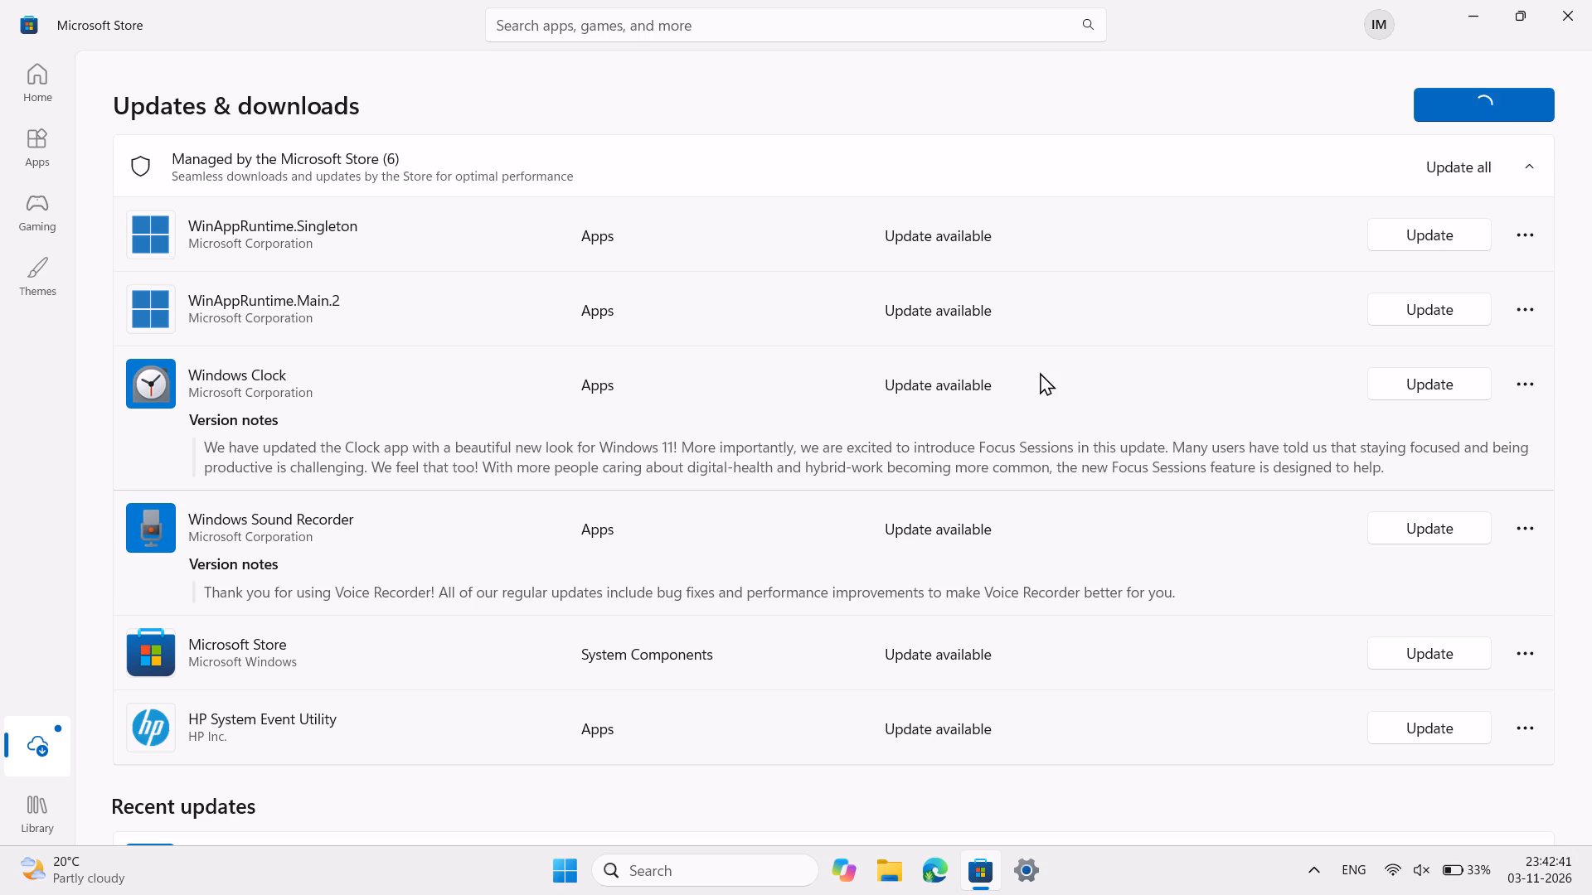
{"action": "scroll", "coordinate": [1040, 372], "scroll_direction": "down", "scroll_amount": 2}
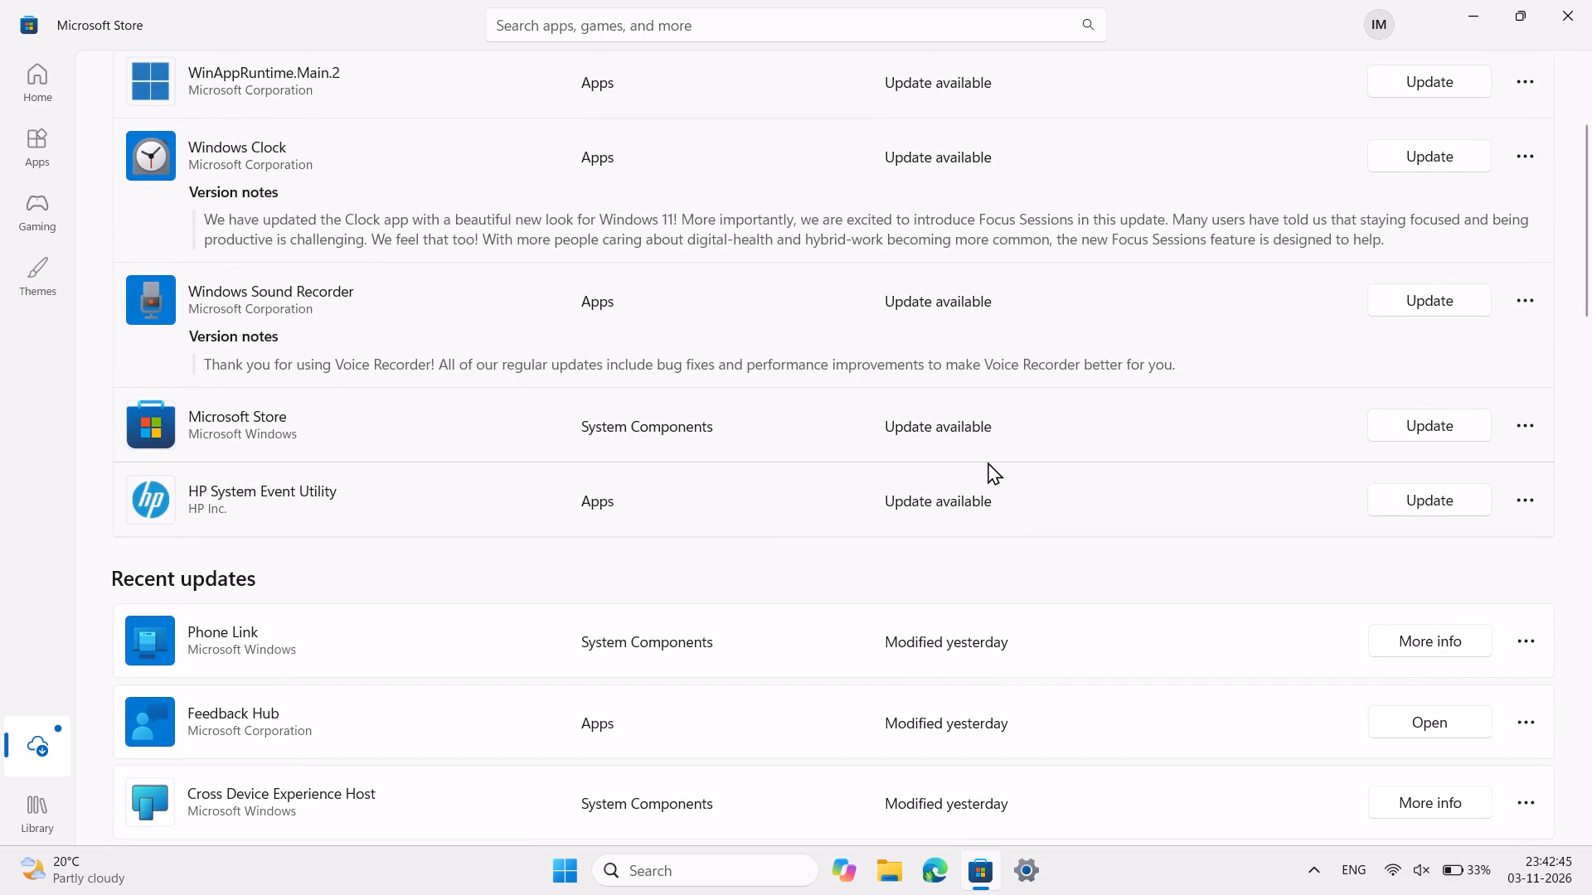
{"action": "left_click", "coordinate": [1527, 646]}
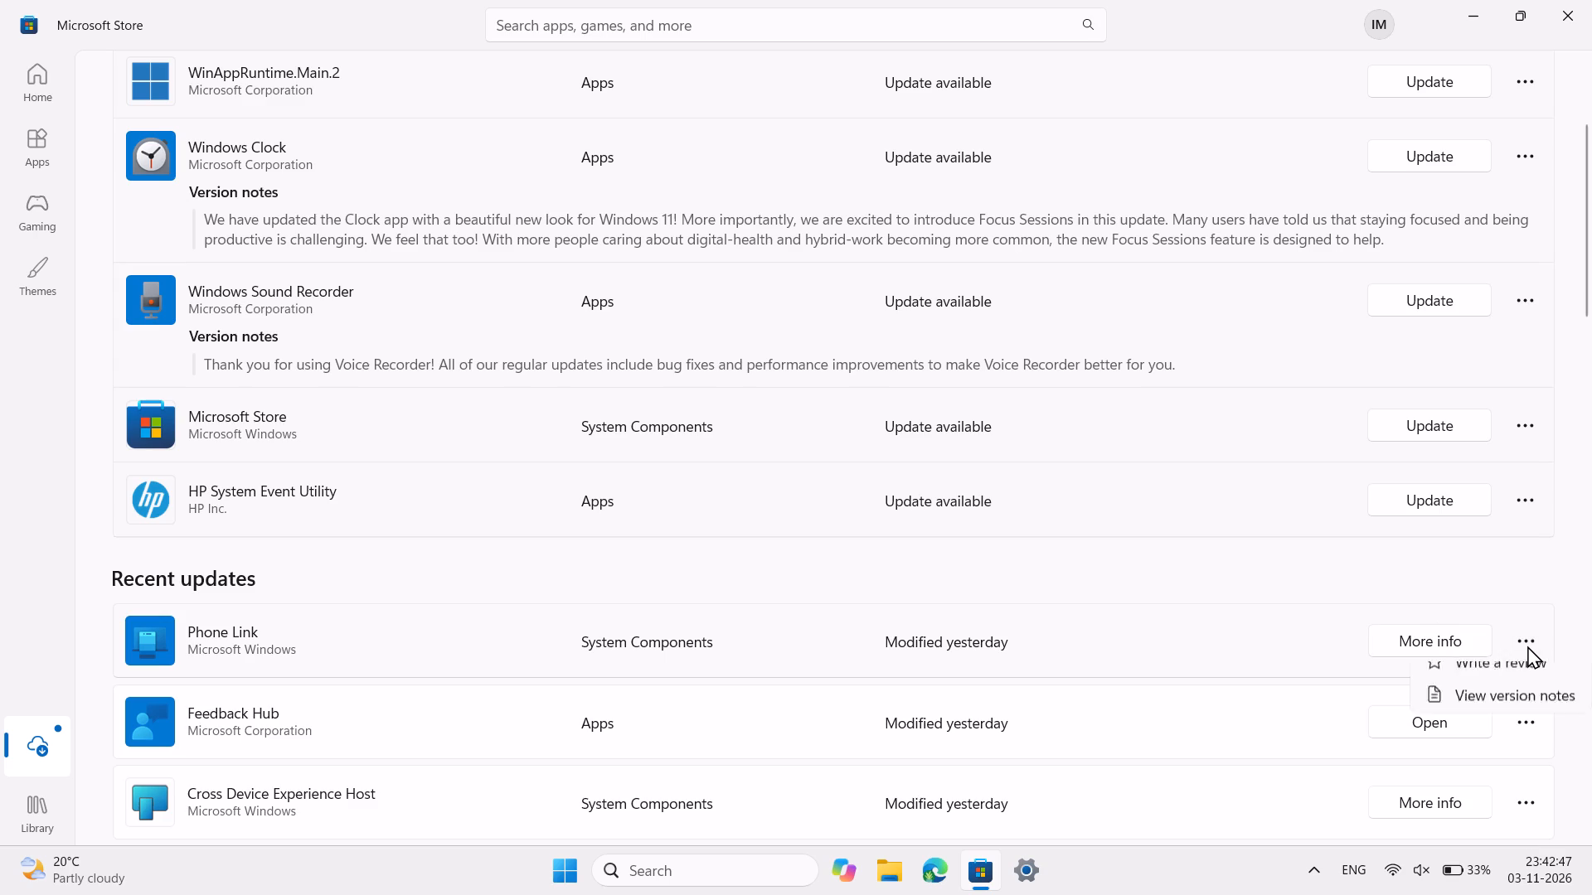
{"action": "left_click", "coordinate": [1527, 646]}
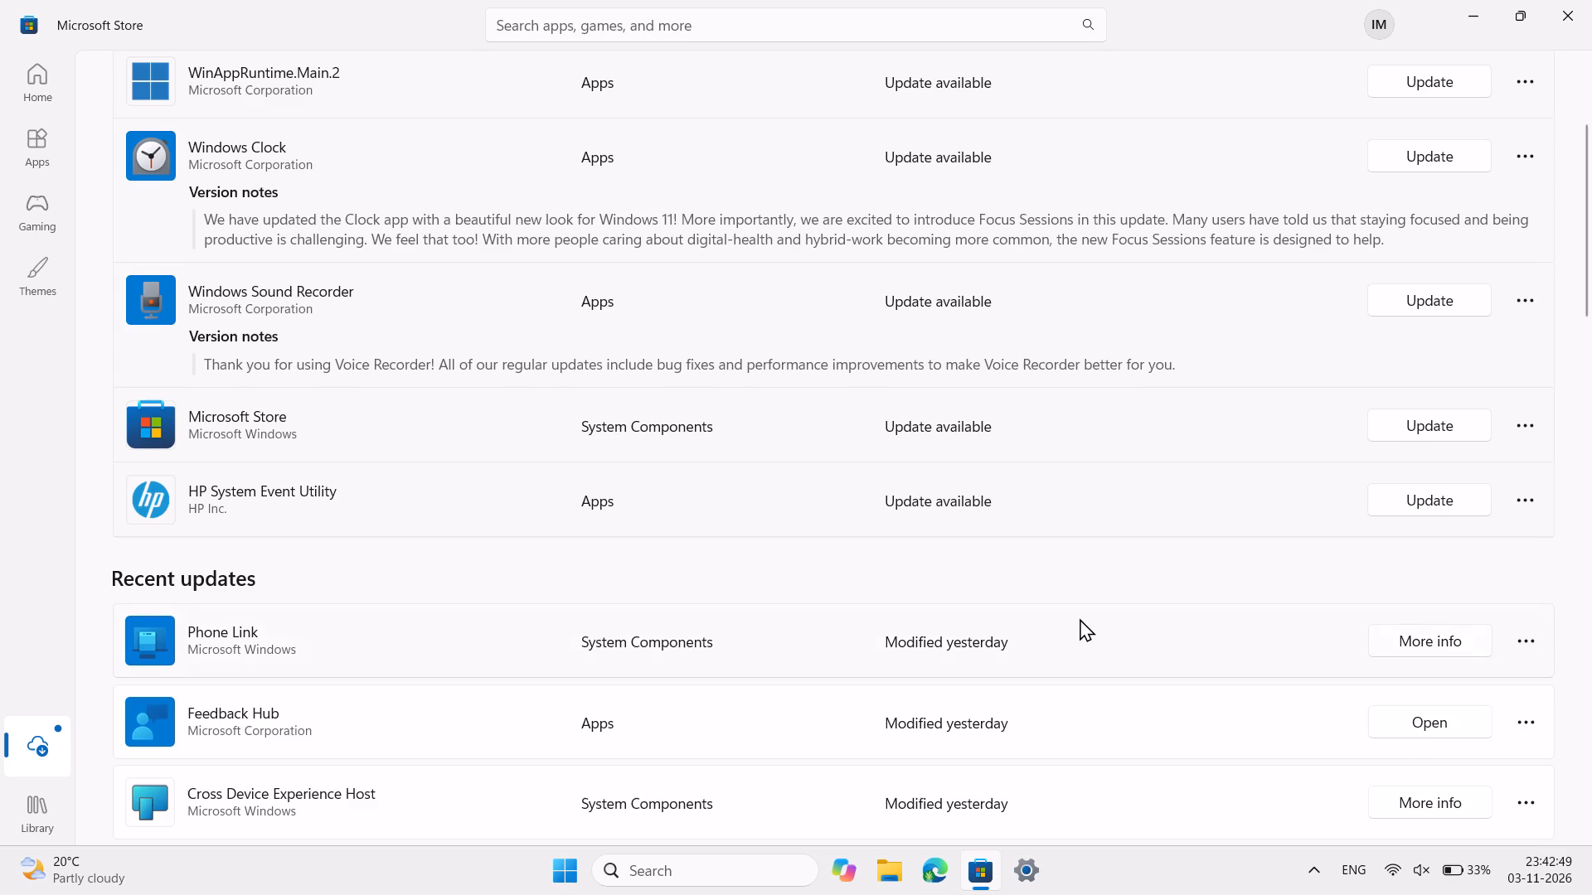
{"action": "scroll", "coordinate": [1080, 618], "scroll_direction": "up", "scroll_amount": 4}
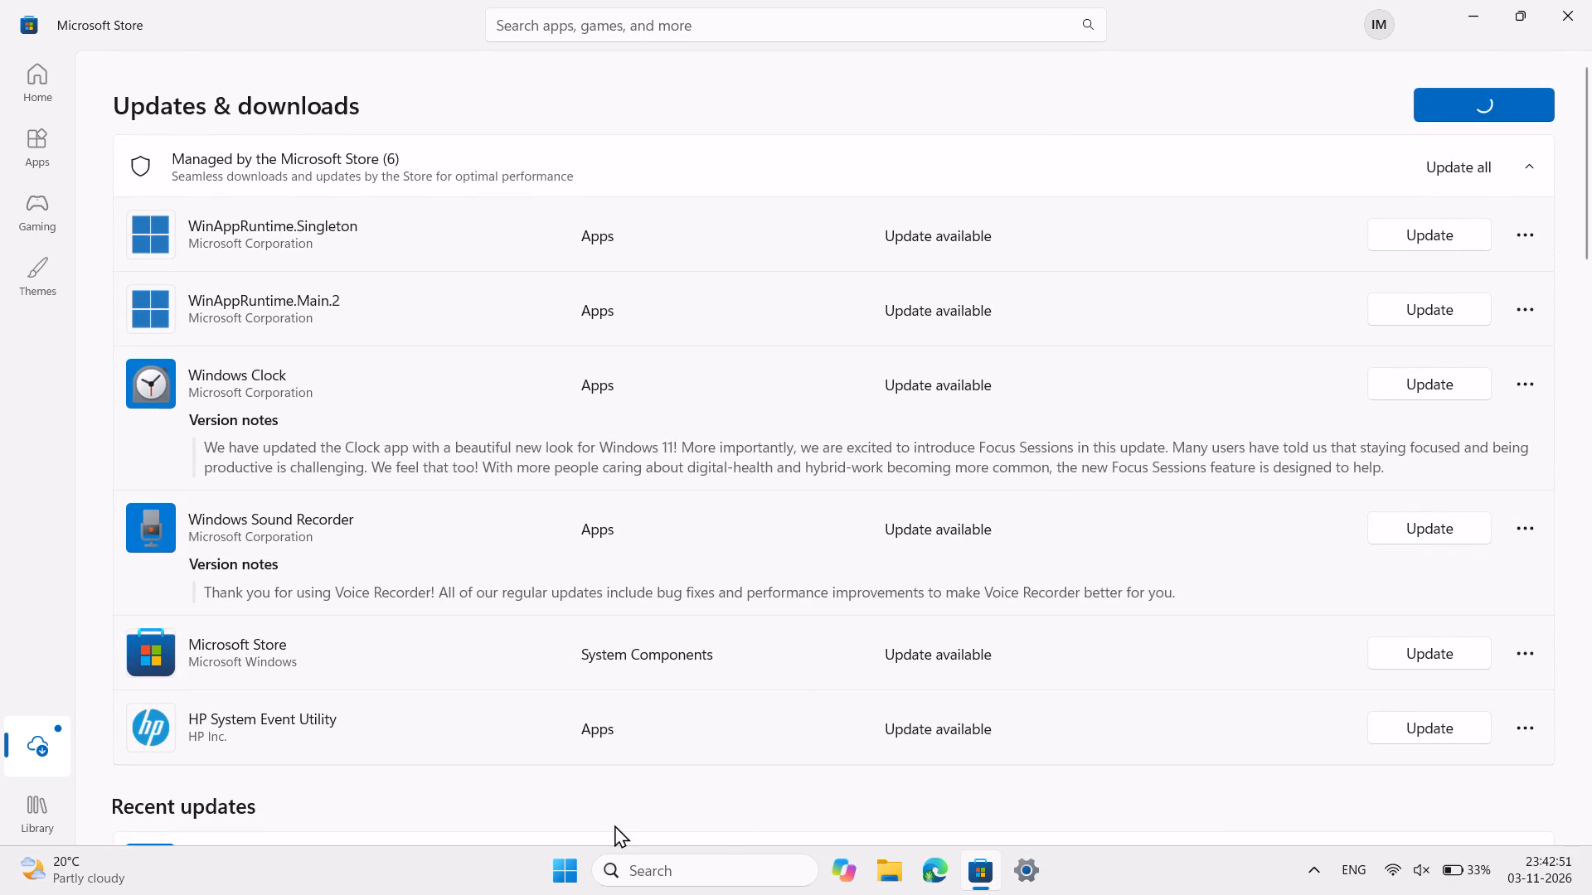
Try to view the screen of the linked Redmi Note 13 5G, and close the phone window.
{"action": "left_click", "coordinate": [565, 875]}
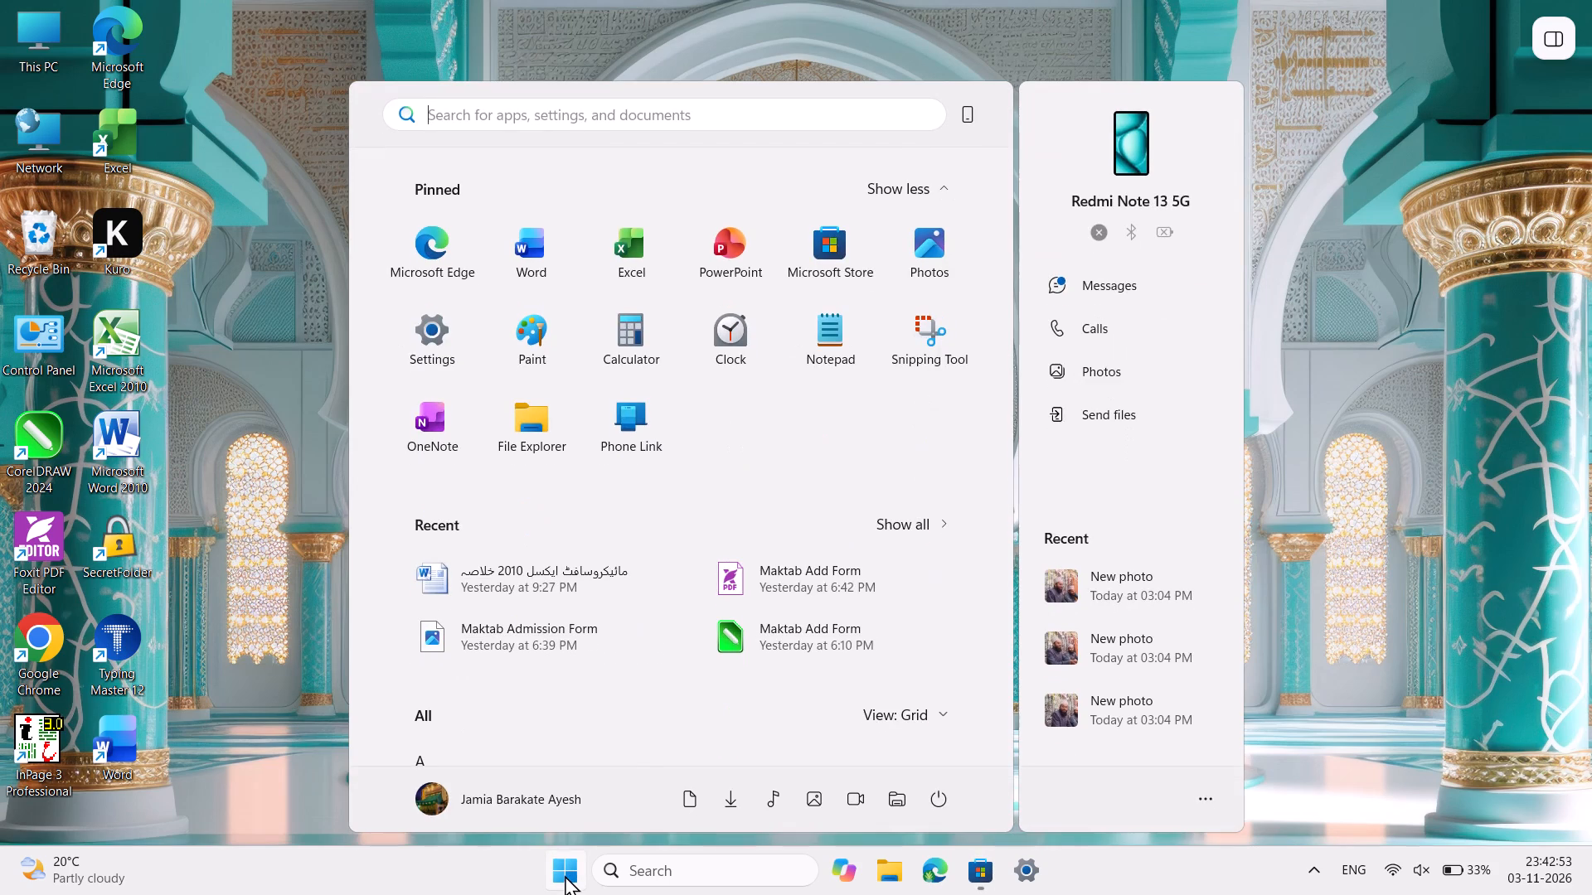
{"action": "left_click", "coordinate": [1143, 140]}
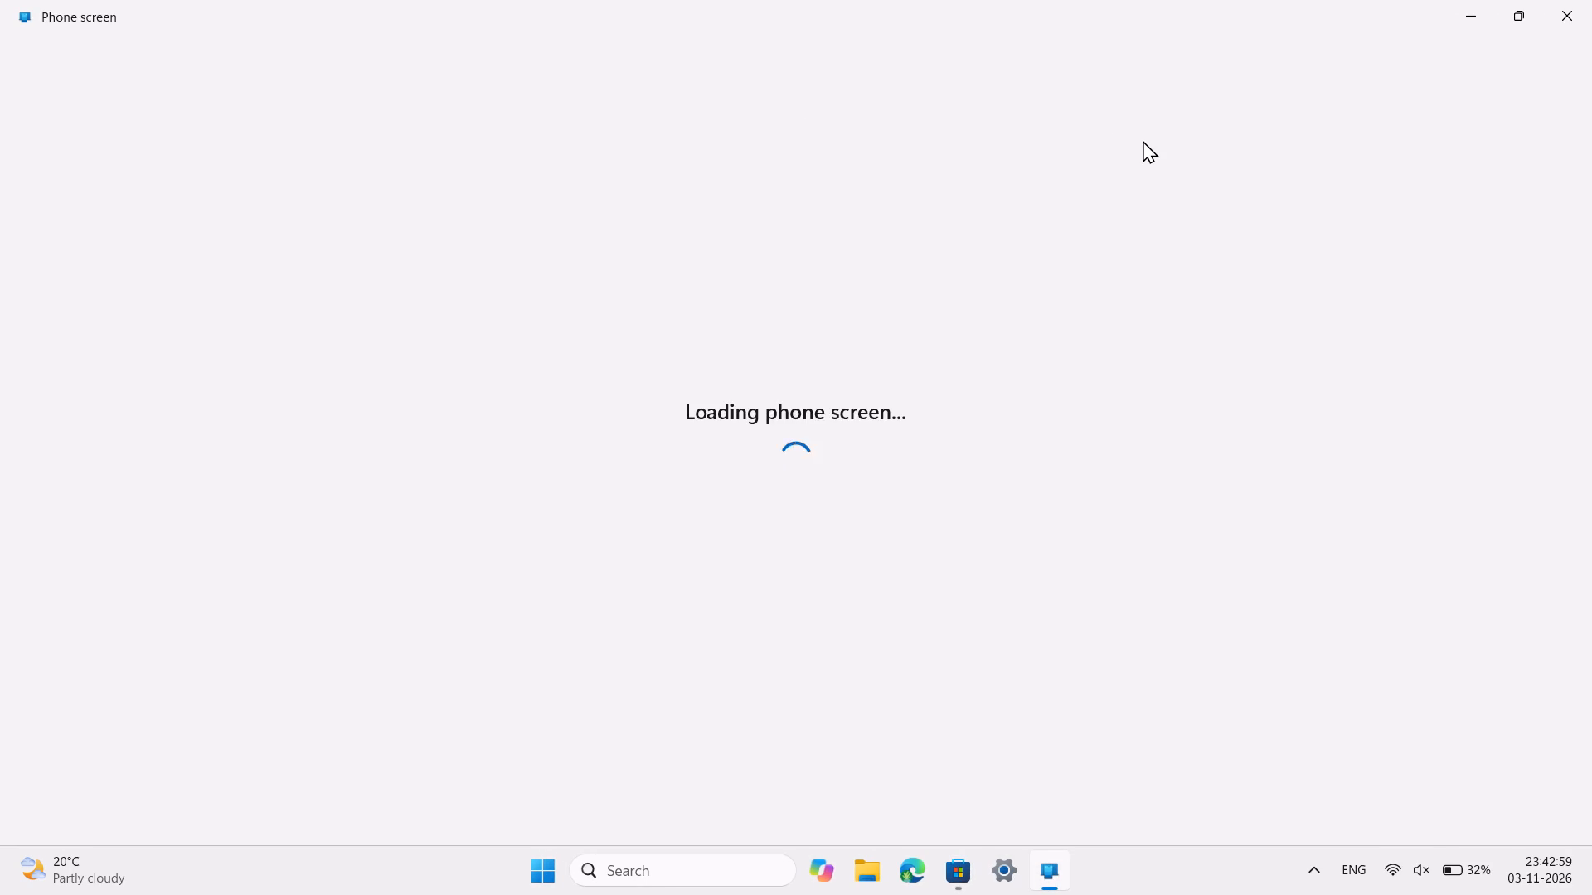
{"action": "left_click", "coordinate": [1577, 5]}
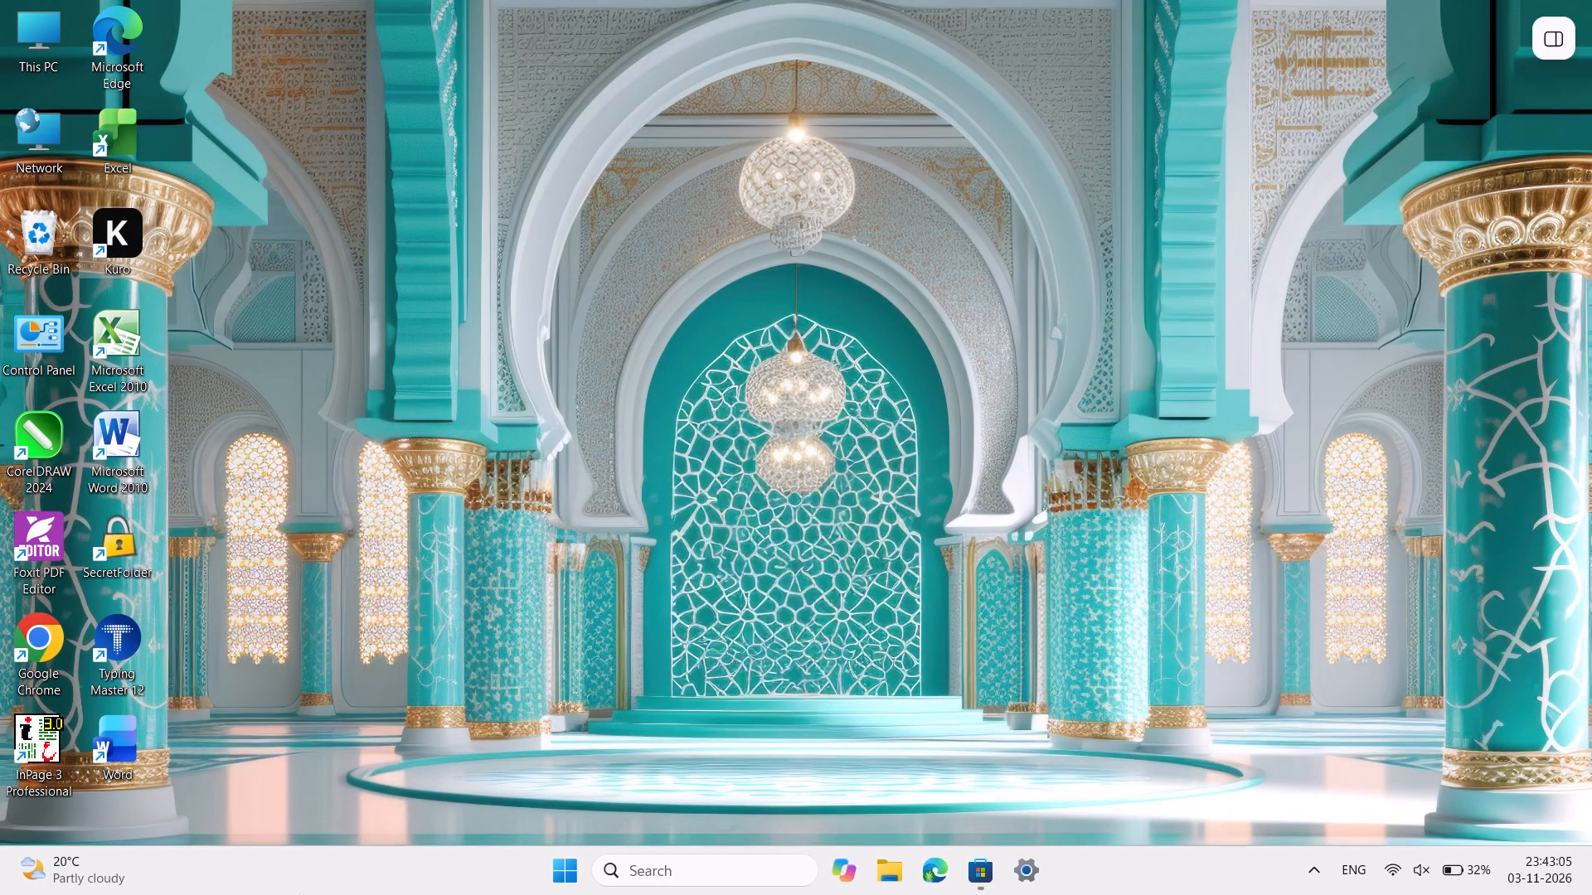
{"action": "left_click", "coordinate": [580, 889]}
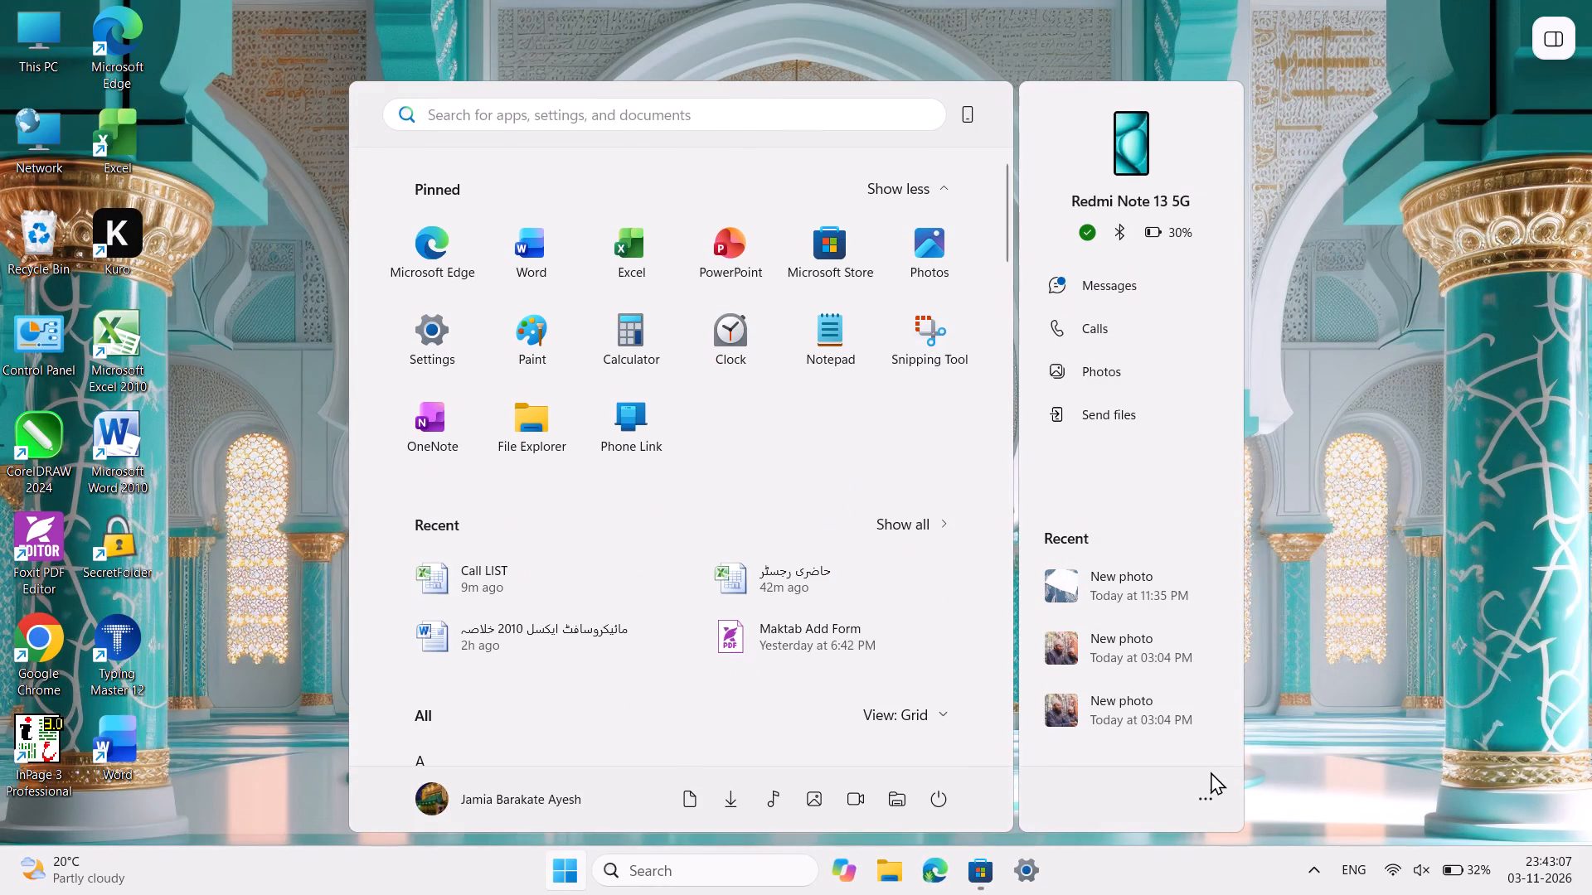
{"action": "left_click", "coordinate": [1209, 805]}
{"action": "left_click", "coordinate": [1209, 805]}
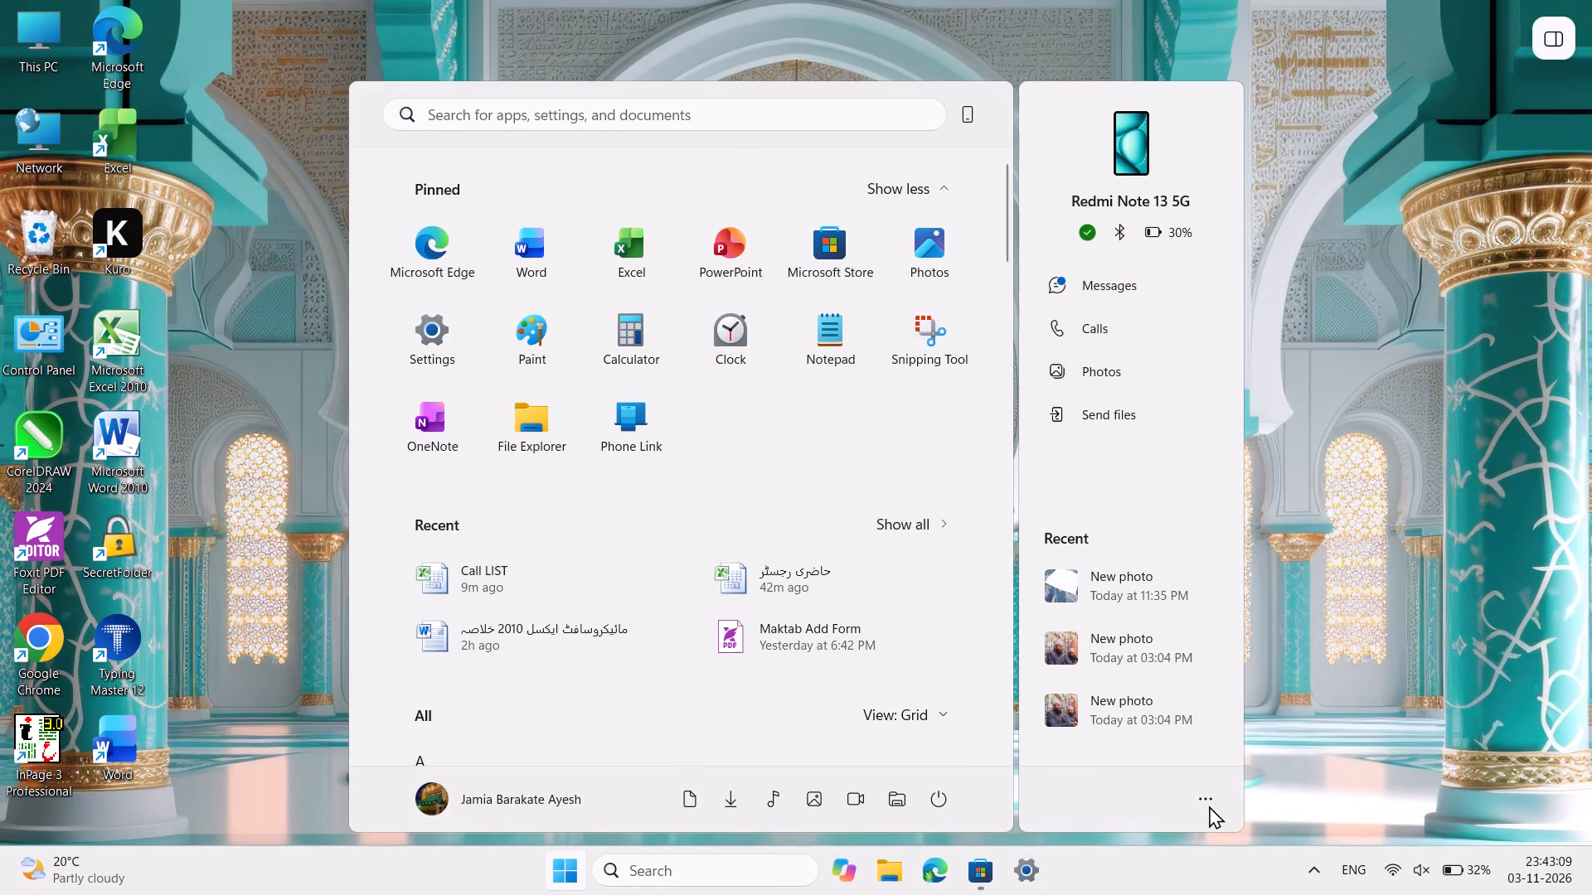
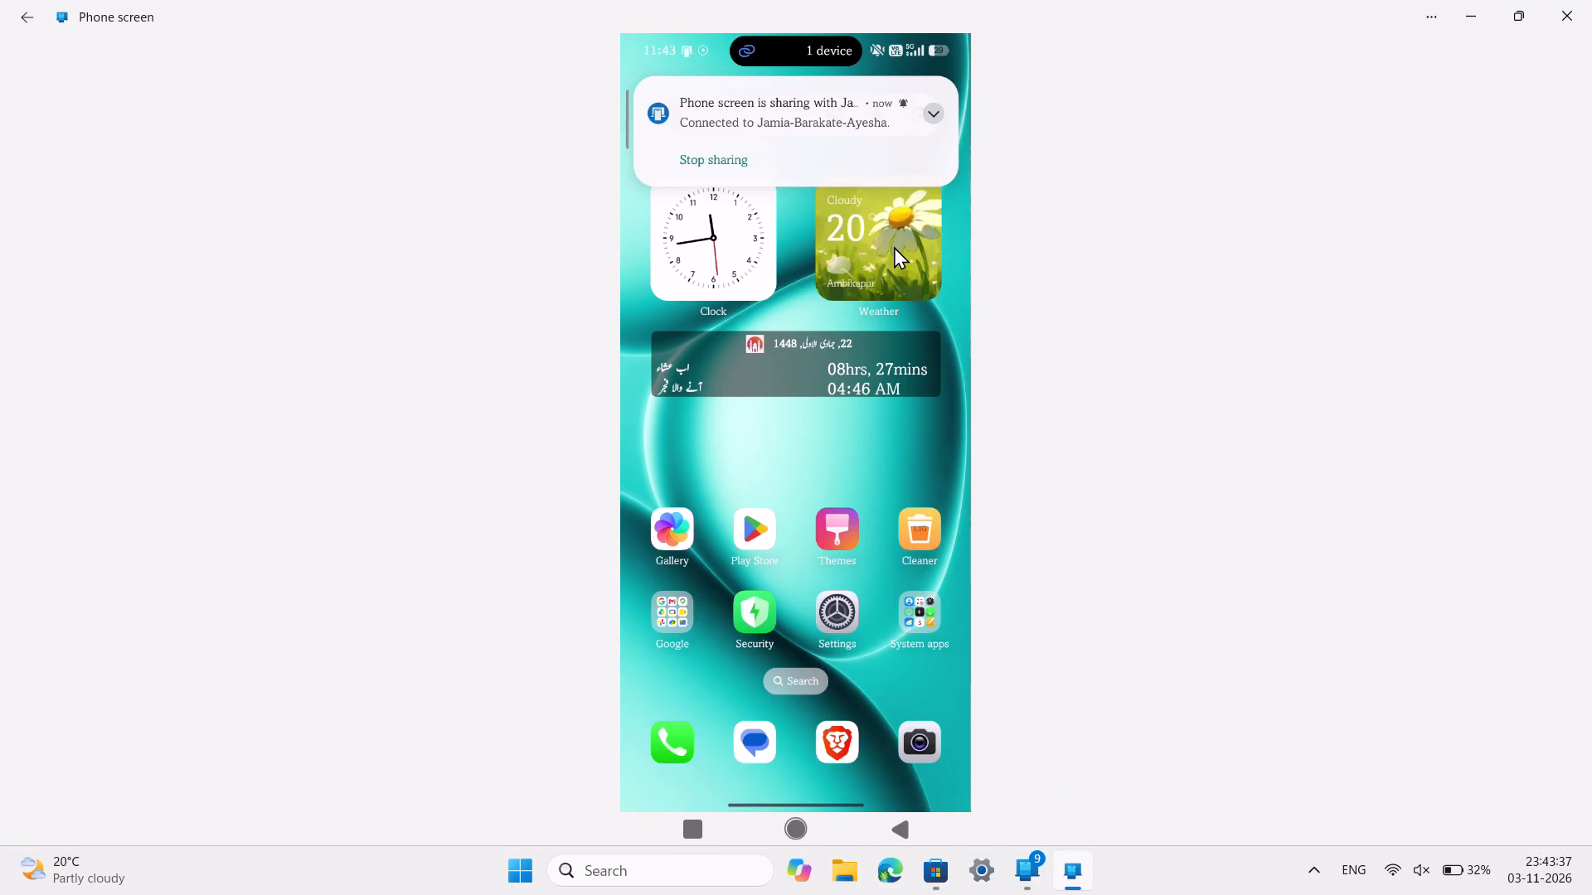
Clear the screen-sharing notification from the mirrored phone's home screen.
{"action": "left_click", "coordinate": [934, 114]}
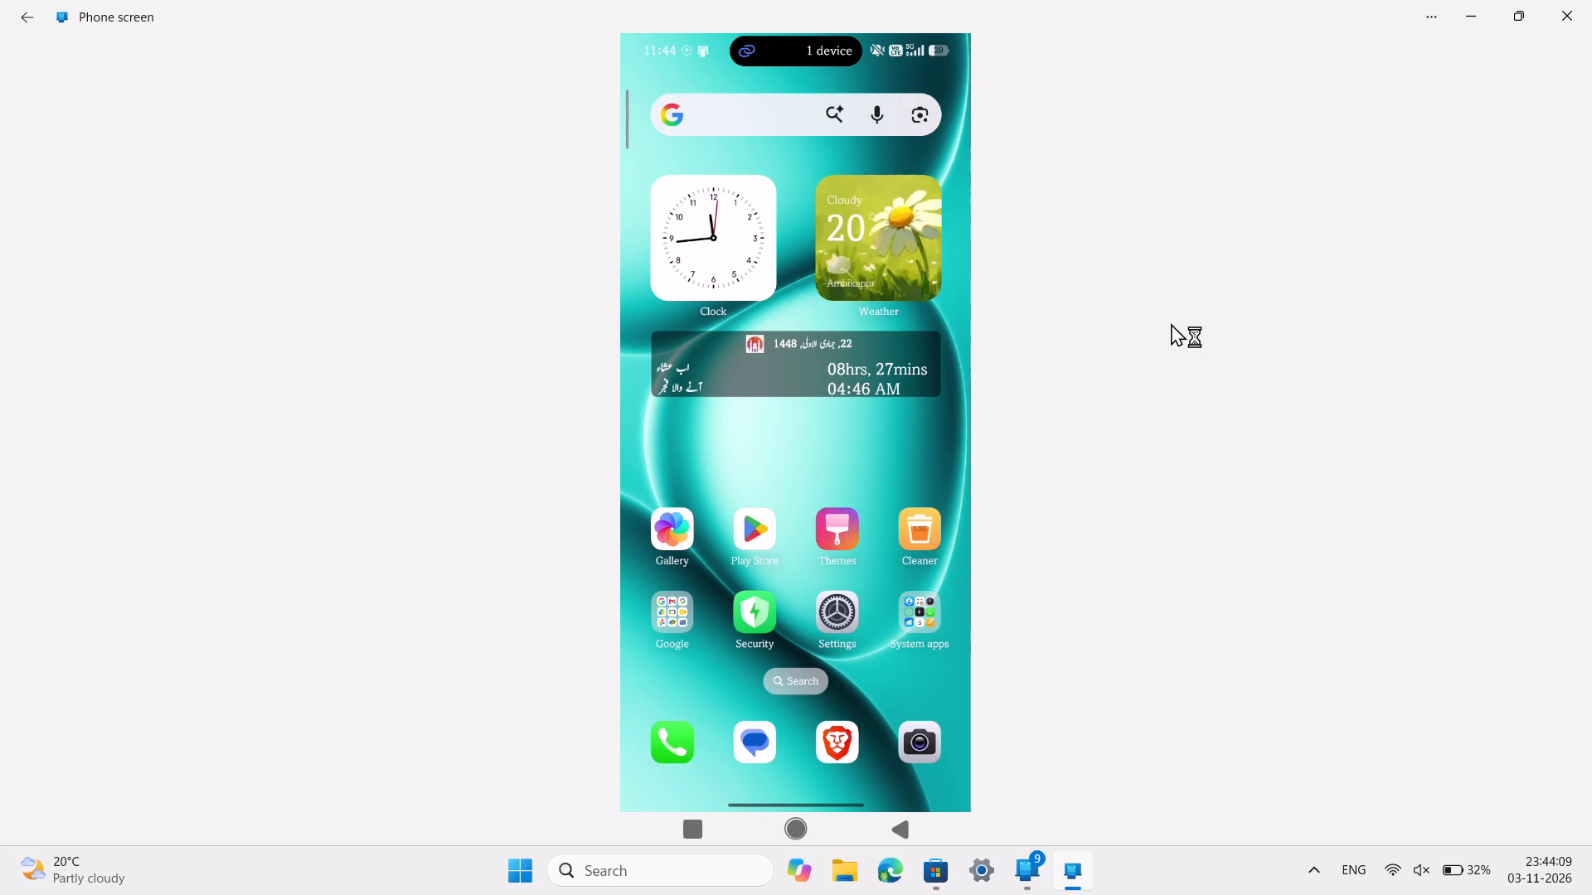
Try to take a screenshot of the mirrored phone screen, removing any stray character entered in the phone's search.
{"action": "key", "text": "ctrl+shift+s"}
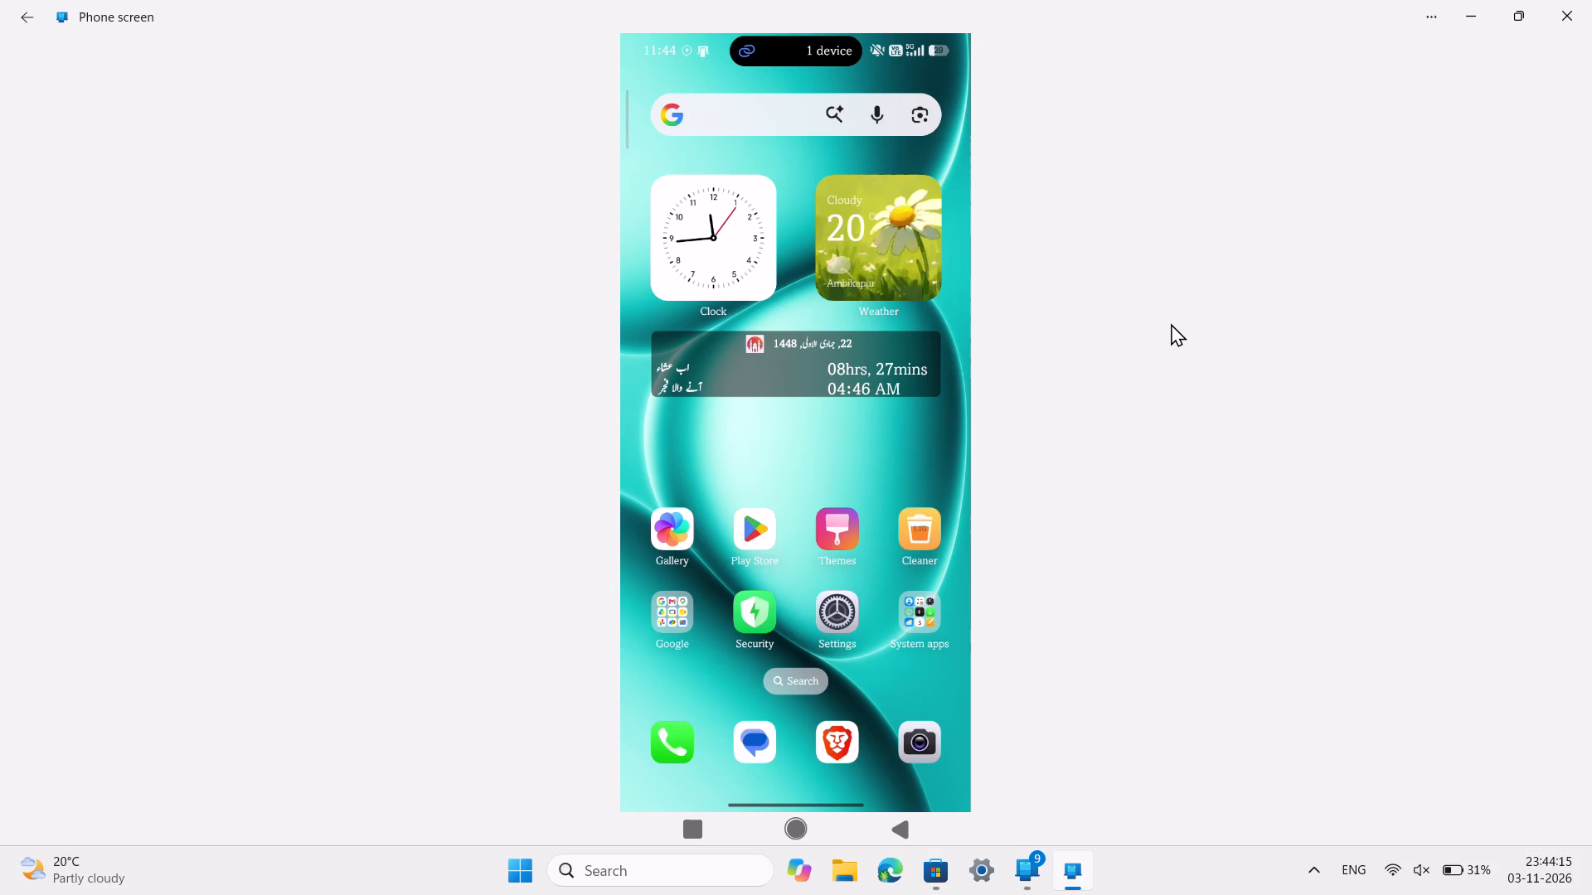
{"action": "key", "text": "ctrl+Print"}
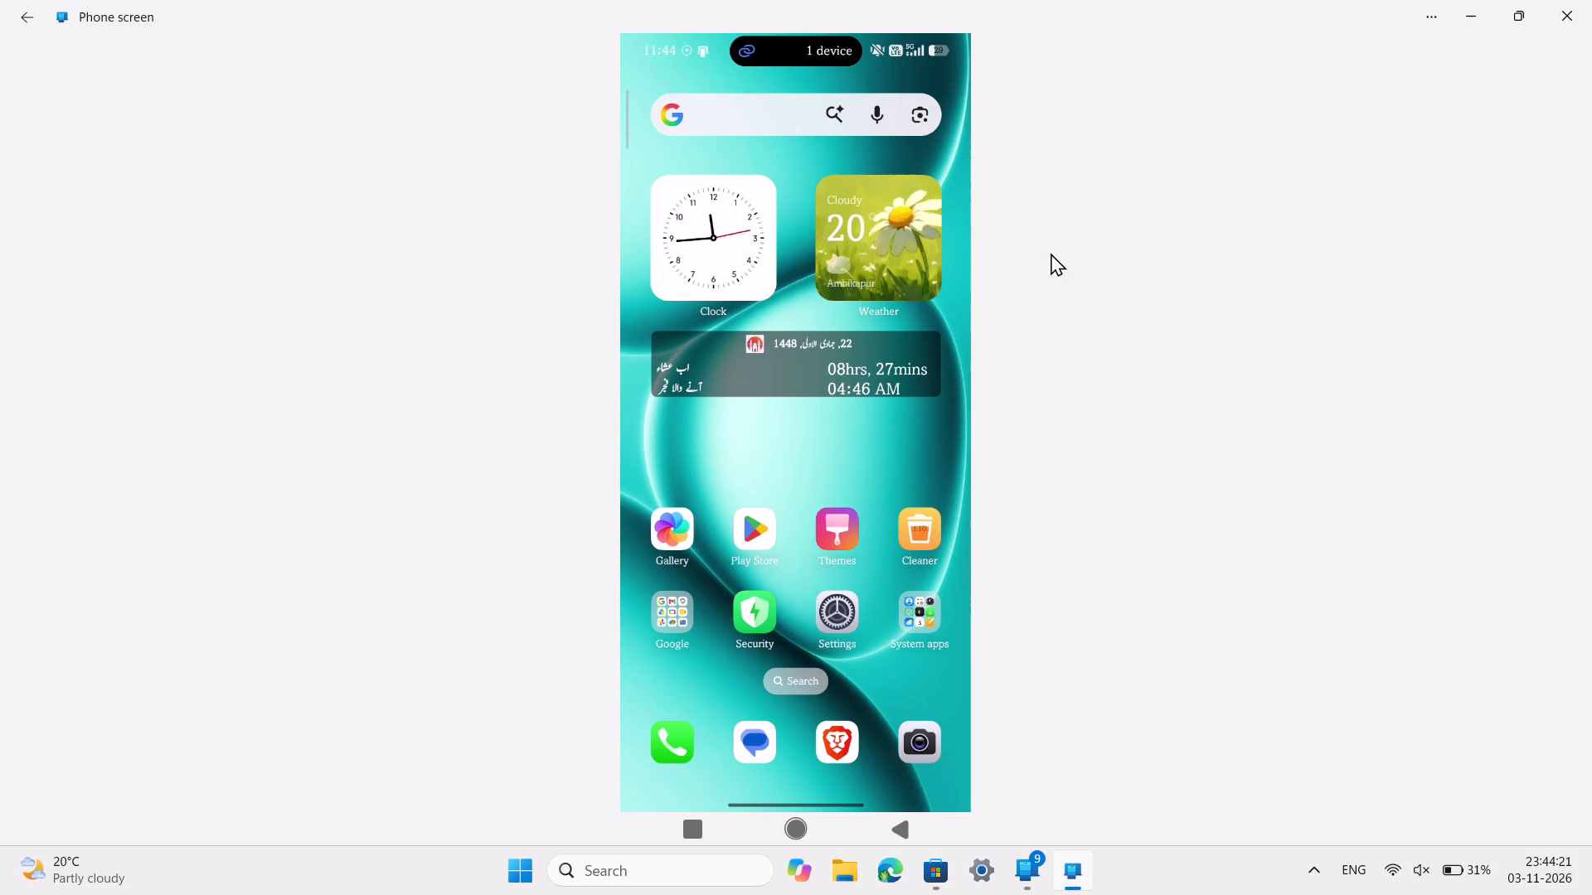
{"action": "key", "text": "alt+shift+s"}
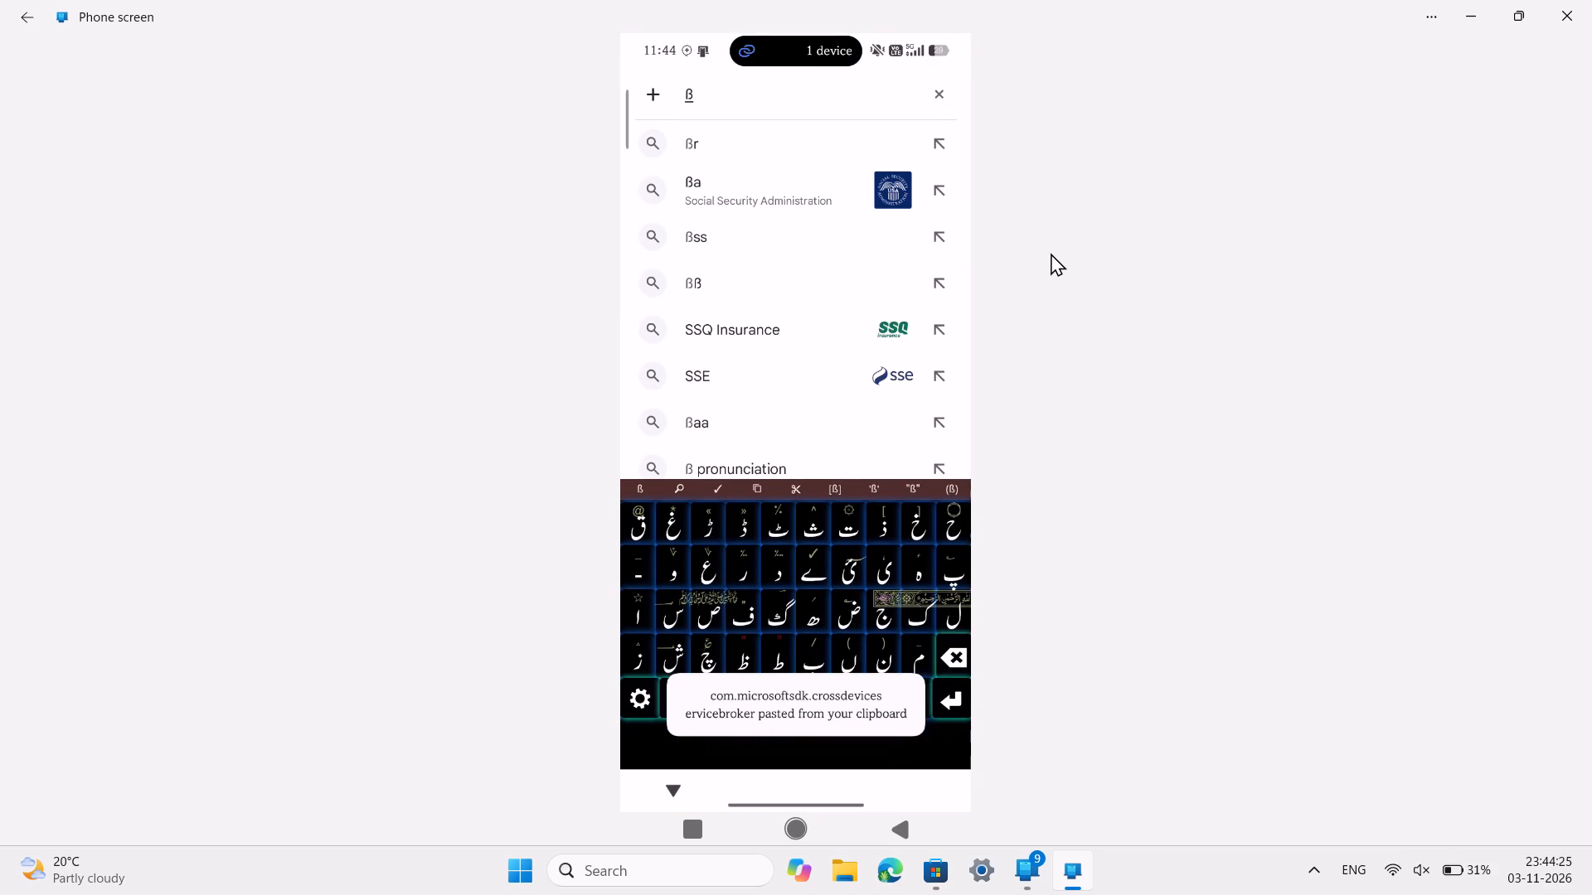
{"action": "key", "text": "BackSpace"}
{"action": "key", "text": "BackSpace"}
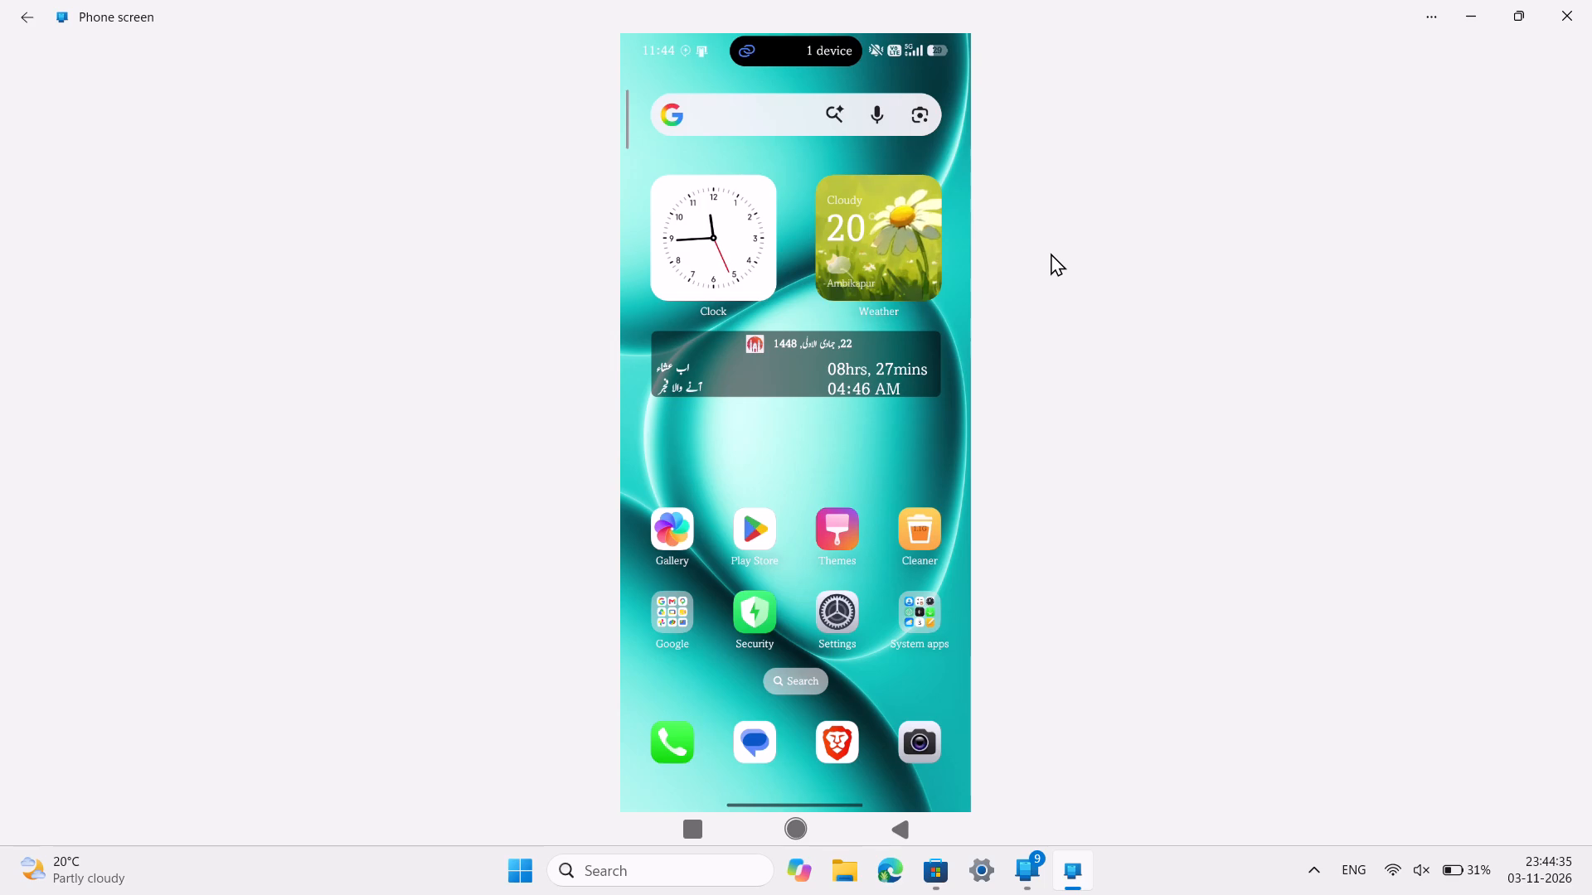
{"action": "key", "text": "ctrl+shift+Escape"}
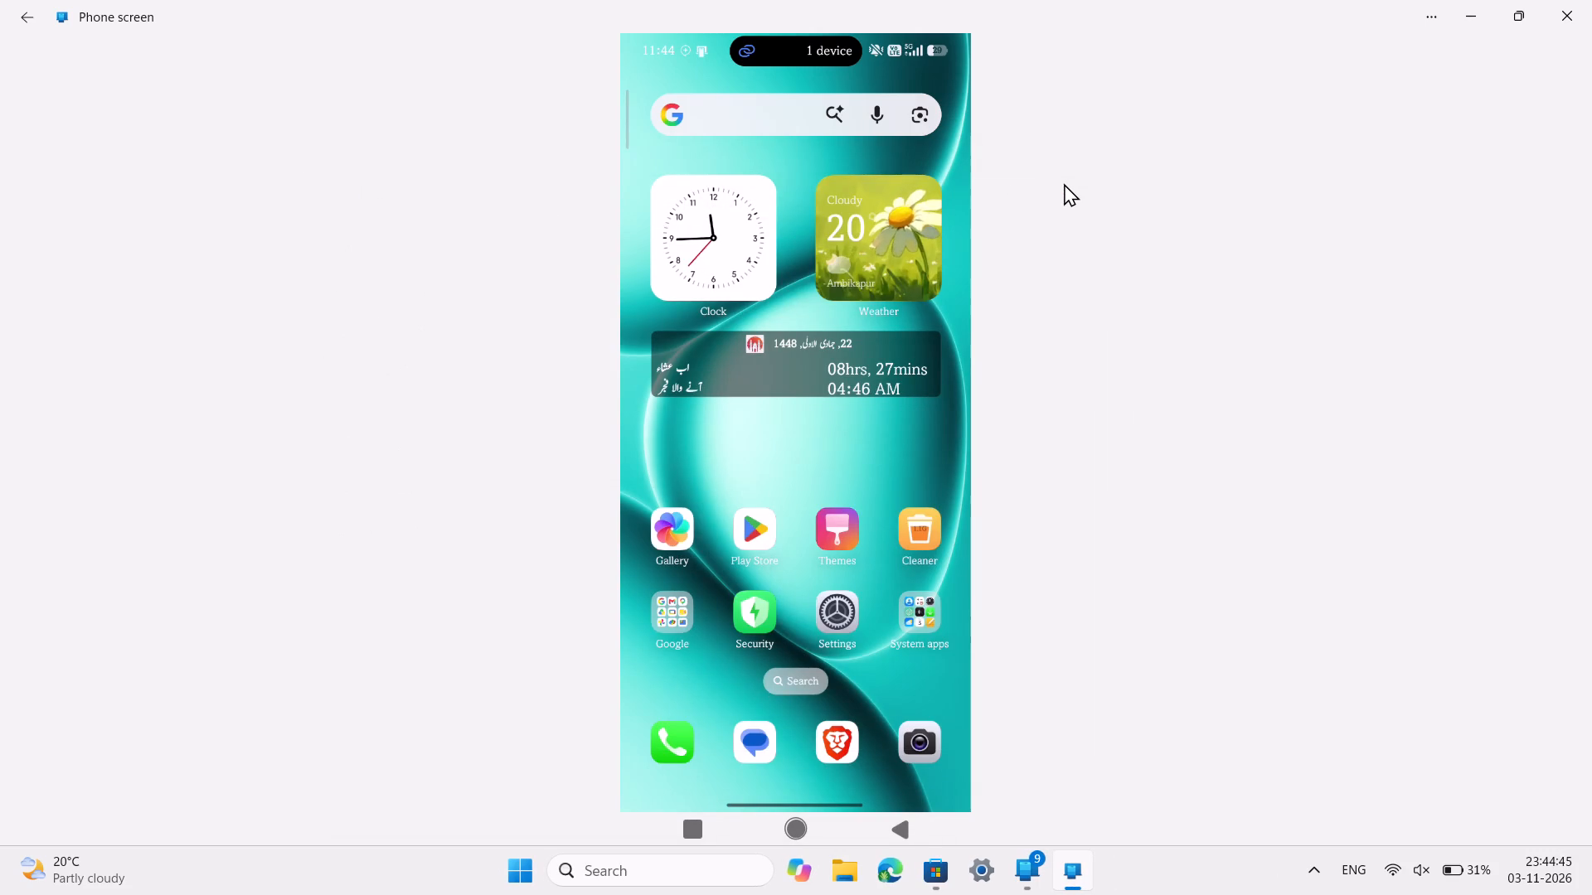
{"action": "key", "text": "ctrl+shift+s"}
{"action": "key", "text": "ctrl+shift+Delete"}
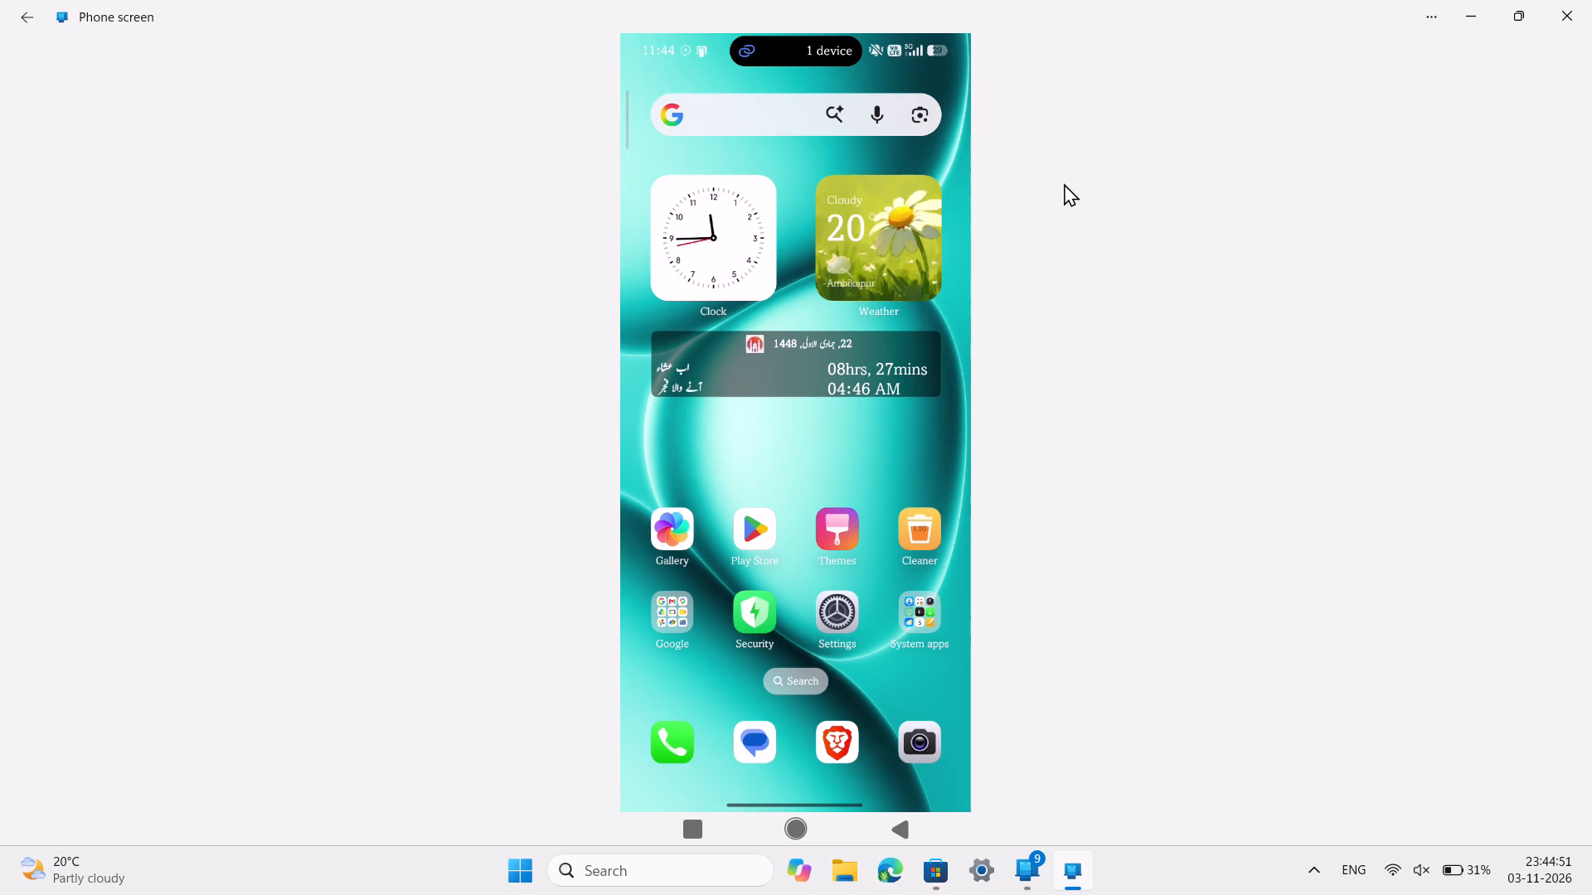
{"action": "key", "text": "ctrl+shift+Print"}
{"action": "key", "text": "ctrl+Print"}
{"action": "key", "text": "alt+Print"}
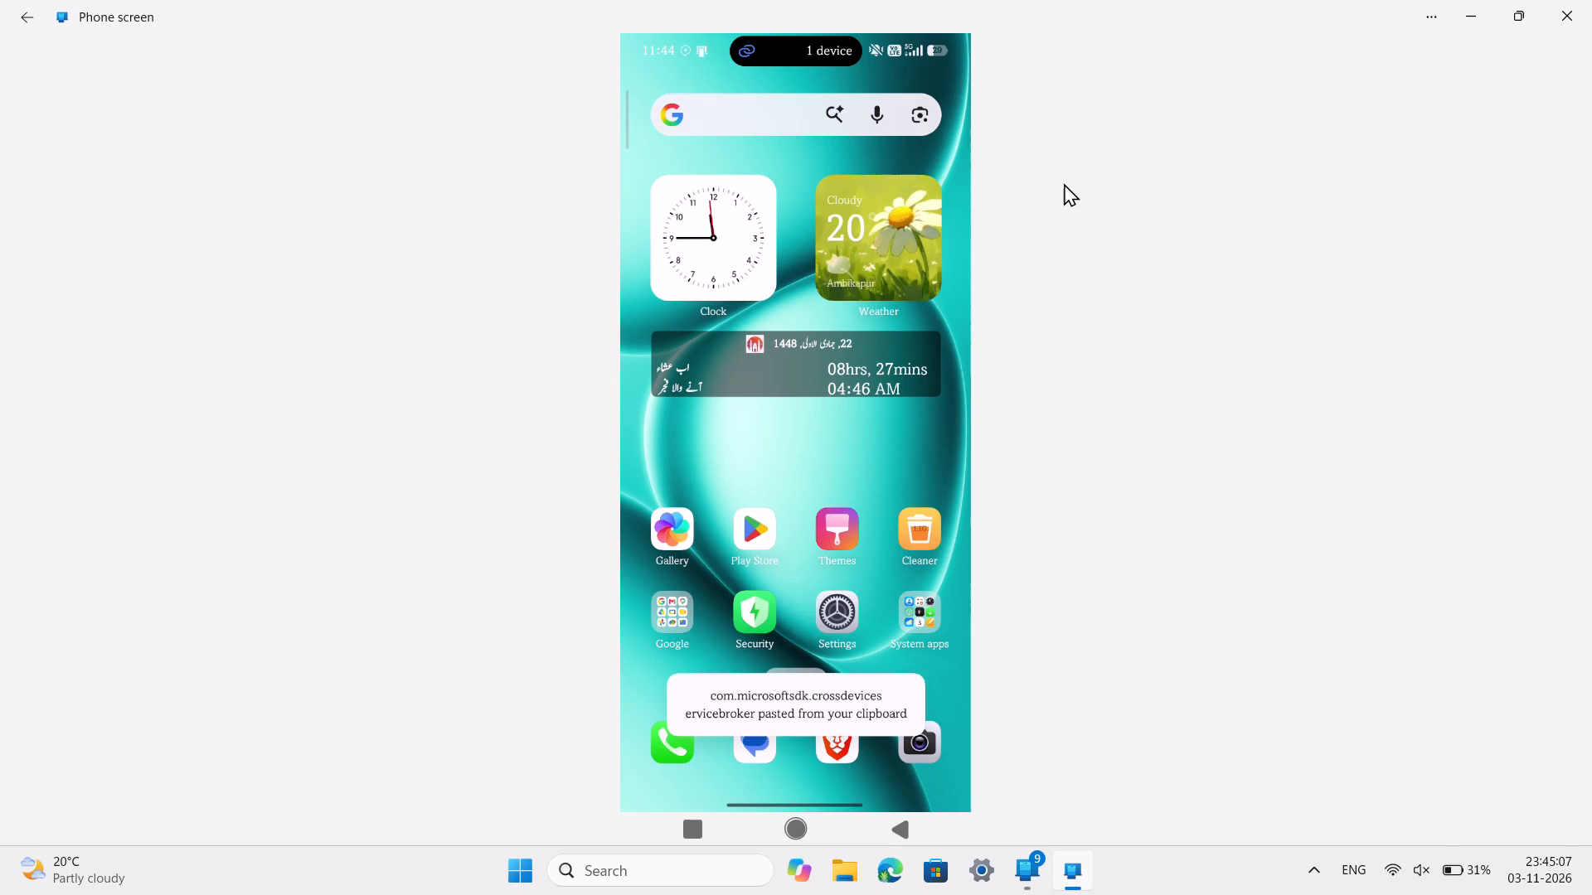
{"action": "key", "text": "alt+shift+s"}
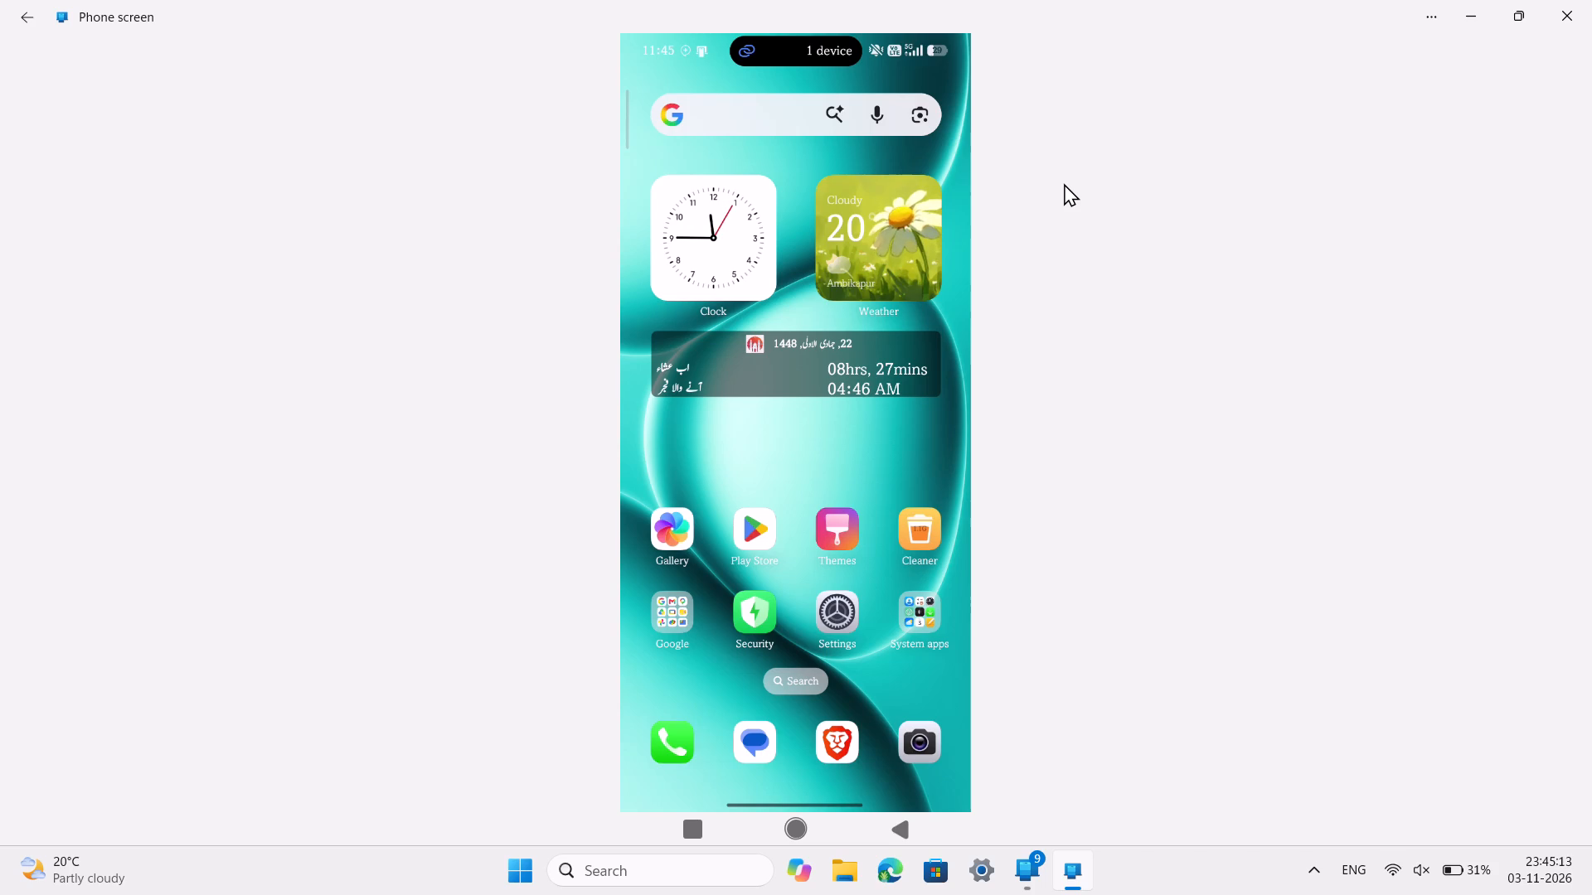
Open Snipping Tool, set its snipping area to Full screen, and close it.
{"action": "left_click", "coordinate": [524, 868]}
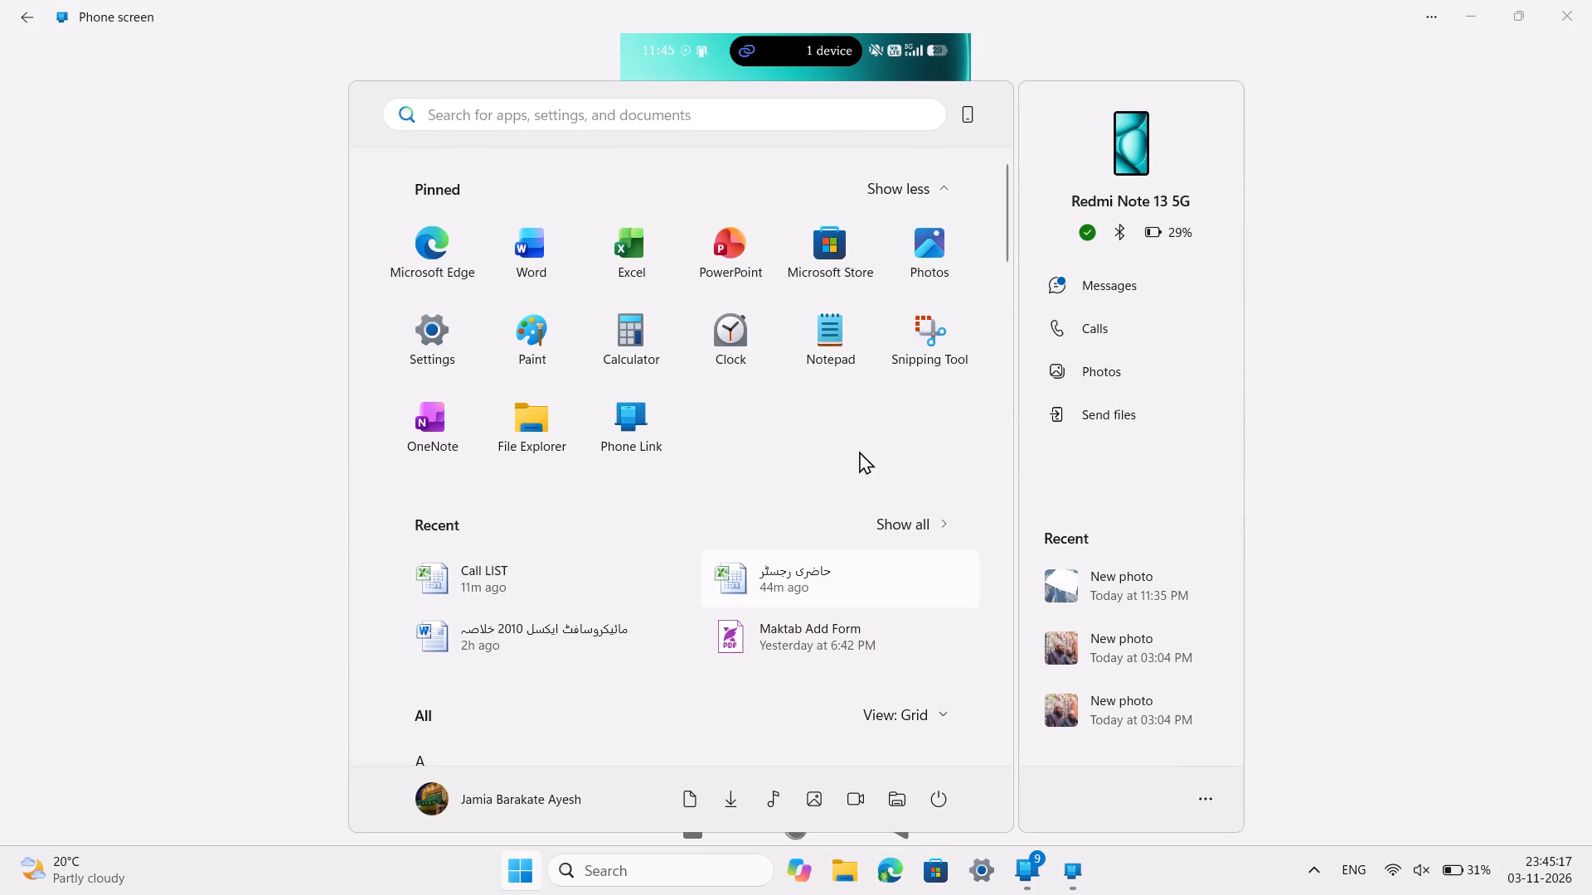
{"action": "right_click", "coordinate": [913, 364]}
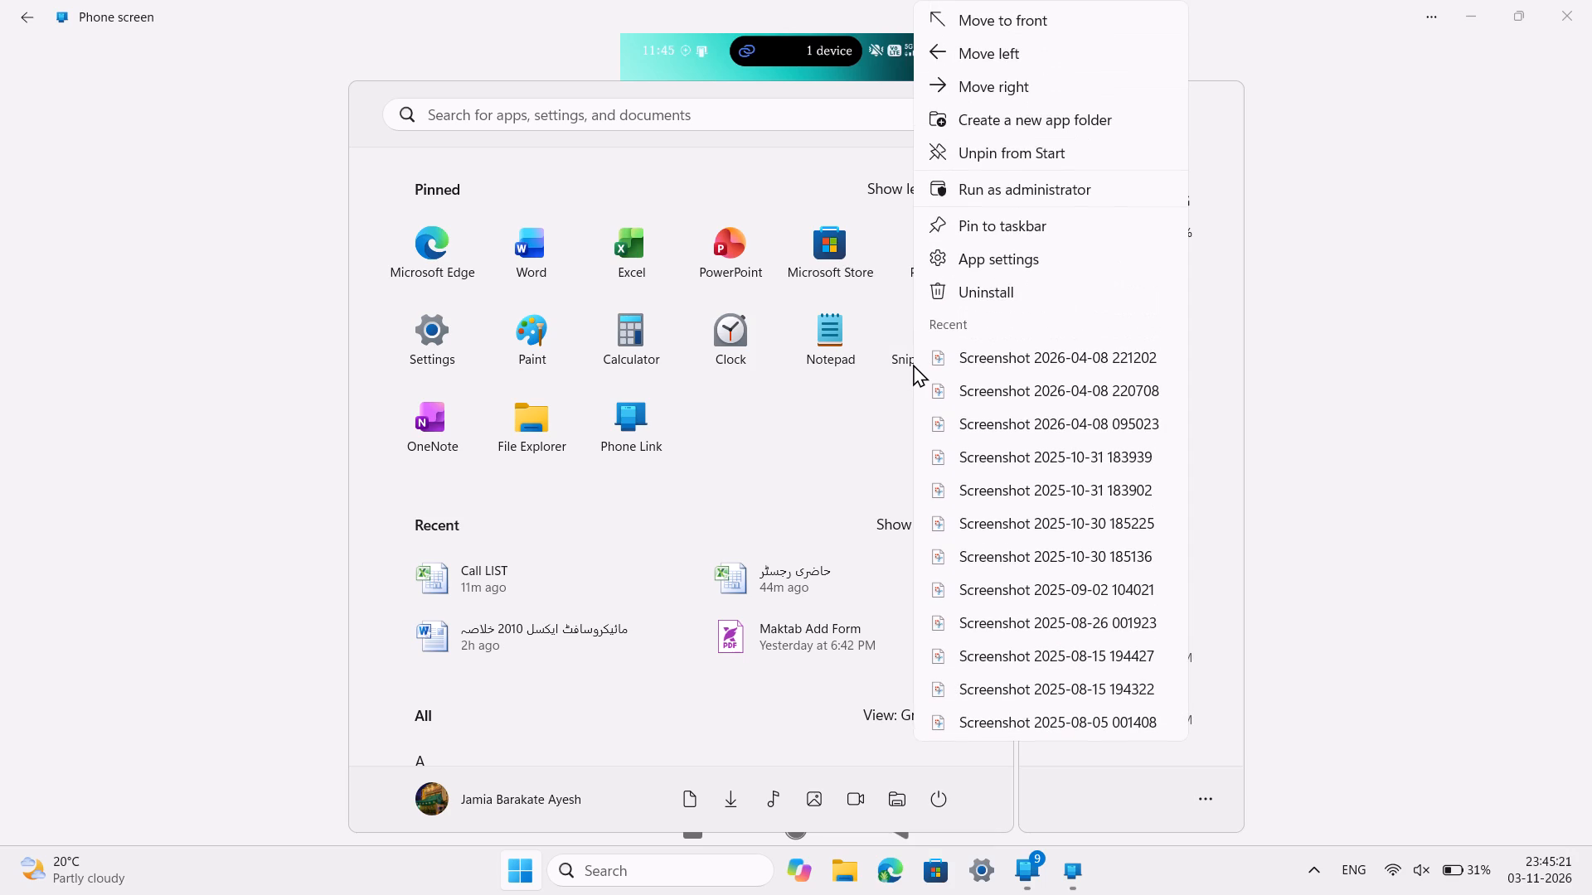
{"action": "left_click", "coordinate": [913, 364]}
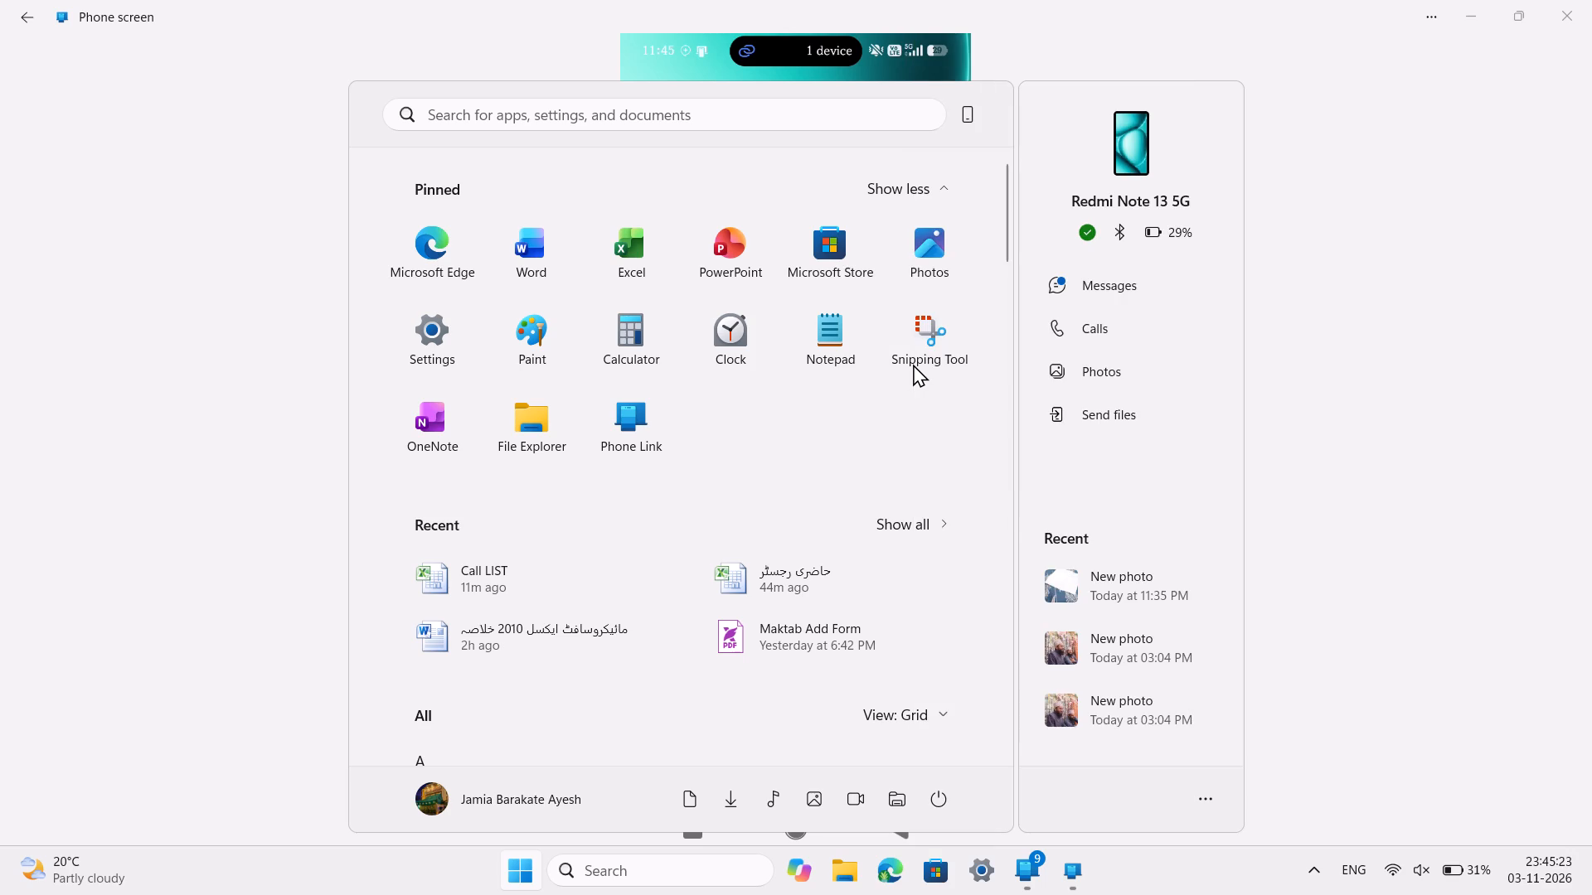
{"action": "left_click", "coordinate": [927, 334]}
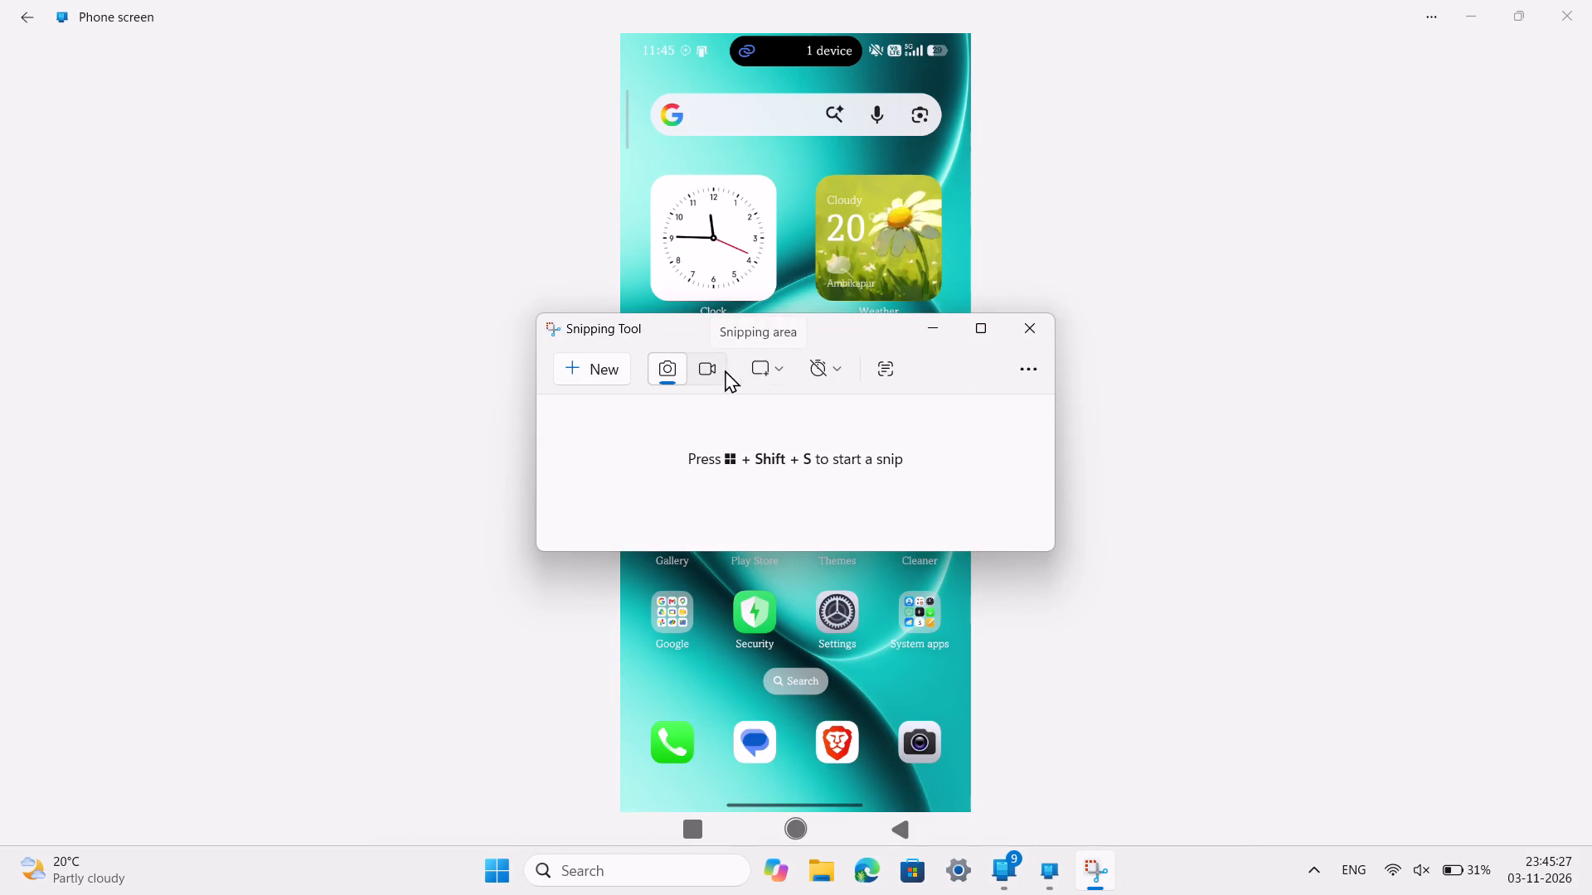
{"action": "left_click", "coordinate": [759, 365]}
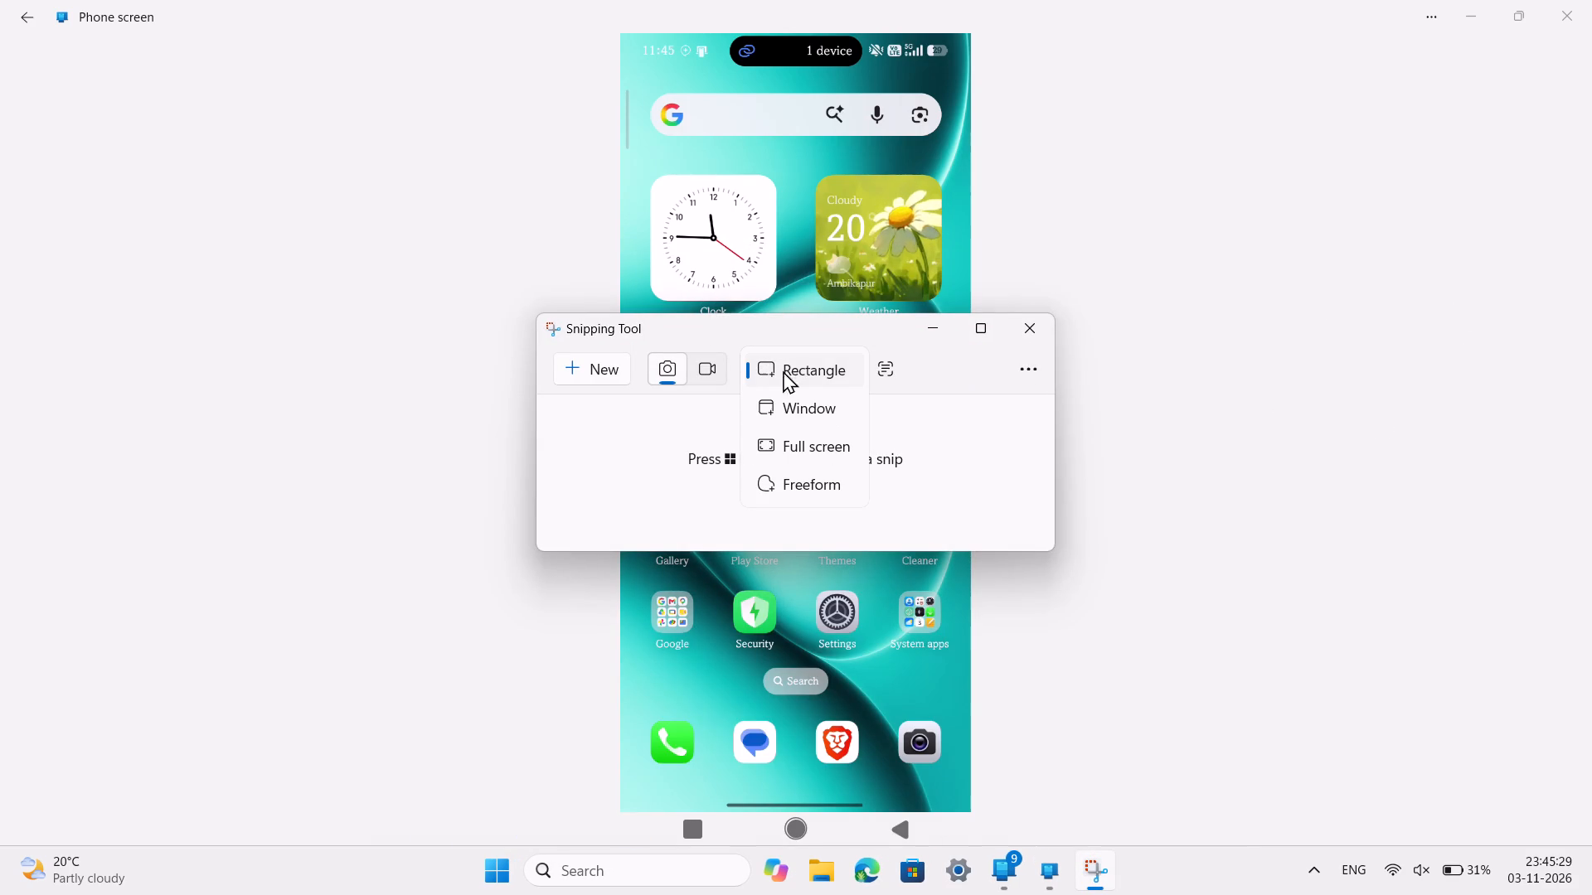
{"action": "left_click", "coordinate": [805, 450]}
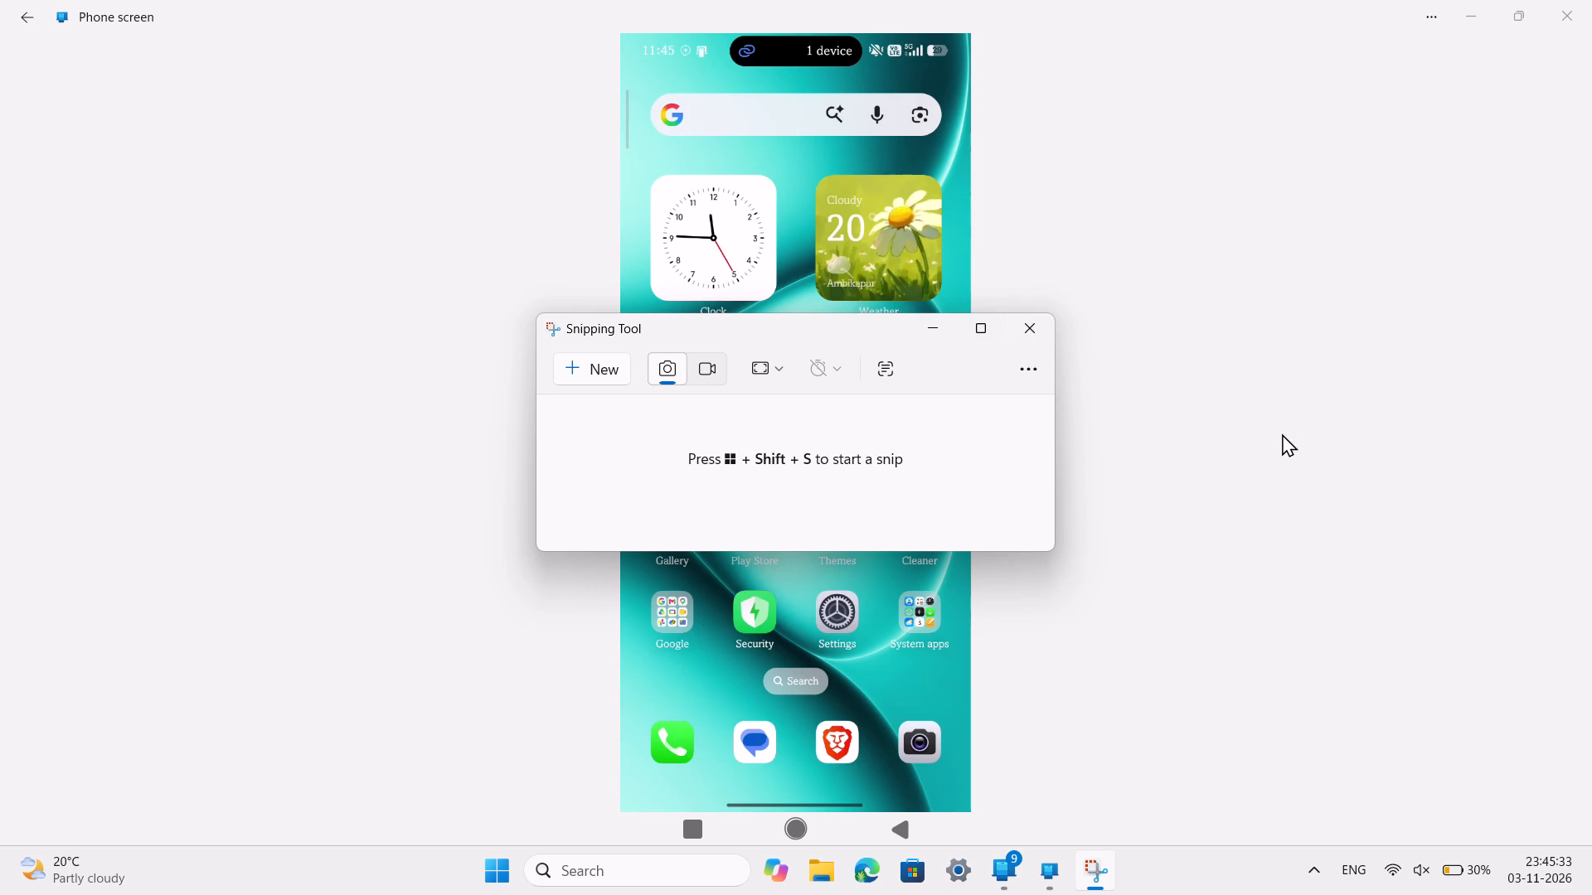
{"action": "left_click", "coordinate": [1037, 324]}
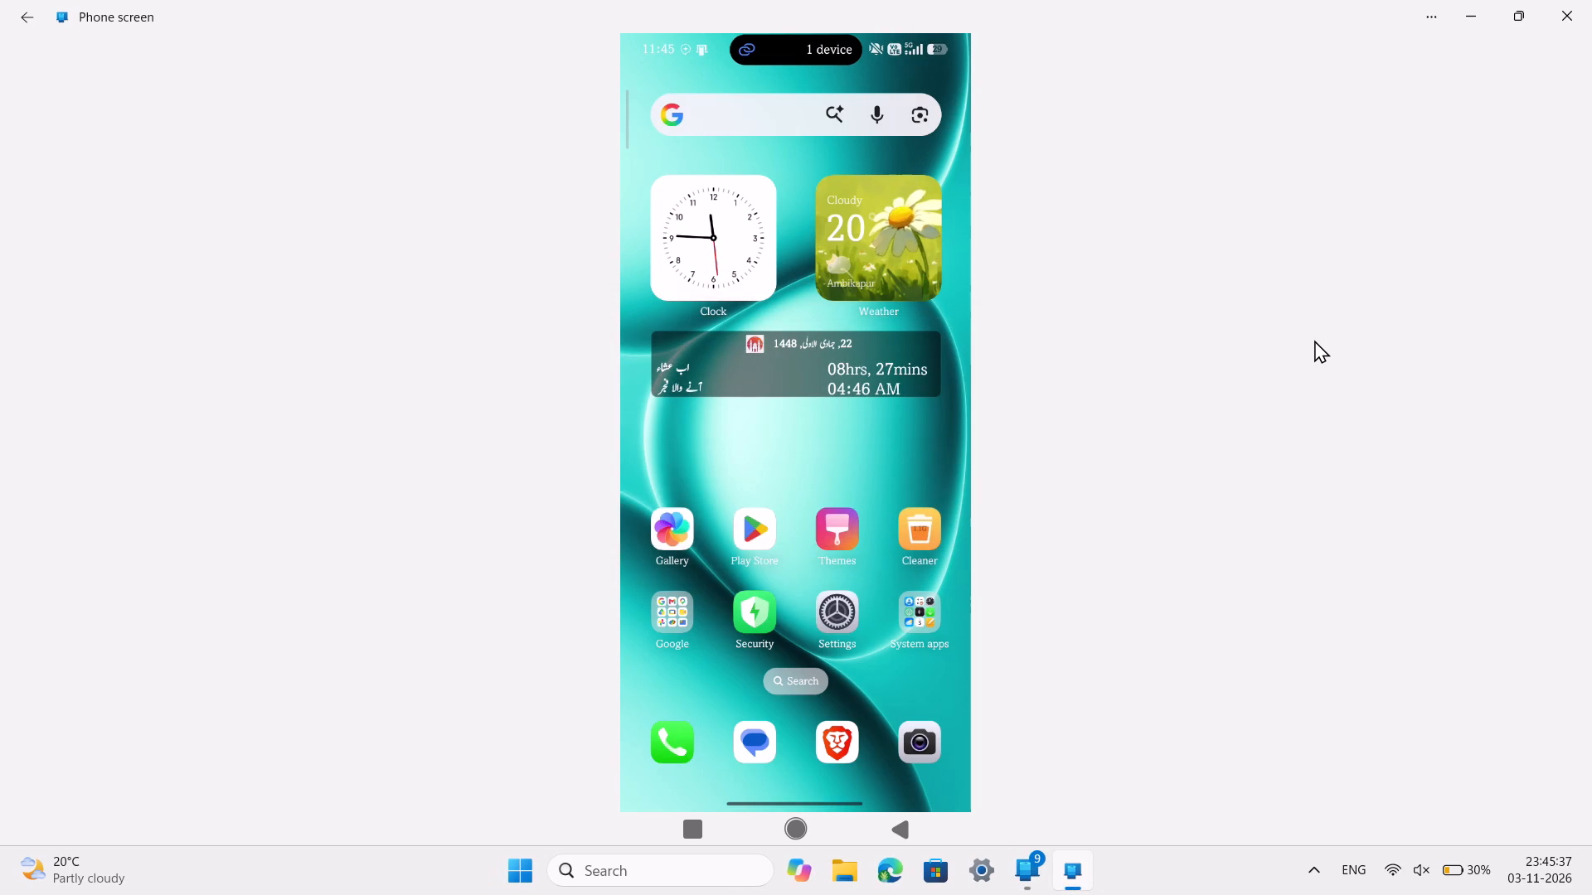
Capture a full-screen snip showing the Phone screen window, with quick mark-up turned off.
{"action": "key", "text": "shift+super+s"}
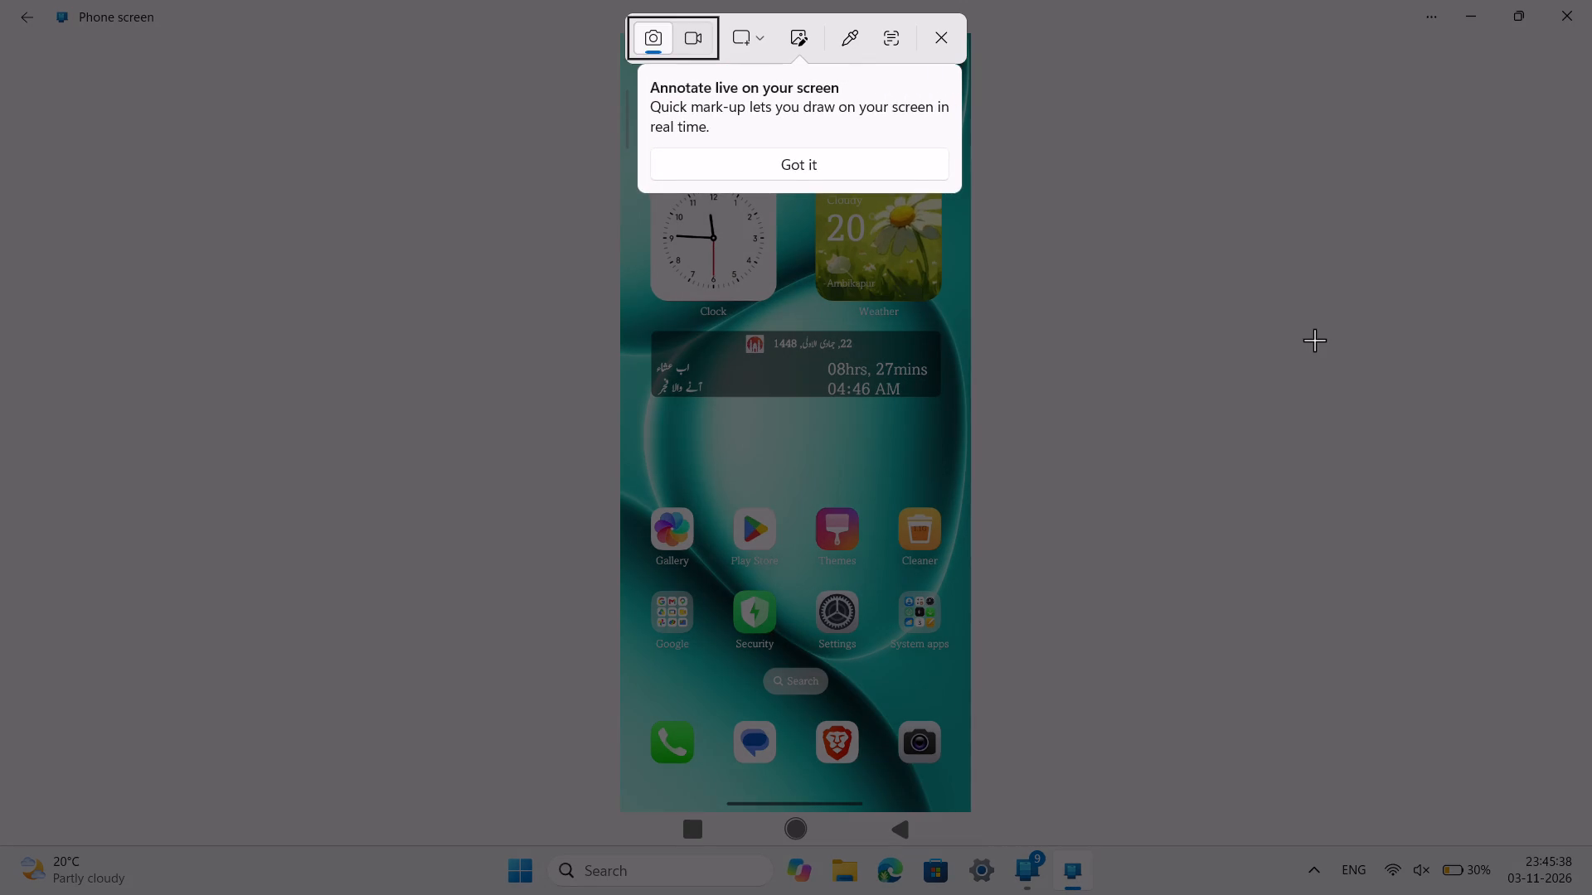
{"action": "left_click", "coordinate": [799, 36]}
{"action": "left_click", "coordinate": [810, 176]}
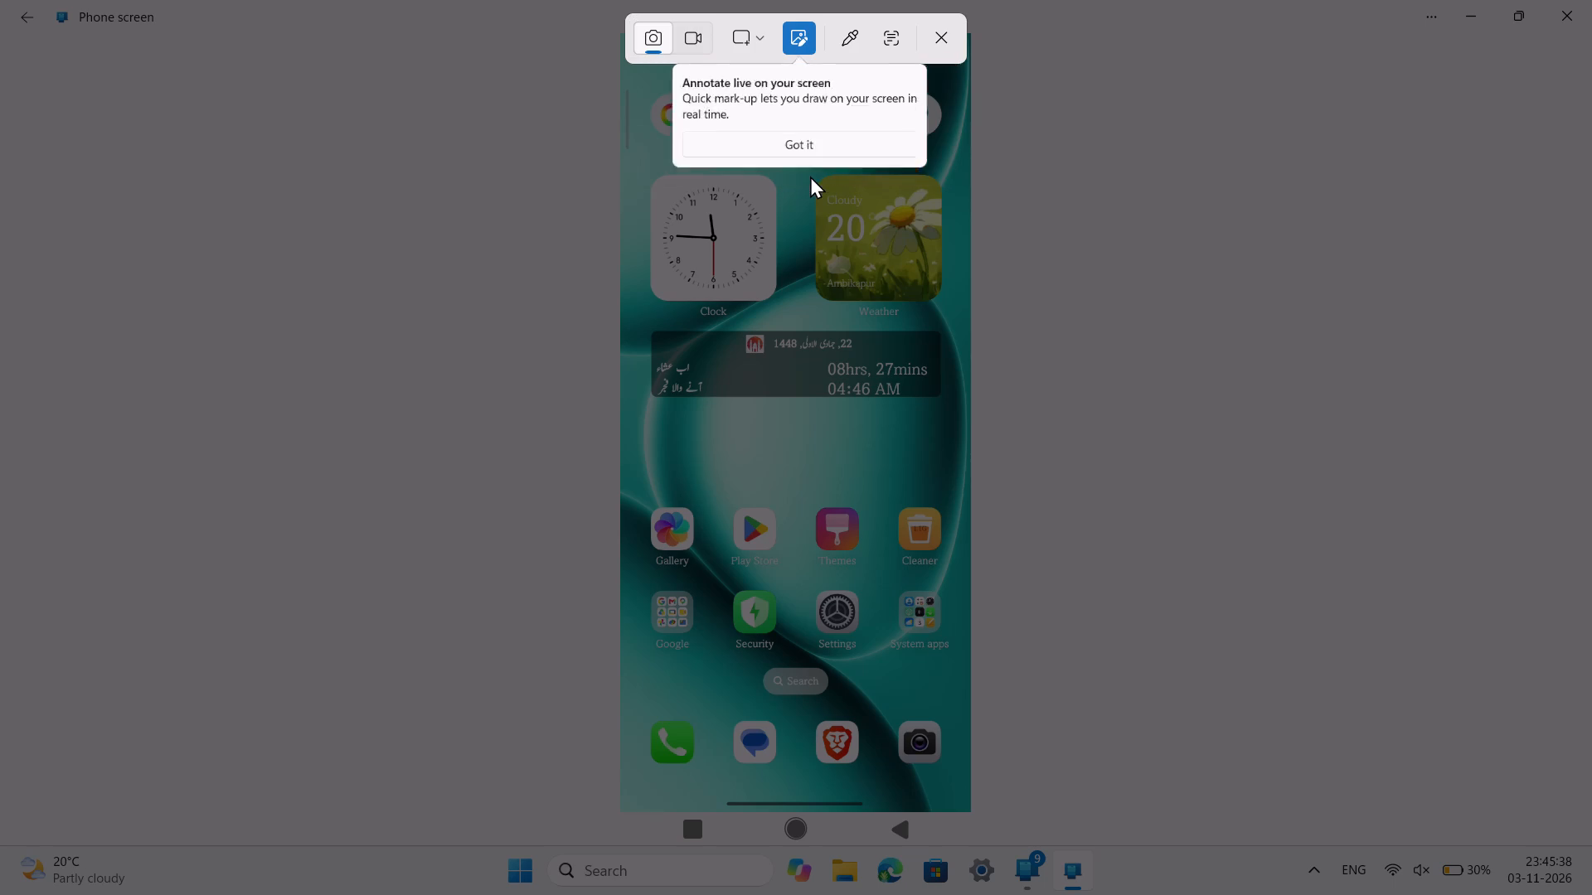
{"action": "left_click", "coordinate": [799, 51]}
{"action": "left_click", "coordinate": [793, 27]}
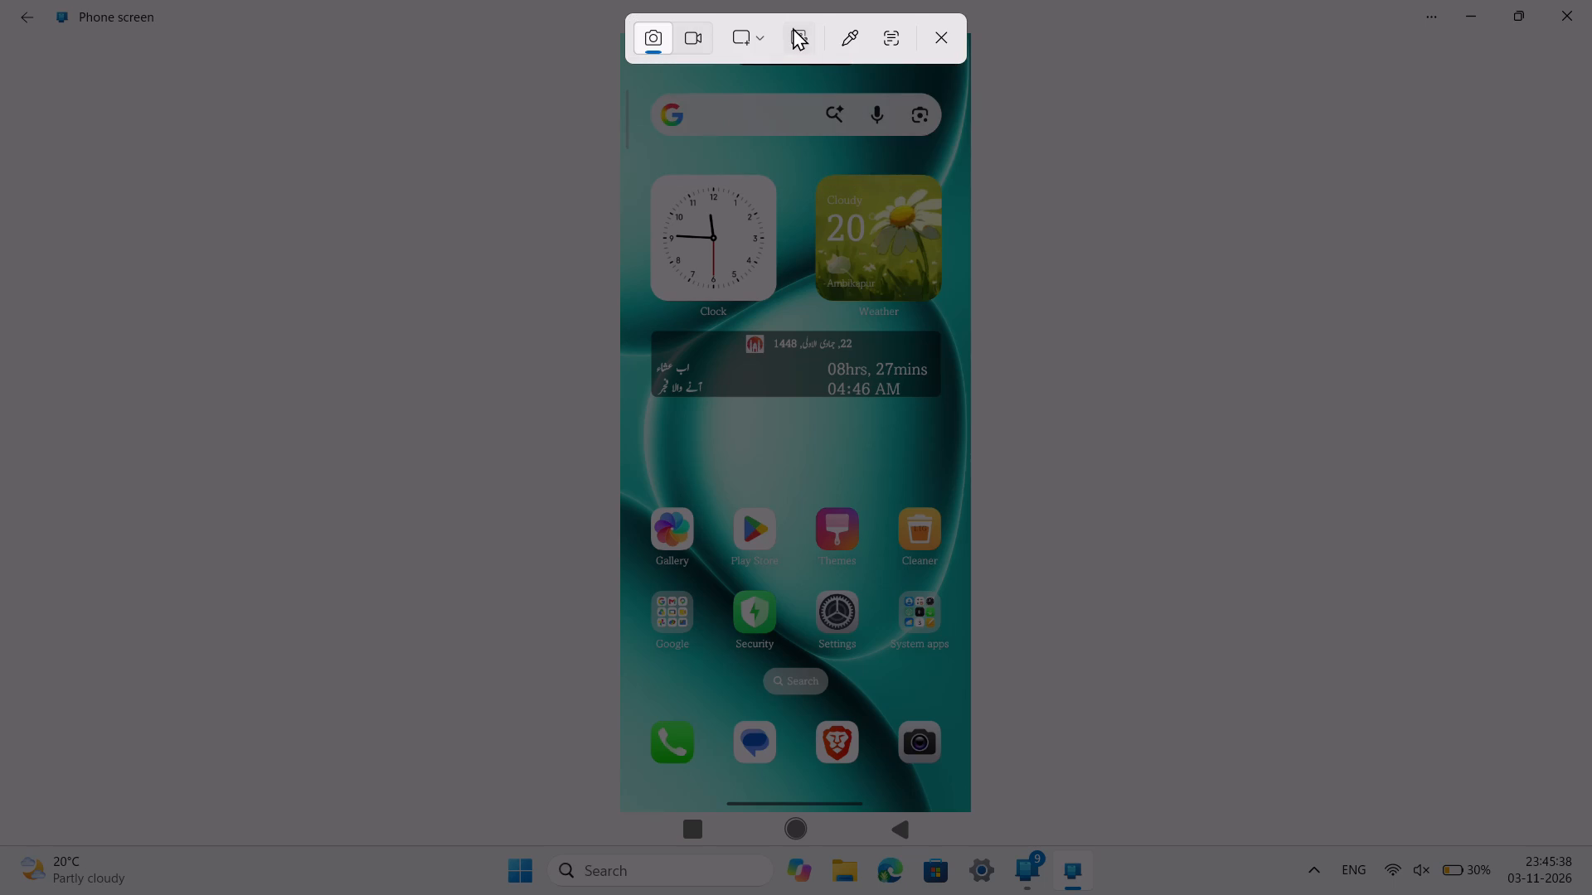
{"action": "left_click", "coordinate": [738, 38]}
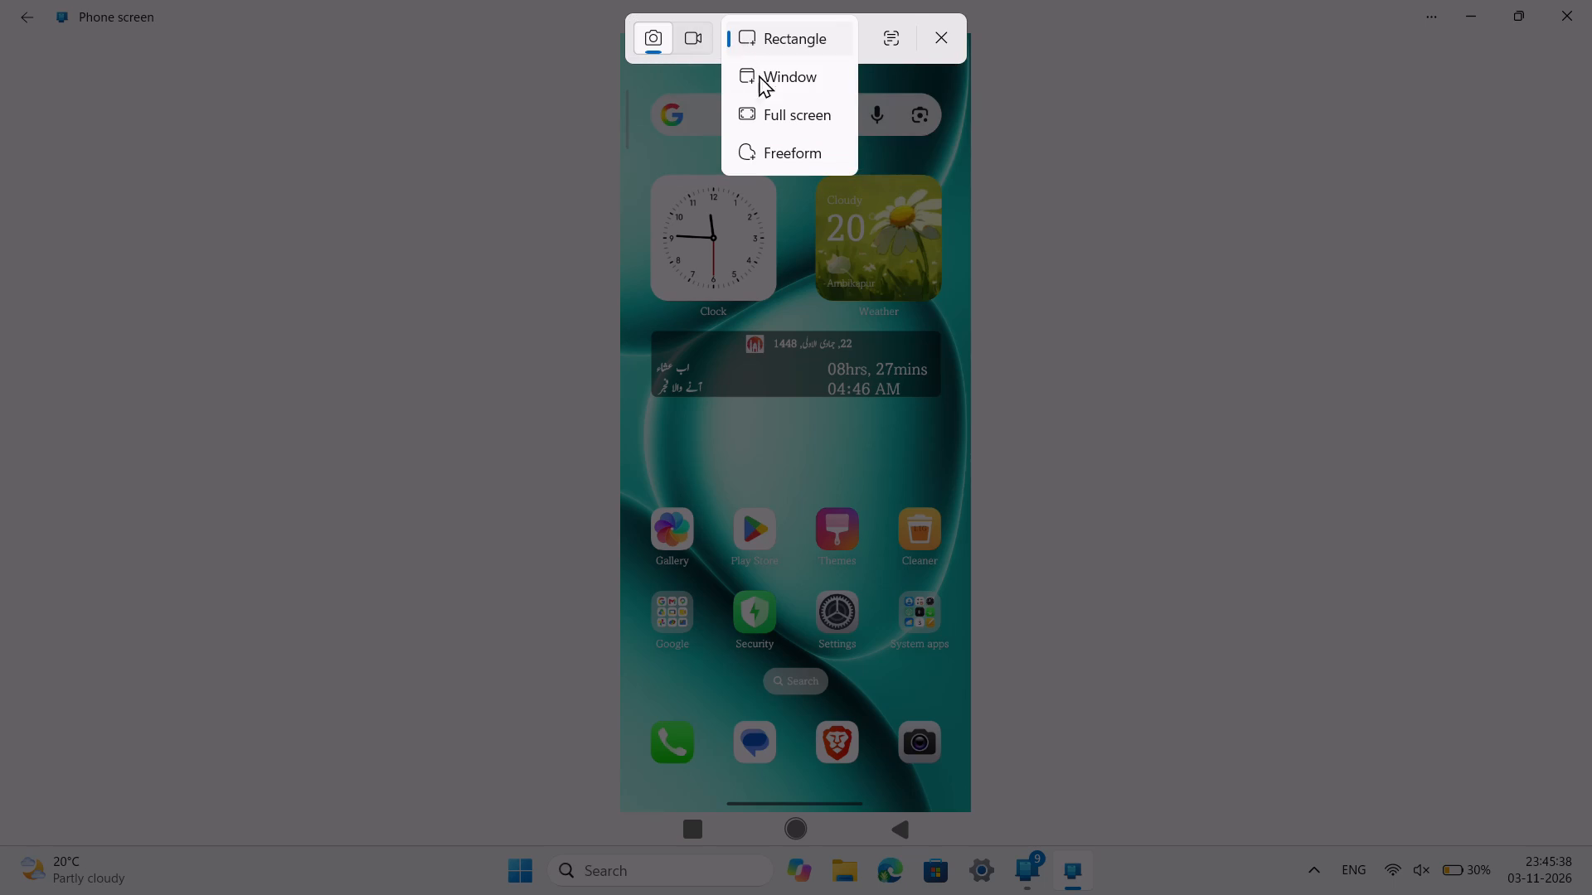
{"action": "left_click", "coordinate": [794, 119]}
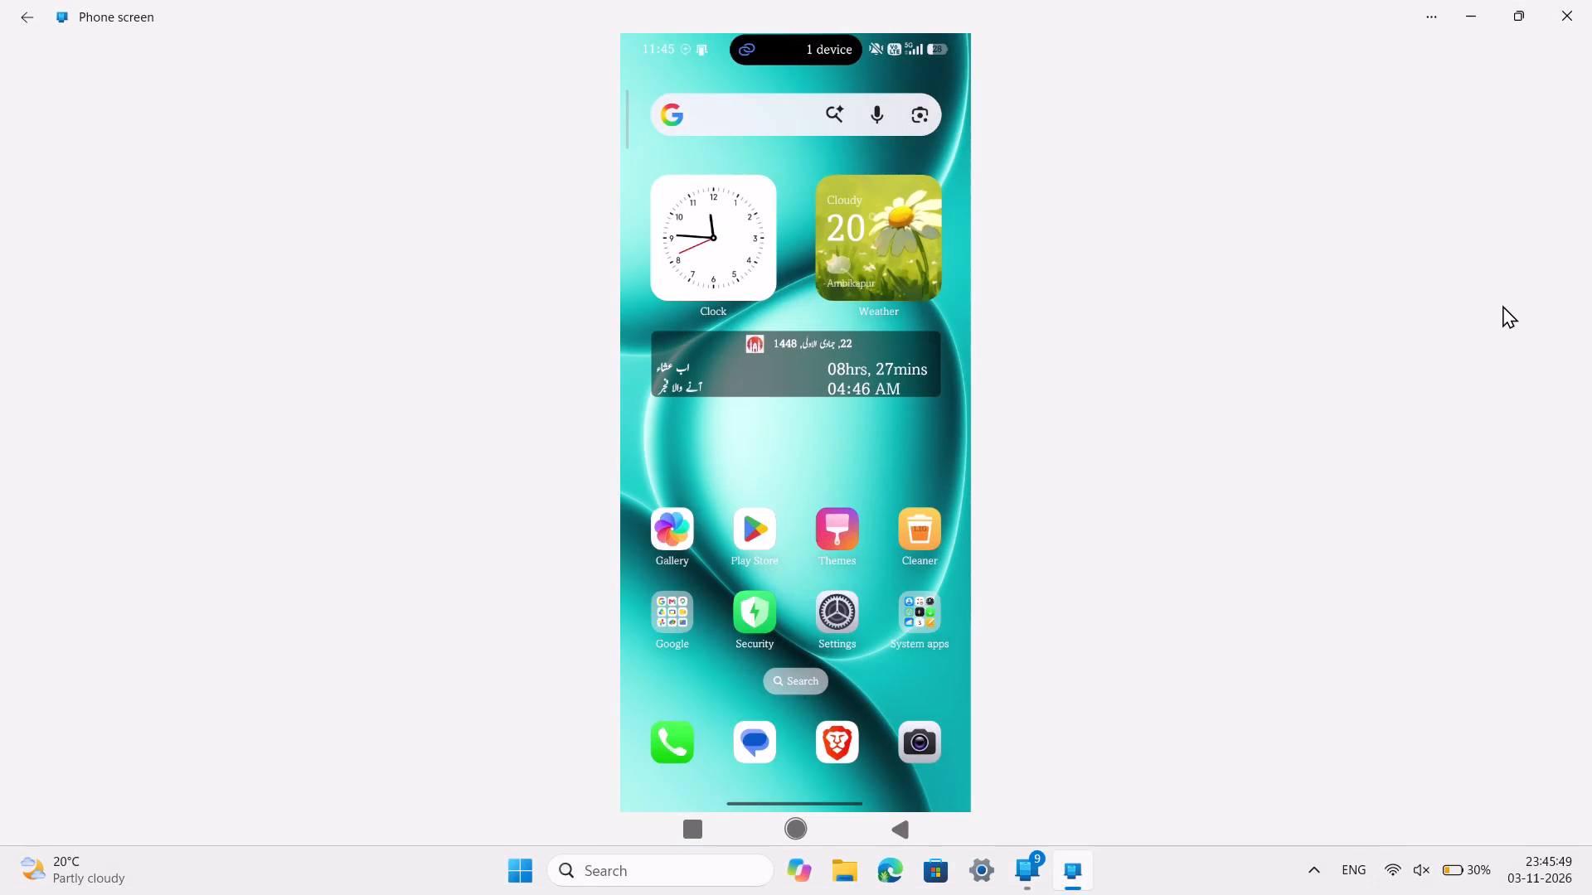